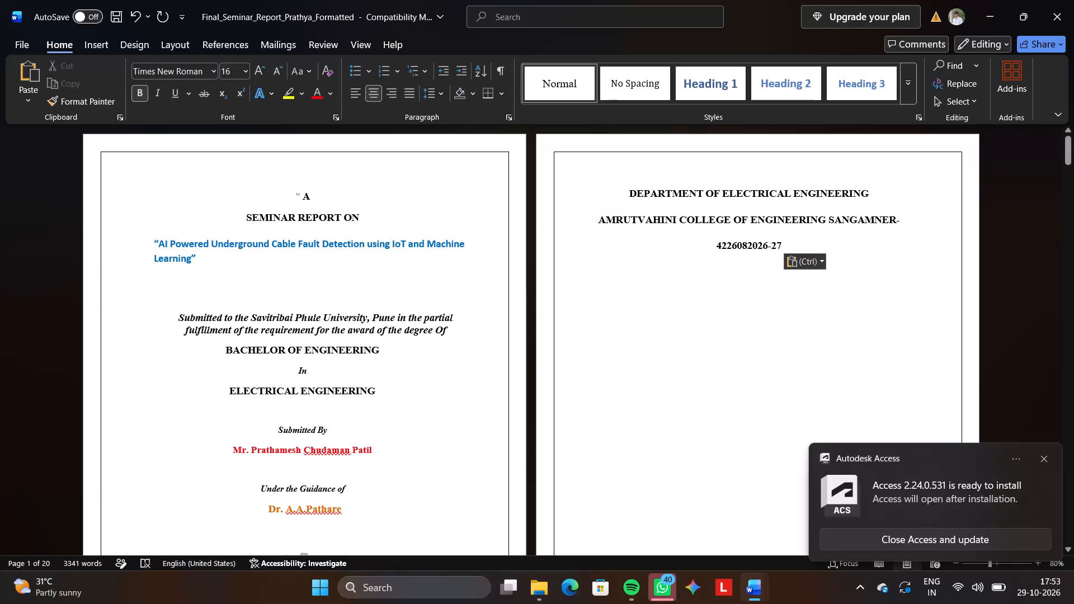
# Select the certificate page's text from the CERTIFICATE heading down to the line with the seminar guide's and H.O.D.'s names.
pyautogui.scroll(-2, 715, 335)
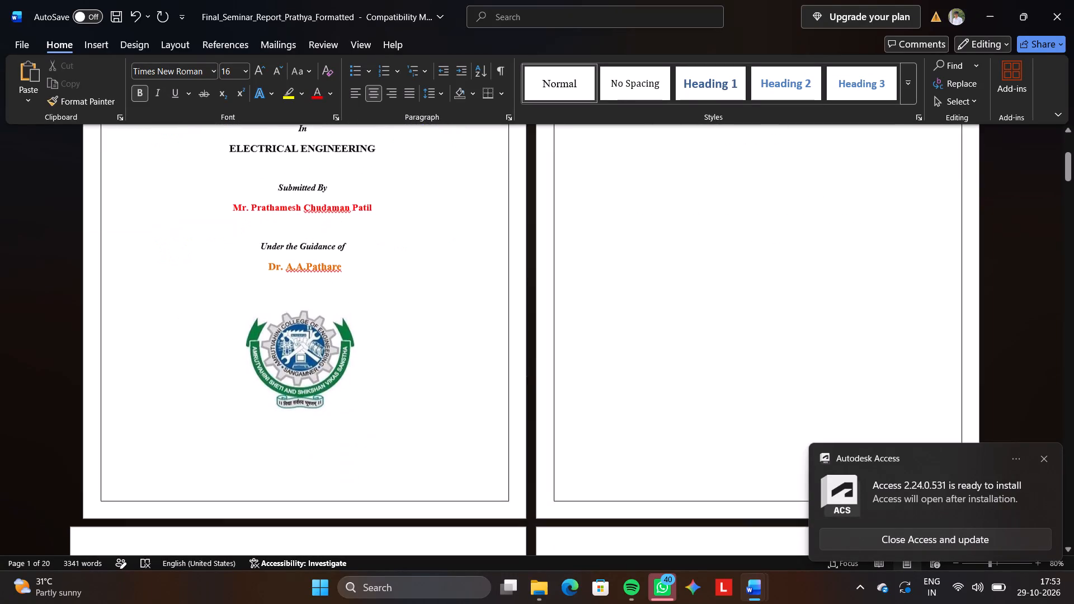
pyautogui.scroll(-2, 626, 370)
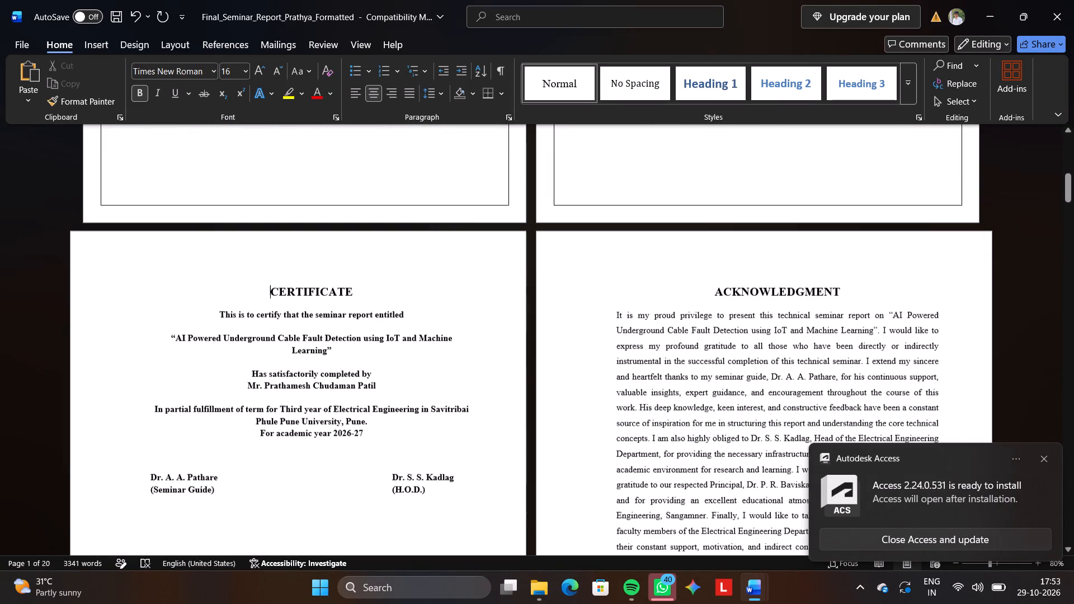
pyautogui.click(208, 251)
pyautogui.moveTo(208, 251); pyautogui.dragTo(413, 470)
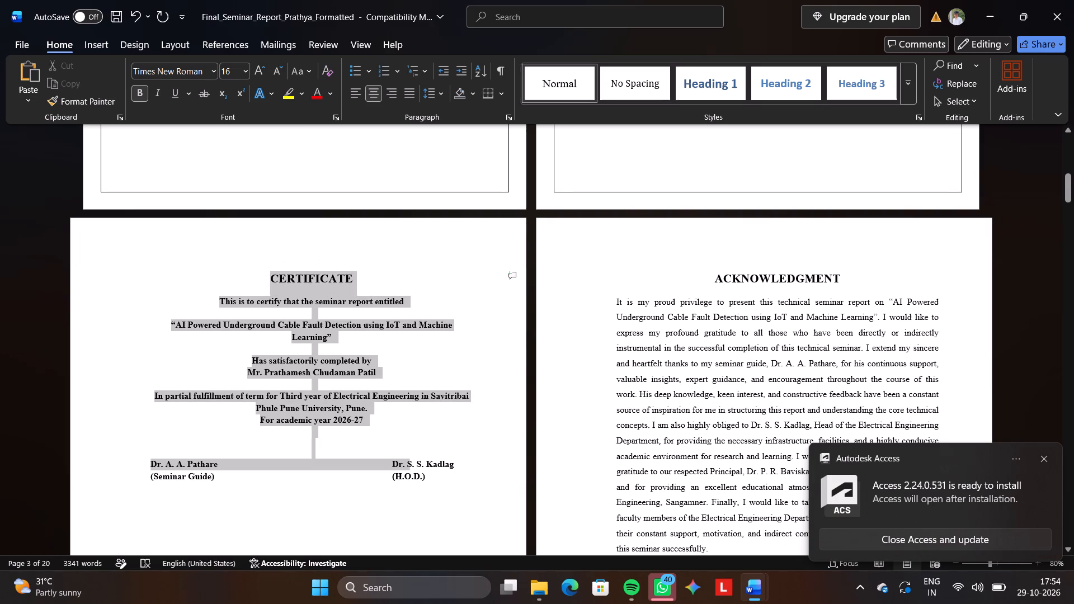
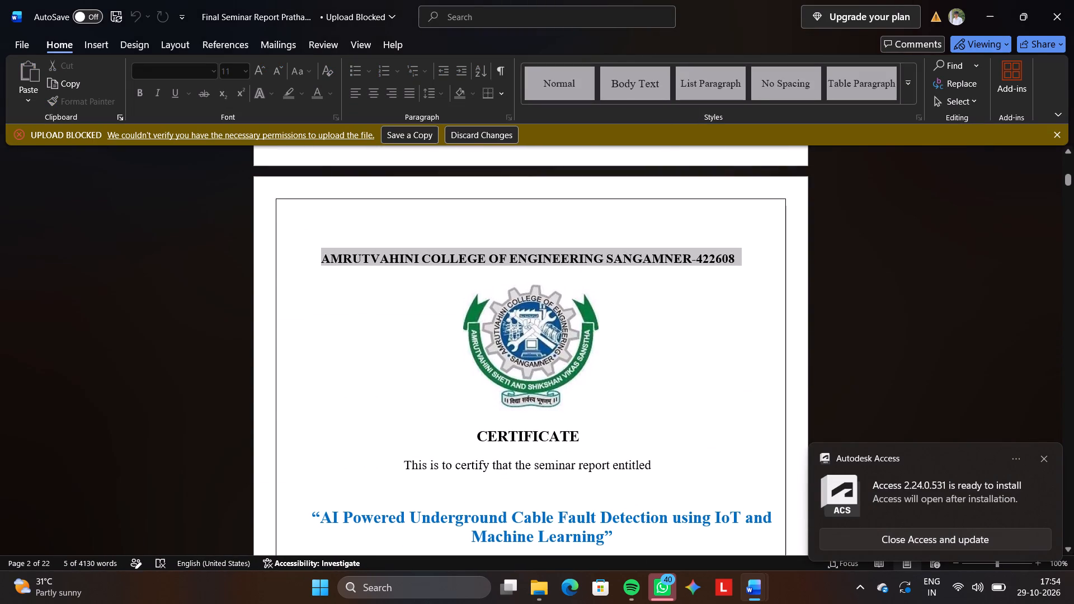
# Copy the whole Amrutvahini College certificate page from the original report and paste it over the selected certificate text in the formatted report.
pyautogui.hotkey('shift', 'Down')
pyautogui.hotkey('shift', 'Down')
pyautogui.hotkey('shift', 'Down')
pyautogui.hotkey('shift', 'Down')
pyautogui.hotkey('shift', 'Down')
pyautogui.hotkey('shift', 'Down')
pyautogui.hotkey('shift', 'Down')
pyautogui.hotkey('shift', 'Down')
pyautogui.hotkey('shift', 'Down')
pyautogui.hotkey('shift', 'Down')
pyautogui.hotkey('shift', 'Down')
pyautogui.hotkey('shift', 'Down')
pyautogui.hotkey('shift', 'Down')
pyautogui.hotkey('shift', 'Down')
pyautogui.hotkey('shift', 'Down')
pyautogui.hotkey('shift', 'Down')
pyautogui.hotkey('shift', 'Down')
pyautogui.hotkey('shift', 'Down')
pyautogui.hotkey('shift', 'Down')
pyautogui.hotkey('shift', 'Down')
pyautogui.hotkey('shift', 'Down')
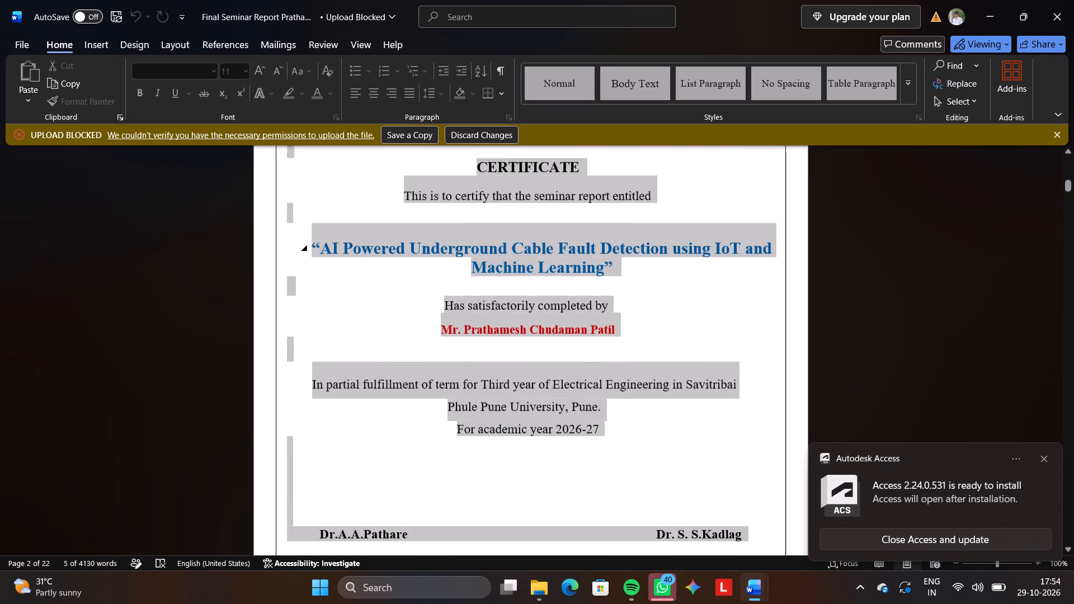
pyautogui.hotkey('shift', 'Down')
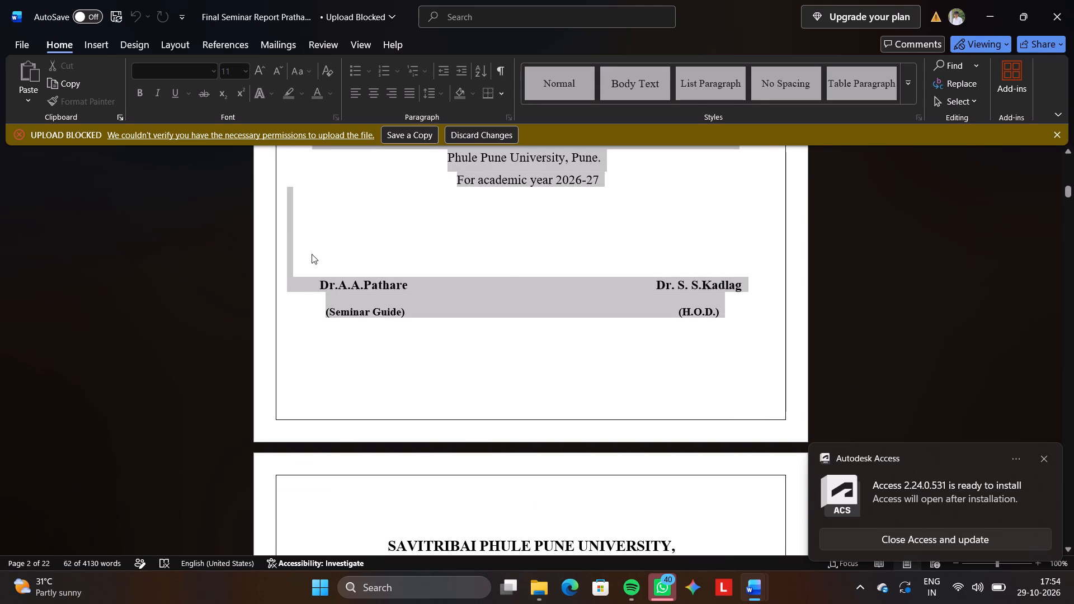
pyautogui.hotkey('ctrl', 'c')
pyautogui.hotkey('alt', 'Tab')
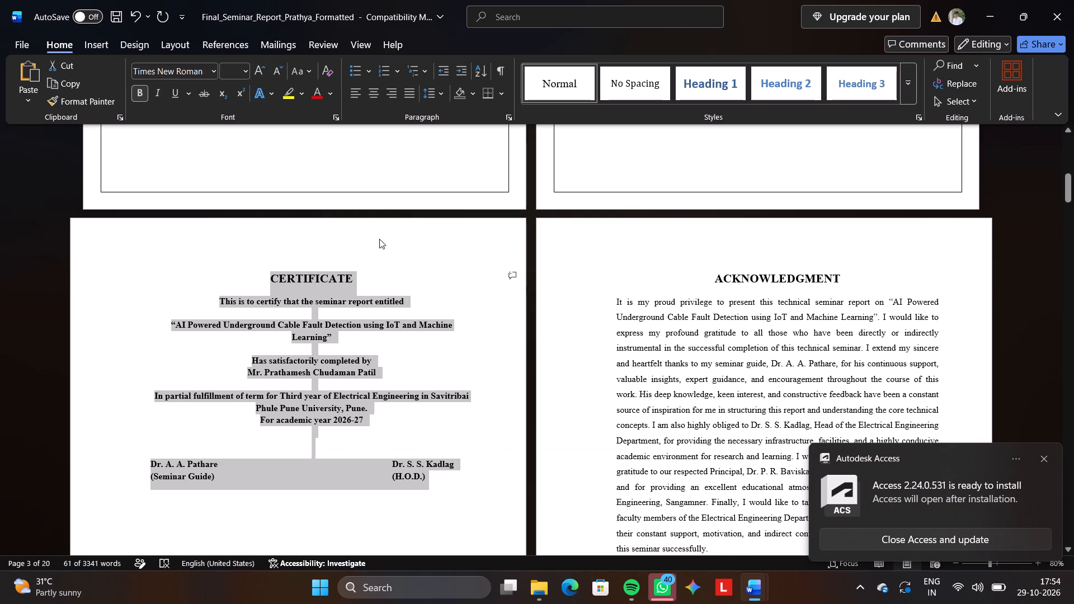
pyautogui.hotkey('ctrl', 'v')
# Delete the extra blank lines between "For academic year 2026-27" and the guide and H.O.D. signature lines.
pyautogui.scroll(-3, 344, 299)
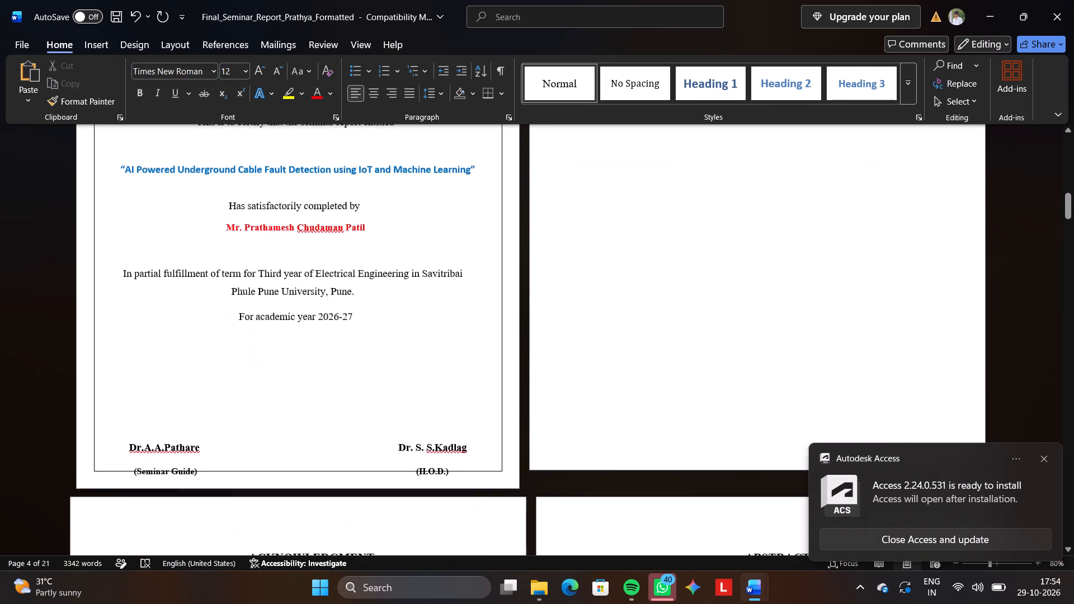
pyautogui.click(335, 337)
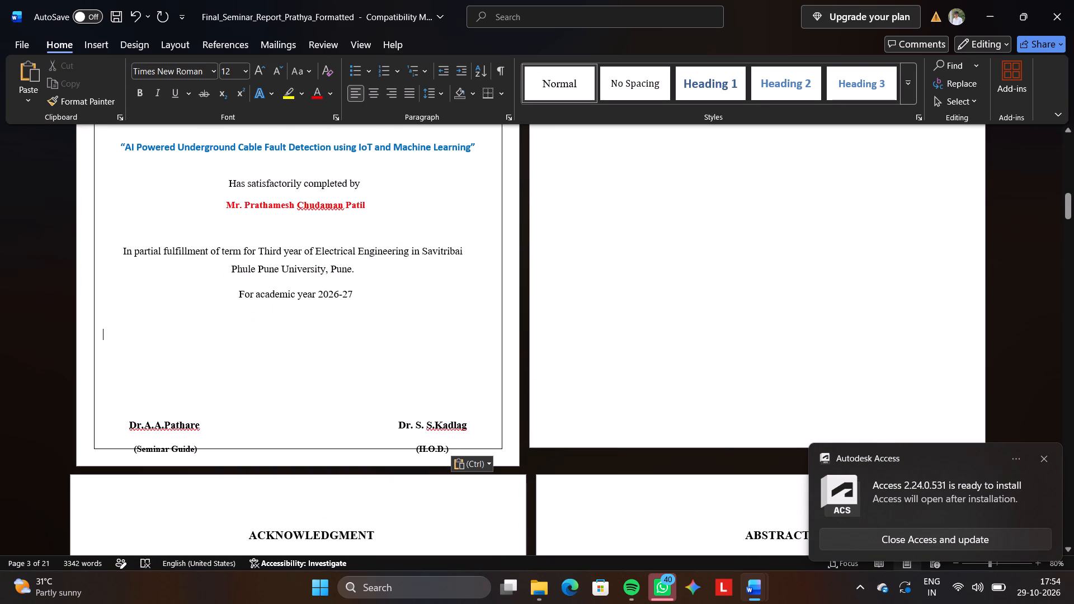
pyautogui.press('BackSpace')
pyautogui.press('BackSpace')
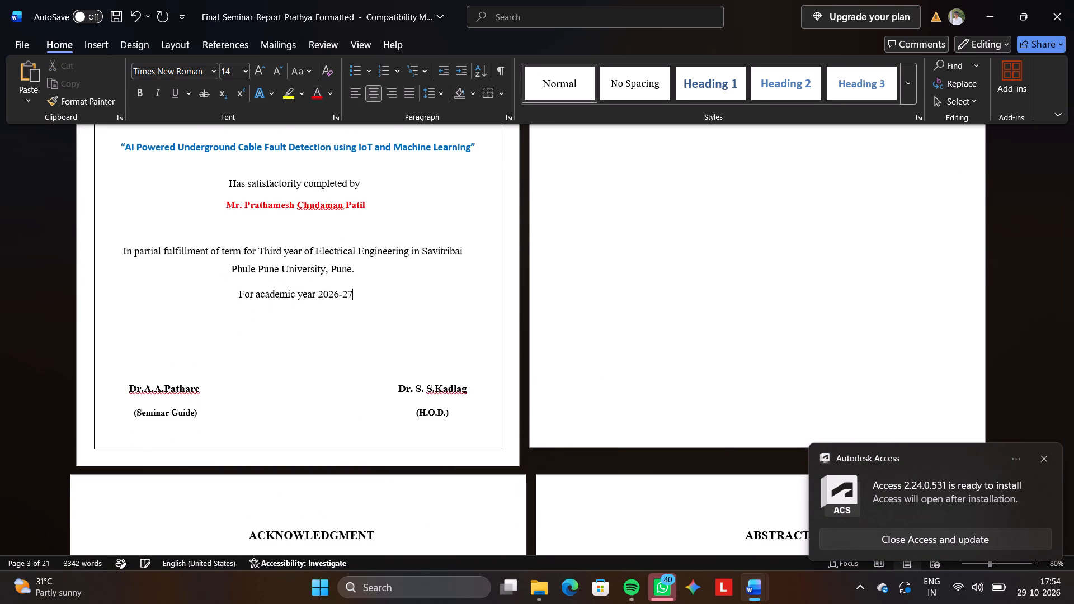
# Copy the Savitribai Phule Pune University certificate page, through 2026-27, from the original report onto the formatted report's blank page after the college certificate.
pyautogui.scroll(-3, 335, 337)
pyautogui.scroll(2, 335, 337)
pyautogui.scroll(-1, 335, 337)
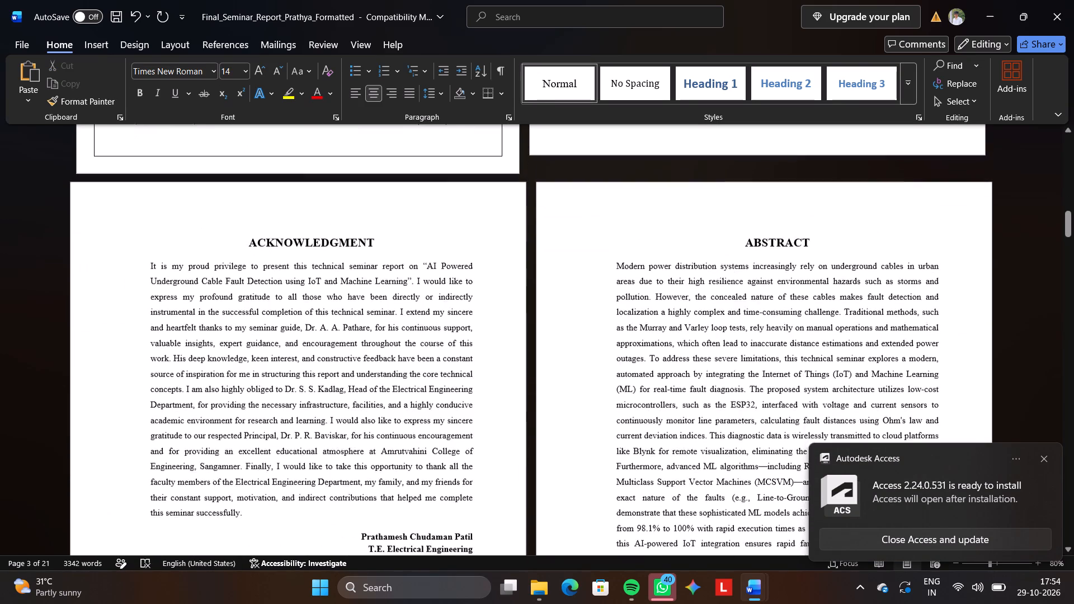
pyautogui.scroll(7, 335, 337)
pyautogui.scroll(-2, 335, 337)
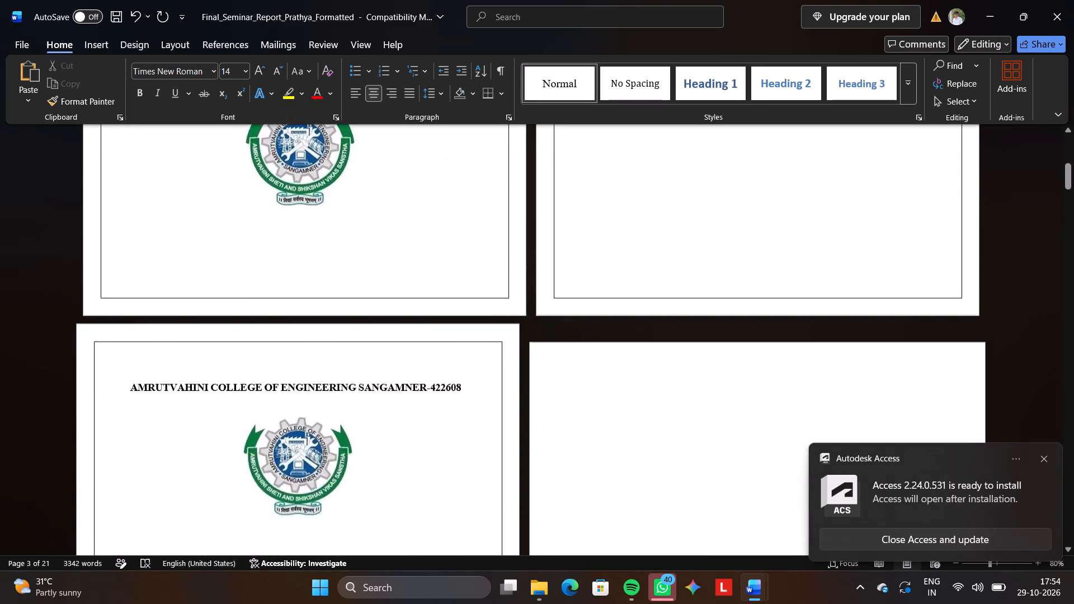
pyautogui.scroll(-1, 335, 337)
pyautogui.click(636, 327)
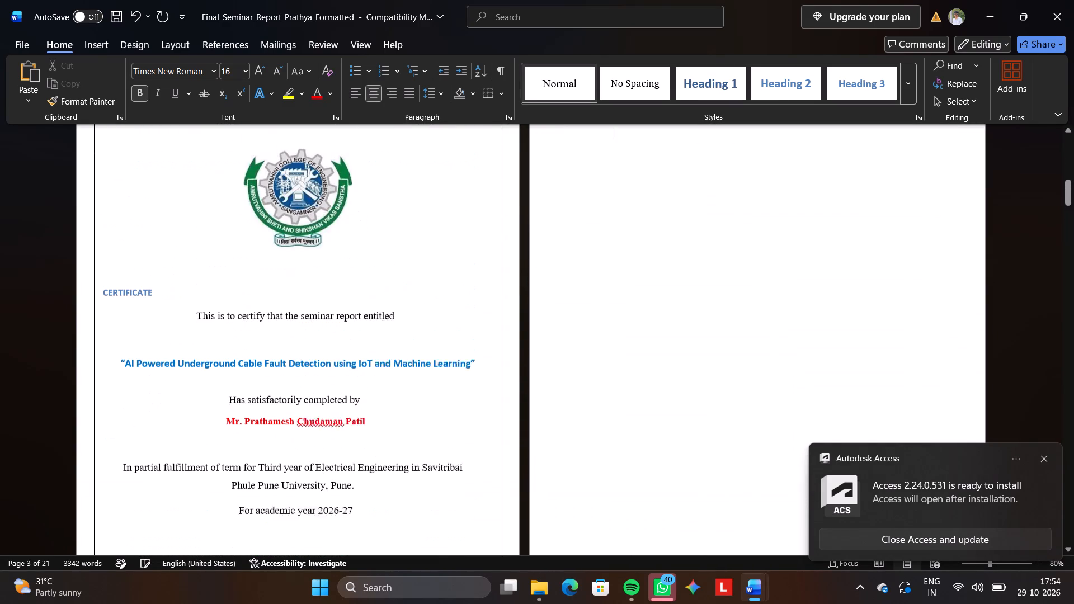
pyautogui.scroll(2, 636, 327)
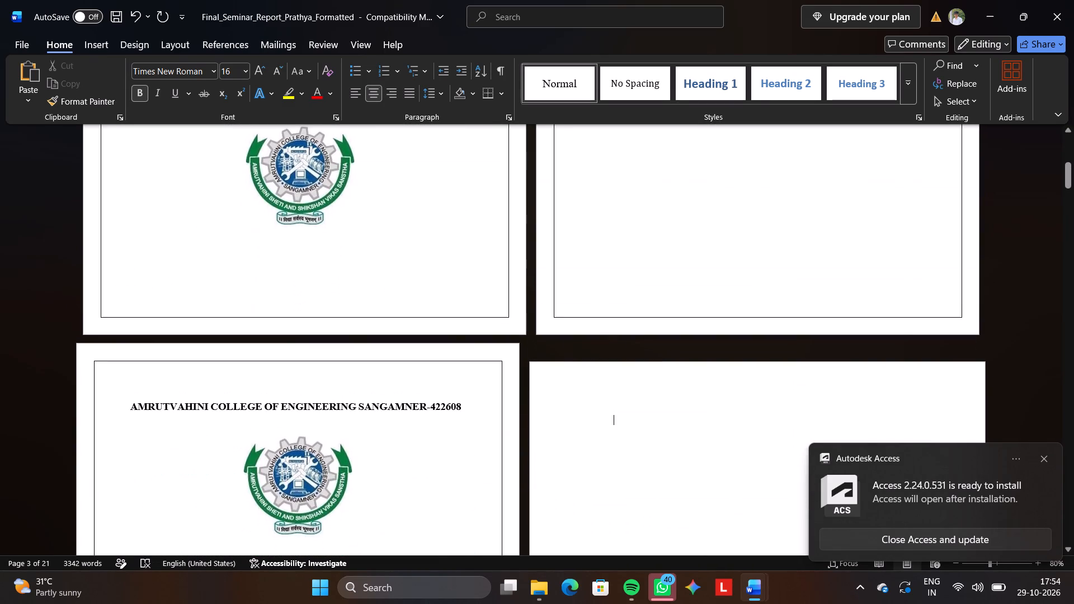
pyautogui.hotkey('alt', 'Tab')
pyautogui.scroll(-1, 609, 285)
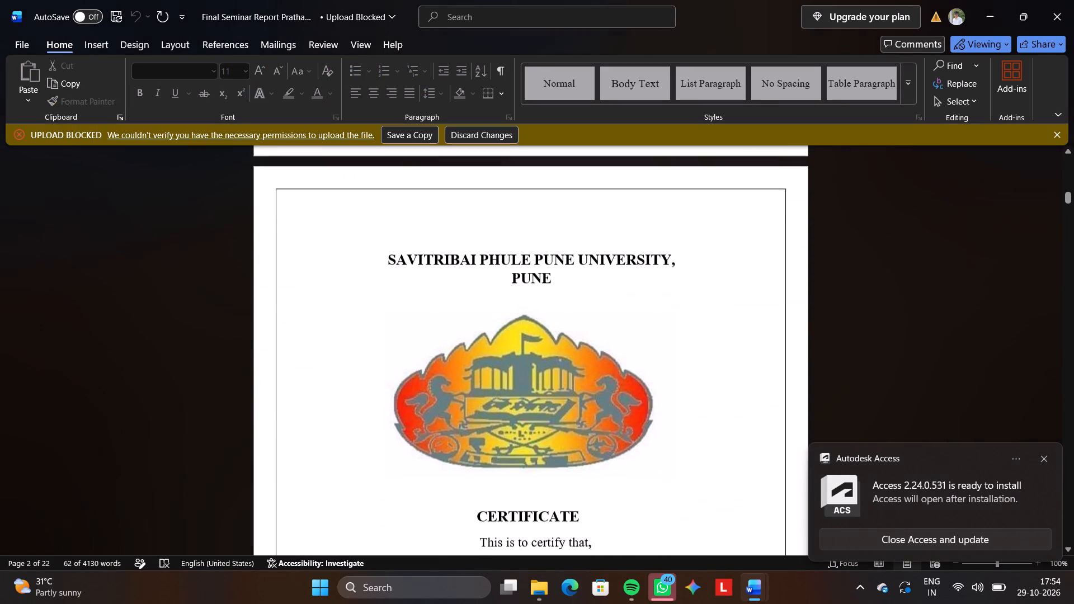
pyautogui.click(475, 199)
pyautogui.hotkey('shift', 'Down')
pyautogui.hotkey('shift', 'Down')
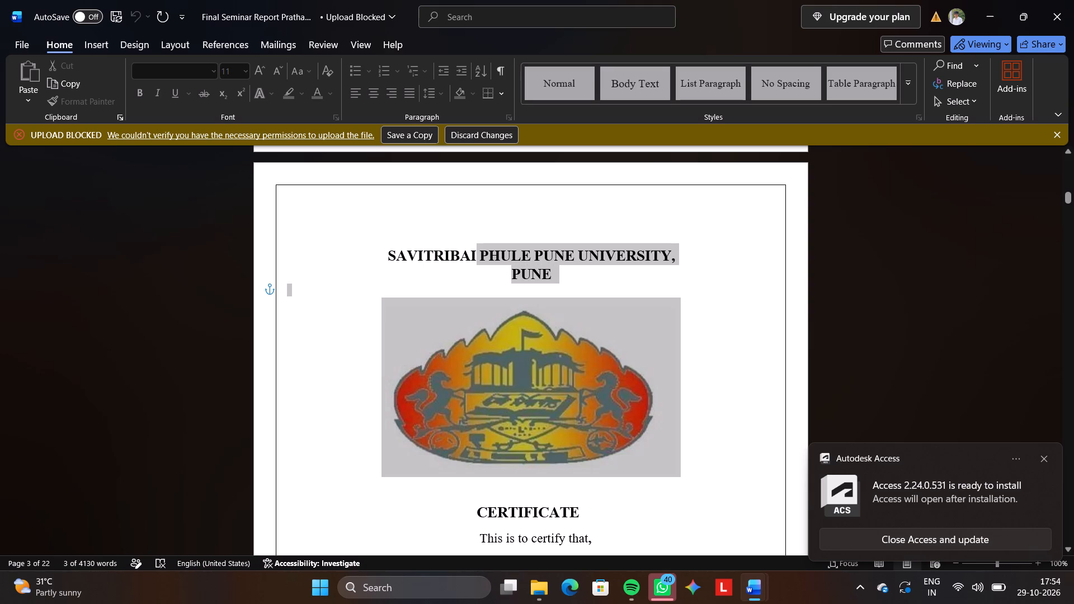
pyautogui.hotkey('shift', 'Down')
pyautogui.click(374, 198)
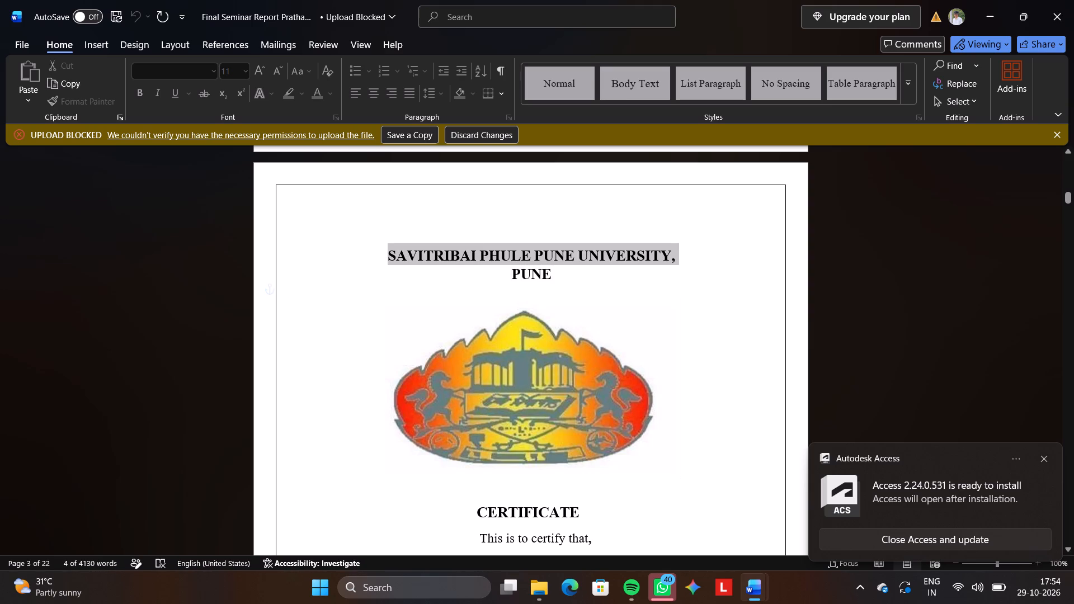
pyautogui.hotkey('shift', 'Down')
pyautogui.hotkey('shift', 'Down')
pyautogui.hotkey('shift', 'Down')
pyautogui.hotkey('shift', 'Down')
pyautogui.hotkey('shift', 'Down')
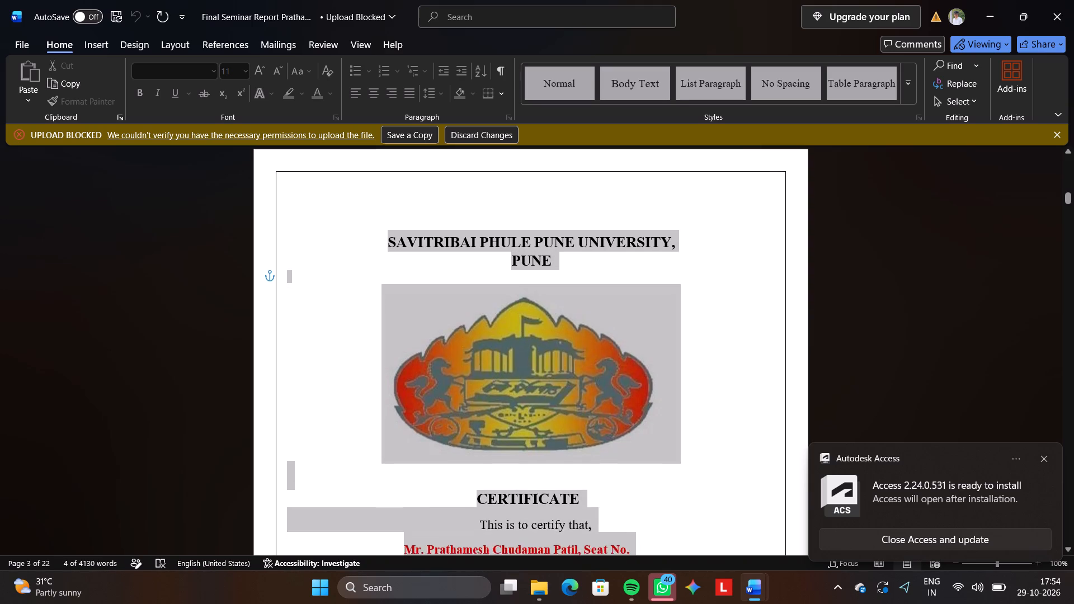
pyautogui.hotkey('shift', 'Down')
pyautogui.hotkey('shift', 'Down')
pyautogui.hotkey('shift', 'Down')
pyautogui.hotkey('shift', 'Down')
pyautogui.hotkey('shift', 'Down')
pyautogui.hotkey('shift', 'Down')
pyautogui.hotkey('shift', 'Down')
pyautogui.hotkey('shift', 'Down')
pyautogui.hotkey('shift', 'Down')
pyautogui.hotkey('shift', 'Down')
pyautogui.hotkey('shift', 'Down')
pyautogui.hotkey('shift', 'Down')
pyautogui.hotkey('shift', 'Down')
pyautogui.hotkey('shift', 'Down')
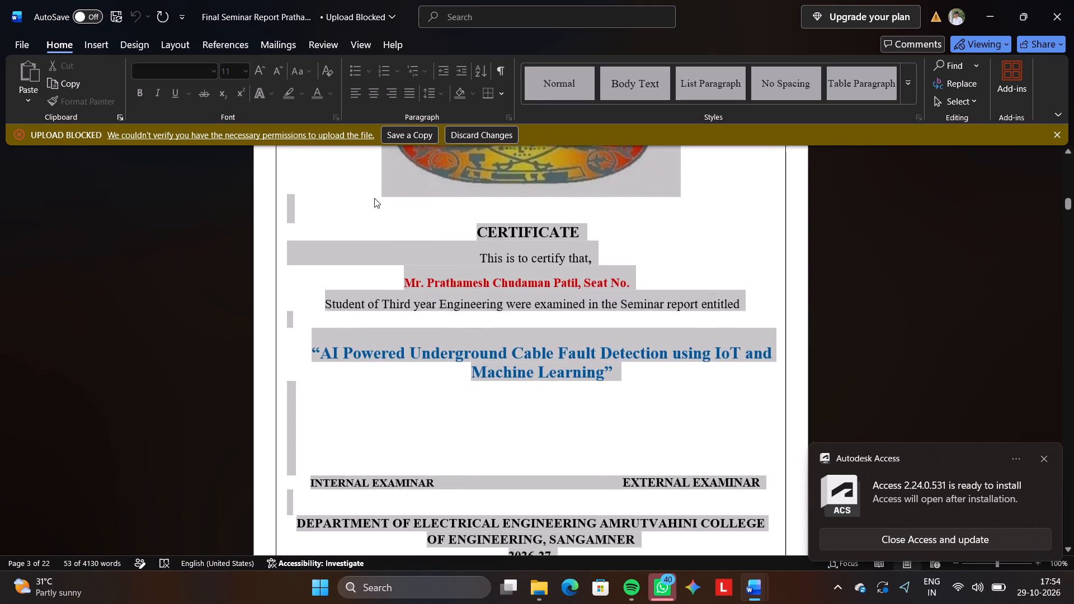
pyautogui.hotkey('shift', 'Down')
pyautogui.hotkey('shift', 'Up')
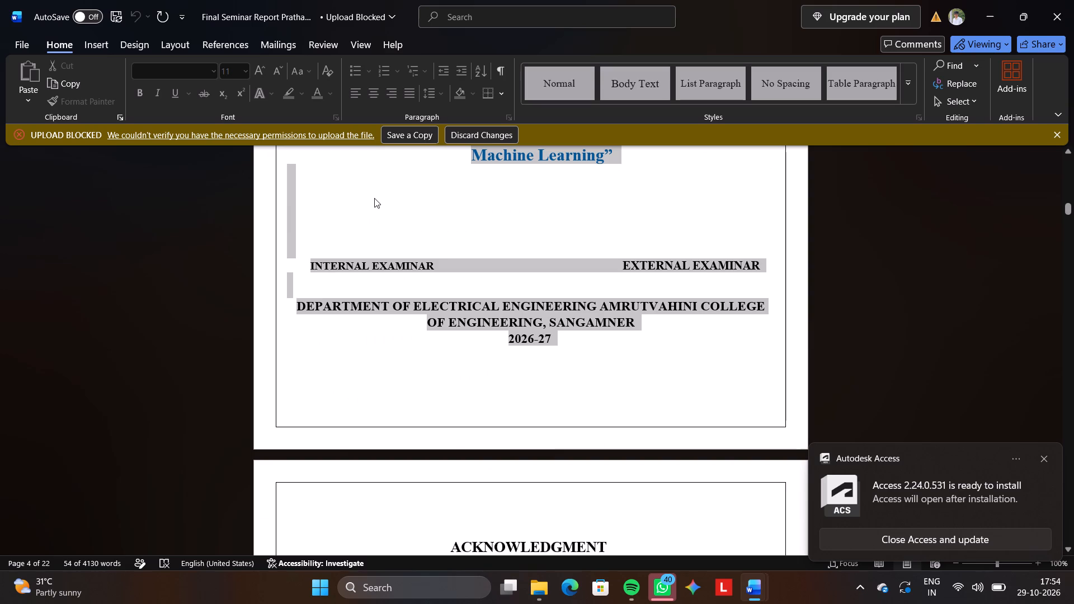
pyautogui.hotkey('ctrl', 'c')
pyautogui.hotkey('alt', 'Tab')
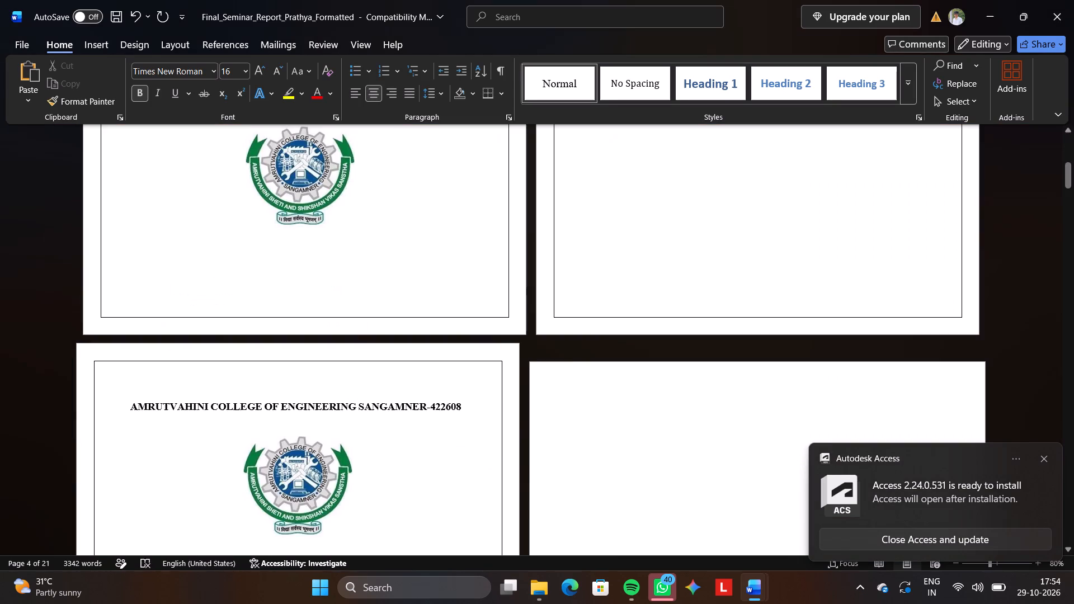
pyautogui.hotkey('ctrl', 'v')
# Examine the layout of the pasted front pages, from the cover through both certificates to the abstract and table of contents.
pyautogui.click(374, 198)
pyautogui.scroll(4, 374, 198)
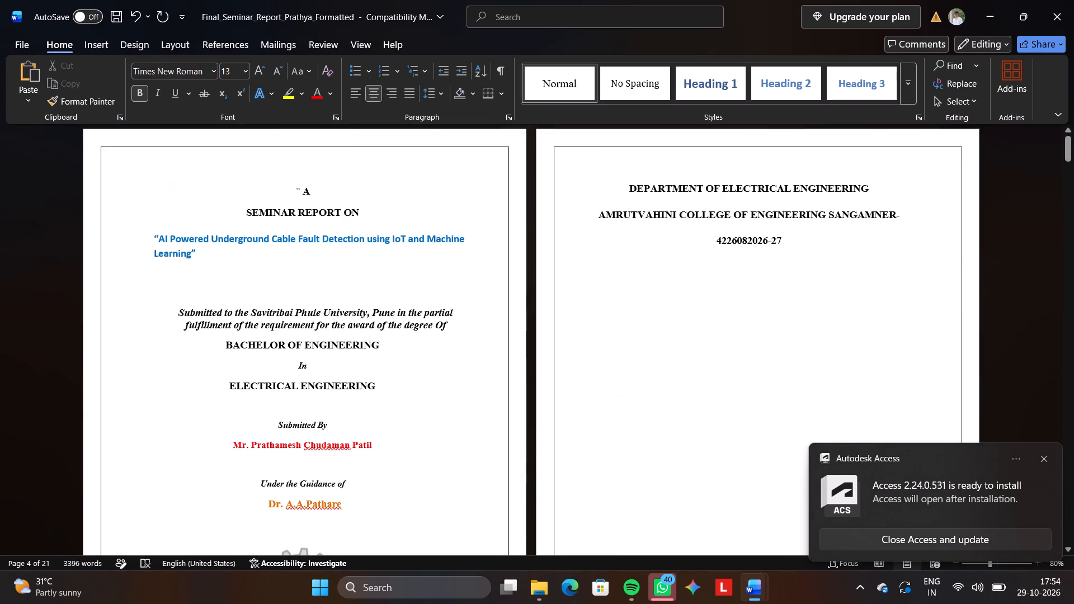
pyautogui.scroll(2, 374, 198)
pyautogui.scroll(-2, 374, 198)
pyautogui.scroll(8, 374, 198)
pyautogui.scroll(-4, 374, 198)
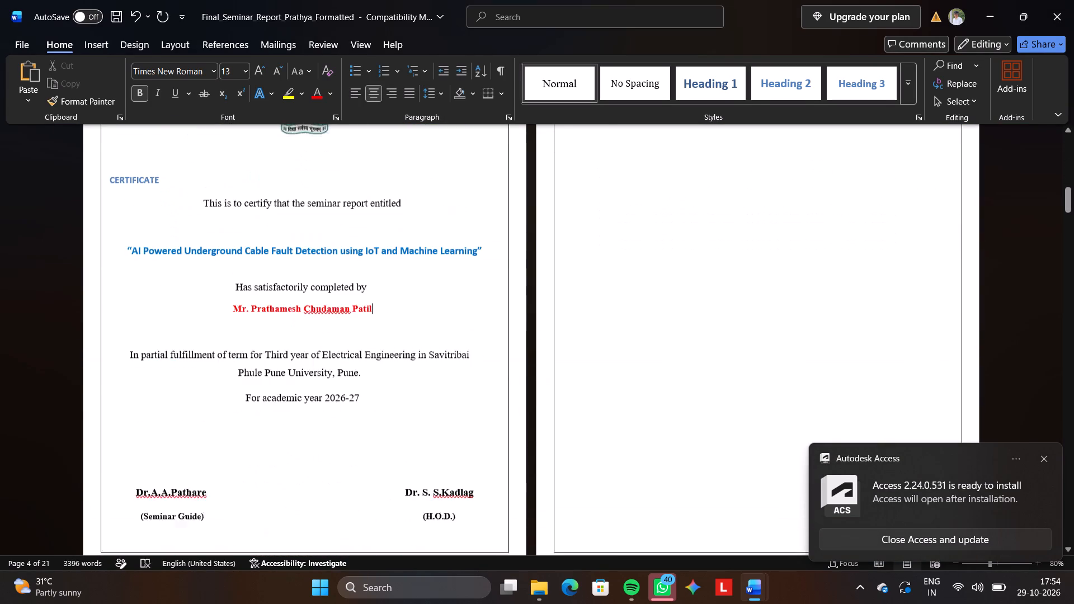
pyautogui.scroll(-4, 374, 198)
pyautogui.hscroll(1, 374, 198)
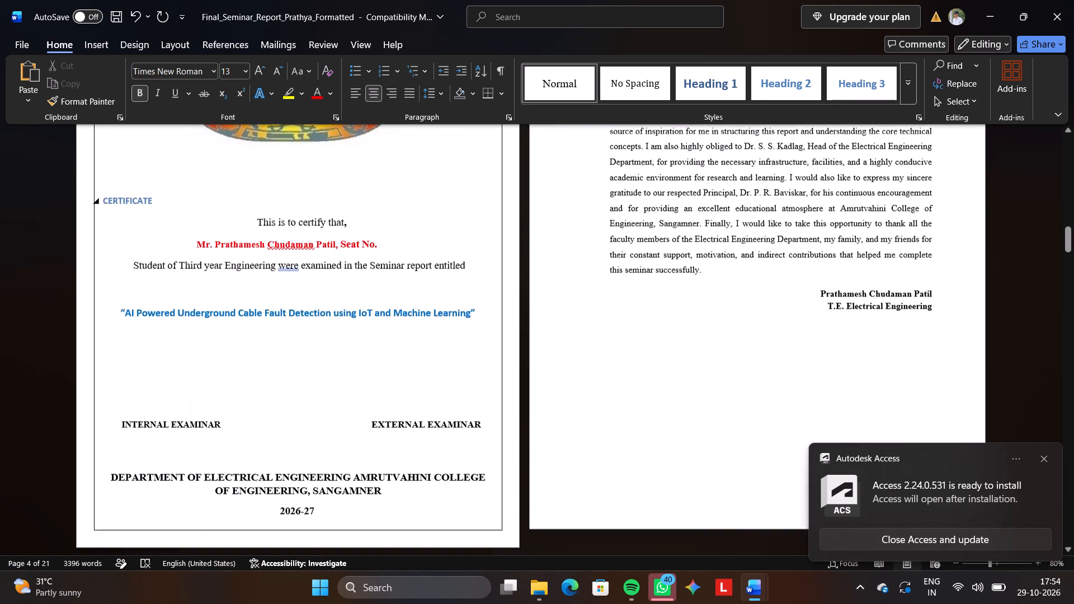
pyautogui.hscroll(2, 374, 198)
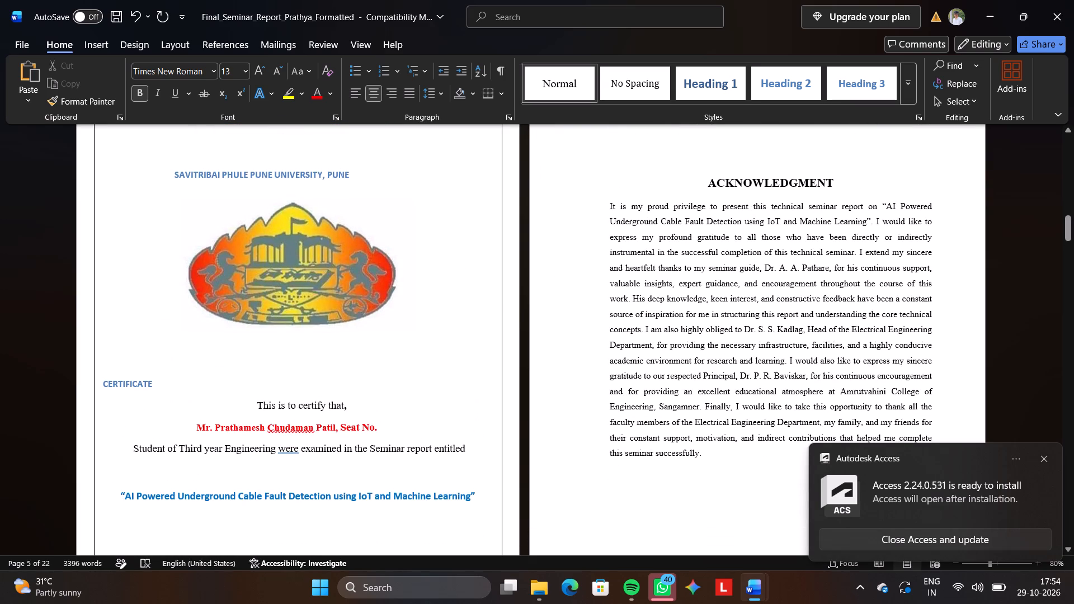
pyautogui.scroll(-1, 667, 197)
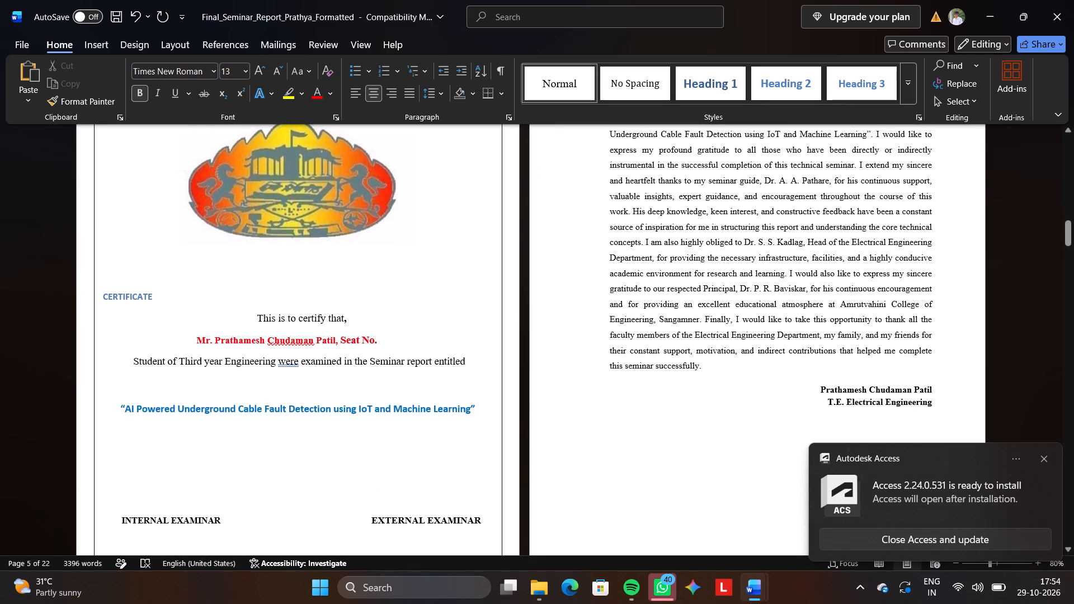
pyautogui.scroll(-2, 667, 197)
pyautogui.scroll(3, 667, 197)
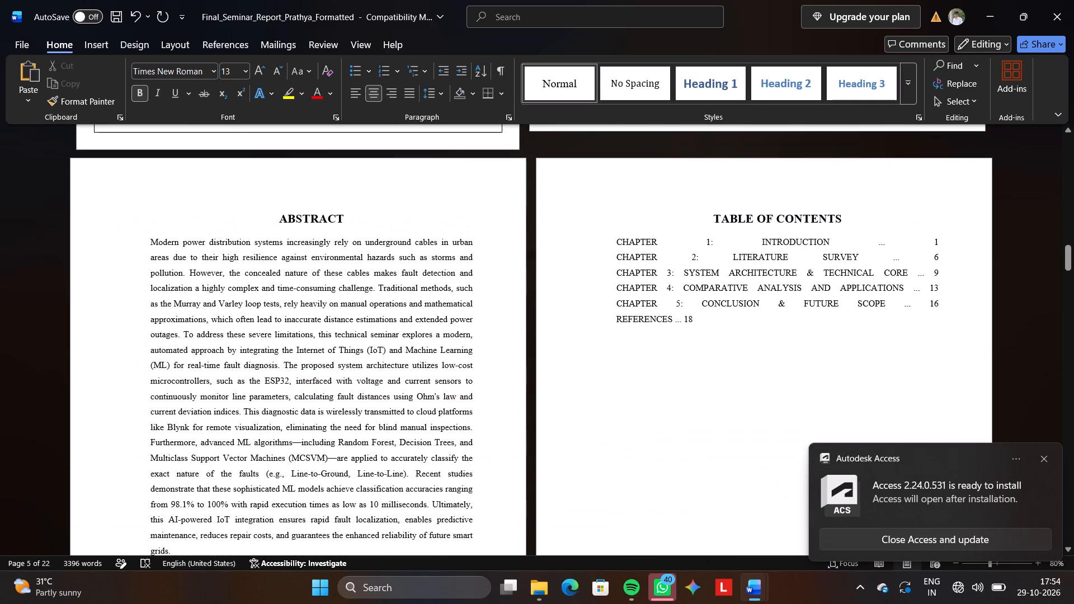
pyautogui.scroll(1, 667, 197)
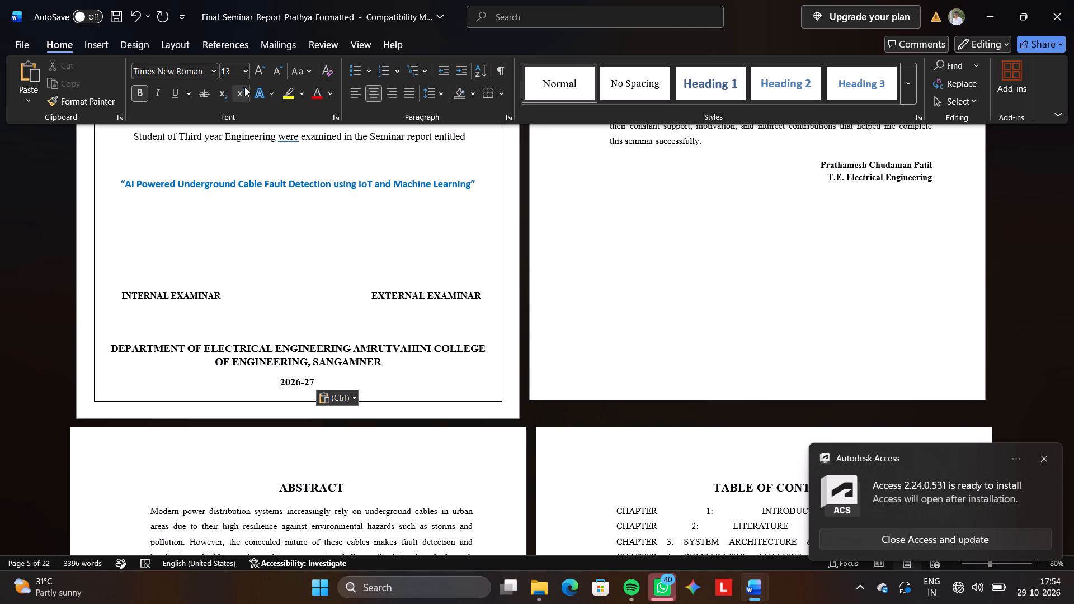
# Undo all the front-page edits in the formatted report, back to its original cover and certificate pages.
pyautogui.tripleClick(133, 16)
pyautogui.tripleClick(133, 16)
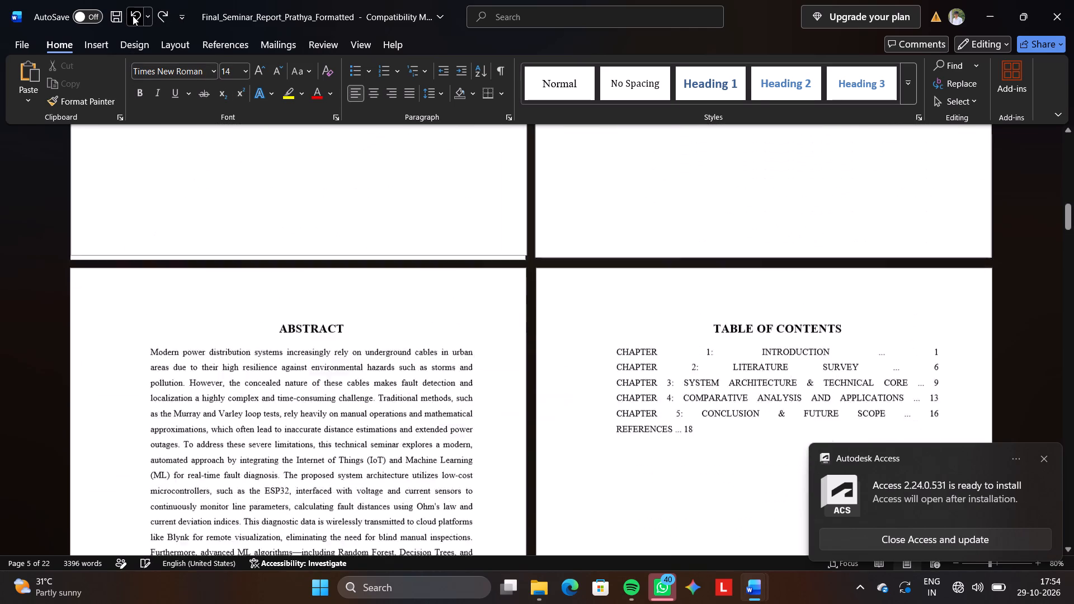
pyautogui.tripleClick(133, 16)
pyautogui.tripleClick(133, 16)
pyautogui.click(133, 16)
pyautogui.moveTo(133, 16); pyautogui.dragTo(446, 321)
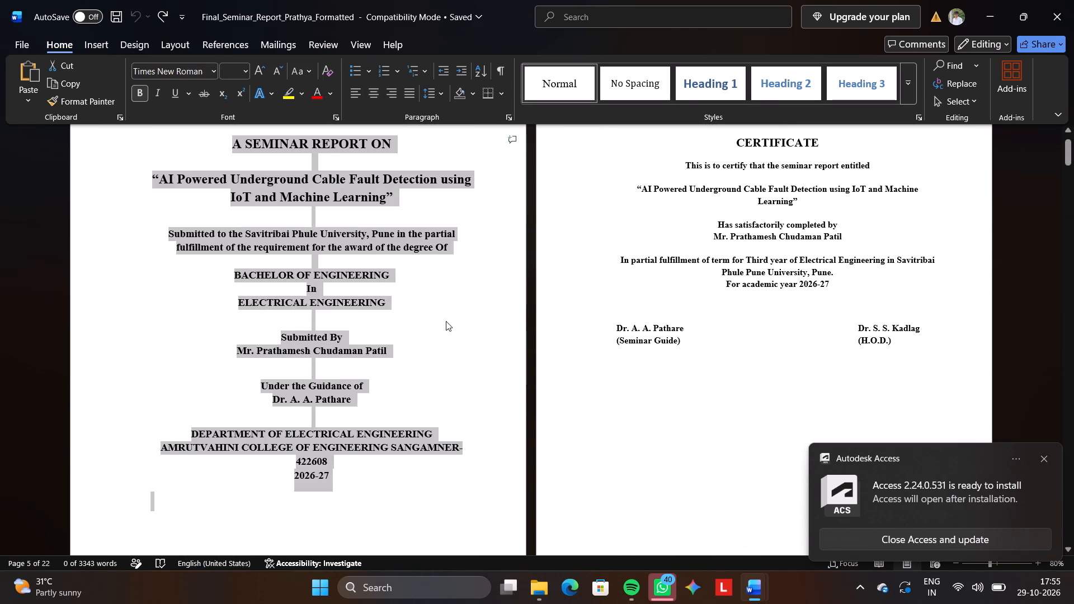
# Set the formatted report's paper size to A4 (21 cm x 29.7 cm).
pyautogui.scroll(4, 379, 318)
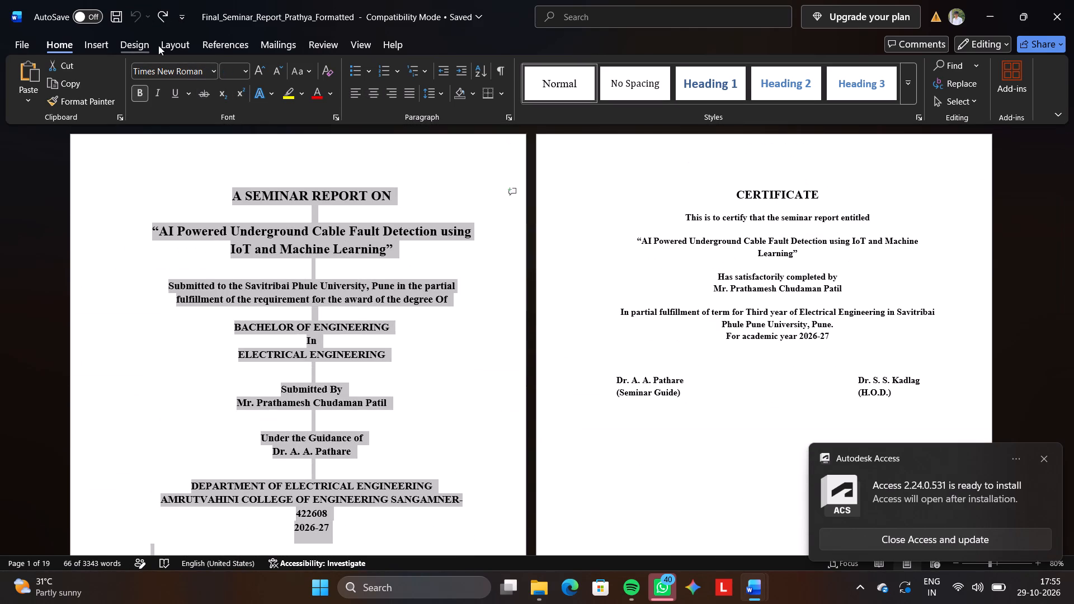
pyautogui.click(162, 46)
pyautogui.click(109, 97)
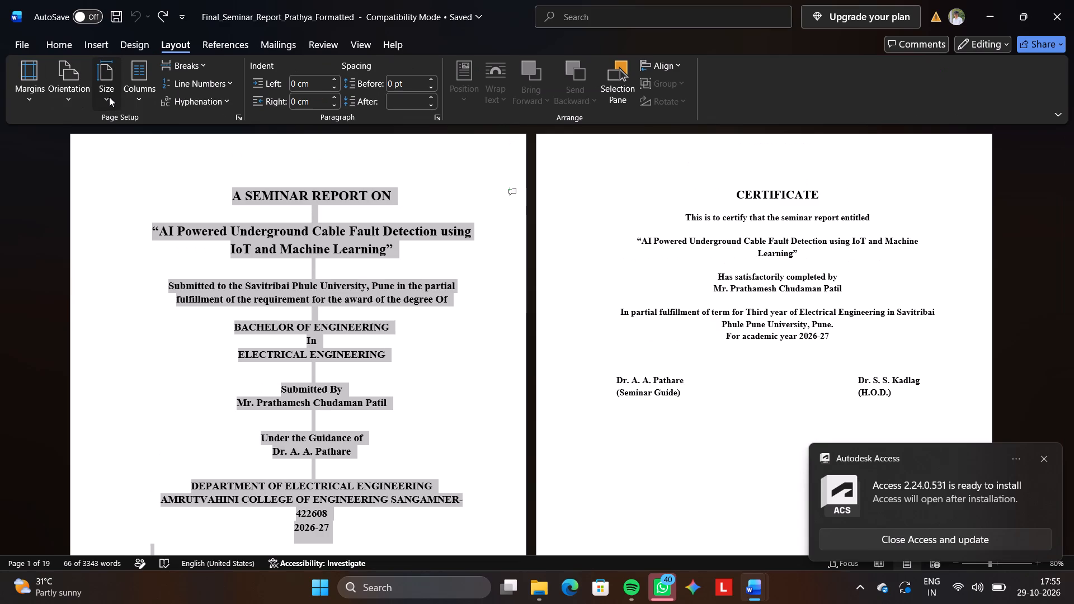
pyautogui.click(109, 97)
pyautogui.click(109, 97)
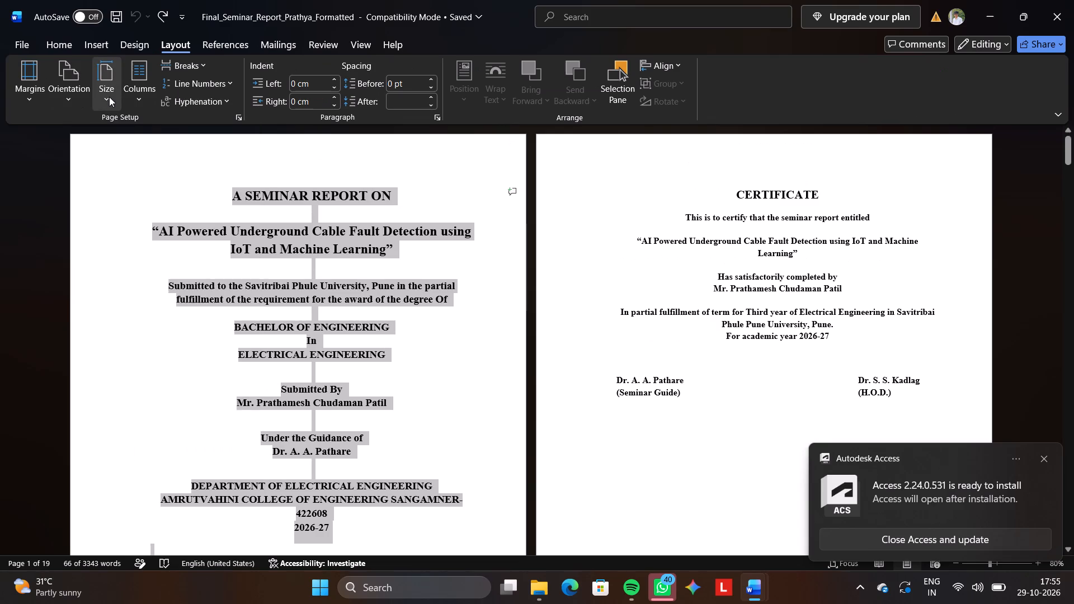
pyautogui.click(109, 97)
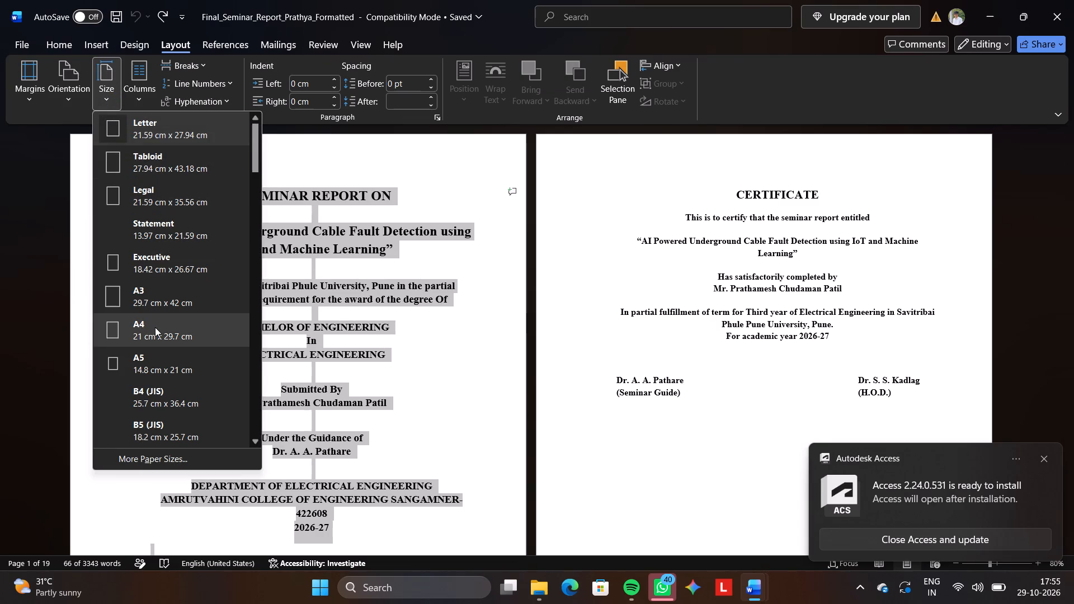
pyautogui.click(155, 327)
pyautogui.click(560, 392)
# Insert two blank lines before the heading 1.2 Historical Context and Limitations of Traditional Methods, pushing it onto the page with its text.
pyautogui.scroll(-1, 590, 252)
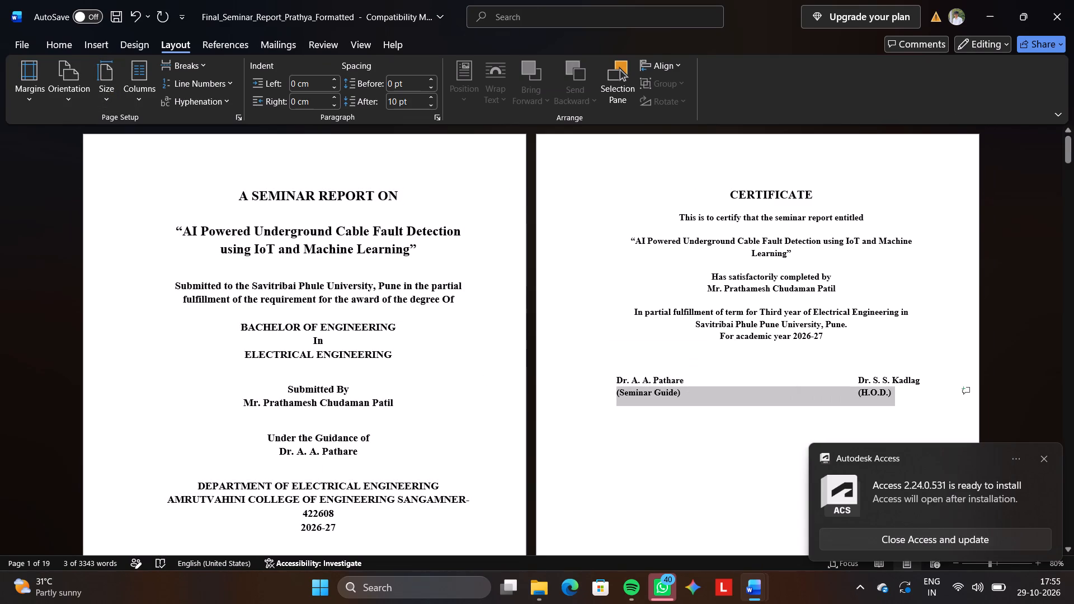
pyautogui.scroll(-6, 593, 225)
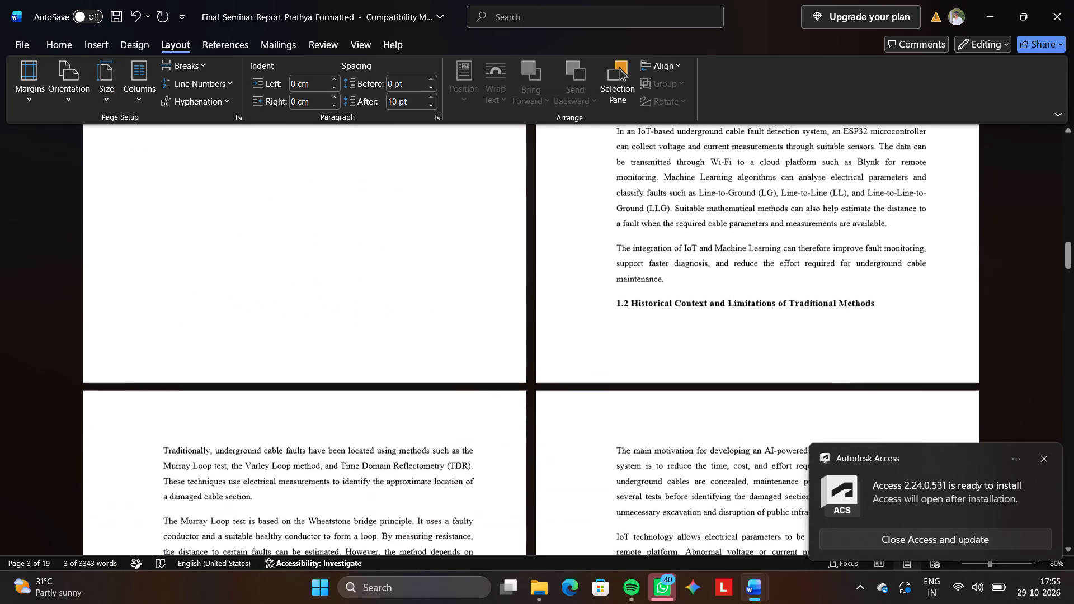
pyautogui.scroll(-1, 593, 225)
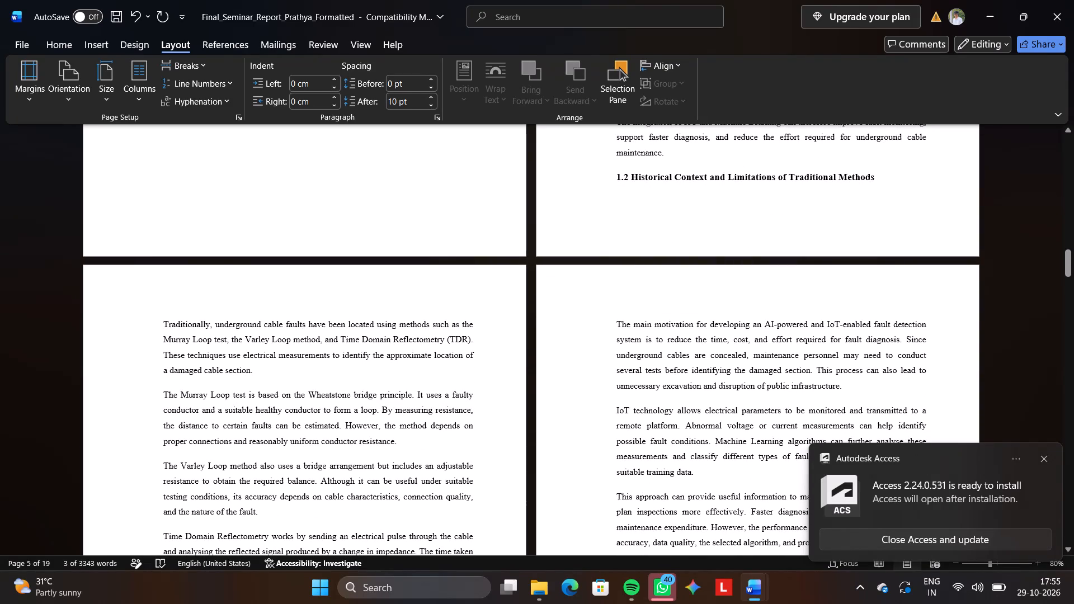
pyautogui.click(604, 173)
pyautogui.click(604, 173)
pyautogui.click(604, 173)
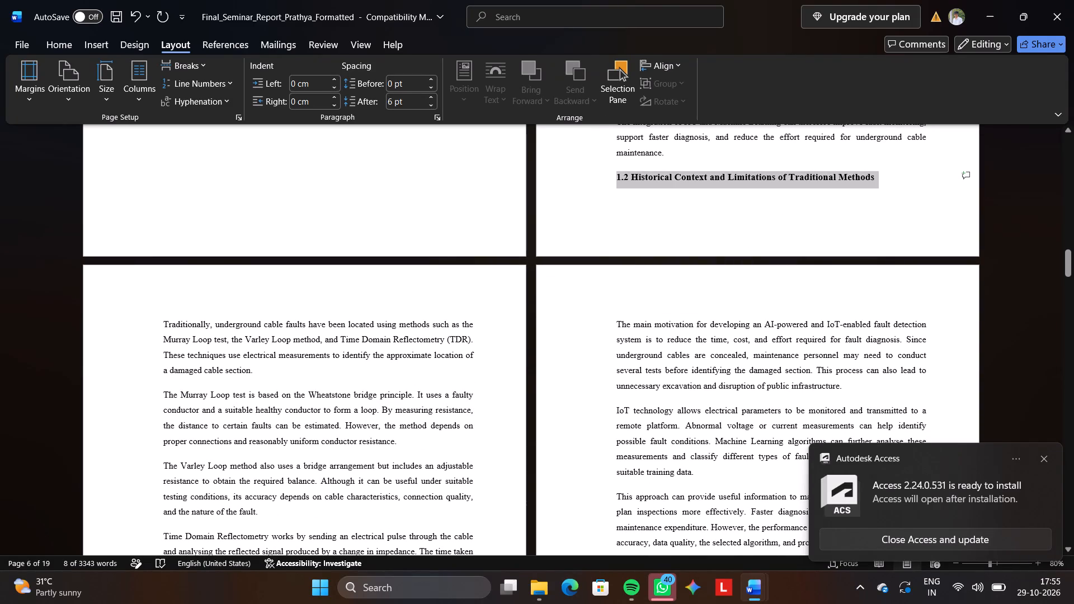
pyautogui.press('Up')
pyautogui.press('Down')
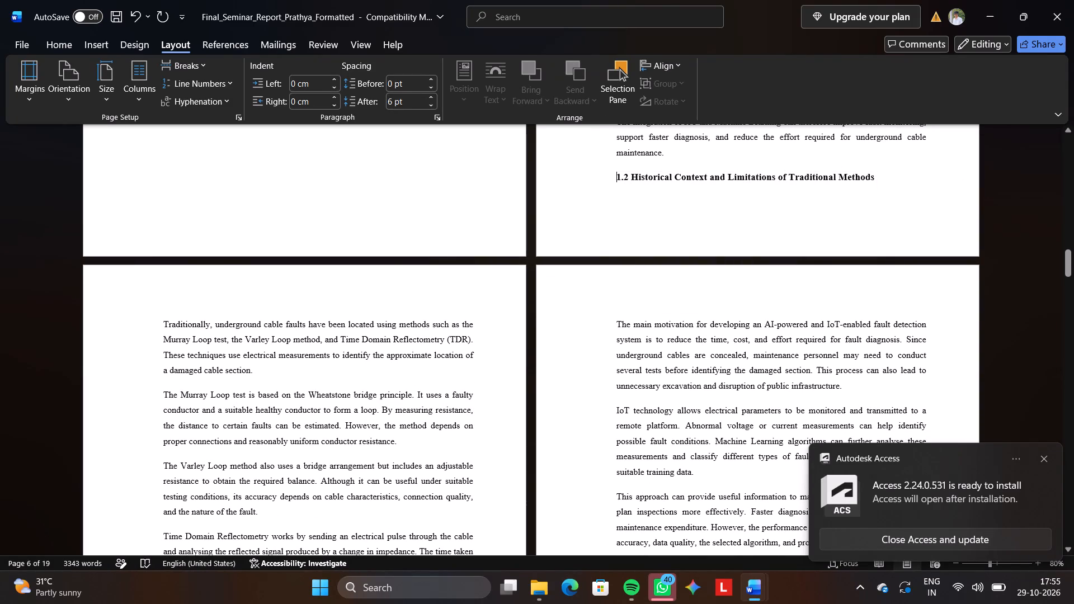
pyautogui.press('Return')
pyautogui.press('Return')
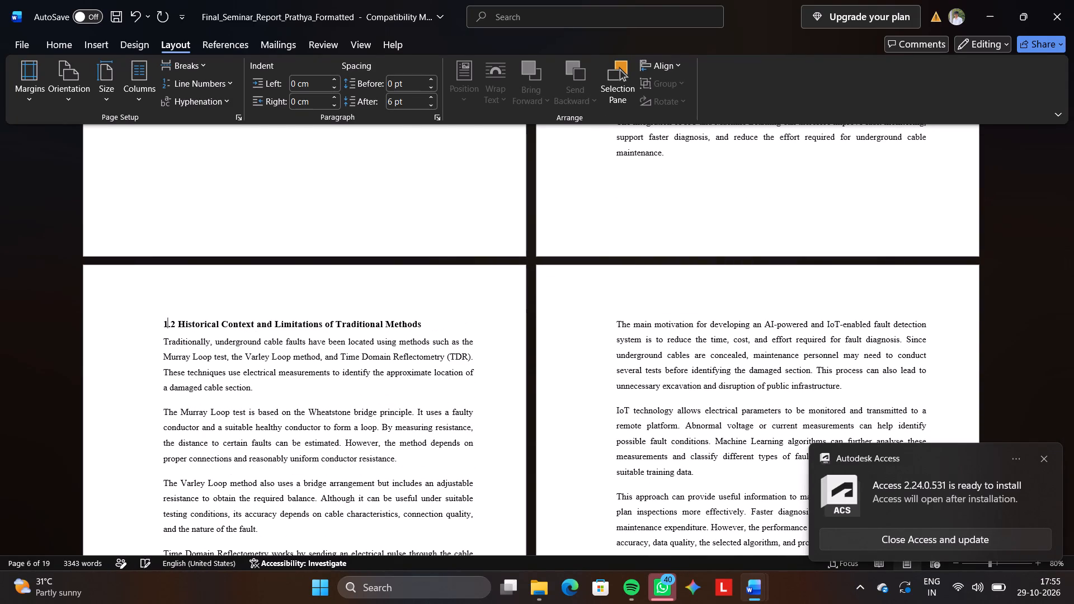
# Examine the page layout of the formatted report from section 1.2 through the end of Chapter 3.
pyautogui.scroll(-4, 604, 173)
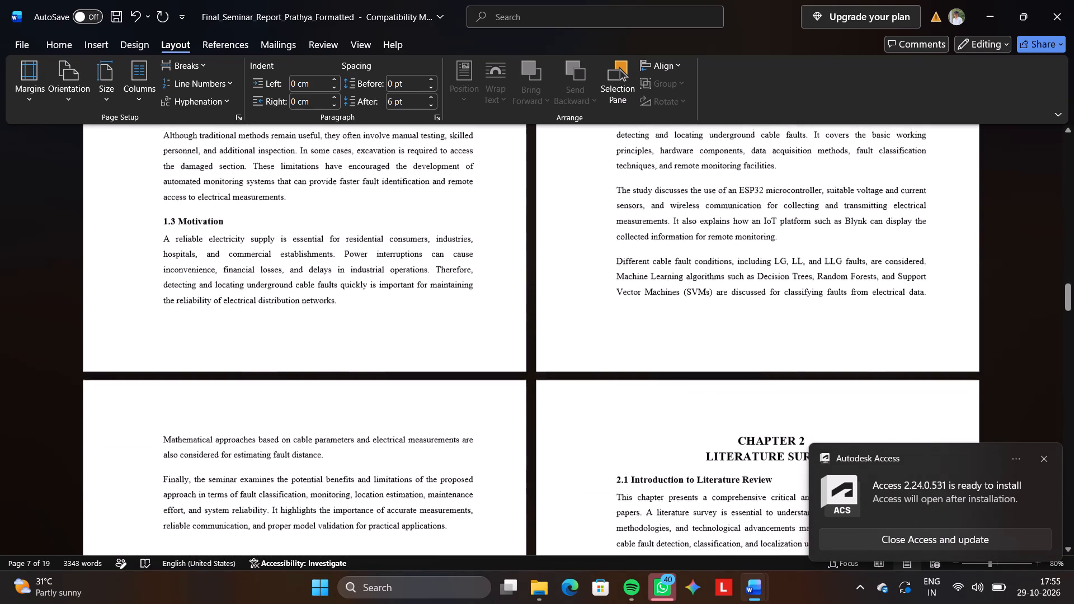
pyautogui.scroll(-4, 604, 173)
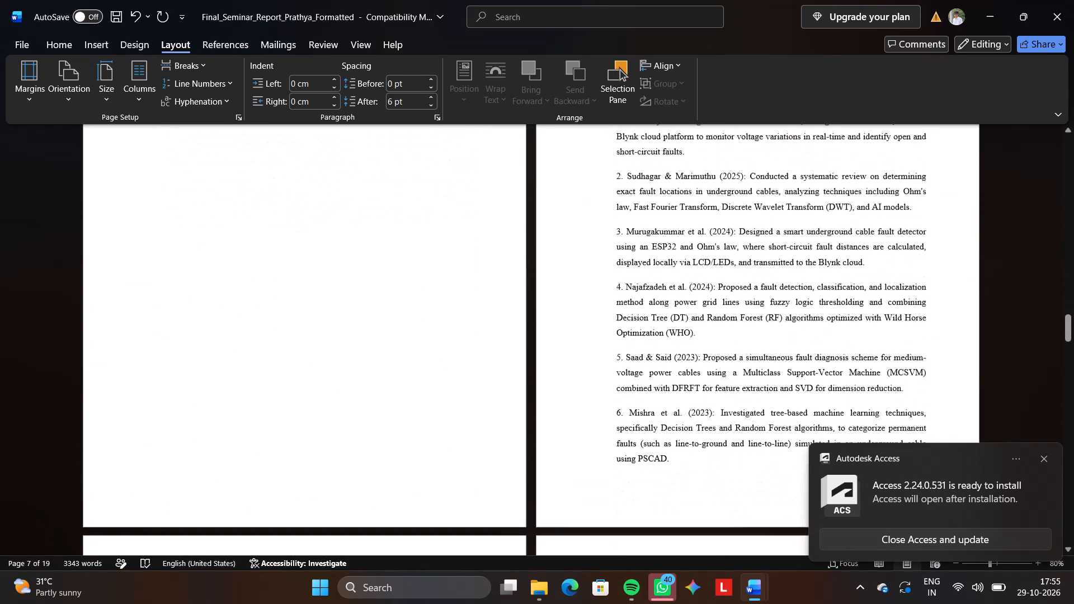
pyautogui.scroll(-3, 604, 173)
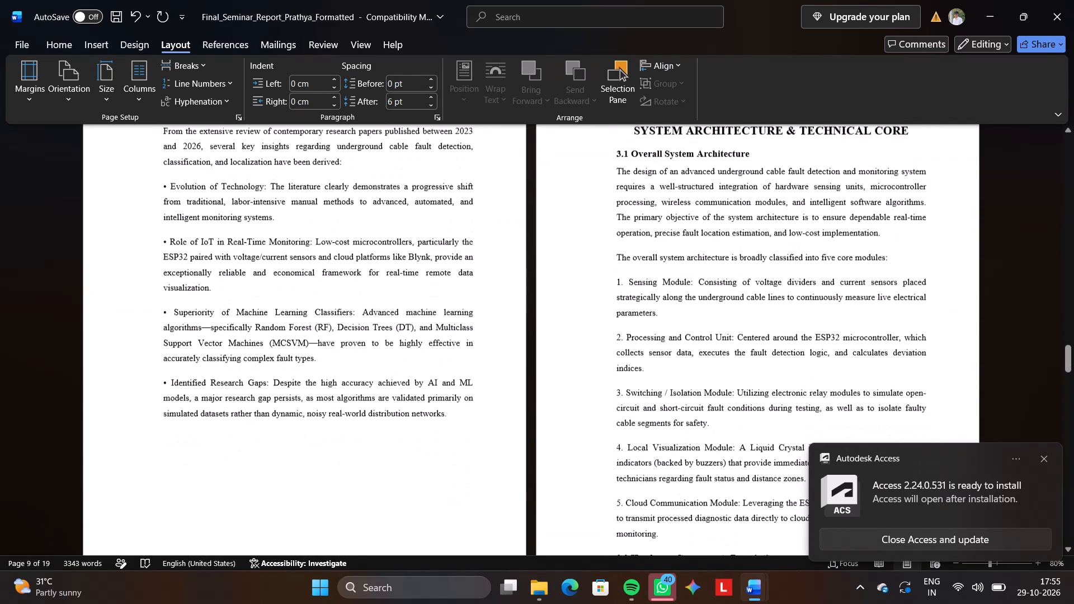
pyautogui.scroll(-3, 604, 173)
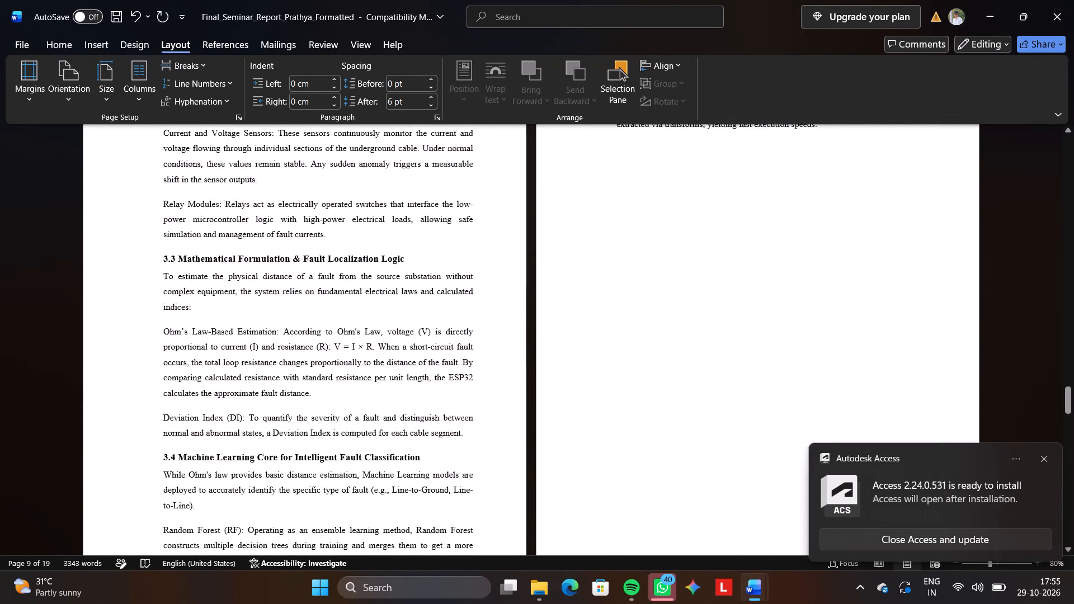
pyautogui.scroll(-2, 604, 173)
pyautogui.scroll(3, 604, 173)
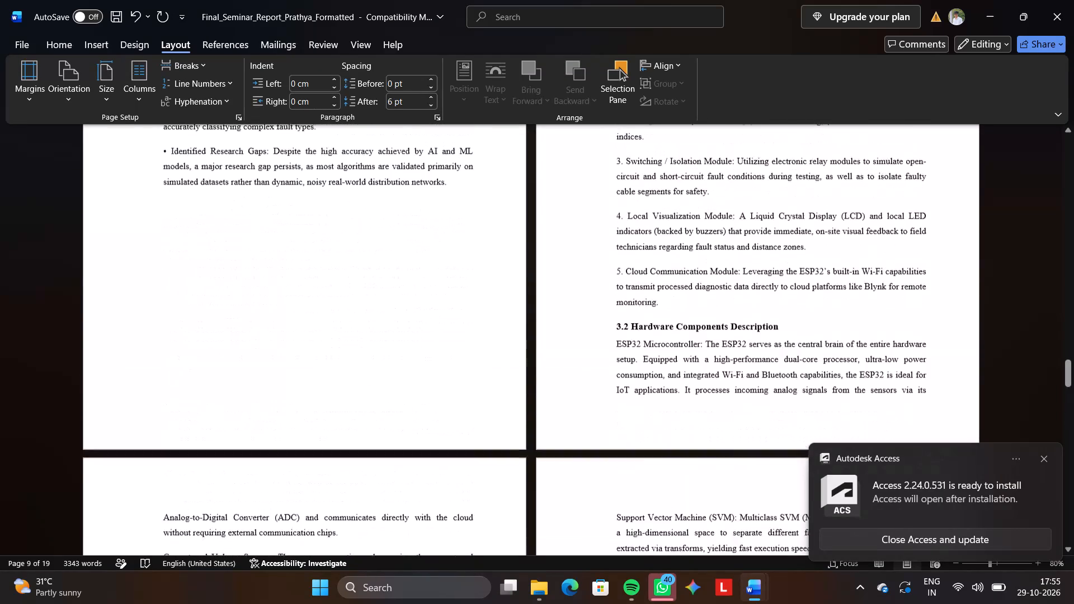
pyautogui.scroll(2, 604, 173)
pyautogui.click(530, 242)
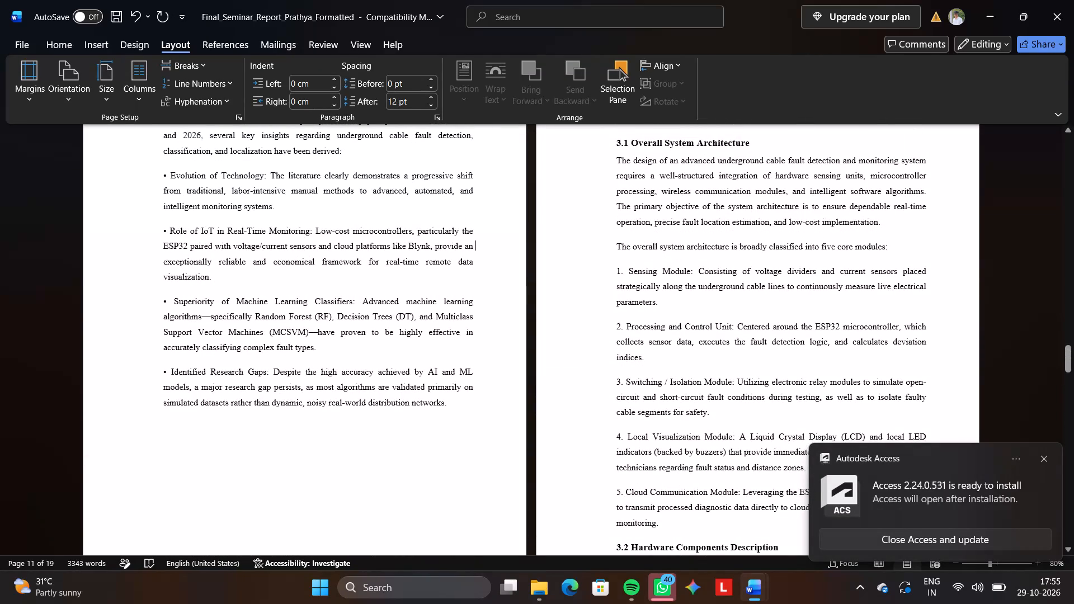
# Copy the Fig 3.1 block diagram from the original report into the formatted report after the Cloud Communication Module paragraph in section 3.1.
pyautogui.hotkey('alt', 'Tab')
pyautogui.scroll(-1, 532, 239)
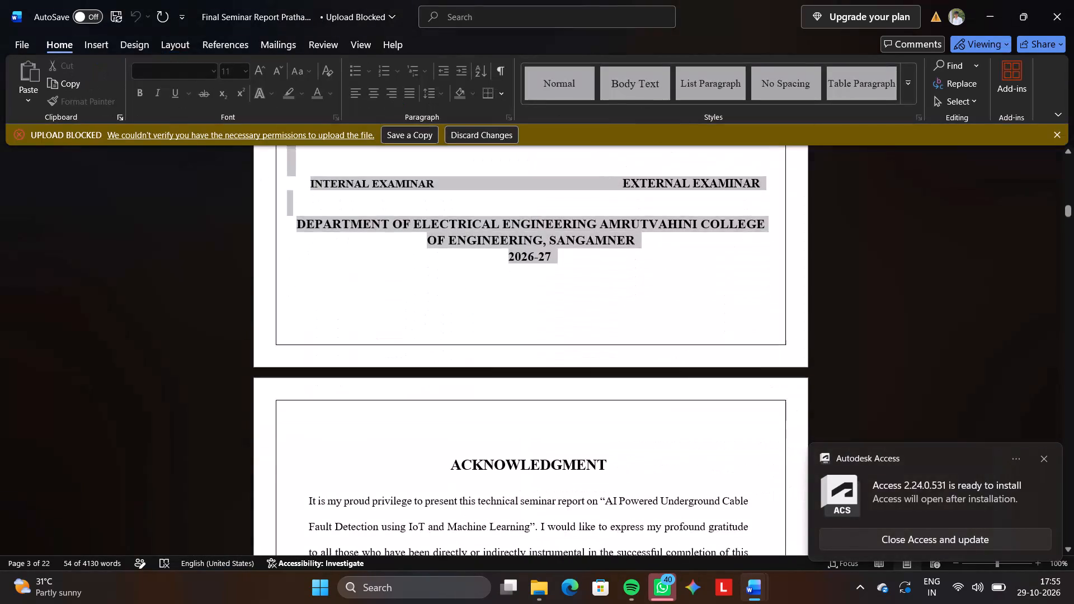
pyautogui.scroll(-1, 532, 239)
pyautogui.keyDown('ctrl'); pyautogui.scroll(-2, 532, 239); pyautogui.keyUp('ctrl')
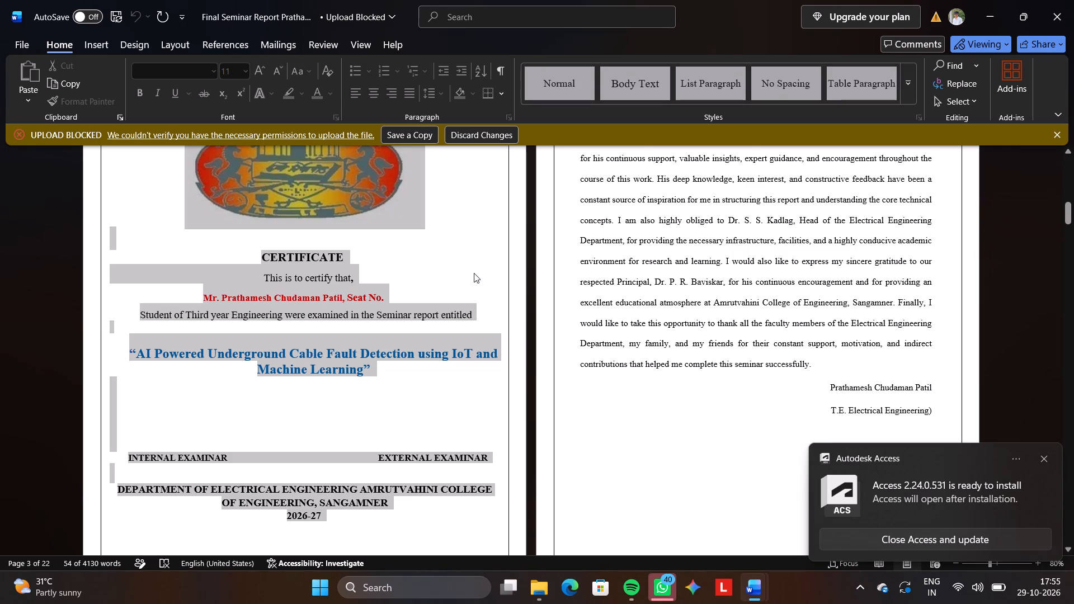
pyautogui.scroll(-1, 474, 273)
pyautogui.click(445, 366)
pyautogui.scroll(-2, 445, 366)
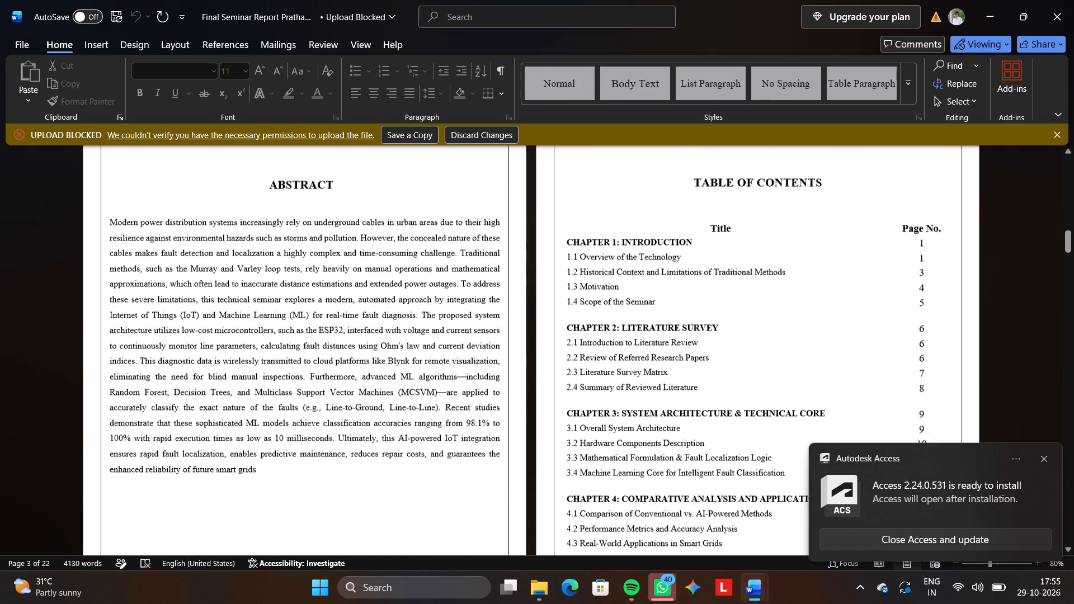
pyautogui.scroll(-7, 445, 366)
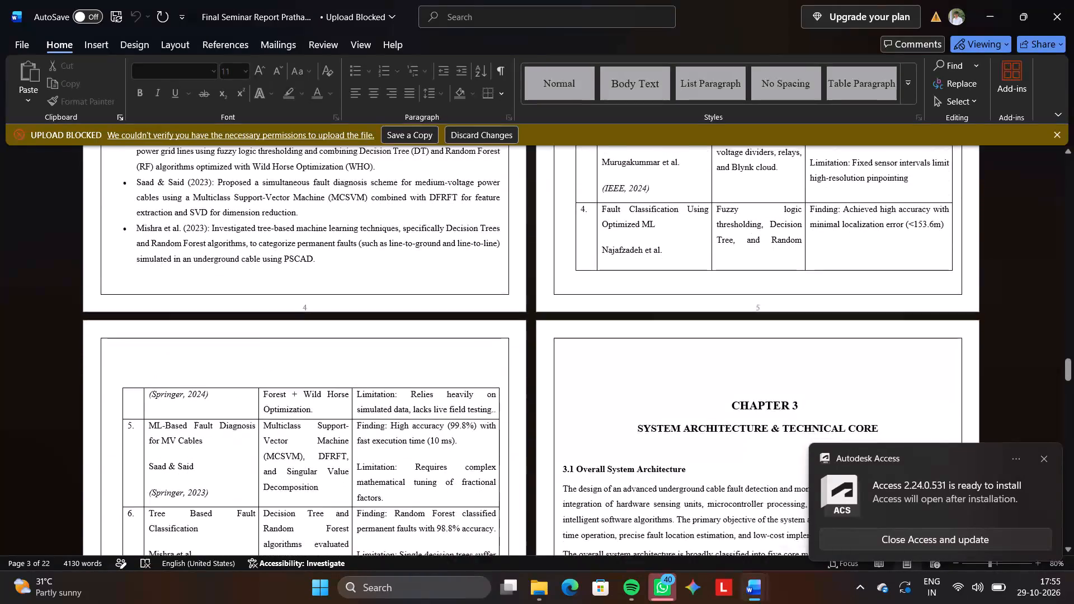
pyautogui.scroll(-6, 445, 366)
pyautogui.scroll(2, 445, 366)
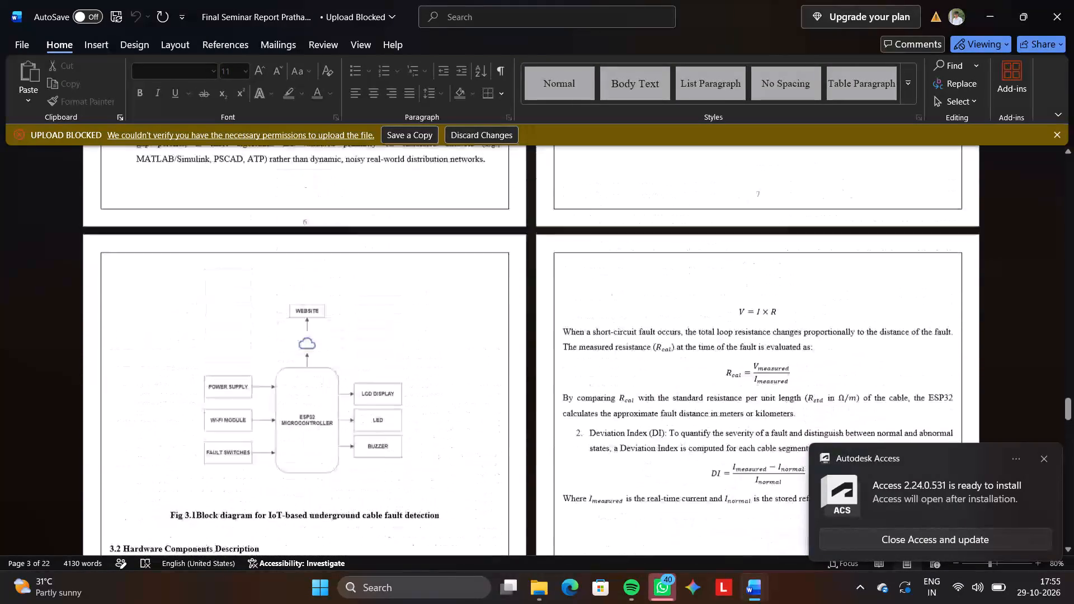
pyautogui.scroll(5, 445, 366)
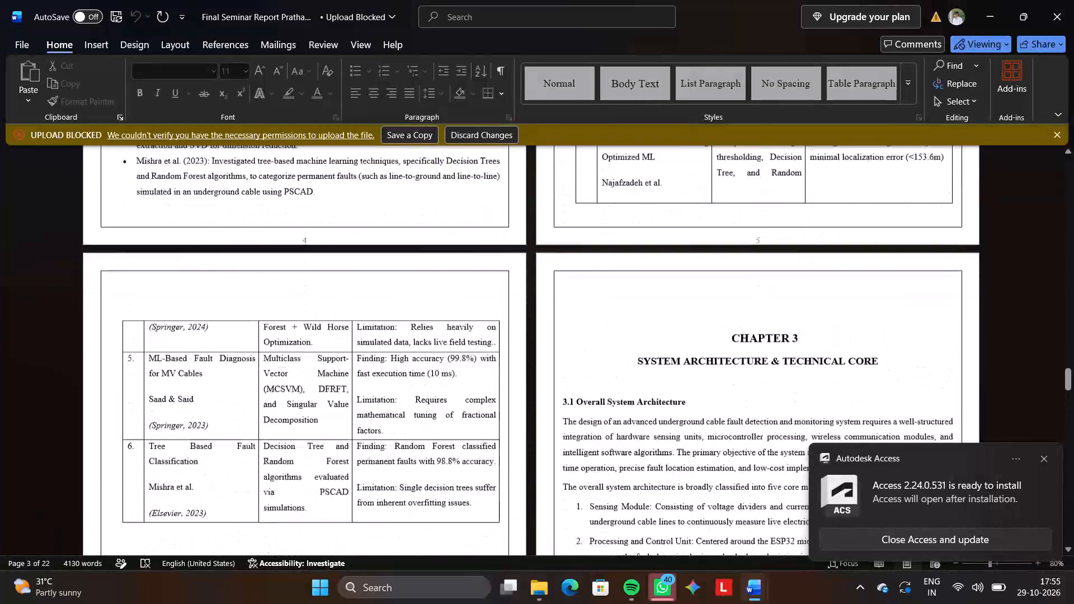
pyautogui.scroll(-4, 445, 366)
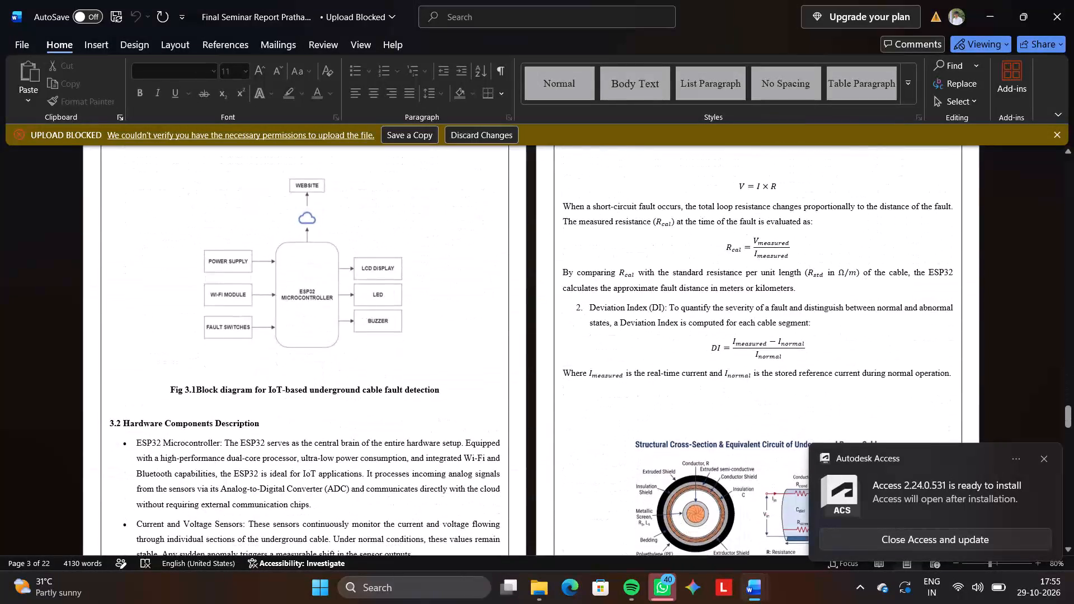
pyautogui.click(291, 318)
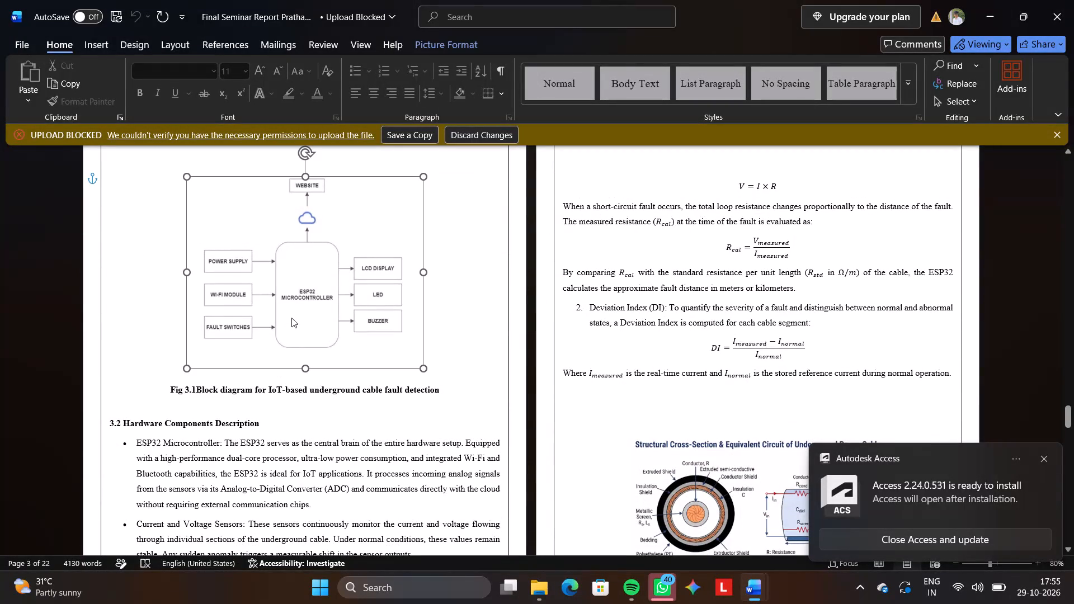
pyautogui.hotkey('ctrl', 'c')
pyautogui.hotkey('alt', 'Tab')
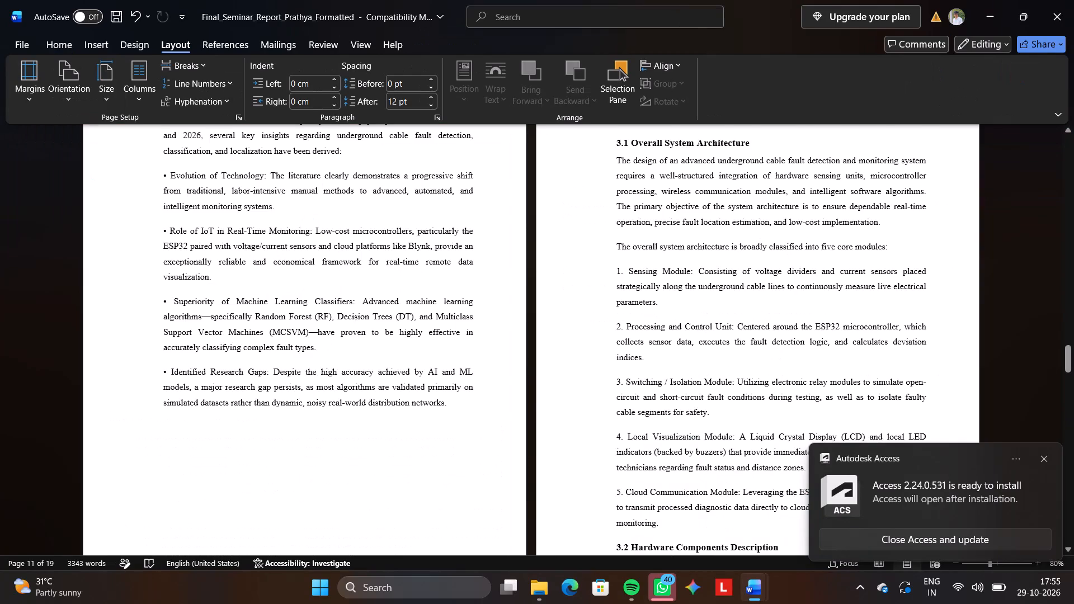
pyautogui.scroll(-2, 291, 318)
pyautogui.scroll(1, 291, 318)
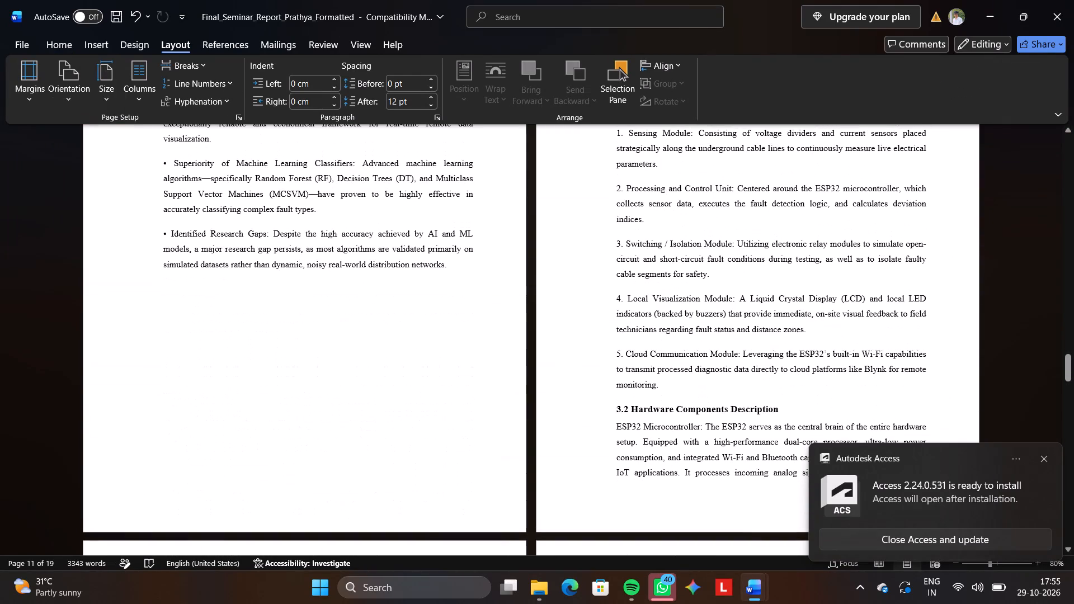
pyautogui.click(699, 384)
pyautogui.hotkey('ctrl', 'v')
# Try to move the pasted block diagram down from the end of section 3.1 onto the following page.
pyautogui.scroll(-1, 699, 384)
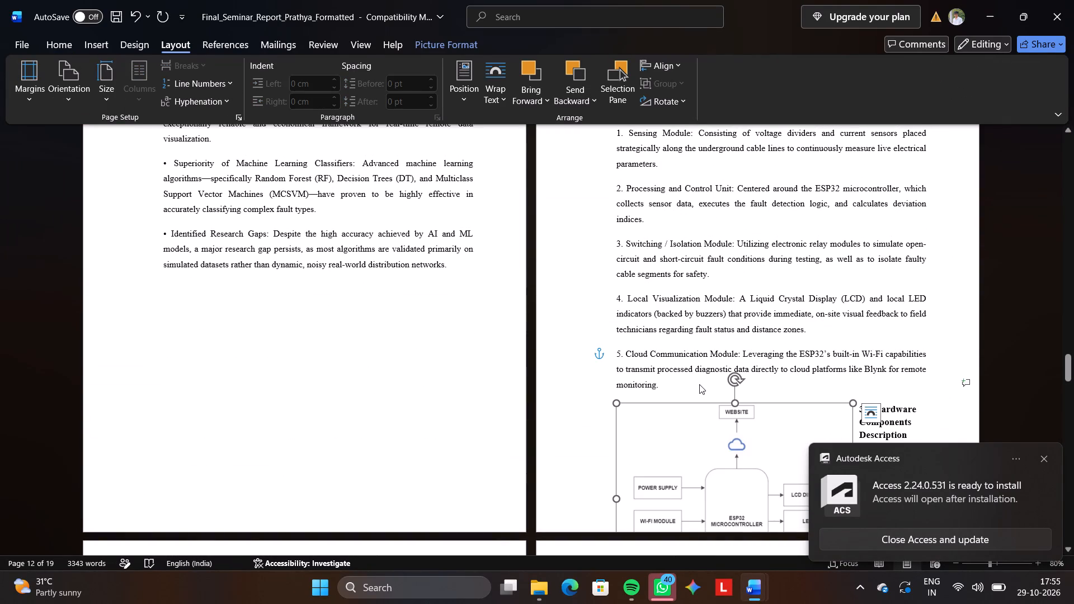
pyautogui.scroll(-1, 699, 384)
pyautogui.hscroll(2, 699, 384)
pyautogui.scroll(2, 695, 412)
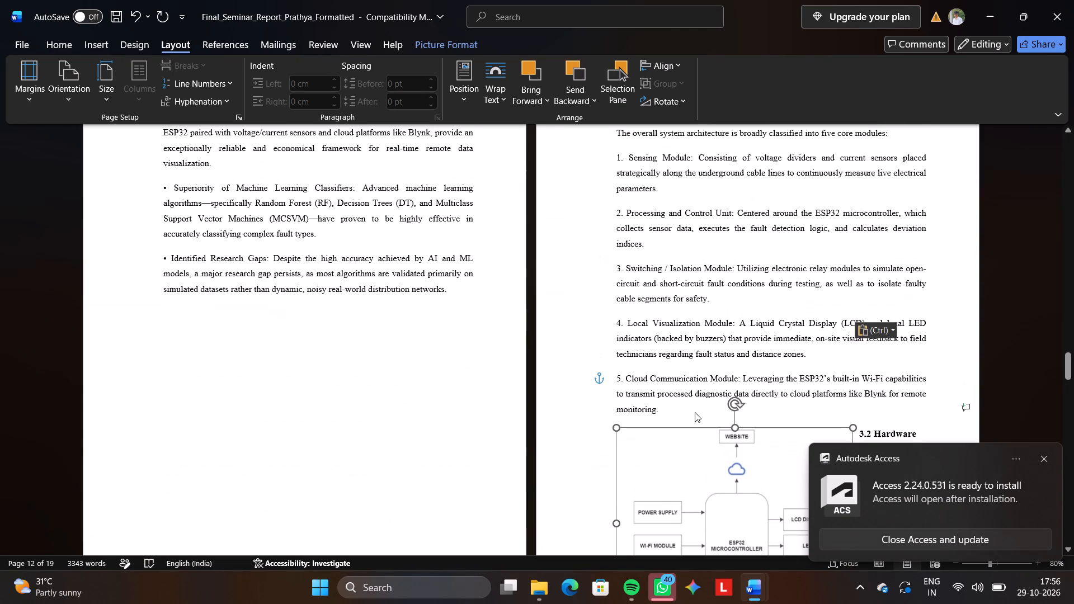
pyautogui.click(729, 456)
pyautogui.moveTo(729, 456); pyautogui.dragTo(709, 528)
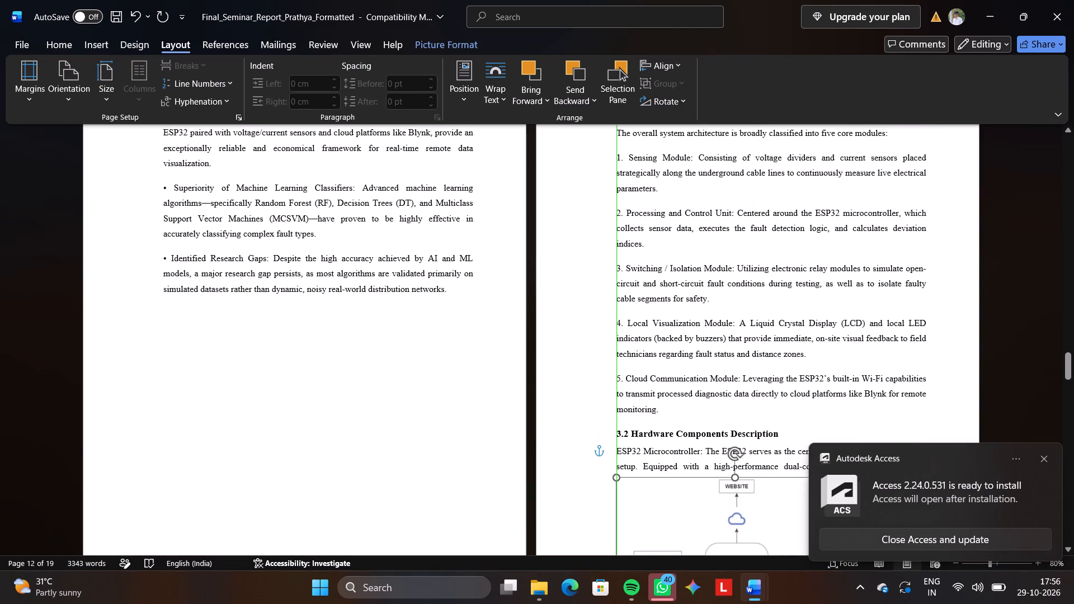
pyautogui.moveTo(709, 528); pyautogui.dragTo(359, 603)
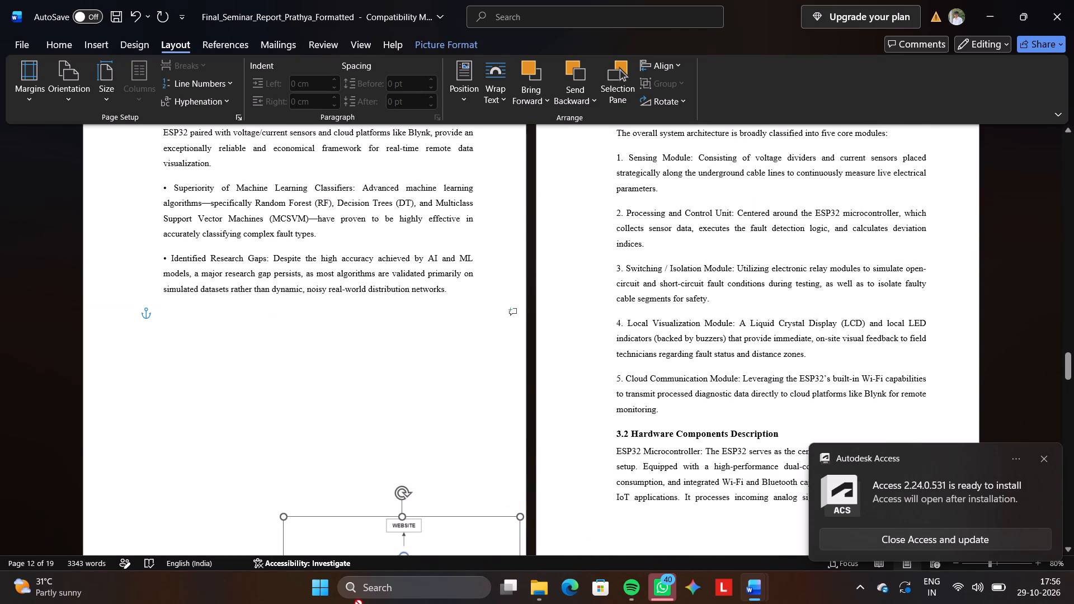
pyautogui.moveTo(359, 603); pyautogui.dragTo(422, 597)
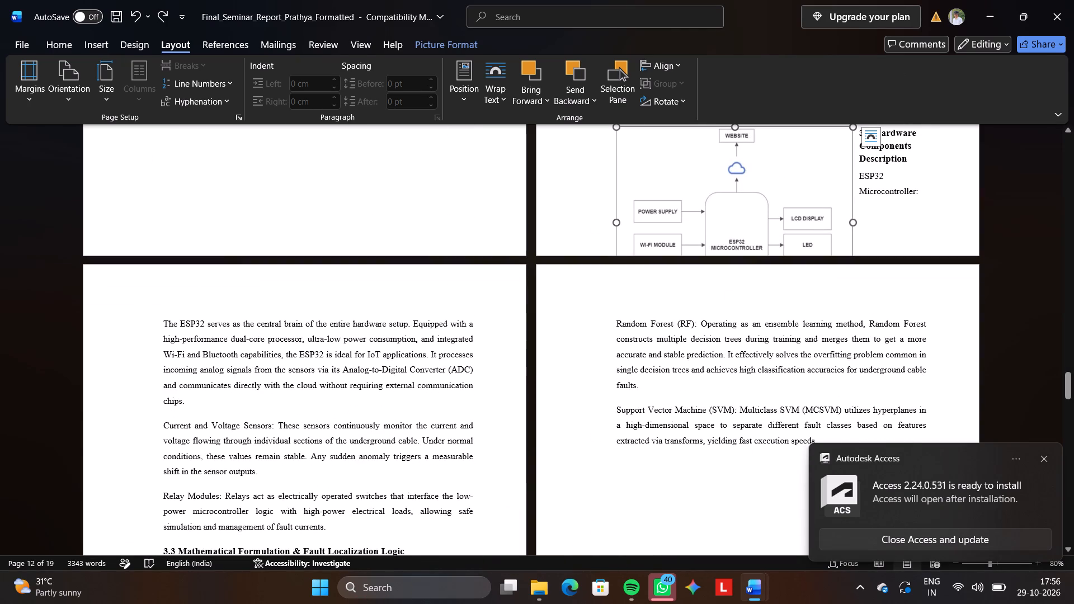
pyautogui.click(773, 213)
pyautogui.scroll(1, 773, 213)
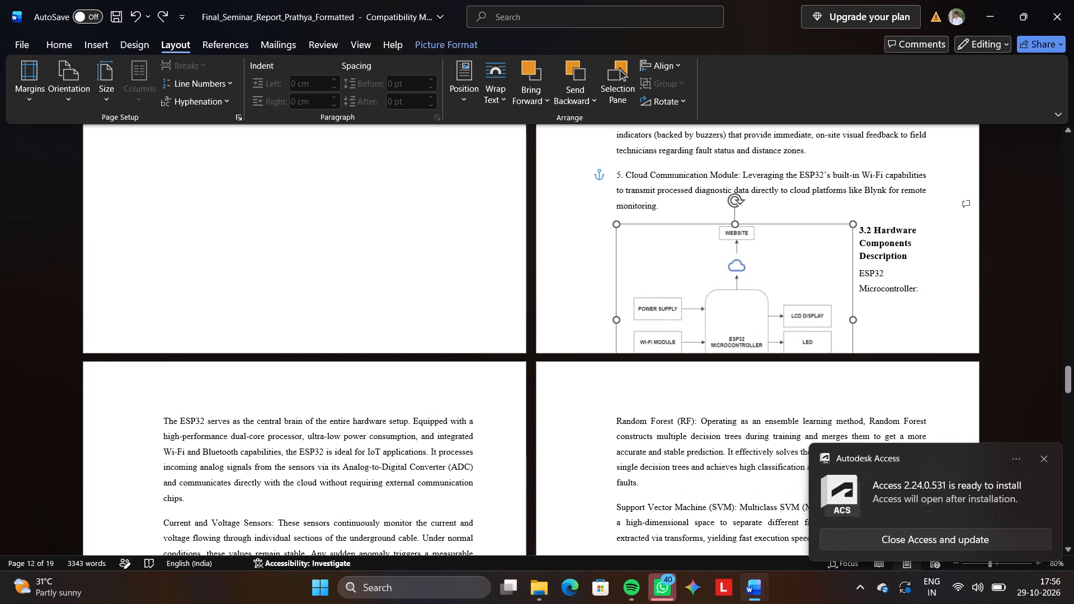
# Insert eight blank lines after the Cloud Communication Module paragraph, pushing section 3.2 Hardware Components Description onto the next page.
pyautogui.click(587, 223)
pyautogui.click(587, 223)
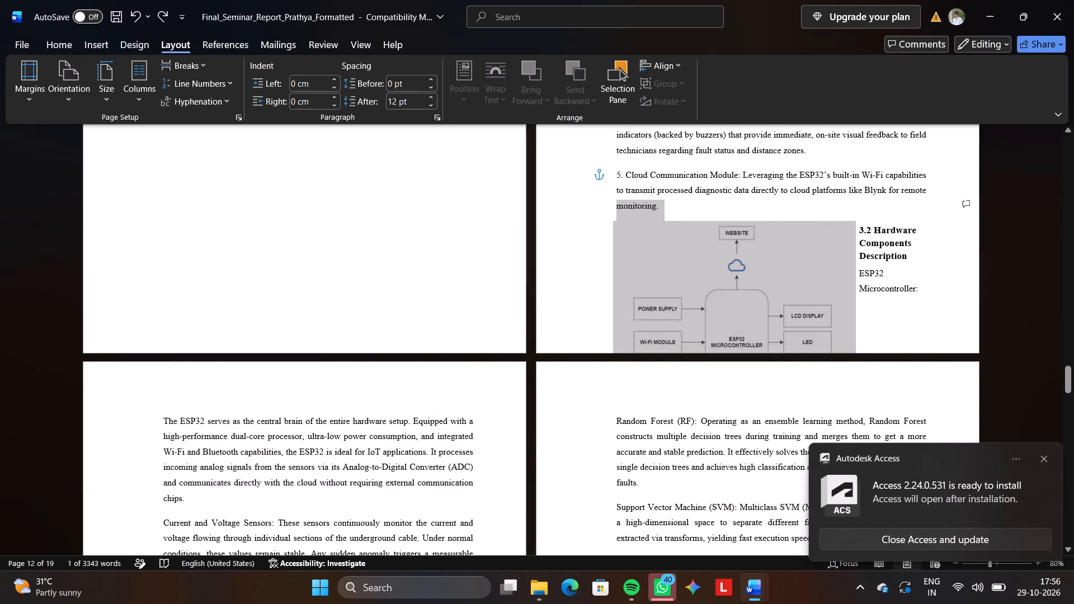
pyautogui.click(686, 210)
pyautogui.press('Return')
pyautogui.press('Return')
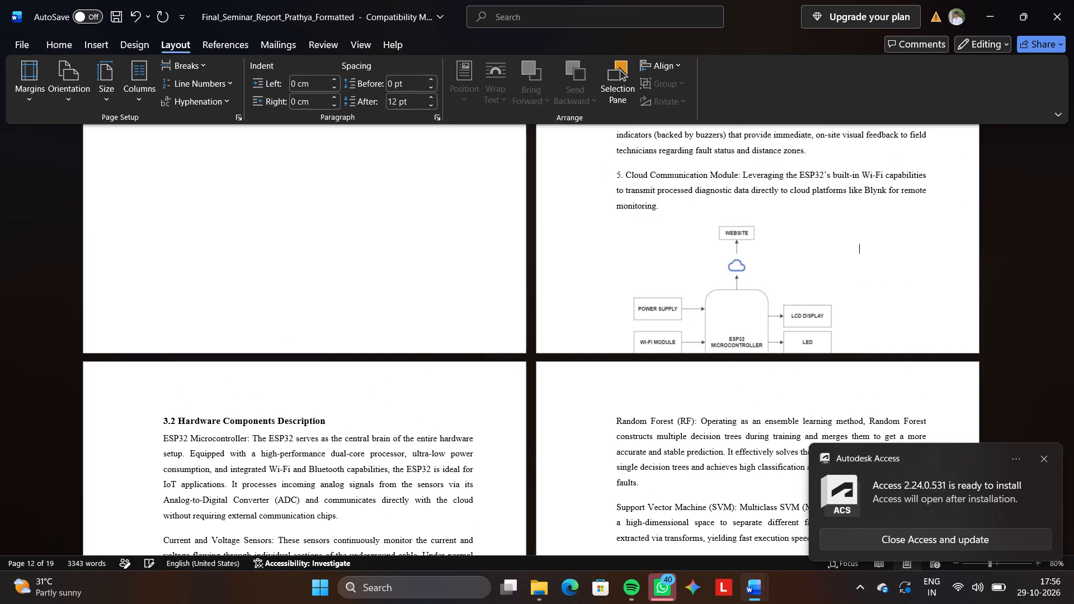
pyautogui.press('Return')
pyautogui.press('Return')
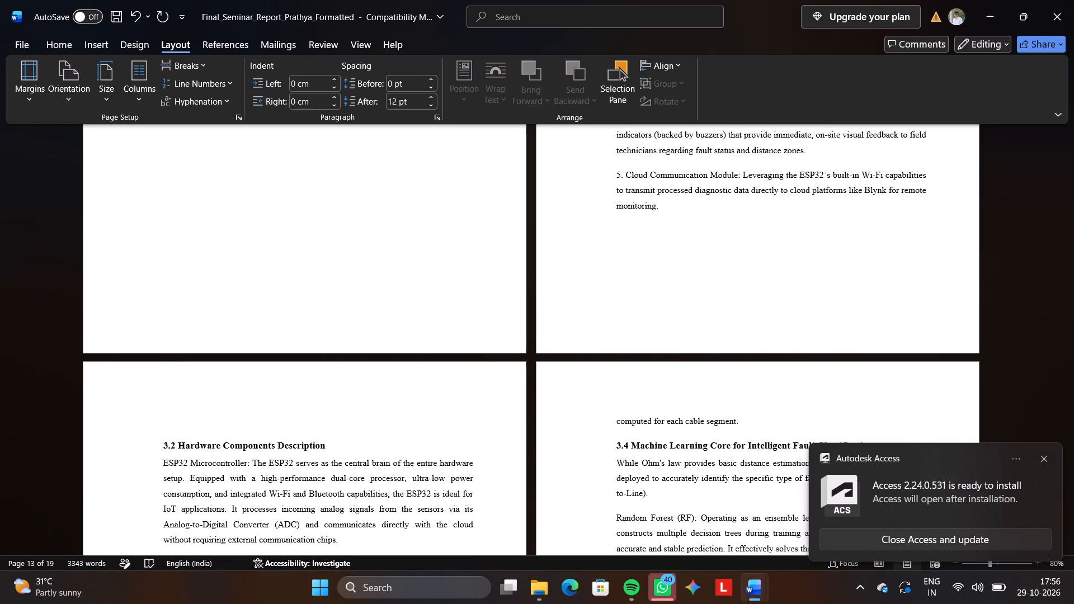
pyautogui.press('Return')
pyautogui.press('Return')
pyautogui.press('Return')
pyautogui.press('Return')
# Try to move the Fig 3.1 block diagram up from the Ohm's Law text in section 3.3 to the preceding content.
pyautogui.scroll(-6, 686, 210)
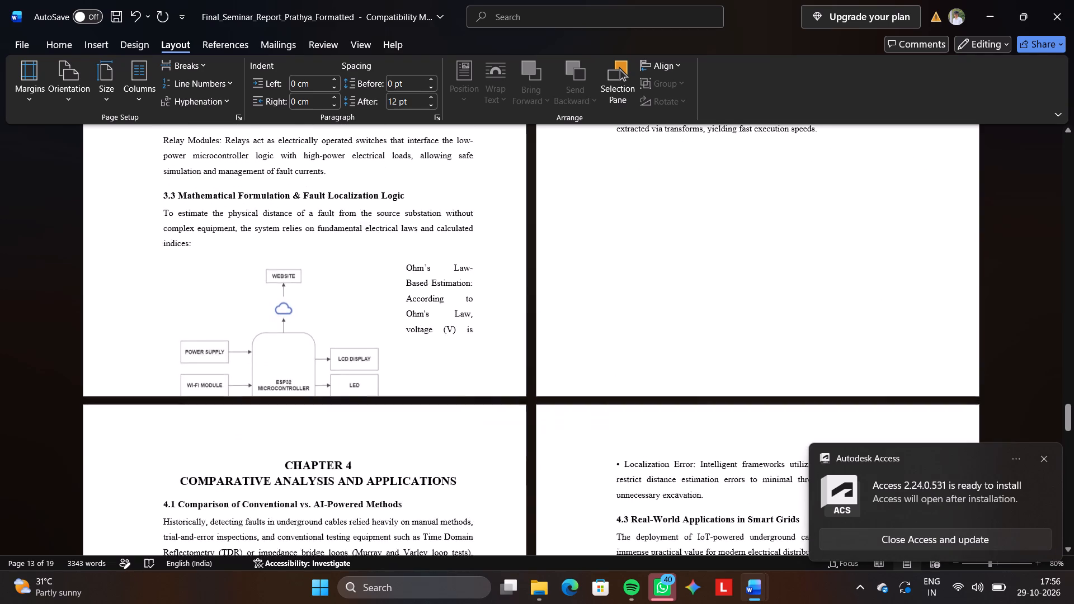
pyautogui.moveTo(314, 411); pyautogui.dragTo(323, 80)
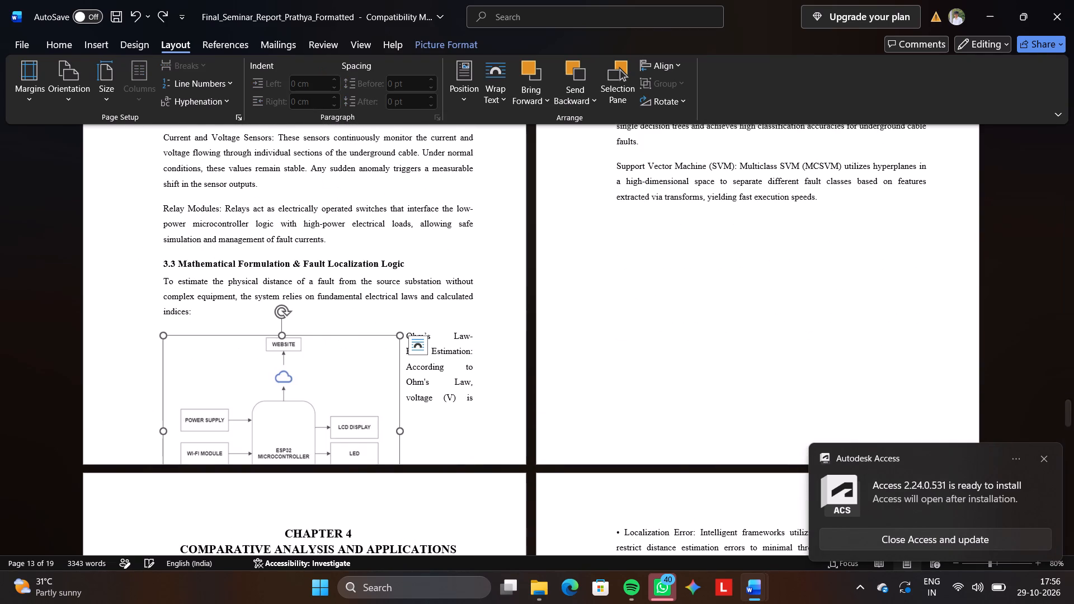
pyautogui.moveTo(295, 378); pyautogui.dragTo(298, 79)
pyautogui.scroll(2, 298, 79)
# Set the text wrapping of the block diagram picture to In Line with Text.
pyautogui.click(294, 358)
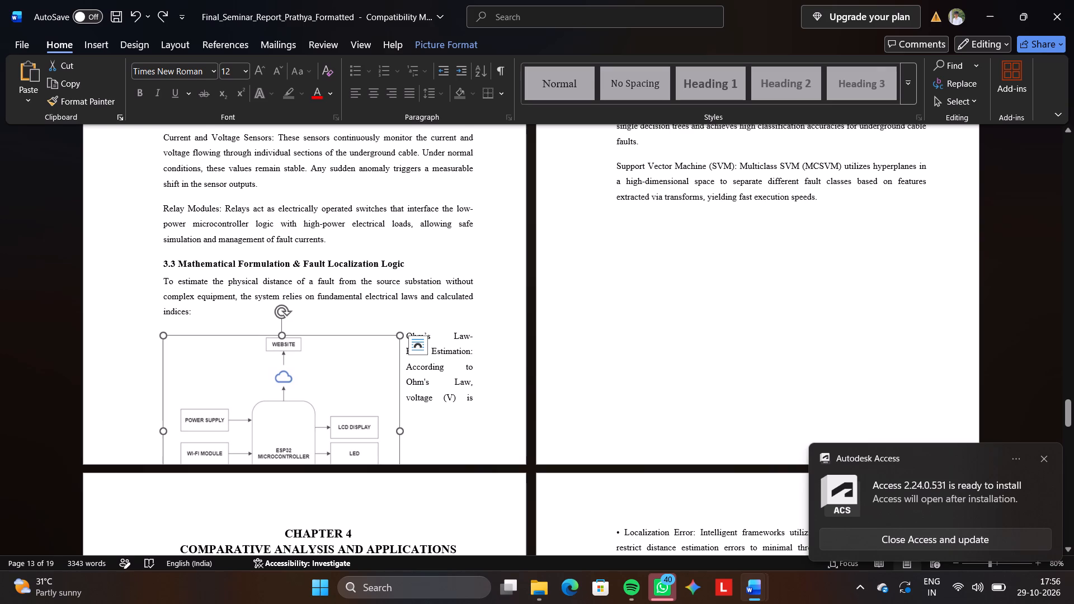
pyautogui.click(462, 44)
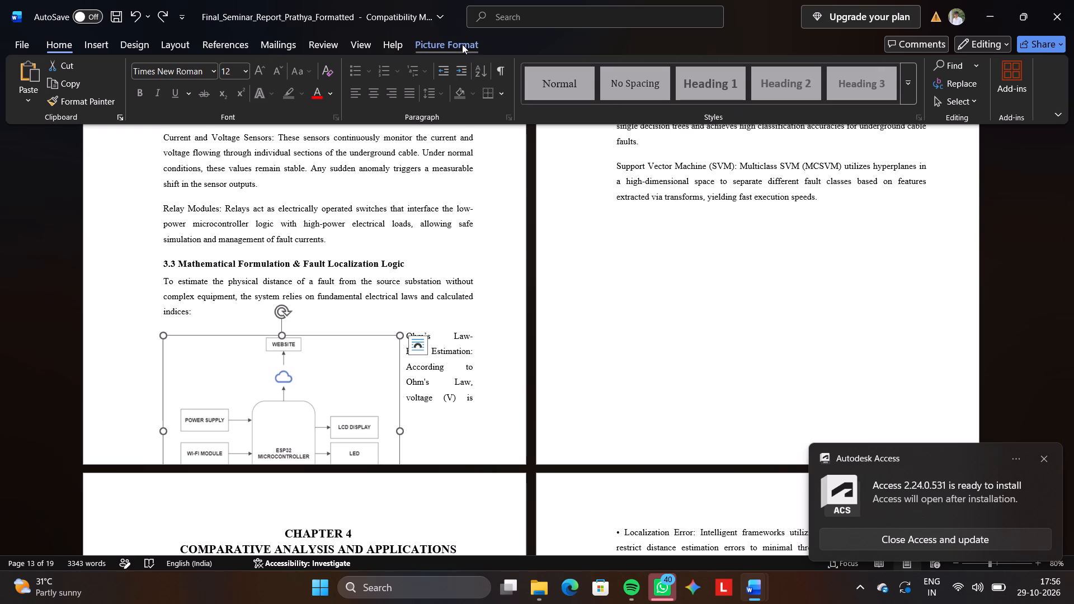
pyautogui.click(785, 98)
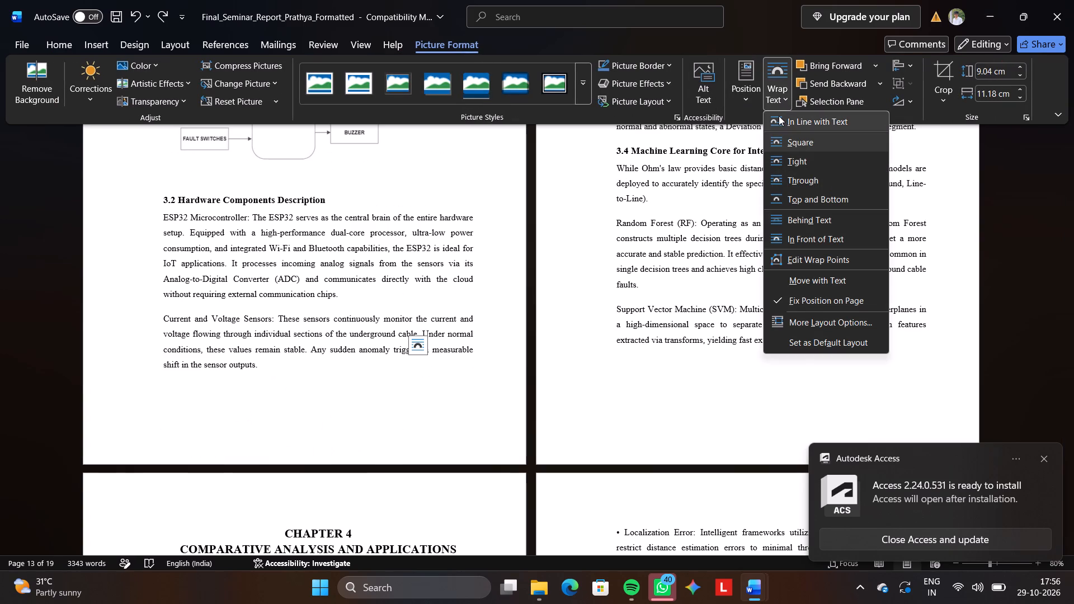
pyautogui.click(779, 116)
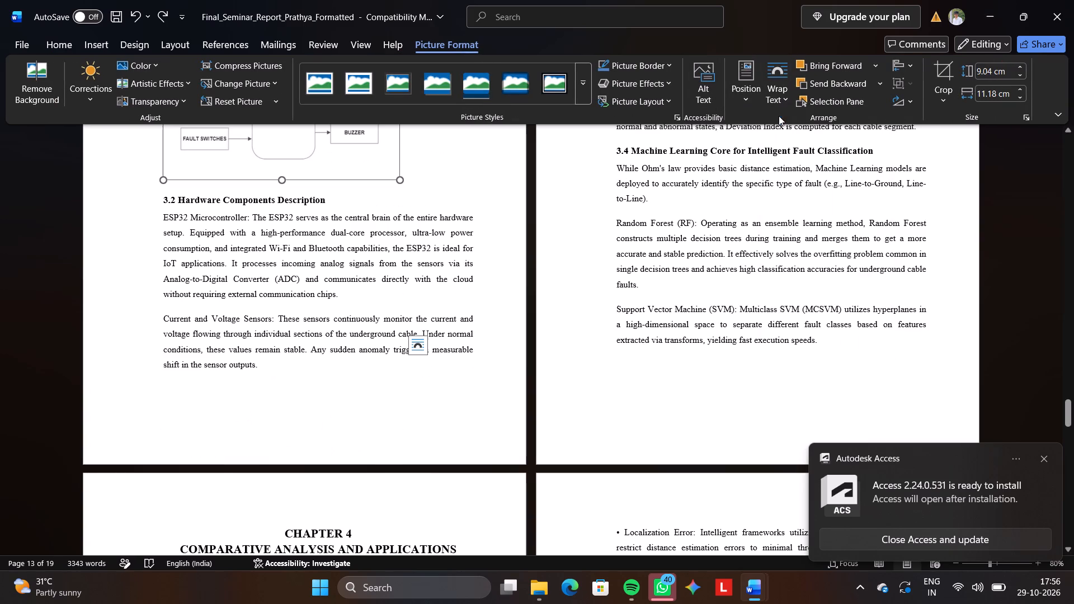
# Delete the blank lines between the Cloud Communication Module paragraph and the block diagram.
pyautogui.scroll(3, 386, 320)
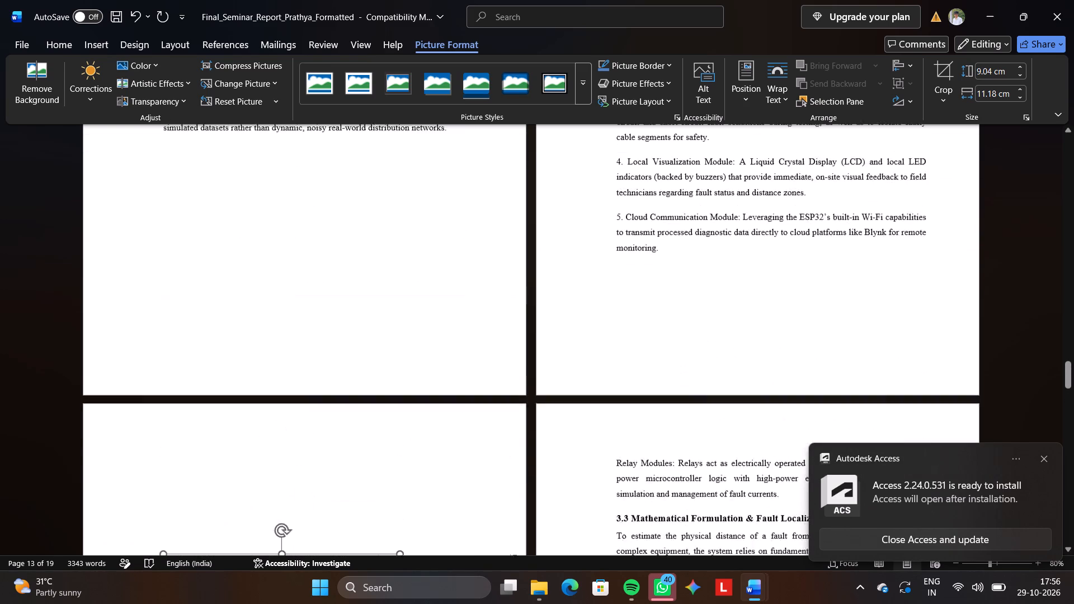
pyautogui.scroll(1, 386, 320)
pyautogui.scroll(-3, 386, 320)
pyautogui.click(192, 250)
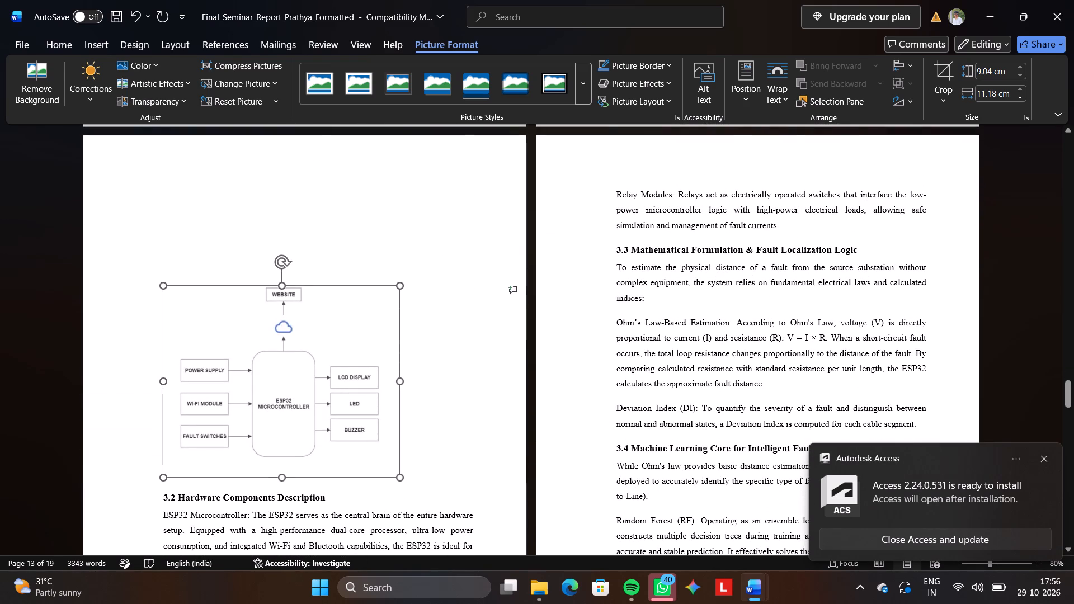
pyautogui.press('BackSpace')
pyautogui.press('BackSpace')
pyautogui.press('BackSpace')
pyautogui.press('BackSpace')
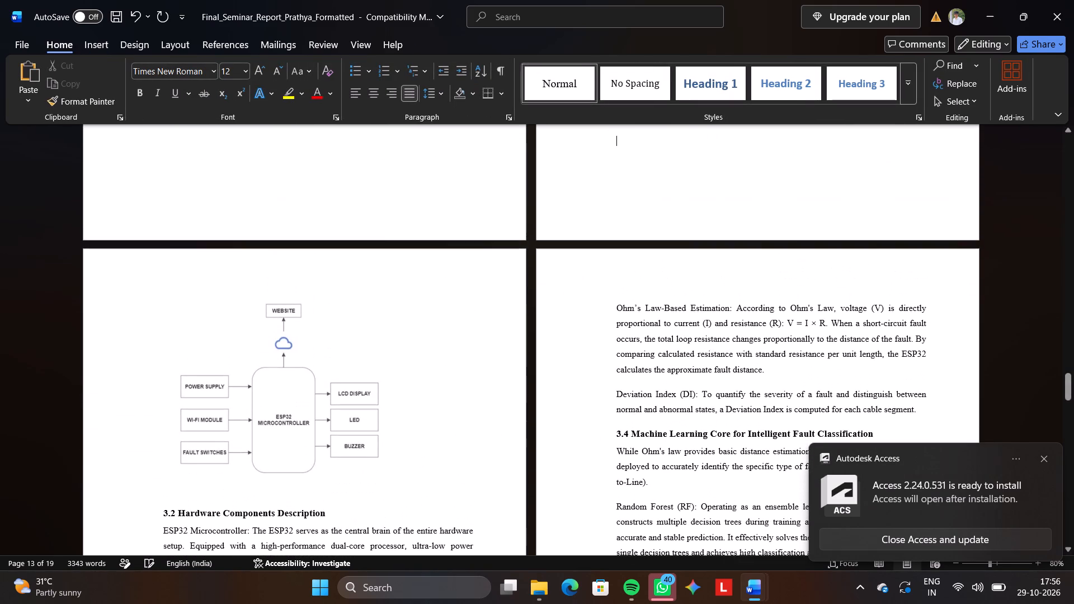
pyautogui.press('BackSpace')
pyautogui.press('BackSpace')
pyautogui.press('BackSpace')
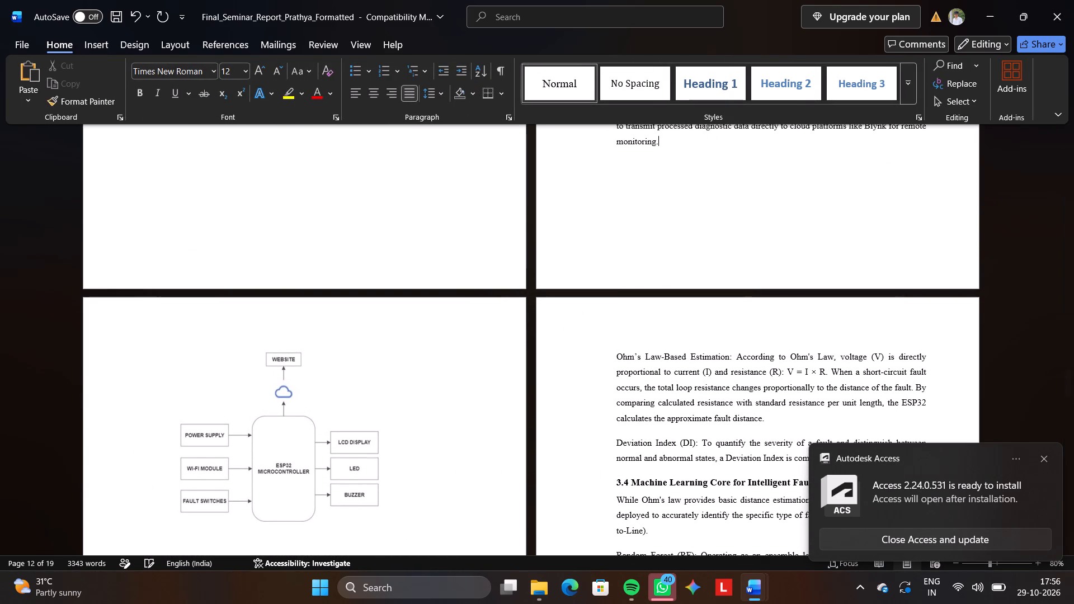
# Copy the caption "Fig 3.1Block diagram for IoT-based underground cable fault detection" from the original report and place it on its own line below the block diagram.
pyautogui.scroll(-2, 192, 250)
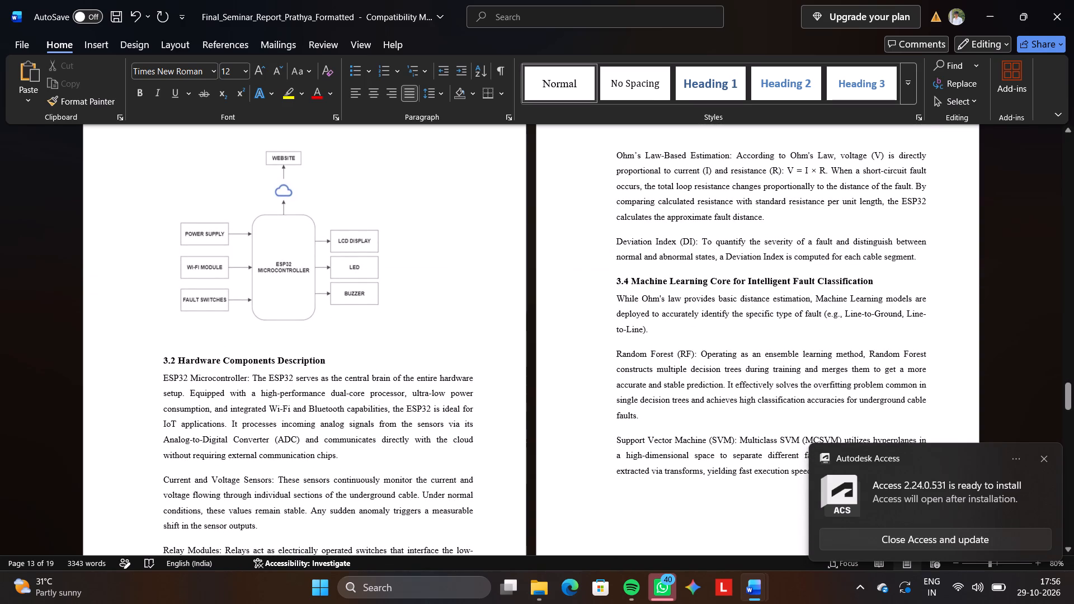
pyautogui.click(141, 356)
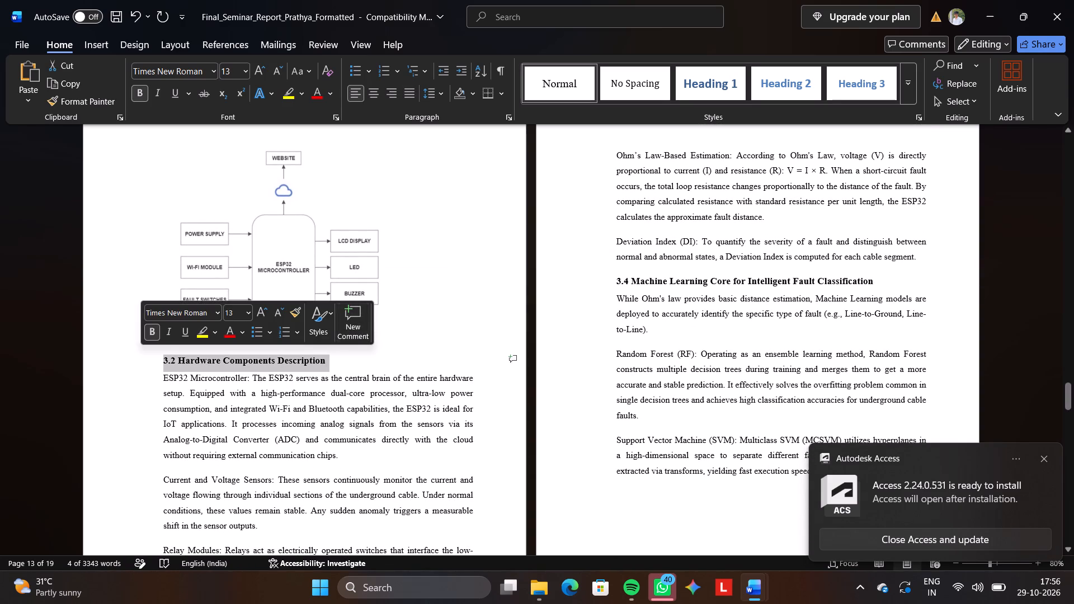
pyautogui.click(388, 334)
pyautogui.click(426, 361)
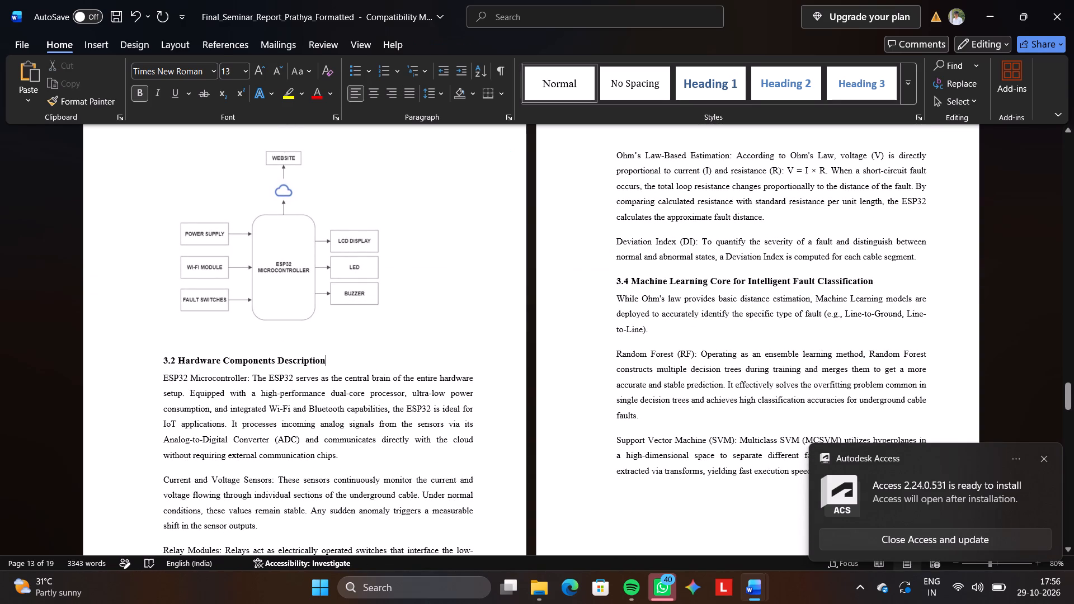
pyautogui.hotkey('alt', 'Tab')
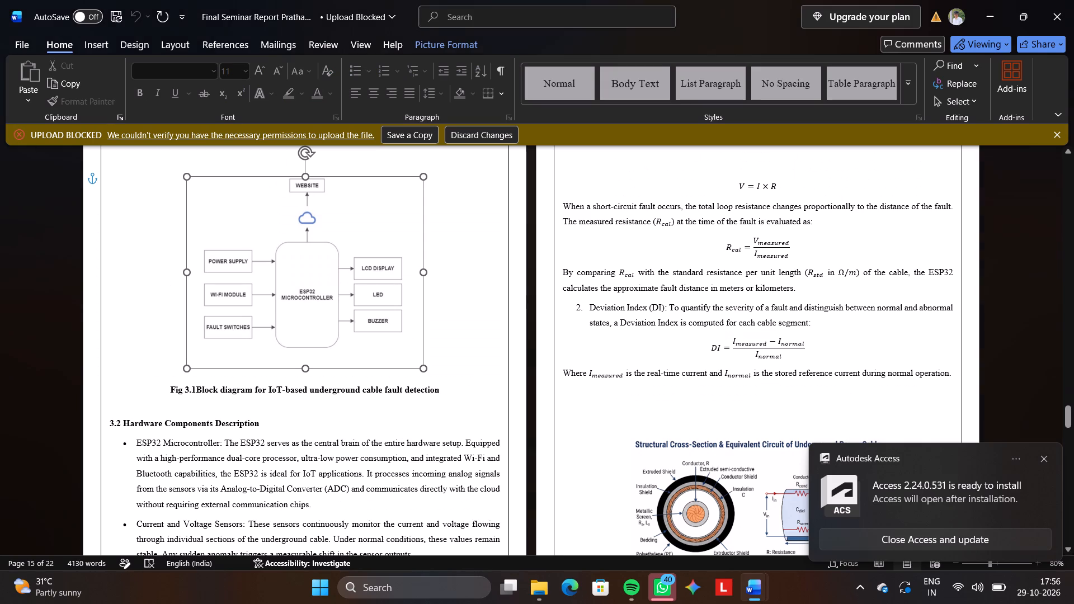
pyautogui.tripleClick(346, 392)
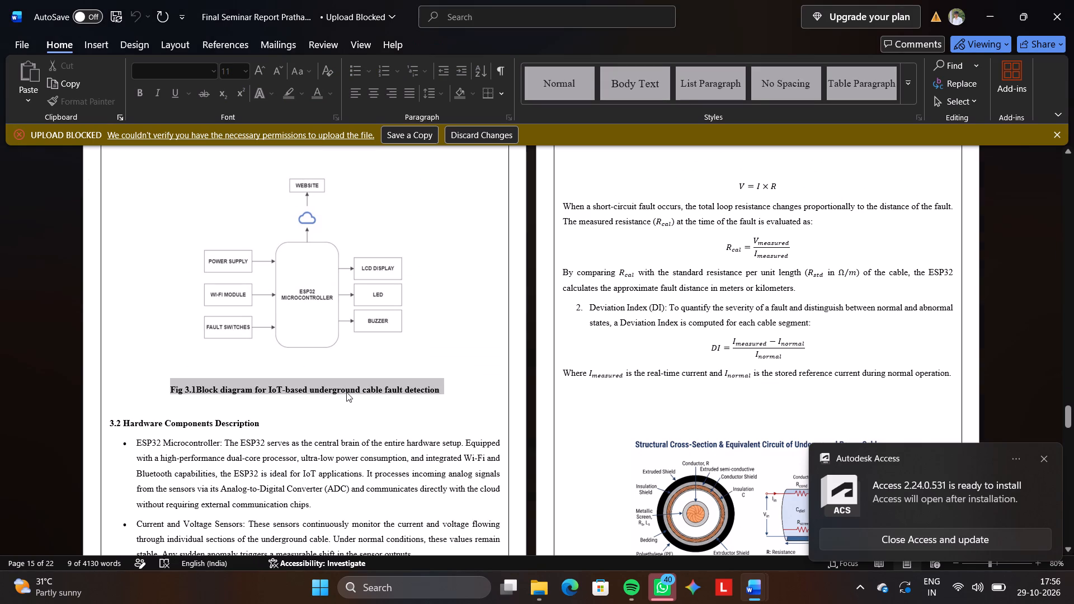
pyautogui.hotkey('ctrl', 'c')
pyautogui.hotkey('alt', 'Tab')
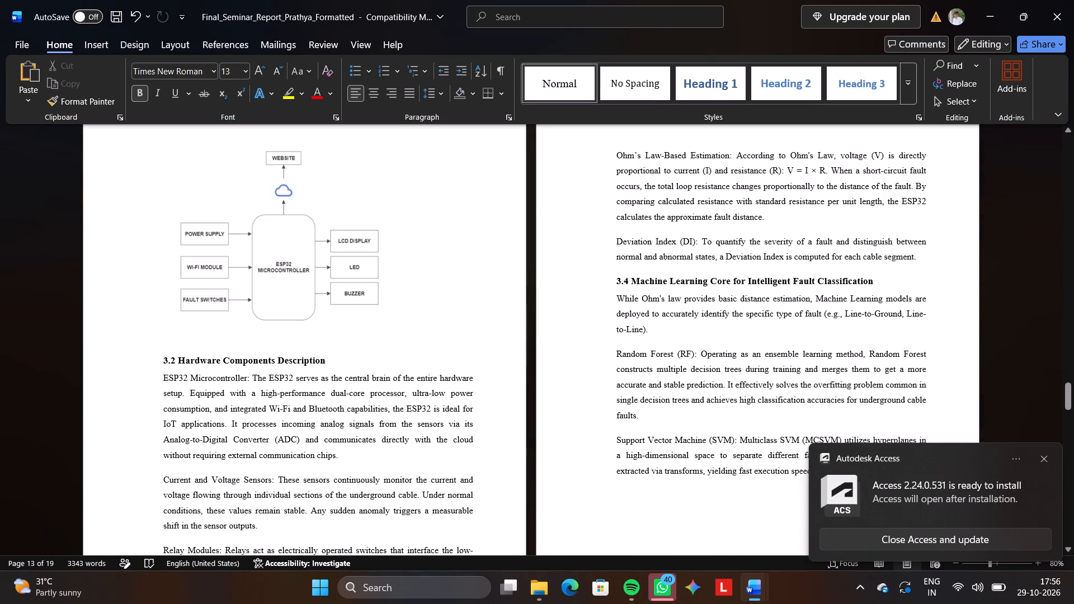
pyautogui.click(387, 310)
pyautogui.click(429, 304)
pyautogui.hotkey('ctrl', 'v')
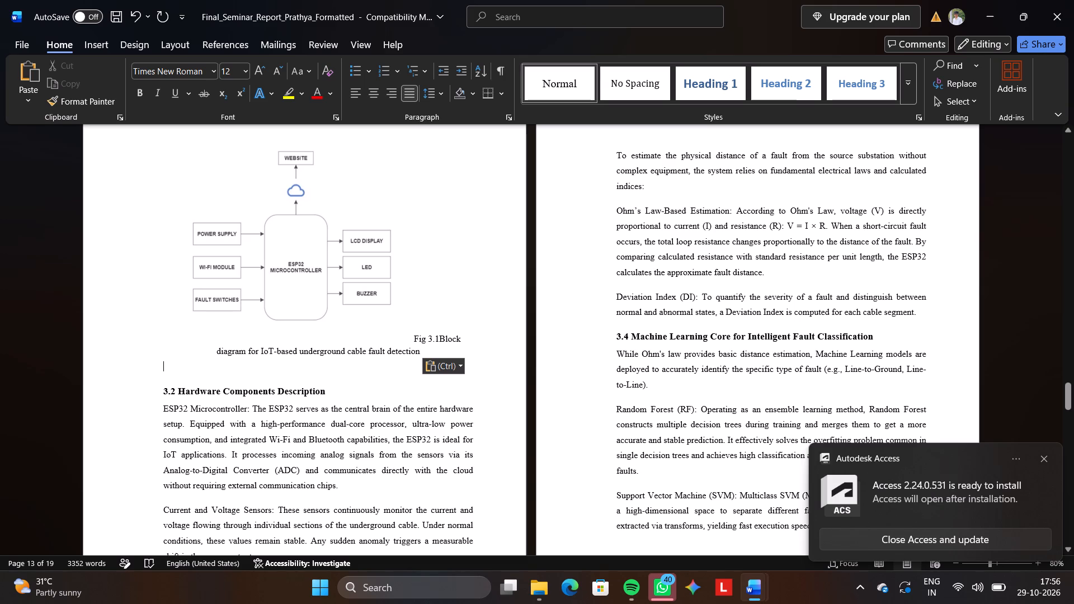
pyautogui.click(413, 329)
pyautogui.press('Return')
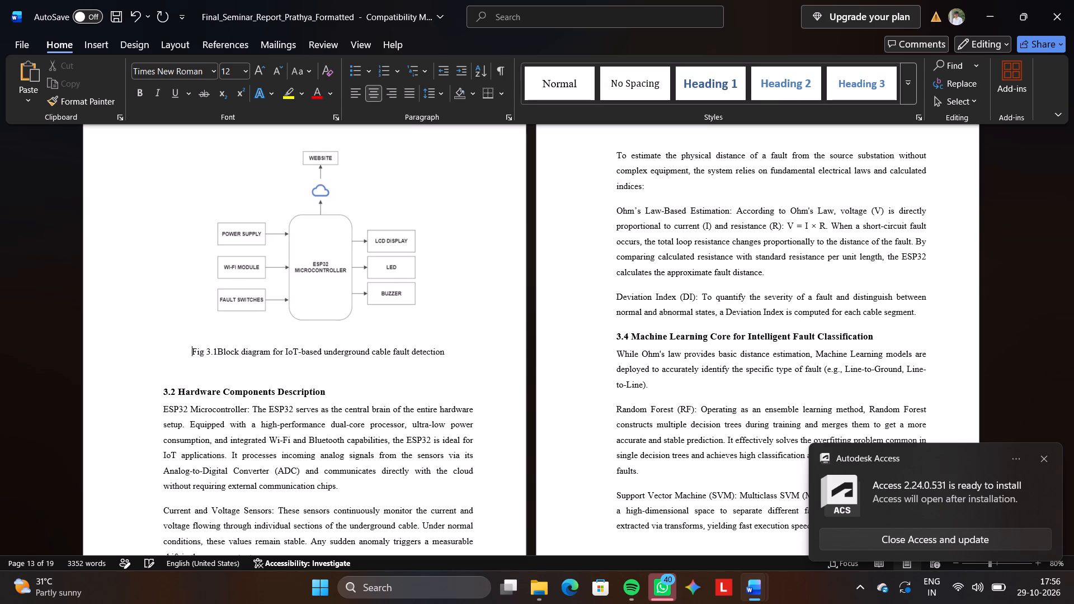
# Make the Fig 3.1 caption under the block diagram bold.
pyautogui.tripleClick(413, 343)
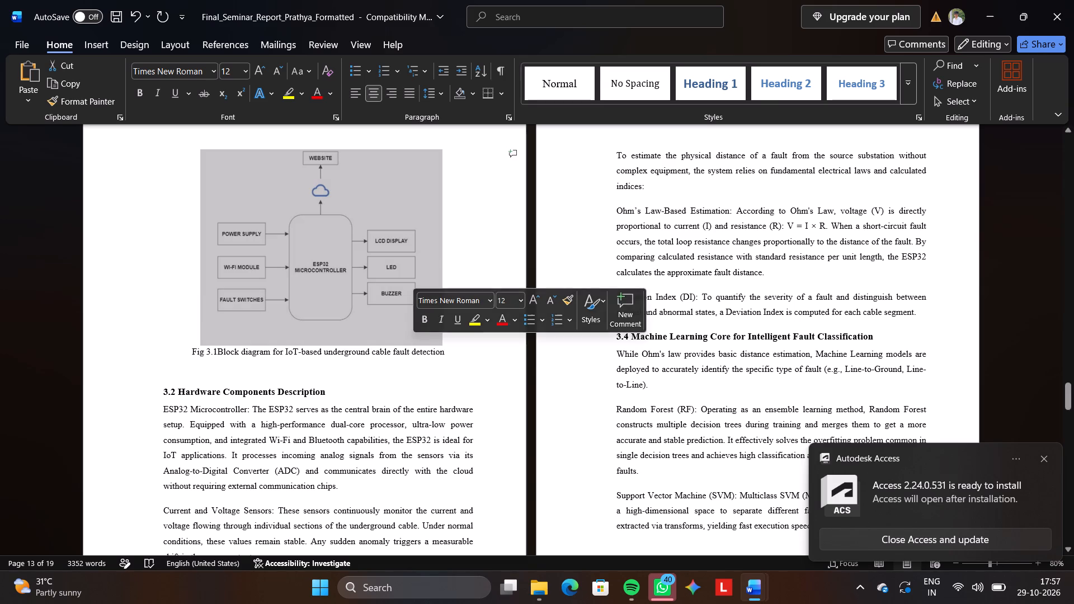
pyautogui.tripleClick(409, 351)
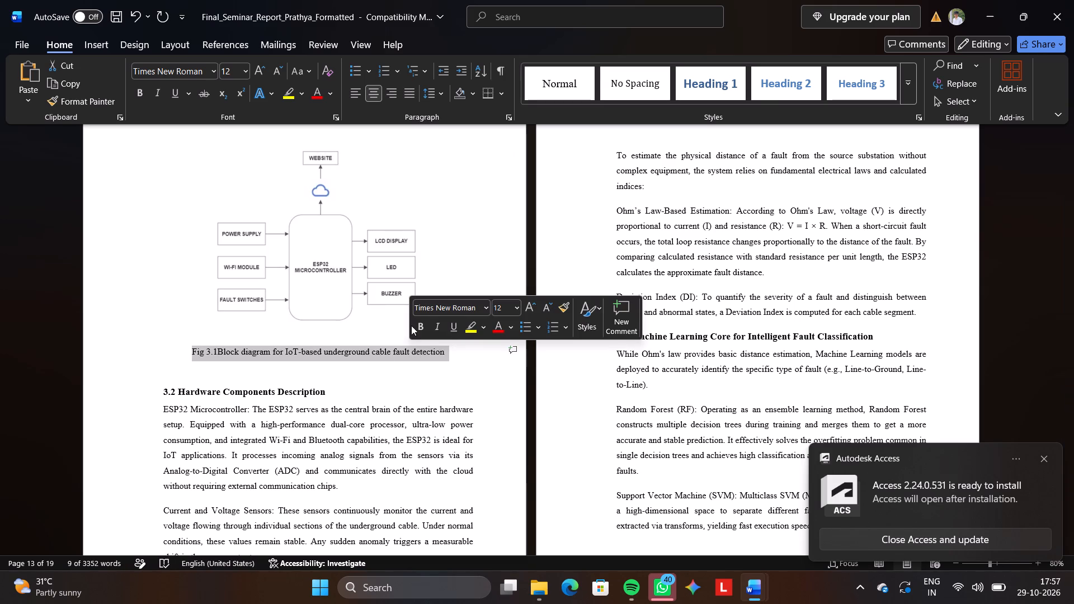
pyautogui.click(411, 325)
pyautogui.click(422, 328)
pyautogui.click(464, 413)
# Replace the empty paragraph between the Fig 3.1 caption and the 3.2 Hardware Components Description heading with a new blank line.
pyautogui.scroll(-1, 464, 413)
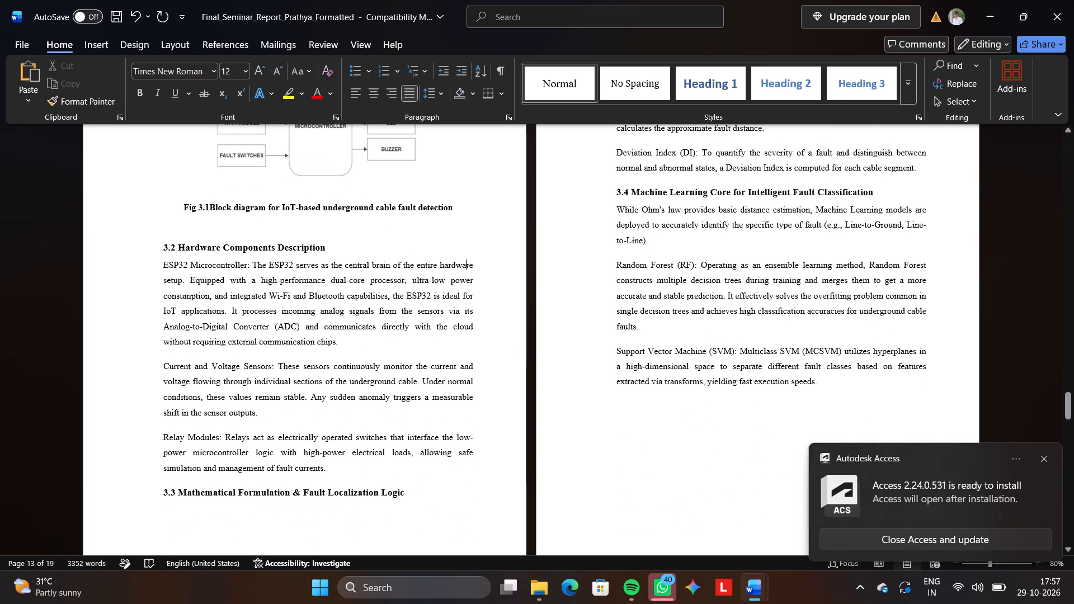
pyautogui.click(175, 232)
pyautogui.press('Down')
pyautogui.press('BackSpace')
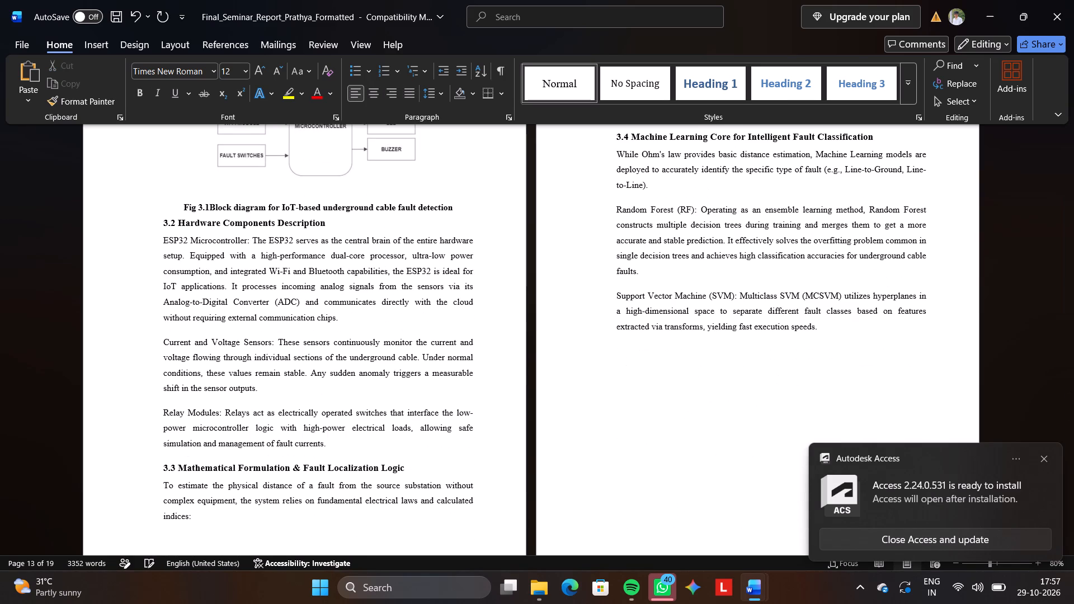
pyautogui.press('Return')
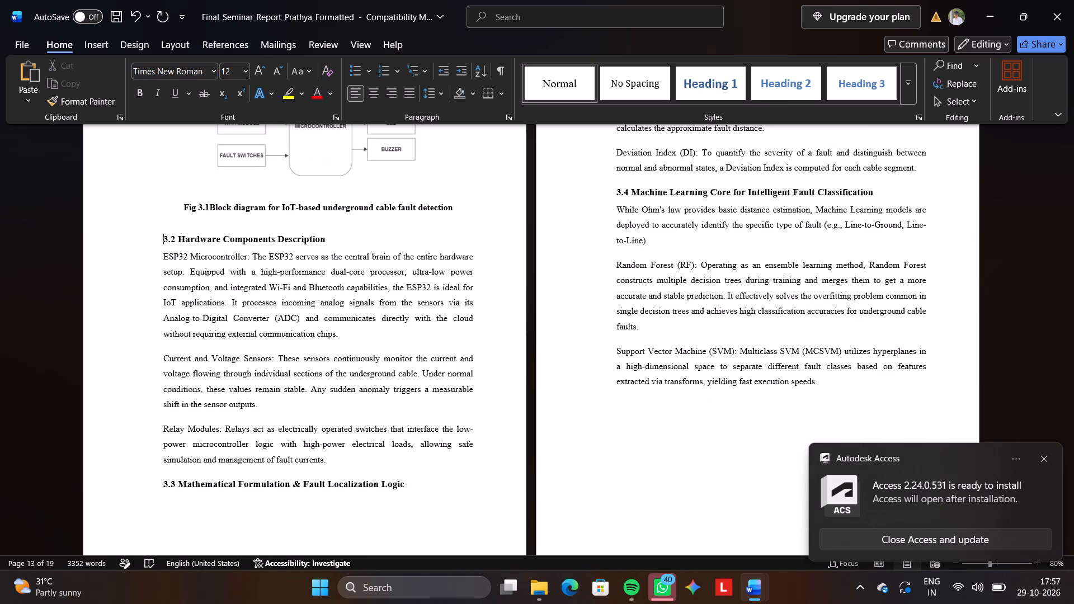
# Join the "To estimate the physical distance" paragraph to the 3.3 heading, and split it back into its own paragraph.
pyautogui.scroll(-1, 175, 232)
pyautogui.scroll(1, 175, 232)
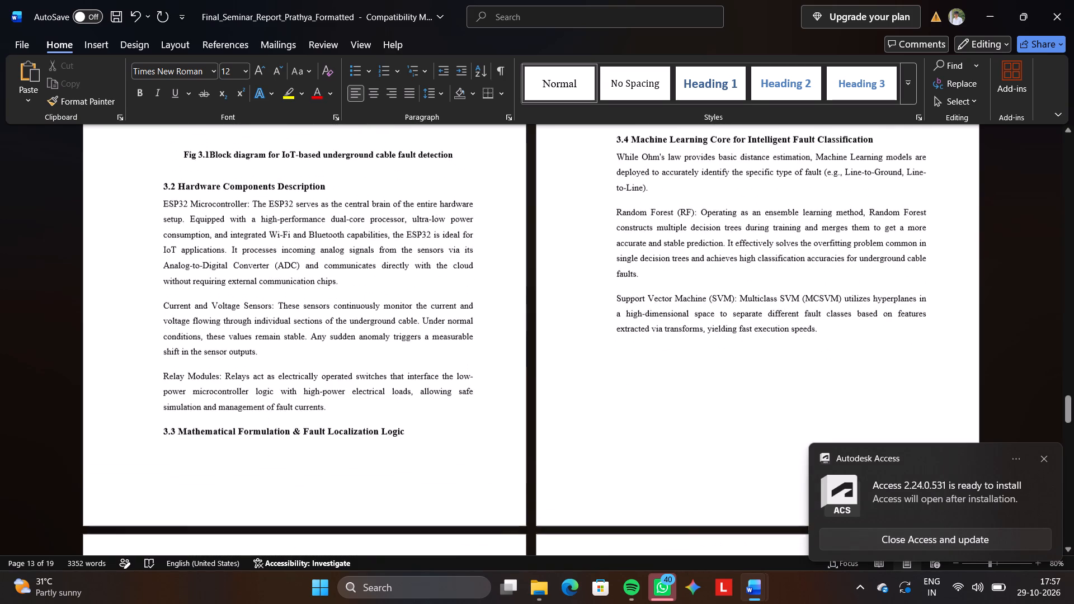
pyautogui.scroll(2, 175, 232)
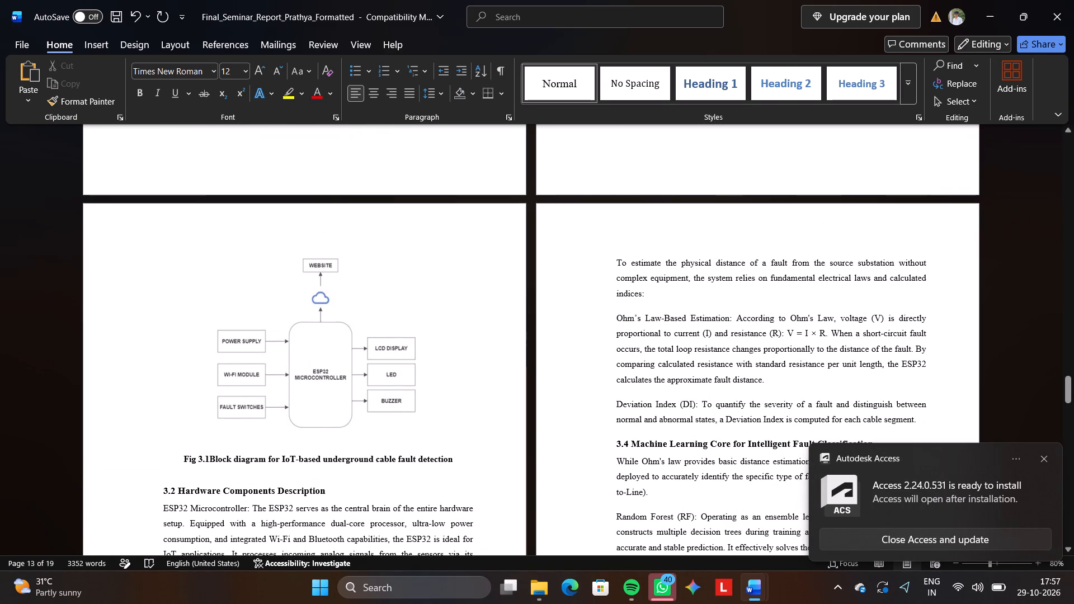
pyautogui.click(623, 242)
pyautogui.press('Left')
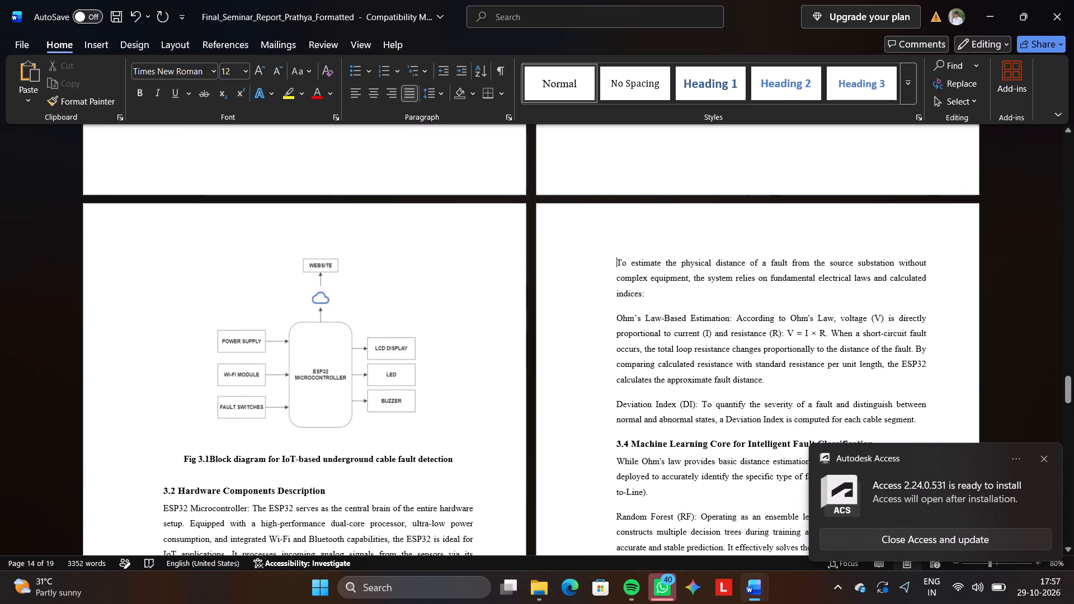
pyautogui.press('BackSpace')
pyautogui.scroll(-1, 621, 242)
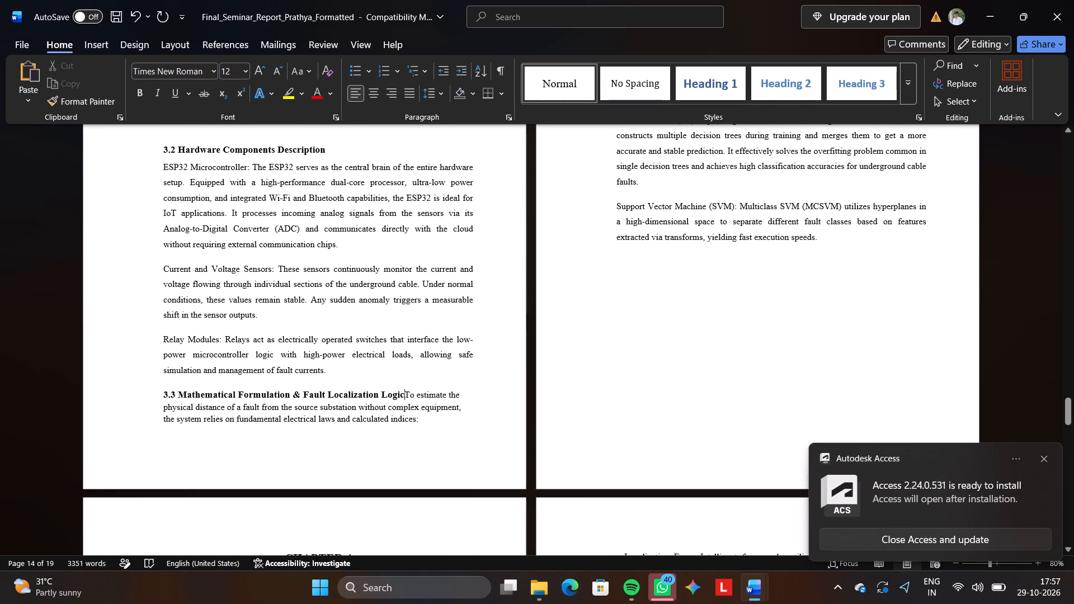
pyautogui.press('Return')
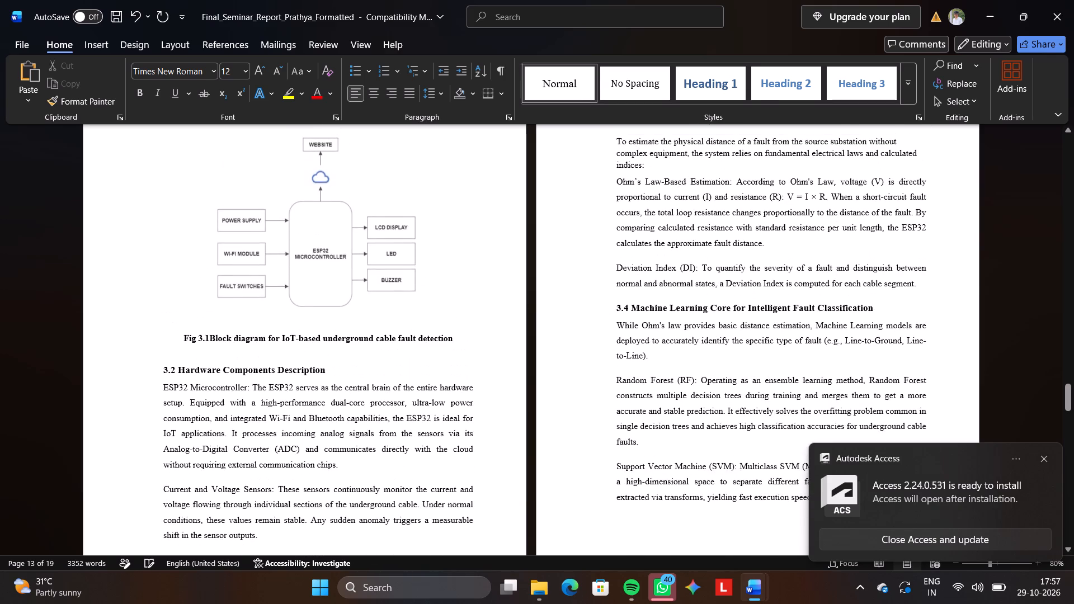
# Insert two blank lines after the Relay Modules paragraph to push the 3.3 Mathematical Formulation heading onto the next page.
pyautogui.scroll(2, 477, 435)
pyautogui.scroll(-3, 477, 435)
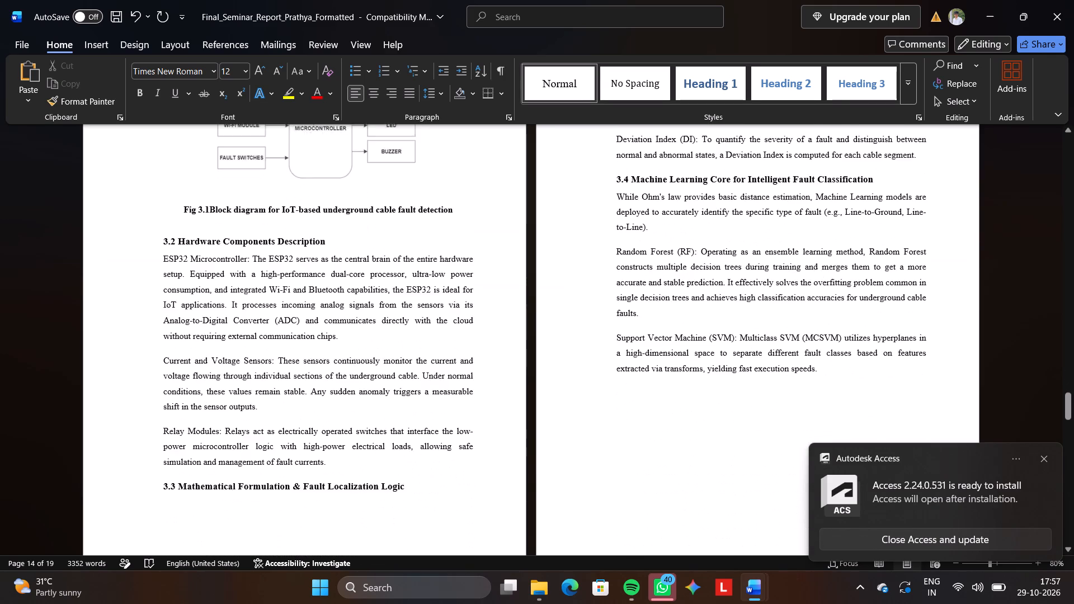
pyautogui.scroll(-2, 477, 435)
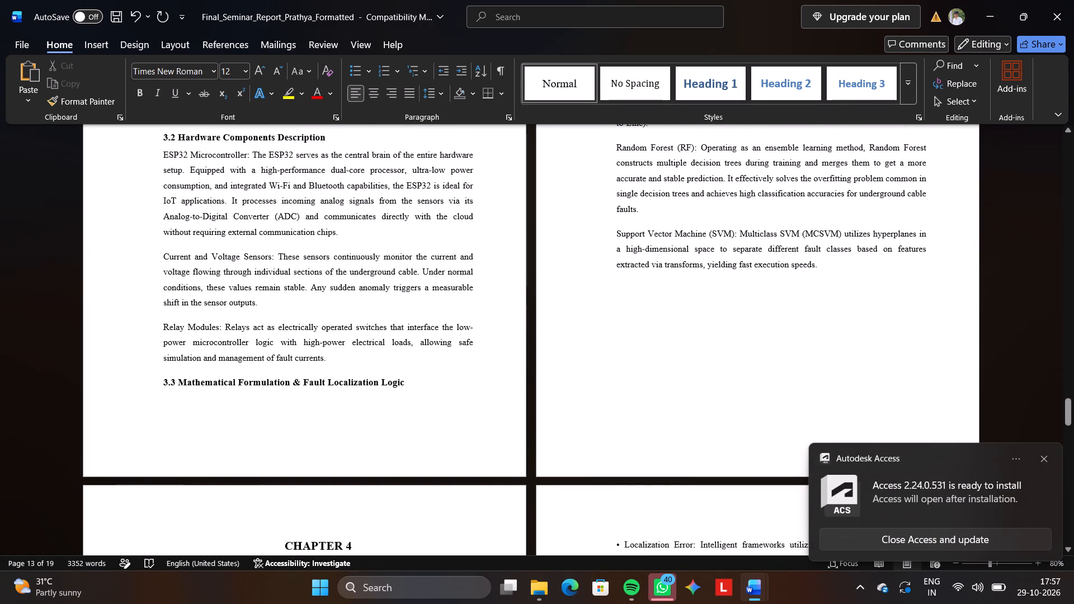
pyautogui.click(342, 356)
pyautogui.press('Return')
pyautogui.press('Return')
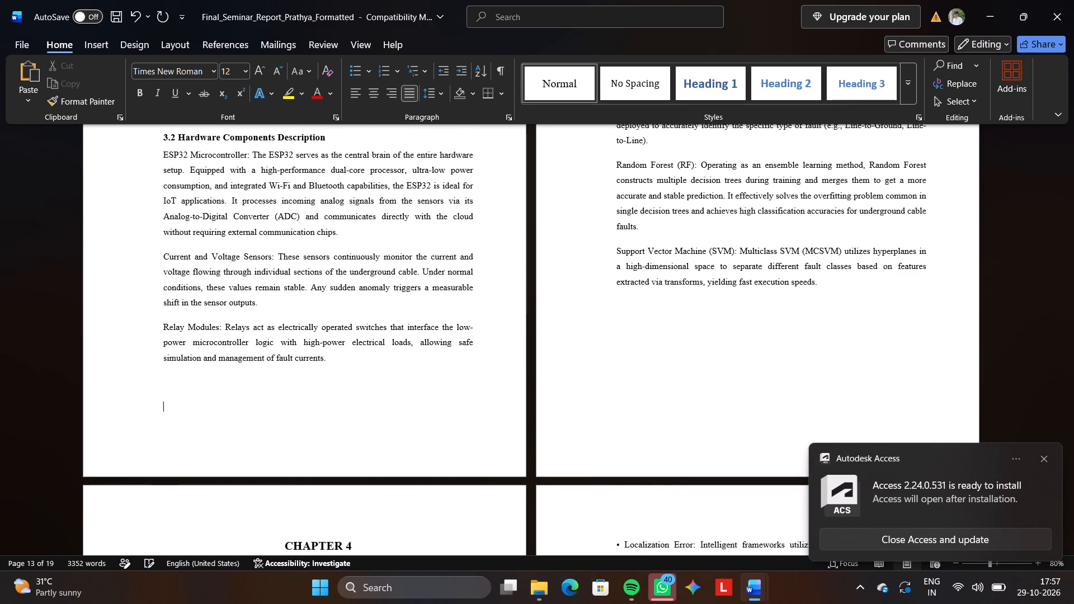
# Copy the Structural Cross-Section & Equivalent Circuit of Underground Power Cable picture above the Fig 3.2 caption in the original report.
pyautogui.scroll(1, 342, 356)
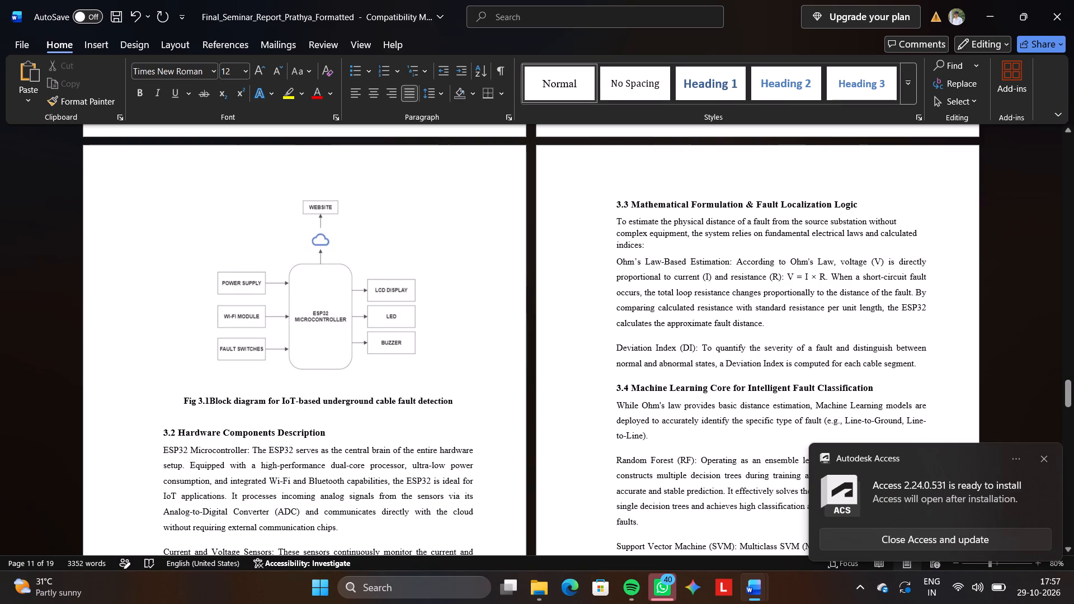
pyautogui.hotkey('alt', 'Tab')
pyautogui.scroll(-1, 640, 282)
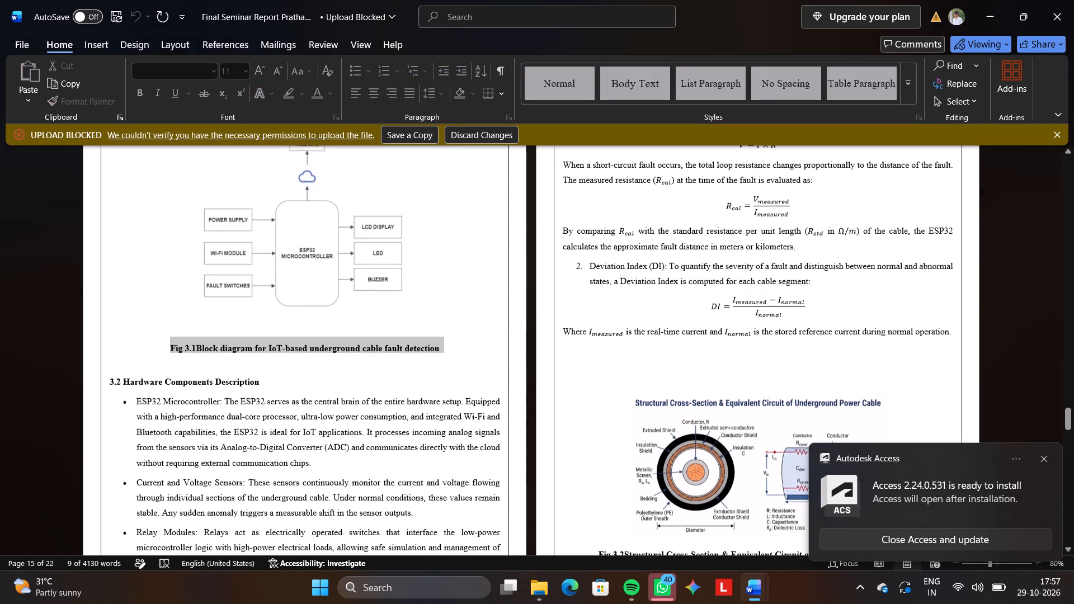
pyautogui.scroll(-3, 640, 282)
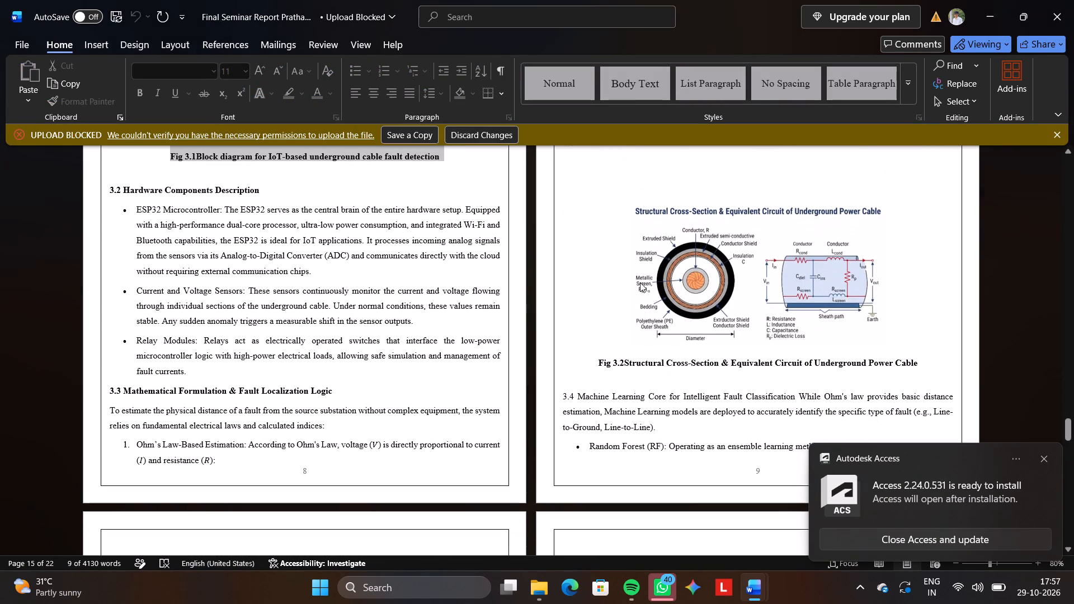
pyautogui.hscroll(1, 640, 282)
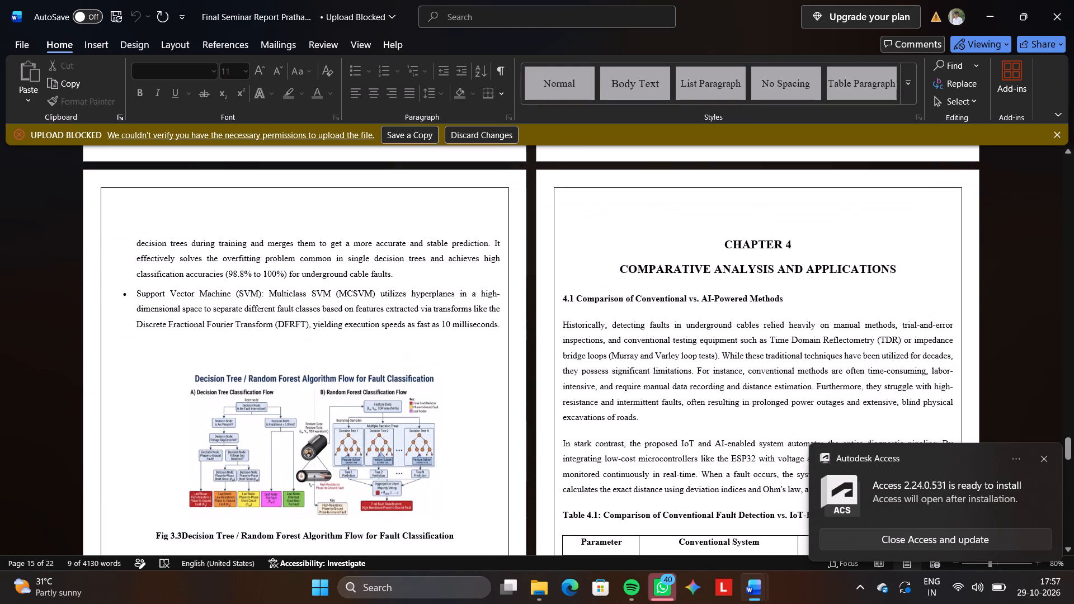
pyautogui.hscroll(1, 640, 282)
pyautogui.scroll(1, 640, 282)
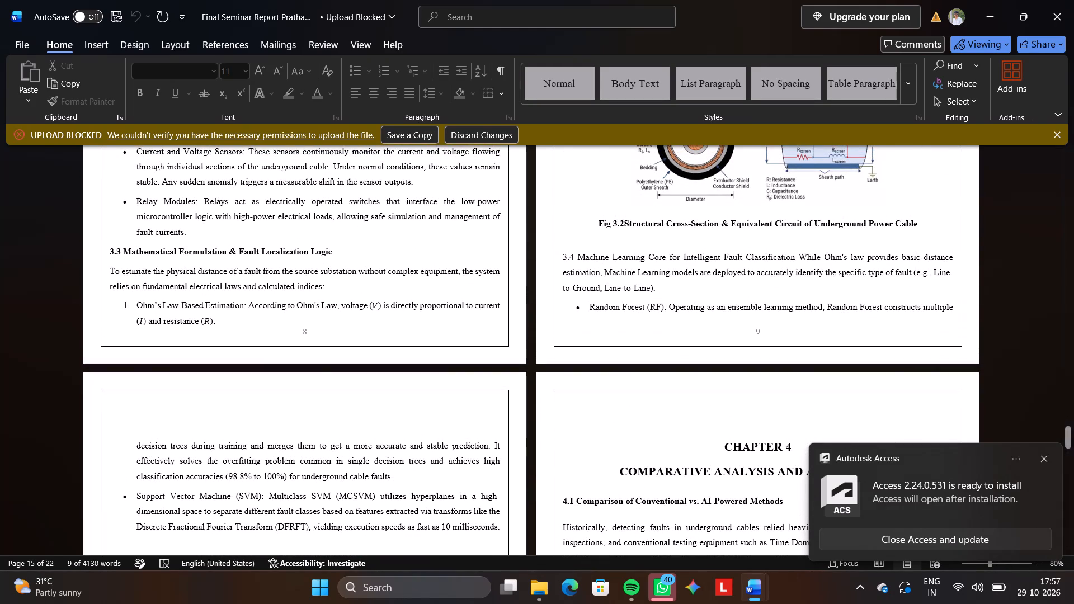
pyautogui.click(1039, 462)
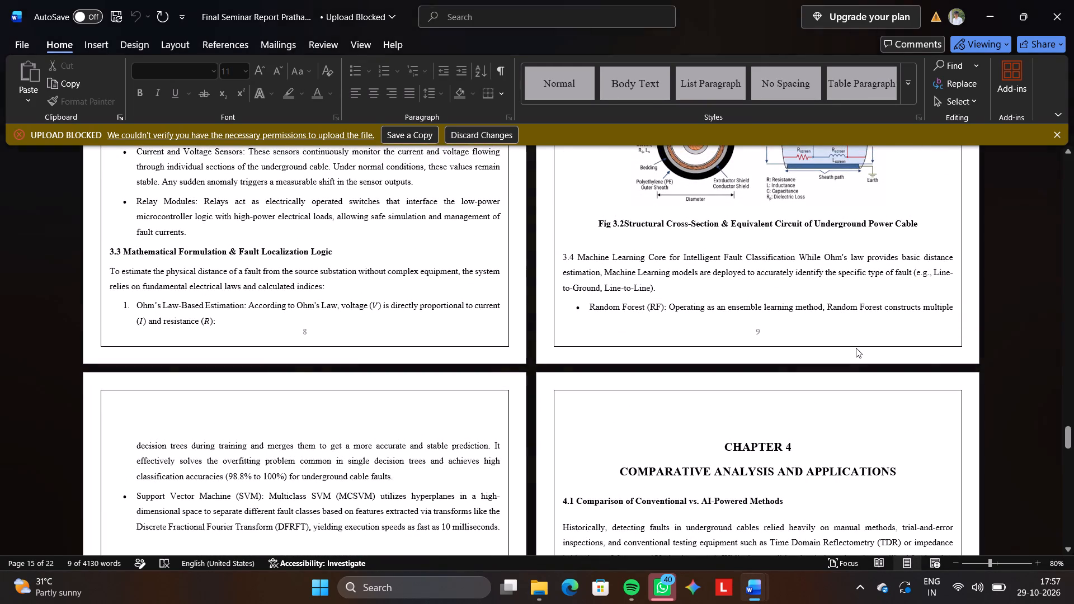
pyautogui.hscroll(1, 856, 348)
pyautogui.scroll(1, 856, 348)
pyautogui.hscroll(1, 856, 348)
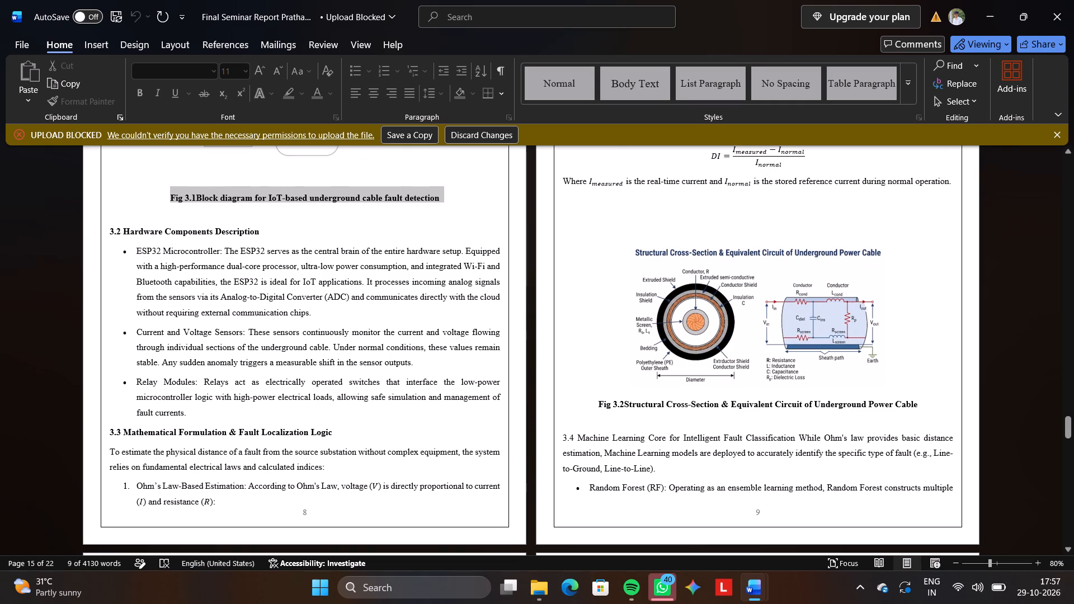
pyautogui.click(752, 284)
pyautogui.hotkey('ctrl', 'c')
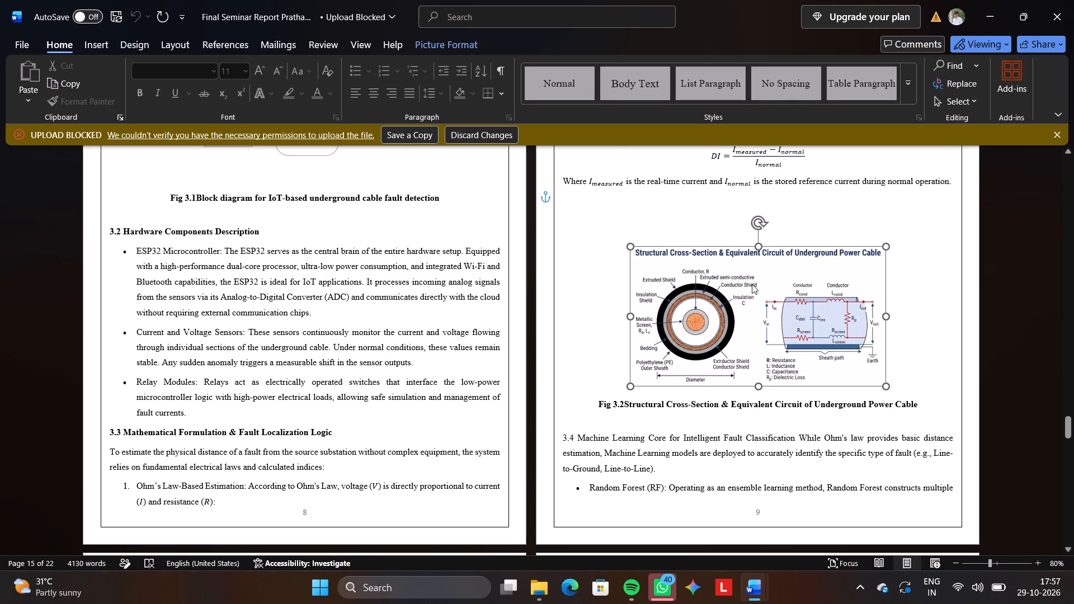
# In the formatted report, add a new line after the Deviation Index paragraph in section 3.3 and paste the copied cable picture there.
pyautogui.hotkey('alt', 'Tab')
pyautogui.scroll(-2, 752, 284)
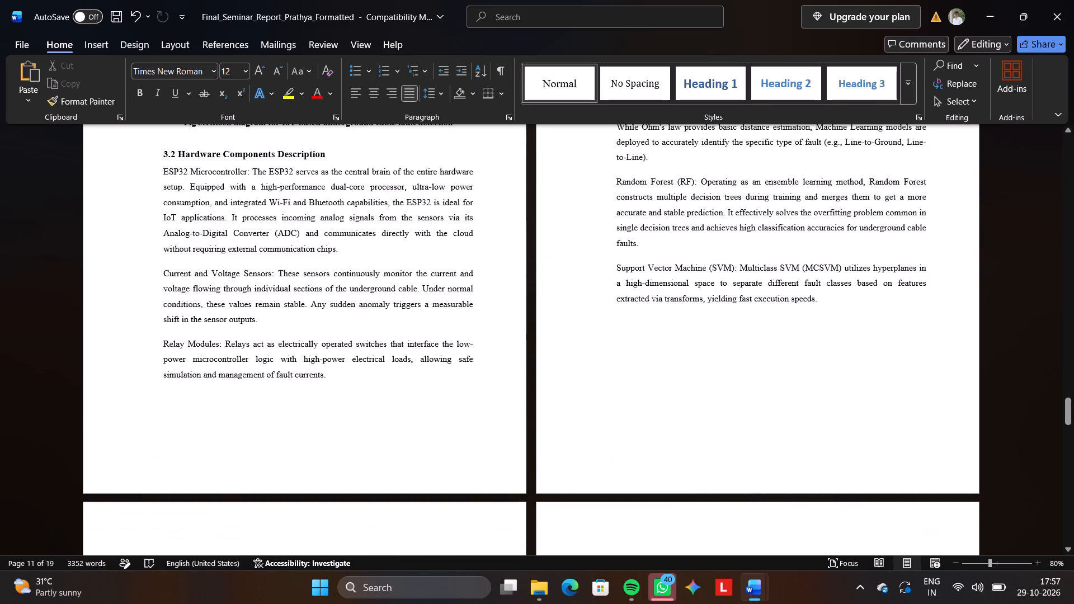
pyautogui.scroll(-1, 752, 284)
pyautogui.scroll(2, 752, 284)
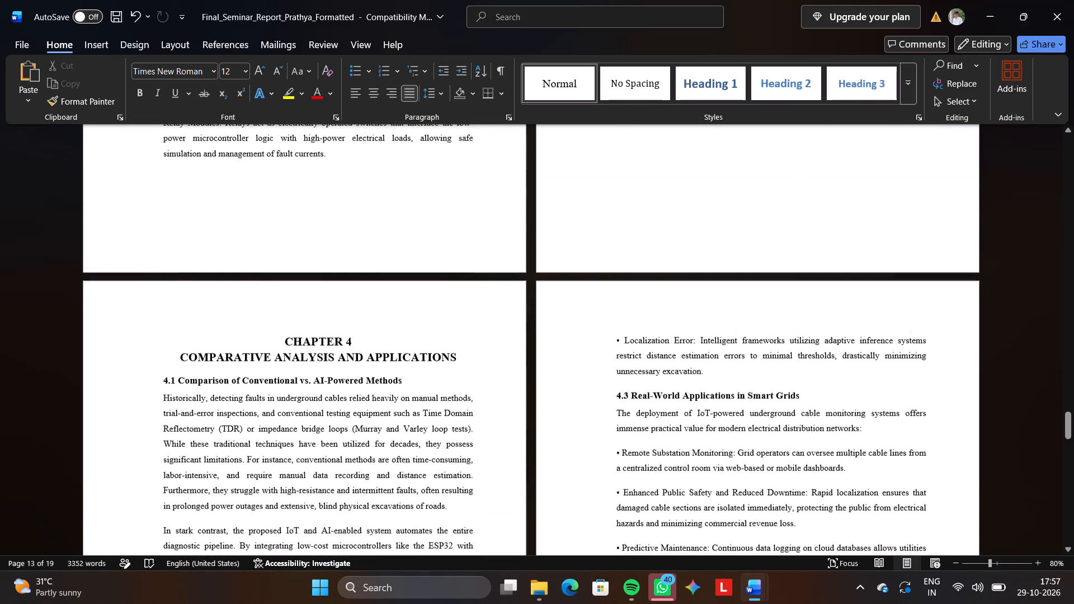
pyautogui.scroll(2, 752, 284)
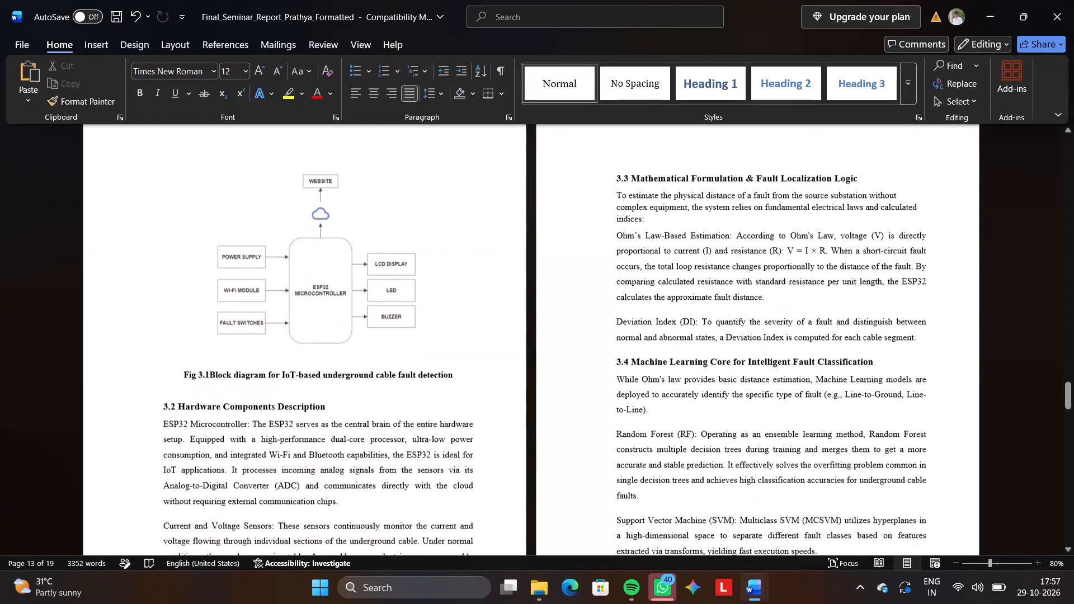
pyautogui.click(928, 325)
pyautogui.press('Return')
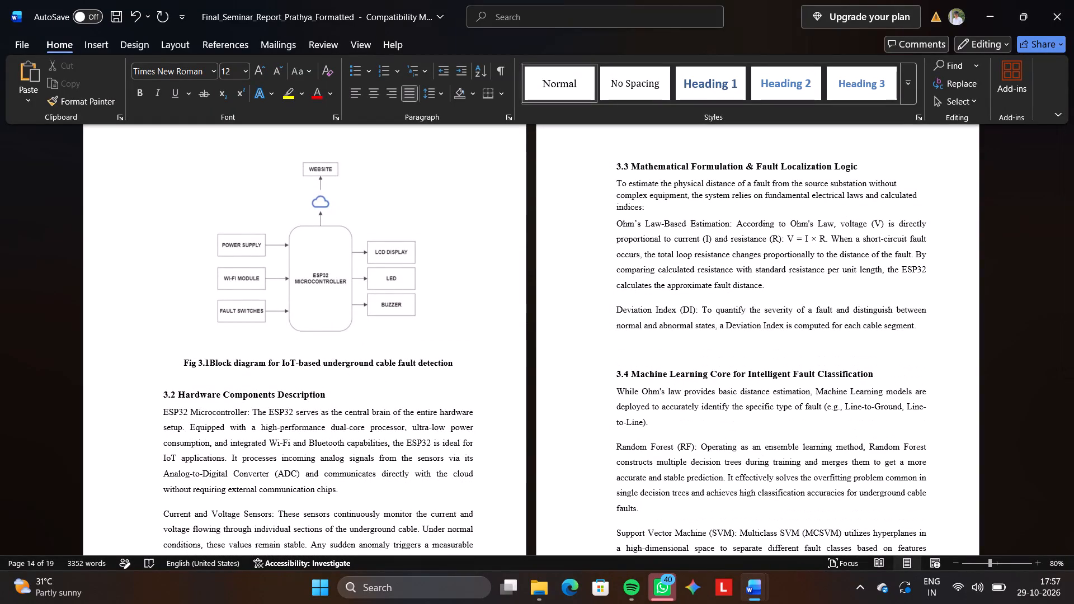
pyautogui.hotkey('ctrl', 'v')
pyautogui.scroll(-1, 930, 329)
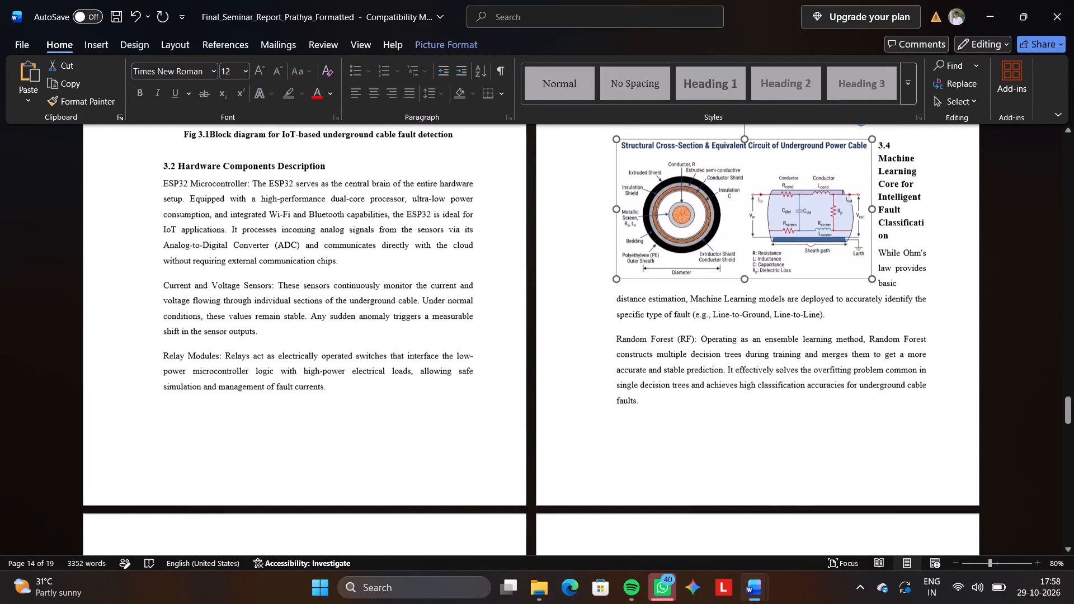
pyautogui.scroll(1, 930, 329)
pyautogui.scroll(-3, 930, 329)
pyautogui.scroll(2, 930, 329)
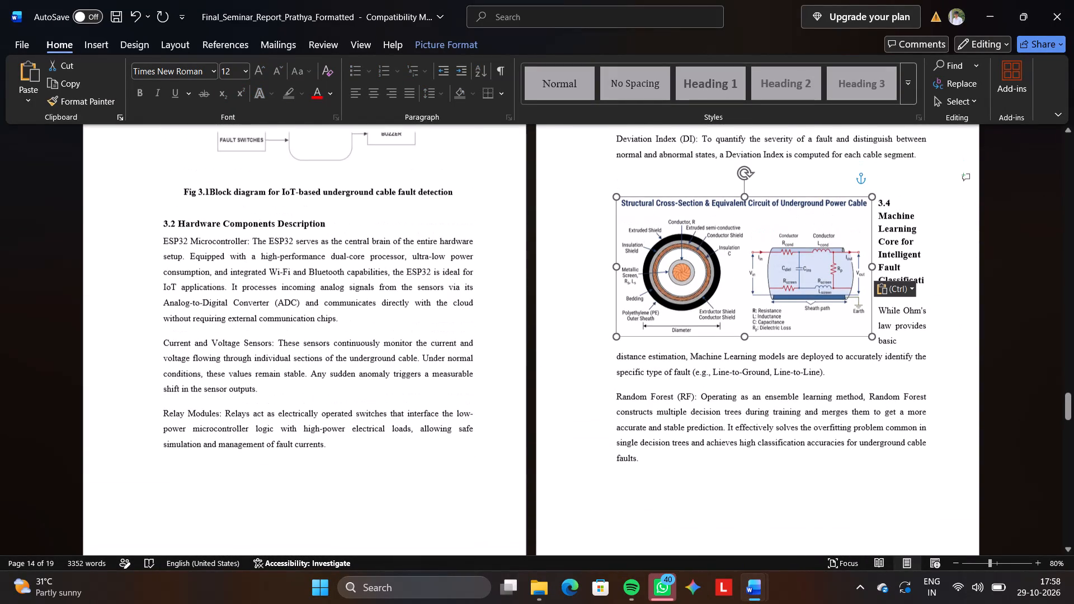
# Insert seven blank lines beside the pasted cable picture to push the 3.4 Machine Learning Core heading below it.
pyautogui.click(891, 187)
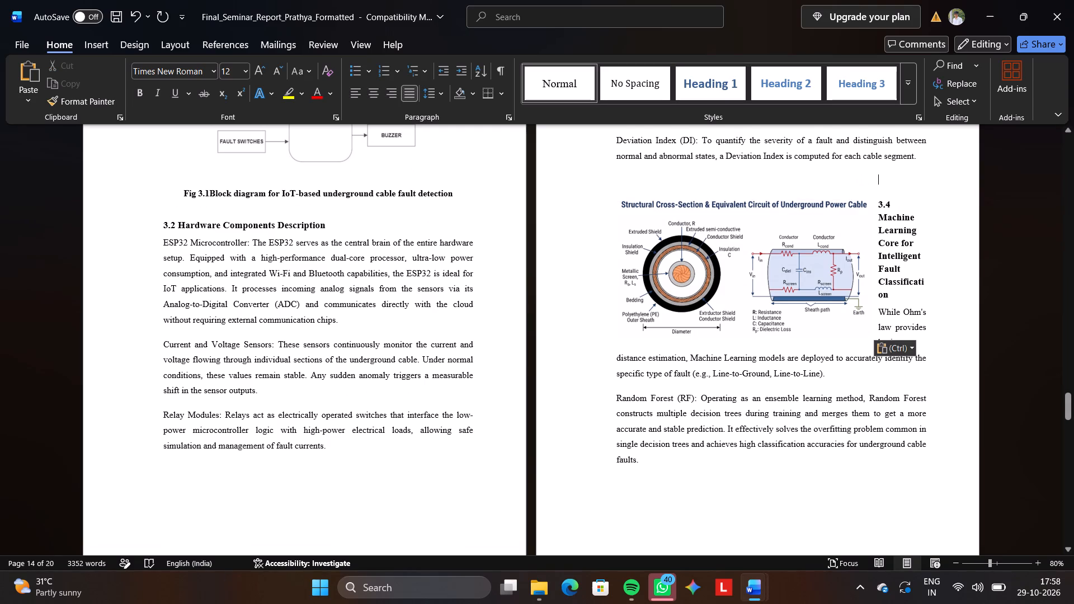
pyautogui.press('Return')
pyautogui.press('Return')
pyautogui.press('Return')
pyautogui.press('Return')
pyautogui.press('Return')
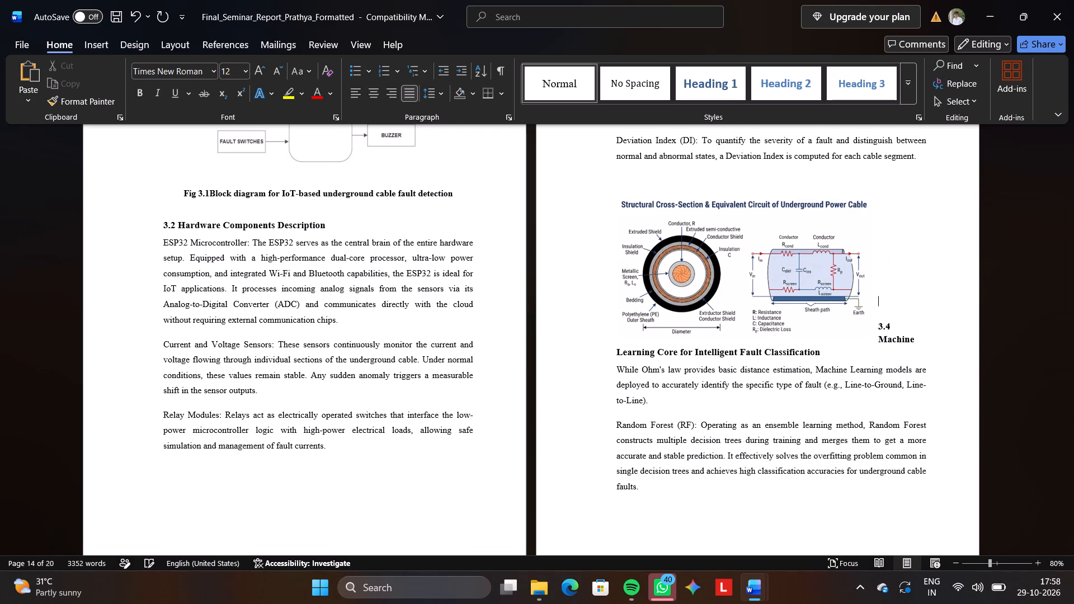
pyautogui.press('Return')
pyautogui.press('Return')
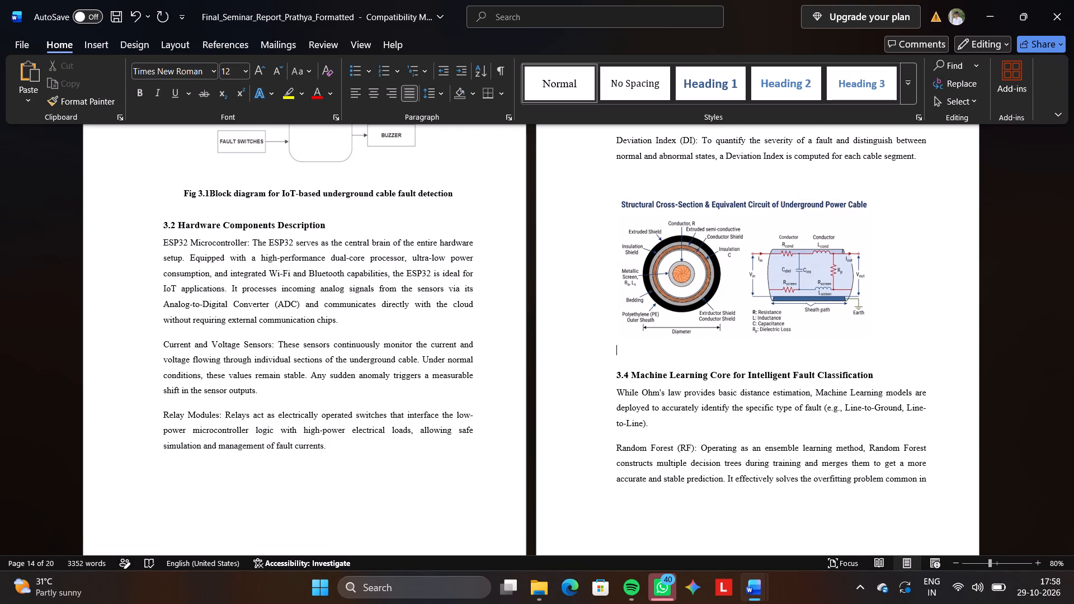
# Copy the Fig 3.2 caption from the original report and paste it beneath the cable picture in the formatted report.
pyautogui.hotkey('alt', 'Tab')
pyautogui.tripleClick(722, 398)
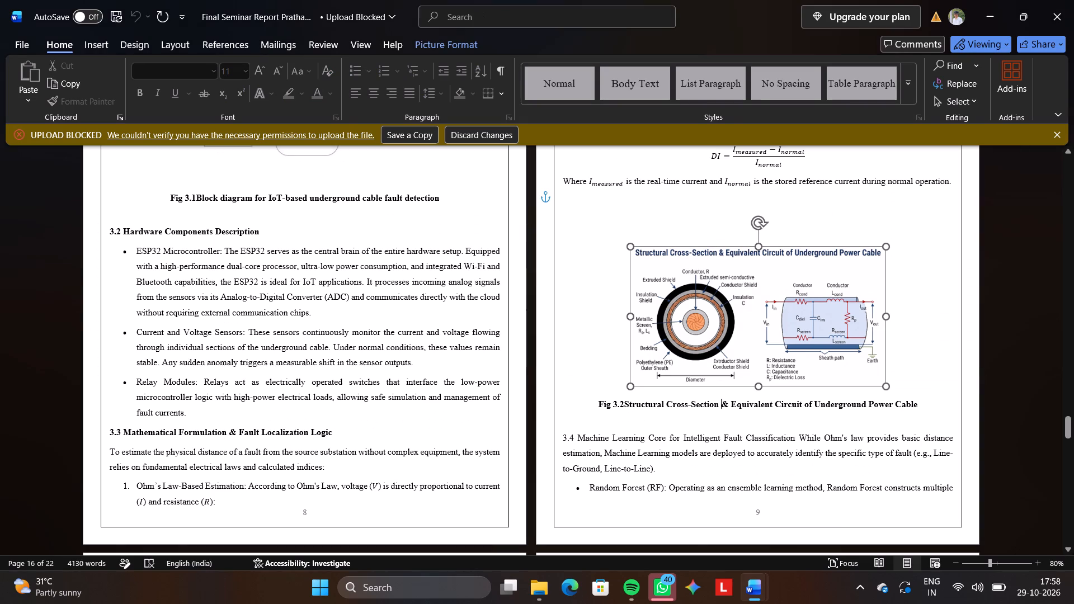
pyautogui.click(722, 398)
pyautogui.tripleClick(722, 398)
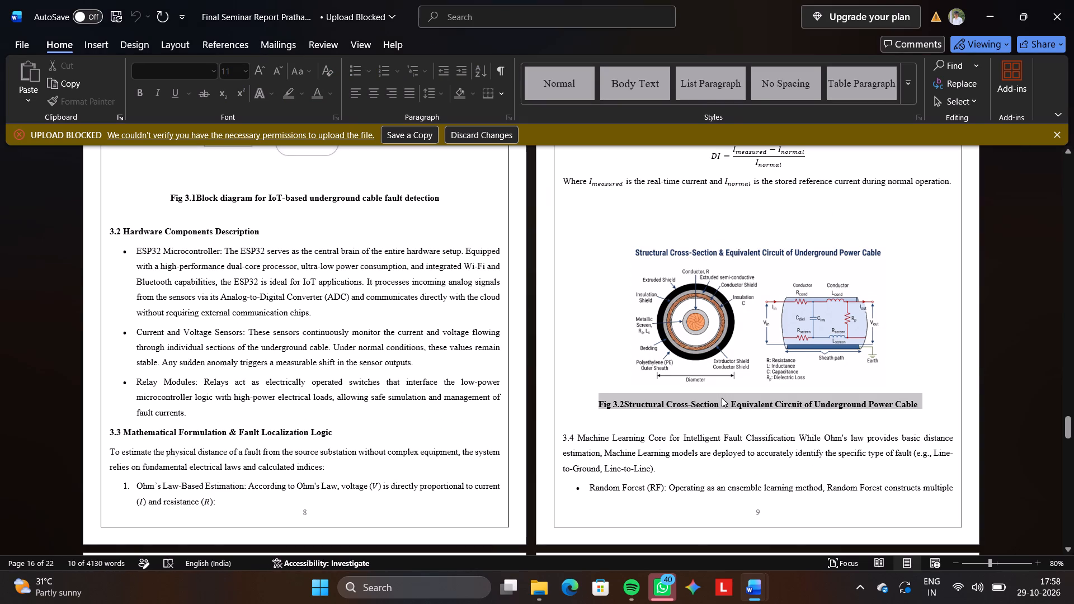
pyautogui.hotkey('ctrl', 'c')
pyautogui.hotkey('alt', 'Tab')
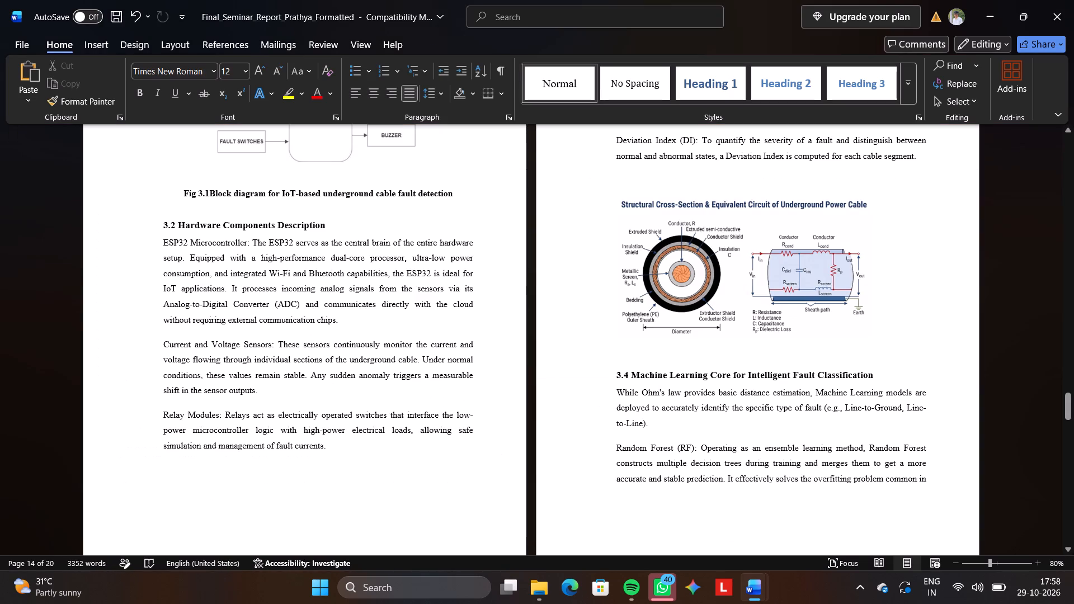
pyautogui.hotkey('ctrl', 'v')
# Left-align the pasted Fig 3.2 caption under the cable picture.
pyautogui.tripleClick(772, 353)
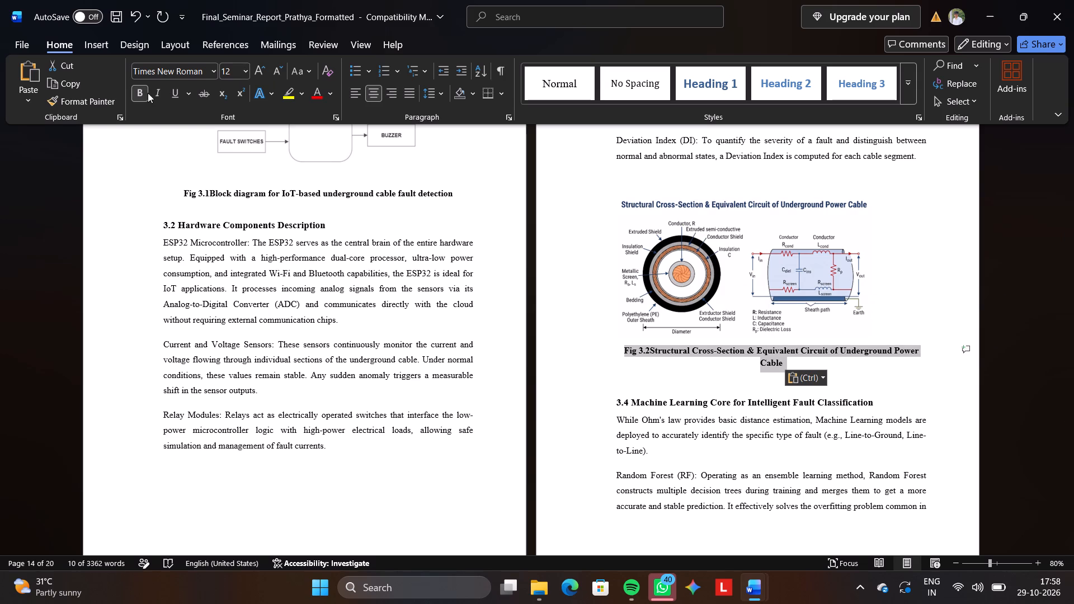
pyautogui.click(361, 92)
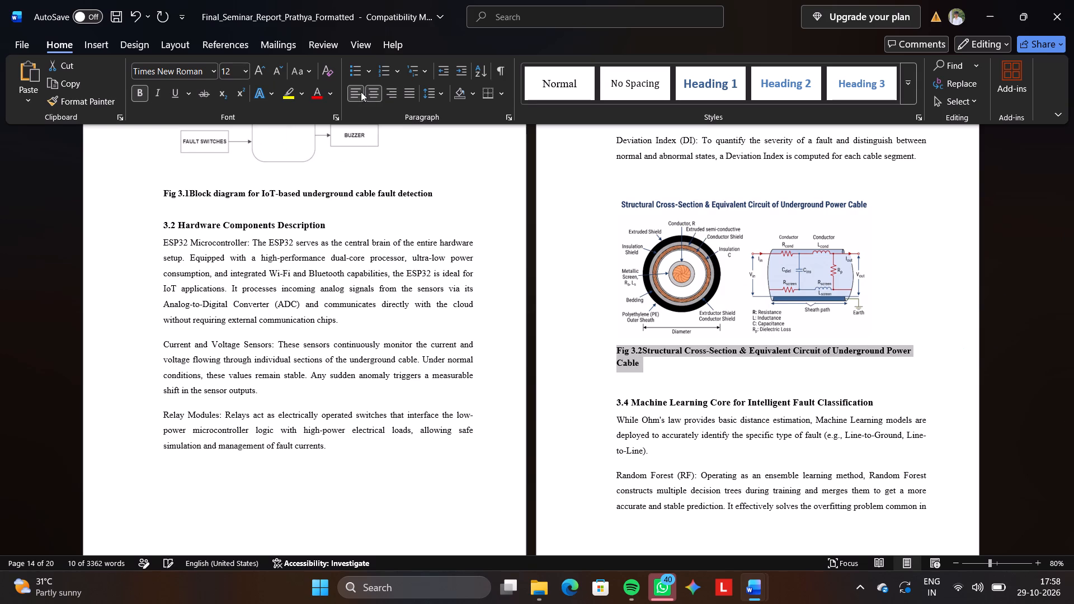
pyautogui.click(917, 355)
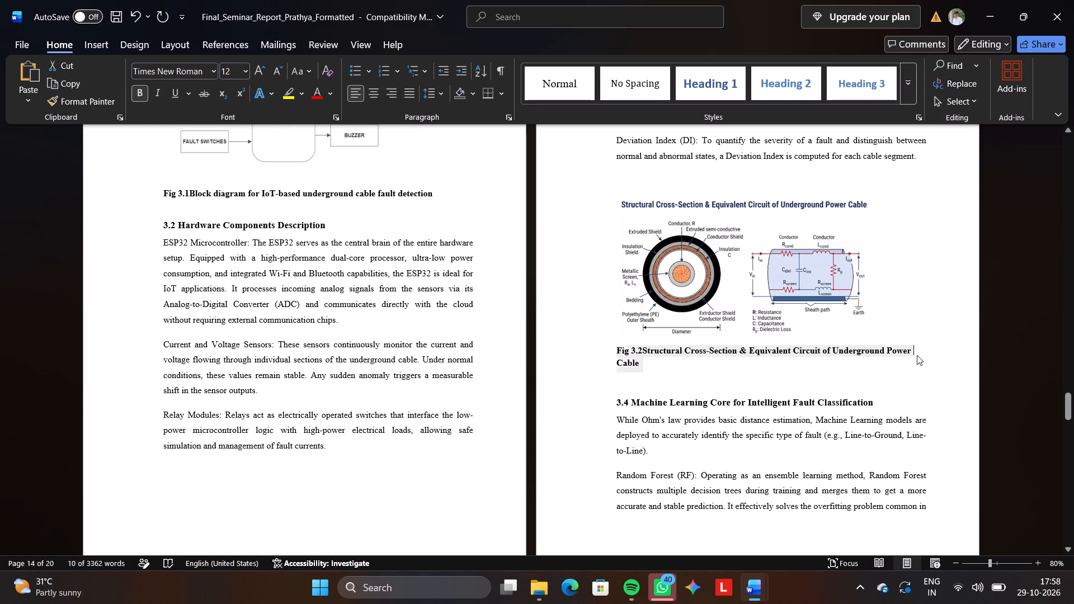
# Replace the empty paragraph between the Fig 3.2 caption and the 3.4 heading with a new blank line.
pyautogui.click(658, 394)
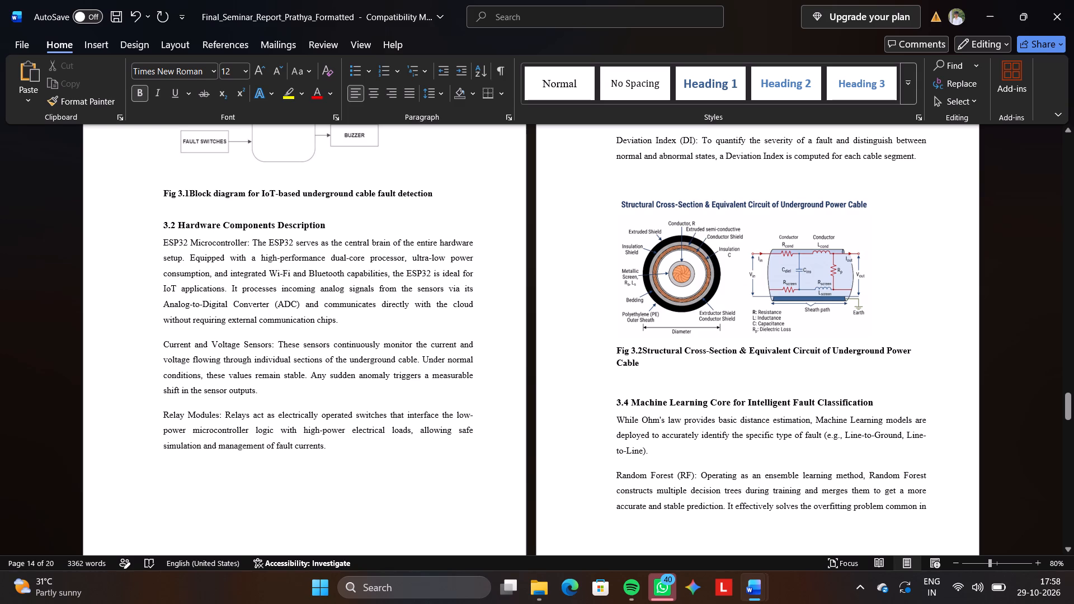
pyautogui.press('BackSpace')
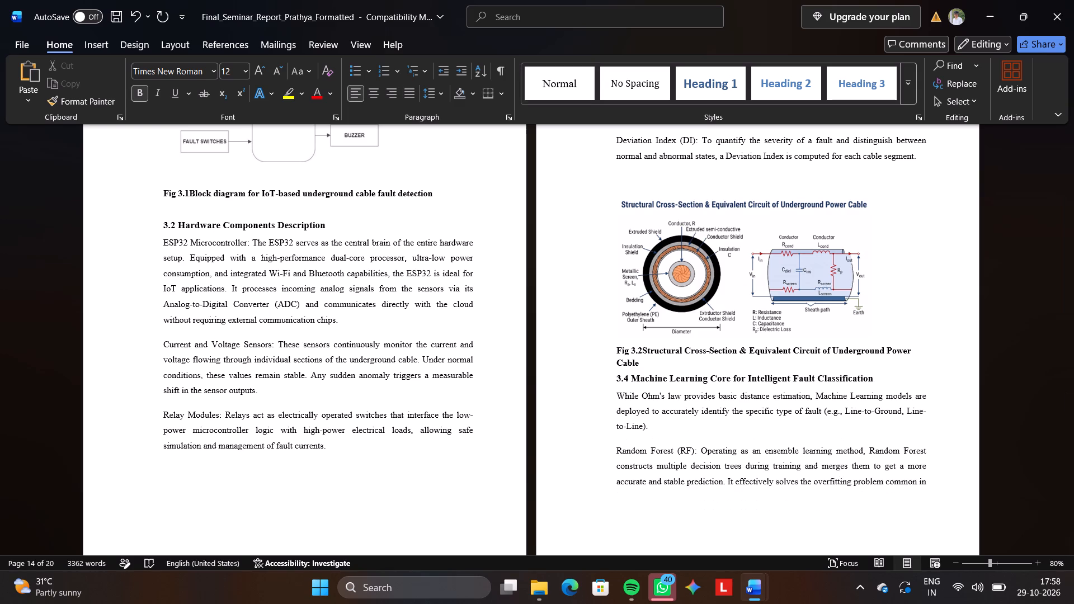
pyautogui.press('Return')
pyautogui.scroll(-3, 658, 394)
pyautogui.scroll(1, 658, 394)
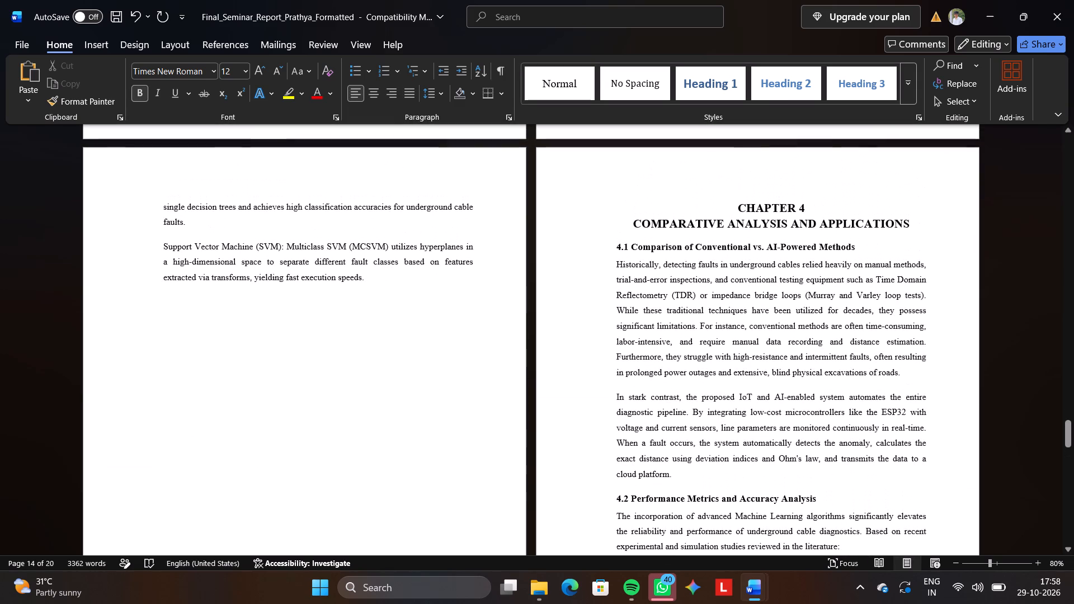
pyautogui.scroll(1, 658, 394)
# Copy the Decision Tree / Random Forest picture with its Fig 3.3 caption from the original report, and return to the end of section 3.4 in the formatted report.
pyautogui.hotkey('alt', 'Tab')
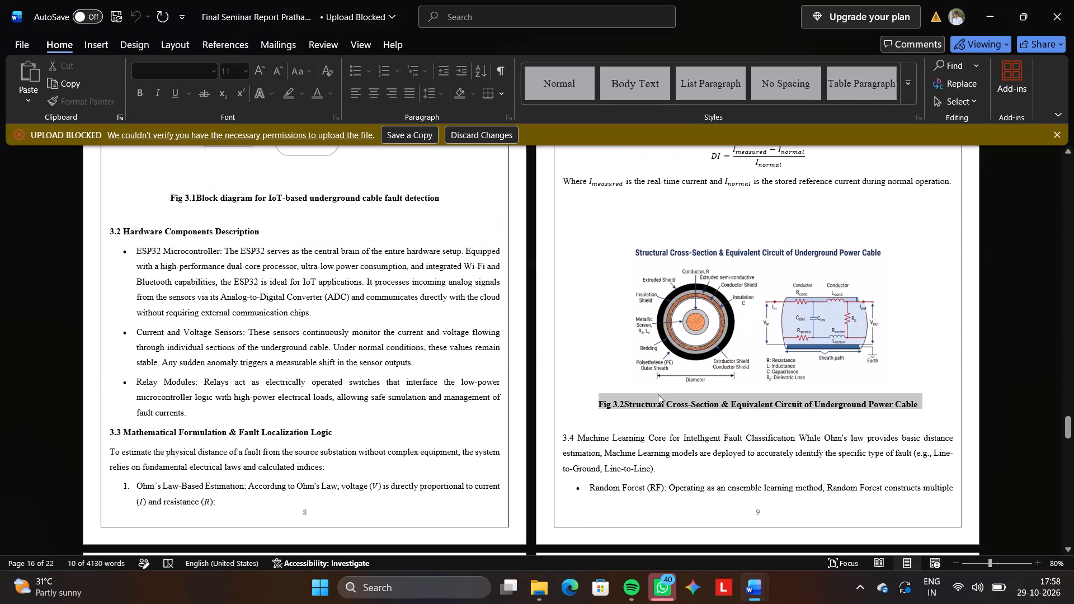
pyautogui.scroll(-3, 658, 394)
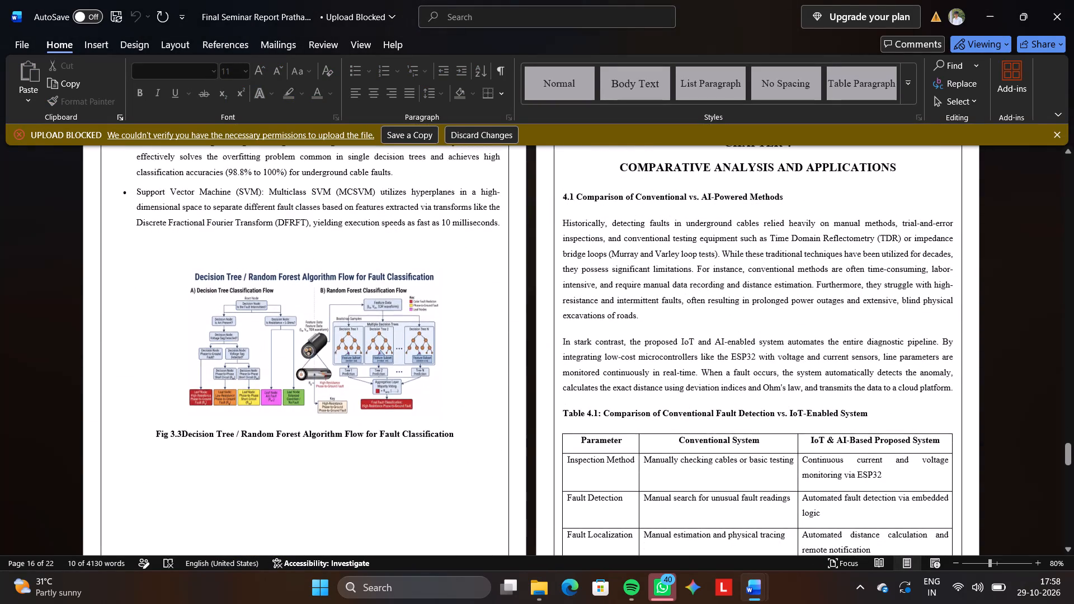
pyautogui.scroll(1, 658, 394)
pyautogui.scroll(-1, 658, 394)
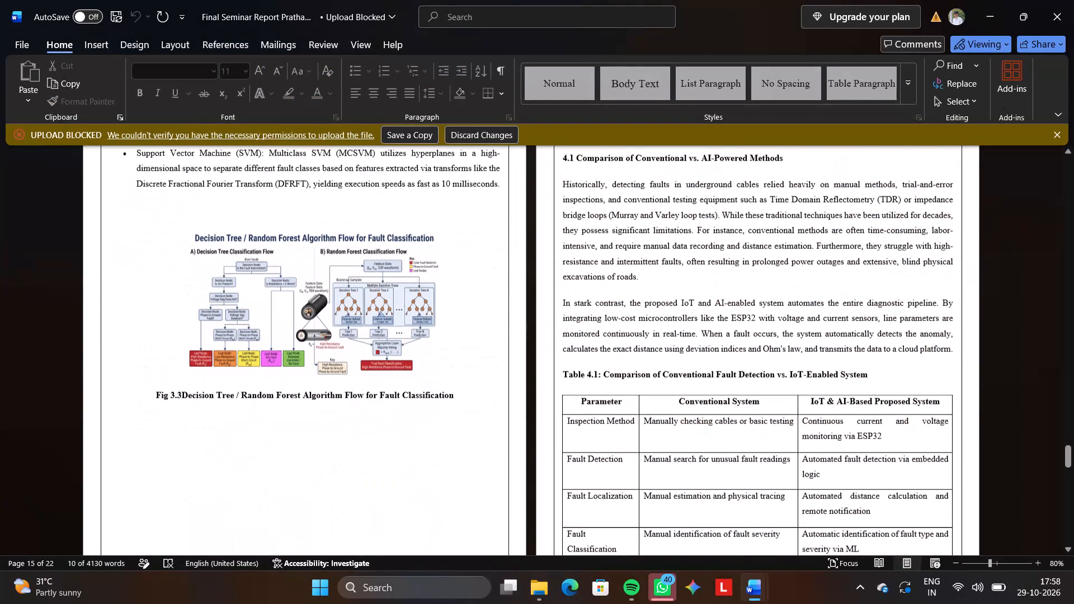
pyautogui.click(372, 322)
pyautogui.click(143, 233)
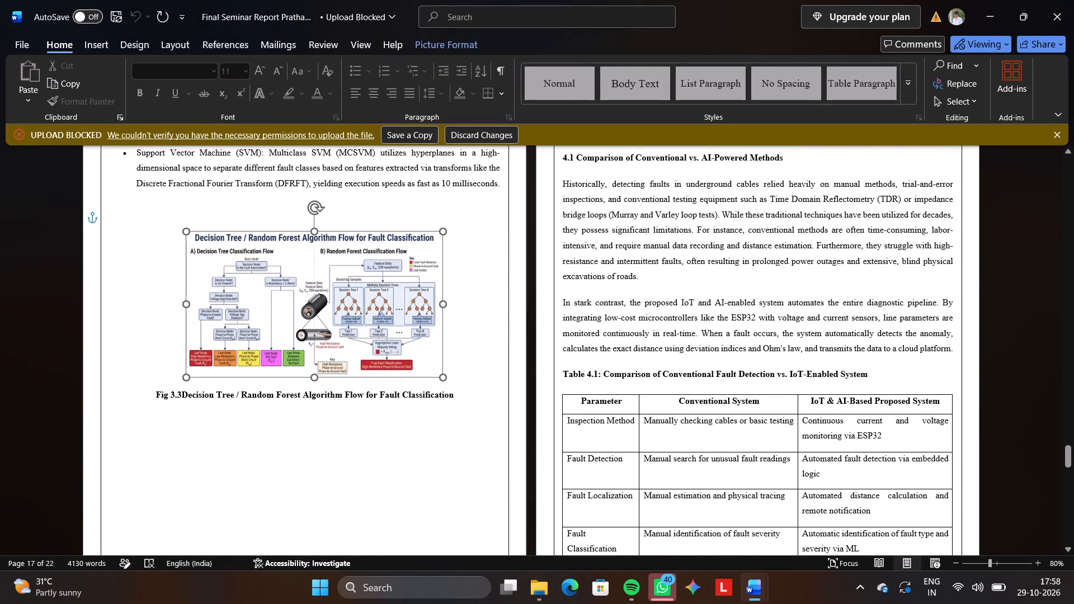
pyautogui.moveTo(143, 233); pyautogui.dragTo(440, 407)
pyautogui.hotkey('ctrl', 'c')
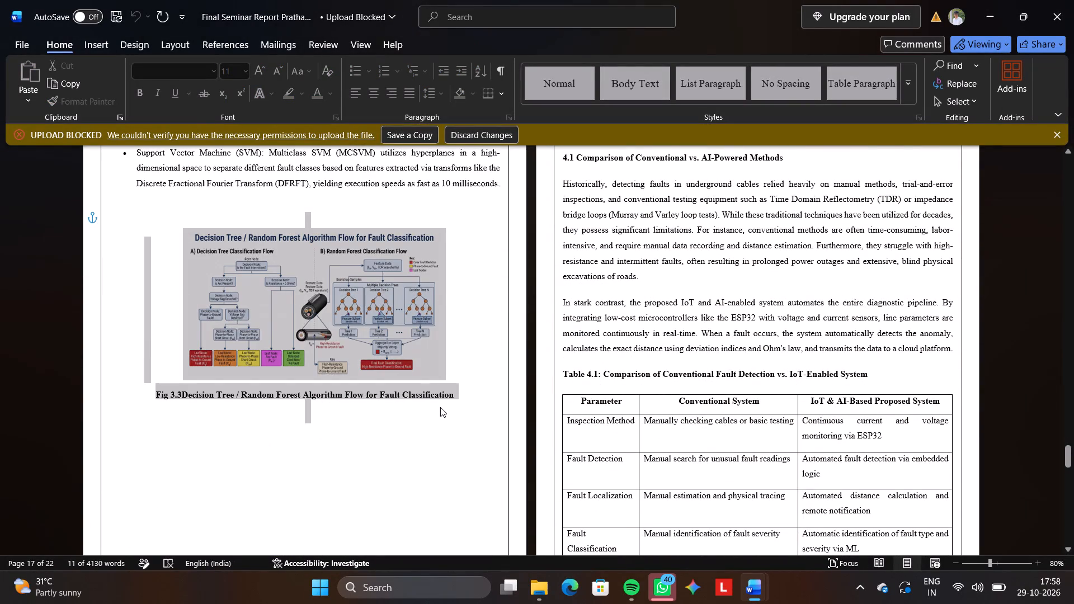
pyautogui.hotkey('alt', 'Tab')
pyautogui.scroll(-1, 440, 407)
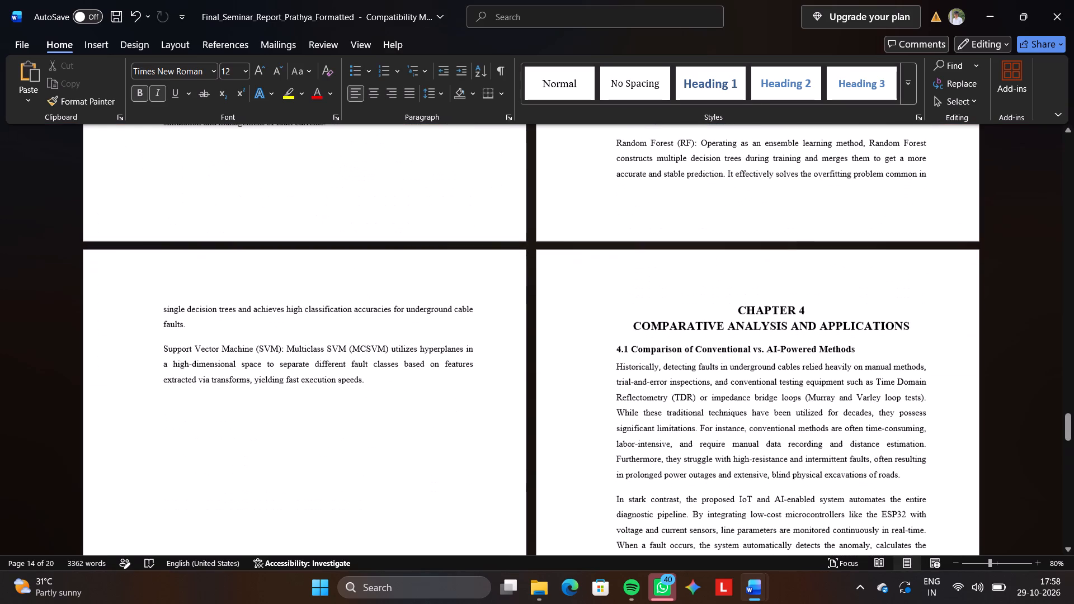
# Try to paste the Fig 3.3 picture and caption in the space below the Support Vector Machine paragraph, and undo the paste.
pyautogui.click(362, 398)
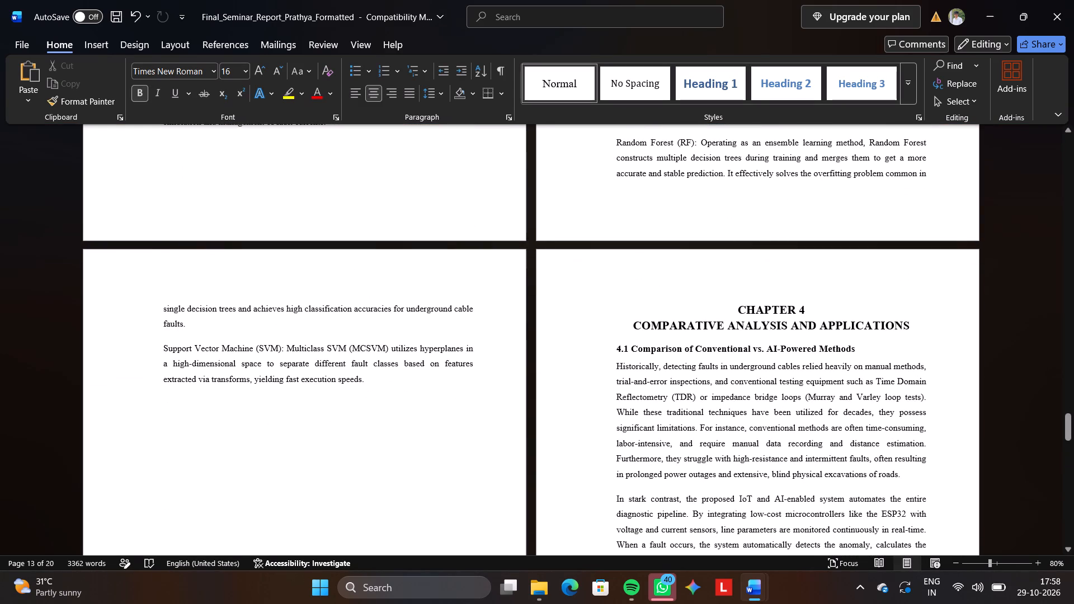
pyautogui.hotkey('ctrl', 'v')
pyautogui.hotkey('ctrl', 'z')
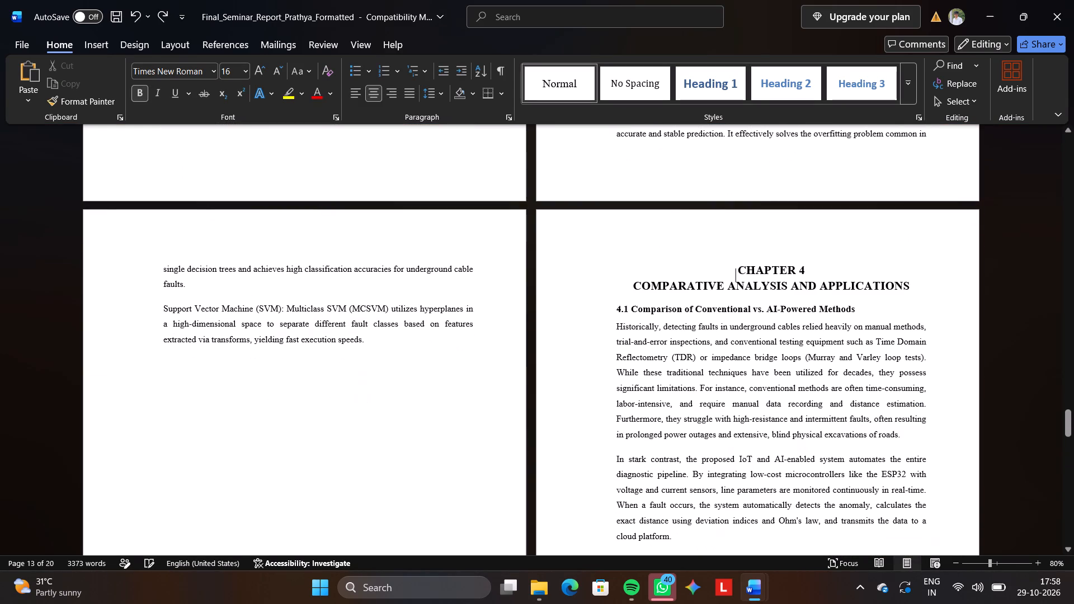
# Paste the Fig 3.3 picture and caption on a new line below the Support Vector Machine paragraph, placing the picture directly under the text.
pyautogui.click(365, 337)
pyautogui.press('Return')
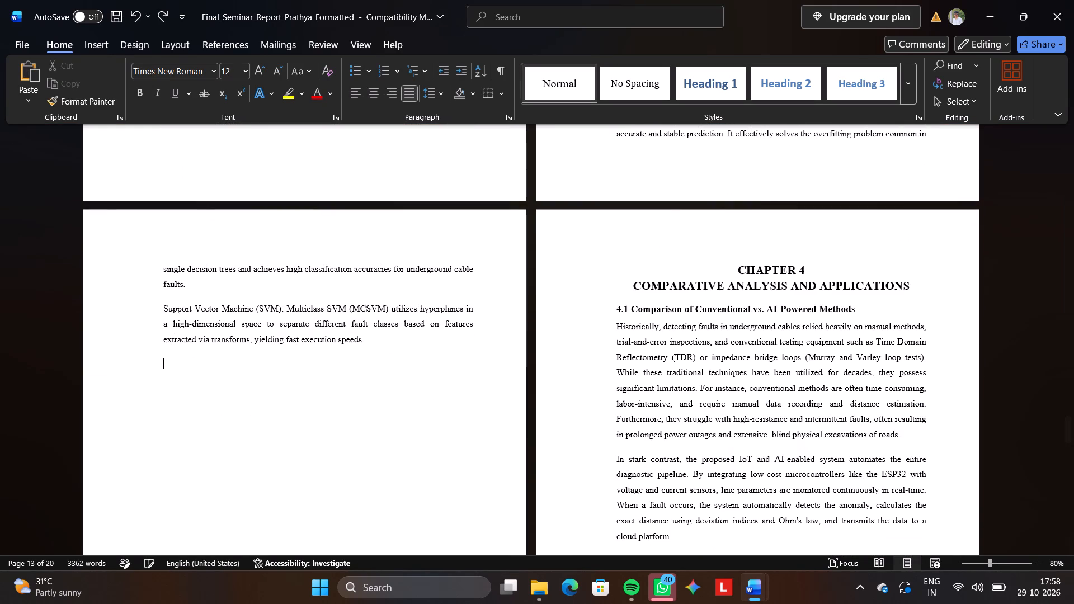
pyautogui.hotkey('ctrl', 'v')
pyautogui.click(380, 378)
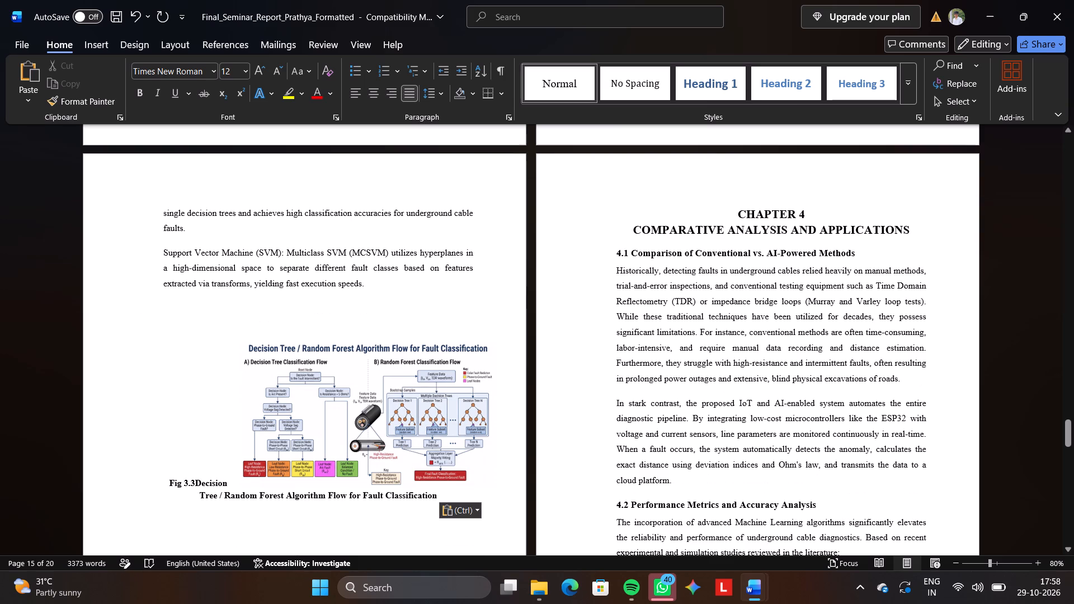
pyautogui.moveTo(345, 399); pyautogui.dragTo(333, 397)
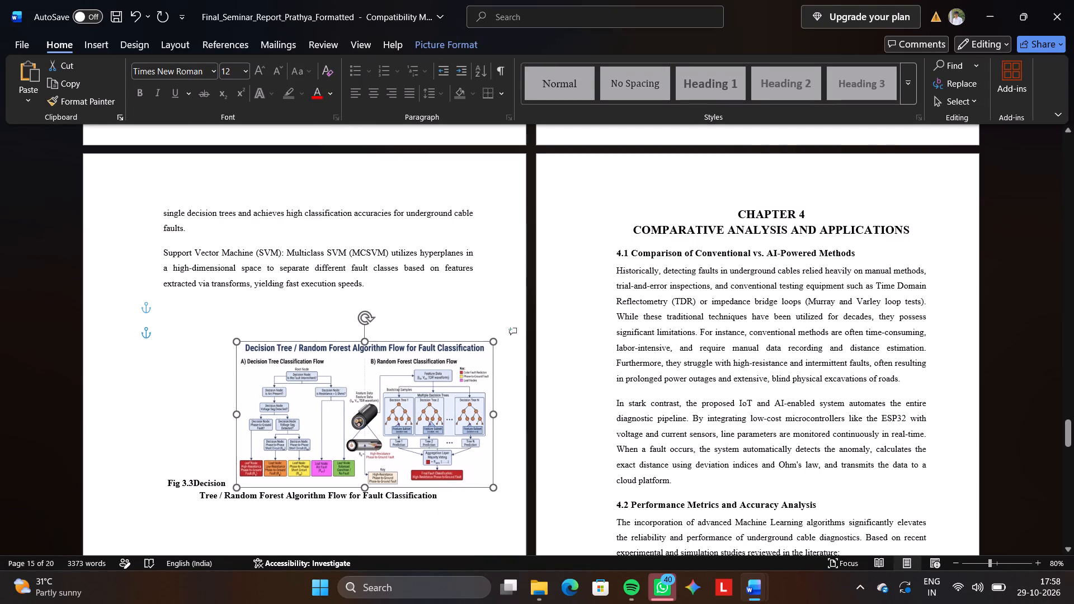
pyautogui.moveTo(333, 397); pyautogui.dragTo(279, 356)
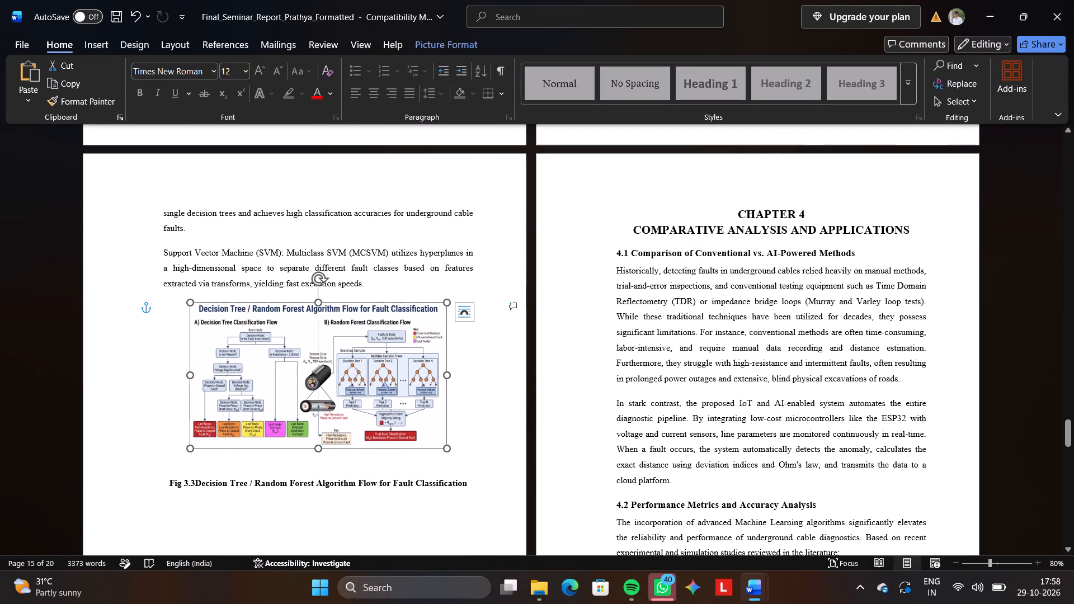
# Remove the extra empty line between the Decision Tree / Random Forest picture and its Fig 3.3 caption.
pyautogui.click(455, 464)
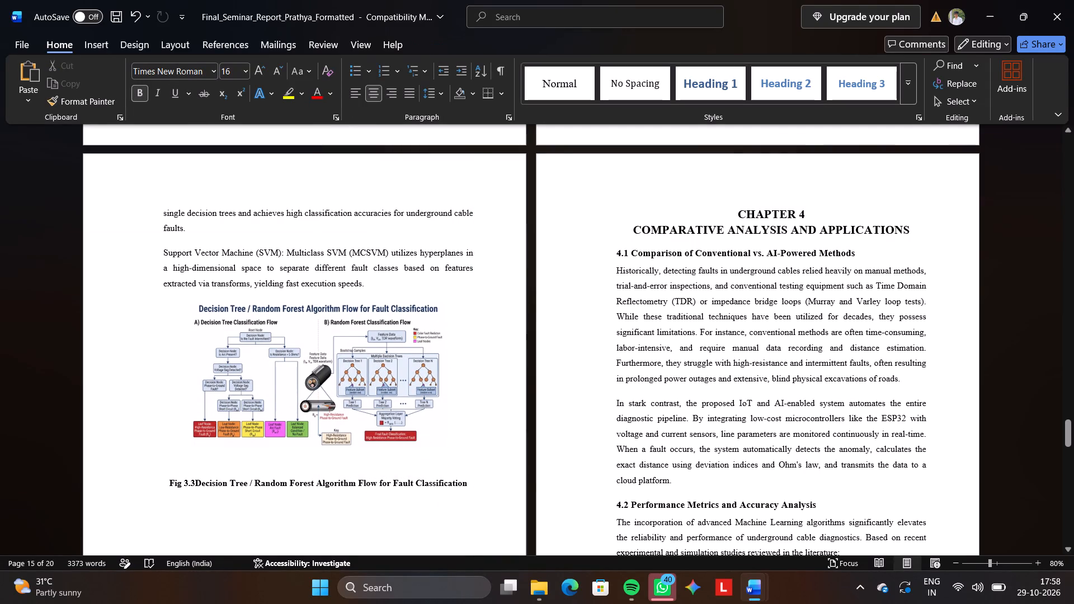
pyautogui.press('BackSpace')
pyautogui.press('BackSpace')
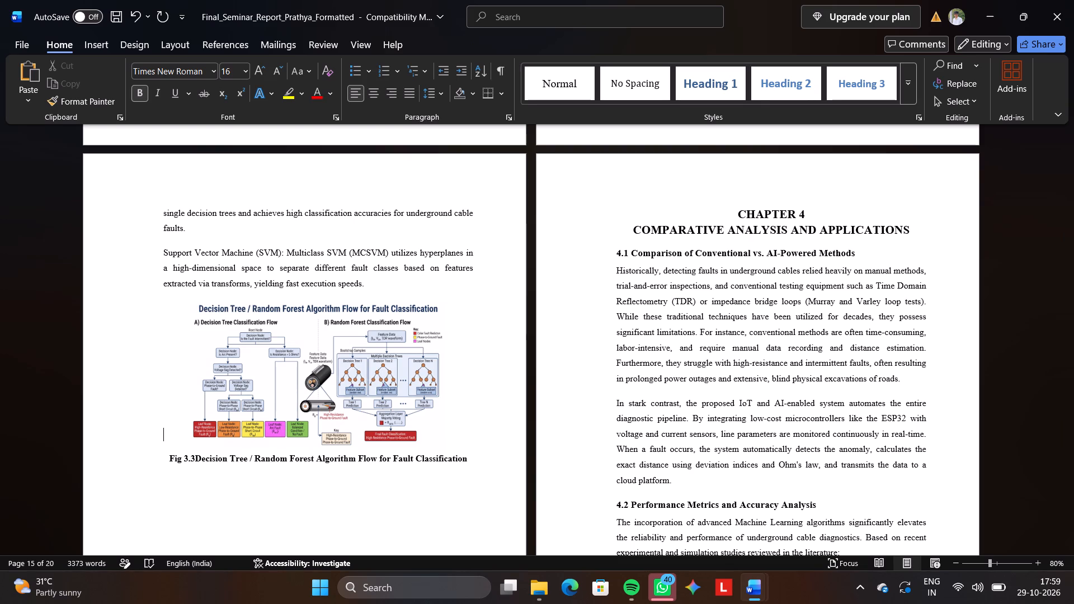
# Compare the content of Chapters 4 and 5 in the formatted report with the same chapters in the original report.
pyautogui.scroll(-4, 455, 464)
pyautogui.scroll(3, 455, 464)
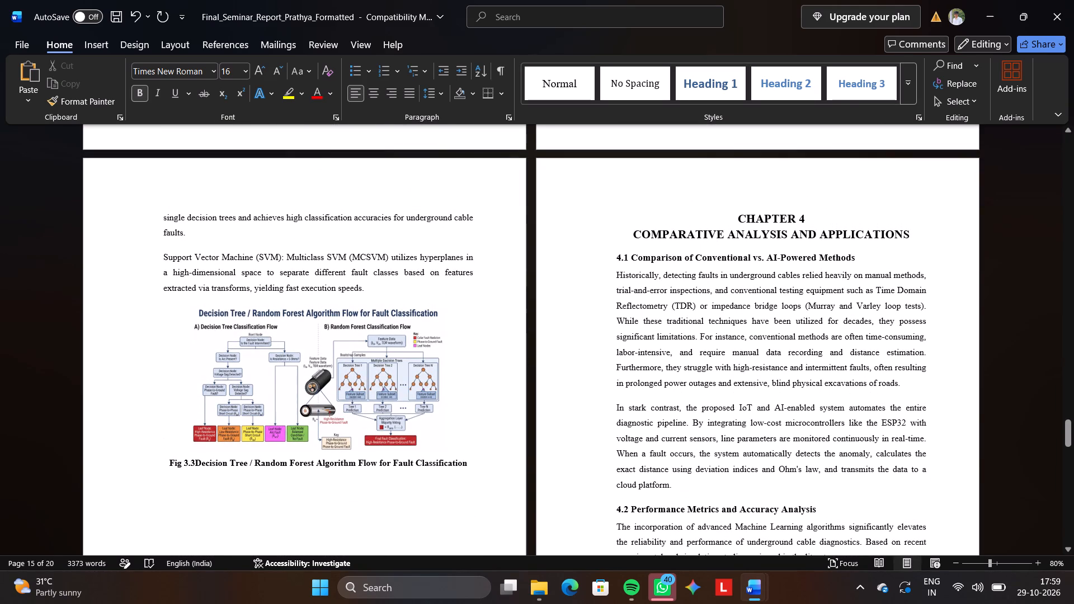
pyautogui.scroll(-3, 719, 204)
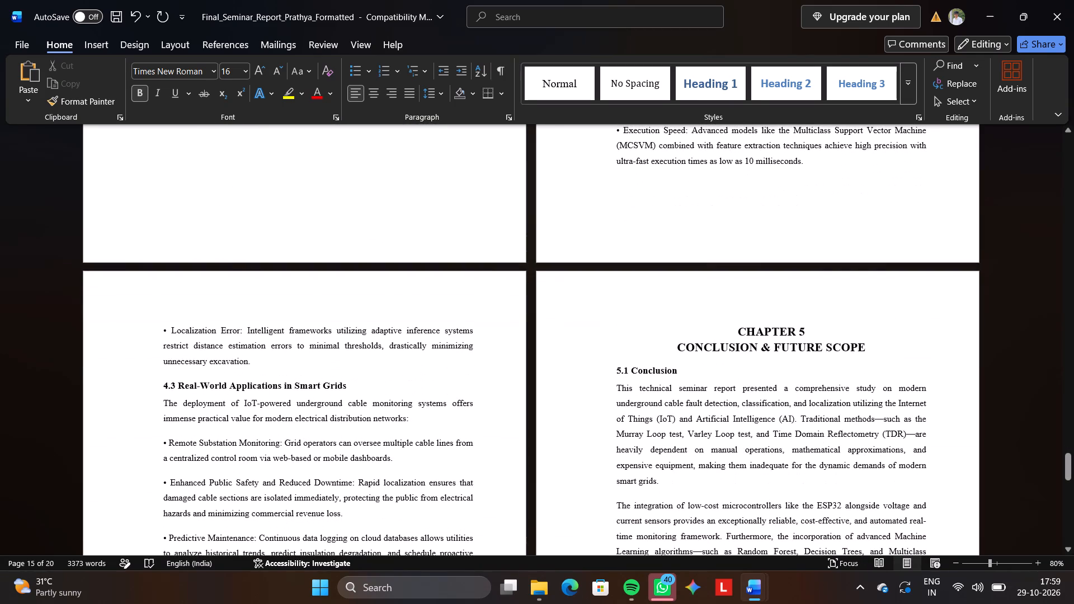
pyautogui.scroll(-1, 719, 204)
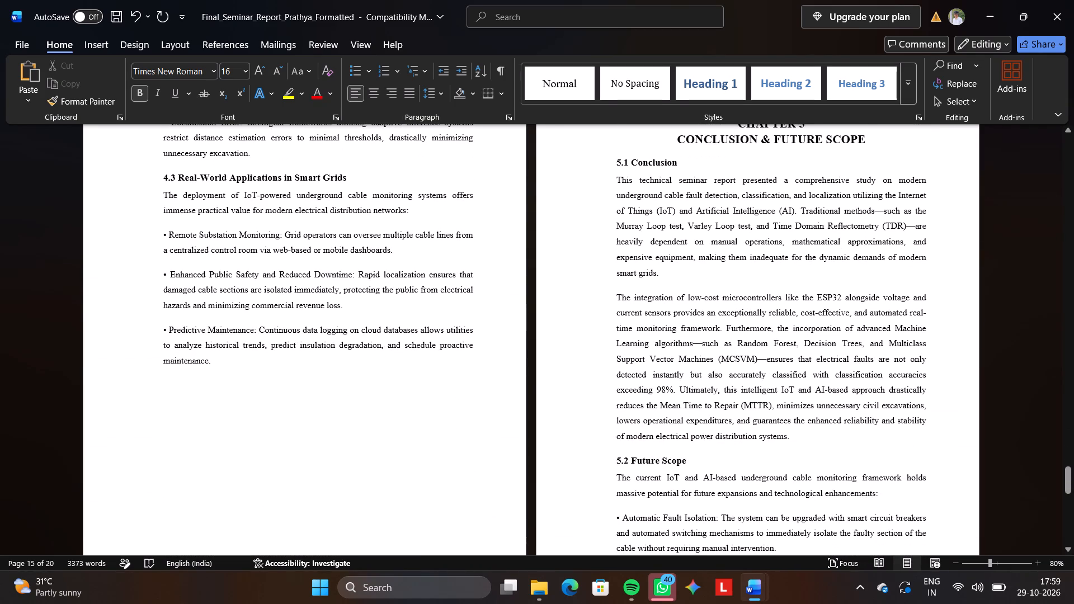
pyautogui.hotkey('alt', 'Tab')
pyautogui.scroll(-1, 719, 204)
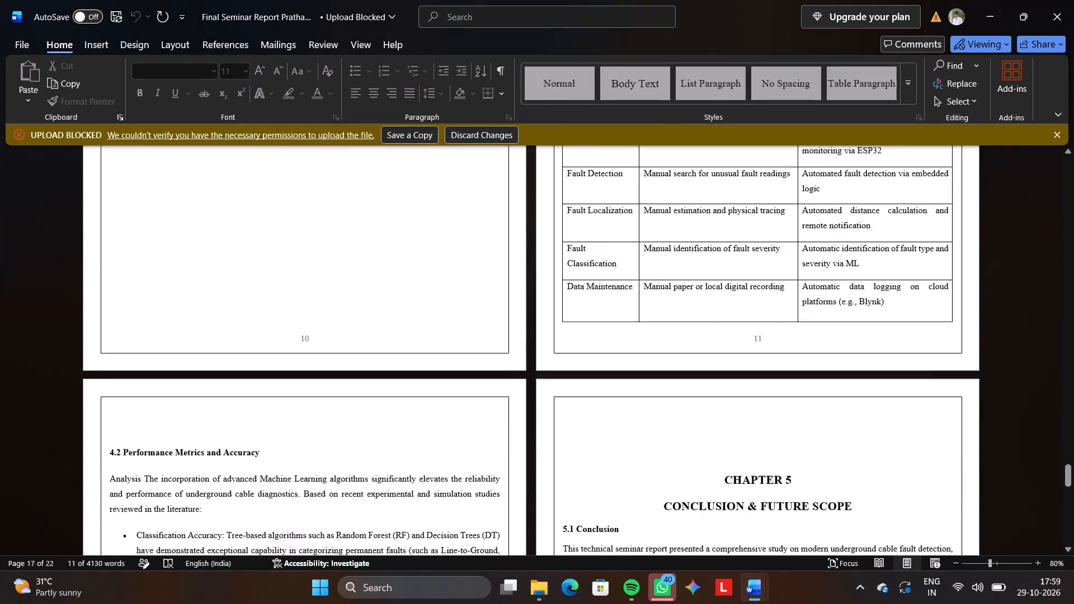
pyautogui.scroll(-3, 719, 204)
pyautogui.scroll(1, 719, 204)
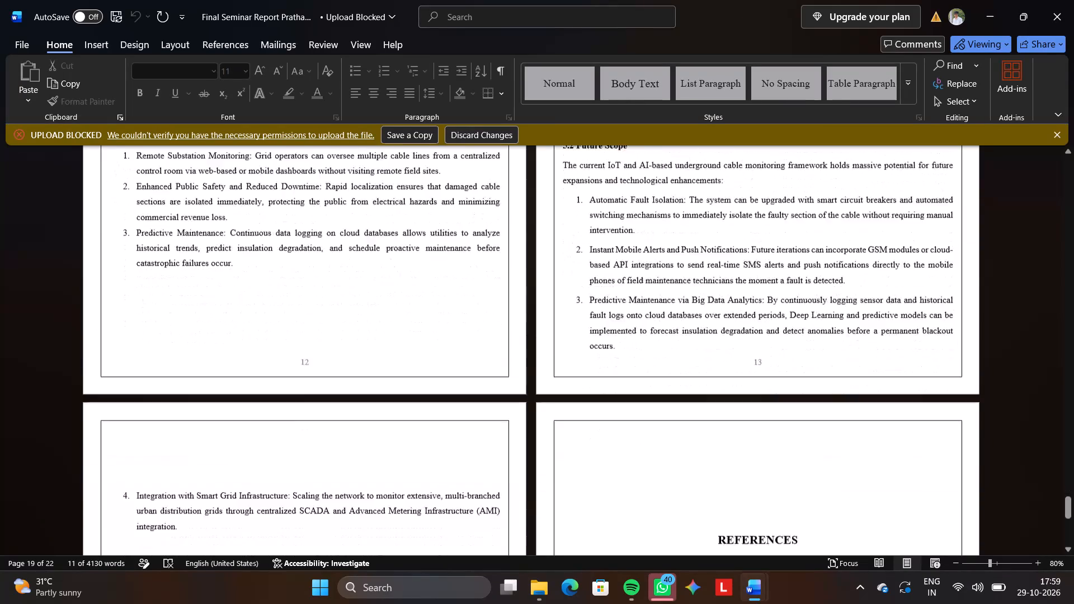
pyautogui.scroll(1, 719, 204)
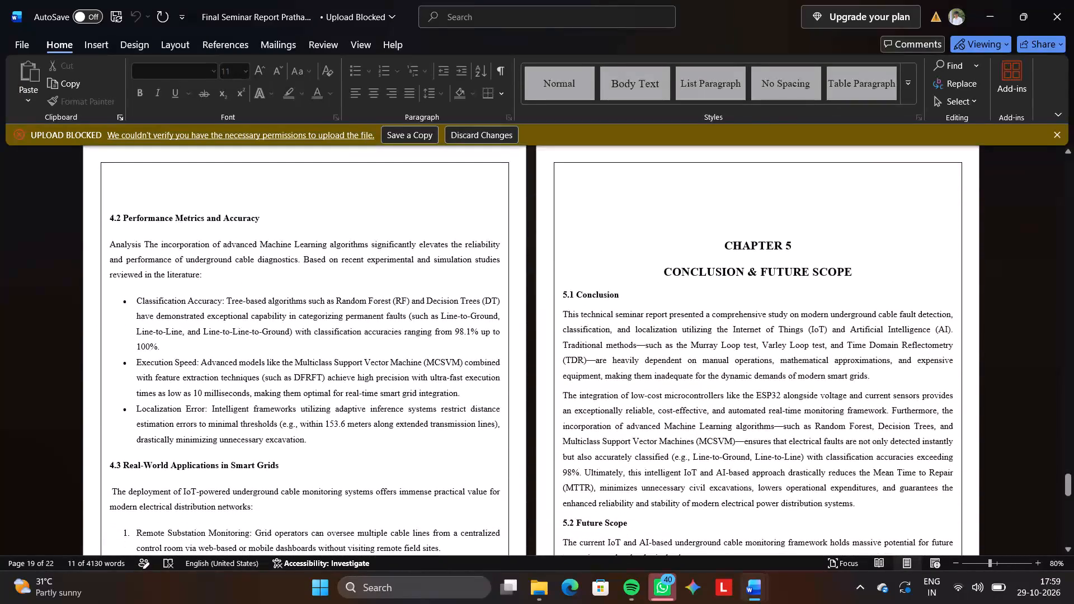
# Return to the formatted report and look through its pages from the cover to the references.
pyautogui.hotkey('alt', 'Tab')
pyautogui.scroll(-4, 719, 204)
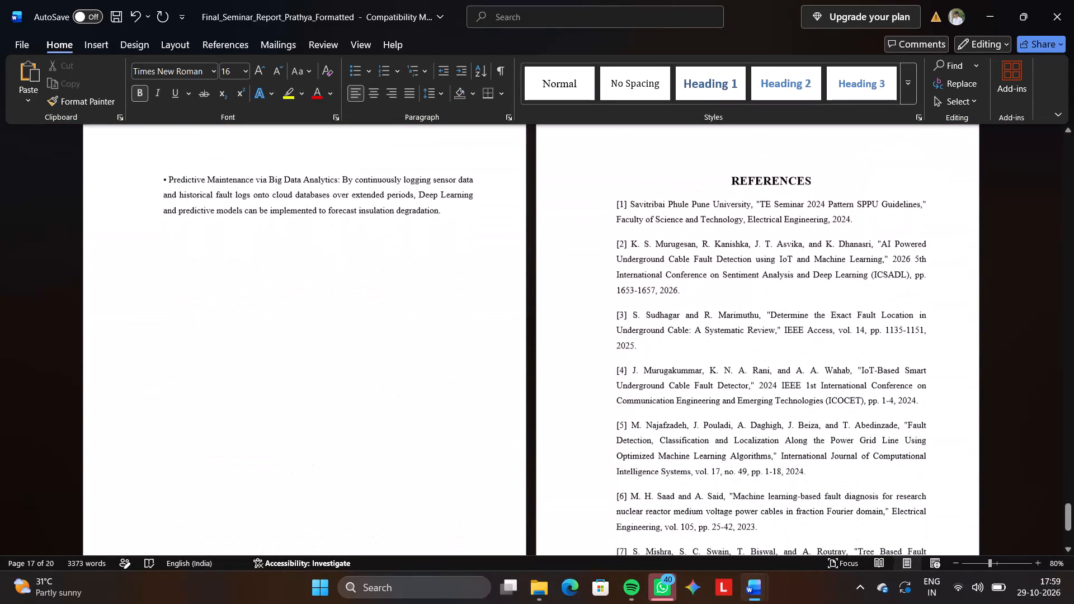
pyautogui.scroll(-5, 719, 204)
pyautogui.scroll(10, 719, 204)
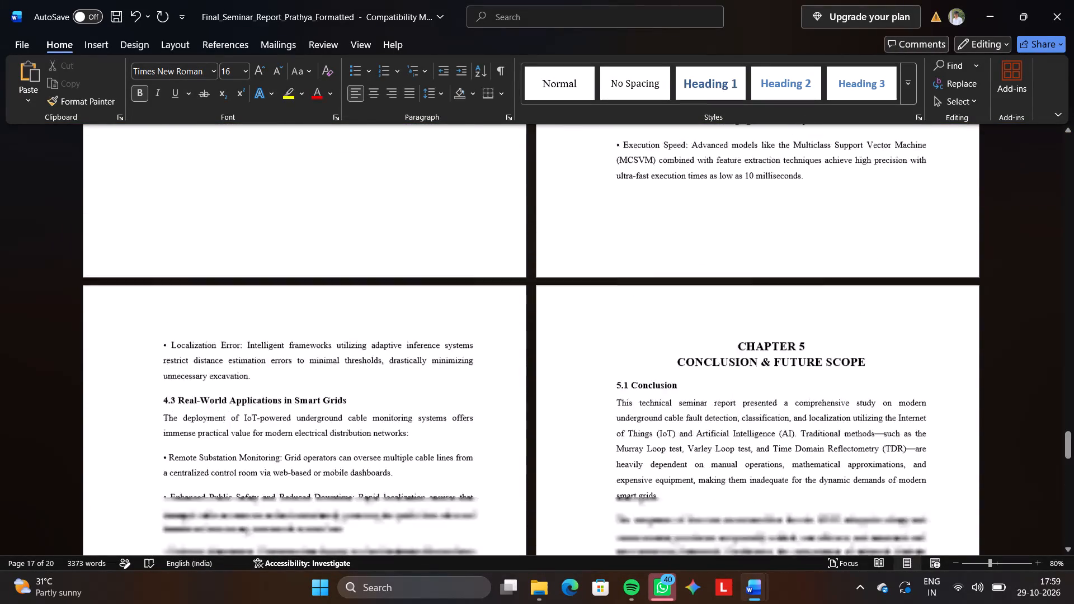
pyautogui.scroll(20, 719, 204)
pyautogui.scroll(4, 719, 204)
pyautogui.scroll(-2, 719, 204)
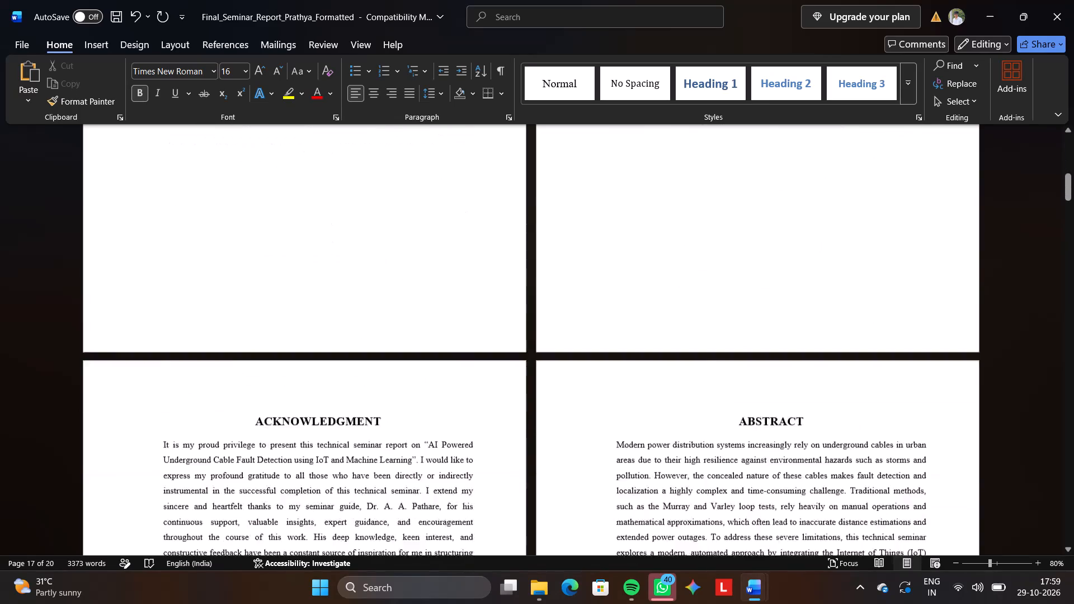
pyautogui.scroll(-9, 719, 204)
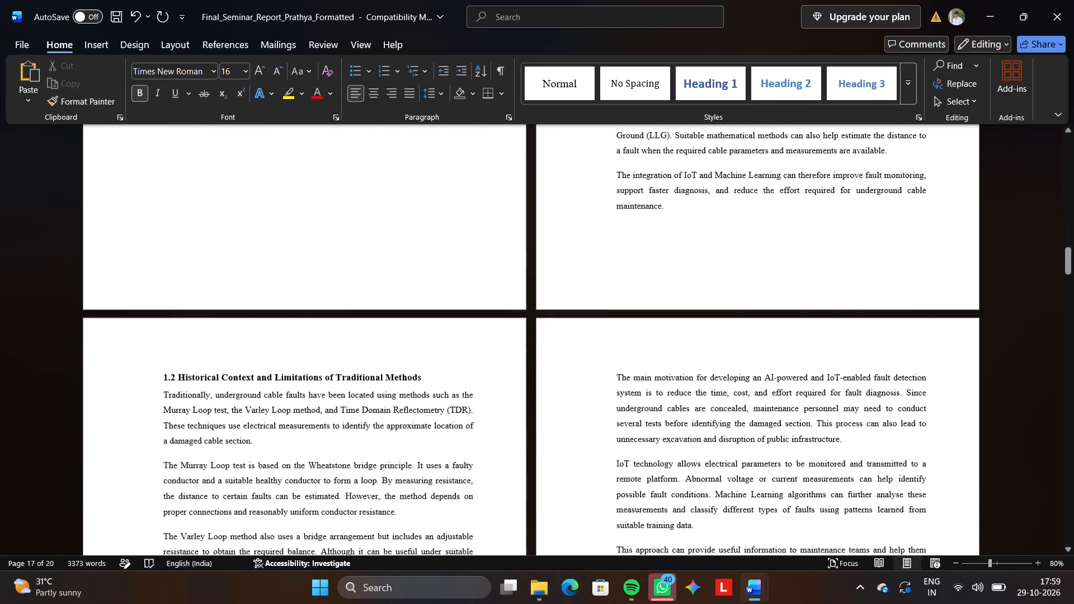
pyautogui.scroll(-9, 719, 204)
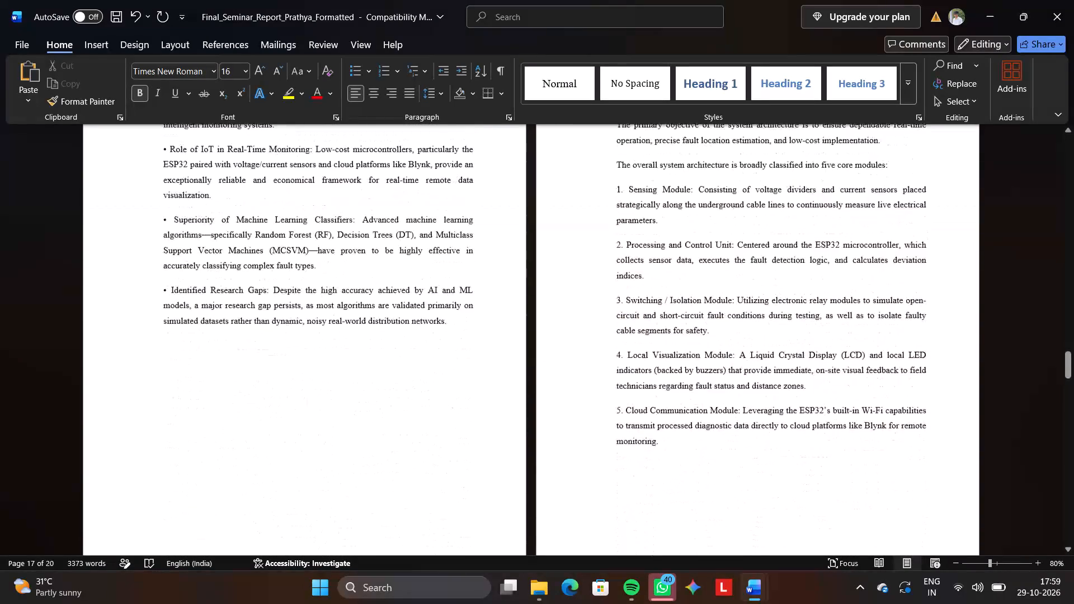
pyautogui.scroll(-9, 719, 204)
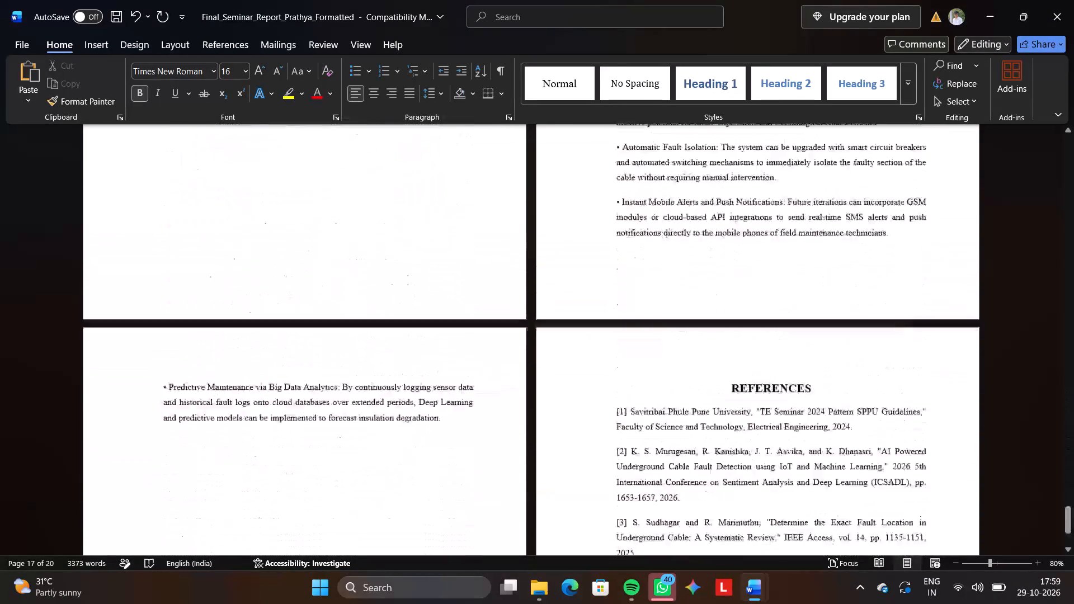
pyautogui.scroll(-5, 719, 204)
pyautogui.scroll(20, 719, 204)
pyautogui.scroll(8, 719, 204)
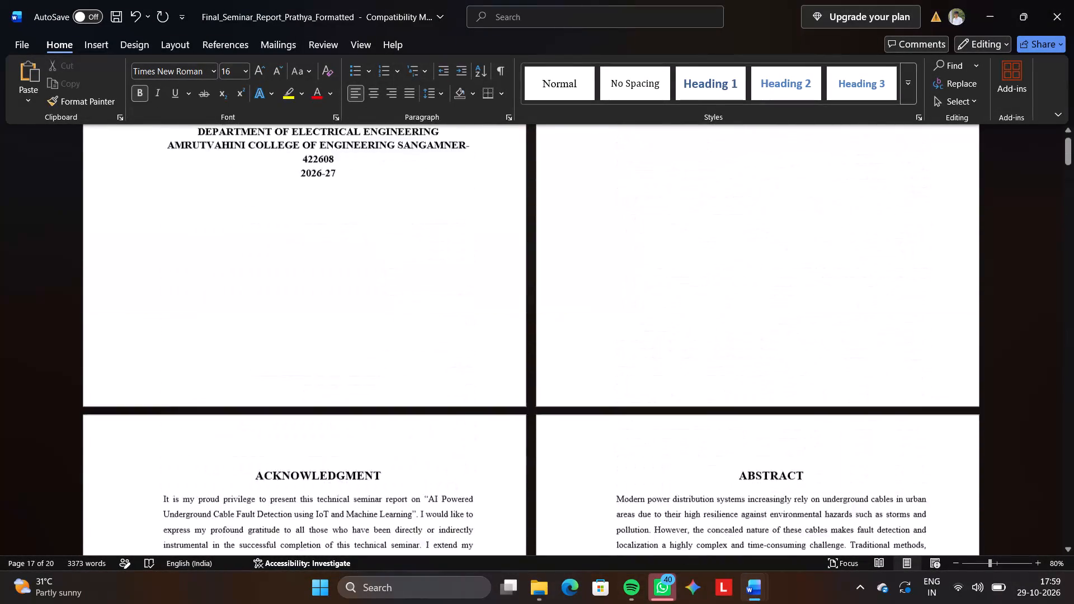
pyautogui.scroll(8, 719, 204)
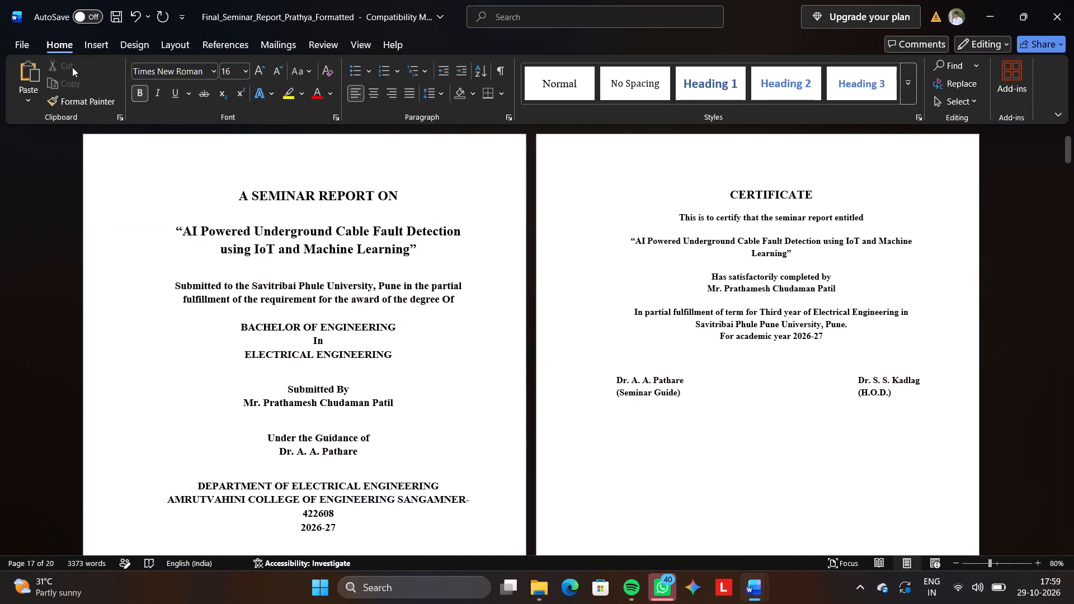
# Check the custom page margins that apply to the whole document.
pyautogui.click(185, 39)
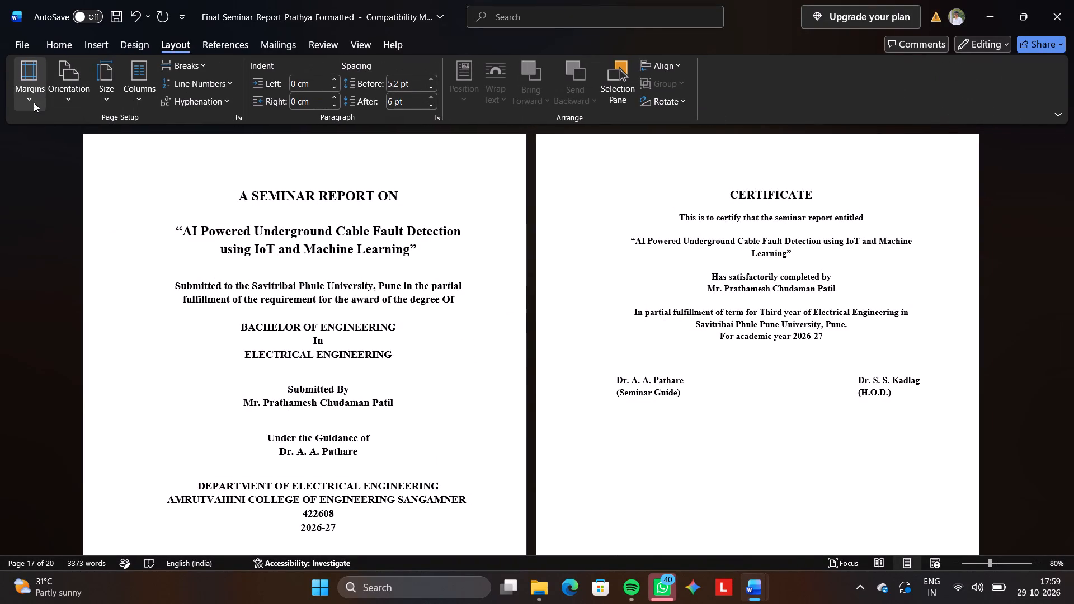
pyautogui.click(34, 102)
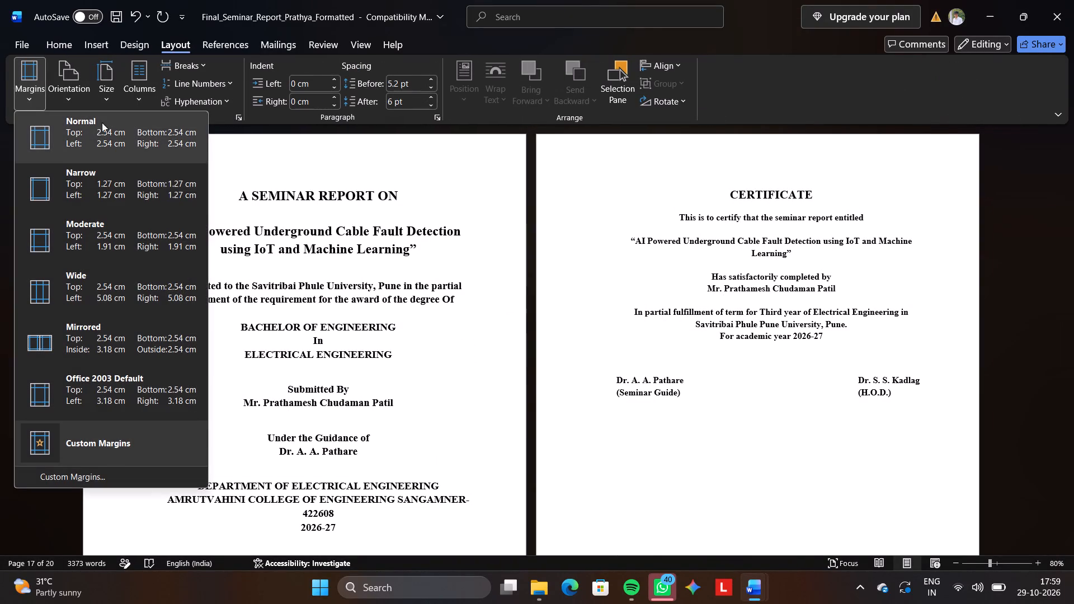
pyautogui.click(78, 480)
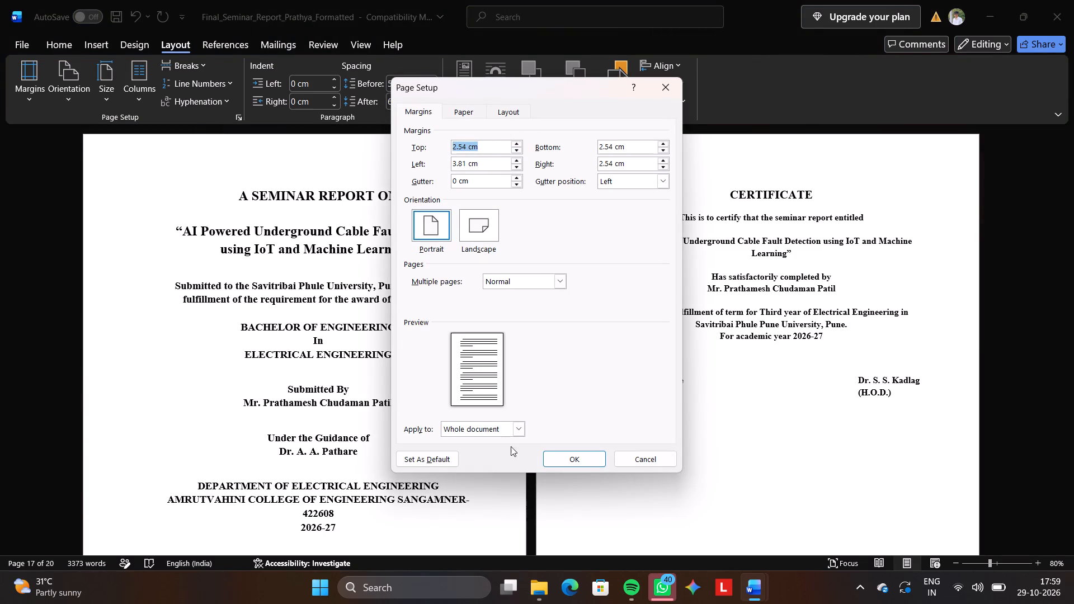
pyautogui.click(581, 461)
# Review the page layout and figure placement throughout the formatted report, ending at the cover page.
pyautogui.scroll(-16, 581, 461)
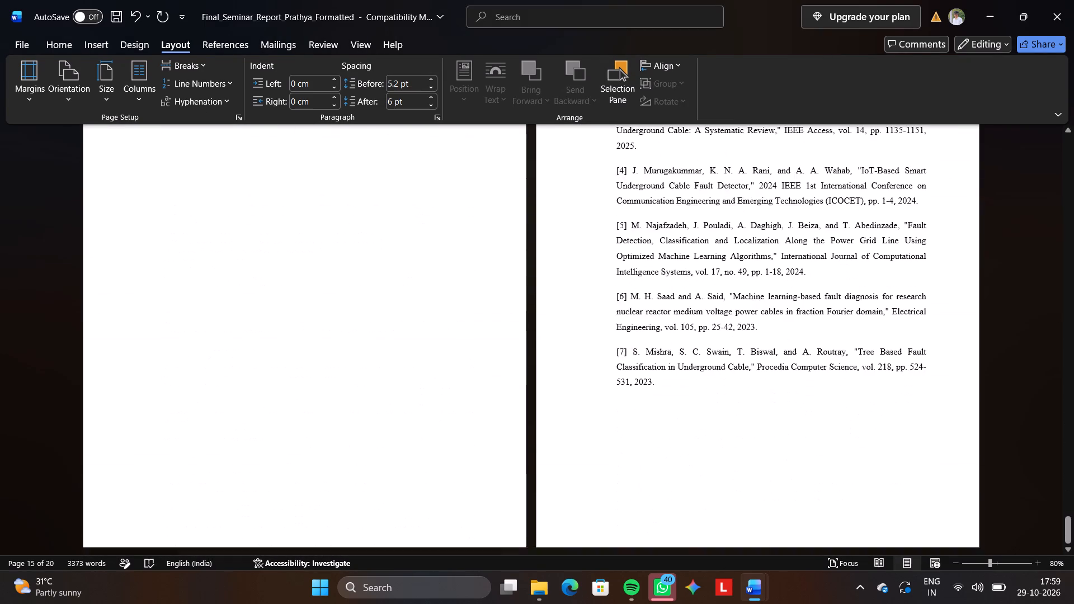
pyautogui.scroll(-5, 581, 461)
pyautogui.scroll(20, 581, 461)
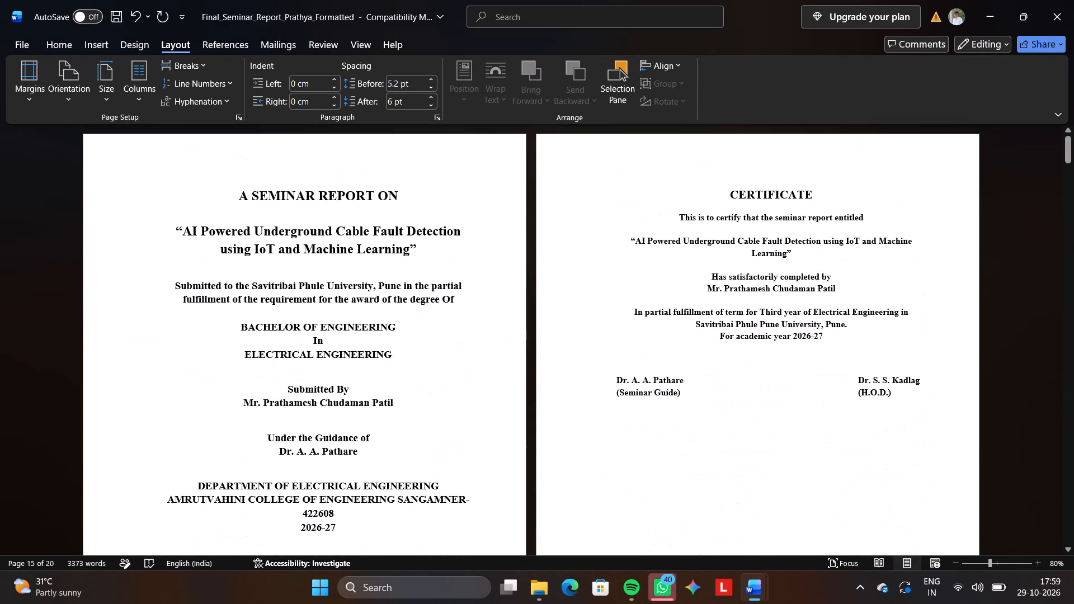
pyautogui.scroll(8, 581, 461)
pyautogui.scroll(-20, 581, 461)
pyautogui.scroll(-3, 581, 461)
pyautogui.scroll(1, 581, 461)
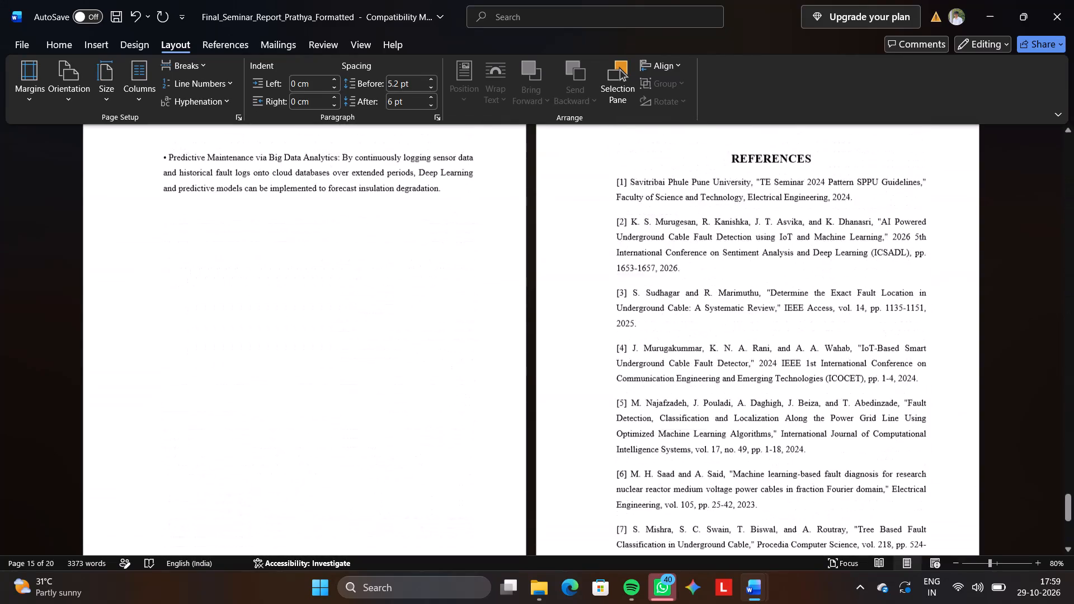
pyautogui.scroll(8, 581, 461)
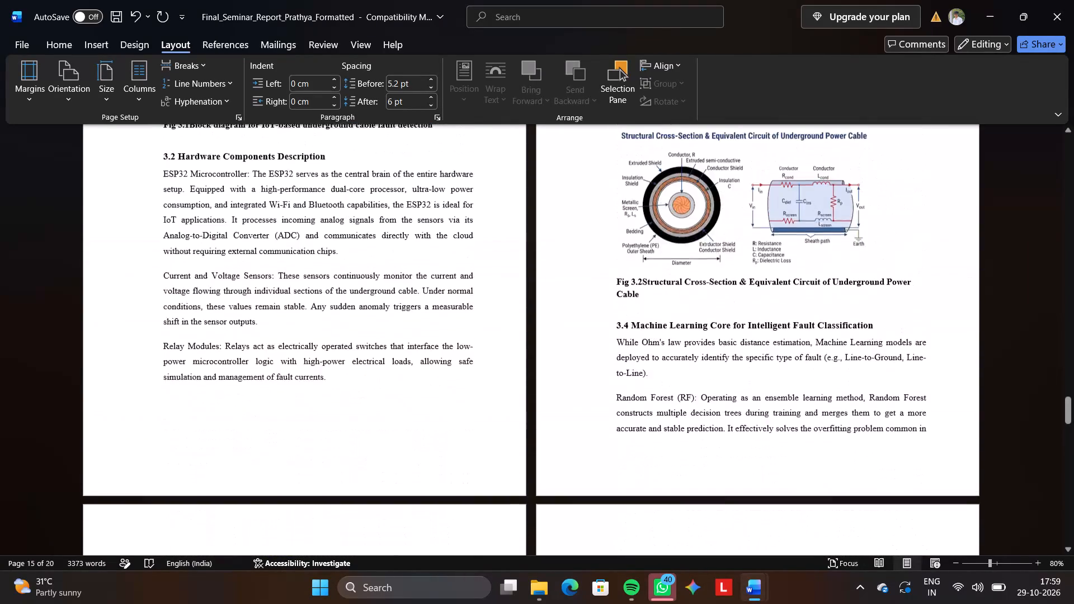
pyautogui.scroll(5, 581, 461)
pyautogui.scroll(-2, 581, 461)
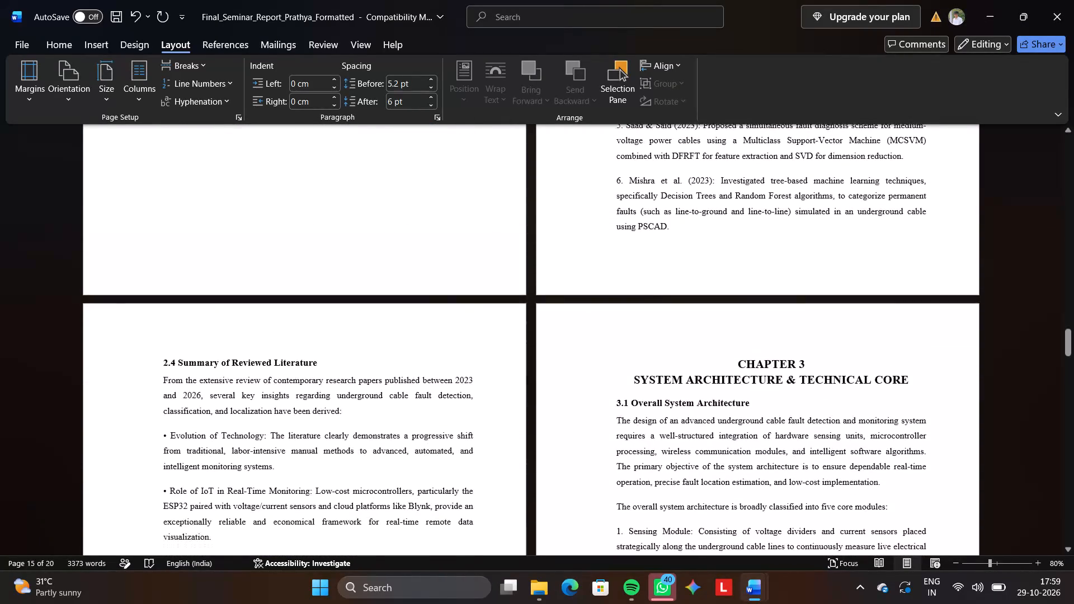
pyautogui.scroll(-4, 581, 461)
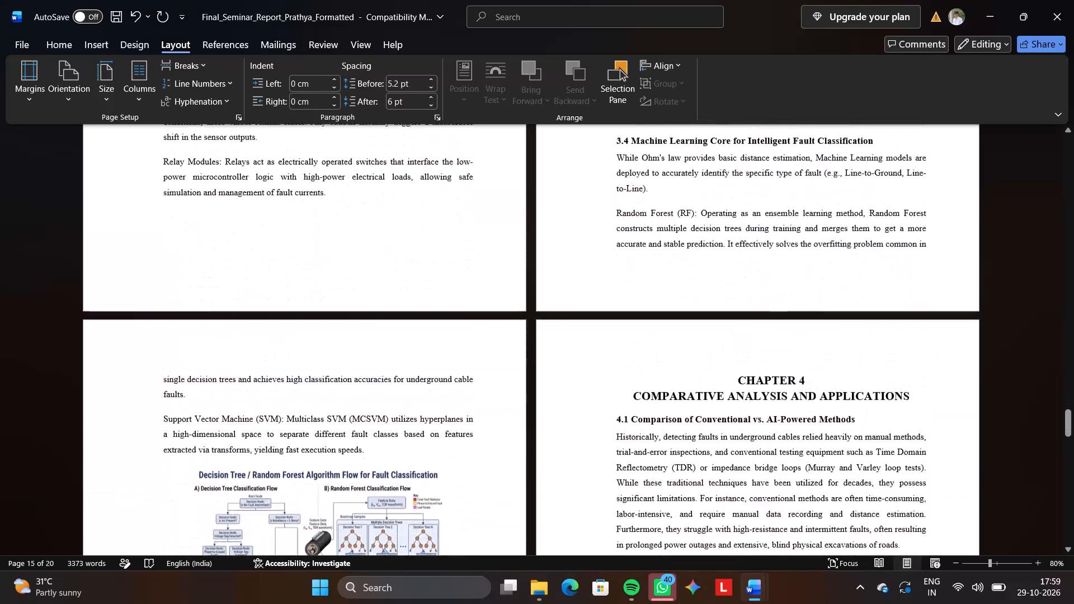
pyautogui.scroll(-2, 581, 461)
pyautogui.scroll(14, 581, 461)
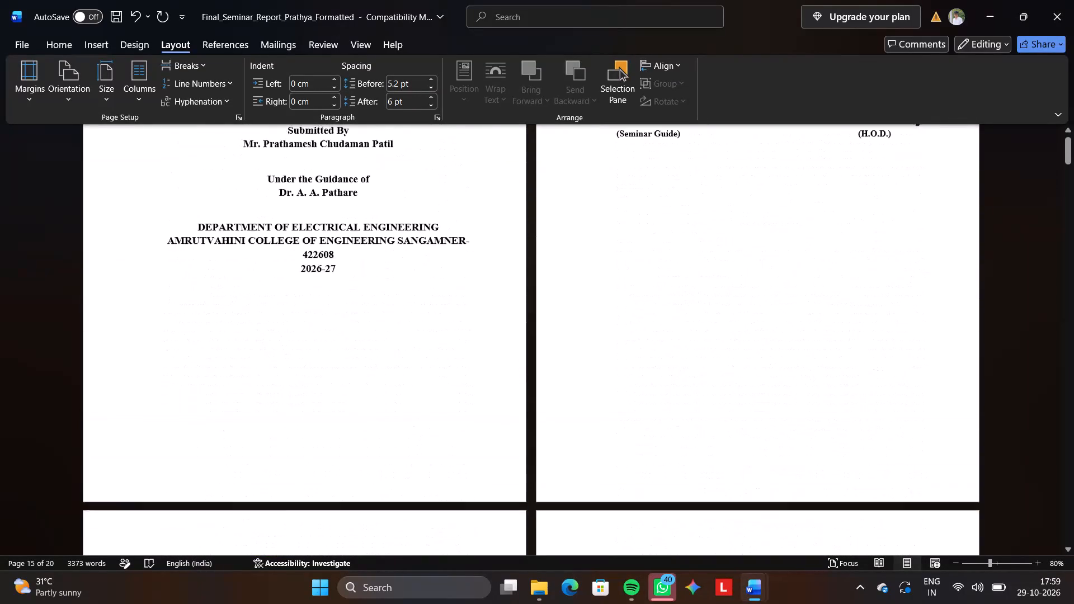
pyautogui.scroll(7, 581, 461)
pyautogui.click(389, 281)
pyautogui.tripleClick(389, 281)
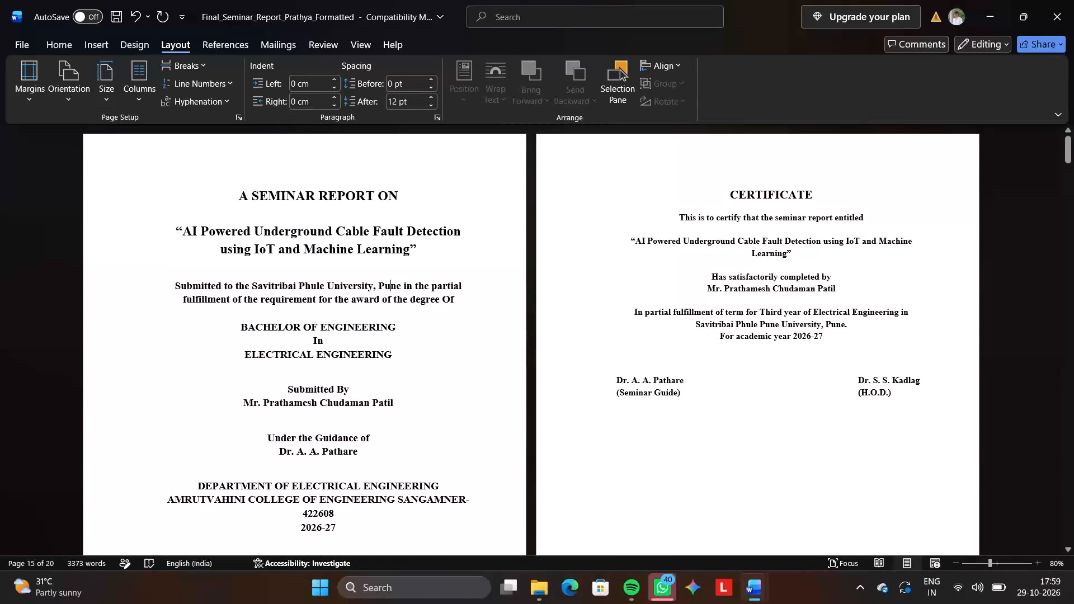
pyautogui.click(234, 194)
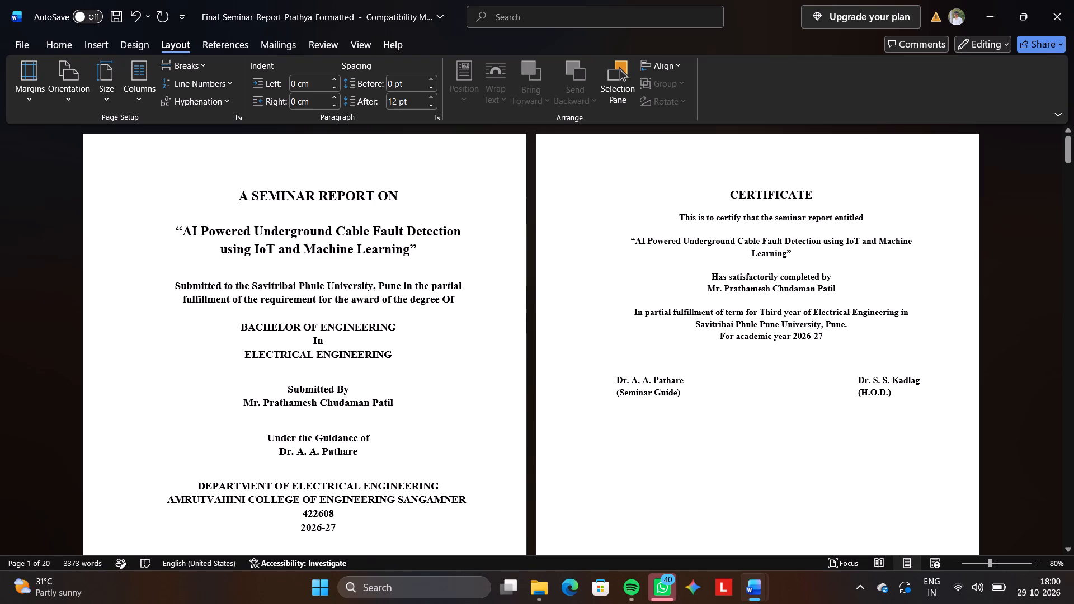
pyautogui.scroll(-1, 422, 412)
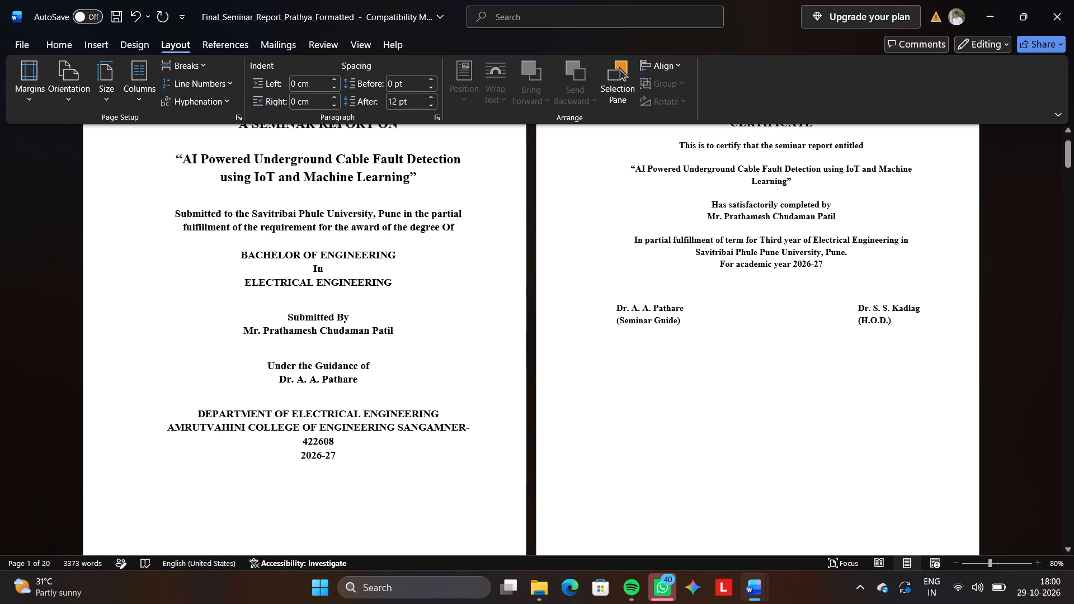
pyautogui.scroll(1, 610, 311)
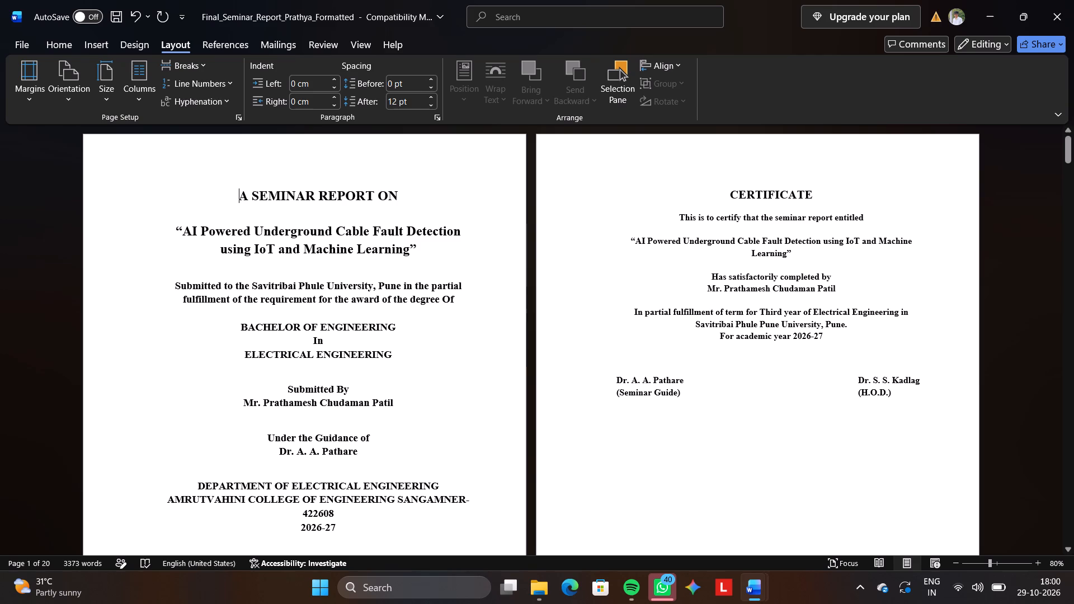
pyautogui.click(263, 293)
# Copy the college logo from the original report's cover and paste it below the guide's name on the formatted cover.
pyautogui.hotkey('alt', 'Tab')
pyautogui.scroll(20, 97, 388)
pyautogui.scroll(4, 97, 388)
pyautogui.scroll(1, 291, 279)
pyautogui.scroll(-1, 334, 282)
pyautogui.click(317, 299)
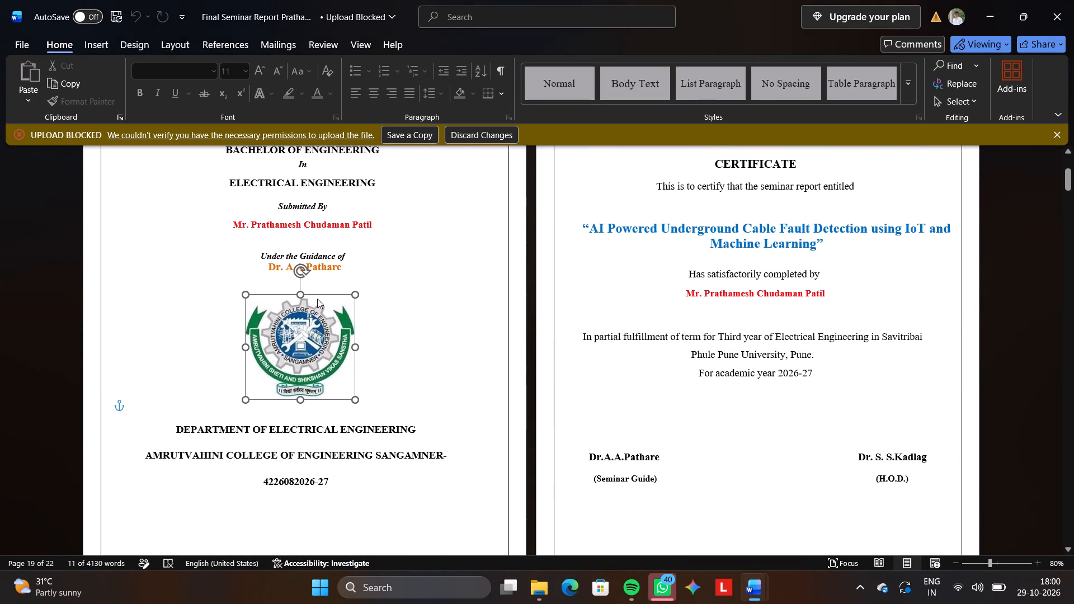
pyautogui.hotkey('ctrl', 'c')
pyautogui.hotkey('alt', 'Tab')
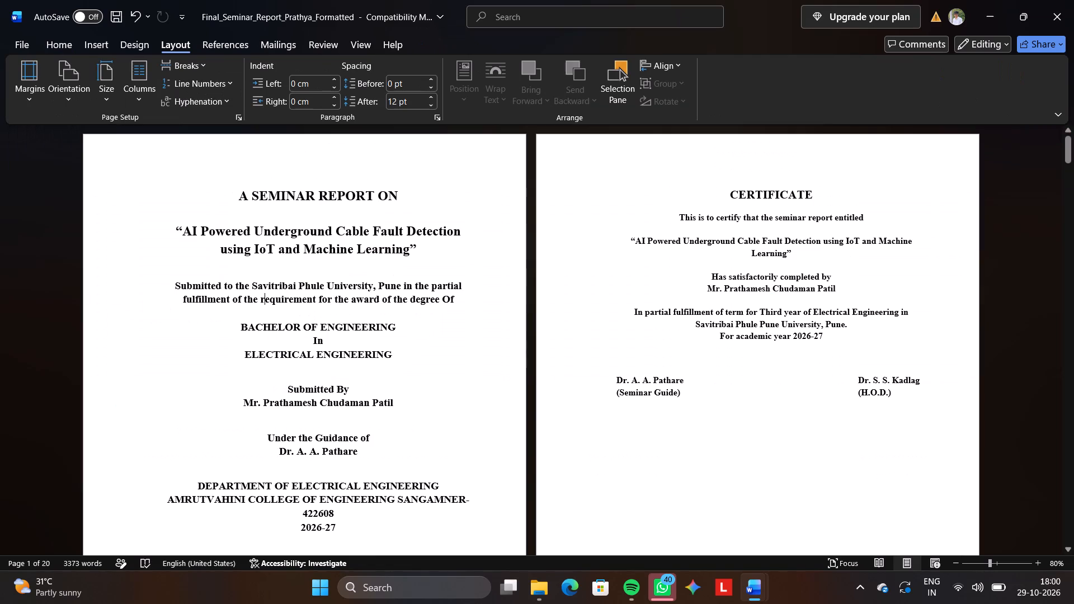
pyautogui.click(394, 449)
pyautogui.press('Return')
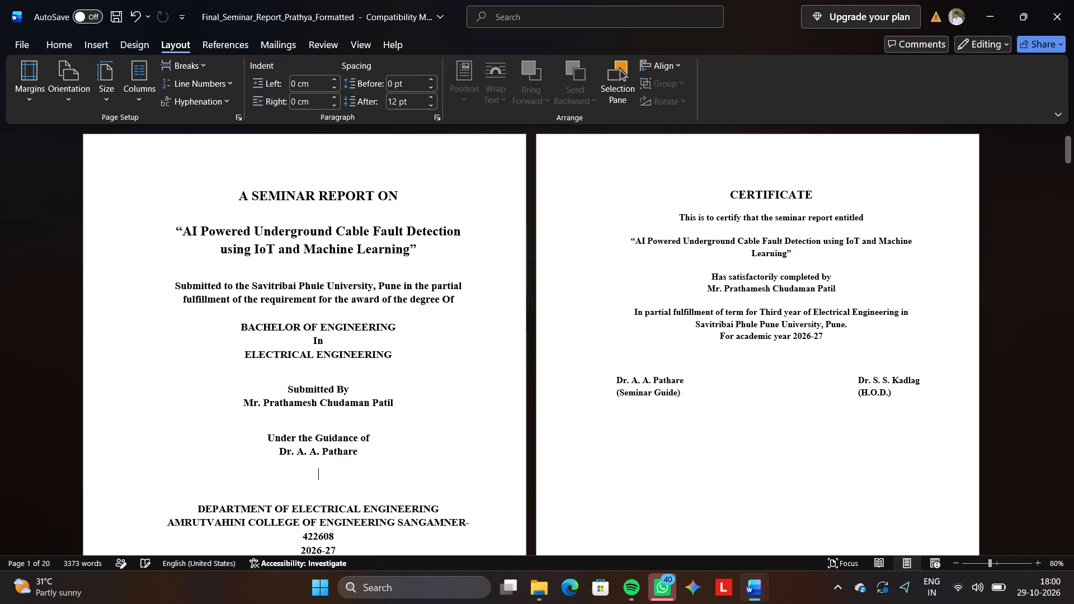
pyautogui.hotkey('ctrl', 'v')
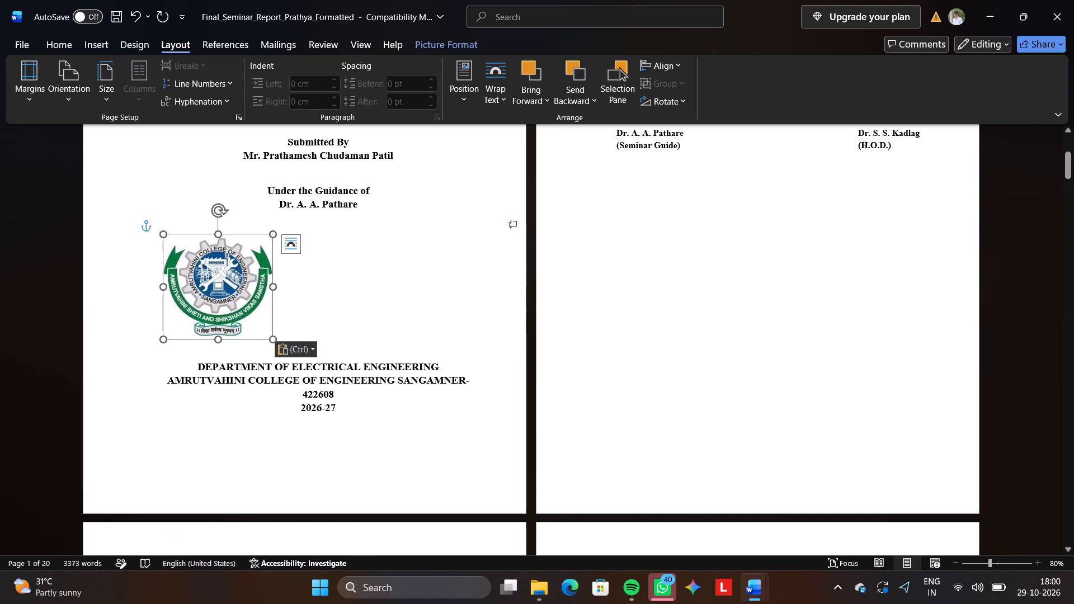
# Centre the pasted college logo under the guide's name, above the department line on the formatted cover.
pyautogui.click(225, 285)
pyautogui.doubleClick(225, 285)
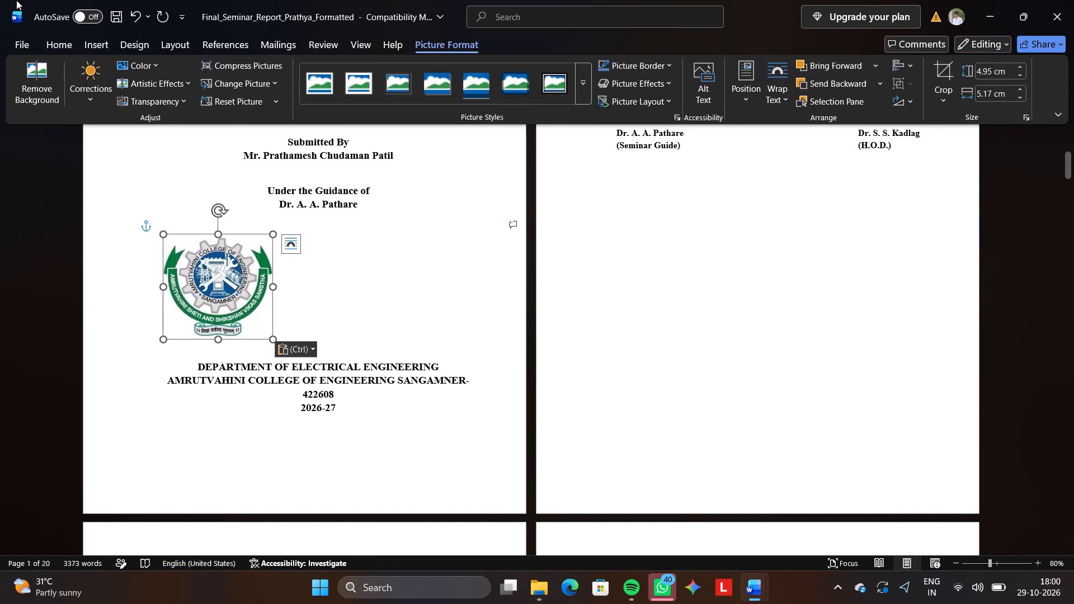
pyautogui.click(50, 46)
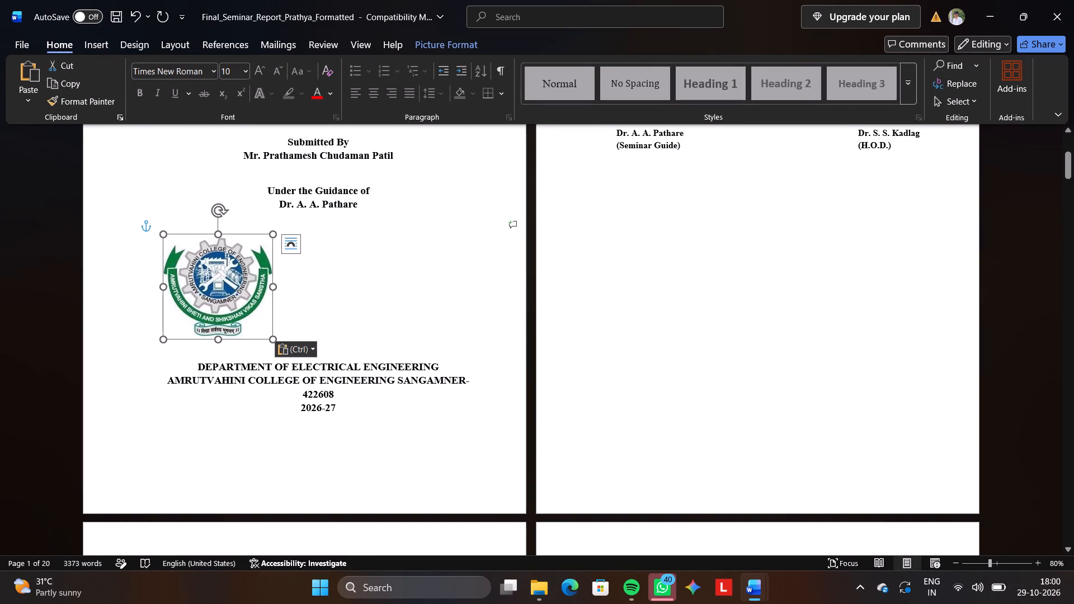
pyautogui.moveTo(220, 269); pyautogui.dragTo(322, 266)
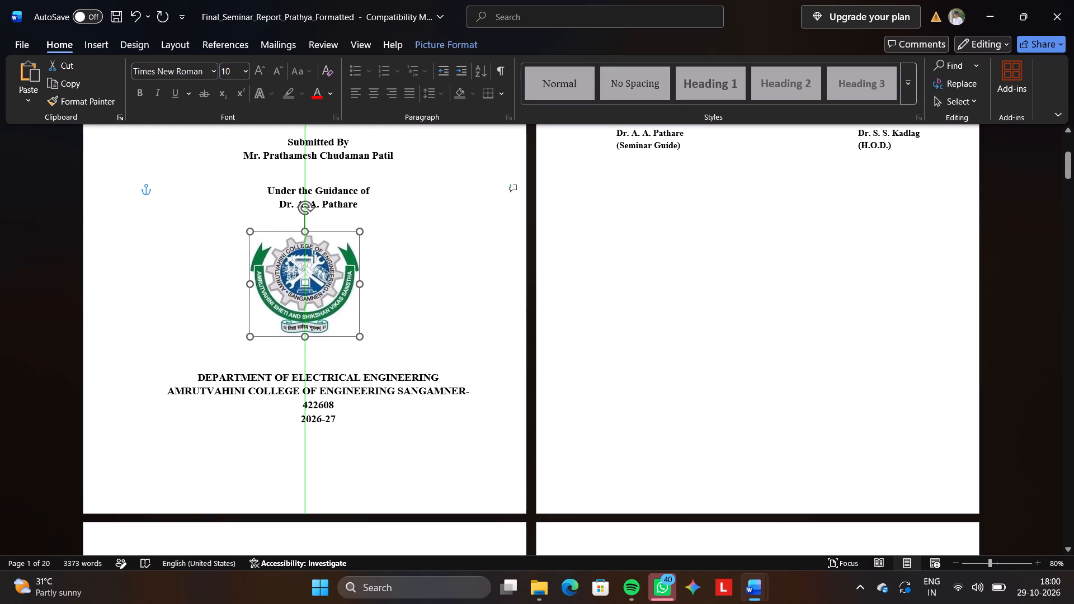
pyautogui.moveTo(322, 266); pyautogui.dragTo(312, 265)
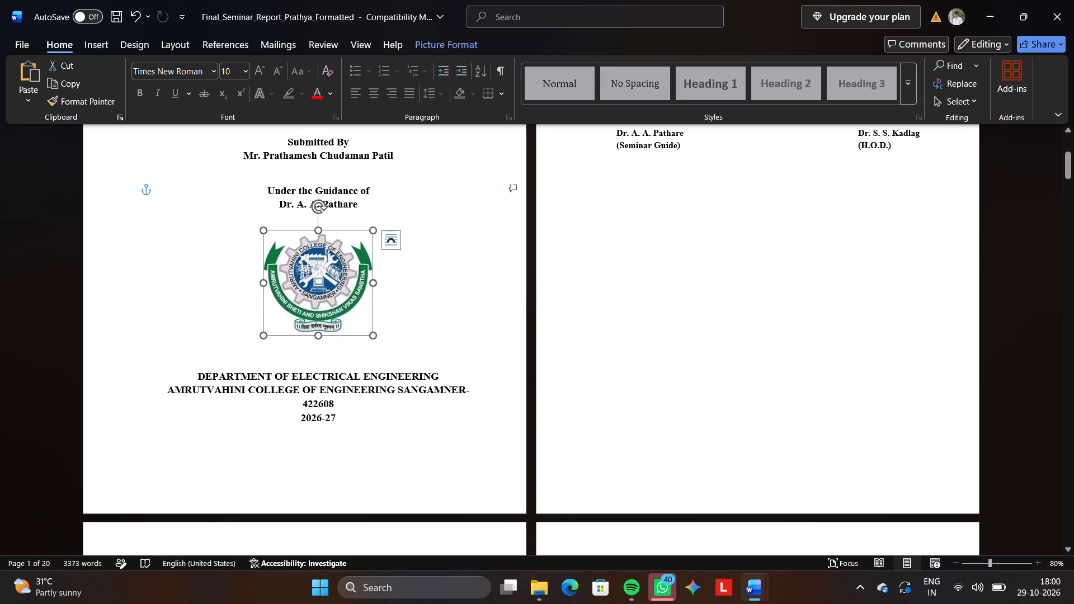
pyautogui.click(435, 357)
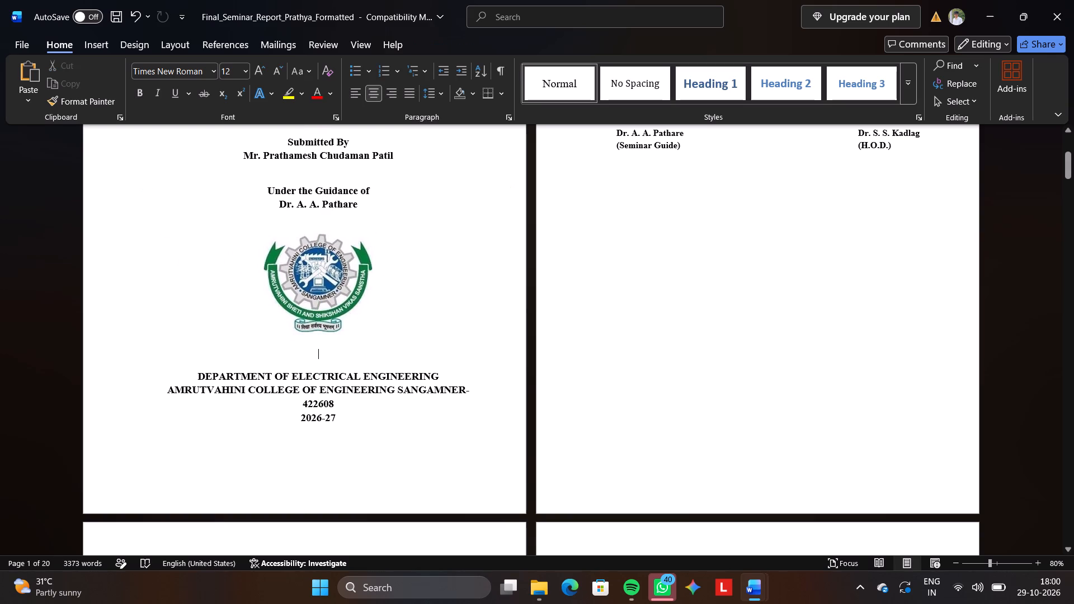
# Apply centre alignment to the department, college and year lines below the logo.
pyautogui.moveTo(402, 445); pyautogui.dragTo(214, 362)
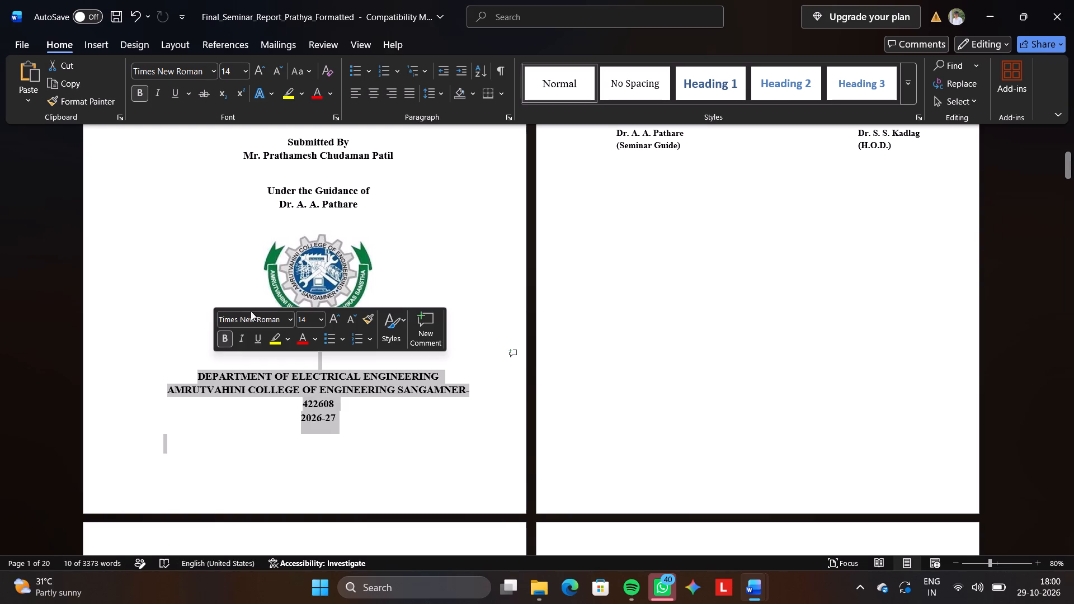
pyautogui.click(366, 97)
pyautogui.click(396, 294)
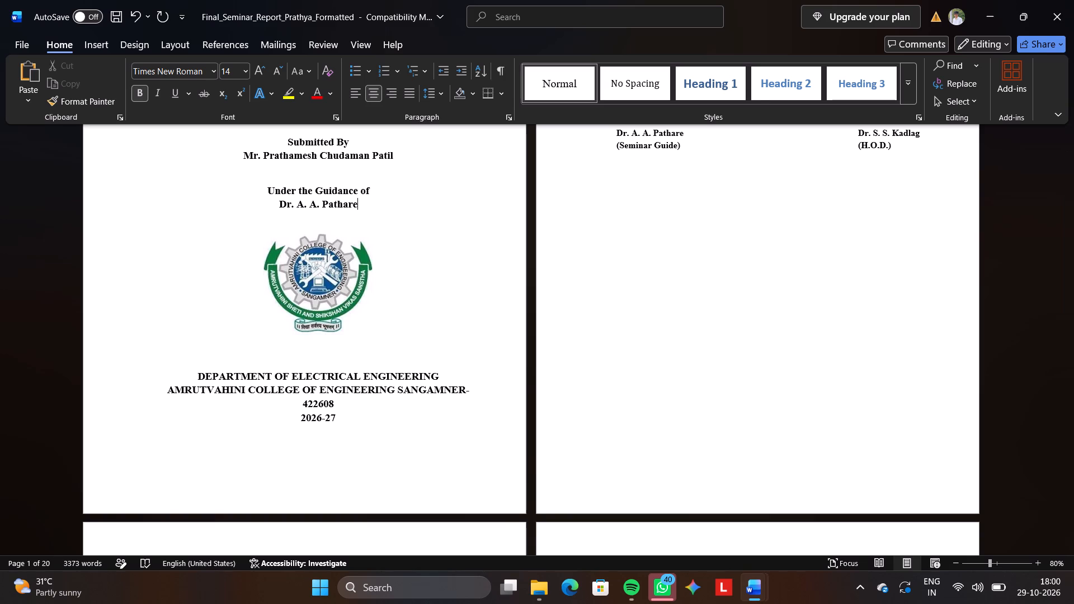
# Select the submission statement on the formatted cover and compare it with the one on the original report's cover.
pyautogui.scroll(3, 474, 398)
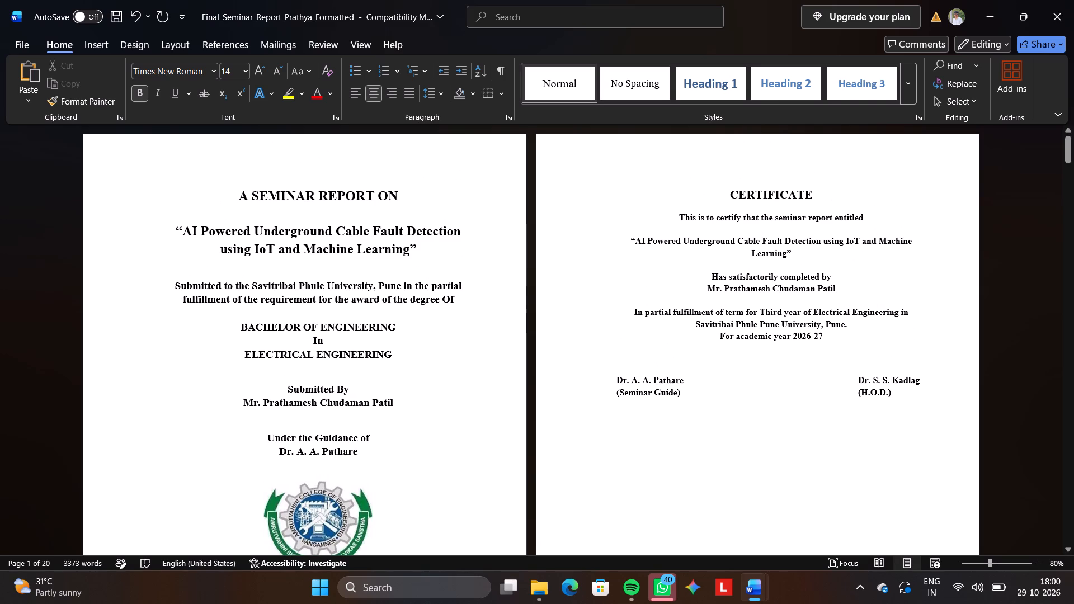
pyautogui.moveTo(470, 305); pyautogui.dragTo(172, 278)
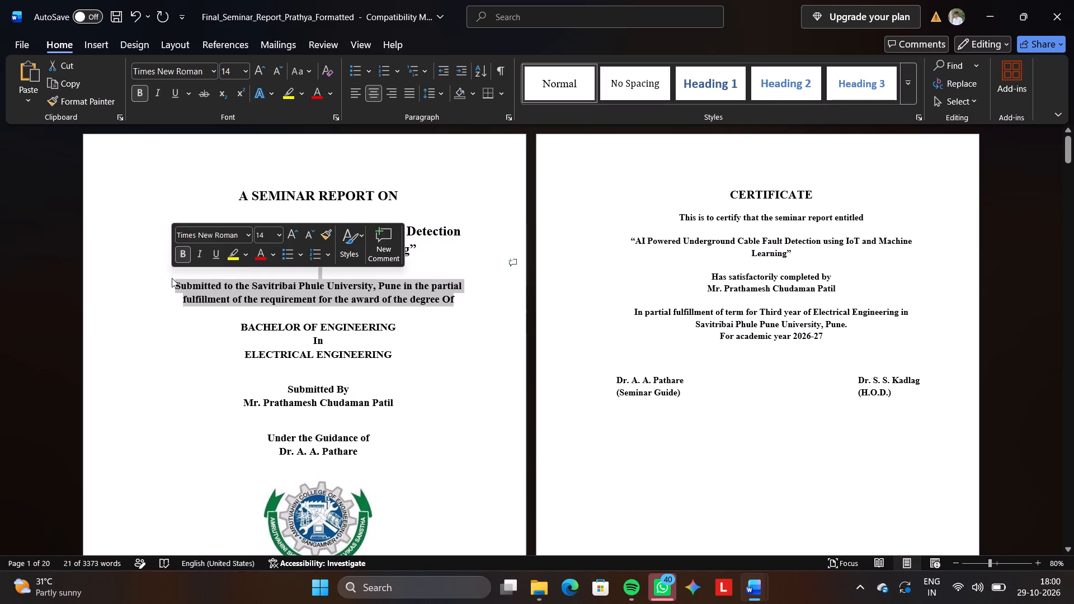
pyautogui.hotkey('alt', 'Tab')
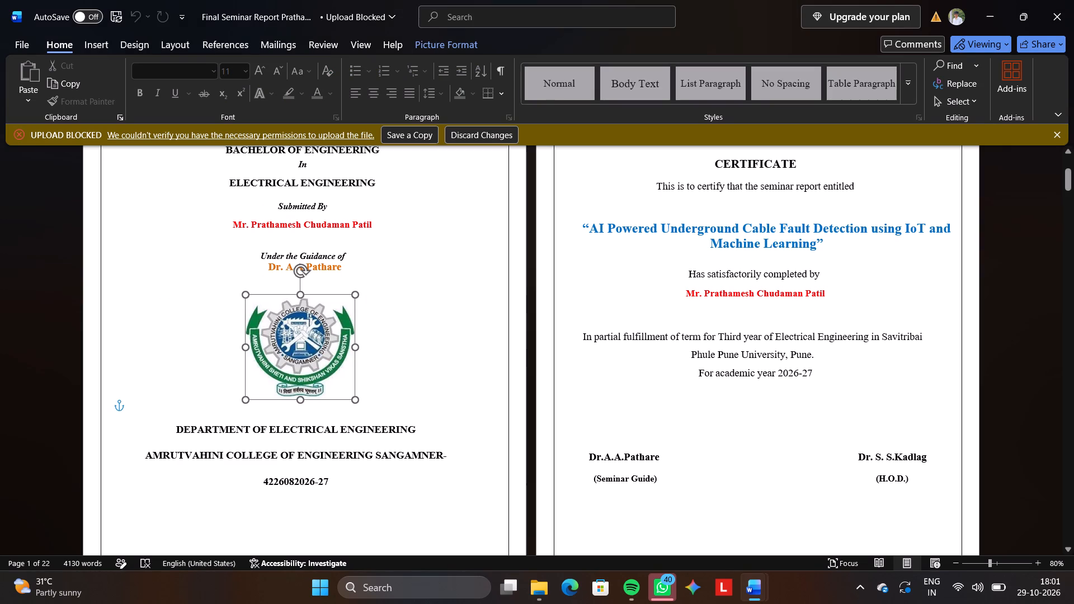
pyautogui.scroll(1, 378, 200)
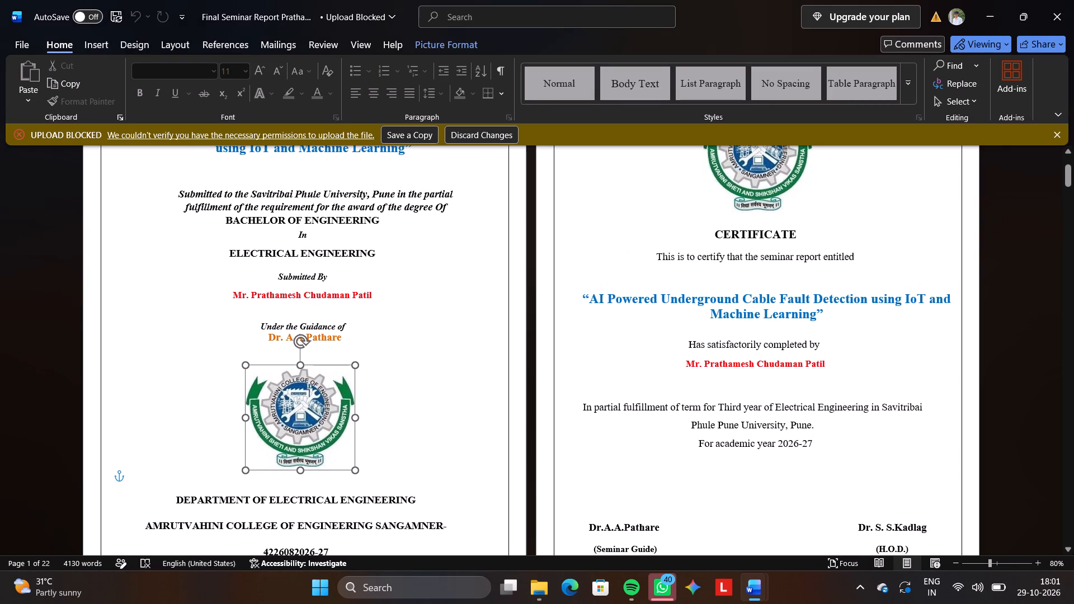
# Open the Word document Final Seminar Report Prathamesh (1) from the OneDrive Documents folder and close the other original report.
pyautogui.click(538, 592)
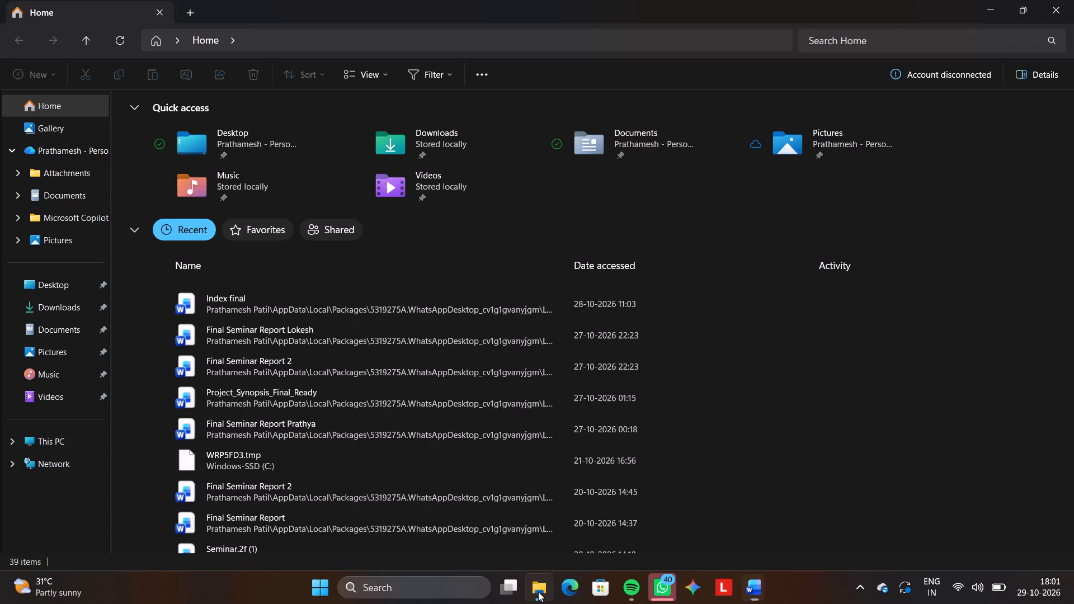
pyautogui.click(69, 152)
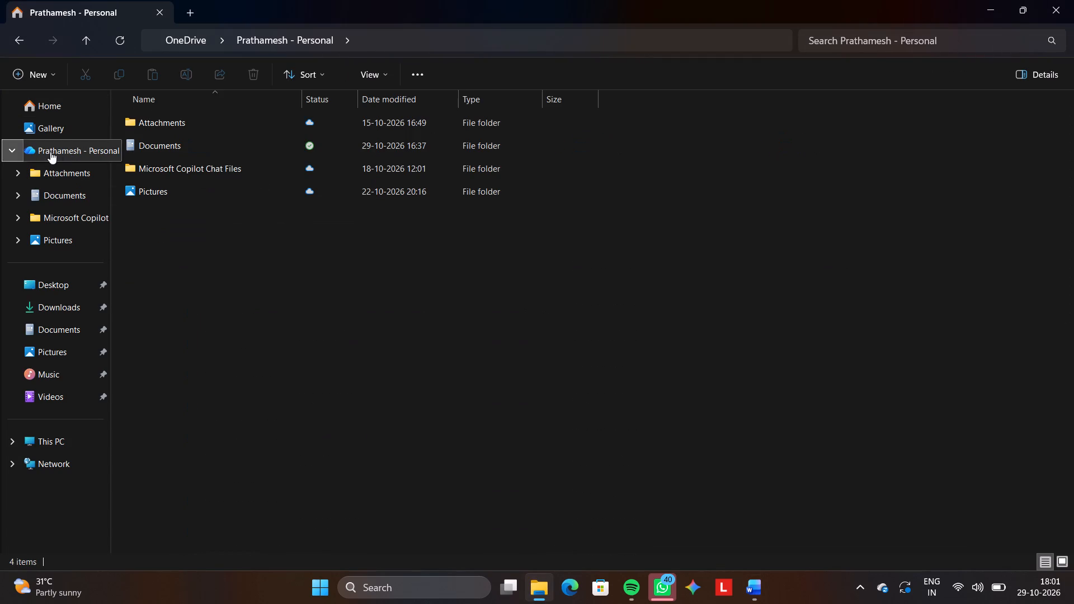
pyautogui.click(11, 148)
pyautogui.click(11, 148)
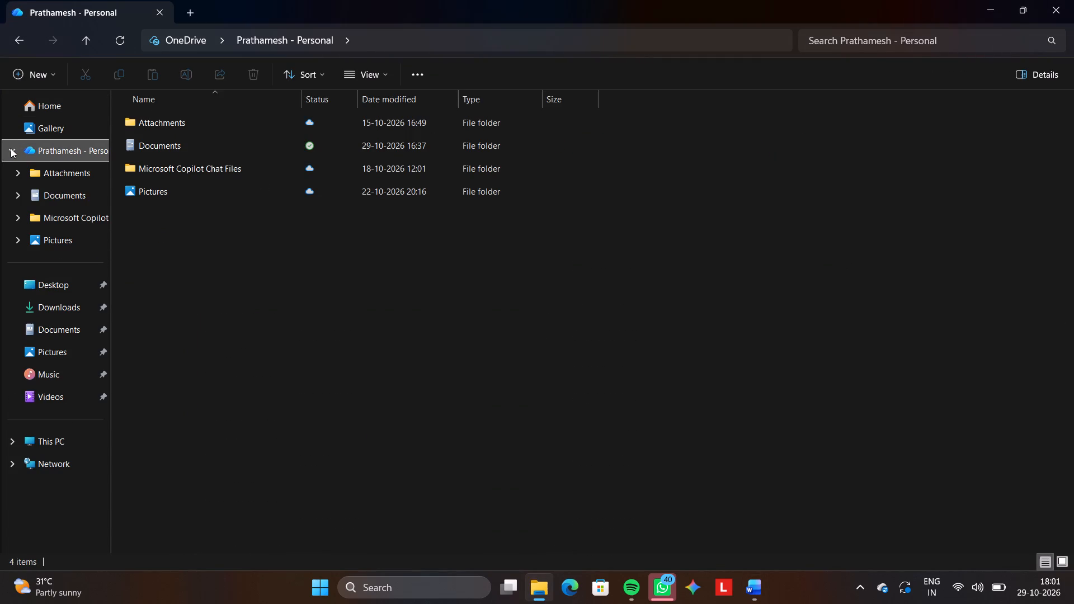
pyautogui.click(40, 188)
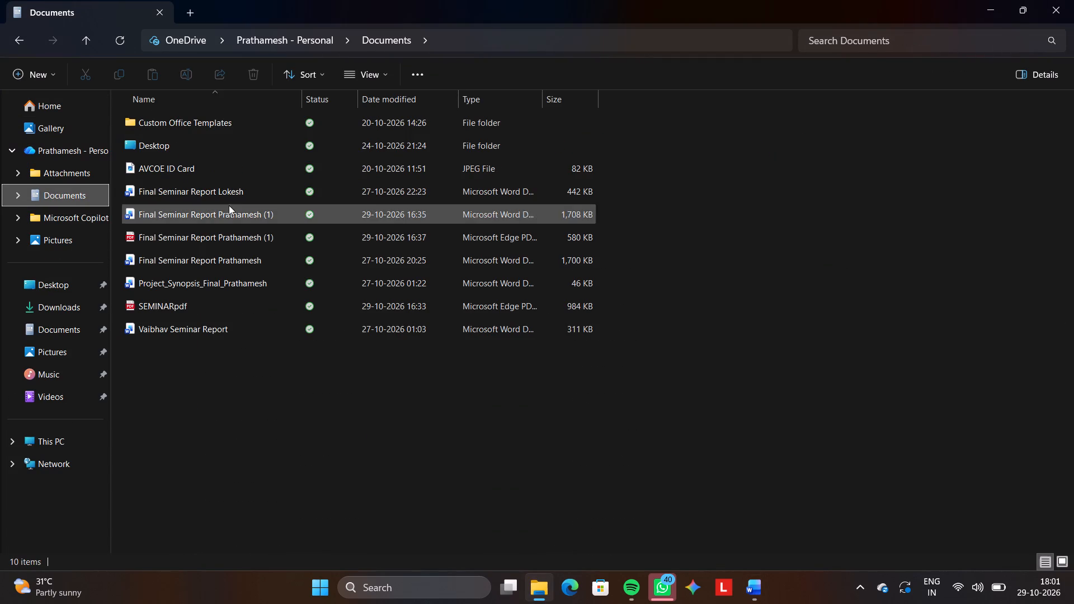
pyautogui.doubleClick(282, 220)
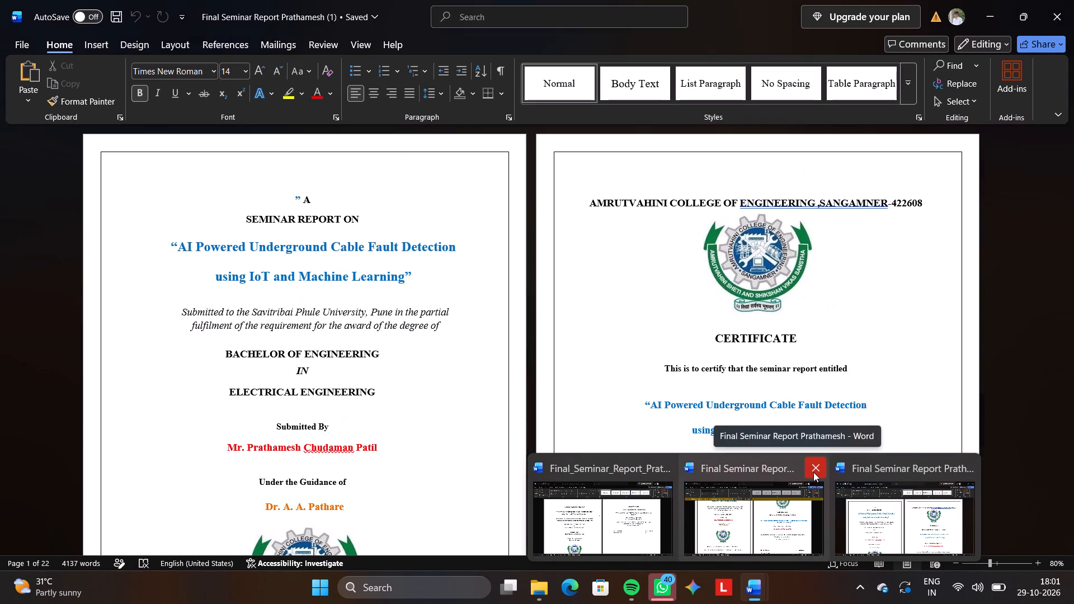
pyautogui.click(813, 473)
# Replace the formatted cover's submission statement with the italic version copied from the cover of Final Seminar Report Prathamesh (1).
pyautogui.scroll(-1, 447, 398)
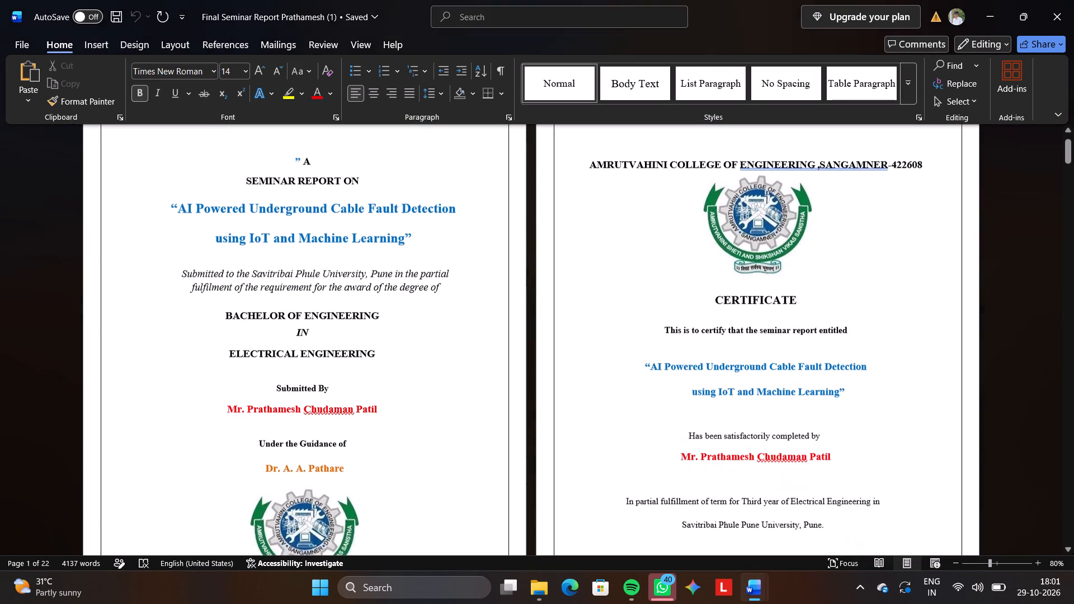
pyautogui.scroll(-1, 447, 398)
pyautogui.moveTo(454, 269); pyautogui.dragTo(246, 225)
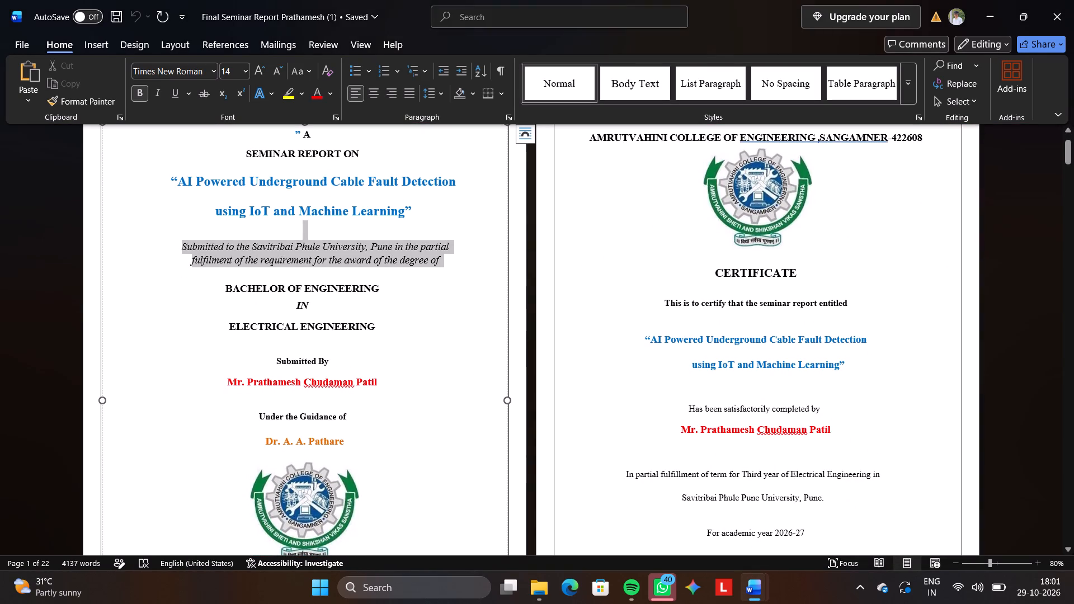
pyautogui.moveTo(246, 225); pyautogui.dragTo(206, 236)
pyautogui.hotkey('ctrl', 'c')
pyautogui.hotkey('alt', 'Tab')
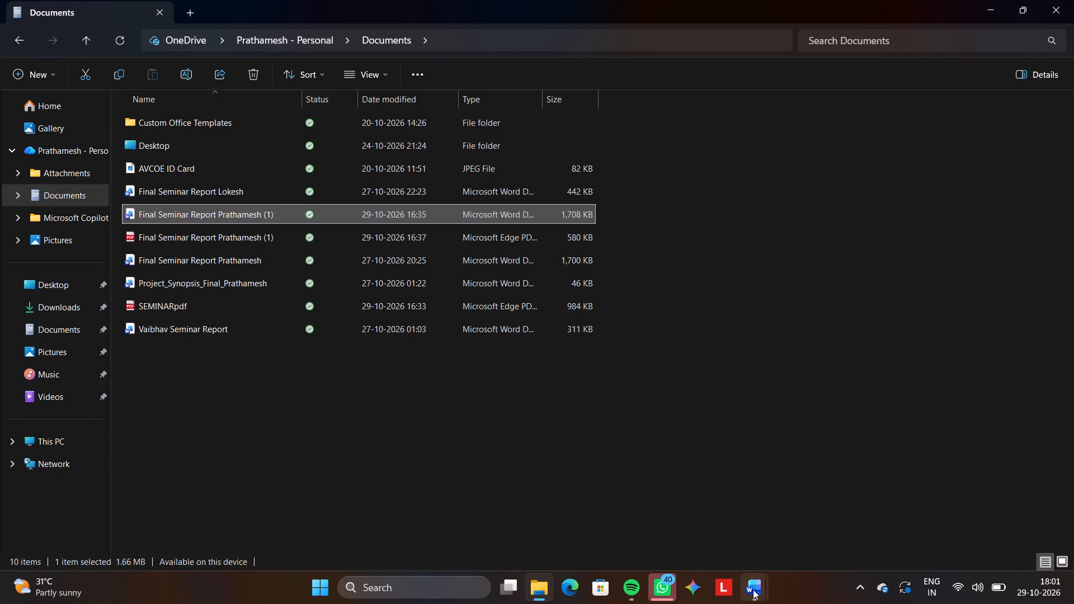
pyautogui.click(753, 589)
pyautogui.click(709, 521)
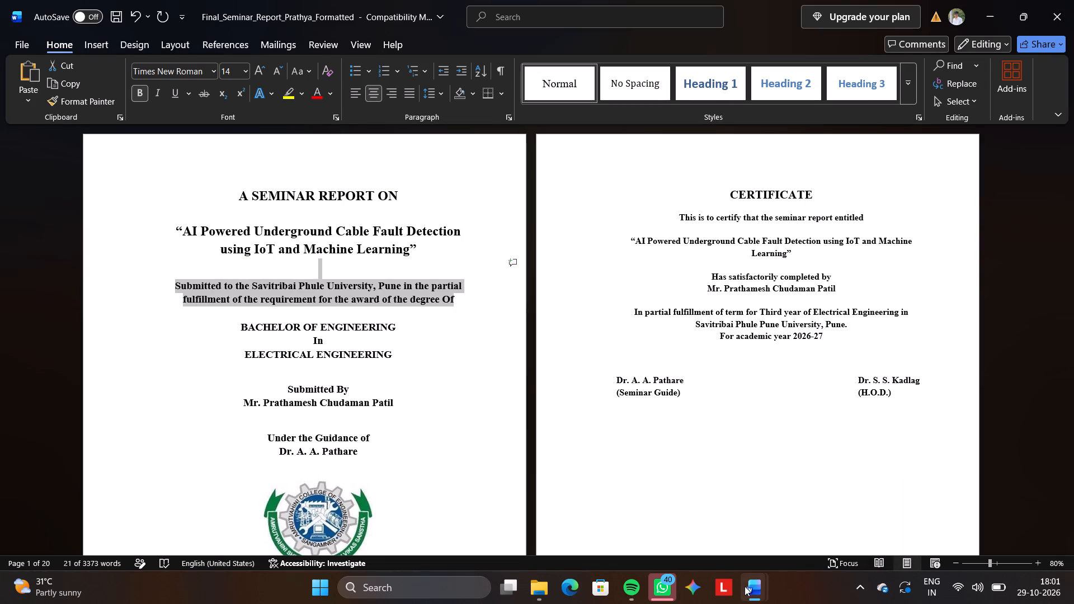
pyautogui.moveTo(747, 589); pyautogui.dragTo(823, 520)
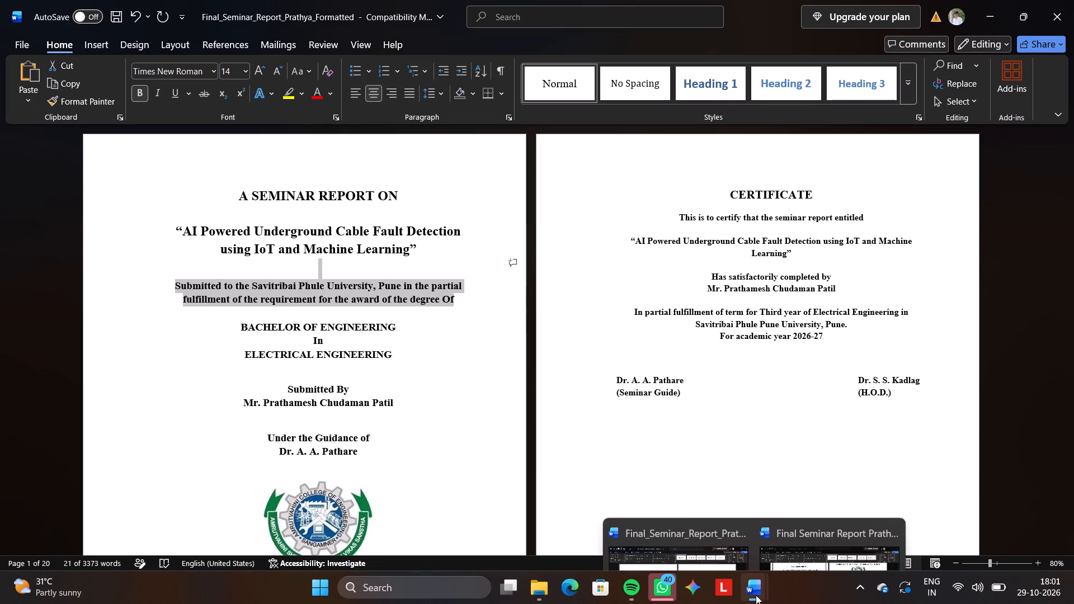
pyautogui.click(802, 552)
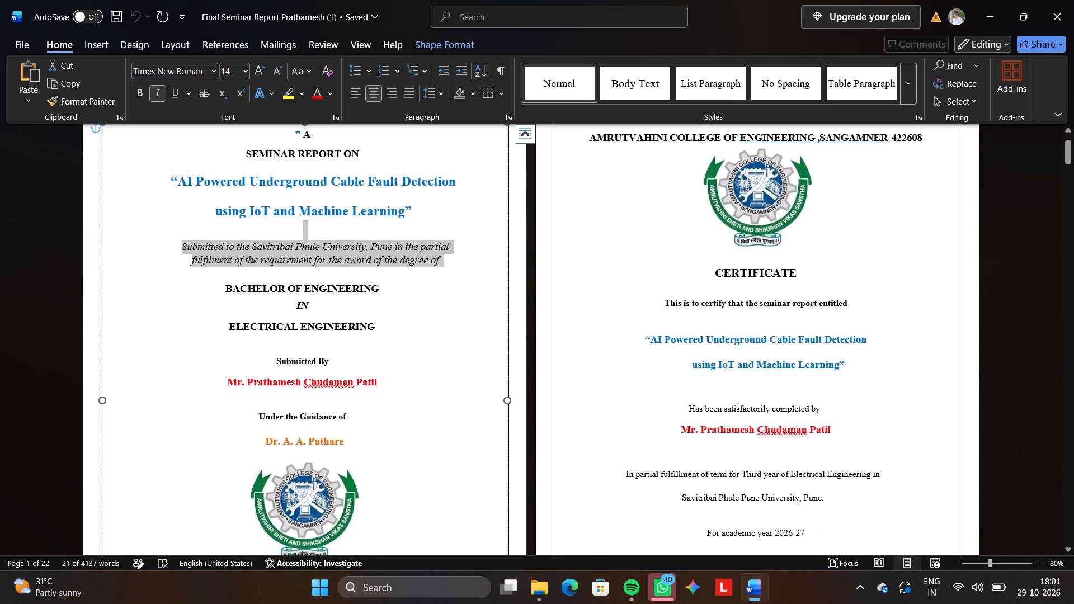
pyautogui.hotkey('ctrl', 'c')
pyautogui.hotkey('alt', 'Tab')
pyautogui.hotkey('ctrl', 'v')
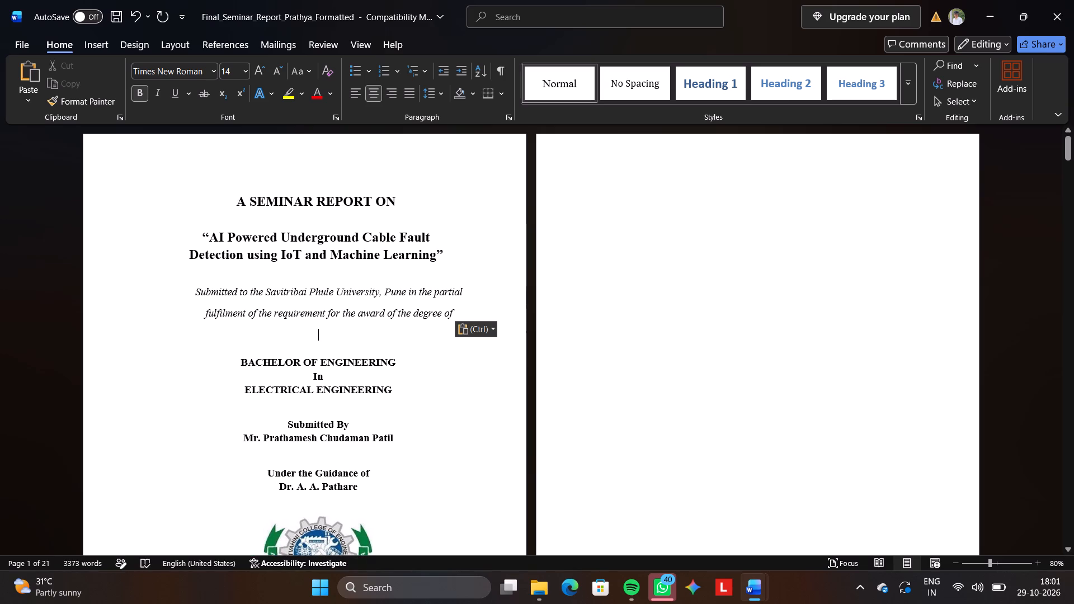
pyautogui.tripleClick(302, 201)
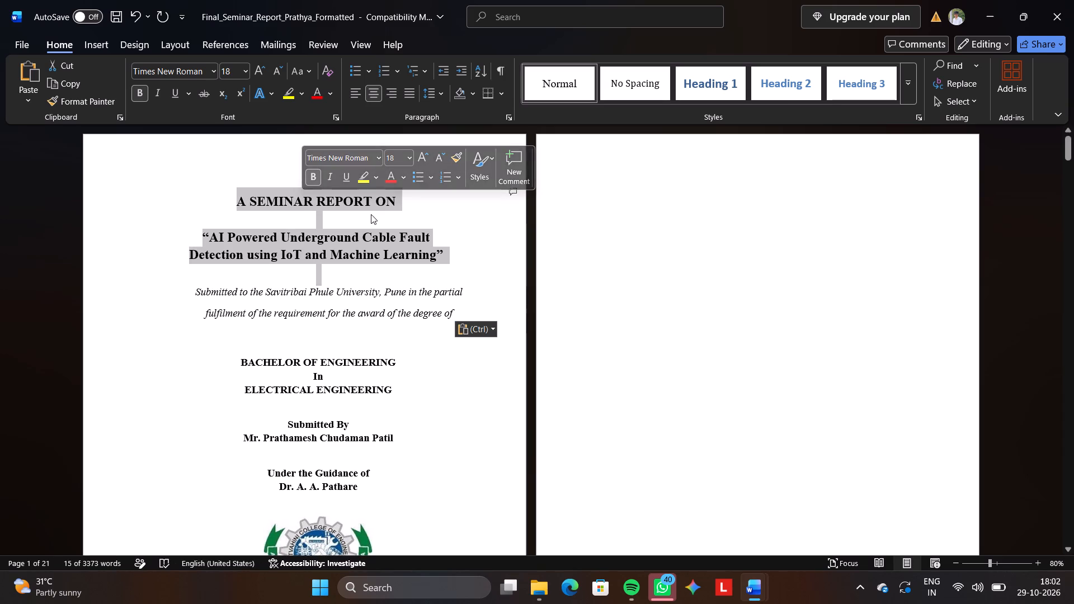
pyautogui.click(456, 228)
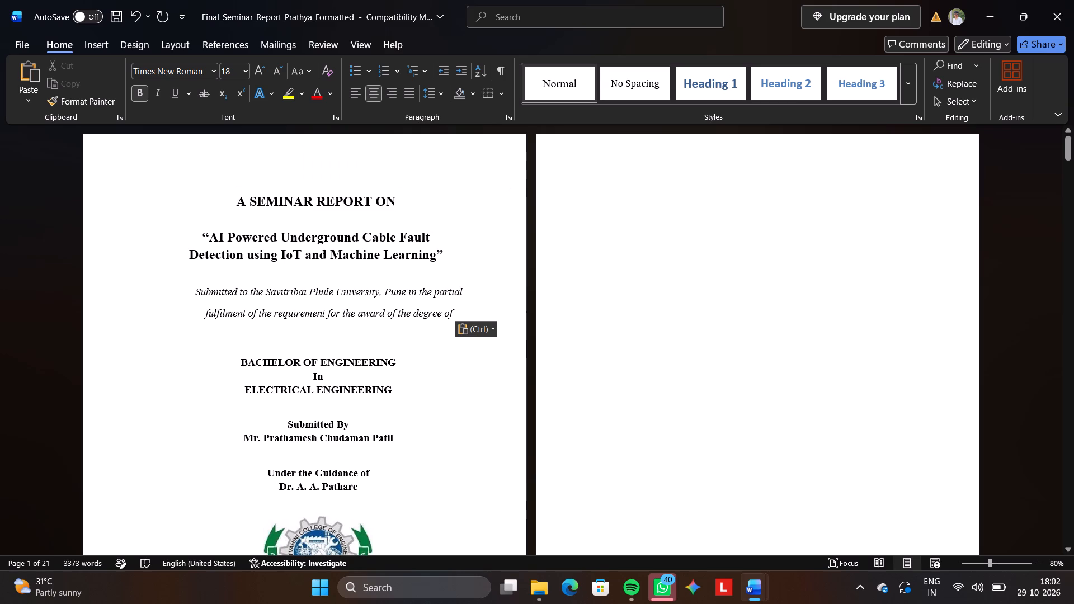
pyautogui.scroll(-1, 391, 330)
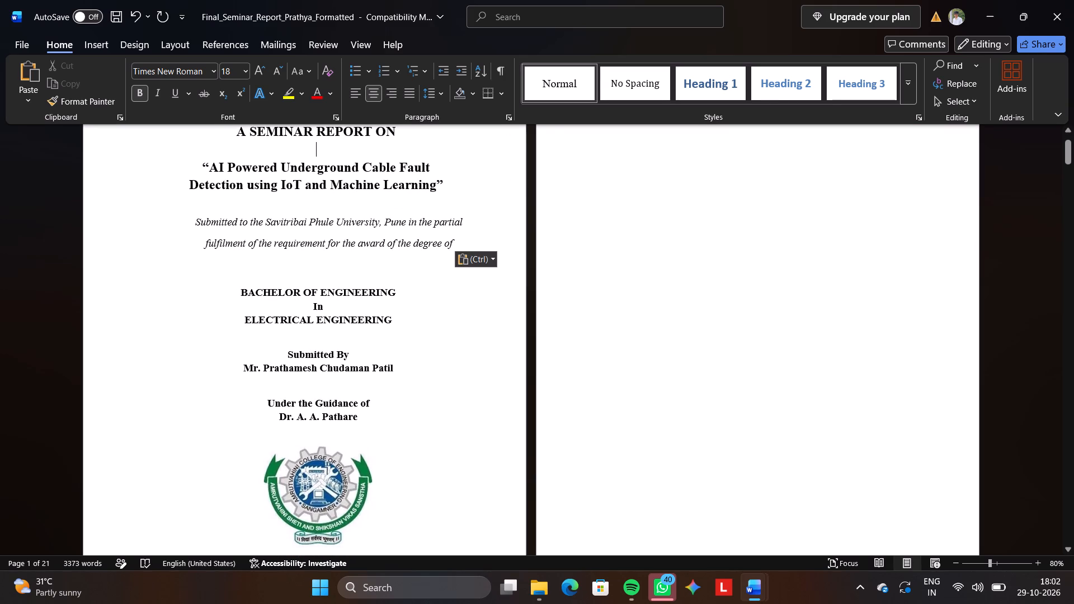
# Remove the italics from the word "IN" between the degree lines on the cover of Final Seminar Report Prathamesh (1).
pyautogui.hotkey('alt', 'Tab')
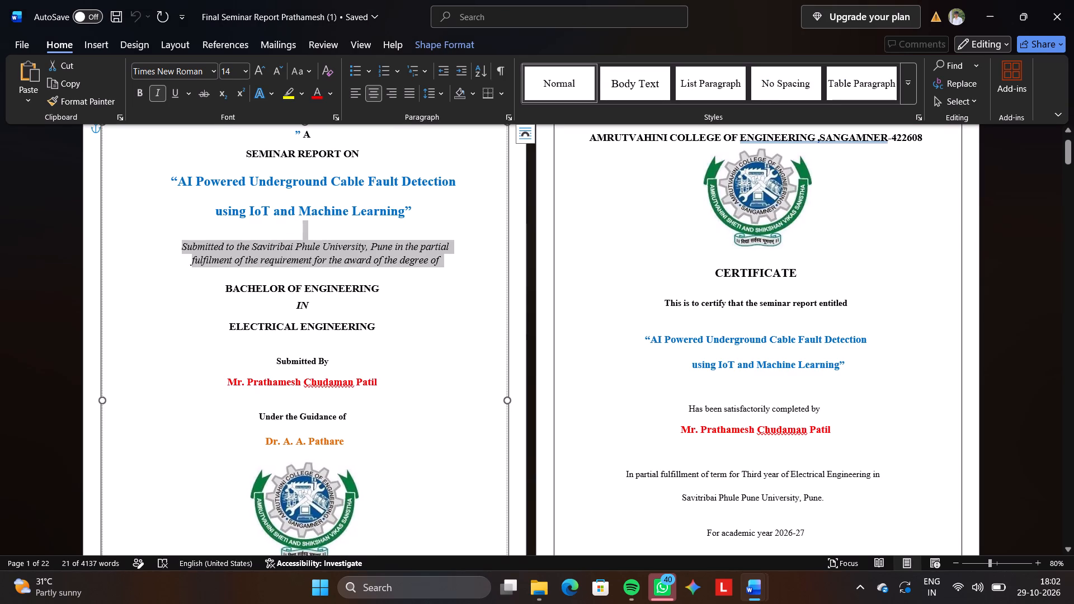
pyautogui.moveTo(318, 298); pyautogui.dragTo(289, 305)
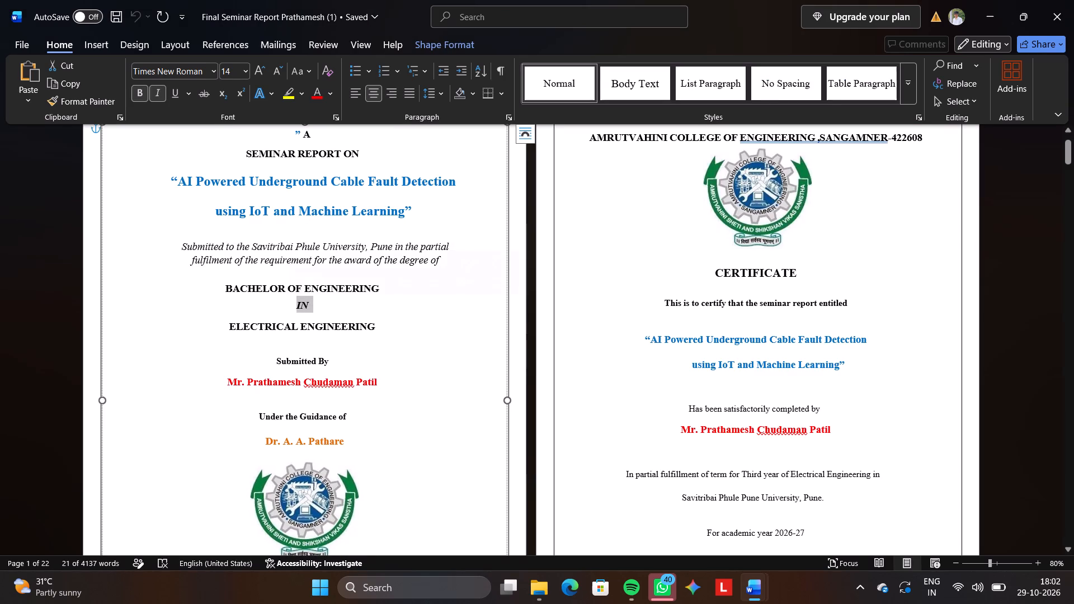
pyautogui.click(157, 95)
pyautogui.click(392, 310)
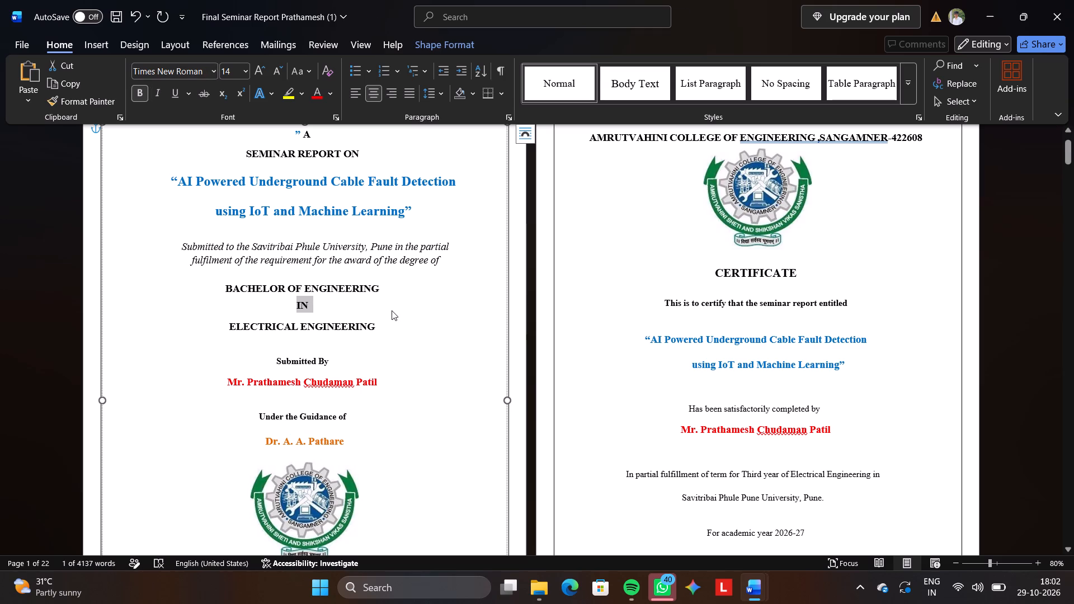
pyautogui.hotkey('alt', 'Tab')
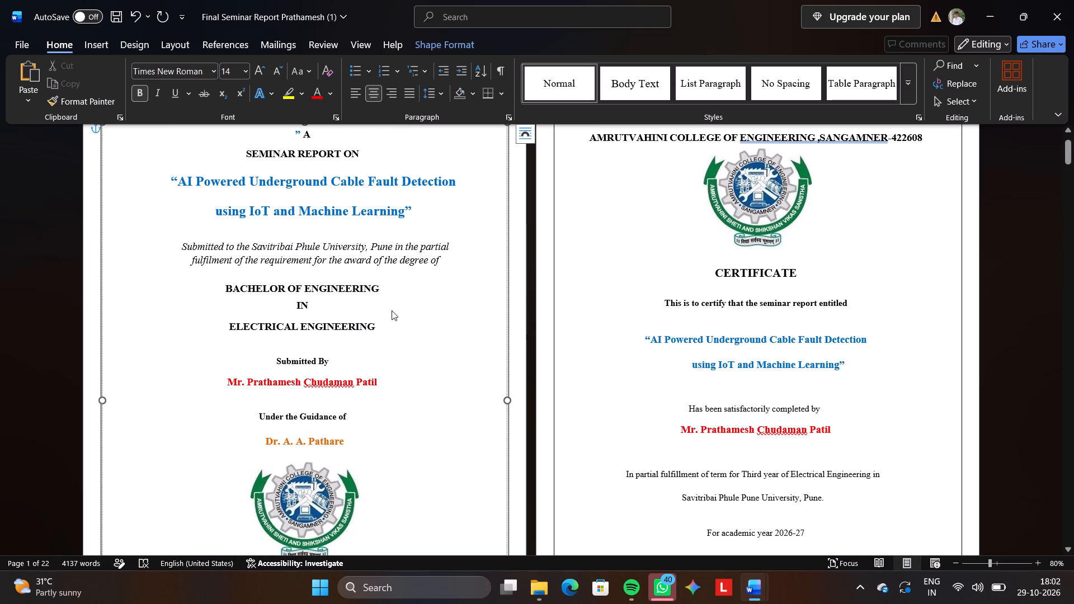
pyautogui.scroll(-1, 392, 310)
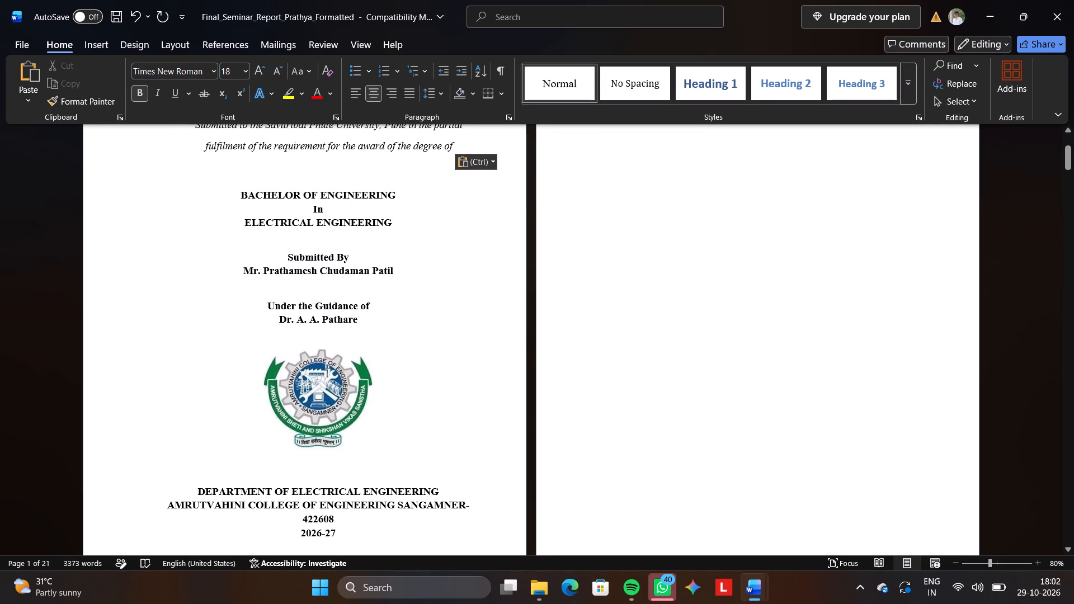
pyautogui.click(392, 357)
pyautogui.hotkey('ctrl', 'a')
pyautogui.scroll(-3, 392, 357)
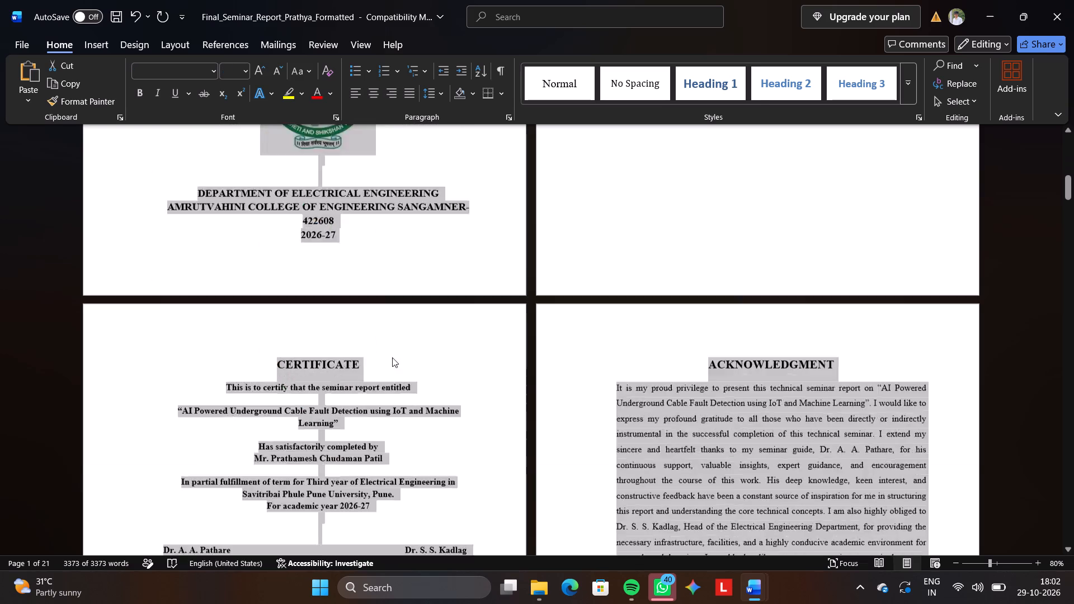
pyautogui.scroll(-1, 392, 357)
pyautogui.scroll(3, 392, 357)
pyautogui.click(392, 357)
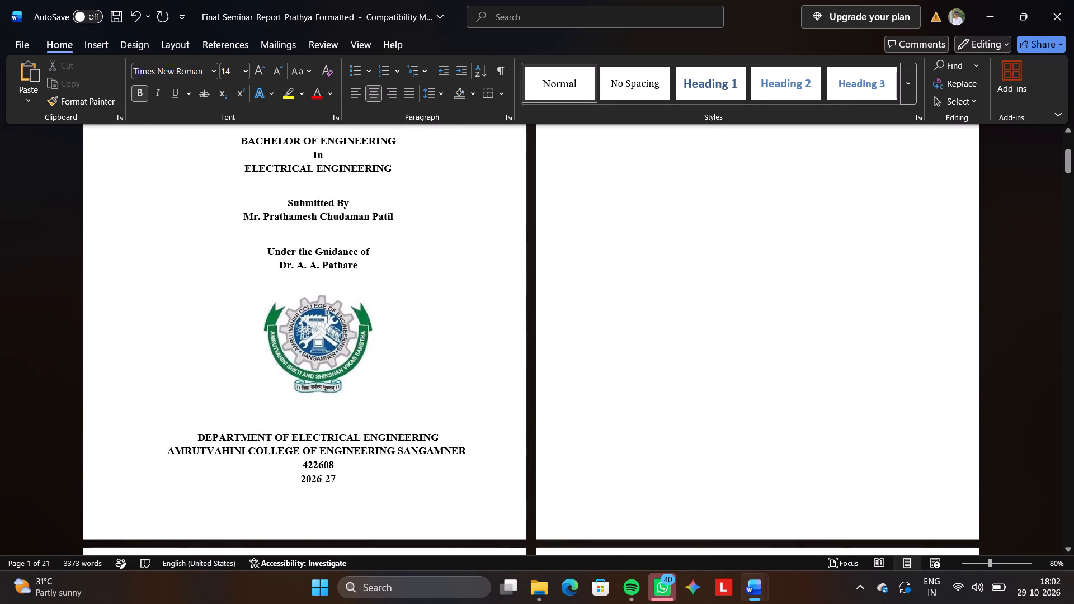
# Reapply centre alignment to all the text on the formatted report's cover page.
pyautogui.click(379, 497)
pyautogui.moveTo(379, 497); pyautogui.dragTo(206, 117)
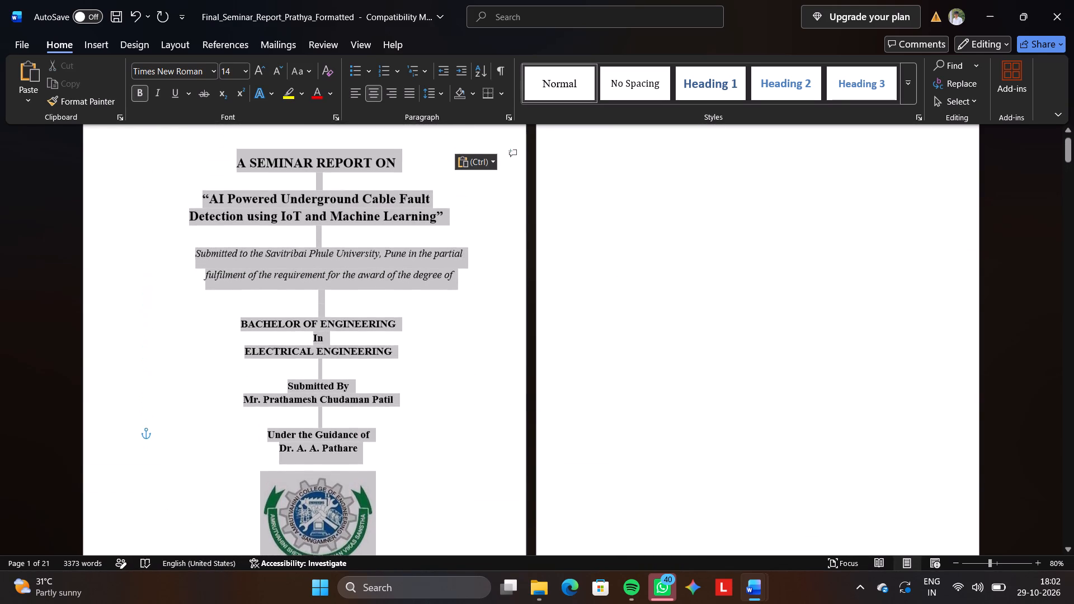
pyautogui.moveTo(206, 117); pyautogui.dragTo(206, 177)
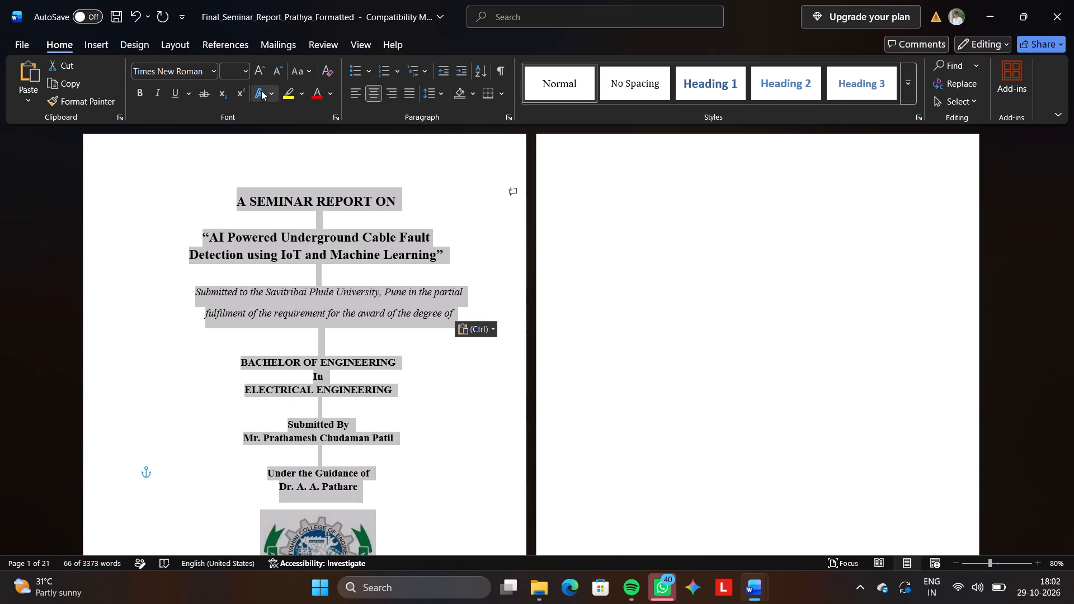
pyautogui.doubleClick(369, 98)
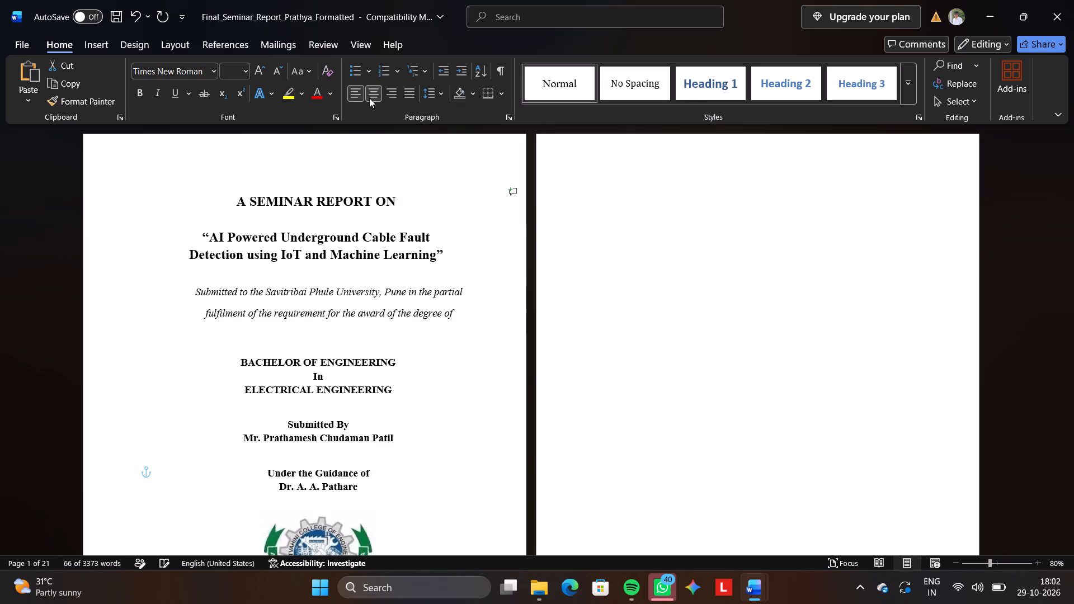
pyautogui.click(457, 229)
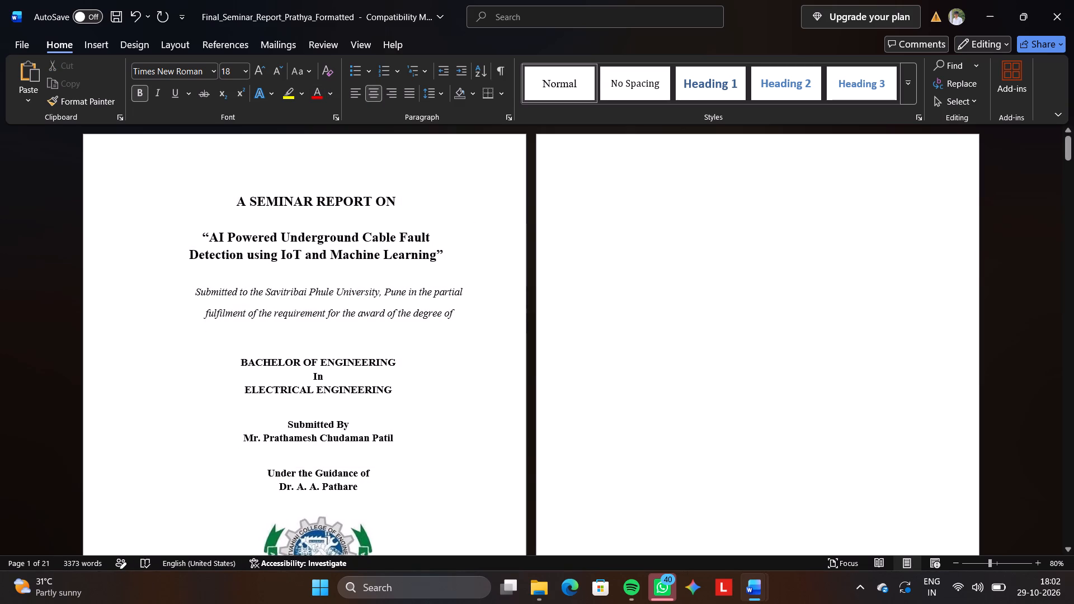
# Check the original report's cover, and reduce the formatted cover's line "A SEMINAR REPORT ON" to 14 pt.
pyautogui.hotkey('alt', 'Tab')
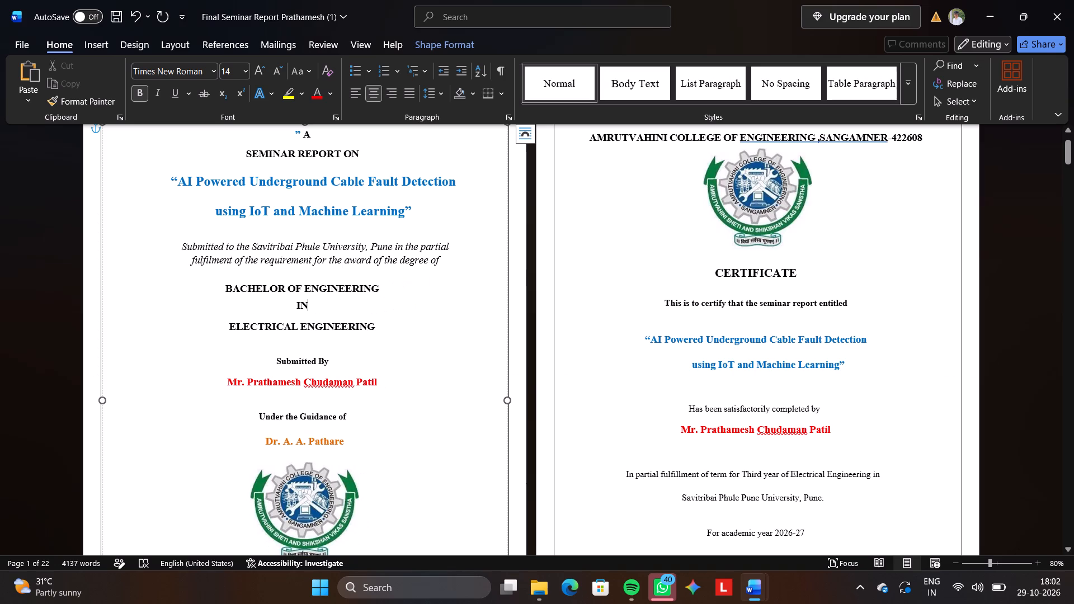
pyautogui.scroll(1, 436, 209)
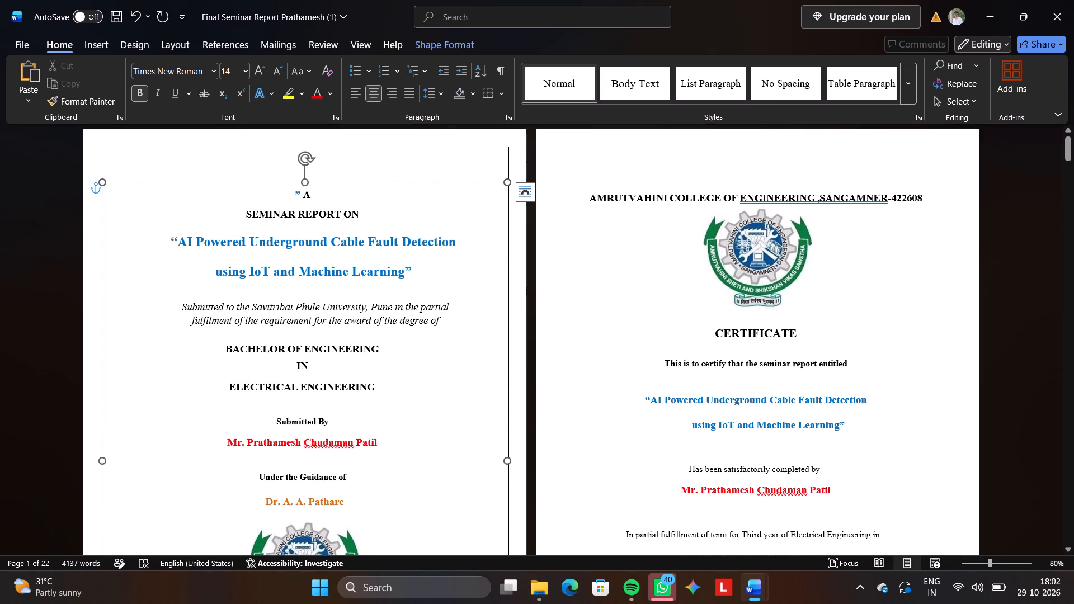
pyautogui.hotkey('alt', 'Tab')
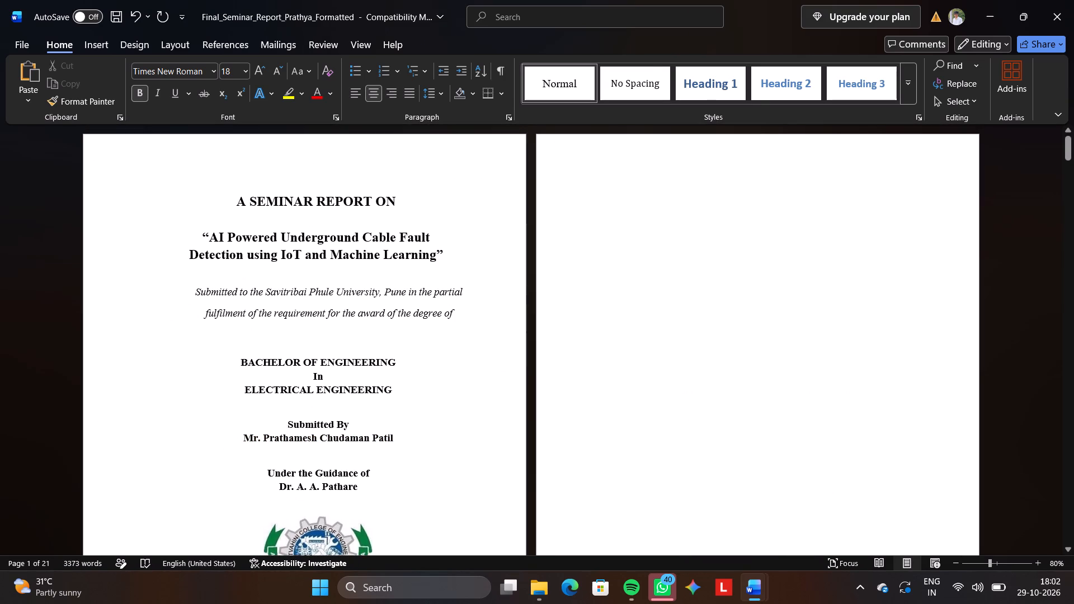
pyautogui.moveTo(398, 197); pyautogui.dragTo(216, 198)
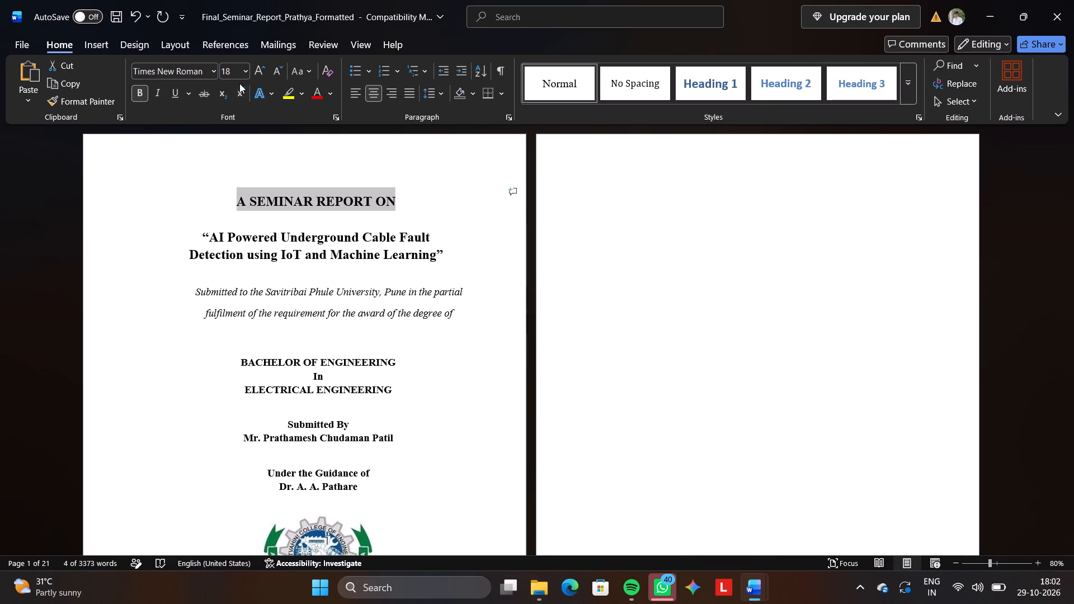
pyautogui.click(276, 71)
pyautogui.click(276, 71)
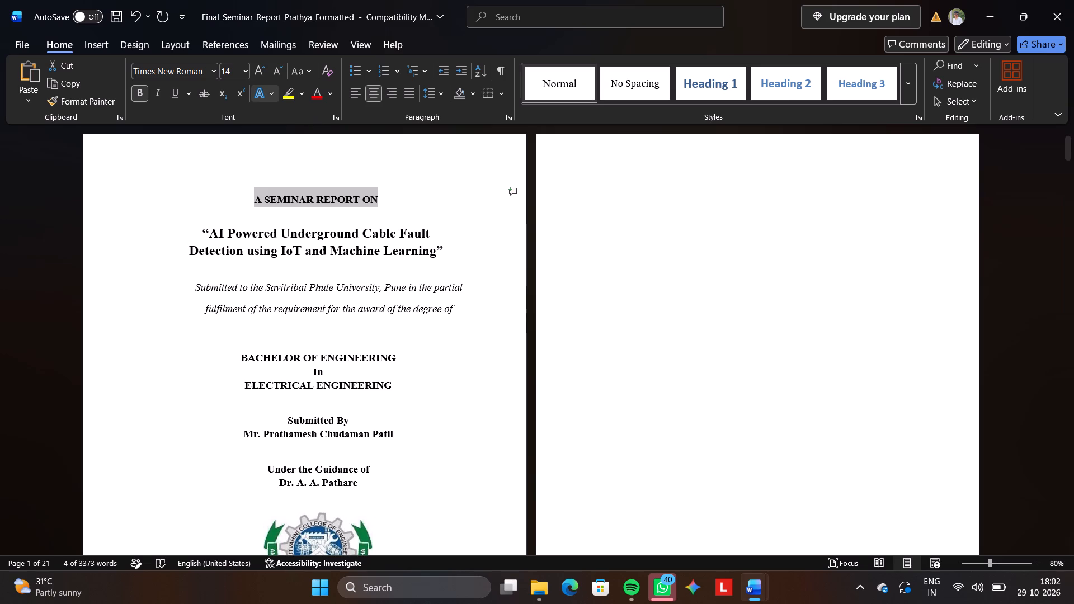
# Reduce the report title on the formatted cover to 16 pt.
pyautogui.moveTo(448, 257); pyautogui.dragTo(197, 224)
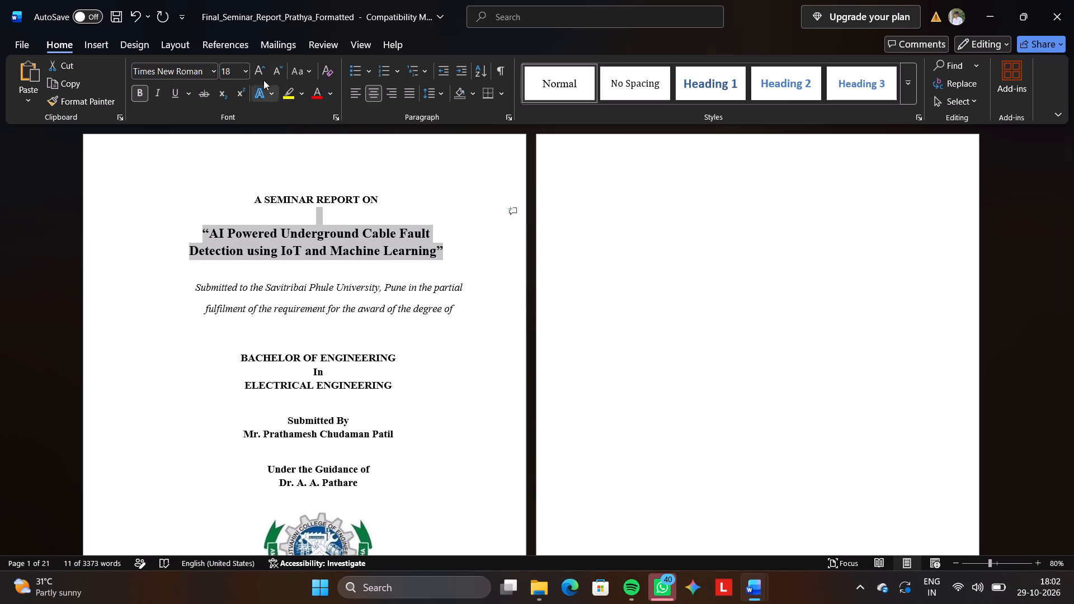
pyautogui.click(273, 73)
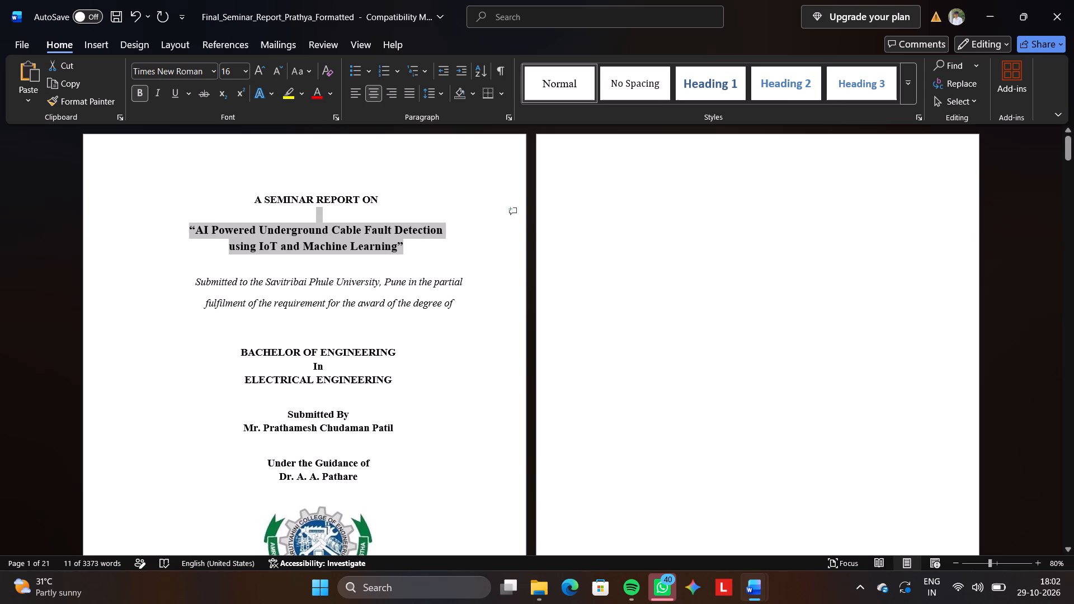
# Recheck the font size of the cover title and reduce the italic submission statement below it to 12 pt.
pyautogui.click(482, 315)
pyautogui.moveTo(482, 315); pyautogui.dragTo(219, 265)
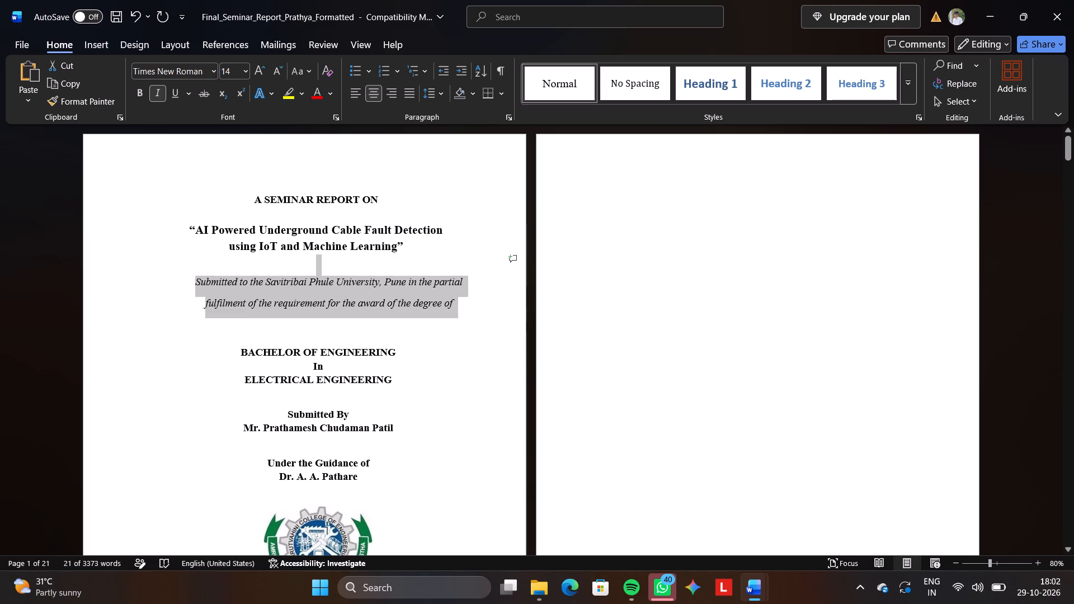
pyautogui.moveTo(428, 250); pyautogui.dragTo(159, 204)
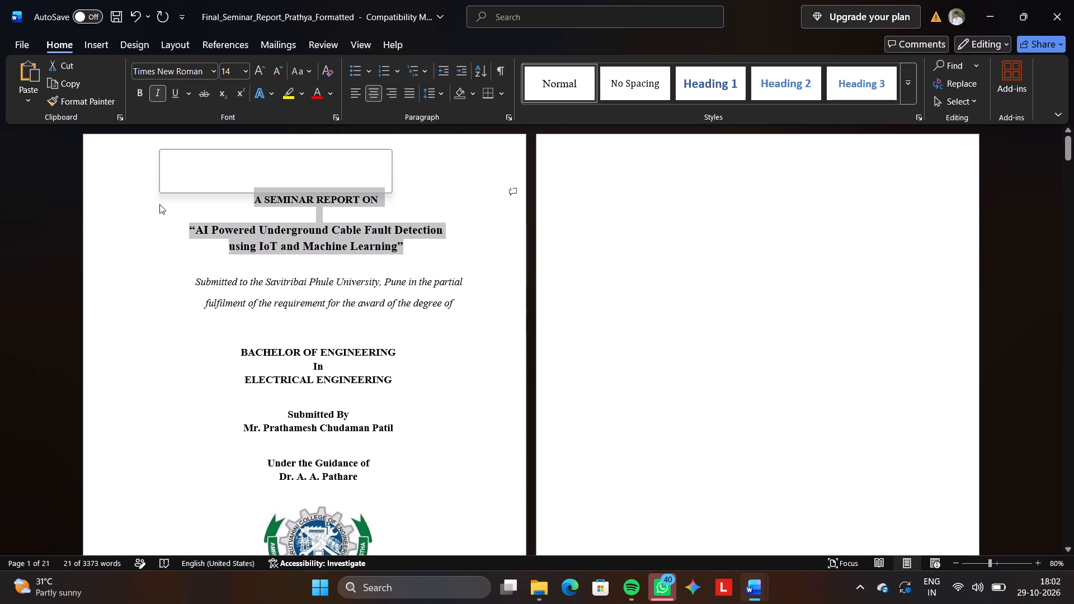
pyautogui.doubleClick(403, 251)
pyautogui.moveTo(403, 251); pyautogui.dragTo(288, 247)
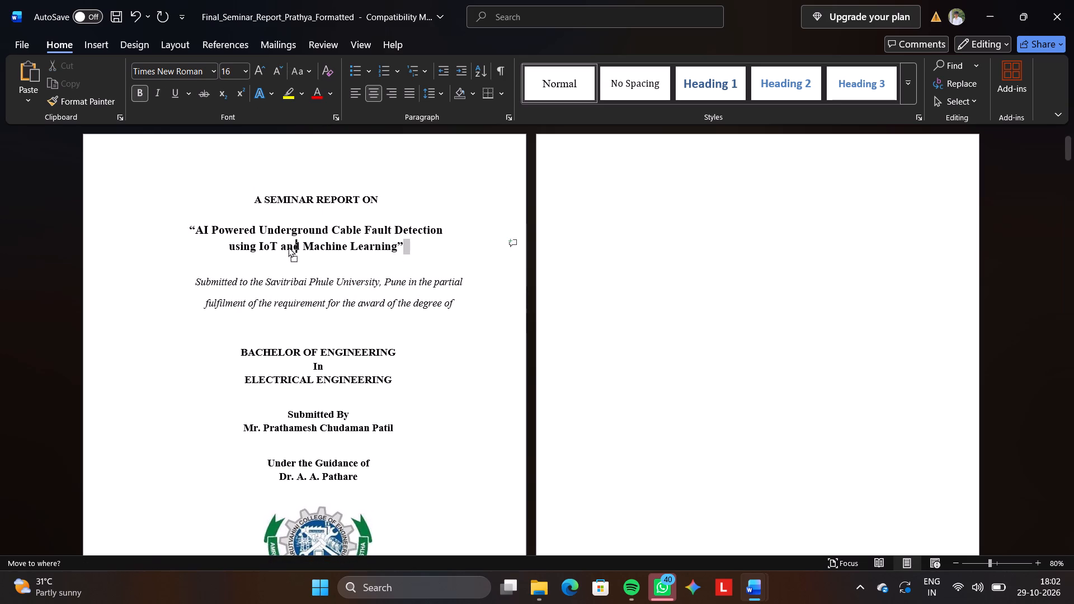
pyautogui.moveTo(288, 247); pyautogui.dragTo(411, 253)
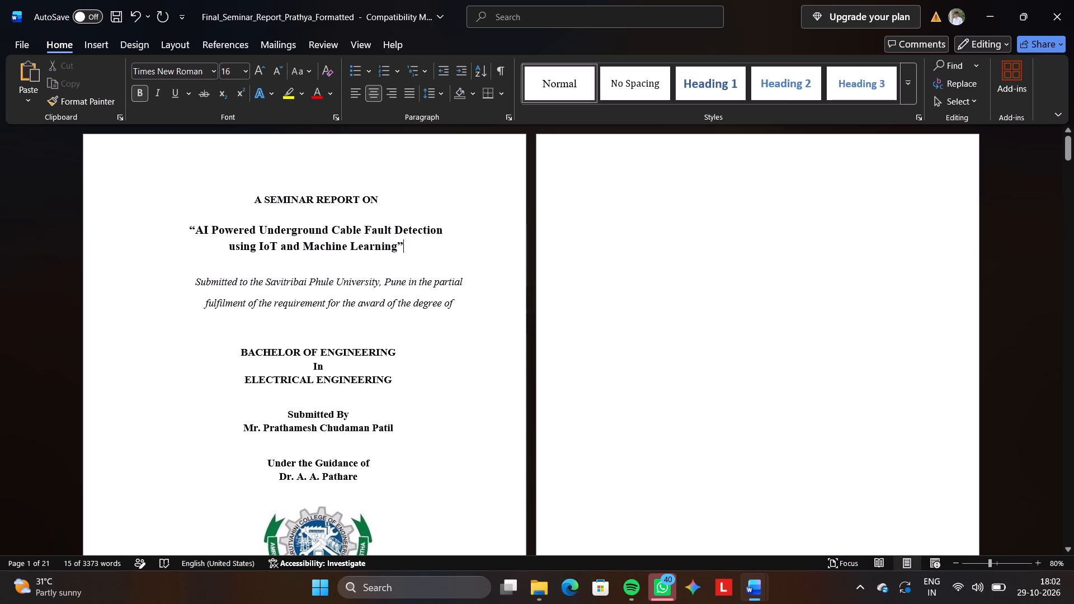
pyautogui.moveTo(411, 253); pyautogui.dragTo(192, 235)
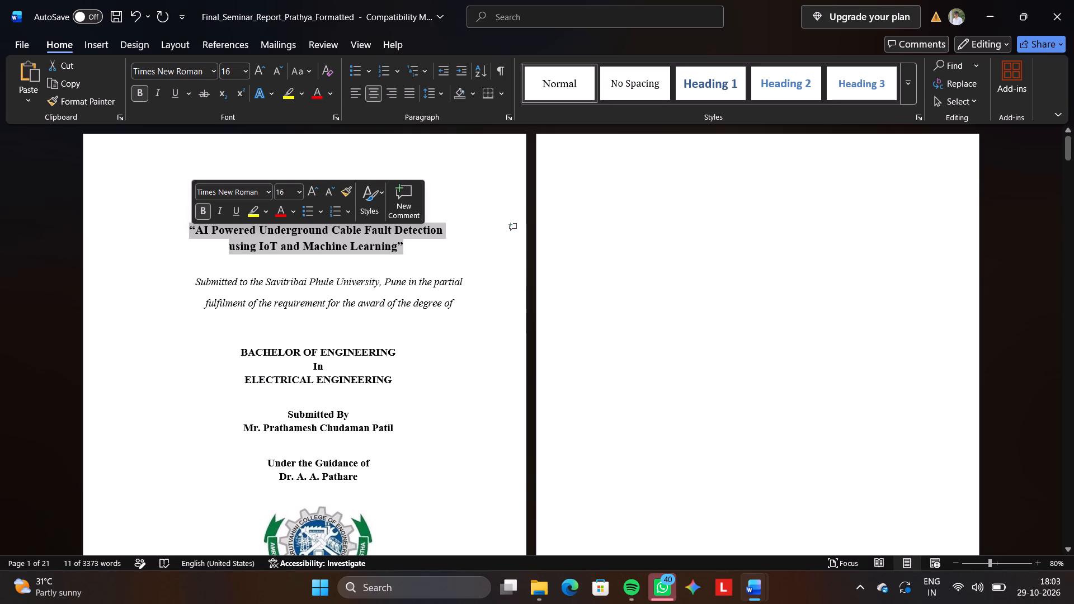
pyautogui.moveTo(472, 312); pyautogui.dragTo(168, 280)
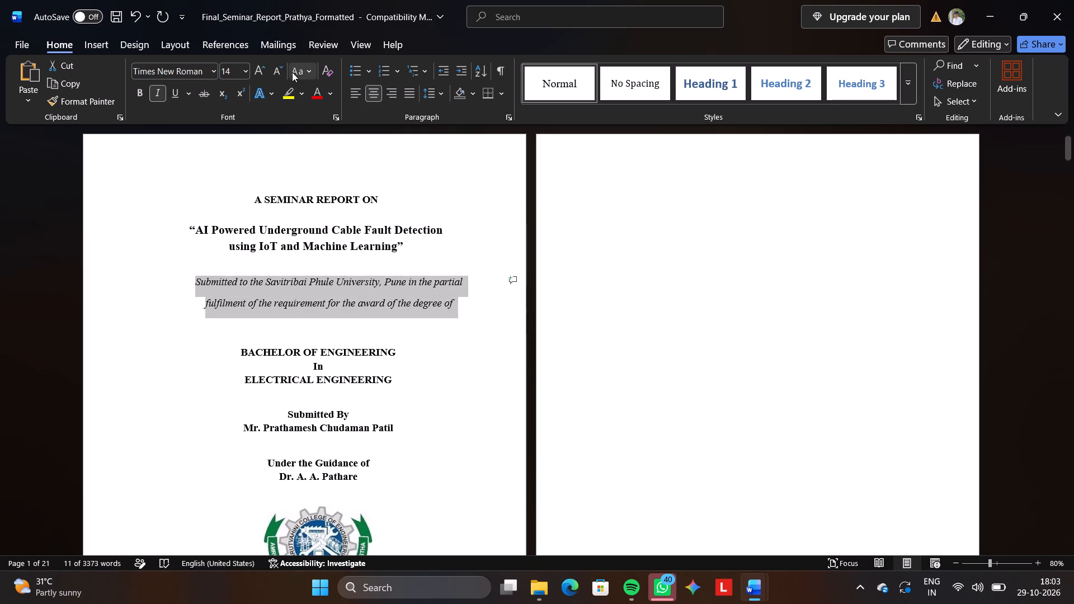
pyautogui.click(274, 70)
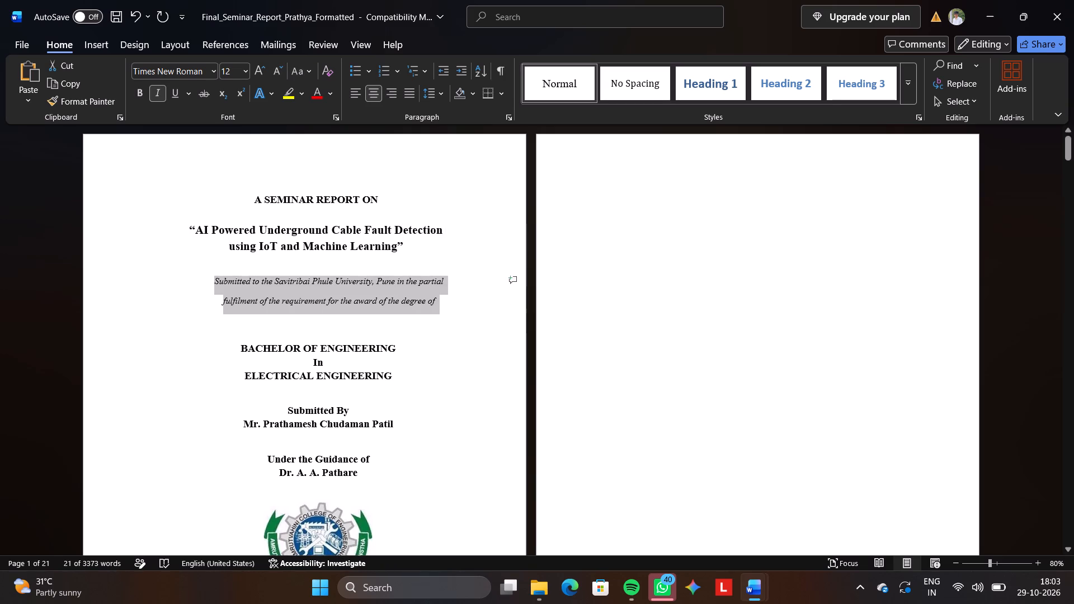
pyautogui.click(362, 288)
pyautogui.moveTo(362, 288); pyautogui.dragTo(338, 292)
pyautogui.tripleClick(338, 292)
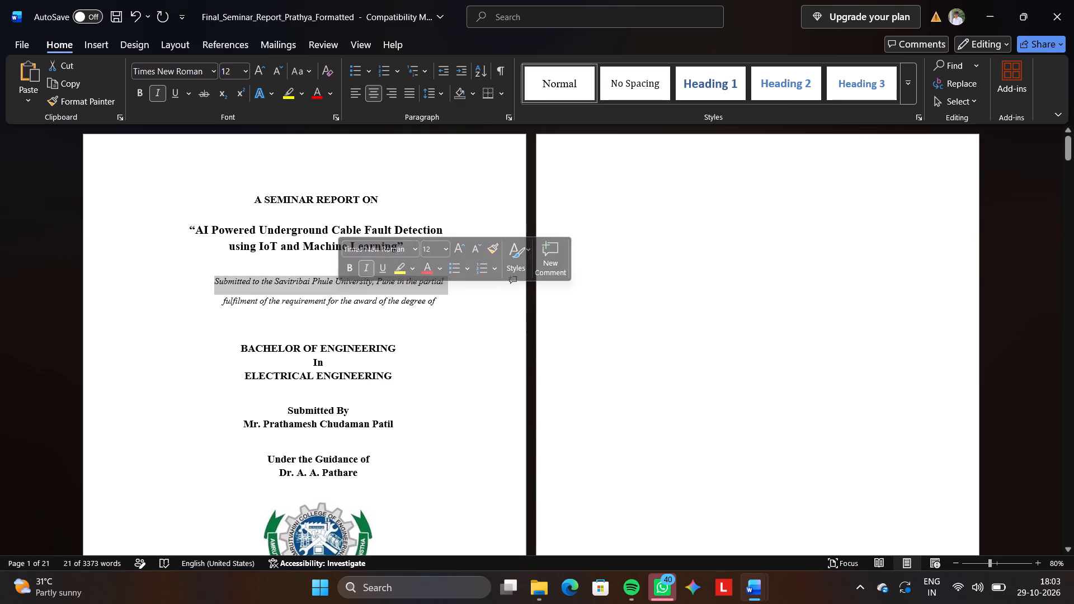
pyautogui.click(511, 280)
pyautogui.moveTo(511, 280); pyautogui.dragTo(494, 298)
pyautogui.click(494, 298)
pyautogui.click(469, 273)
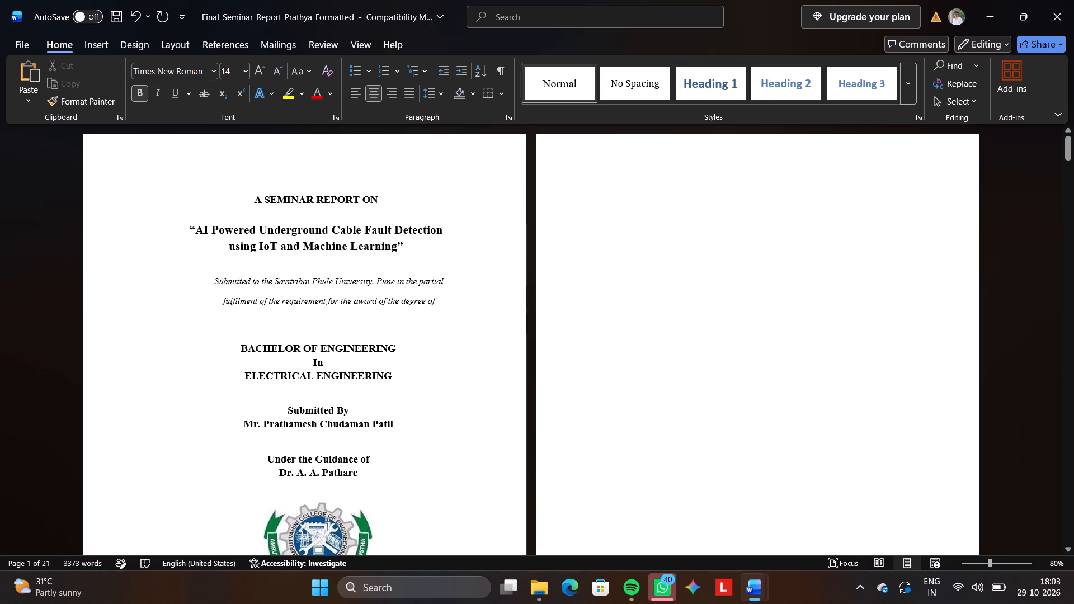
# Remove the centring from the submission statement's first line and shift it with leading spaces until it sits under the cover title.
pyautogui.click(210, 277)
pyautogui.press('BackSpace')
pyautogui.press('space')
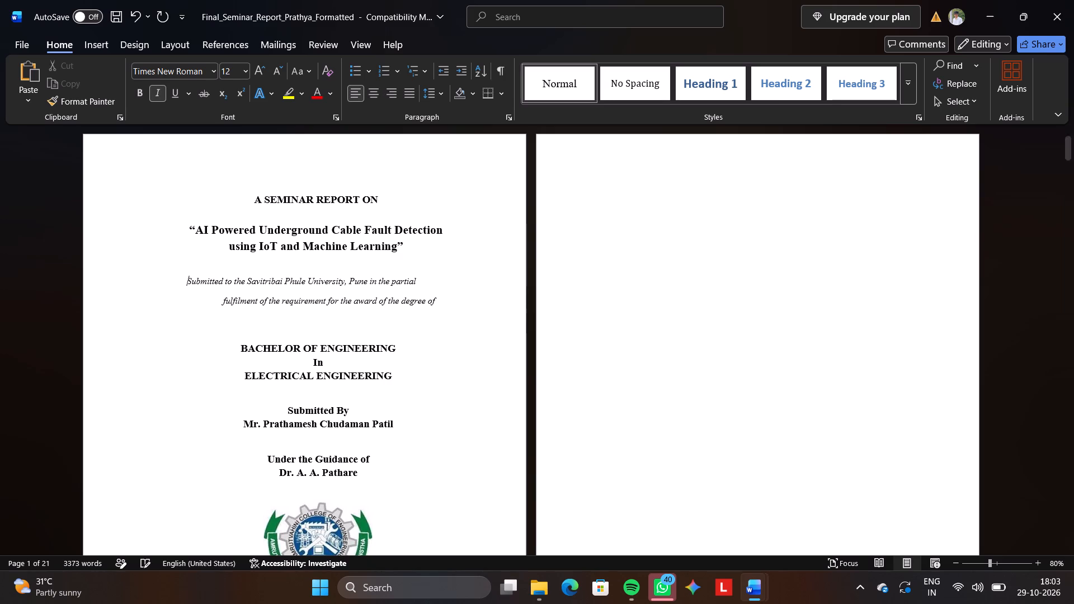
pyautogui.press('space')
pyautogui.press('space')
pyautogui.press('space')
pyautogui.press('space')
pyautogui.press('space')
pyautogui.press('space')
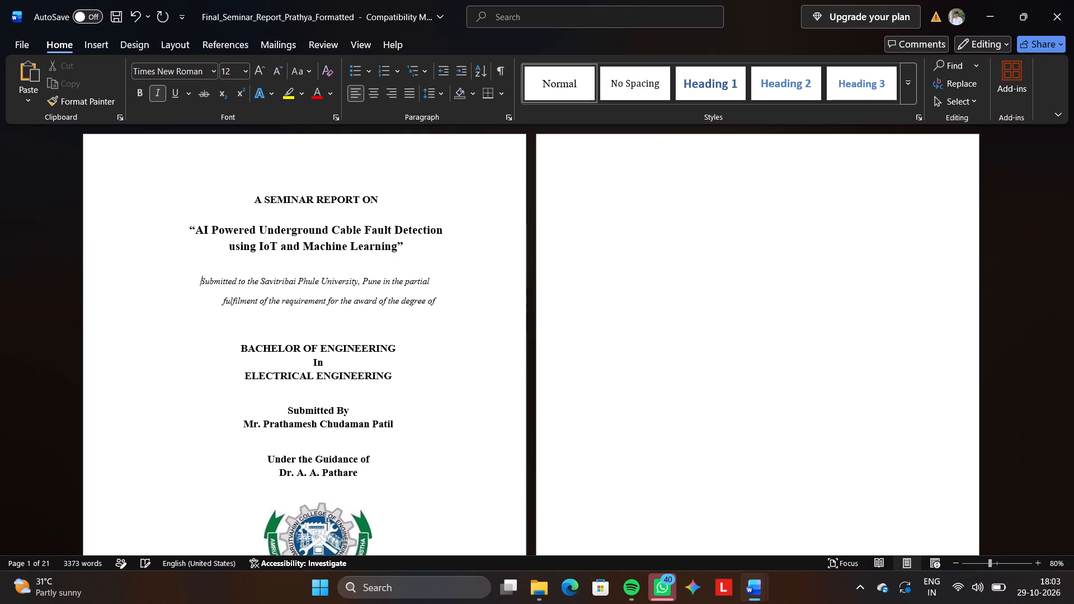
pyautogui.press('space')
pyautogui.press('space')
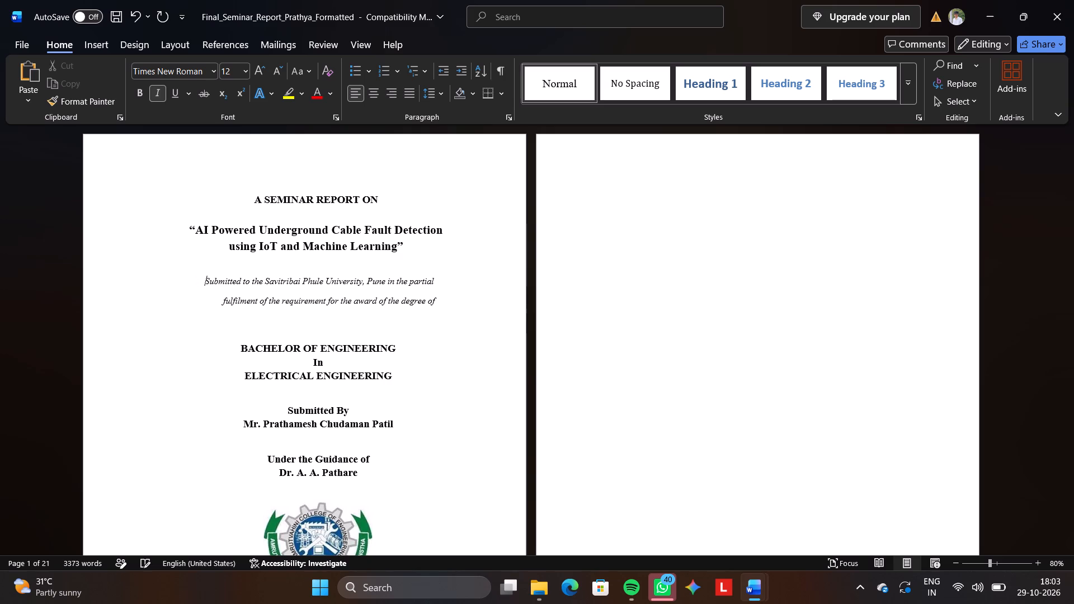
pyautogui.press('space')
pyautogui.press('Down')
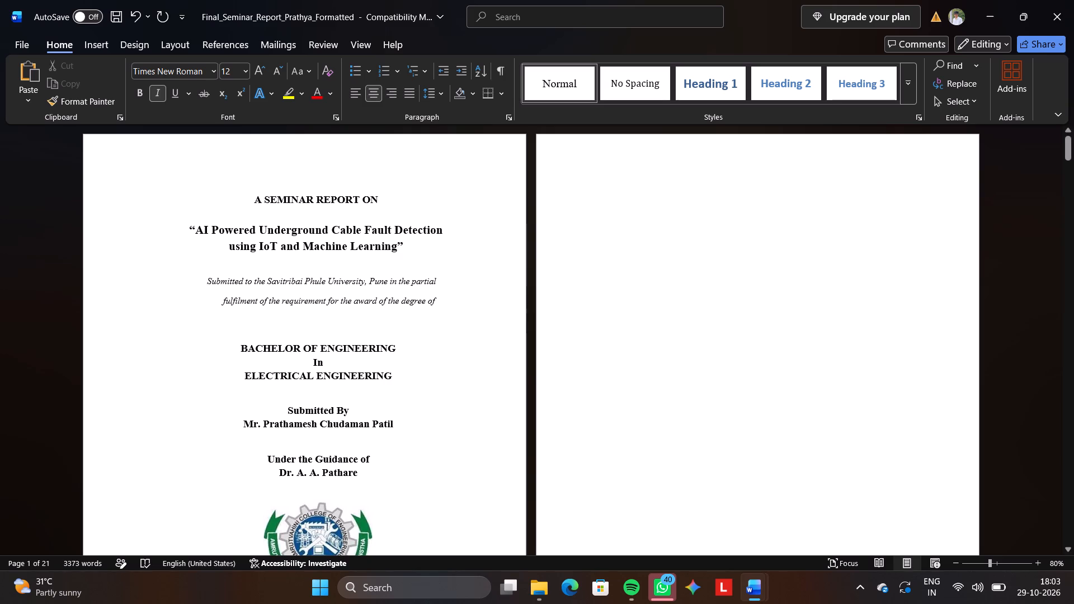
# Remove the centring from the submission statement's second line and shift it with leading spaces until it sits under the first line.
pyautogui.press('BackSpace')
pyautogui.press('space')
pyautogui.press('space')
pyautogui.press('space')
pyautogui.press('space')
pyautogui.press('space')
pyautogui.press('space')
pyautogui.press('space')
pyautogui.press('space')
pyautogui.press('space')
pyautogui.press('space')
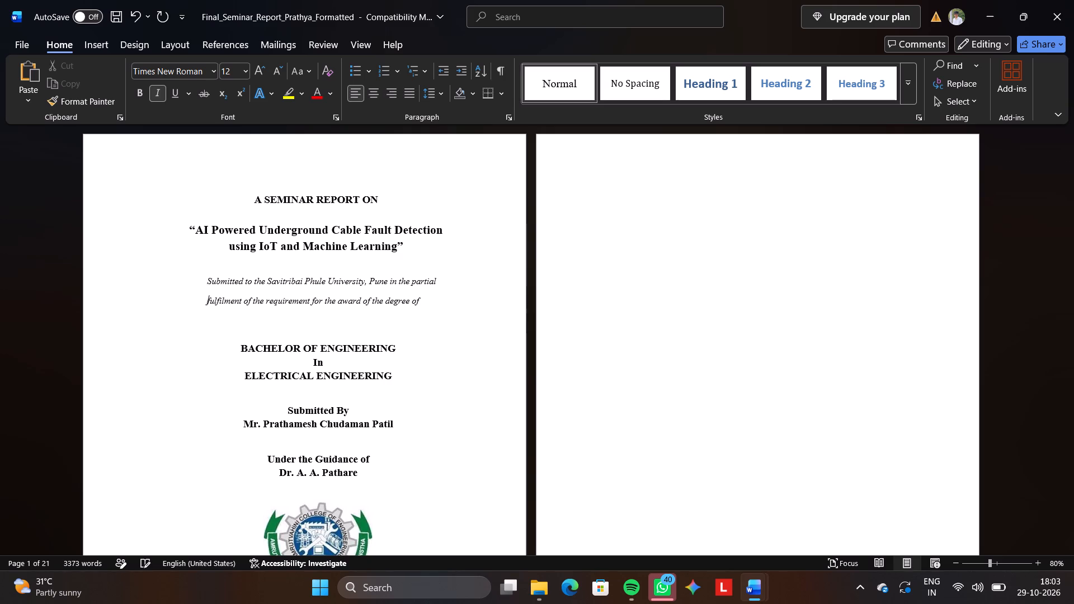
pyautogui.press('space')
pyautogui.press('space')
pyautogui.press('space')
pyautogui.press('space')
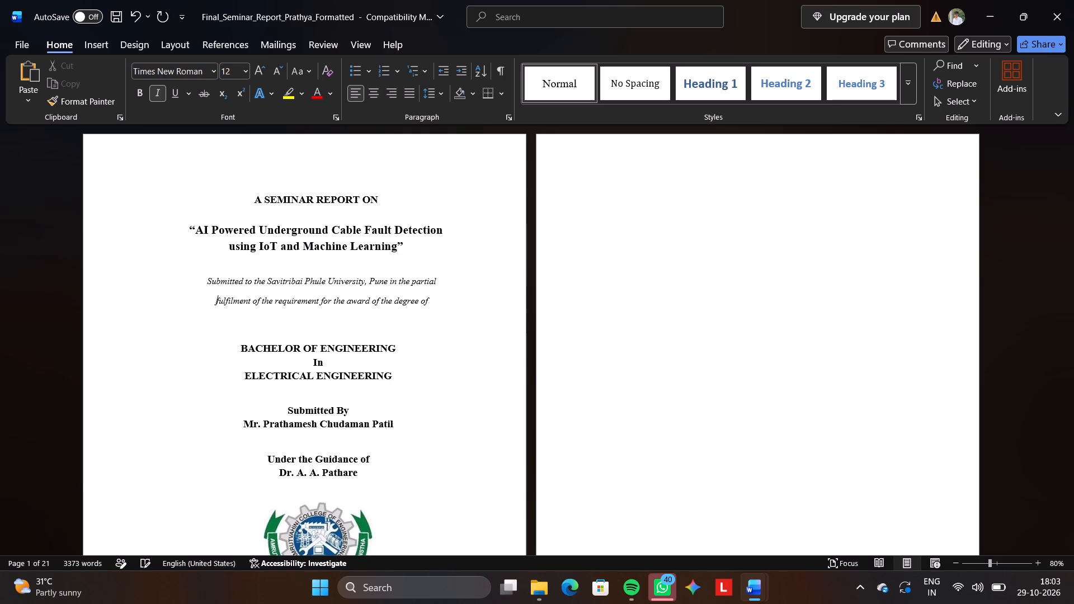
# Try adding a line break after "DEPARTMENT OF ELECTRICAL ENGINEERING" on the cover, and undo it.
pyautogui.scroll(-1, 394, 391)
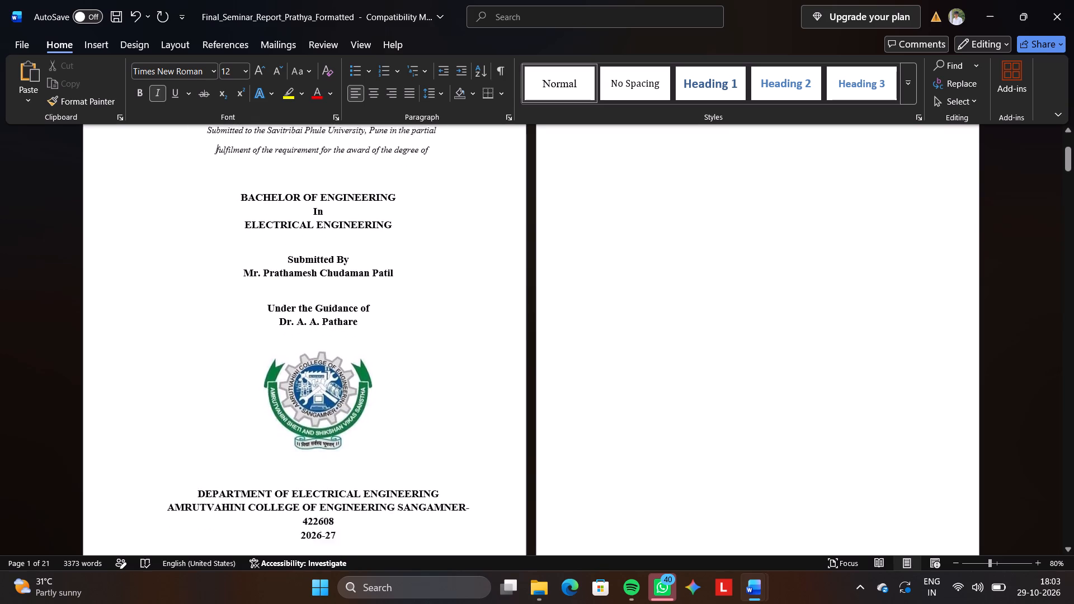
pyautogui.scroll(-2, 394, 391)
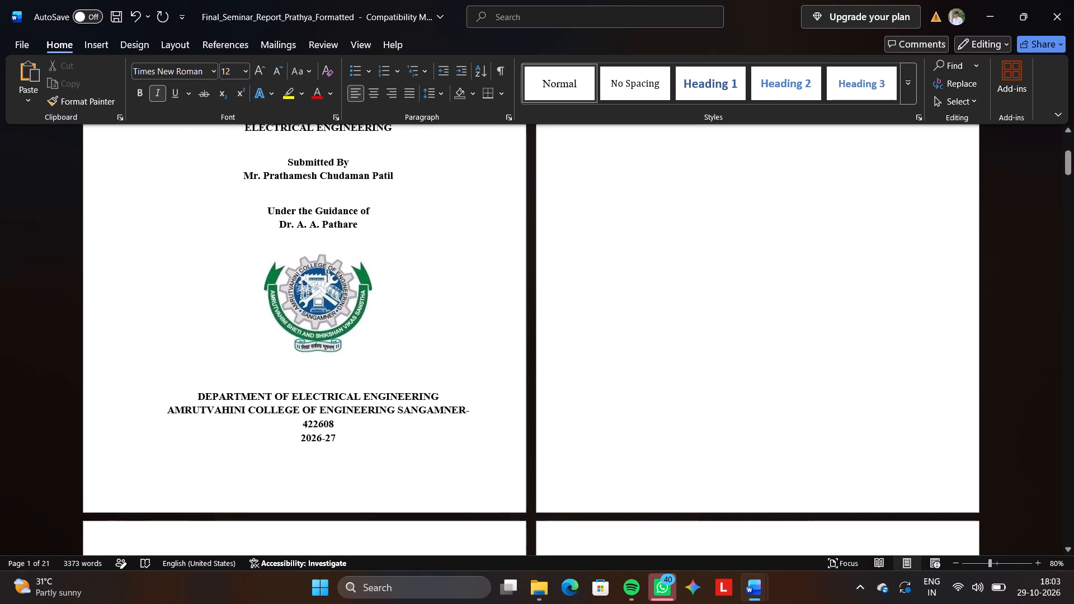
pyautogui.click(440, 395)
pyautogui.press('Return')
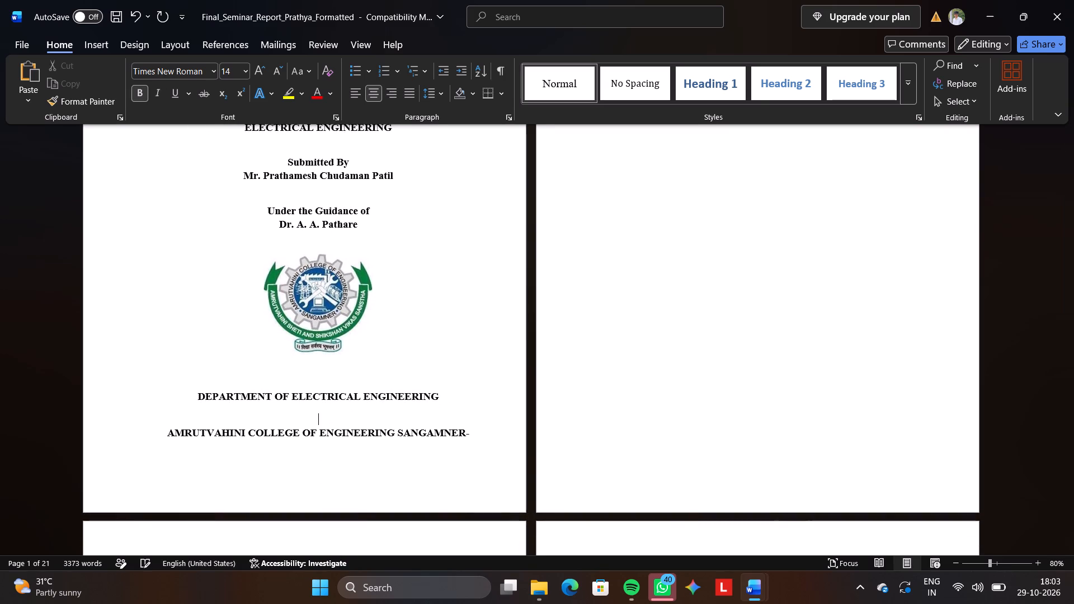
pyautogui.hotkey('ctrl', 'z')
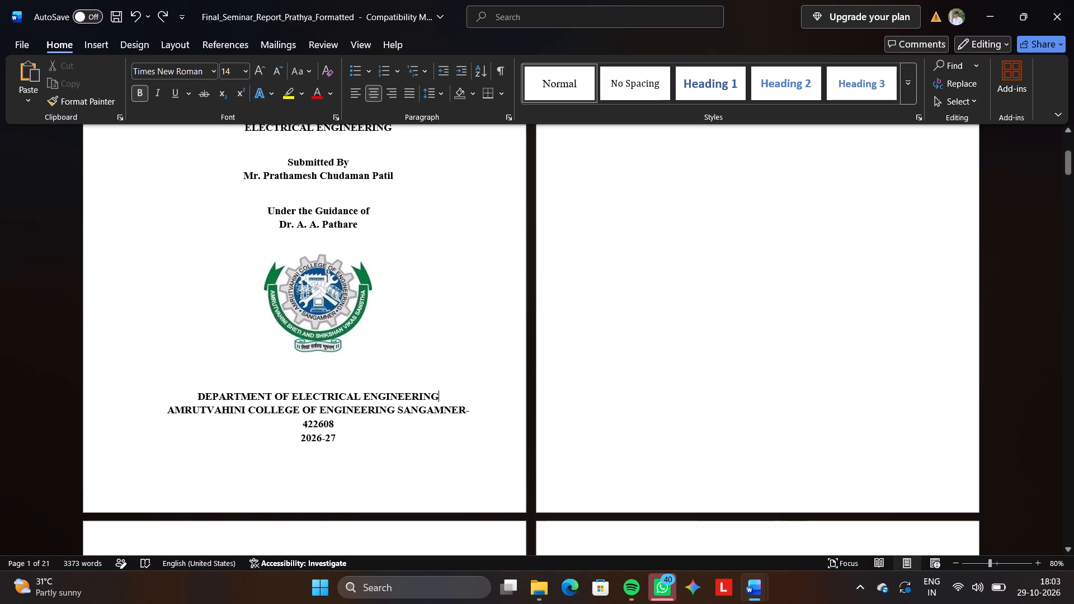
# Set the line spacing of the department, college and 2026-27 lines at the foot of the cover page to 1.5.
pyautogui.moveTo(376, 453); pyautogui.dragTo(169, 370)
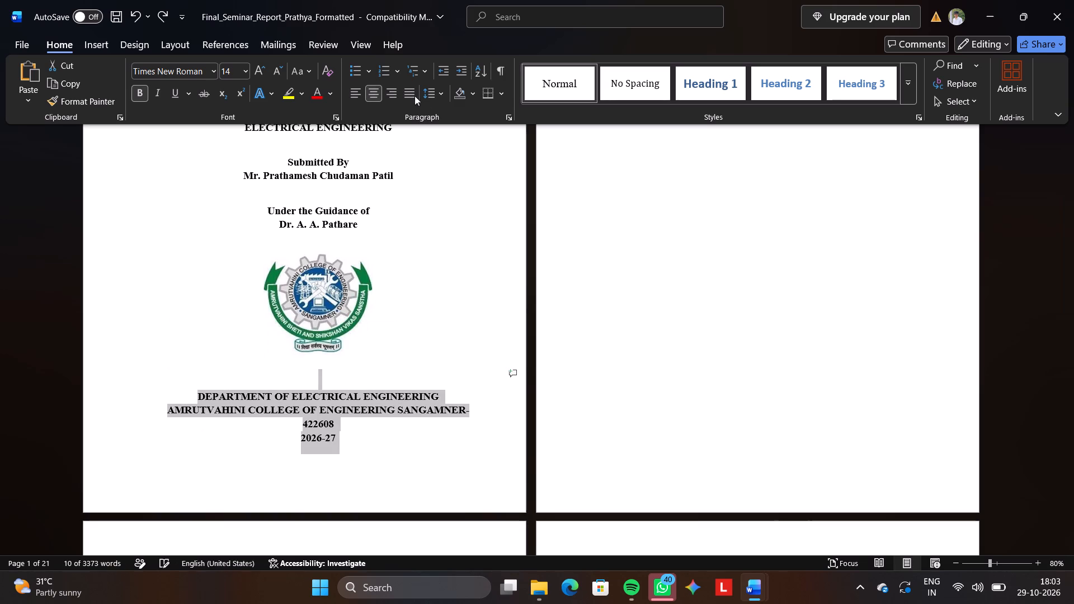
pyautogui.click(443, 91)
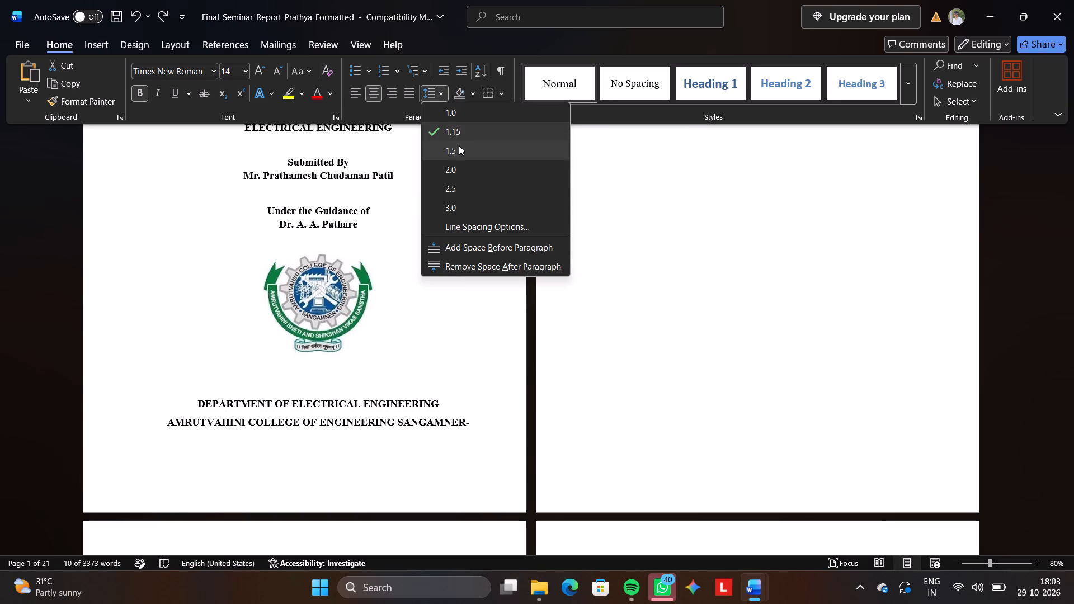
pyautogui.click(459, 145)
# Delete the empty line between the college logo and "DEPARTMENT OF ELECTRICAL ENGINEERING" on the cover page.
pyautogui.click(336, 371)
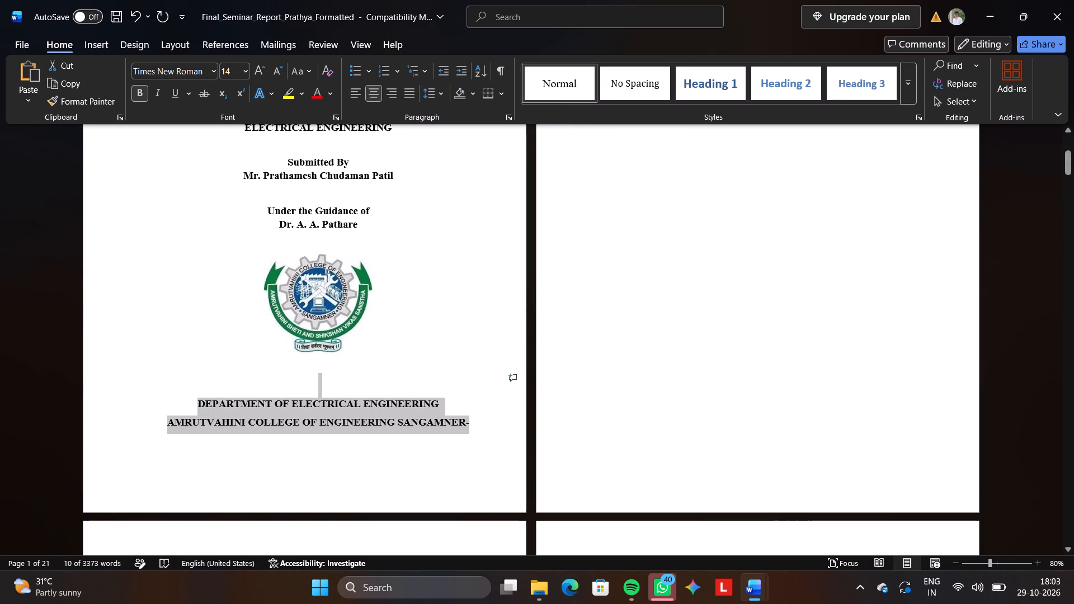
pyautogui.press('Down')
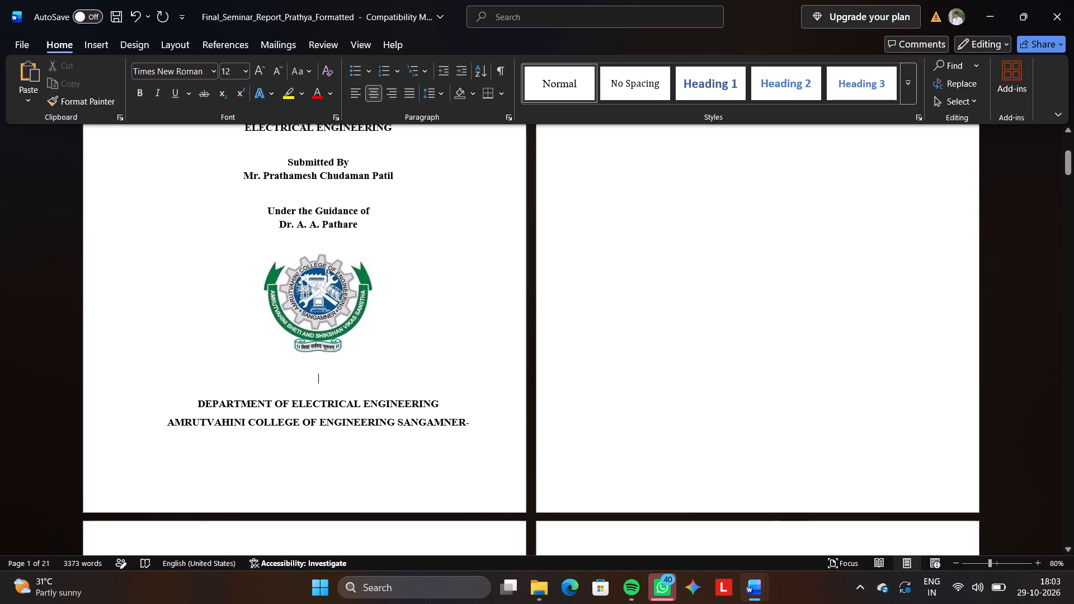
pyautogui.press('BackSpace')
# Centre both lines of the italic submission statement under the cover title.
pyautogui.scroll(3, 359, 364)
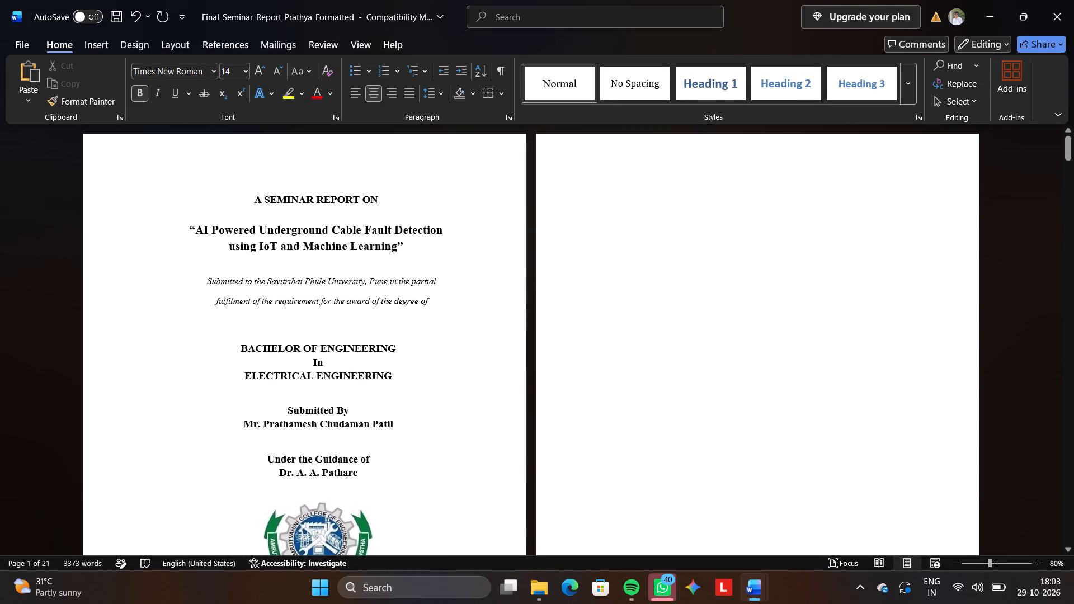
pyautogui.moveTo(444, 310); pyautogui.dragTo(221, 282)
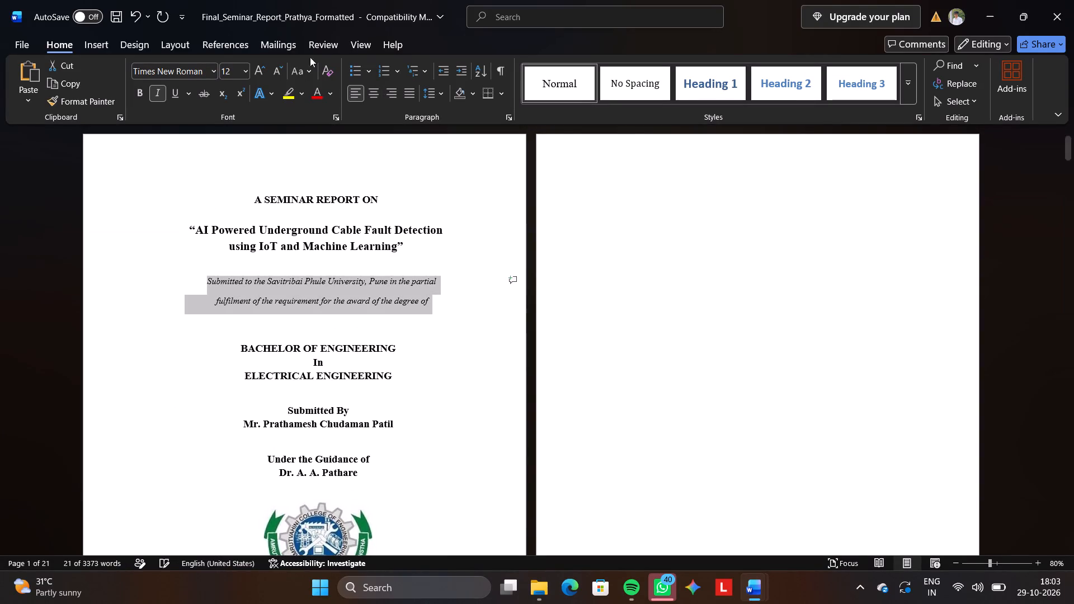
pyautogui.click(447, 92)
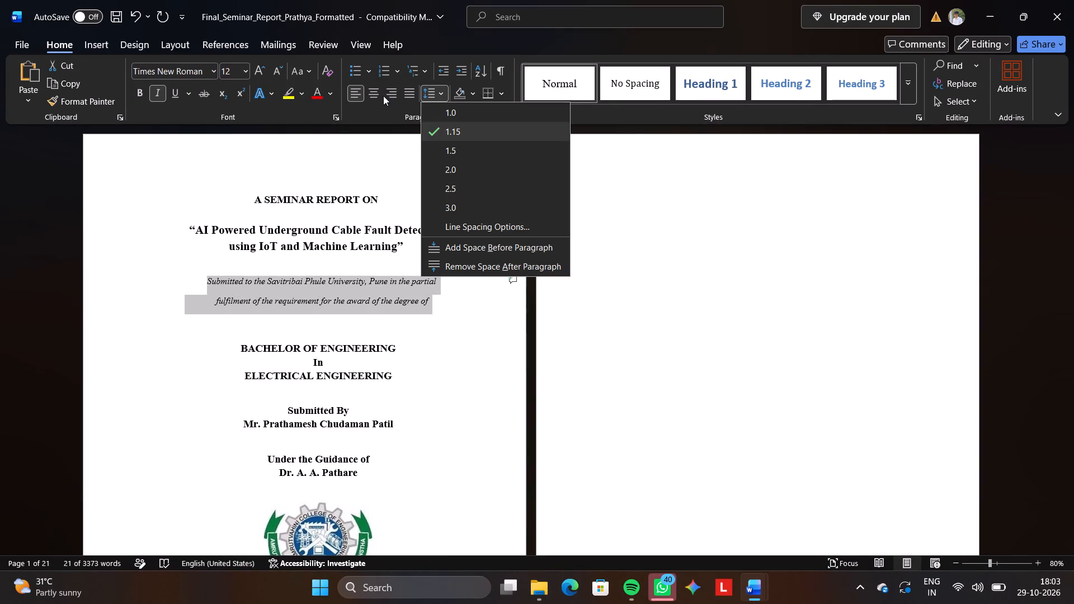
pyautogui.click(376, 91)
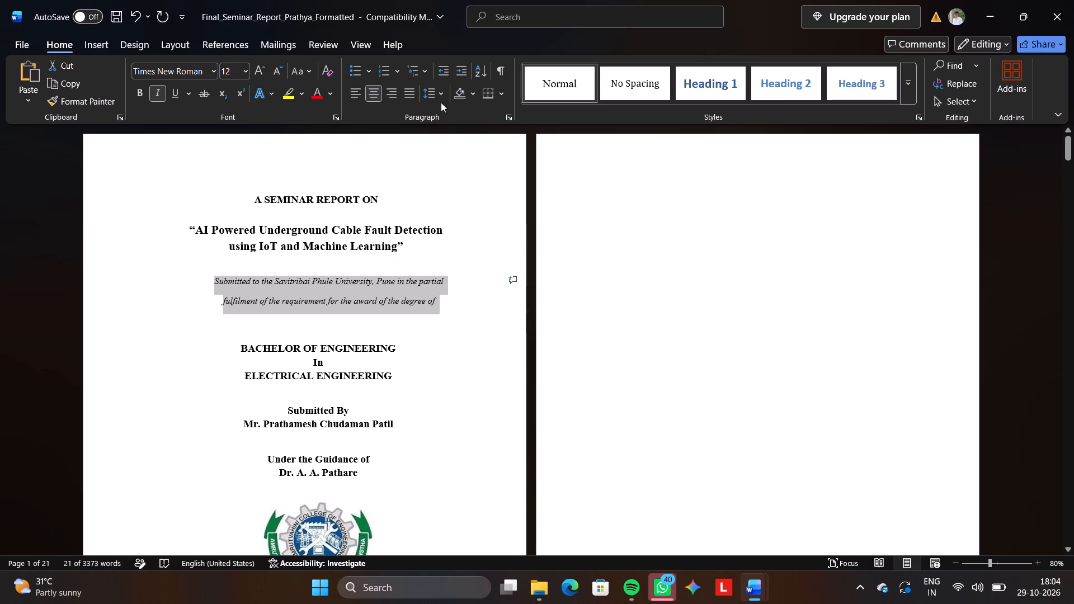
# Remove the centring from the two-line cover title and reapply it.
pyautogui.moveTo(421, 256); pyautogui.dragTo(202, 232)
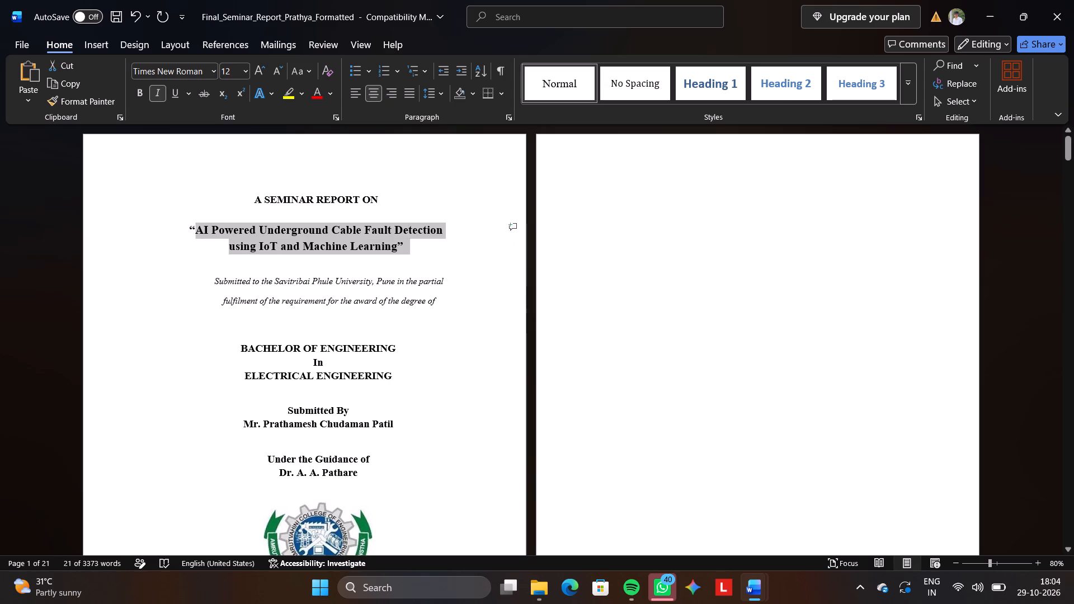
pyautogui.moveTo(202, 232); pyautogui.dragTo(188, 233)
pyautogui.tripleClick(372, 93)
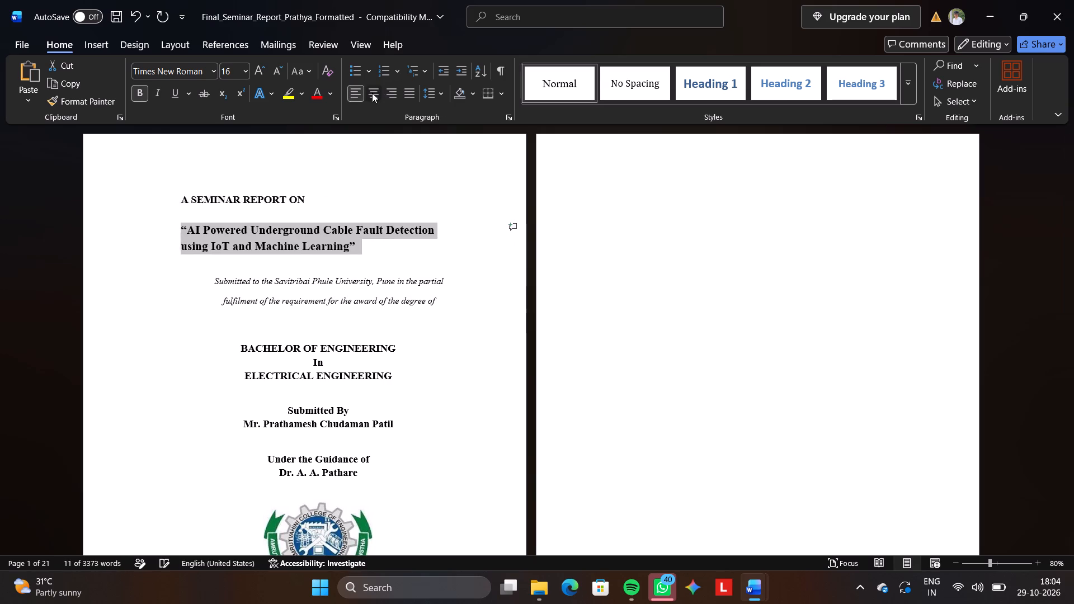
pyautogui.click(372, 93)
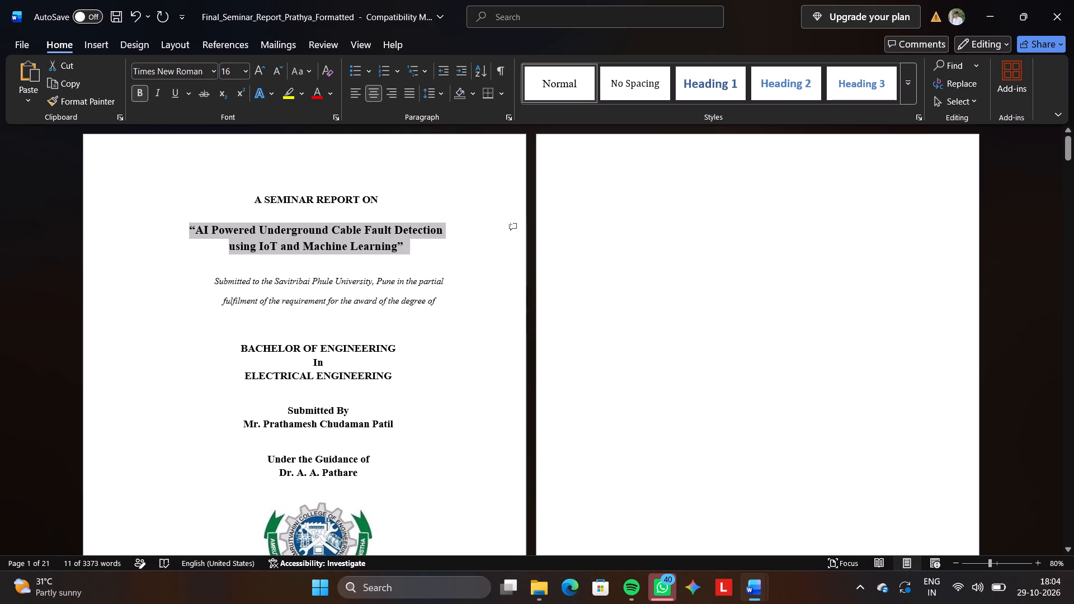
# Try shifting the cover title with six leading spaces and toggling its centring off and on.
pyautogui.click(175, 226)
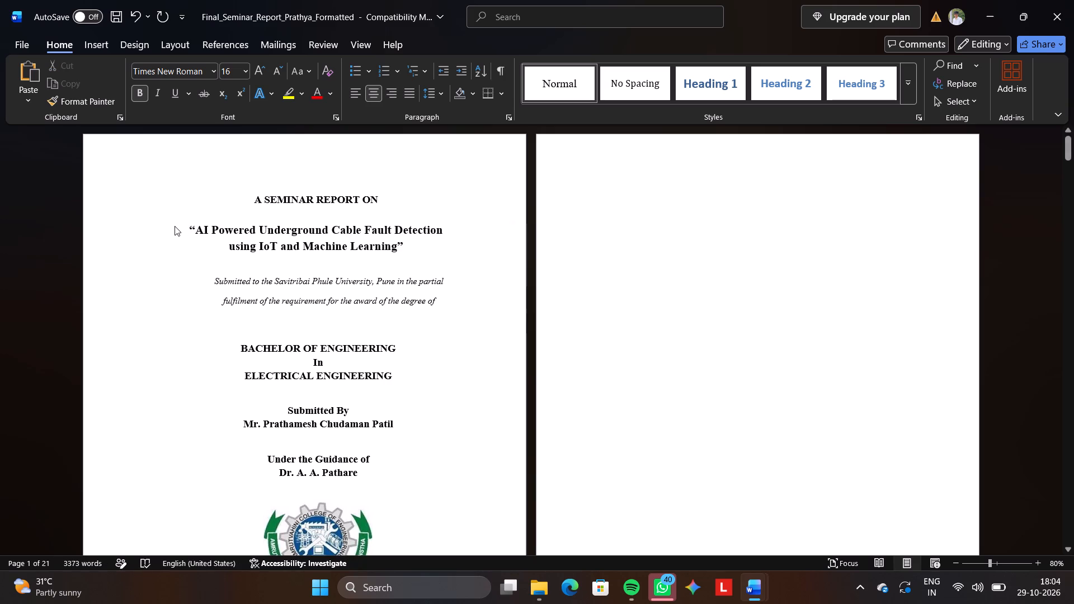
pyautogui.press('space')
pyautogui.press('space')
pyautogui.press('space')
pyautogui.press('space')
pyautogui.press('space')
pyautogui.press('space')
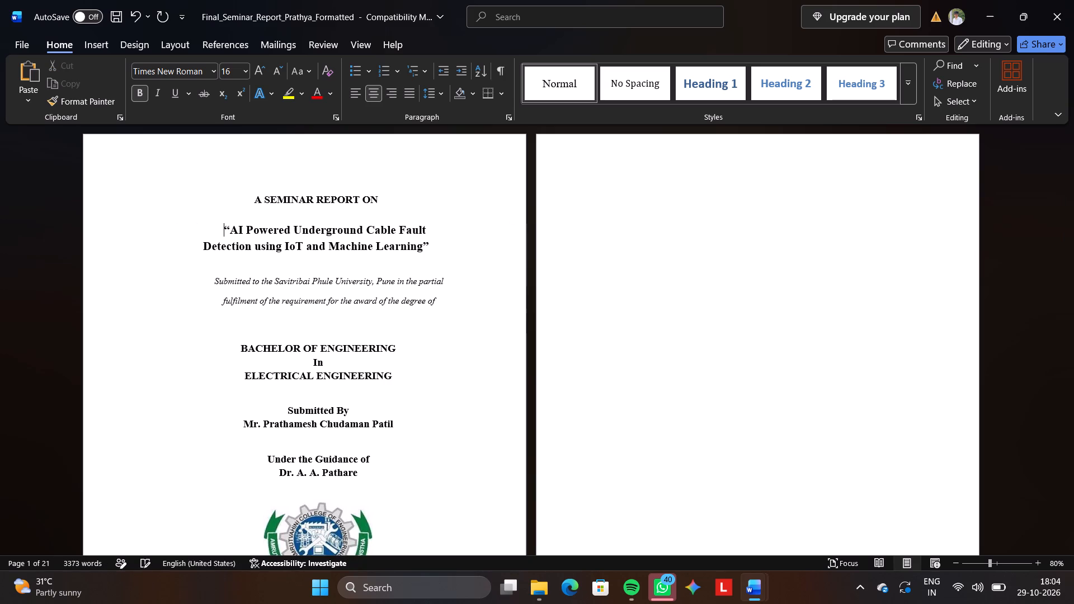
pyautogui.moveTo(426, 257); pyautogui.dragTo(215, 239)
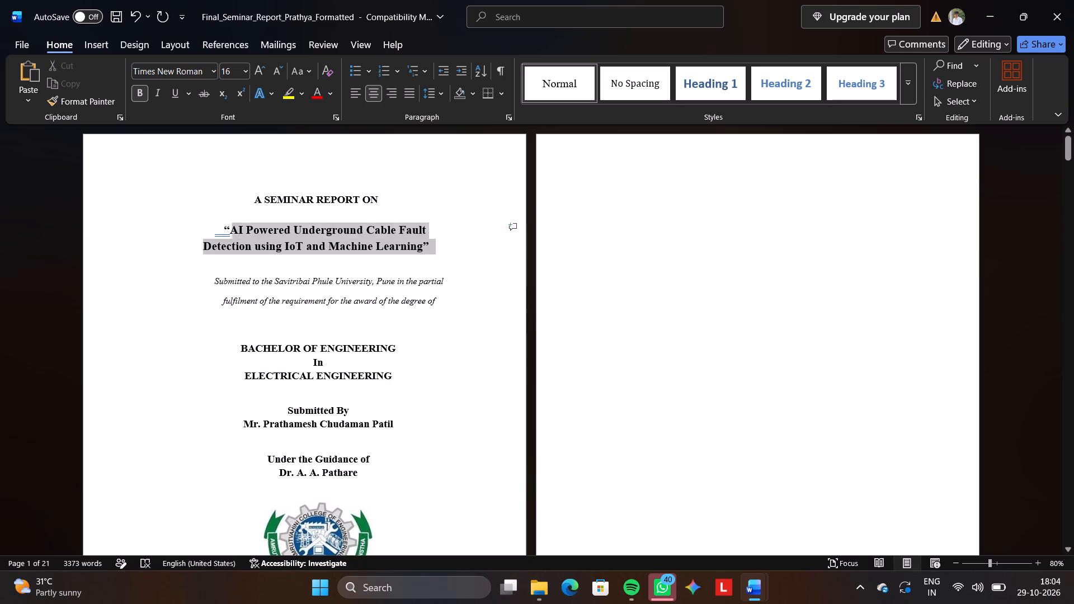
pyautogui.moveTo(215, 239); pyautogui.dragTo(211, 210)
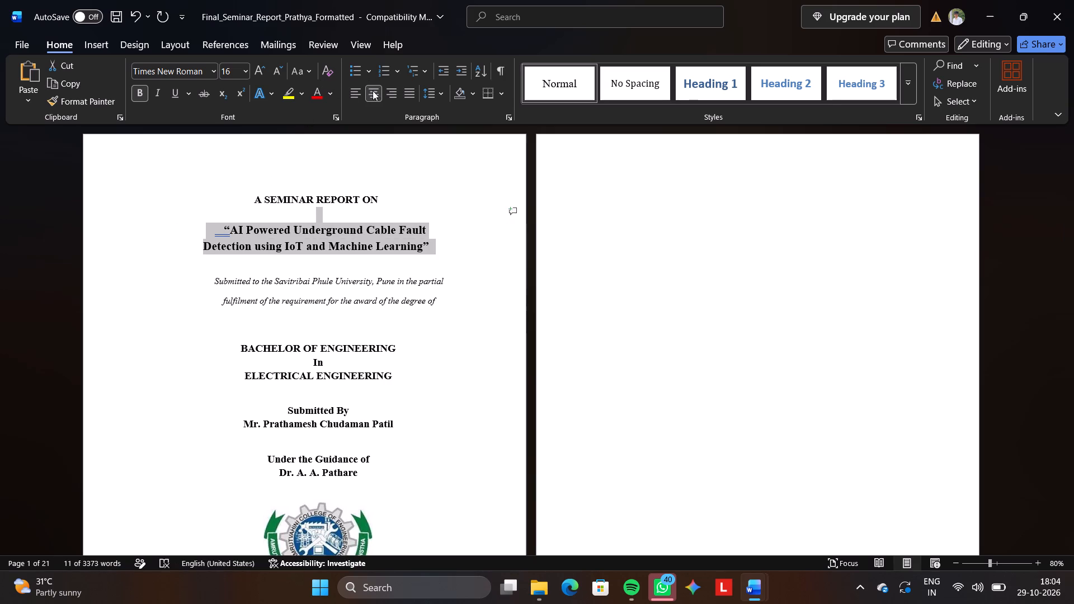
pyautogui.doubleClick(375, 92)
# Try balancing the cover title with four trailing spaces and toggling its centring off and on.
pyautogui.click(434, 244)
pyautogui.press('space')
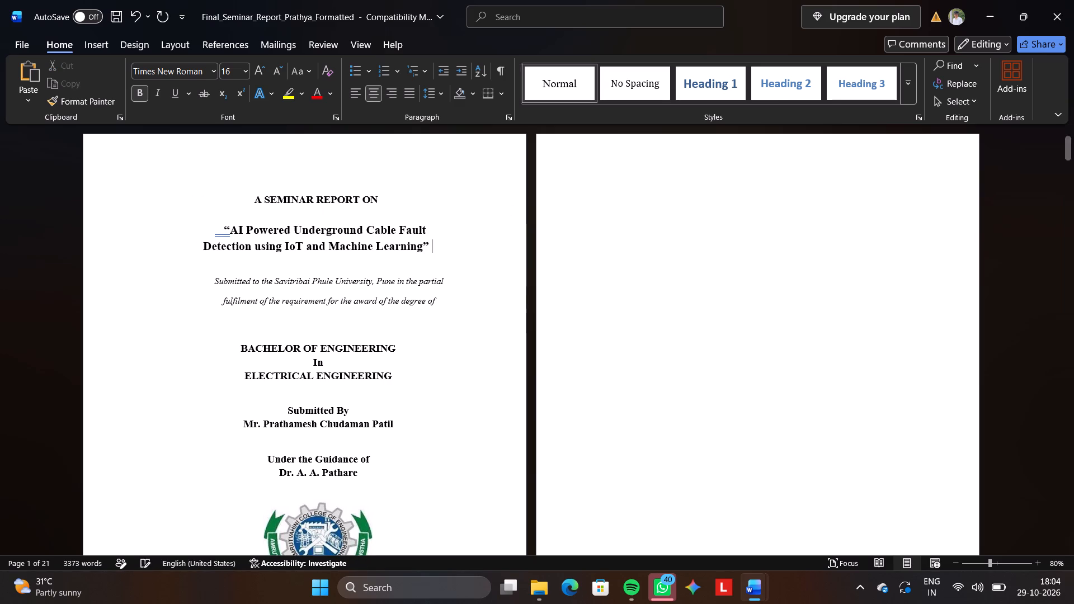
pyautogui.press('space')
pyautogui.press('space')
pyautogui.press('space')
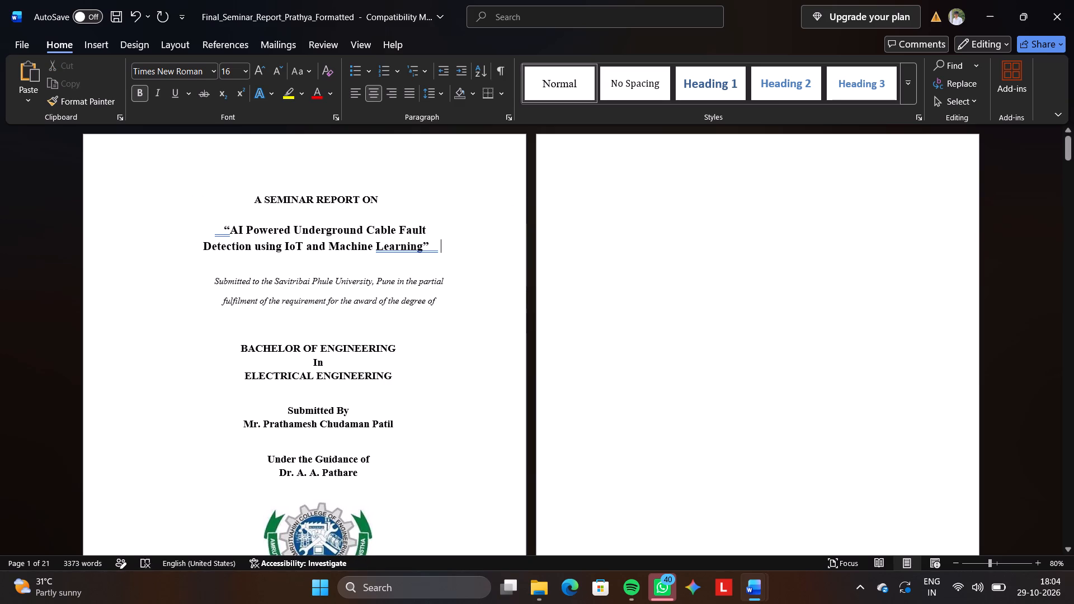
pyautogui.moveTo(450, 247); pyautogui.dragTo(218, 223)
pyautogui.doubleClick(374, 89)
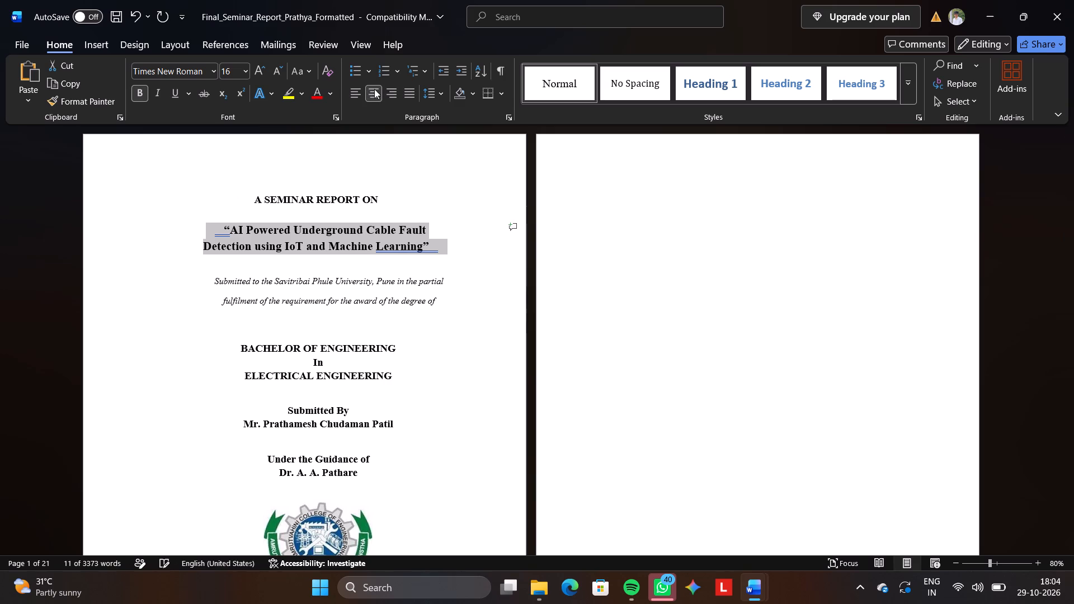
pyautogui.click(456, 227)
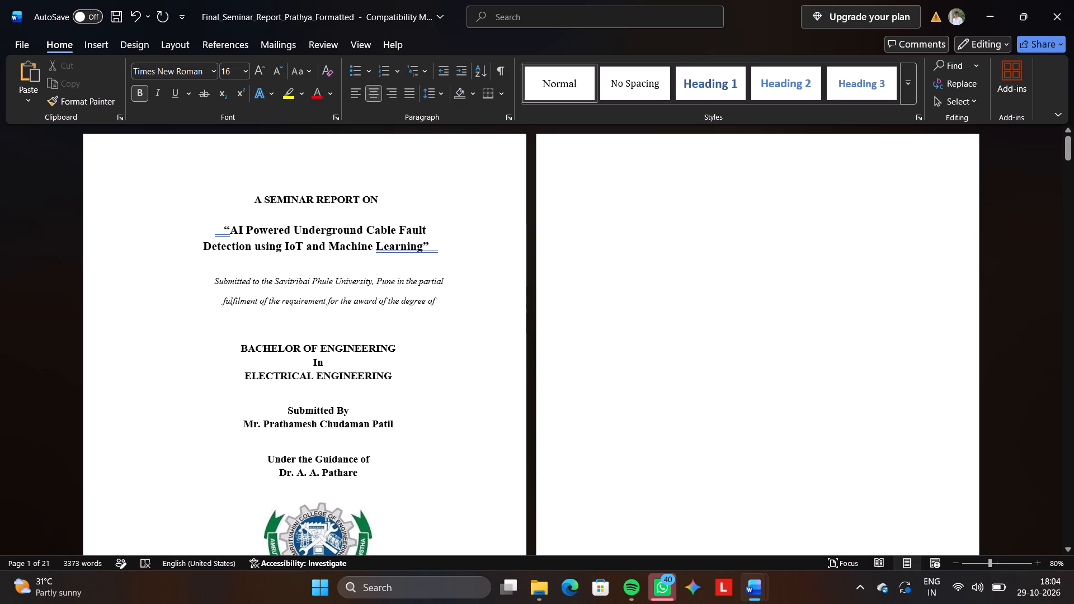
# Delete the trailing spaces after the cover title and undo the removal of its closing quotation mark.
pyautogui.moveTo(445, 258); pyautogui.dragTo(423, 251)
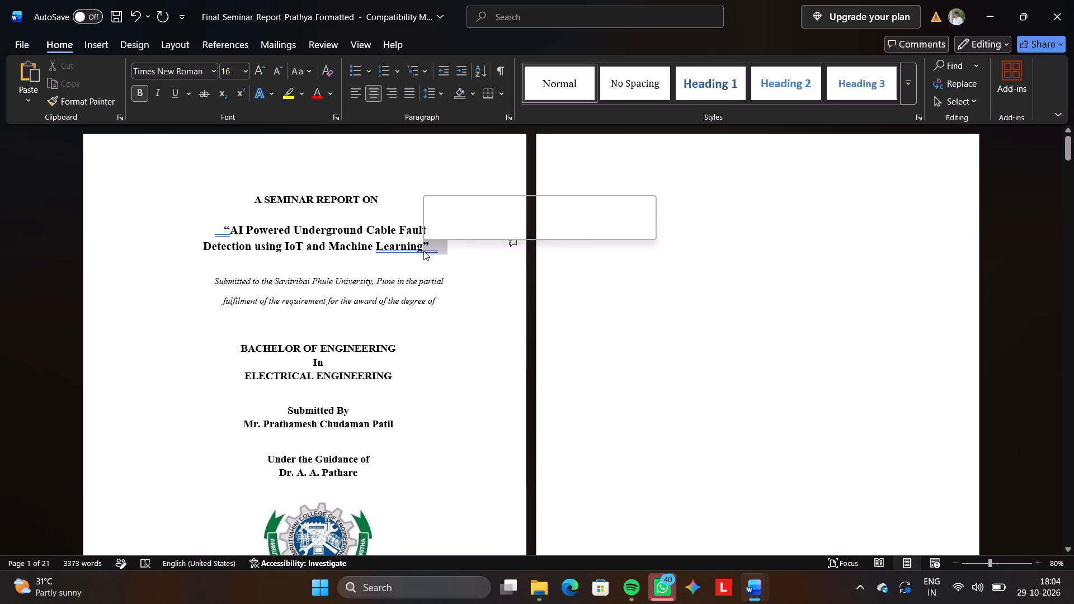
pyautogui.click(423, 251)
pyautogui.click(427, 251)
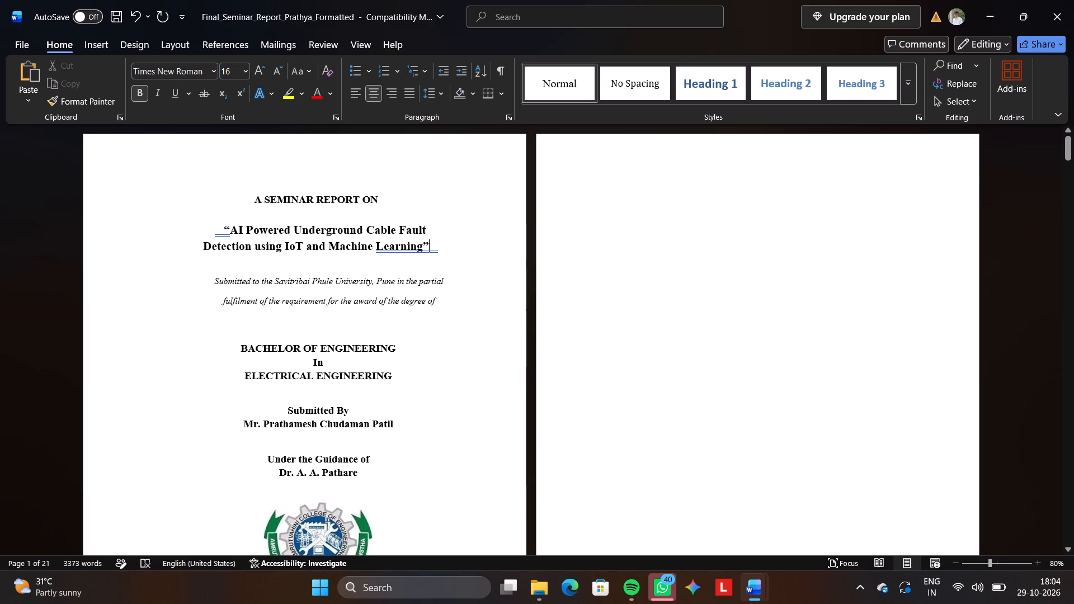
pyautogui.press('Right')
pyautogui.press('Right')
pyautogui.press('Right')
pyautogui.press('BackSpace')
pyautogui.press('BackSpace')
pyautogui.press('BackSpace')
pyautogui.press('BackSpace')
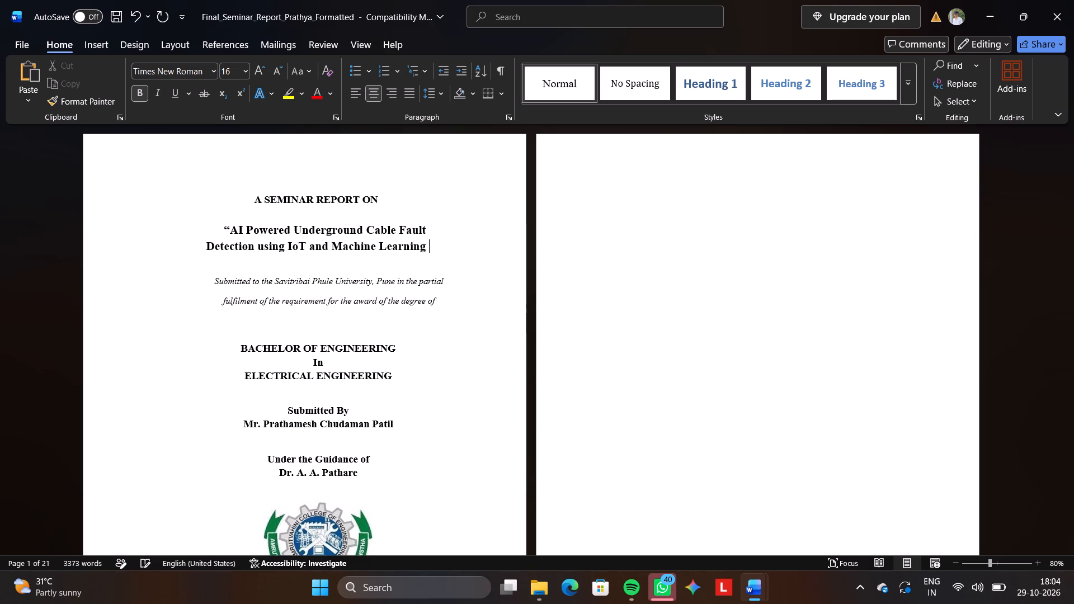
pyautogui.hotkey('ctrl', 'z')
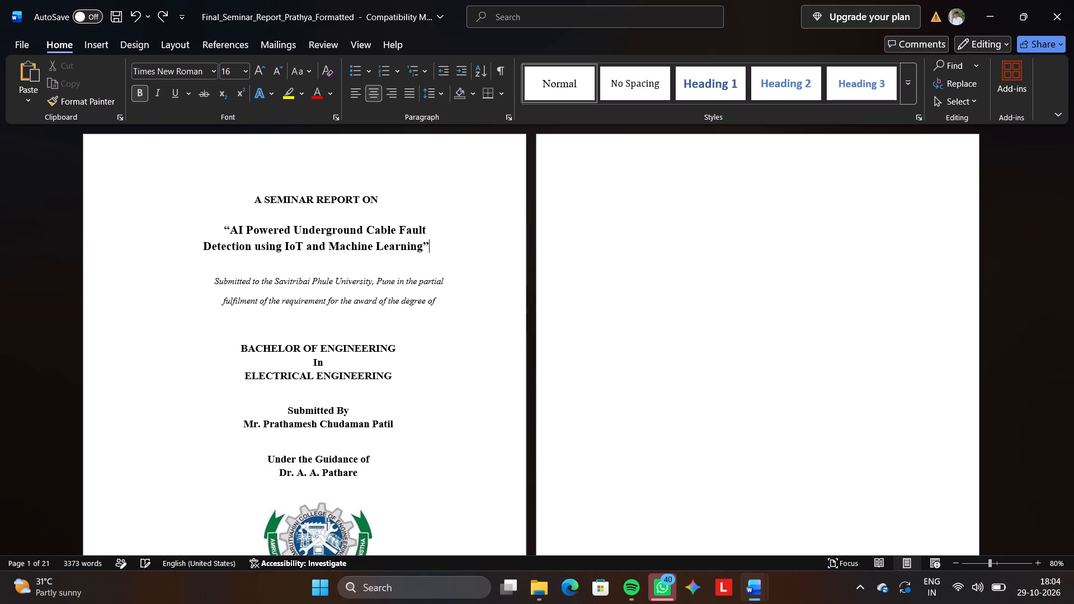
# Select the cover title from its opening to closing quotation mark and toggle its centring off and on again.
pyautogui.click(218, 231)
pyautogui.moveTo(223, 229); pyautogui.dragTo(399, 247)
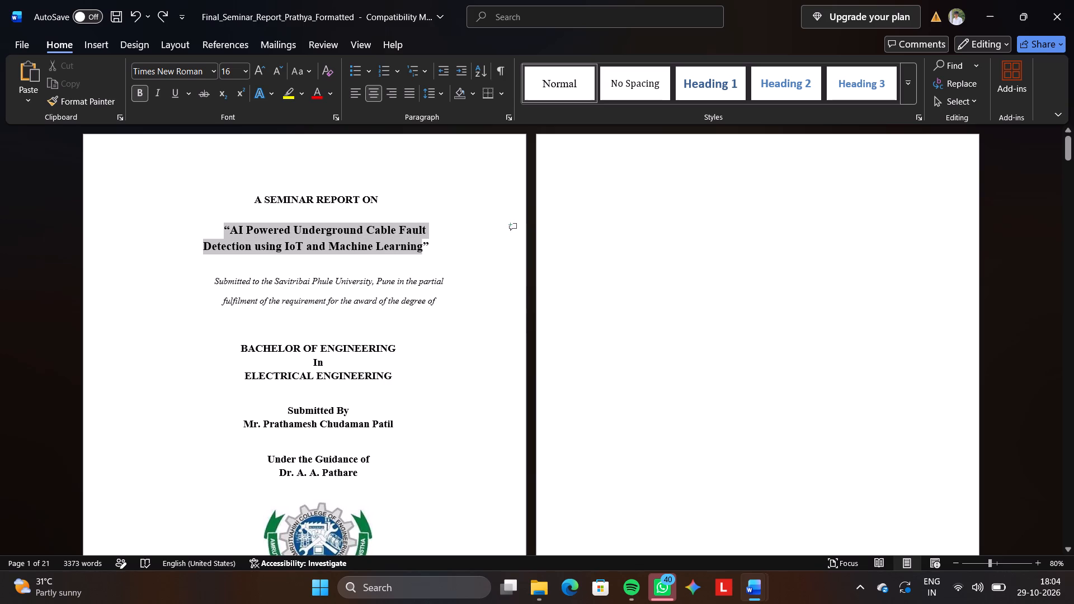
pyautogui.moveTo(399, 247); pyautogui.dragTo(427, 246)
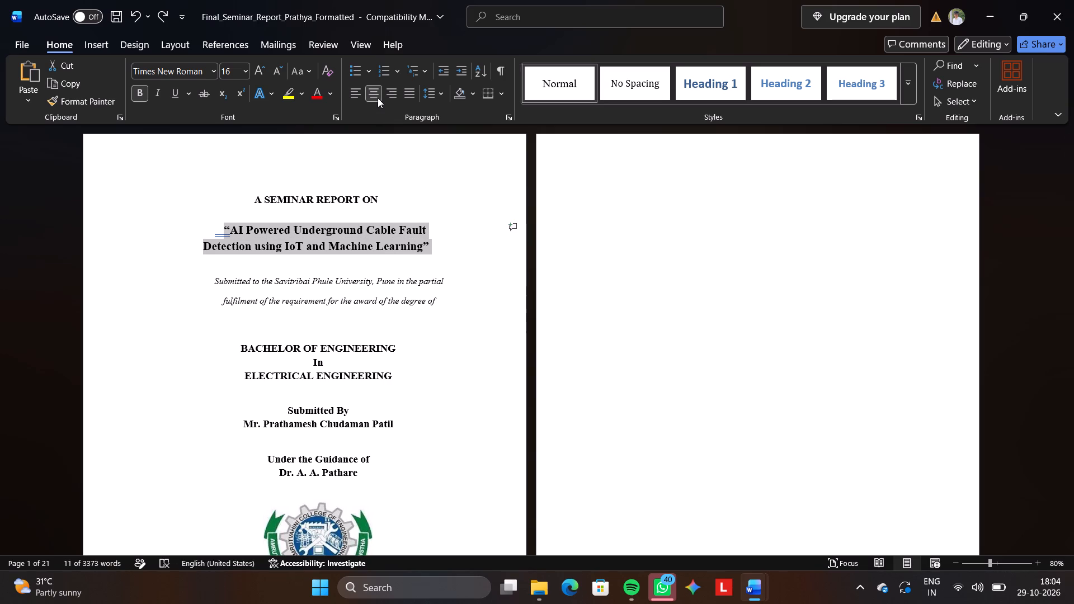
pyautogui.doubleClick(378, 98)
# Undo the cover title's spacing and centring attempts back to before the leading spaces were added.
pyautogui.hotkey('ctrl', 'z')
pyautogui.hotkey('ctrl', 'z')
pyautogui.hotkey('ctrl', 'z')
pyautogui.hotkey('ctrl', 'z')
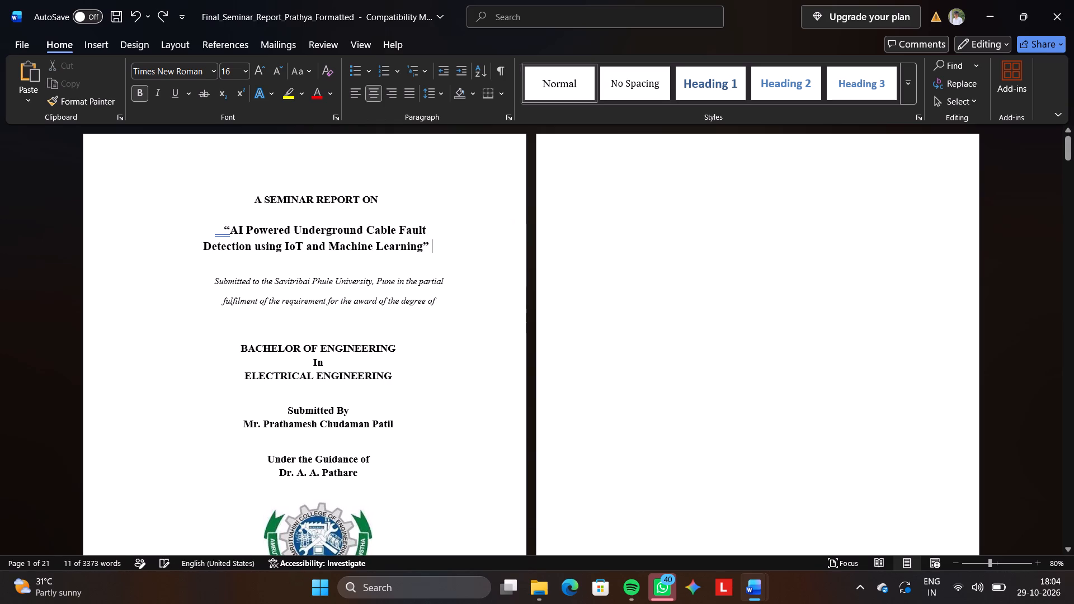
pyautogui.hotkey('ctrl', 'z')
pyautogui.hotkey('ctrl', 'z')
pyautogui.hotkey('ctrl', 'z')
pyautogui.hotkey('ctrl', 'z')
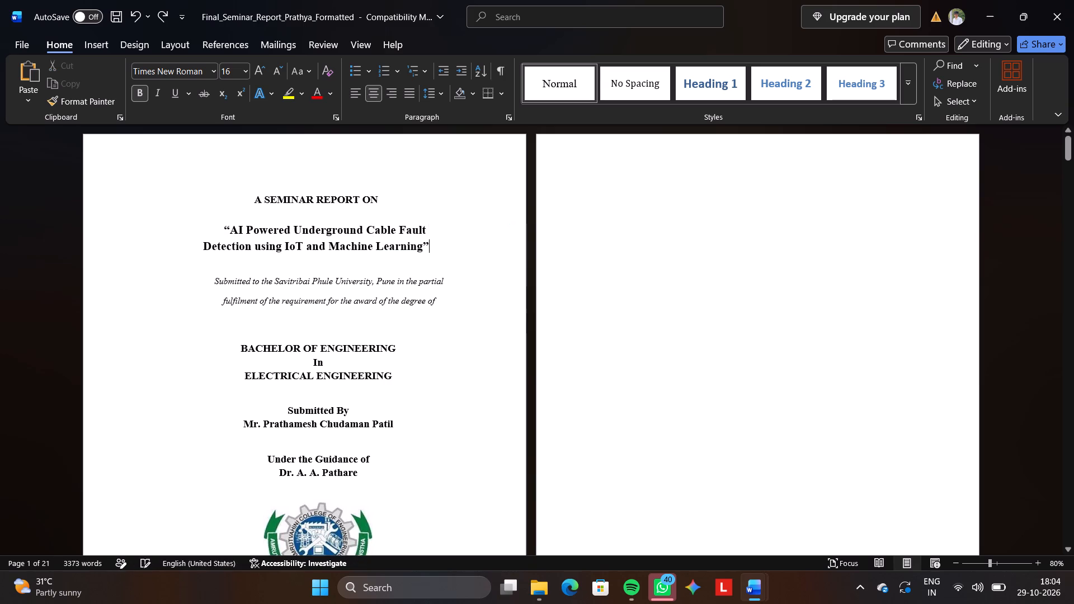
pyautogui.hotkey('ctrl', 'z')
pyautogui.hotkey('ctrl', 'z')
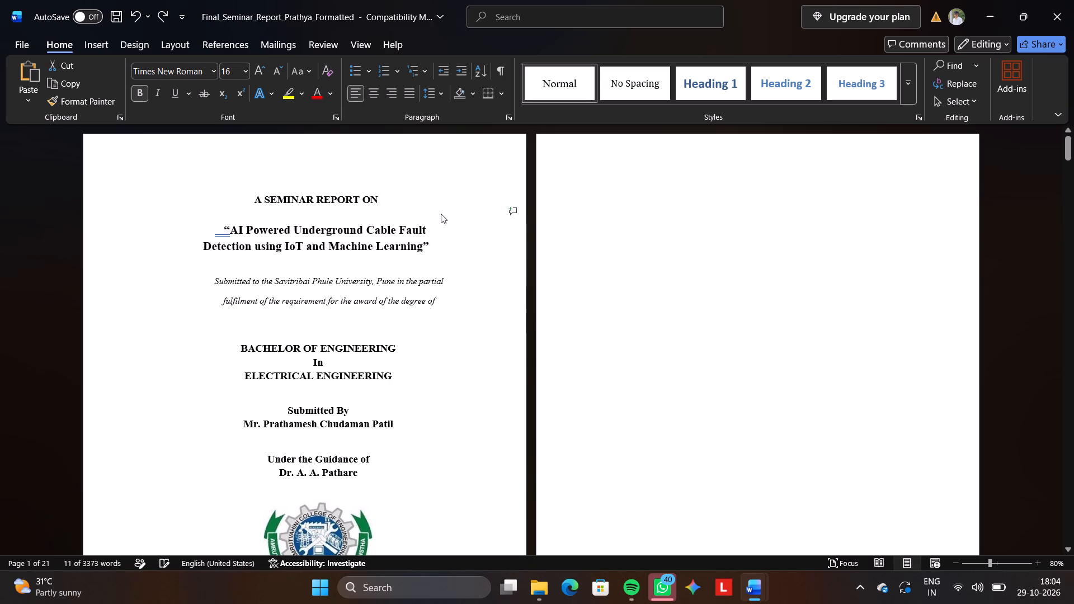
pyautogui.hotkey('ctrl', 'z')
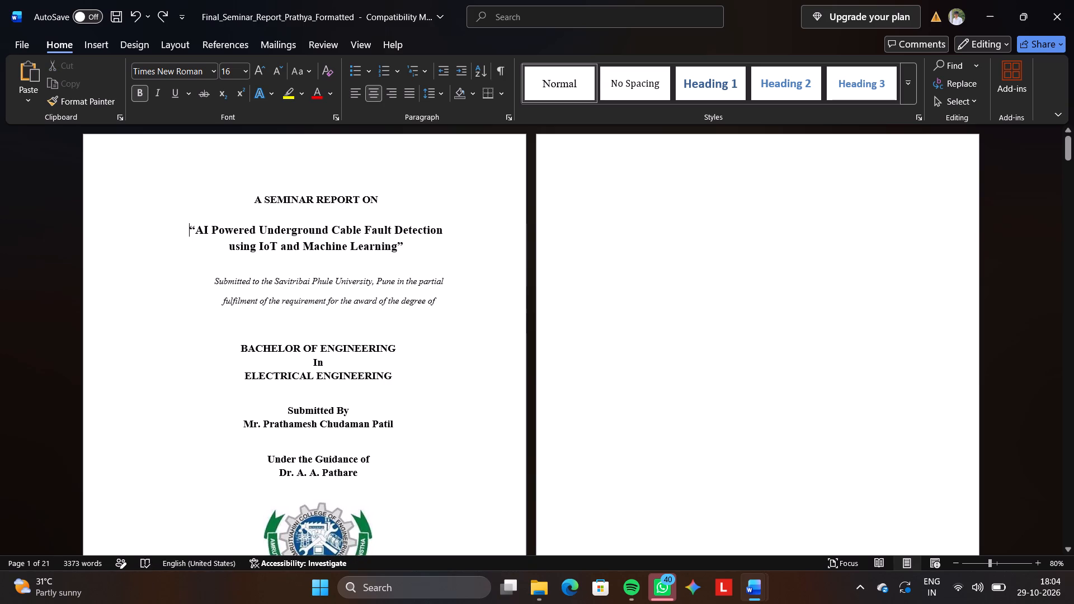
# Review the cover page from title to year, and zoom out to 50% to examine its overall layout.
pyautogui.scroll(-3, 453, 242)
pyautogui.click(453, 242)
pyautogui.scroll(1, 453, 242)
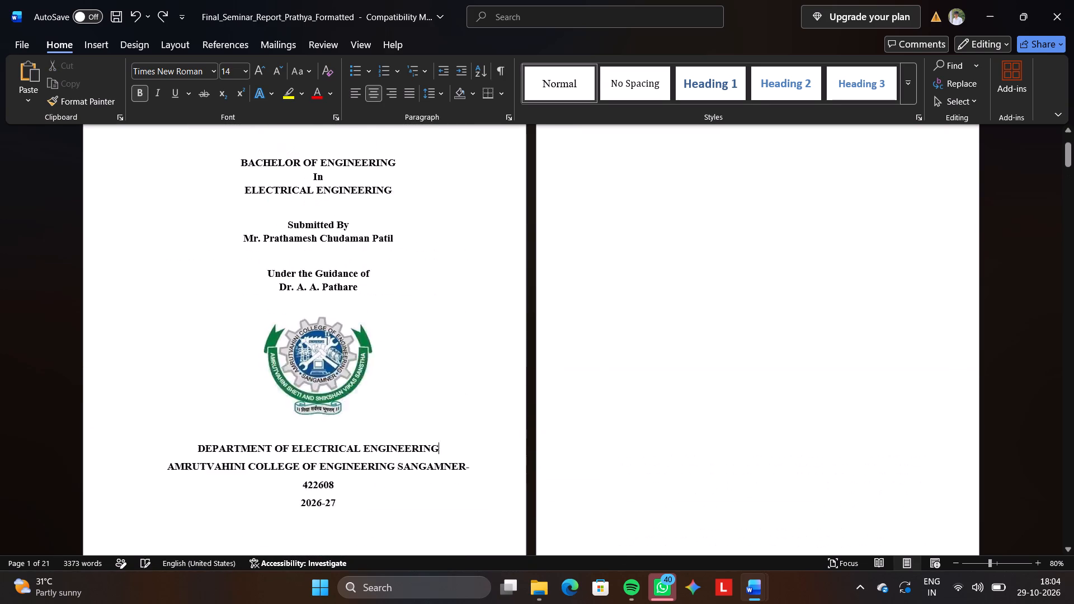
pyautogui.scroll(1, 453, 242)
pyautogui.scroll(-1, 453, 242)
pyautogui.scroll(1, 453, 242)
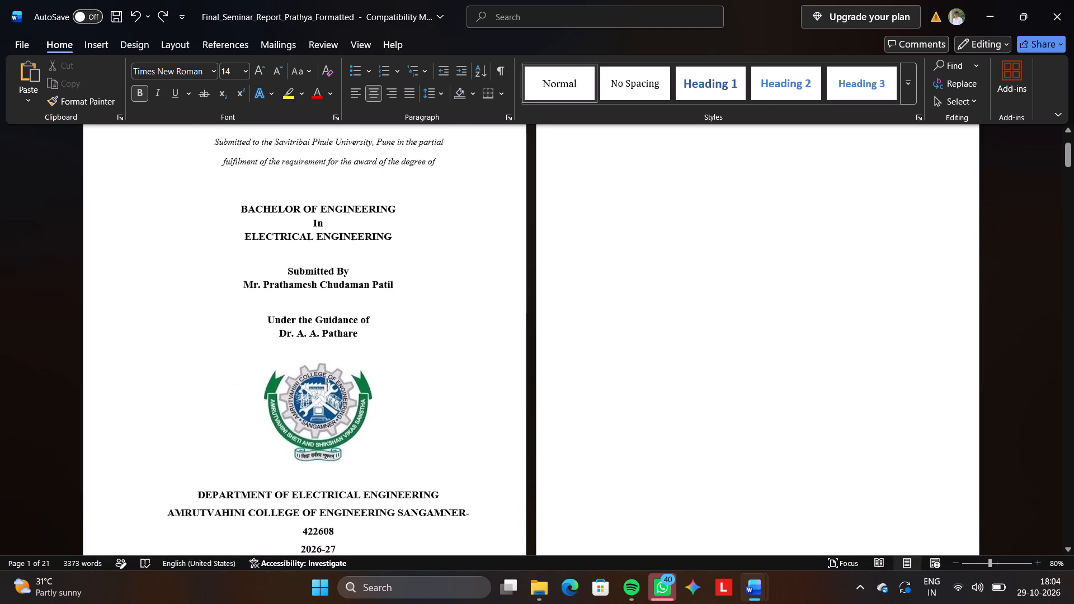
pyautogui.scroll(1, 453, 242)
pyautogui.scroll(-2, 453, 242)
pyautogui.keyDown('ctrl'); pyautogui.scroll(-2, 453, 242); pyautogui.keyUp('ctrl')
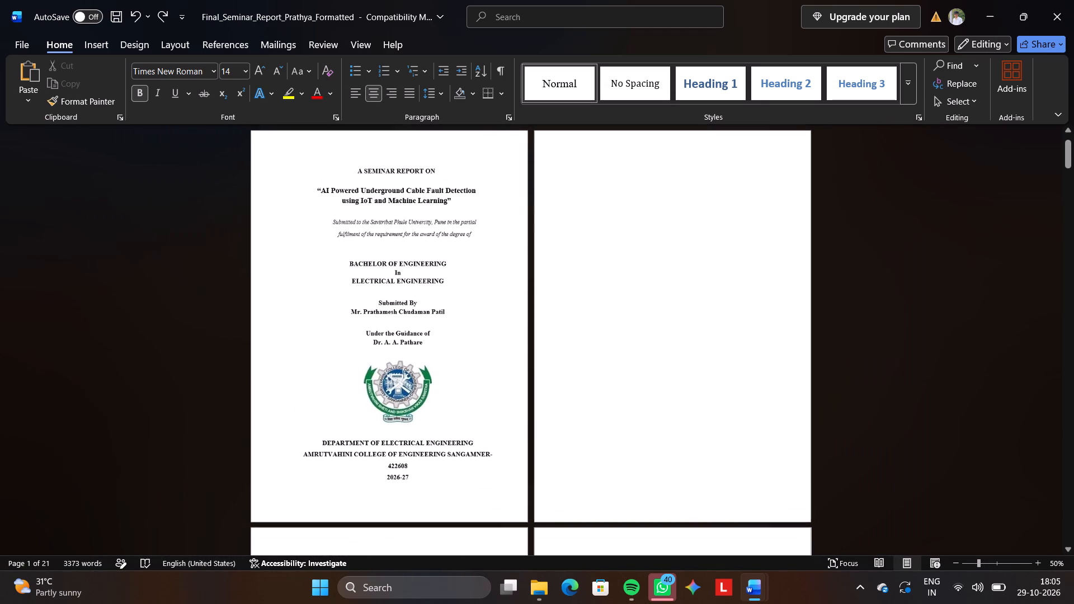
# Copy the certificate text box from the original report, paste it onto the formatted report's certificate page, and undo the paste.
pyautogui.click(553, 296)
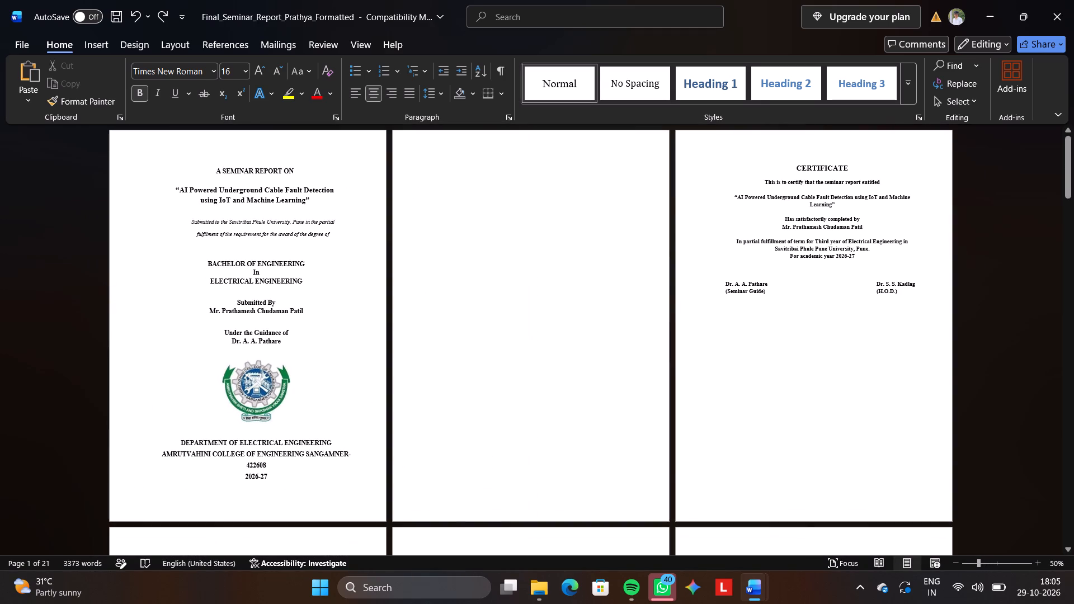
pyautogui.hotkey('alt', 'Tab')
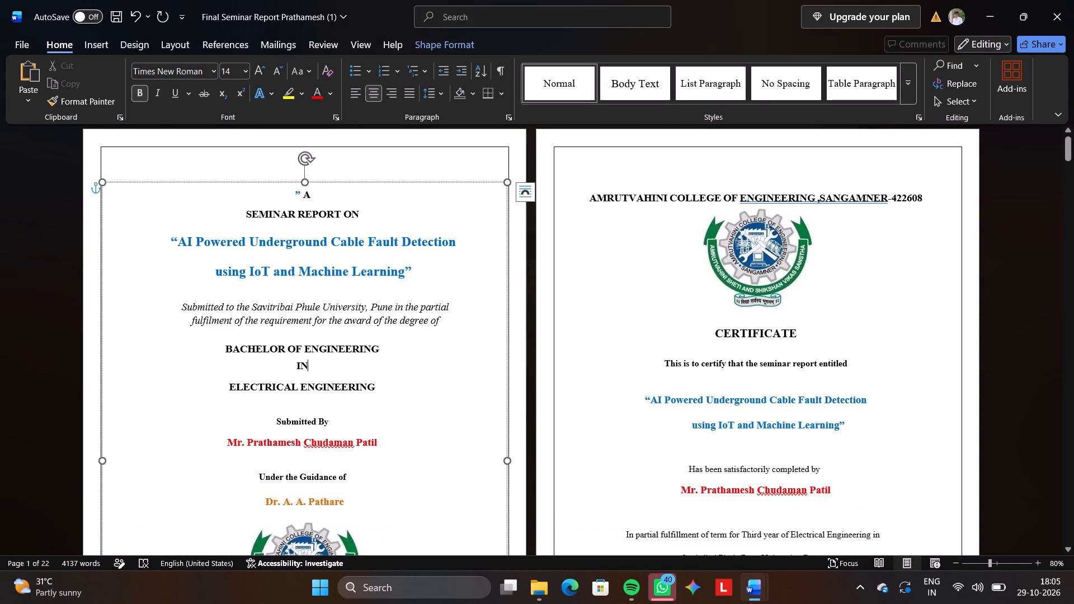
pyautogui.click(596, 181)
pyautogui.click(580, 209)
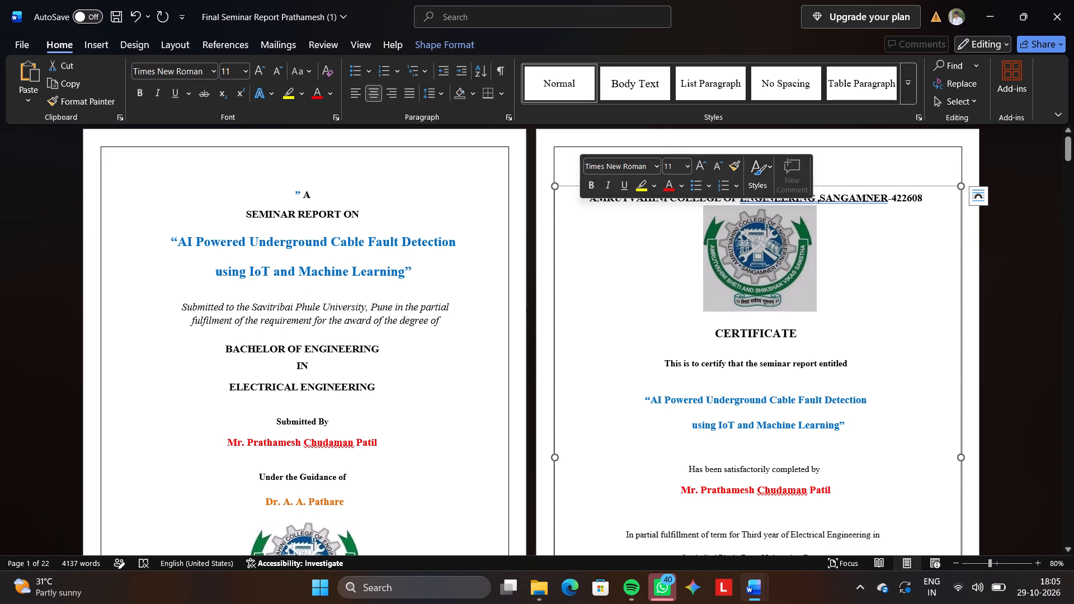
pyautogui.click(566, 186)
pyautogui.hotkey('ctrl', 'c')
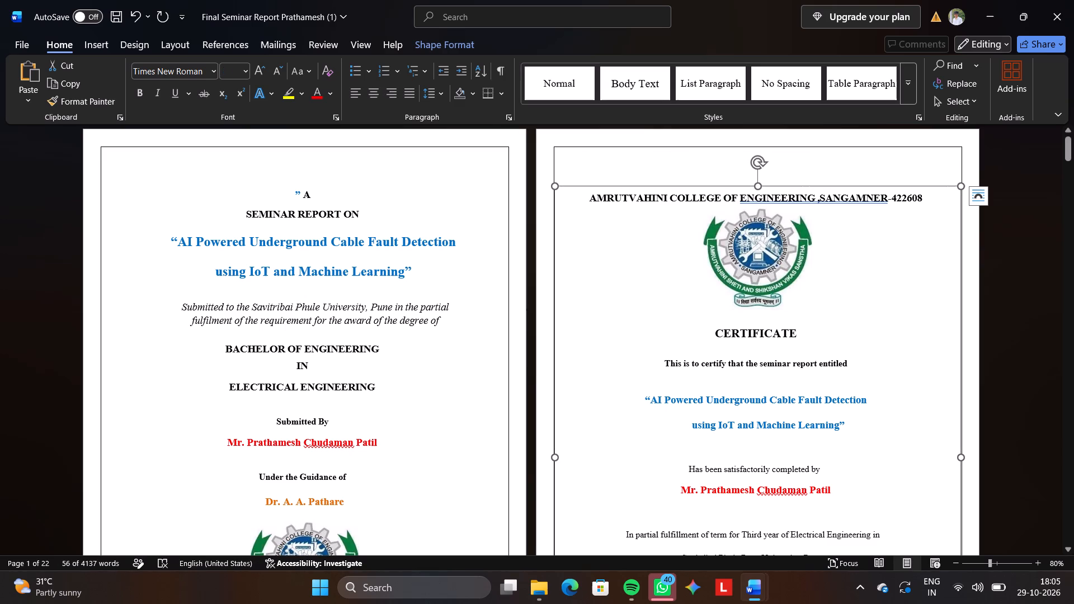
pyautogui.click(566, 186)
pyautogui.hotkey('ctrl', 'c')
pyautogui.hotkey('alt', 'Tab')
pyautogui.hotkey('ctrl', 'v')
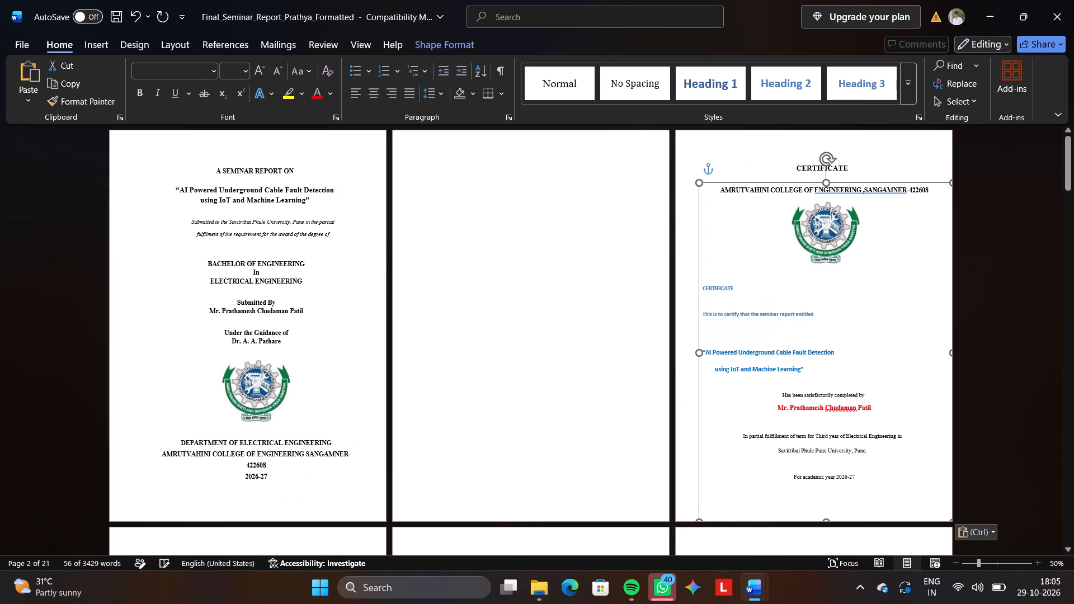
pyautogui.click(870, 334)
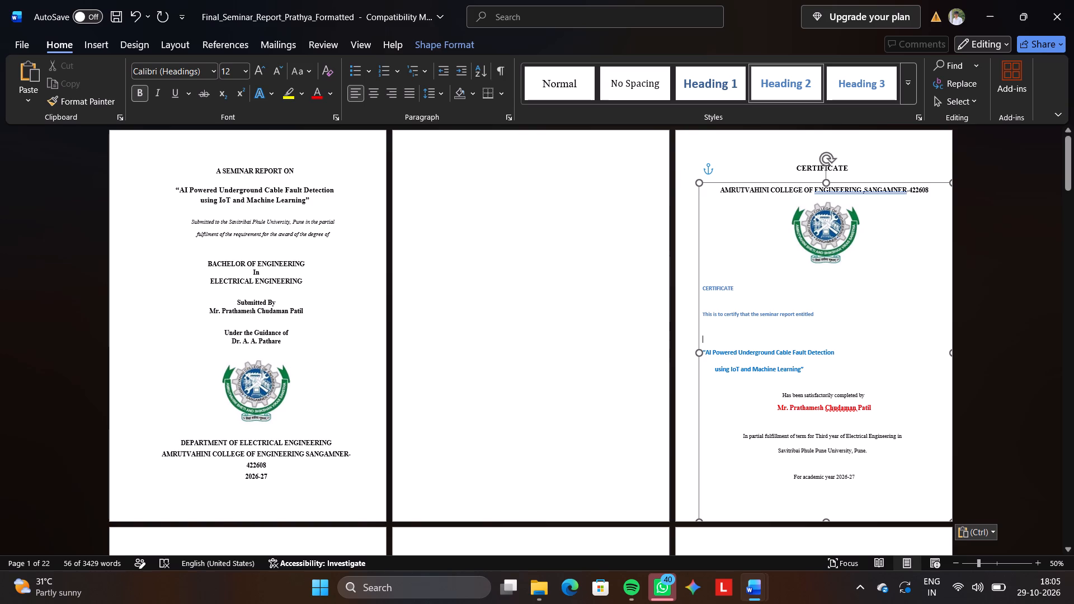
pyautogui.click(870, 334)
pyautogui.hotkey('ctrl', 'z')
# Copy all content inside the original's certificate text box and paste it before the existing certificate in the formatted report.
pyautogui.doubleClick(548, 243)
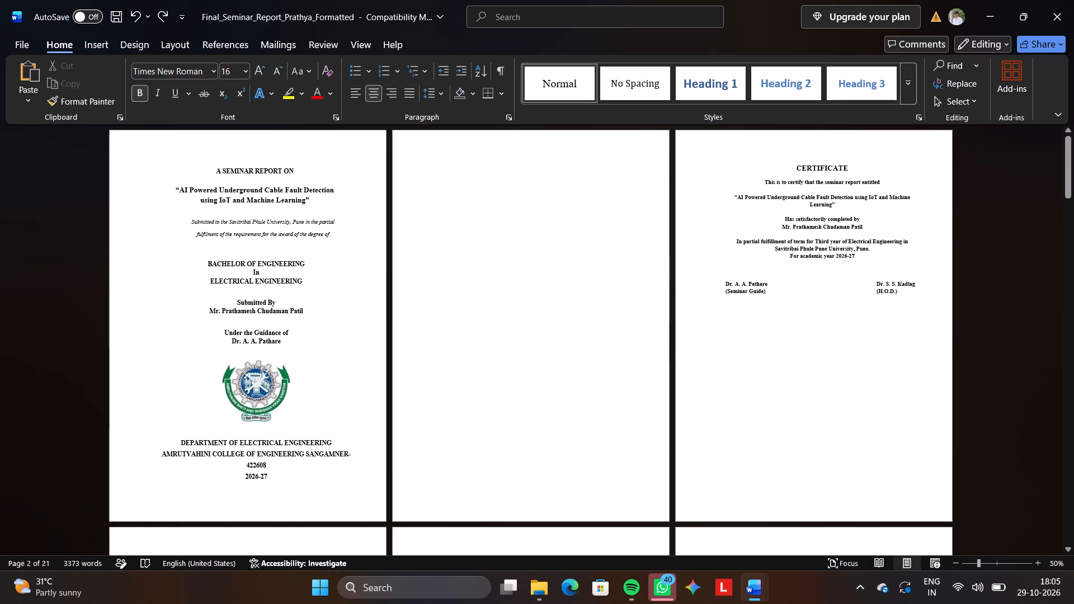
pyautogui.hotkey('alt', 'Tab')
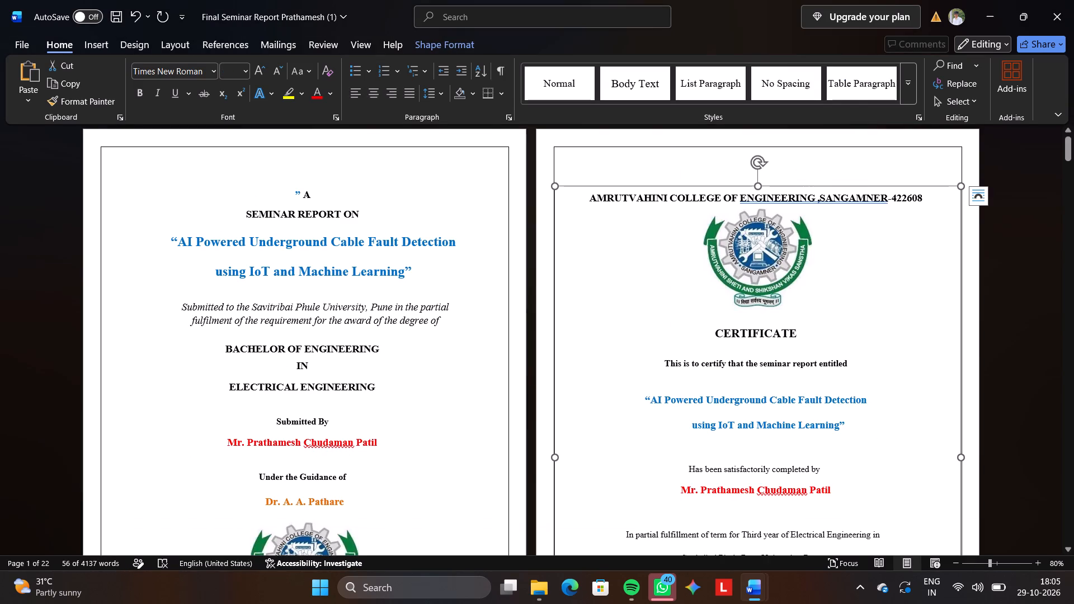
pyautogui.hotkey('ctrl', 'a')
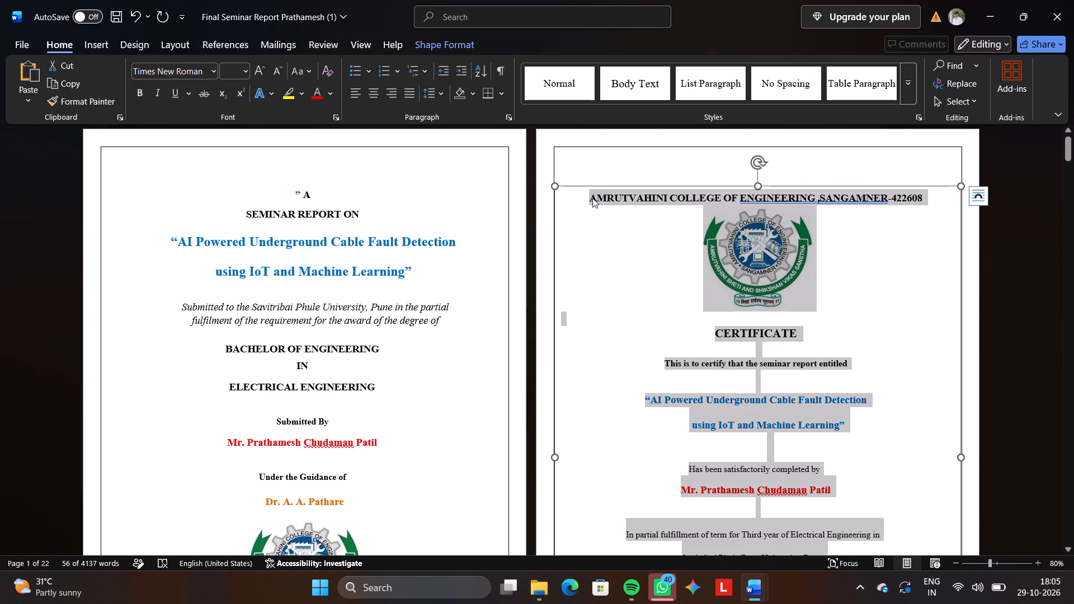
pyautogui.hotkey('ctrl', 'c')
pyautogui.hotkey('alt', 'Tab')
pyautogui.hotkey('ctrl', 'v')
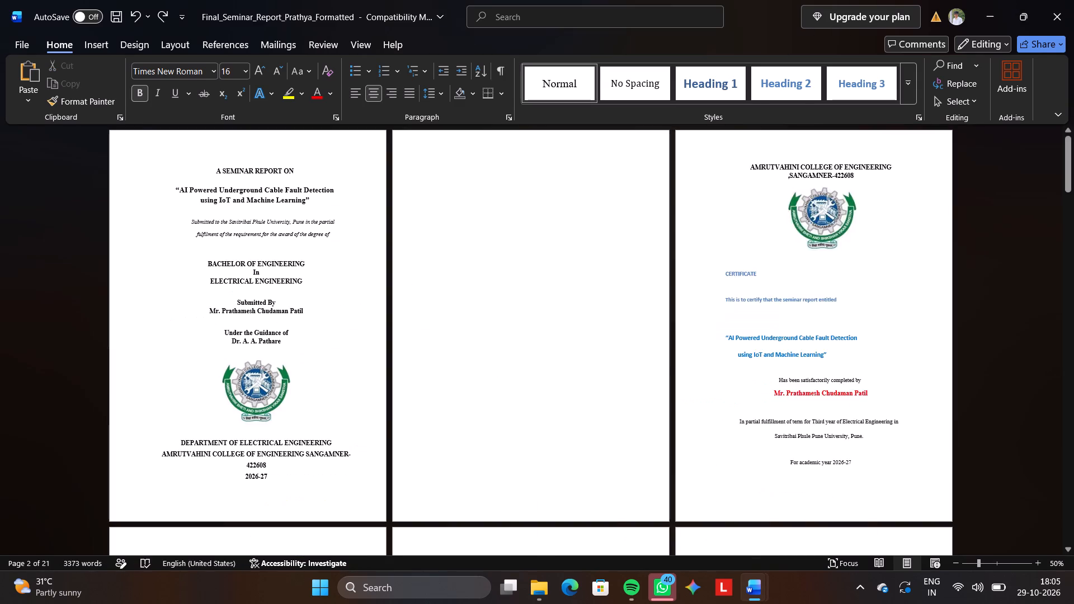
pyautogui.scroll(2, 773, 215)
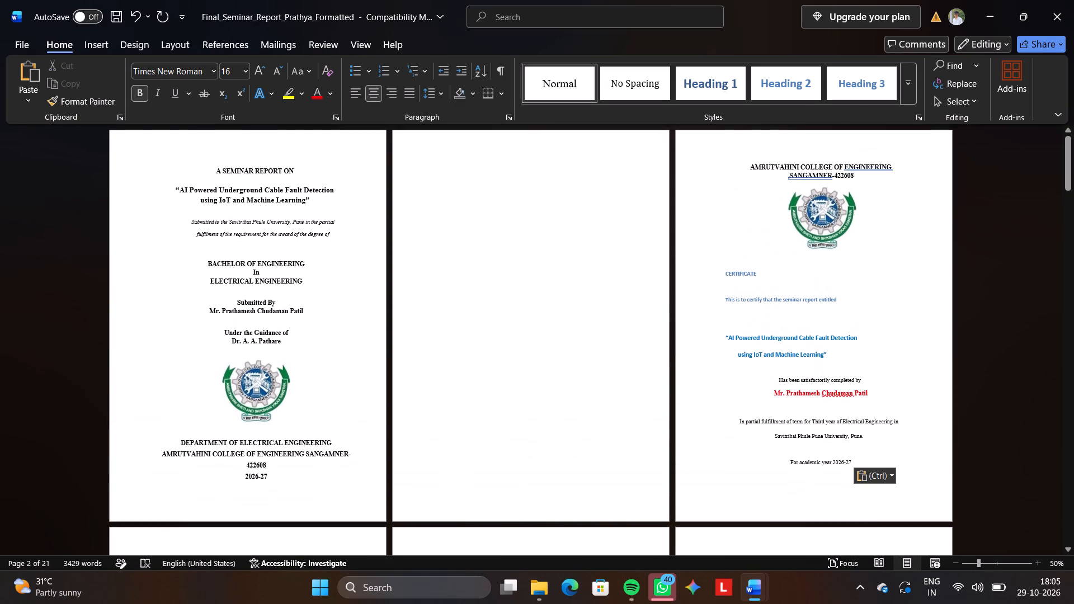
pyautogui.hscroll(-1, 773, 215)
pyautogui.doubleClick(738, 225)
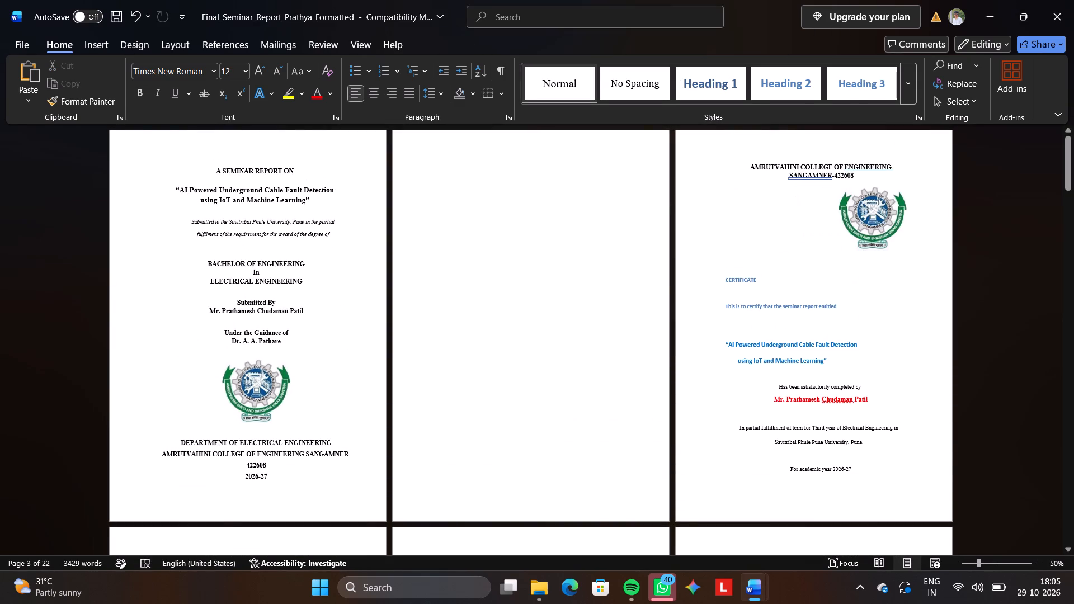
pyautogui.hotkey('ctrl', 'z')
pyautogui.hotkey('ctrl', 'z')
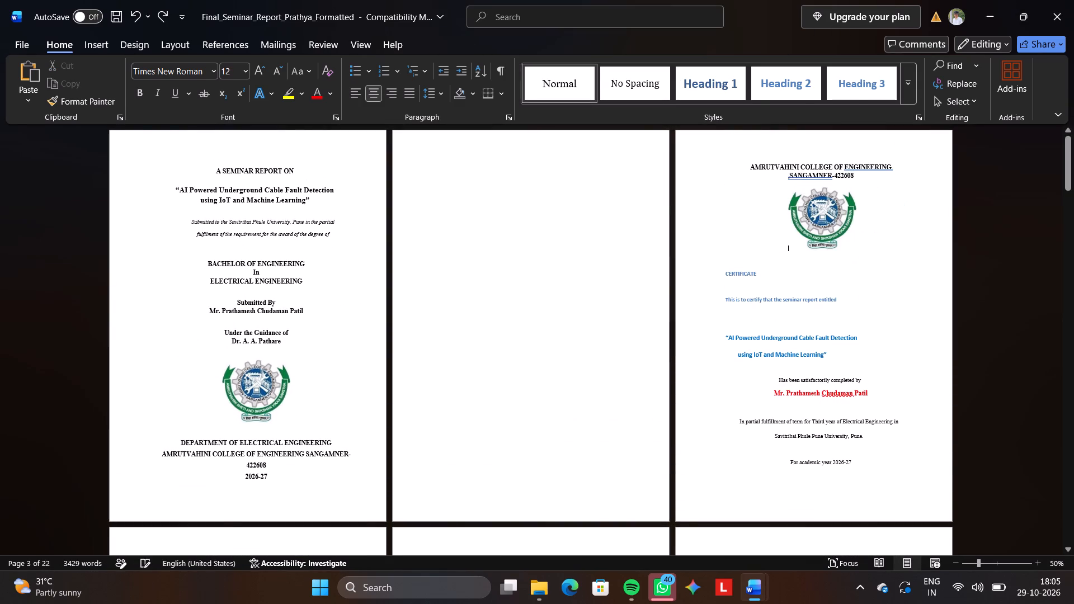
# Remove the blank page between the cover page and the pasted certificate.
pyautogui.click(525, 351)
pyautogui.press('BackSpace')
pyautogui.press('BackSpace')
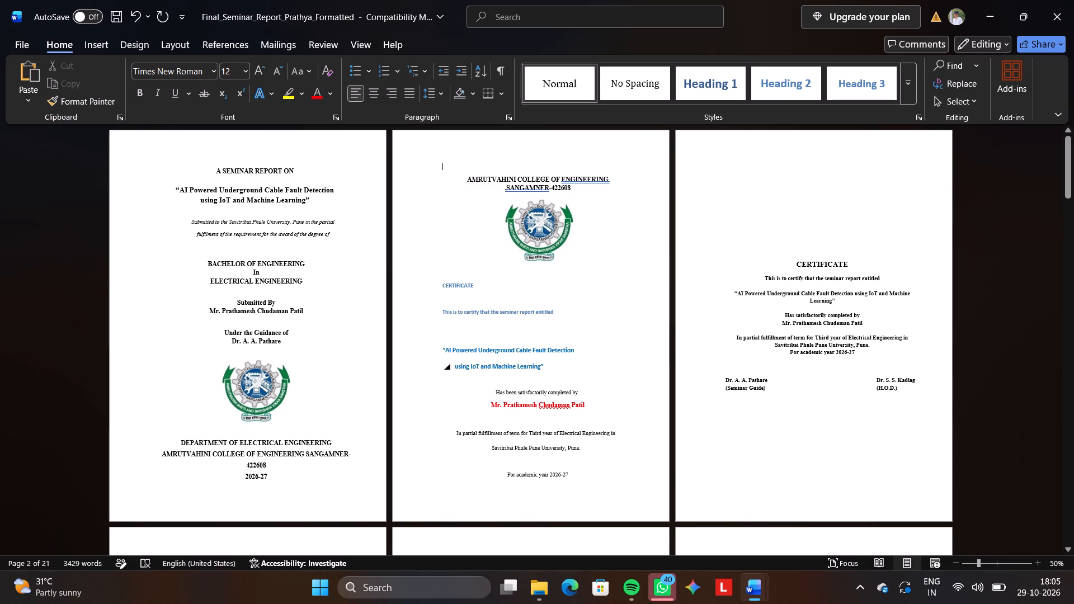
# Centre all the pasted certificate content, from the college heading to the academic year line.
pyautogui.click(457, 178)
pyautogui.moveTo(457, 178); pyautogui.dragTo(578, 296)
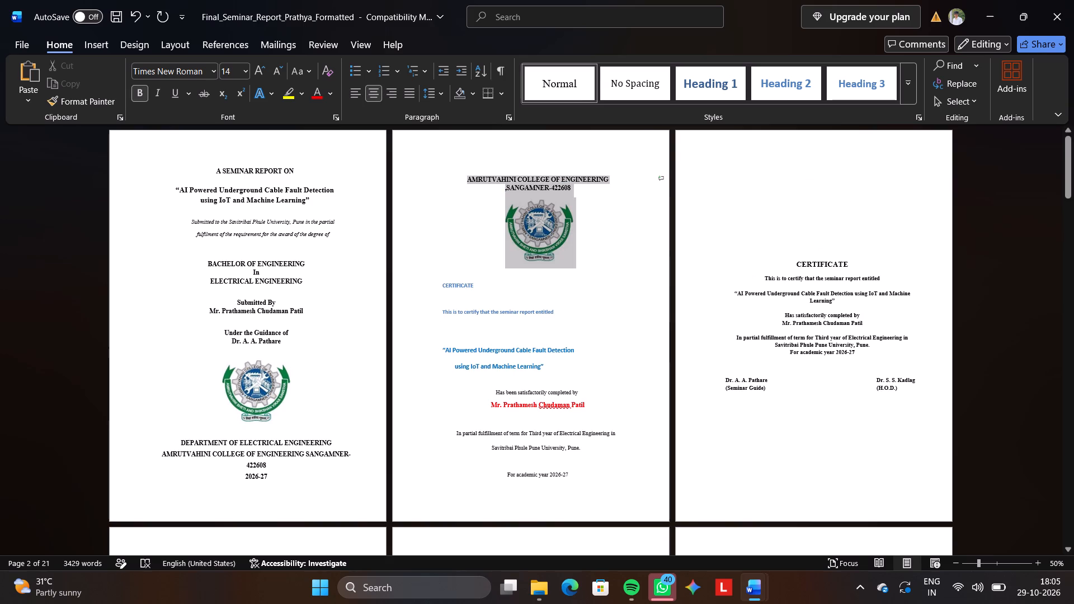
pyautogui.moveTo(578, 296); pyautogui.dragTo(596, 499)
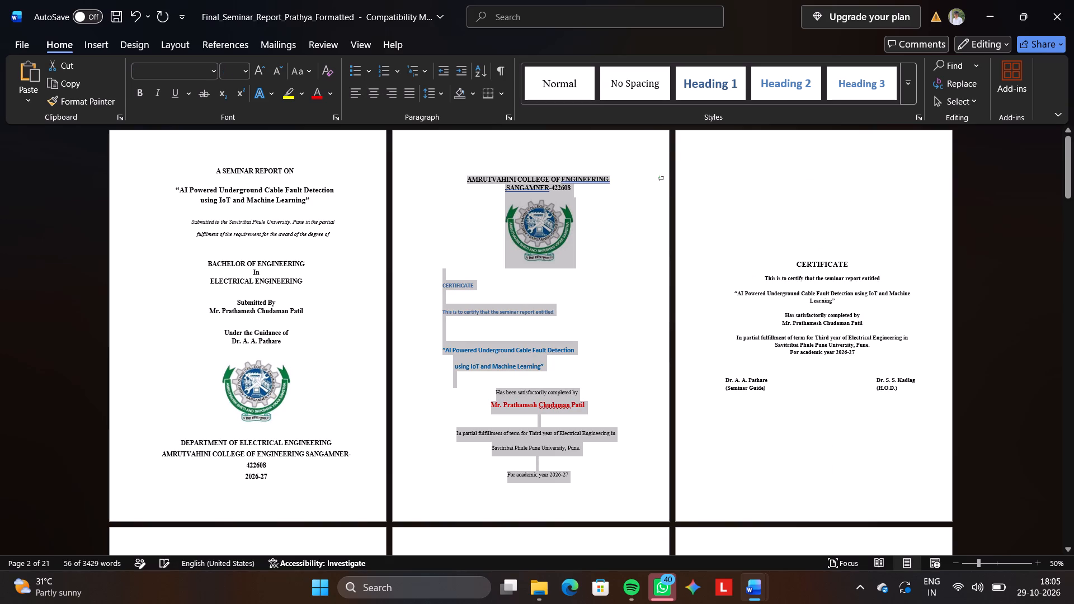
pyautogui.click(370, 96)
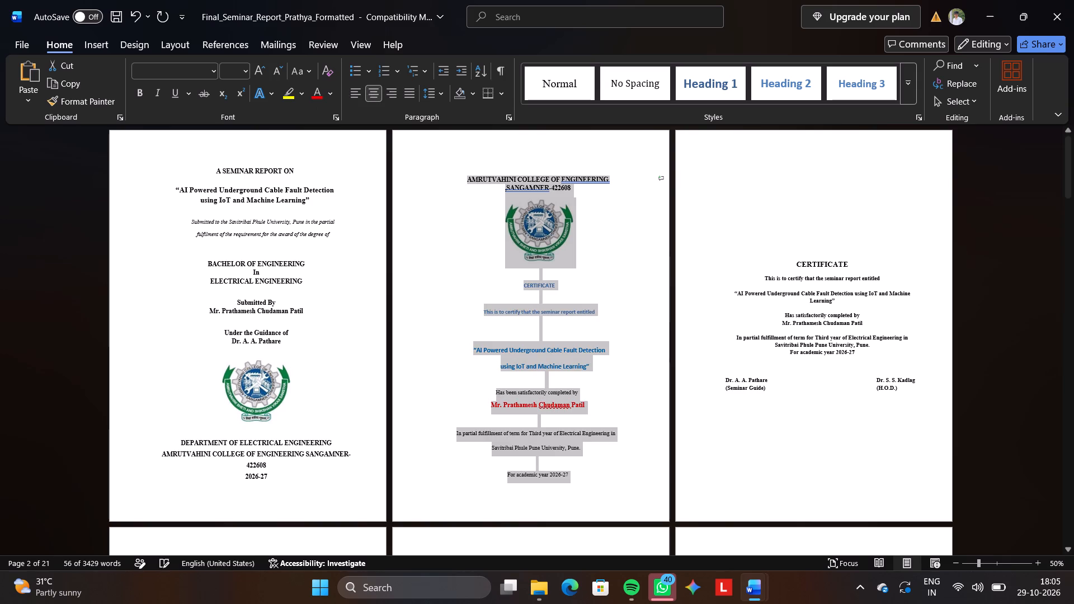
pyautogui.click(396, 270)
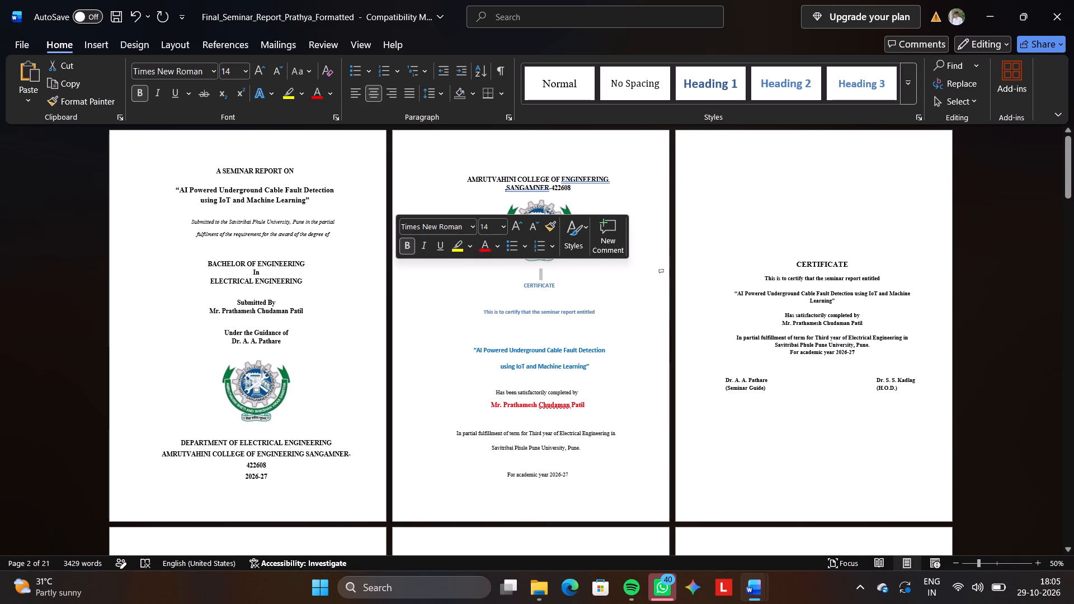
pyautogui.click(610, 296)
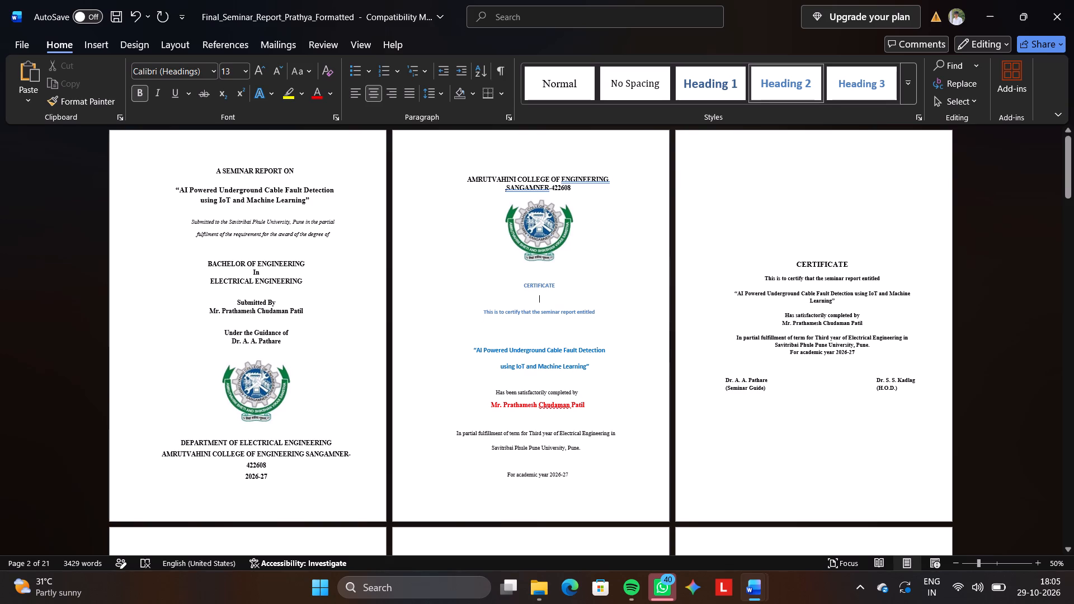
# Remove the centring from the cover's italic "Submitted to the Savitribai Phule University" line and indent it with ten spaces.
pyautogui.moveTo(189, 223); pyautogui.dragTo(349, 249)
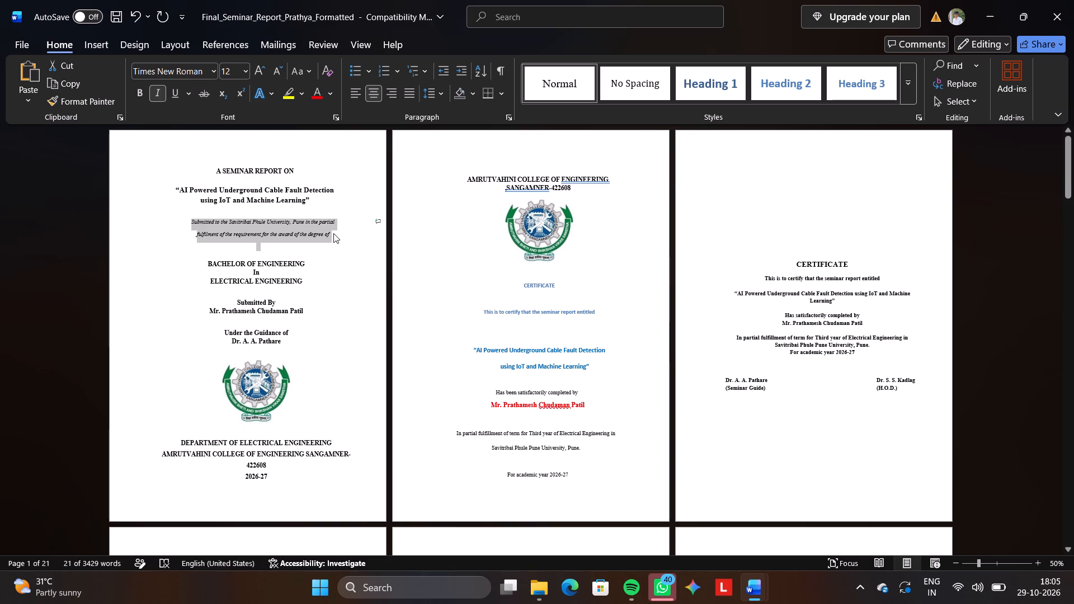
pyautogui.click(333, 237)
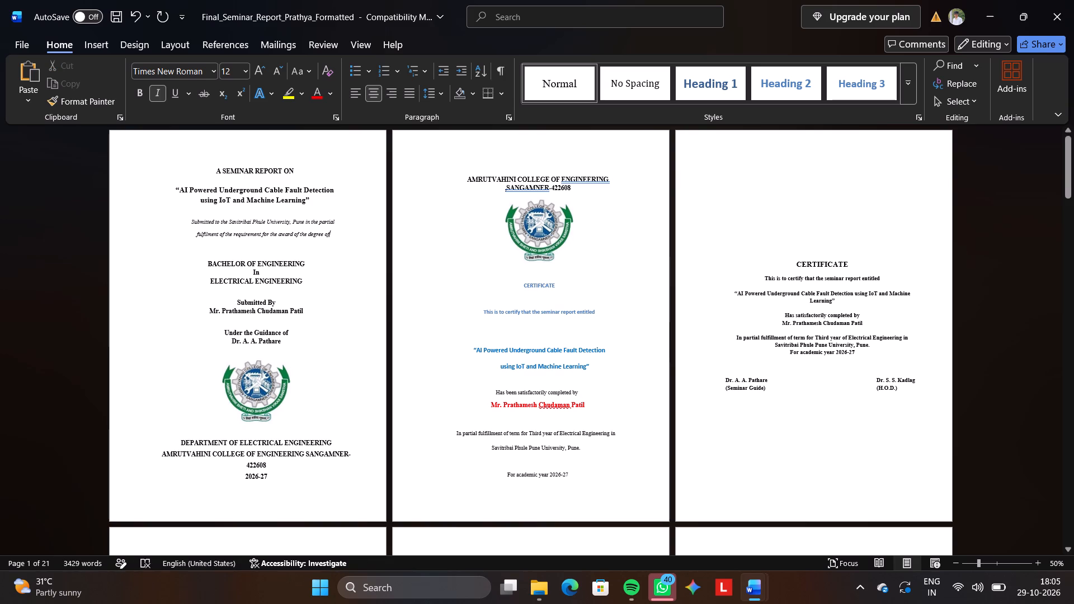
pyautogui.click(192, 220)
pyautogui.click(192, 220)
pyautogui.rightClick(192, 220)
pyautogui.click(192, 220)
pyautogui.click(177, 221)
pyautogui.press('BackSpace')
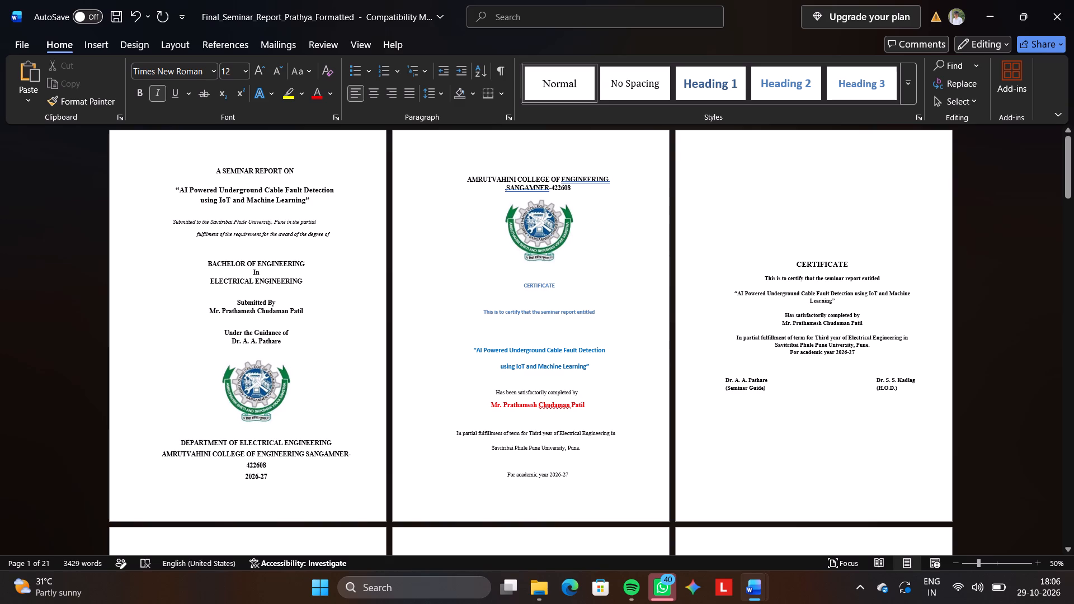
pyautogui.press('space')
pyautogui.press('space')
pyautogui.press('space')
pyautogui.press('space')
pyautogui.press('space')
pyautogui.press('space')
pyautogui.press('space')
pyautogui.press('space')
pyautogui.press('space')
pyautogui.press('space')
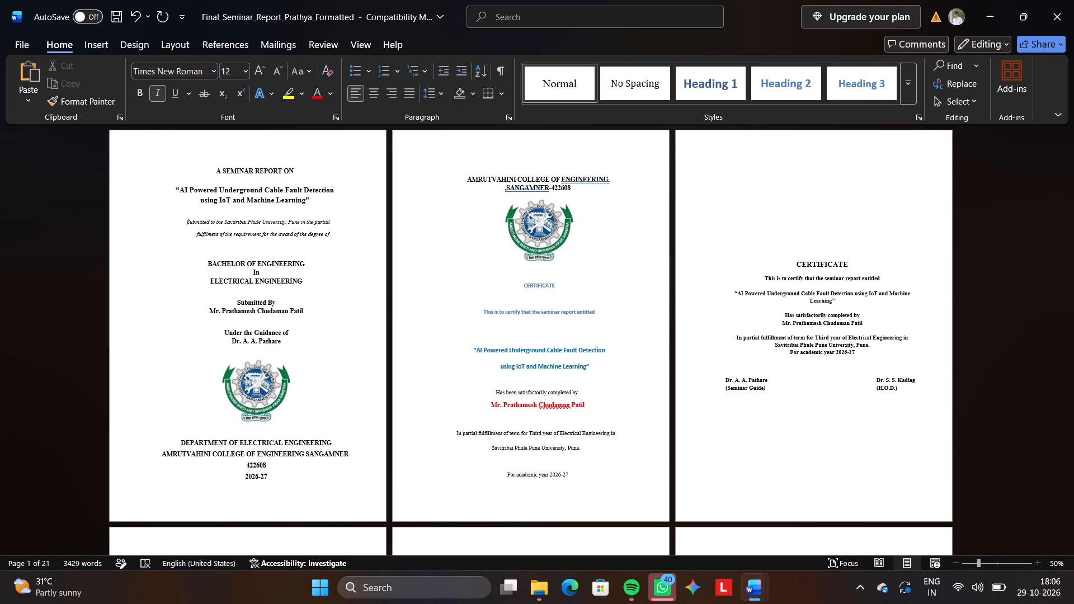
# Remove the centring from the cover's italic "fulfilment of the requirement" line and indent it with fourteen spaces.
pyautogui.click(189, 234)
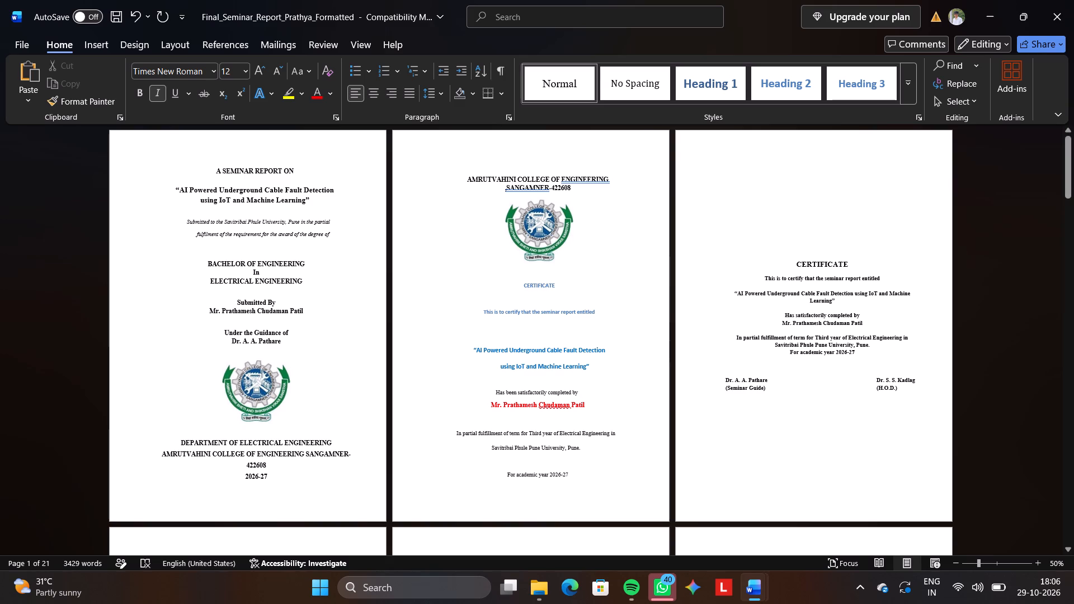
pyautogui.press('BackSpace')
pyautogui.press('space')
pyautogui.press('space')
pyautogui.press('space')
pyautogui.press('space')
pyautogui.press('space')
pyautogui.press('space')
pyautogui.press('space')
pyautogui.press('space')
pyautogui.press('space')
pyautogui.press('space')
pyautogui.press('space')
pyautogui.press('space')
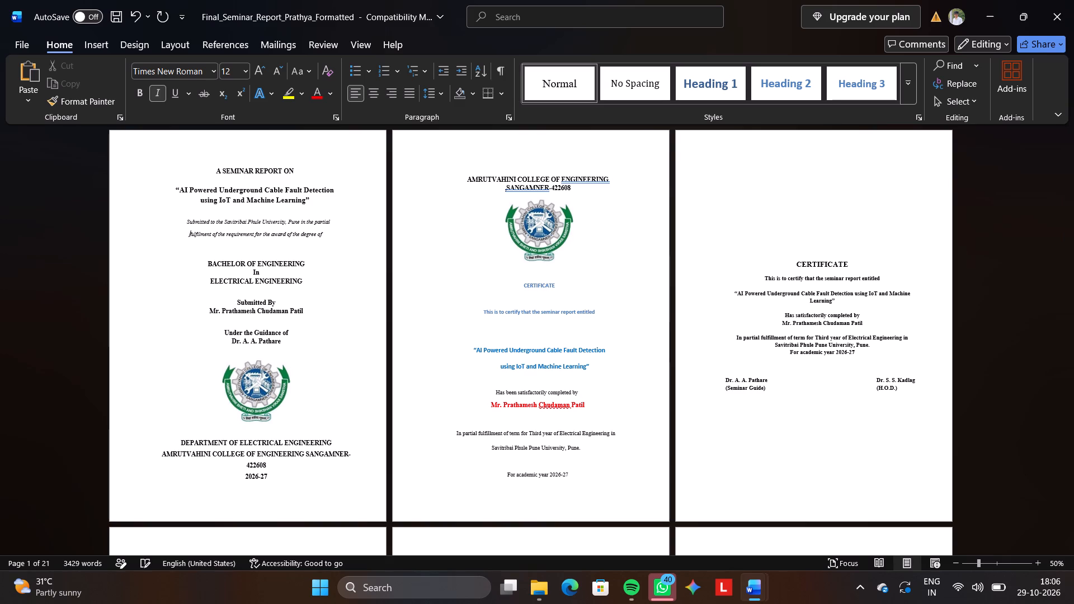
pyautogui.press('space')
pyautogui.press('space')
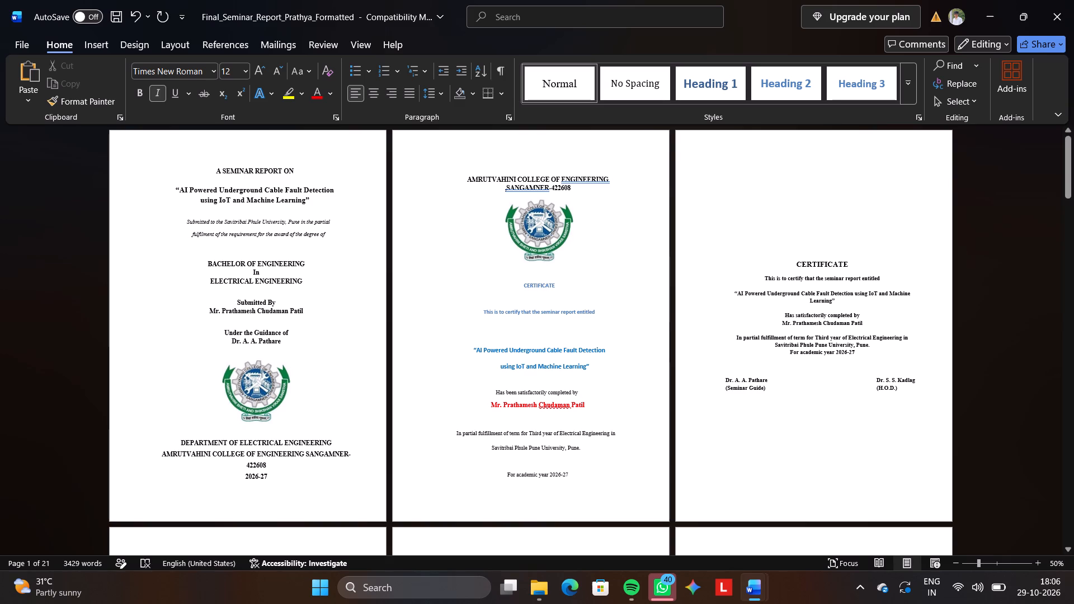
# Set the font of all the pasted college certificate content to Times New Roman, from the college heading to the academic year line.
pyautogui.tripleClick(479, 348)
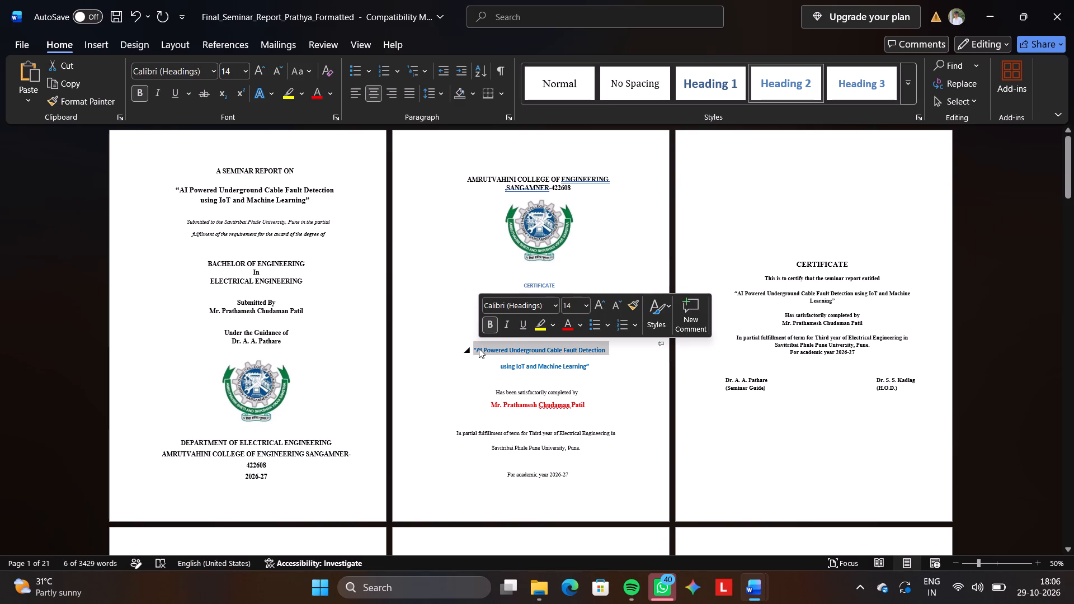
pyautogui.click(451, 169)
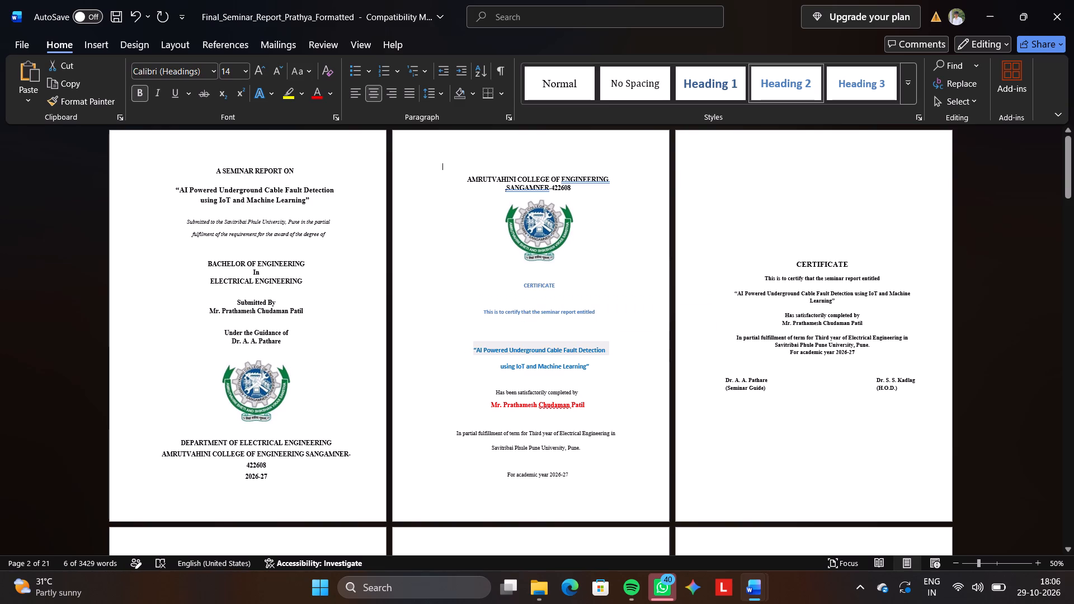
pyautogui.click(451, 169)
pyautogui.moveTo(451, 169); pyautogui.dragTo(605, 479)
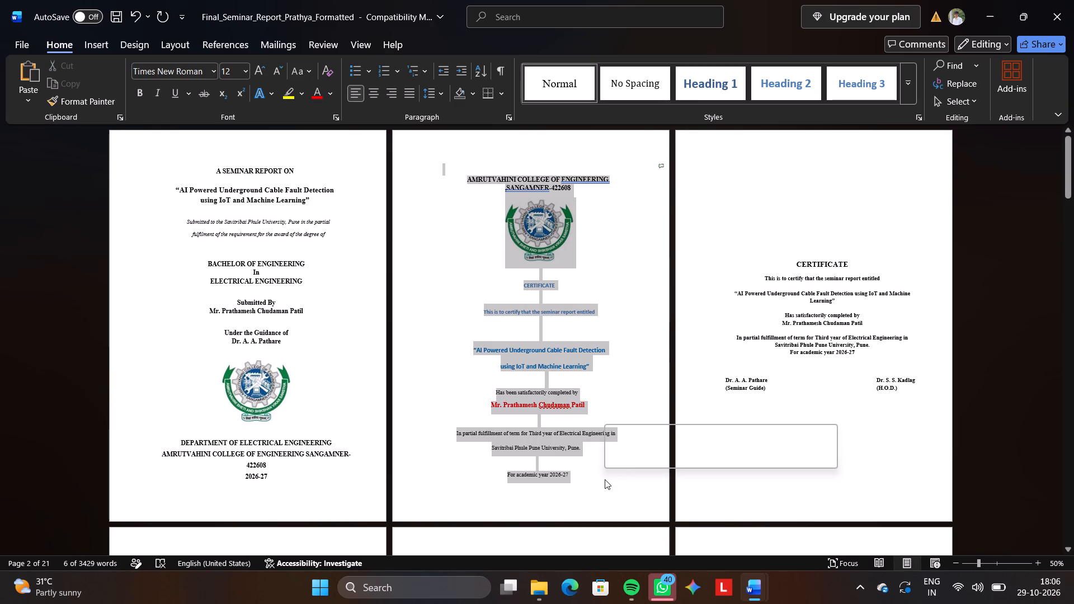
pyautogui.click(176, 74)
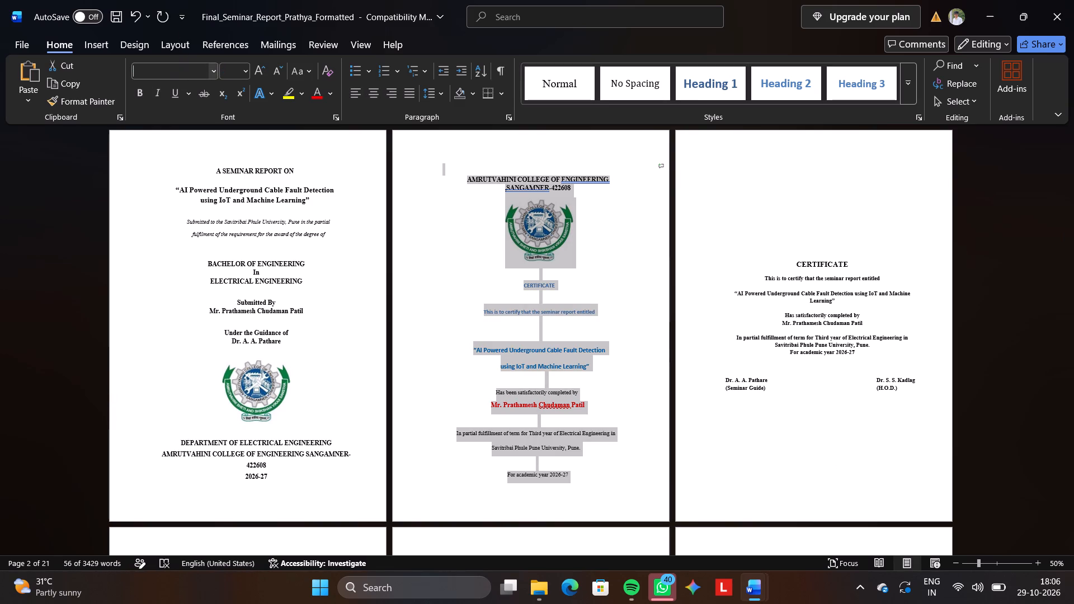
pyautogui.write('time')
pyautogui.press('Return')
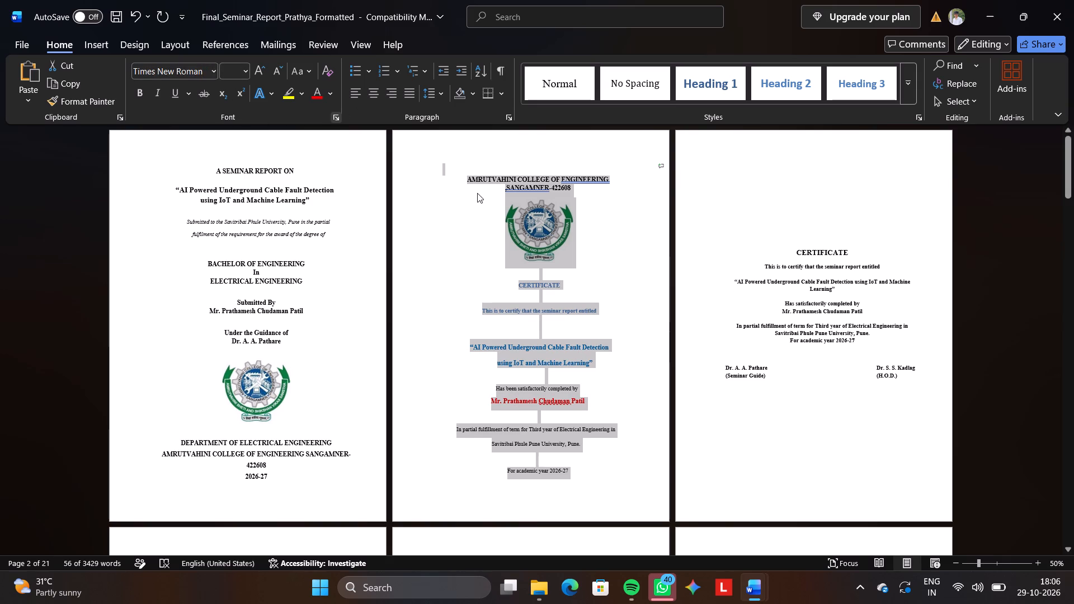
# Check the font and size of the college name heading on the pasted certificate.
pyautogui.click(497, 171)
pyautogui.tripleClick(498, 175)
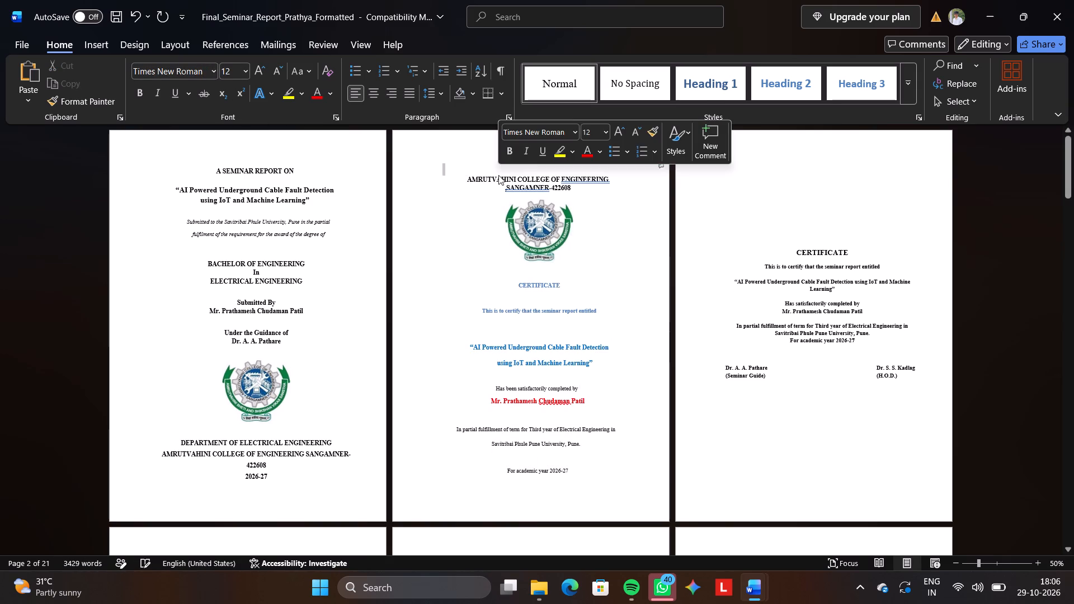
pyautogui.tripleClick(498, 175)
pyautogui.tripleClick(498, 175)
pyautogui.click(498, 175)
pyautogui.moveTo(498, 175); pyautogui.dragTo(512, 193)
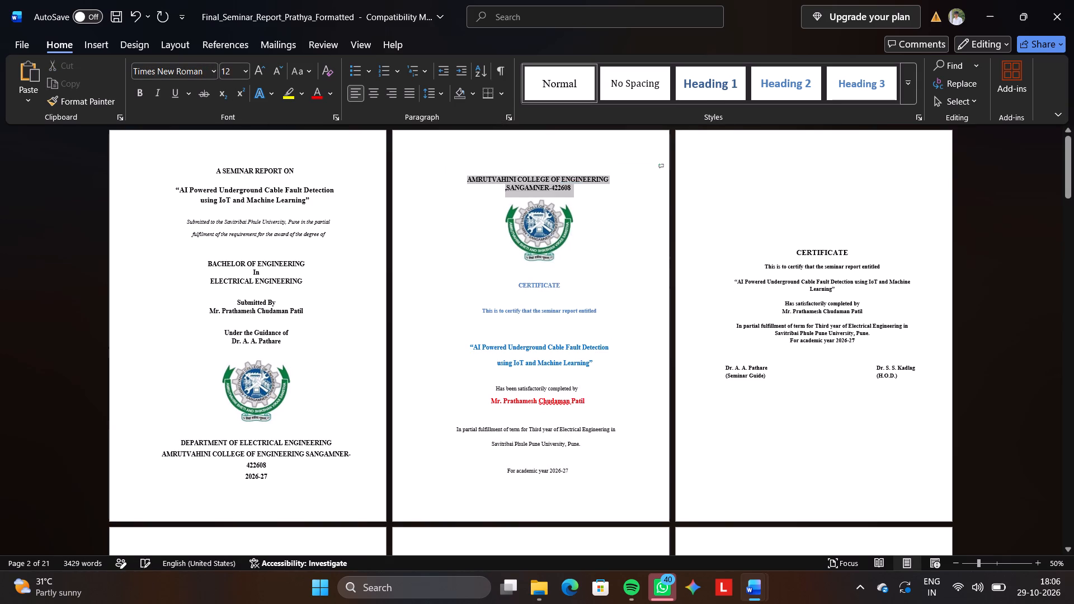
pyautogui.moveTo(512, 193); pyautogui.dragTo(512, 193)
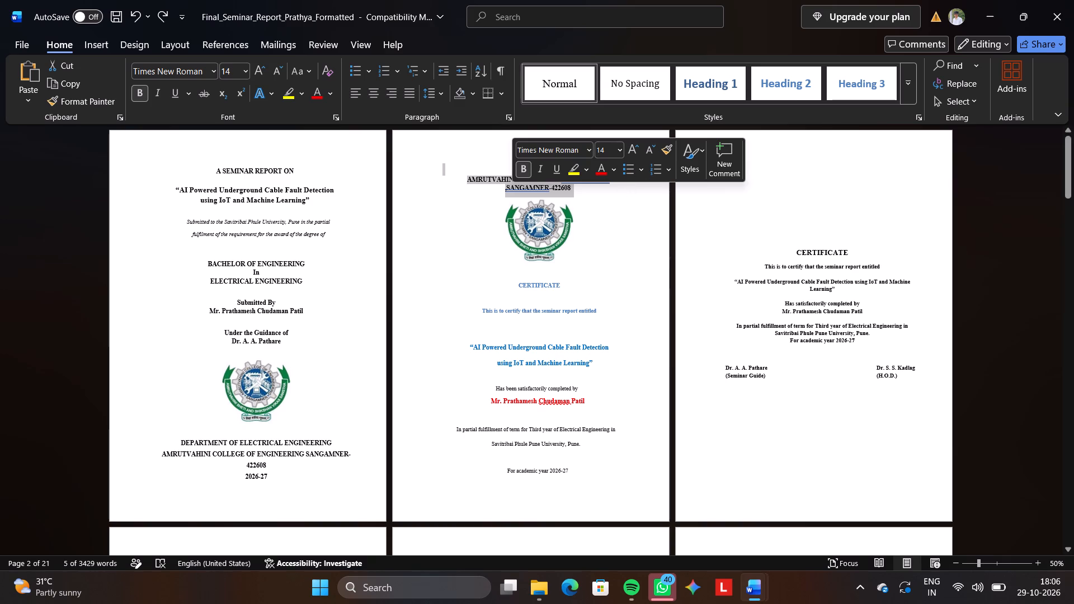
pyautogui.click(628, 211)
# Enlarge the CERTIFICATE heading on the pasted college certificate to 16 pt.
pyautogui.tripleClick(552, 284)
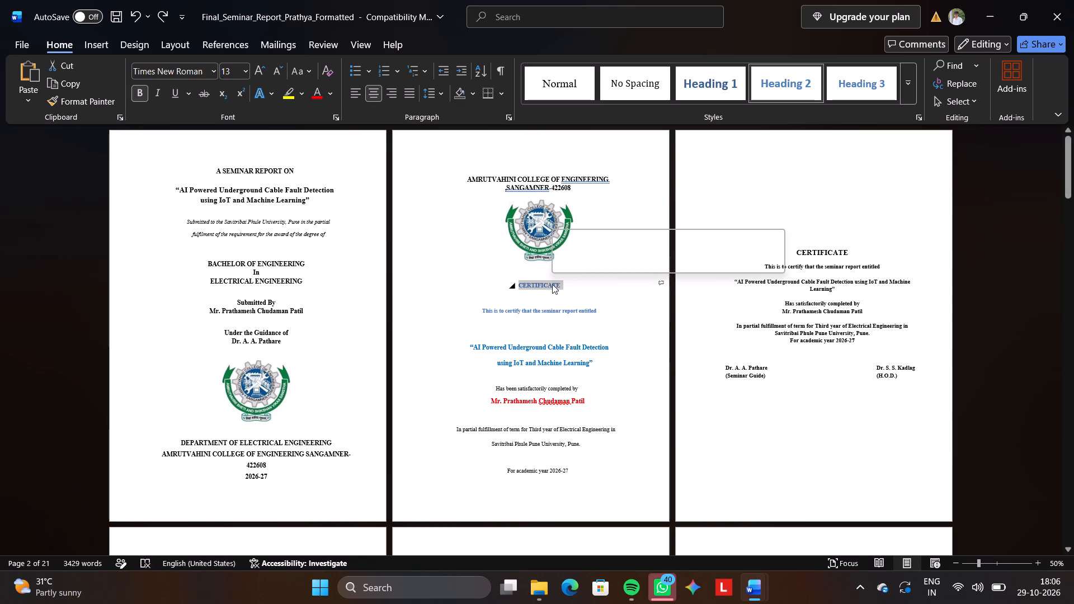
pyautogui.doubleClick(672, 240)
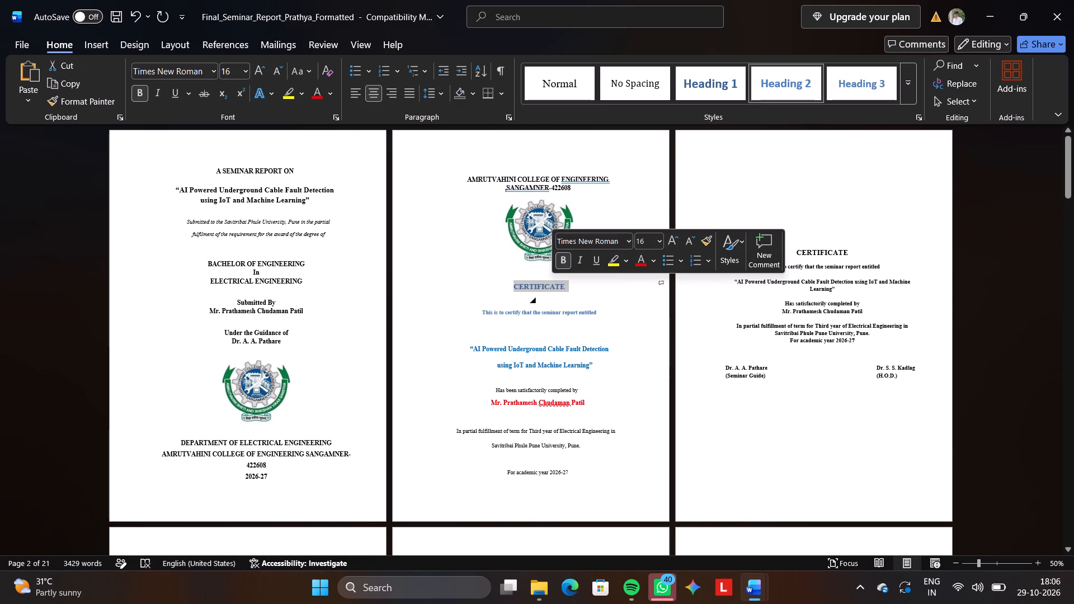
# Compare the font and size of the certificate's "This is to certify" line and report title with the original report.
pyautogui.tripleClick(583, 315)
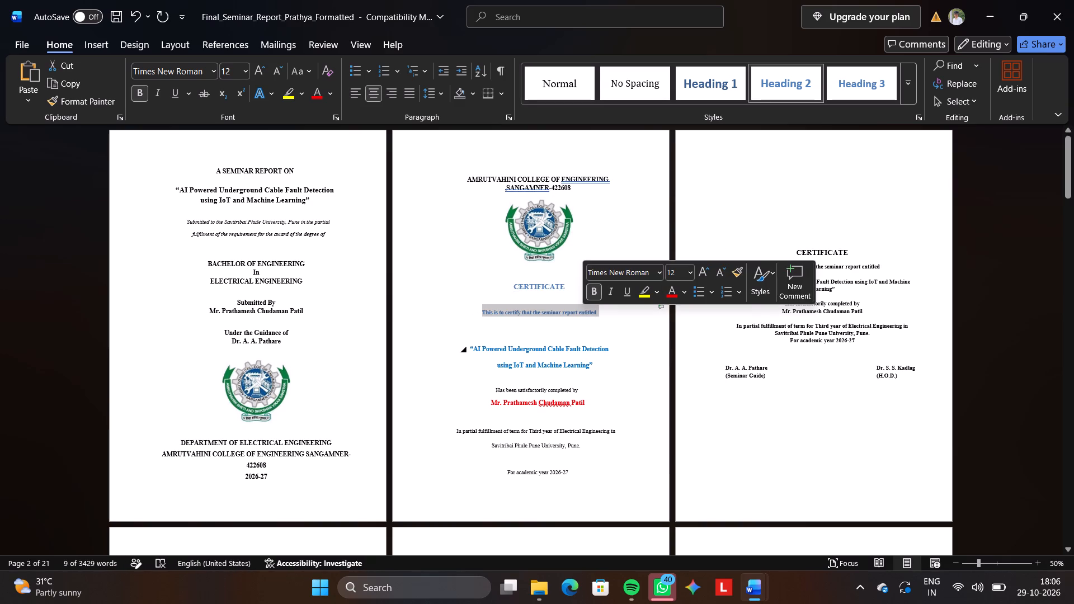
pyautogui.tripleClick(572, 348)
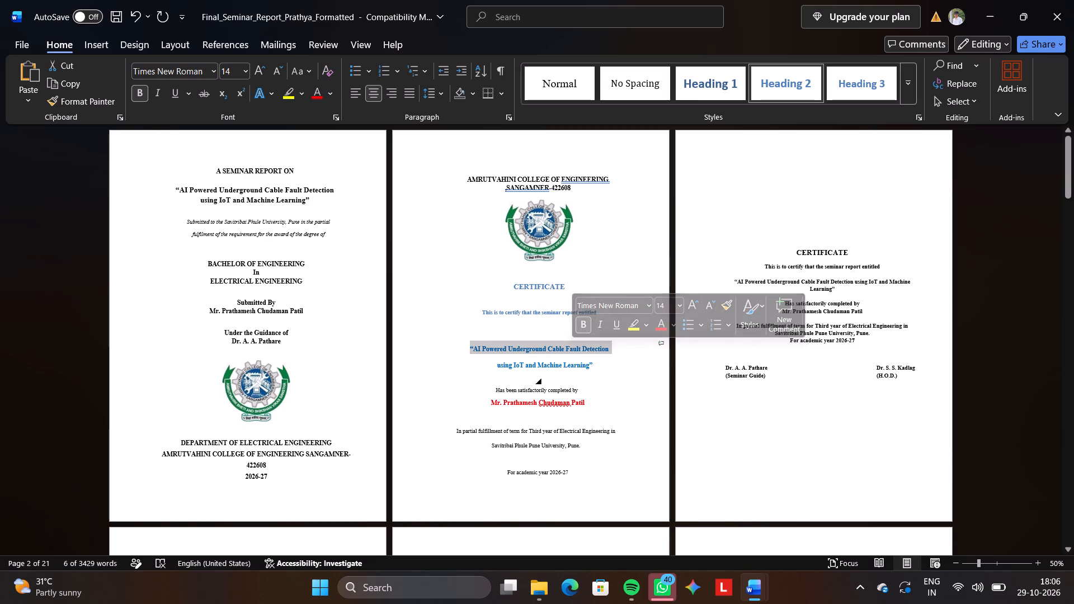
pyautogui.doubleClick(562, 371)
pyautogui.tripleClick(561, 369)
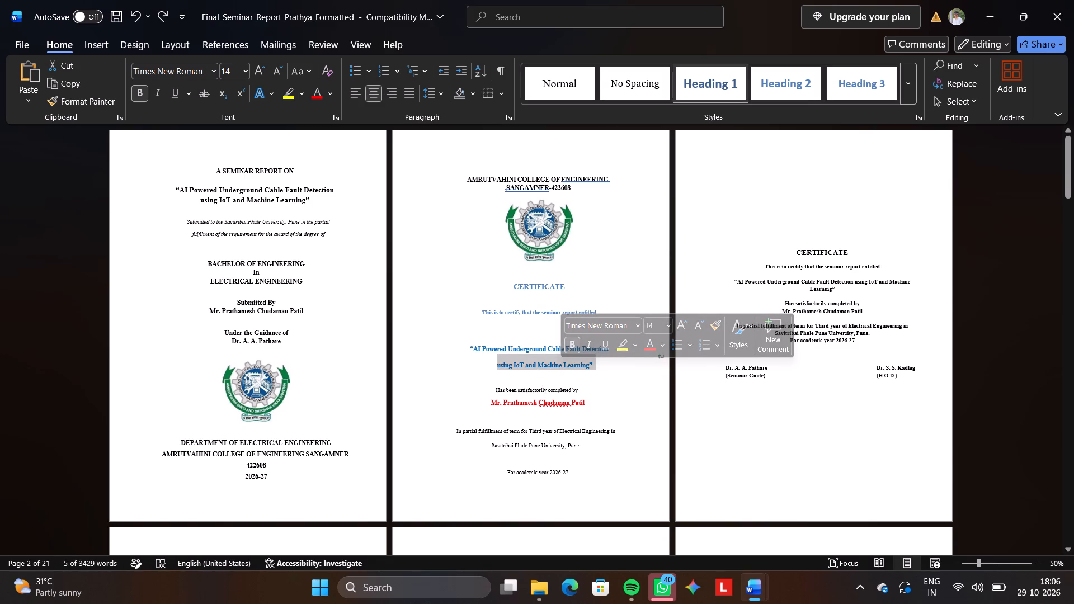
pyautogui.hotkey('alt', 'Tab')
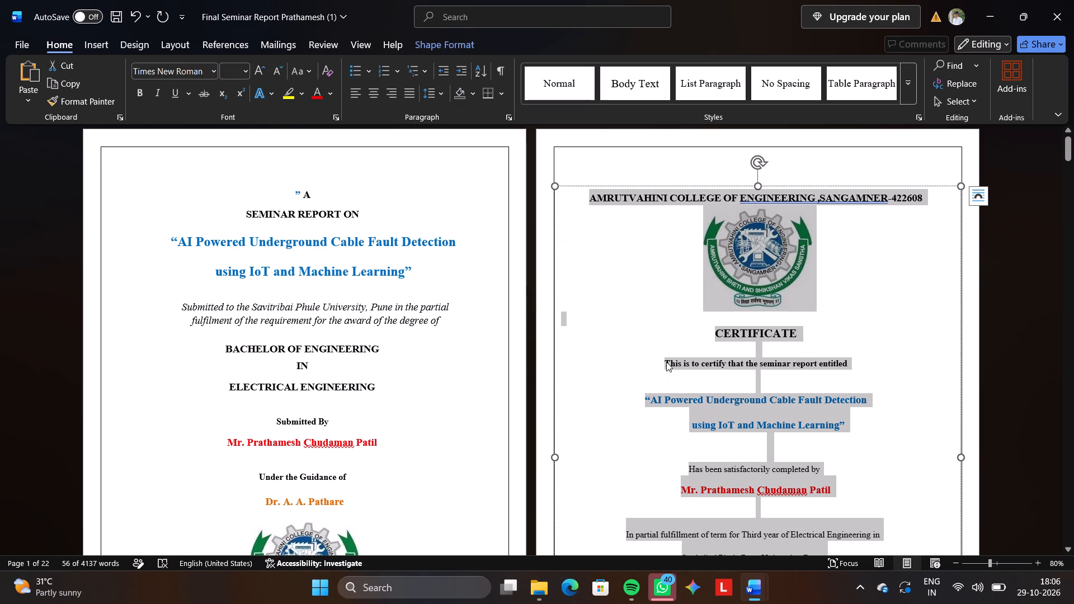
pyautogui.click(672, 394)
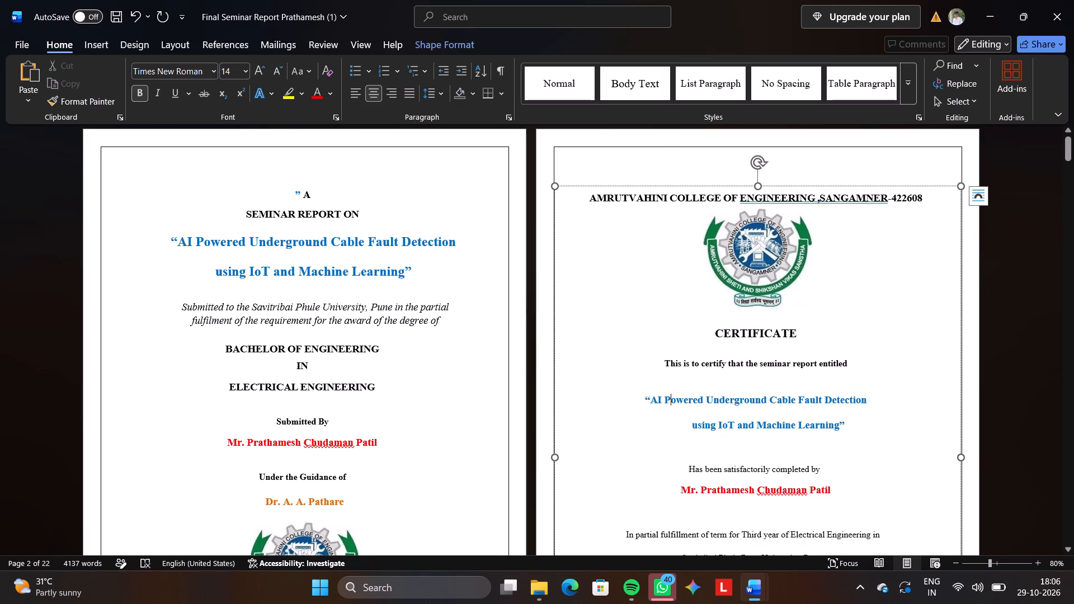
pyautogui.tripleClick(682, 405)
pyautogui.doubleClick(682, 405)
pyautogui.moveTo(682, 405); pyautogui.dragTo(798, 432)
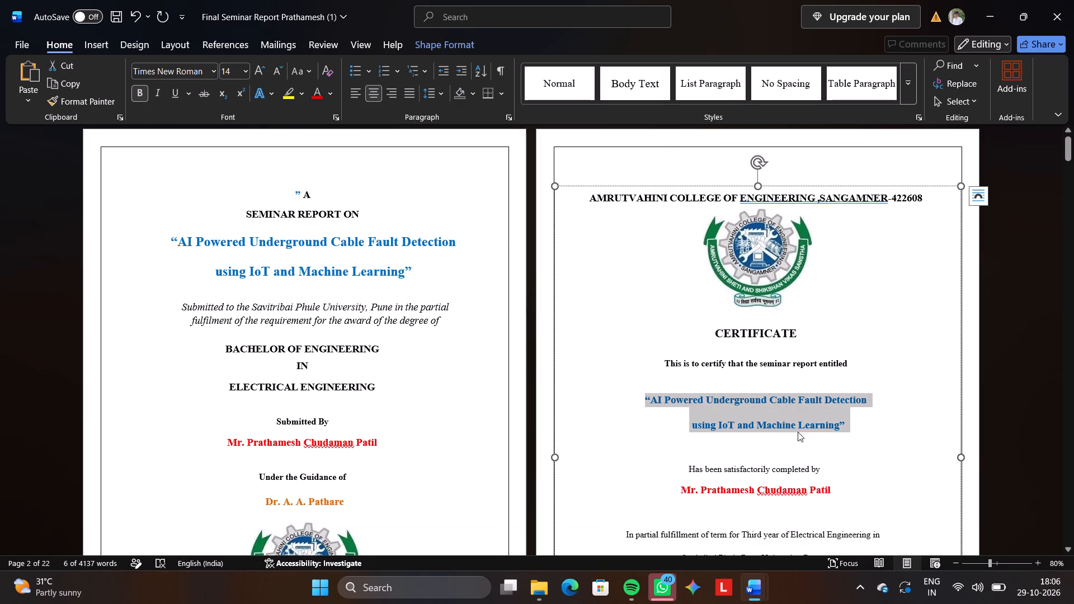
pyautogui.moveTo(798, 432); pyautogui.dragTo(833, 428)
pyautogui.hotkey('ctrl', 'c')
pyautogui.hotkey('alt', 'Tab')
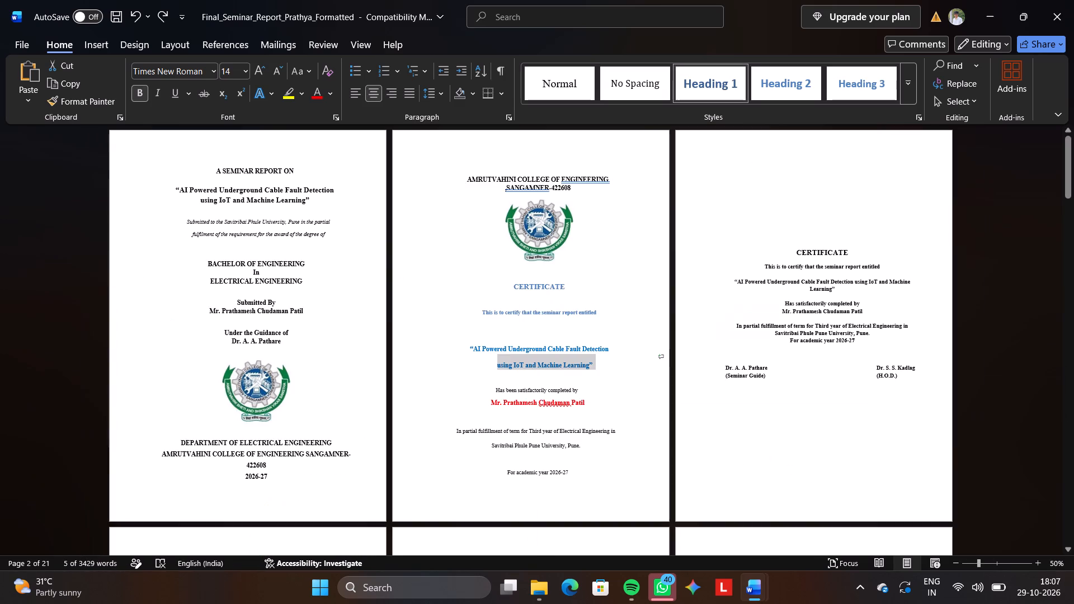
# Delete the extra blank line above the blue report title on the college certificate.
pyautogui.click(567, 341)
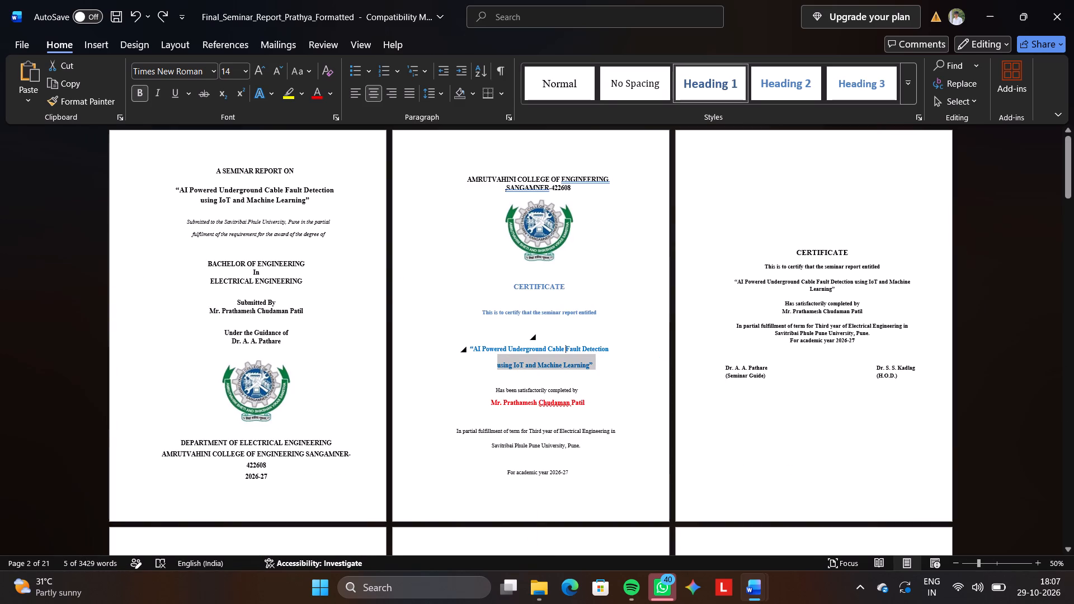
pyautogui.click(565, 341)
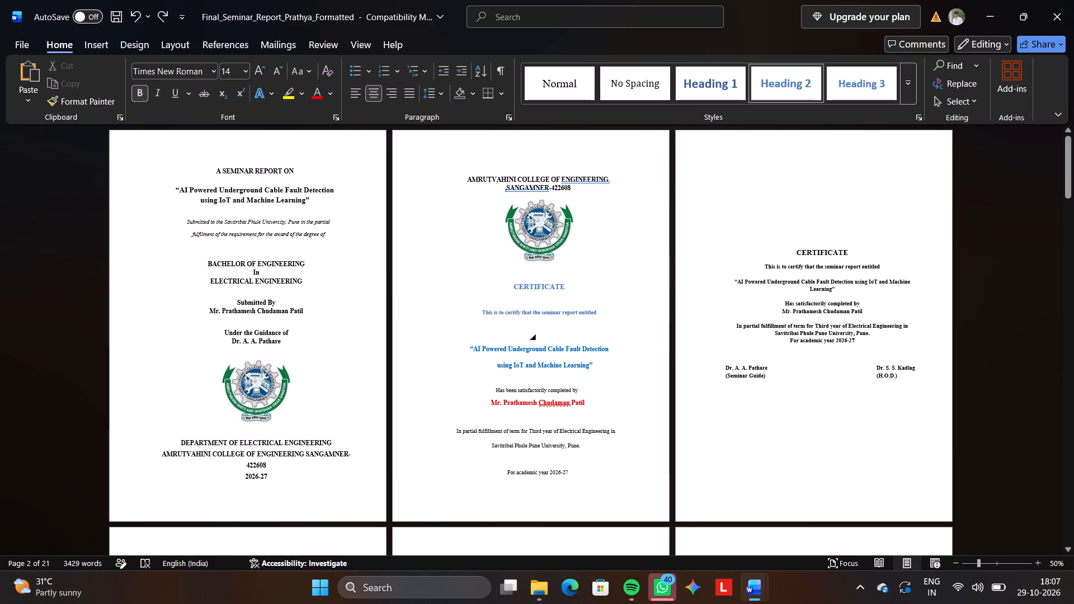
pyautogui.press('Up')
pyautogui.press('BackSpace')
pyautogui.press('BackSpace')
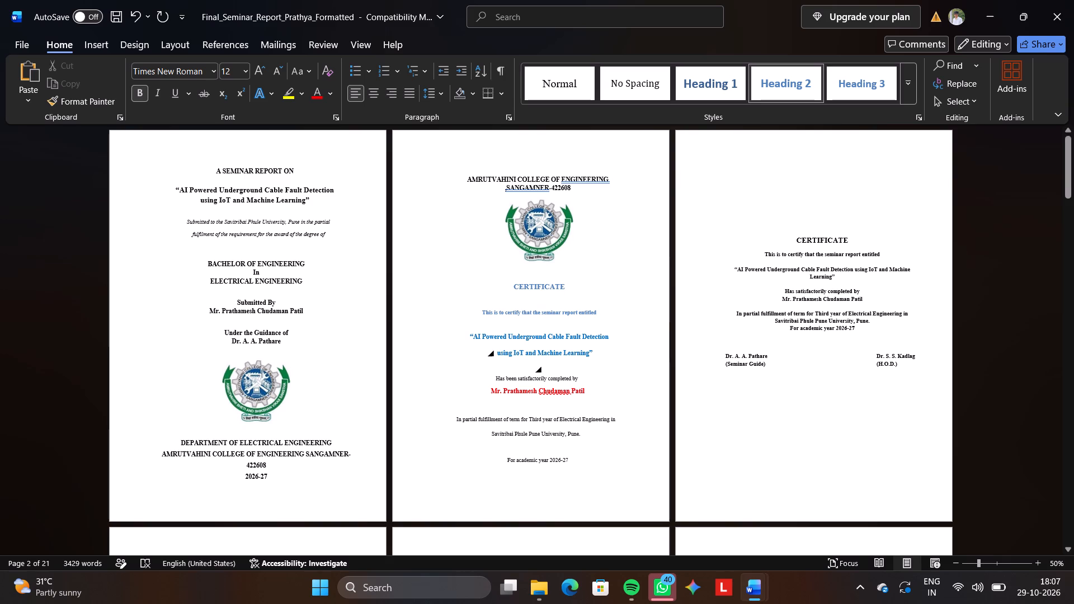
# Select the old certificate on page 3, including its signature lines, and go to the university certificate in the original report.
pyautogui.click(780, 226)
pyautogui.moveTo(780, 226); pyautogui.dragTo(942, 398)
pyautogui.hotkey('alt', 'Tab')
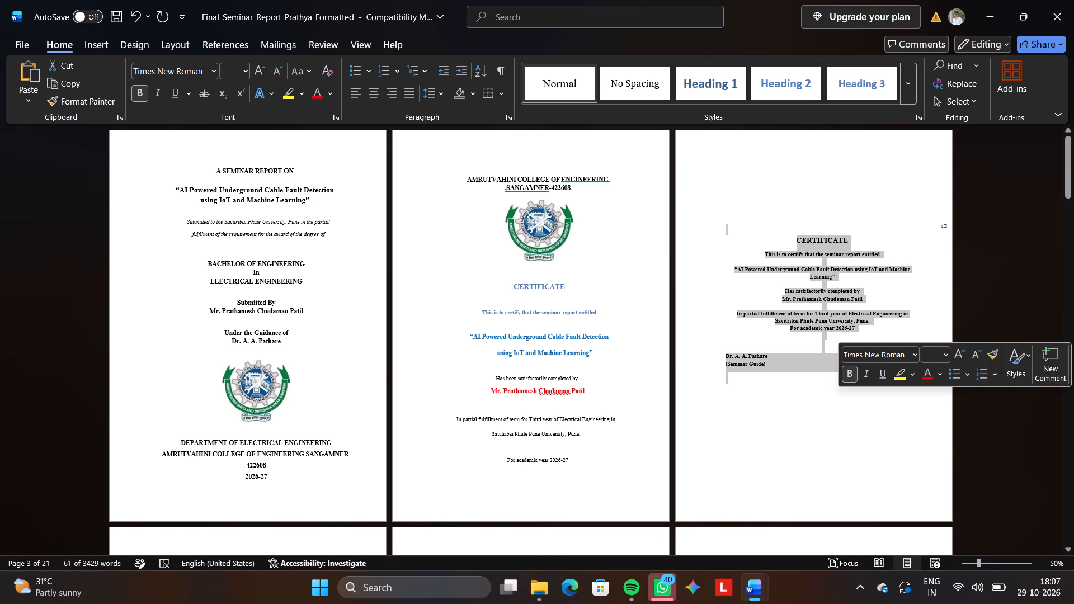
pyautogui.scroll(-4, 758, 303)
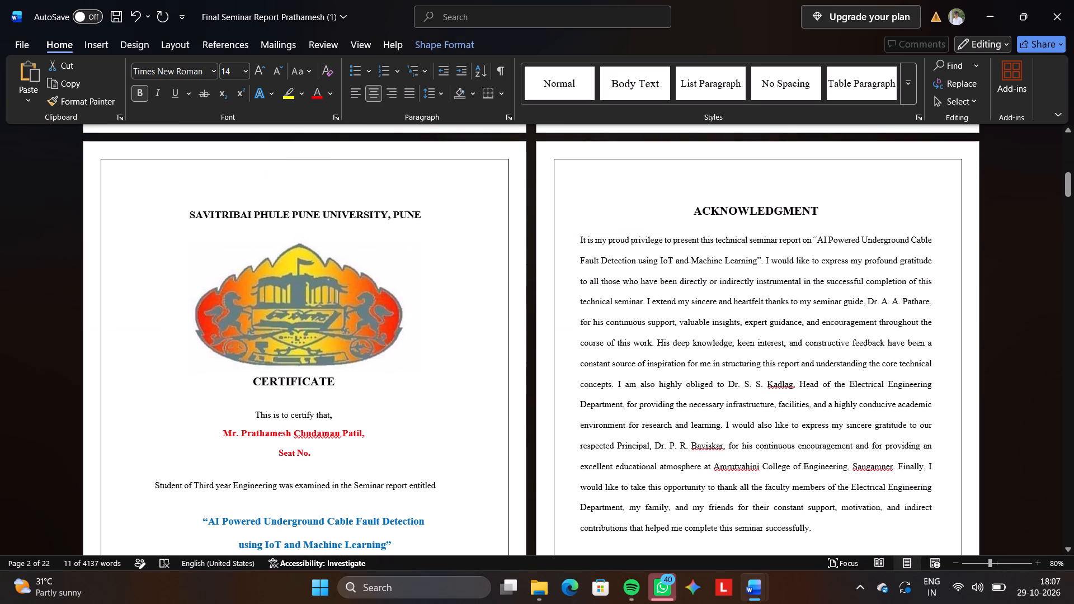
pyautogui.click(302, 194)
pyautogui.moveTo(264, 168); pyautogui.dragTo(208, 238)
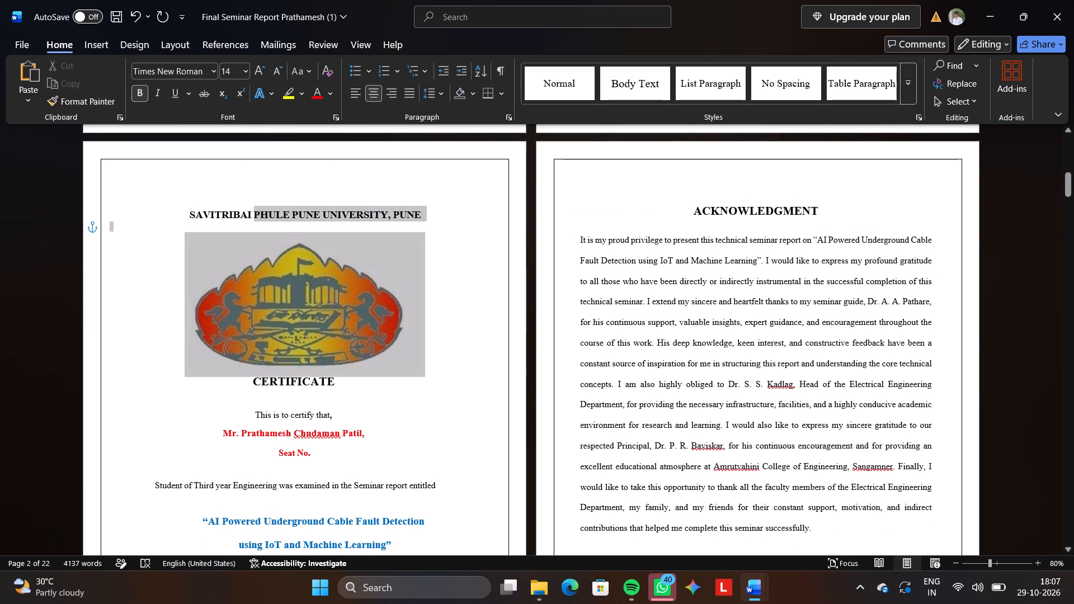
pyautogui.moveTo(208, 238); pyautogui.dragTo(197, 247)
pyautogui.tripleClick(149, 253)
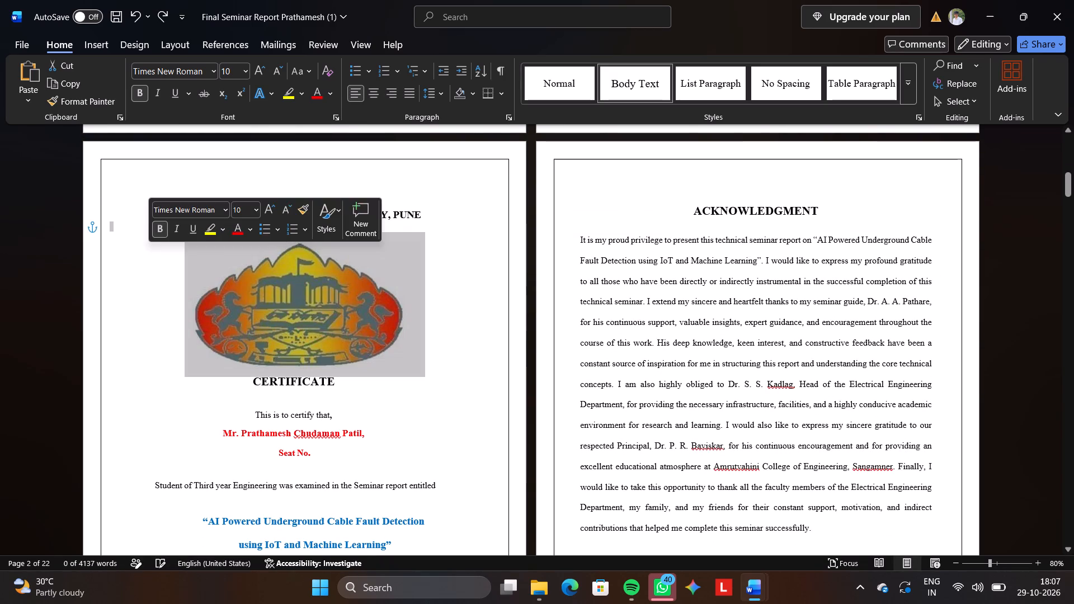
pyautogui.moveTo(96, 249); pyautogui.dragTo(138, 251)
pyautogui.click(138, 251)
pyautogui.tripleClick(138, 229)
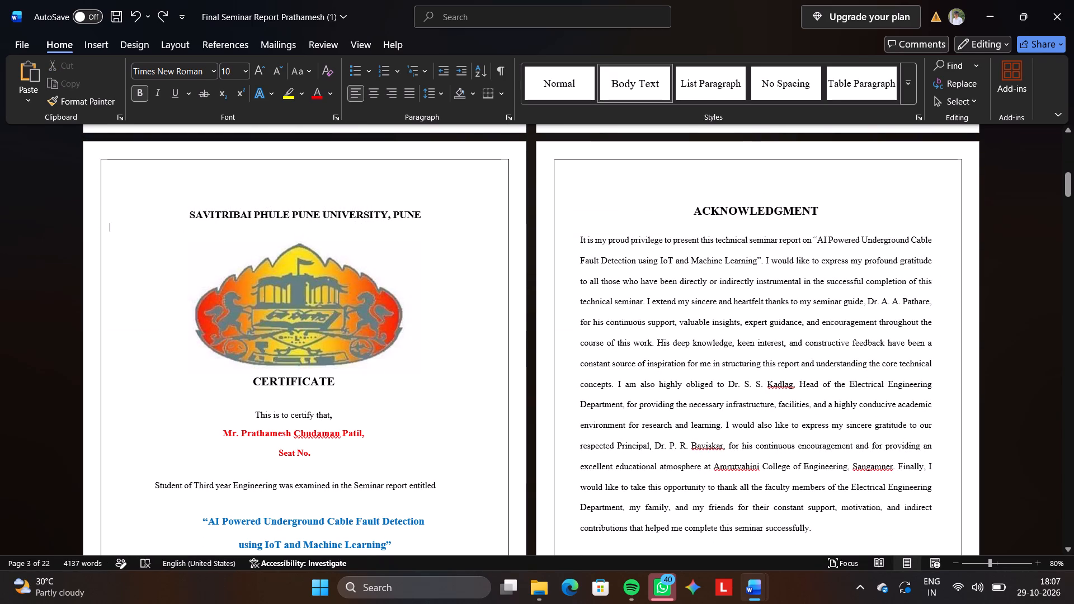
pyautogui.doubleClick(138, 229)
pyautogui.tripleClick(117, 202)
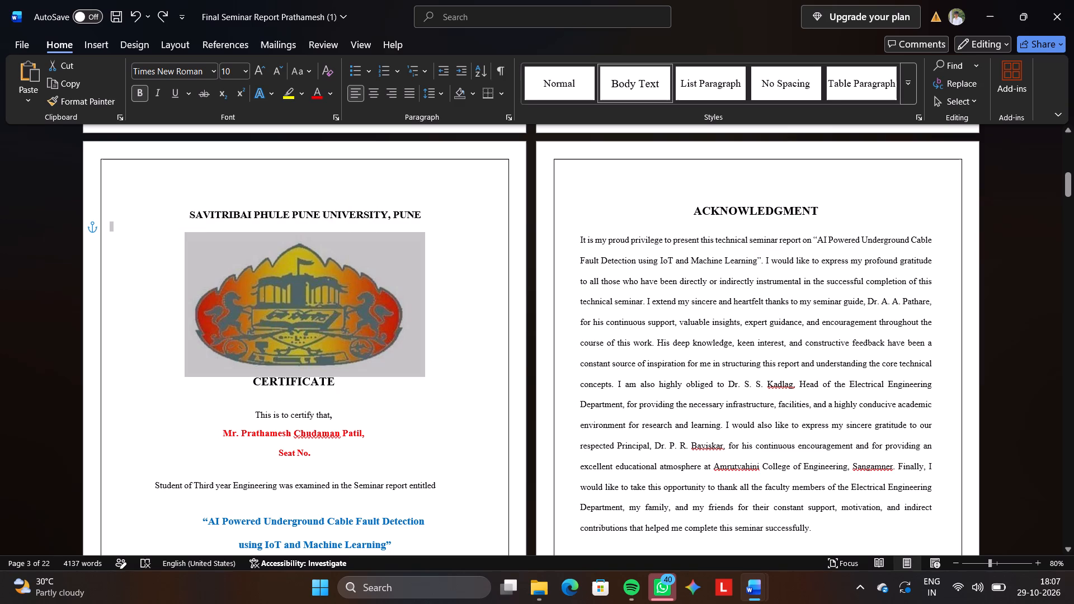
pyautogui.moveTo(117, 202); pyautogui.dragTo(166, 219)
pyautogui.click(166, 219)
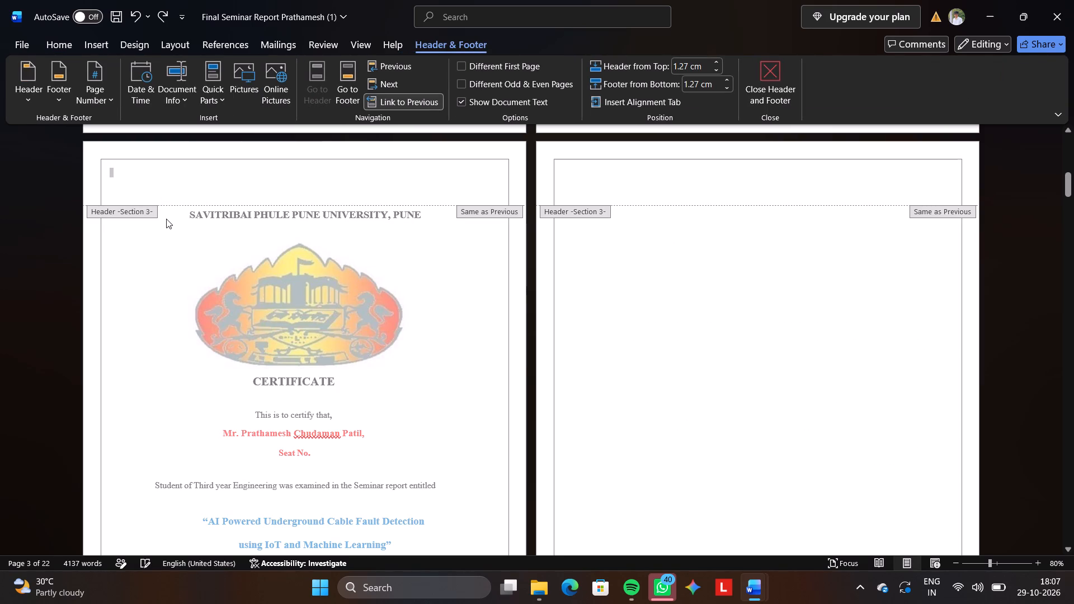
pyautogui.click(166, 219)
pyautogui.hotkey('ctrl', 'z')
# Copy the original's Savitribai Phule Pune University certificate, from its heading to 2026-27, and paste it over the selected old certificate.
pyautogui.scroll(-1, 224, 235)
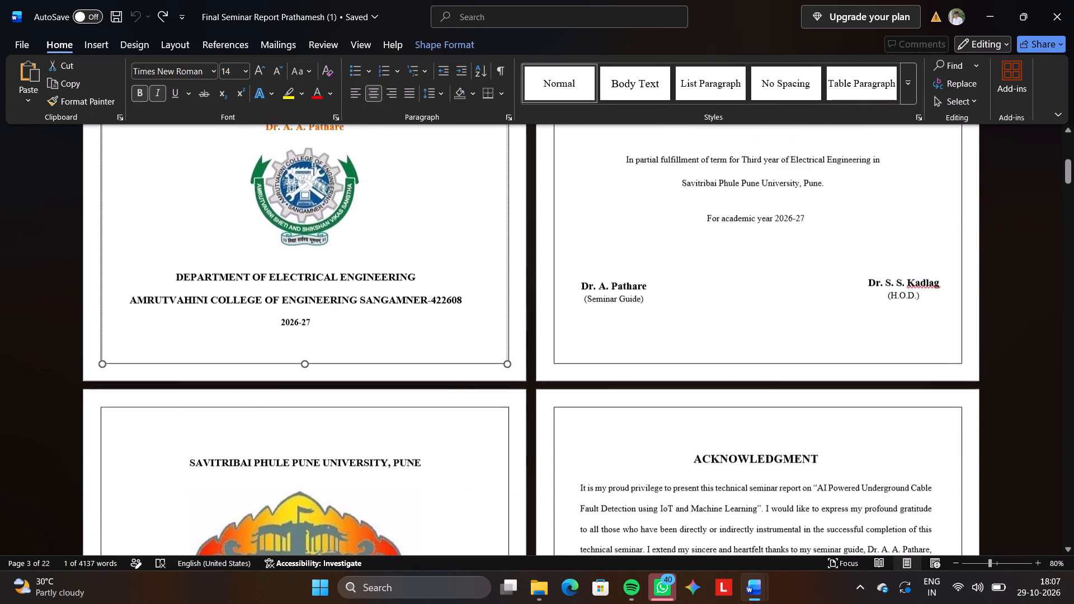
pyautogui.scroll(-3, 224, 235)
pyautogui.hscroll(1, 224, 235)
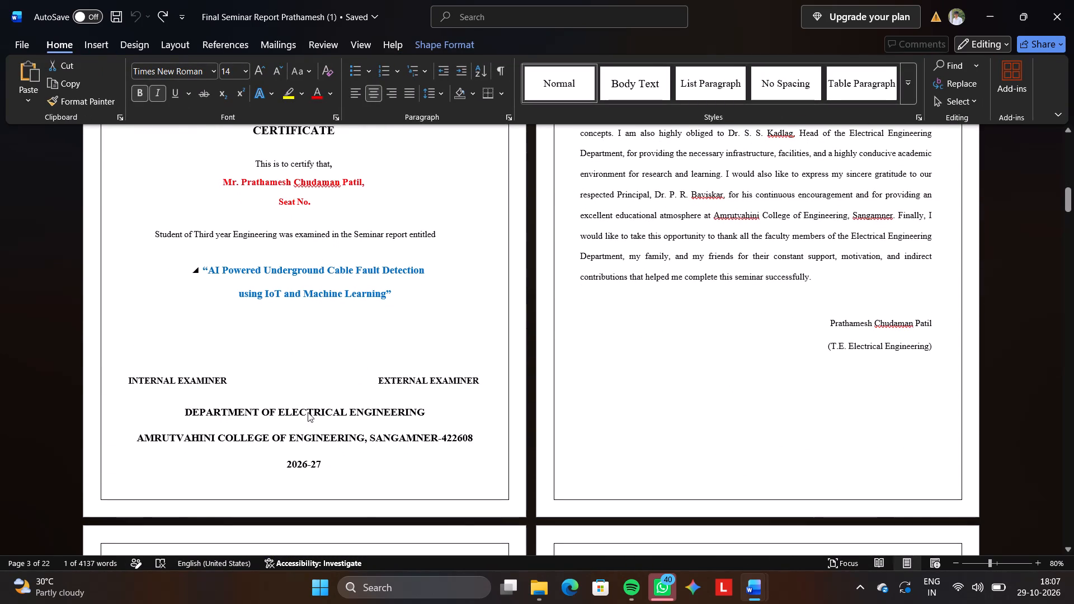
pyautogui.moveTo(338, 460); pyautogui.dragTo(182, 261)
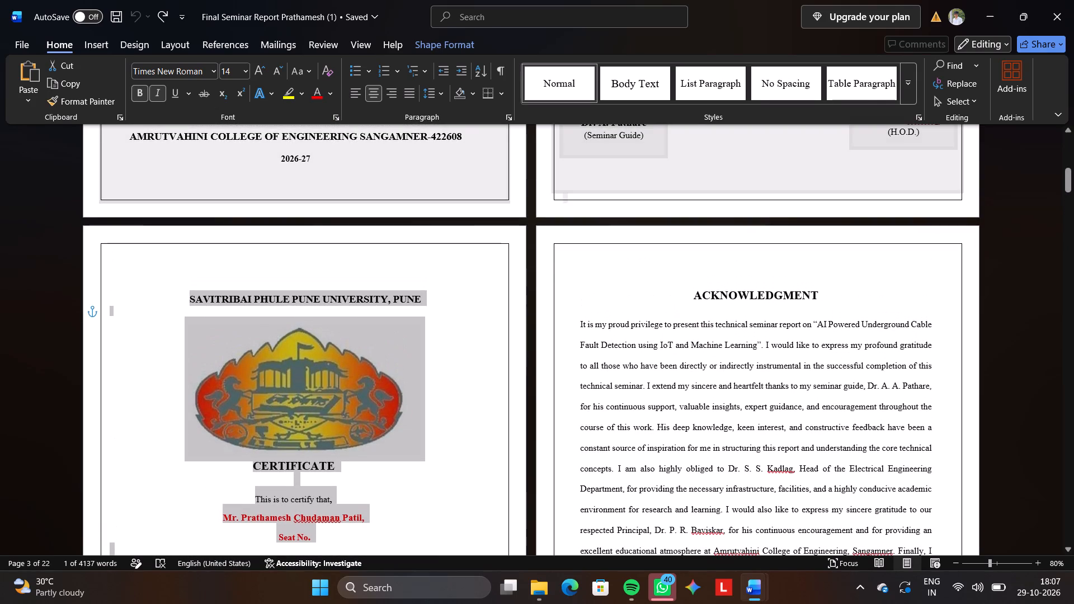
pyautogui.moveTo(182, 261); pyautogui.dragTo(182, 275)
pyautogui.hotkey('ctrl', 'c')
pyautogui.hotkey('alt', 'Tab')
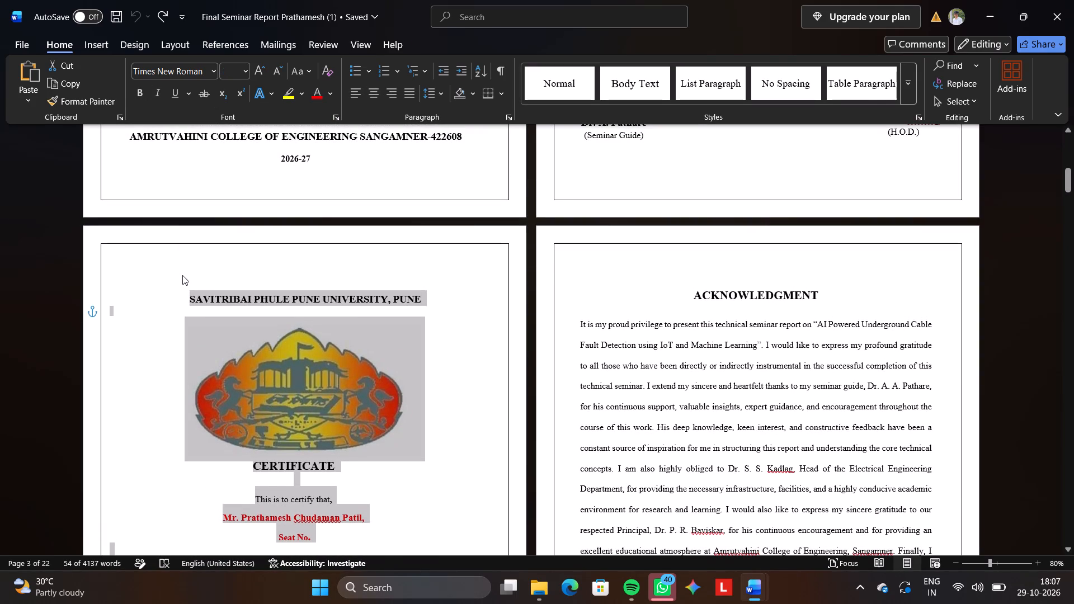
pyautogui.hotkey('ctrl', 'v')
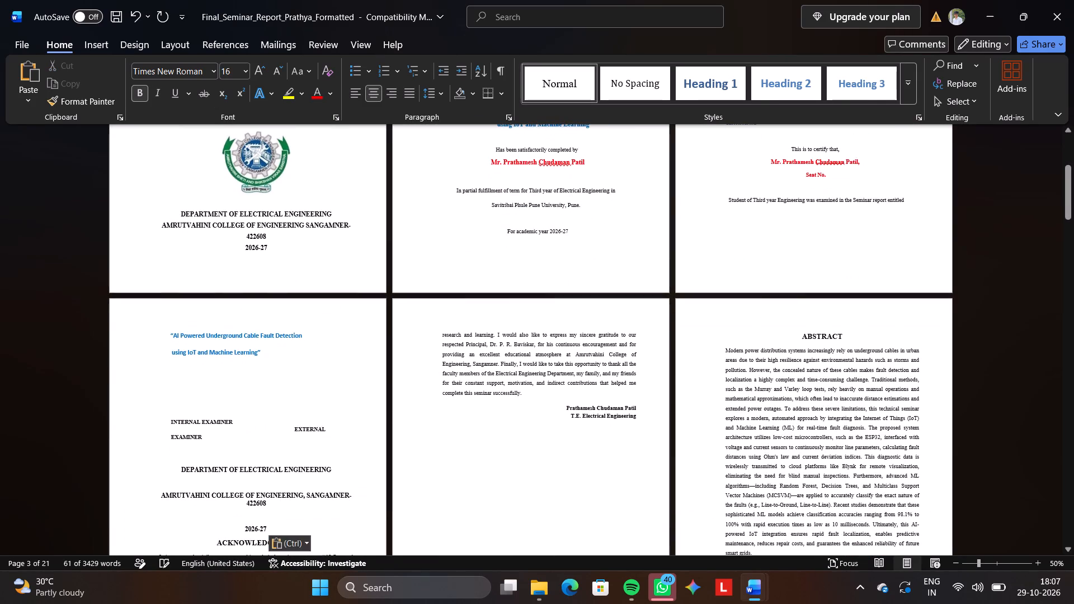
# Centre the CERTIFICATE heading below the university emblem on the pasted university certificate.
pyautogui.scroll(4, 760, 286)
pyautogui.tripleClick(742, 350)
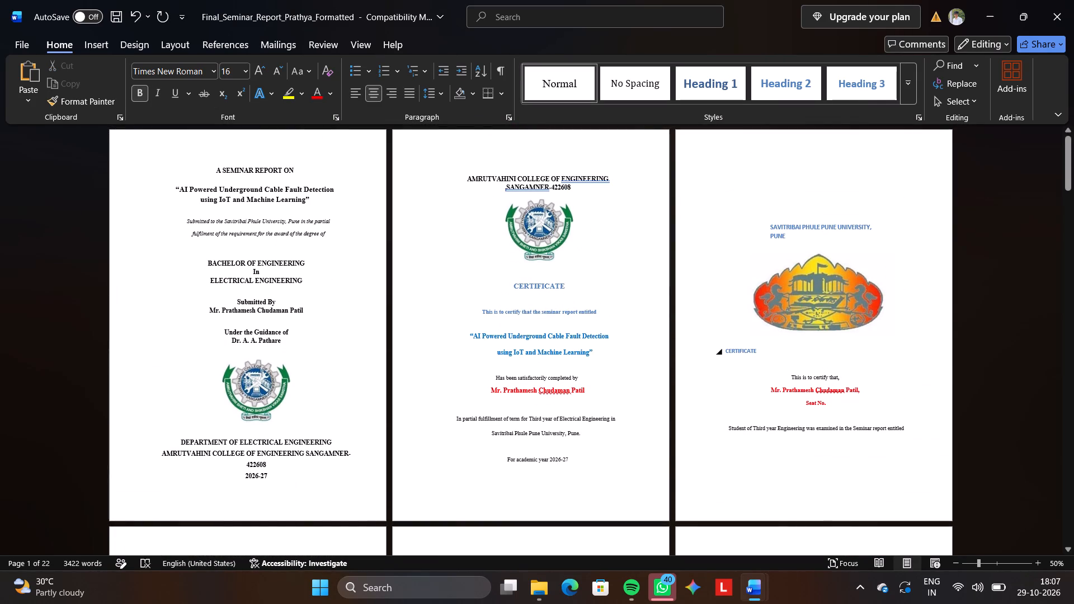
pyautogui.click(374, 97)
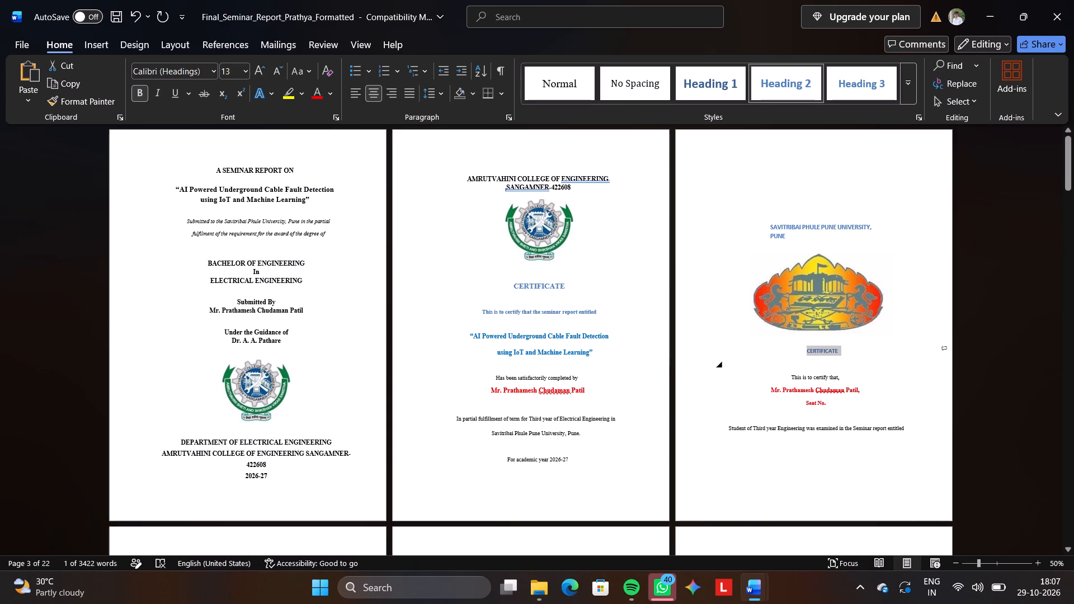
# Centre the university certificate's content on page 3, from the Savitribai Phule Pune University heading to the seminar report line.
pyautogui.moveTo(734, 204); pyautogui.dragTo(896, 437)
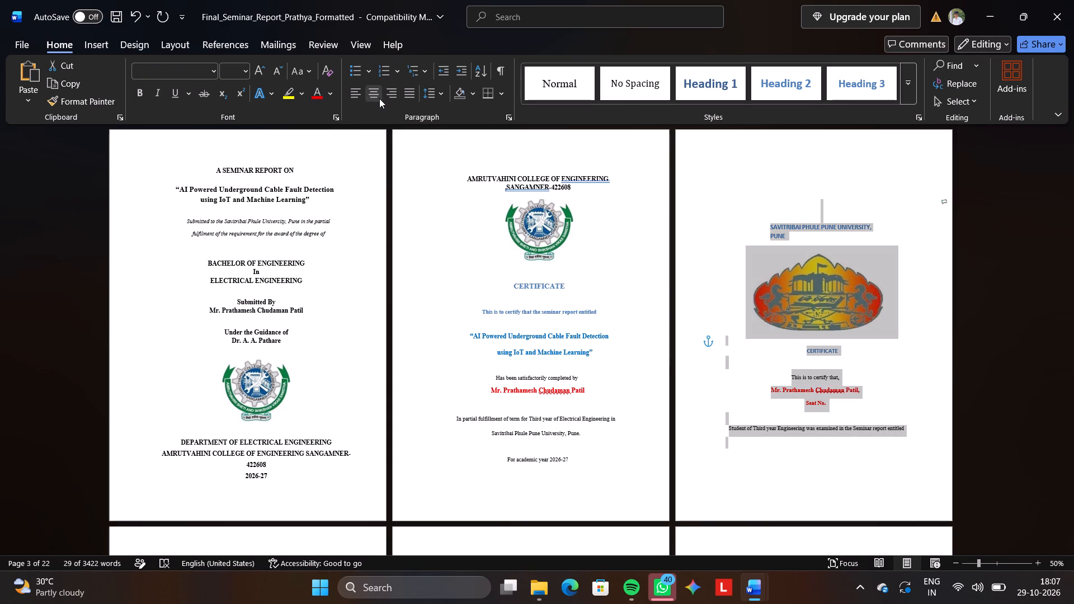
pyautogui.click(370, 99)
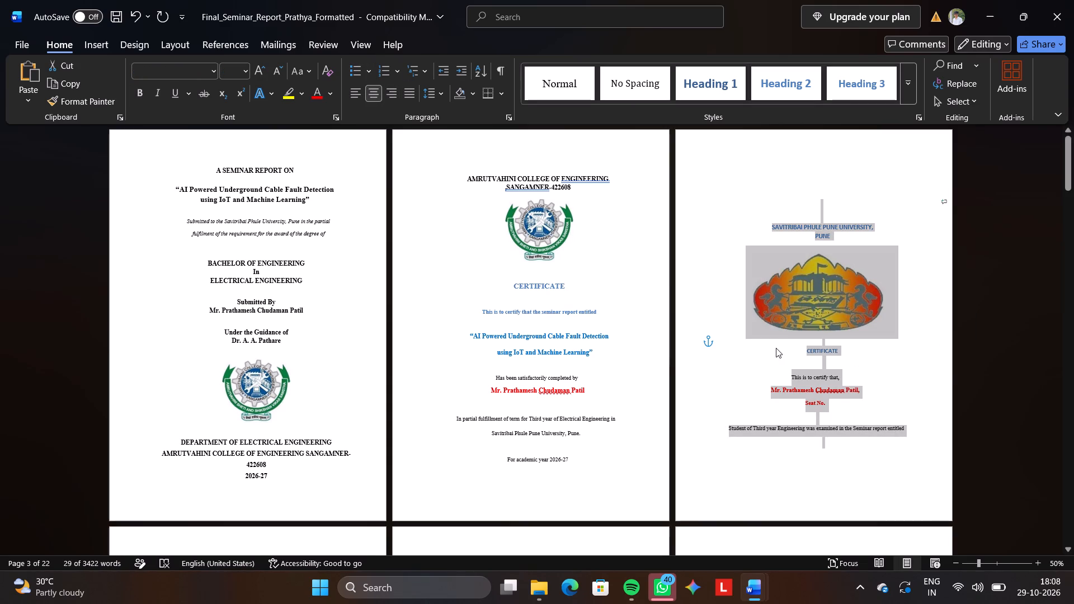
pyautogui.click(883, 367)
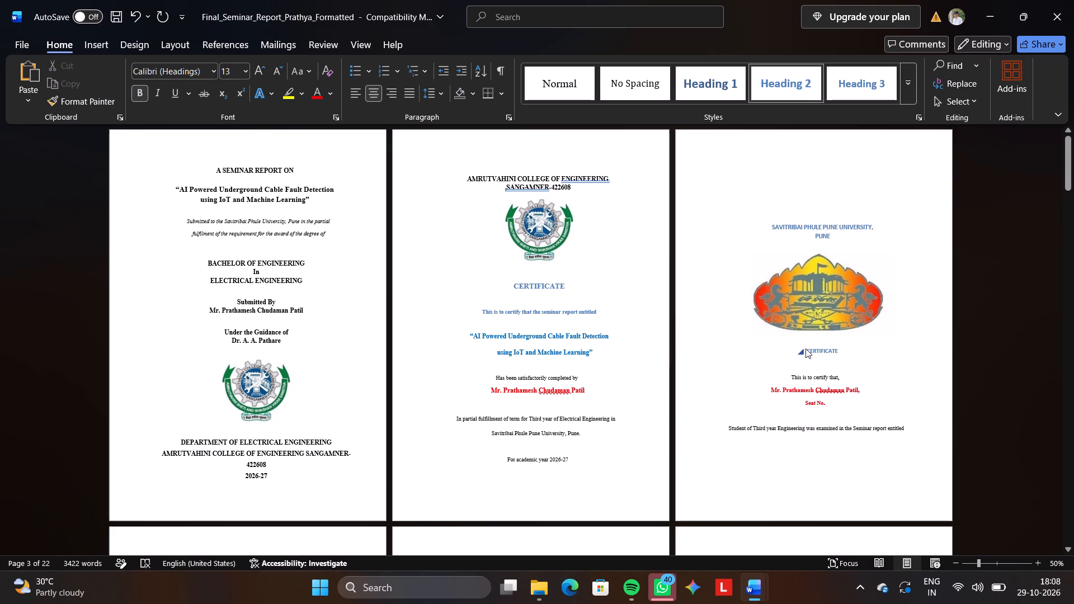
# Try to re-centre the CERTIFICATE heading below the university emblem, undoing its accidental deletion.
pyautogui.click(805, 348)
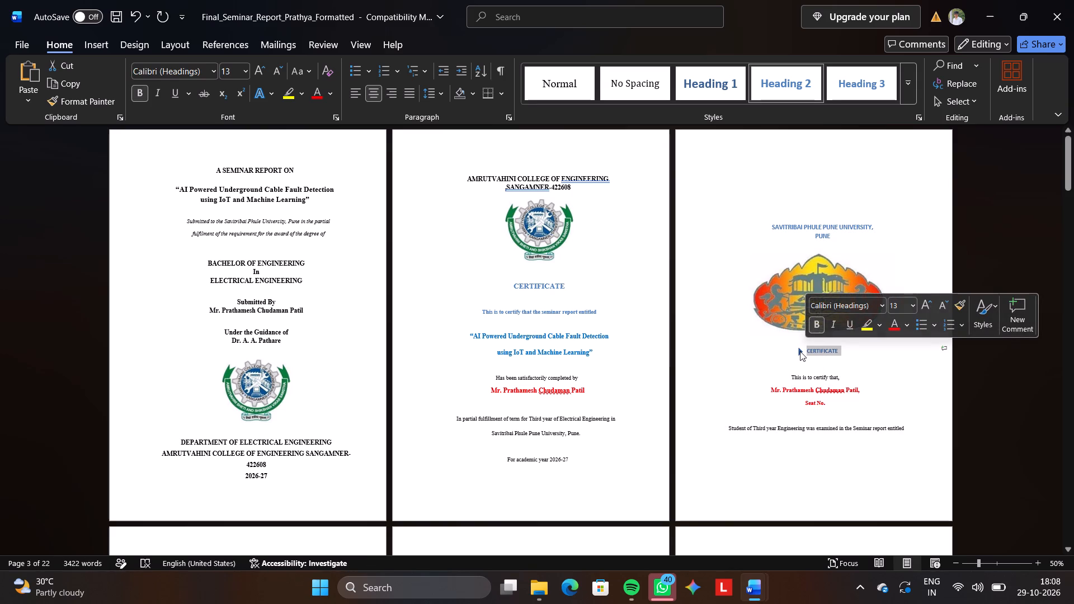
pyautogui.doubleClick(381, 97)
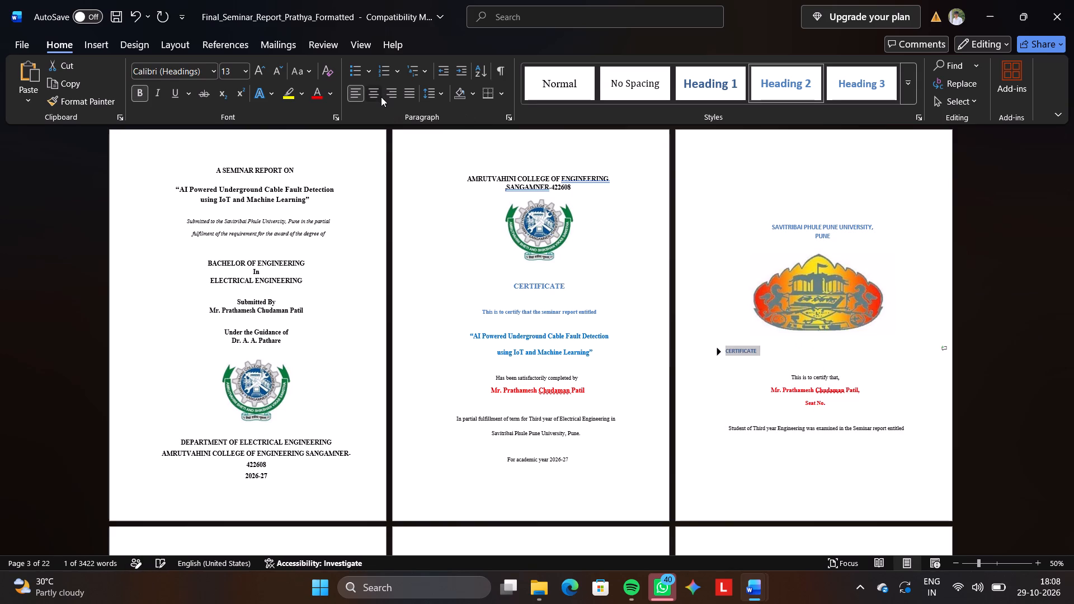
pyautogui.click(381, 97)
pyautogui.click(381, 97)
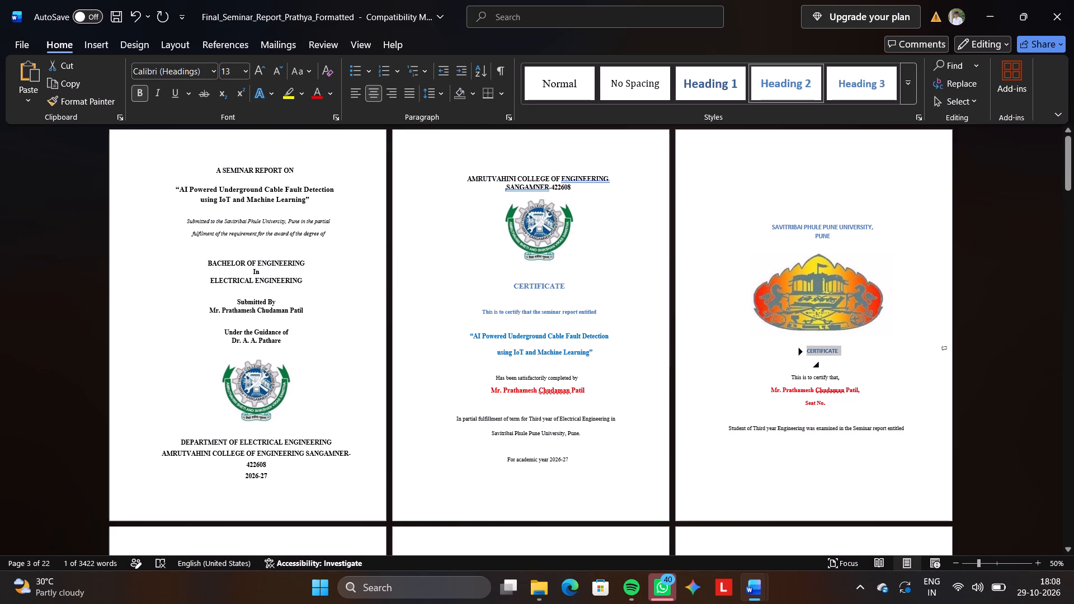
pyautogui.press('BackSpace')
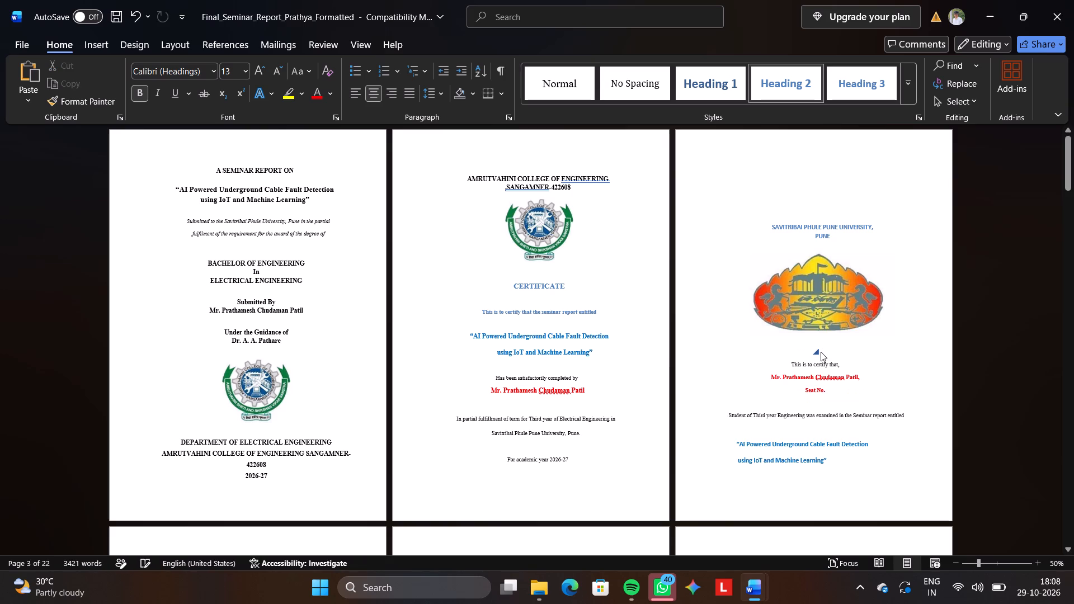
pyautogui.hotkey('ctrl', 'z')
# Replace the CERTIFICATE heading's centring with leading spaces that position it under the middle of the university emblem.
pyautogui.press('Left')
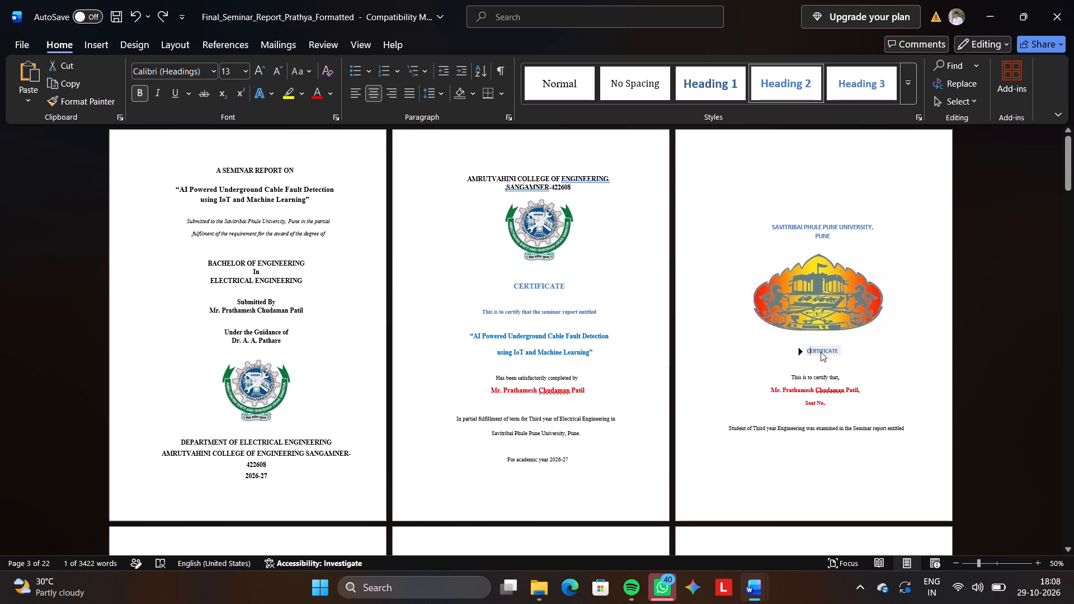
pyautogui.press('Left')
pyautogui.press('Left')
pyautogui.press('Down')
pyautogui.press('Down')
pyautogui.press('Down')
pyautogui.press('Left')
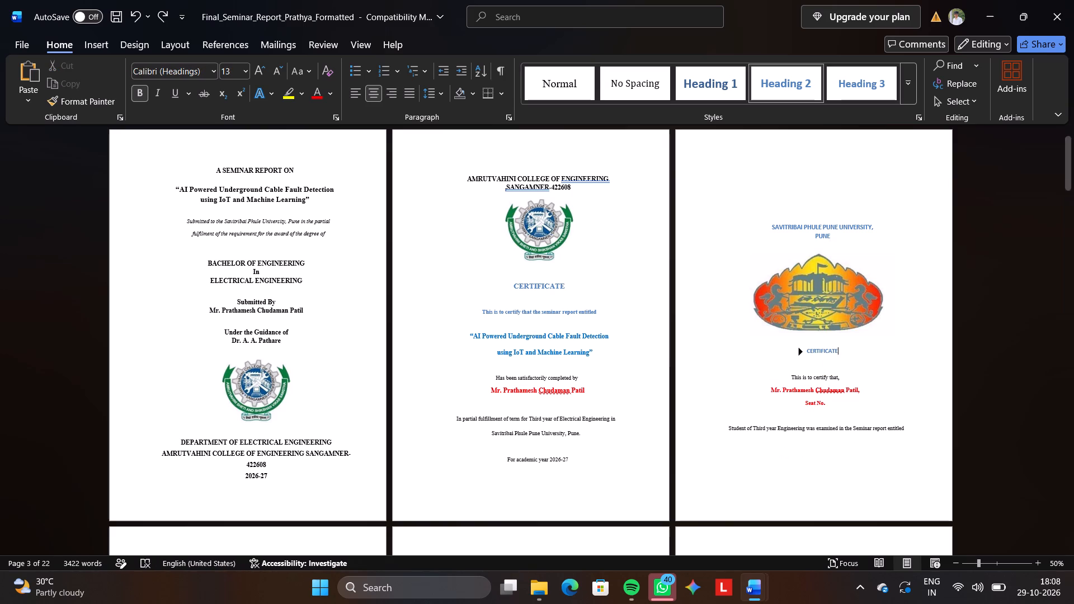
pyautogui.press('Left')
pyautogui.press('Left')
pyautogui.press('Left')
pyautogui.press('Left')
pyautogui.press('Left')
pyautogui.press('Left')
pyautogui.press('Left')
pyautogui.press('Left')
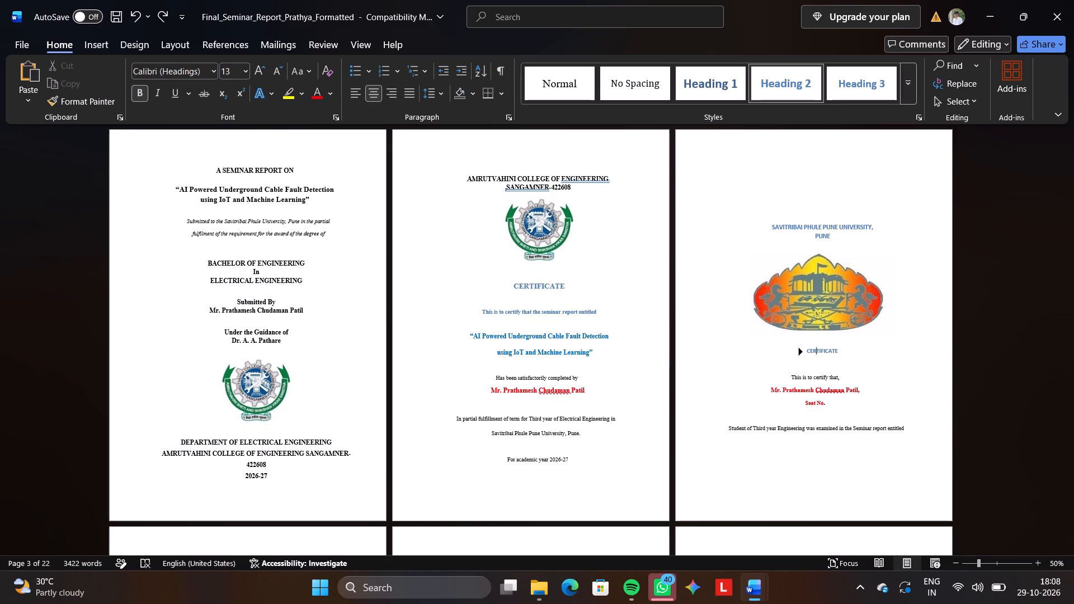
pyautogui.press('Left')
pyautogui.press('Left')
pyautogui.press('Left')
pyautogui.press('BackSpace')
pyautogui.press('BackSpace')
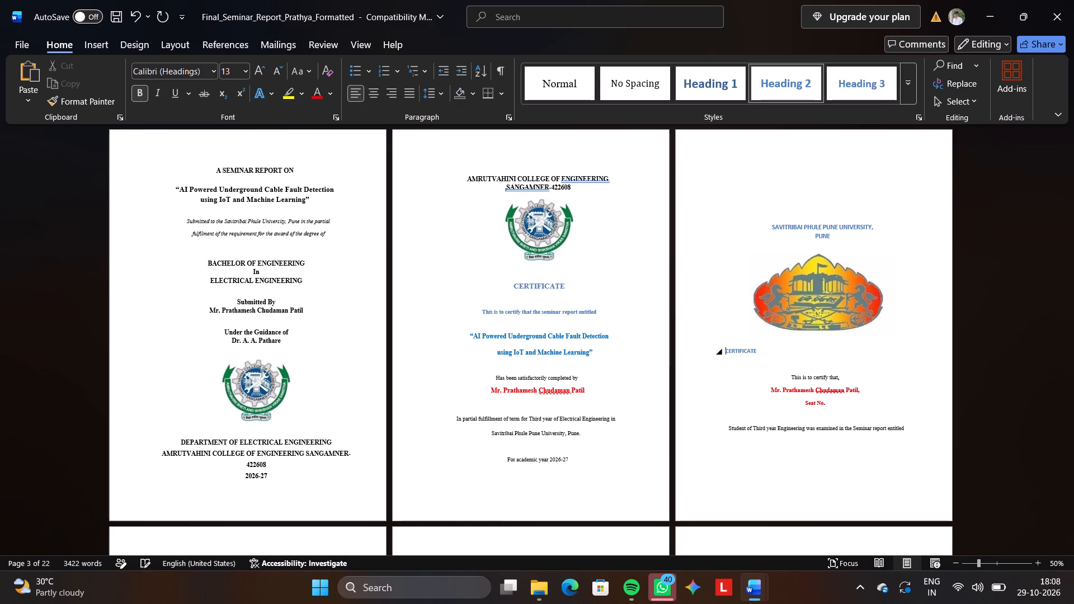
pyautogui.press('space')
pyautogui.press('space')
pyautogui.press('space')
pyautogui.press('space')
pyautogui.press('space')
pyautogui.press('space')
pyautogui.press('space')
pyautogui.press('space')
pyautogui.press('space')
pyautogui.press('space')
pyautogui.press('space')
pyautogui.press('space')
pyautogui.press('space')
pyautogui.press('space')
pyautogui.press('space')
pyautogui.press('space')
pyautogui.press('space')
pyautogui.press('space')
pyautogui.press('space')
pyautogui.press('space')
pyautogui.press('space')
pyautogui.press('space')
pyautogui.press('space')
pyautogui.press('space')
# Compare the university certificate's layout in the original report with the formatted copy, including its examiner and department lines.
pyautogui.hotkey('alt', 'Tab')
pyautogui.scroll(-2, 821, 352)
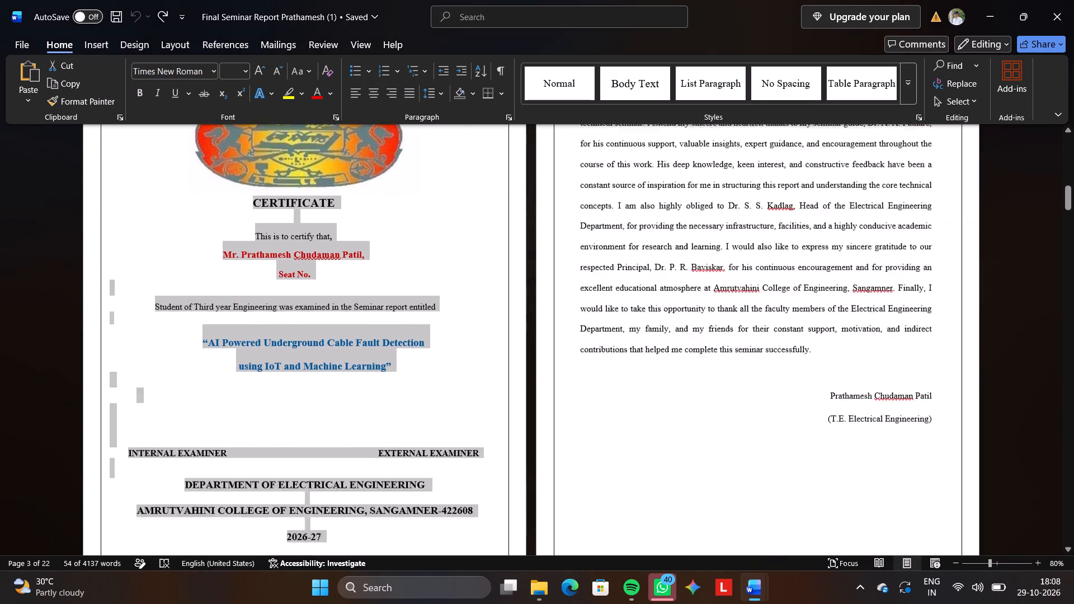
pyautogui.scroll(-2, 821, 352)
pyautogui.hotkey('alt', 'Tab')
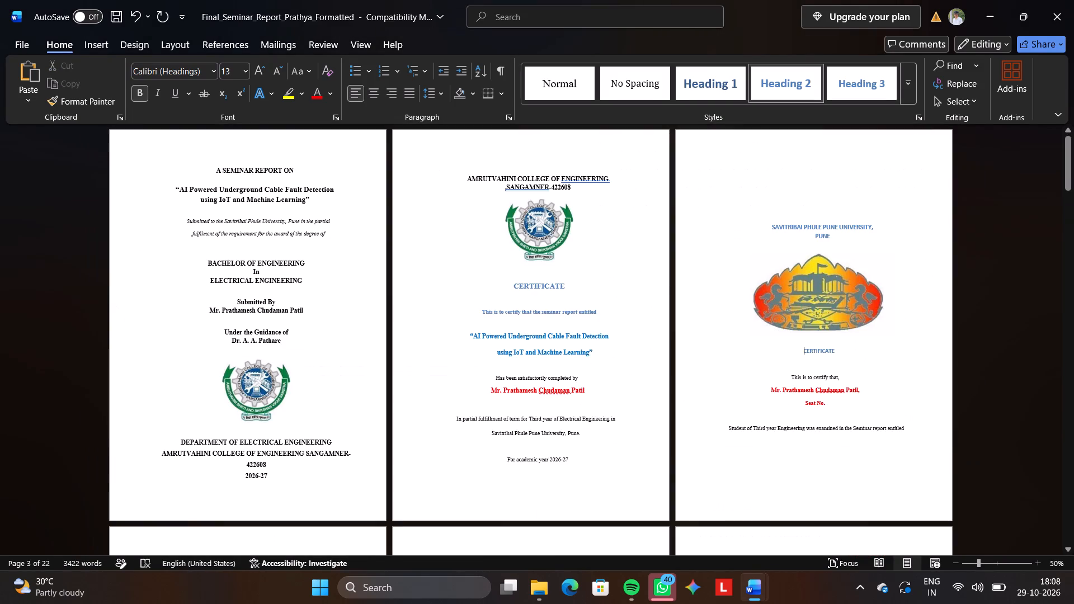
pyautogui.scroll(-1, 821, 352)
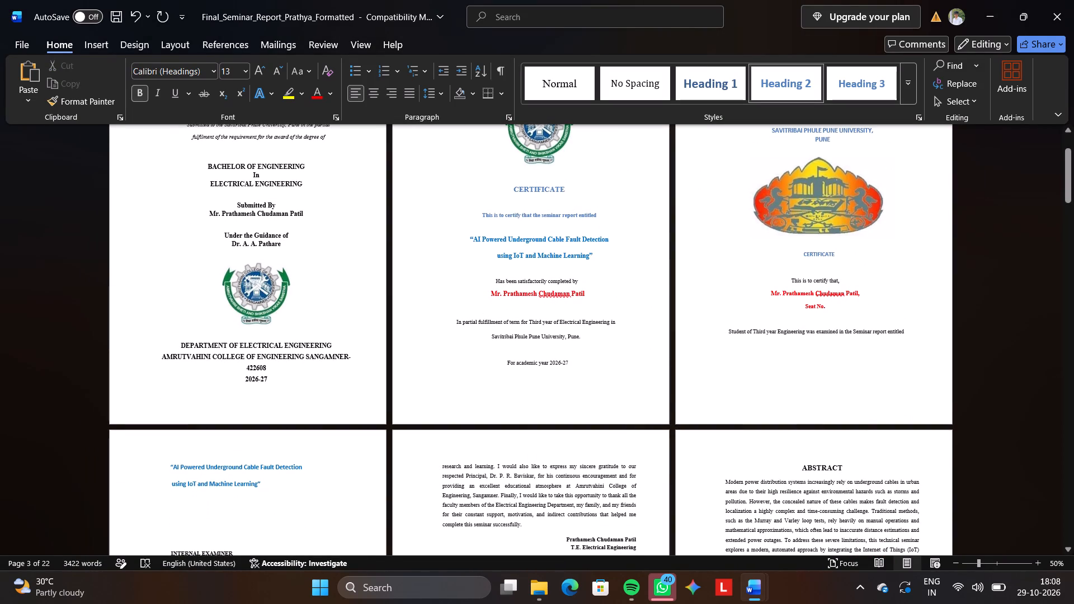
pyautogui.scroll(-3, 833, 365)
pyautogui.scroll(2, 833, 365)
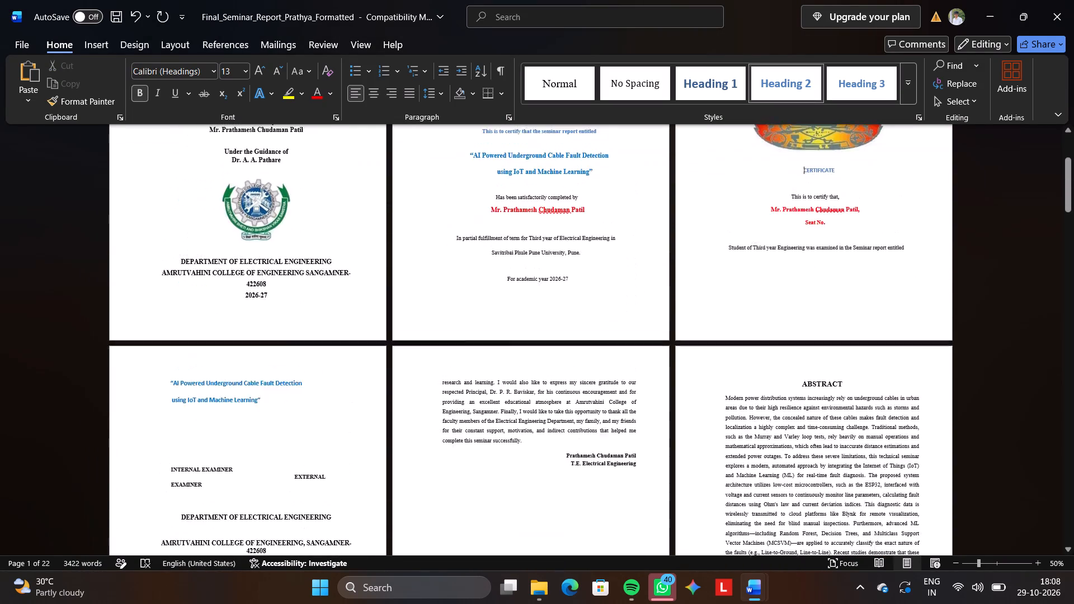
pyautogui.scroll(3, 833, 365)
# Delete the blank lines above the Savitribai Phule Pune University heading so the certificate starts at the top of page 3.
pyautogui.click(811, 202)
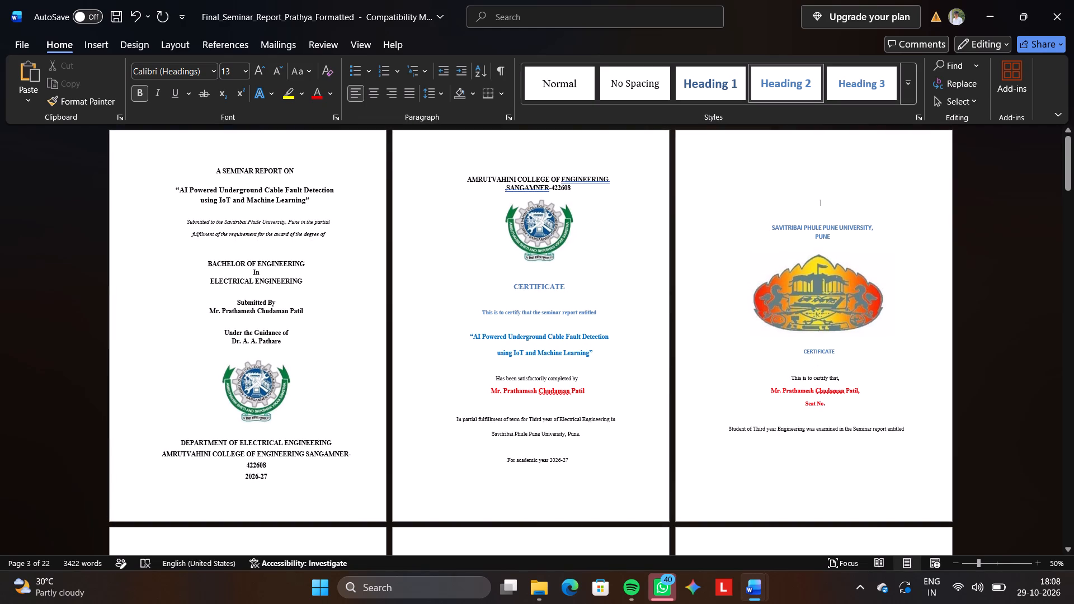
pyautogui.press('Down')
pyautogui.press('Down')
pyautogui.press('Up')
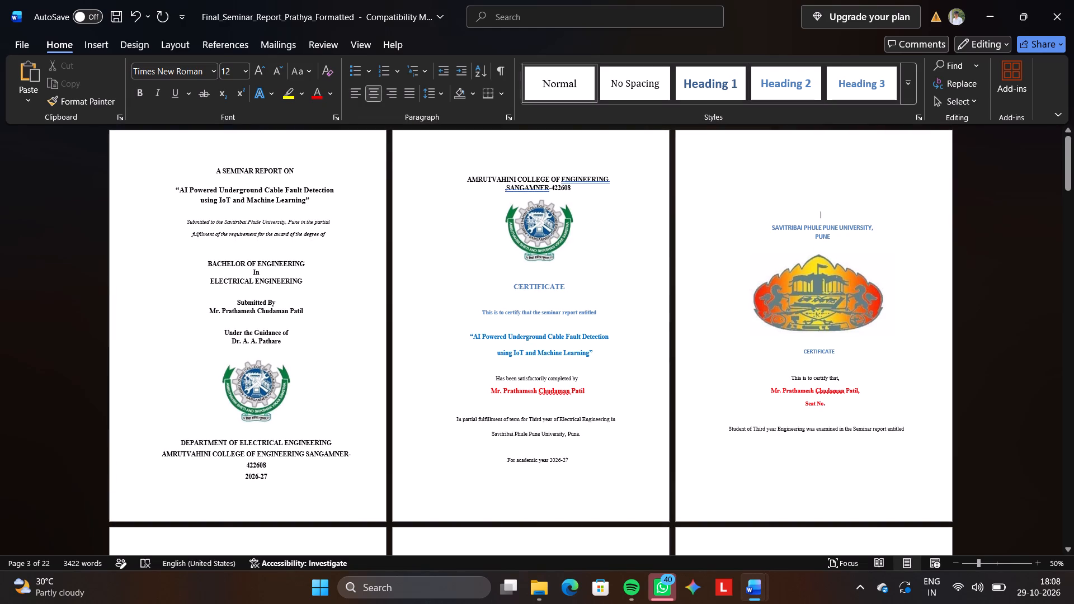
pyautogui.press('BackSpace')
pyautogui.press('BackSpace')
pyautogui.press('BackSpace')
pyautogui.press('BackSpace')
pyautogui.press('BackSpace')
pyautogui.press('BackSpace')
pyautogui.press('BackSpace')
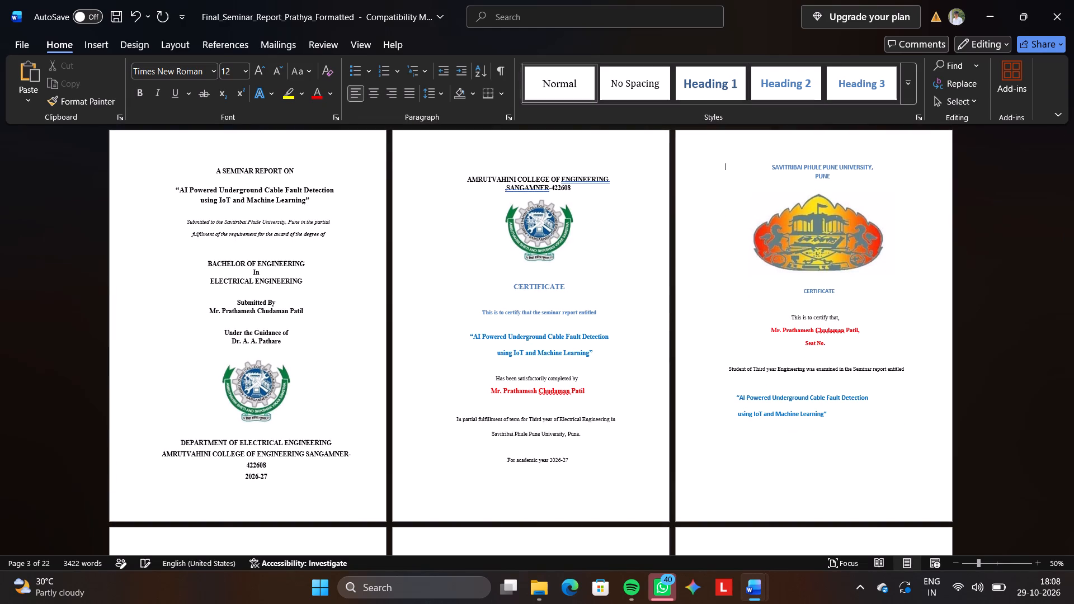
pyautogui.press('BackSpace')
pyautogui.press('BackSpace')
pyautogui.press('BackSpace')
# Move the university emblem up to sit centred directly below the Savitribai Phule Pune University, Pune heading.
pyautogui.scroll(-1, 811, 209)
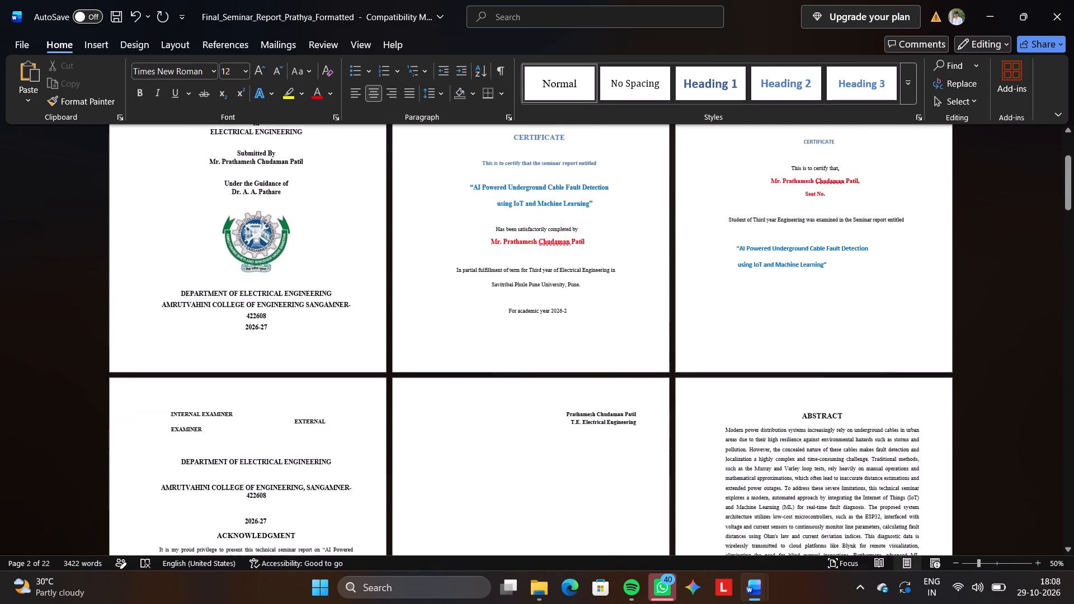
pyautogui.scroll(-1, 811, 209)
pyautogui.scroll(1, 897, 240)
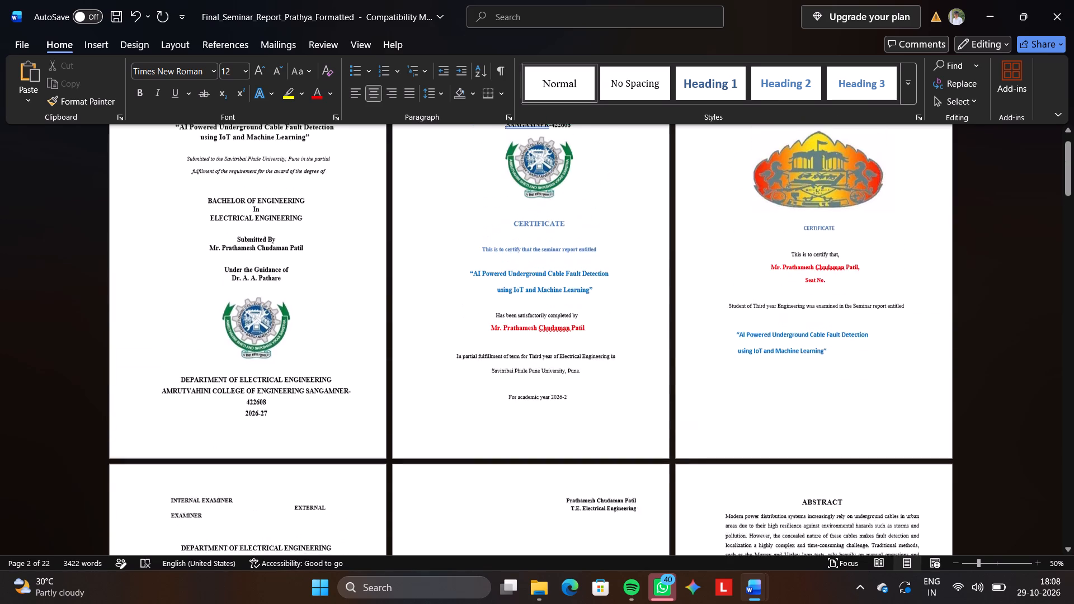
pyautogui.scroll(1, 897, 240)
pyautogui.click(805, 190)
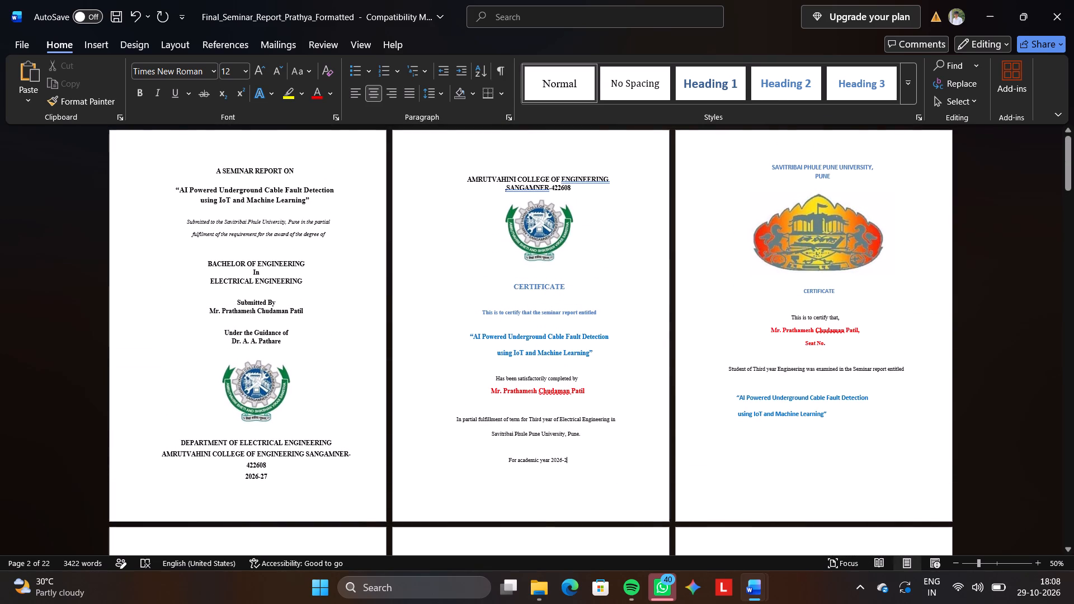
pyautogui.moveTo(832, 227); pyautogui.dragTo(840, 218)
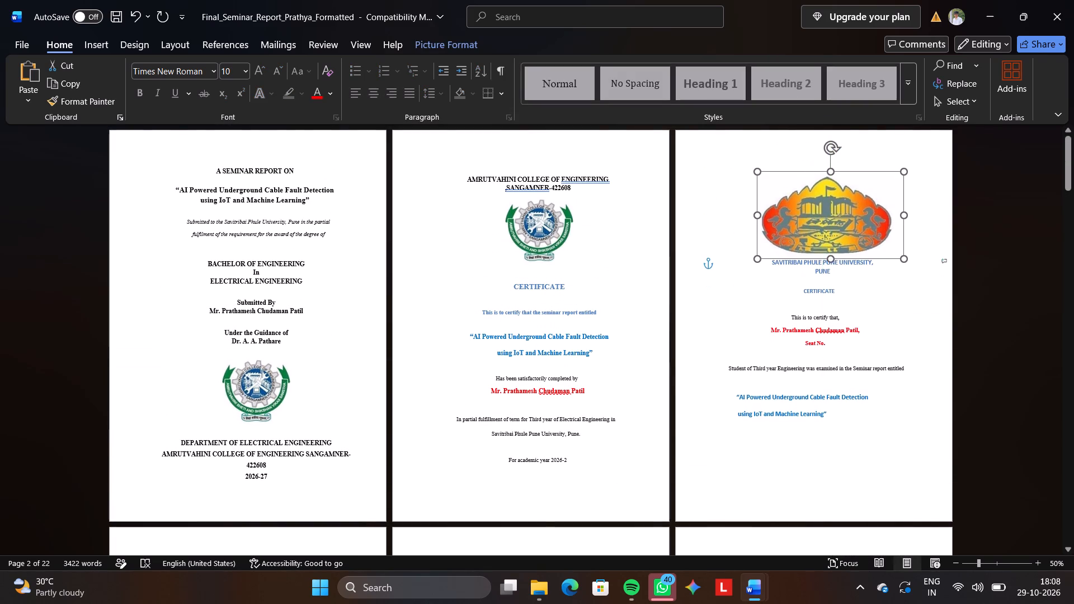
pyautogui.moveTo(840, 218); pyautogui.dragTo(832, 220)
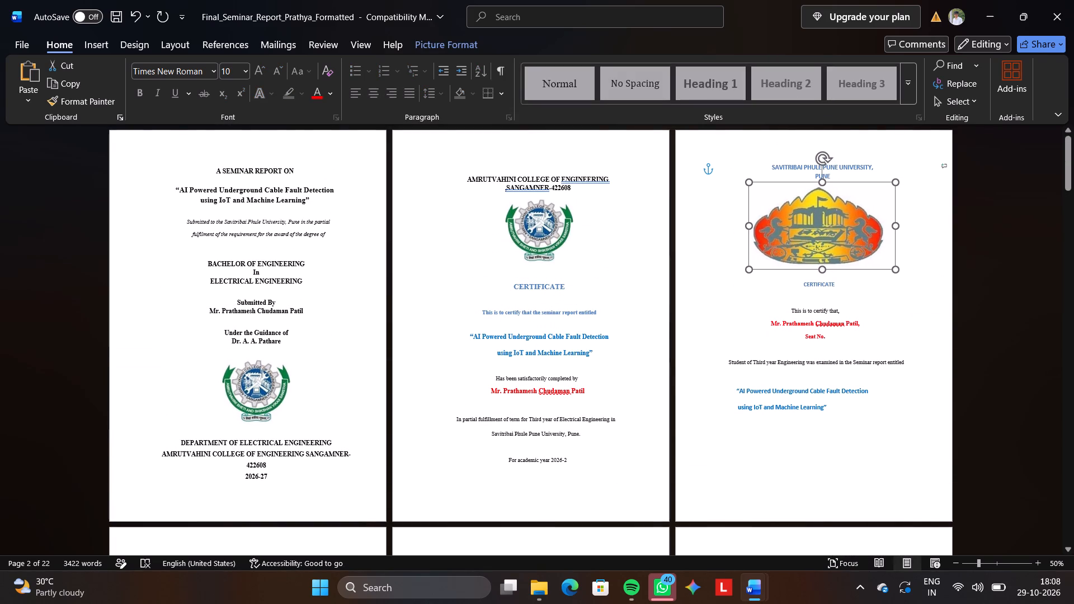
pyautogui.moveTo(832, 220); pyautogui.dragTo(831, 220)
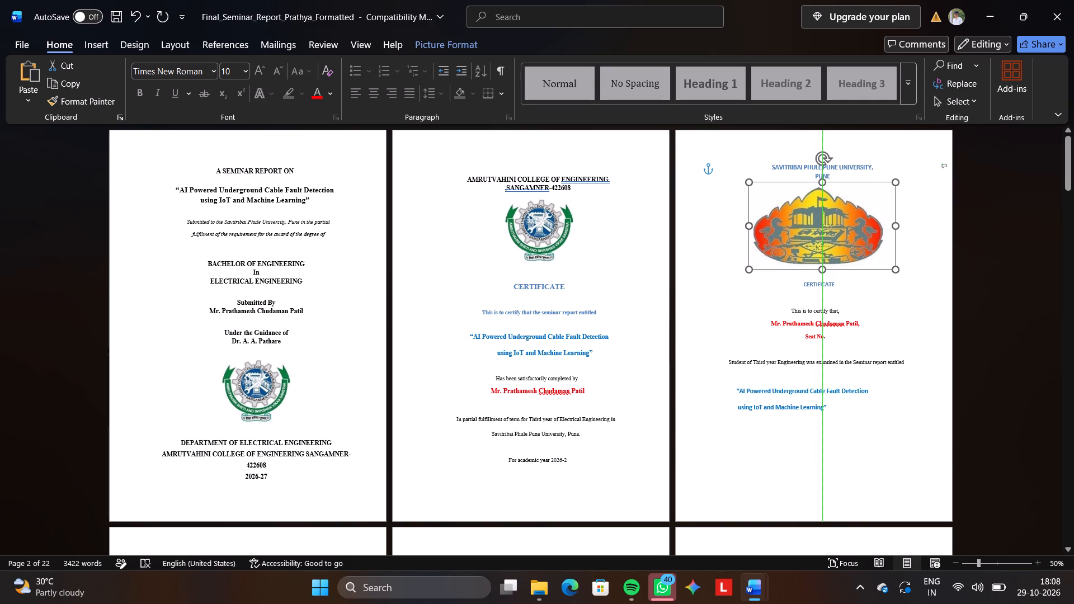
pyautogui.moveTo(831, 220); pyautogui.dragTo(874, 215)
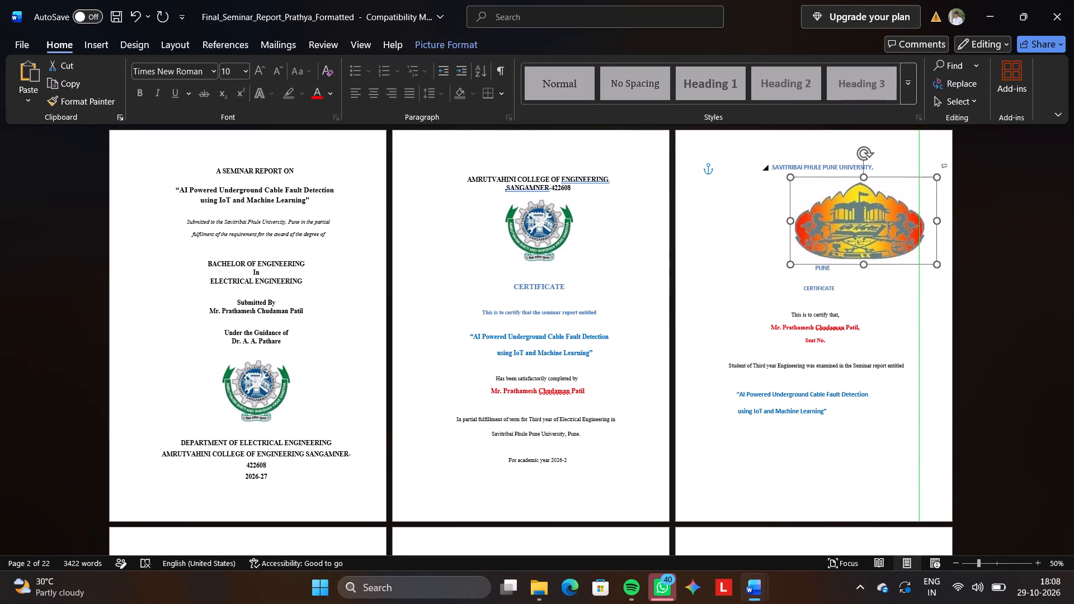
pyautogui.moveTo(874, 215); pyautogui.dragTo(813, 223)
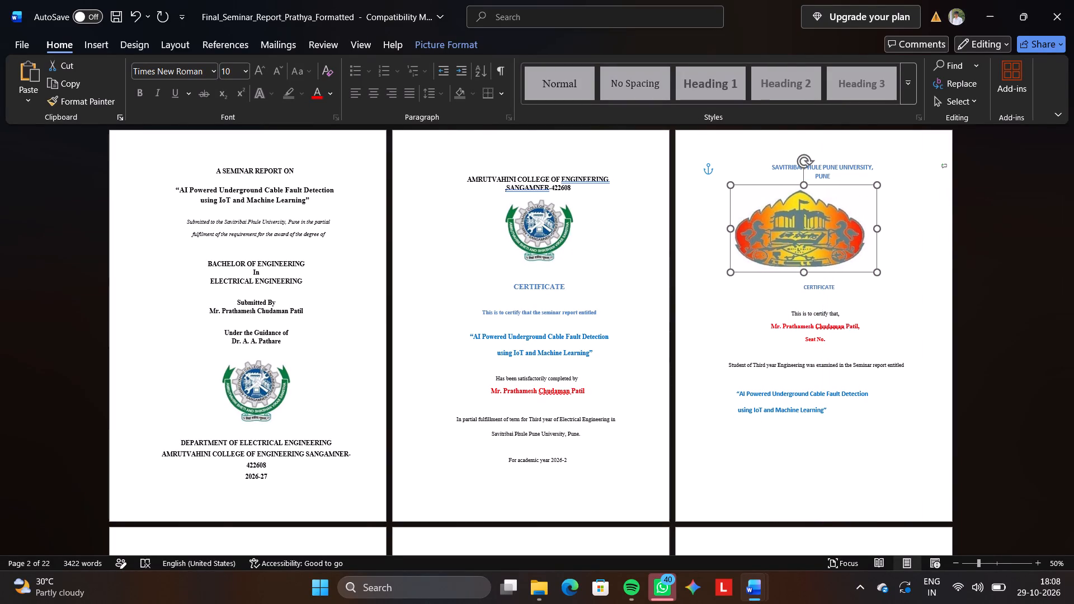
pyautogui.moveTo(813, 223); pyautogui.dragTo(833, 221)
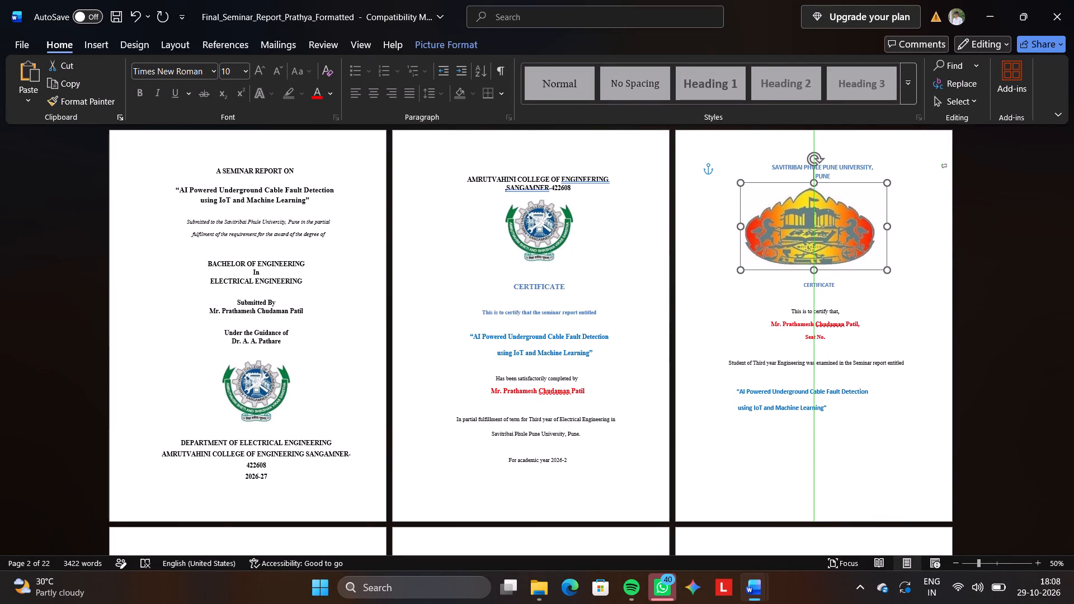
pyautogui.moveTo(833, 221); pyautogui.dragTo(827, 220)
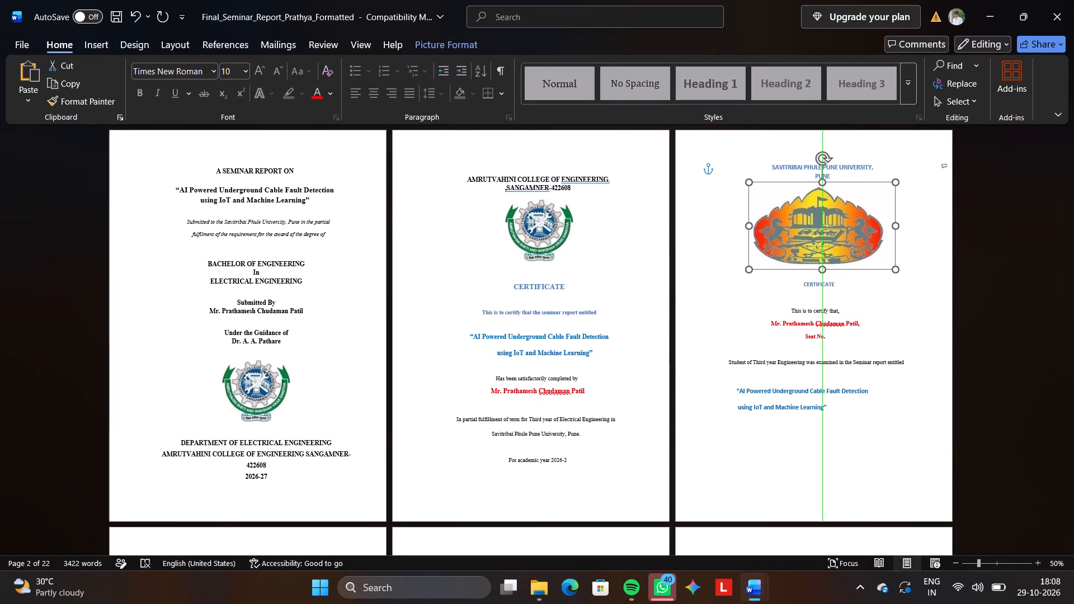
pyautogui.moveTo(827, 220); pyautogui.dragTo(832, 221)
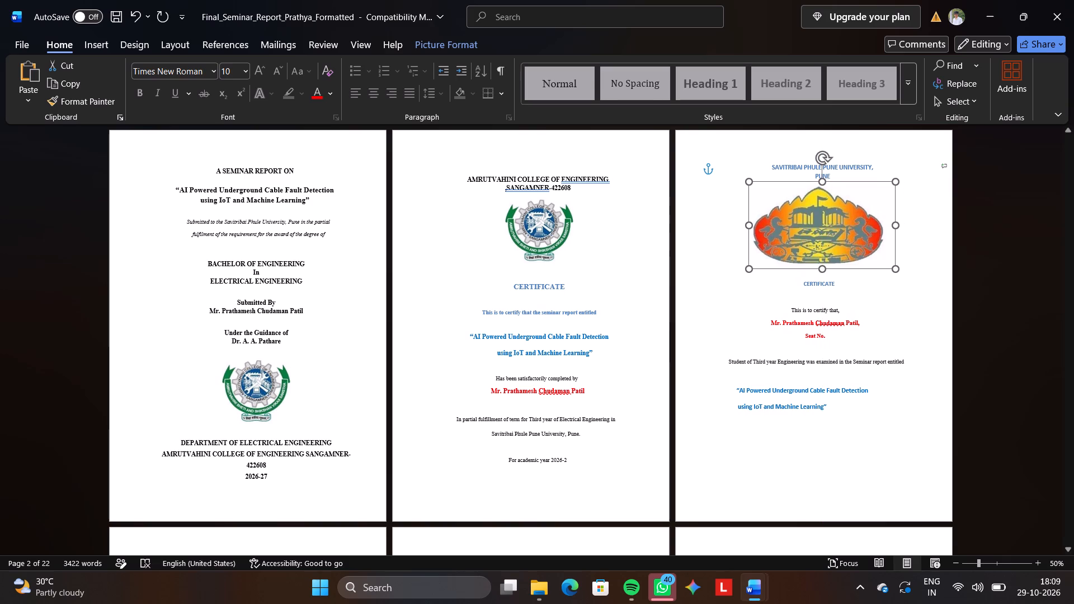
# Delete the blank line between the CERTIFICATE heading and "This is to certify that" on the university certificate.
pyautogui.click(798, 298)
pyautogui.press('BackSpace')
pyautogui.press('BackSpace')
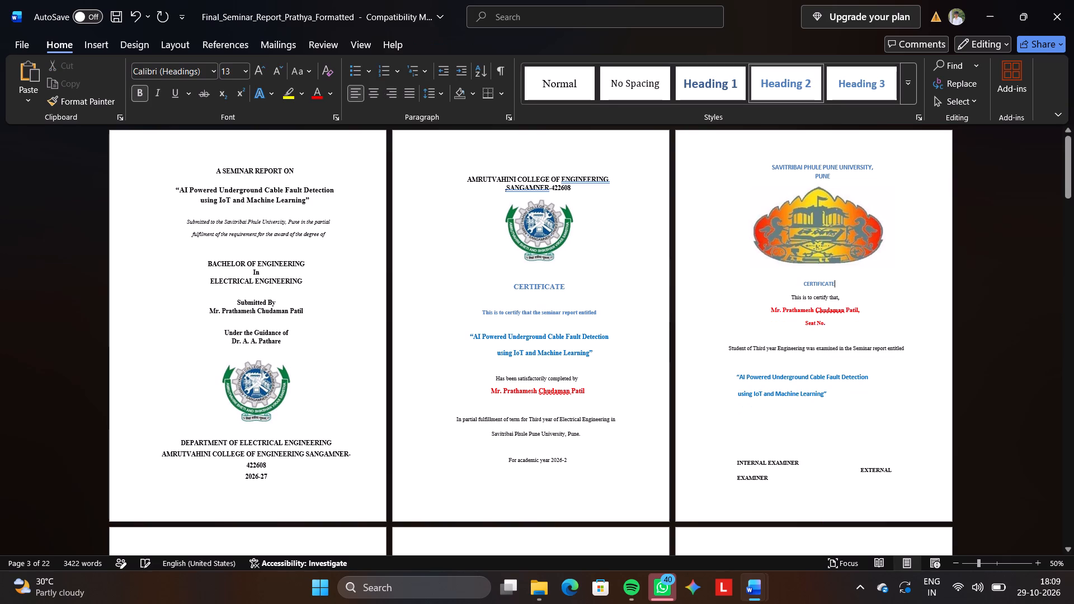
# Remove the extra blank lines between the blue report title and the INTERNAL EXAMINER line, leaving one blank line.
pyautogui.click(761, 431)
pyautogui.press('BackSpace')
pyautogui.press('BackSpace')
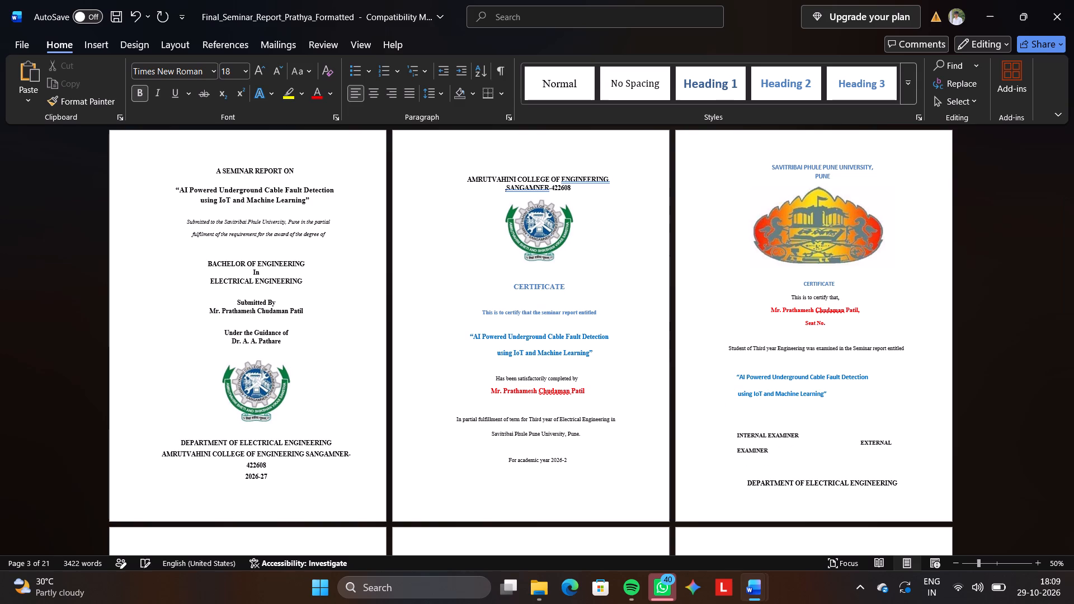
pyautogui.press('BackSpace')
pyautogui.press('Down')
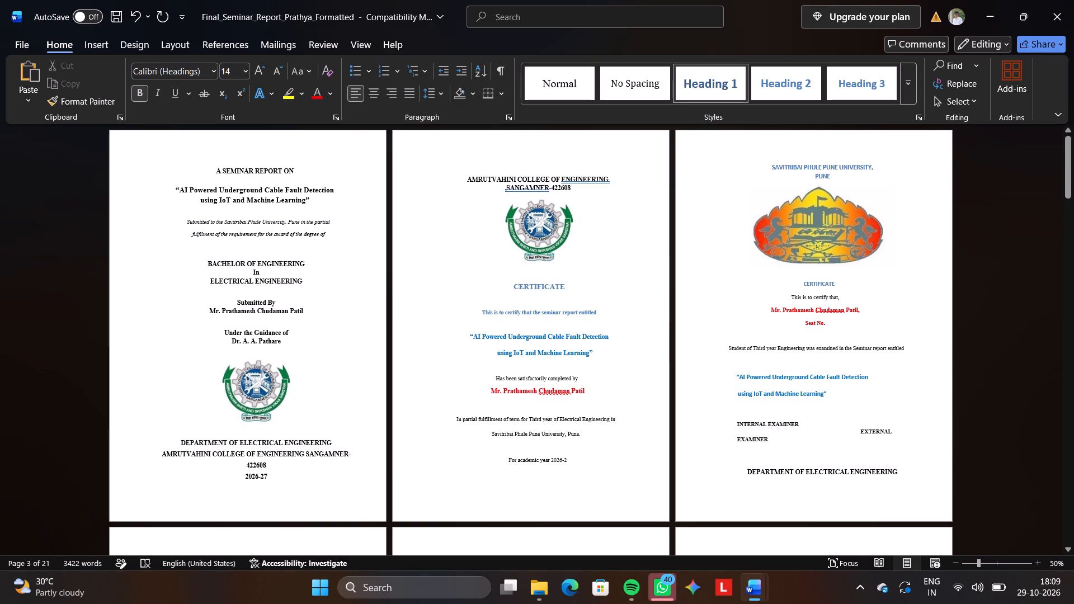
pyautogui.press('BackSpace')
pyautogui.press('Return')
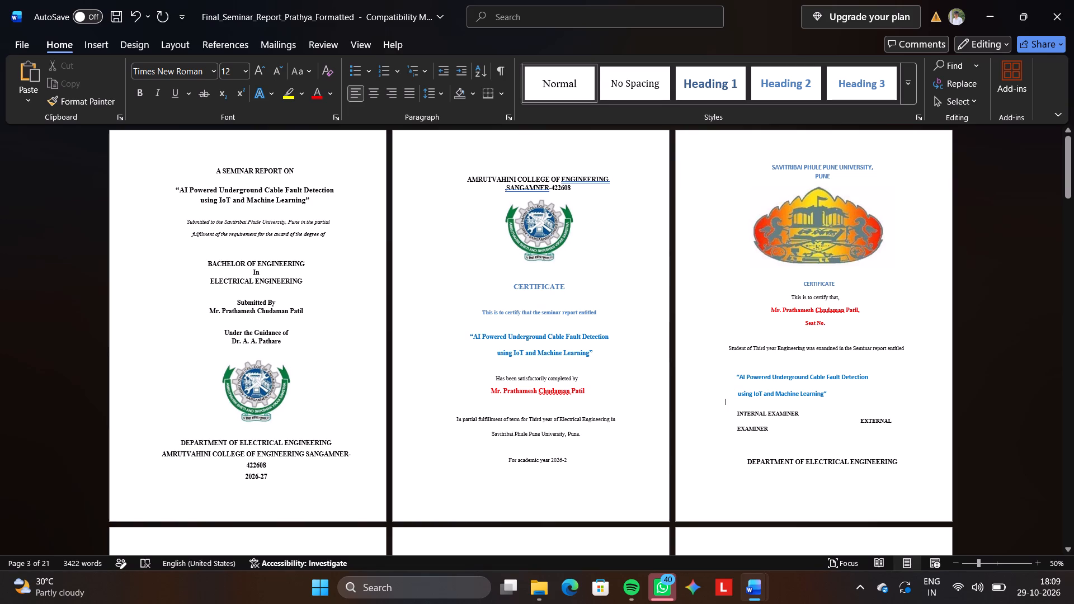
# Delete the blank line between "Seat No." and "Student of Third year Engineering" on the university certificate.
pyautogui.press('Up')
pyautogui.press('Up')
pyautogui.press('Up')
pyautogui.press('Up')
pyautogui.press('Up')
pyautogui.press('Down')
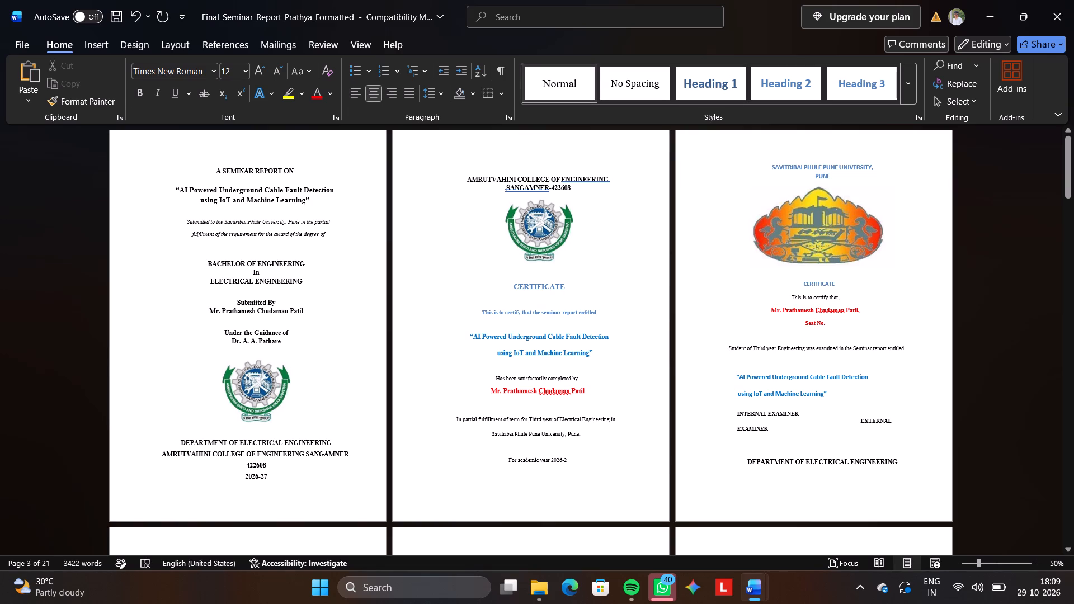
pyautogui.press('Up')
pyautogui.press('BackSpace')
pyautogui.press('BackSpace')
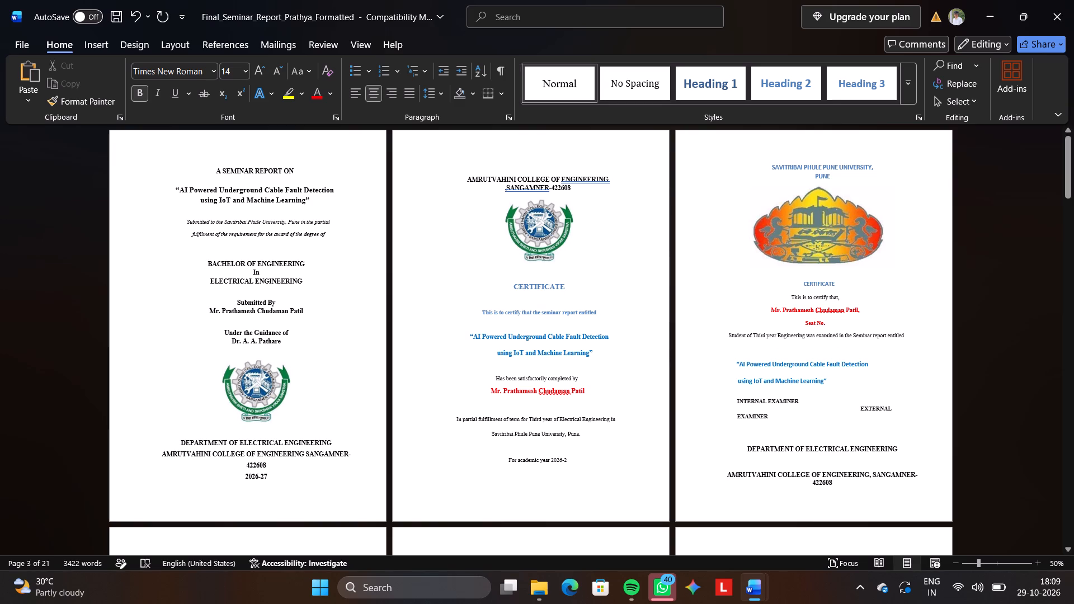
# Delete the blank line between DEPARTMENT OF ELECTRICAL ENGINEERING and AMRUTVAHINI COLLEGE OF ENGINEERING at the foot of page 3.
pyautogui.click(753, 464)
pyautogui.press('BackSpace')
pyautogui.press('BackSpace')
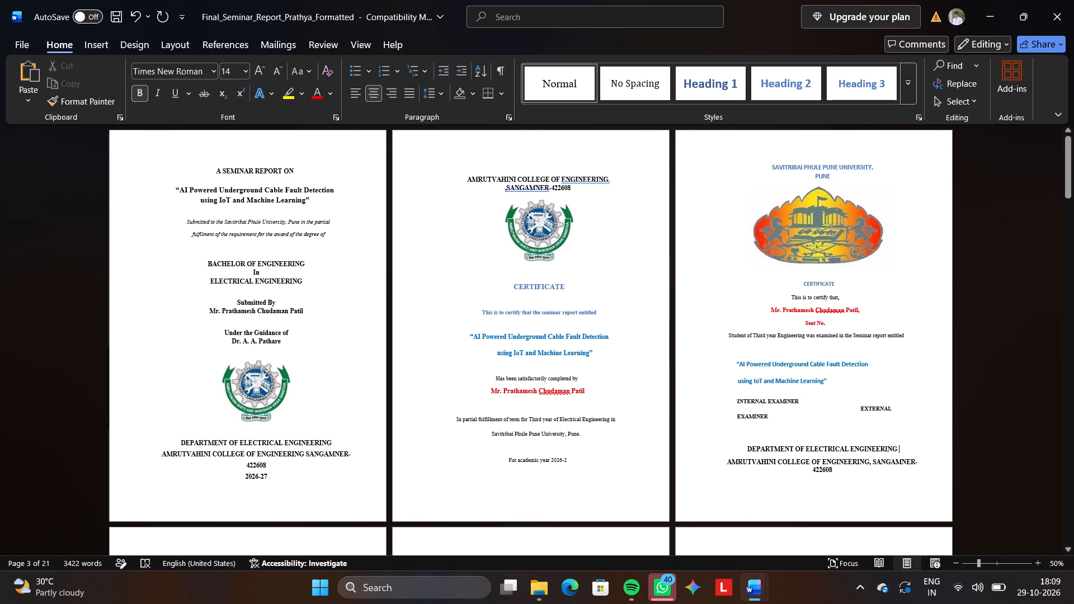
# Set the line spacing of the department and college lines at the foot of page 3 to 1.15.
pyautogui.moveTo(740, 442); pyautogui.dragTo(869, 487)
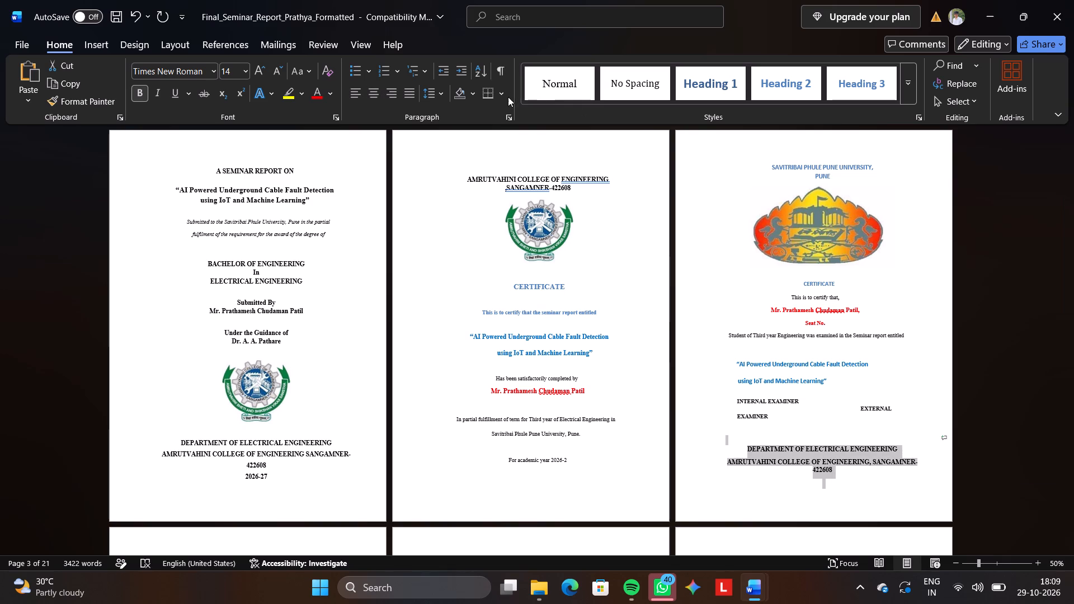
pyautogui.click(440, 92)
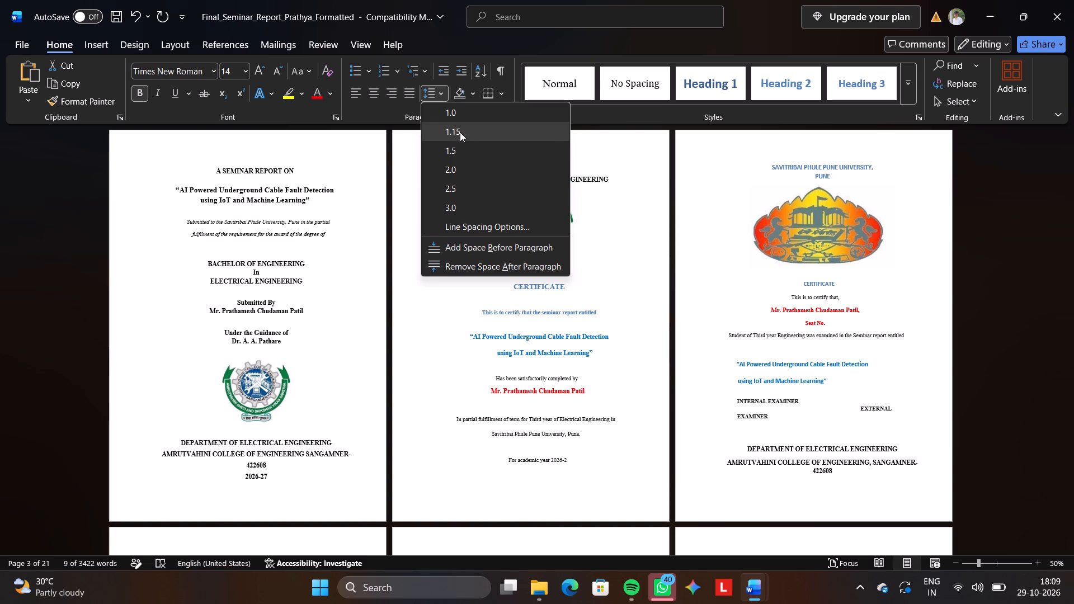
pyautogui.click(458, 136)
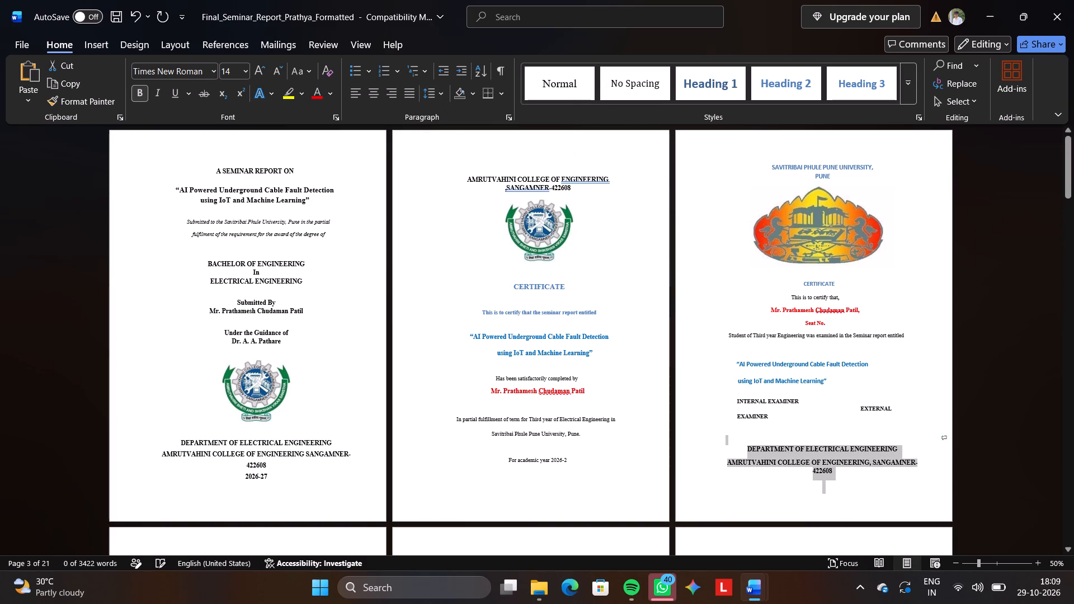
# Break the college address after "SANGAMNER-" so 422608 starts its own line on page 3.
pyautogui.click(927, 460)
pyautogui.press('Return')
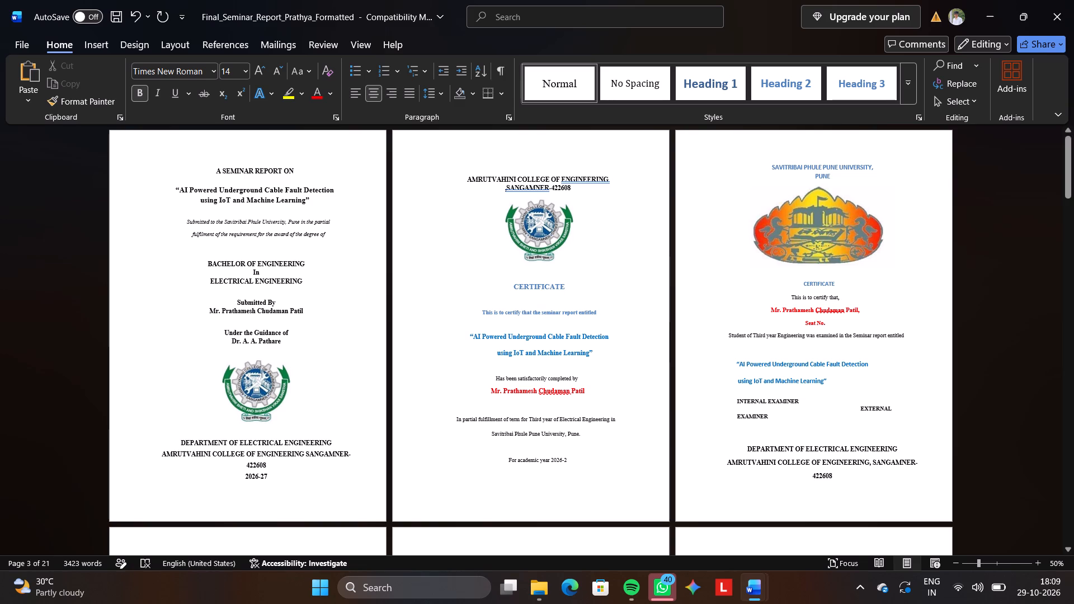
# Remove the blank line above DEPARTMENT OF ELECTRICAL ENGINEERING and add one between the blue report title and the INTERNAL EXAMINER line.
pyautogui.click(779, 443)
pyautogui.press('BackSpace')
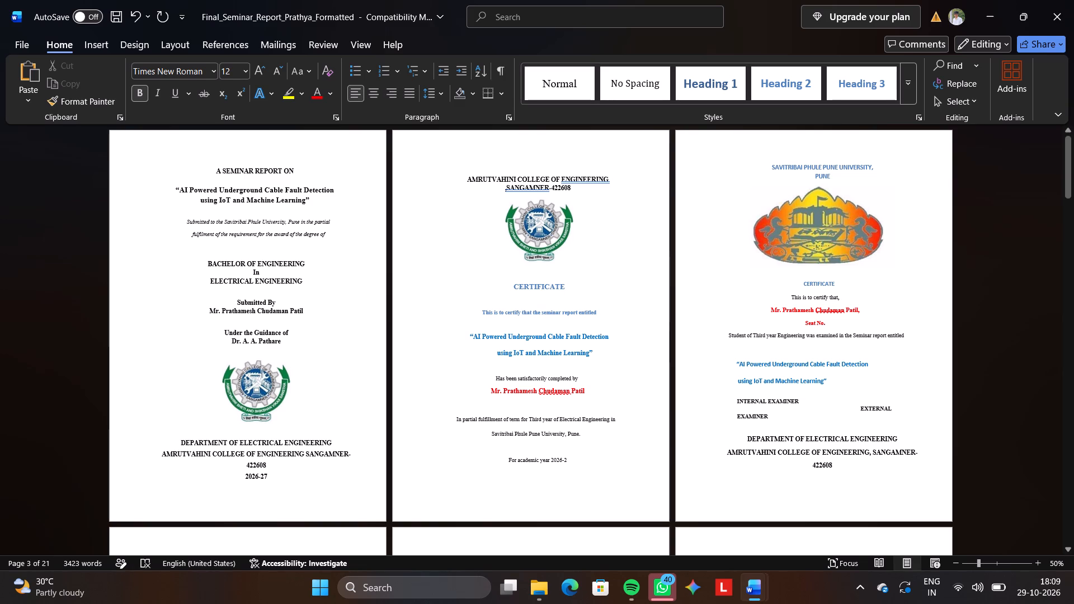
pyautogui.click(845, 380)
pyautogui.press('Return')
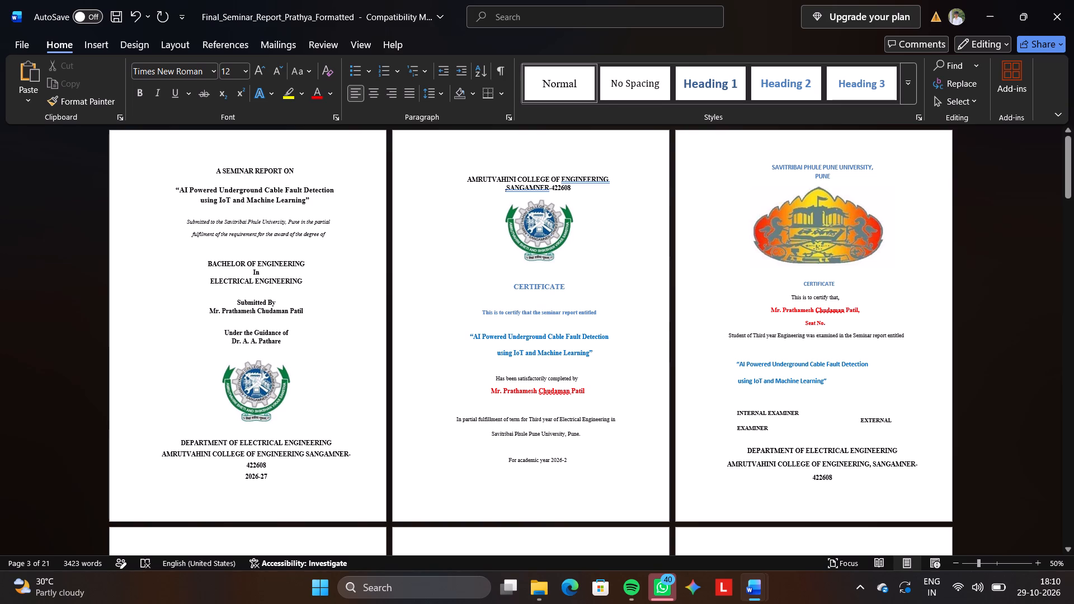
# Delete the spacing between INTERNAL EXAMINER and EXTERNAL EXAMINER so both labels sit on one line.
pyautogui.click(850, 426)
pyautogui.click(850, 426)
pyautogui.click(852, 419)
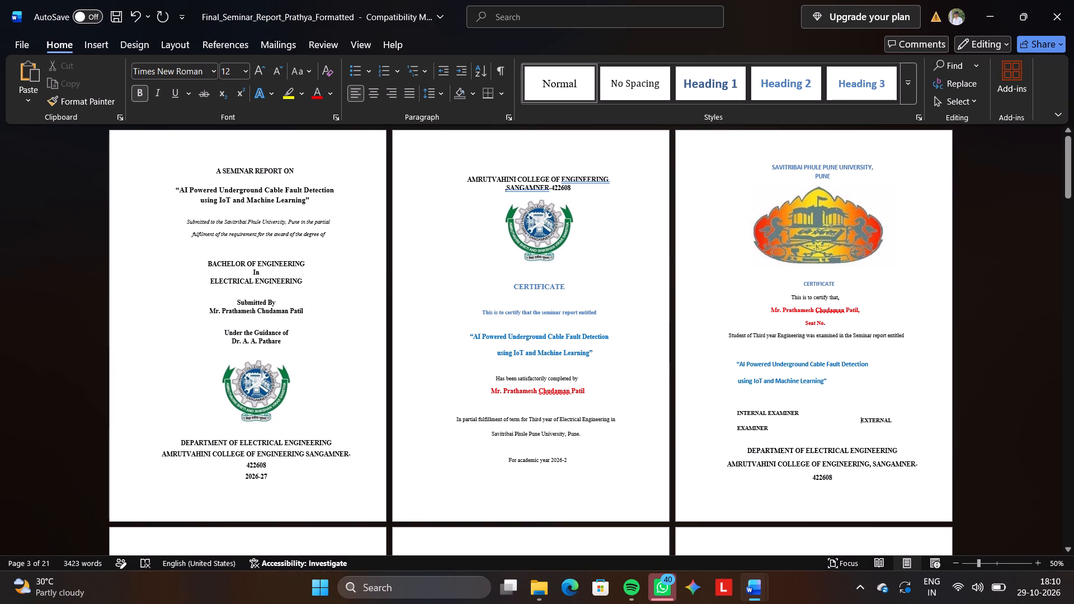
pyautogui.doubleClick(852, 419)
pyautogui.click(852, 419)
pyautogui.press('BackSpace')
pyautogui.press('BackSpace')
pyautogui.press('BackSpace')
pyautogui.press('BackSpace')
pyautogui.press('BackSpace')
pyautogui.press('BackSpace')
pyautogui.press('BackSpace')
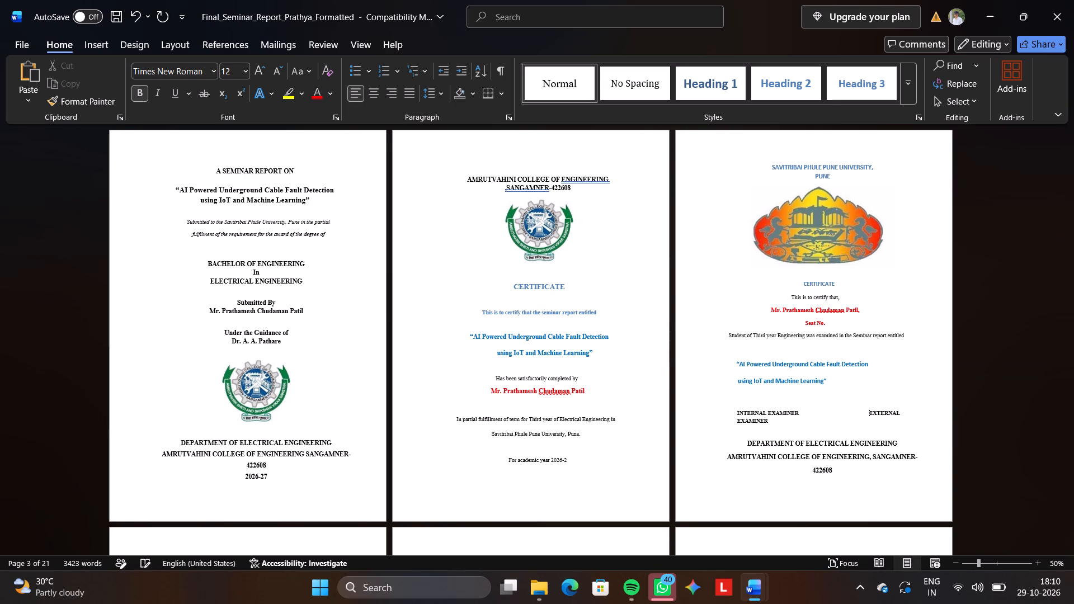
pyautogui.press('BackSpace')
pyautogui.press('BackSpace')
pyautogui.press('BackSpace')
pyautogui.press('BackSpace')
pyautogui.press('BackSpace')
pyautogui.press('BackSpace')
pyautogui.press('BackSpace')
pyautogui.press('BackSpace')
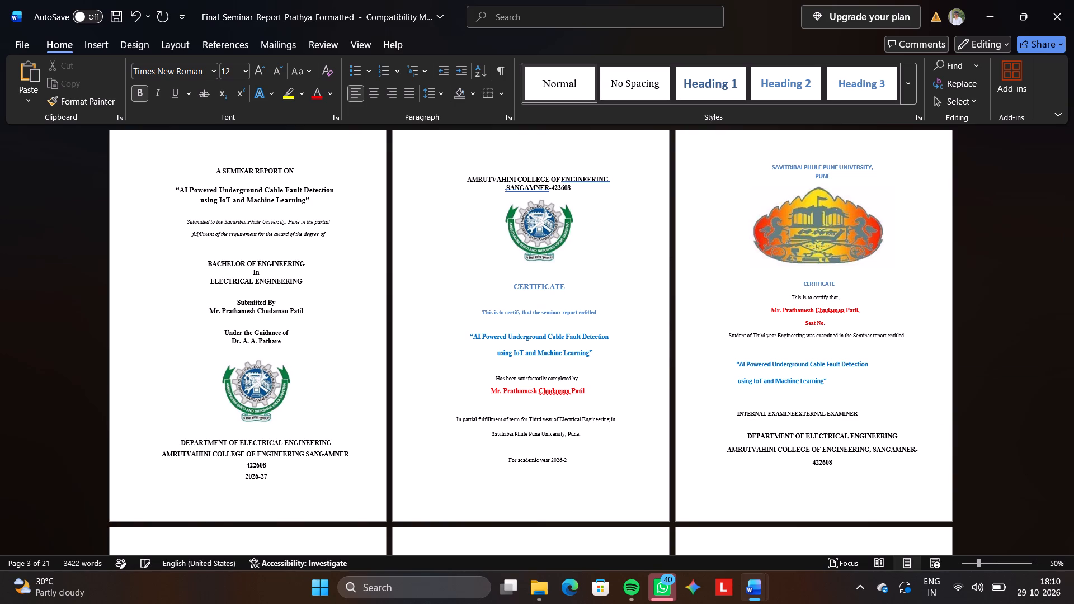
# Insert spaces before EXTERNAL EXAMINER to push it out to the page's right margin.
pyautogui.press('space')
pyautogui.press('space')
pyautogui.press('space')
pyautogui.press('space')
pyautogui.press('space')
pyautogui.press('space')
pyautogui.press('space')
pyautogui.press('space')
pyautogui.press('space')
pyautogui.press('space')
pyautogui.press('space')
pyautogui.press('space')
pyautogui.press('space')
pyautogui.press('space')
pyautogui.press('space')
pyautogui.press('space')
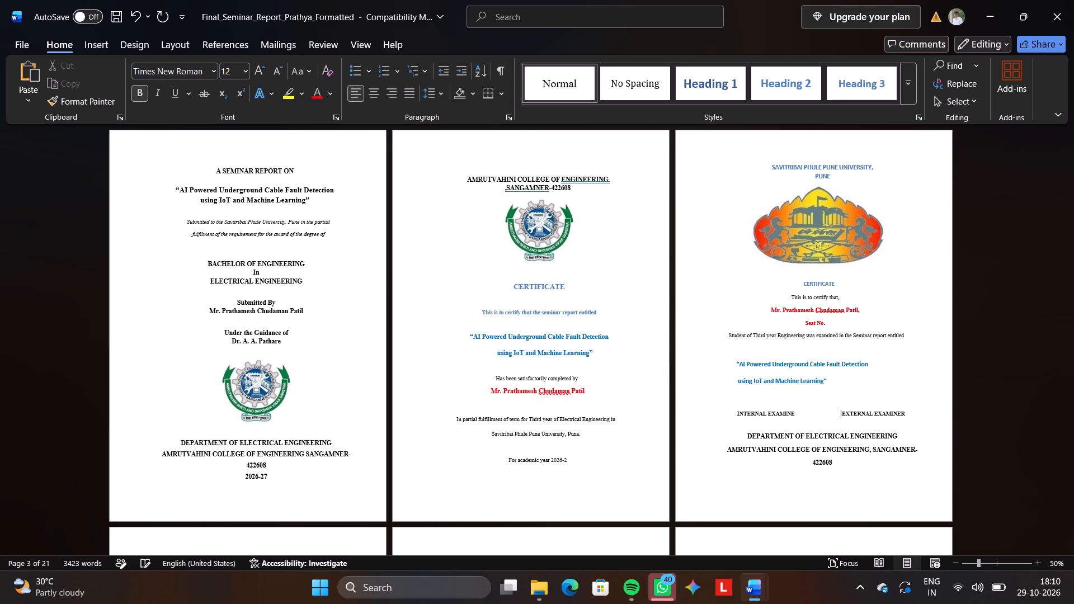
pyautogui.press('space')
pyautogui.press('space')
pyautogui.press('space')
pyautogui.press('space')
pyautogui.press('space')
pyautogui.press('space')
pyautogui.press('space')
pyautogui.press('space')
pyautogui.press('space')
pyautogui.press('space')
pyautogui.press('space')
pyautogui.press('BackSpace')
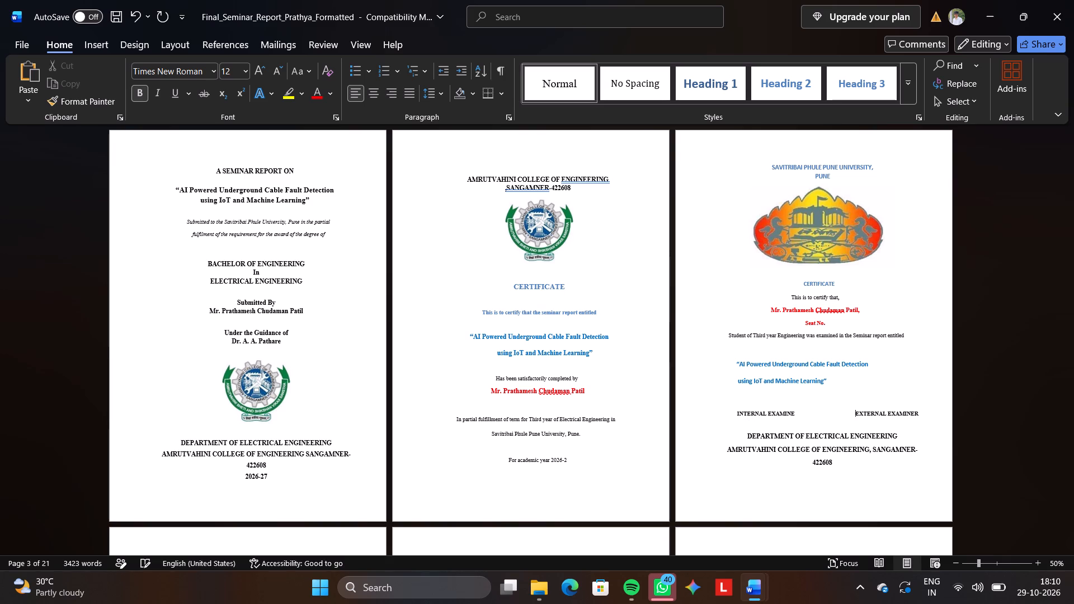
# Remove the indent before the internal examiner label so it starts at the left margin, keeping the blank space above it.
pyautogui.click(733, 413)
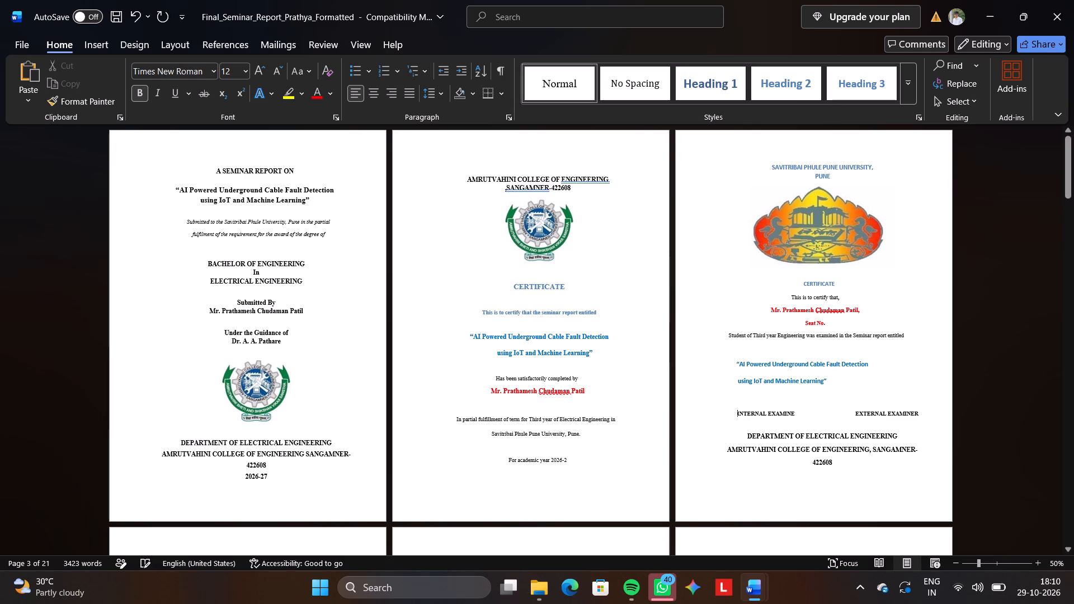
pyautogui.press('BackSpace')
pyautogui.press('BackSpace')
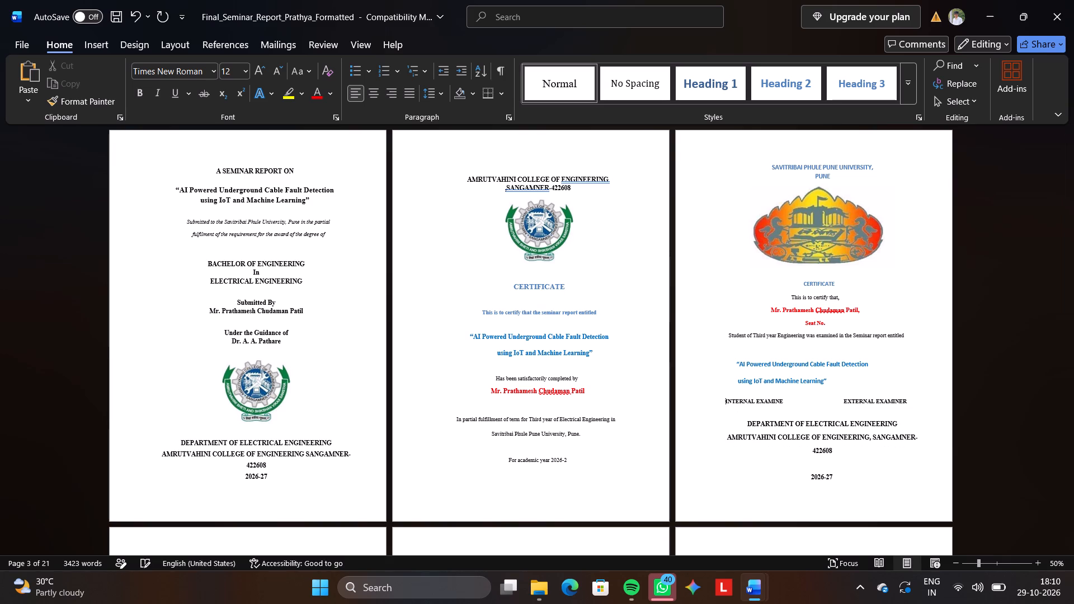
pyautogui.press('Return')
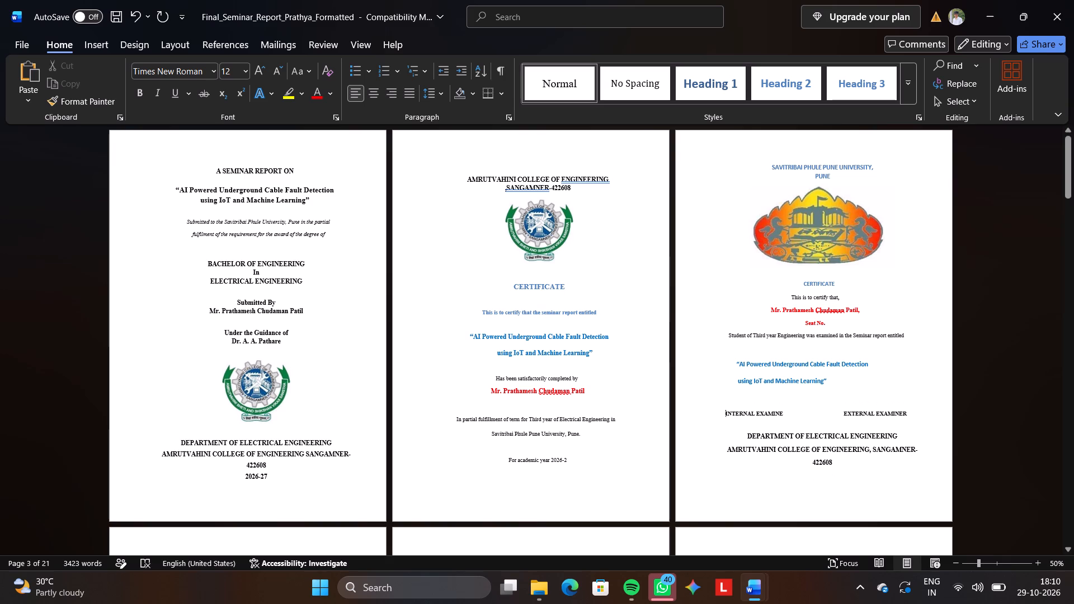
# Widen the gap between the two examiner labels until EXTERNAL EXAMINER reaches the right margin again.
pyautogui.click(833, 407)
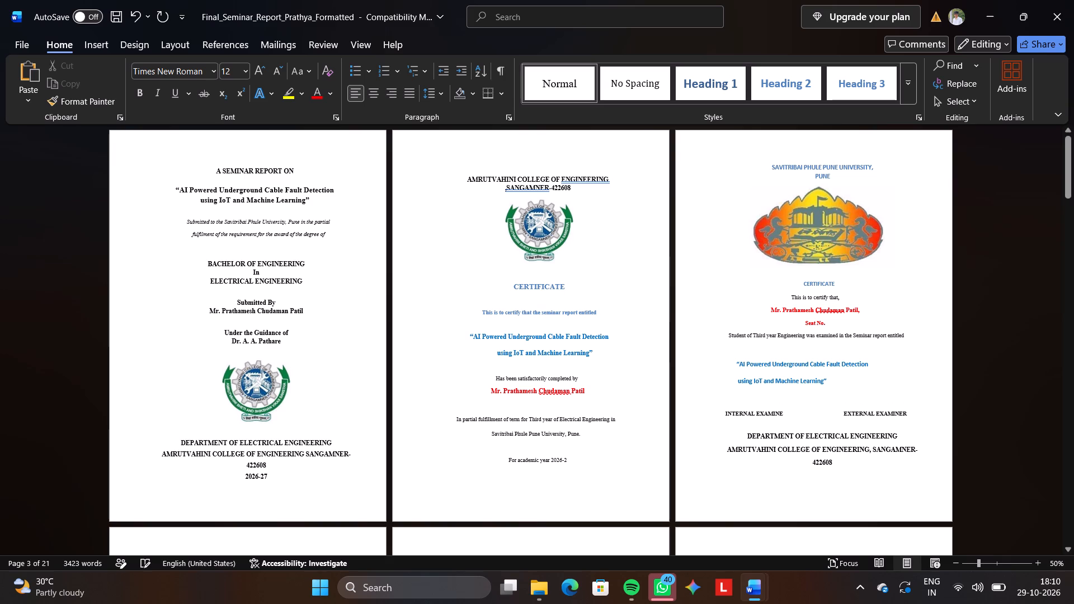
pyautogui.click(833, 416)
pyautogui.press('space')
pyautogui.press('space')
pyautogui.press('space')
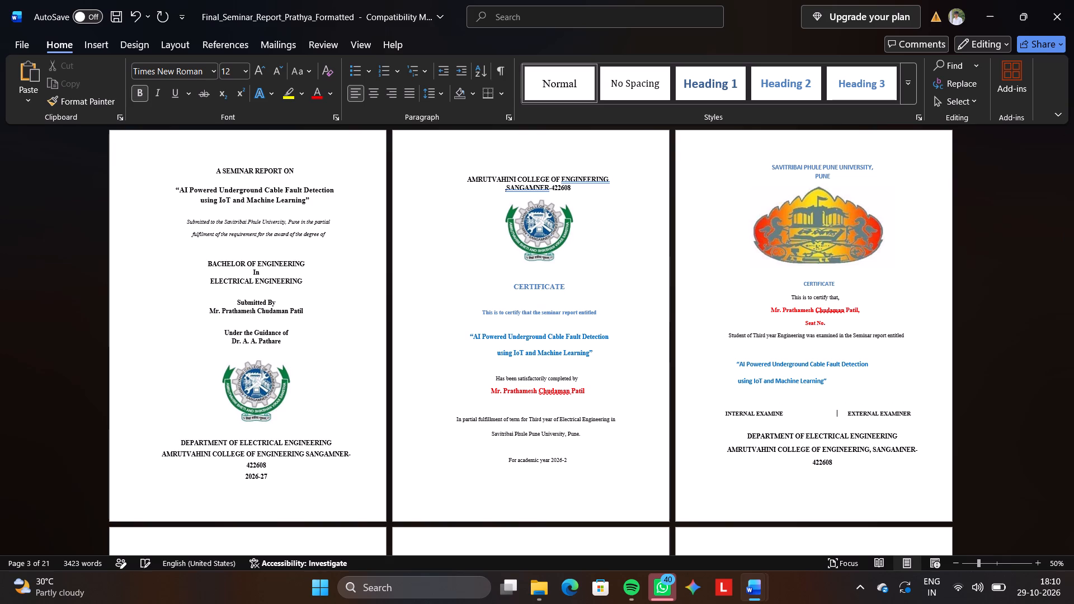
pyautogui.press('space')
pyautogui.press('space')
pyautogui.press('space')
pyautogui.press('space')
pyautogui.press('space')
pyautogui.press('space')
pyautogui.press('space')
pyautogui.press('BackSpace')
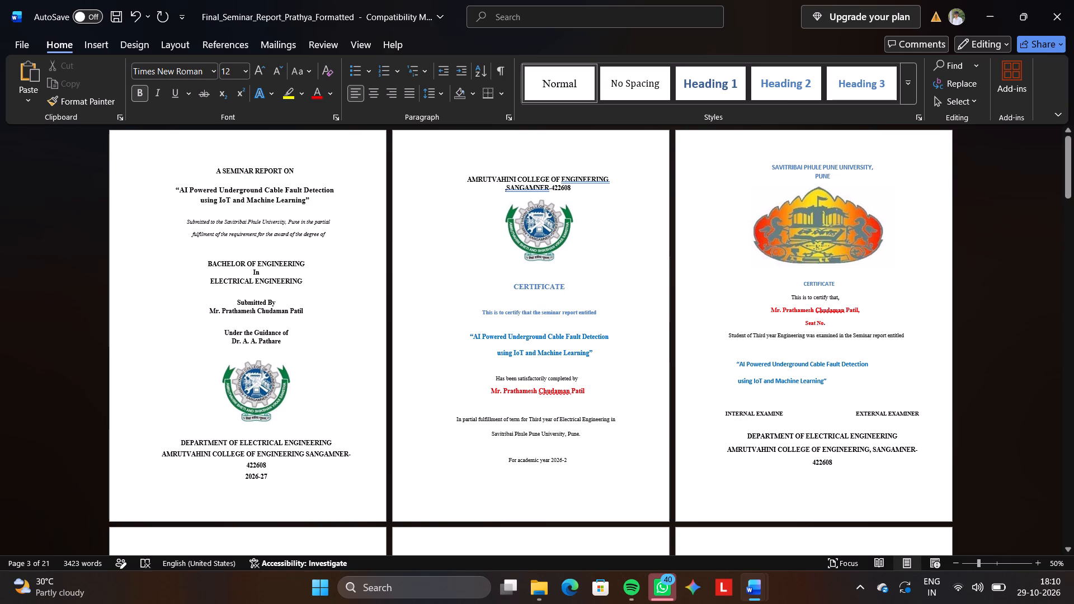
# Set all the text of the university certificate on page 3 to Times New Roman.
pyautogui.click(774, 163)
pyautogui.moveTo(774, 163); pyautogui.dragTo(892, 340)
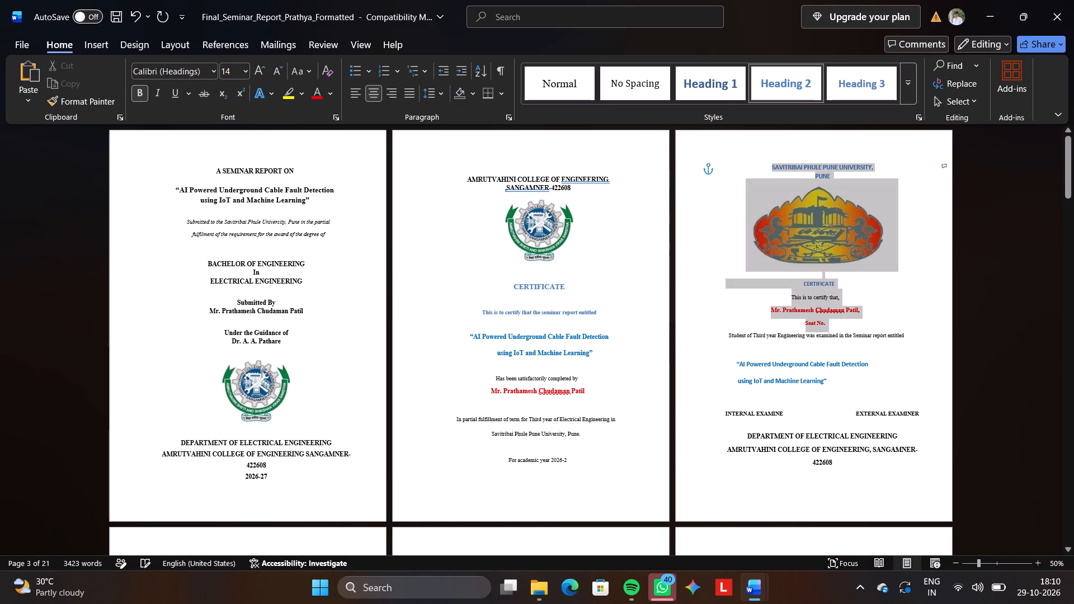
pyautogui.moveTo(892, 340); pyautogui.dragTo(926, 541)
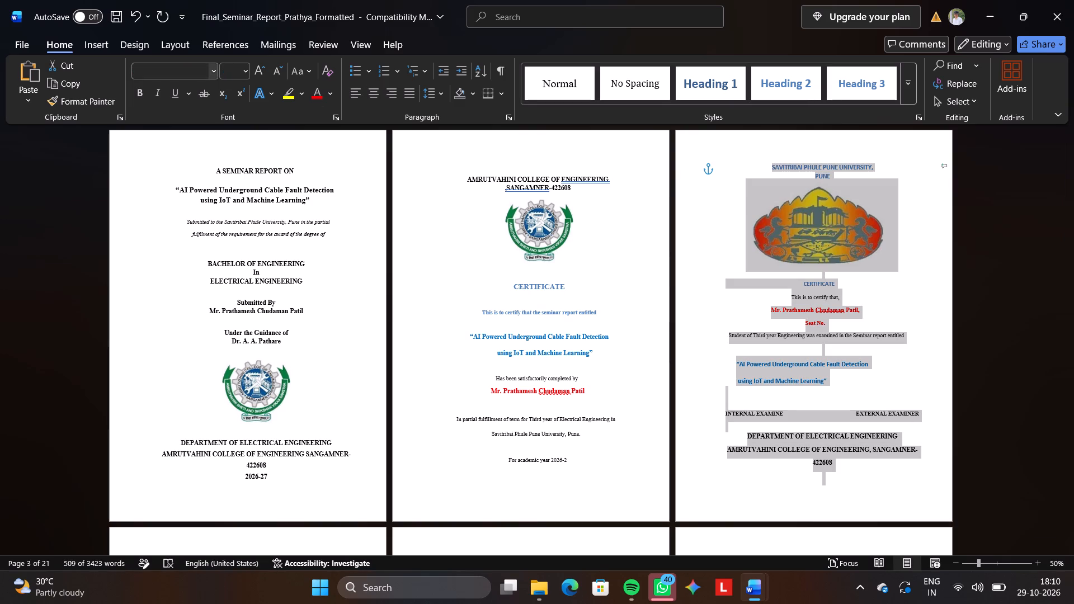
pyautogui.click(188, 67)
pyautogui.write('time')
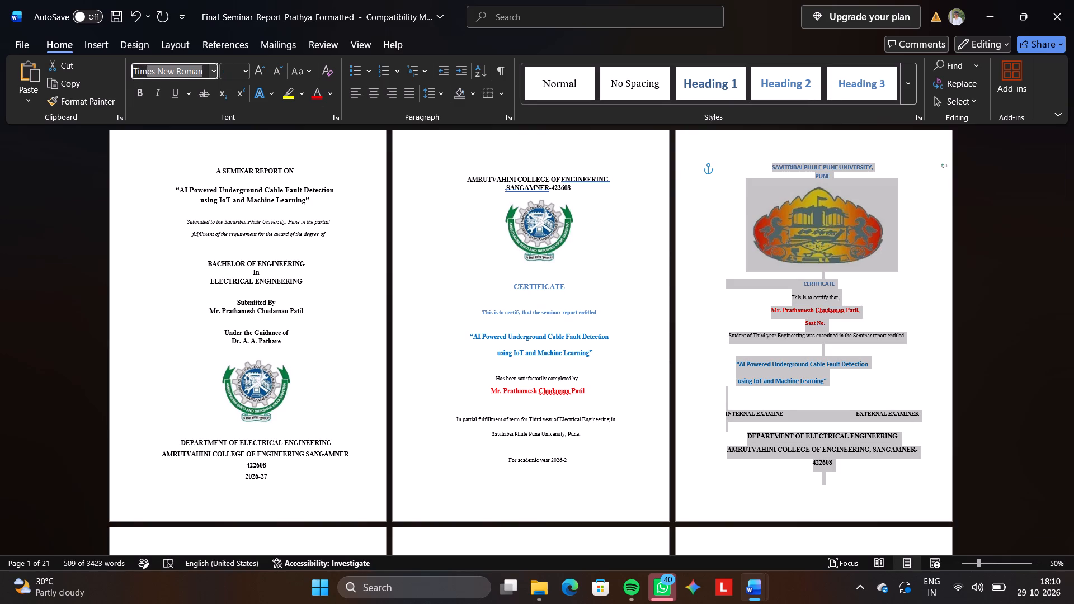
pyautogui.press('Return')
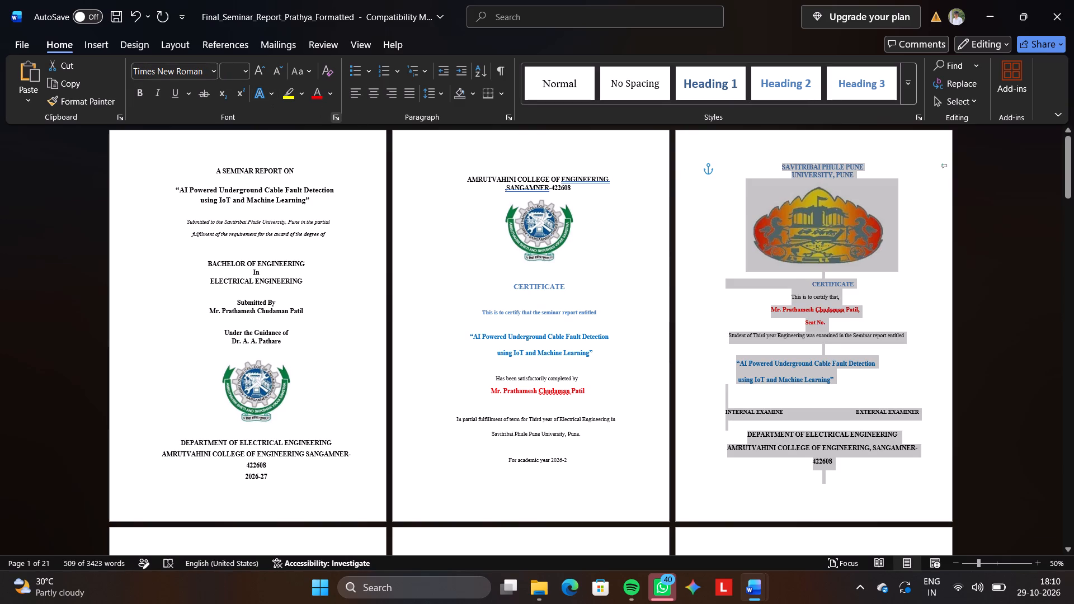
pyautogui.click(695, 223)
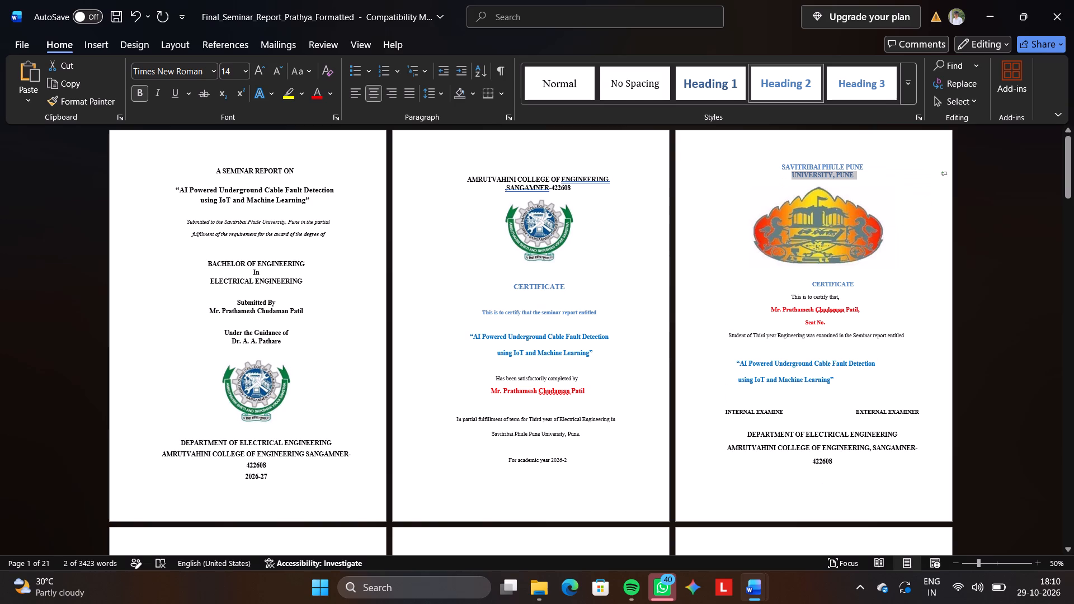
# Replace the off-centre CERTIFICATE heading below the university emblem with a retyped CERTIFICATE without the leading spaces.
pyautogui.click(809, 284)
pyautogui.moveTo(809, 284); pyautogui.dragTo(866, 279)
pyautogui.hotkey('shift', 'c')
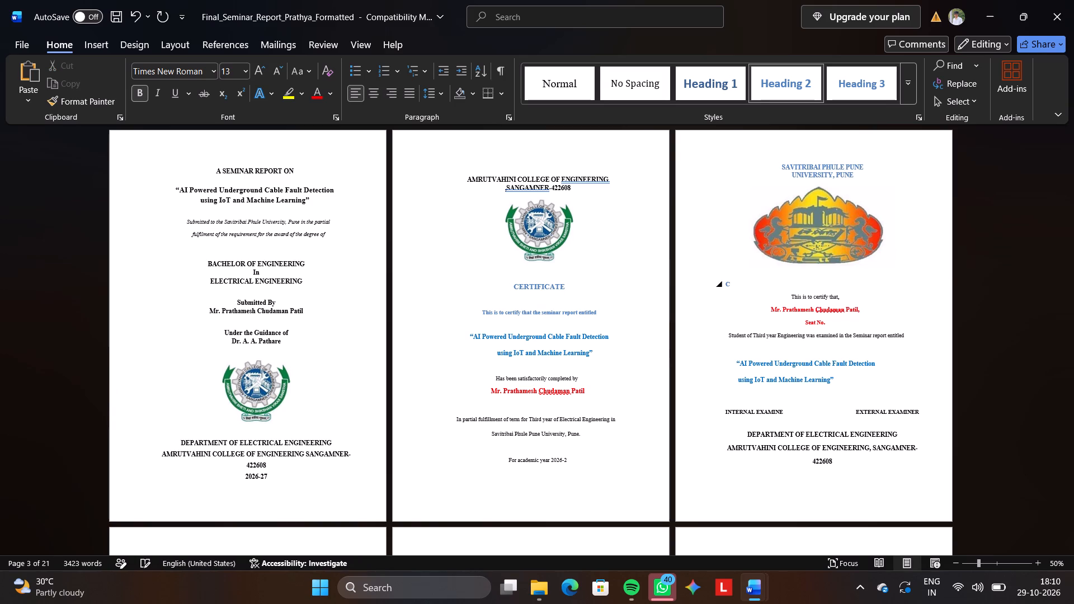
pyautogui.write('et')
pyautogui.press('BackSpace')
pyautogui.press('BackSpace')
pyautogui.write('ERTIFICATE')
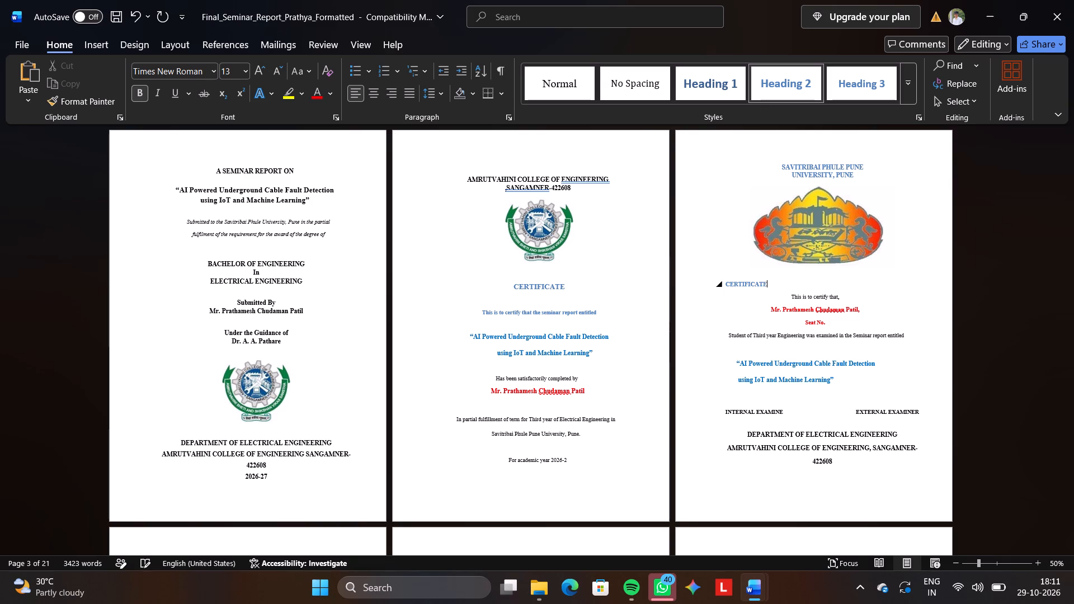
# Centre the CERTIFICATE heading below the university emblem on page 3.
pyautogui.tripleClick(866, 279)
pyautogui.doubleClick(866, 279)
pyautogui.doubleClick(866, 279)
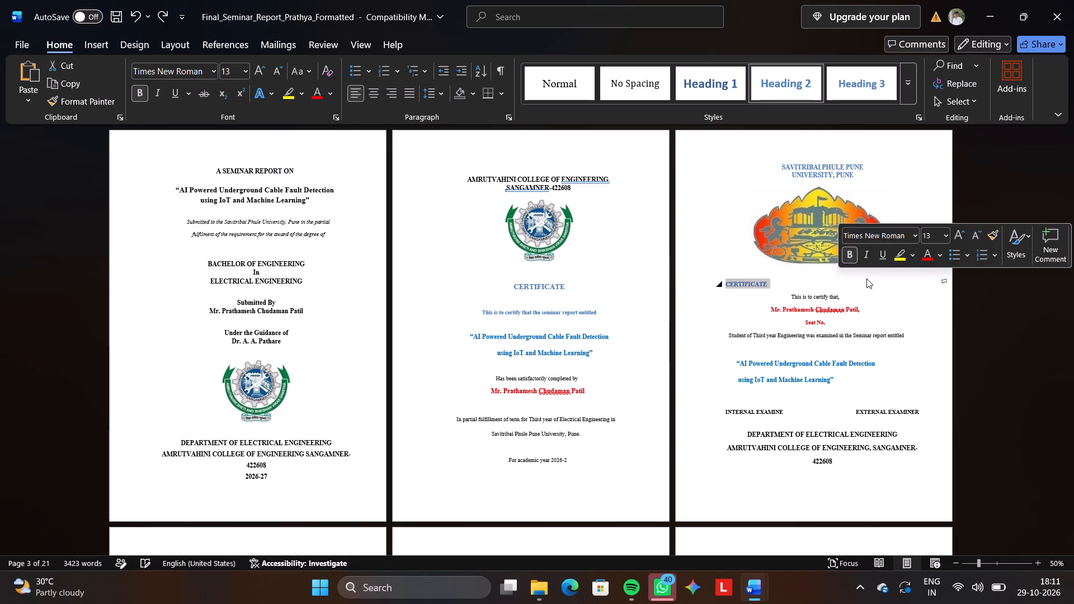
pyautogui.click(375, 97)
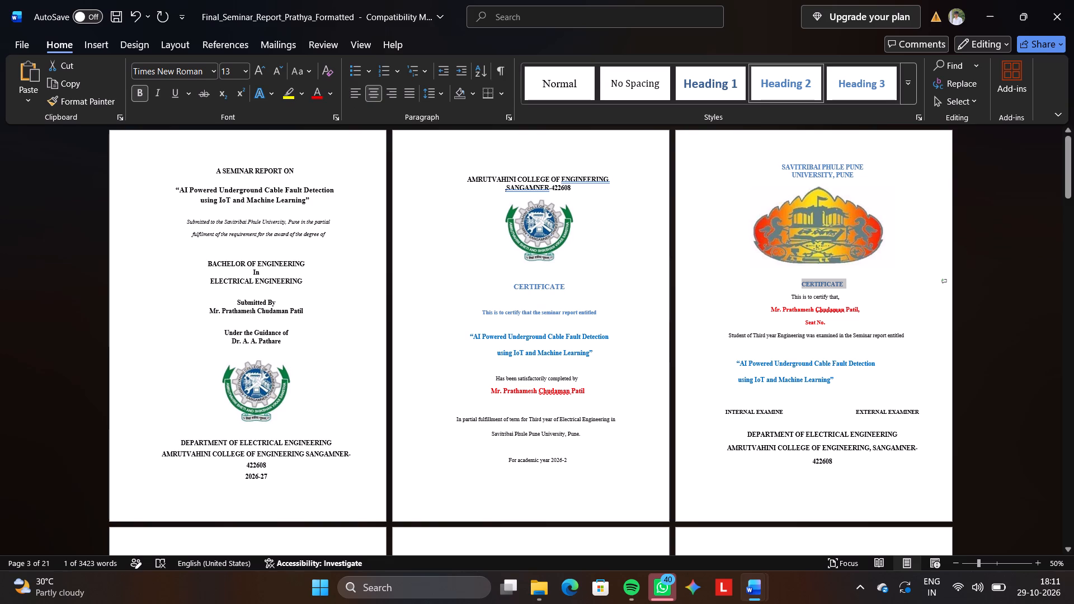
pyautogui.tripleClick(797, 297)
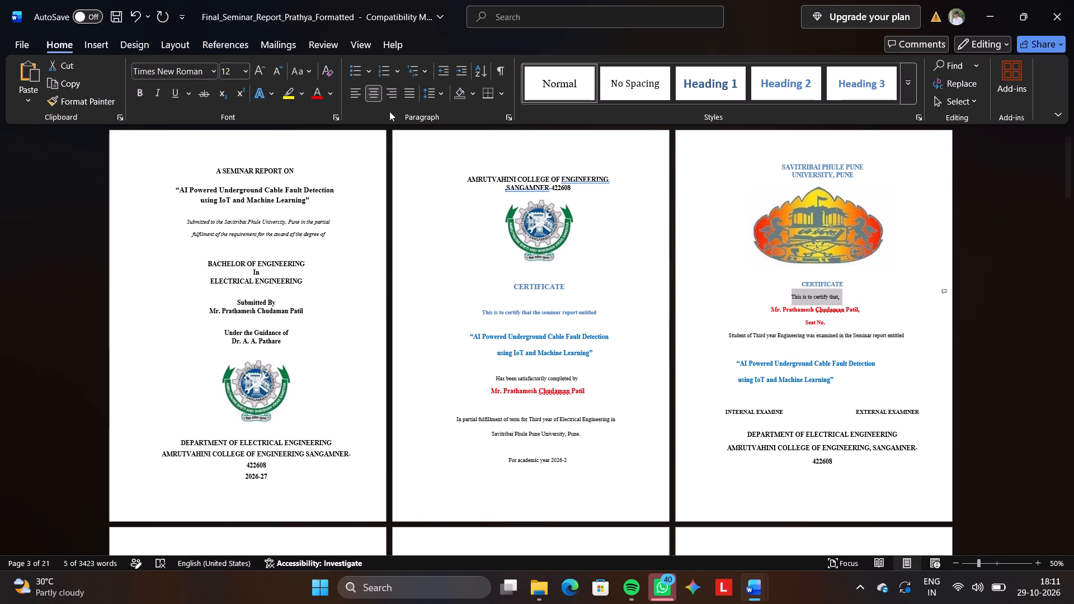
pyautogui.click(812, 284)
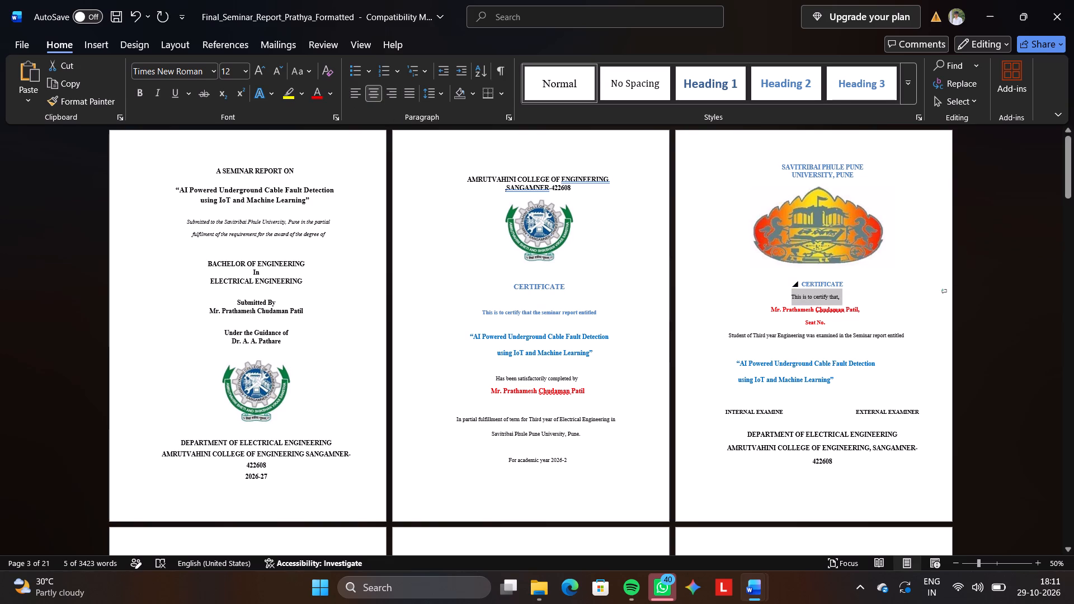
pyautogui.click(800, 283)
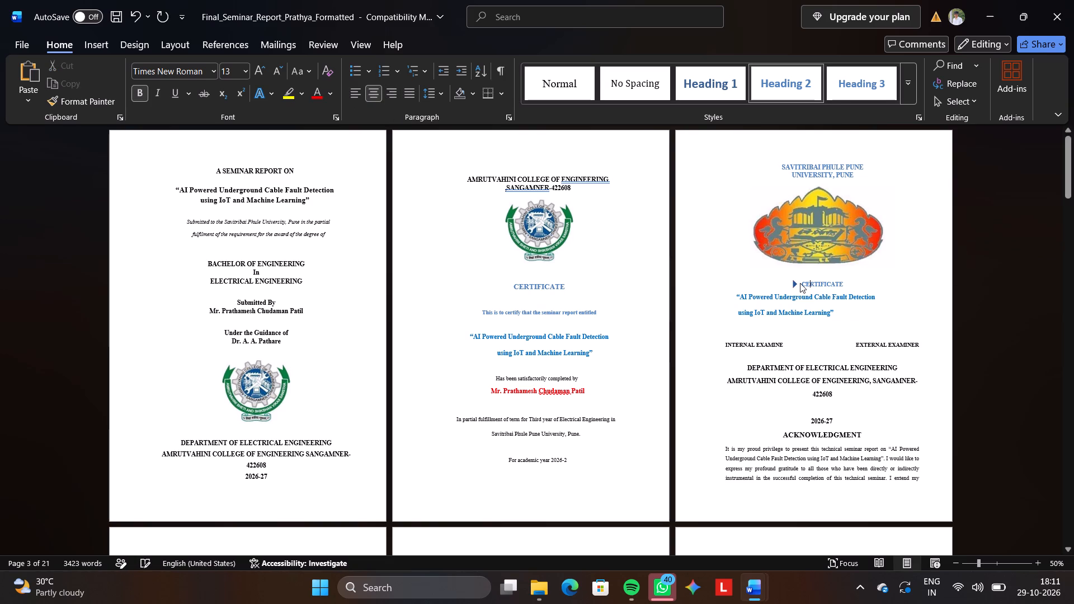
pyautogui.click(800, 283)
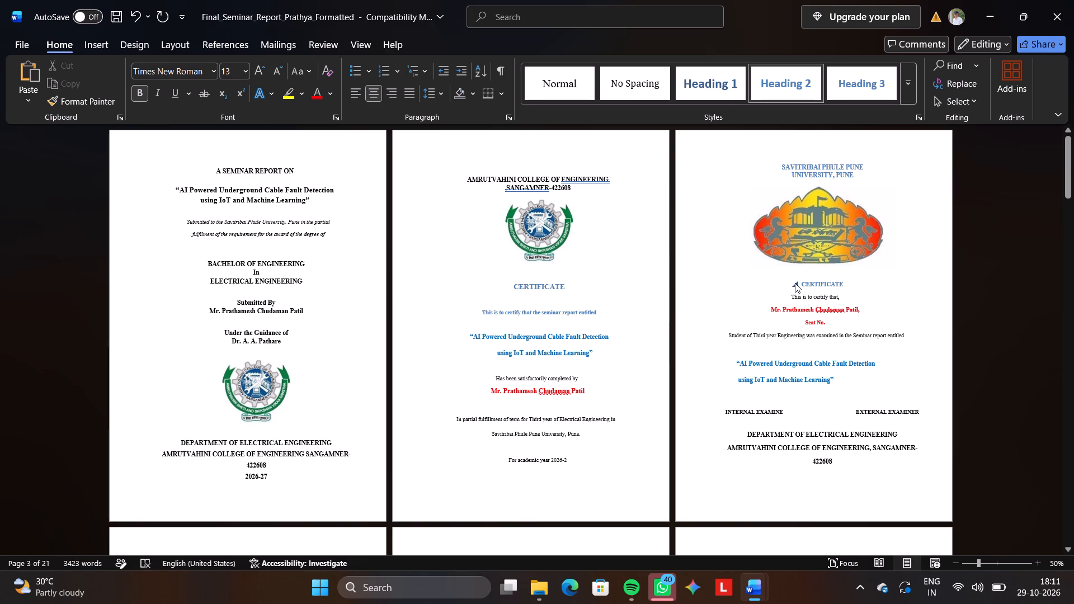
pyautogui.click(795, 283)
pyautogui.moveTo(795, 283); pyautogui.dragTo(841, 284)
# Remove the centring from the page 3 CERTIFICATE heading and pad it with leading spaces until it sits under the middle of the emblem.
pyautogui.press('Left')
pyautogui.press('Left')
pyautogui.press('BackSpace')
pyautogui.press('space')
pyautogui.press('space')
pyautogui.press('space')
pyautogui.press('space')
pyautogui.press('space')
pyautogui.press('space')
pyautogui.press('space')
pyautogui.press('space')
pyautogui.press('space')
pyautogui.press('space')
pyautogui.press('space')
pyautogui.press('space')
pyautogui.press('space')
pyautogui.press('space')
pyautogui.press('space')
pyautogui.press('space')
pyautogui.press('space')
pyautogui.press('space')
pyautogui.press('space')
pyautogui.press('space')
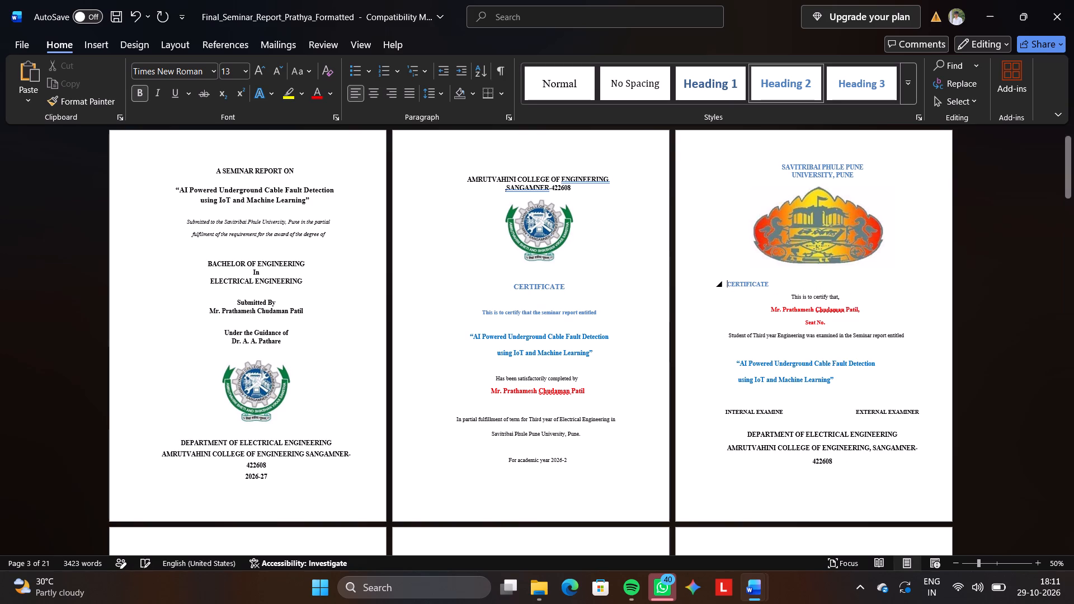
pyautogui.press('space')
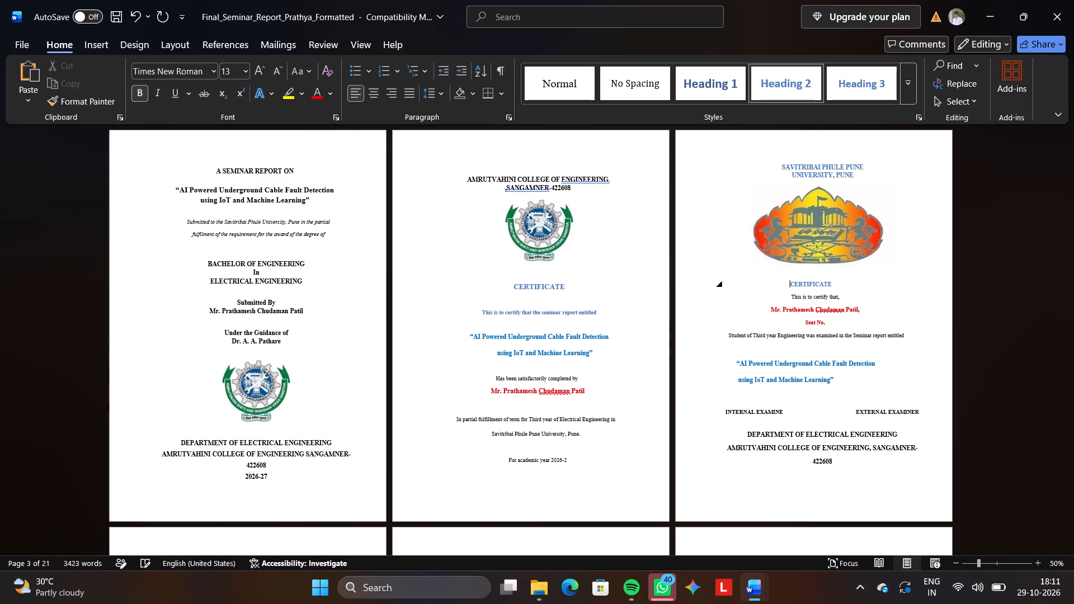
pyautogui.press('space')
pyautogui.press('space')
pyautogui.press('space')
pyautogui.press('space')
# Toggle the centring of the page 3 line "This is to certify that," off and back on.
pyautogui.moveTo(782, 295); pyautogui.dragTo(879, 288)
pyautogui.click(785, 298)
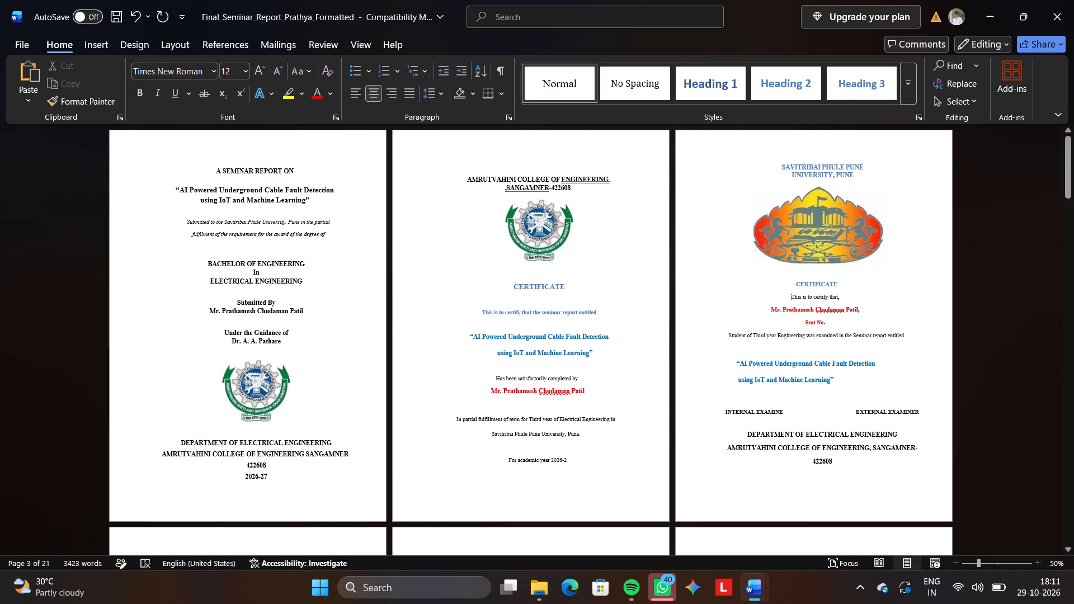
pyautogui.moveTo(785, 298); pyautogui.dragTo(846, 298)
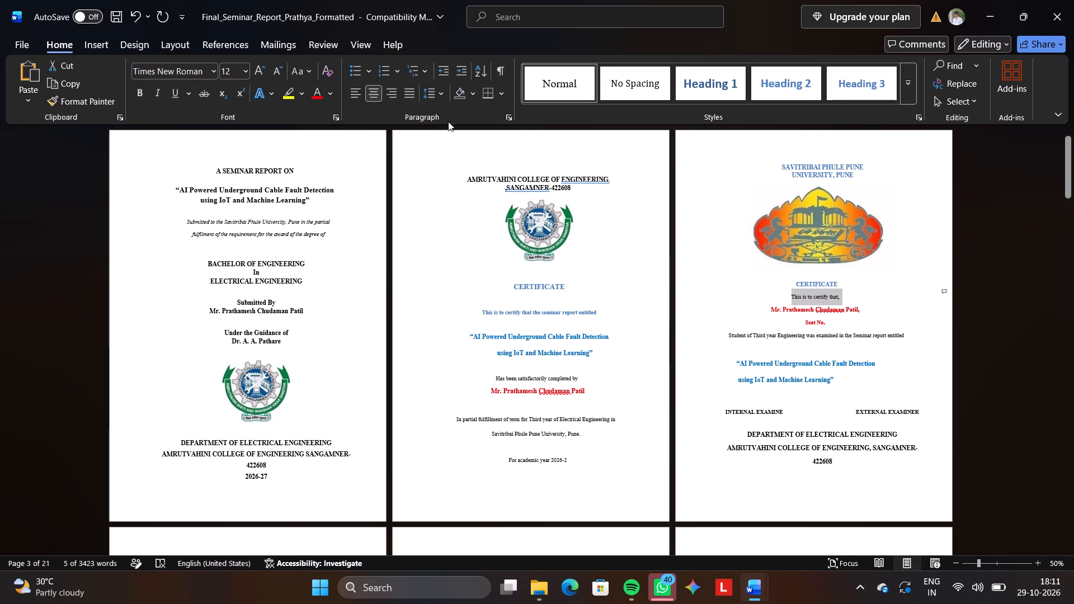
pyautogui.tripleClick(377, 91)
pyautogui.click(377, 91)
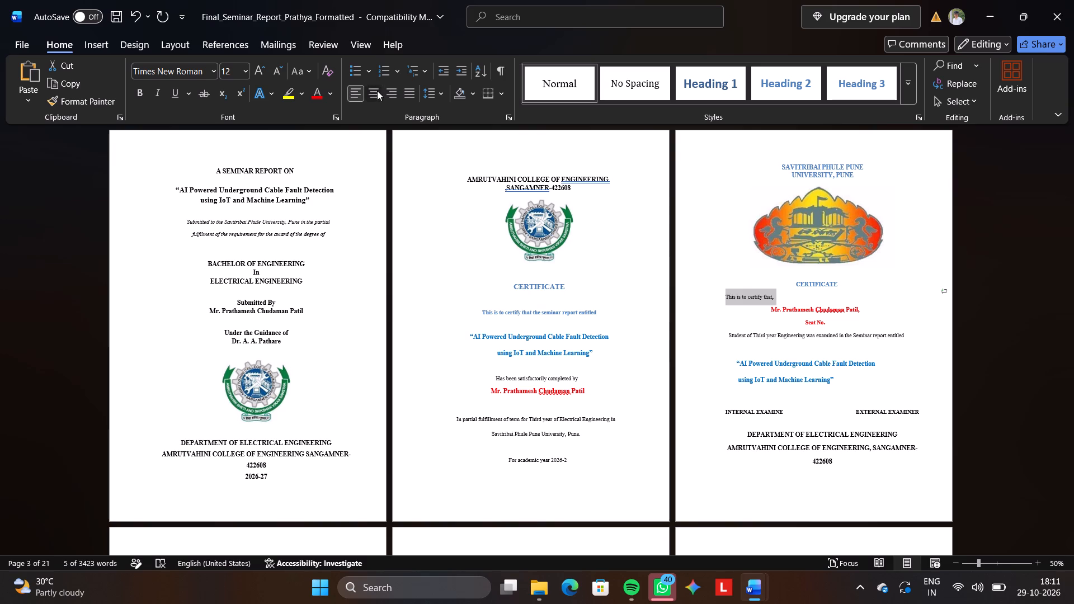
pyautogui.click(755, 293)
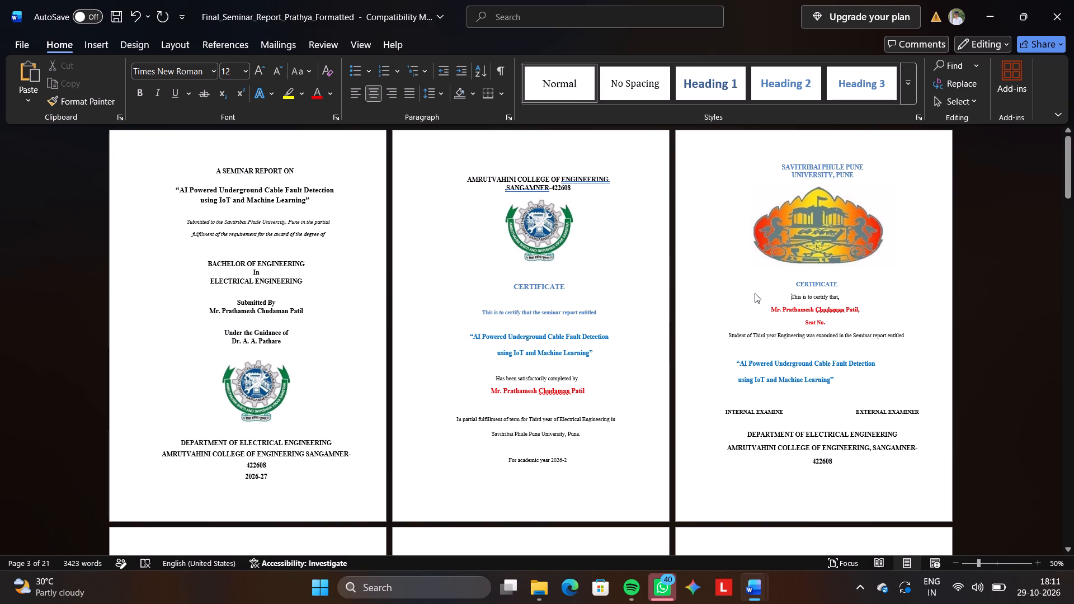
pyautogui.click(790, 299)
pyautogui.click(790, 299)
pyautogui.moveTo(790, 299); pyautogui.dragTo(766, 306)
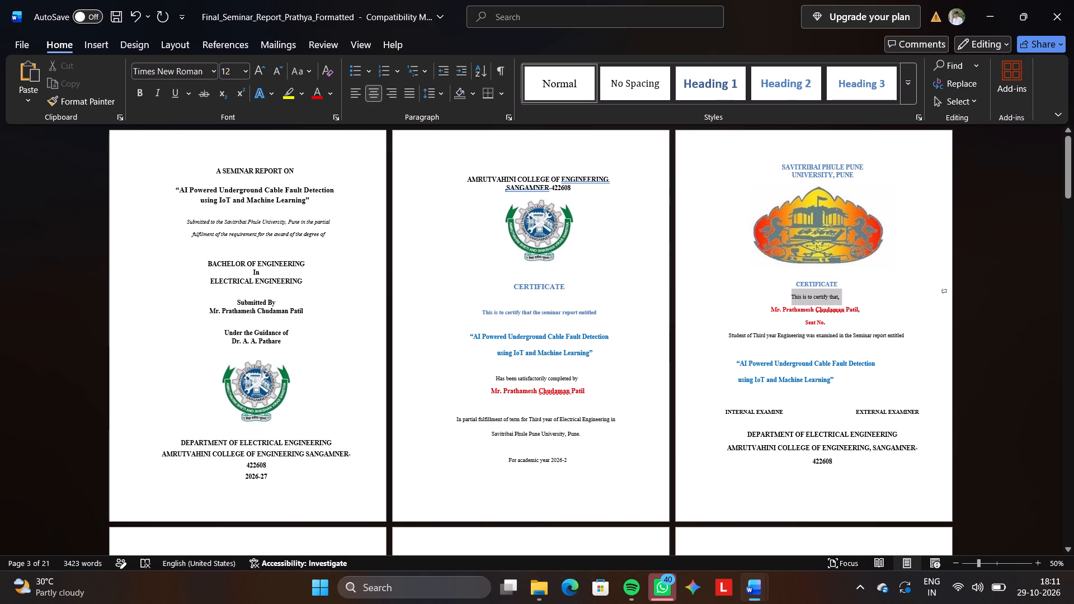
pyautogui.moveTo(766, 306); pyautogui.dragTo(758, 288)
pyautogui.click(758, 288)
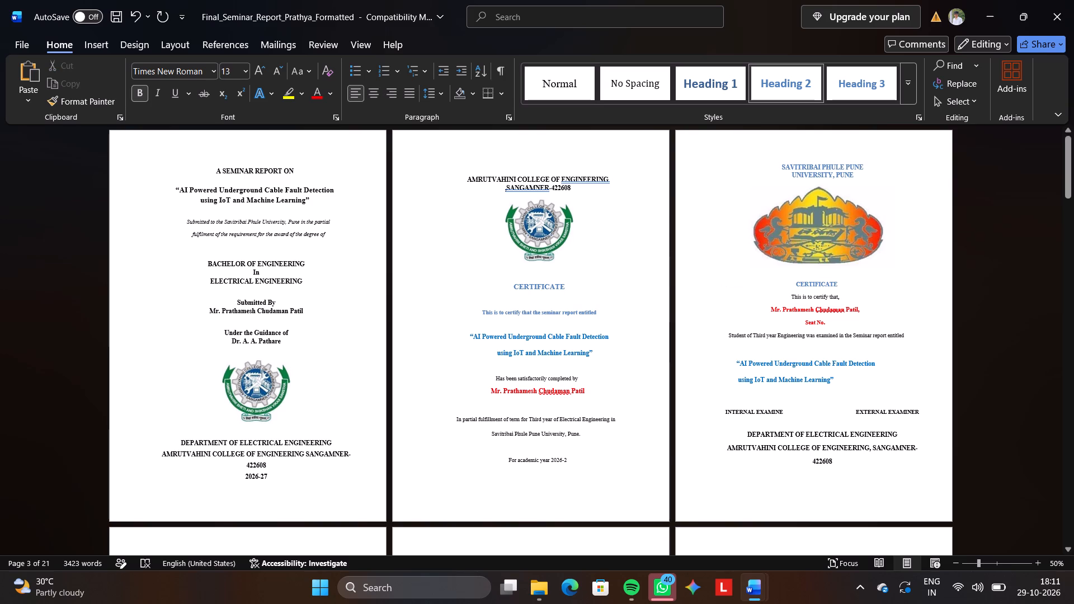
# Centre the two-line blue seminar title on the page 3 university certificate.
pyautogui.moveTo(726, 355); pyautogui.dragTo(755, 370)
pyautogui.moveTo(755, 370); pyautogui.dragTo(858, 384)
pyautogui.click(372, 87)
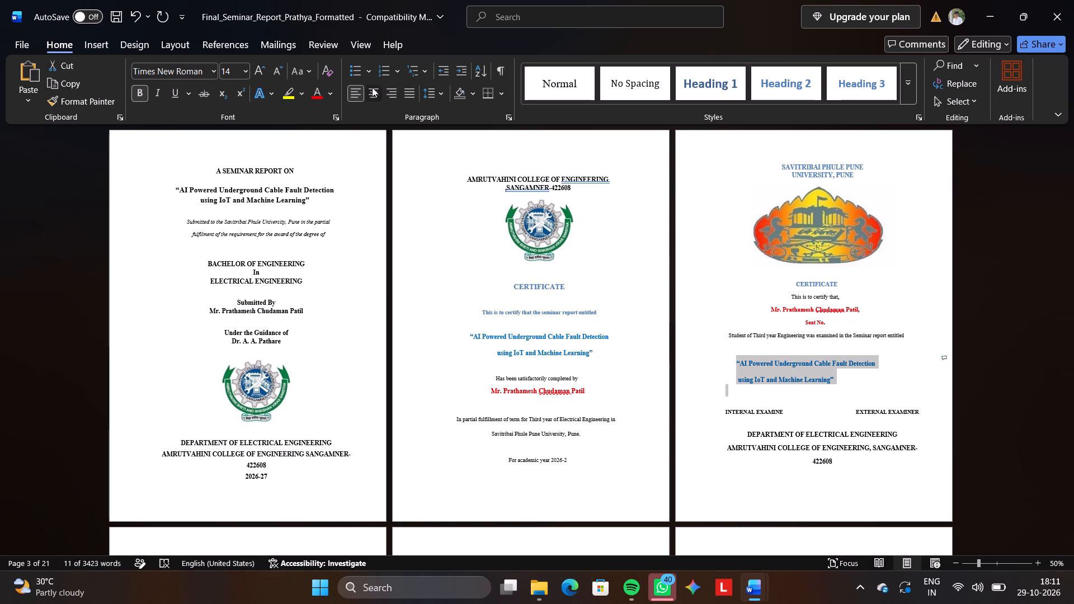
pyautogui.click(722, 390)
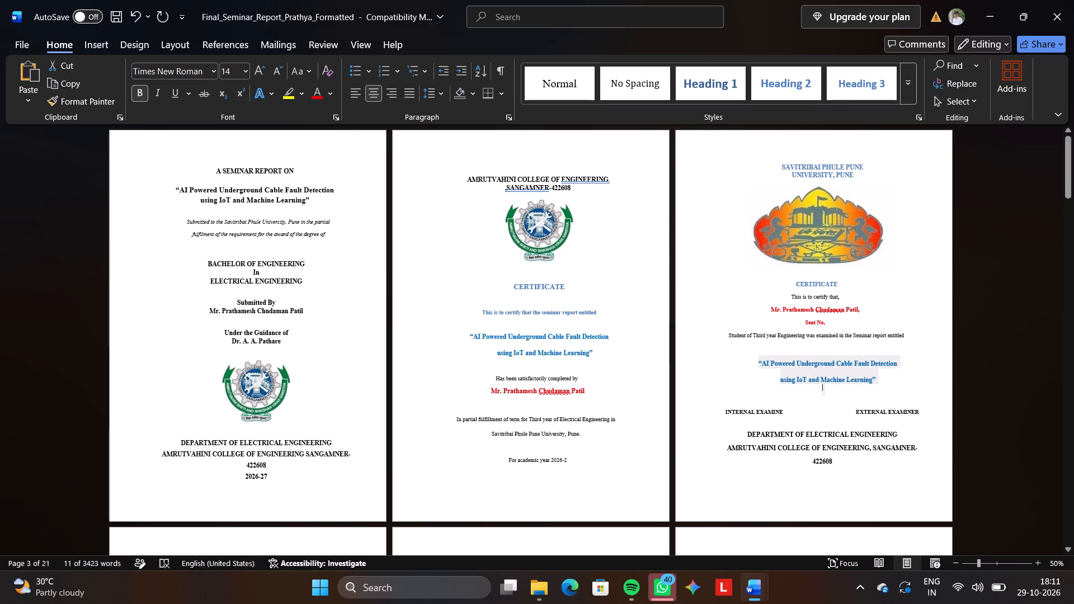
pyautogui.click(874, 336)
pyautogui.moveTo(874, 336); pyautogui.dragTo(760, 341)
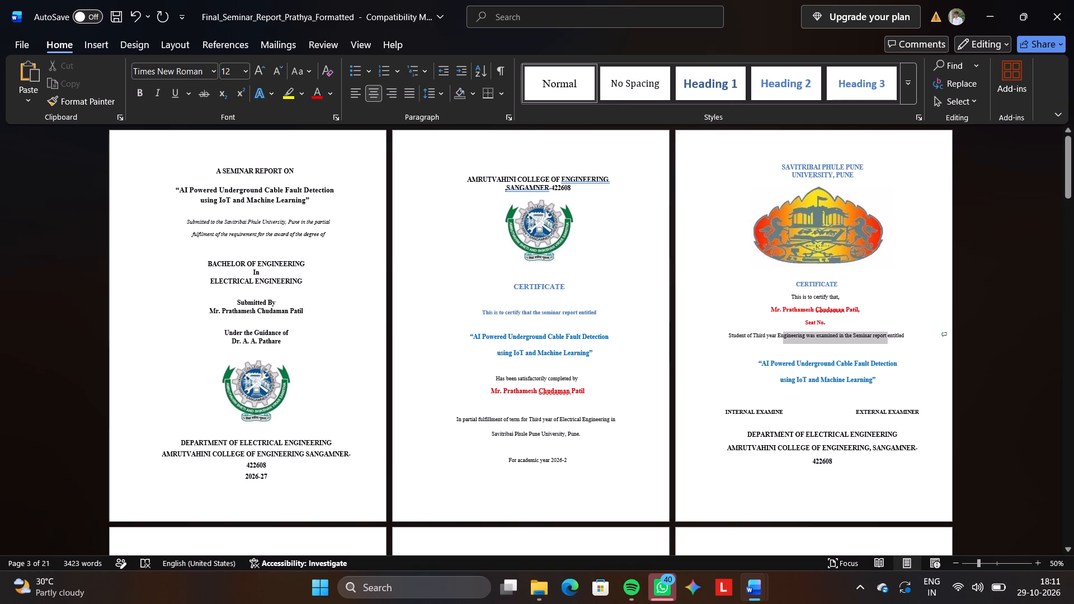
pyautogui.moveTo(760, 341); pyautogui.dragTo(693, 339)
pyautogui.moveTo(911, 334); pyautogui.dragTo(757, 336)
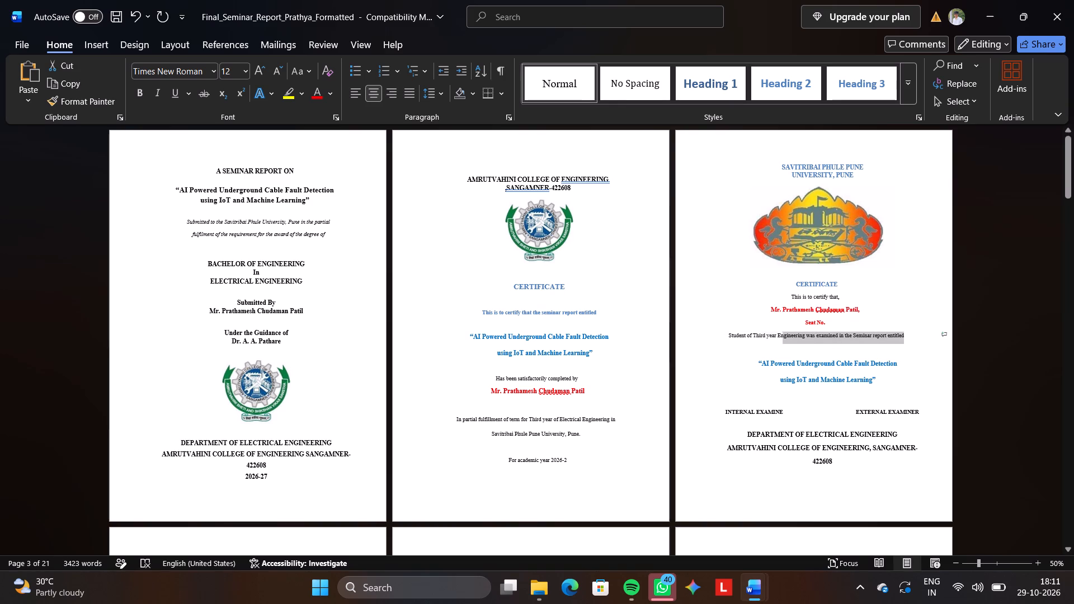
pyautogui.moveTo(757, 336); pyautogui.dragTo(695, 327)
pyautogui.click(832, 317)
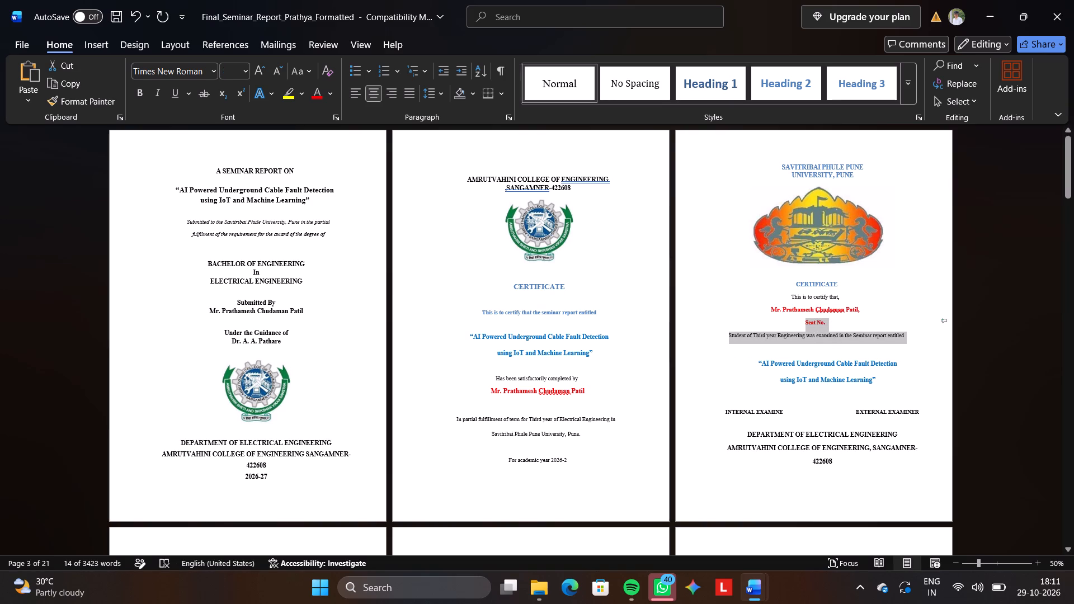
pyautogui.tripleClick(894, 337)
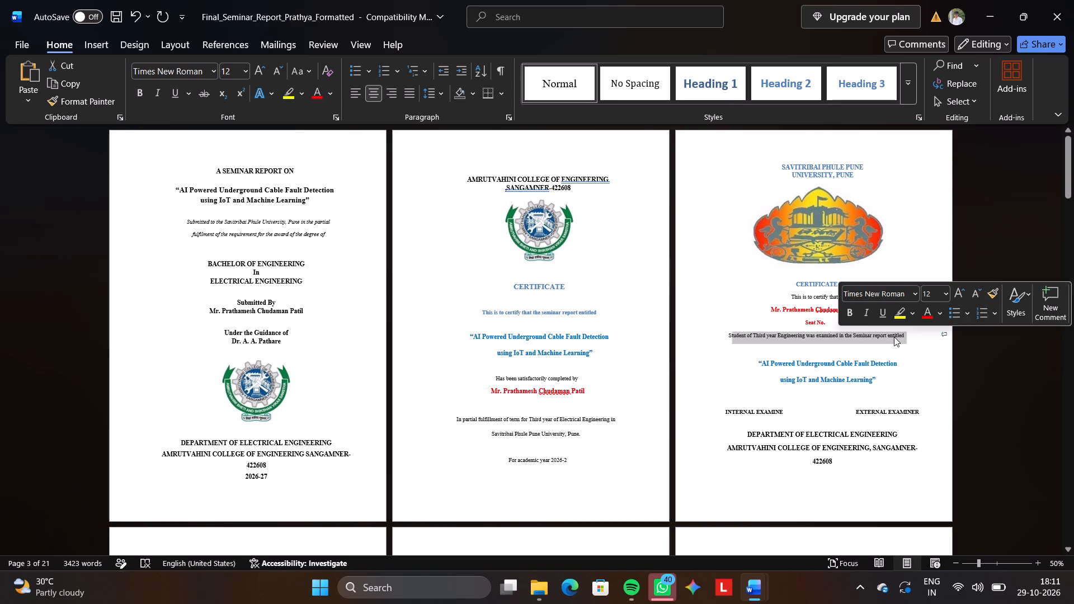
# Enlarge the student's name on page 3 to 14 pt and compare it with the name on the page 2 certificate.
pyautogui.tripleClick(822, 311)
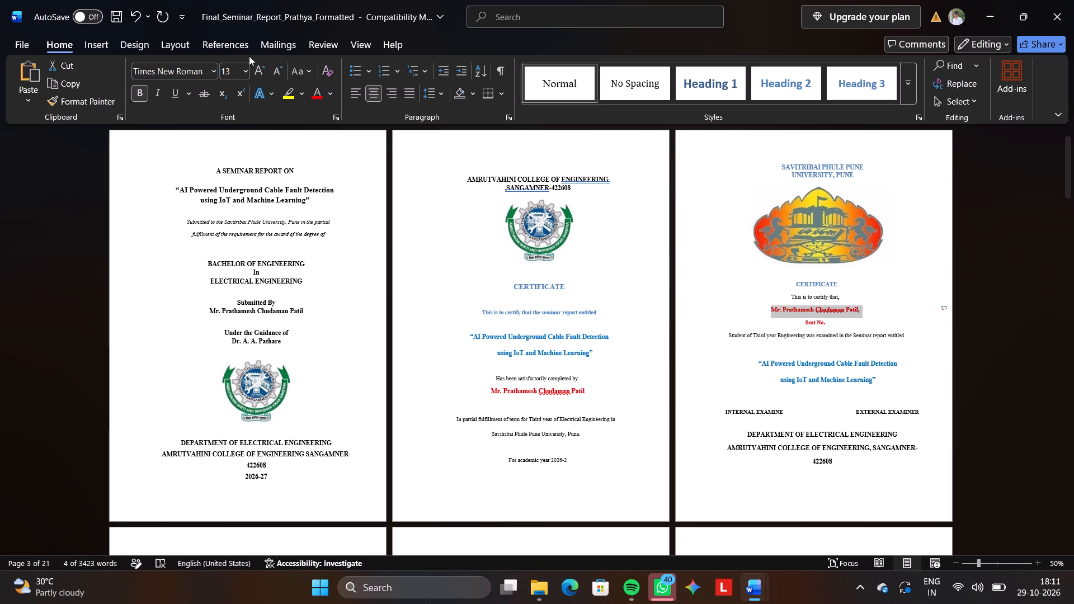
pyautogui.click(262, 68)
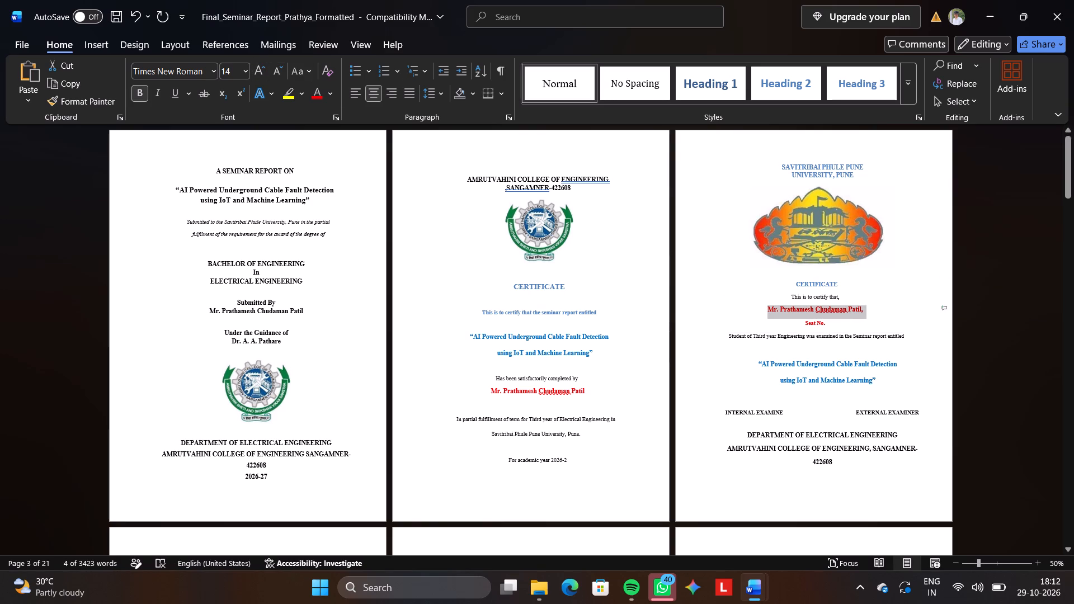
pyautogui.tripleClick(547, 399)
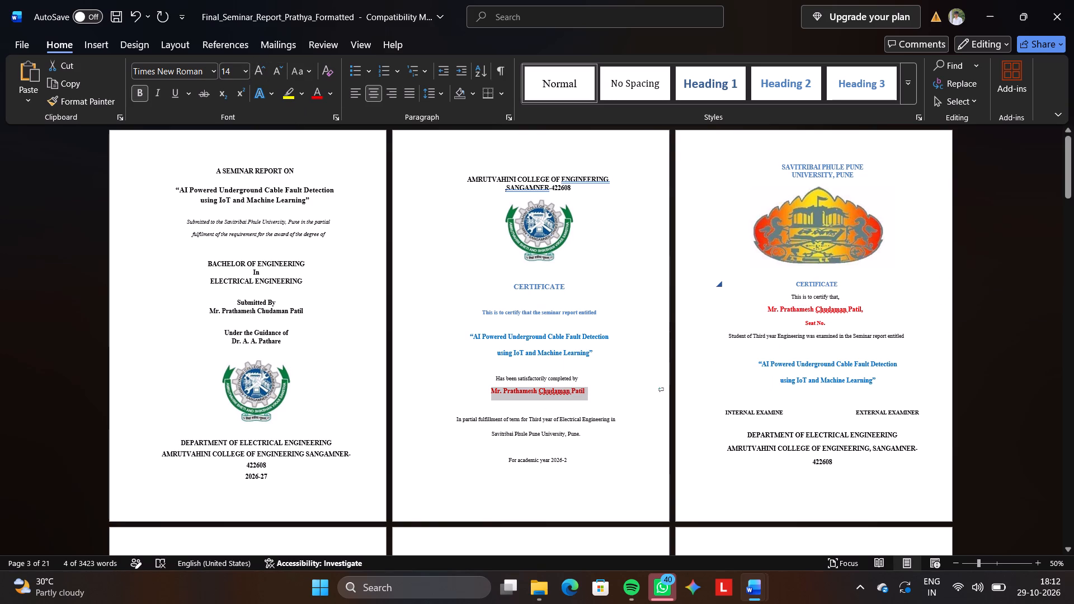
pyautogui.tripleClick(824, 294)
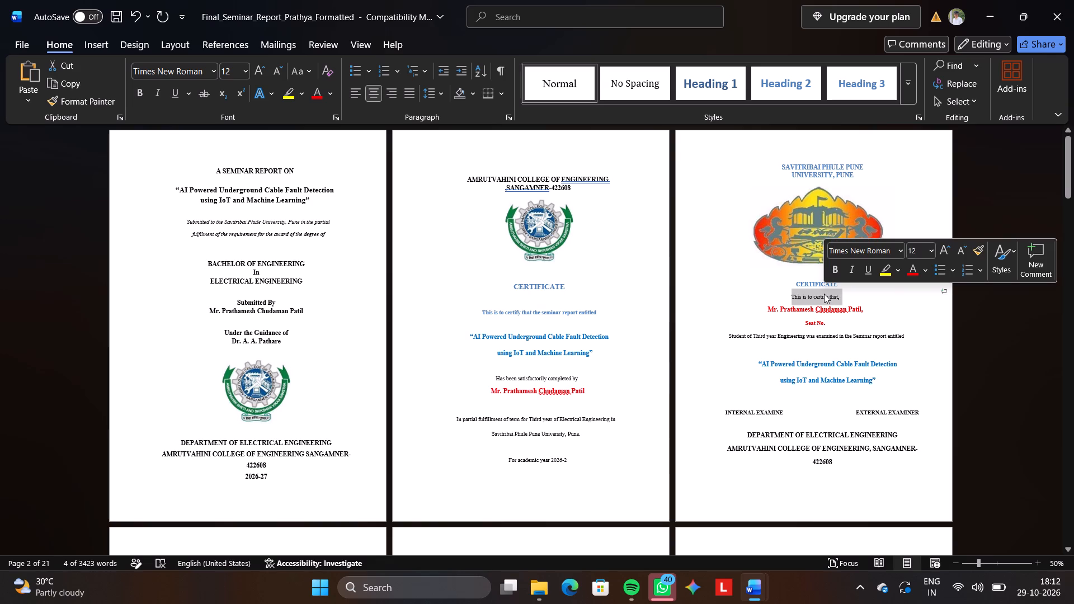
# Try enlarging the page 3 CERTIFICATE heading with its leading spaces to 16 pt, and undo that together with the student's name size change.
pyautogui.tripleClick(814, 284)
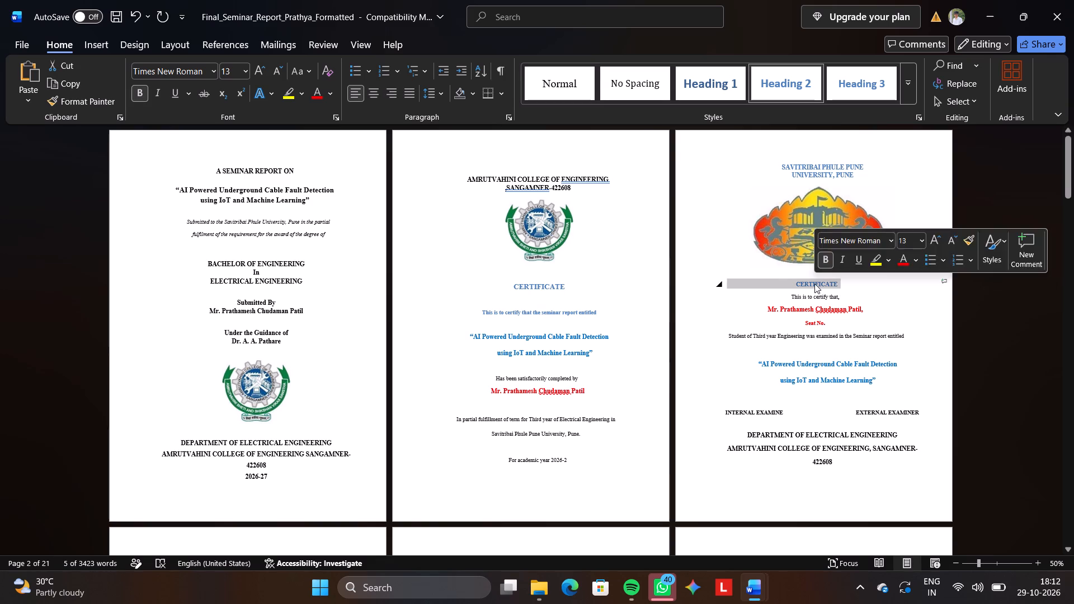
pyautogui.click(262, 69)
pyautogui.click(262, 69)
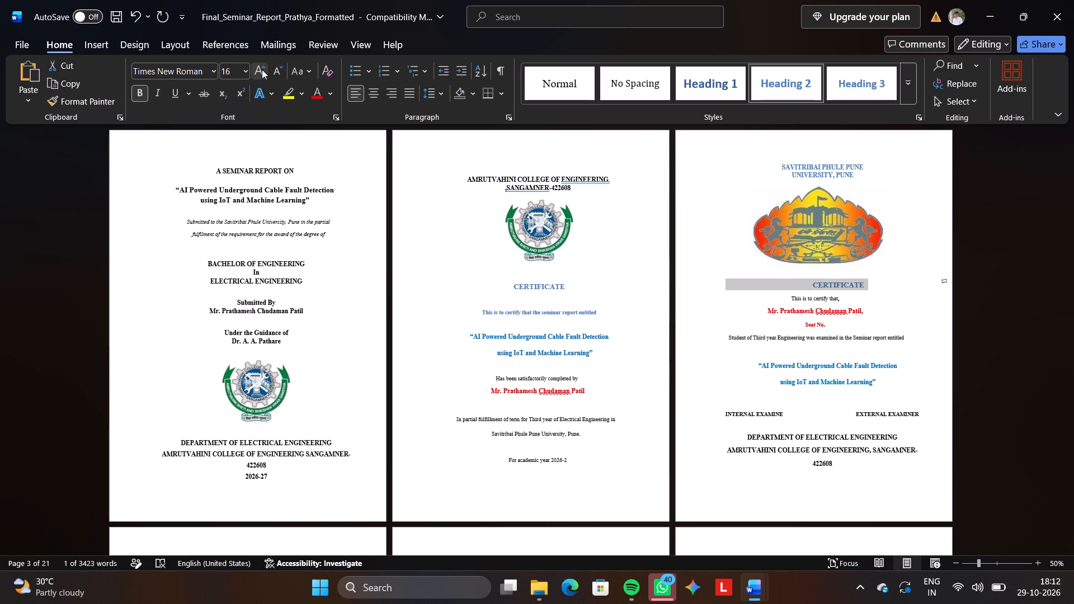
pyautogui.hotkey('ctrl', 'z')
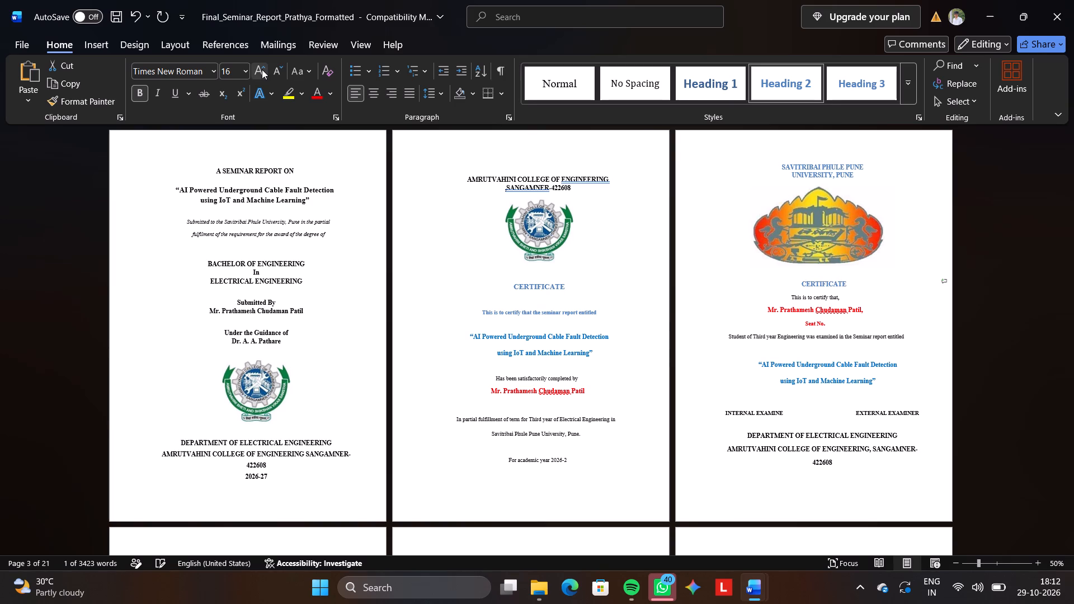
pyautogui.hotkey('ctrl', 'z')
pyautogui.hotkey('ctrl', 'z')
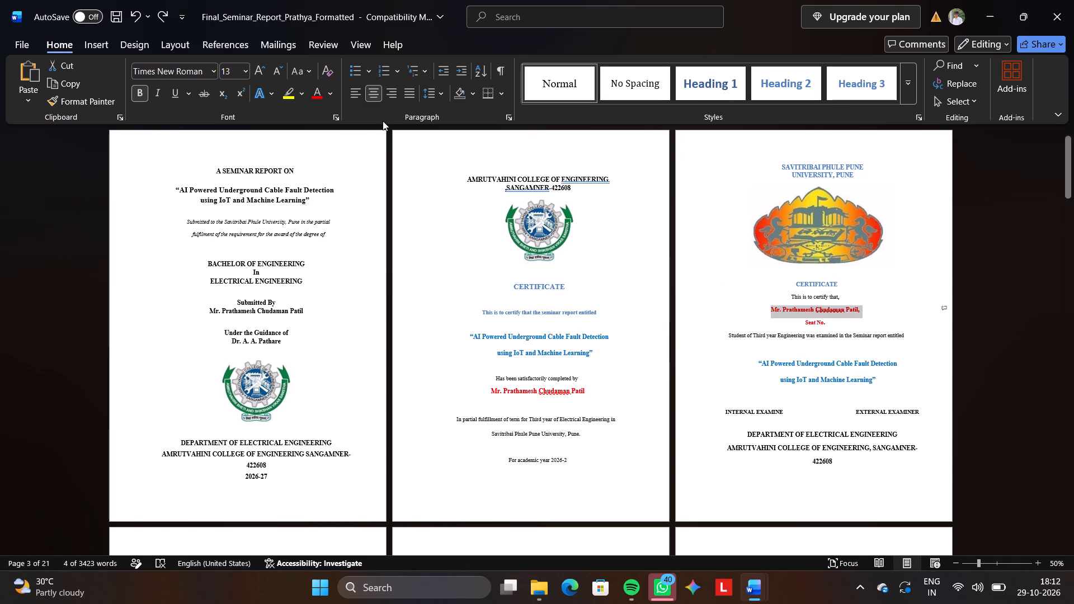
# Set the student's name on the page 3 certificate to 14 pt.
pyautogui.click(265, 72)
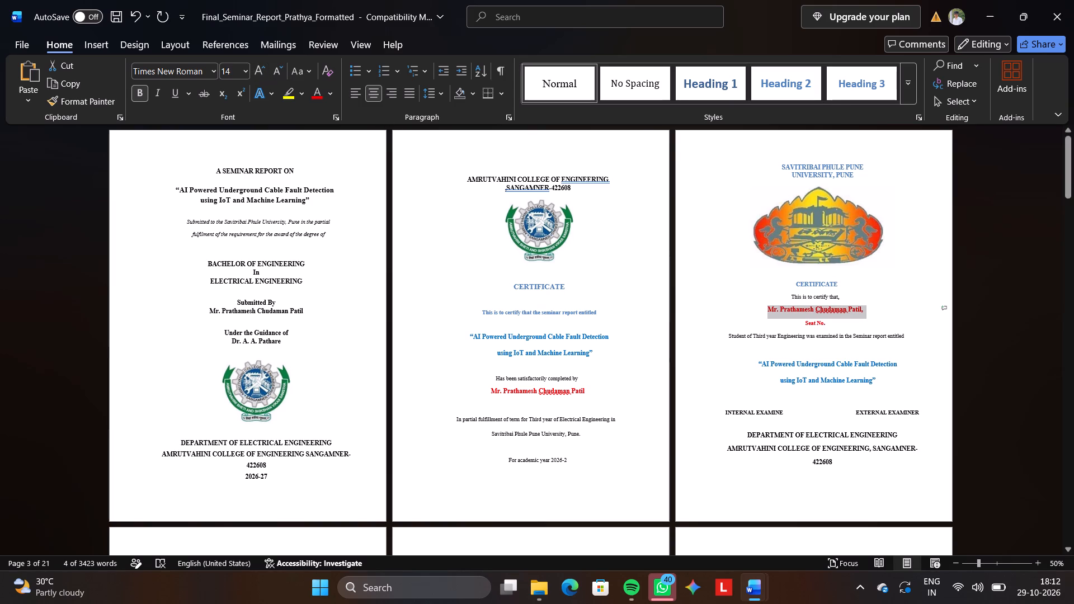
# Enlarge only the word CERTIFICATE in the page 3 heading to 18 pt, leaving out its leading spaces.
pyautogui.doubleClick(812, 287)
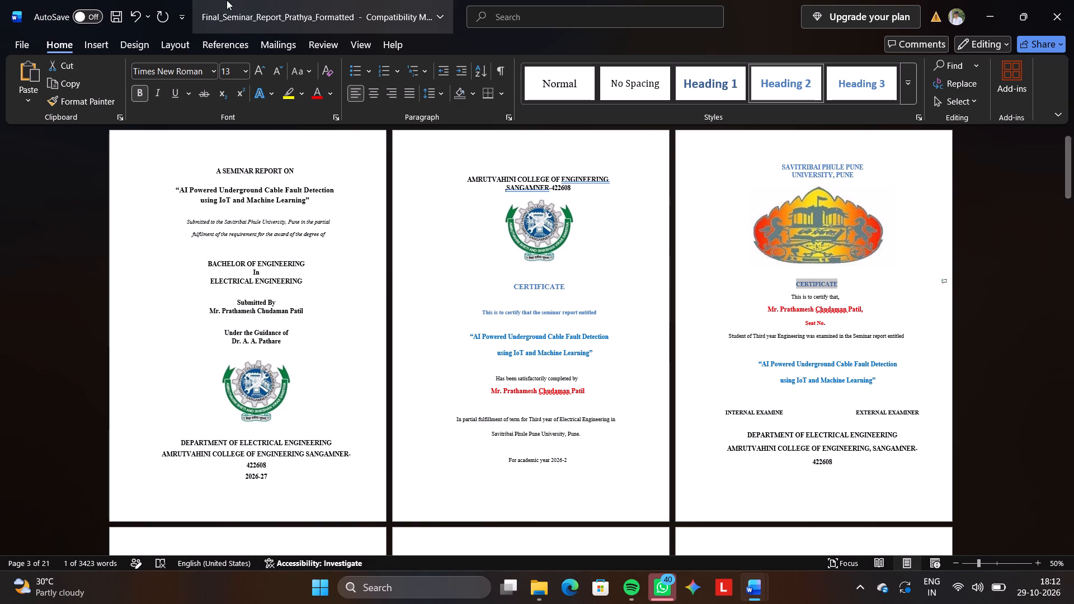
pyautogui.click(262, 67)
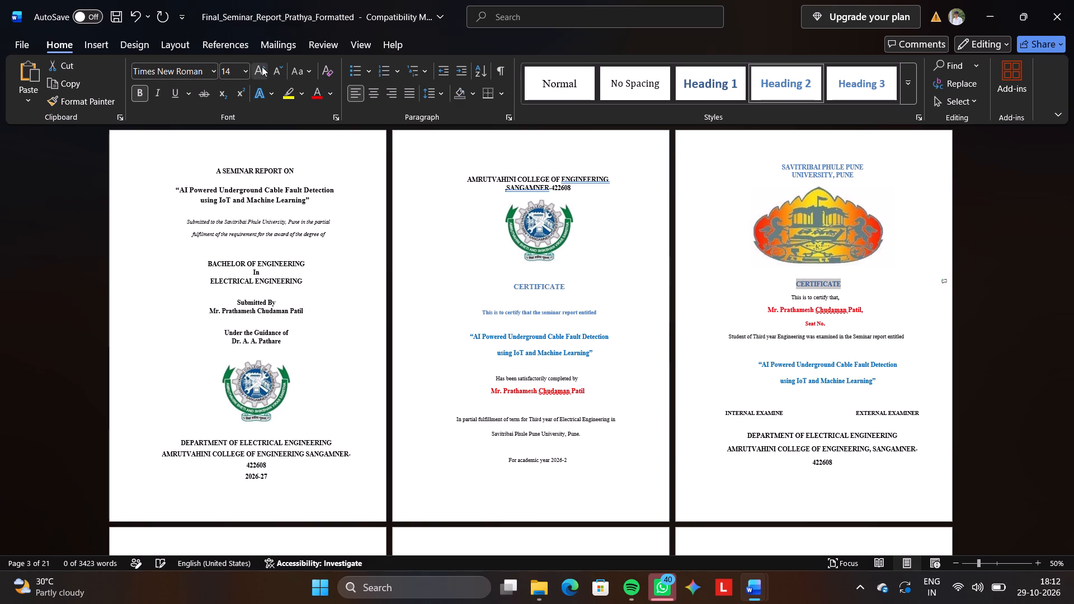
pyautogui.click(262, 67)
pyautogui.click(262, 67)
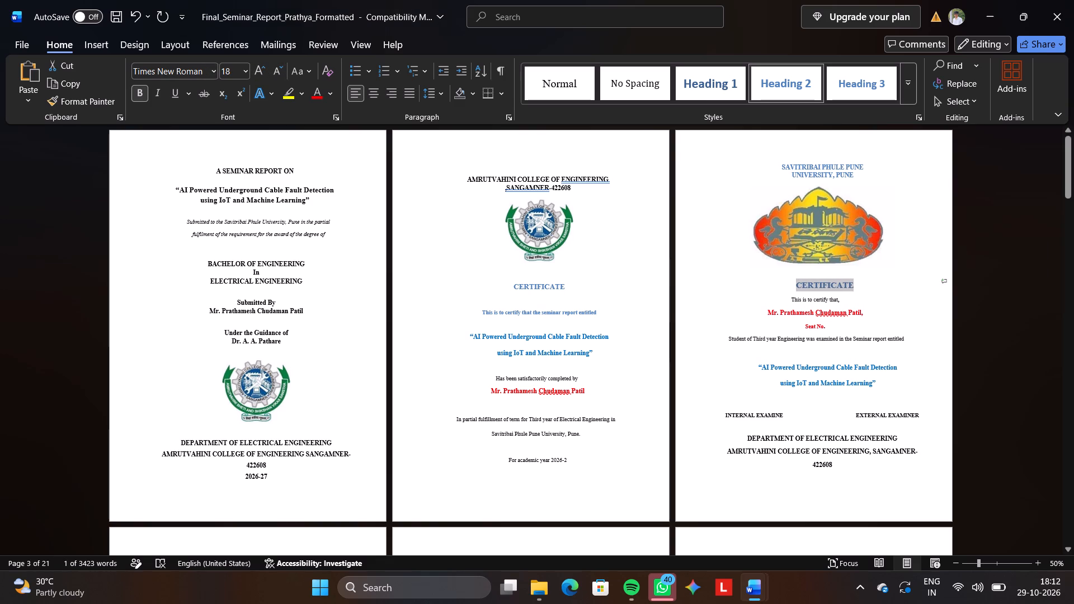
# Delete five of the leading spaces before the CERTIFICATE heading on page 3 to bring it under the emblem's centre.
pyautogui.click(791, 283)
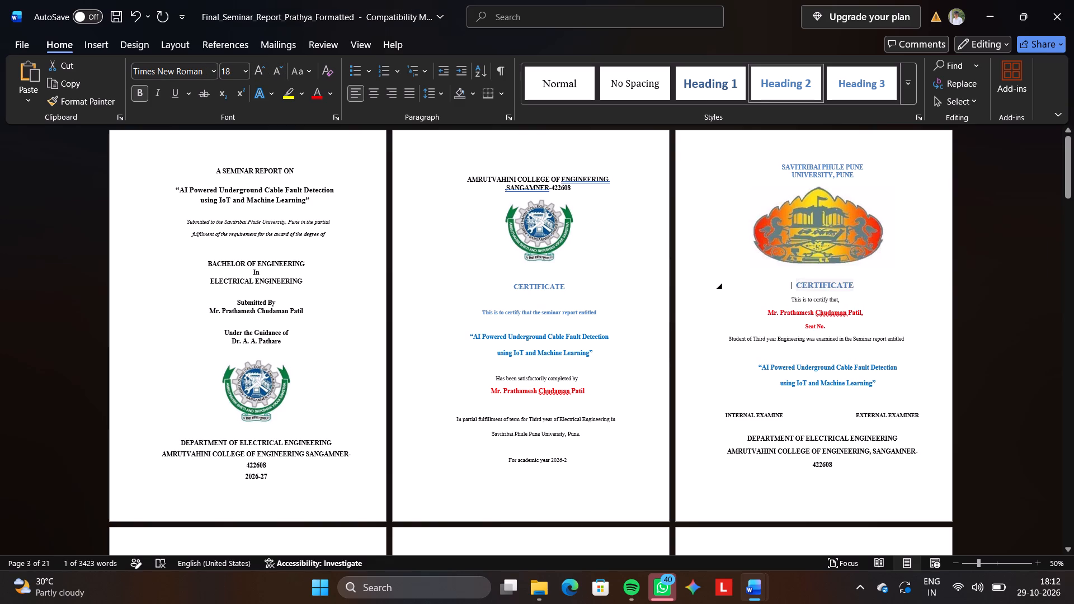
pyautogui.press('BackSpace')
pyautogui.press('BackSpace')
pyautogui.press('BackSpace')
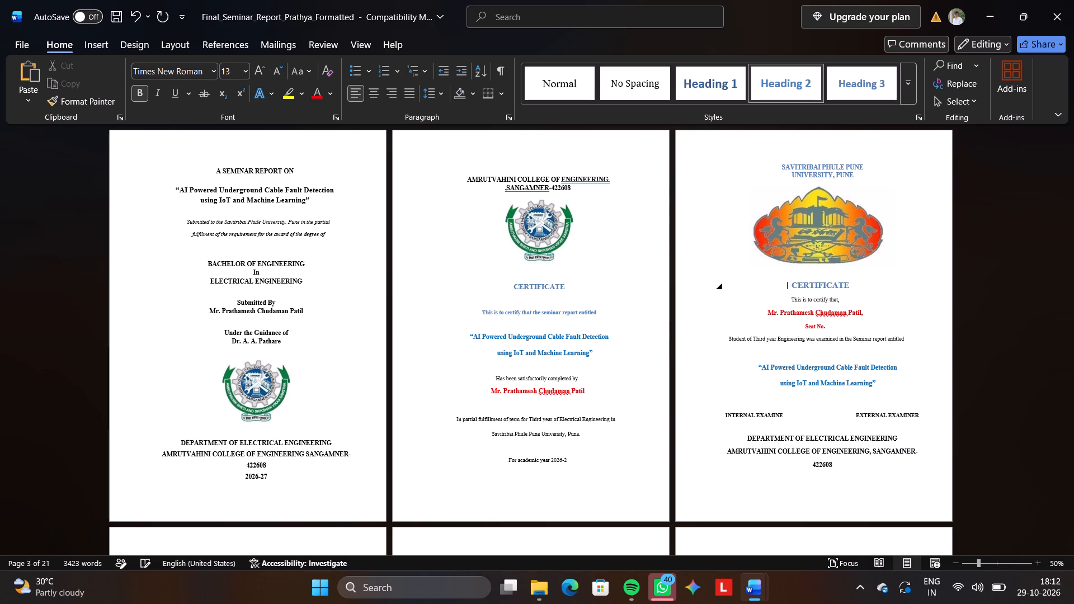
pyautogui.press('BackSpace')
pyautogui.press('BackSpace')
# Set the SAVITRIBAI PHULE PUNE UNIVERSITY, PUNE heading on page 3 to 16 pt.
pyautogui.moveTo(892, 170); pyautogui.dragTo(756, 163)
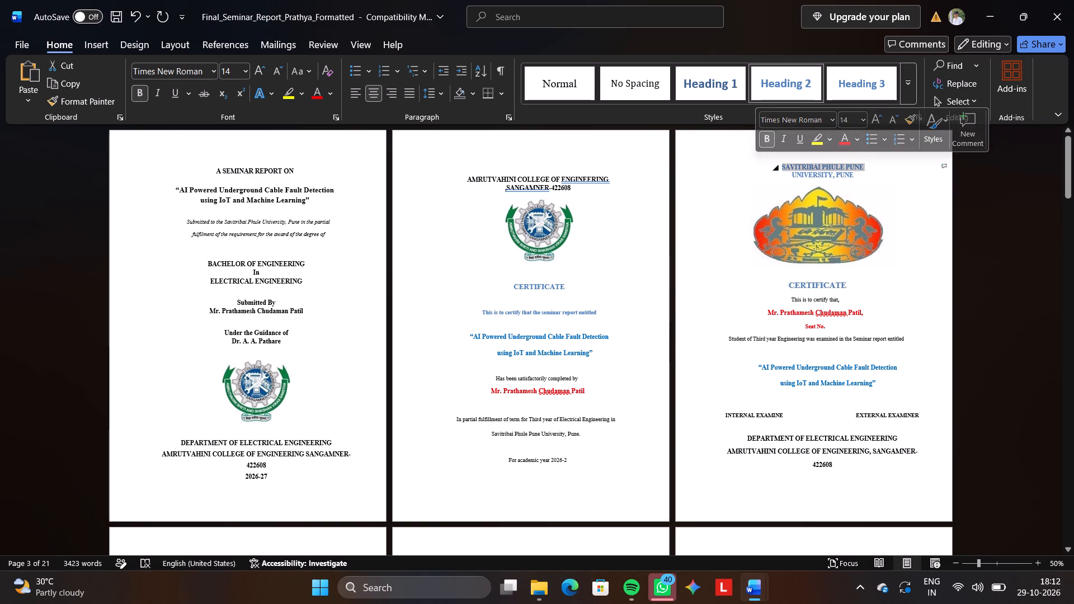
pyautogui.click(842, 176)
pyautogui.moveTo(842, 176); pyautogui.dragTo(777, 170)
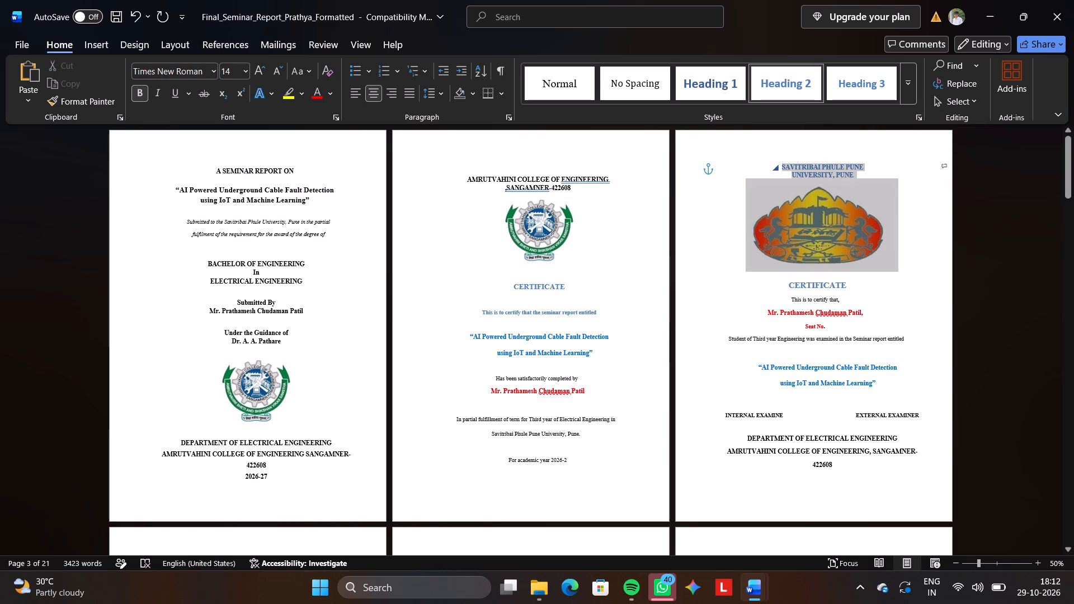
pyautogui.moveTo(777, 170); pyautogui.dragTo(776, 167)
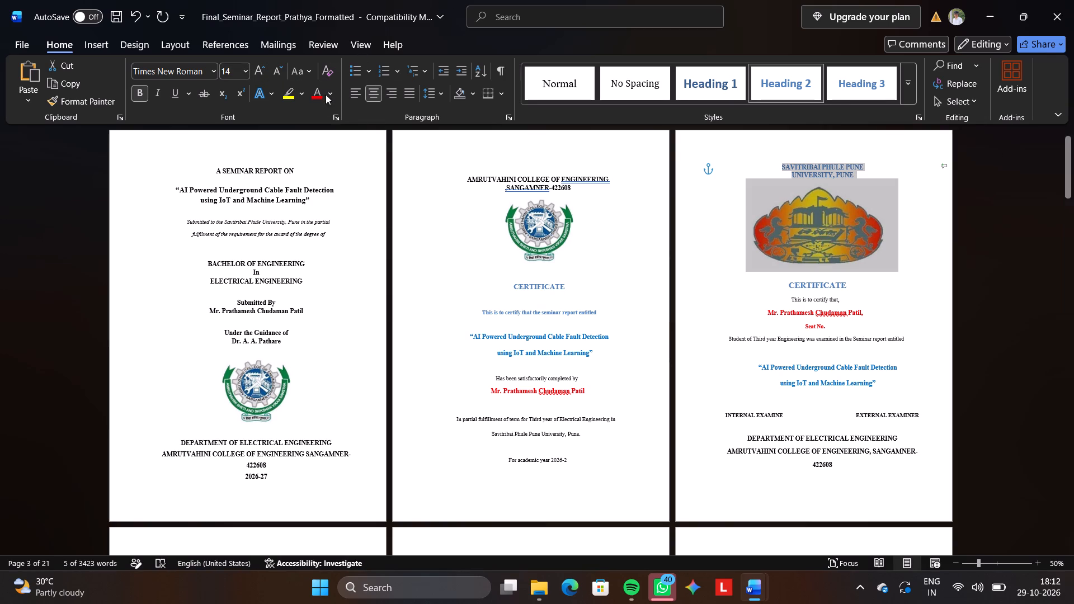
pyautogui.click(252, 70)
pyautogui.click(252, 70)
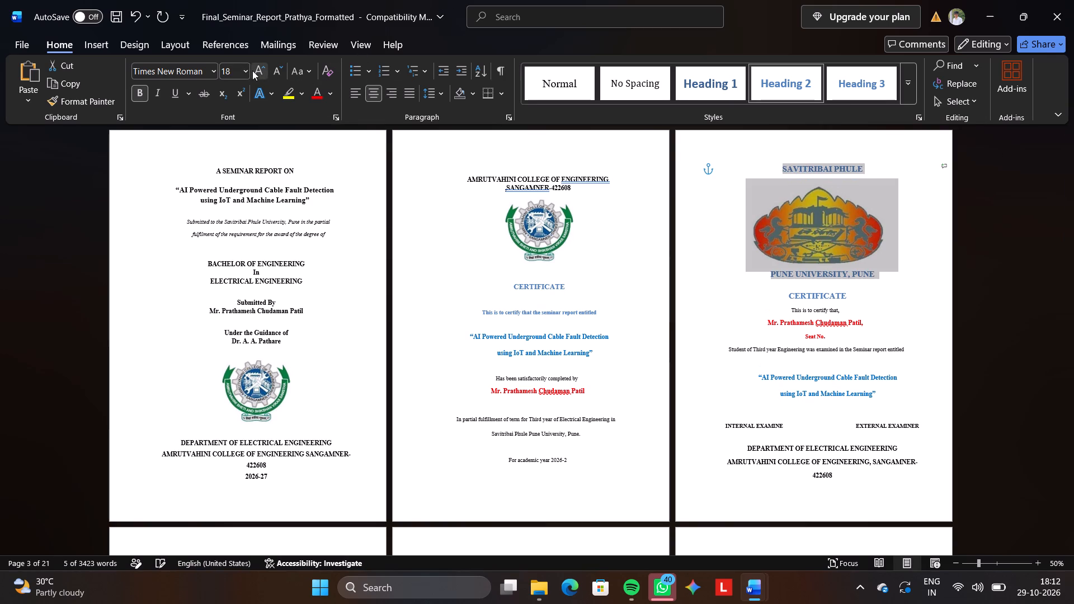
pyautogui.click(271, 69)
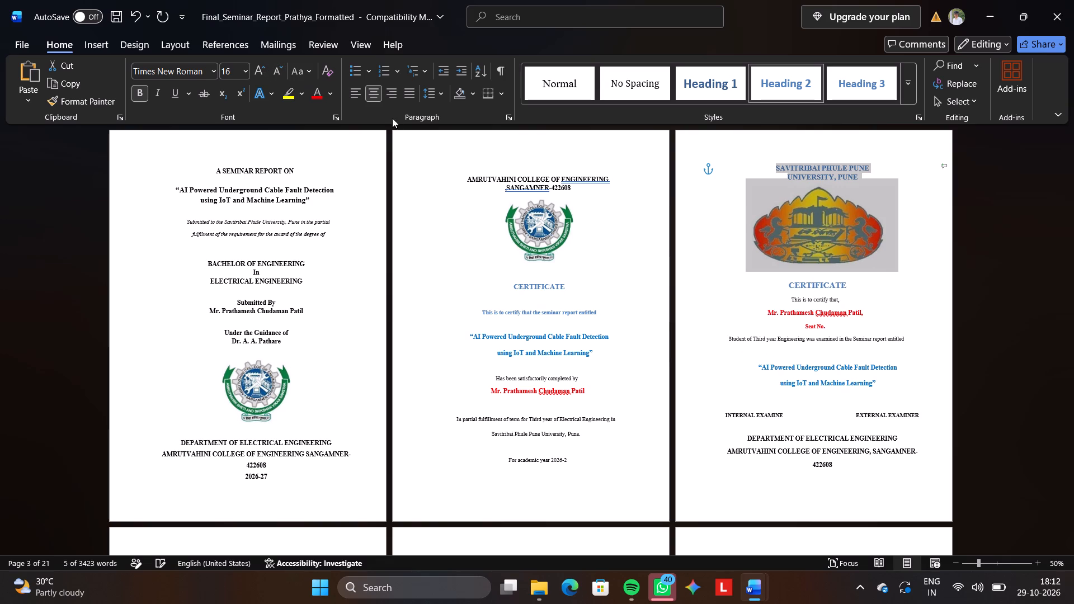
# Add an empty line after the university heading on page 3 and move the emblem slightly down to give the heading room.
pyautogui.click(899, 174)
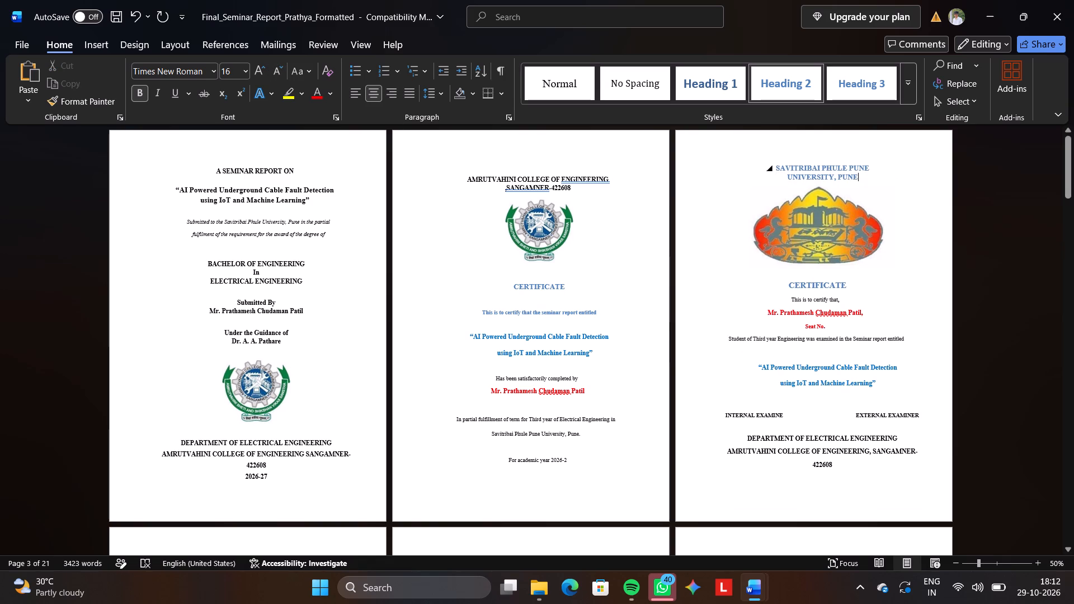
pyautogui.press('Return')
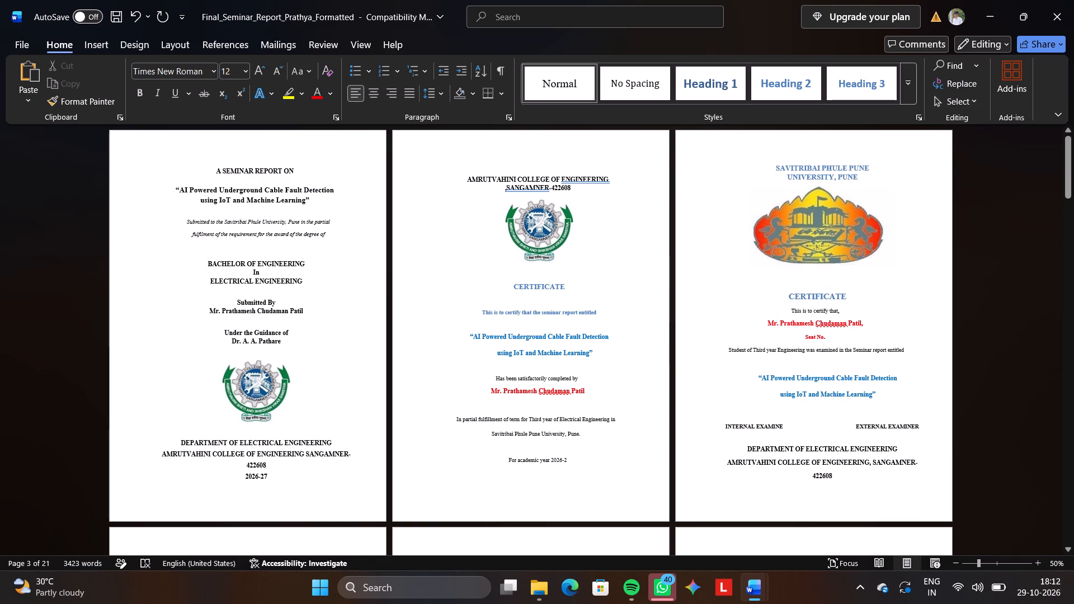
pyautogui.moveTo(841, 210); pyautogui.dragTo(841, 219)
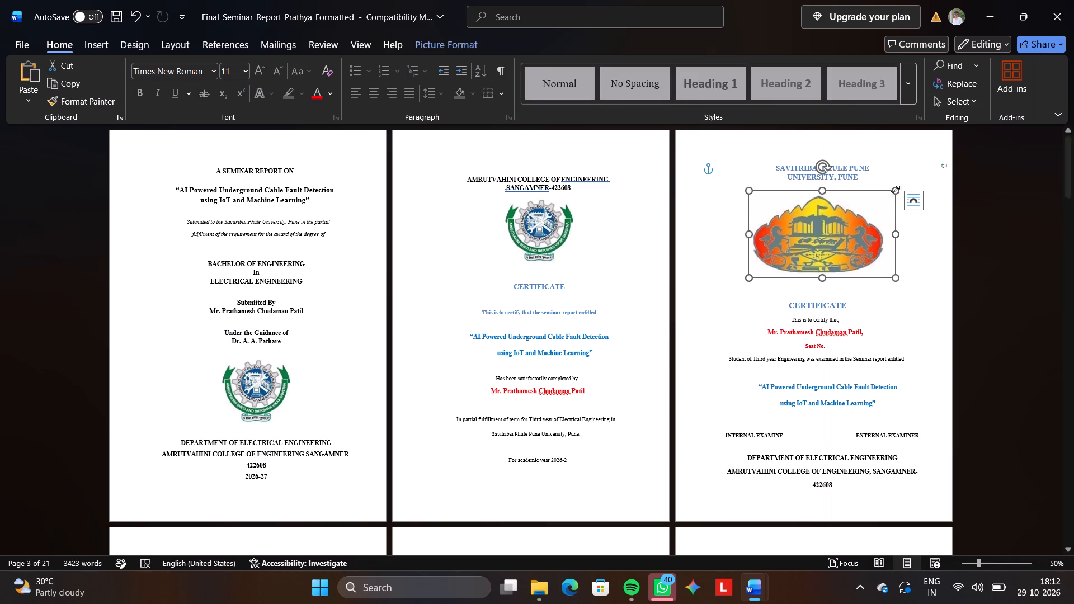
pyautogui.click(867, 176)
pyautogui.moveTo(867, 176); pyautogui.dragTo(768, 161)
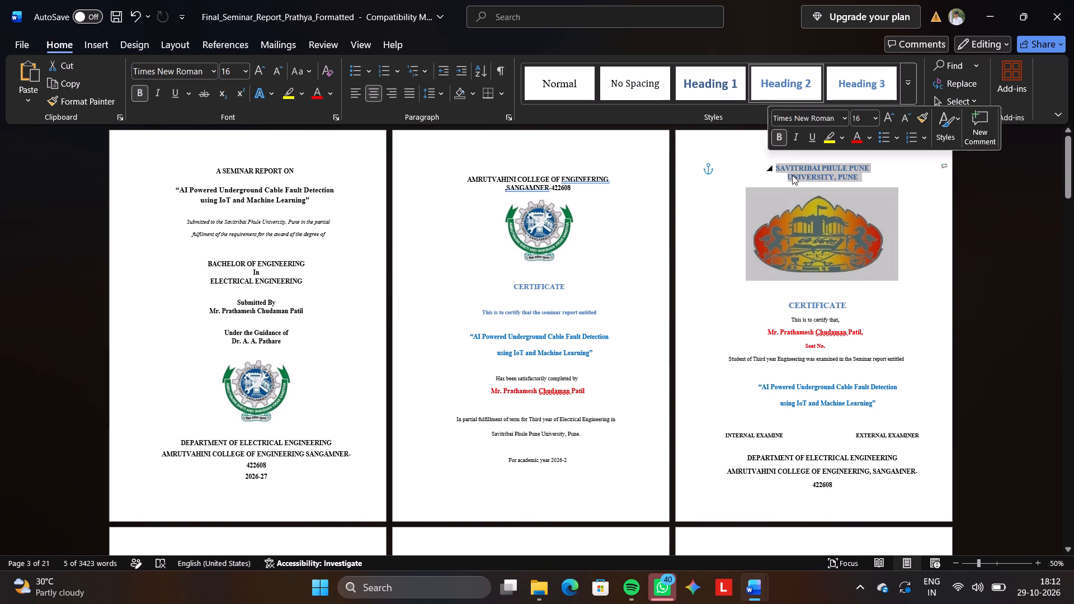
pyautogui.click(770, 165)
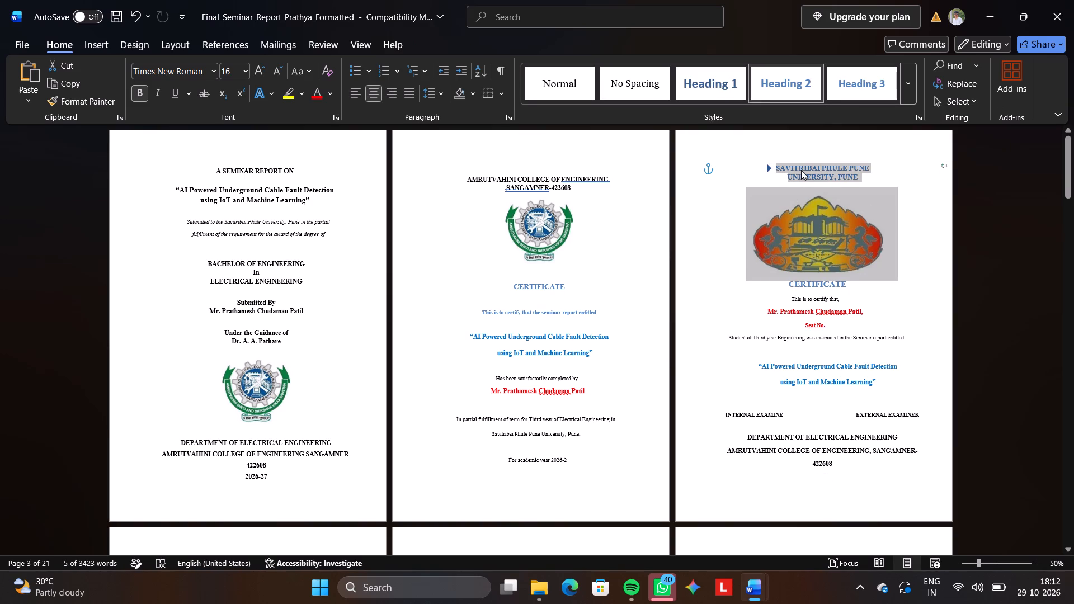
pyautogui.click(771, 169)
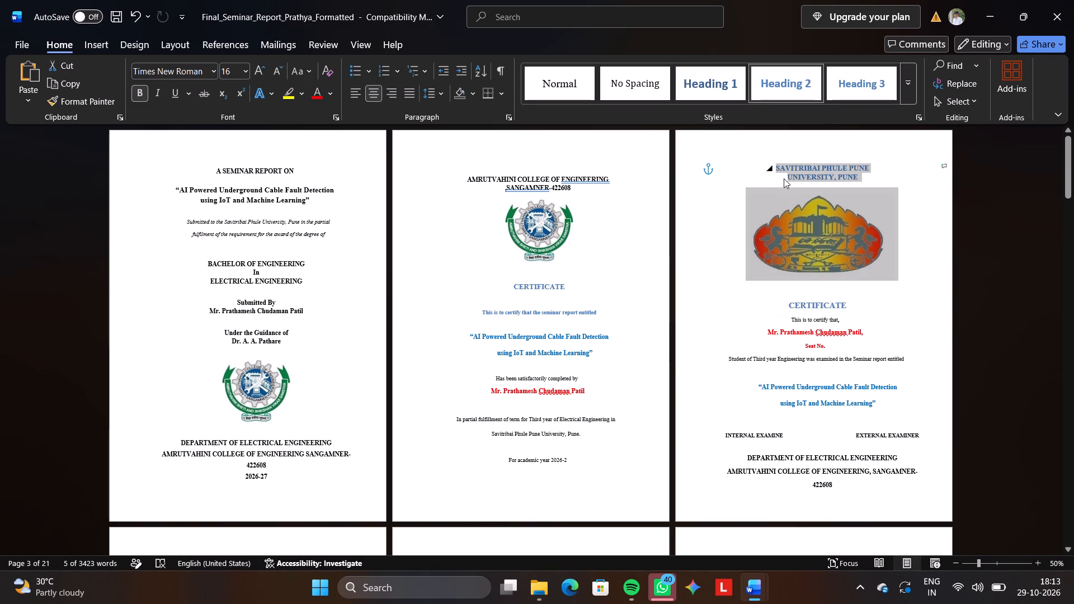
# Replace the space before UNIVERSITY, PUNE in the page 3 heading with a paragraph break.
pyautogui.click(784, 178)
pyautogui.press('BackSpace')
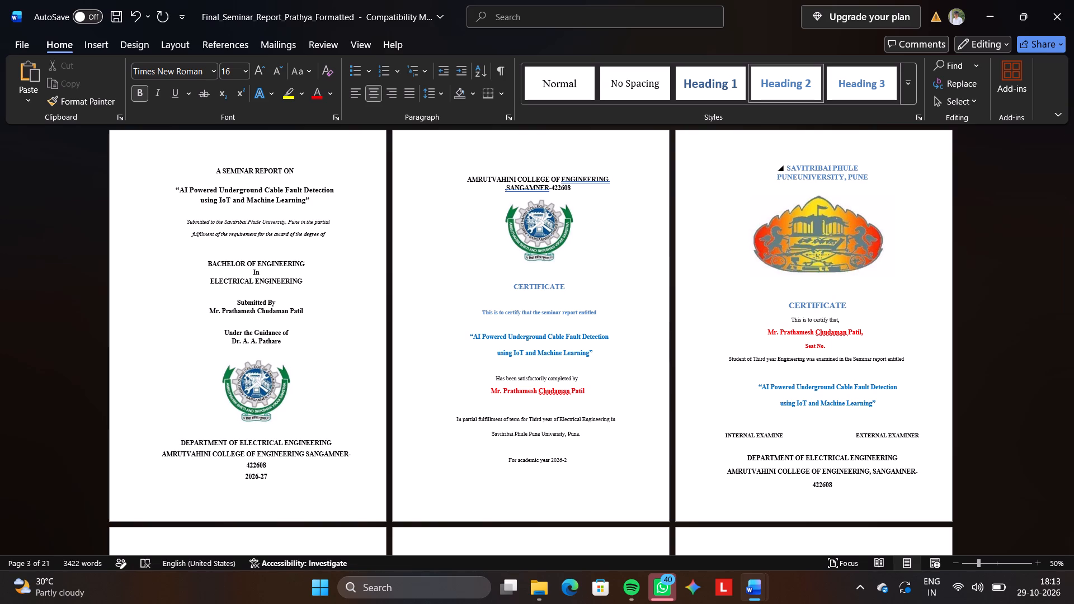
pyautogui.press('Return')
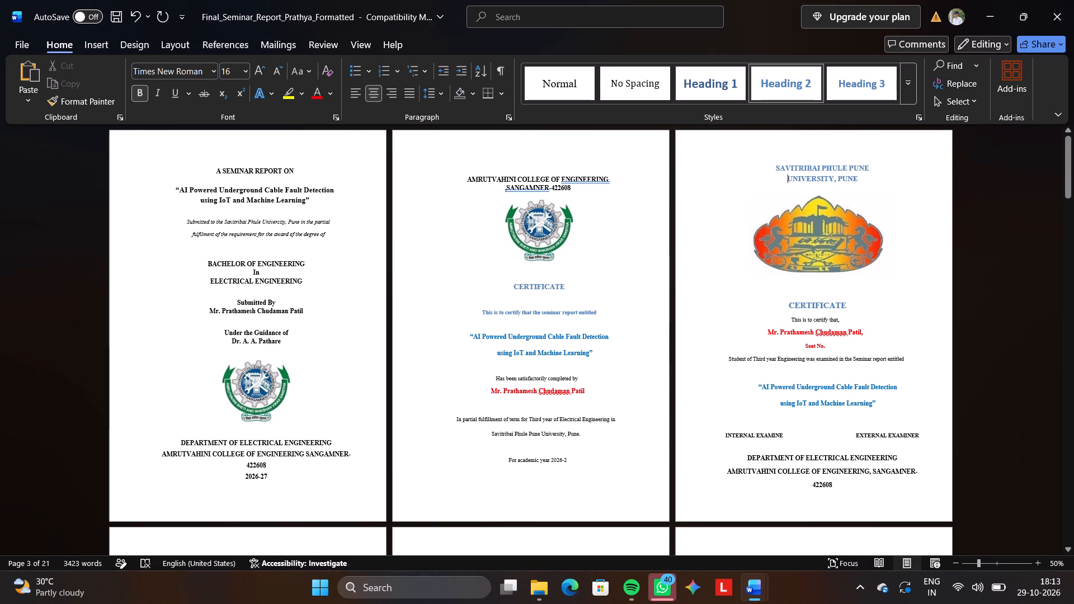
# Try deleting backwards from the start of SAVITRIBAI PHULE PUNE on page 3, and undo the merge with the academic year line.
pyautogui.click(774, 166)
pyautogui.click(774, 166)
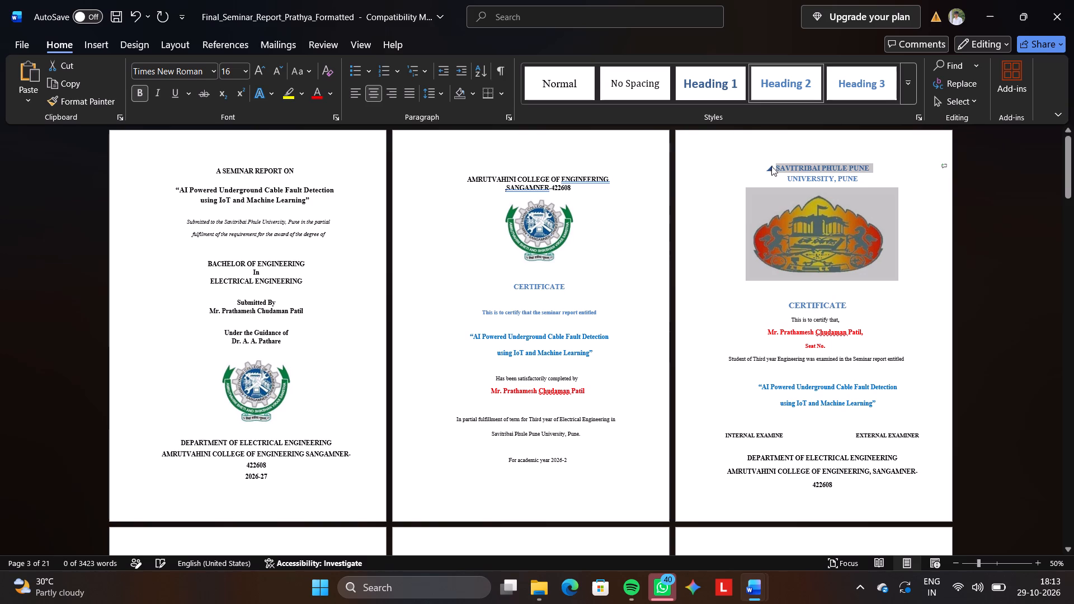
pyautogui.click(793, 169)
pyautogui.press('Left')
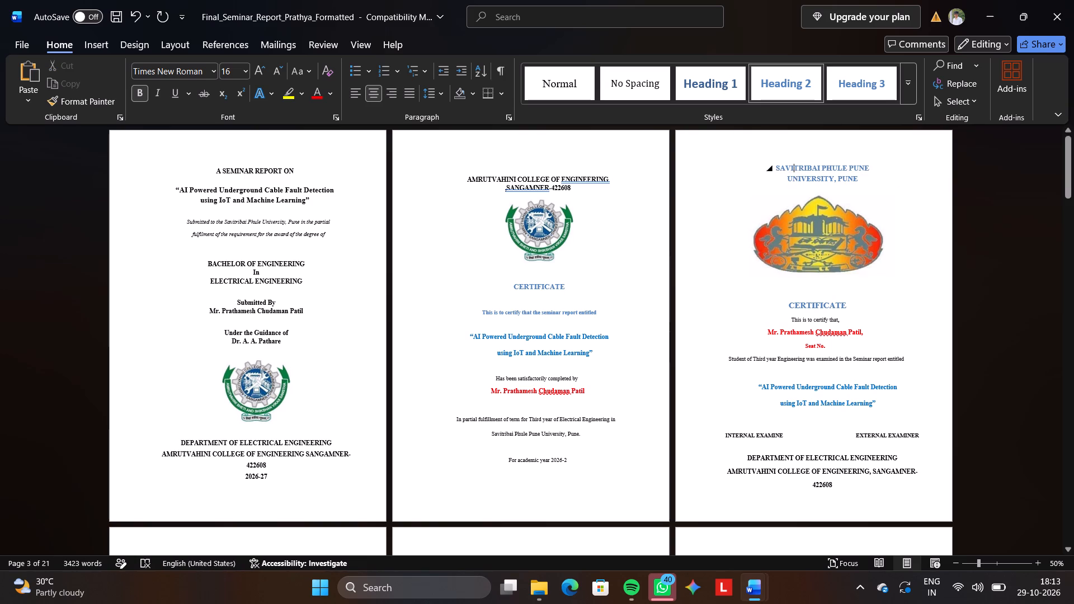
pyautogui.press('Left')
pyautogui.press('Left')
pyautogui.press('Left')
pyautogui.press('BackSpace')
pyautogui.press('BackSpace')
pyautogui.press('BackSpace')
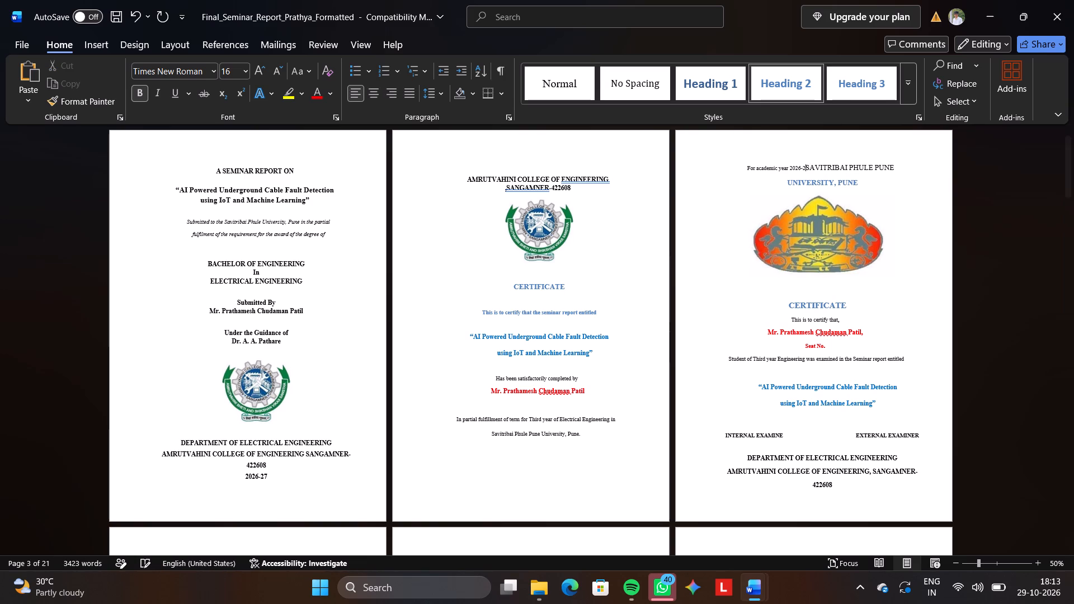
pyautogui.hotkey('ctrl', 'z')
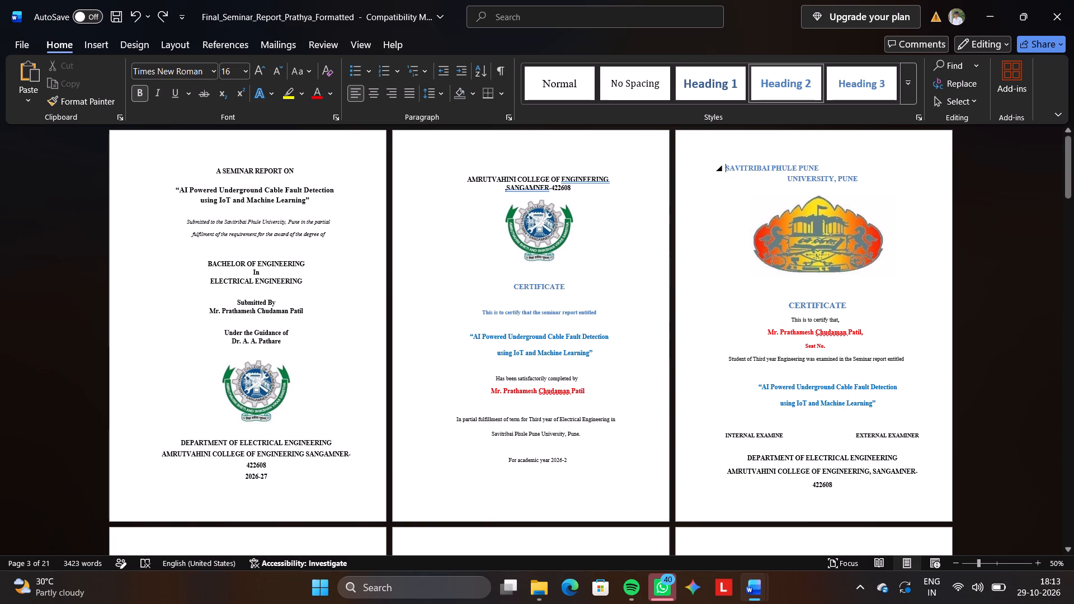
# Rejoin UNIVERSITY, PUNE to SAVITRIBAI PHULE PUNE as a single heading on page 3, with a space between PUNE and UNIVERSITY.
pyautogui.click(787, 177)
pyautogui.press('BackSpace')
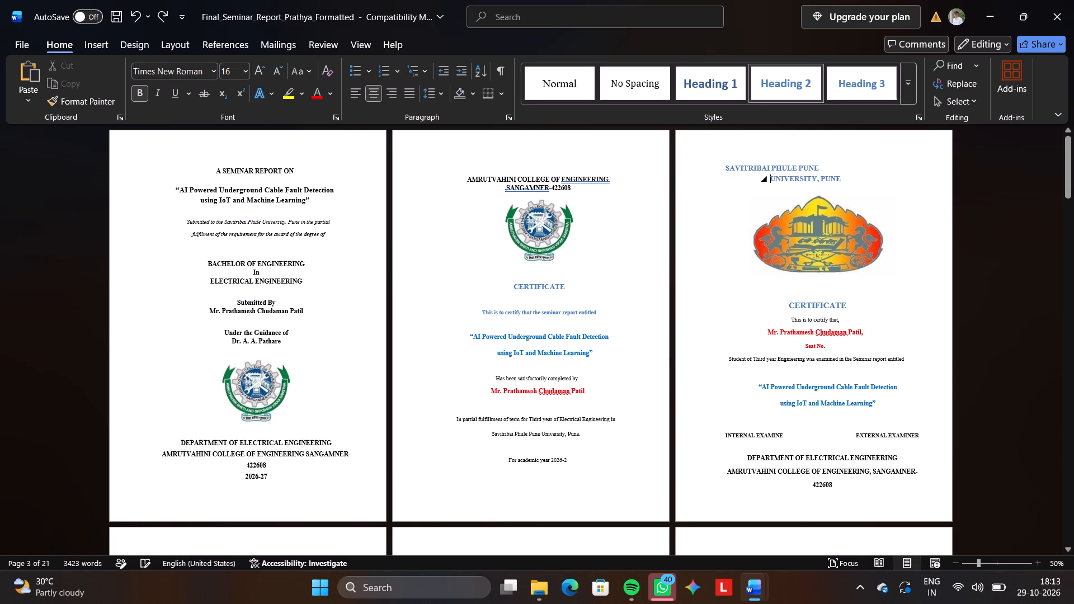
pyautogui.press('BackSpace')
pyautogui.press('BackSpace')
pyautogui.moveTo(787, 177); pyautogui.dragTo(809, 186)
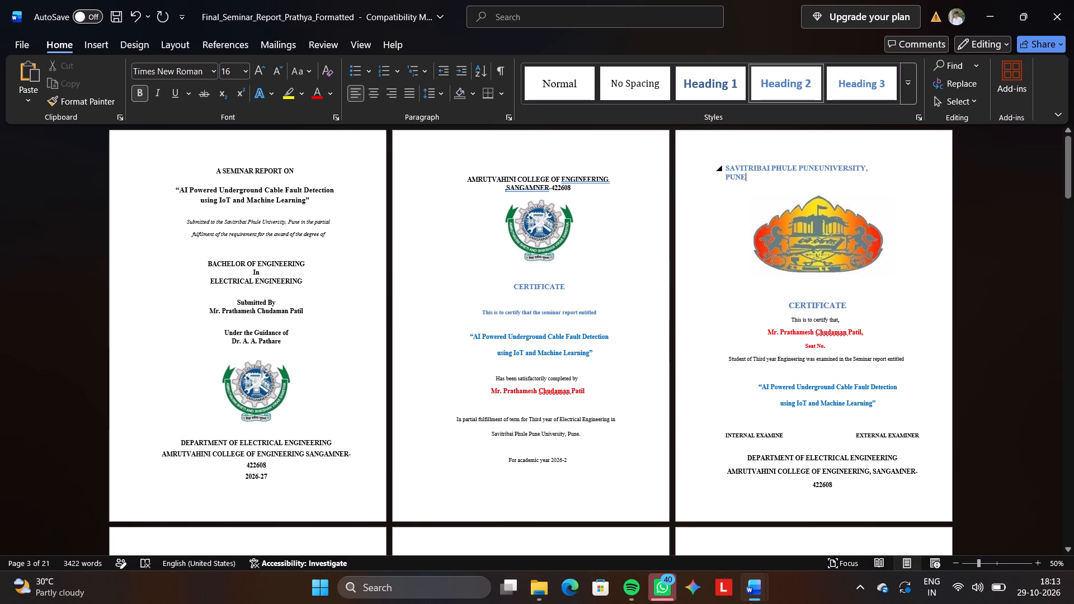
pyautogui.moveTo(809, 186); pyautogui.dragTo(789, 172)
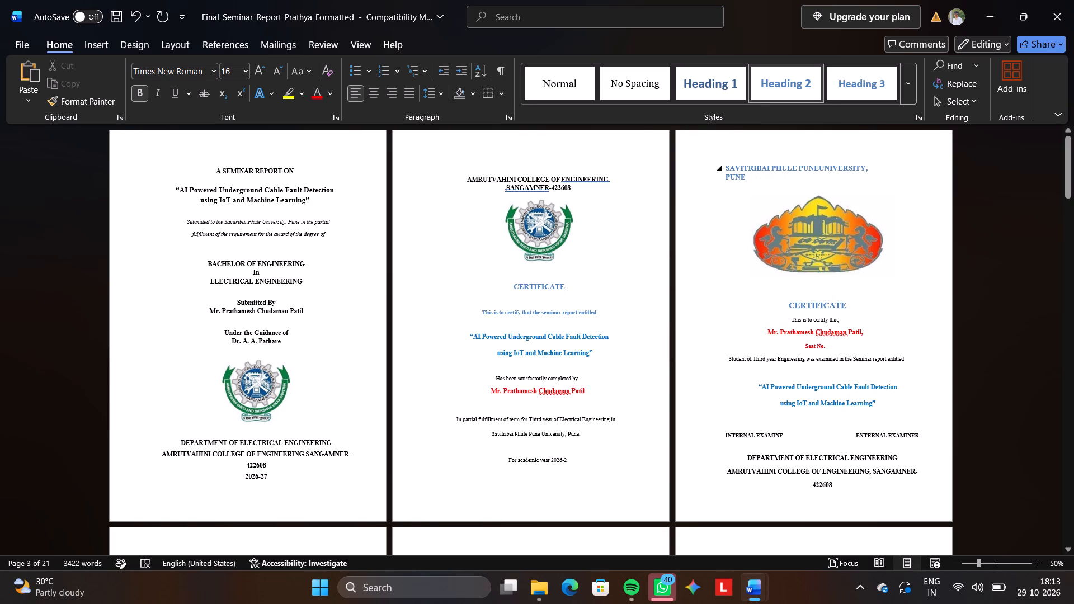
pyautogui.click(819, 168)
pyautogui.press('space')
# Centre the rejoined university heading above the emblem on page 3.
pyautogui.moveTo(778, 182); pyautogui.dragTo(720, 161)
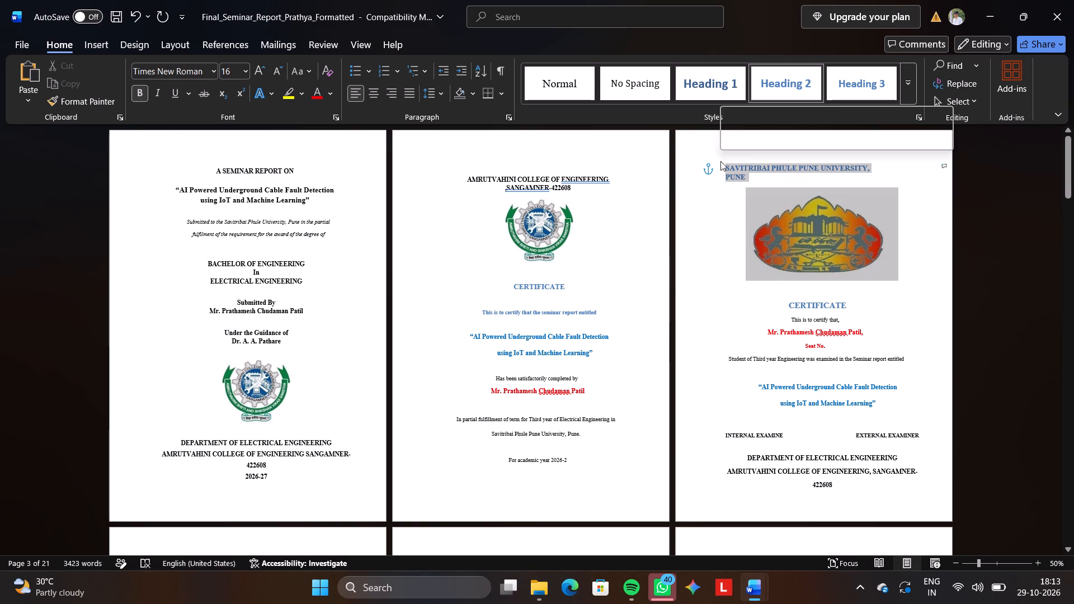
pyautogui.click(381, 95)
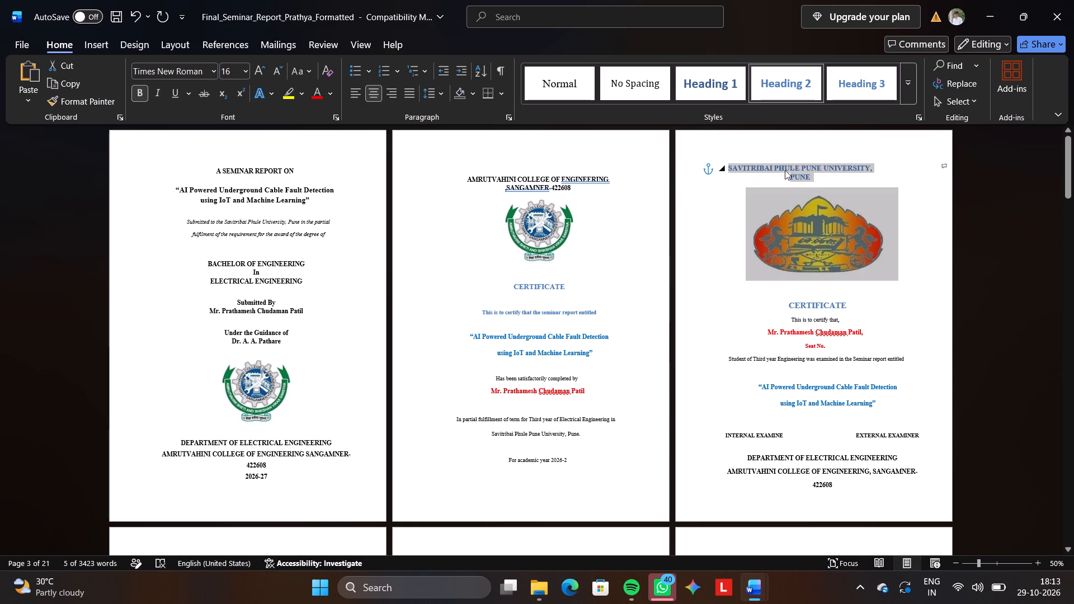
pyautogui.moveTo(722, 168); pyautogui.dragTo(729, 169)
pyautogui.click(717, 167)
# Delete the CERTIFICATE heading together with its leading spaces below the emblem on page 3.
pyautogui.moveTo(861, 306); pyautogui.dragTo(777, 304)
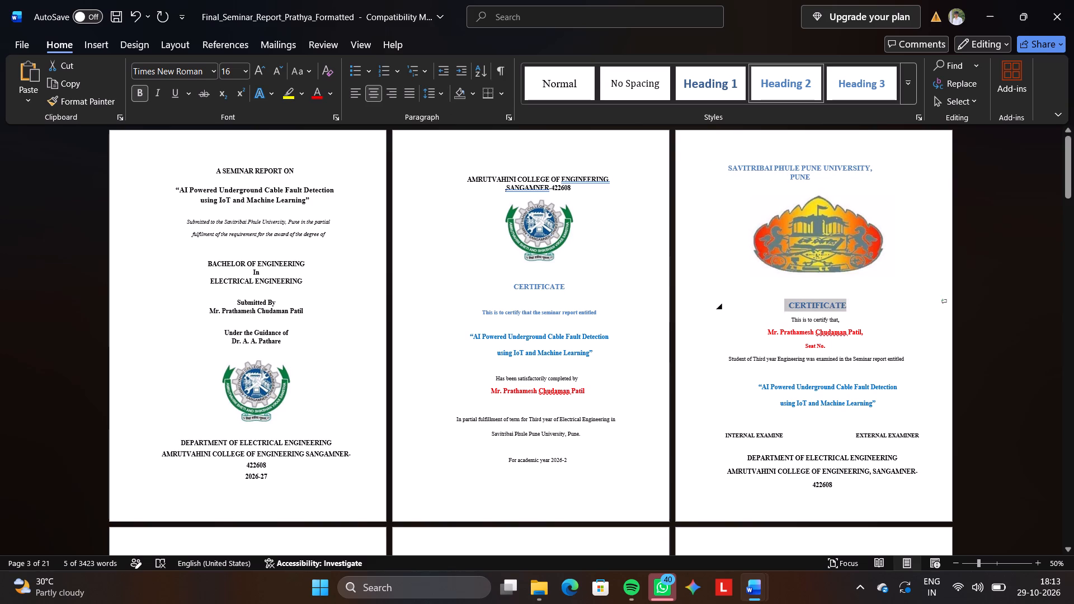
pyautogui.moveTo(777, 304); pyautogui.dragTo(718, 311)
pyautogui.tripleClick(718, 311)
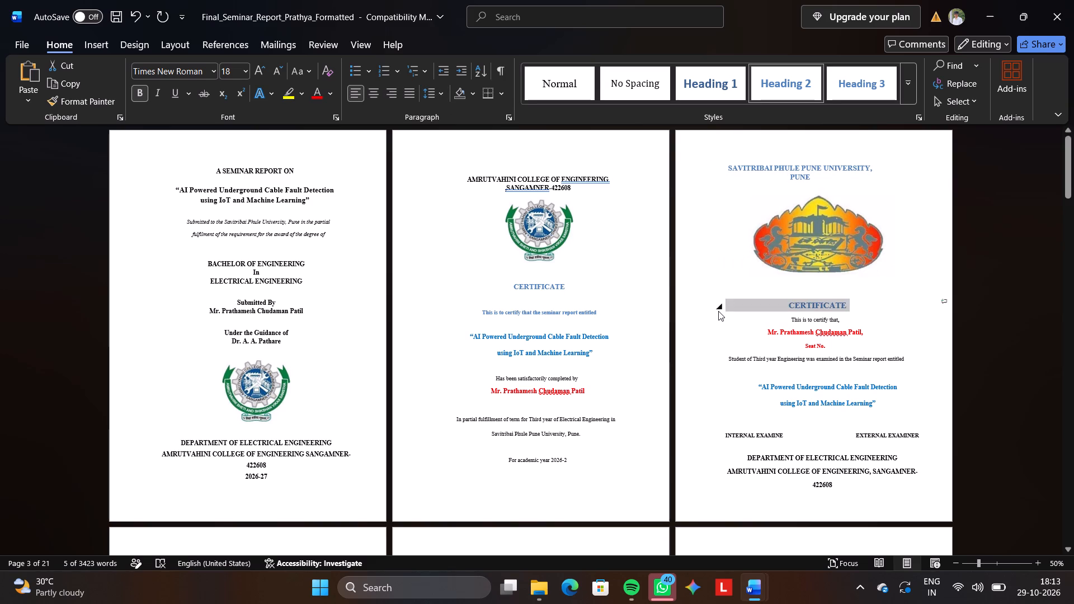
pyautogui.click(718, 311)
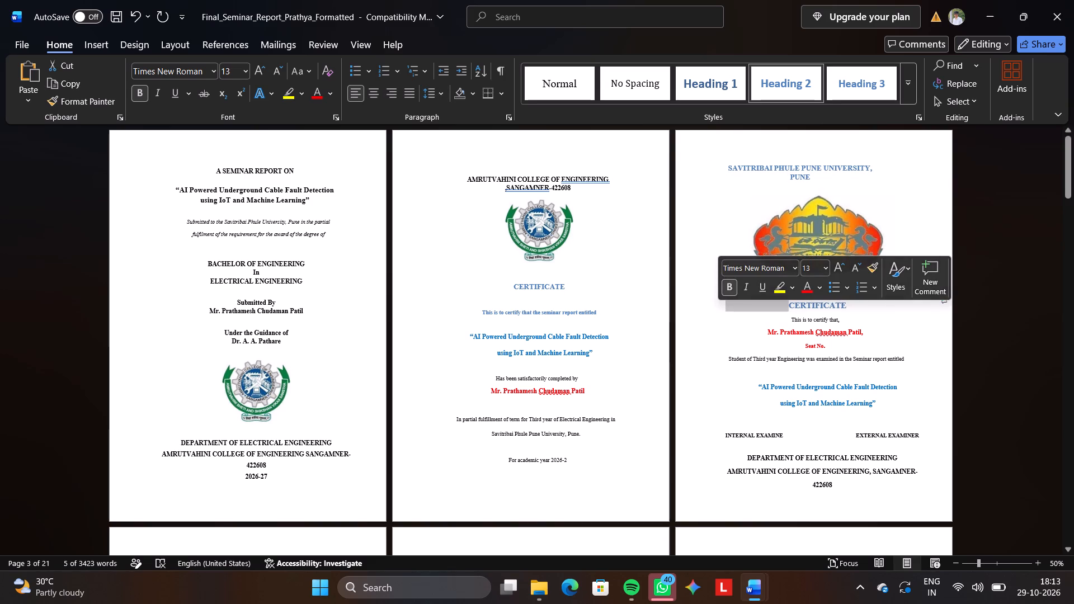
pyautogui.moveTo(864, 309); pyautogui.dragTo(778, 306)
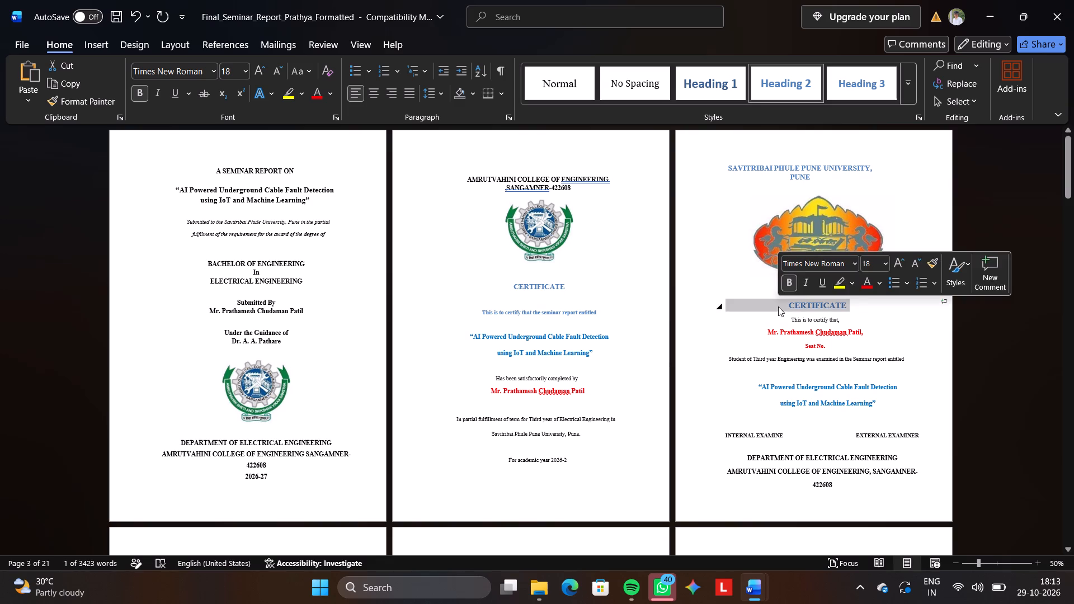
pyautogui.press('BackSpace')
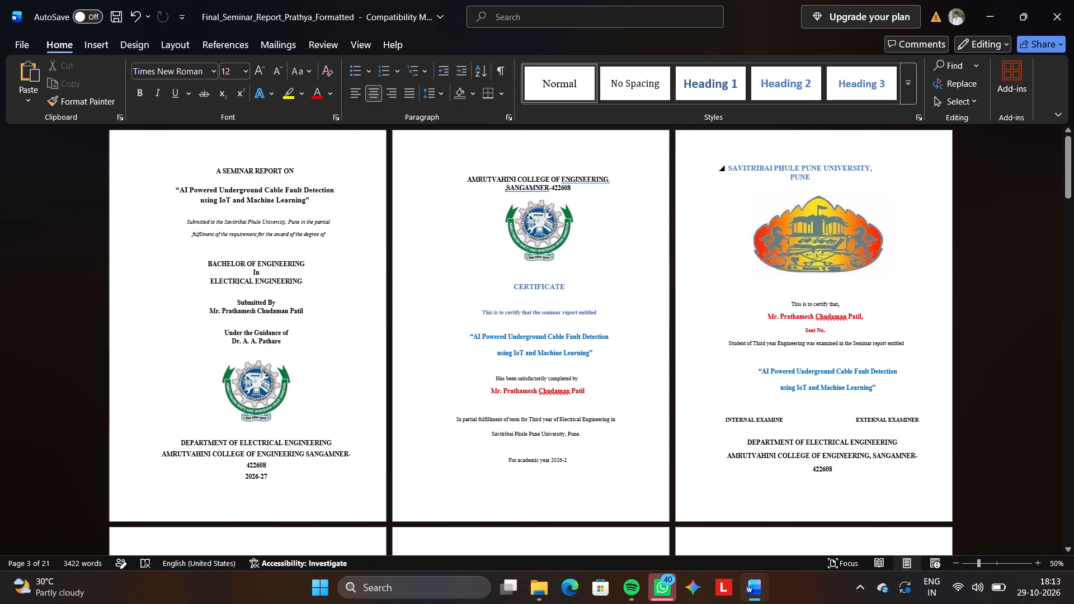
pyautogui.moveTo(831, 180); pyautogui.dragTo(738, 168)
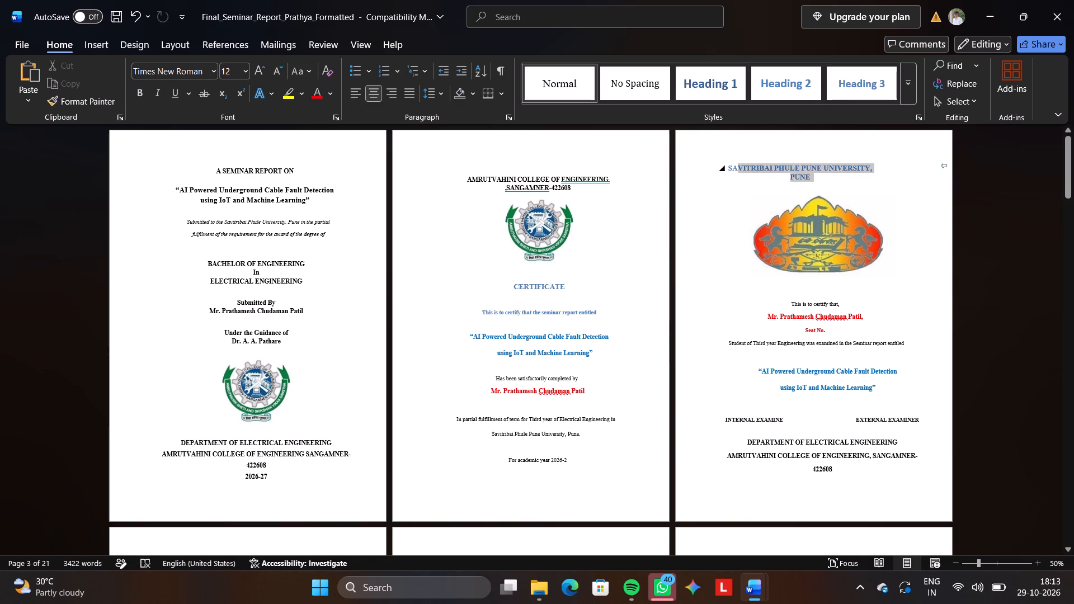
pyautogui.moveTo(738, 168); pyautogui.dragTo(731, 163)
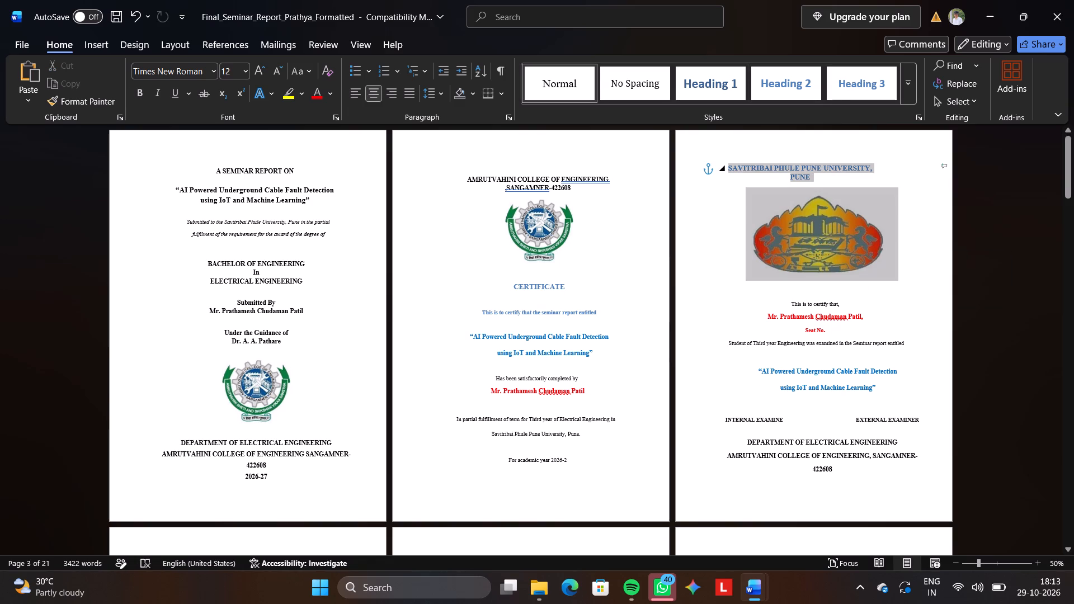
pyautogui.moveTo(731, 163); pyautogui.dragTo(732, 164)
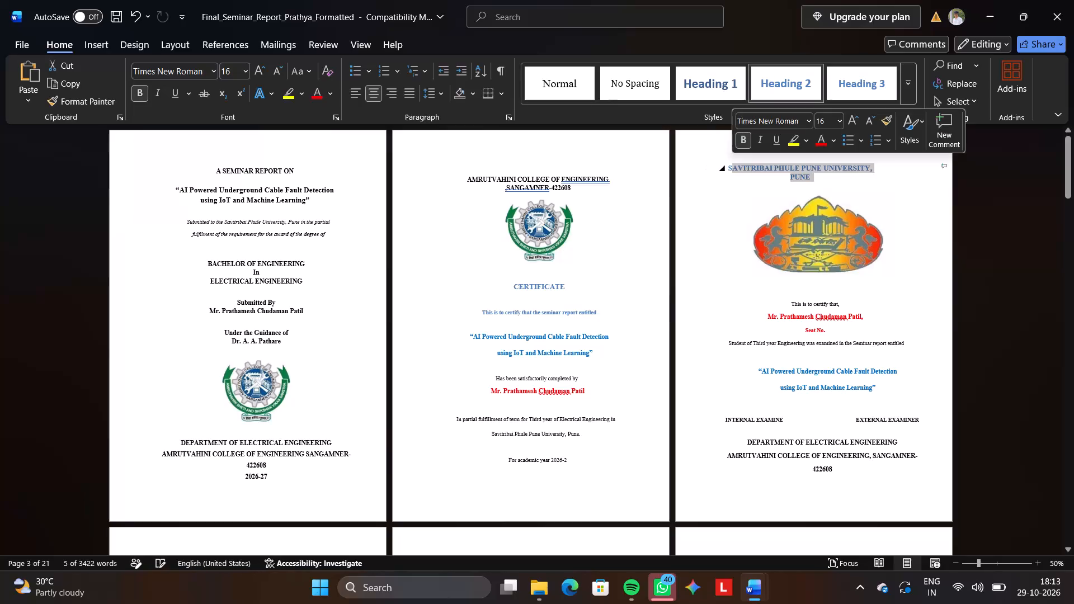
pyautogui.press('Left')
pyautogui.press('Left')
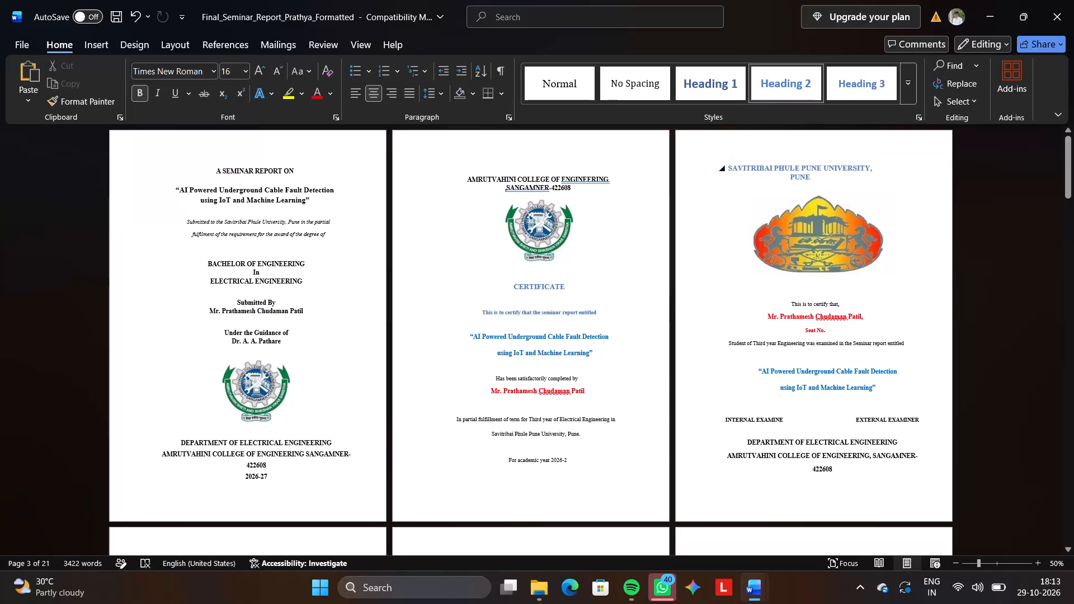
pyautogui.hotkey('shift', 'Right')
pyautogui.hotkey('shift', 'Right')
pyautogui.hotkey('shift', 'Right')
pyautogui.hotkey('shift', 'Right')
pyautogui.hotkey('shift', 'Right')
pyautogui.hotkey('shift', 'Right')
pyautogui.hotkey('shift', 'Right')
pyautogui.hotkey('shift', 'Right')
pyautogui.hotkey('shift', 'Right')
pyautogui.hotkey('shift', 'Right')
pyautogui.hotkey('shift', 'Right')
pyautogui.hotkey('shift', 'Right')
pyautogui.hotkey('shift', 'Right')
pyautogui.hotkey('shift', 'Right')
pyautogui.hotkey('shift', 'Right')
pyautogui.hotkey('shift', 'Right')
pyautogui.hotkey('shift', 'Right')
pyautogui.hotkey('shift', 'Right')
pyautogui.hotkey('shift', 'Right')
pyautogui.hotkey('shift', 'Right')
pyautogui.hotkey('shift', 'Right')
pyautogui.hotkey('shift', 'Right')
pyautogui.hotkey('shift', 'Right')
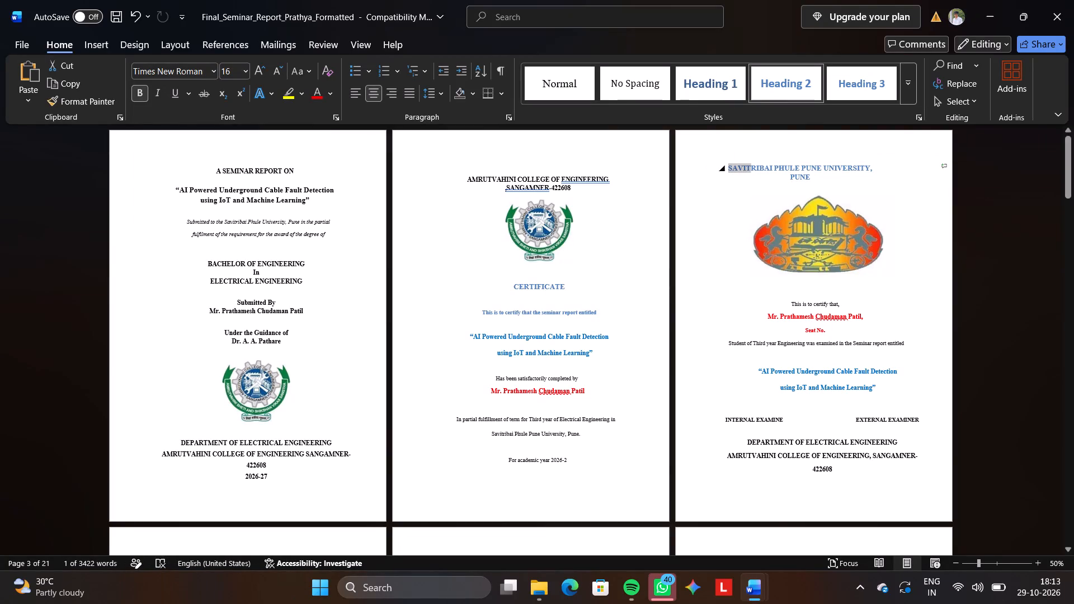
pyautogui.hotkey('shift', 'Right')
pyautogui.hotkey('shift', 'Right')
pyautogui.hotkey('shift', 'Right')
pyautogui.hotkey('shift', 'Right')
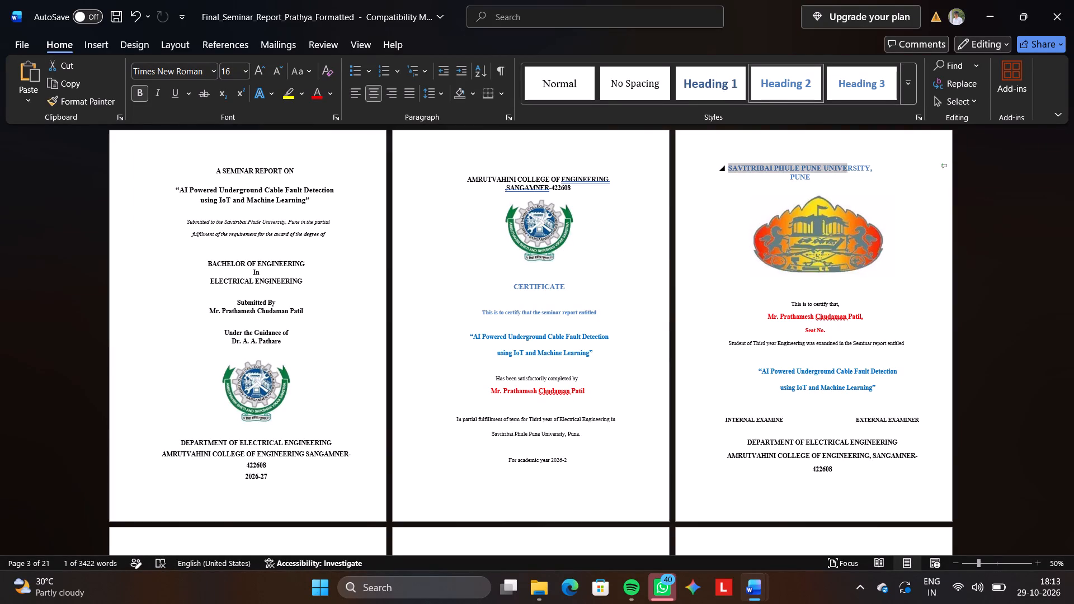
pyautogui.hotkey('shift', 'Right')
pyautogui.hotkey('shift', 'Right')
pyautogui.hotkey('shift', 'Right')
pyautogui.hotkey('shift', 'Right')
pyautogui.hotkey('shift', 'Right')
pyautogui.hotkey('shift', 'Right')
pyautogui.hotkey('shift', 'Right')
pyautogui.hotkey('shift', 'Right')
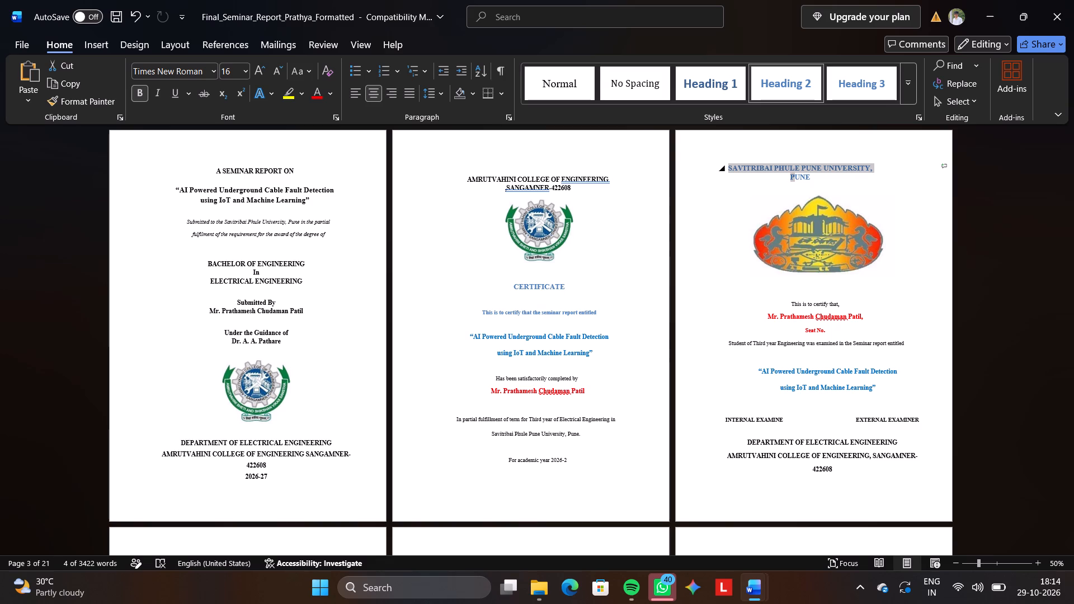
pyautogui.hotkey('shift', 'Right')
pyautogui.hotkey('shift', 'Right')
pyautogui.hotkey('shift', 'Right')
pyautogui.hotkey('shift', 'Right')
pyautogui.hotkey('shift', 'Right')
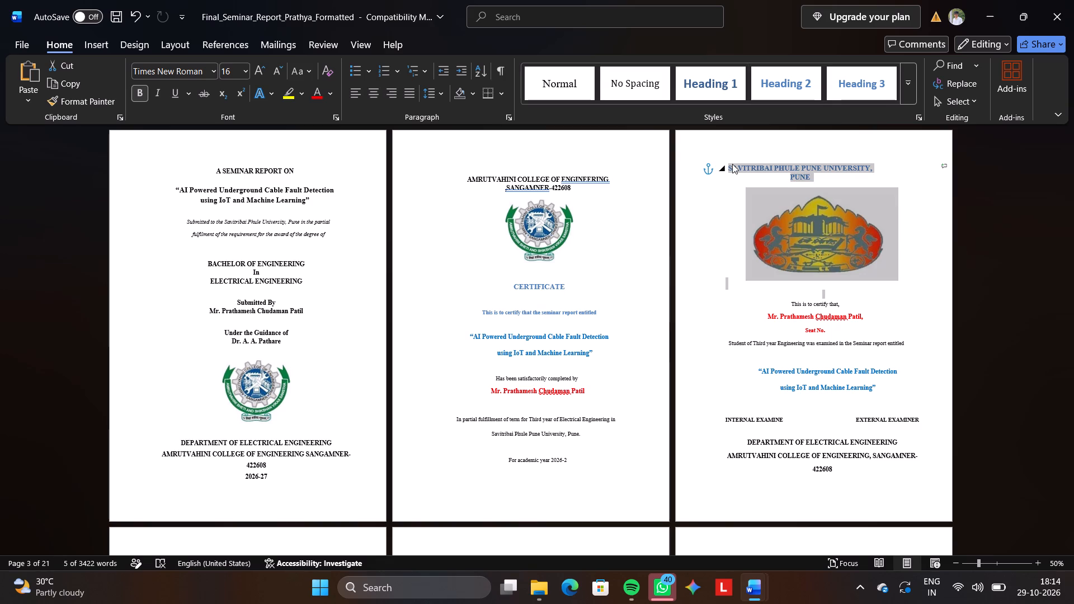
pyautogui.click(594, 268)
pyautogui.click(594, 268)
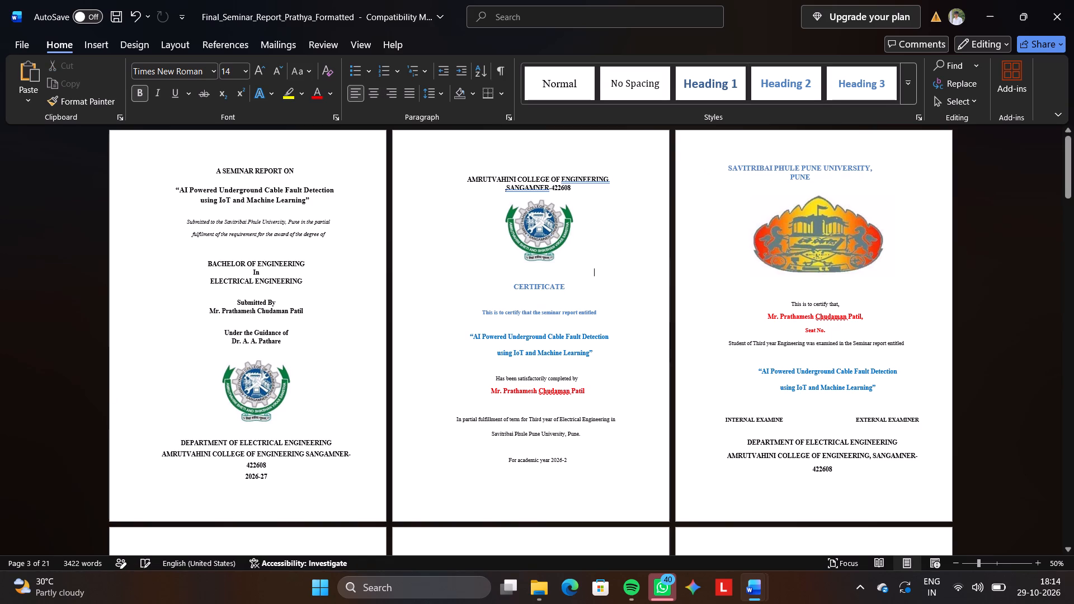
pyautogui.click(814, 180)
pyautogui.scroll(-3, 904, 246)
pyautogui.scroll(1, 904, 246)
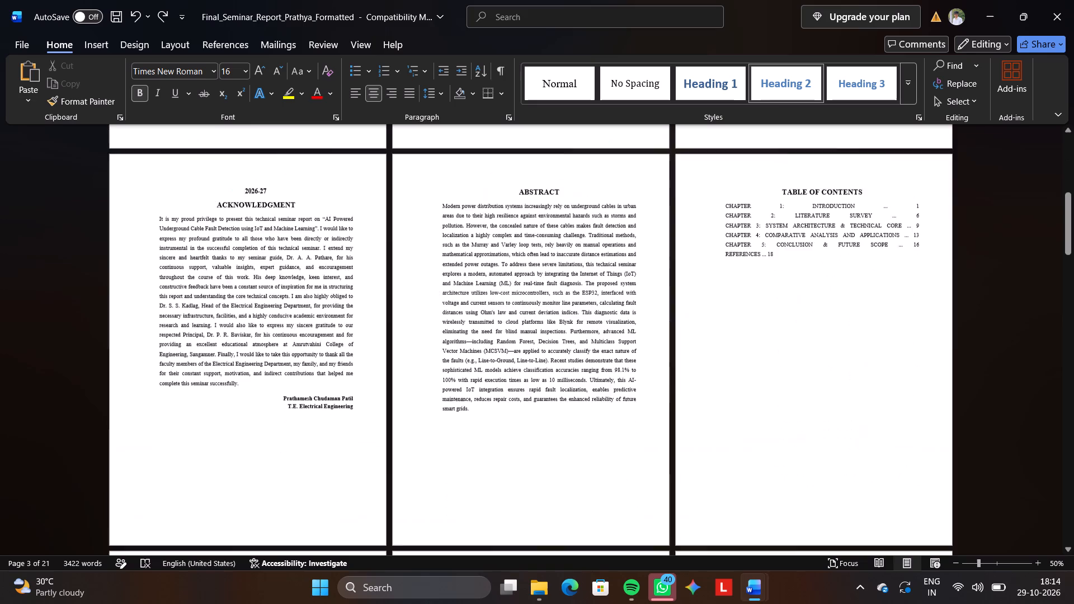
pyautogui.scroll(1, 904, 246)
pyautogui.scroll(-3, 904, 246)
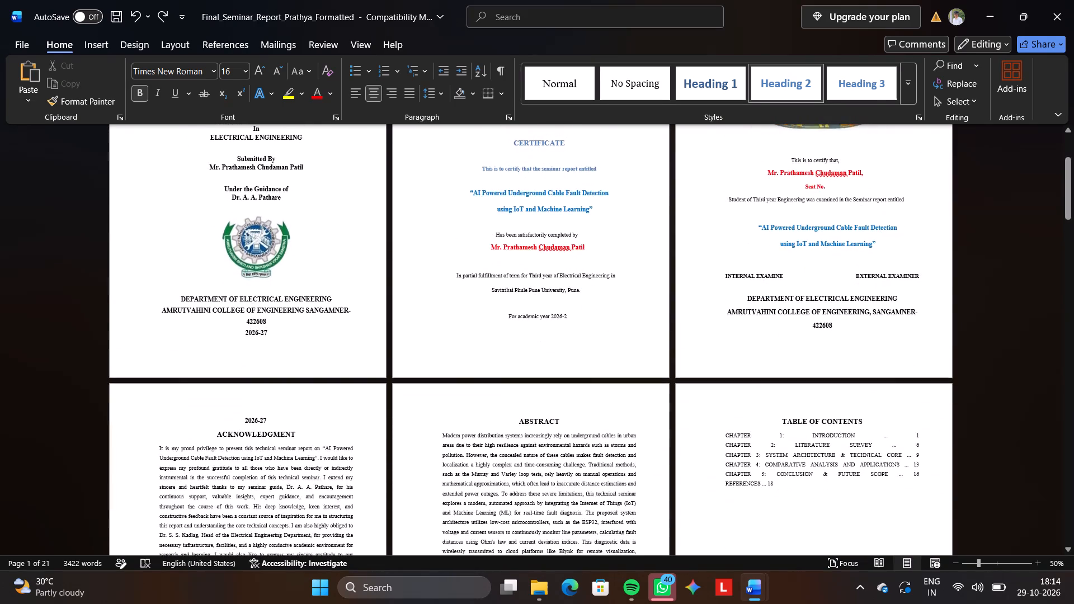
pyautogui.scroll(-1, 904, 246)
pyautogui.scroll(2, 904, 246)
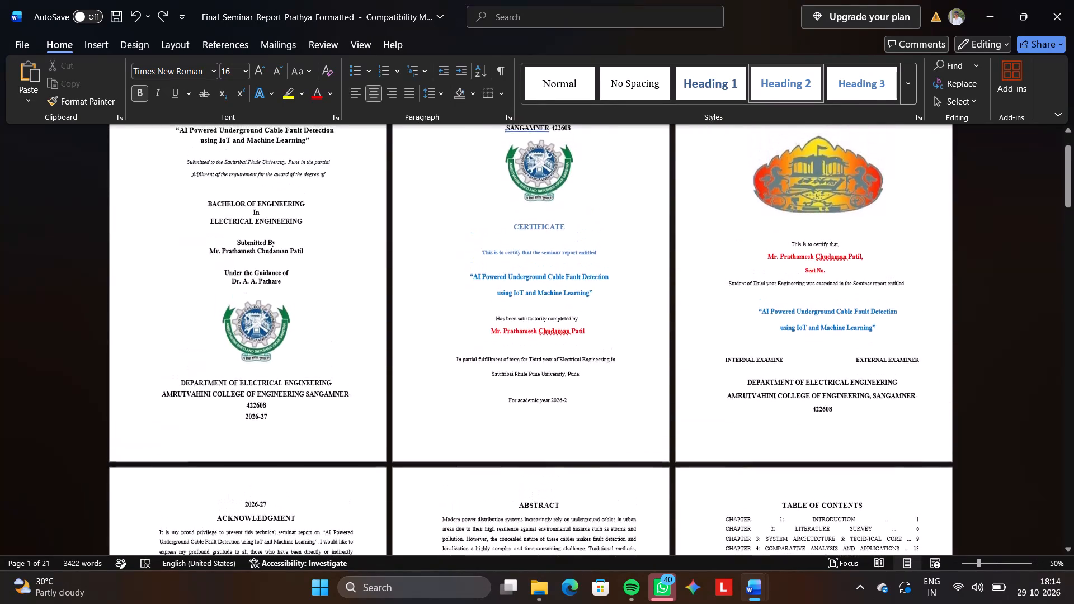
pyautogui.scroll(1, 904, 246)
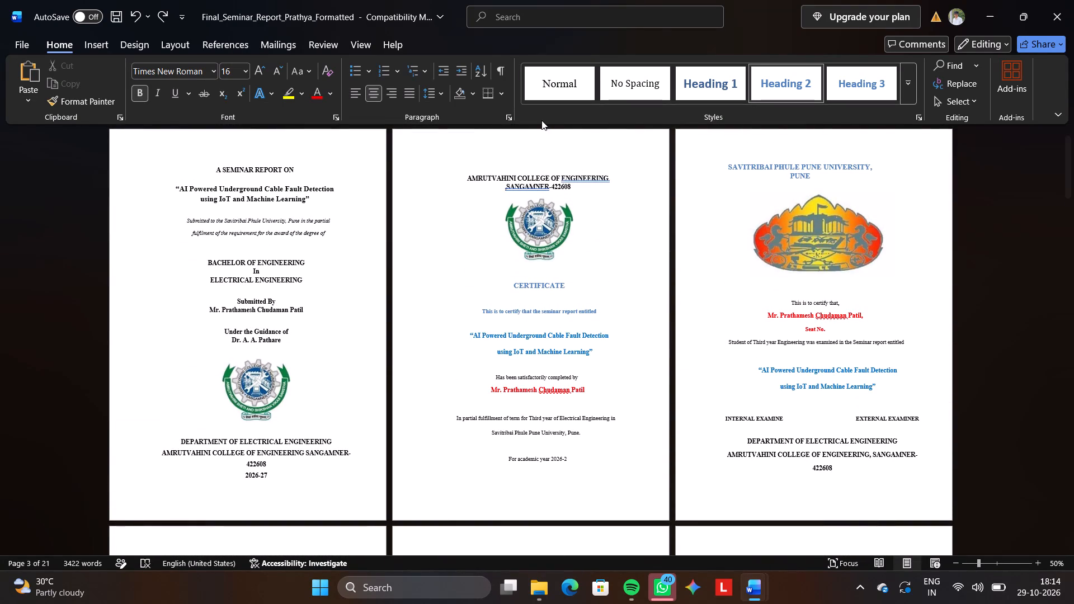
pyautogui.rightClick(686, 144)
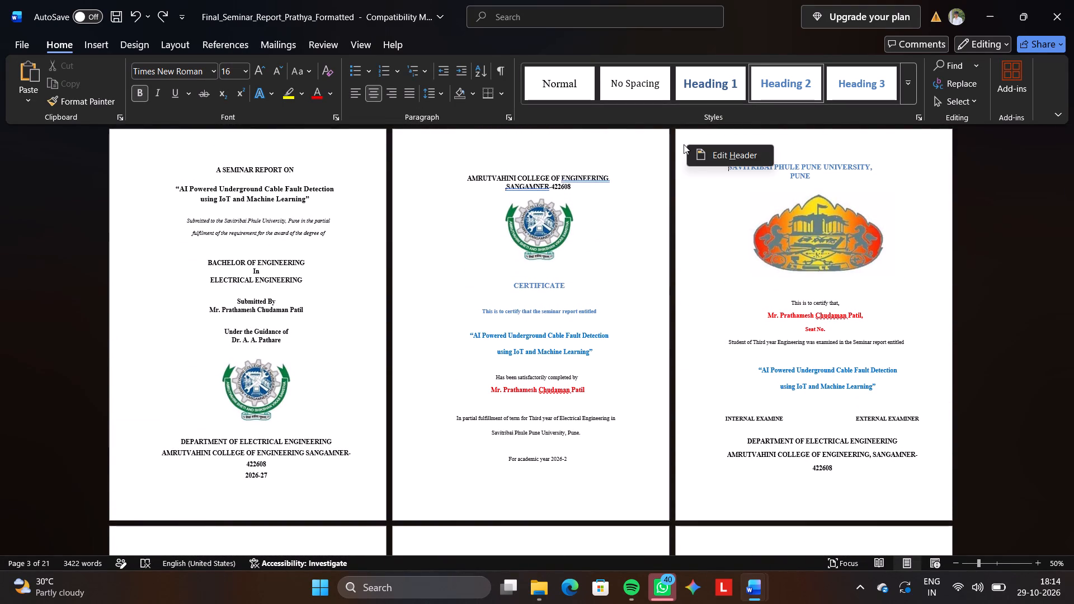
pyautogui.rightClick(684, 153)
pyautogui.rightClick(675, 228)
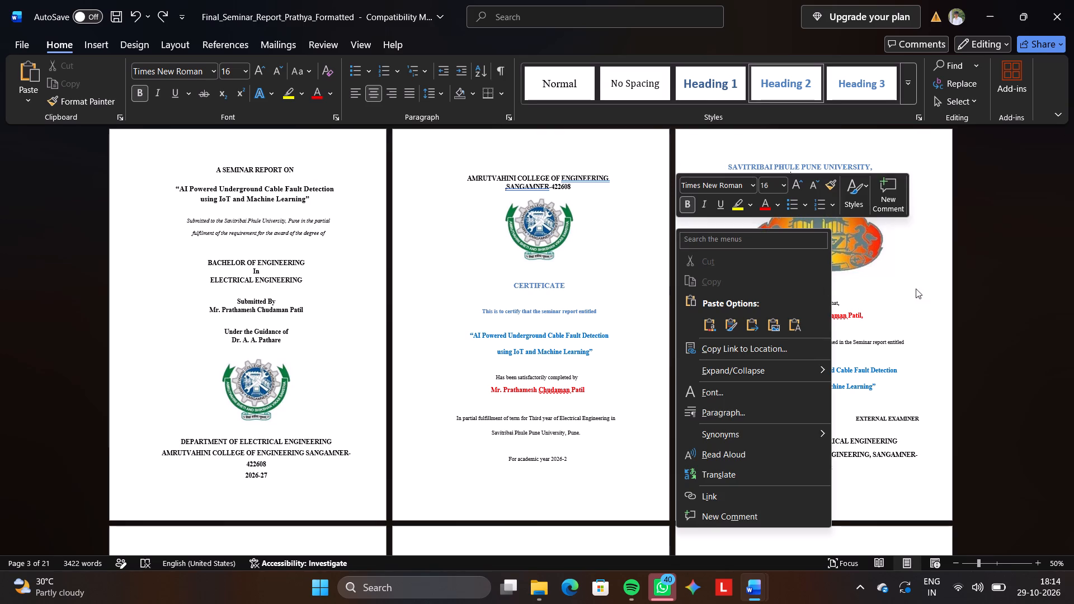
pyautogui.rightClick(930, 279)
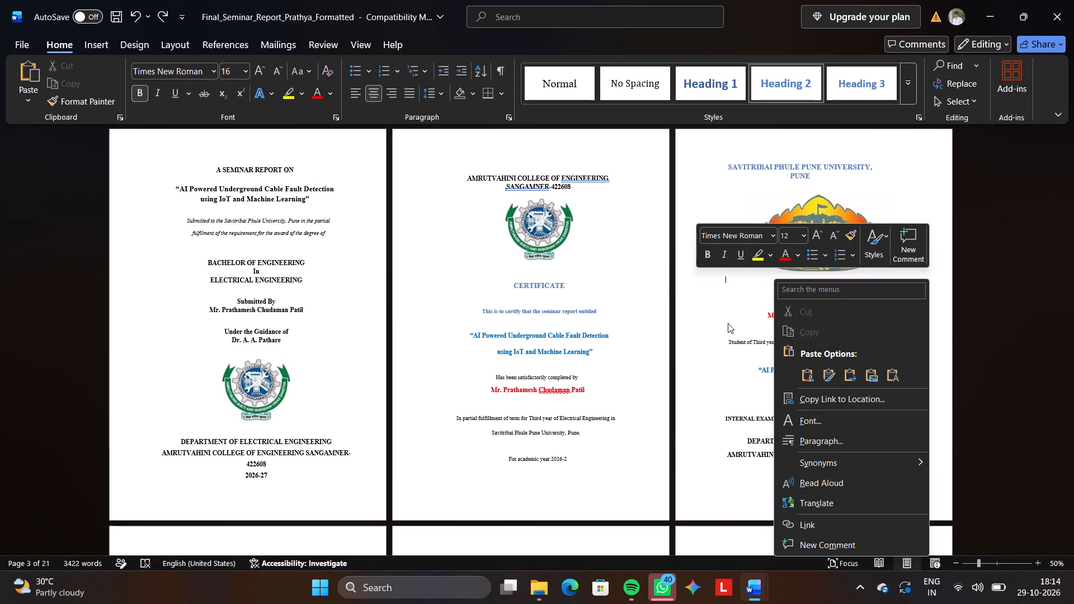
# Complete the academic year line on the page 2 certificate as 2026-27 and start a new line after it.
pyautogui.click(629, 474)
pyautogui.click(629, 474)
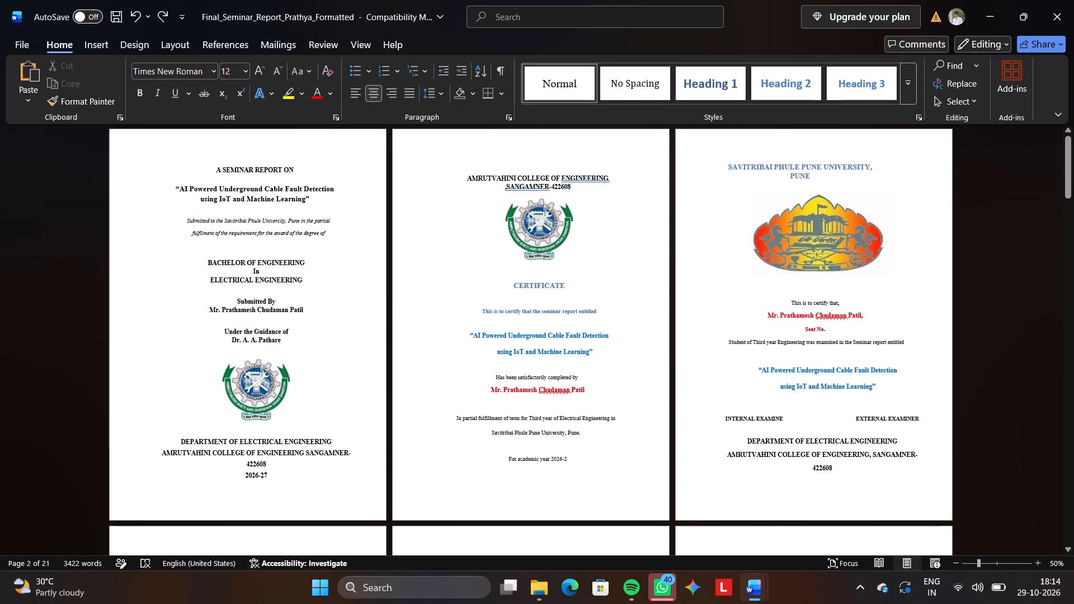
pyautogui.press('7')
pyautogui.press('Return')
# Insert a blank page between the college certificate on page 2 and the university certificate, and place the text cursor on it.
pyautogui.click(97, 52)
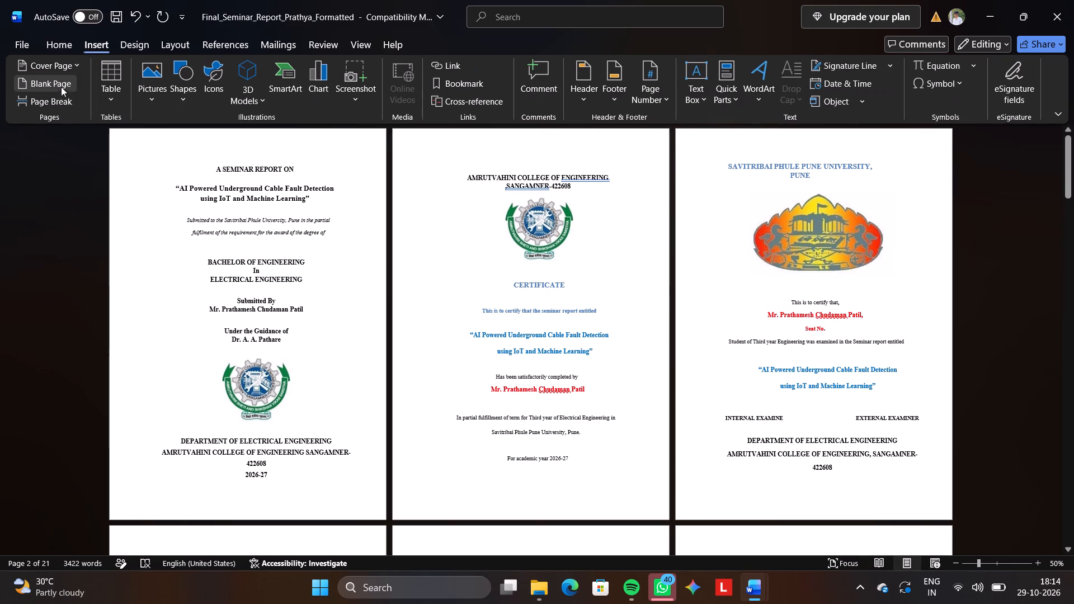
pyautogui.click(56, 85)
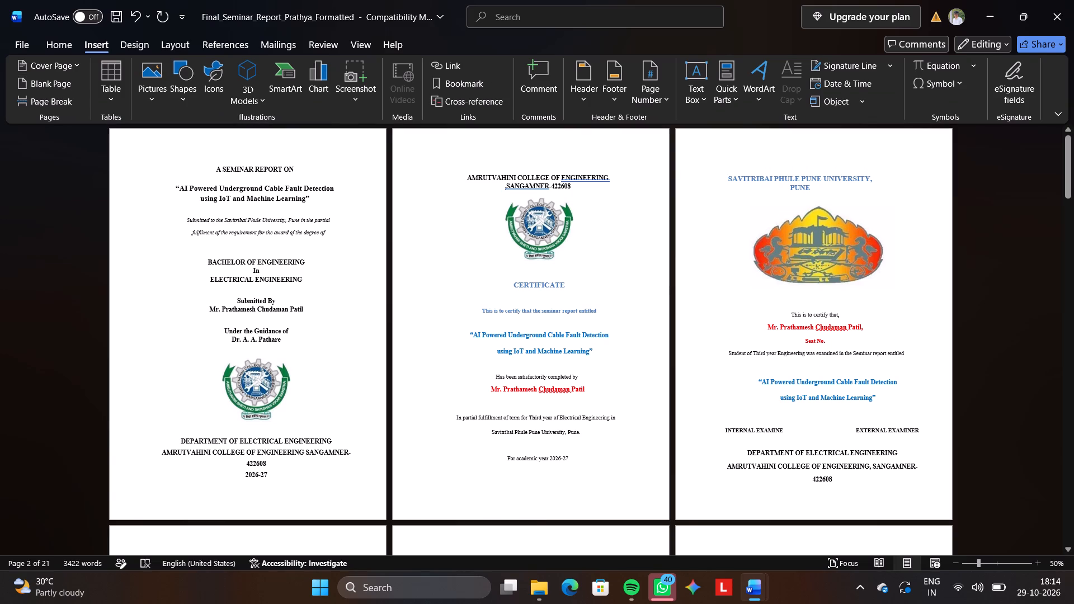
pyautogui.scroll(-2, 544, 200)
pyautogui.scroll(5, 544, 200)
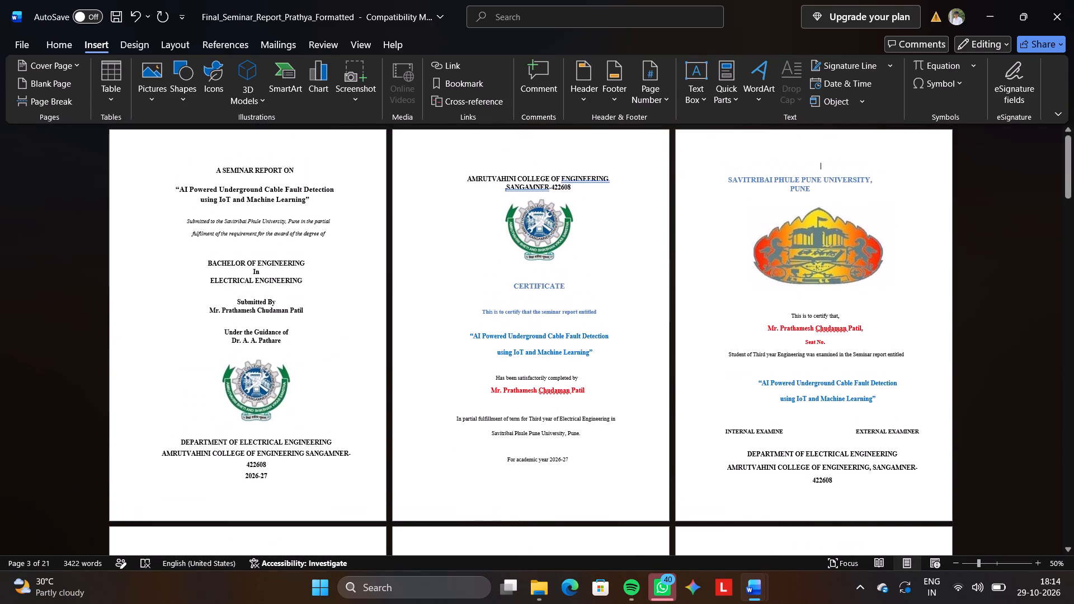
pyautogui.click(54, 88)
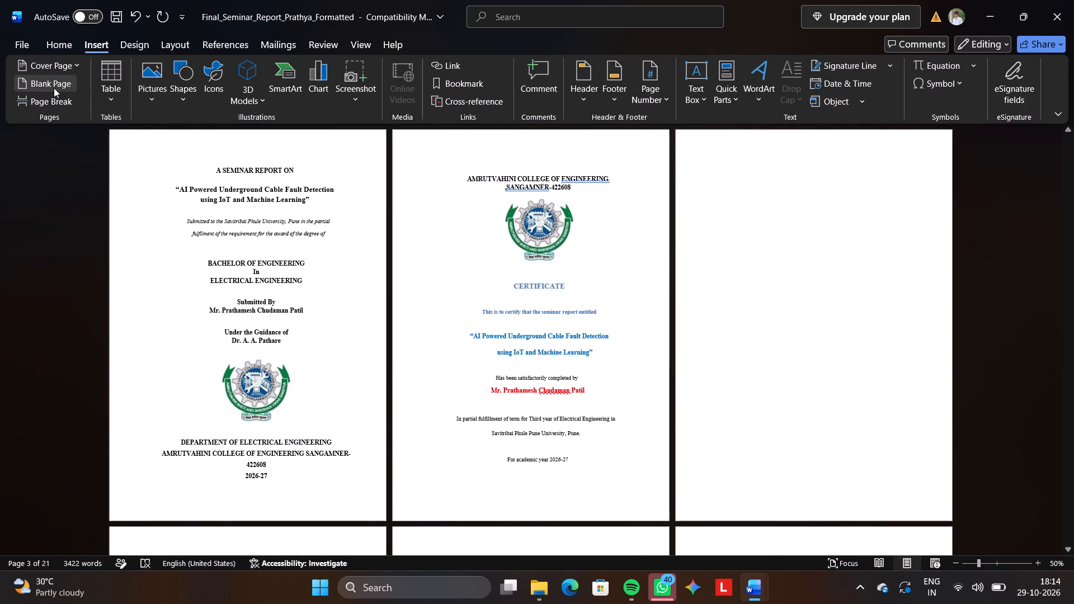
pyautogui.keyDown('ctrl'); pyautogui.scroll(1, 647, 257); pyautogui.keyUp('ctrl')
pyautogui.scroll(-1, 647, 257)
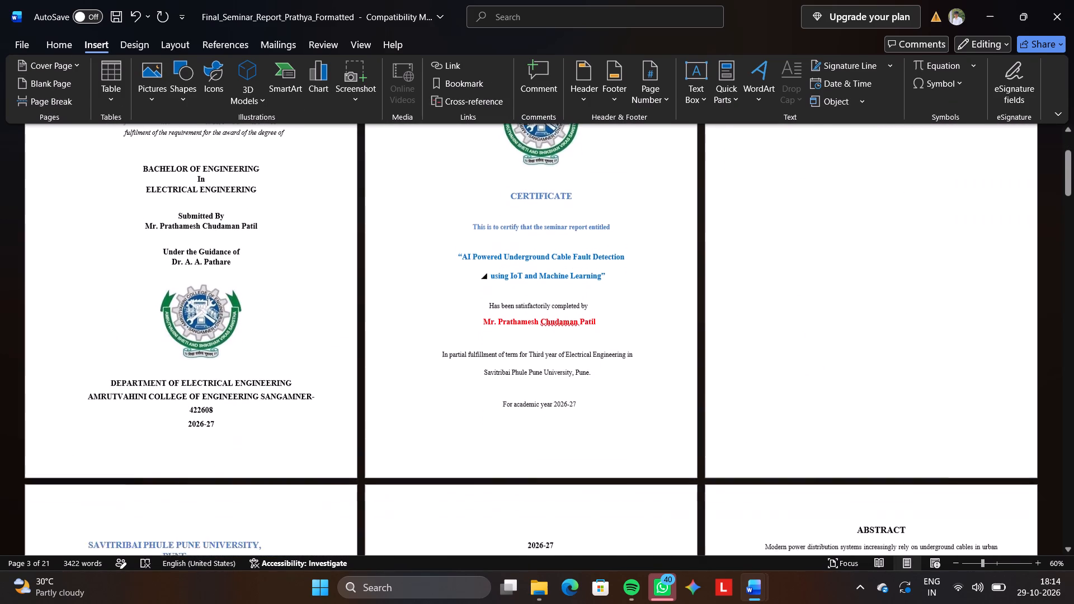
pyautogui.scroll(-1, 647, 257)
pyautogui.scroll(1, 647, 257)
pyautogui.keyDown('ctrl'); pyautogui.scroll(2, 647, 257); pyautogui.keyUp('ctrl')
pyautogui.scroll(-1, 647, 257)
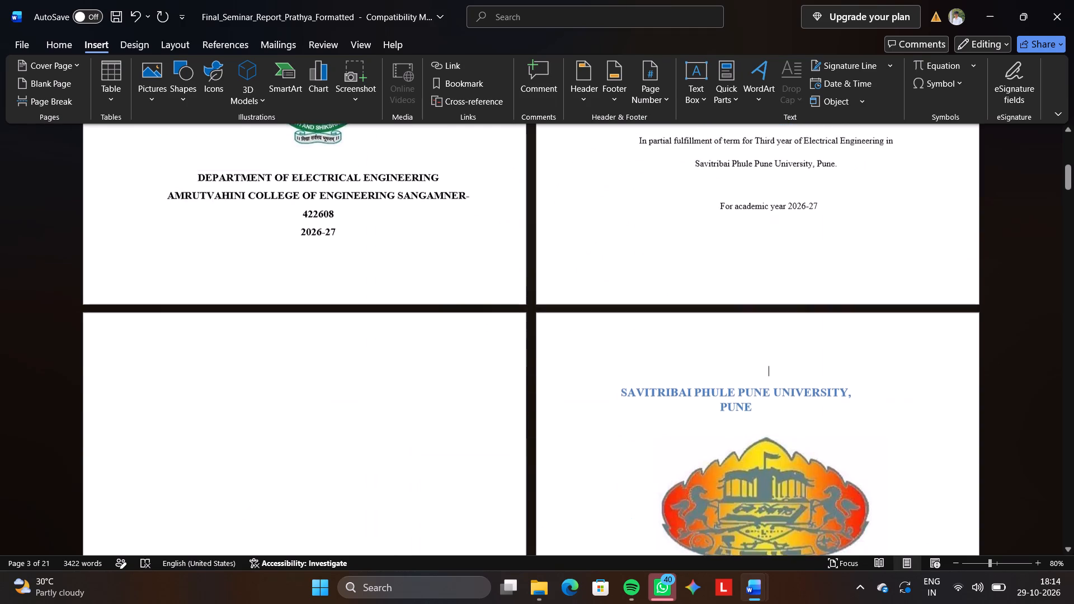
pyautogui.scroll(-2, 647, 257)
pyautogui.scroll(3, 647, 257)
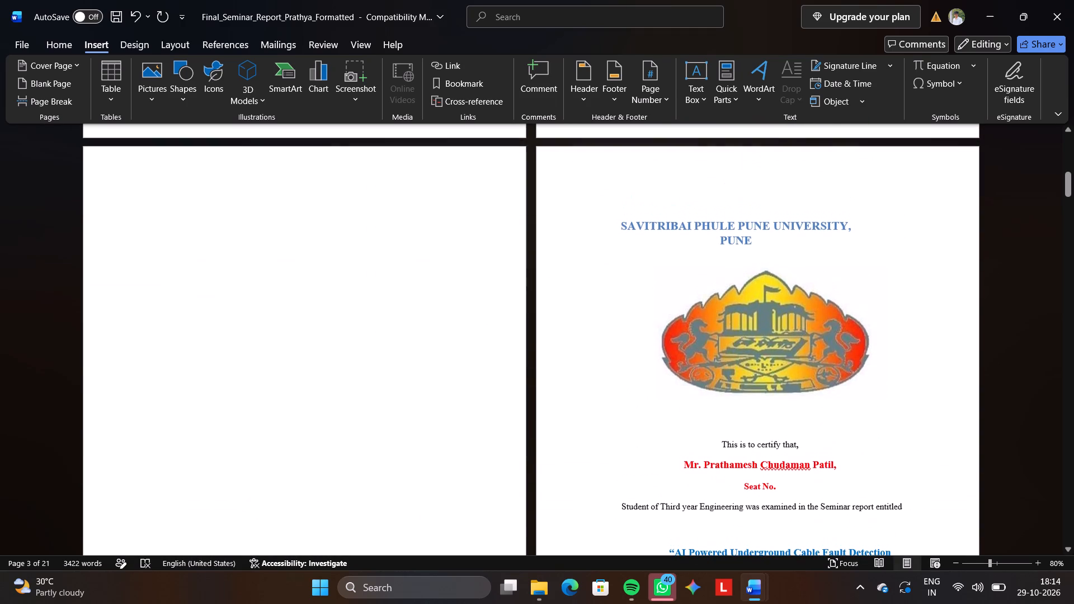
pyautogui.click(321, 174)
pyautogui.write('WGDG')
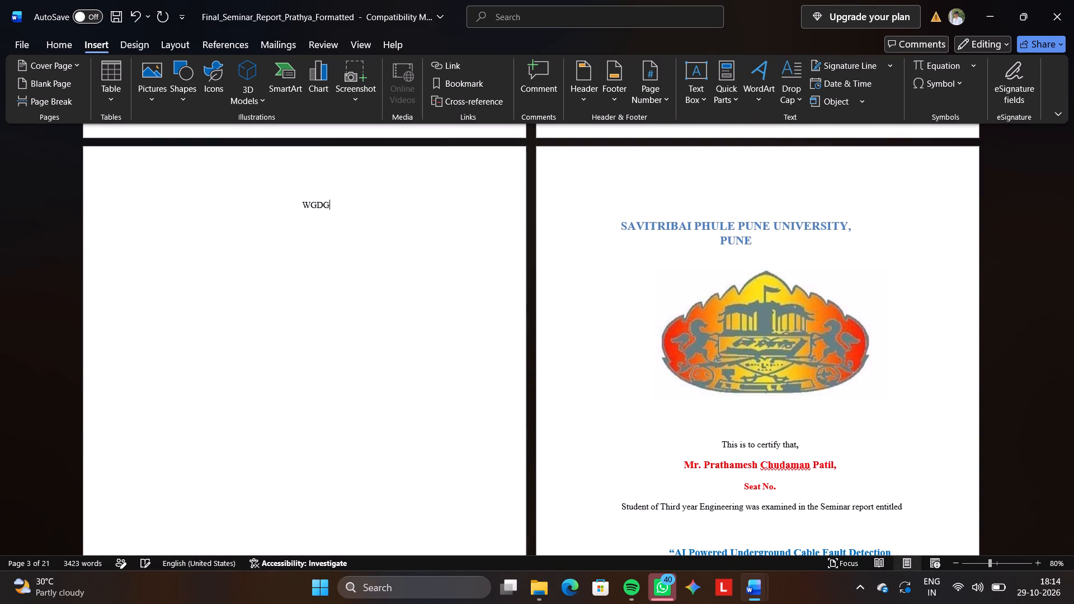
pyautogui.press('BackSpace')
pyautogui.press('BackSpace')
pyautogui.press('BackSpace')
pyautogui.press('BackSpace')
# Enter the heading SAVITRIBAI PHULE PUNE UNIVERSITY, with PUNE on a second line, on blank page 3 and start a new line below.
pyautogui.write('SAVITRIBAI')
pyautogui.press('space')
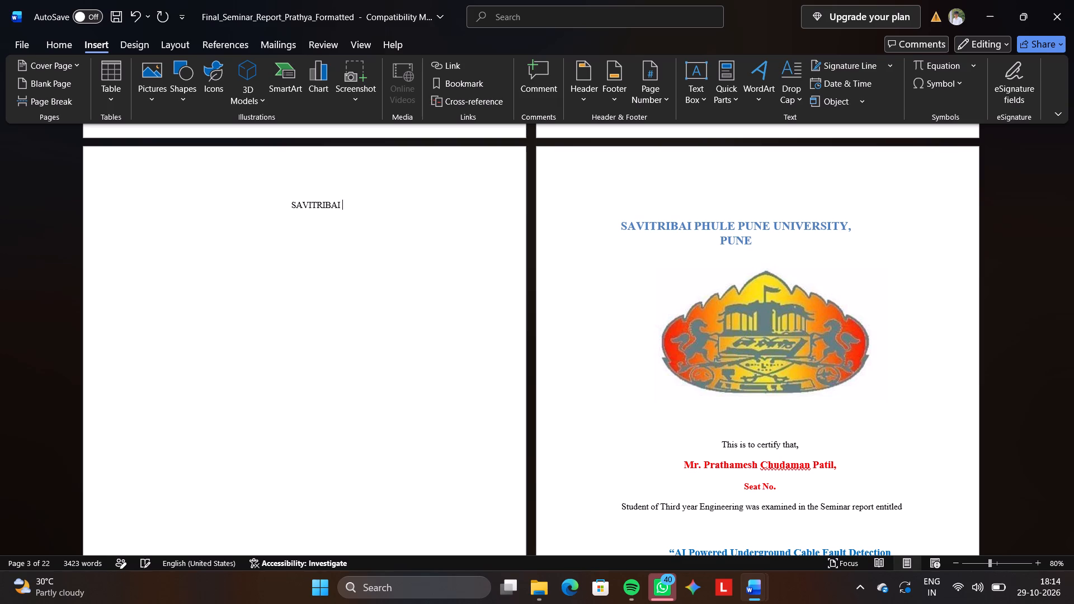
pyautogui.write('PHULE PUNE UNIVERSITY')
pyautogui.press('space')
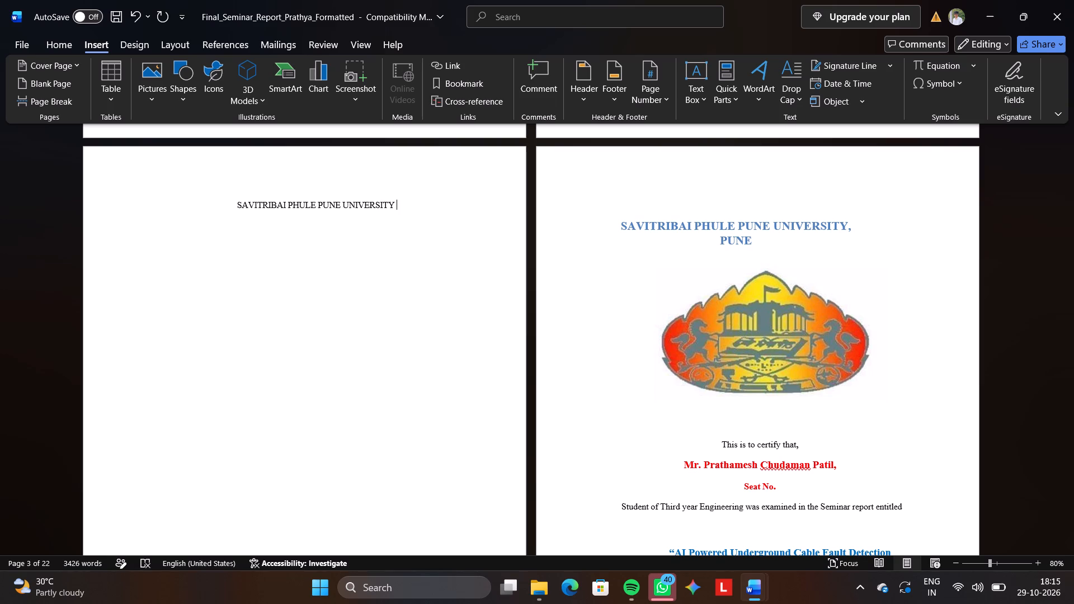
pyautogui.press(',')
pyautogui.press('BackSpace')
pyautogui.press('BackSpace')
pyautogui.press(',')
pyautogui.press('Return')
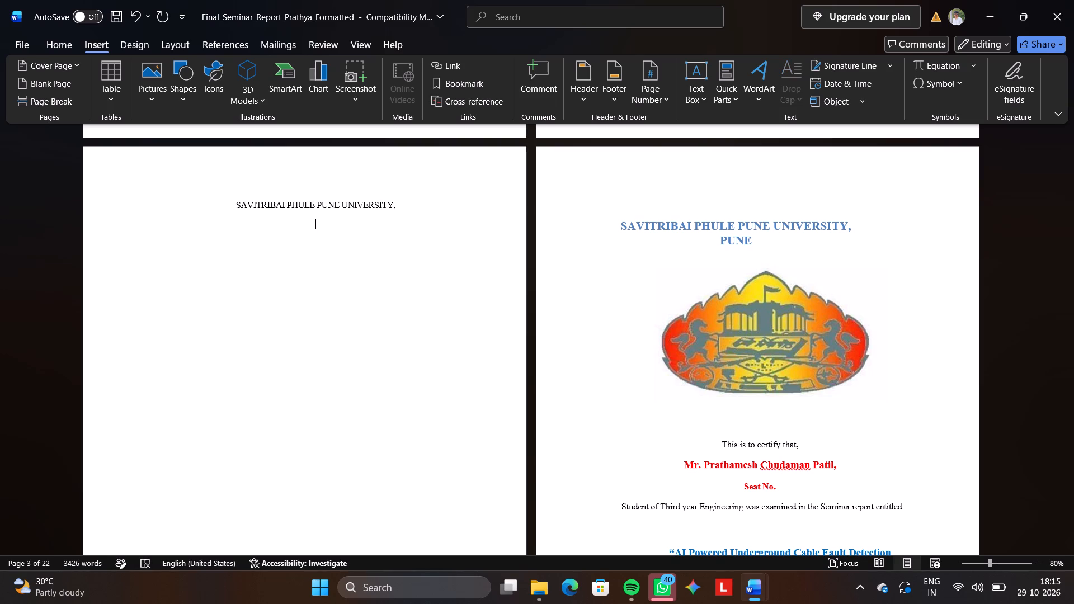
pyautogui.write('PUNE')
pyautogui.press('Return')
# Copy the university emblem from the page 4 certificate and place the copy centred below PUNE on page 3.
pyautogui.click(681, 324)
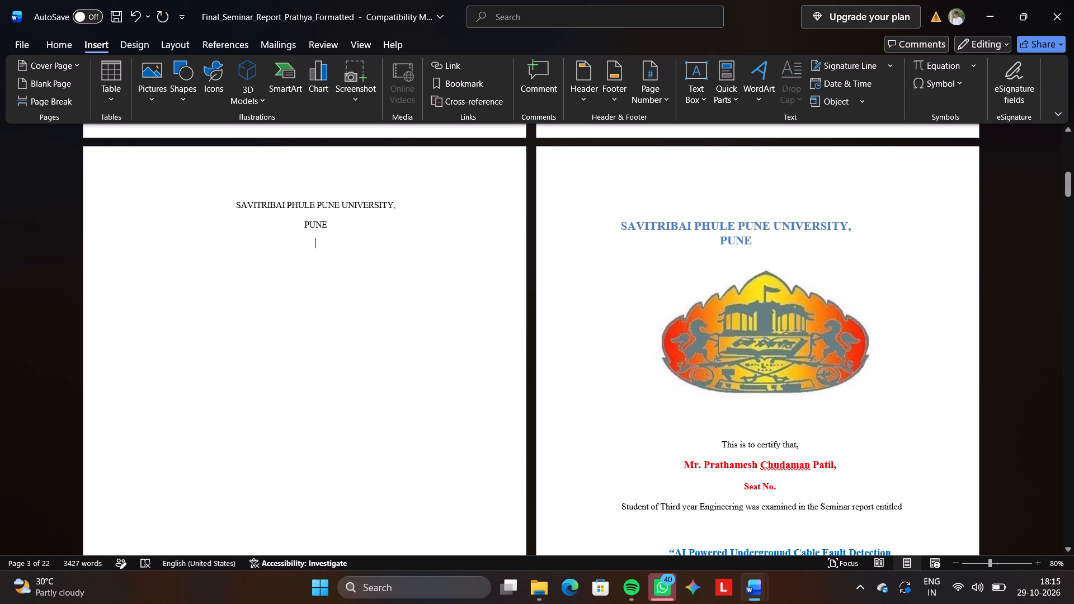
pyautogui.hotkey('ctrl', 'c')
pyautogui.click(374, 354)
pyautogui.hotkey('ctrl', 'v')
pyautogui.moveTo(772, 455); pyautogui.dragTo(459, 379)
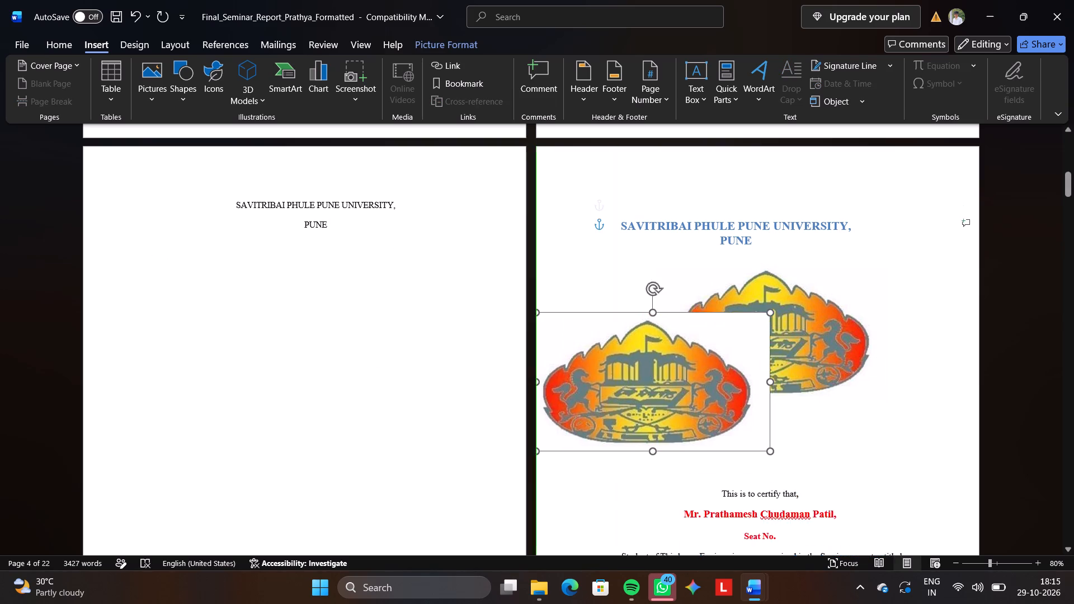
pyautogui.moveTo(459, 379); pyautogui.dragTo(354, 339)
pyautogui.click(517, 400)
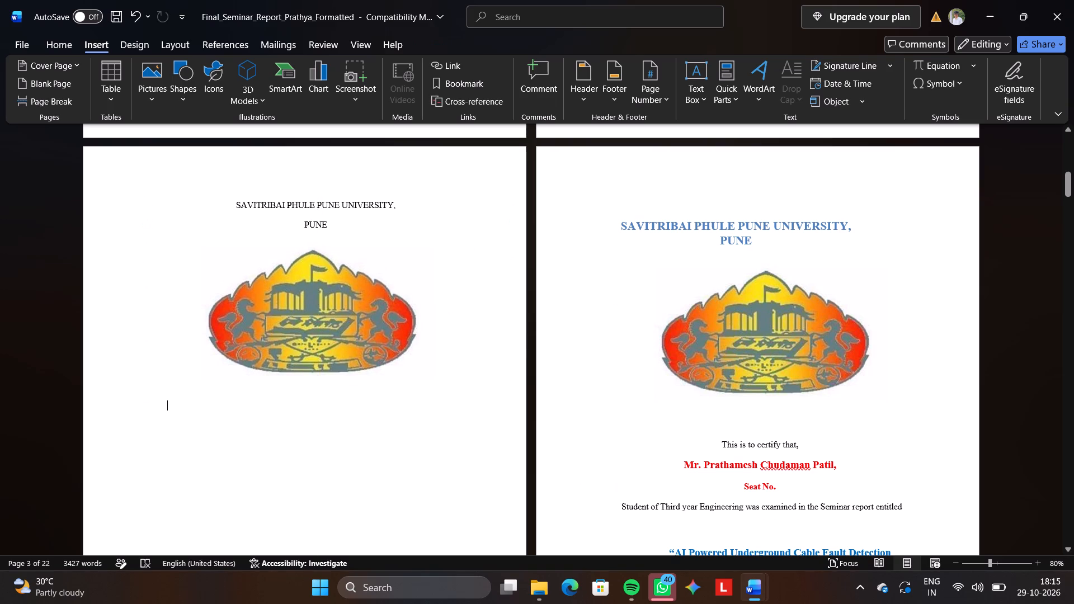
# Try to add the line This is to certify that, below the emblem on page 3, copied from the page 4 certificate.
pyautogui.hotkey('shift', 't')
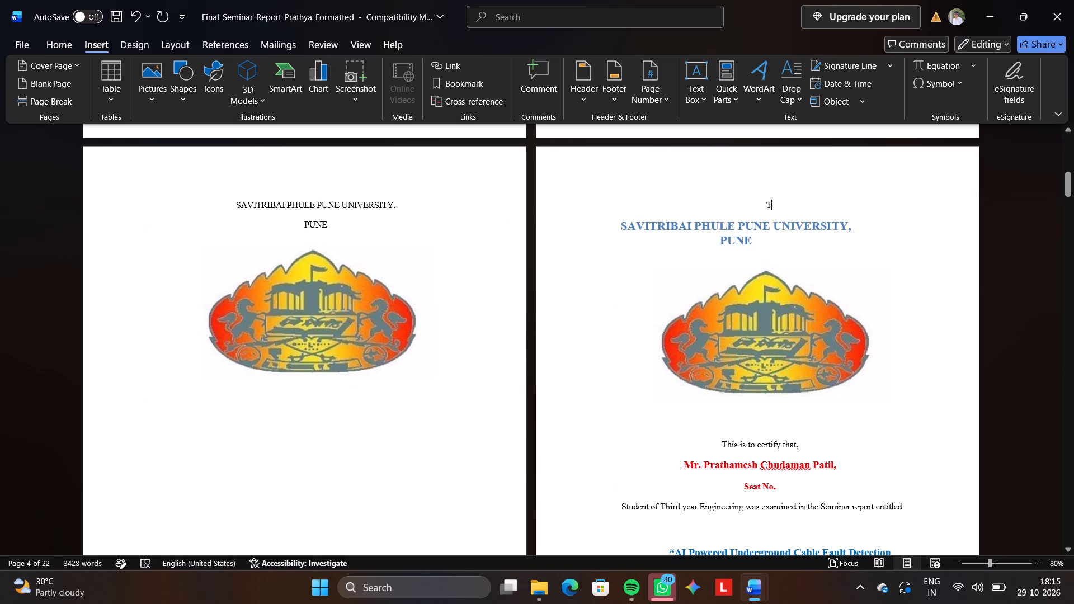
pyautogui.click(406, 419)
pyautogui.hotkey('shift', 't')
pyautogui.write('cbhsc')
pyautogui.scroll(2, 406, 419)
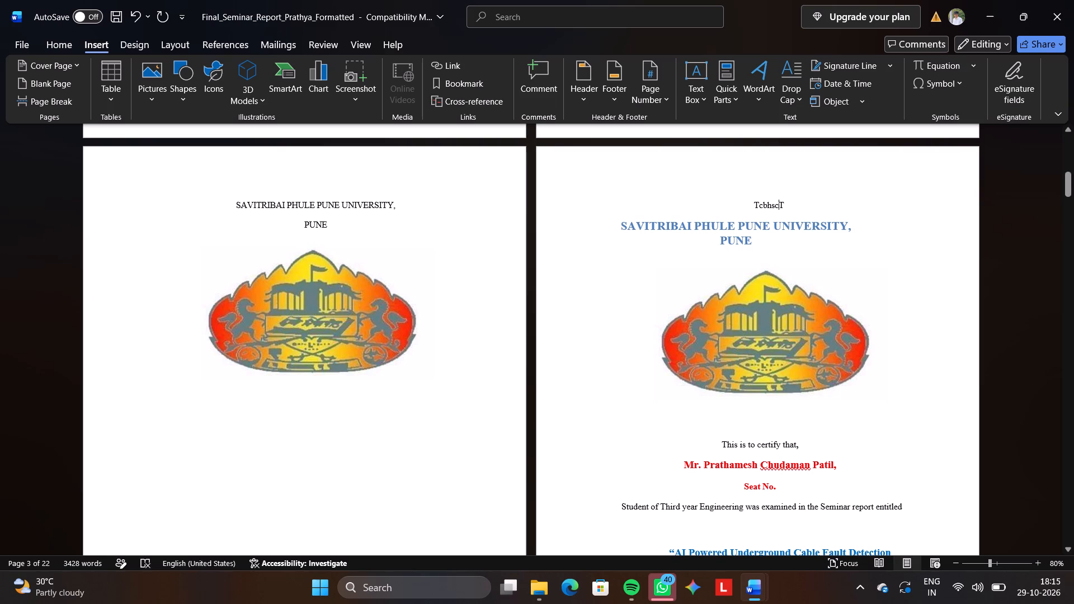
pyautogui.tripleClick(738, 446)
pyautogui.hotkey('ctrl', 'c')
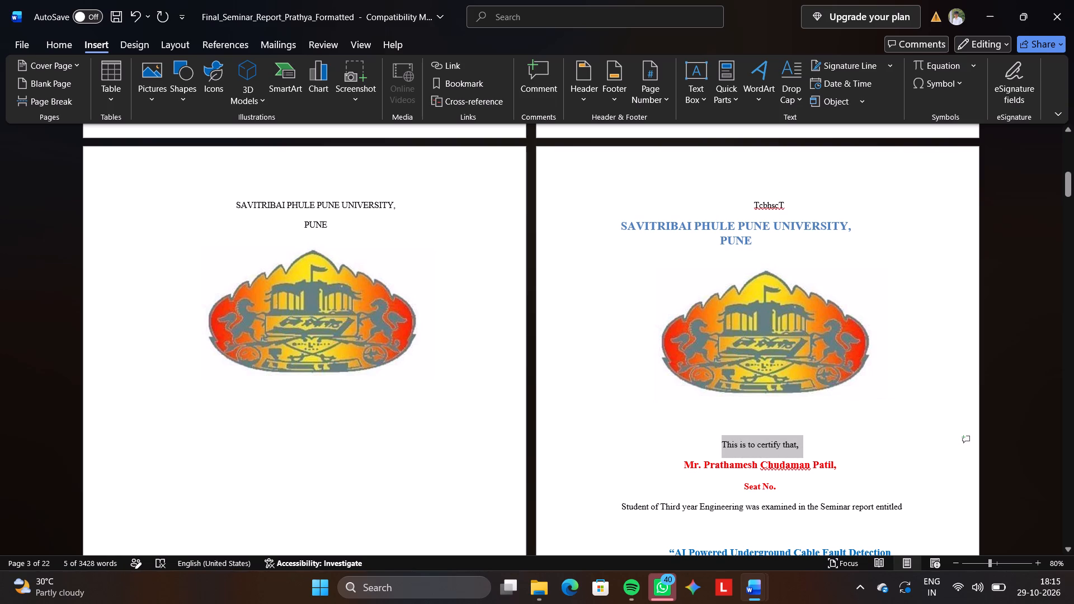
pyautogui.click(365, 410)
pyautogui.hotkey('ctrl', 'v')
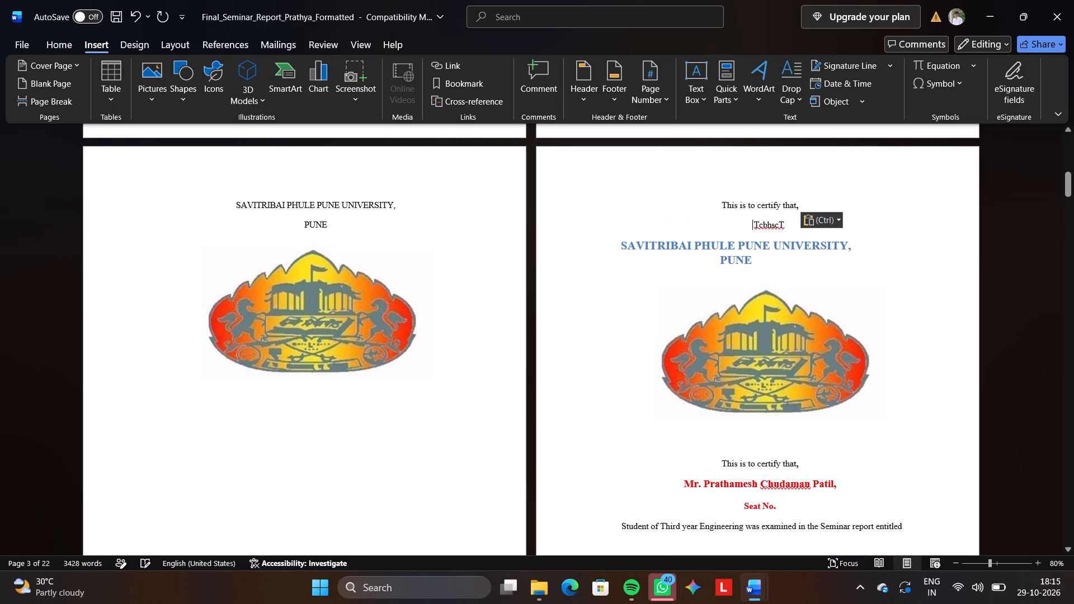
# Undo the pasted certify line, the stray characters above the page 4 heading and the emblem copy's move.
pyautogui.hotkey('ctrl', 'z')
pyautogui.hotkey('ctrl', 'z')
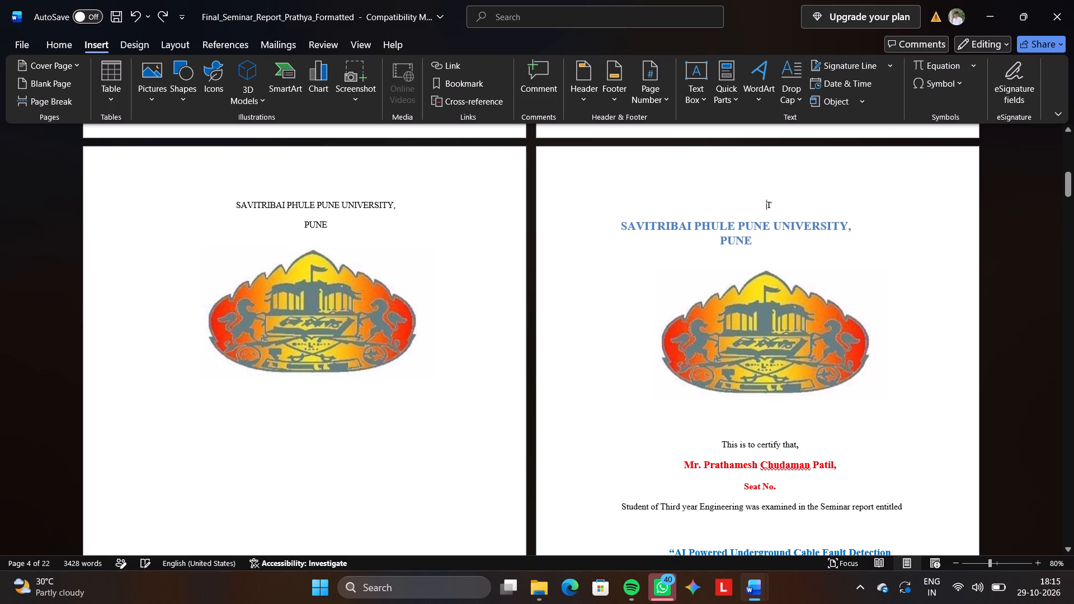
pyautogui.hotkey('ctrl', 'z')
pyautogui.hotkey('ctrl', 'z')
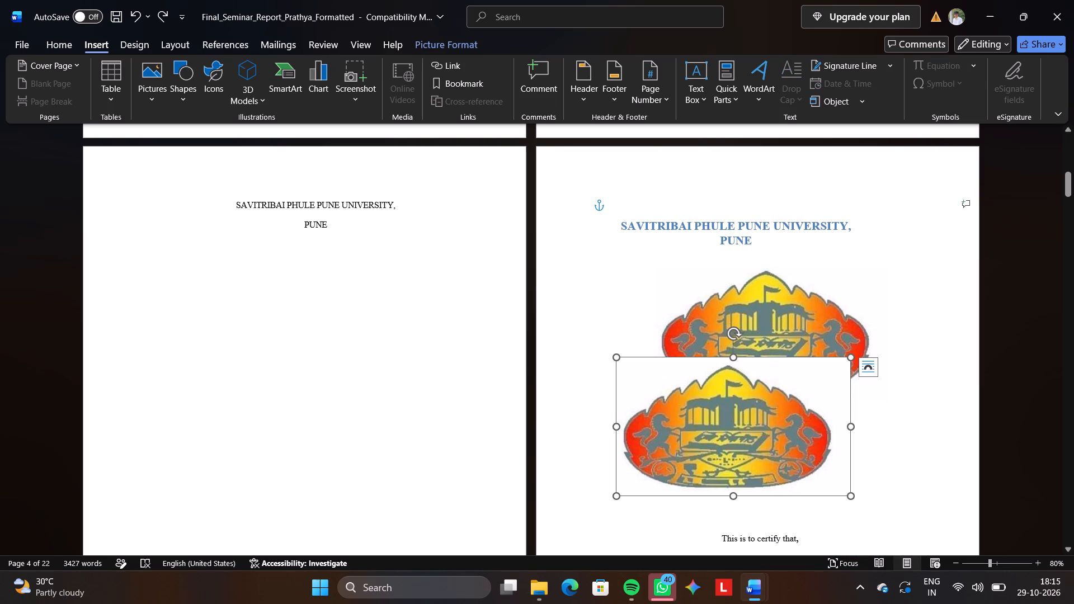
# Move the emblem copy from page 4 to the centre of page 3, directly below the university heading.
pyautogui.moveTo(653, 435); pyautogui.dragTo(233, 323)
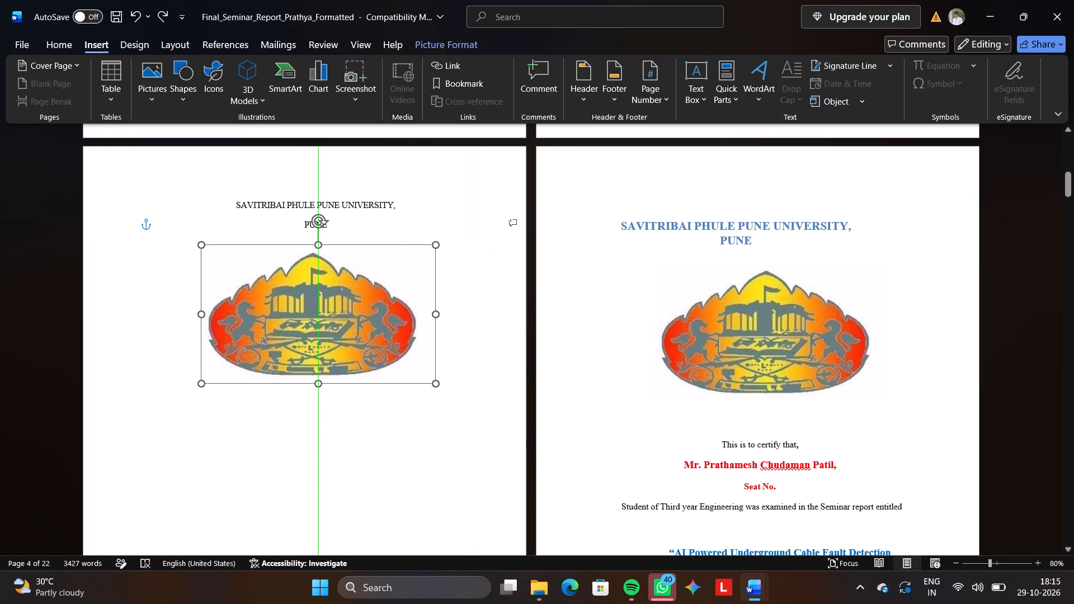
pyautogui.moveTo(233, 323); pyautogui.dragTo(232, 323)
pyautogui.click(514, 381)
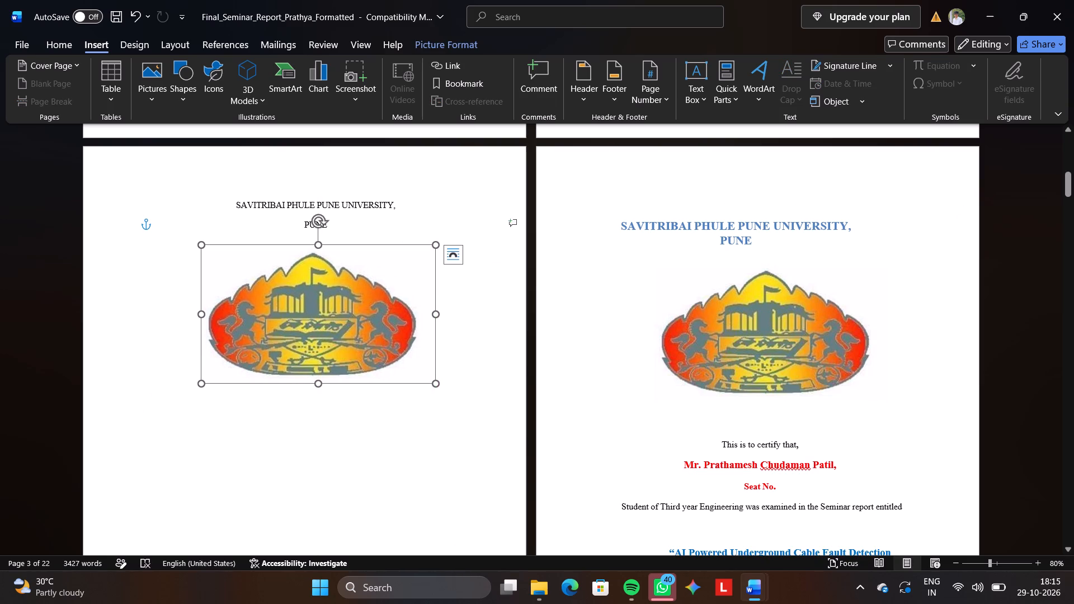
pyautogui.moveTo(514, 381); pyautogui.dragTo(478, 368)
pyautogui.press('Down')
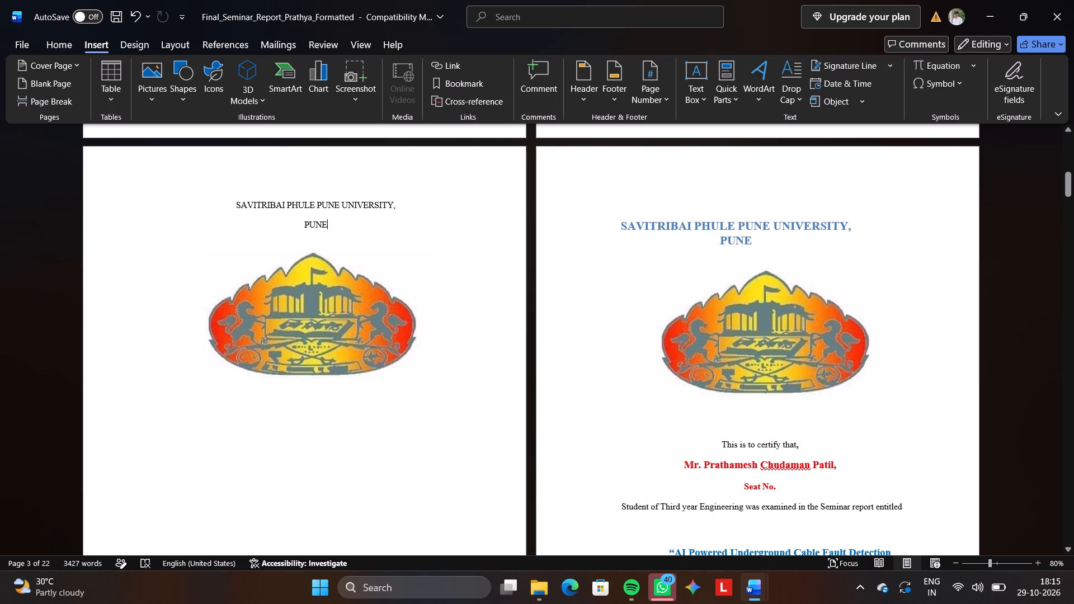
# Write the line "This is to certify that," below the university emblem on page 3.
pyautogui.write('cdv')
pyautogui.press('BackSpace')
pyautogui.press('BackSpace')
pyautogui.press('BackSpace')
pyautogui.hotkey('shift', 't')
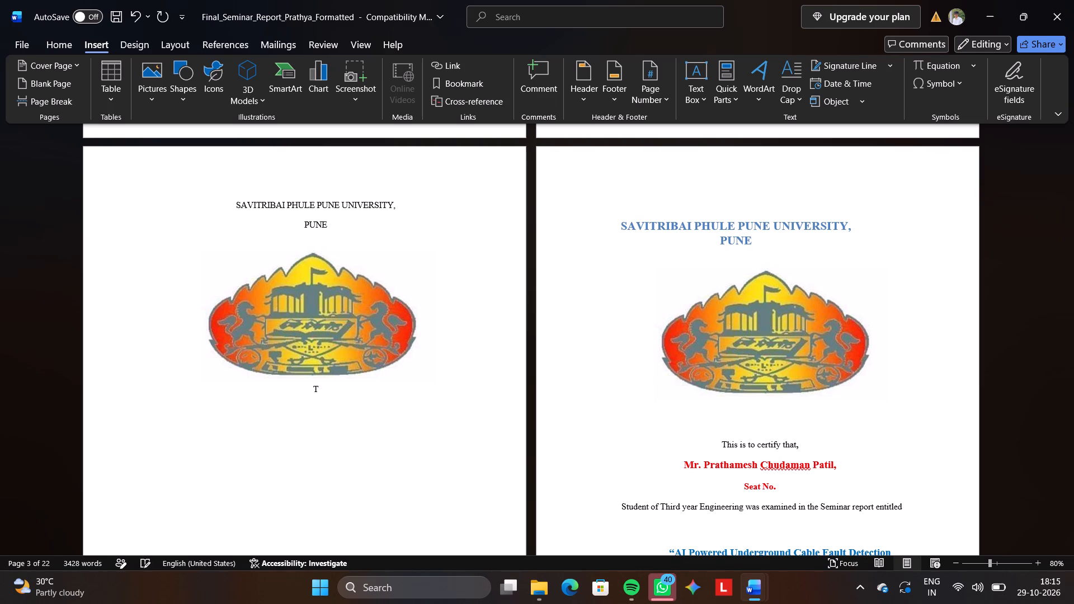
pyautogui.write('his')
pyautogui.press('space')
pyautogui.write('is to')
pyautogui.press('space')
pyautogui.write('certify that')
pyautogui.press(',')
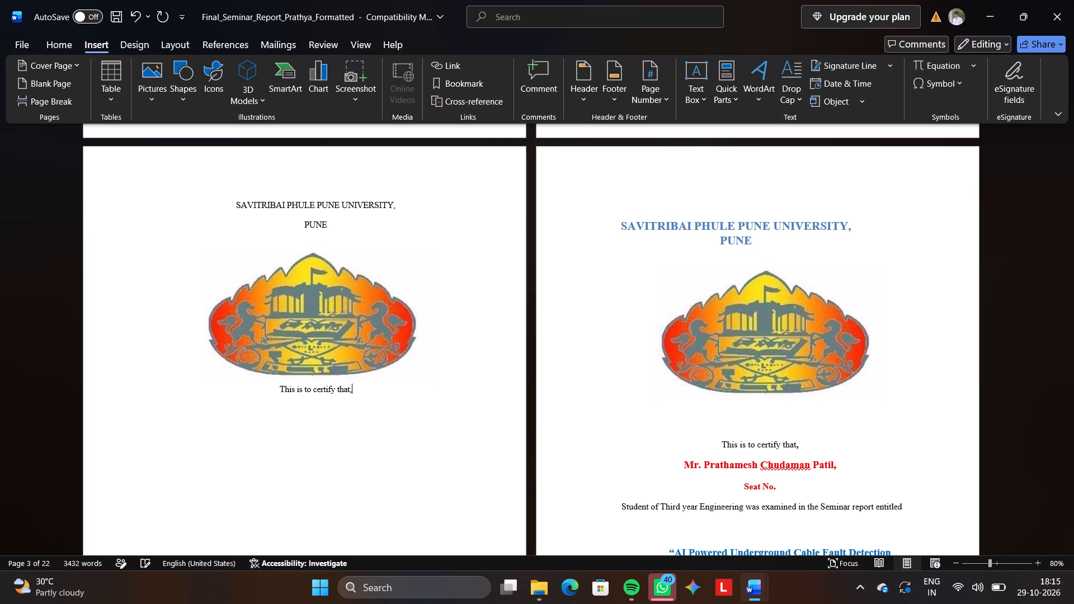
# Add the student's full name with the title Mr. on a new line below, capitalised as on page 4 and ending in a comma.
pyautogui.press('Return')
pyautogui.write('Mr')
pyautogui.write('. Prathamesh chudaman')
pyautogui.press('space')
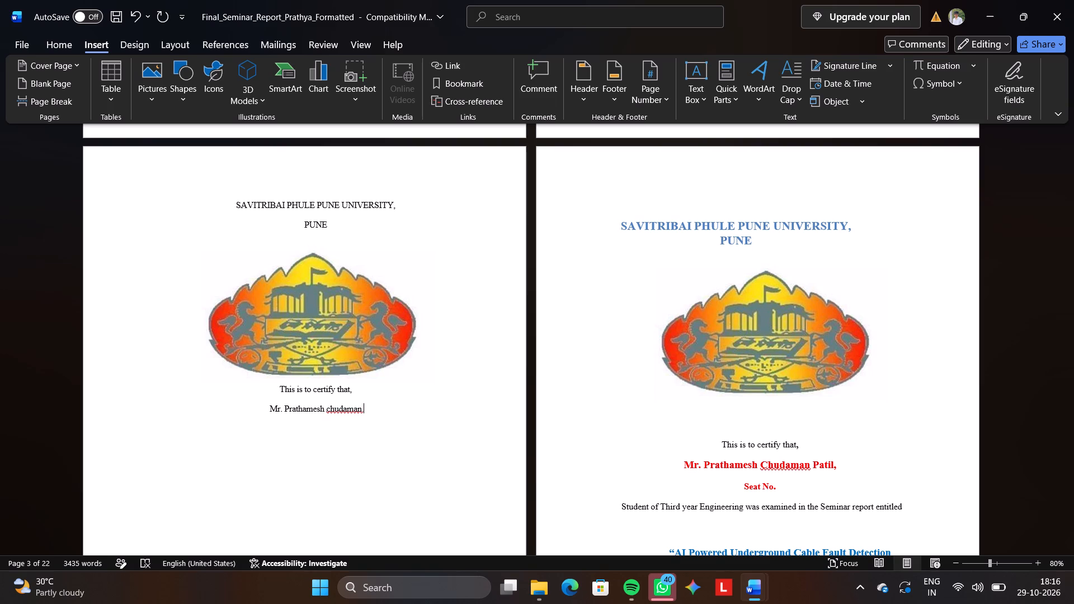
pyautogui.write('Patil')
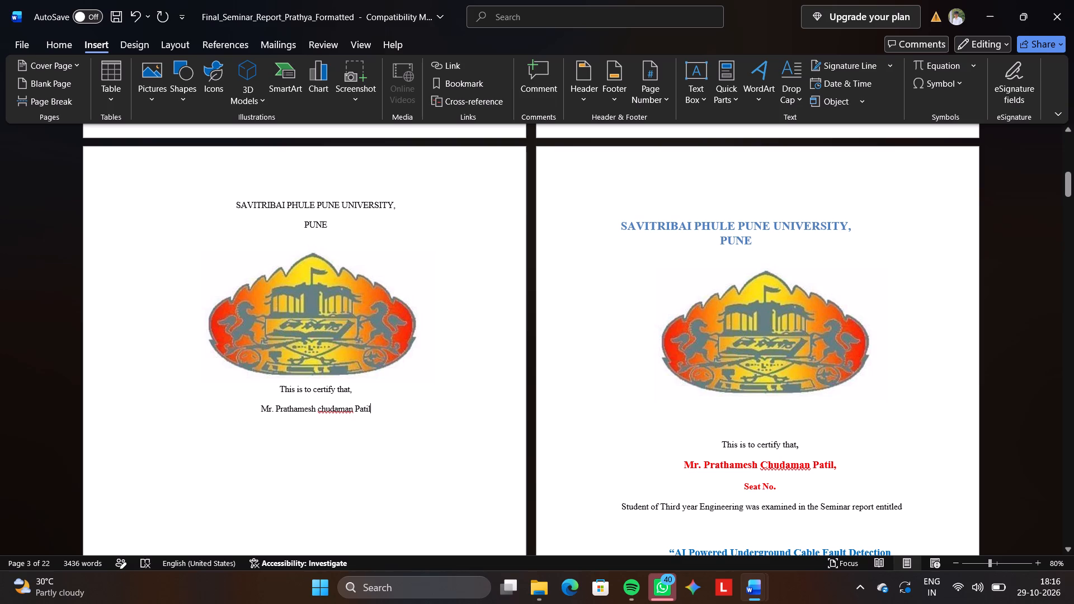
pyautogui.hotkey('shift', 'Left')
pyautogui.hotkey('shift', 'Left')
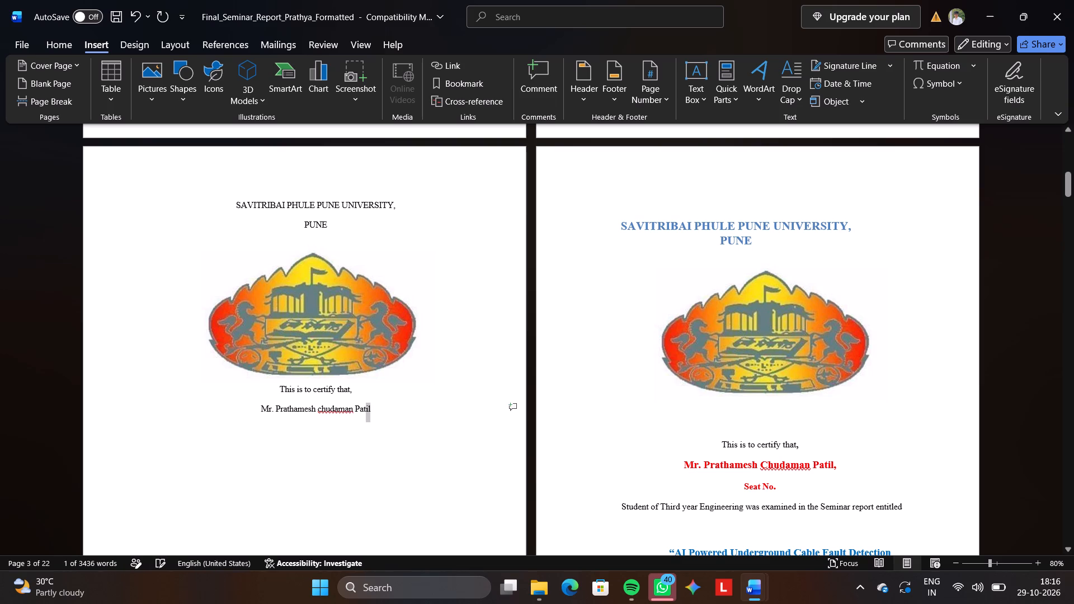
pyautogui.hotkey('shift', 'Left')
pyautogui.click(380, 413)
pyautogui.hotkey('ctrl', 'Left')
pyautogui.hotkey('ctrl', 'Left')
pyautogui.press('Right')
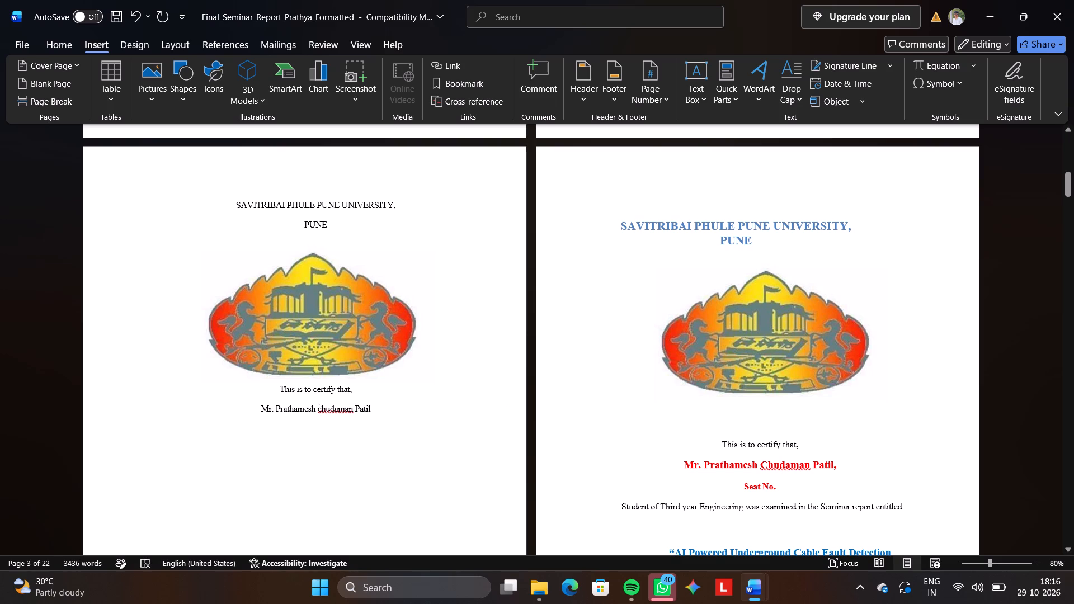
pyautogui.press('BackSpace')
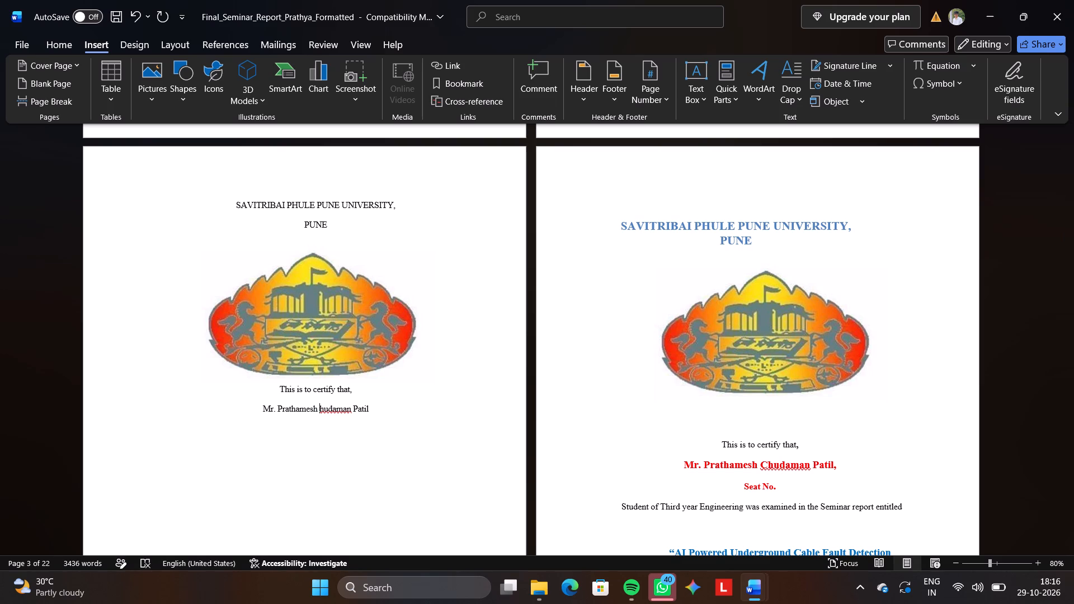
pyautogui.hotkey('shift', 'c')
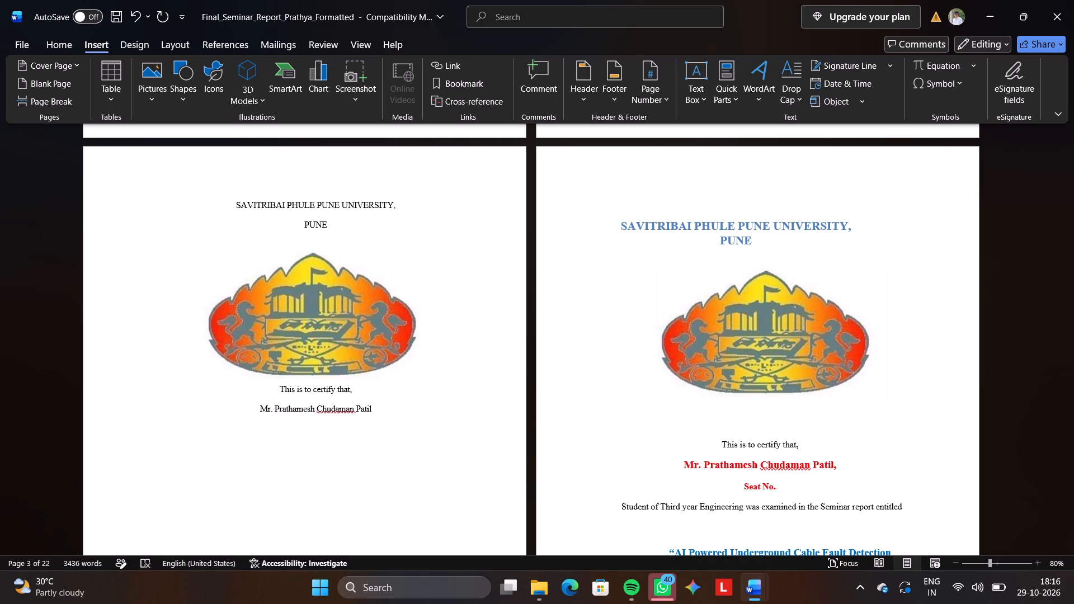
pyautogui.click(380, 413)
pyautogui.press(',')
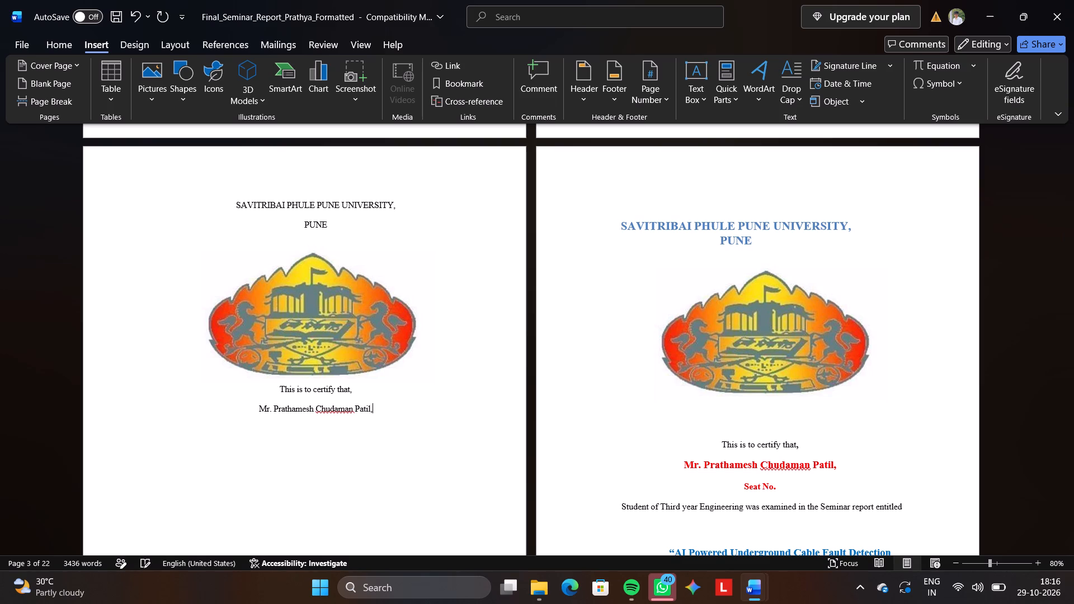
# Add a Seat No line below the student's name on page 3.
pyautogui.press('Return')
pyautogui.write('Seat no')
# Correct the seat number label below the student's name on page 3 to Seat No.: and start a new line.
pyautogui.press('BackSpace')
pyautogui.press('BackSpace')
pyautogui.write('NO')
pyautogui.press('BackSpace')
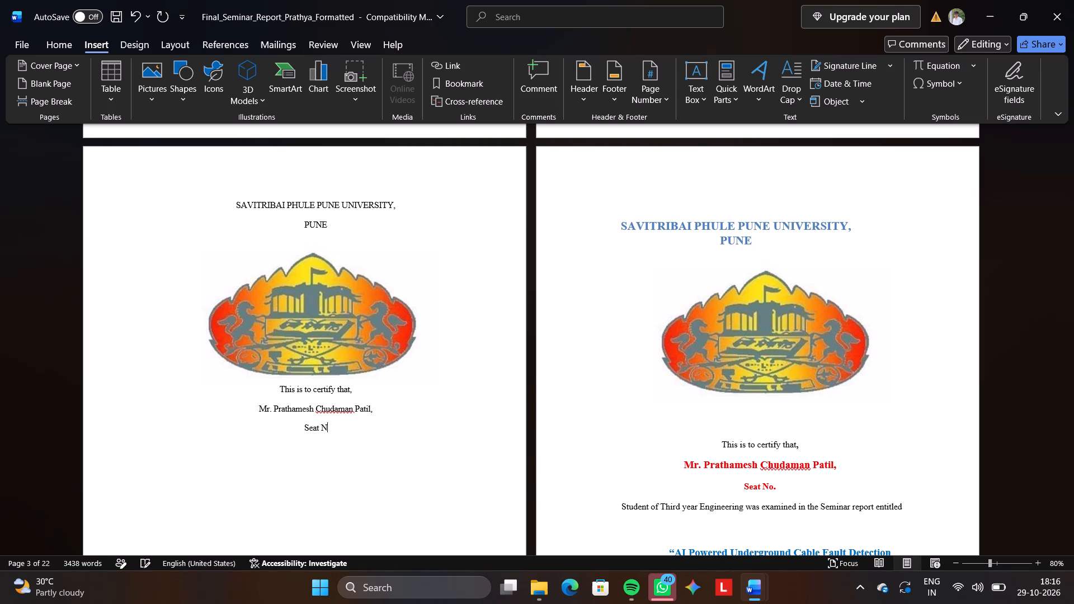
pyautogui.write('o,')
pyautogui.press('BackSpace')
pyautogui.write('.;')
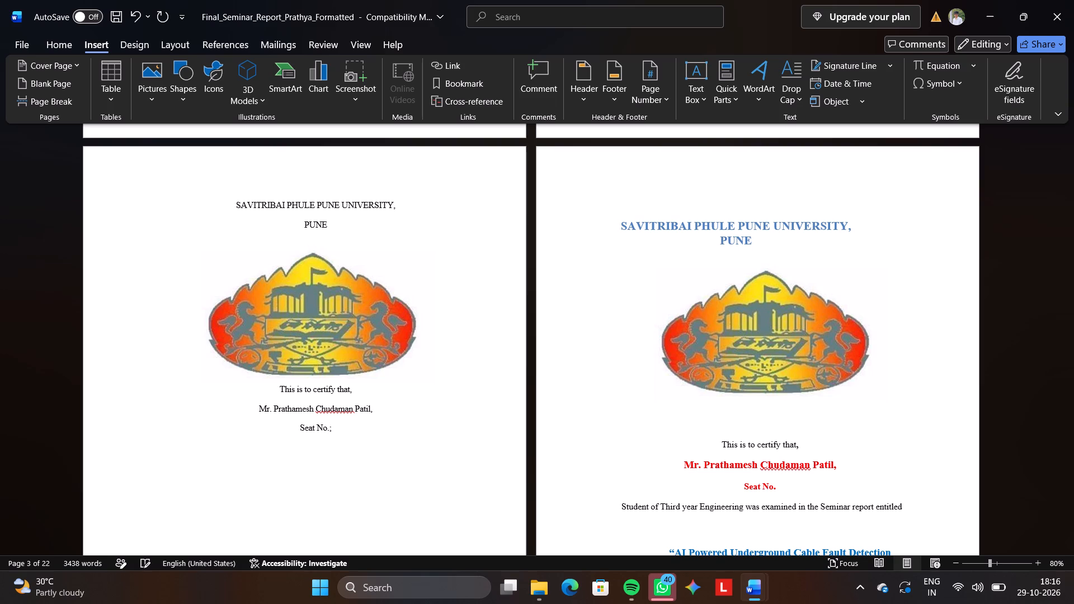
pyautogui.press('BackSpace')
pyautogui.press(';')
pyautogui.press('BackSpace')
pyautogui.hotkey('shift', ':')
pyautogui.press('Return')
# Begin the centred line below the seat number label on page 3 with Student of Third Year.
pyautogui.hotkey('shift', 's')
pyautogui.write('tuden')
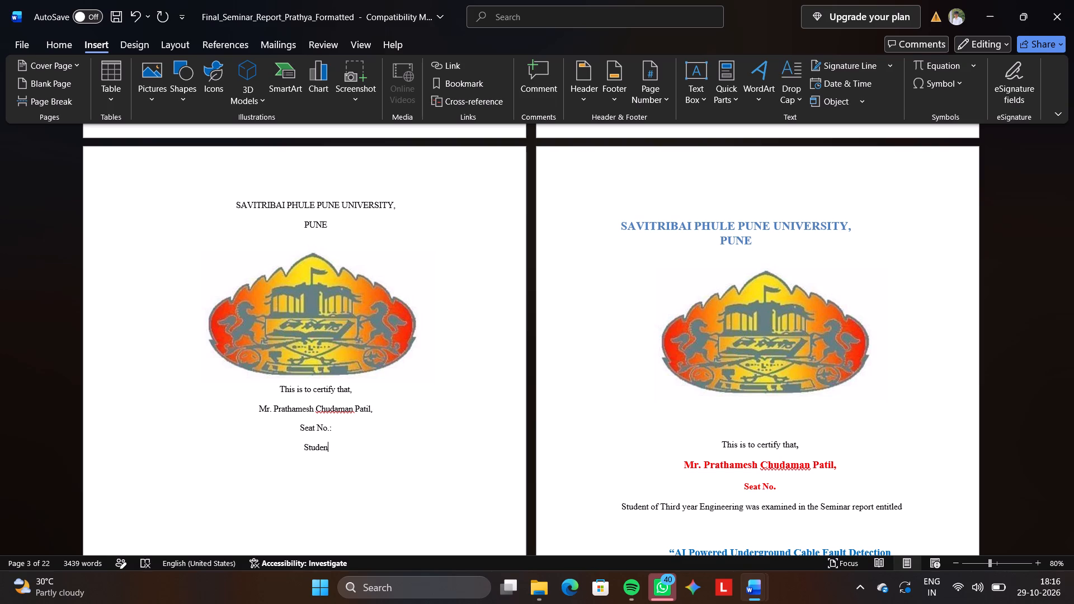
pyautogui.press('t')
pyautogui.press('space')
pyautogui.write('of Third Ye')
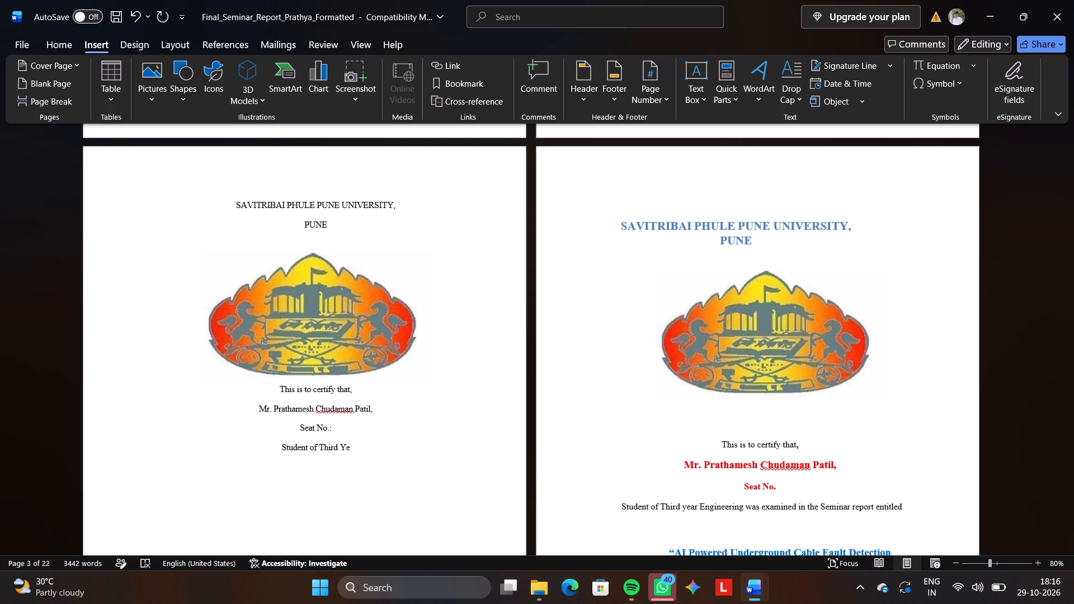
pyautogui.press('a')
pyautogui.hotkey('ctrl', 'r')
pyautogui.hotkey('ctrl', 'z')
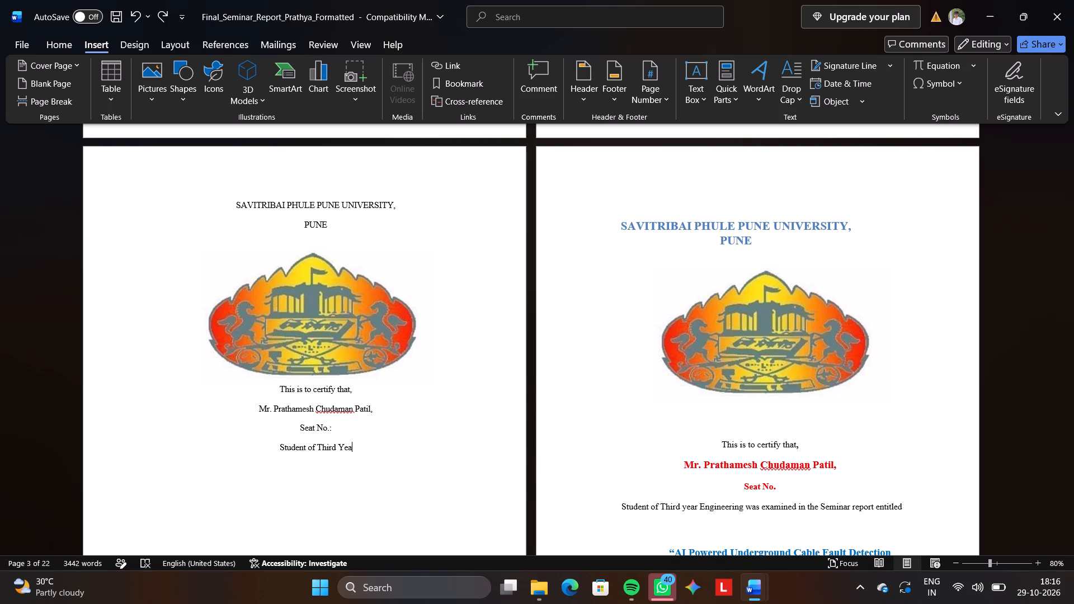
pyautogui.press('e')
pyautogui.press('space')
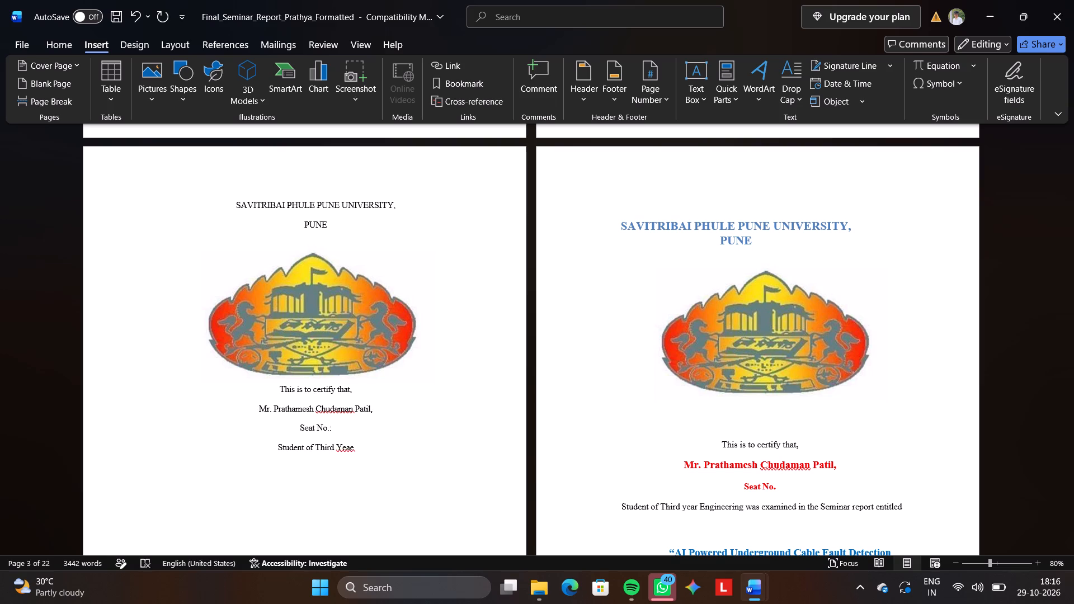
pyautogui.write('==')
pyautogui.press('BackSpace')
pyautogui.press('BackSpace')
pyautogui.press('BackSpace')
pyautogui.press('BackSpace')
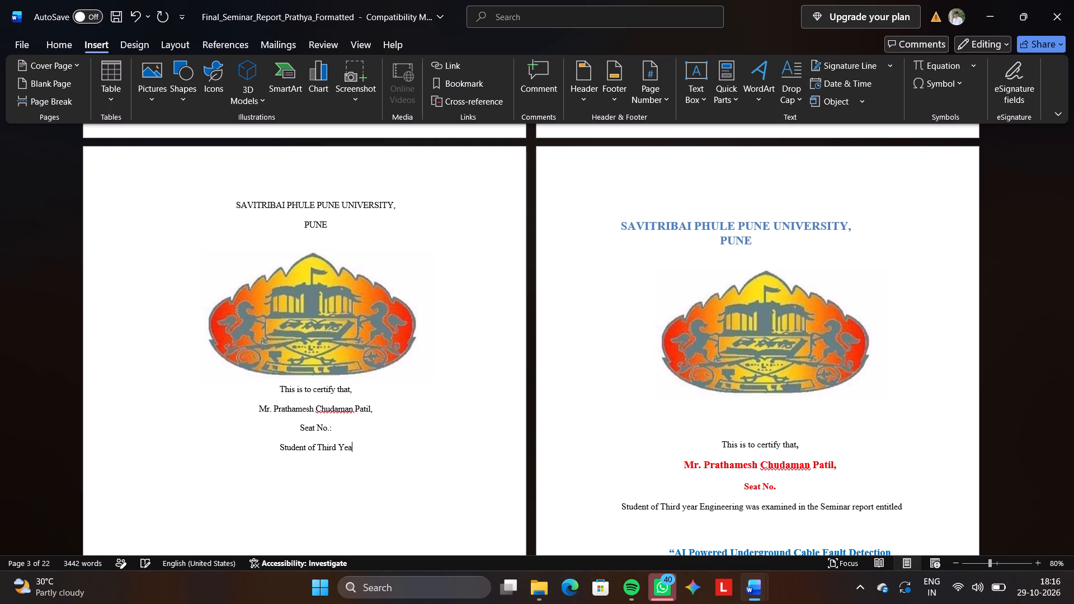
pyautogui.write('r')
pyautogui.press('space')
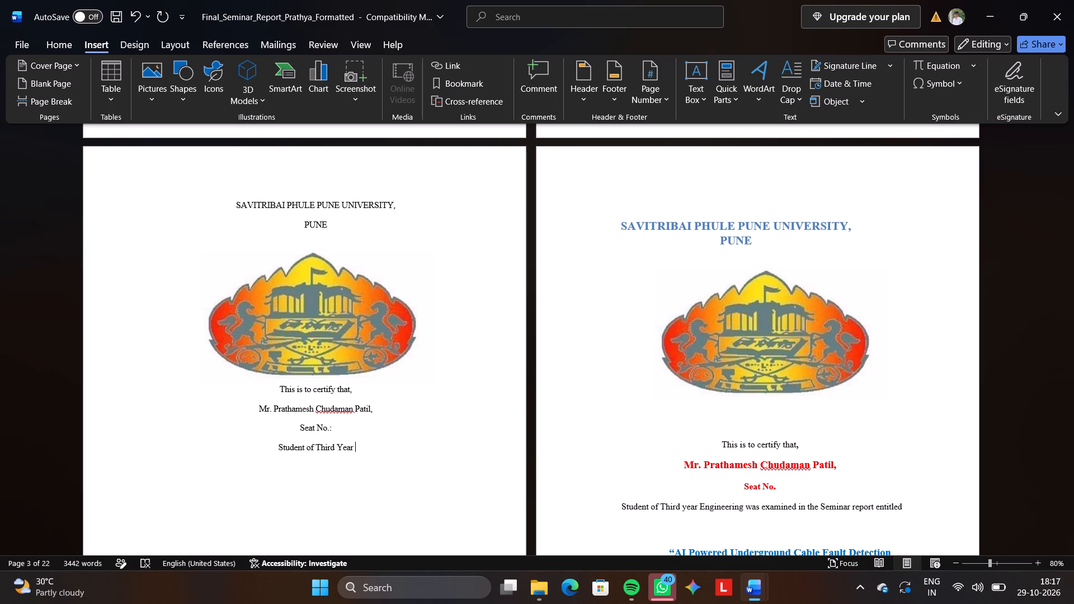
# Continue the student line below the seat number on page 3 with Engineering was examined in the.
pyautogui.hotkey('shift', 'e')
pyautogui.press('n')
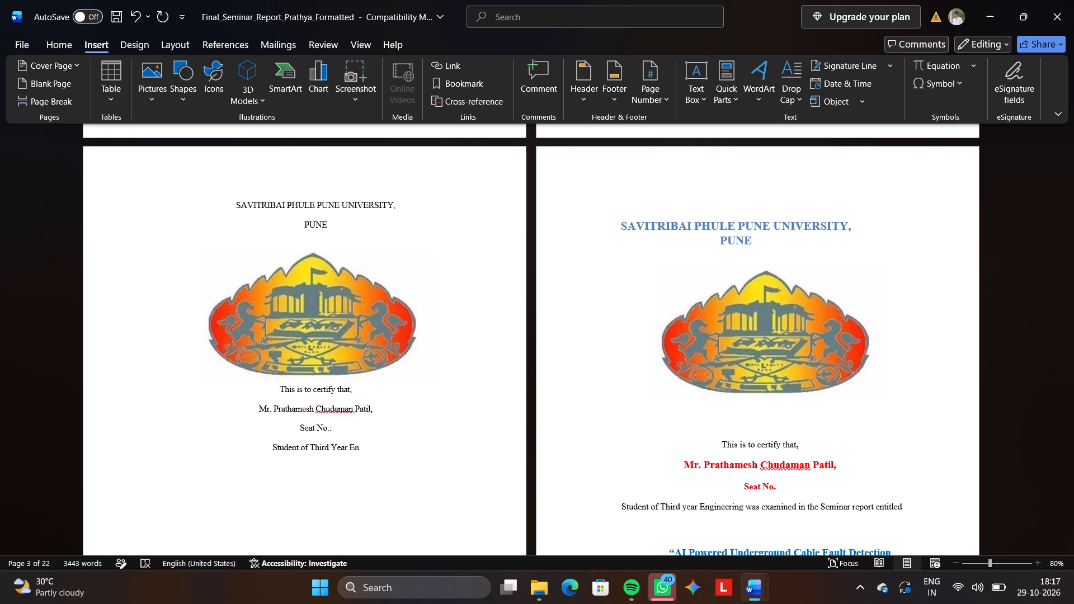
pyautogui.write('gineering')
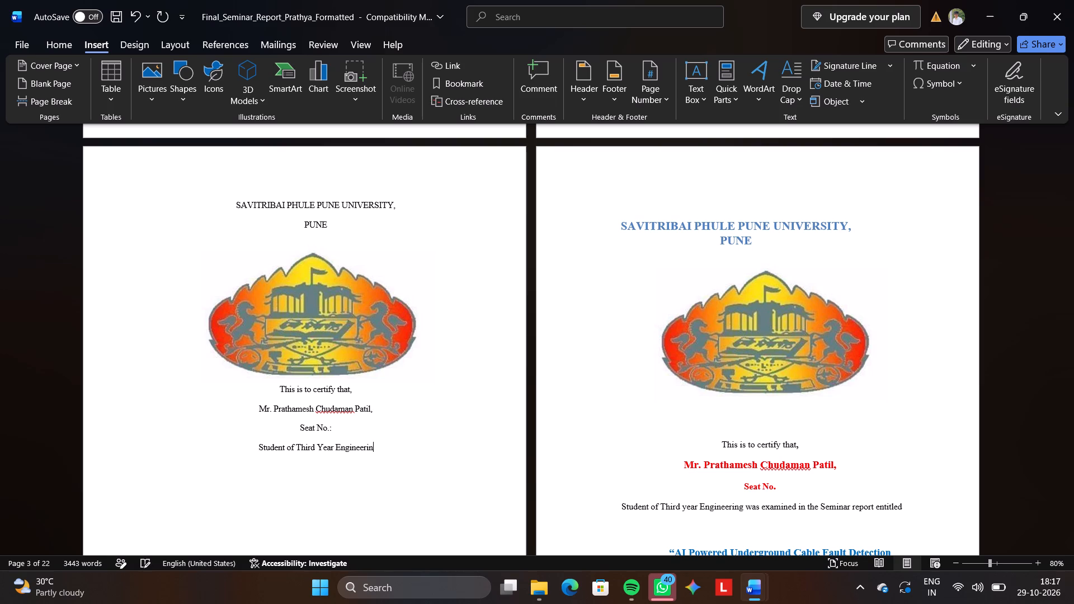
pyautogui.press('space')
pyautogui.write('was examined')
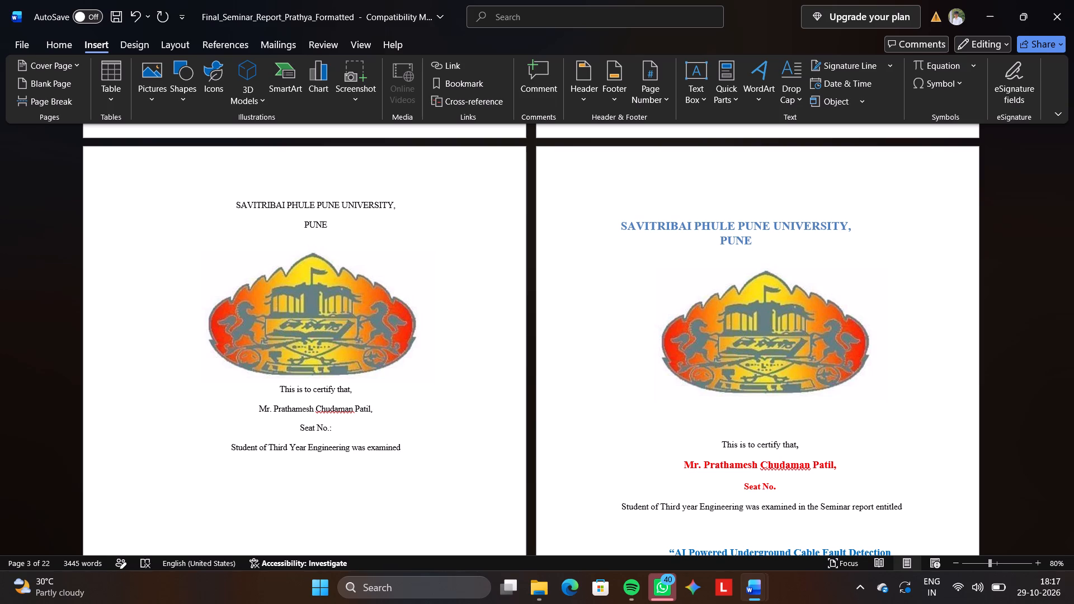
pyautogui.press('space')
pyautogui.write('in the')
pyautogui.press('space')
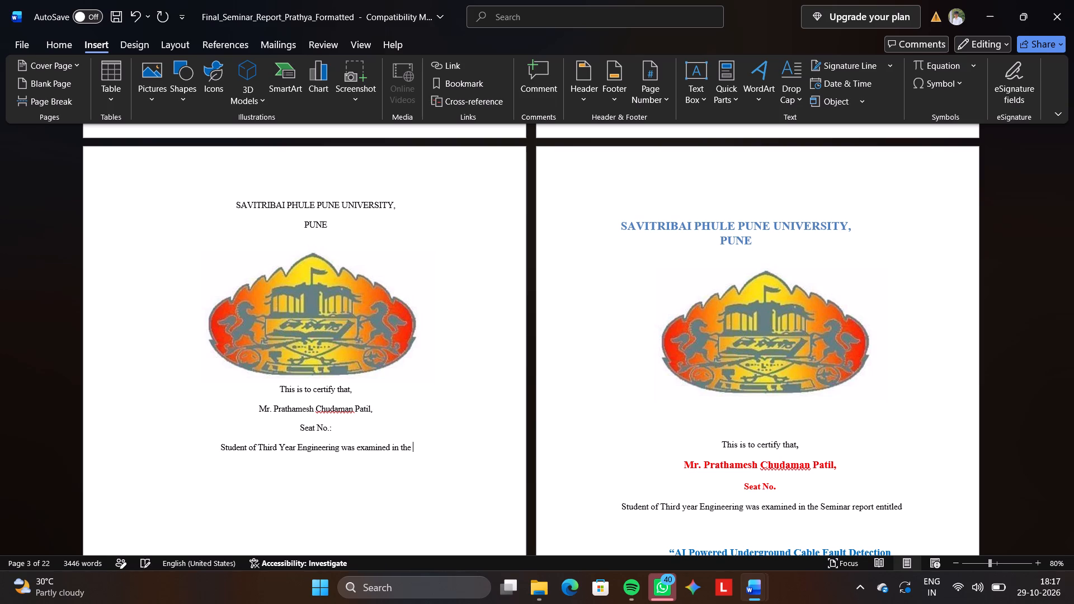
# Finish the student line on page 3 with Seminar report entitled and start a new line below it.
pyautogui.write('Seminart')
pyautogui.press('space')
pyautogui.press('BackSpace')
pyautogui.press('BackSpace')
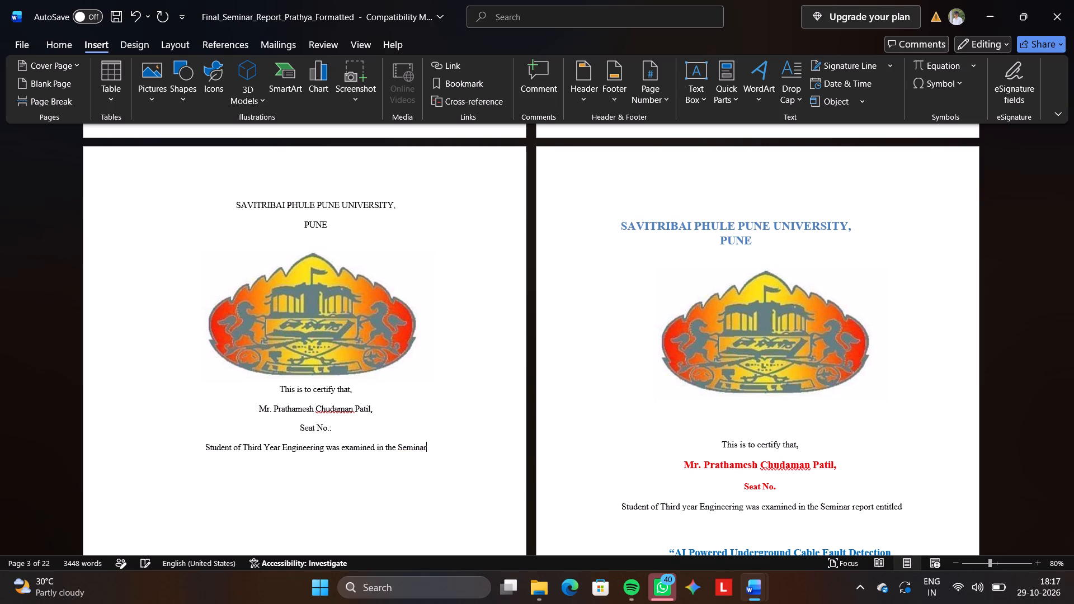
pyautogui.press('space')
pyautogui.write('report')
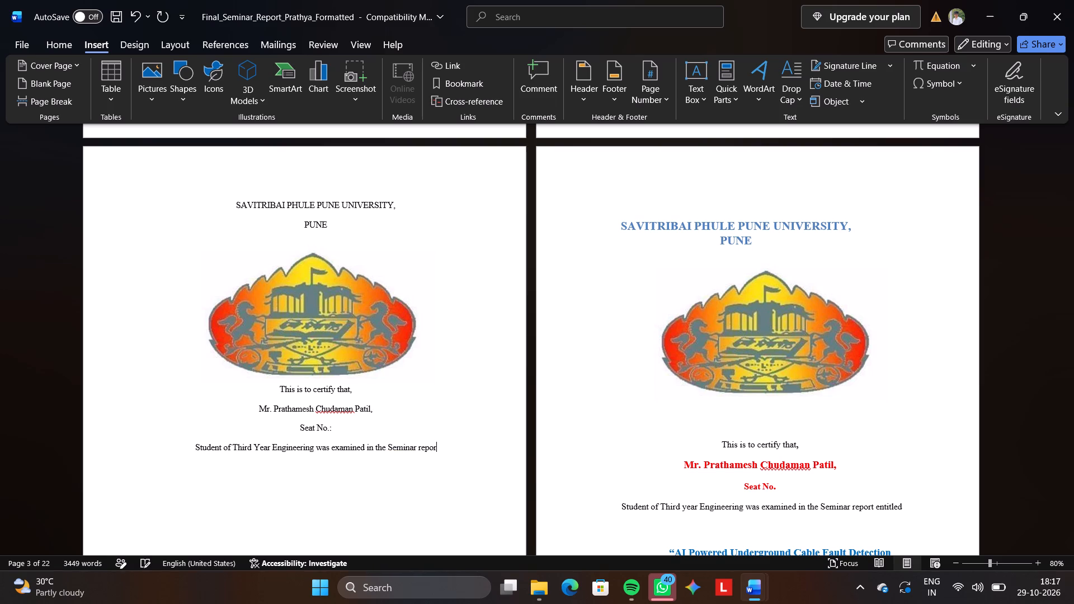
pyautogui.press('space')
pyautogui.write('enti')
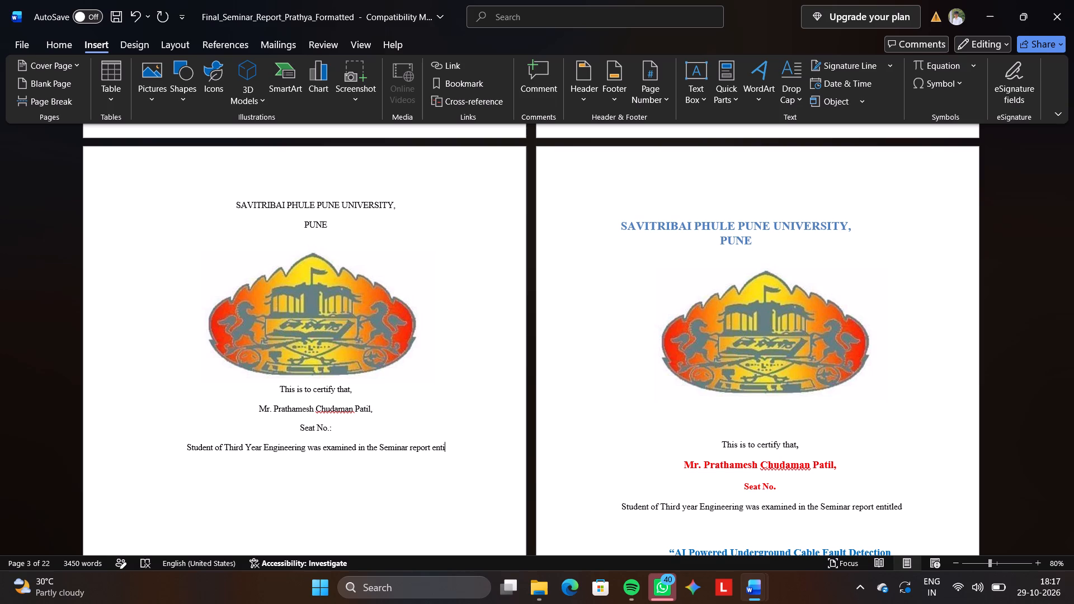
pyautogui.write('tkes')
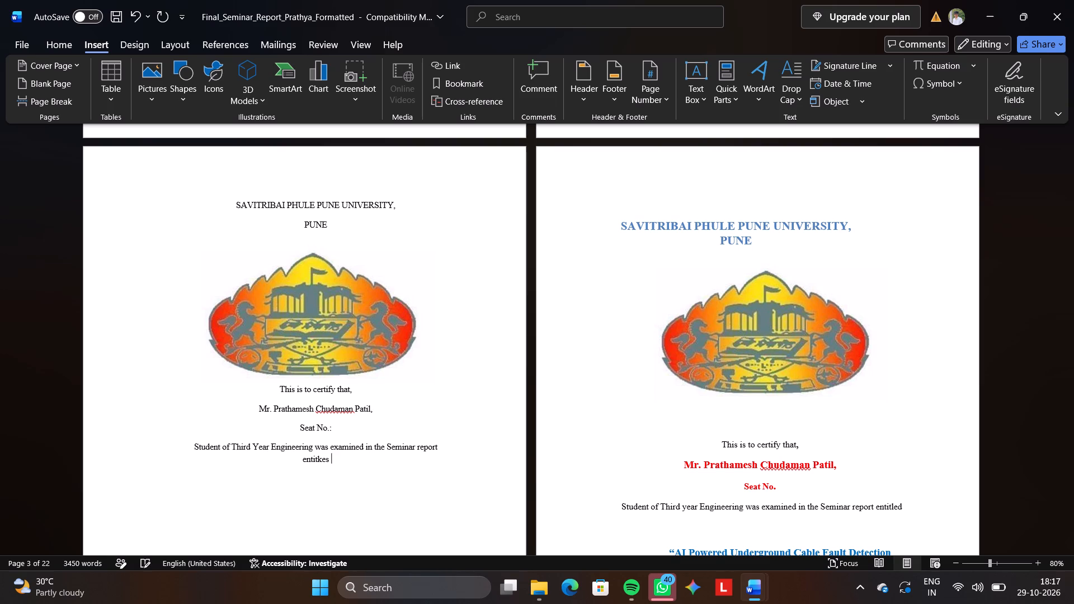
pyautogui.press('BackSpace')
pyautogui.press('BackSpace')
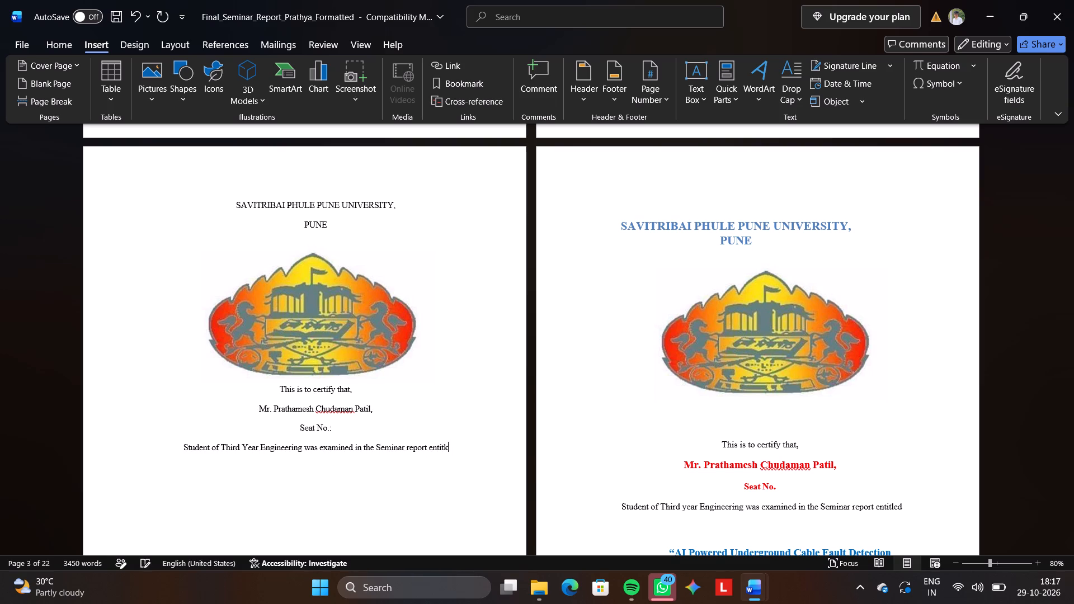
pyautogui.press('BackSpace')
pyautogui.write('led')
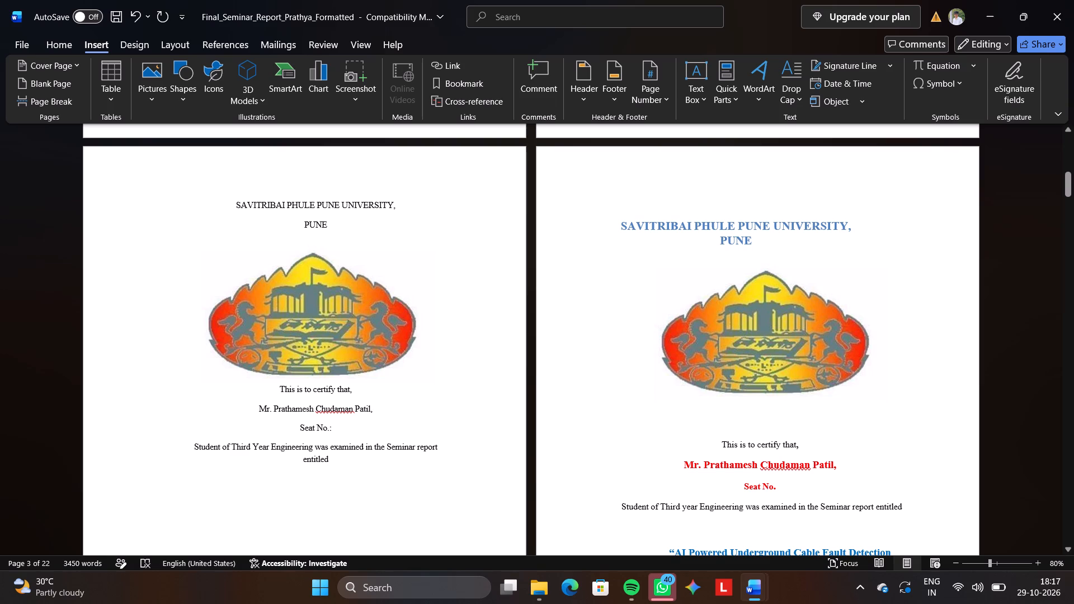
pyautogui.press('Return')
# Begin the seminar title below the student line on page 3 with an opening quotation mark and AI Powered Underground Cable Fault Detection using.
pyautogui.scroll(-1, 357, 466)
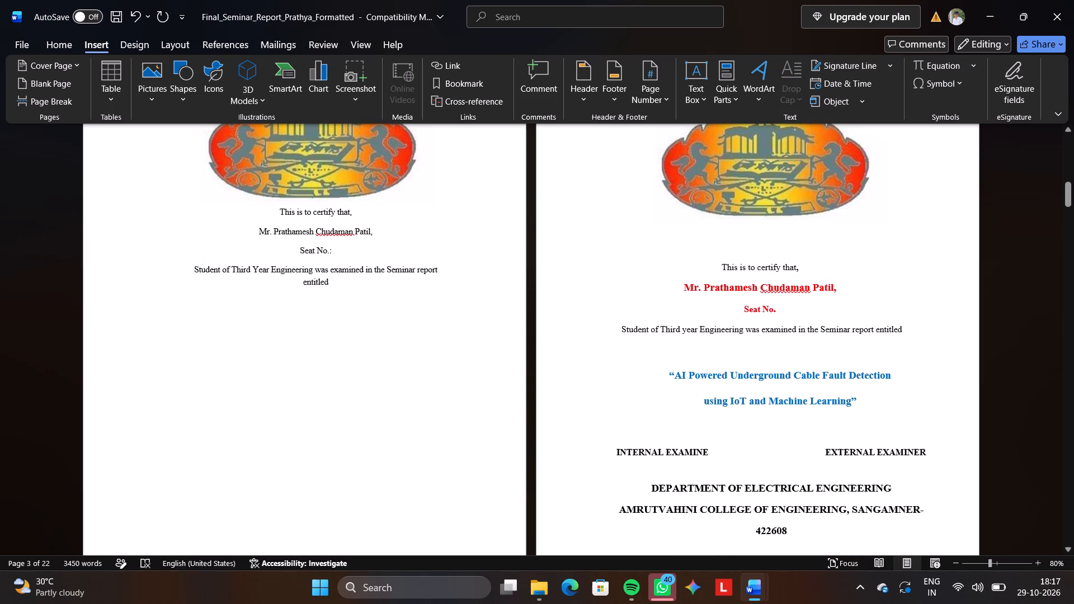
pyautogui.hotkey('ctrl', "'")
pyautogui.hotkey('shift', '"')
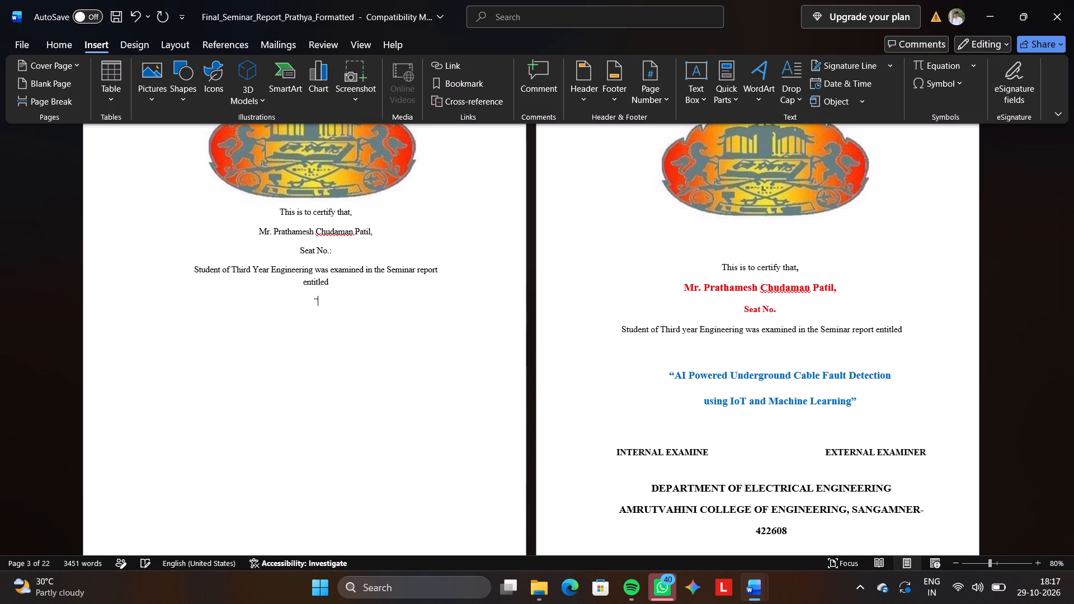
pyautogui.hotkey('shift', 'a')
pyautogui.write('I Power')
pyautogui.write('ed')
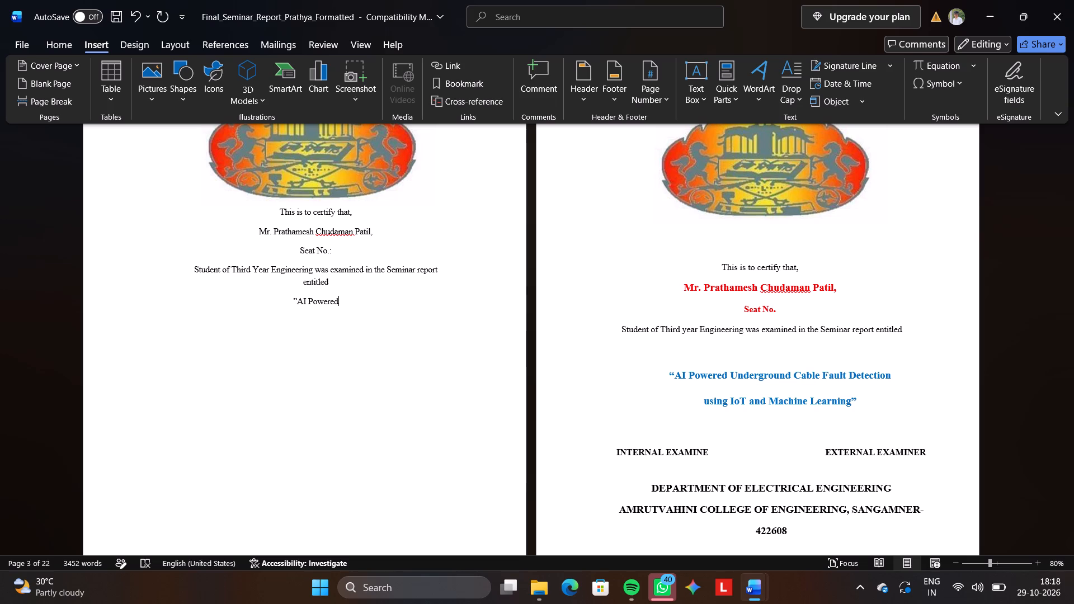
pyautogui.press('space')
pyautogui.write('I')
pyautogui.press('BackSpace')
pyautogui.write('Underground C')
pyautogui.write('able Fault De')
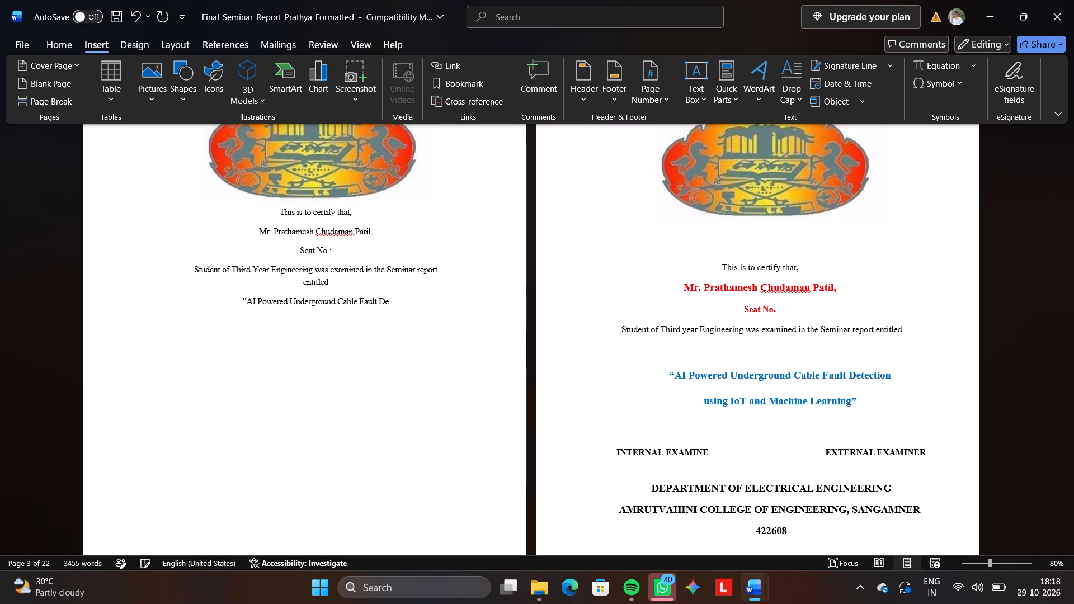
pyautogui.write('tect')
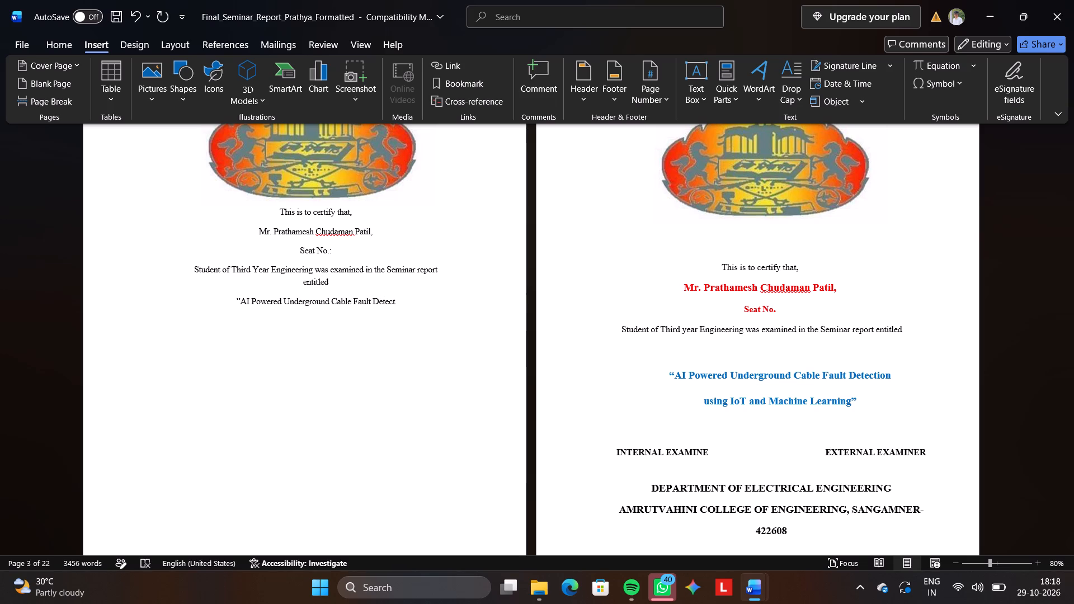
pyautogui.write('ion usinf')
# Complete the seminar title on page 3 with IOT and Machine Learning and a closing quotation mark.
pyautogui.press('space')
pyautogui.write('IOt')
pyautogui.press('BackSpace')
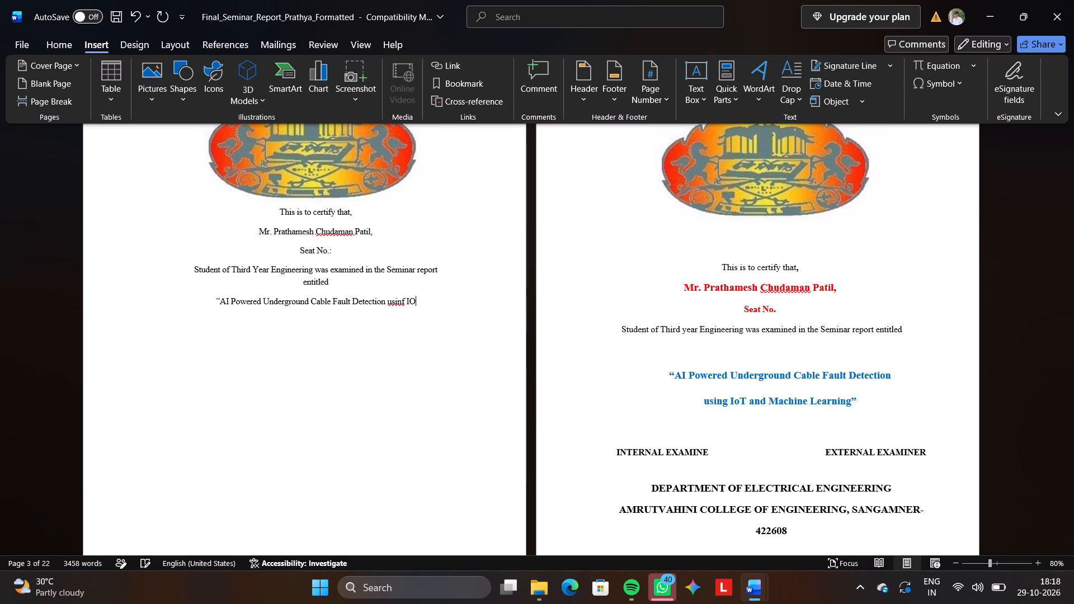
pyautogui.write('T')
pyautogui.press('space')
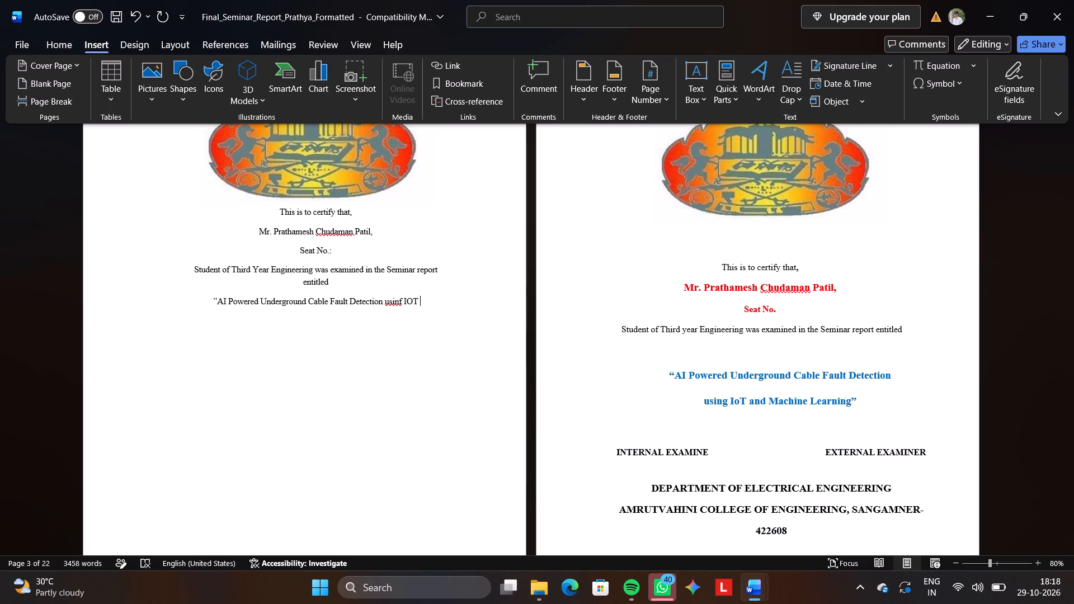
pyautogui.write('and')
pyautogui.press('space')
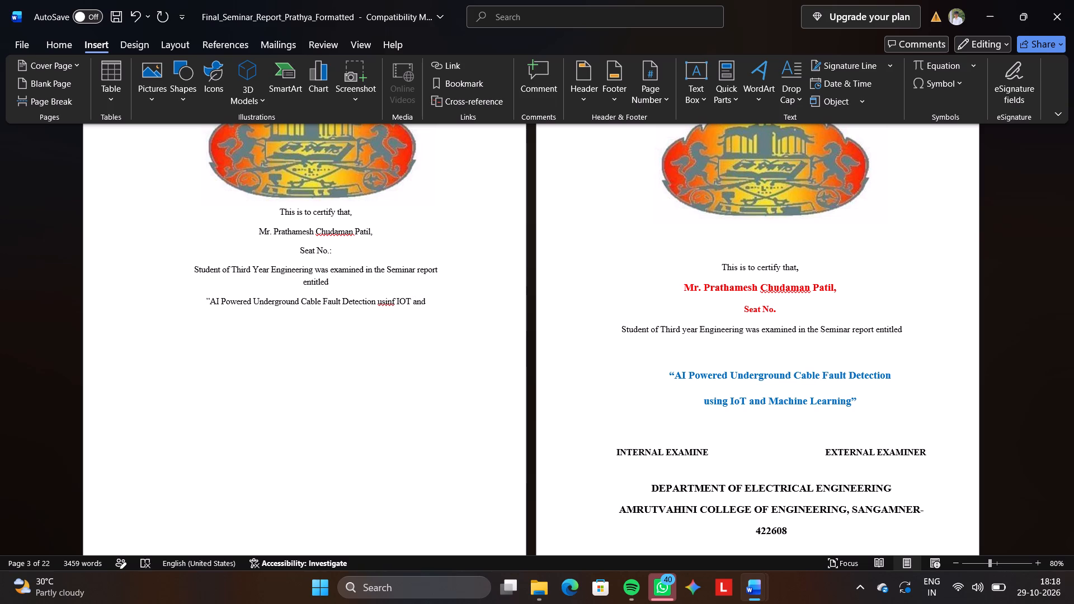
pyautogui.write('Machine Le')
pyautogui.write('rging')
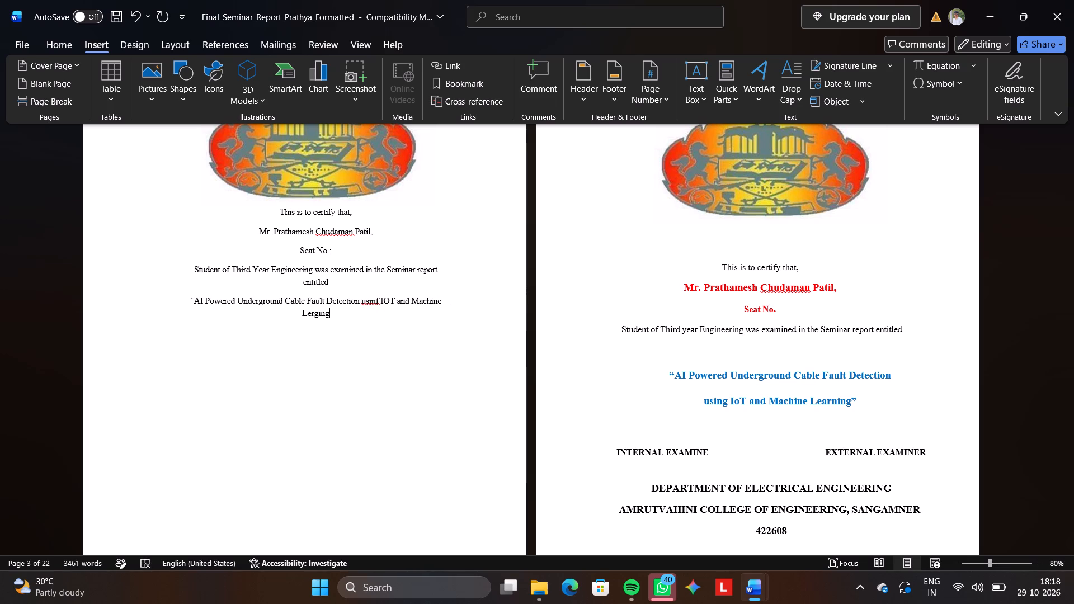
pyautogui.press('BackSpace')
pyautogui.press('BackSpace')
pyautogui.press('BackSpace')
pyautogui.press('BackSpace')
pyautogui.press('BackSpace')
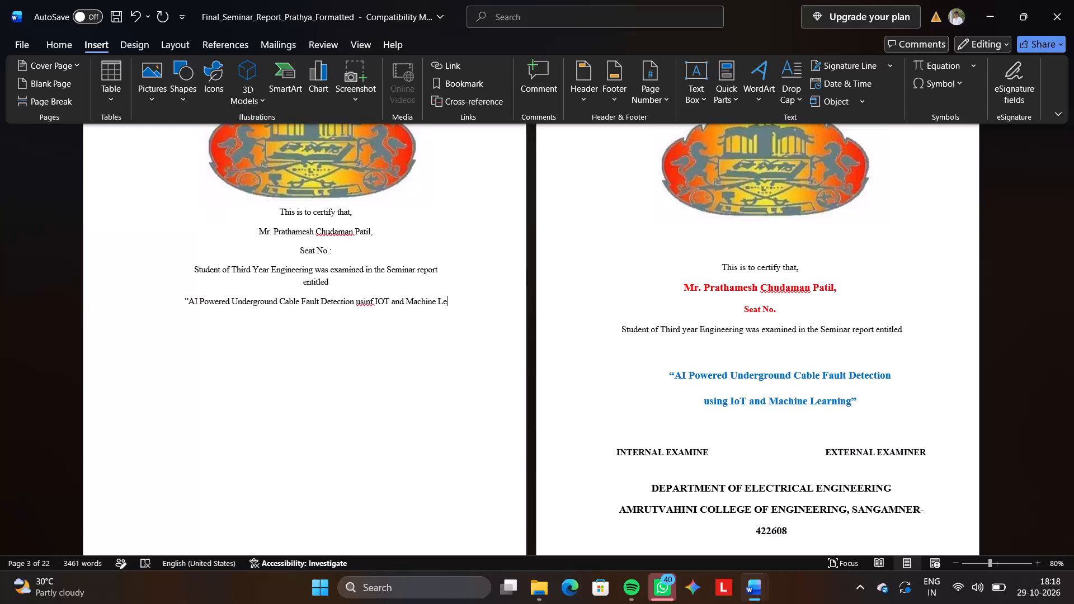
pyautogui.write('arning')
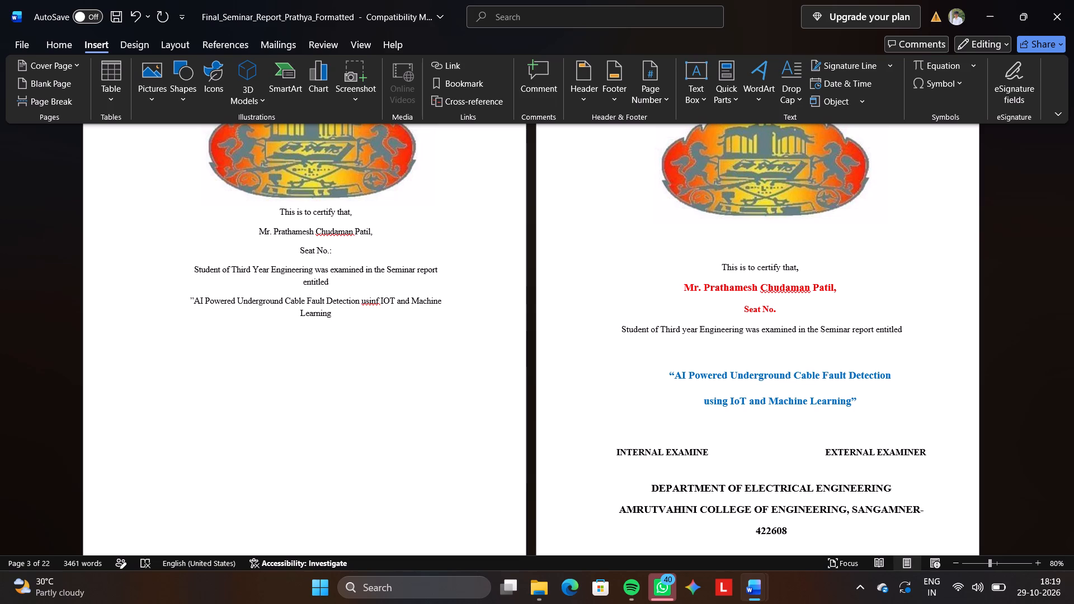
pyautogui.hotkey('shift', '"')
# Add the label INTERNAL EXAMINER below the seminar title on page 3, leaving one empty line between them.
pyautogui.press('Return')
pyautogui.press('Return')
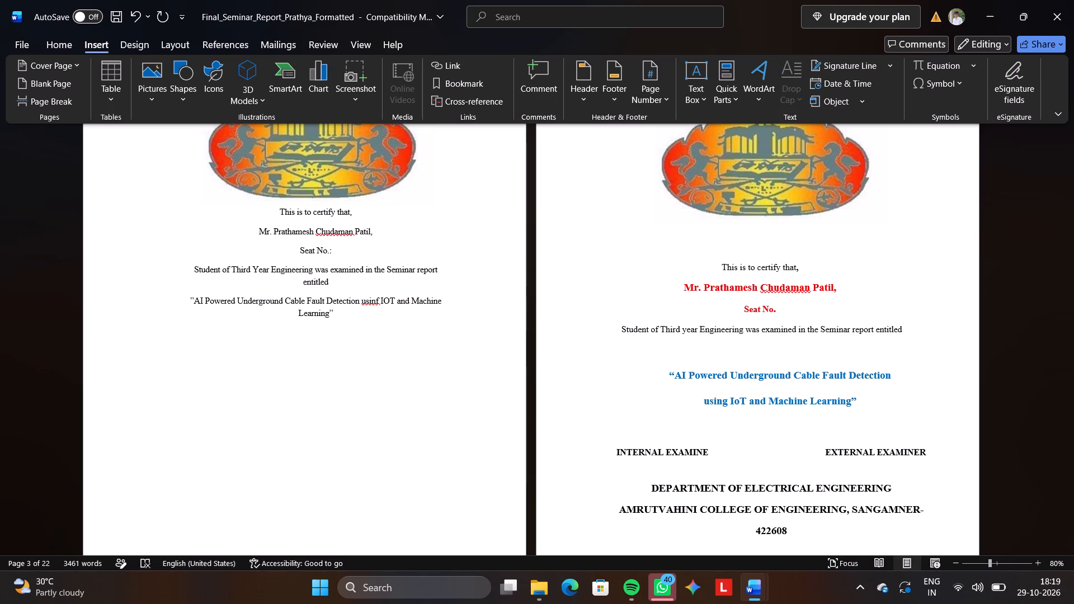
pyautogui.write('INTERNAL')
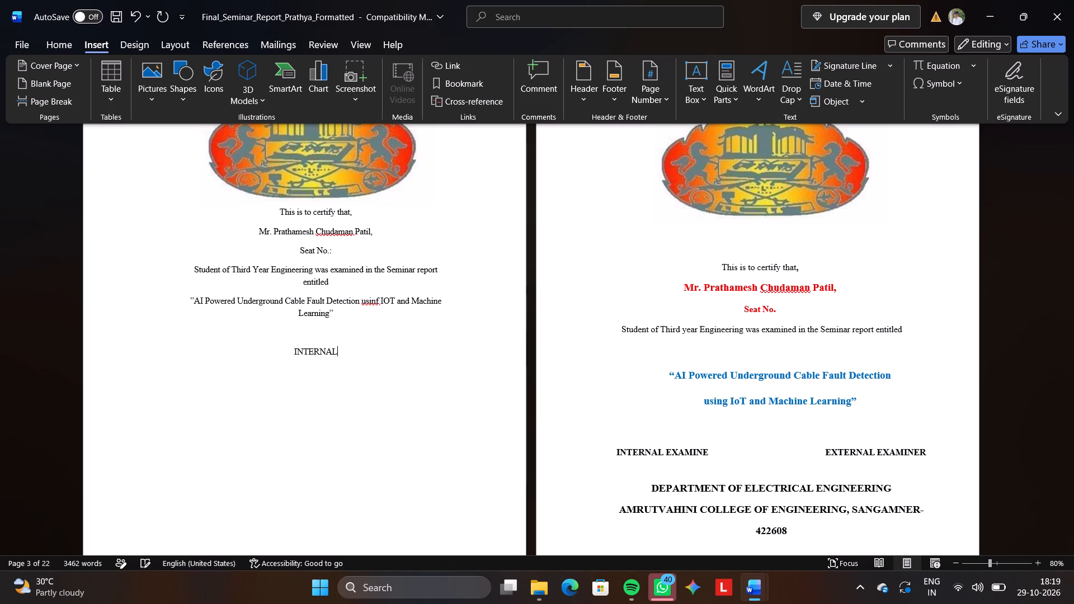
pyautogui.press('space')
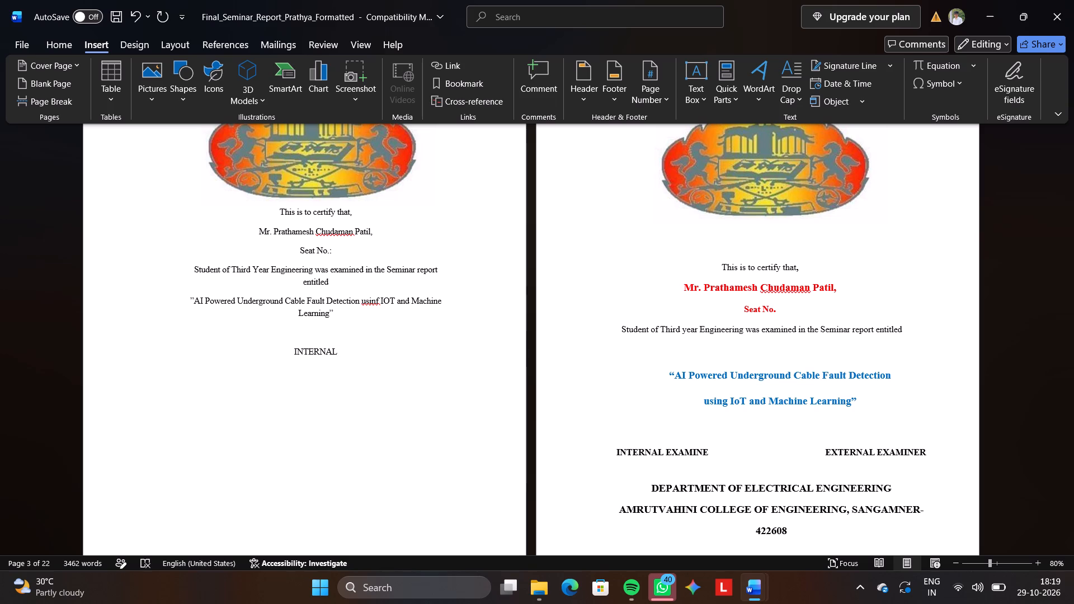
pyautogui.write('EXAMINER')
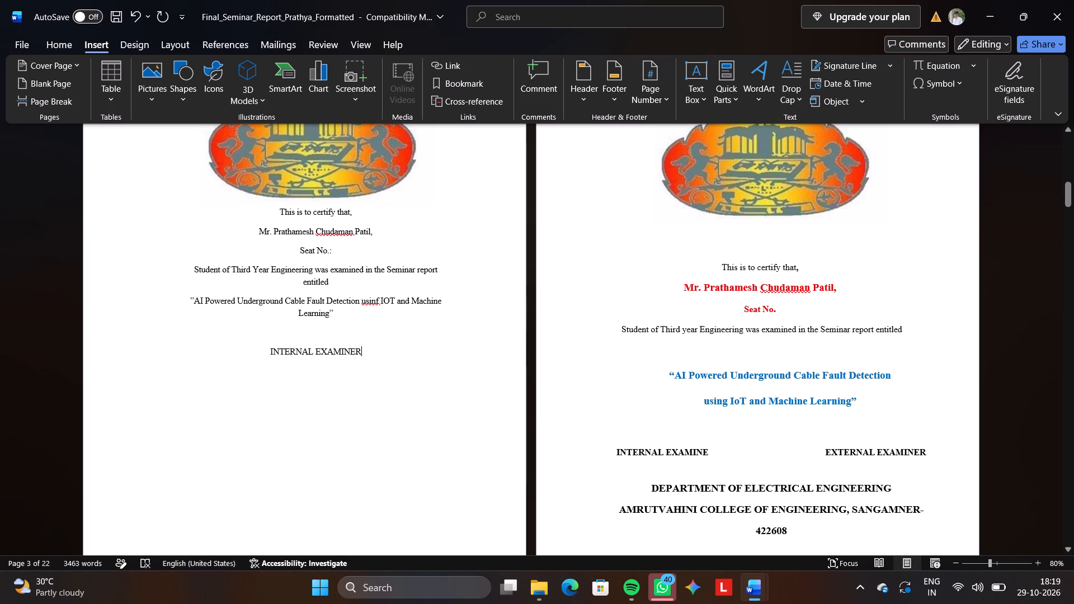
# Look through the pages before and after the new certificate, from the cover page to the acknowledgement and the page beside it.
pyautogui.scroll(-1, 365, 454)
pyautogui.scroll(3, 365, 454)
pyautogui.scroll(-2, 365, 454)
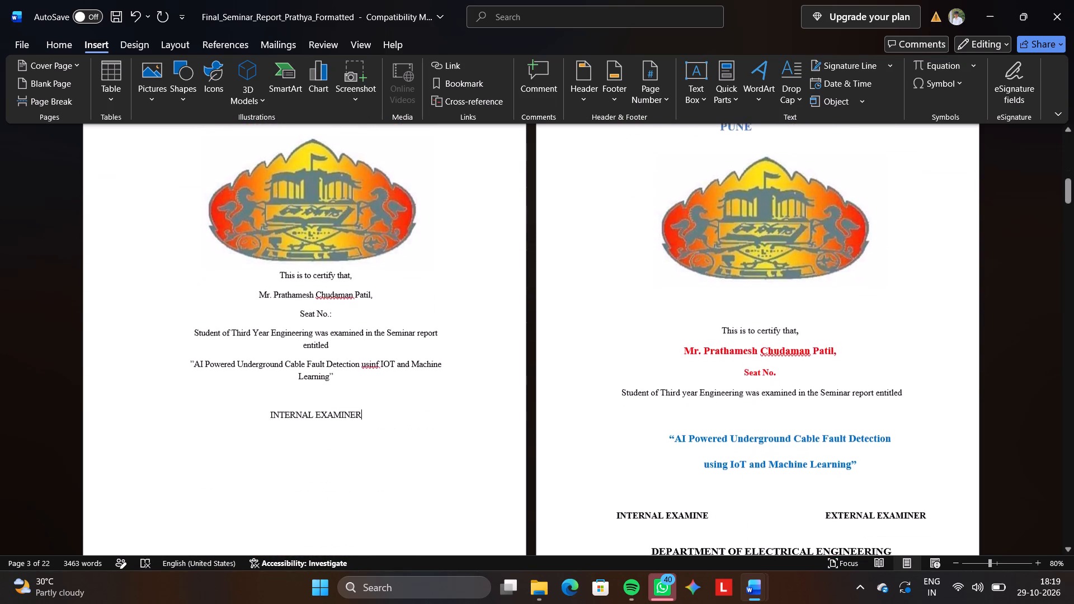
pyautogui.scroll(-1, 365, 454)
pyautogui.scroll(-1, 672, 473)
pyautogui.scroll(3, 672, 473)
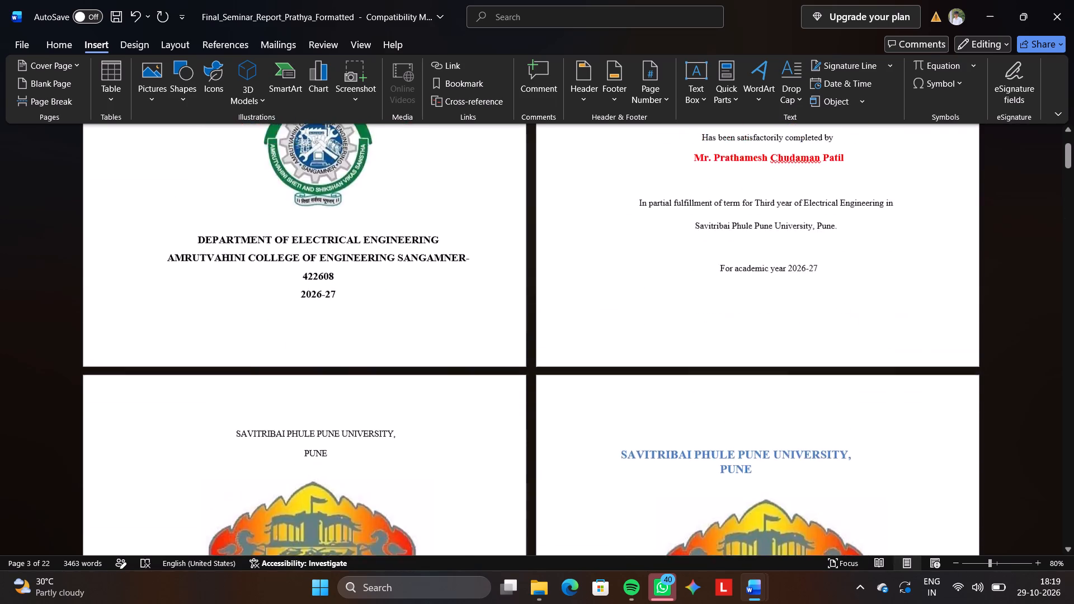
pyautogui.scroll(2, 672, 473)
pyautogui.scroll(-3, 672, 473)
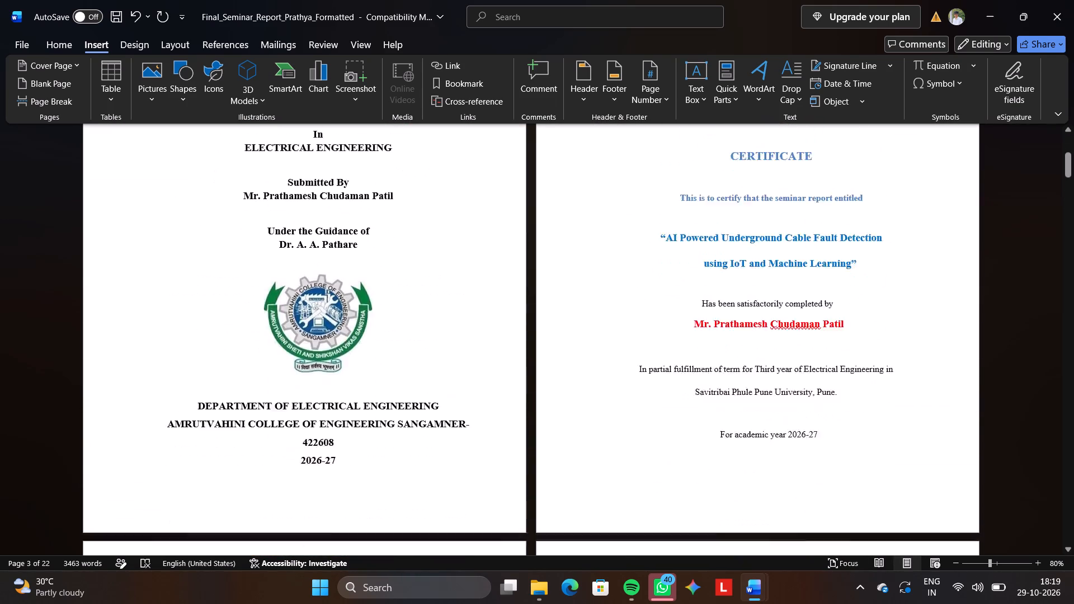
pyautogui.scroll(1, 672, 473)
pyautogui.scroll(-11, 672, 473)
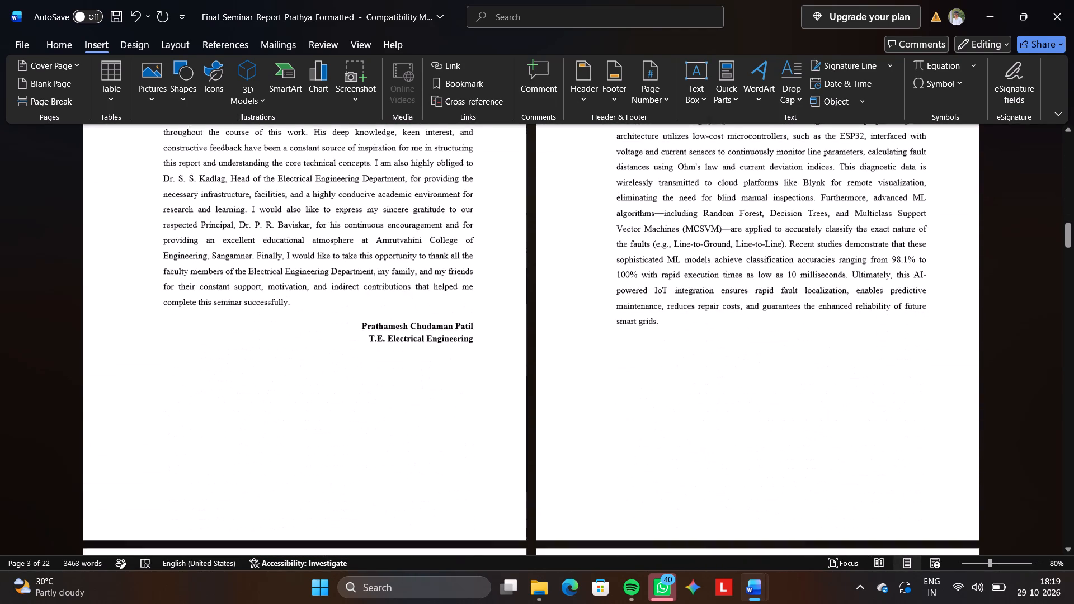
# Review the report pages from the acknowledgement and abstract through the contents and early chapters to the Chapter 3 figures.
pyautogui.scroll(2, 672, 473)
pyautogui.scroll(-1, 672, 473)
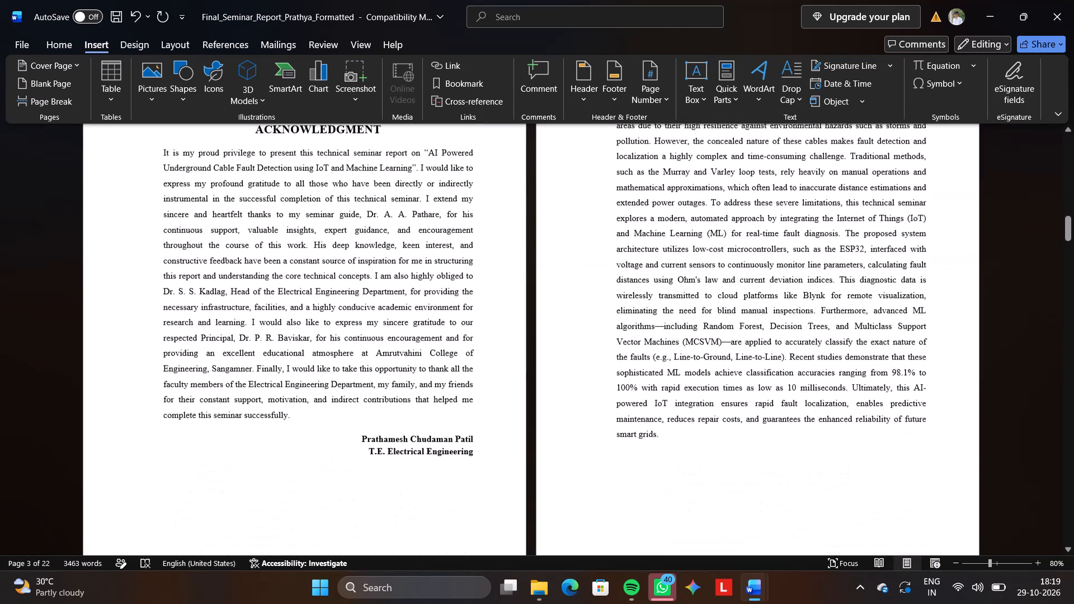
pyautogui.scroll(1, 672, 473)
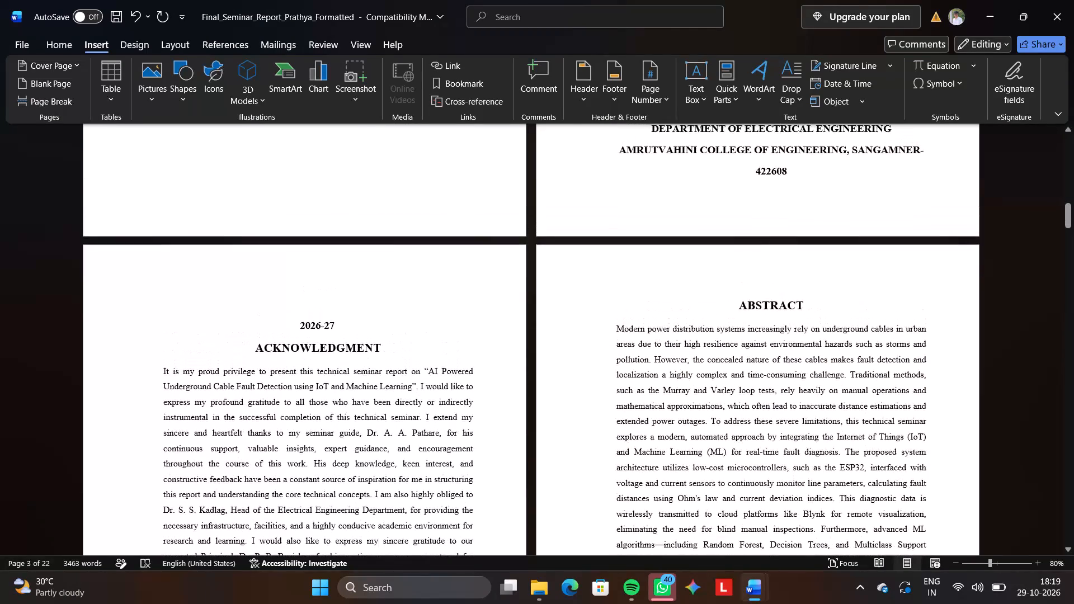
pyautogui.scroll(-2, 628, 284)
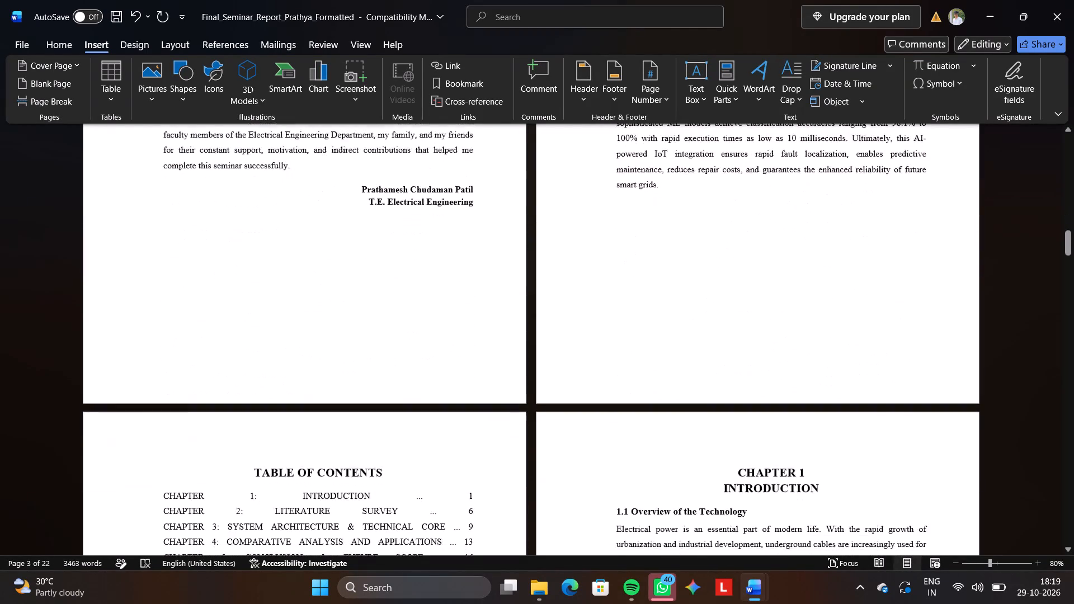
pyautogui.scroll(-3, 628, 284)
pyautogui.scroll(1, 628, 284)
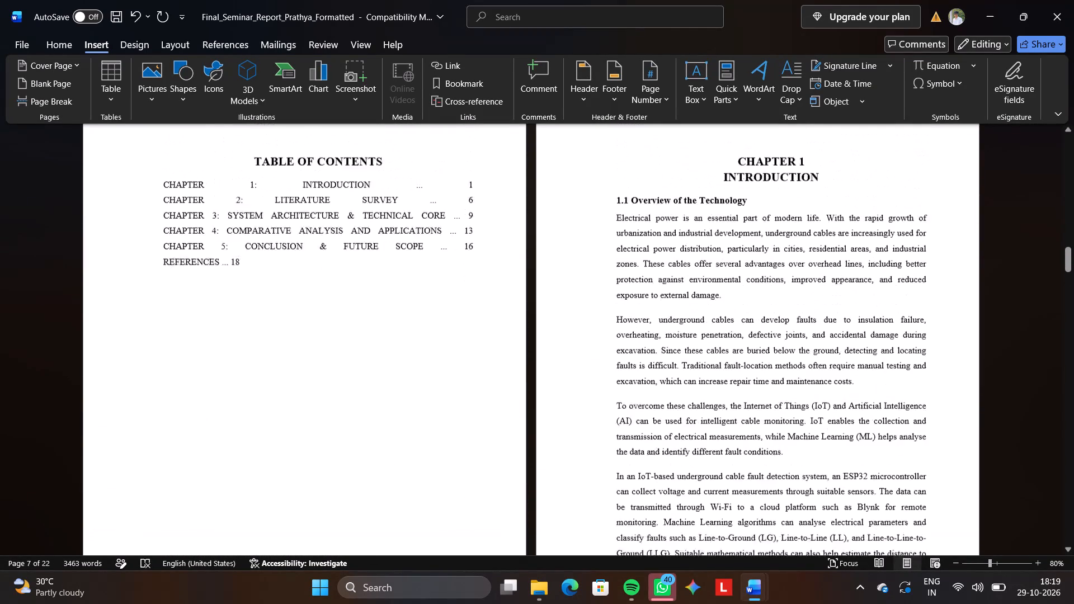
pyautogui.scroll(1, 628, 284)
pyautogui.scroll(-6, 628, 284)
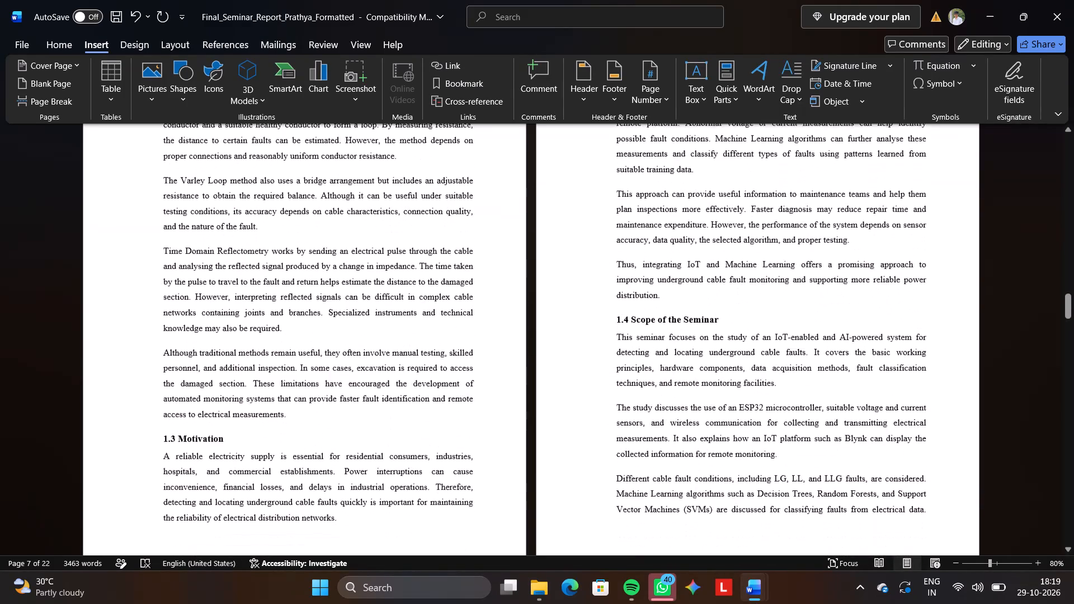
pyautogui.scroll(-6, 628, 284)
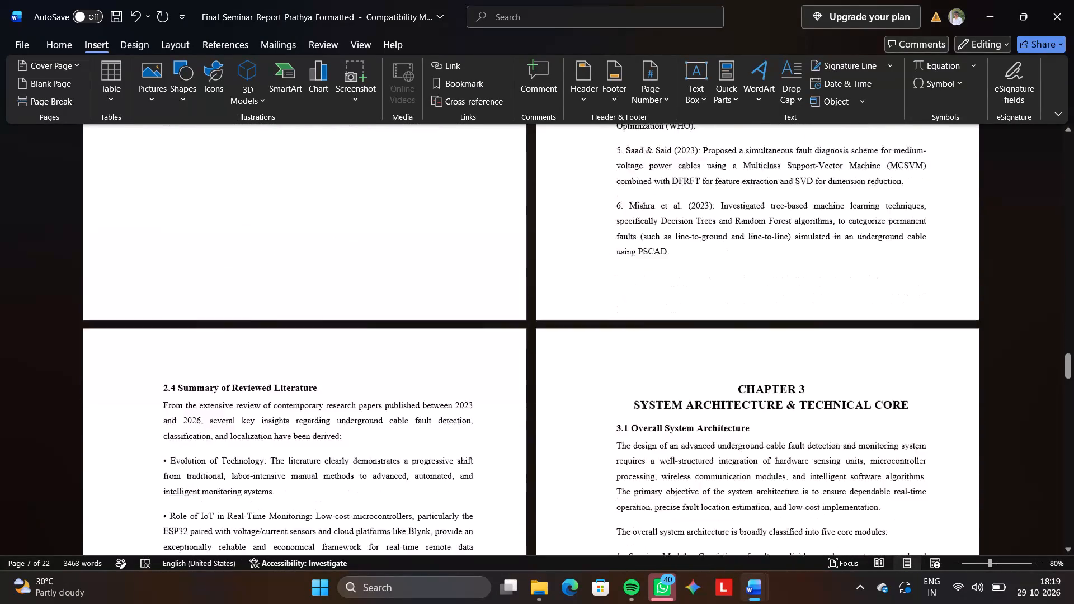
pyautogui.scroll(-4, 628, 284)
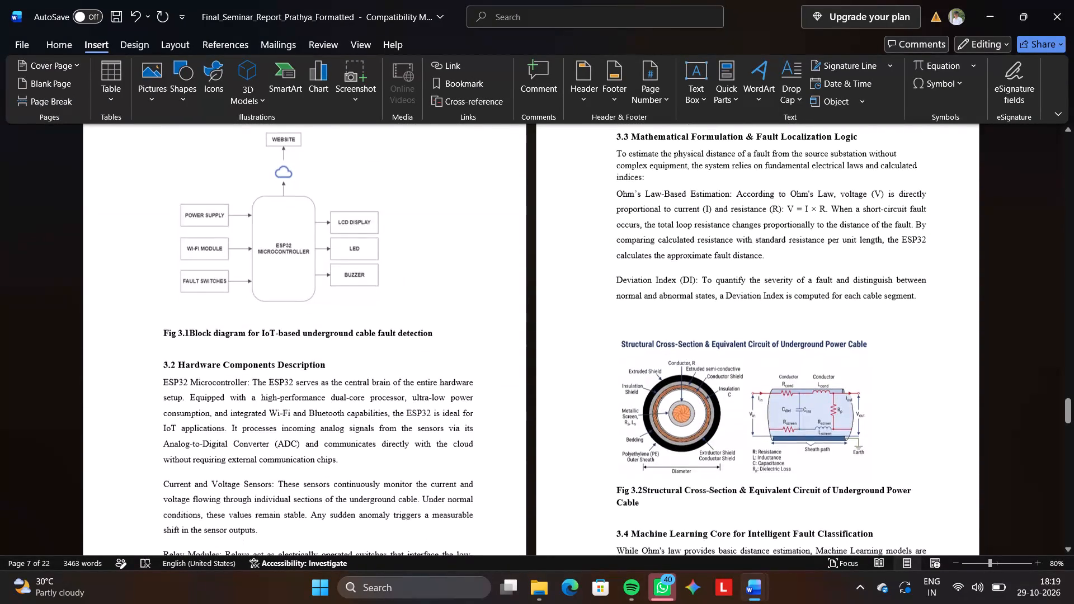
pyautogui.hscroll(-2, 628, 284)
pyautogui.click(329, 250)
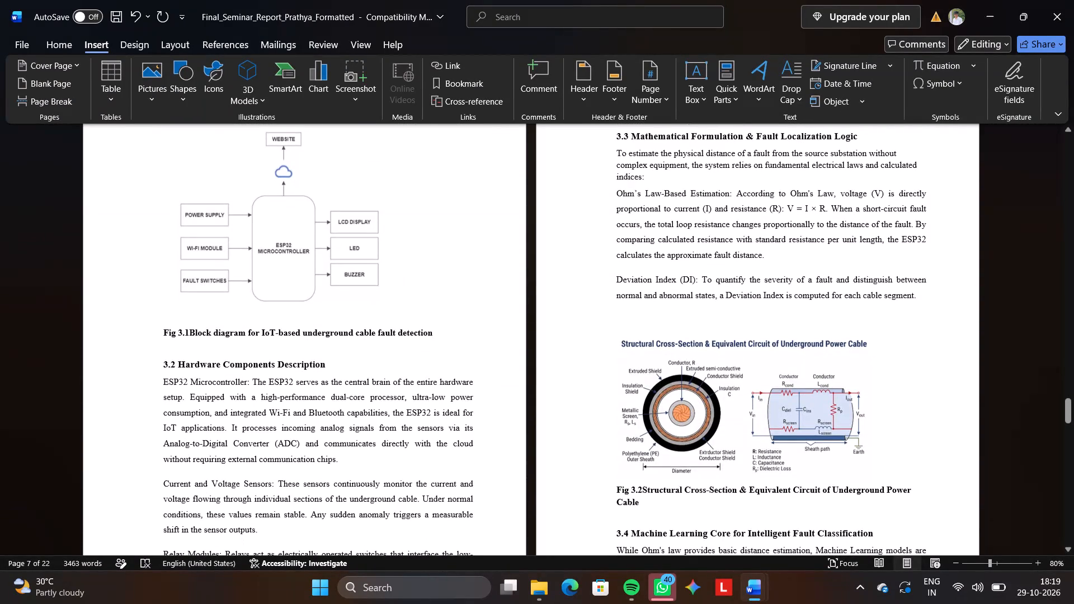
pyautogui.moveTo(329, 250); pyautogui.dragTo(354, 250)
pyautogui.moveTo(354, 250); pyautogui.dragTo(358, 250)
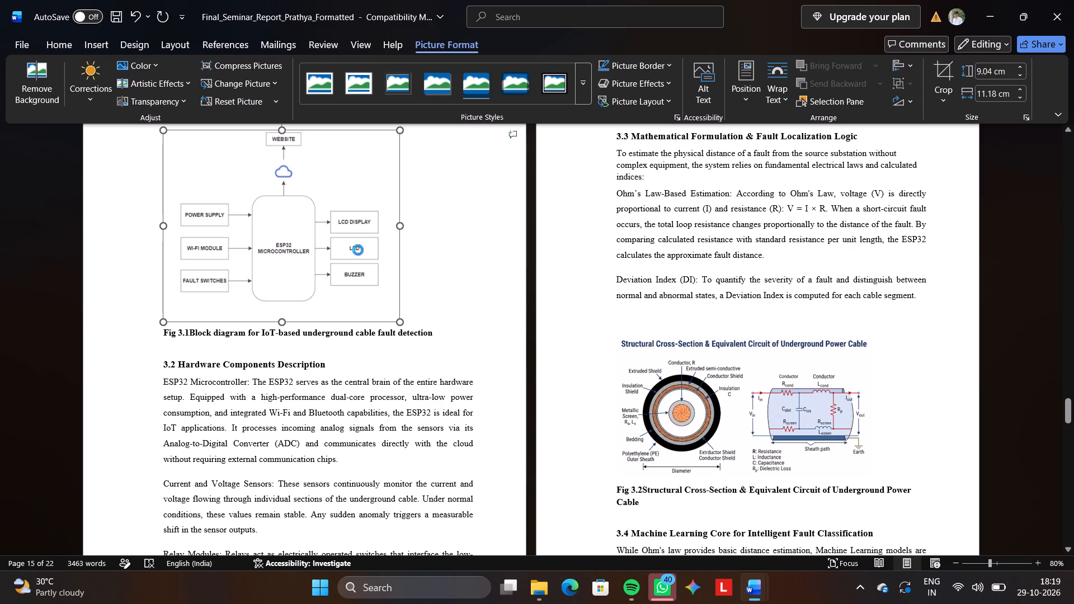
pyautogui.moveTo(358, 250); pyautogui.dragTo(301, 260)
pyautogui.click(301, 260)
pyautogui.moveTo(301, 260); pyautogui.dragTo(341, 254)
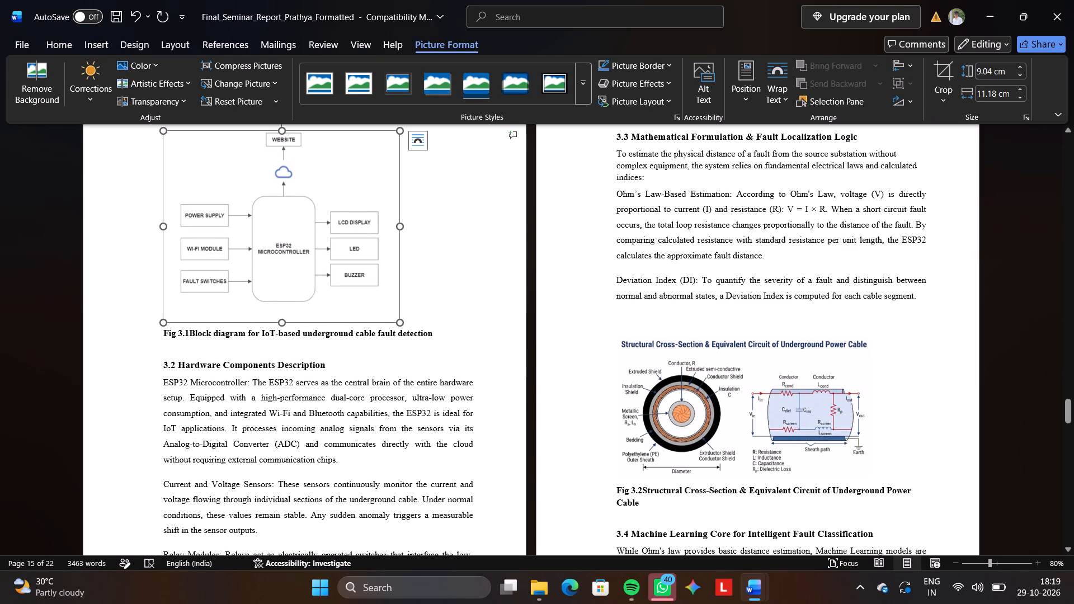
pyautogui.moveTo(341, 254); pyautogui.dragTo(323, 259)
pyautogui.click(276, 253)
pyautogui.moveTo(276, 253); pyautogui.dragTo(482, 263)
# Review the remaining pages through Chapter 5 and the references, and recheck the report from the cover page onward.
pyautogui.scroll(-1, 482, 263)
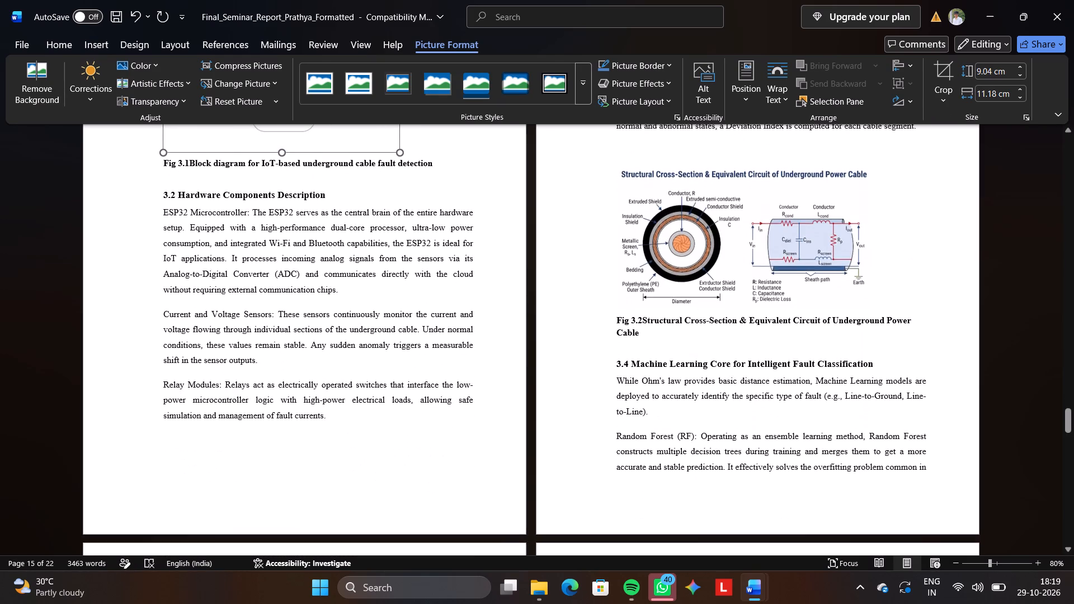
pyautogui.scroll(-4, 482, 263)
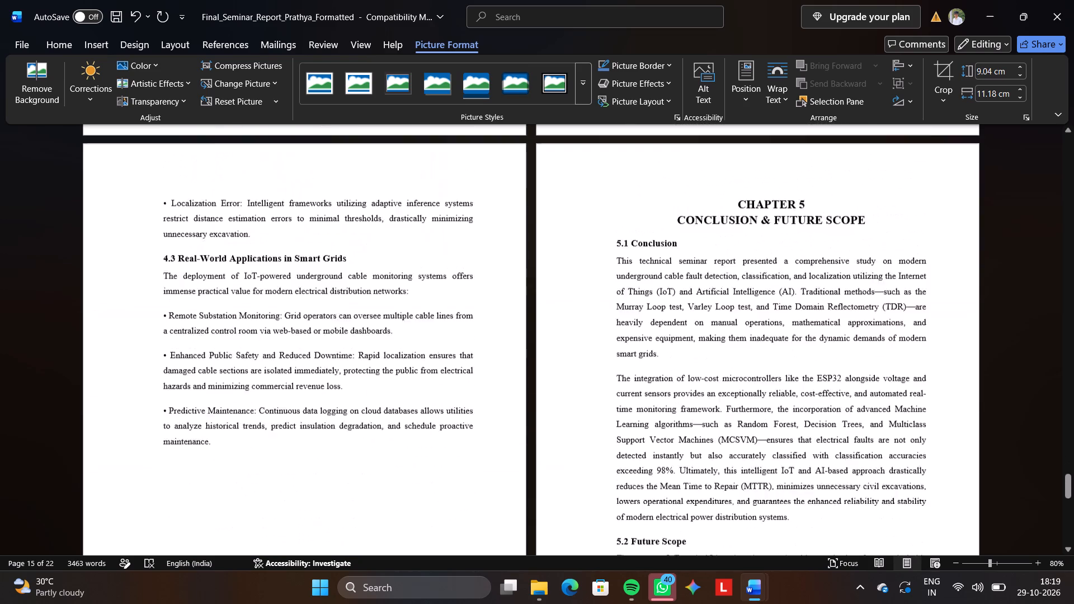
pyautogui.scroll(-5, 482, 263)
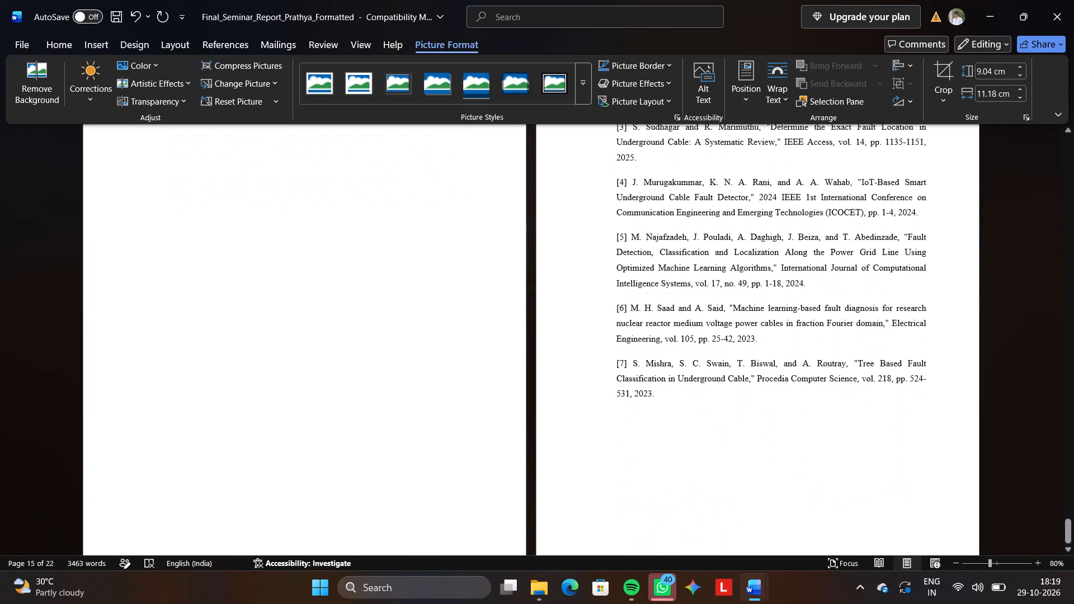
pyautogui.scroll(-1, 482, 263)
pyautogui.scroll(15, 482, 263)
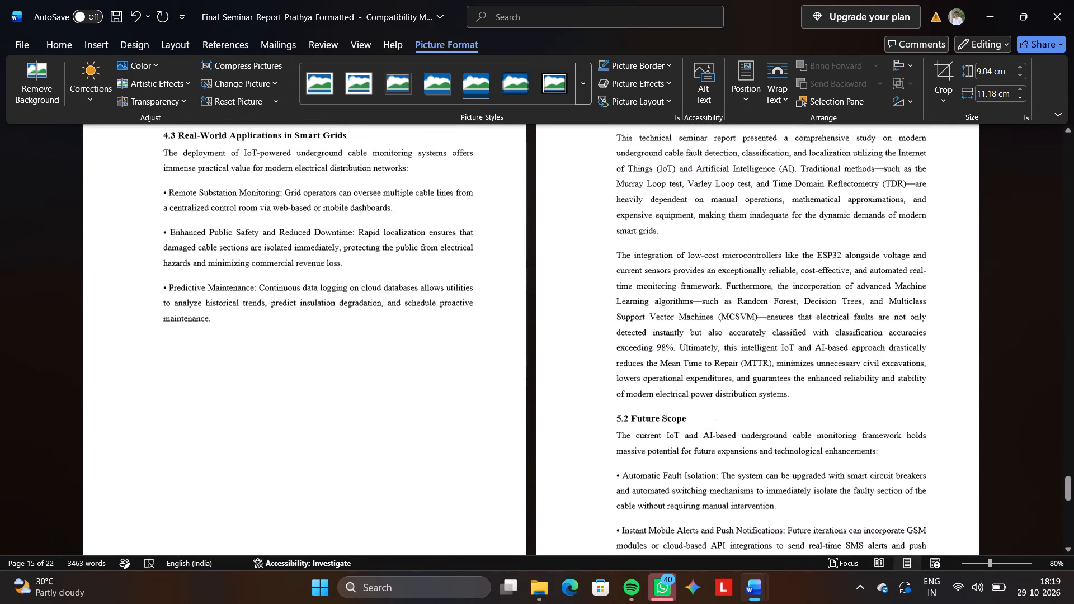
pyautogui.scroll(18, 482, 263)
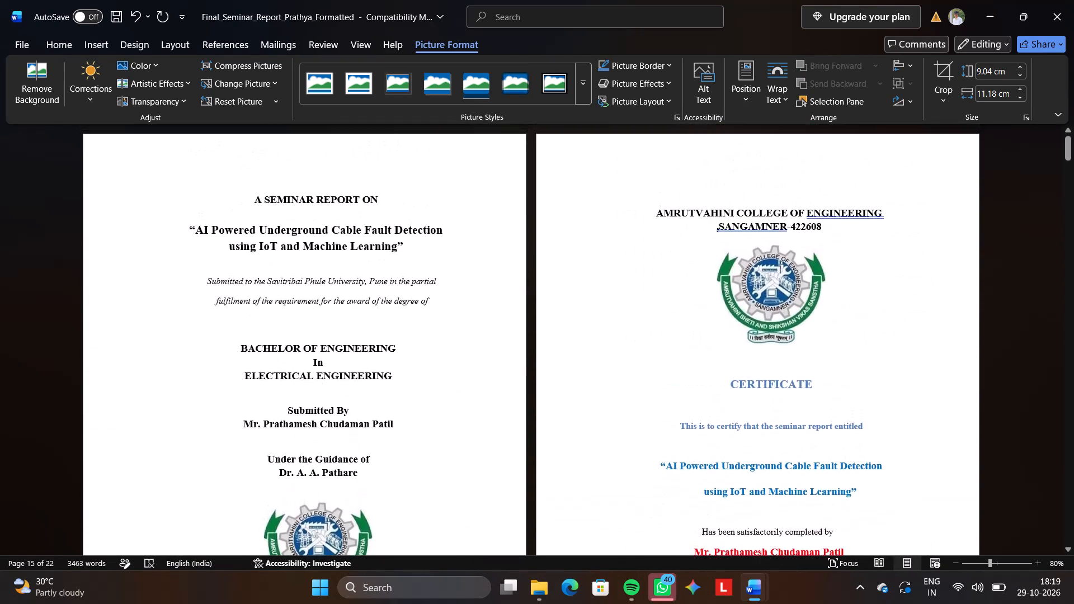
pyautogui.scroll(-7, 482, 263)
pyautogui.scroll(20, 482, 263)
pyautogui.scroll(2, 482, 263)
pyautogui.scroll(-3, 482, 263)
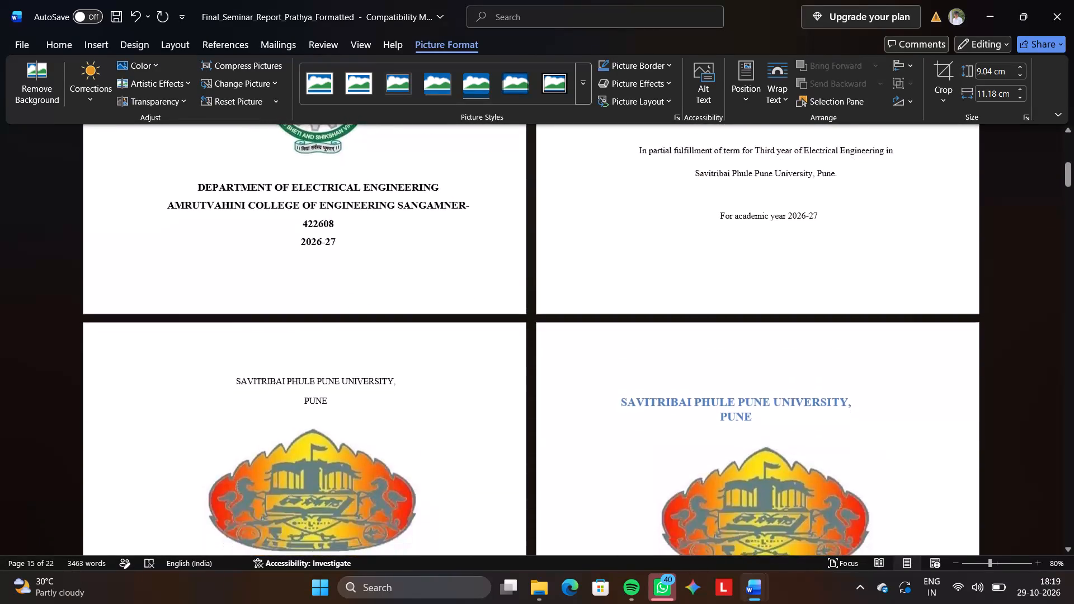
pyautogui.scroll(-13, 482, 263)
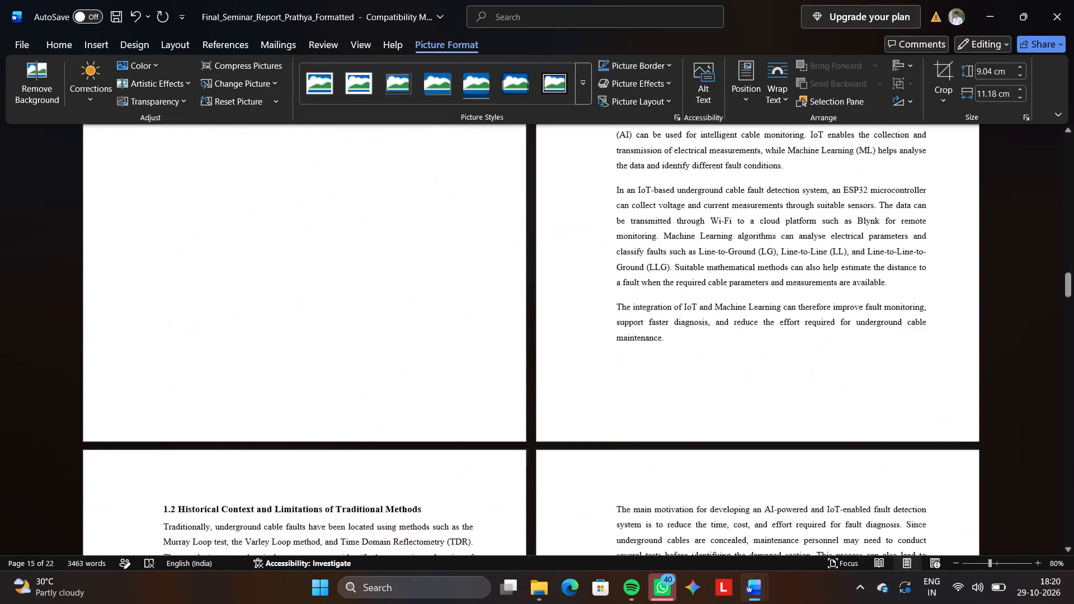
pyautogui.scroll(-13, 482, 263)
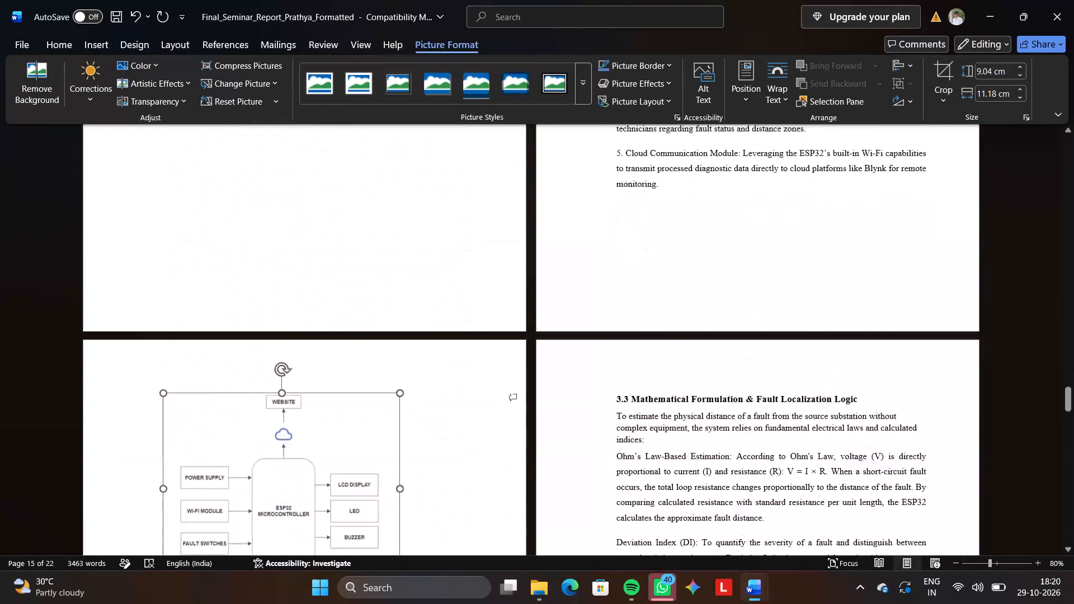
pyautogui.scroll(-13, 482, 263)
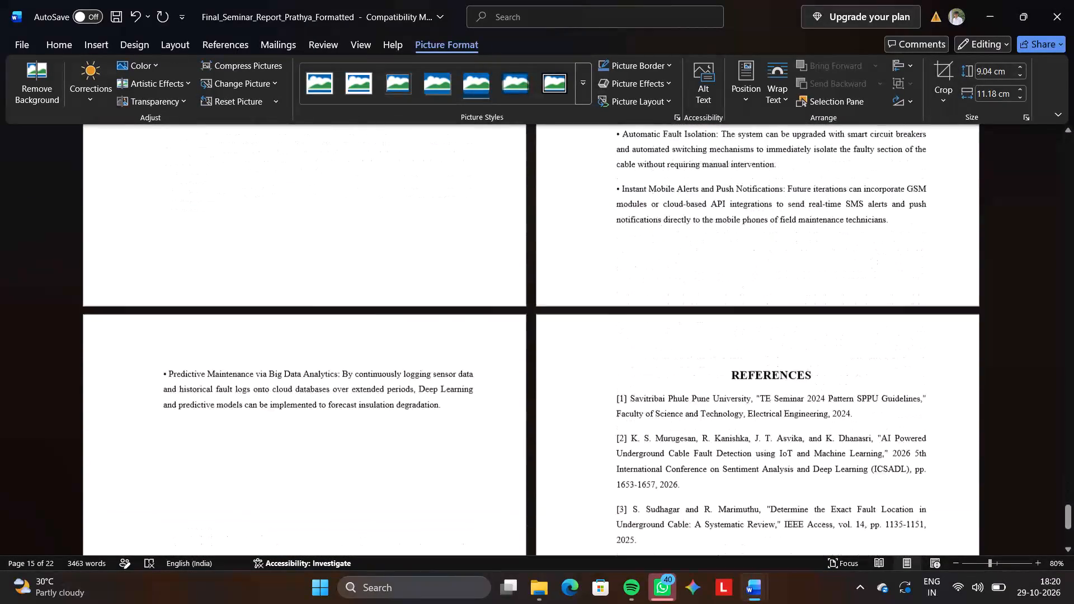
pyautogui.scroll(-6, 482, 263)
pyautogui.scroll(20, 482, 263)
pyautogui.scroll(1, 482, 263)
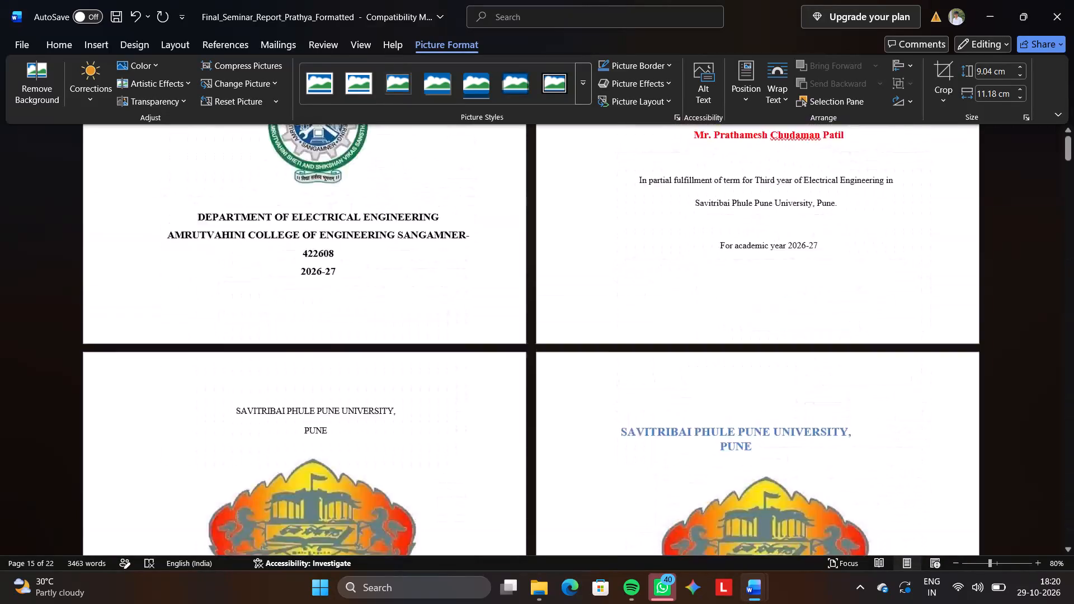
pyautogui.scroll(1, 482, 263)
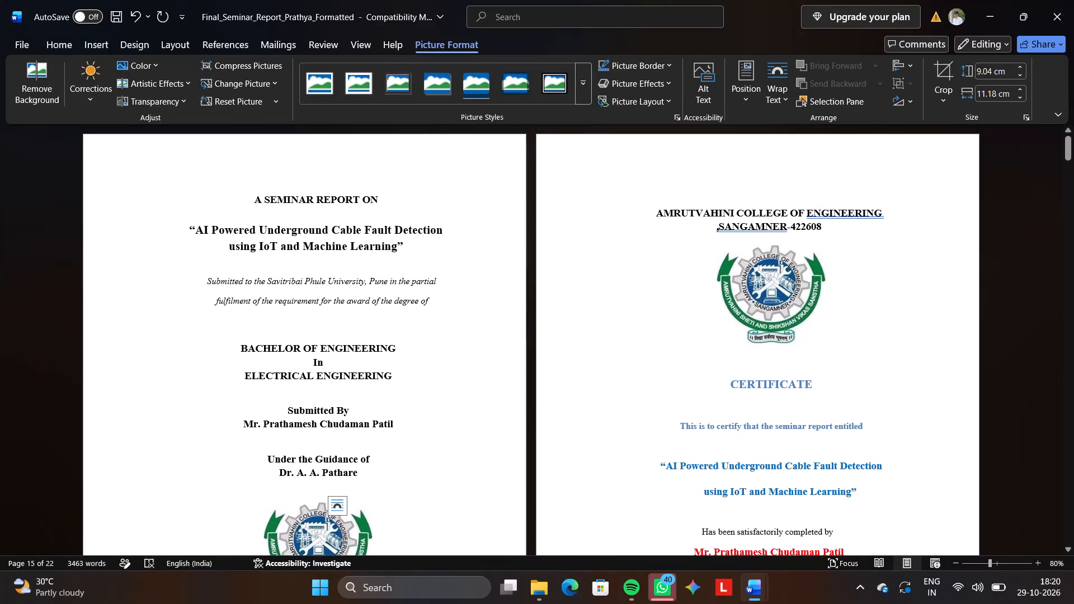
# Left-align the INTERNAL EXAMINER label below the seminar title on page 3.
pyautogui.scroll(-1, 482, 263)
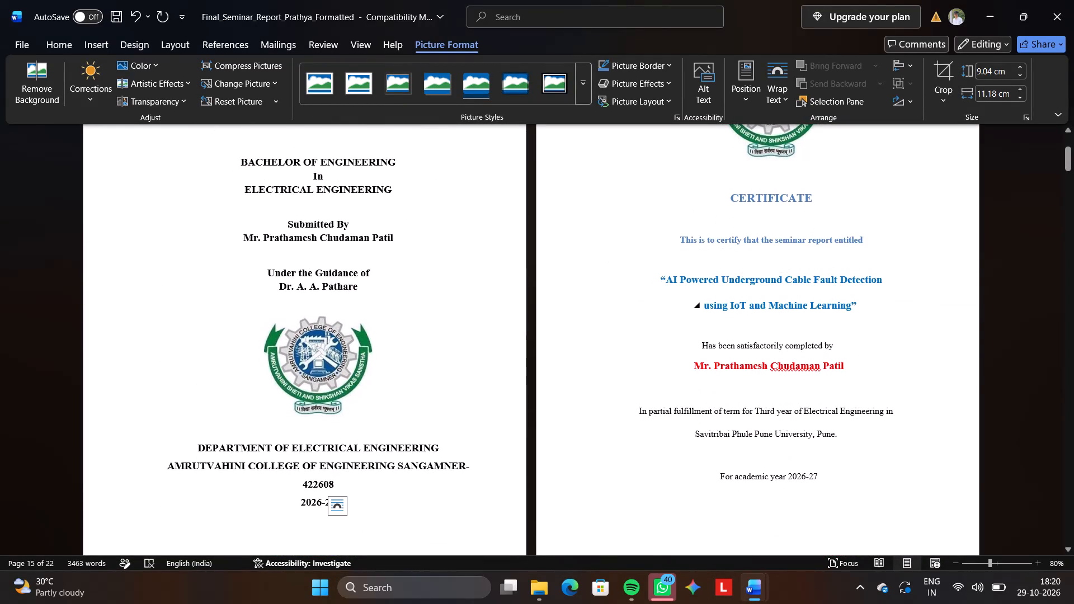
pyautogui.scroll(-1, 803, 306)
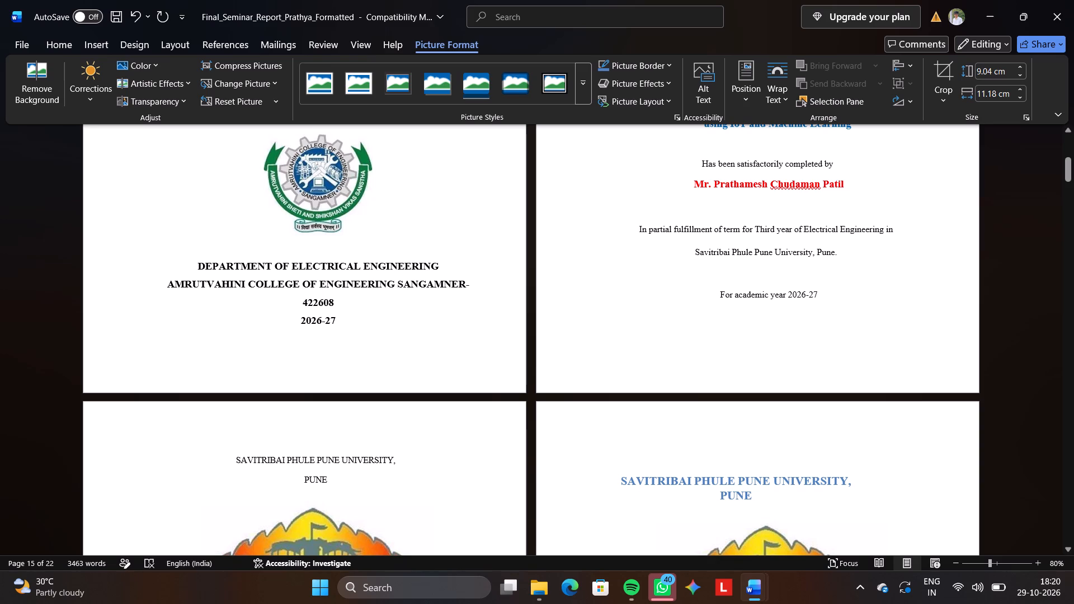
pyautogui.scroll(-1, 598, 341)
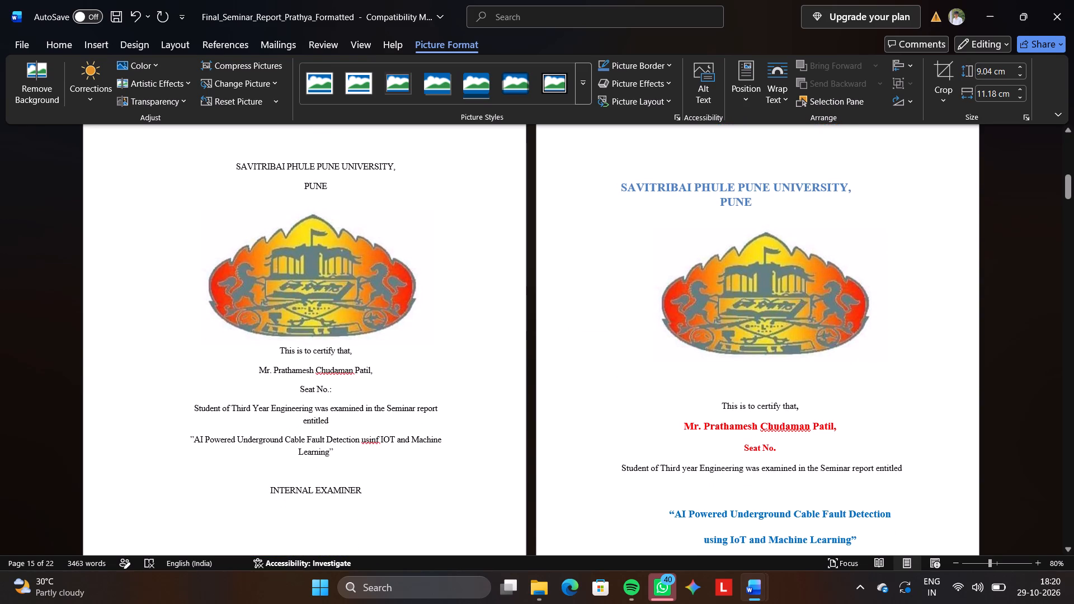
pyautogui.scroll(-1, 470, 378)
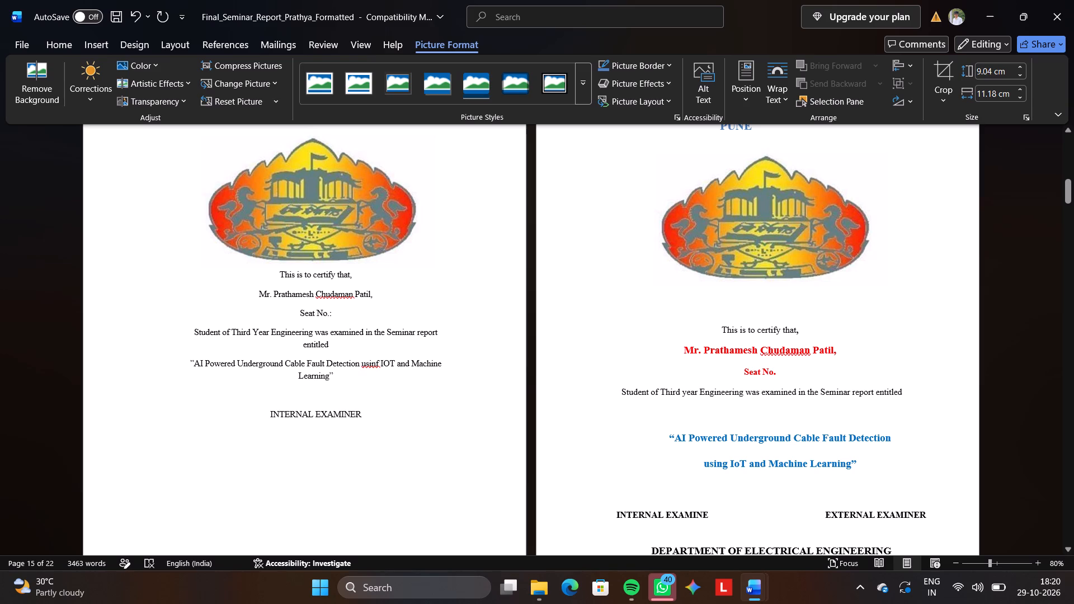
pyautogui.moveTo(371, 416); pyautogui.dragTo(251, 417)
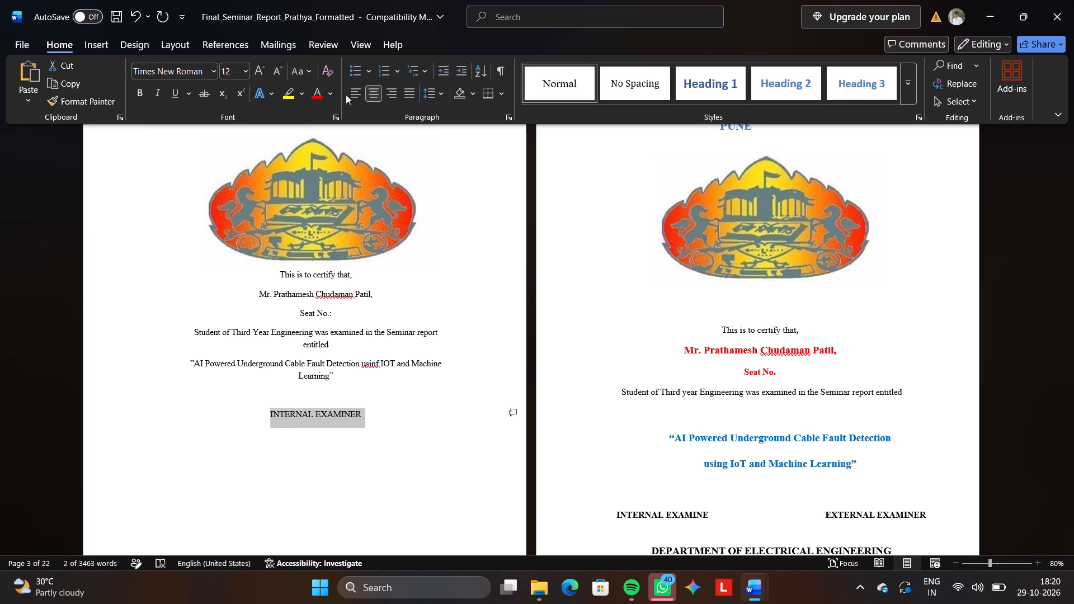
pyautogui.click(351, 94)
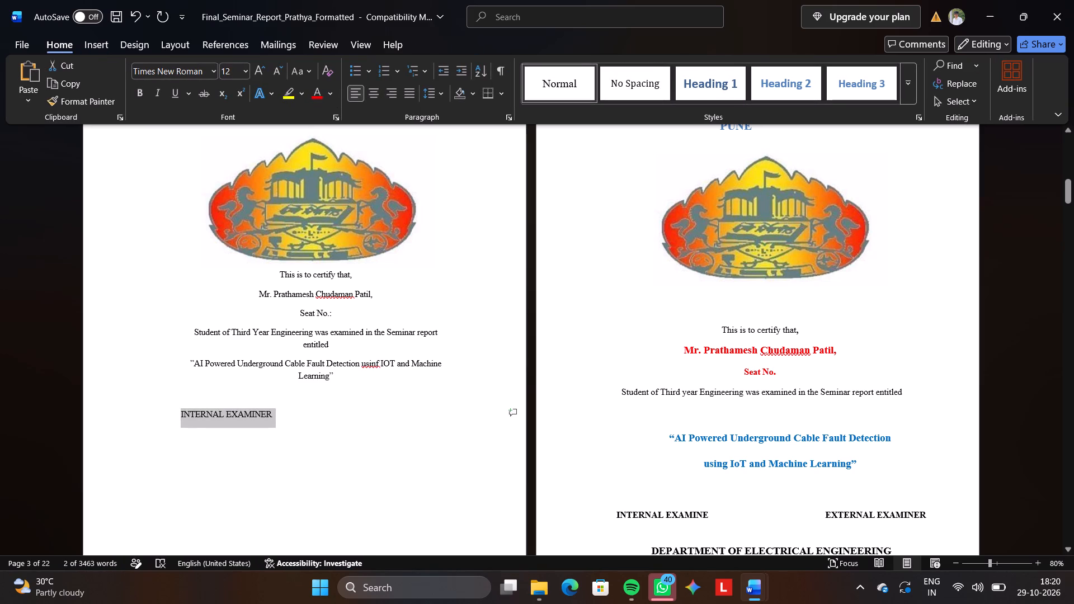
# Add the label EXTERNAL EXAMINER after INTERNAL EXAMINER on the same line of page 3.
pyautogui.click(821, 510)
pyautogui.moveTo(821, 510); pyautogui.dragTo(366, 427)
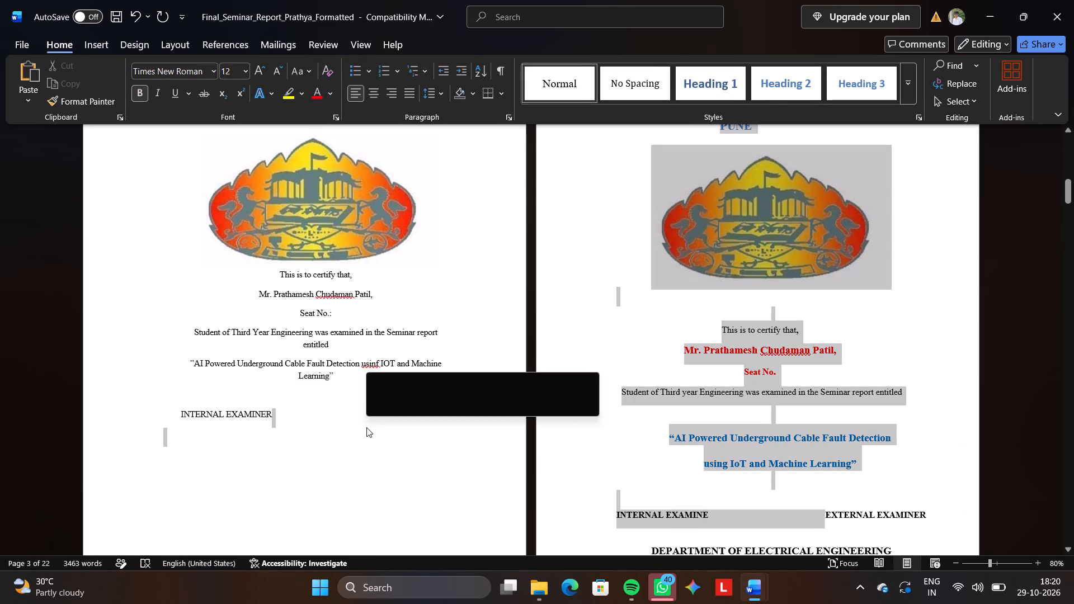
pyautogui.click(366, 427)
pyautogui.press('space')
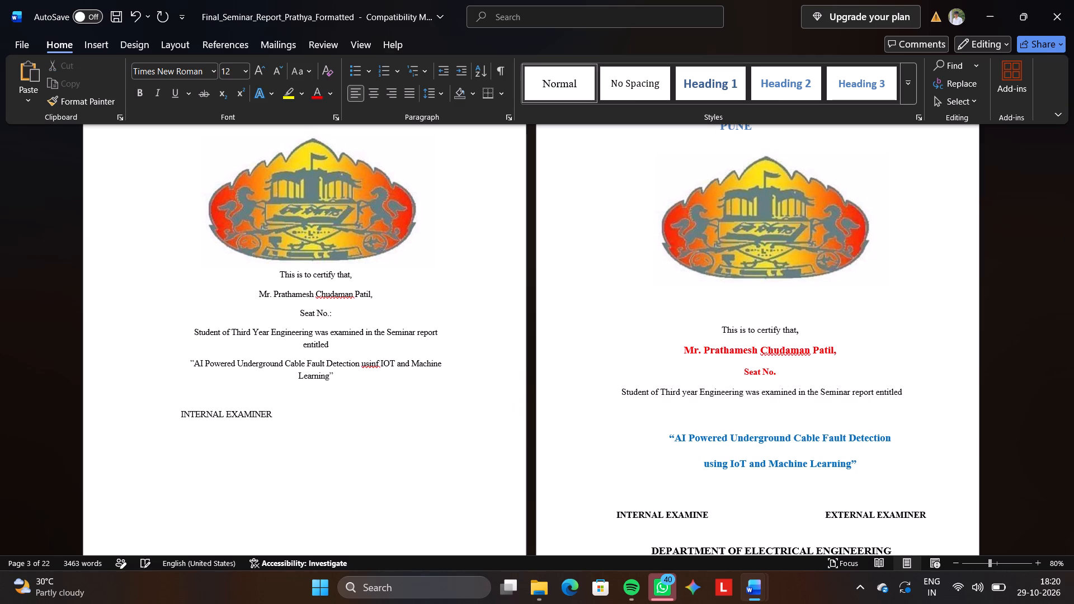
pyautogui.hotkey('shift', 'e')
pyautogui.press('BackSpace')
pyautogui.write('EXTERNAL E')
pyautogui.write('XAMINER')
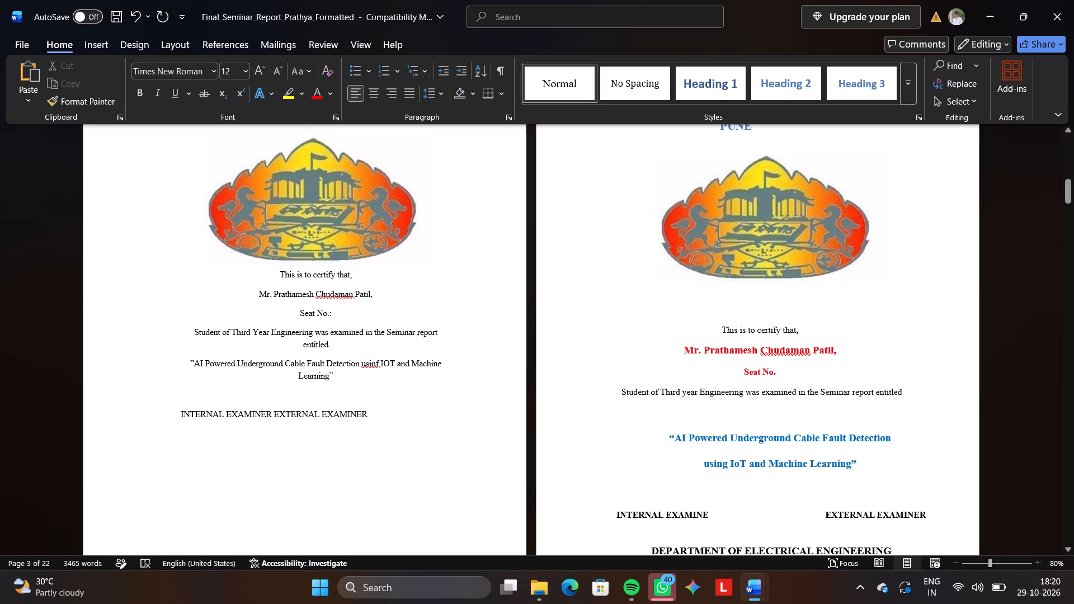
# Widen the gap between INTERNAL EXAMINER and EXTERNAL EXAMINER with spaces, keeping both labels on one line on page 3.
pyautogui.click(274, 414)
pyautogui.press('space')
pyautogui.press('space')
pyautogui.press('space')
pyautogui.press('space')
pyautogui.press('space')
pyautogui.press('space')
pyautogui.press('space')
pyautogui.press('space')
pyautogui.press('space')
pyautogui.press('space')
pyautogui.press('space')
pyautogui.press('space')
pyautogui.press('space')
pyautogui.press('space')
pyautogui.press('space')
pyautogui.press('space')
pyautogui.press('space')
pyautogui.press('space')
pyautogui.press('space')
pyautogui.press('space')
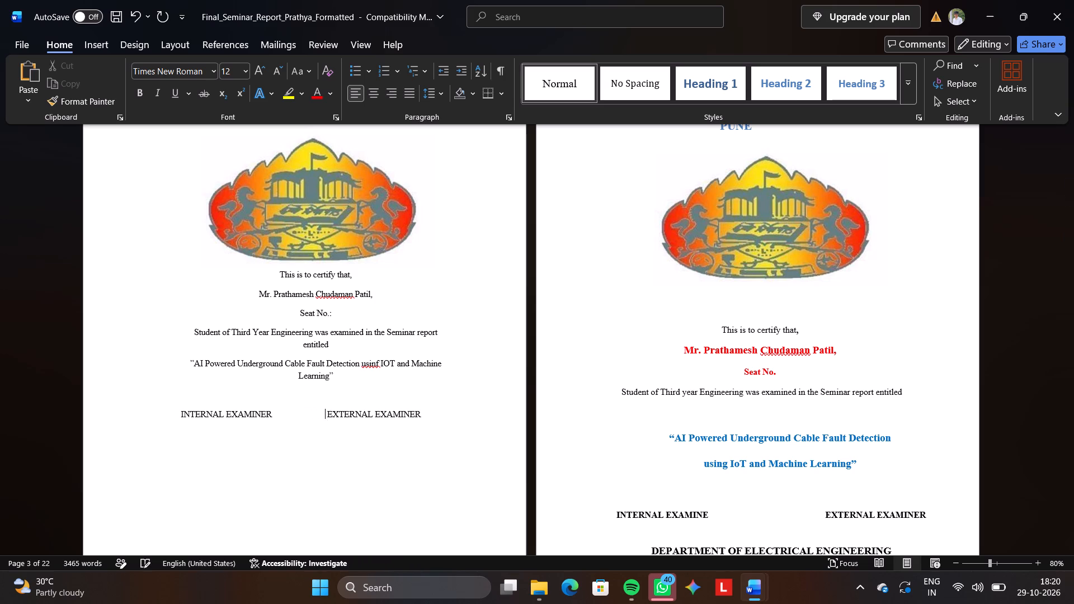
pyautogui.press('space')
pyautogui.press('space')
pyautogui.press('space')
pyautogui.press('space')
pyautogui.press('space')
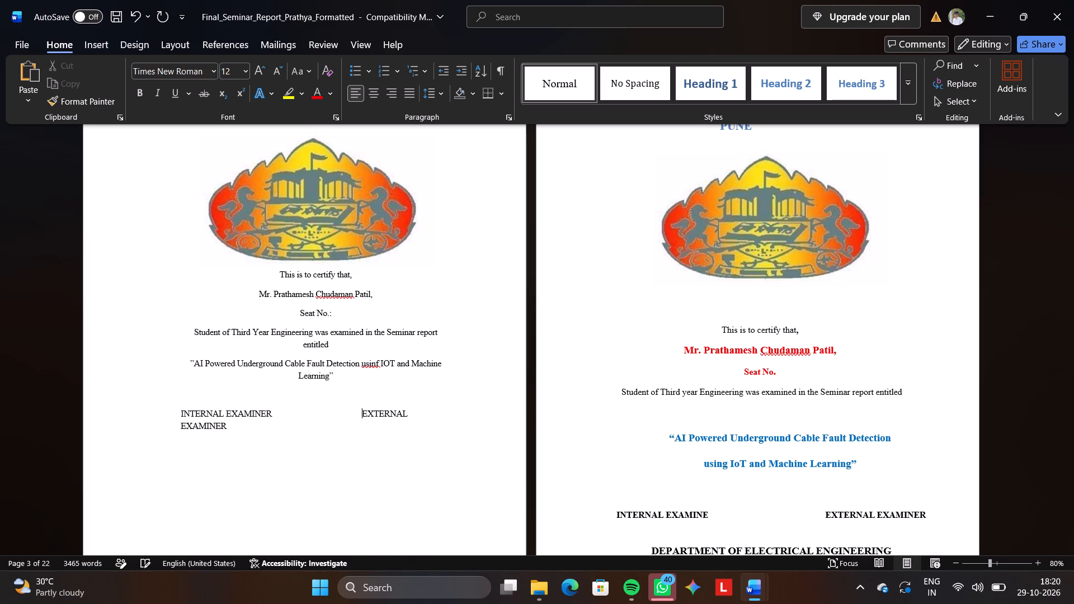
pyautogui.press('BackSpace')
pyautogui.press('BackSpace')
pyautogui.press('BackSpace')
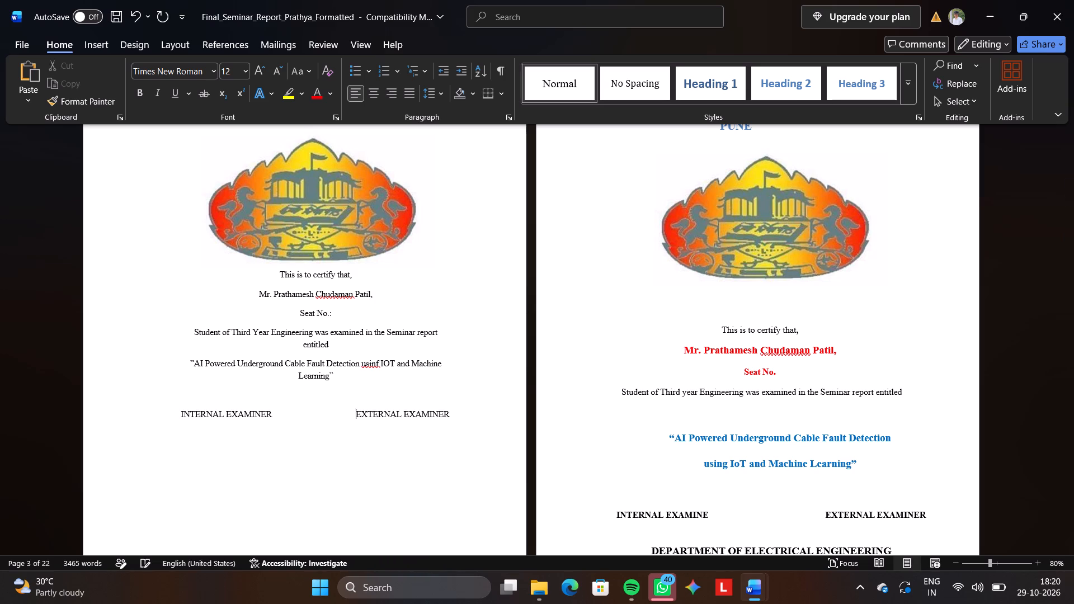
# Remove the indent before INTERNAL EXAMINER on page 3 so the examiner line starts at the left margin.
pyautogui.click(176, 418)
pyautogui.press('BackSpace')
pyautogui.press('BackSpace')
pyautogui.press('Return')
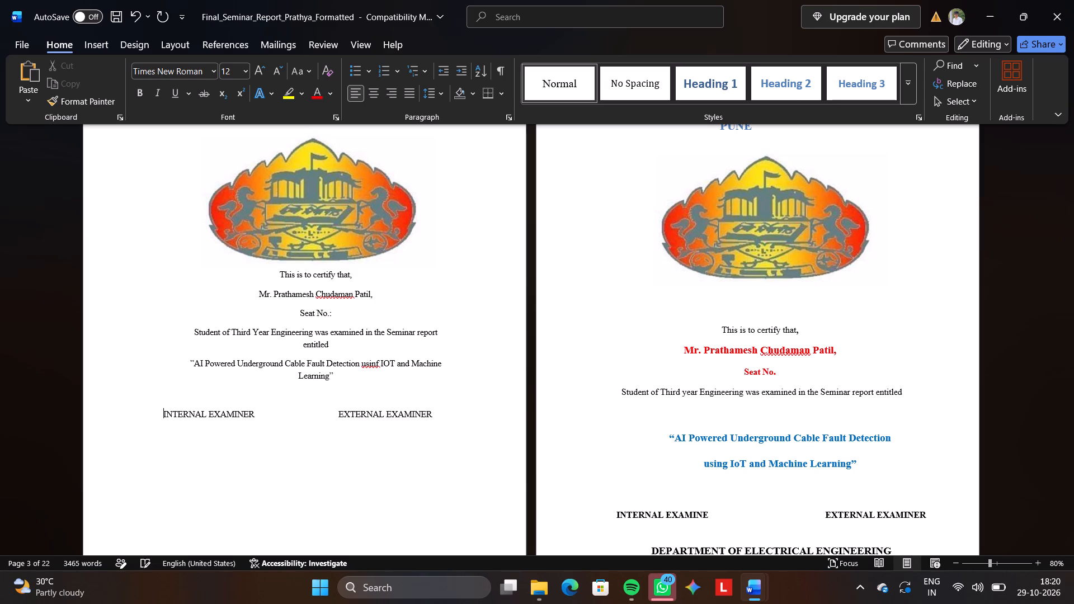
# Widen the gap between INTERNAL EXAMINER and EXTERNAL EXAMINER with more spaces, keeping both labels on one line.
pyautogui.click(264, 418)
pyautogui.press('space')
pyautogui.press('space')
pyautogui.press('space')
pyautogui.press('space')
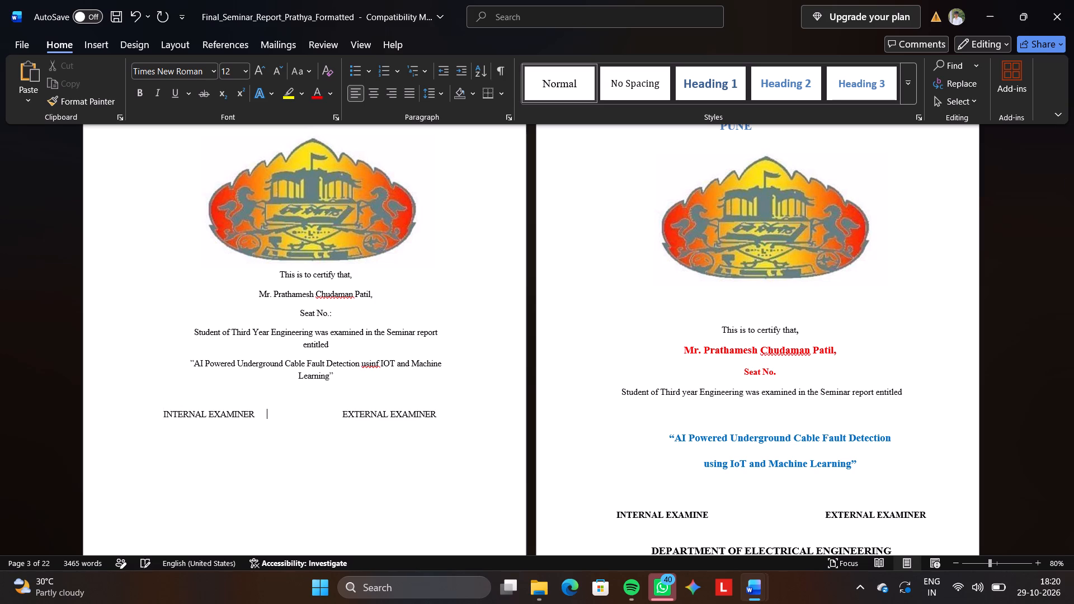
pyautogui.press('space')
pyautogui.press('space')
pyautogui.press('space')
pyautogui.press('space')
pyautogui.press('space')
pyautogui.press('space')
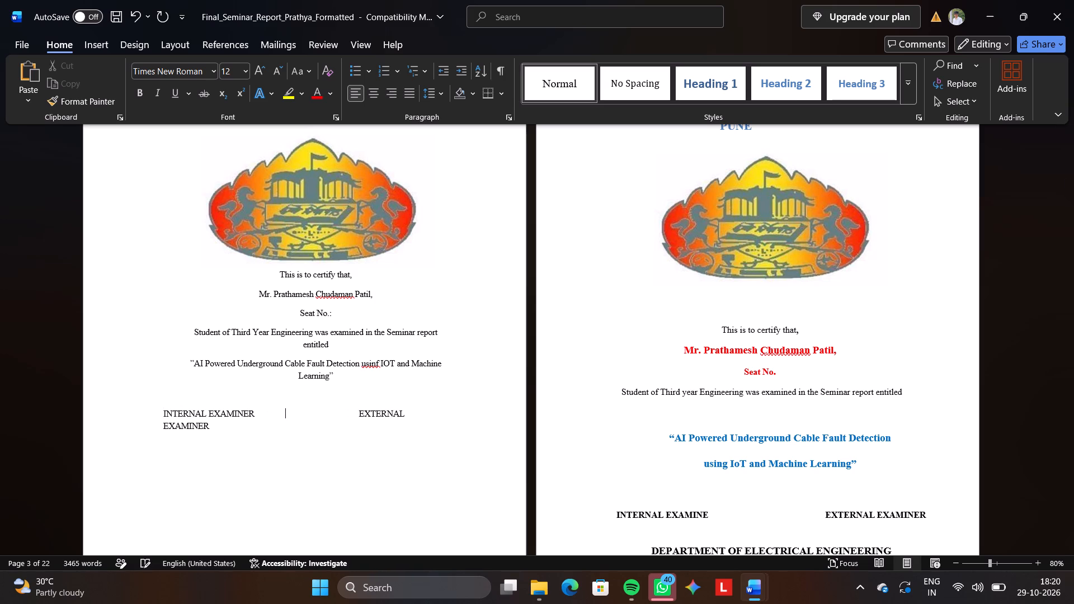
pyautogui.press('BackSpace')
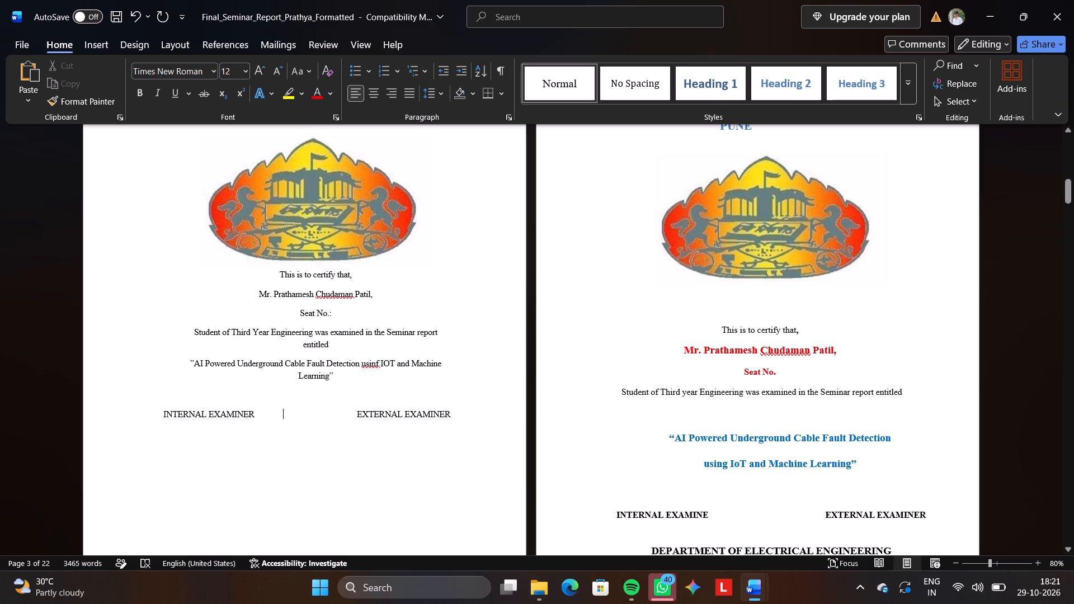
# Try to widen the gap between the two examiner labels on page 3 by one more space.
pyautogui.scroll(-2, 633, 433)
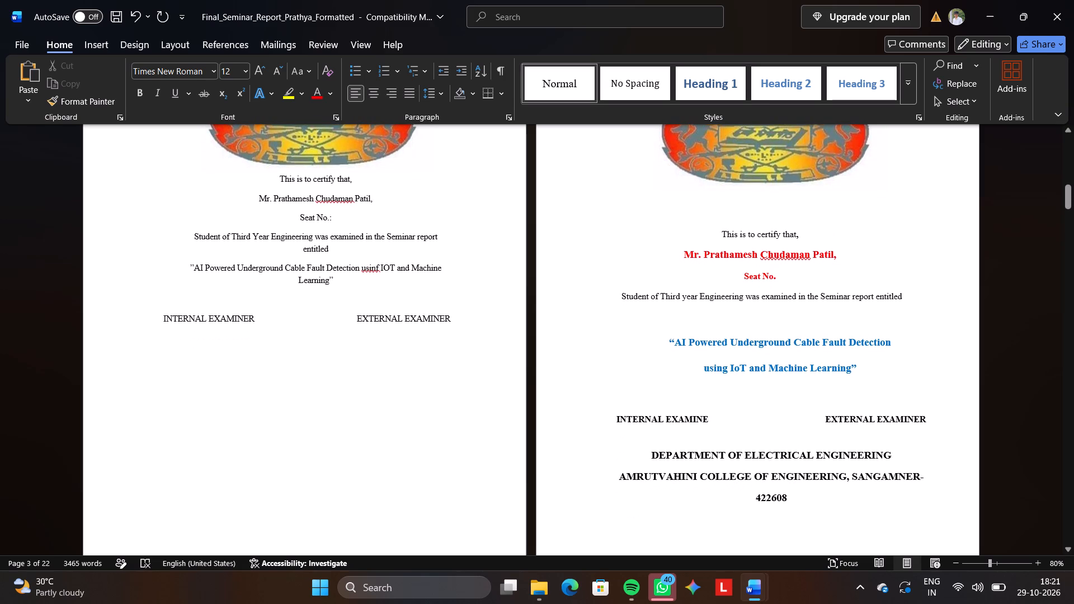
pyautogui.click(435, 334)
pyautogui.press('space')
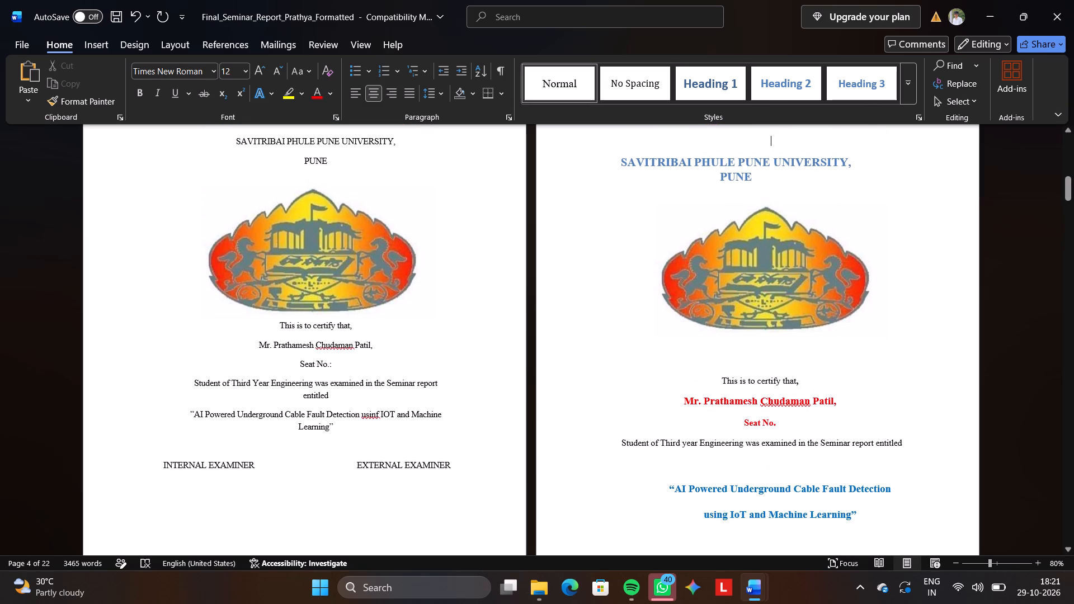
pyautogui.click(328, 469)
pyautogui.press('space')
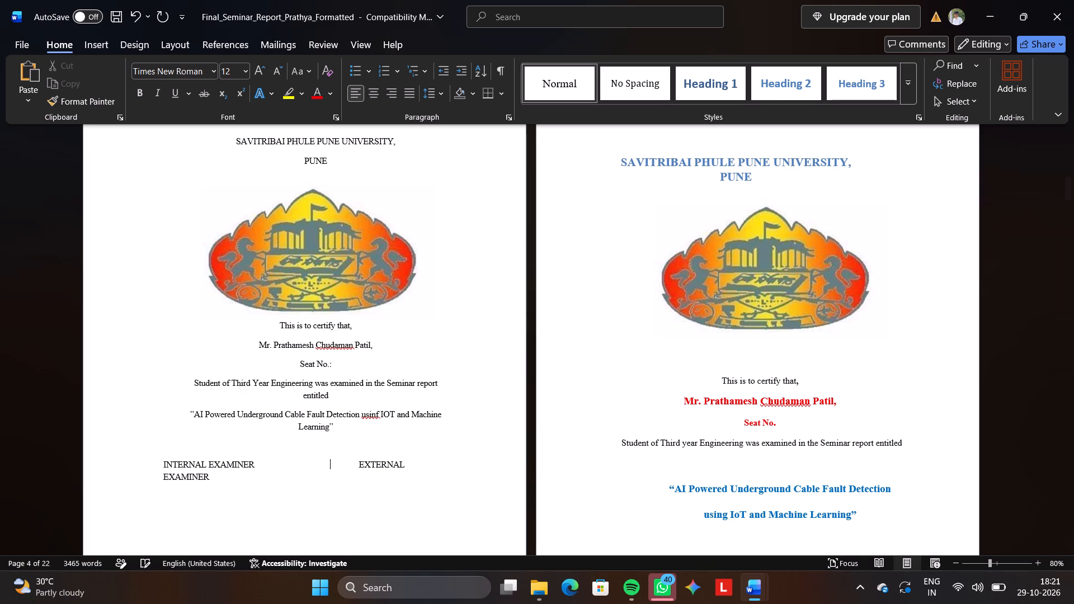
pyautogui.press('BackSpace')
# Add the line DEPARTMENT OF ELECTRICAL ENGINEERING below the examiner labels on page 3, leaving one blank line between.
pyautogui.click(461, 468)
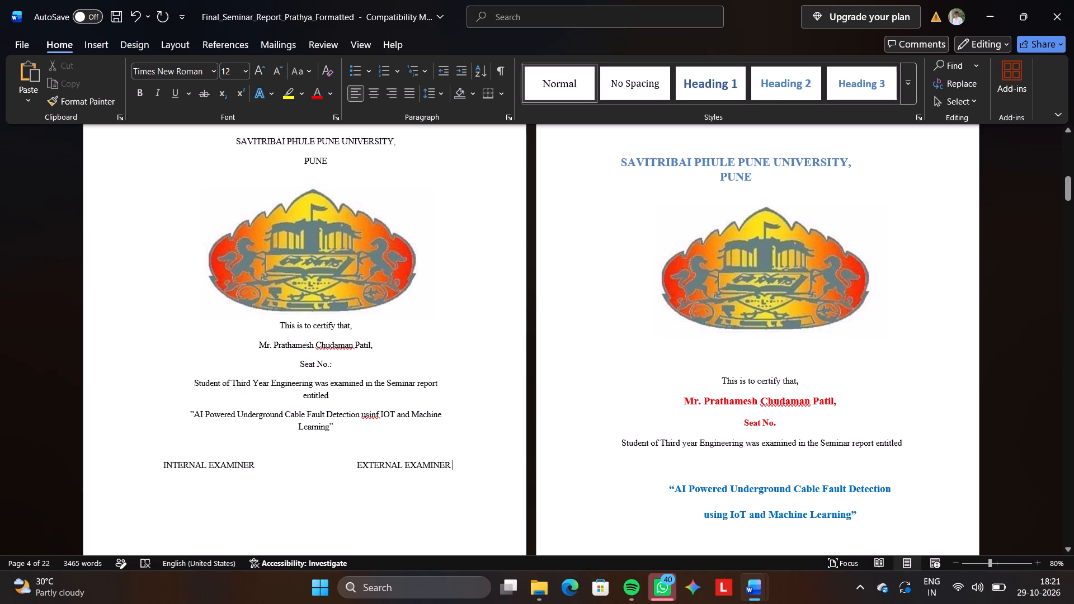
pyautogui.press('Return')
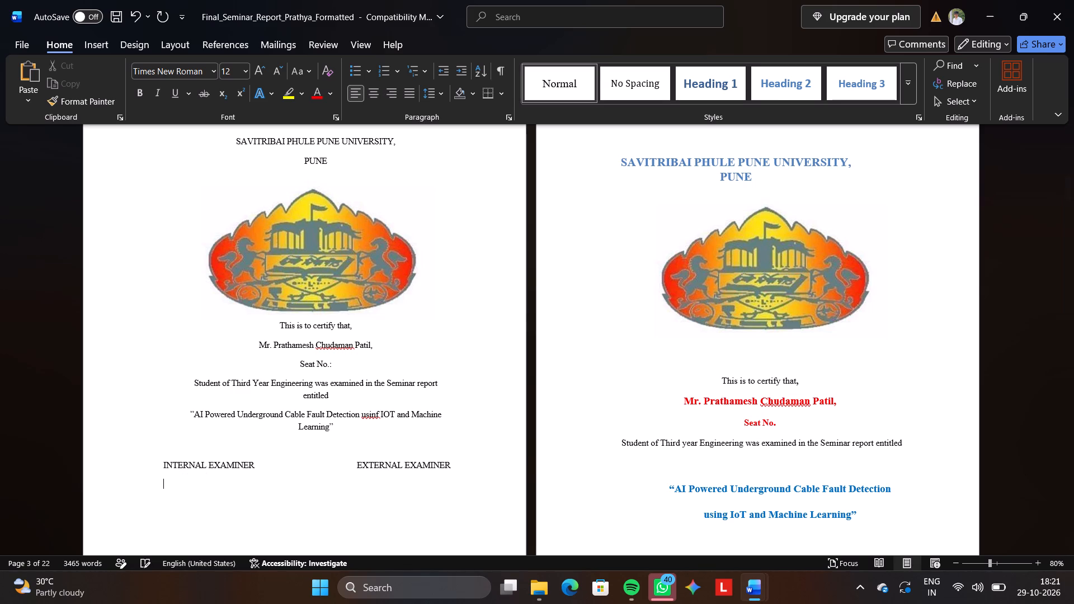
pyautogui.scroll(-1, 461, 468)
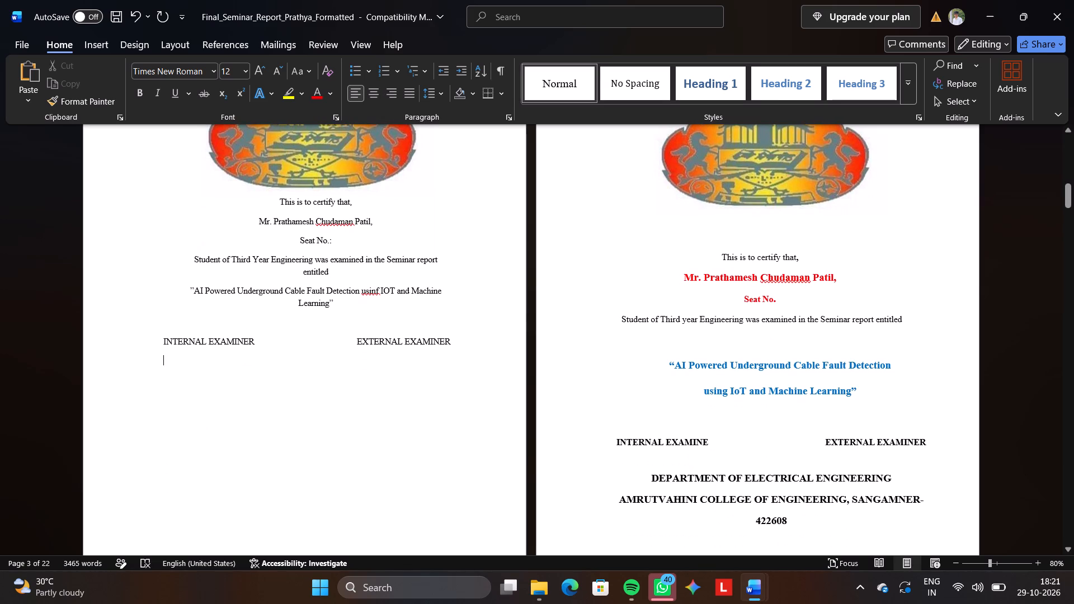
pyautogui.press('Return')
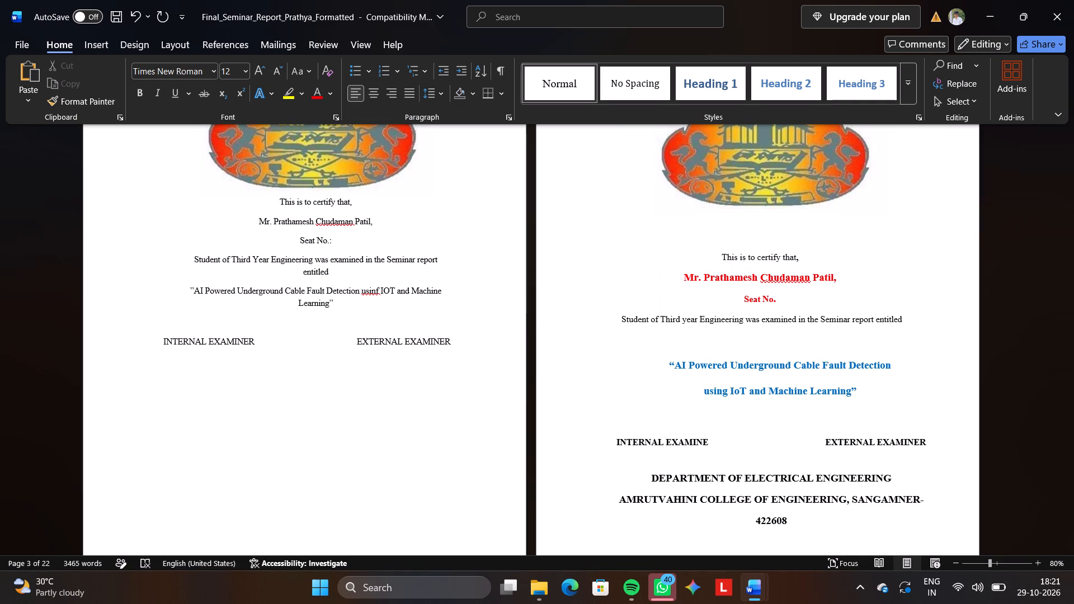
pyautogui.write('DEPARTMENT')
pyautogui.press('space')
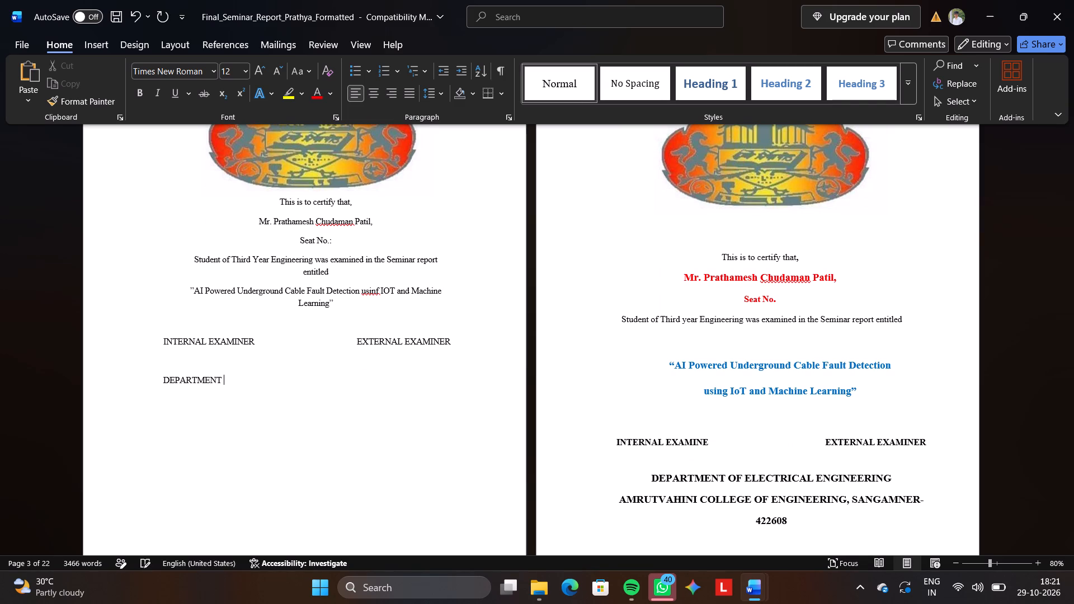
pyautogui.write('OF ELECTRICAL')
pyautogui.press('space')
pyautogui.write('ENGINEERING')
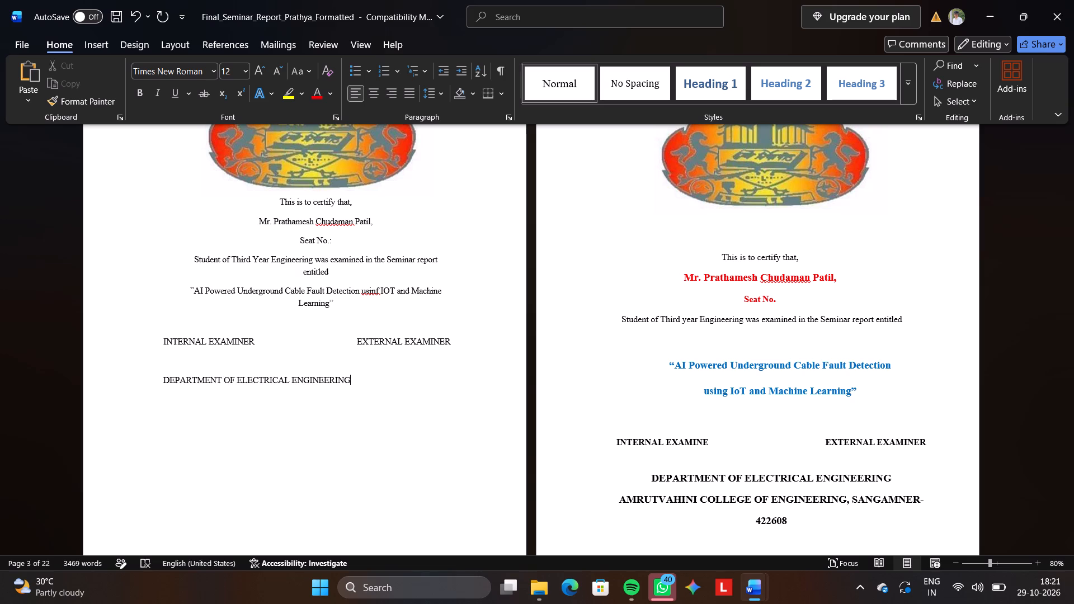
# Add the line AMRUTVAHINI COLLEGE OF ENGINEERING, SANGAMNER below the department line on page 3.
pyautogui.press('Return')
pyautogui.write('AMRUT')
pyautogui.write('VAHI')
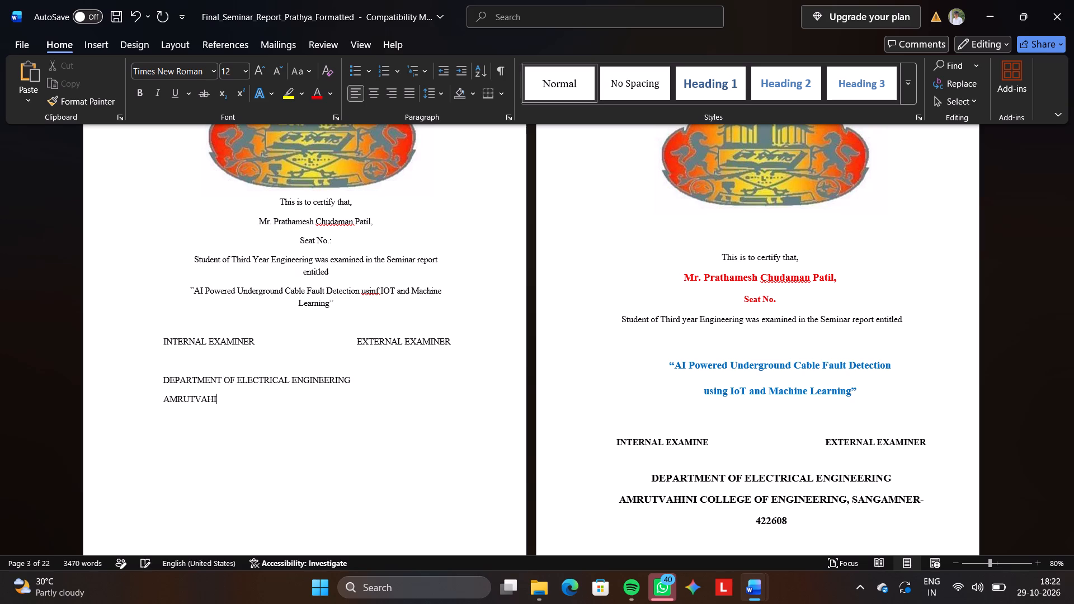
pyautogui.press('BackSpace')
pyautogui.press('BackSpace')
pyautogui.write('HINI')
pyautogui.press('space')
pyautogui.write('COLLEGE')
pyautogui.press('space')
pyautogui.press('o')
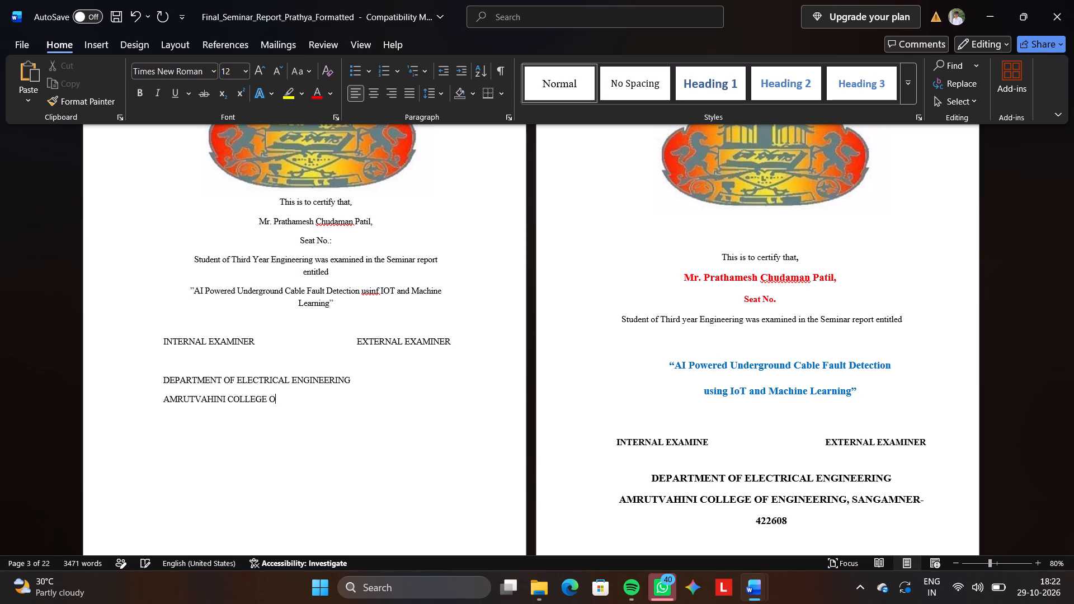
pyautogui.write('F ENGINEERING')
pyautogui.press('space')
pyautogui.press('BackSpace')
pyautogui.write(',')
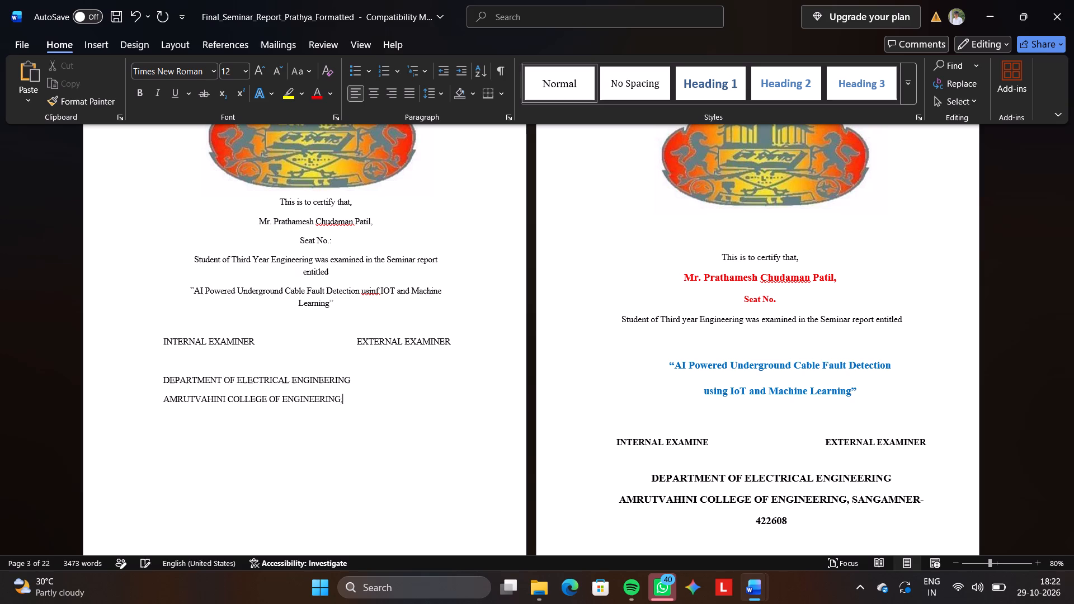
pyautogui.press('space')
pyautogui.write('SANGAMNER')
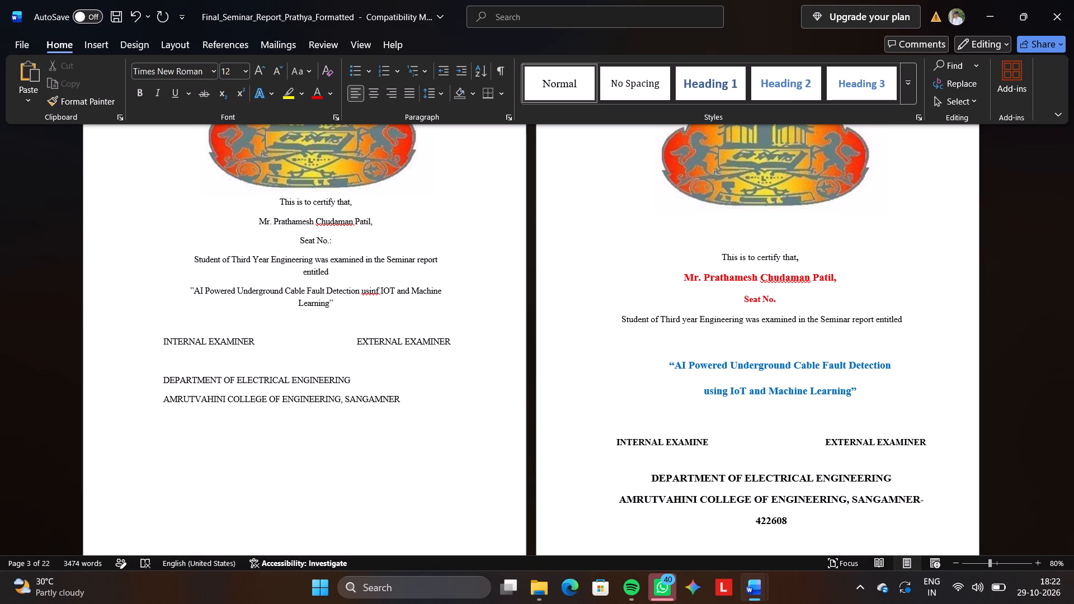
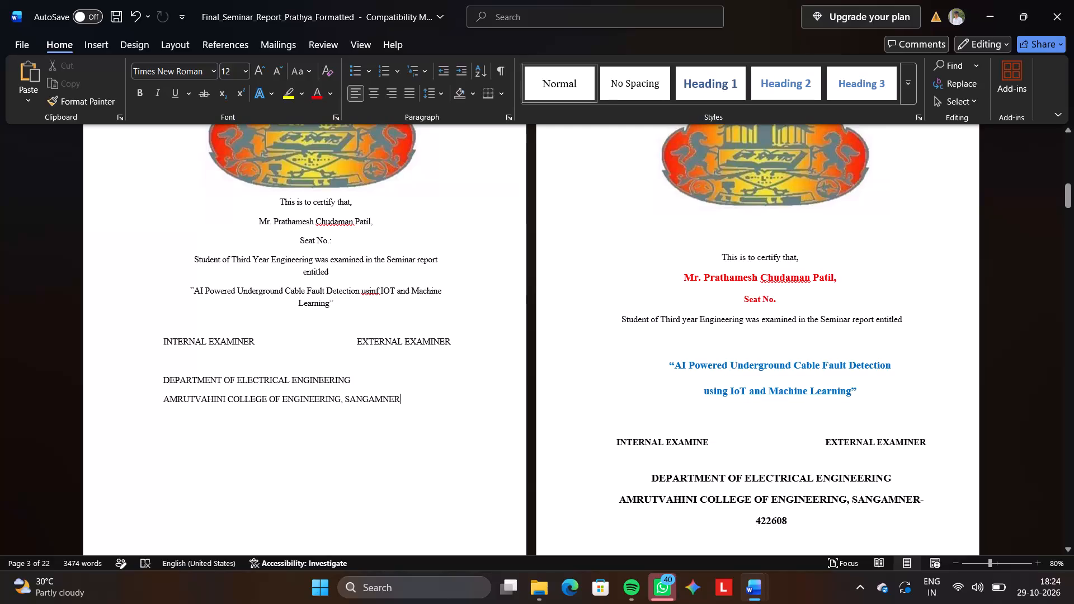
# Append -422608 to the end of the AMRUTVAHINI COLLEGE OF ENGINEERING, SANGAMNER line on page 3.
pyautogui.press('-')
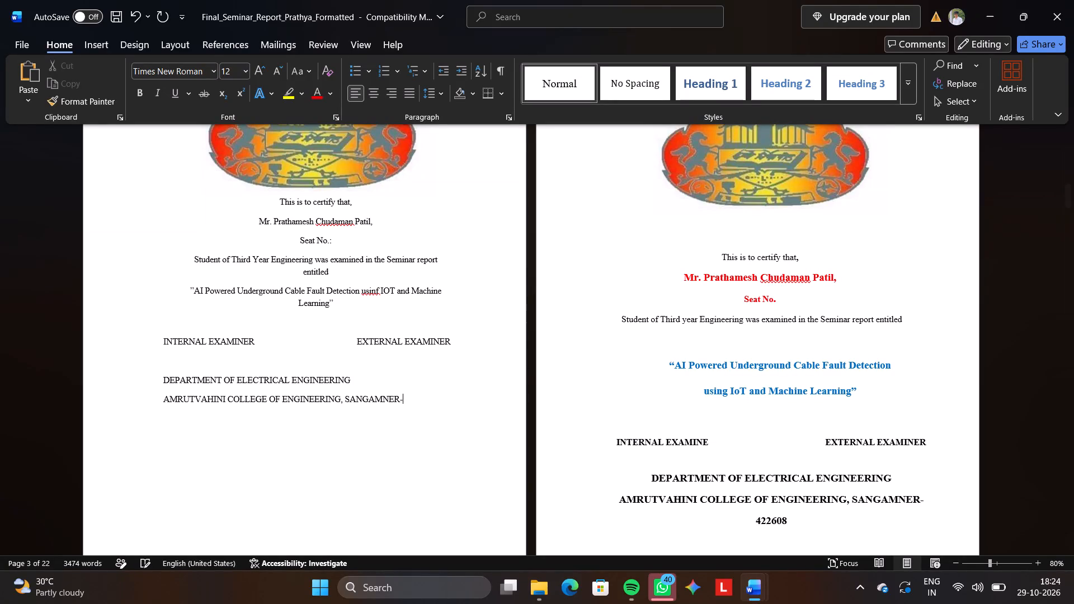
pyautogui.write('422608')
# Centre all the certificate text on page 3, from the SAVITRIBAI PHULE PUNE UNIVERSITY heading down to the college line.
pyautogui.moveTo(438, 404); pyautogui.dragTo(246, 479)
pyautogui.doubleClick(235, 511)
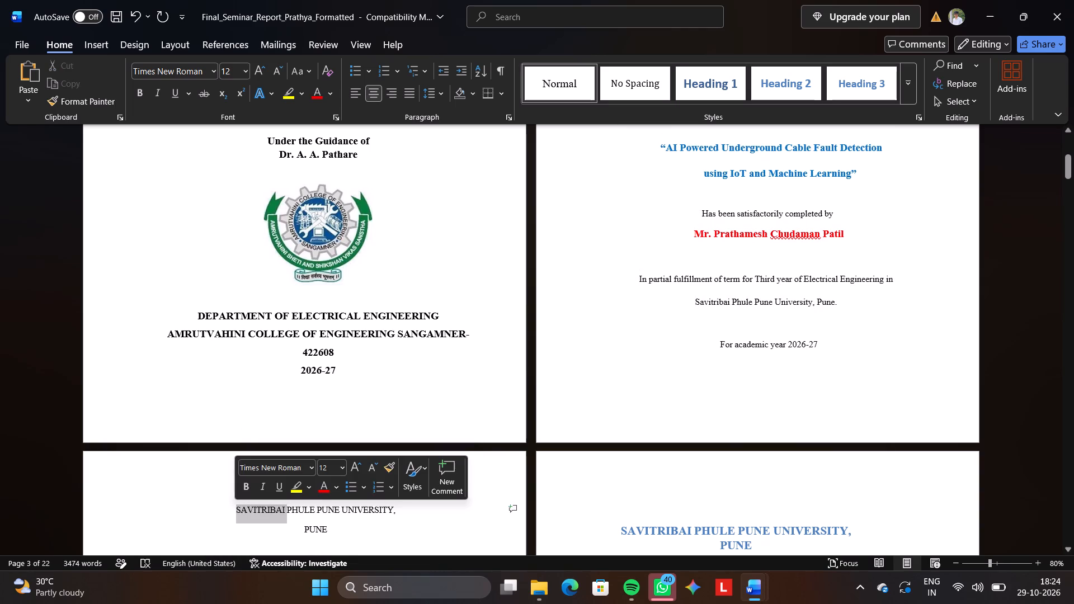
pyautogui.hotkey('shift', 'Down')
pyautogui.hotkey('shift', 'Down')
pyautogui.hotkey('shift', 'Down')
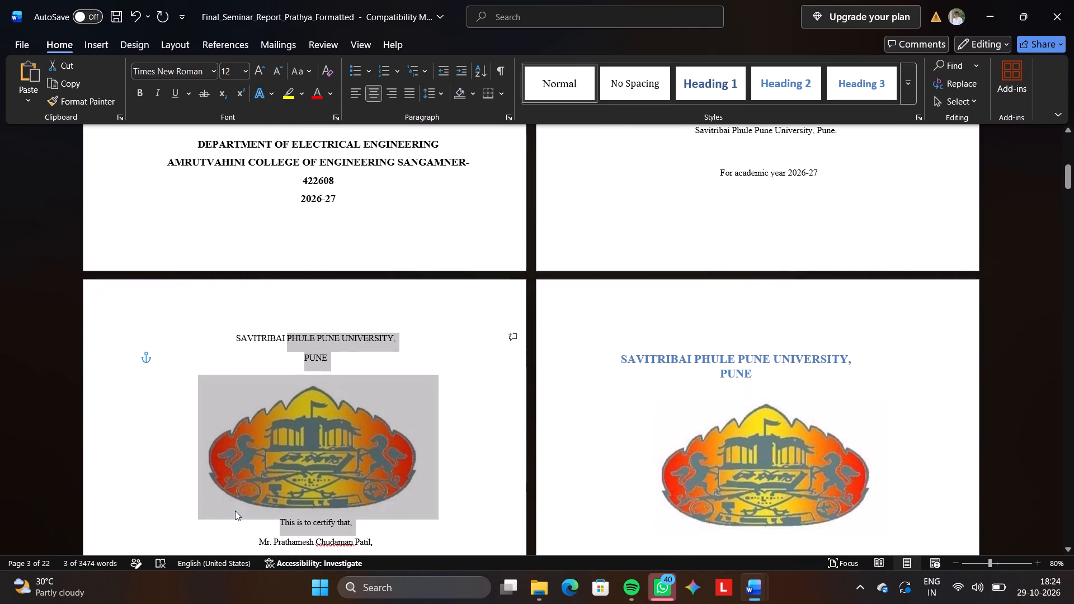
pyautogui.click(233, 329)
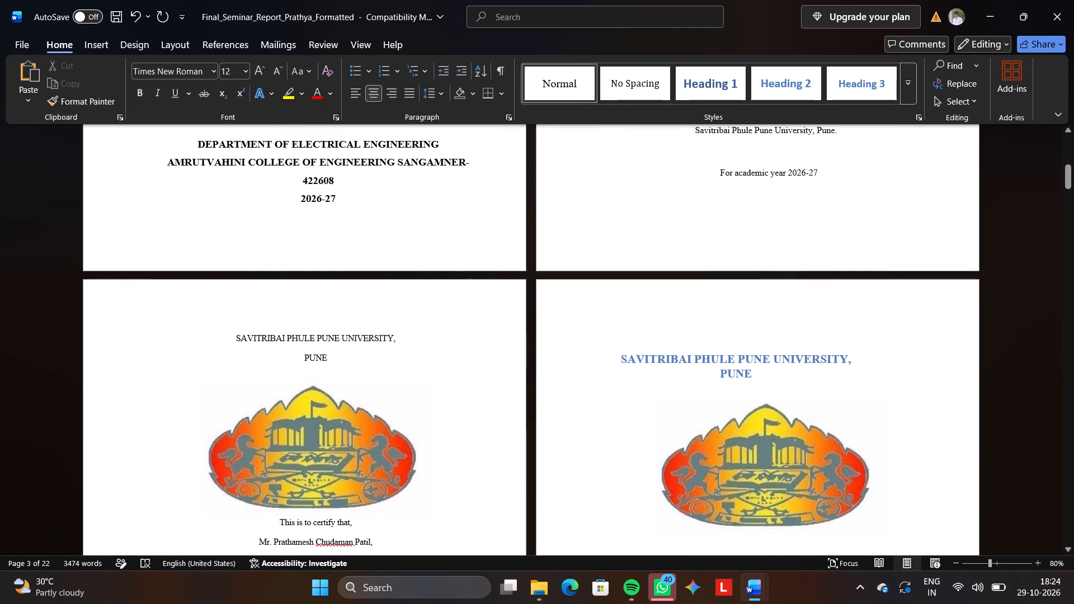
pyautogui.hotkey('shift', 'Down')
pyautogui.hotkey('shift', 'Down')
pyautogui.hotkey('shift', 'Down')
pyautogui.hotkey('shift', 'Down')
pyautogui.hotkey('shift', 'Down')
pyautogui.hotkey('shift', 'Down')
pyautogui.hotkey('shift', 'Down')
pyautogui.hotkey('shift', 'Down')
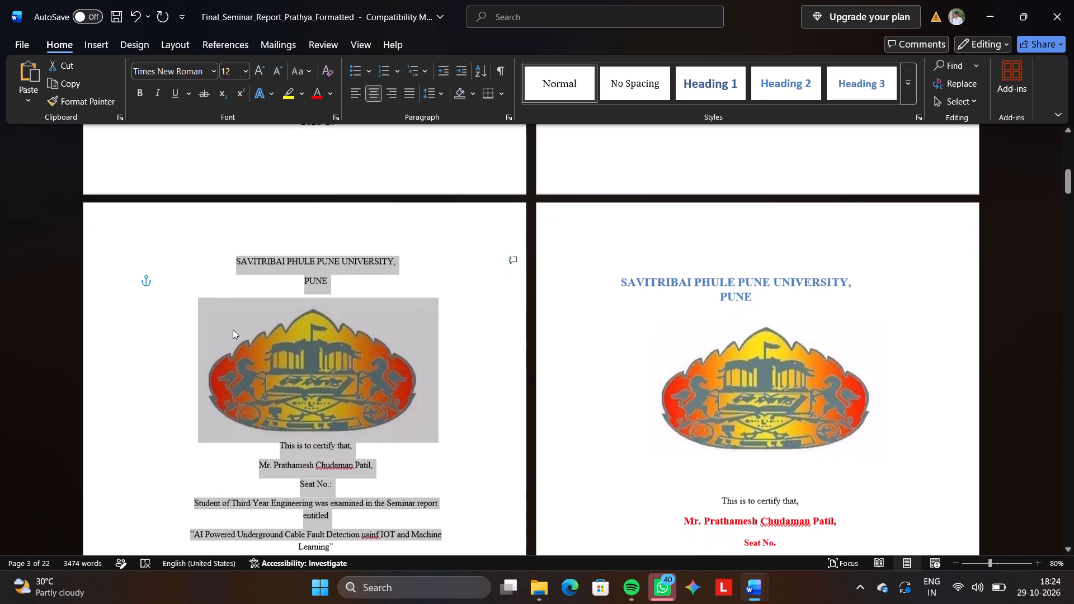
pyautogui.hotkey('shift', 'Down')
pyautogui.hotkey('shift', 'Down')
pyautogui.hotkey('shift', 'Down')
pyautogui.hotkey('shift', 'Down')
pyautogui.hotkey('shift', 'Down')
pyautogui.hotkey('shift', 'Down')
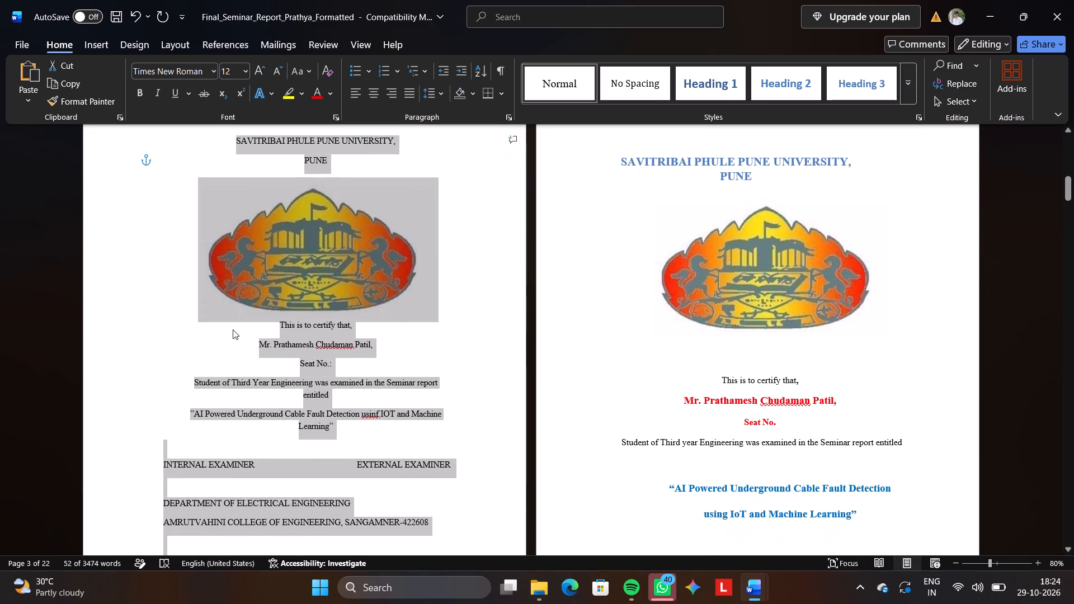
pyautogui.click(370, 97)
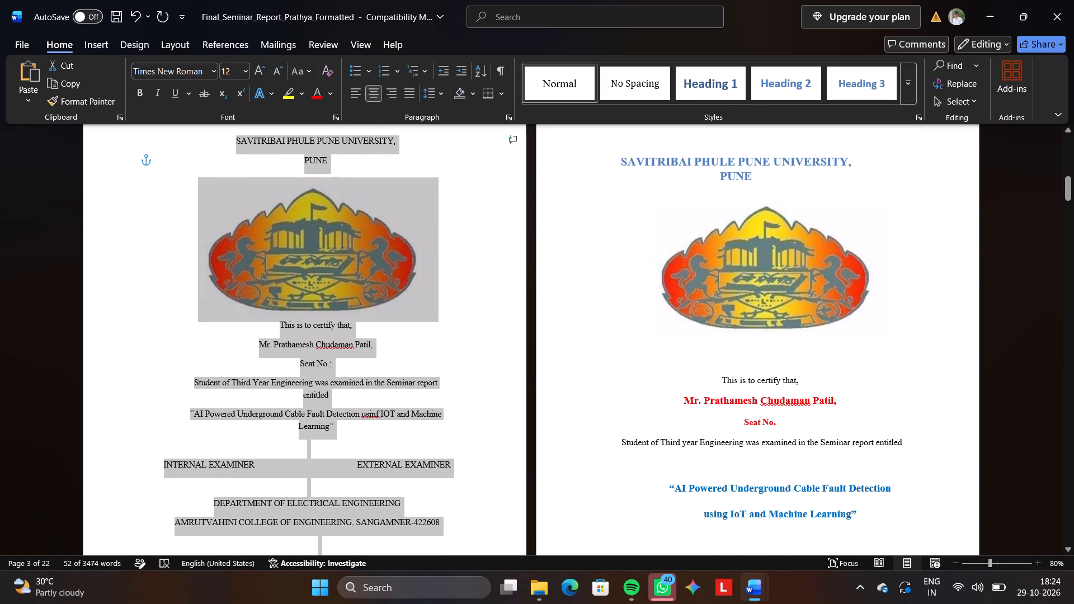
pyautogui.click(470, 297)
# Set the two-line heading SAVITRIBAI PHULE PUNE UNIVERSITY, PUNE on page 3 to 16 pt.
pyautogui.scroll(-1, 470, 297)
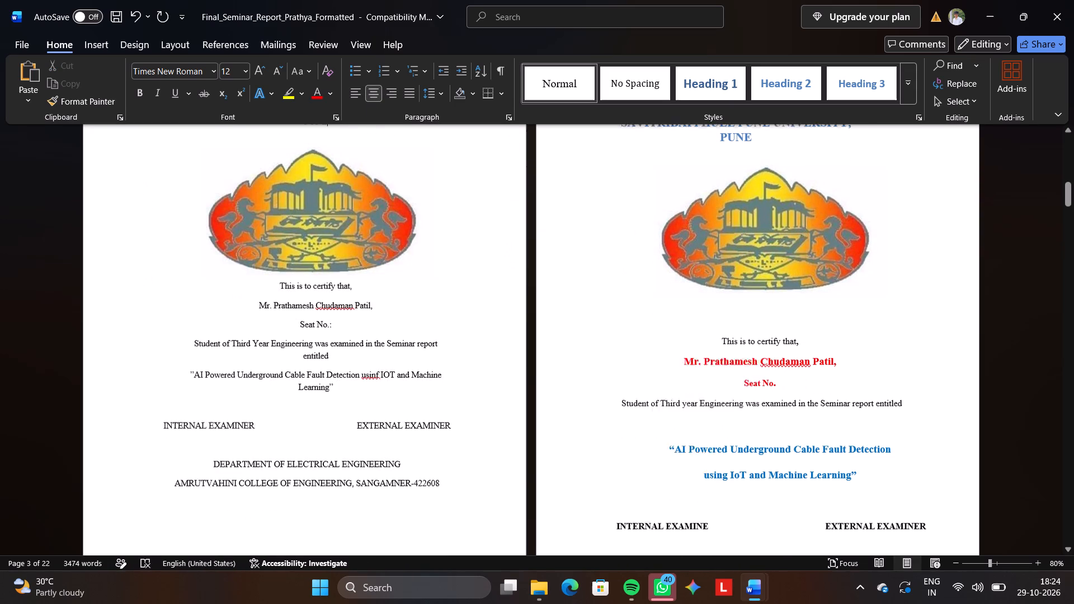
pyautogui.scroll(-1, 470, 297)
pyautogui.scroll(1, 470, 297)
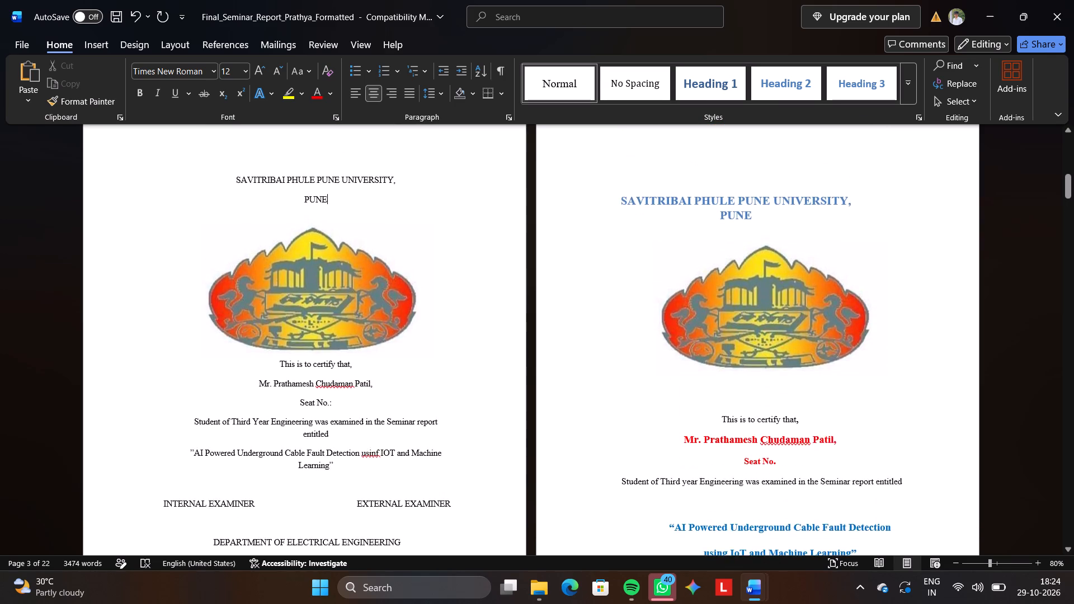
pyautogui.scroll(1, 470, 297)
pyautogui.moveTo(348, 229); pyautogui.dragTo(190, 194)
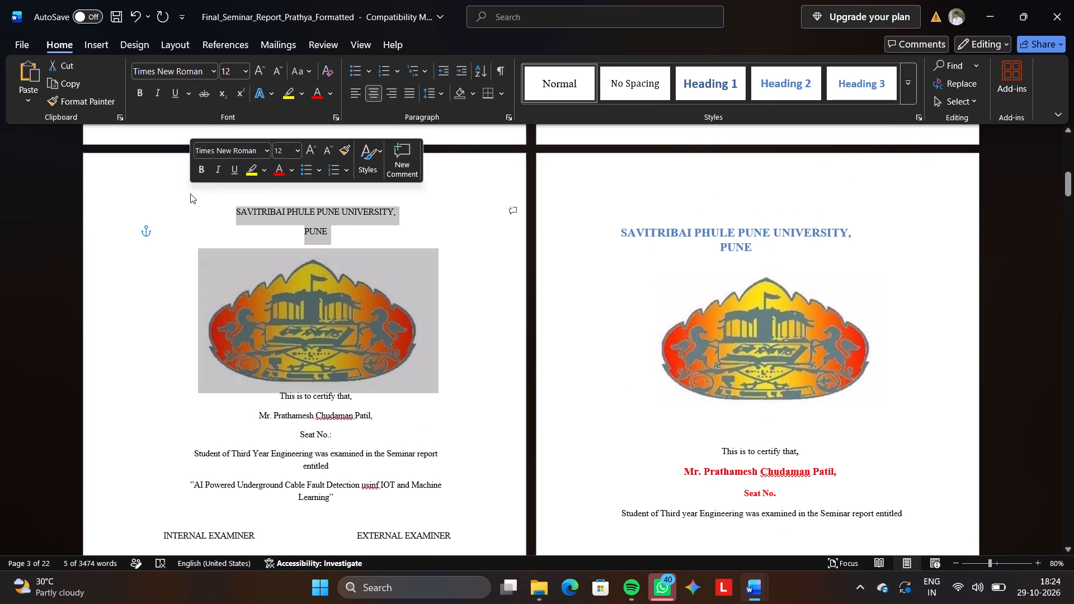
pyautogui.click(345, 235)
pyautogui.moveTo(345, 235); pyautogui.dragTo(252, 213)
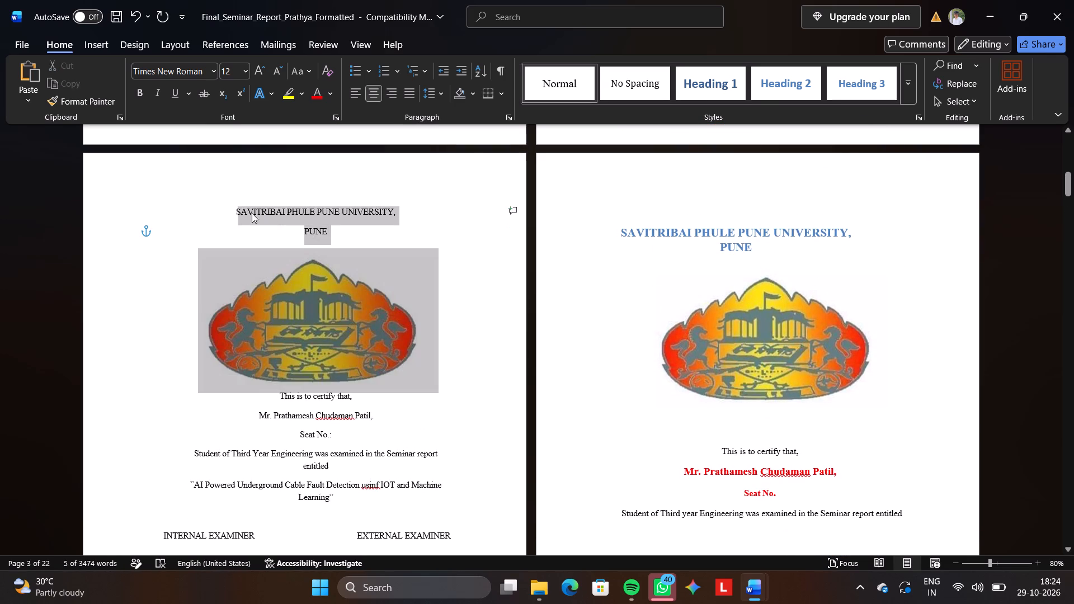
pyautogui.moveTo(252, 213); pyautogui.dragTo(244, 211)
pyautogui.doubleClick(261, 66)
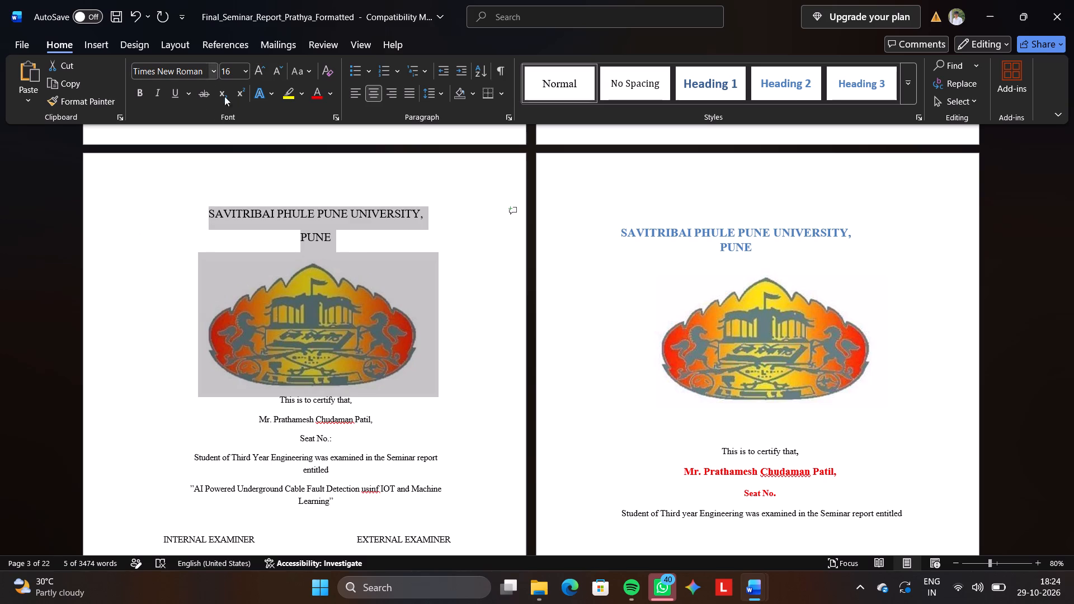
# Set the student's name line below "This is to certify that," on page 3 to 14 pt.
pyautogui.click(382, 413)
pyautogui.moveTo(380, 419); pyautogui.dragTo(258, 418)
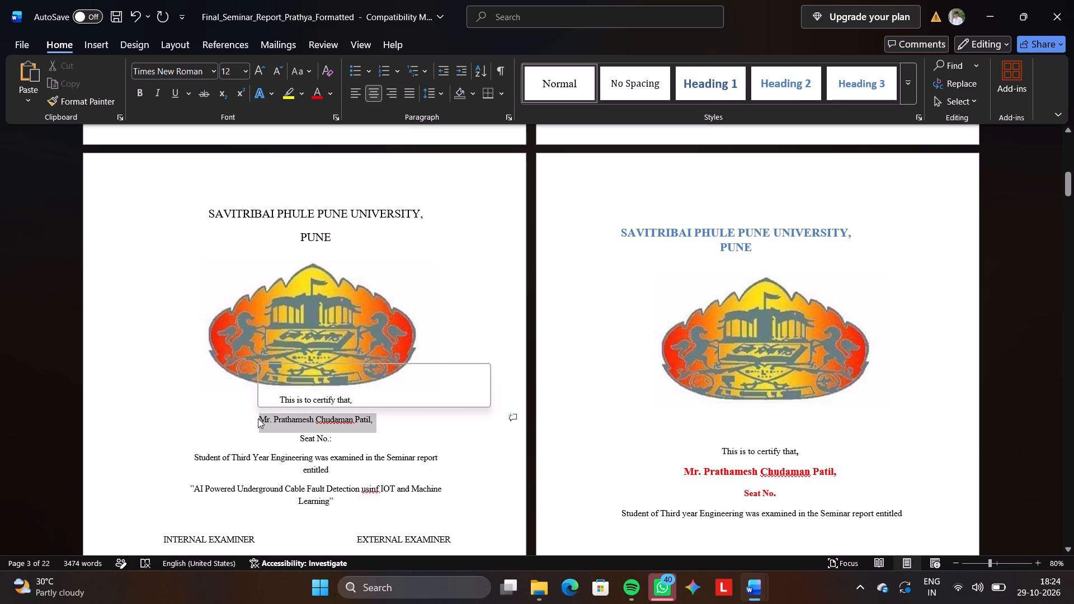
pyautogui.doubleClick(259, 67)
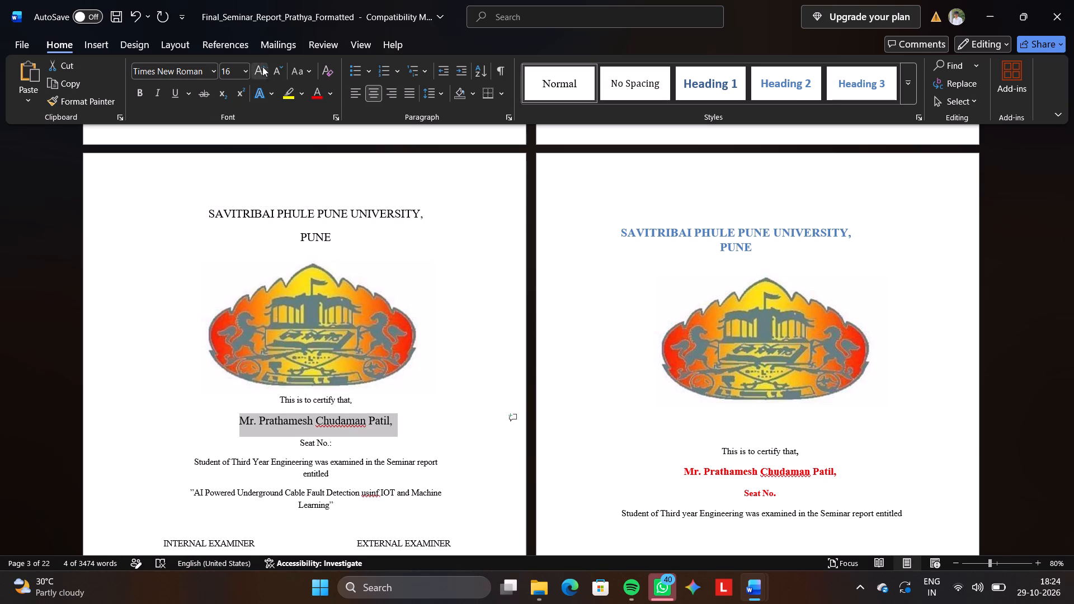
pyautogui.click(272, 68)
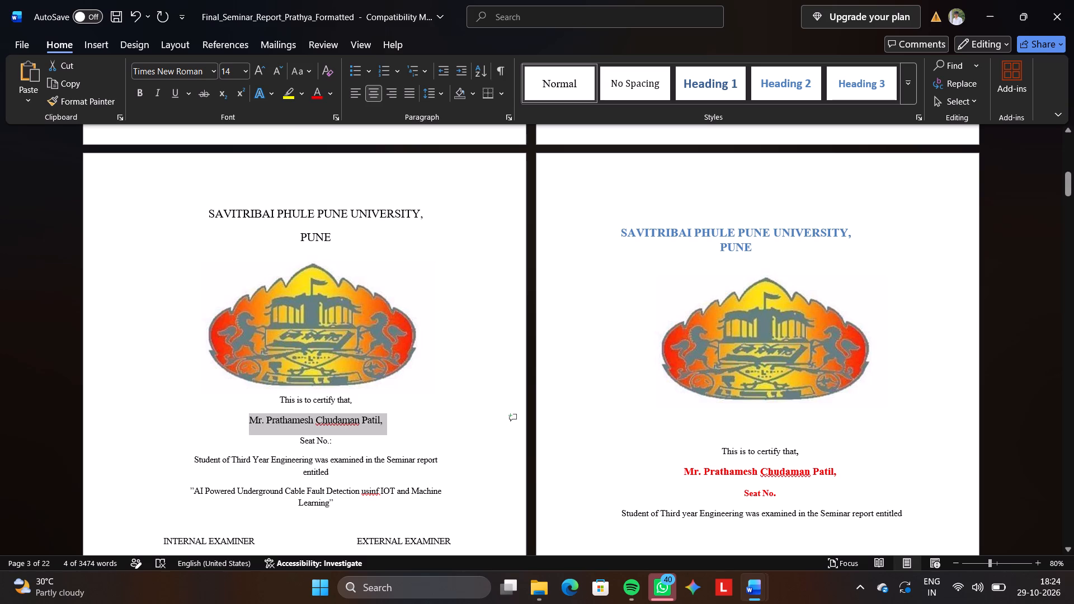
# Set the quoted seminar title, AI Powered Underground Cable Fault Detection, on page 3 to 14 pt.
pyautogui.moveTo(355, 405); pyautogui.dragTo(365, 385)
pyautogui.hscroll(1, 365, 385)
pyautogui.scroll(-1, 365, 385)
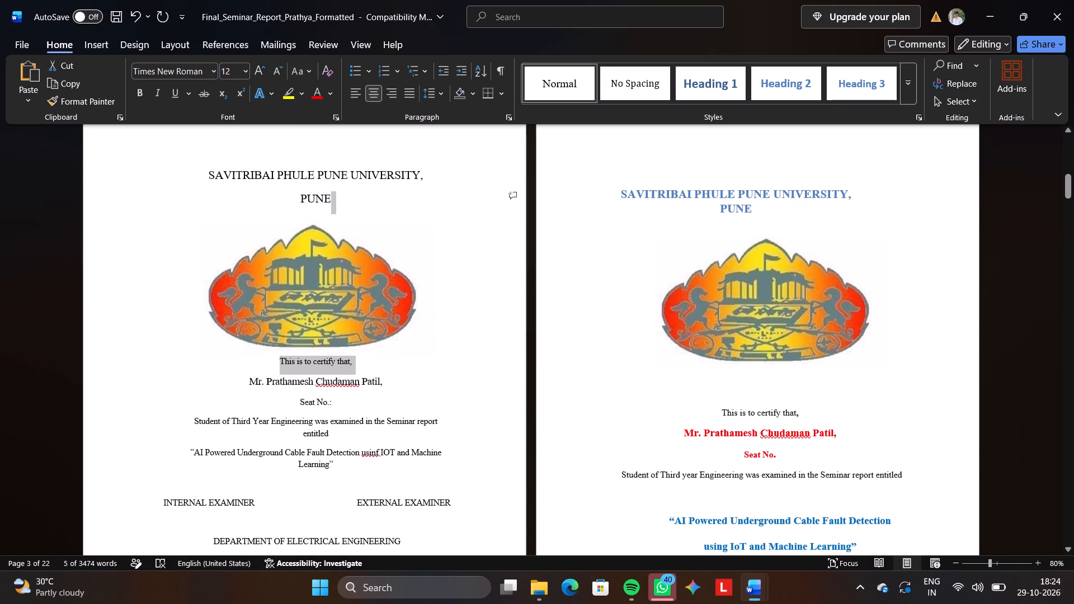
pyautogui.scroll(-1, 365, 385)
pyautogui.moveTo(345, 397); pyautogui.dragTo(201, 369)
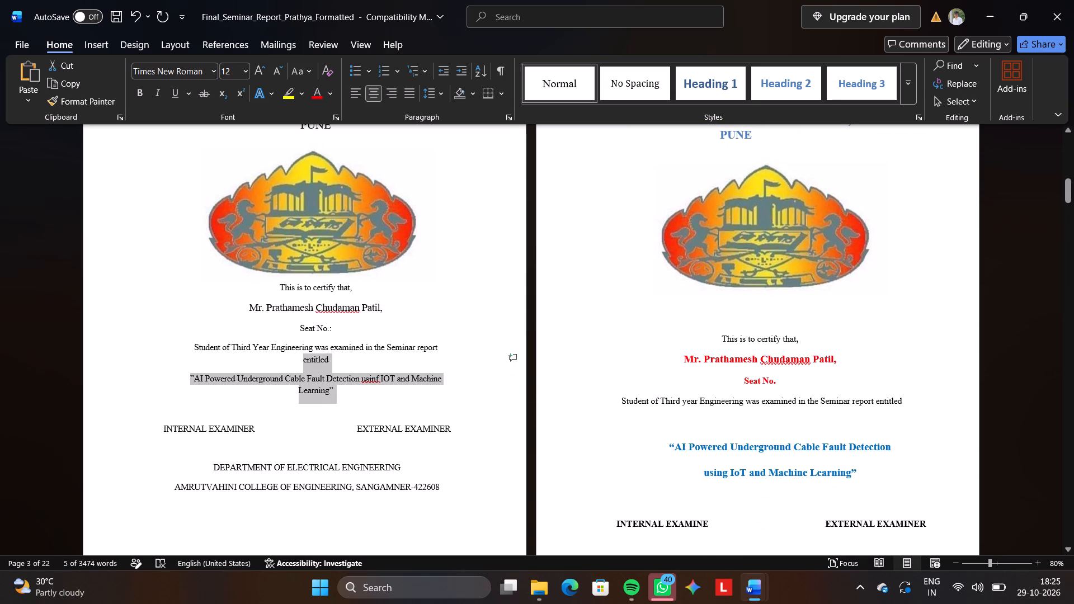
pyautogui.moveTo(201, 369); pyautogui.dragTo(182, 382)
pyautogui.click(263, 68)
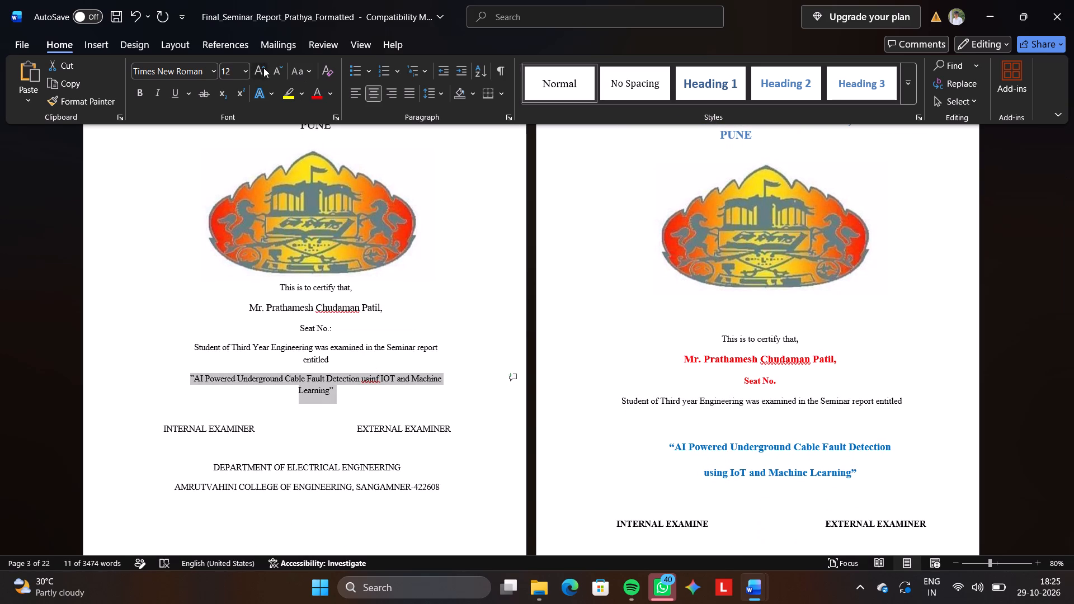
# Split the seminar title on page 3 into two paragraphs after the words "Fault Detection".
pyautogui.click(386, 375)
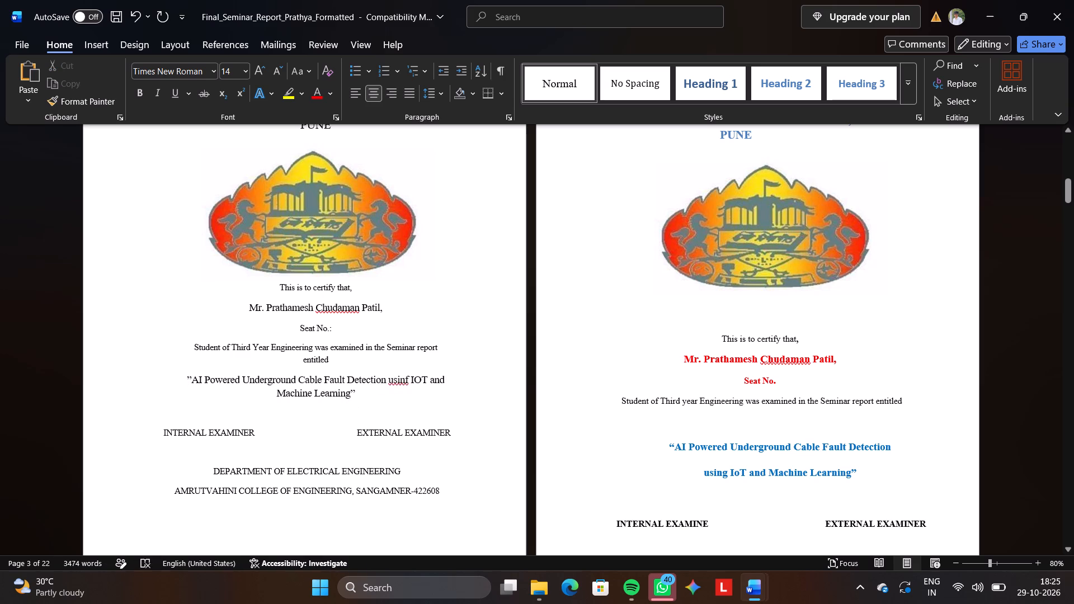
pyautogui.press('Return')
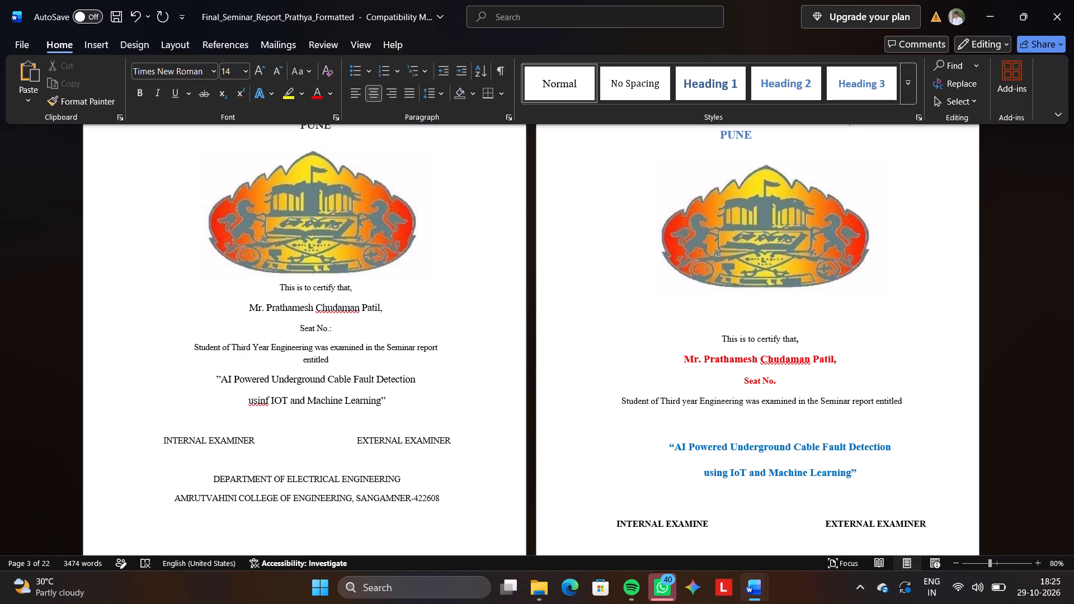
# Insert a blank line between the "Student of Third Year Engineering" sentence and the seminar title on page 3.
pyautogui.click(429, 365)
pyautogui.press('Return')
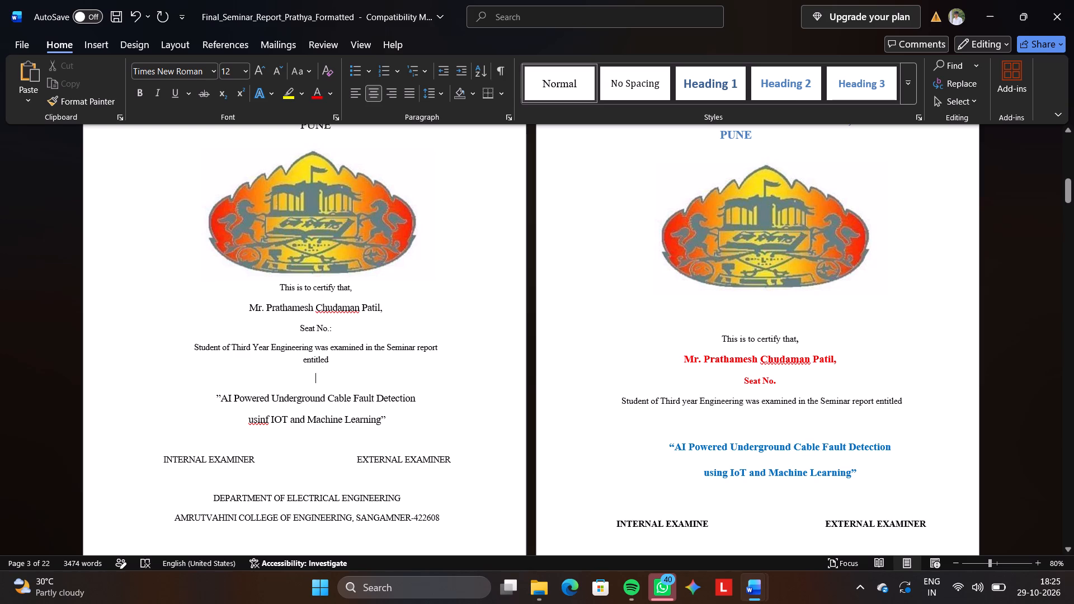
# Fit the "Student of Third Year Engineering" sentence on one line by removing its indent, keeping a space between "report" and "entitled".
pyautogui.click(191, 353)
pyautogui.click(295, 366)
pyautogui.press('BackSpace')
pyautogui.press('space')
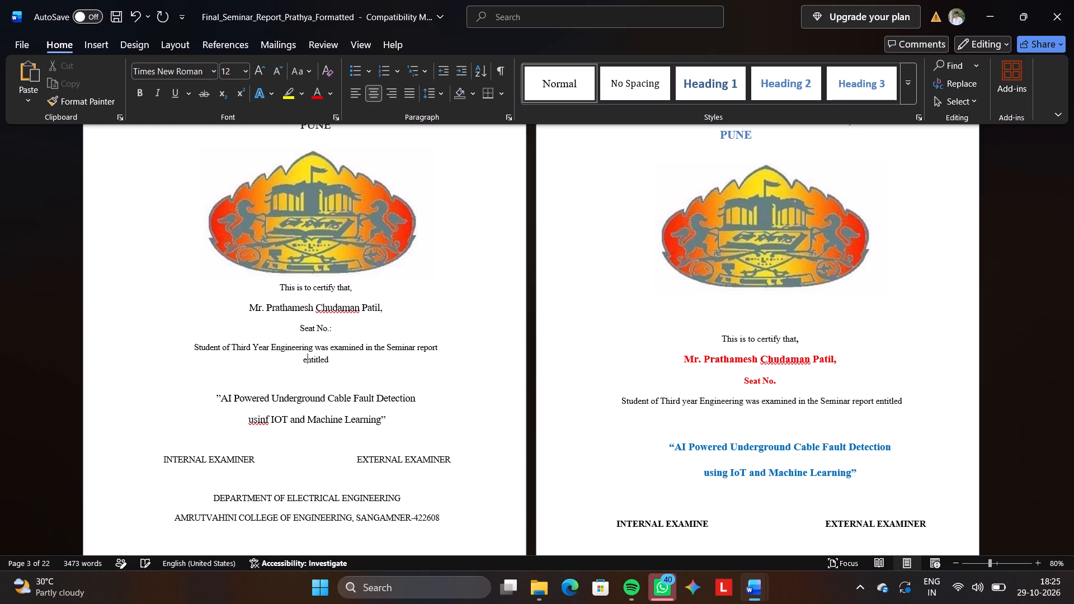
pyautogui.press('BackSpace')
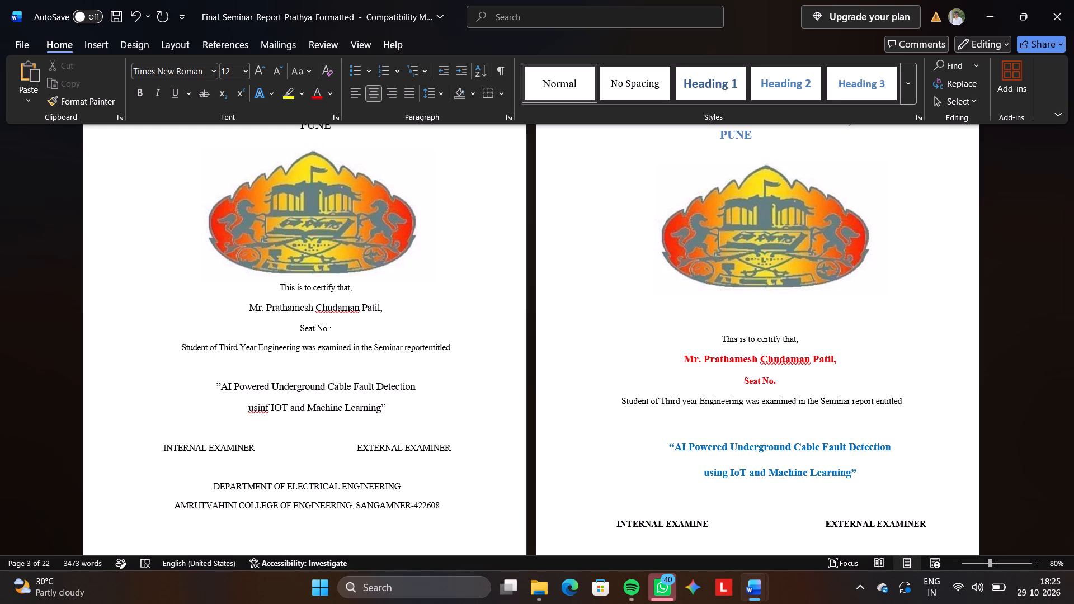
pyautogui.click(176, 343)
pyautogui.press('BackSpace')
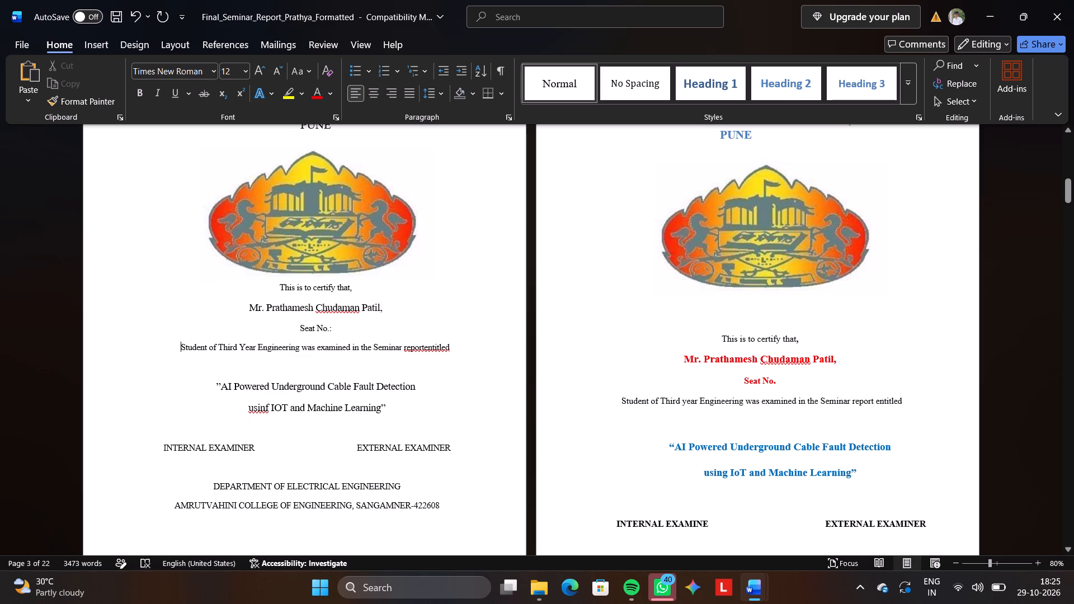
pyautogui.click(422, 348)
pyautogui.press('Right')
pyautogui.press('space')
pyautogui.press('BackSpace')
pyautogui.press('space')
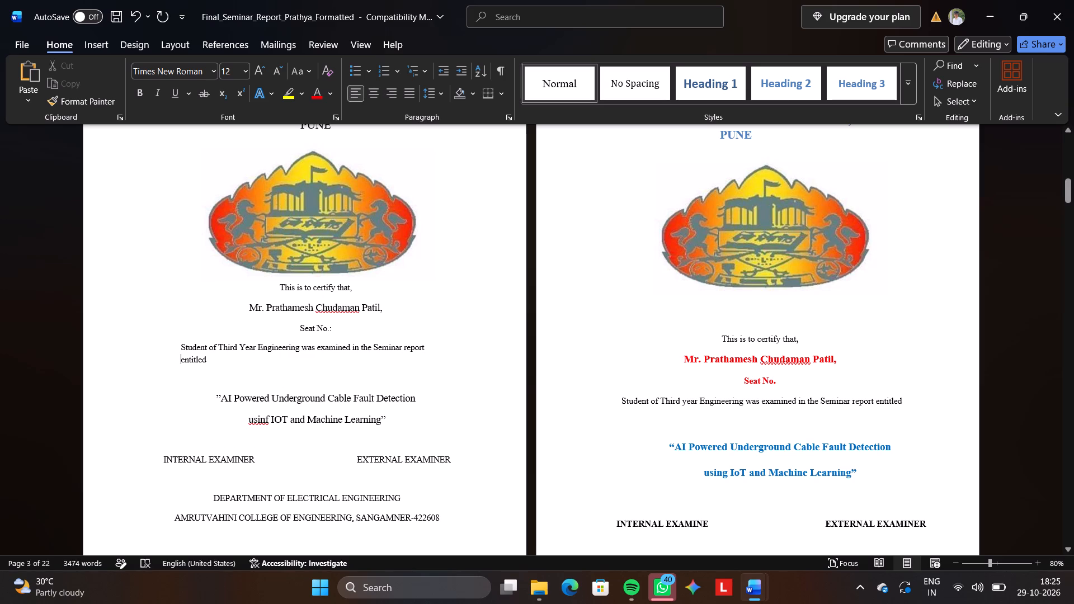
pyautogui.click(181, 351)
pyautogui.press('BackSpace')
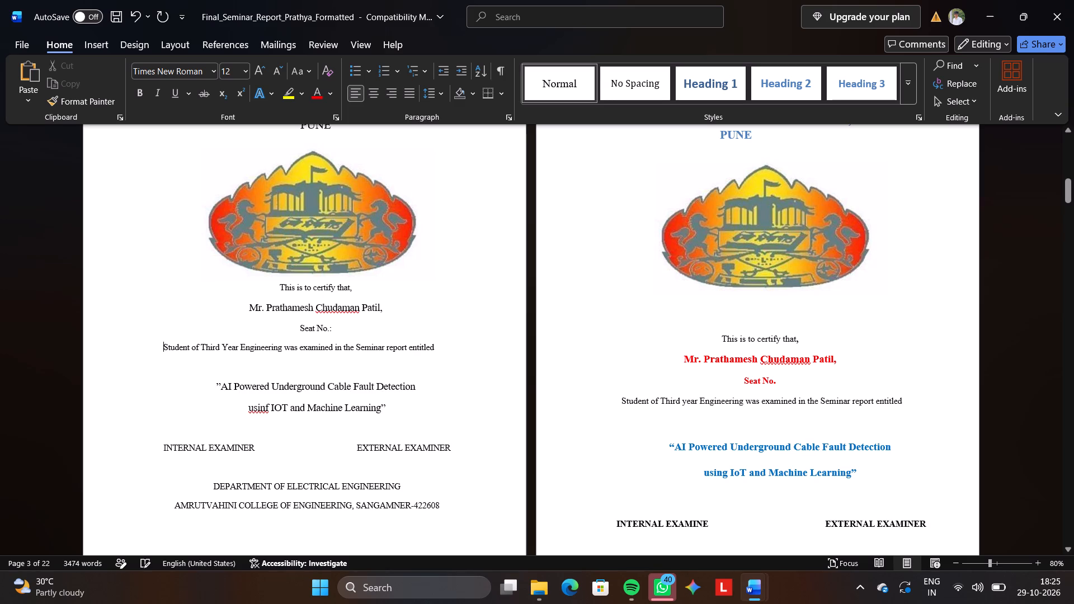
# Centre the "Student of Third Year Engineering was examined in the Seminar report entitled" line again.
pyautogui.moveTo(157, 346); pyautogui.dragTo(439, 352)
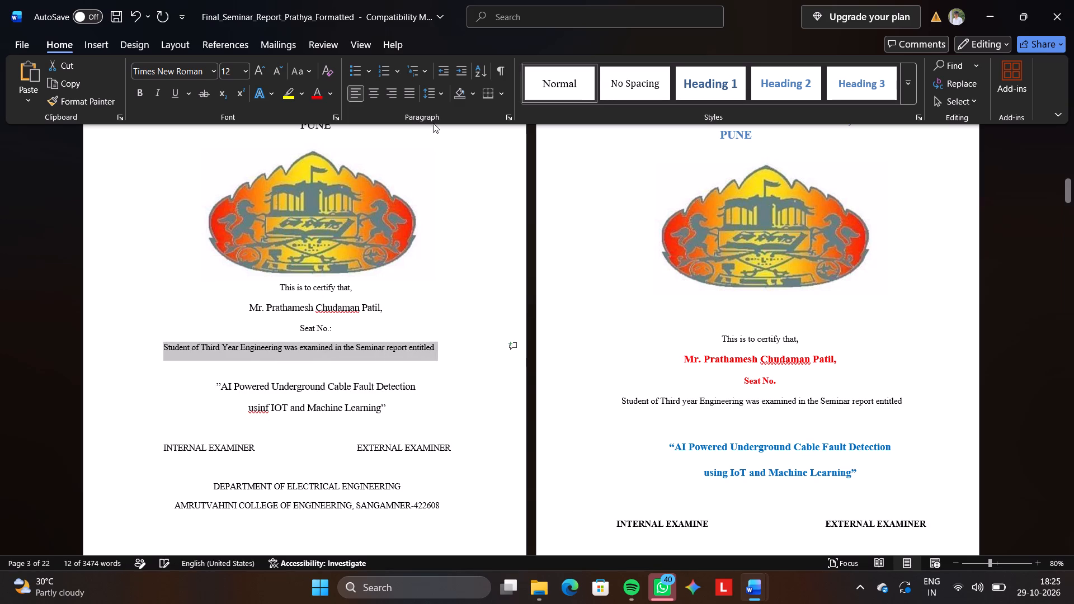
pyautogui.click(373, 92)
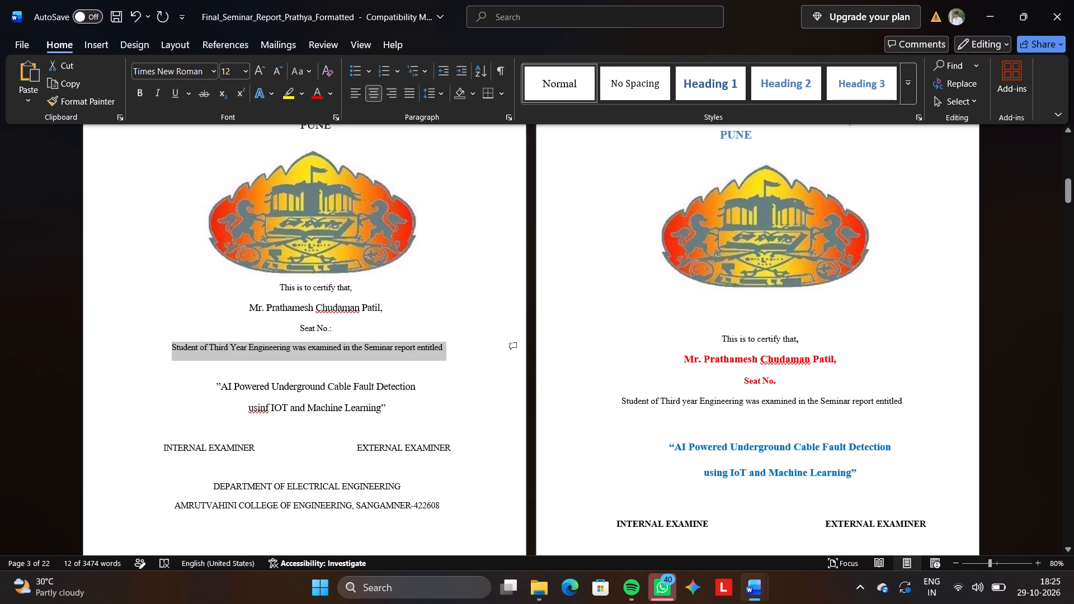
pyautogui.click(453, 258)
pyautogui.scroll(1, 453, 258)
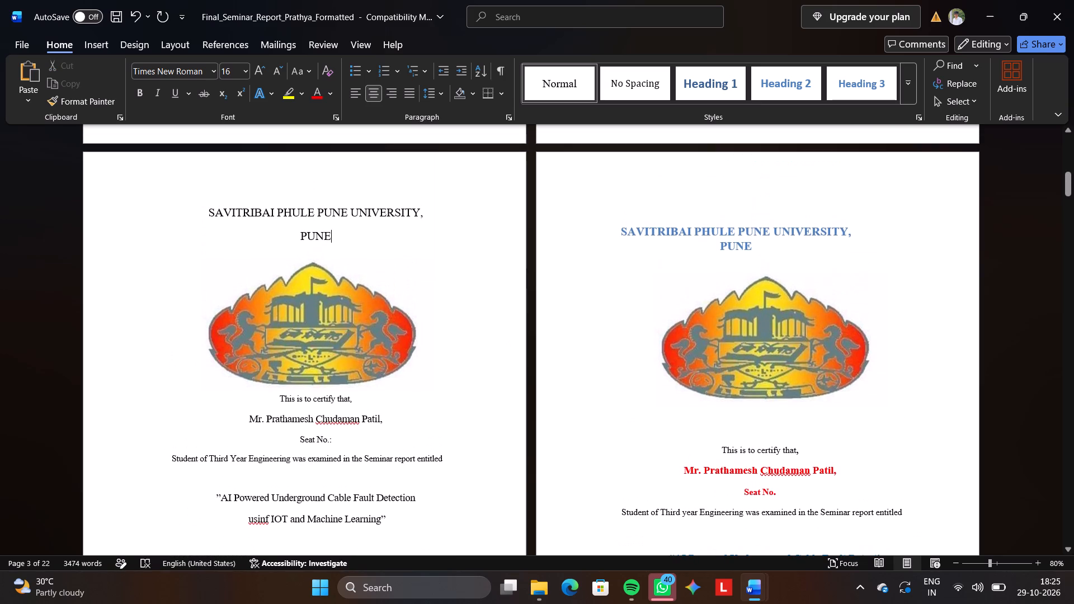
# Insert a blank line between the university emblem and "This is to certify that," on page 3.
pyautogui.scroll(-1, 453, 258)
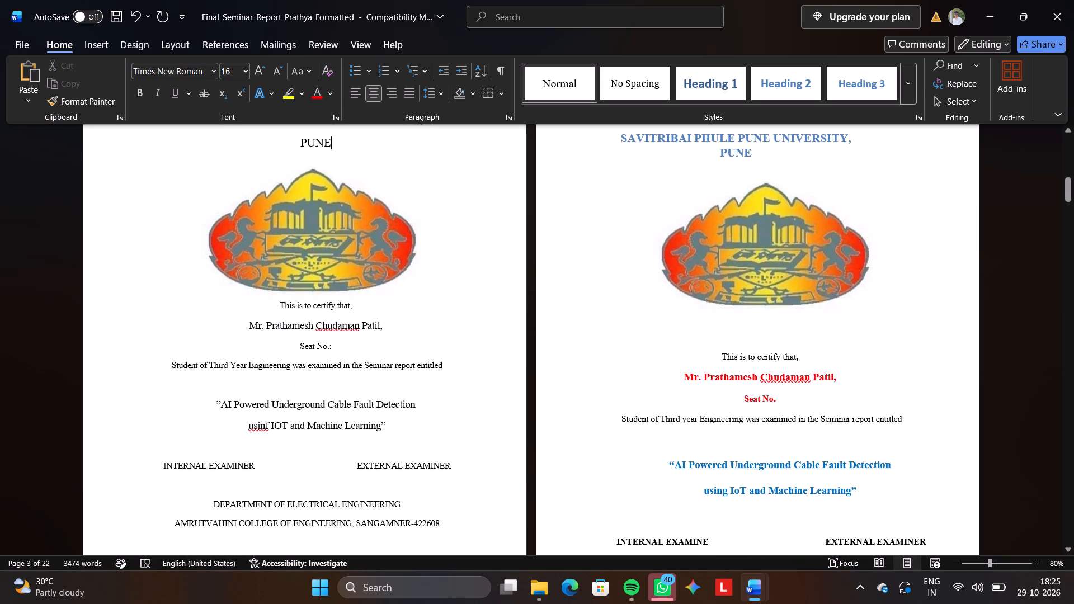
pyautogui.click(433, 292)
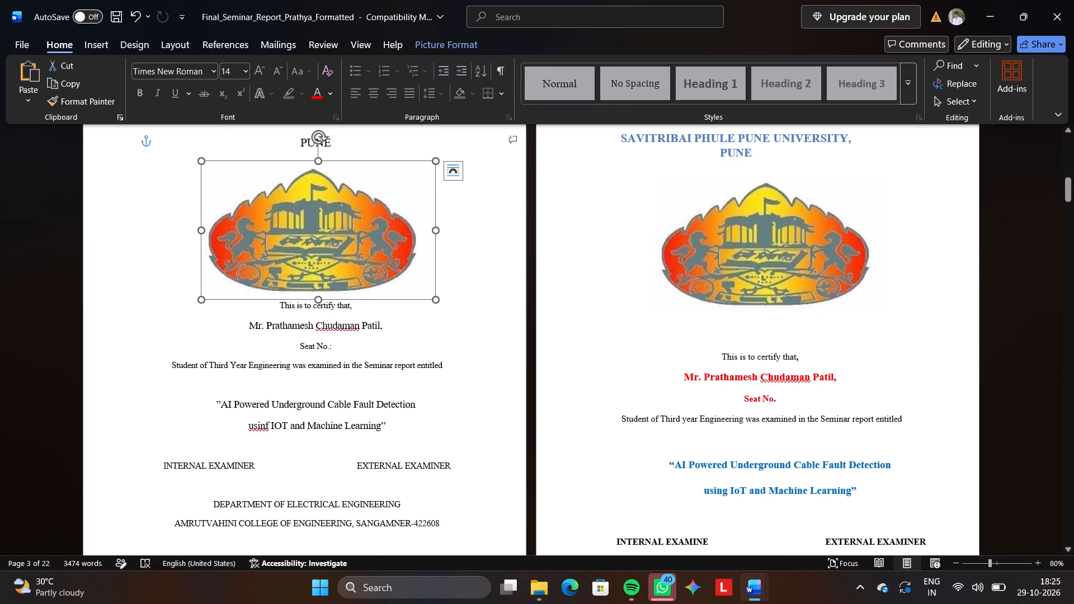
pyautogui.click(455, 292)
pyautogui.press('Return')
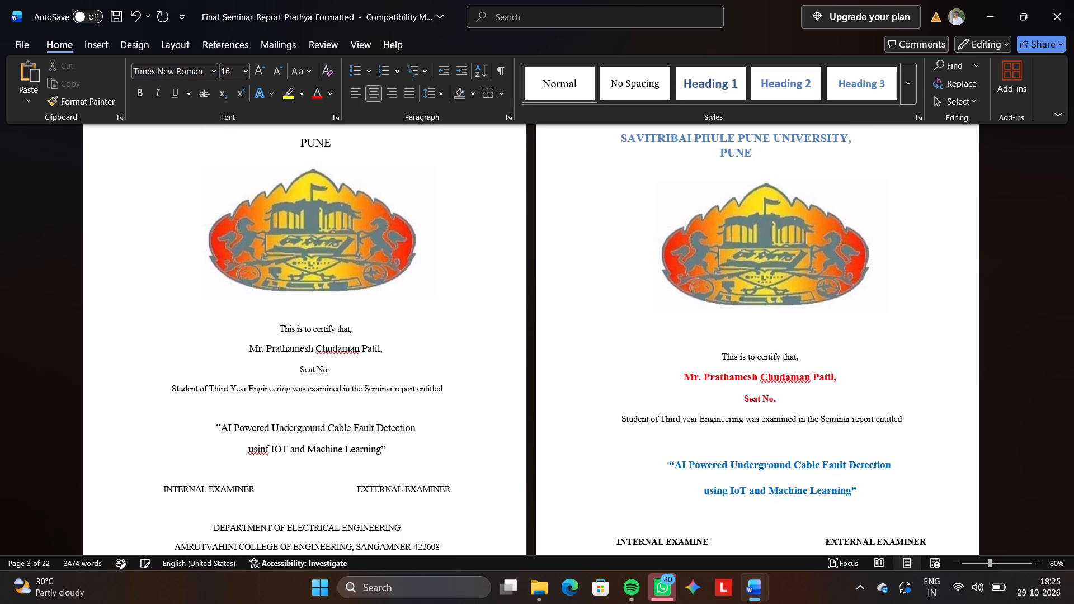
# Insert a blank line between "Seat No.:" and the "Student of Third Year Engineering" sentence on page 3.
pyautogui.scroll(-2, 455, 292)
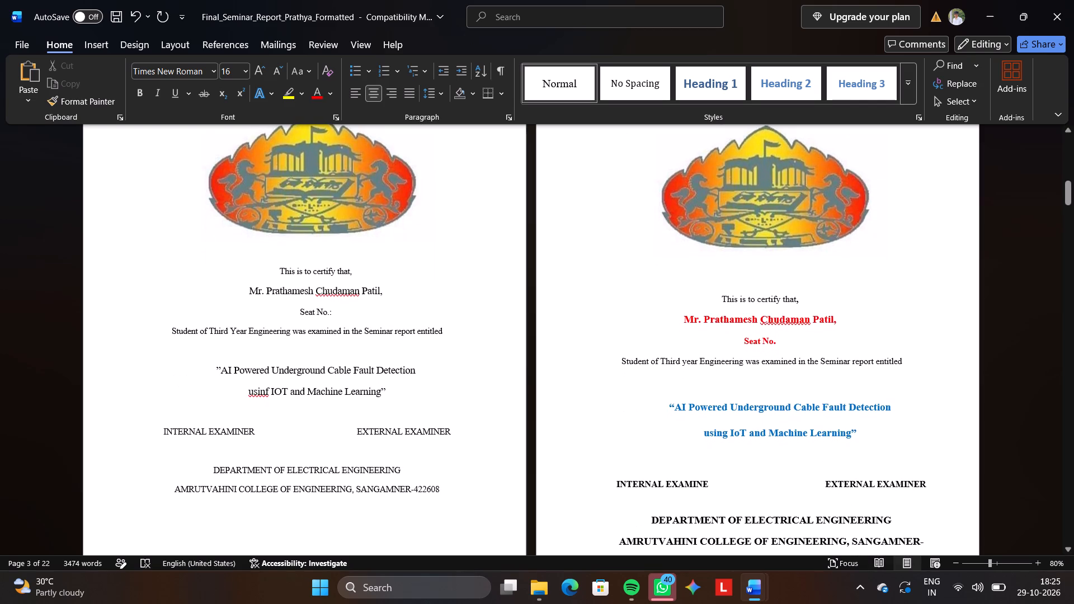
pyautogui.scroll(-1, 455, 292)
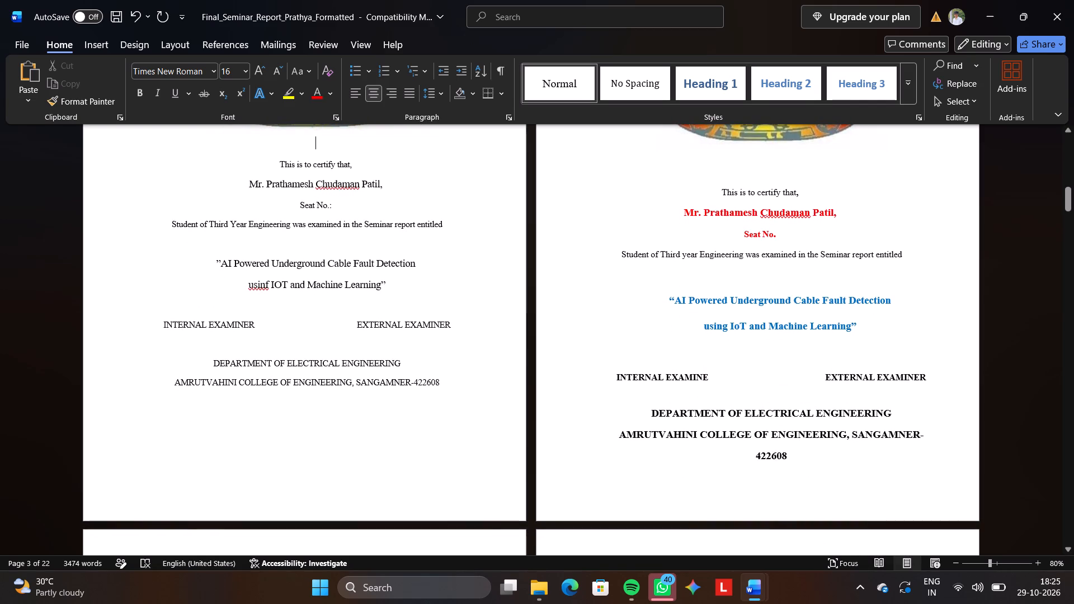
pyautogui.click(430, 210)
pyautogui.press('Return')
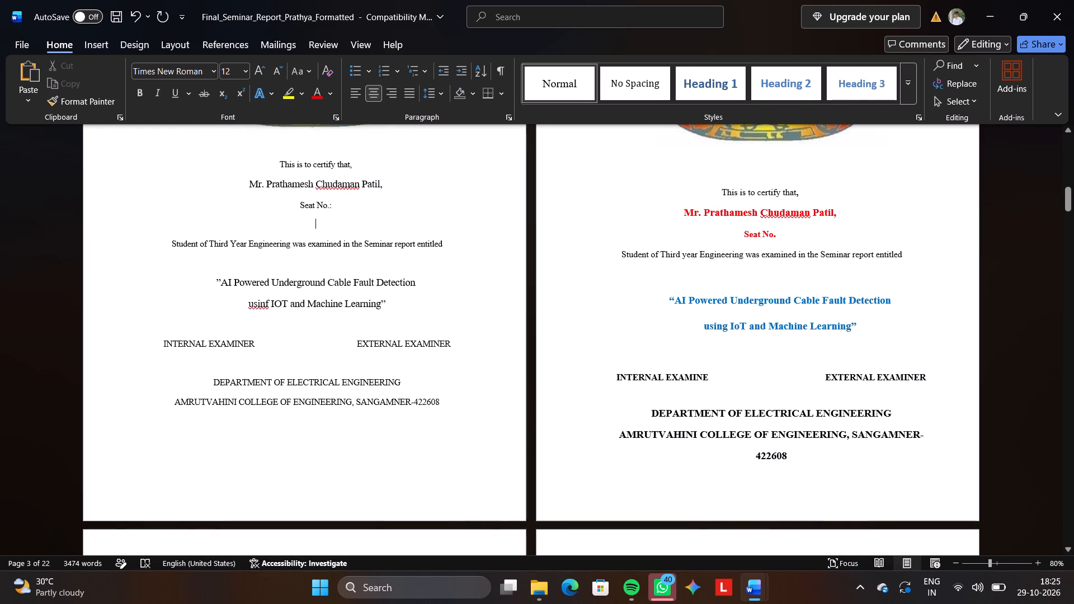
# Add two blank lines between the seminar title and the examiner line on page 3.
pyautogui.click(416, 311)
pyautogui.press('Return')
pyautogui.press('Return')
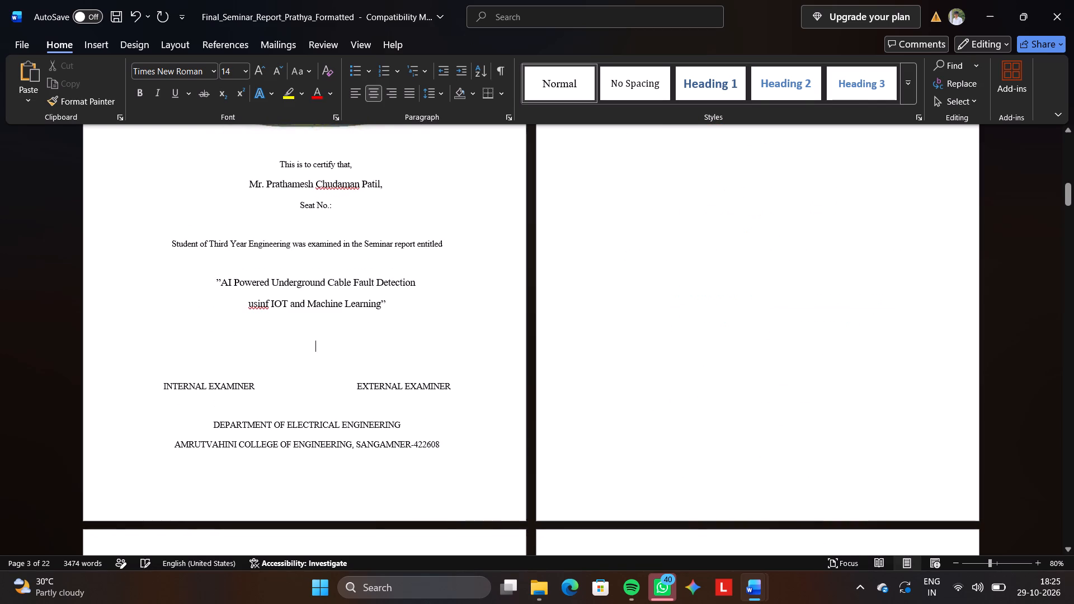
pyautogui.scroll(3, 416, 311)
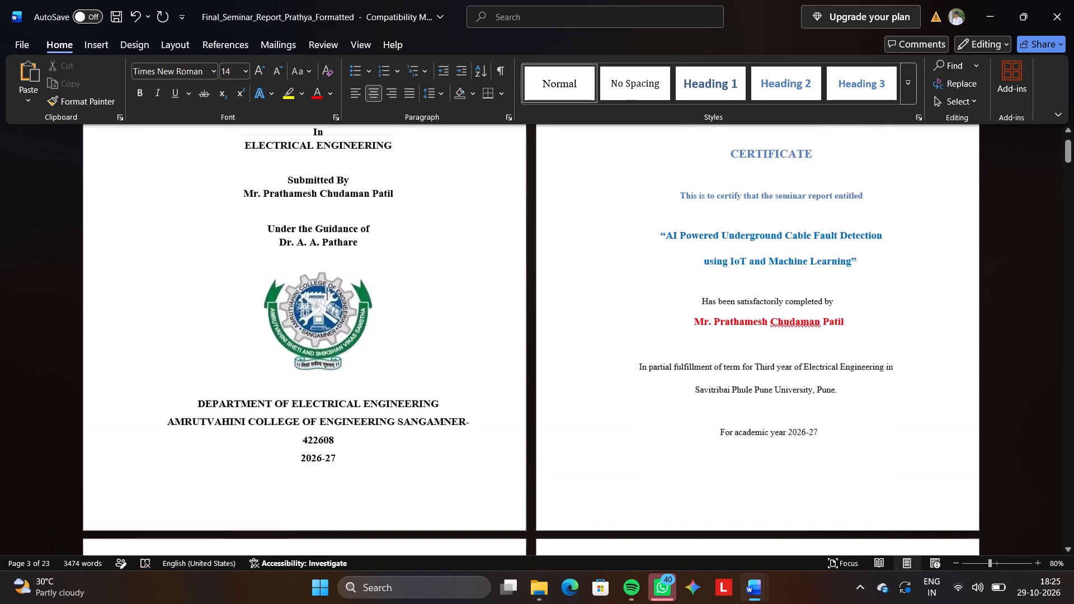
pyautogui.scroll(2, 416, 311)
pyautogui.scroll(-5, 416, 311)
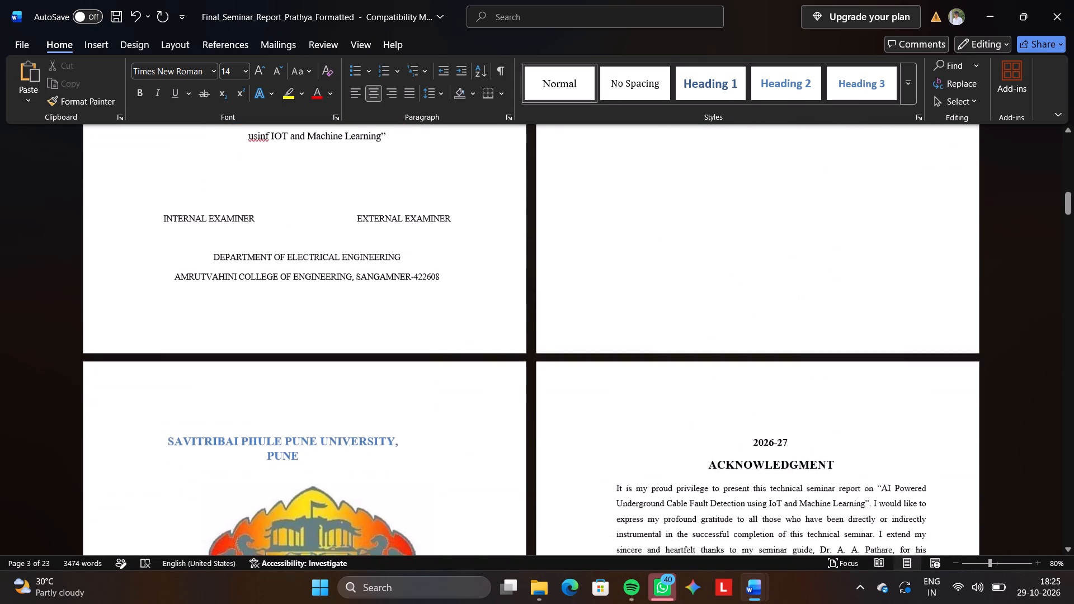
pyautogui.scroll(-3, 416, 311)
pyautogui.scroll(1, 434, 327)
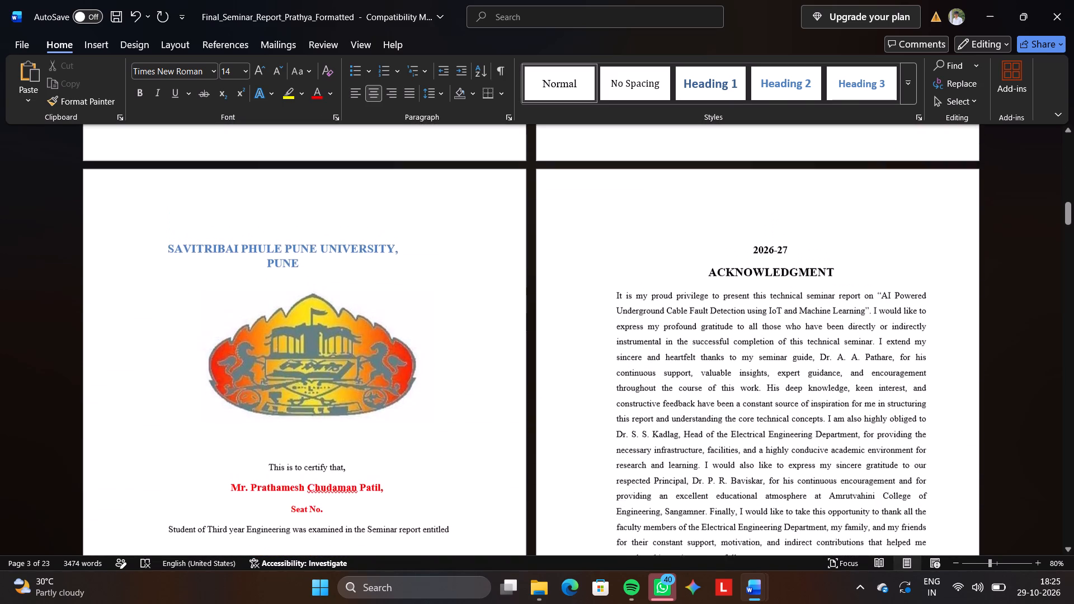
pyautogui.click(803, 249)
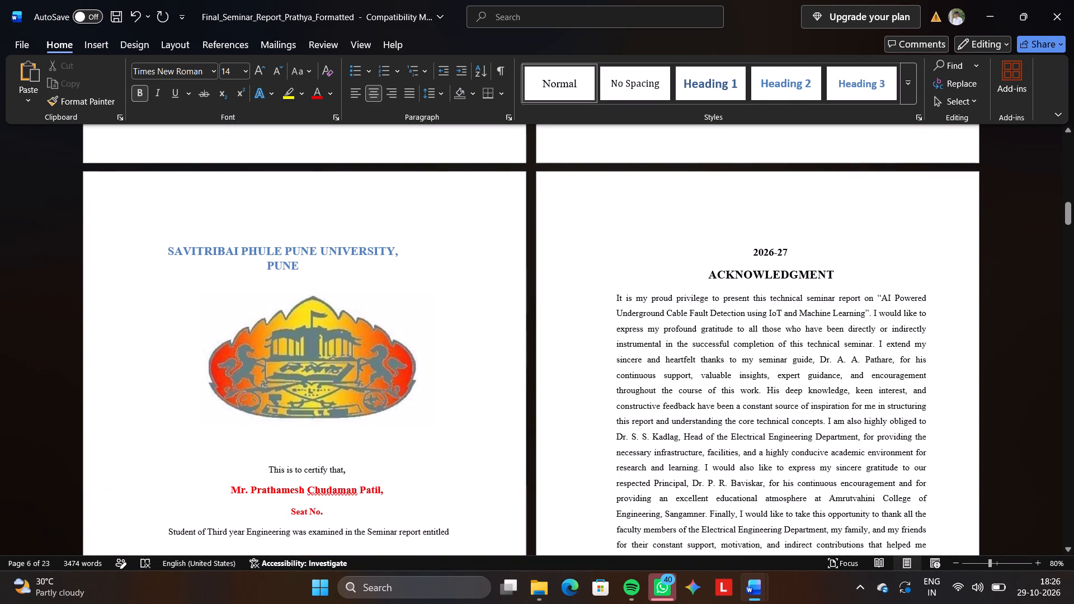
pyautogui.hotkey('ctrl', 'BackSpace')
pyautogui.hotkey('ctrl', 'BackSpace')
pyautogui.hotkey('ctrl', 'BackSpace')
pyautogui.hotkey('ctrl', 'BackSpace')
pyautogui.hotkey('ctrl', 'BackSpace')
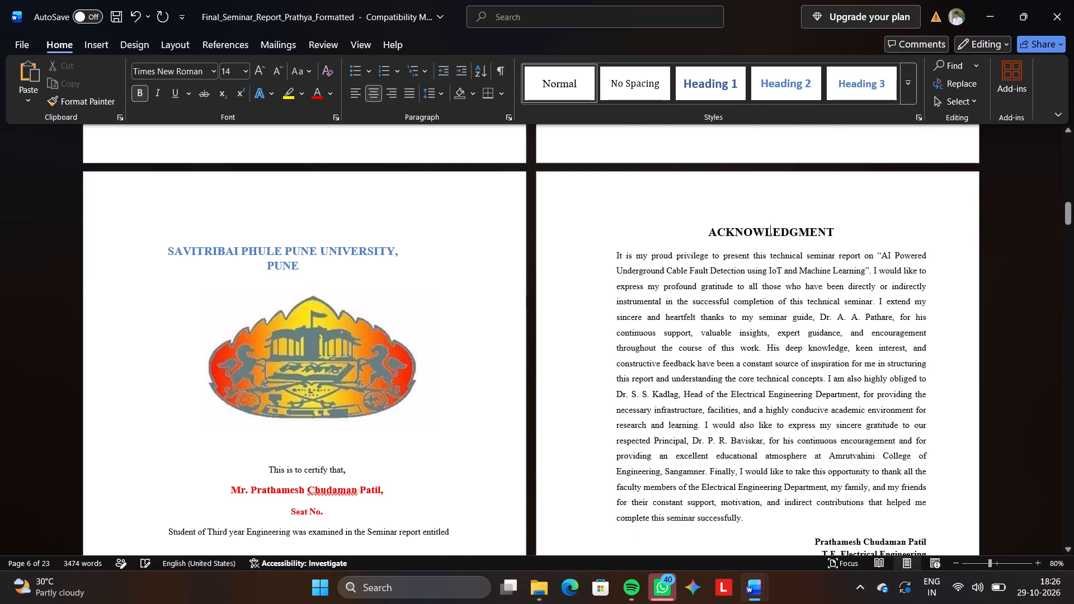
pyautogui.hotkey('ctrl', 'BackSpace')
# Delete the original certificate's college, department and examiner lines and its blue seminar title, working back to "was examined in the Seminar".
pyautogui.scroll(3, 803, 249)
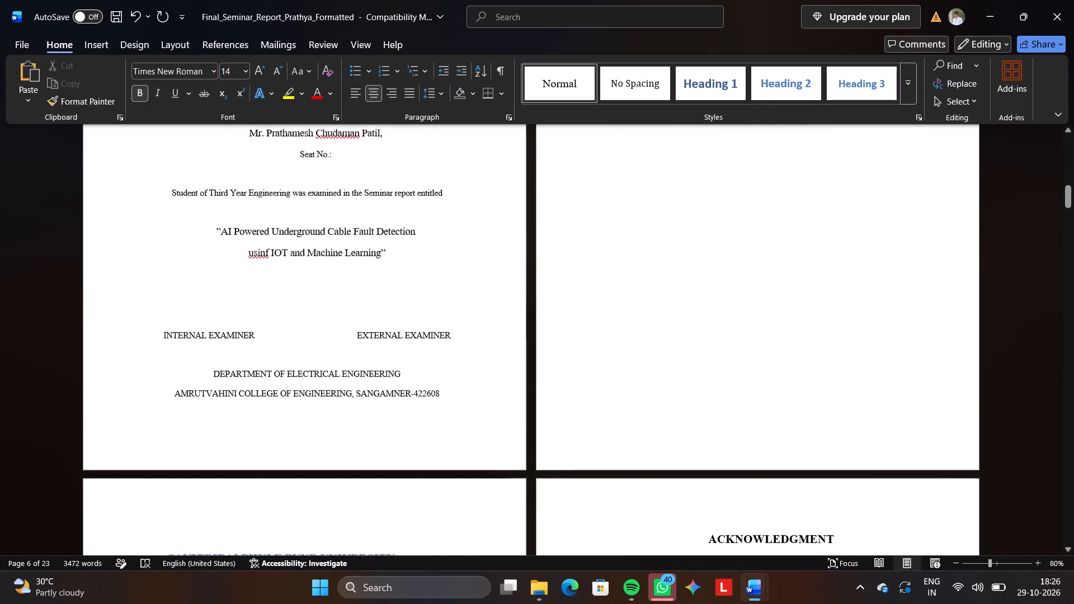
pyautogui.scroll(2, 803, 249)
pyautogui.scroll(-6, 803, 249)
pyautogui.scroll(2, 803, 249)
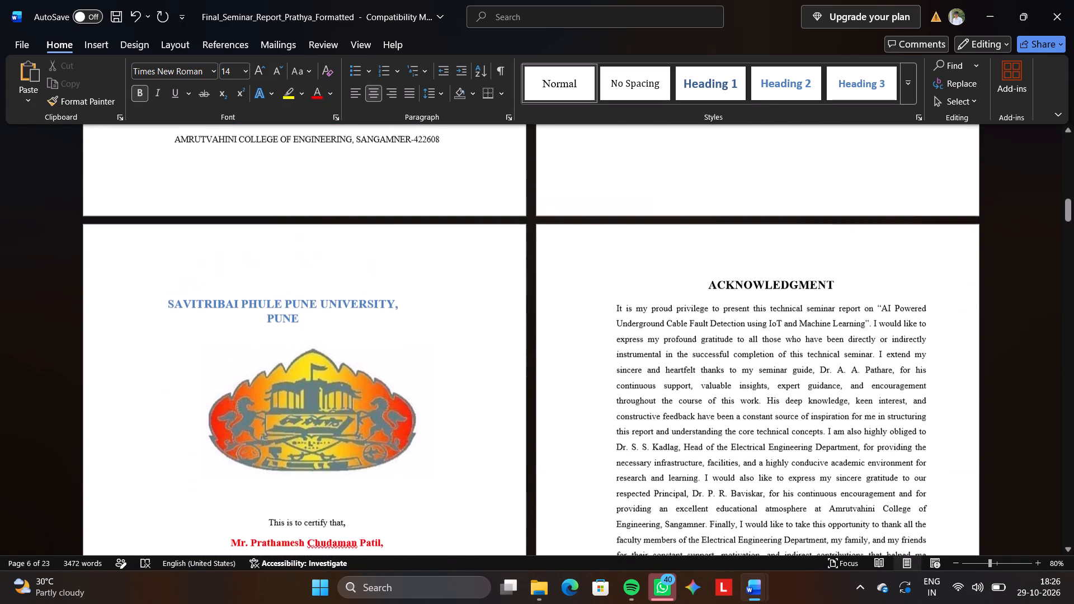
pyautogui.scroll(-6, 803, 249)
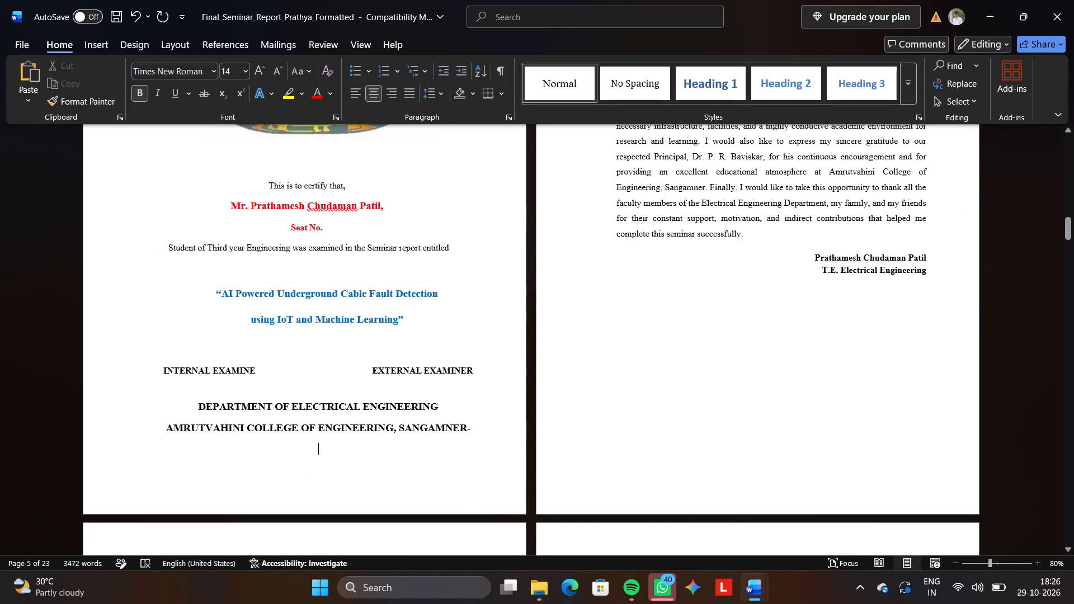
pyautogui.hotkey('ctrl', 'BackSpace')
pyautogui.hotkey('ctrl', 'BackSpace')
pyautogui.hotkey('ctrl', 'BackSpace')
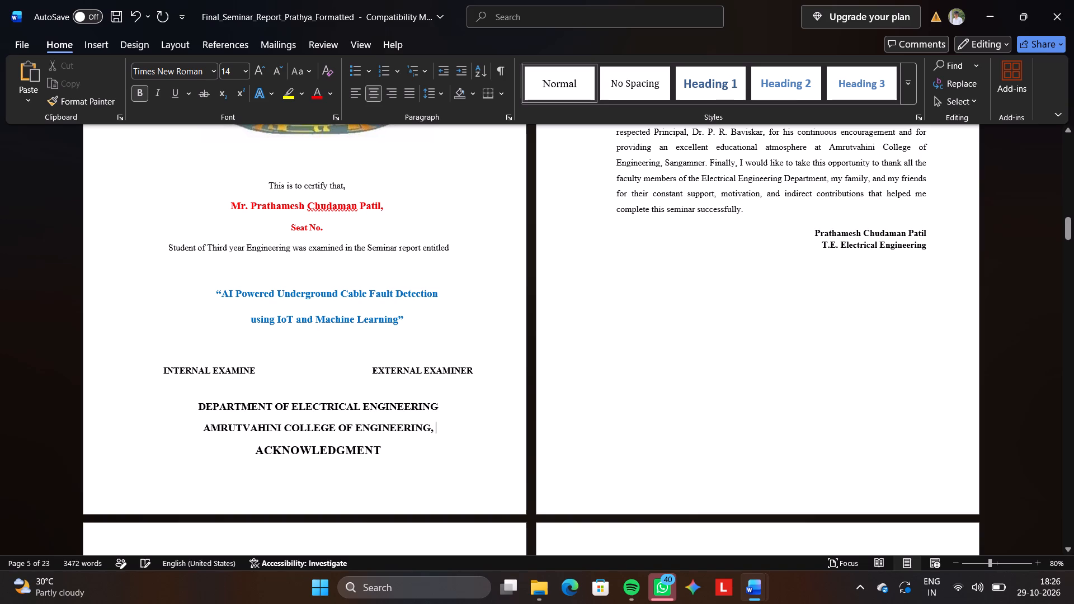
pyautogui.hotkey('ctrl', 'BackSpace')
pyautogui.hotkey('ctrl', 'BackSpace')
pyautogui.hotkey('ctrl', 'BackSpace')
pyautogui.hotkey('ctrl', 'BackSpace')
pyautogui.hotkey('ctrl', 'BackSpace')
pyautogui.hotkey('ctrl', 'BackSpace')
pyautogui.hotkey('ctrl', 'BackSpace')
pyautogui.hotkey('ctrl', 'BackSpace')
pyautogui.hotkey('ctrl', 'BackSpace')
pyautogui.hotkey('ctrl', 'BackSpace')
pyautogui.hotkey('ctrl', 'BackSpace')
pyautogui.hotkey('ctrl', 'BackSpace')
pyautogui.hotkey('ctrl', 'BackSpace')
pyautogui.hotkey('ctrl', 'BackSpace')
pyautogui.hotkey('ctrl', 'BackSpace')
pyautogui.hotkey('ctrl', 'BackSpace')
pyautogui.hotkey('ctrl', 'BackSpace')
pyautogui.hotkey('ctrl', 'BackSpace')
pyautogui.hotkey('ctrl', 'BackSpace')
pyautogui.hotkey('ctrl', 'BackSpace')
pyautogui.hotkey('ctrl', 'BackSpace')
pyautogui.hotkey('ctrl', 'BackSpace')
pyautogui.hotkey('ctrl', 'BackSpace')
pyautogui.hotkey('ctrl', 'BackSpace')
pyautogui.hotkey('ctrl', 'BackSpace')
pyautogui.hotkey('ctrl', 'BackSpace')
pyautogui.hotkey('ctrl', 'BackSpace')
pyautogui.hotkey('ctrl', 'BackSpace')
pyautogui.hotkey('ctrl', 'BackSpace')
pyautogui.hotkey('ctrl', 'BackSpace')
pyautogui.hotkey('ctrl', 'BackSpace')
pyautogui.hotkey('ctrl', 'BackSpace')
pyautogui.hotkey('ctrl', 'BackSpace')
pyautogui.hotkey('ctrl', 'BackSpace')
pyautogui.hotkey('ctrl', 'BackSpace')
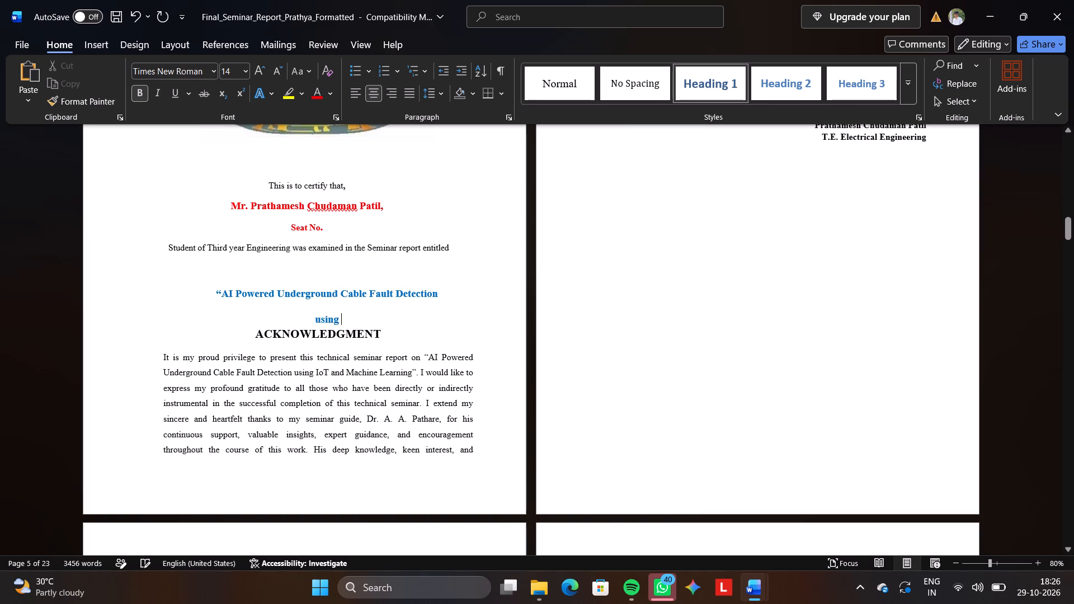
# Delete the original certificate's remaining text, from the "Student of Third year Engineering" line back through its blue university heading.
pyautogui.keyDown('ctrl'); pyautogui.scroll(1, 483, 454); pyautogui.keyUp('ctrl')
pyautogui.keyDown('ctrl'); pyautogui.scroll(-2, 483, 454); pyautogui.keyUp('ctrl')
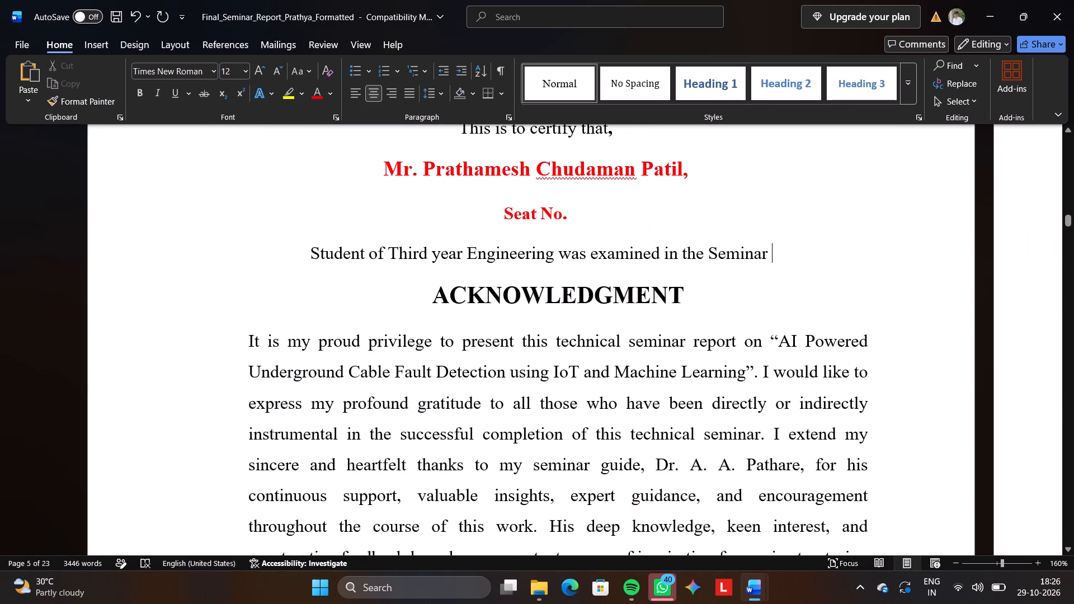
pyautogui.scroll(1, 483, 454)
pyautogui.keyDown('ctrl'); pyautogui.scroll(-2, 483, 454); pyautogui.keyUp('ctrl')
pyautogui.scroll(-1, 483, 454)
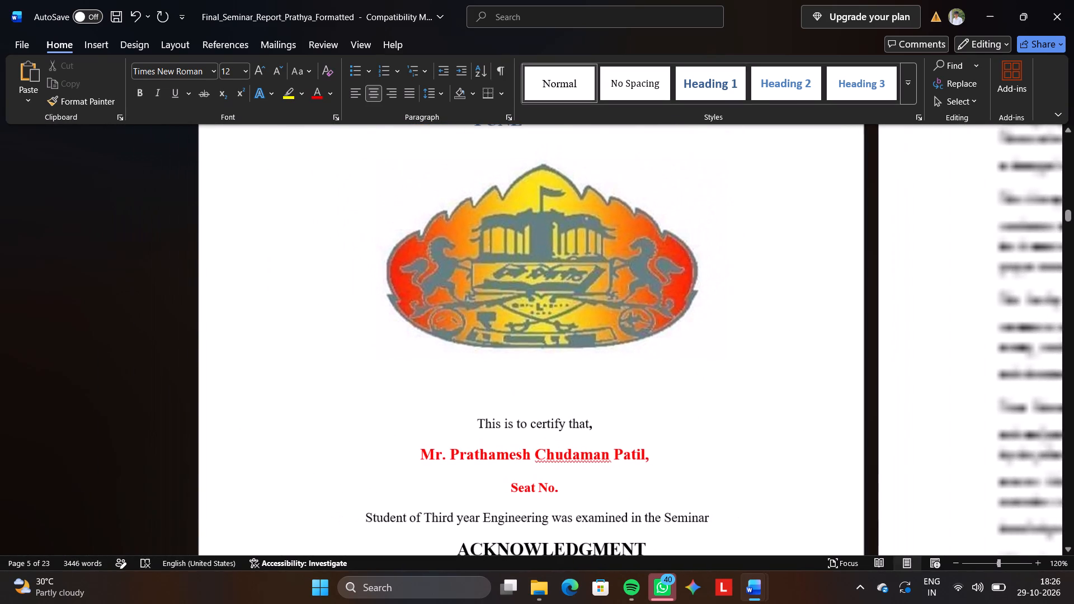
pyautogui.press('BackSpace')
pyautogui.press('BackSpace')
pyautogui.press('BackSpace')
pyautogui.press('BackSpace')
pyautogui.press('BackSpace')
pyautogui.press('BackSpace')
pyautogui.press('BackSpace')
pyautogui.press('BackSpace')
pyautogui.press('BackSpace')
pyautogui.press('BackSpace')
pyautogui.press('BackSpace')
pyautogui.press('BackSpace')
pyautogui.press('BackSpace')
pyautogui.press('BackSpace')
pyautogui.press('BackSpace')
pyautogui.press('BackSpace')
pyautogui.press('BackSpace')
pyautogui.press('BackSpace')
pyautogui.press('BackSpace')
pyautogui.press('BackSpace')
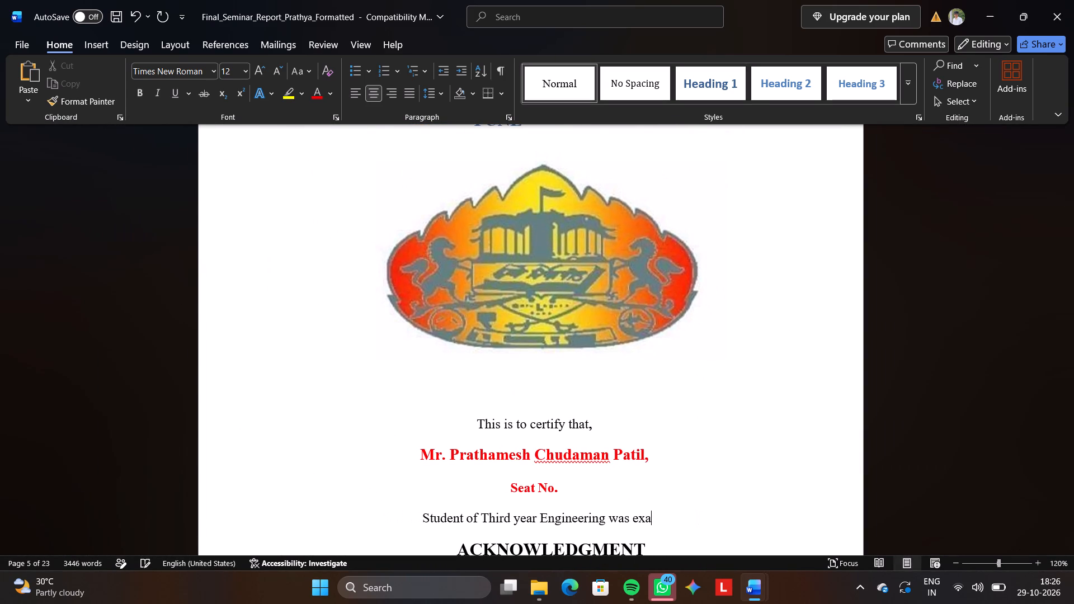
pyautogui.hotkey('ctrl', 'BackSpace')
pyautogui.hotkey('ctrl', 'BackSpace')
pyautogui.hotkey('ctrl', 'BackSpace')
pyautogui.hotkey('ctrl', 'BackSpace')
pyautogui.hotkey('ctrl', 'BackSpace')
pyautogui.hotkey('ctrl', 'BackSpace')
pyautogui.hotkey('ctrl', 'BackSpace')
pyautogui.hotkey('ctrl', 'BackSpace')
pyautogui.hotkey('ctrl', 'BackSpace')
pyautogui.hotkey('ctrl', 'BackSpace')
pyautogui.hotkey('ctrl', 'BackSpace')
pyautogui.hotkey('ctrl', 'BackSpace')
pyautogui.hotkey('ctrl', 'BackSpace')
pyautogui.hotkey('ctrl', 'BackSpace')
pyautogui.hotkey('ctrl', 'BackSpace')
pyautogui.hotkey('ctrl', 'BackSpace')
pyautogui.hotkey('ctrl', 'BackSpace')
pyautogui.hotkey('ctrl', 'BackSpace')
pyautogui.hotkey('ctrl', 'BackSpace')
pyautogui.hotkey('ctrl', 'BackSpace')
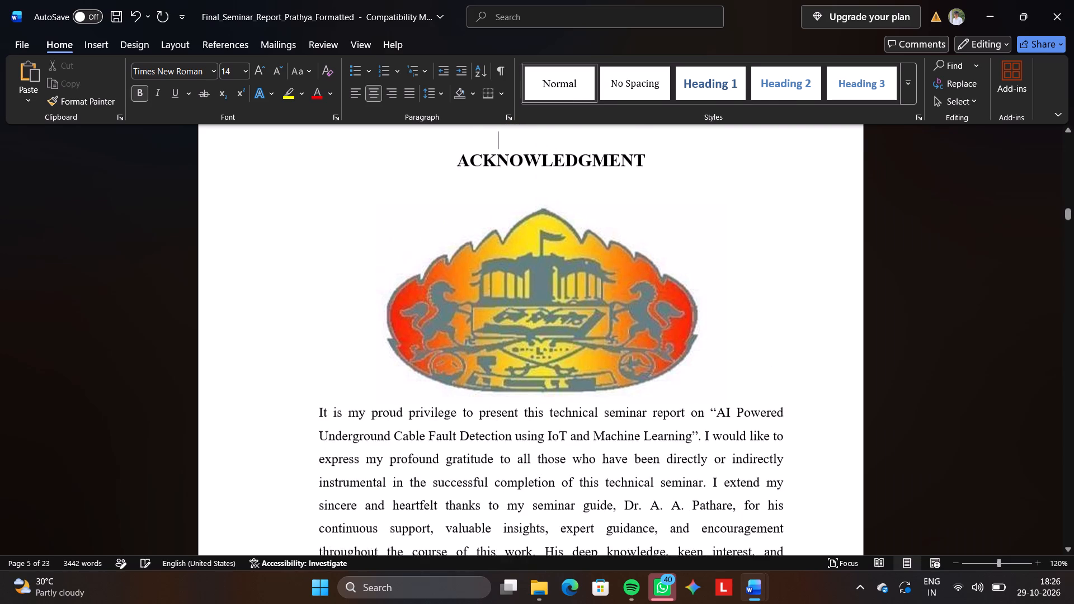
pyautogui.hotkey('ctrl', 'BackSpace')
pyautogui.hotkey('ctrl', 'BackSpace')
pyautogui.hotkey('ctrl', 'BackSpace')
pyautogui.hotkey('ctrl', 'BackSpace')
# Delete the leftover university emblem from the Acknowledgment page.
pyautogui.scroll(1, 483, 454)
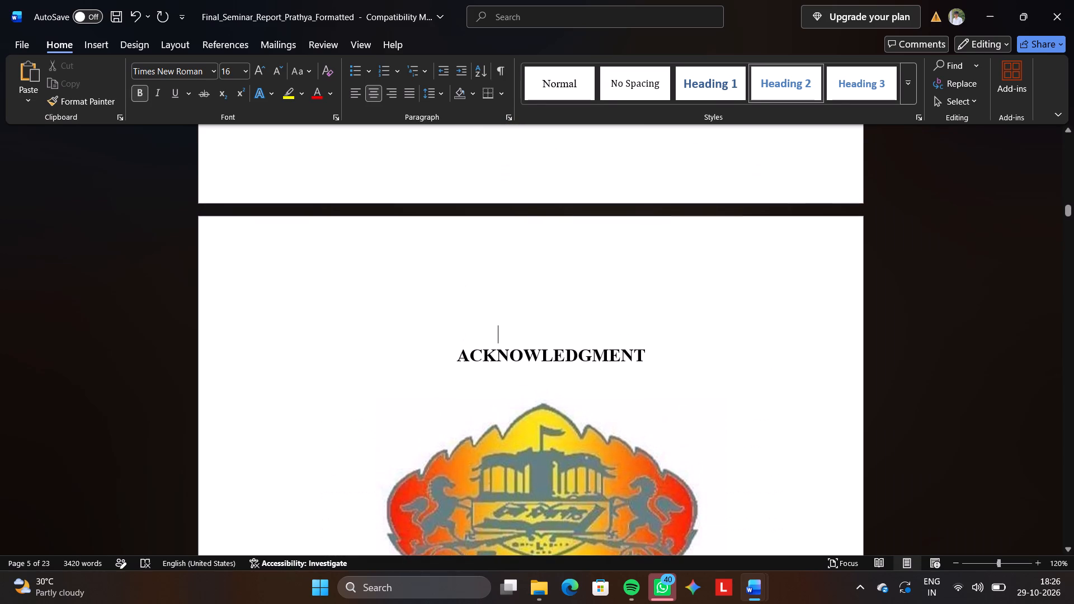
pyautogui.click(554, 426)
pyautogui.press('BackSpace')
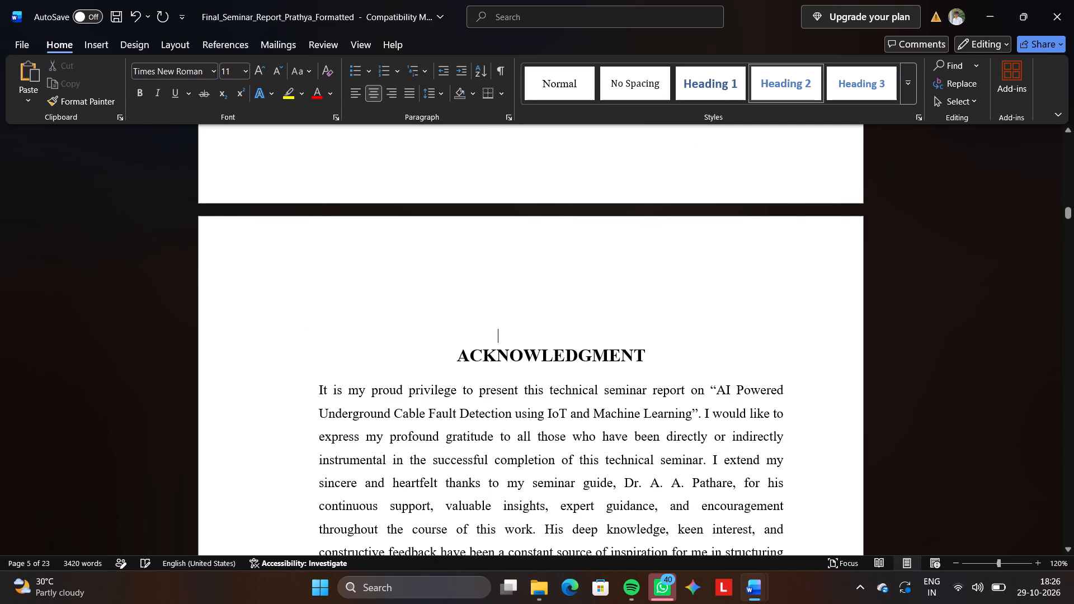
# Remove the empty paragraphs and blank page between the rebuilt university certificate and the Acknowledgment.
pyautogui.scroll(1, 554, 426)
pyautogui.press('BackSpace')
pyautogui.press('BackSpace')
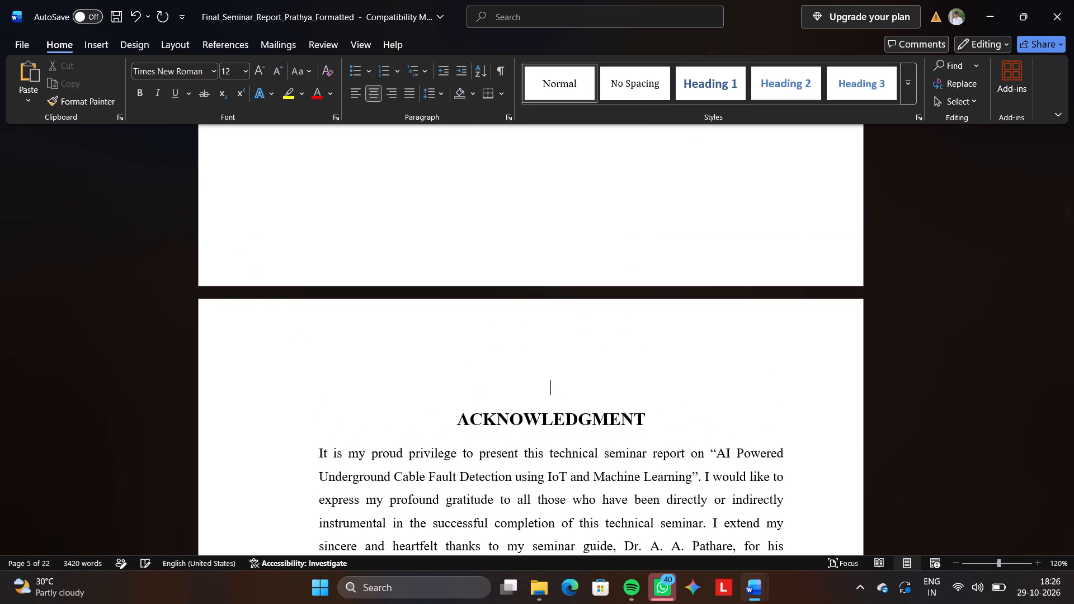
pyautogui.press('BackSpace')
pyautogui.press('BackSpace')
pyautogui.press('BackSpace')
pyautogui.press('BackSpace')
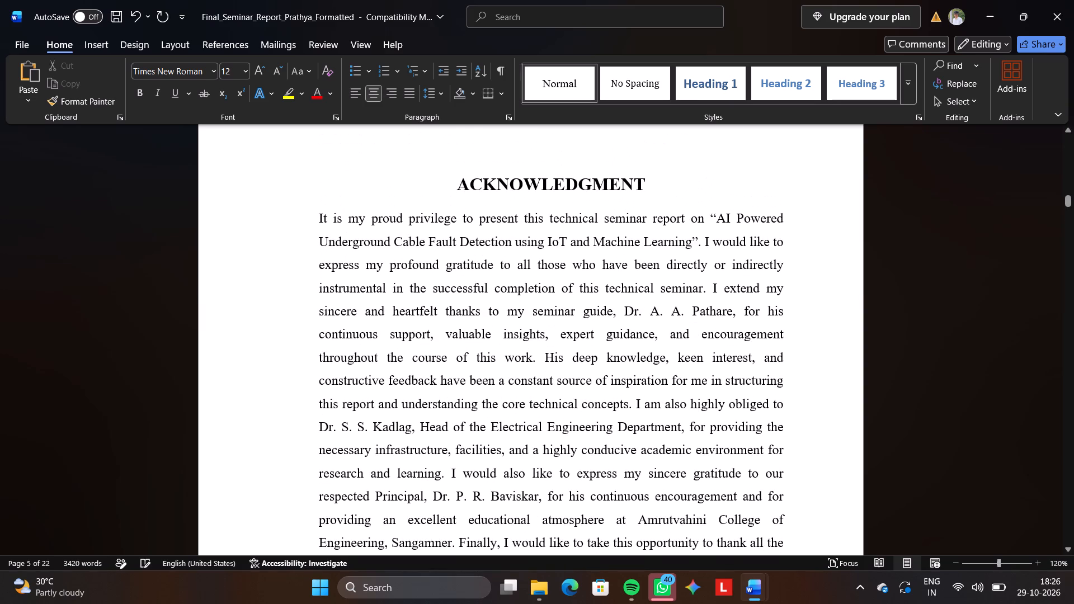
# Review the layout of the front pages, comparing the rebuilt university certificate with the title page and college certificate.
pyautogui.scroll(2, 554, 426)
pyautogui.keyDown('ctrl'); pyautogui.scroll(-4, 554, 426); pyautogui.keyUp('ctrl')
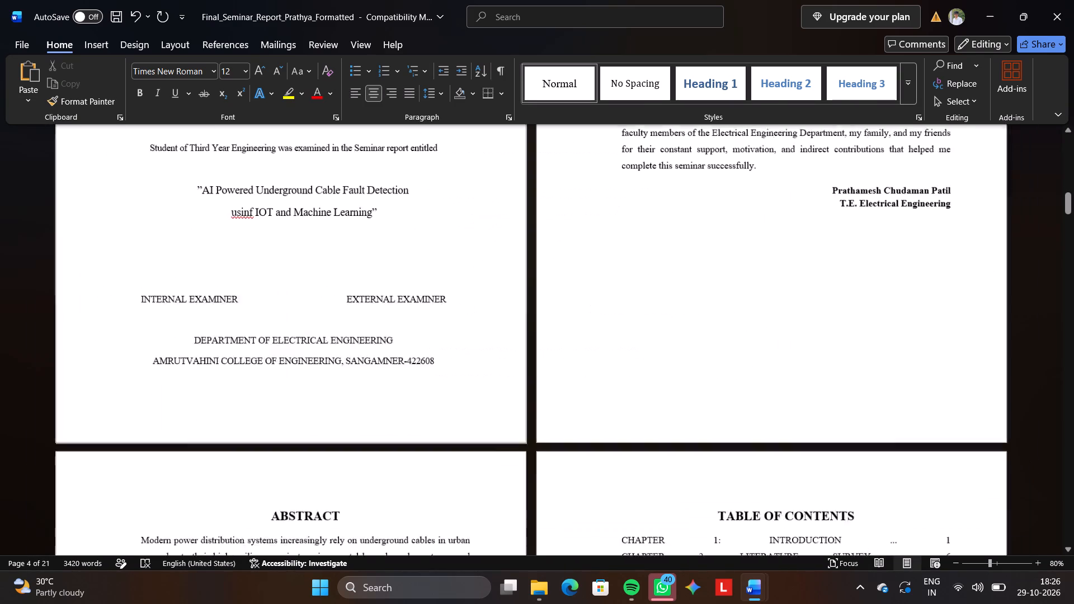
pyautogui.keyDown('ctrl'); pyautogui.scroll(-3, 554, 426); pyautogui.keyUp('ctrl')
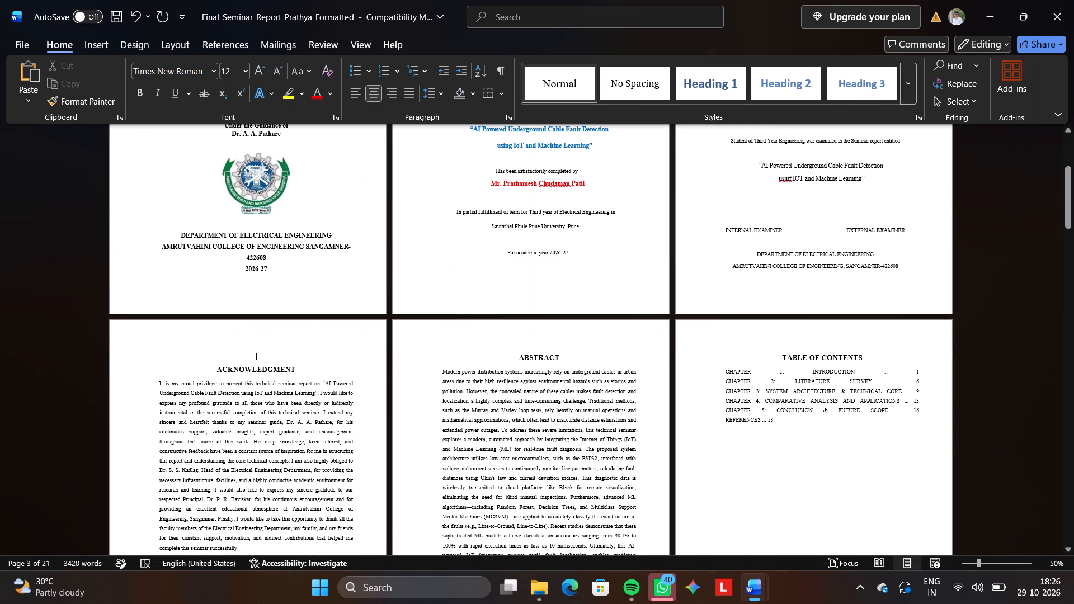
pyautogui.scroll(3, 554, 426)
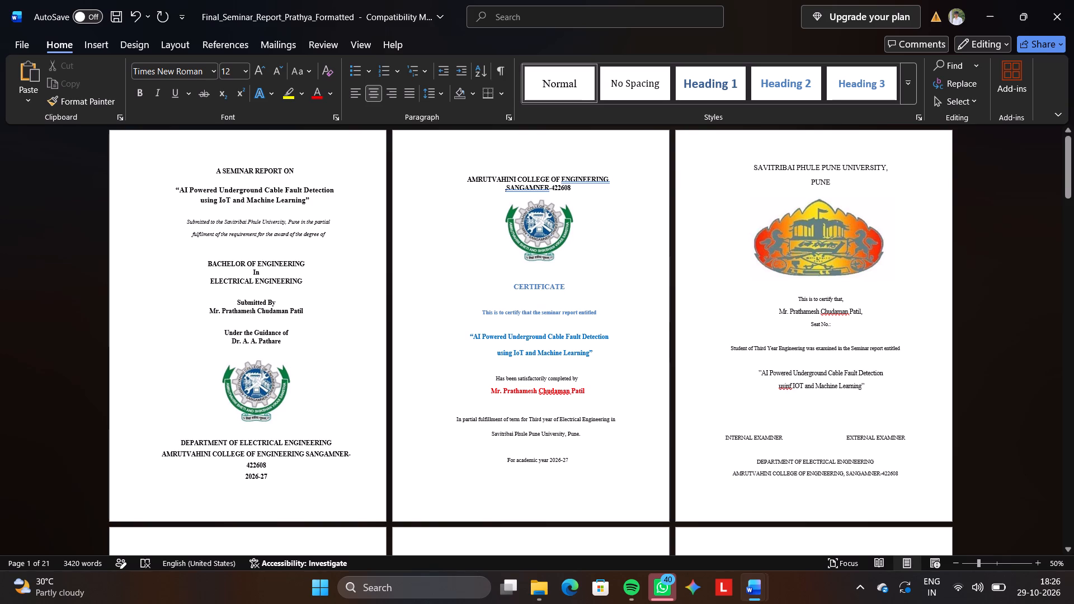
pyautogui.click(996, 563)
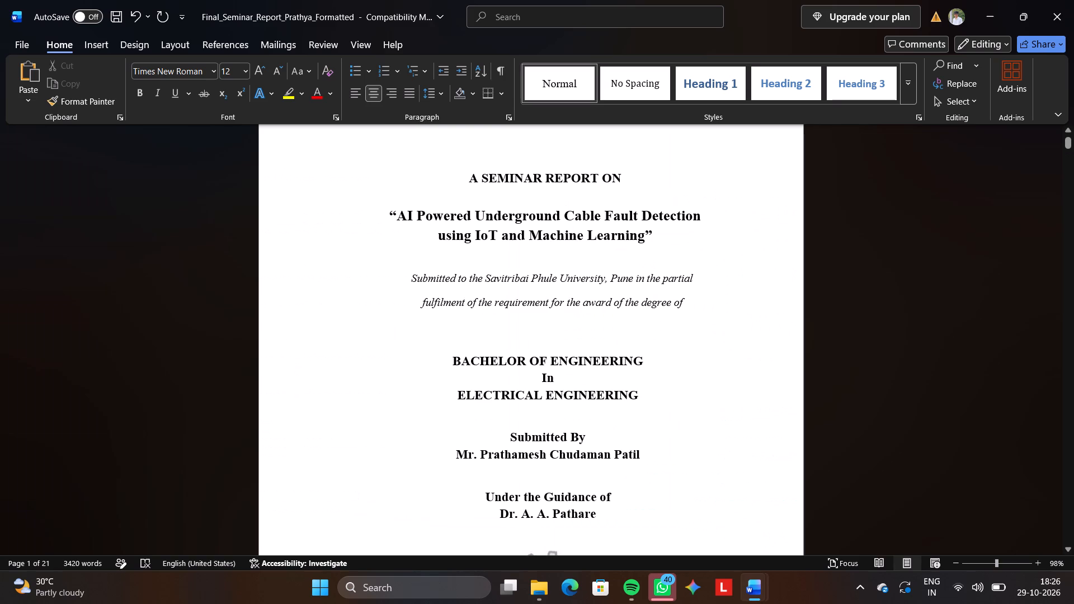
# Bold the two-line seminar title on the page 3 university certificate.
pyautogui.scroll(-2, 778, 473)
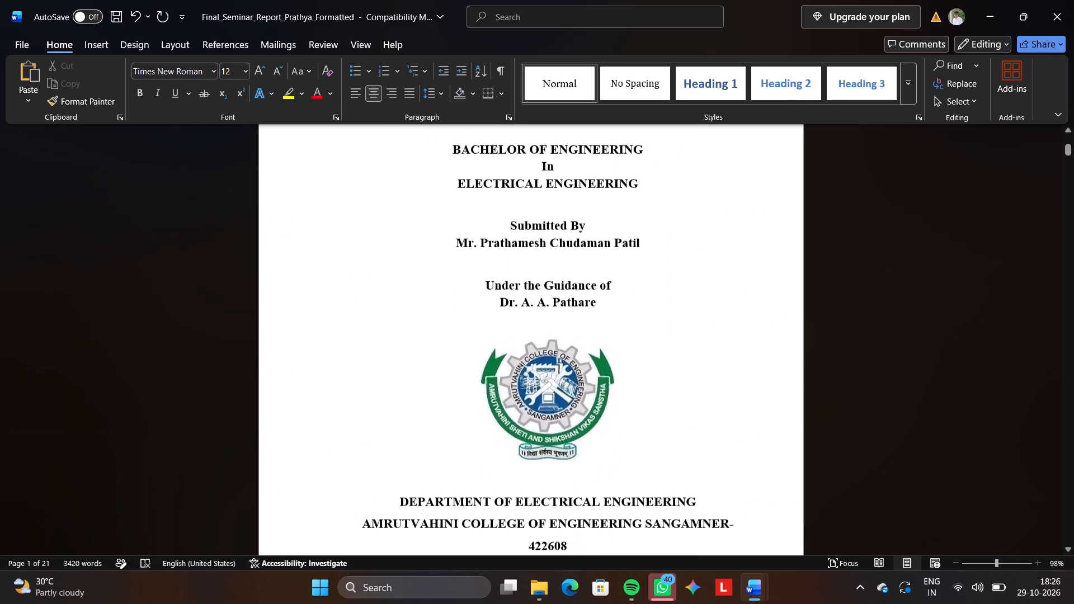
pyautogui.scroll(-5, 778, 473)
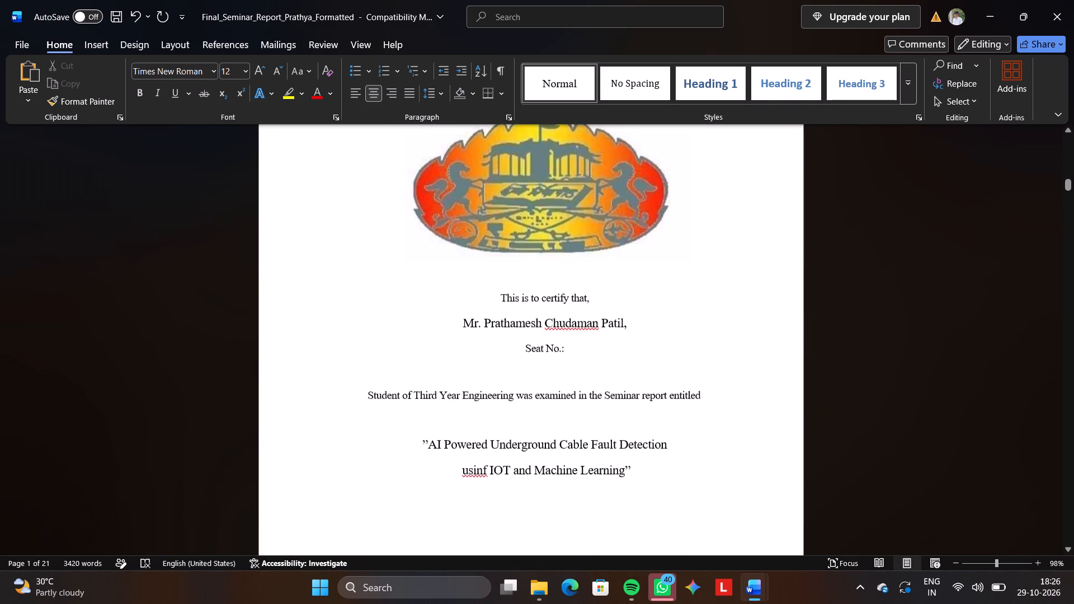
pyautogui.scroll(-2, 778, 473)
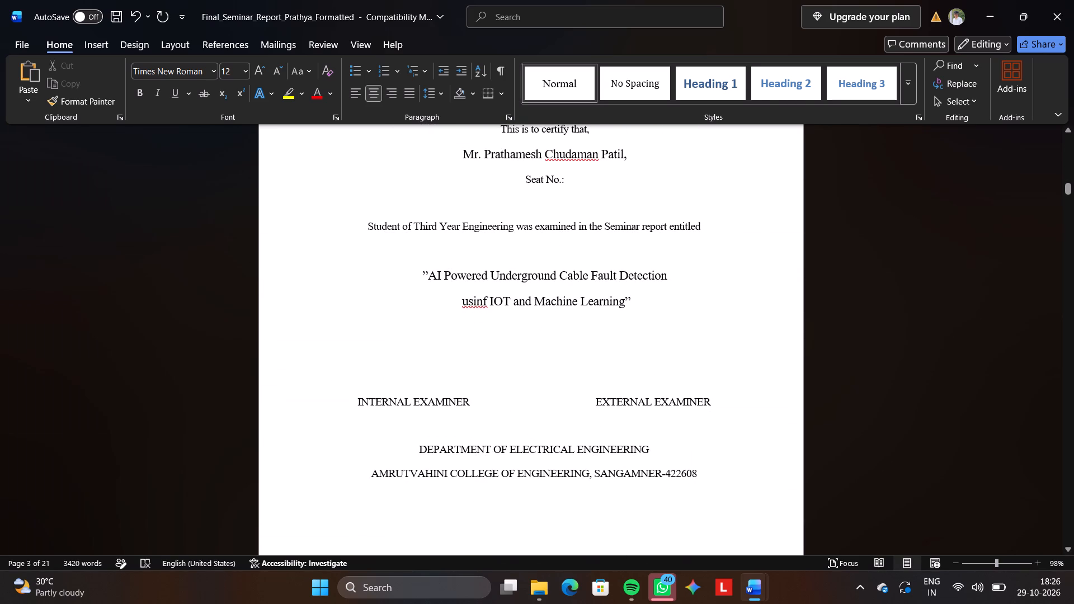
pyautogui.moveTo(648, 320); pyautogui.dragTo(415, 262)
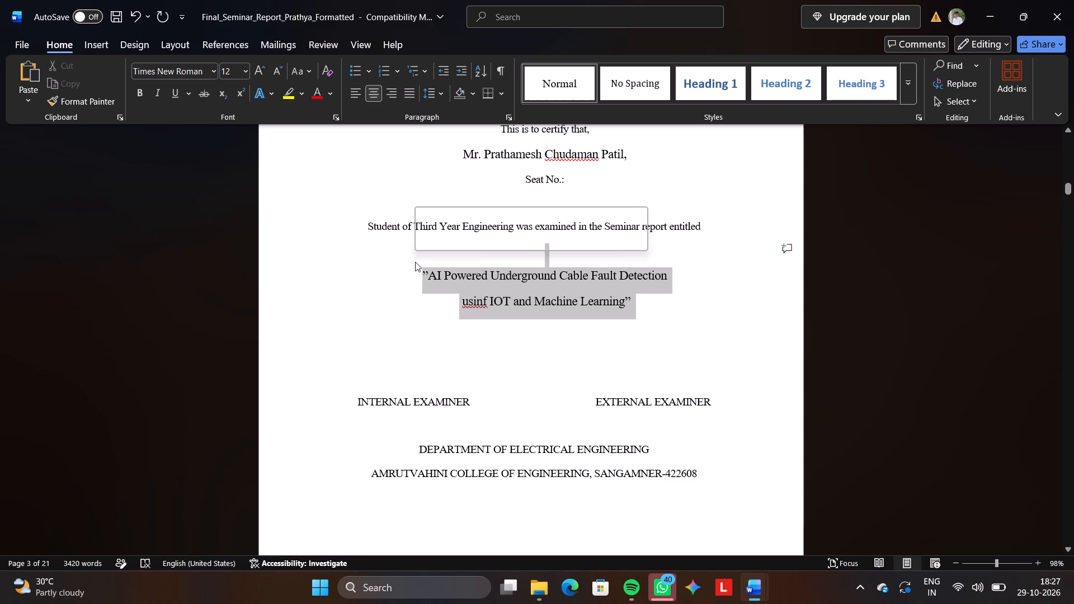
pyautogui.click(427, 237)
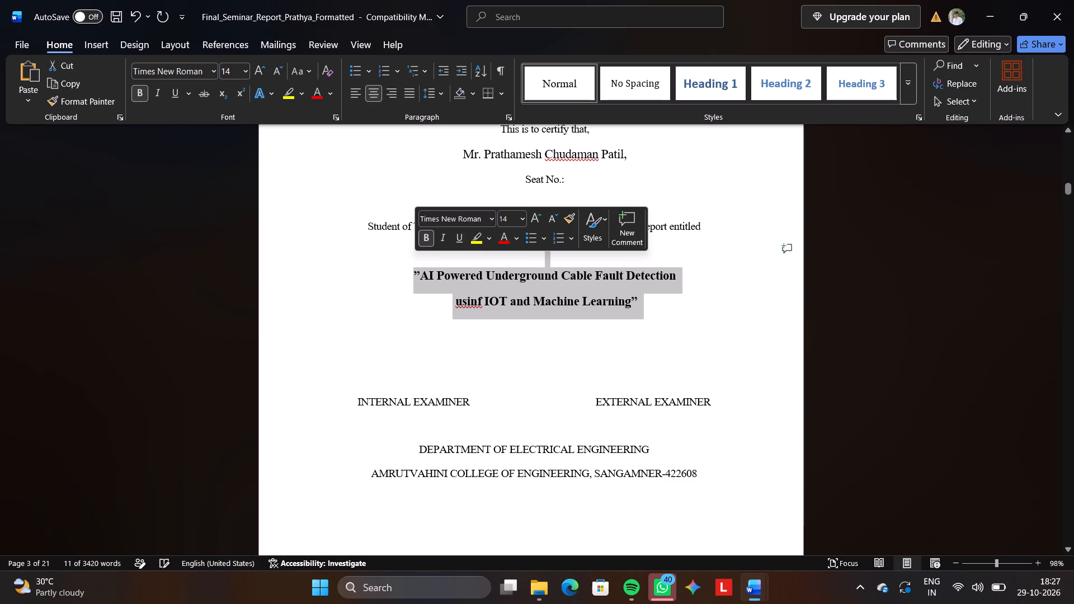
pyautogui.click(774, 391)
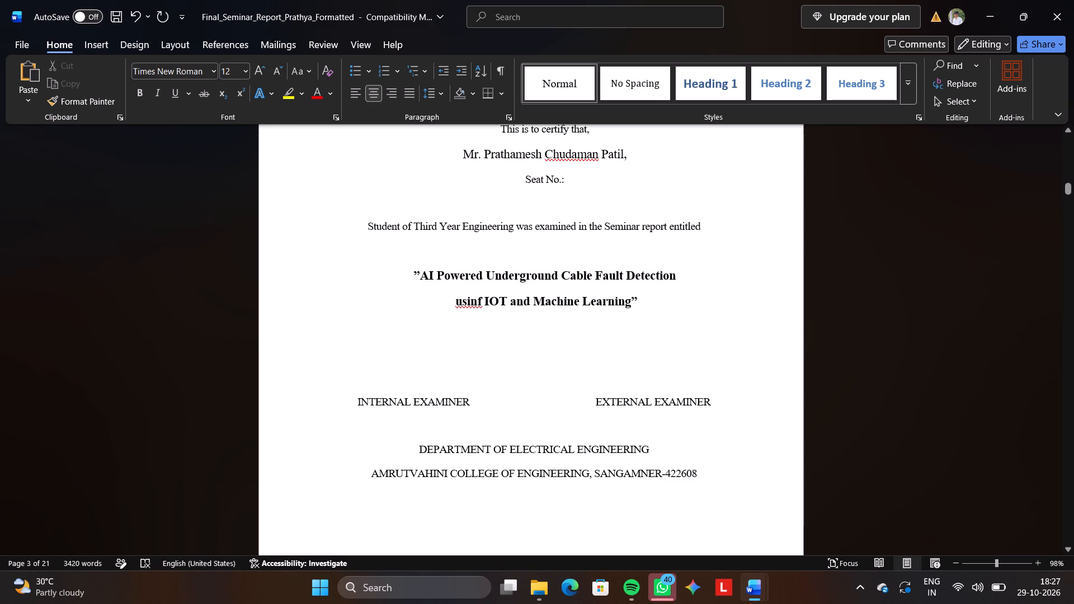
# Bold the certificate's closing lines, from INTERNAL EXAMINER and EXTERNAL EXAMINER through the department and college name.
pyautogui.moveTo(348, 402); pyautogui.dragTo(767, 470)
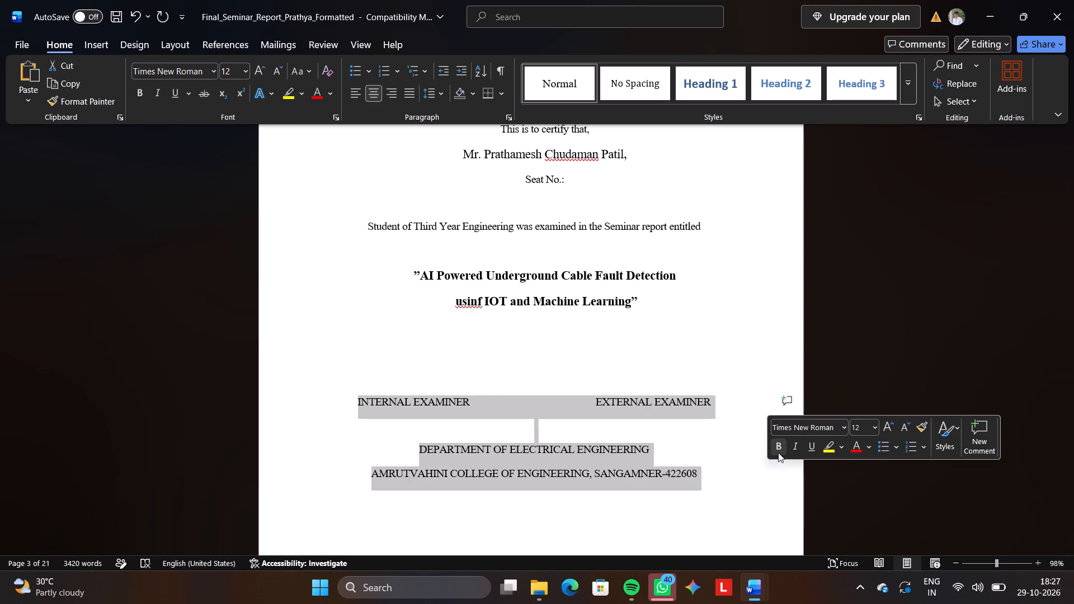
pyautogui.click(778, 452)
# Bold the student name and "Seat No.:" lines below "This is to certify that,".
pyautogui.scroll(1, 640, 202)
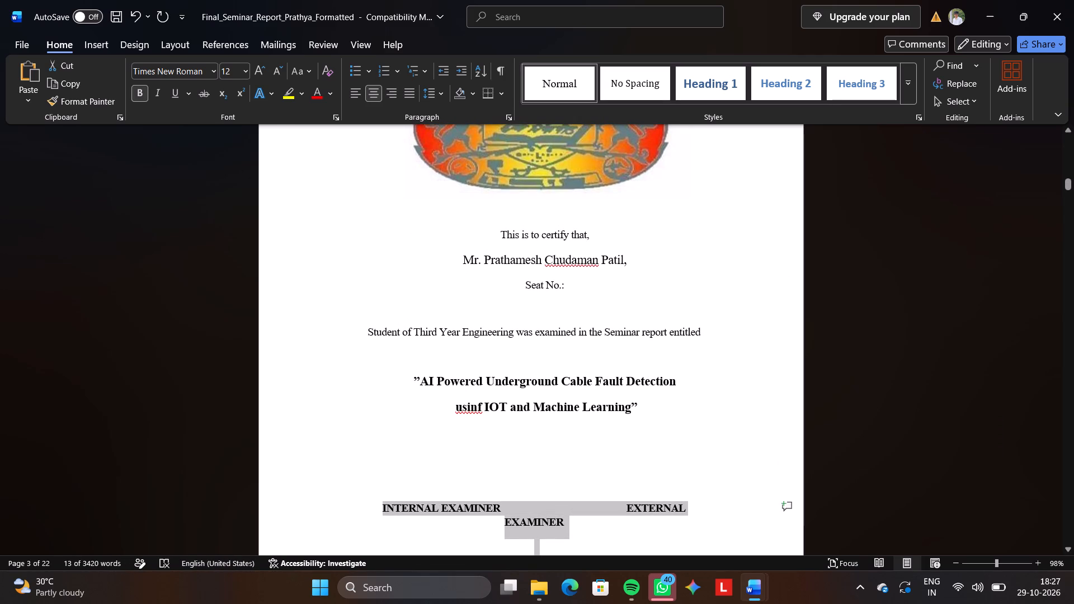
pyautogui.moveTo(608, 306); pyautogui.dragTo(456, 262)
pyautogui.click(464, 239)
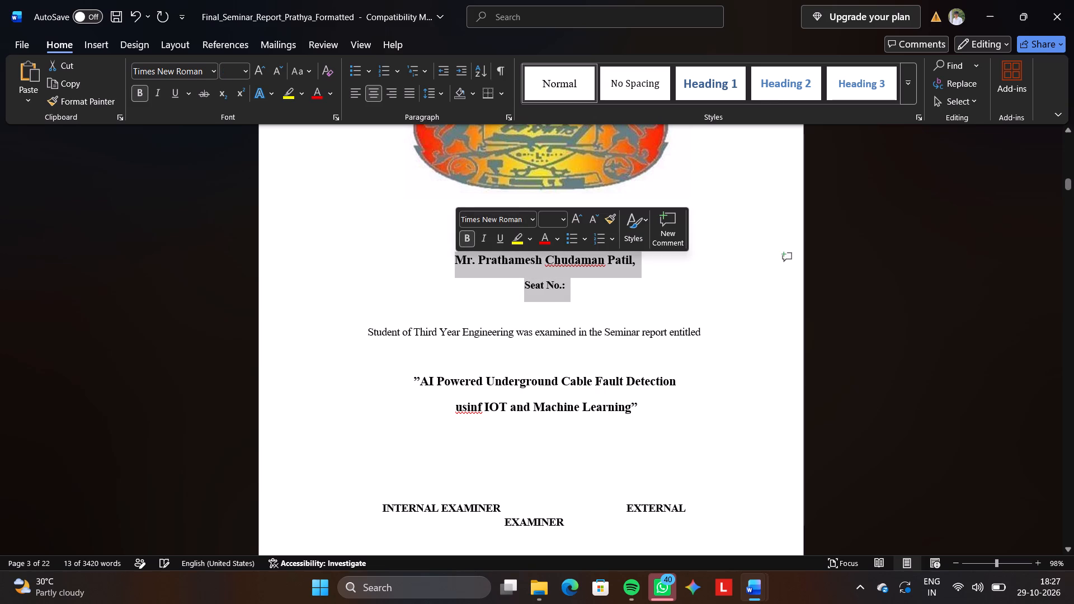
pyautogui.click(786, 341)
# Bold the "SAVITRIBAI PHULE PUNE UNIVERSITY, PUNE" heading above the certificate's emblem.
pyautogui.scroll(2, 786, 341)
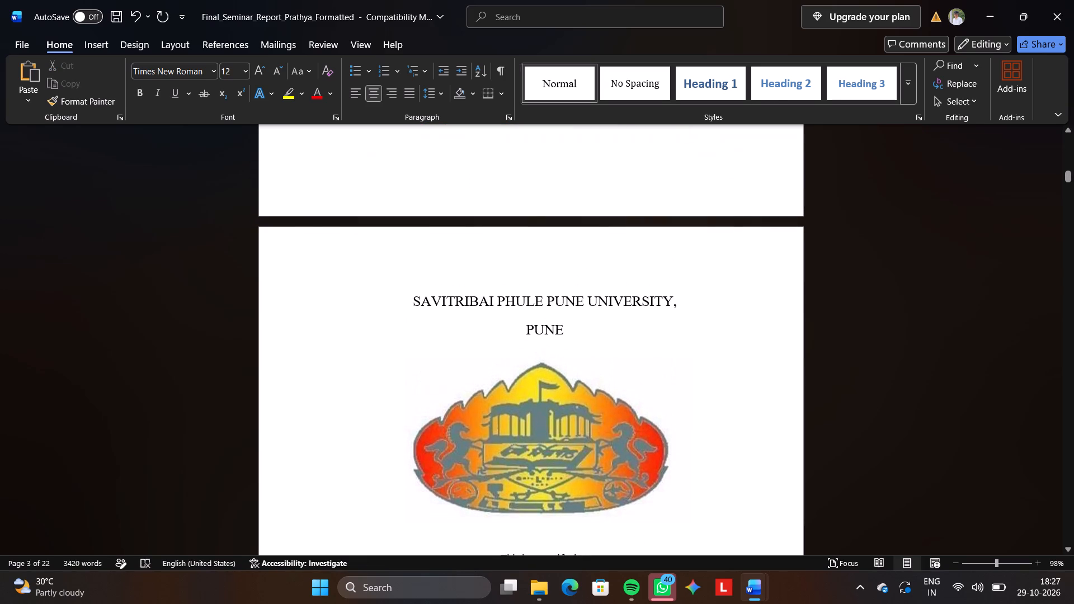
pyautogui.moveTo(604, 339); pyautogui.dragTo(397, 295)
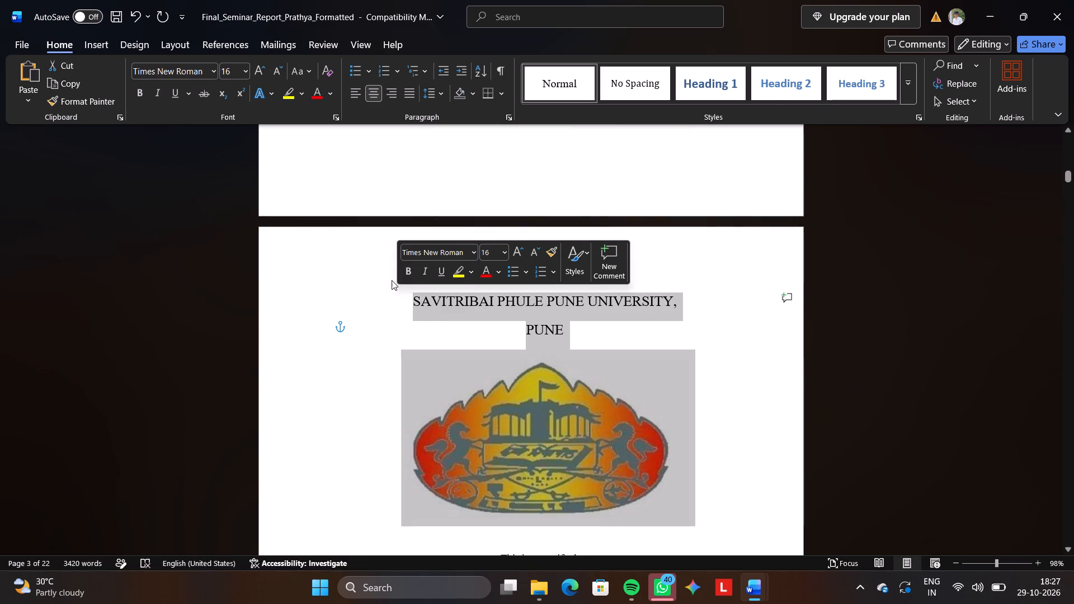
pyautogui.click(405, 268)
pyautogui.click(736, 341)
# Reduce the gap between INTERNAL EXAMINER and EXTERNAL EXAMINER so both labels fit on one line.
pyautogui.scroll(-1, 736, 341)
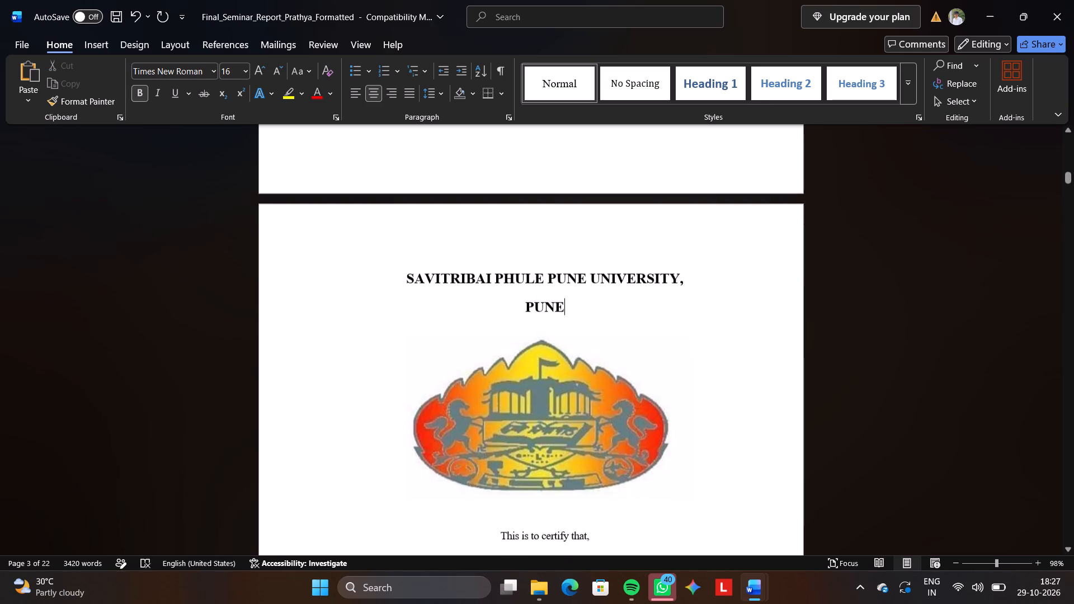
pyautogui.scroll(-1, 736, 341)
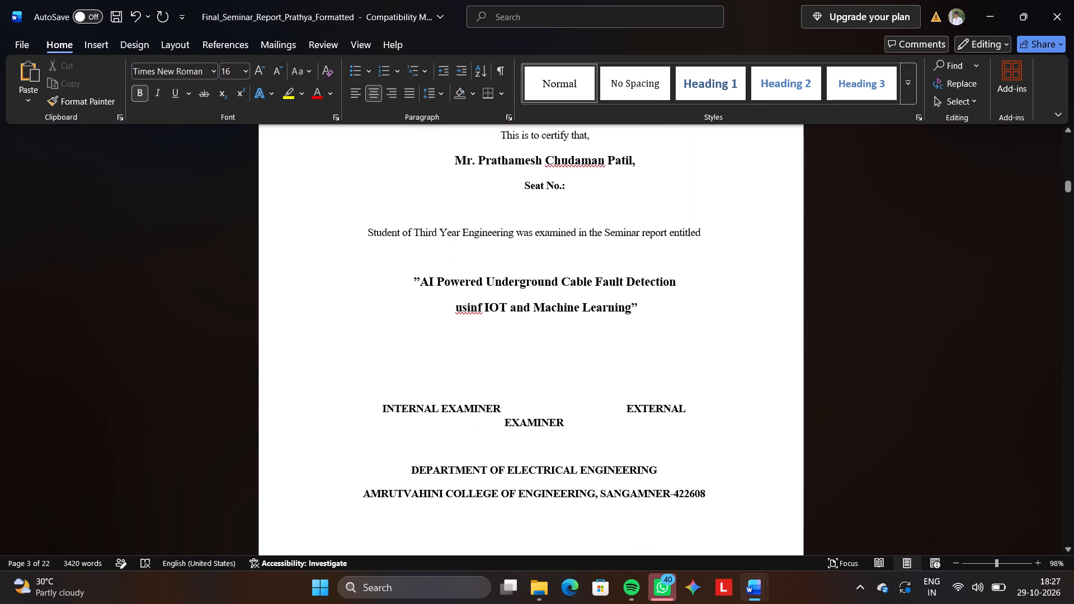
pyautogui.scroll(-1, 736, 341)
pyautogui.click(616, 248)
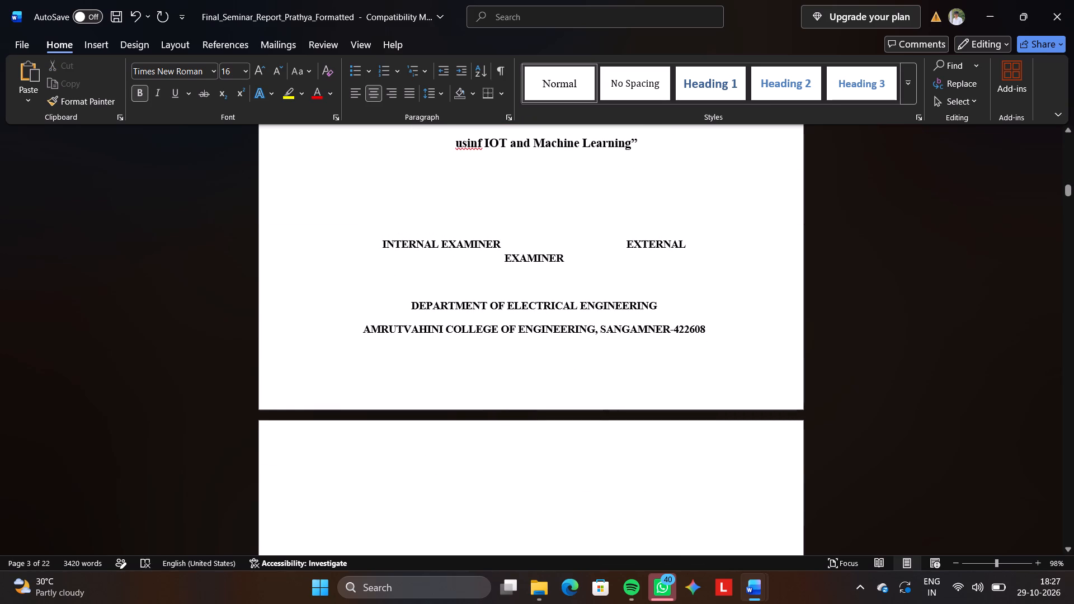
pyautogui.press('BackSpace')
pyautogui.press('BackSpace')
pyautogui.press('BackSpace')
pyautogui.press('BackSpace')
pyautogui.press('BackSpace')
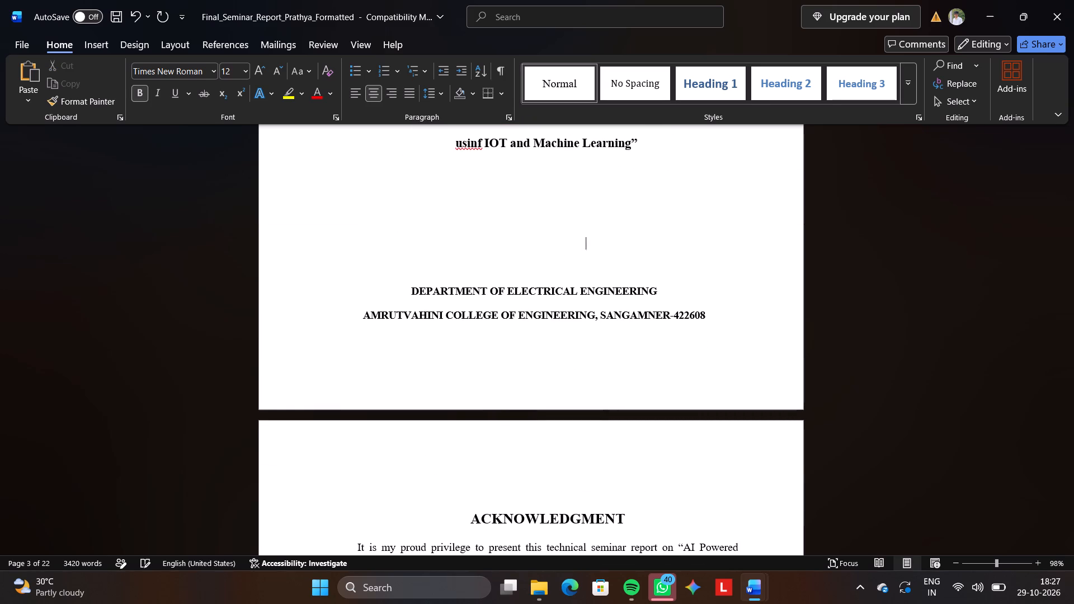
# Remove the extra spacing before "EXTERNAL EXAMINER" and the leading space before "INTERNAL EXAMINER" on page 3, keeping the blank line above.
pyautogui.press('BackSpace')
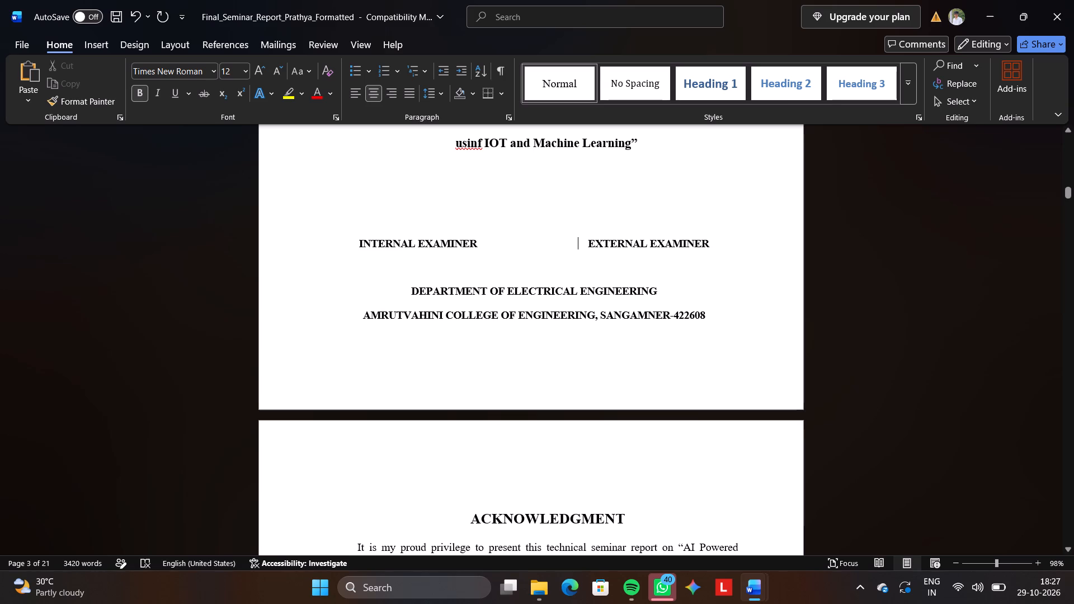
pyautogui.click(352, 246)
pyautogui.press('BackSpace')
pyautogui.press('BackSpace')
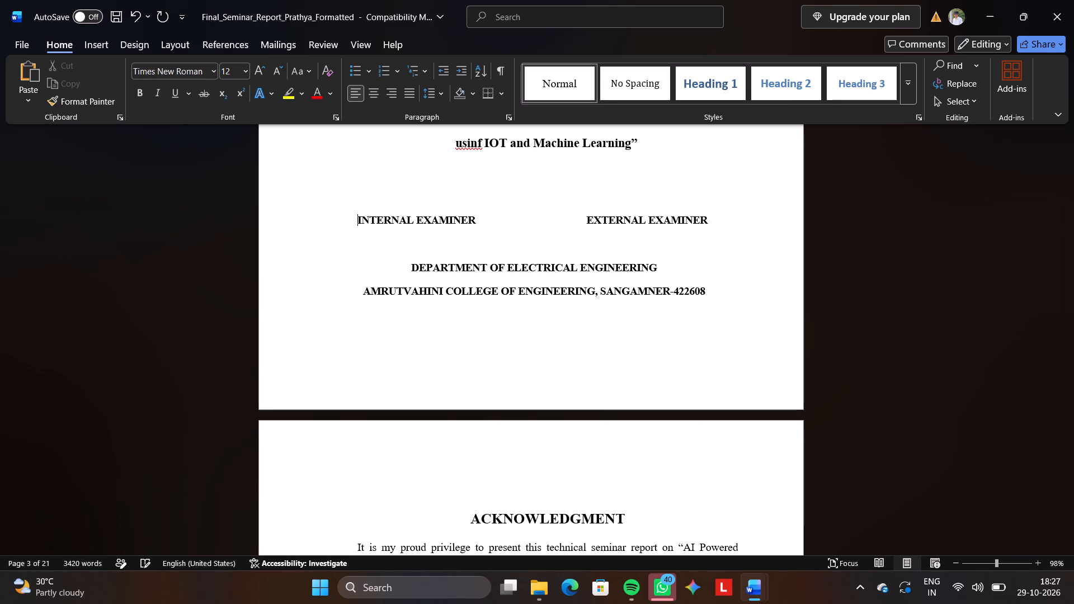
pyautogui.press('Return')
# Widen the gap between "INTERNAL EXAMINER" and "EXTERNAL EXAMINER" on page 3 by one space.
pyautogui.click(511, 252)
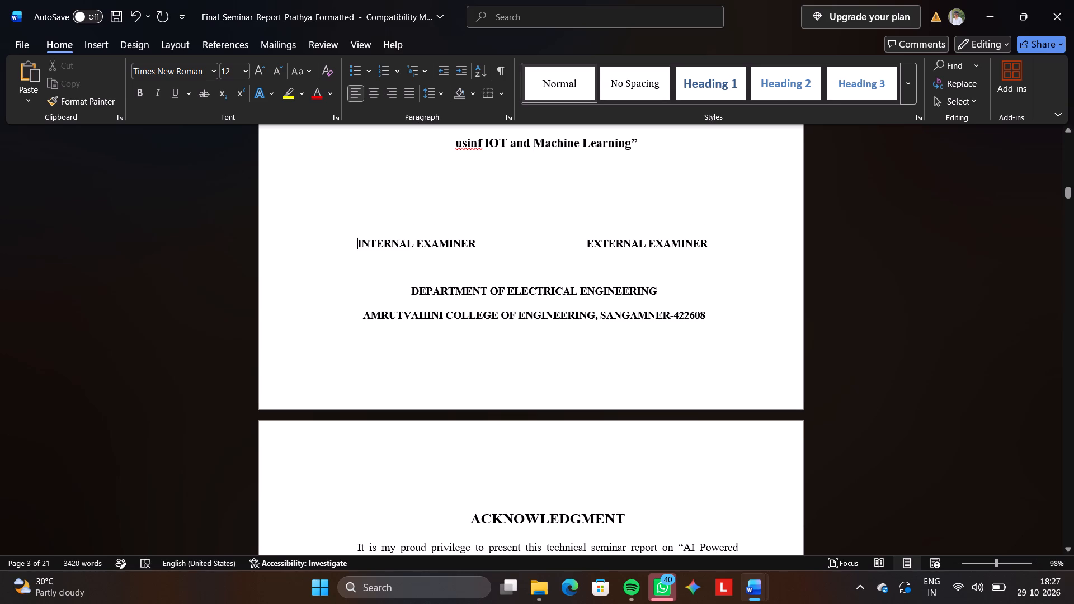
pyautogui.press('space')
pyautogui.press('space')
pyautogui.press('BackSpace')
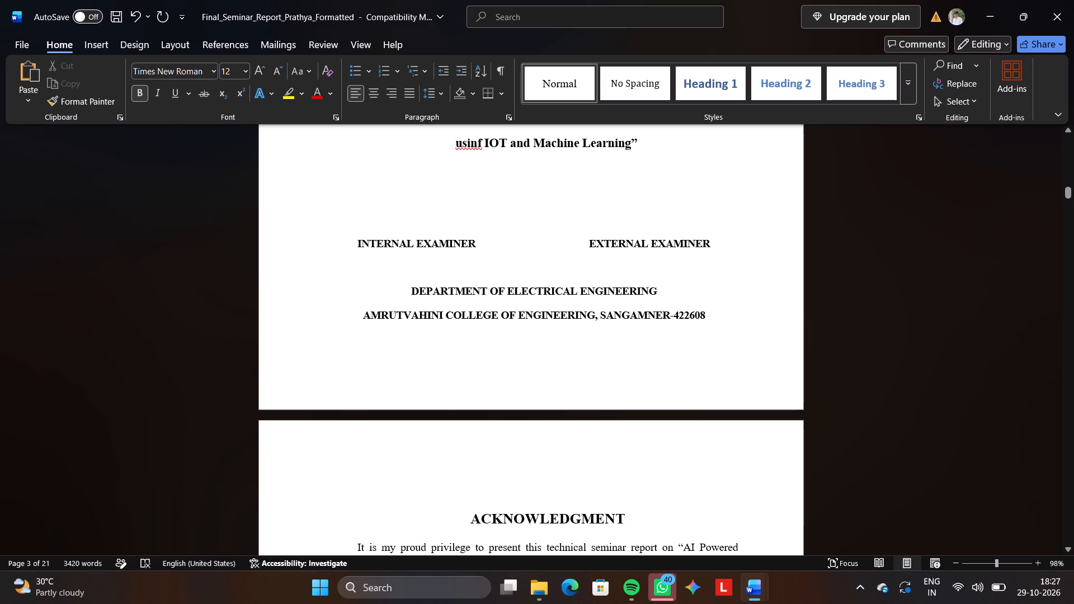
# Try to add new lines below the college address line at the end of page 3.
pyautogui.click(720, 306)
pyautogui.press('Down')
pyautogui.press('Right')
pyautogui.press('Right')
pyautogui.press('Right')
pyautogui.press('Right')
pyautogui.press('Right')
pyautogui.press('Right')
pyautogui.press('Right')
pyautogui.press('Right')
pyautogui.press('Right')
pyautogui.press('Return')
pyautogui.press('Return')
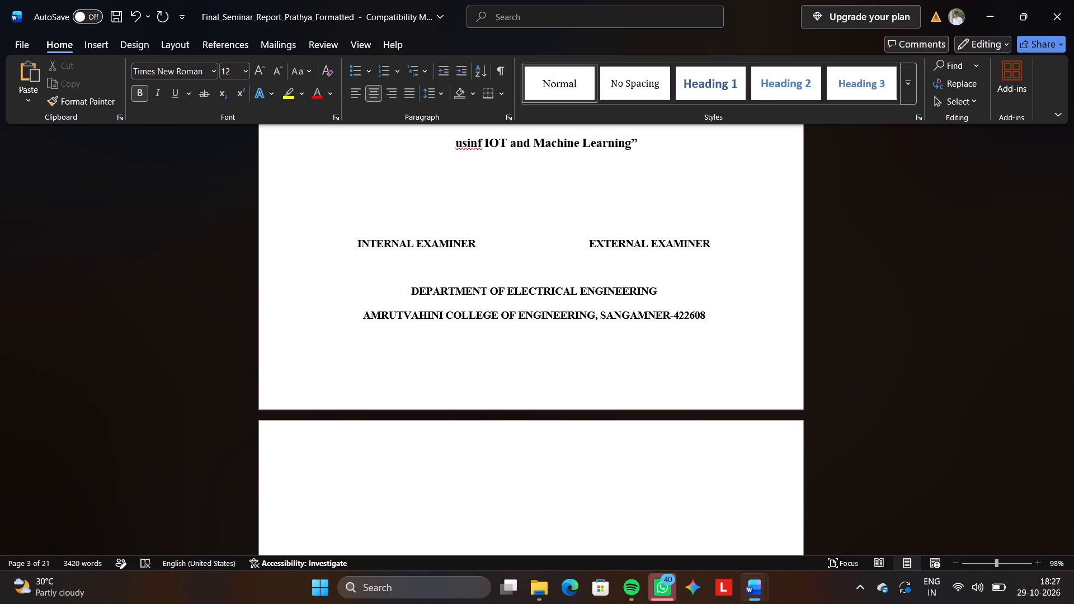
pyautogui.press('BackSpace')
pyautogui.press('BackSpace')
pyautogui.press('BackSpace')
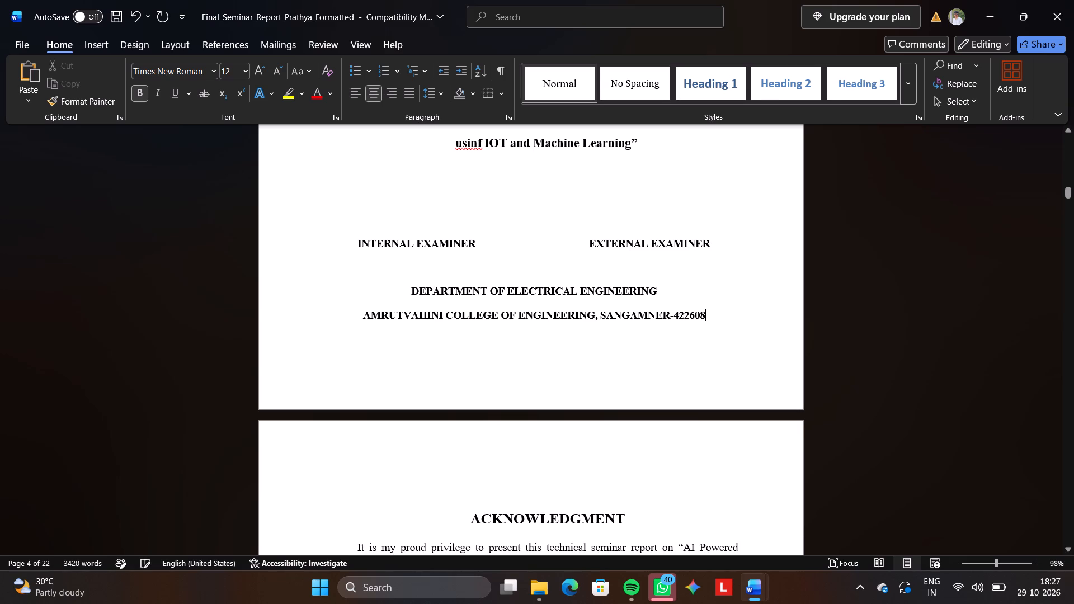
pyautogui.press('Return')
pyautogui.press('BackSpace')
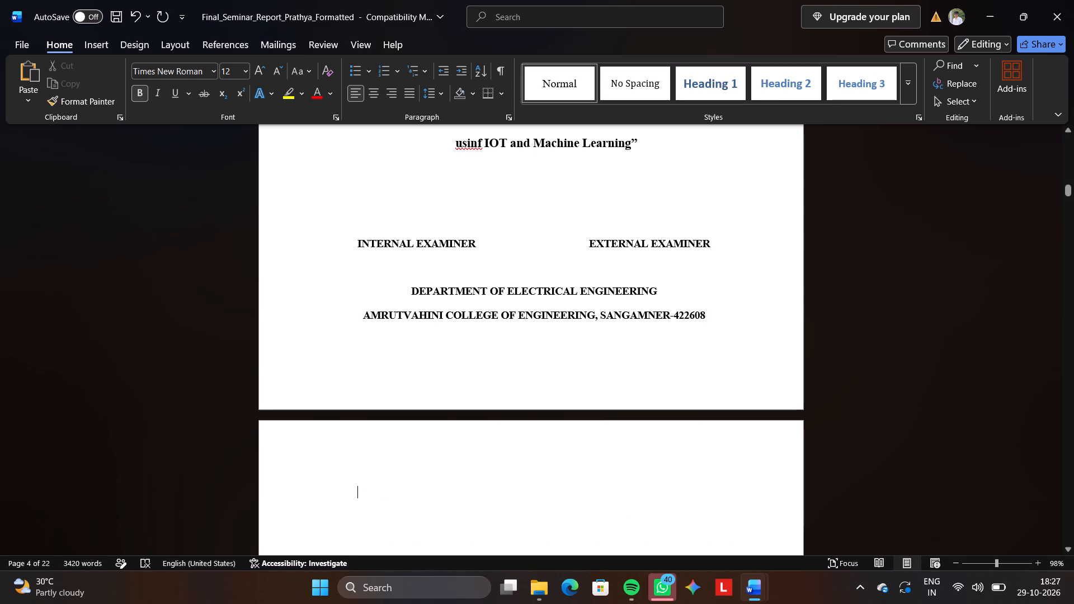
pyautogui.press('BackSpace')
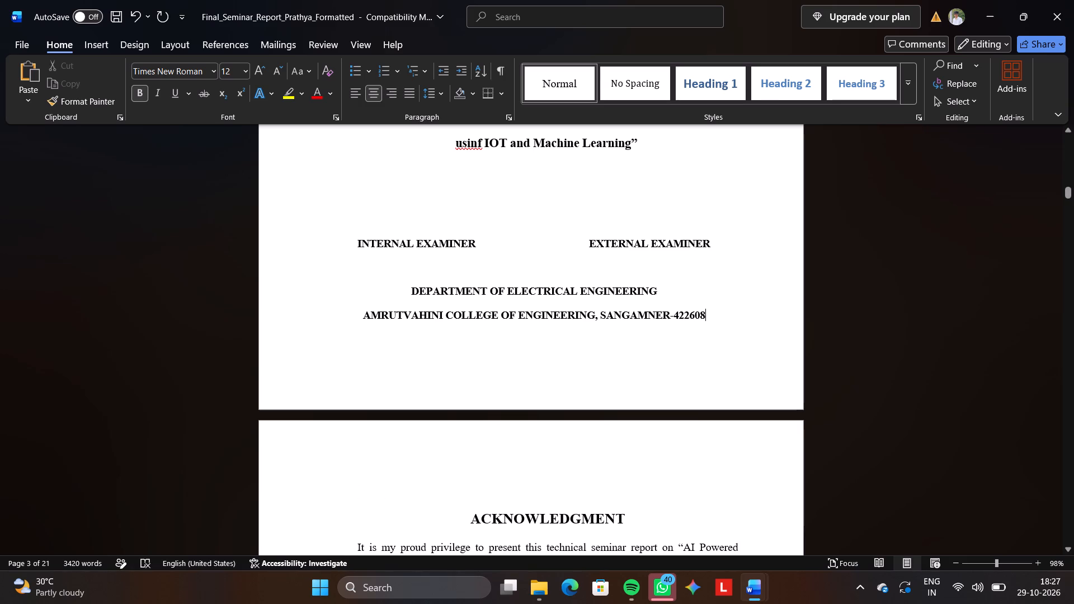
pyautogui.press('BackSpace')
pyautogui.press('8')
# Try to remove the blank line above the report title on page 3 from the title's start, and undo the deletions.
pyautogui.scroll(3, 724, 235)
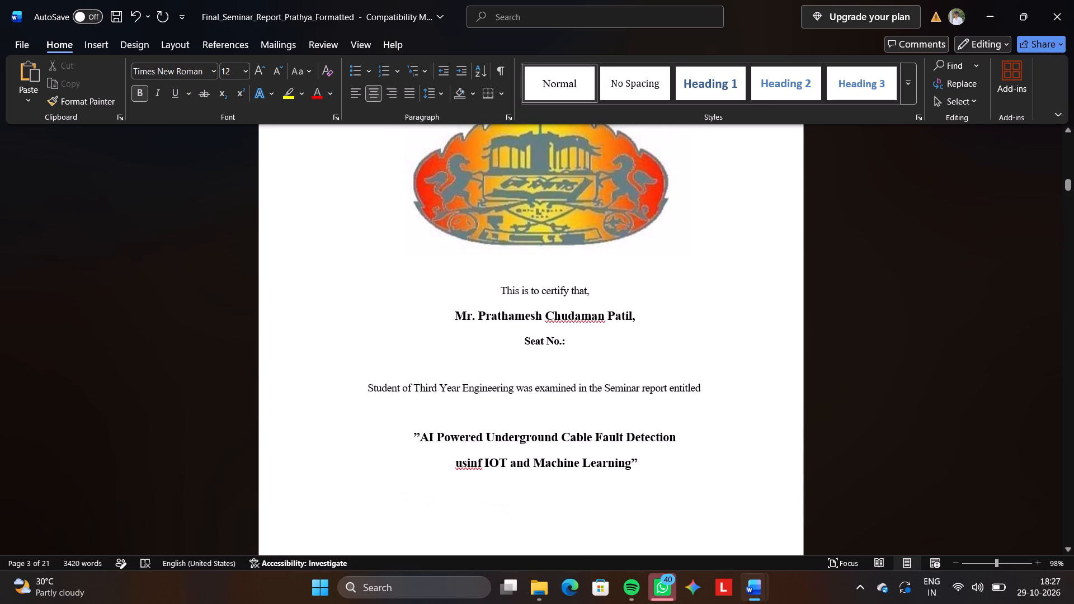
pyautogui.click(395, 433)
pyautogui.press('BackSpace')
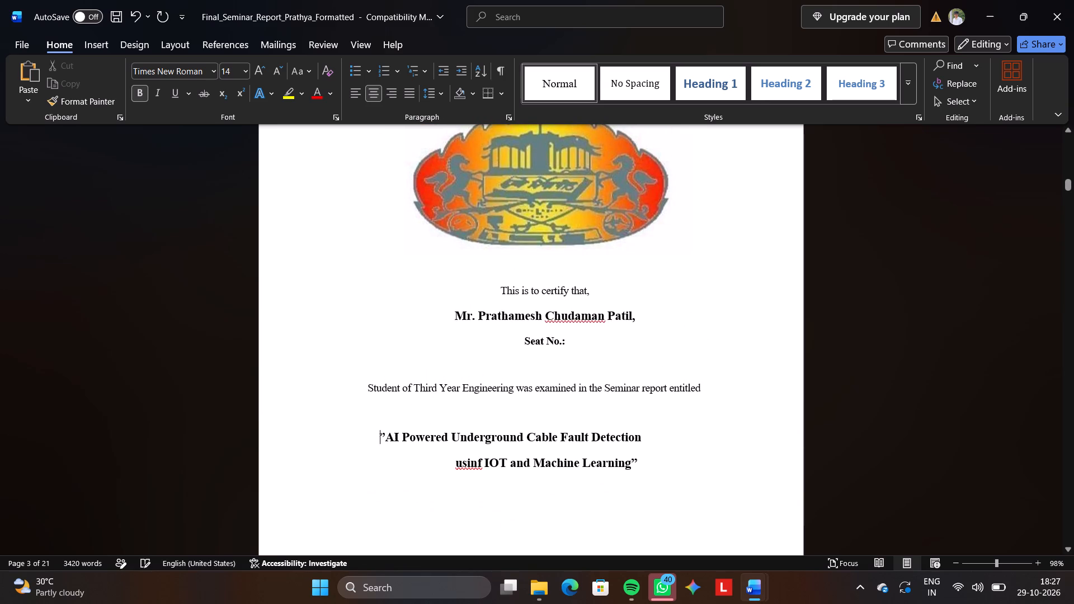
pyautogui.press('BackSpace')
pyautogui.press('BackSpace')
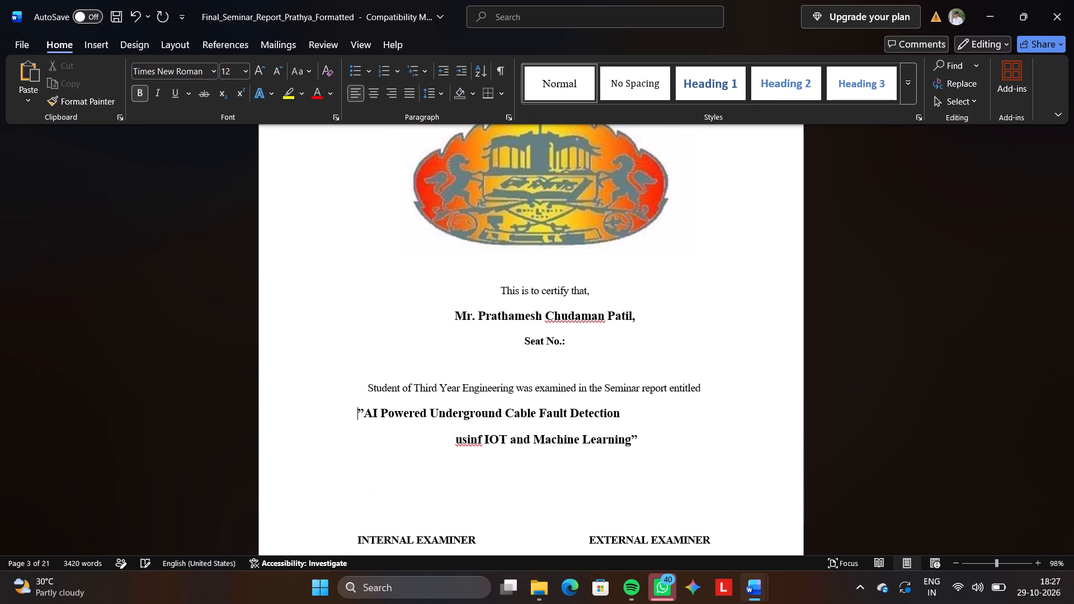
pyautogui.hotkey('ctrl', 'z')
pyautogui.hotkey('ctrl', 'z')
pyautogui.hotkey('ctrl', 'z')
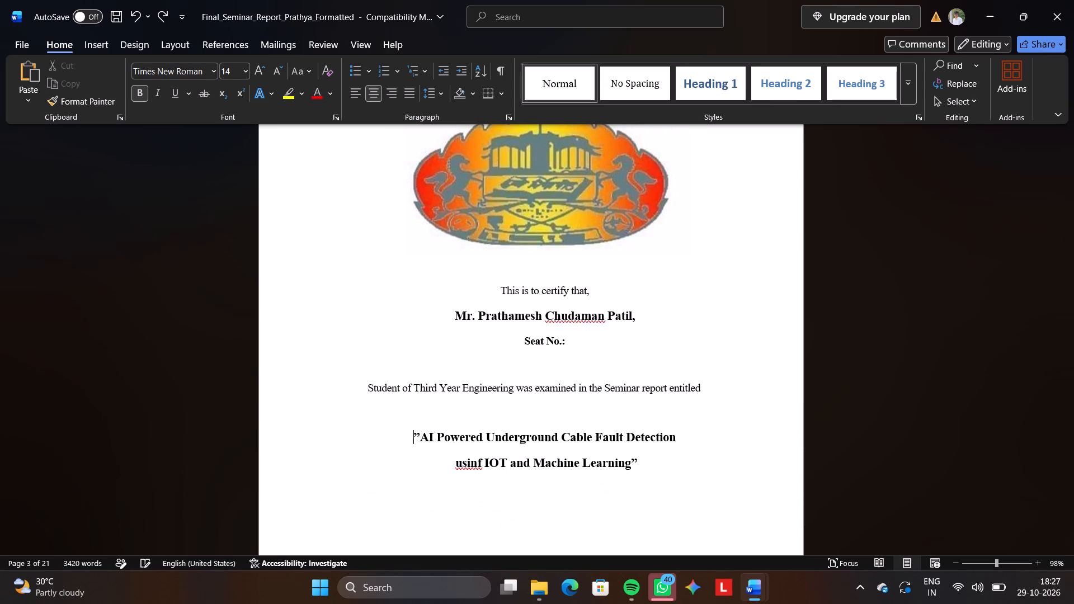
# Remove the blank line between the "Student of Third Year Engineering" sentence and the report title on page 3.
pyautogui.press('Up')
pyautogui.press('BackSpace')
pyautogui.press('BackSpace')
pyautogui.press('BackSpace')
# Add the line "2026-27" below the college address at the bottom of the university certificate.
pyautogui.scroll(-2, 395, 433)
pyautogui.click(730, 376)
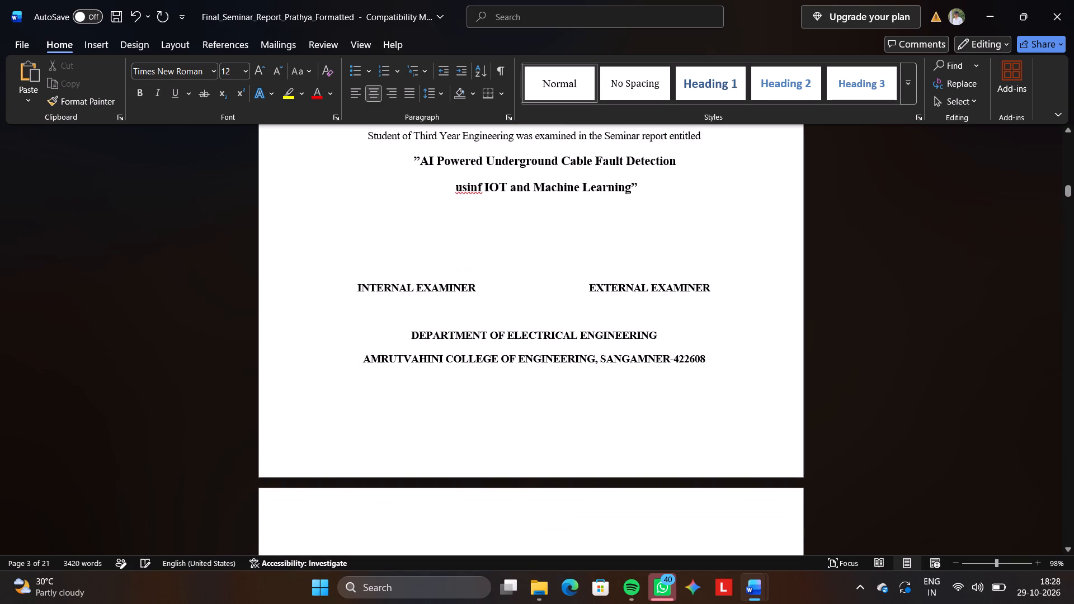
pyautogui.click(730, 376)
pyautogui.click(730, 369)
pyautogui.press('Return')
pyautogui.write('2026')
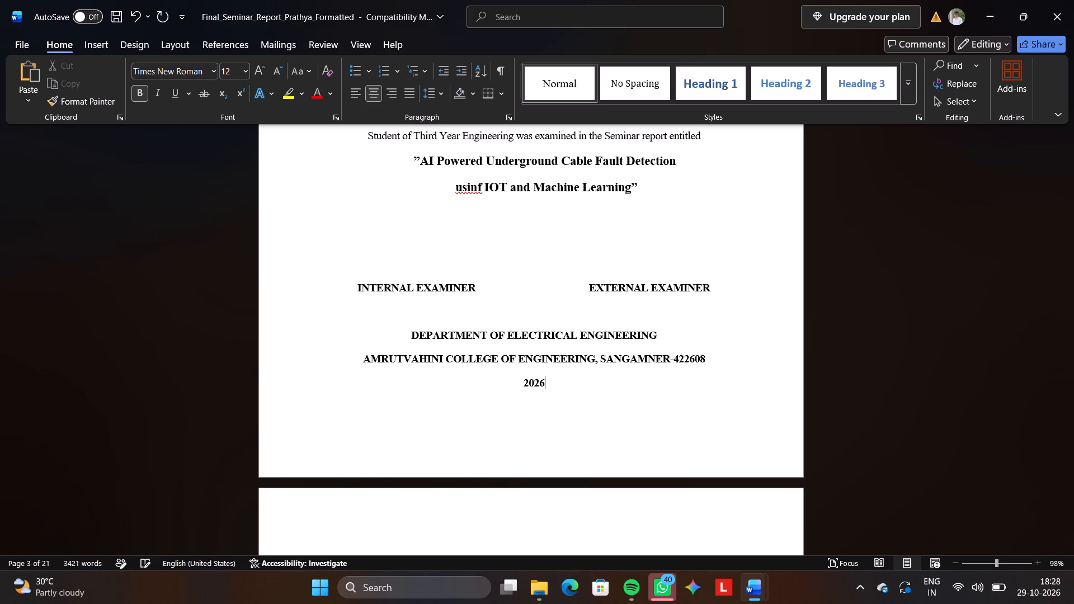
pyautogui.press('-')
pyautogui.write('27')
pyautogui.press('Return')
pyautogui.press('BackSpace')
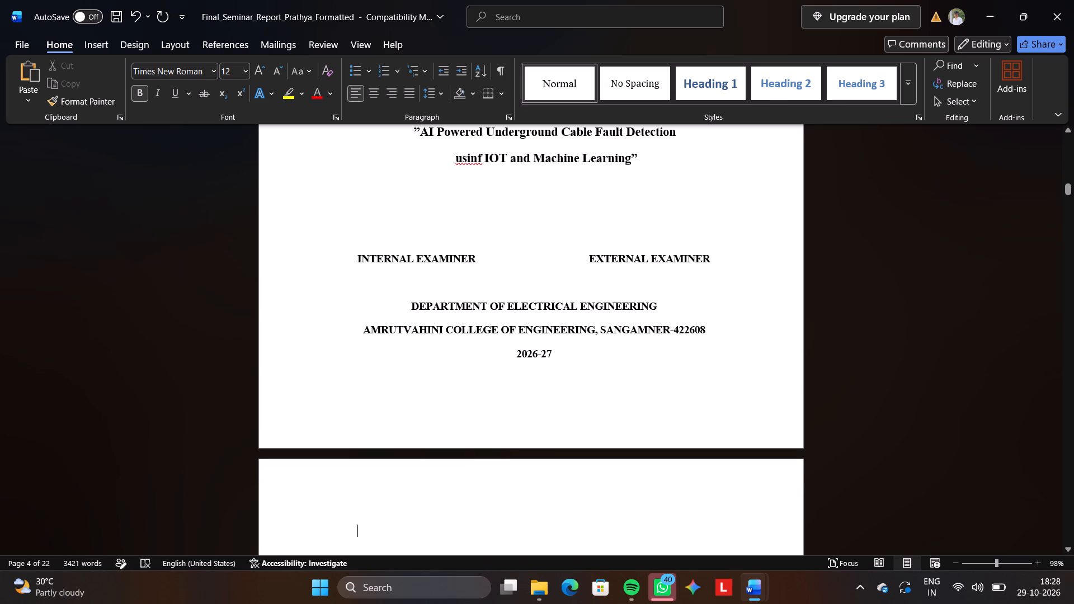
pyautogui.press('BackSpace')
# Check the university certificate's layout and logo alignment on page 3 against the preceding title and college certificate pages.
pyautogui.scroll(1, 730, 369)
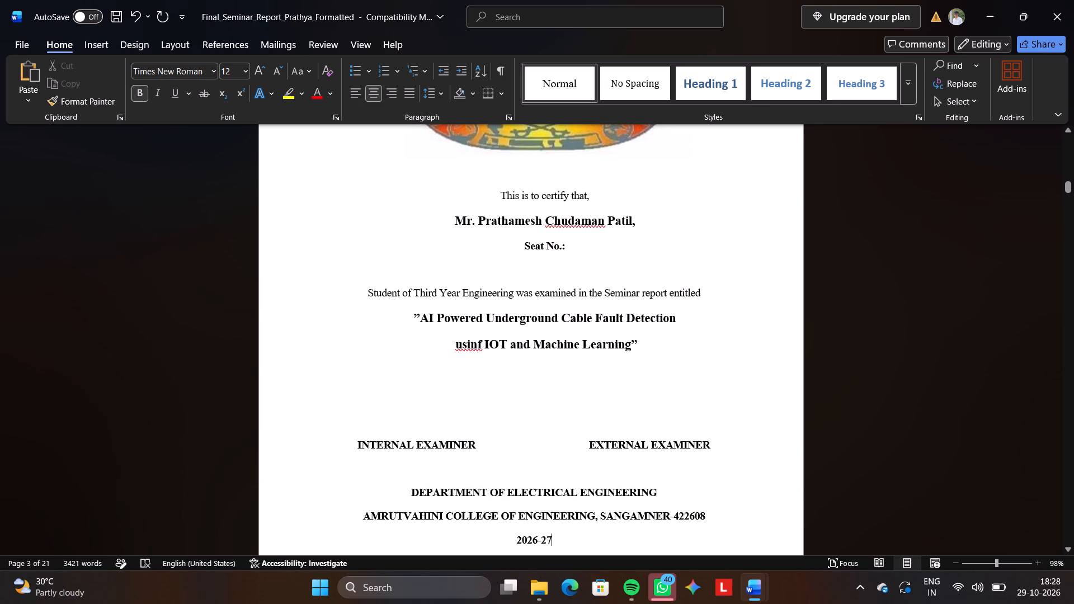
pyautogui.scroll(1, 730, 369)
pyautogui.scroll(-1, 730, 369)
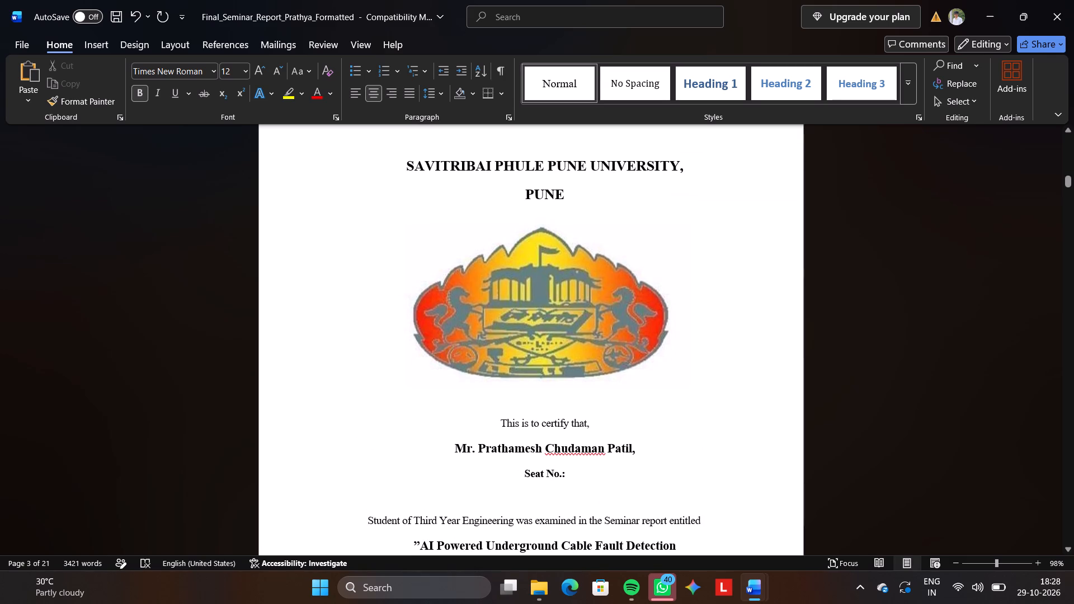
pyautogui.click(585, 318)
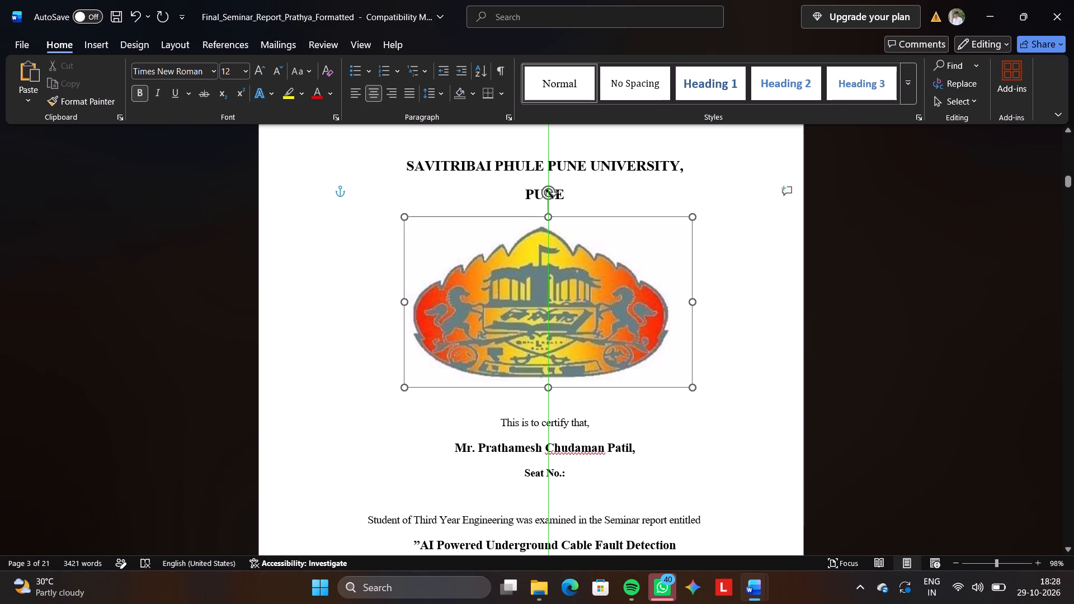
pyautogui.click(704, 328)
pyautogui.scroll(1, 704, 328)
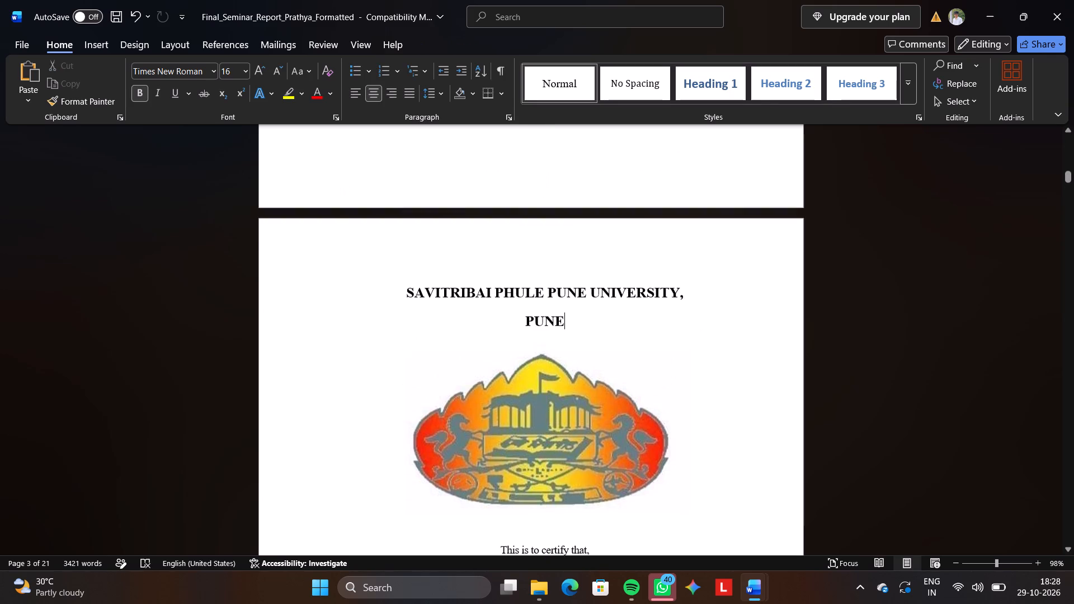
pyautogui.scroll(2, 704, 328)
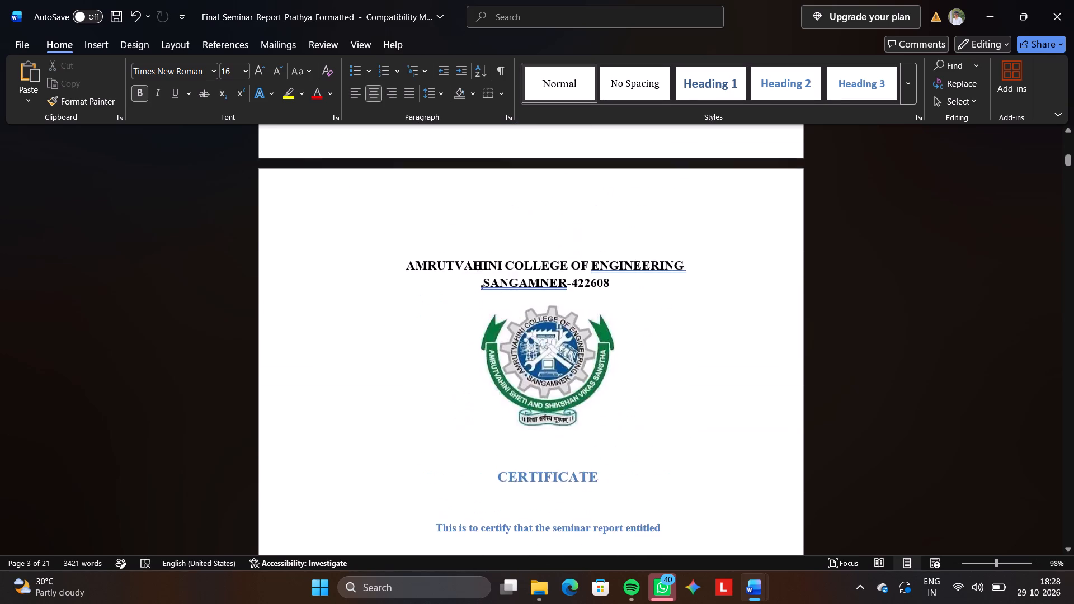
pyautogui.scroll(1, 704, 328)
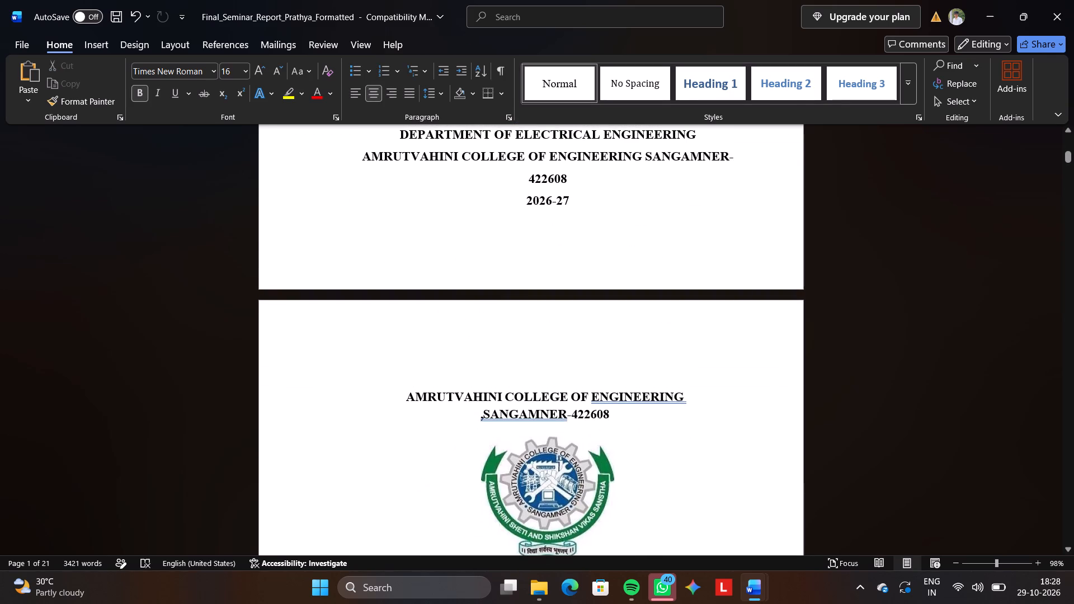
# Insert a blank page at the "For academic year 2026-27" line on the college certificate page.
pyautogui.scroll(-2, 601, 513)
pyautogui.hscroll(1, 609, 433)
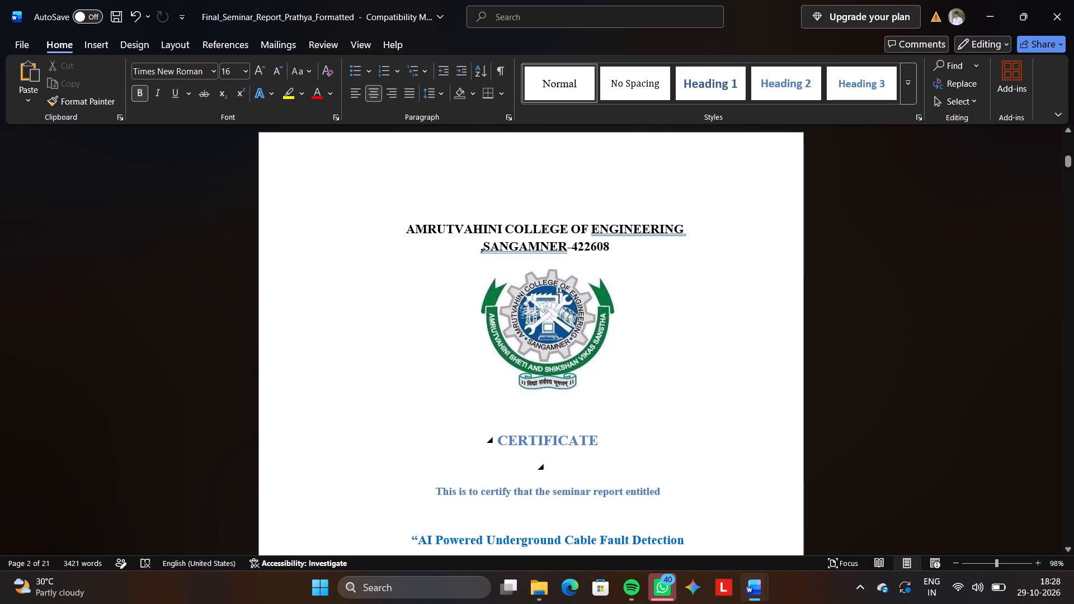
pyautogui.scroll(-1, 667, 364)
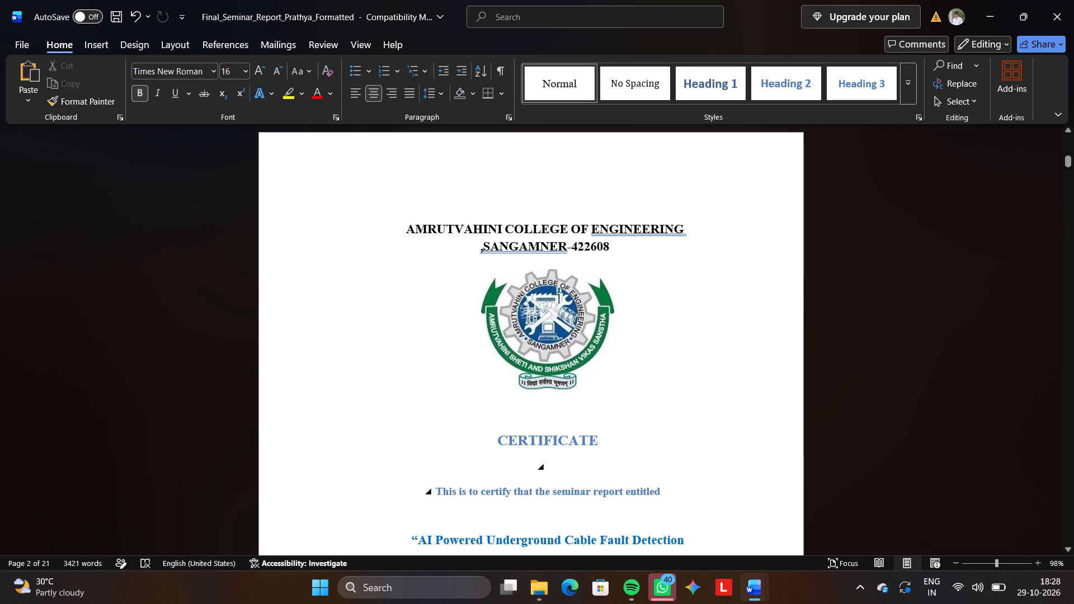
pyautogui.scroll(-2, 667, 364)
pyautogui.click(667, 364)
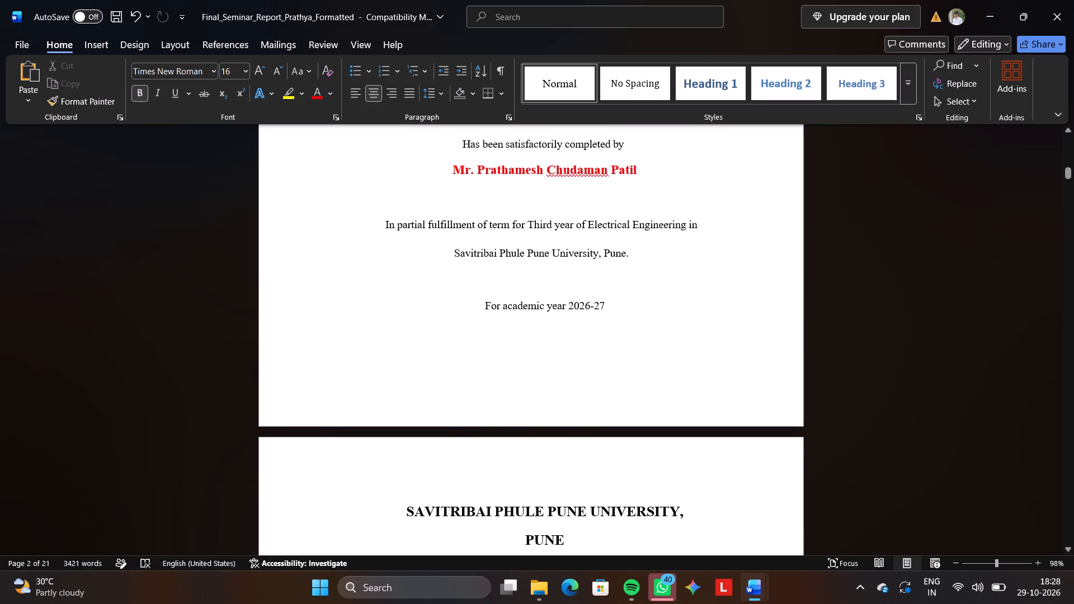
pyautogui.click(524, 317)
pyautogui.click(102, 43)
pyautogui.click(44, 86)
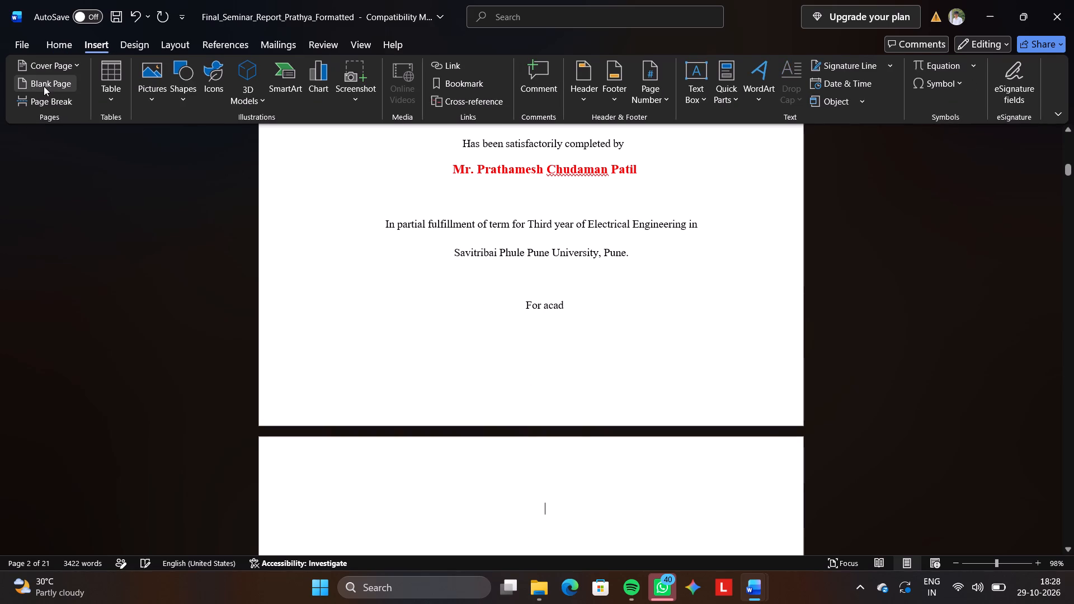
# Examine the page sequence from the title page to the Acknowledgment in a zoomed-out multi-page view.
pyautogui.scroll(-1, 508, 313)
pyautogui.hscroll(1, 508, 313)
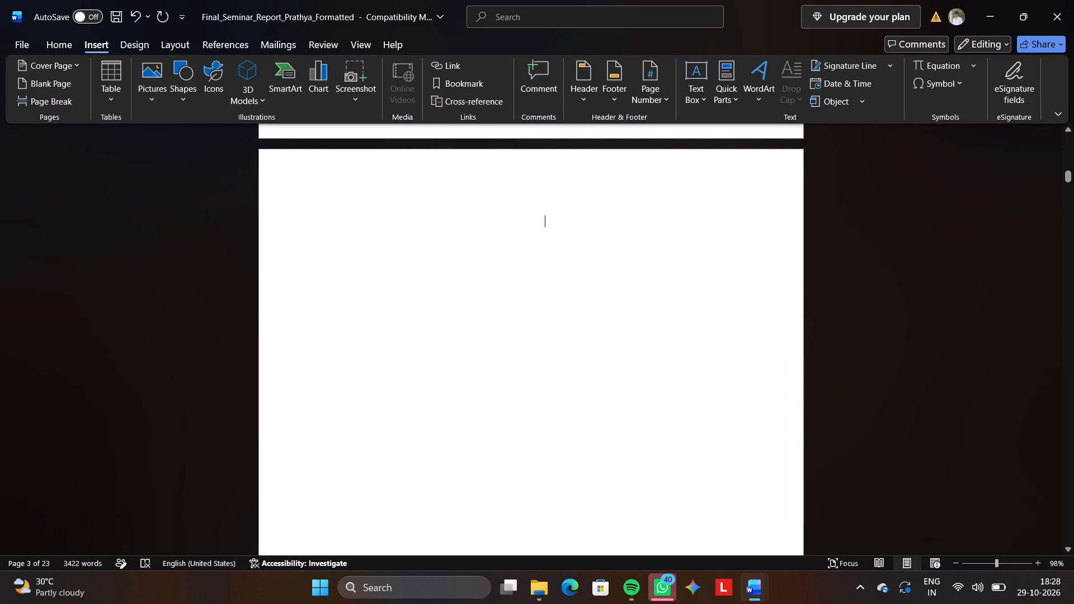
pyautogui.hscroll(1, 508, 313)
pyautogui.keyDown('ctrl'); pyautogui.scroll(-4, 508, 313); pyautogui.keyUp('ctrl')
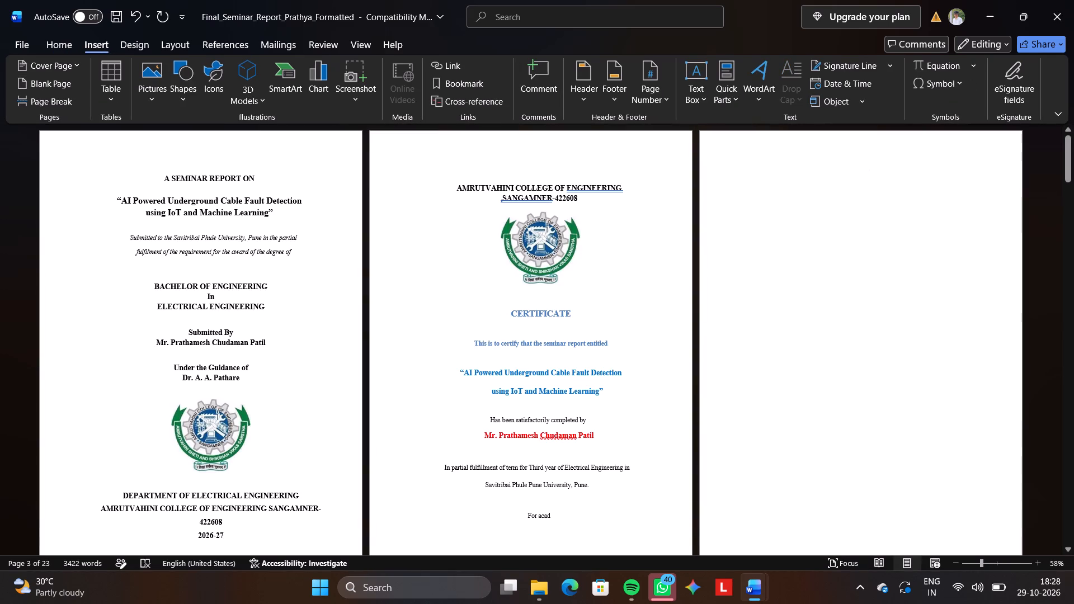
pyautogui.scroll(-4, 740, 318)
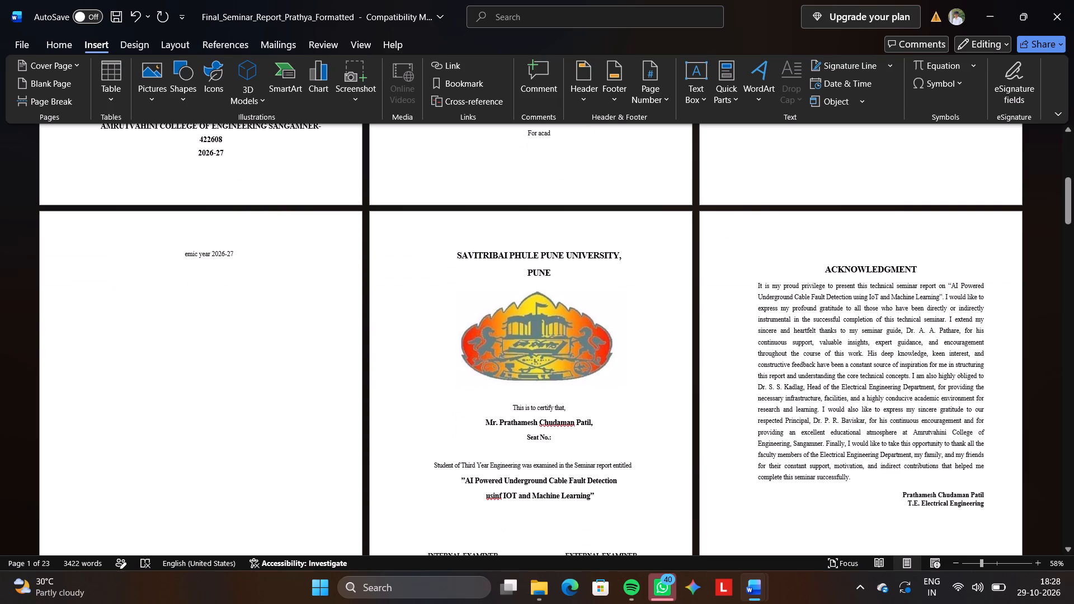
pyautogui.scroll(2, 740, 318)
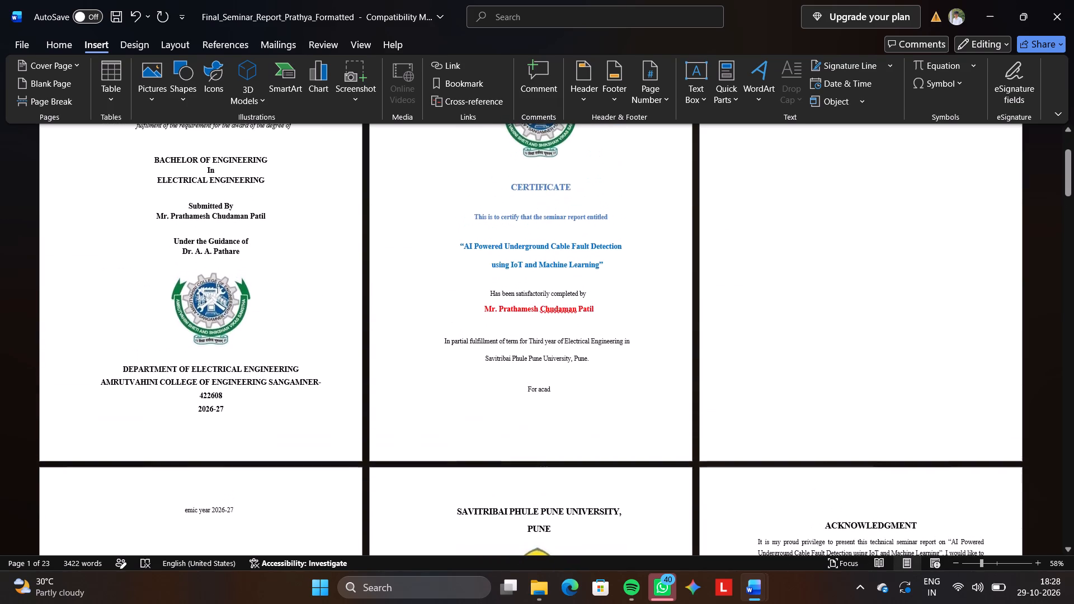
pyautogui.scroll(1, 740, 318)
# Delete backwards from the blank third page until the college certificate's last line reads "For a", and insert two line breaks after it.
pyautogui.click(802, 140)
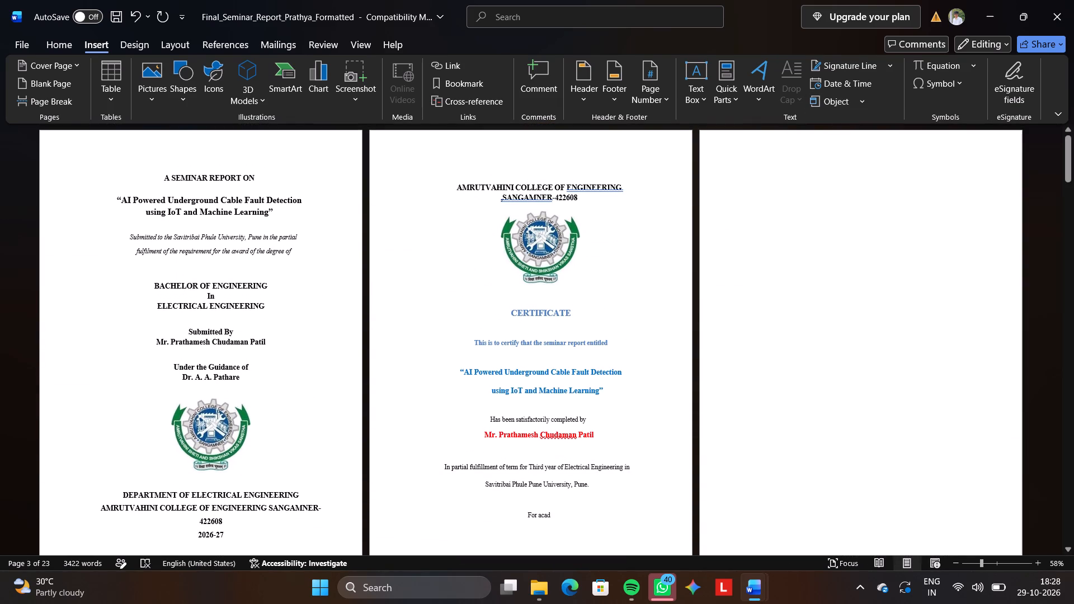
pyautogui.click(821, 163)
pyautogui.press('BackSpace')
pyautogui.press('BackSpace')
pyautogui.press('BackSpace')
pyautogui.press('BackSpace')
pyautogui.press('BackSpace')
pyautogui.press('BackSpace')
pyautogui.press('BackSpace')
pyautogui.press('BackSpace')
pyautogui.press('Return')
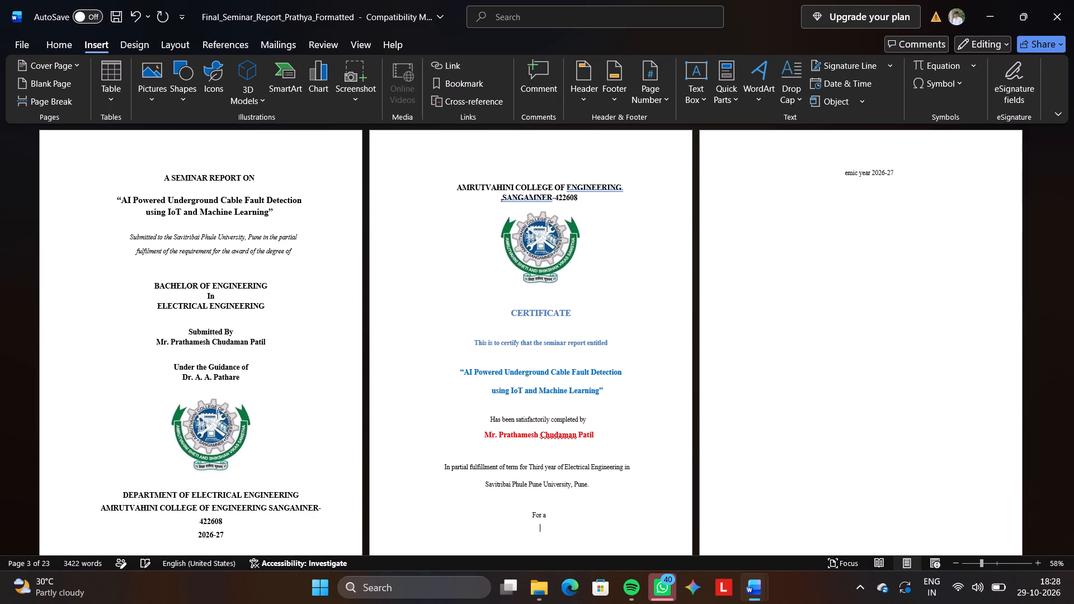
pyautogui.press('Return')
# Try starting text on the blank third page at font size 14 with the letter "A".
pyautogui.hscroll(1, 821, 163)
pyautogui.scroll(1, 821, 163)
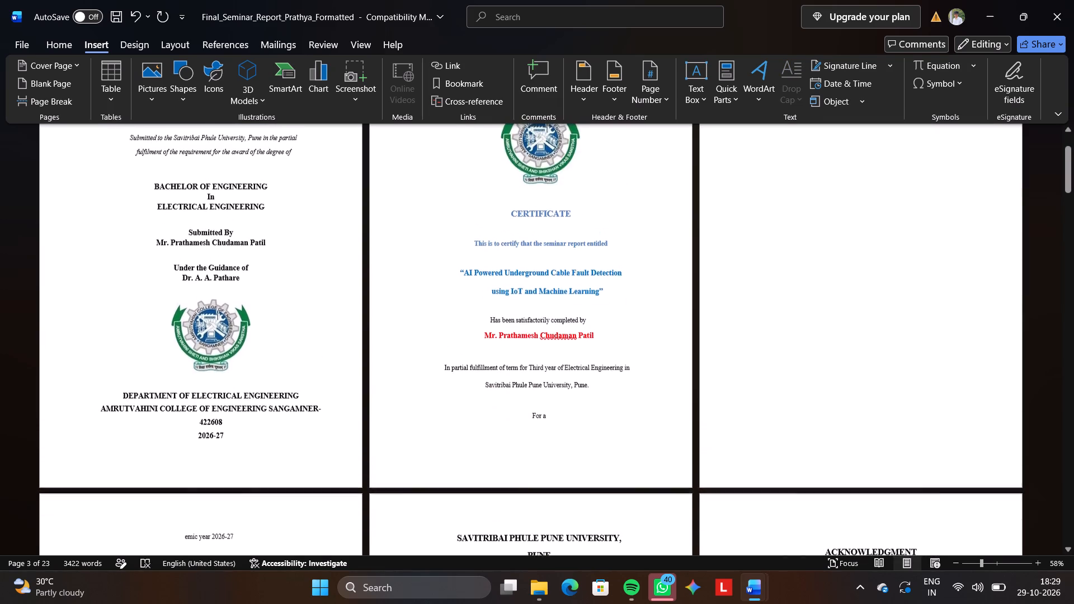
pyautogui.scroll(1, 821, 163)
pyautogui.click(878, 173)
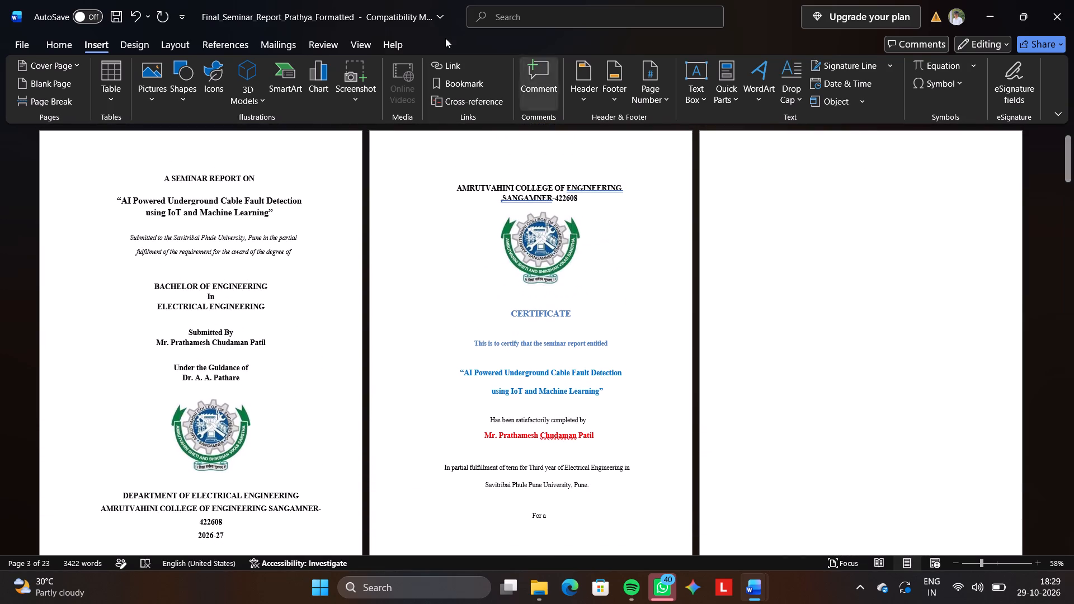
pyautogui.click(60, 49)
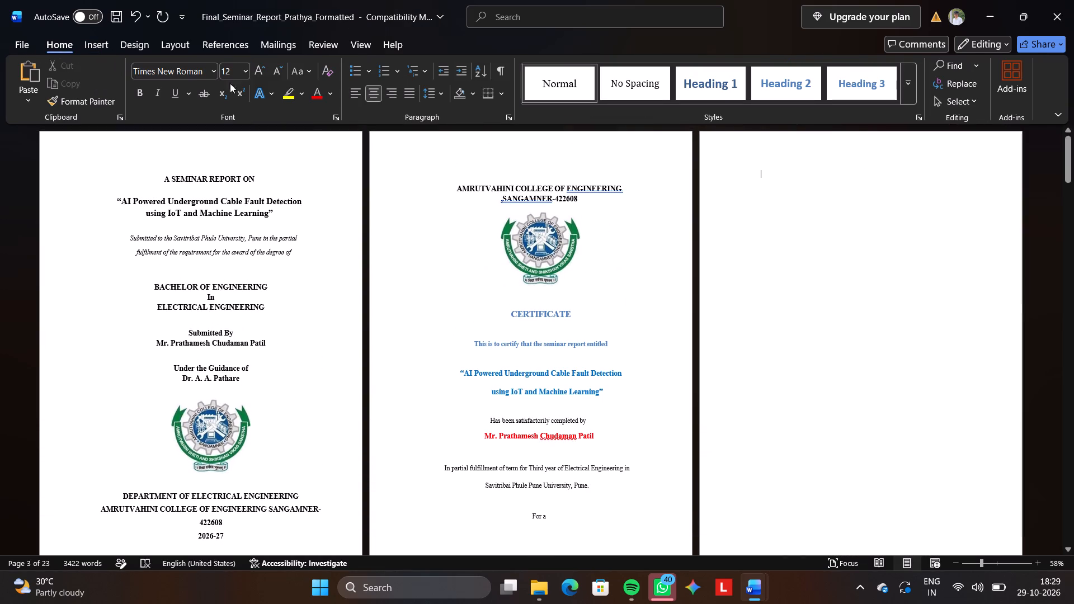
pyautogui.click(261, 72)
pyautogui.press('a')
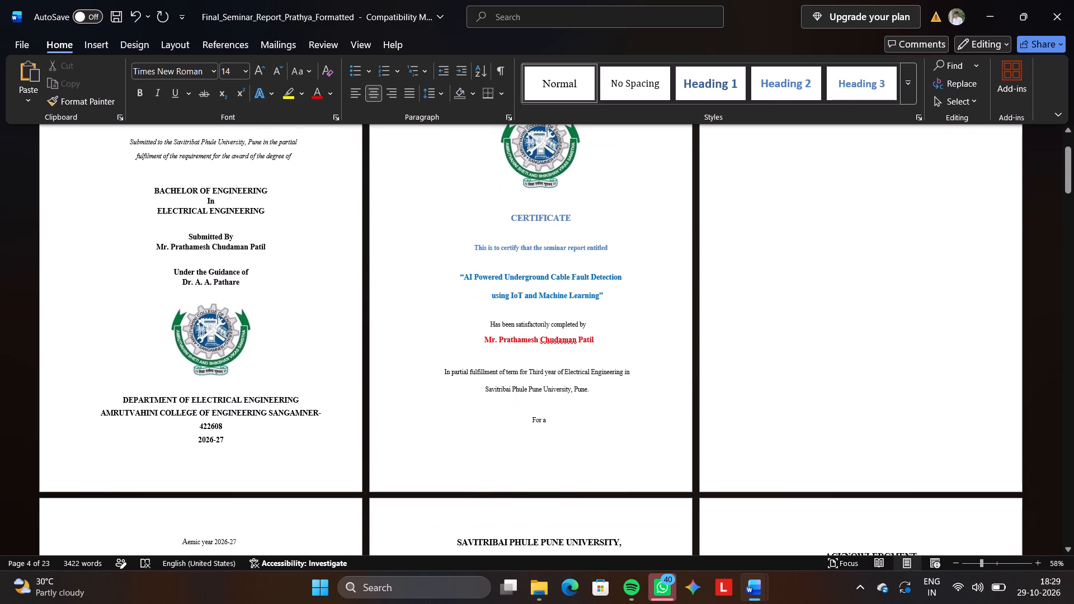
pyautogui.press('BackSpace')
# Remove the blank page before the "emic year 2026-27" line, leaving no stray letters ahead of that line.
pyautogui.hscroll(1, 739, 208)
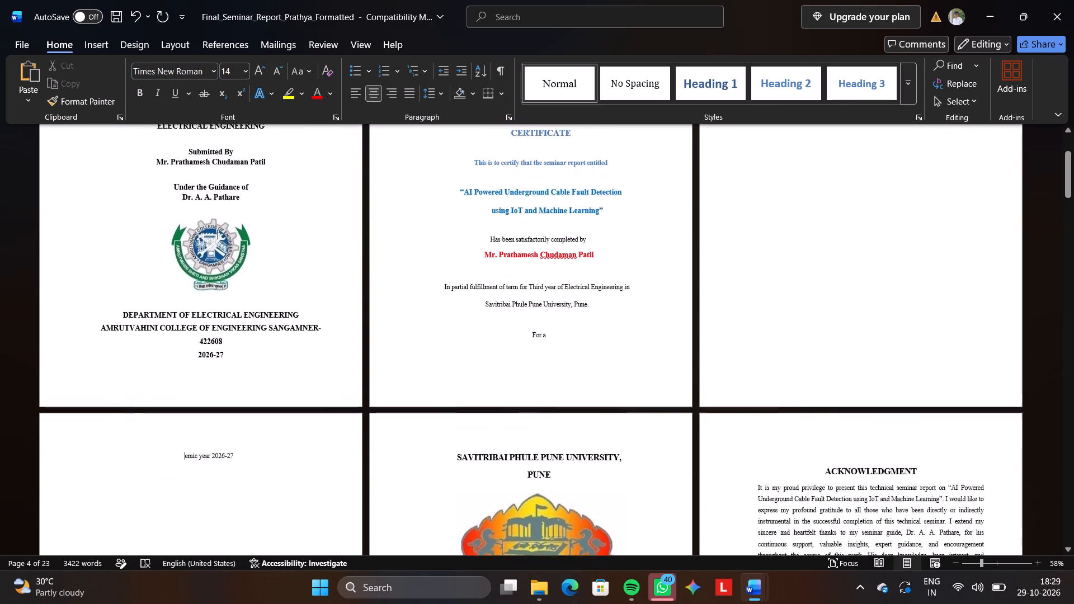
pyautogui.hscroll(1, 739, 208)
pyautogui.scroll(1, 739, 208)
pyautogui.click(891, 384)
pyautogui.press('a')
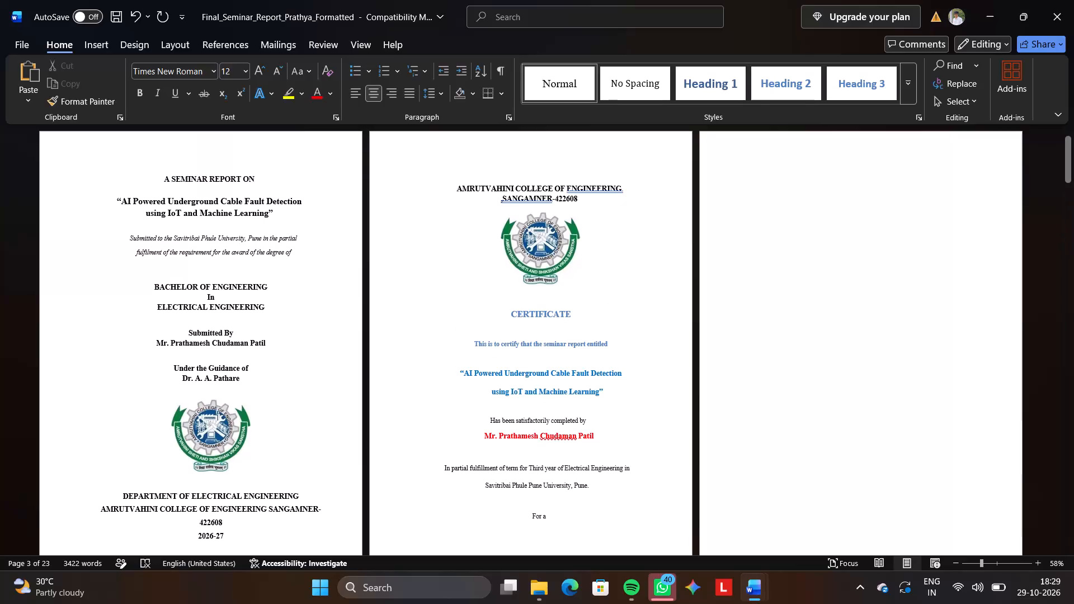
pyautogui.press('a')
pyautogui.press('BackSpace')
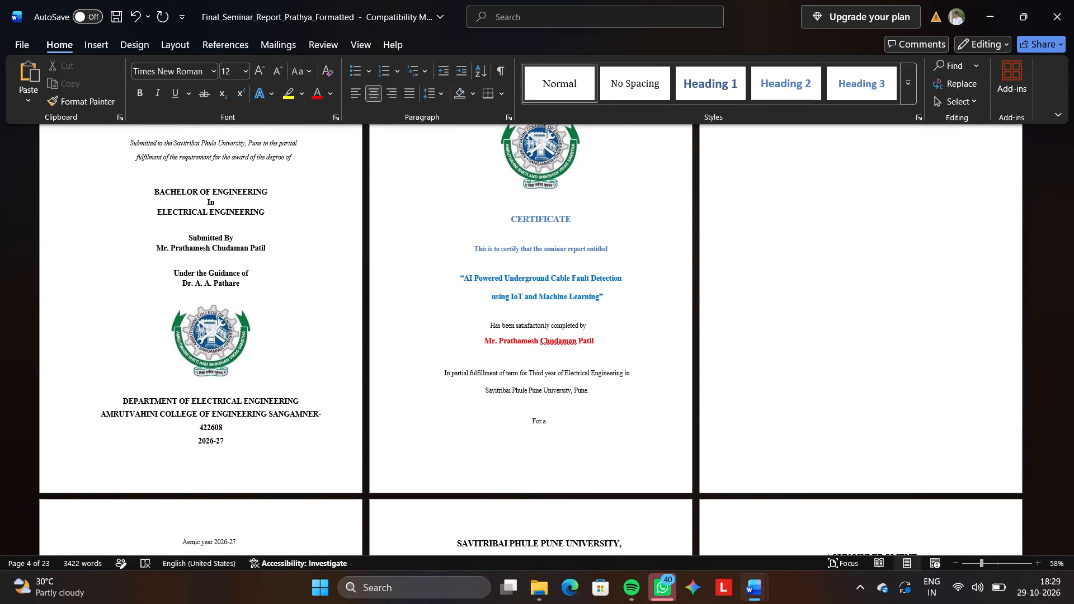
pyautogui.press('BackSpace')
pyautogui.press('BackSpace')
pyautogui.press('BackSpace')
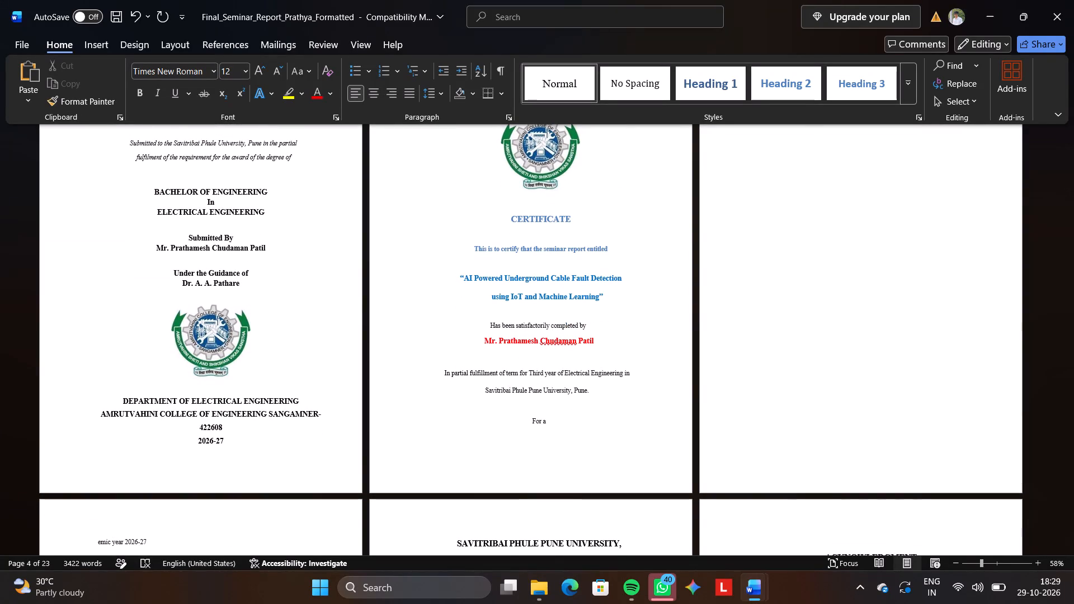
pyautogui.press('BackSpace')
pyautogui.scroll(1, 882, 357)
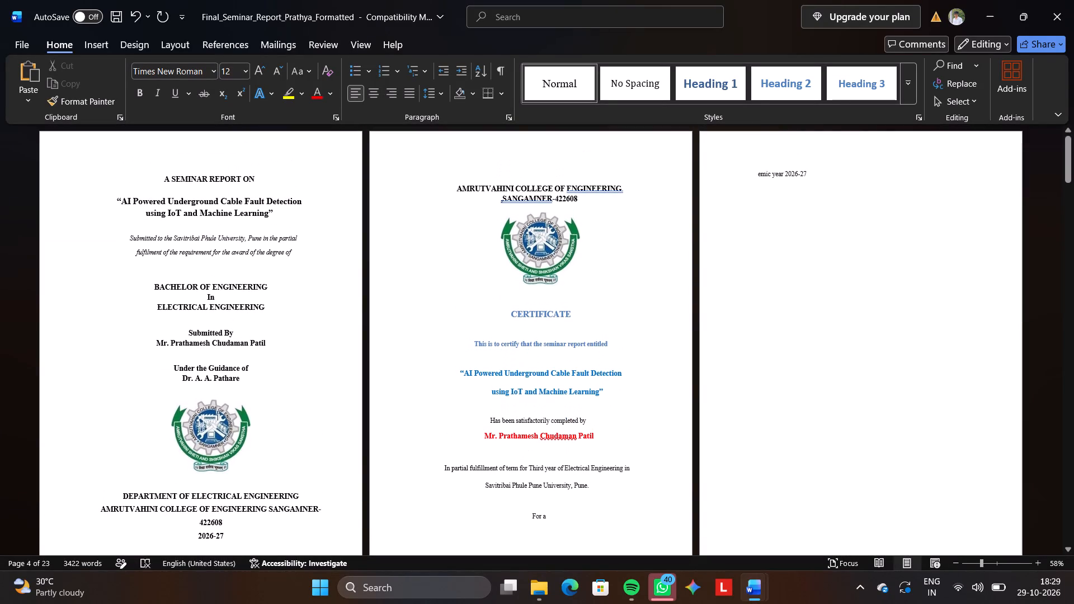
# Enter "AMRU" at the top of page 3 and move "emic year 2026-27" down with 13 line breaks.
pyautogui.press('a')
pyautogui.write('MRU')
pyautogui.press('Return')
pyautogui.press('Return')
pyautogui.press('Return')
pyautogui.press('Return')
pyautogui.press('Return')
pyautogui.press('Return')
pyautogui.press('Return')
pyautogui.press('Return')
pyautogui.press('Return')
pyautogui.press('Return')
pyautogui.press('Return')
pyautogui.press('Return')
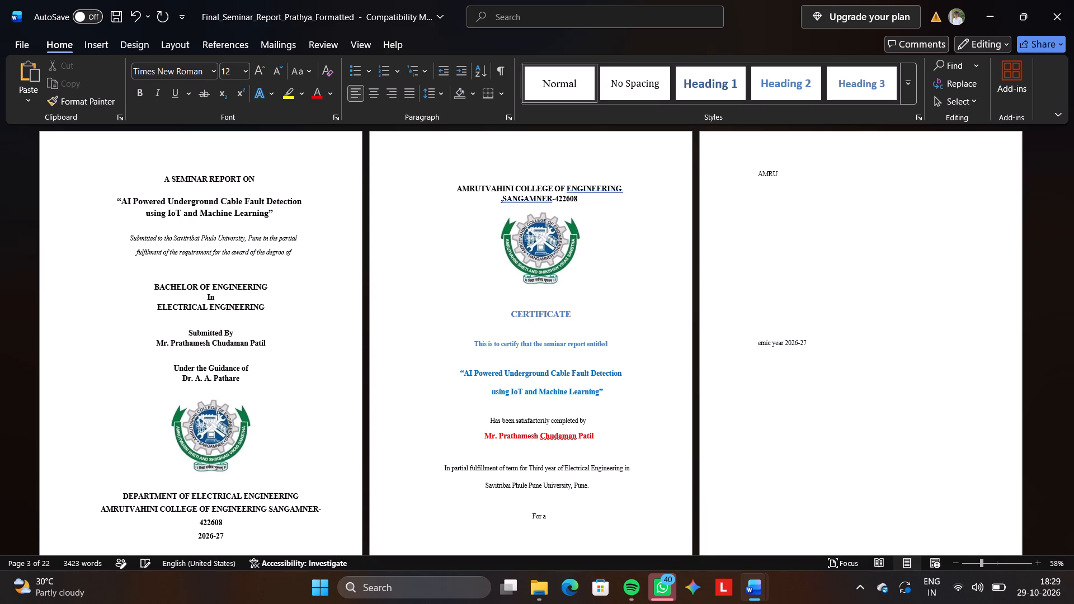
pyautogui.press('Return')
# Complete the college name at the top of page 3 as "AMRUTVAHINI COLLEGE OF ENGINEERING,".
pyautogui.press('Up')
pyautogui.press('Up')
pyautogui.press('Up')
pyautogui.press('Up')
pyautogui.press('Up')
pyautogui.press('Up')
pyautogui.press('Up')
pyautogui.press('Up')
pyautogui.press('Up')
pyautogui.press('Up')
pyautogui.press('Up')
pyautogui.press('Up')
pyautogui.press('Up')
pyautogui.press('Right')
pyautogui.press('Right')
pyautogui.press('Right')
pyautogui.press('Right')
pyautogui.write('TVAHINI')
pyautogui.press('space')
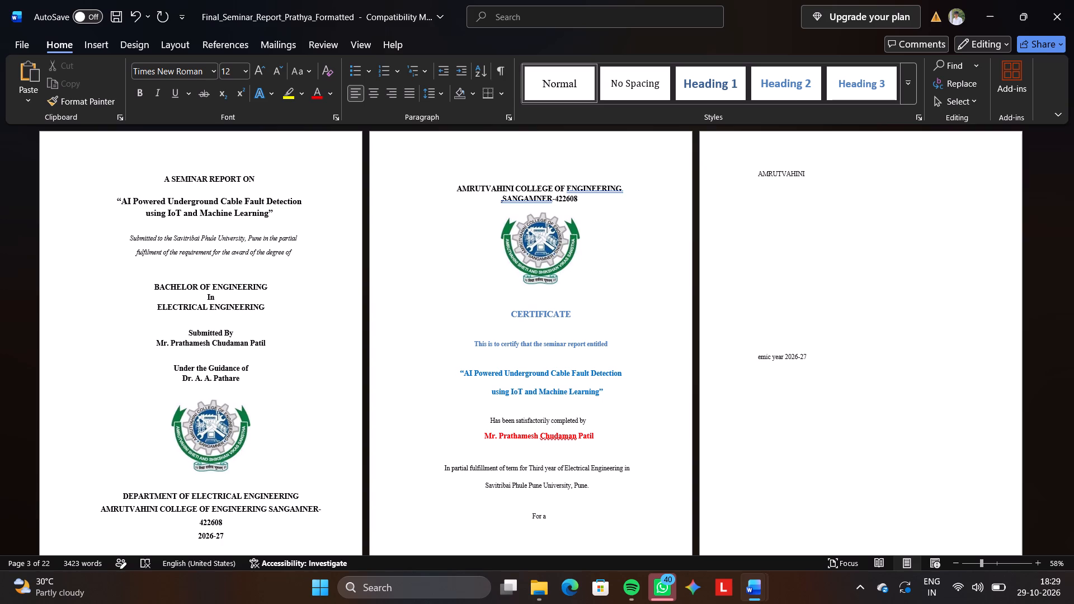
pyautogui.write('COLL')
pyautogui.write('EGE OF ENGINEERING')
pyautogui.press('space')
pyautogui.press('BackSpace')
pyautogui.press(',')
# Add the lines "SANGAMNER-422608" and "CERTIFICATE" below the college name on page 3.
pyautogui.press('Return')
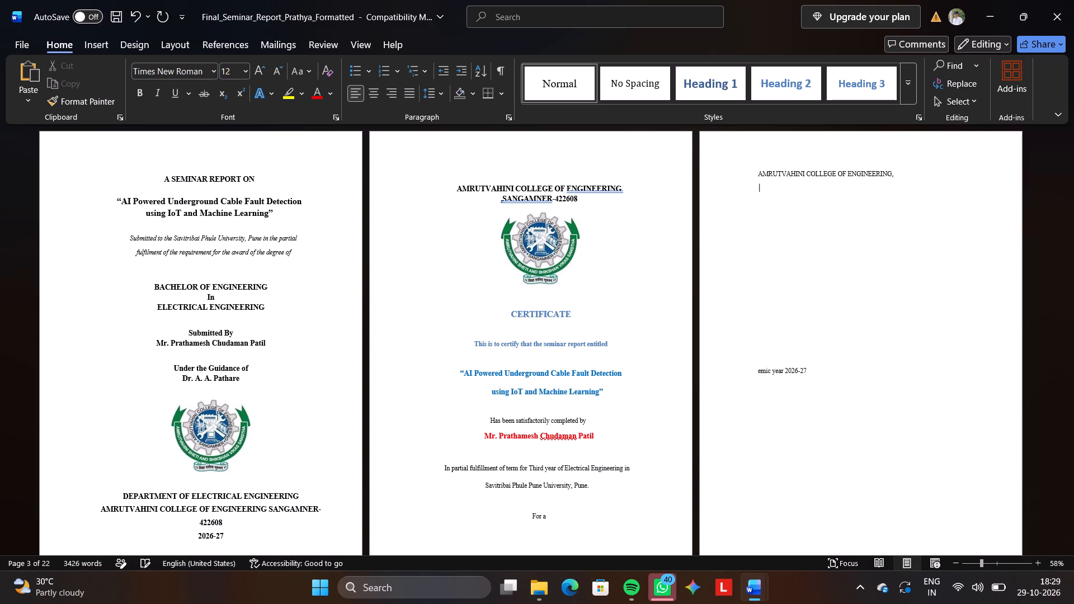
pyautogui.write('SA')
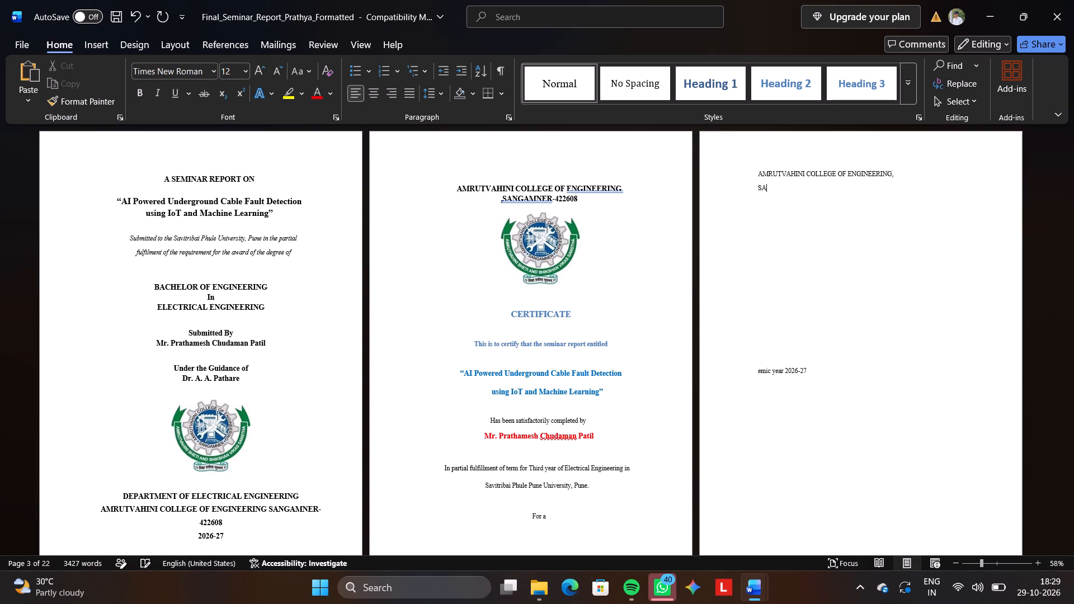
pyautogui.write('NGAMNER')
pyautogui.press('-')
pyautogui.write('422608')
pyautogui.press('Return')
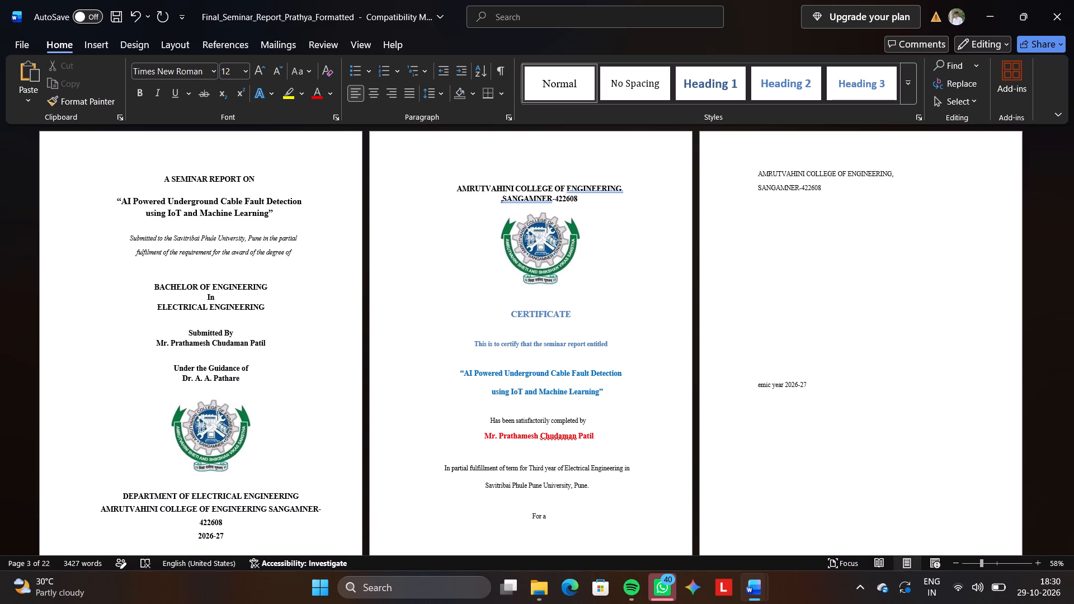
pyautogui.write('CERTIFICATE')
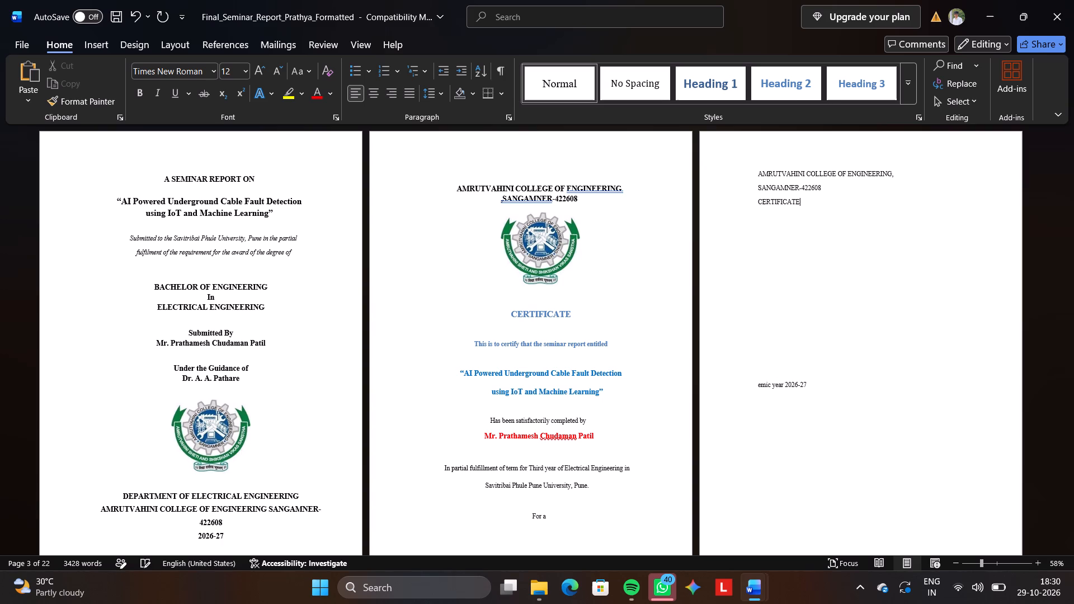
# Start the certificate statement two lines below "CERTIFICATE" on page 3 with "This is to certify that the".
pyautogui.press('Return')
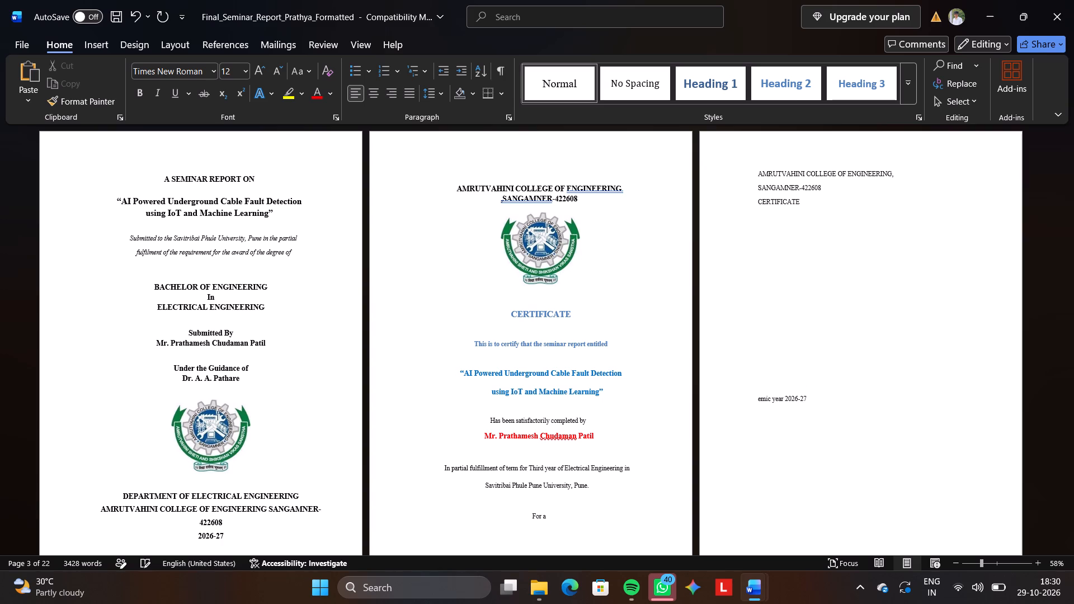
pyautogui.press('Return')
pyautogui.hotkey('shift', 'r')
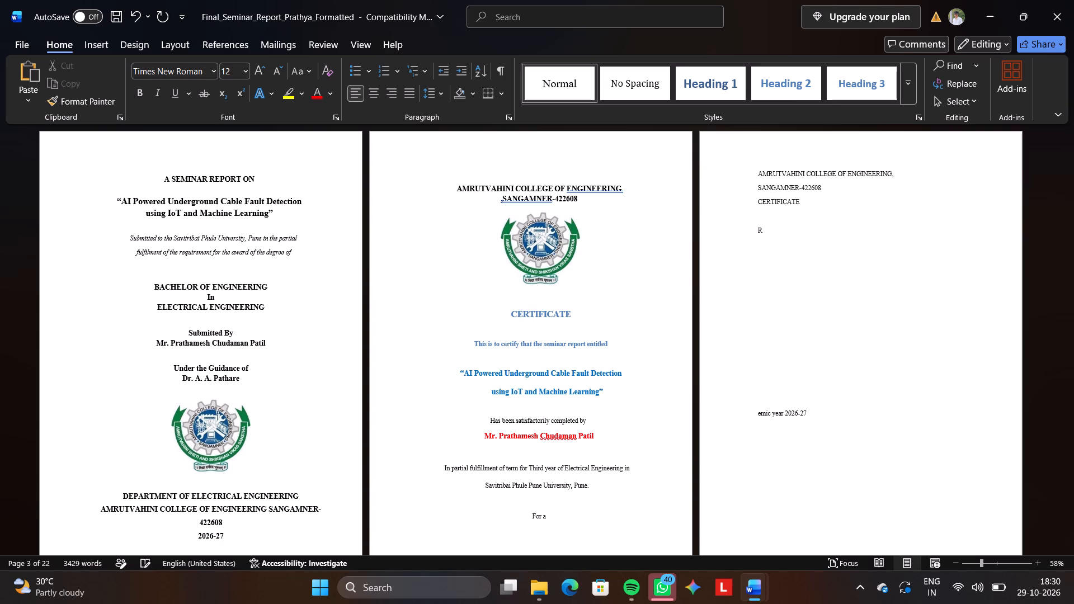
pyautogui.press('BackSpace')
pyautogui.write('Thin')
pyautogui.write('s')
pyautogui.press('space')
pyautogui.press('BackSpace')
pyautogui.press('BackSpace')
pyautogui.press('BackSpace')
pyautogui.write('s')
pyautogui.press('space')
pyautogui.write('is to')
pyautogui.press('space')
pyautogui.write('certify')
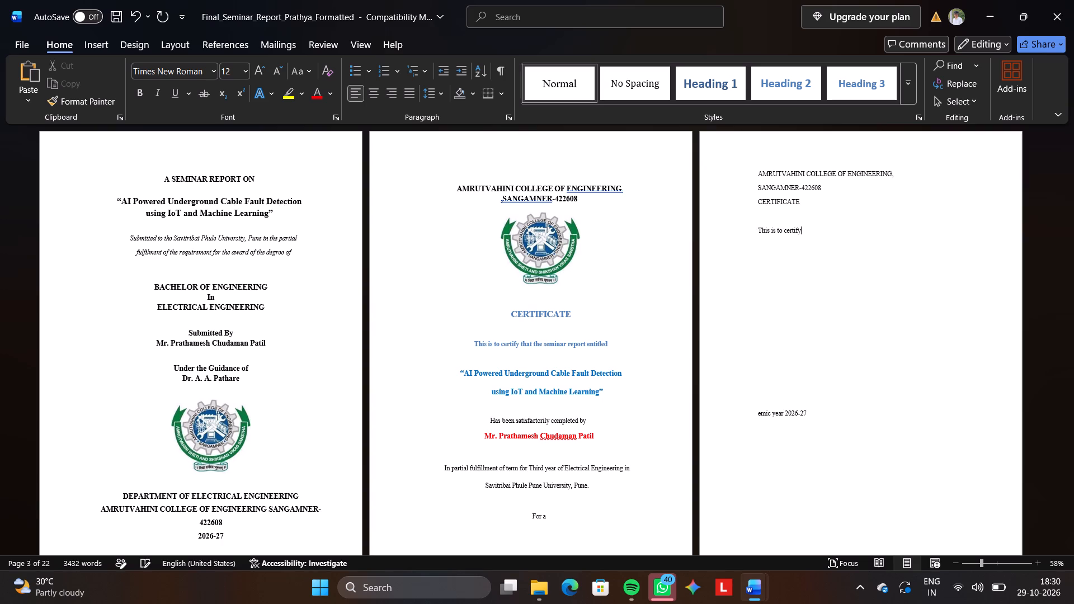
pyautogui.press('space')
pyautogui.write('that the')
# Complete the certificate statement on page 3 with the words "seminar report entitled".
pyautogui.press('space')
pyautogui.write('semione')
pyautogui.press('BackSpace')
pyautogui.press('BackSpace')
pyautogui.press('BackSpace')
pyautogui.write('nar')
pyautogui.press('space')
pyautogui.write('repor')
pyautogui.write('t')
pyautogui.press('space')
pyautogui.write('en')
pyautogui.write('ti')
pyautogui.write('teled')
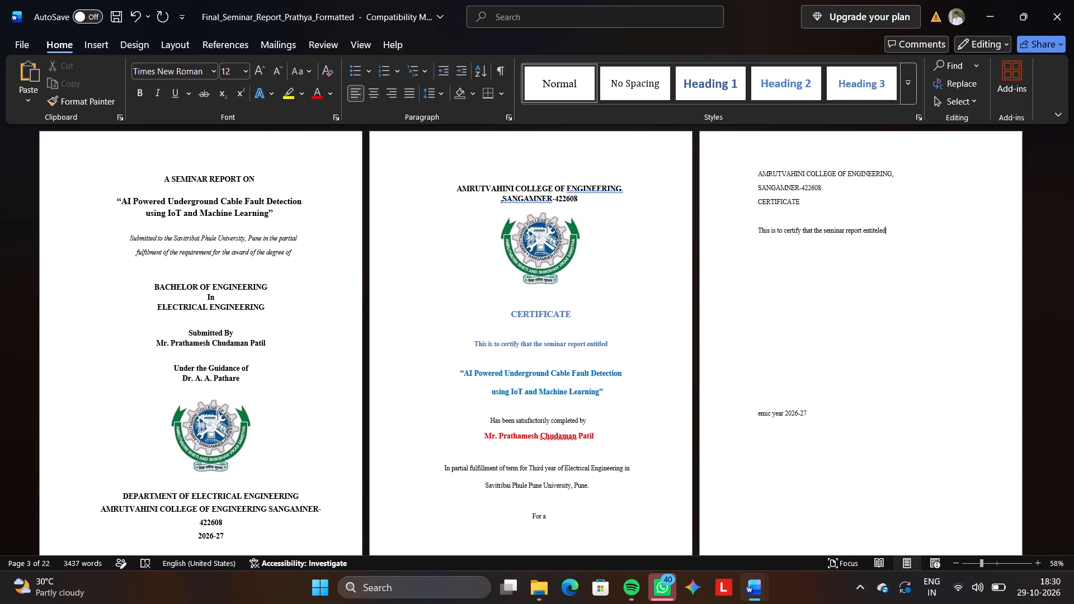
pyautogui.press('BackSpace')
pyautogui.press('BackSpace')
pyautogui.press('BackSpace')
pyautogui.press('BackSpace')
pyautogui.write('les')
pyautogui.press('BackSpace')
pyautogui.press('d')
# Copy the two-line bold seminar title from the Savitribai Phule Pune University certificate to a new line below the statement on page 3.
pyautogui.press('Return')
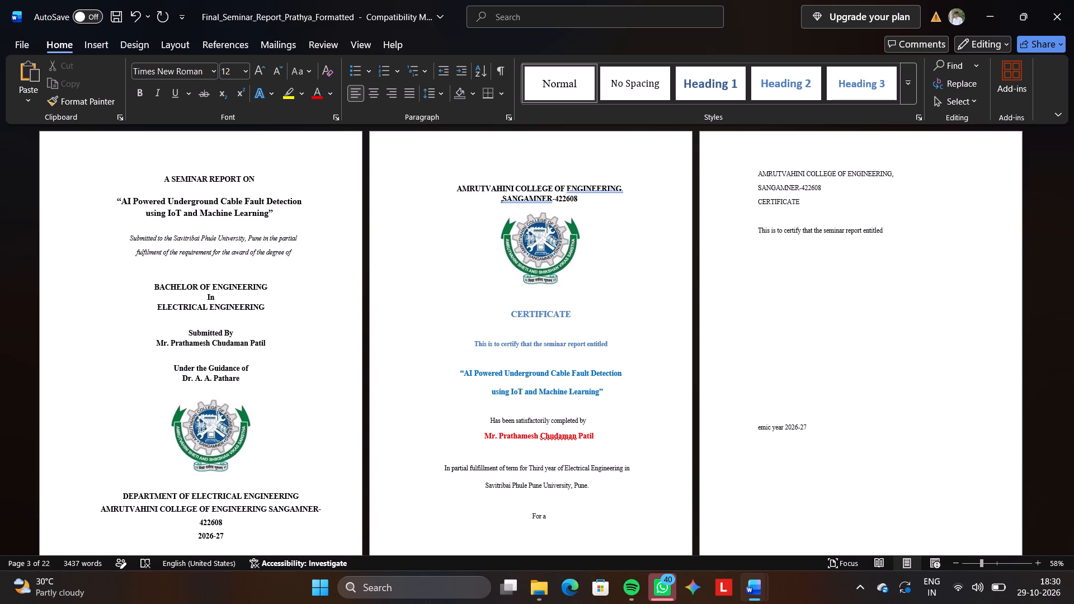
pyautogui.hotkey('shift', '"')
pyautogui.scroll(-3, 882, 357)
pyautogui.scroll(-2, 602, 381)
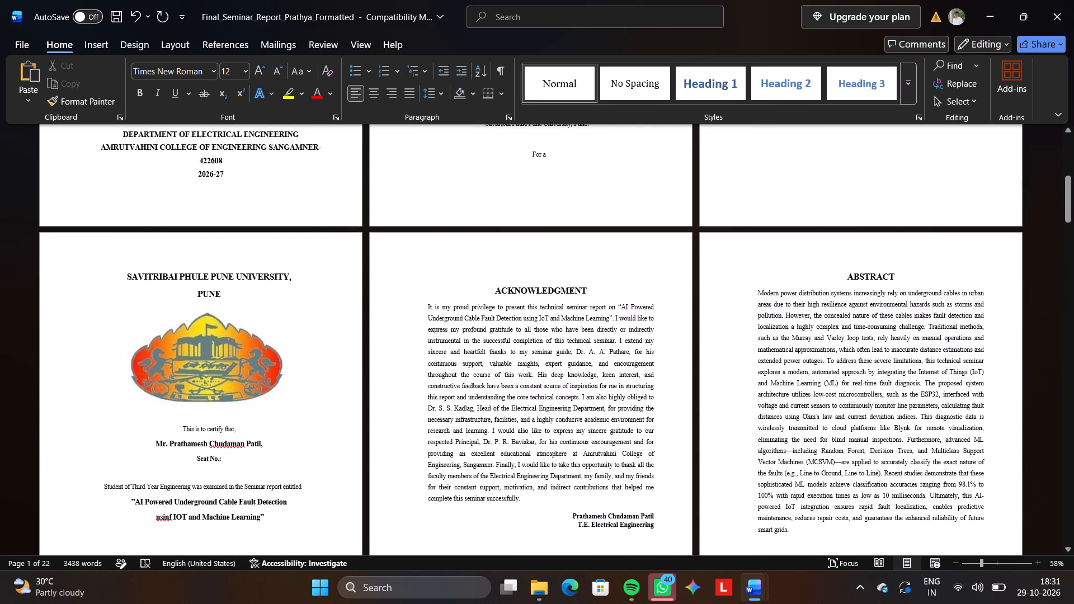
pyautogui.moveTo(266, 520); pyautogui.dragTo(127, 502)
pyautogui.hotkey('ctrl', 'c')
pyautogui.scroll(1, 516, 332)
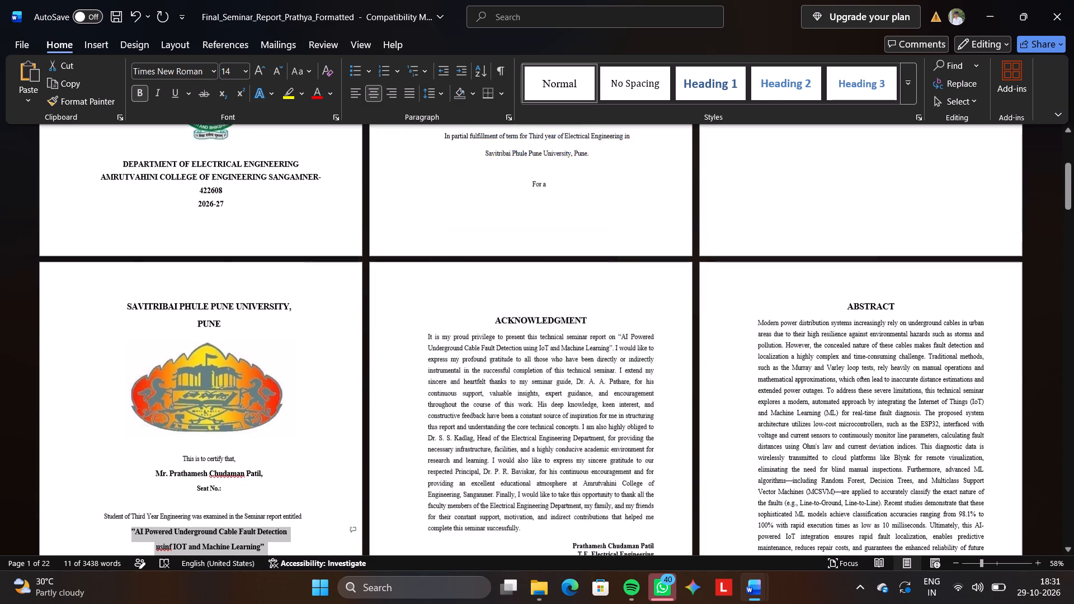
pyautogui.scroll(2, 516, 332)
pyautogui.scroll(1, 968, 275)
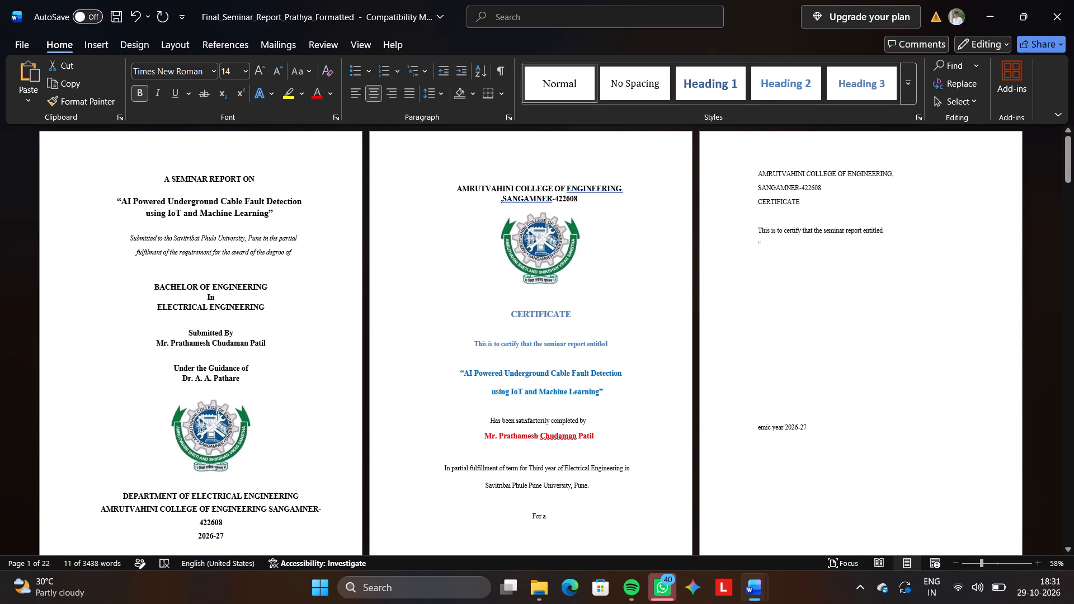
pyautogui.moveTo(784, 251); pyautogui.dragTo(736, 249)
pyautogui.hotkey('ctrl', 'v')
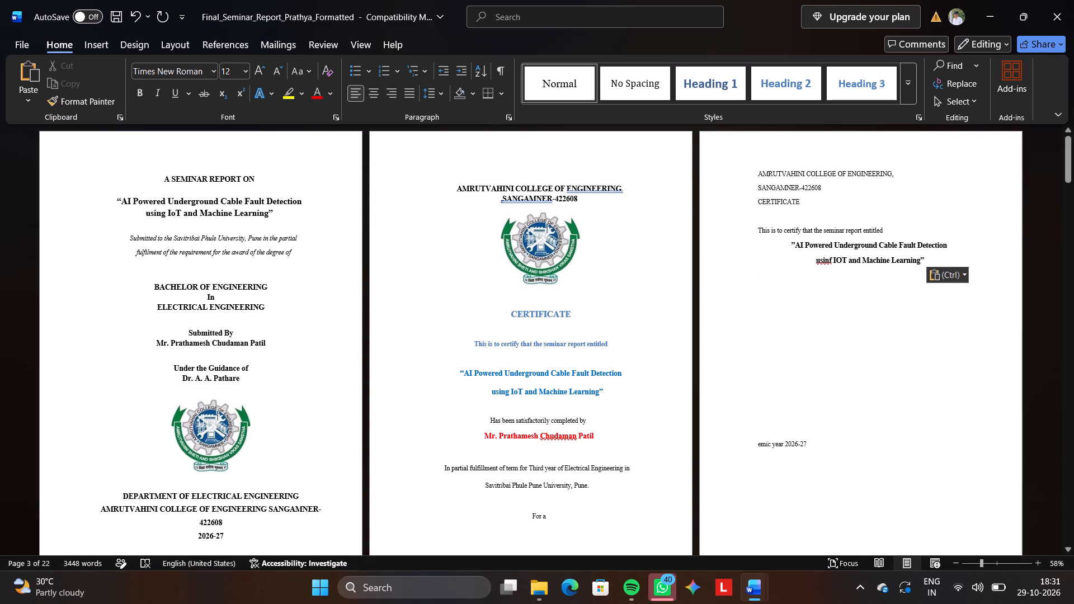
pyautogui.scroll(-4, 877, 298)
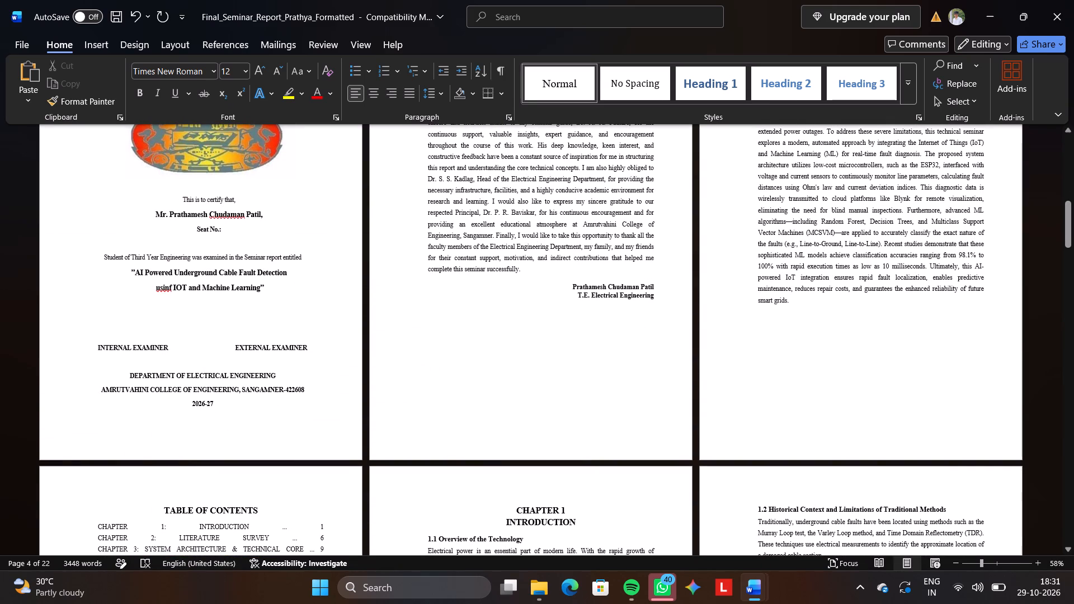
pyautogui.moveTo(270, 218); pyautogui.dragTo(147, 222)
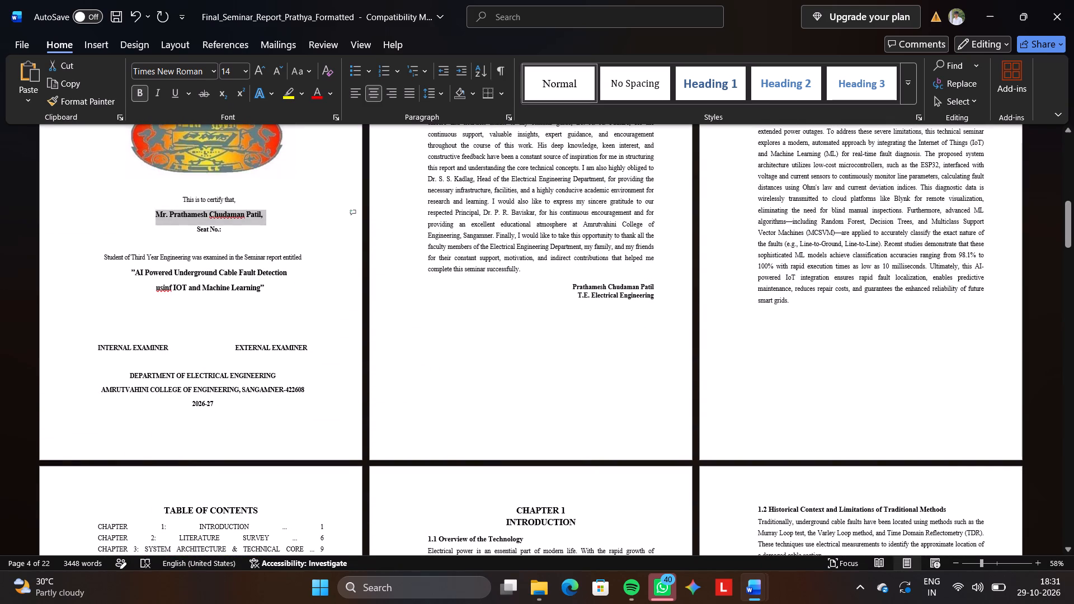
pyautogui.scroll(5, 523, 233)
# Enter "Has been satisfactory" a few lines below the copied seminar title on page 3.
pyautogui.click(908, 257)
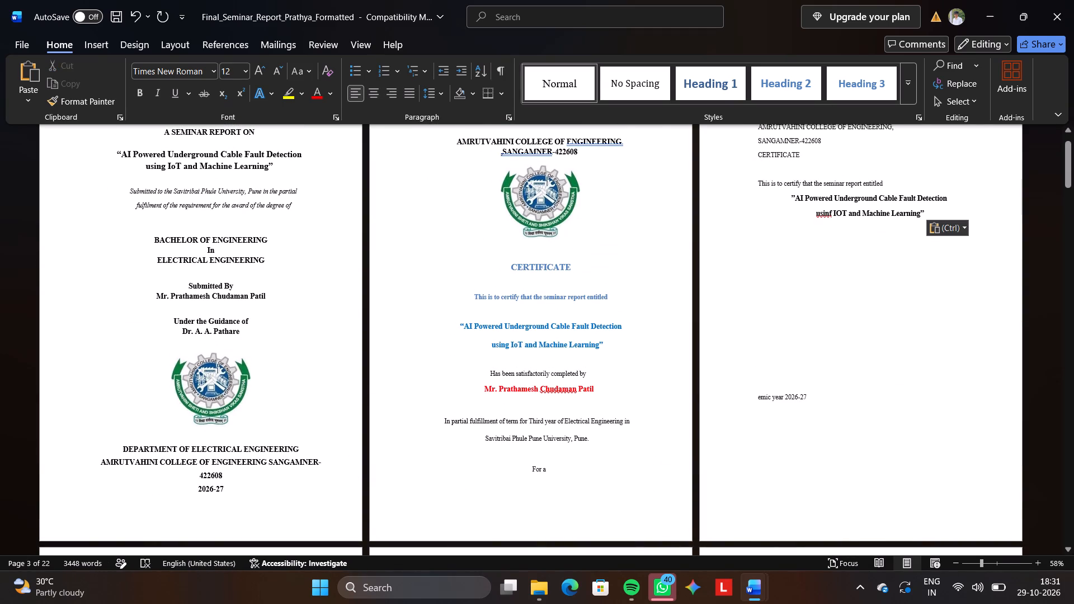
pyautogui.hotkey('shift', 'h')
pyautogui.write('as')
pyautogui.press('space')
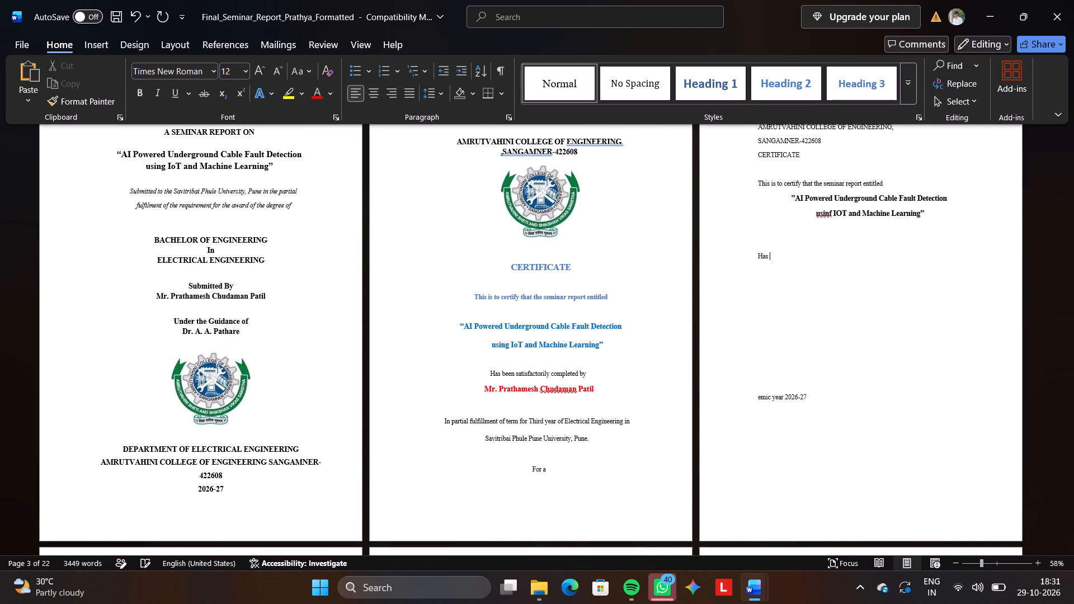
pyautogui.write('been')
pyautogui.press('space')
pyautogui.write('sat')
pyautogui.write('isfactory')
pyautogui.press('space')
# Complete the "Has been satisfactory" line on page 3 with the words "completed by".
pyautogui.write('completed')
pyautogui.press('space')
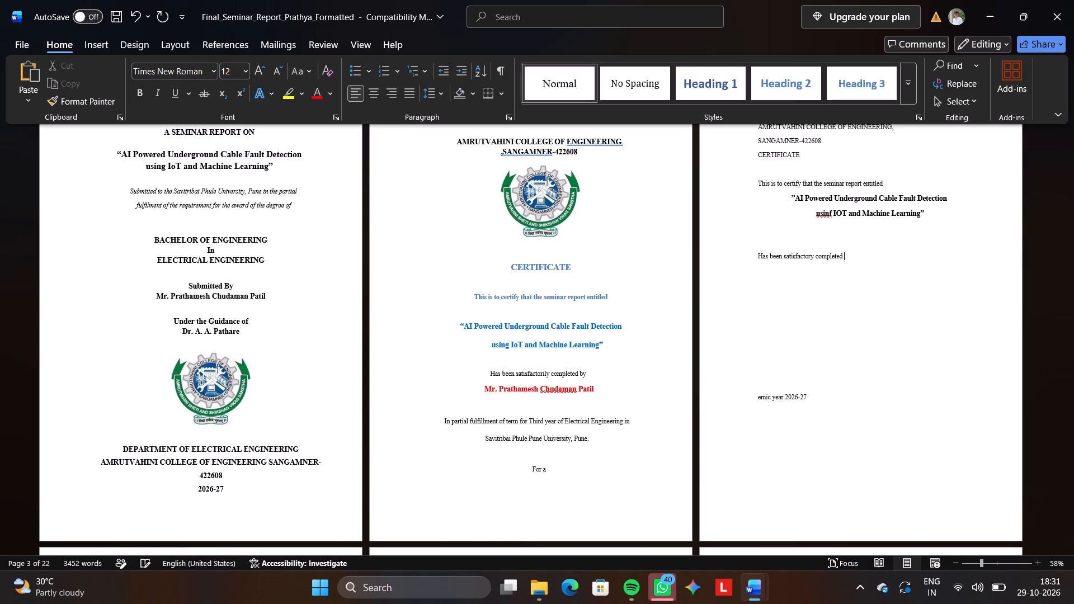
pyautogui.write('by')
# Enter the student's full name, prefixed with "Mr.", on a new line below "Has been satisfactory completed by".
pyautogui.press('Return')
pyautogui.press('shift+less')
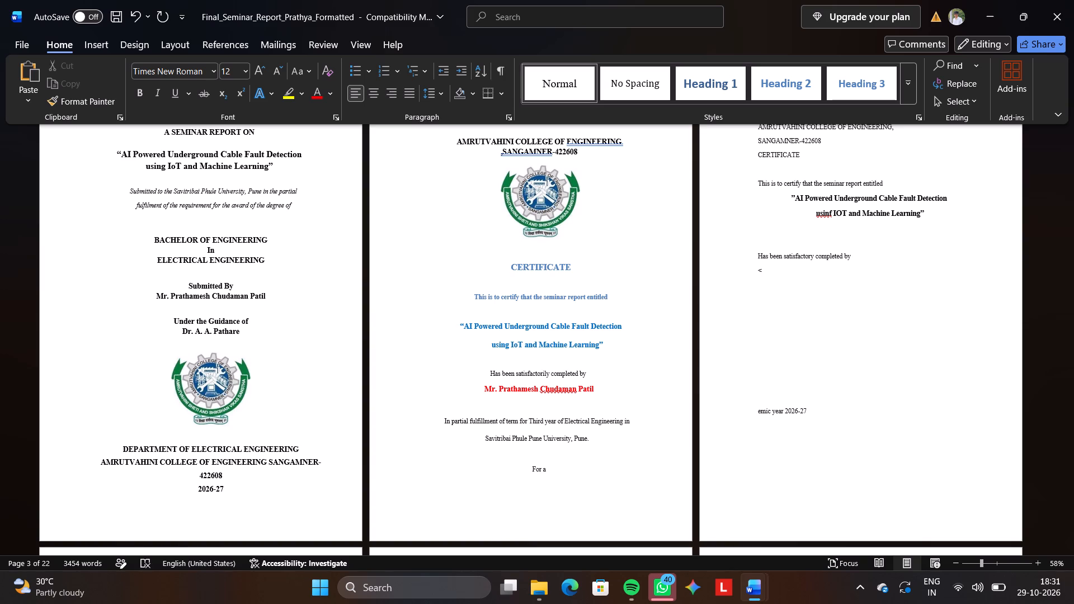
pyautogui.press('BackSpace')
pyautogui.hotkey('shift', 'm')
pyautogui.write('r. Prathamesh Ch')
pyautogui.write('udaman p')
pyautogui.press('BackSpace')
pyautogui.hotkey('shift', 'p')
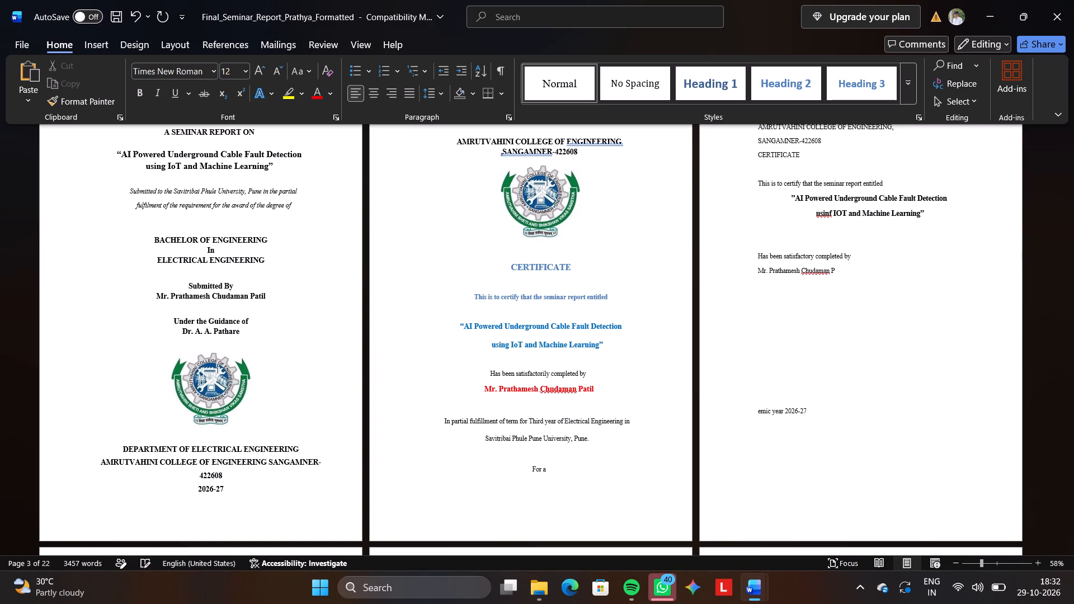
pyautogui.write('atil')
# Copy the two-line "In partial fulfillment of term" statement from the page 2 certificate to a few lines below the student's name on page 3.
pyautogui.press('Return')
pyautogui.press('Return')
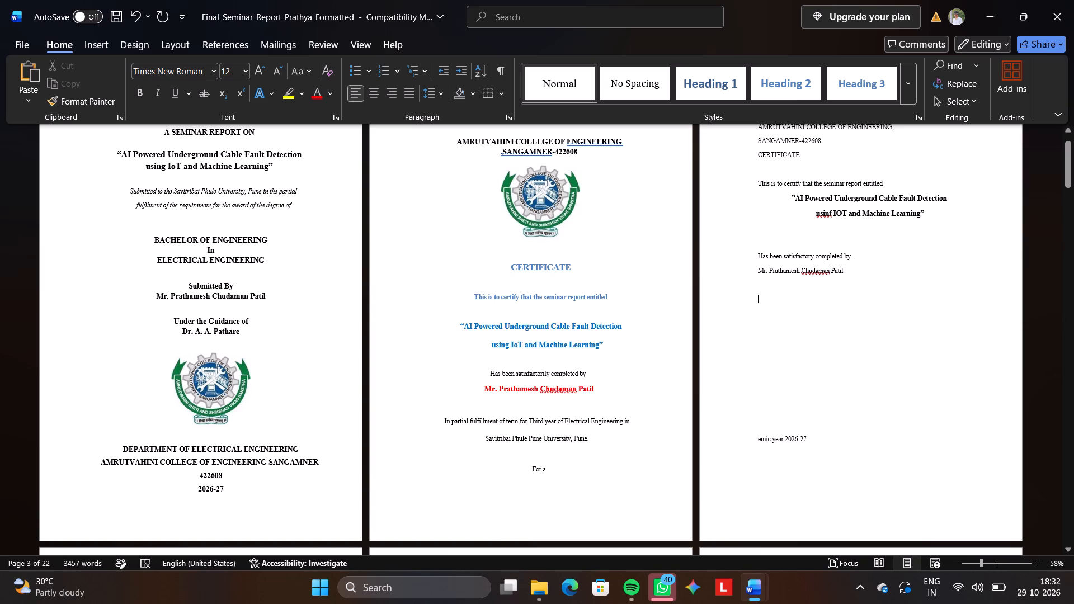
pyautogui.moveTo(446, 419); pyautogui.dragTo(606, 440)
pyautogui.hotkey('ctrl', 'c')
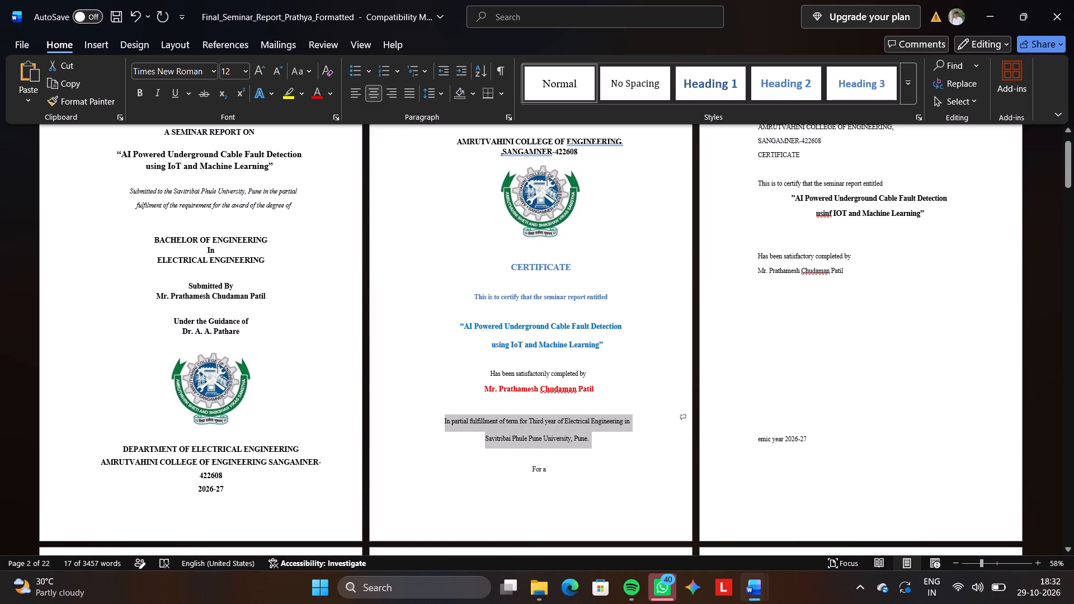
pyautogui.click(940, 325)
pyautogui.hotkey('ctrl', 'v')
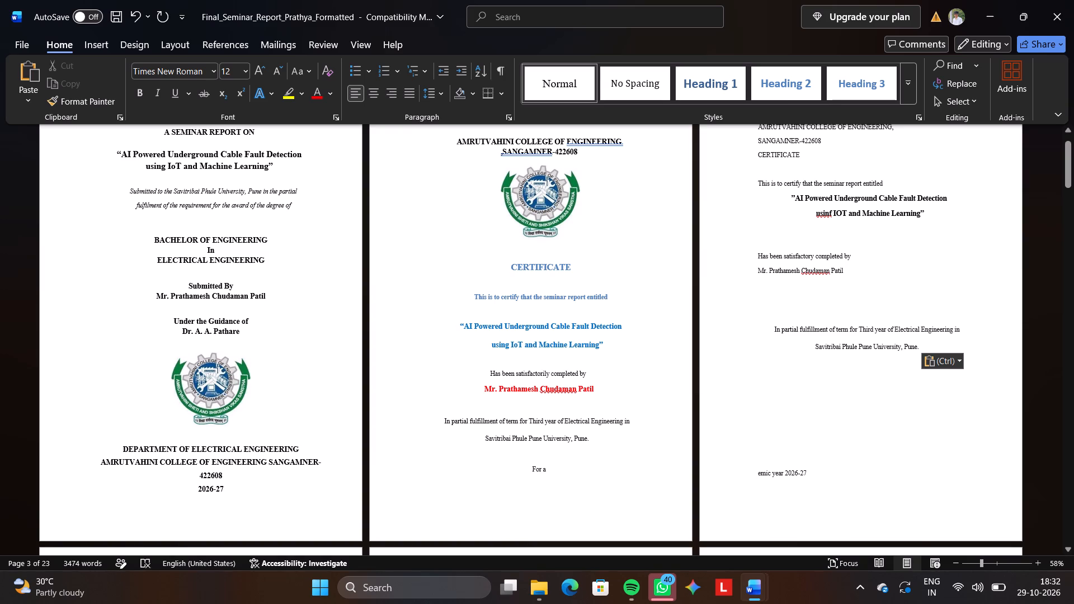
# Enter "For academic year 2026-27" on a new line below "Savitribai Phule Pune University, Pune." on page 3.
pyautogui.press('f')
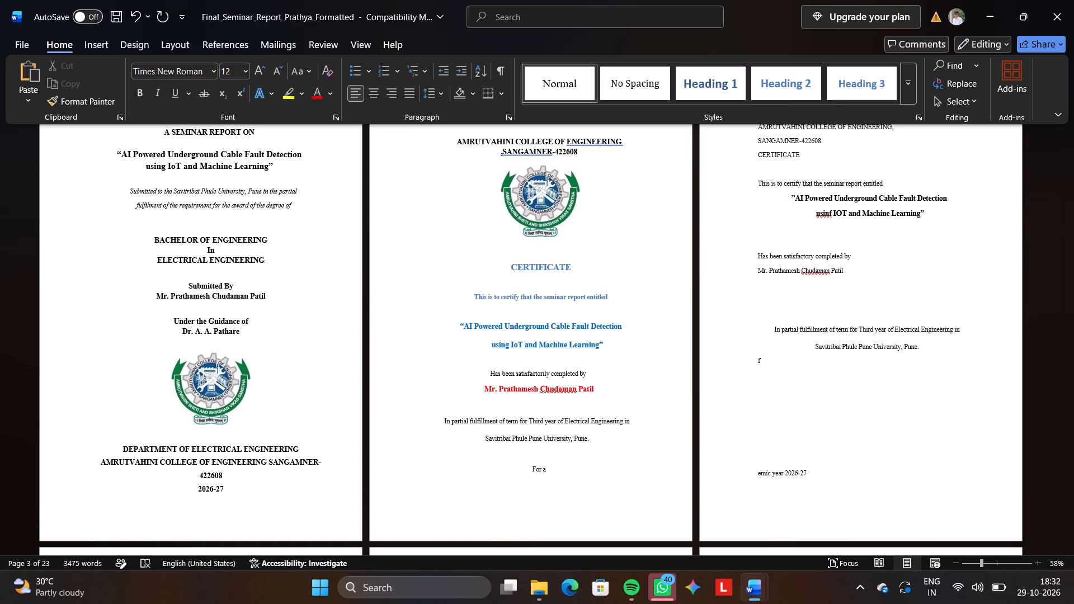
pyautogui.press('BackSpace')
pyautogui.write('For a')
pyautogui.write('cademic')
pyautogui.press('space')
pyautogui.write('yer')
pyautogui.press('BackSpace')
pyautogui.write('ar')
pyautogui.press('space')
pyautogui.write('20')
pyautogui.write('26-27')
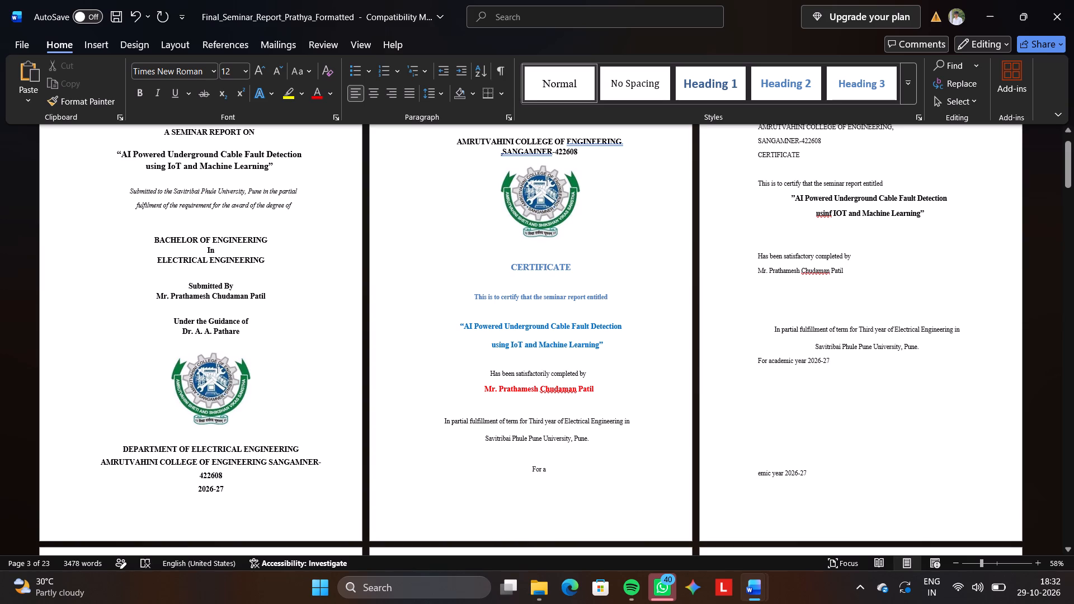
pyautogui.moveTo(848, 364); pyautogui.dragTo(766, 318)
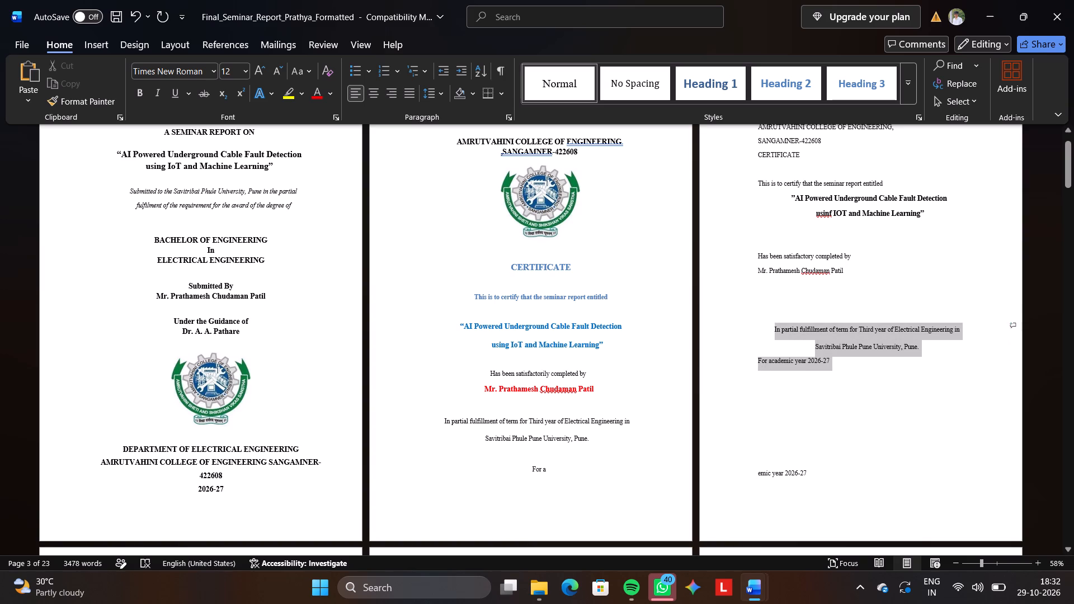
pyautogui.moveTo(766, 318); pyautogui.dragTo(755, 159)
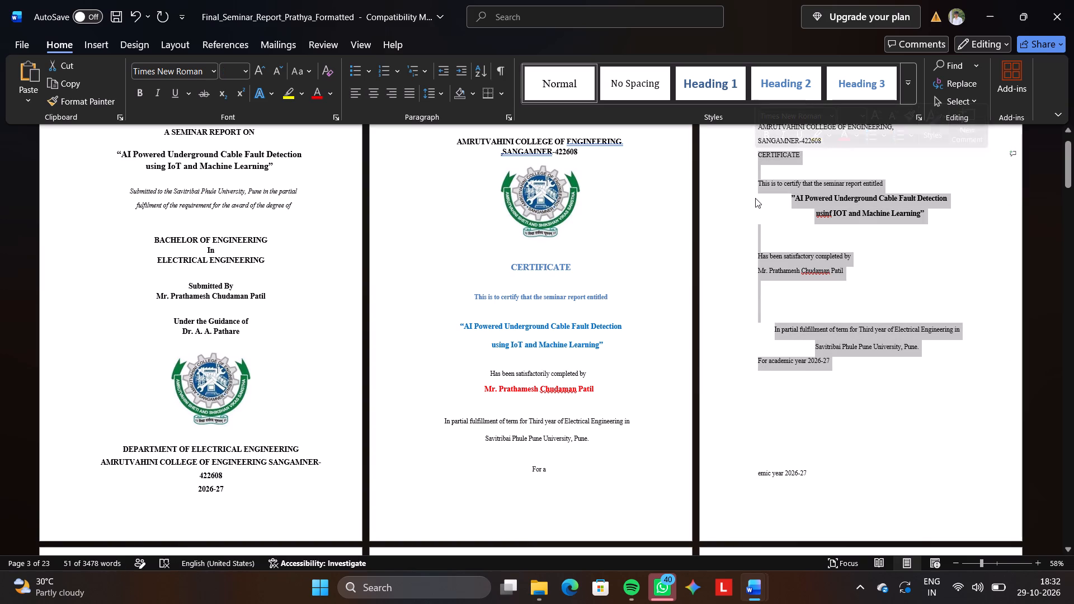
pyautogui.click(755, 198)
# Delete the leftover "emic year 2026-27" fragment near the bottom of page 3.
pyautogui.click(830, 466)
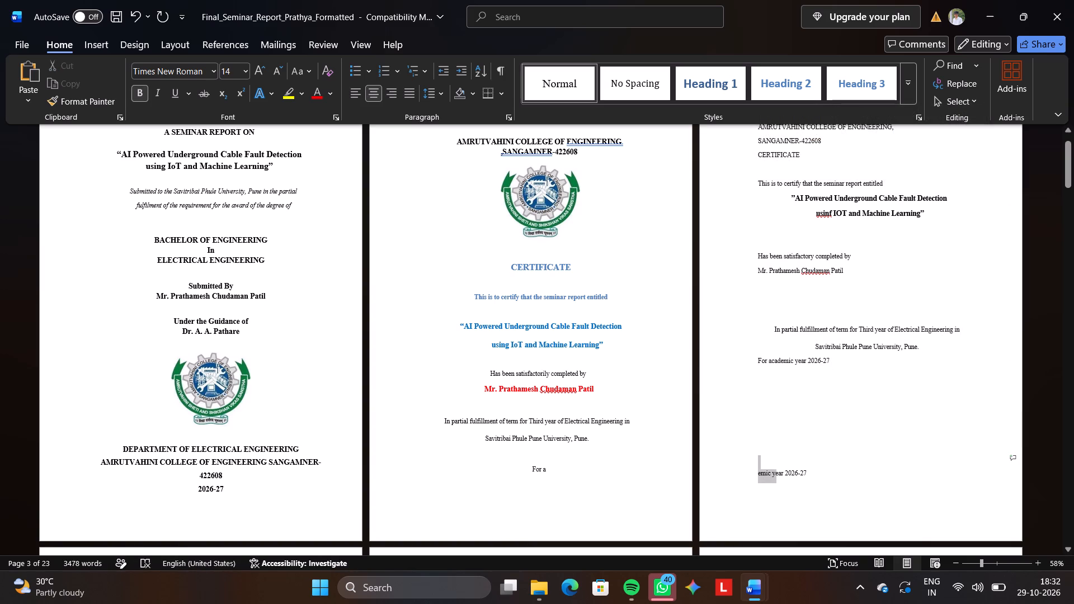
pyautogui.press('BackSpace')
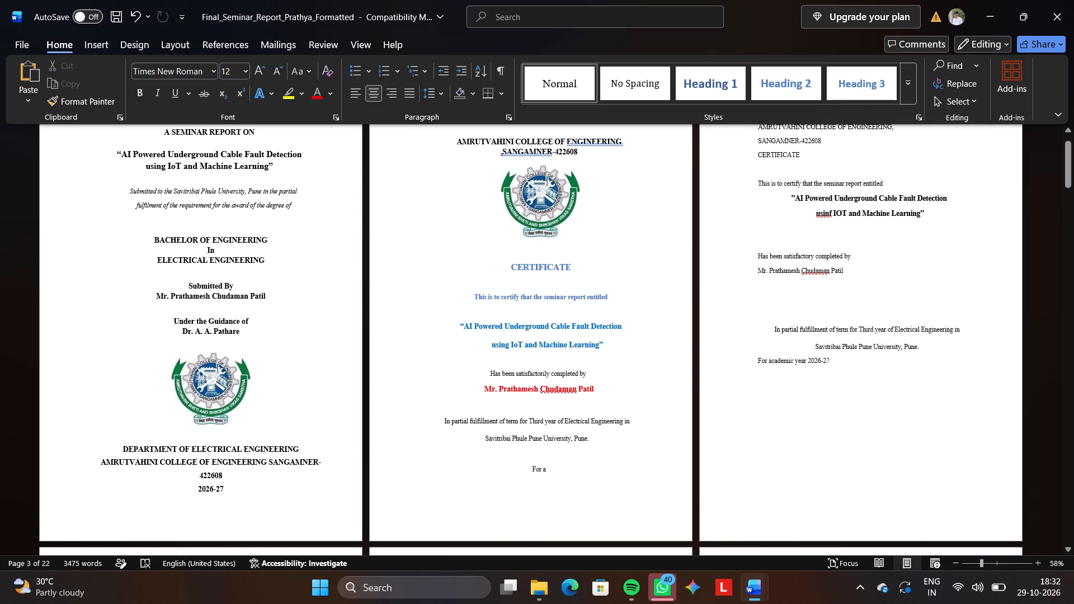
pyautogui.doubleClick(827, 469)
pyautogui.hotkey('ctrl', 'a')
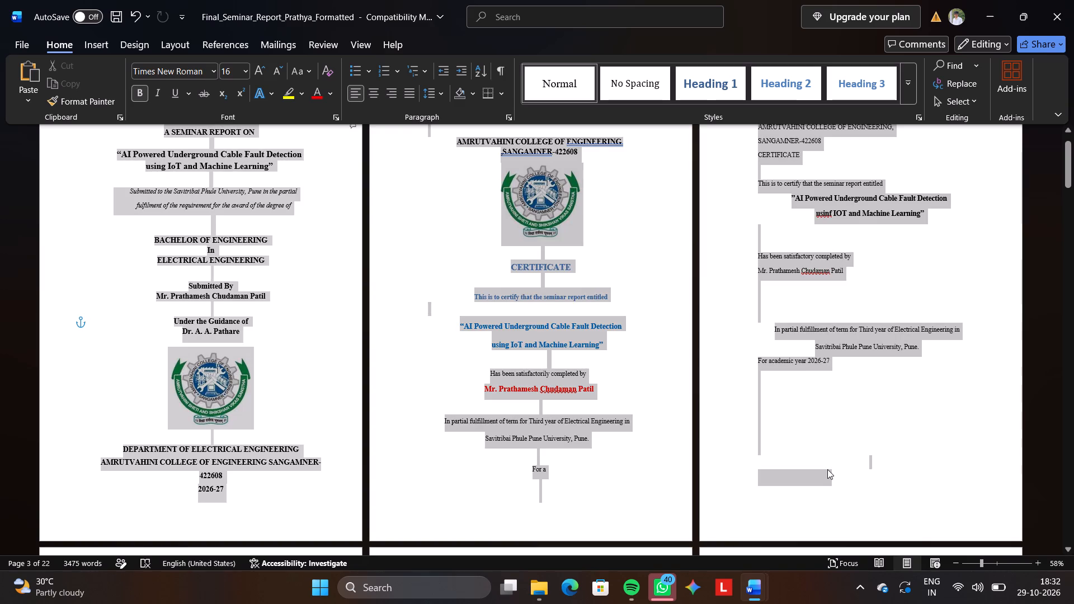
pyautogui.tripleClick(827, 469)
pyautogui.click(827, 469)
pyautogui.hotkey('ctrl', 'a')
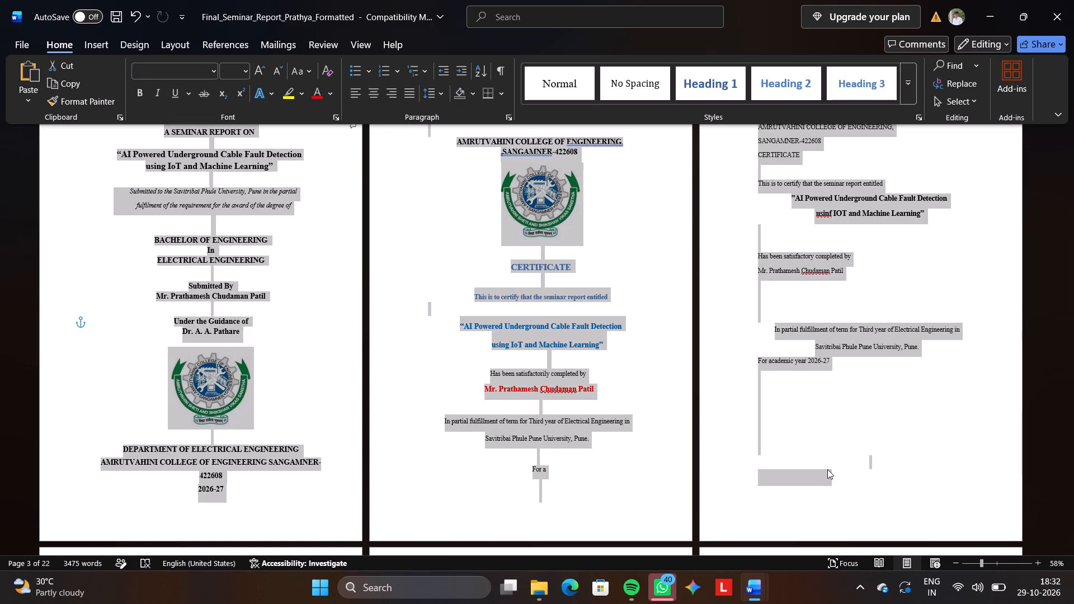
# Centre all the certificate text on page 3, from the college name down to the blank lines below the academic year.
pyautogui.doubleClick(827, 469)
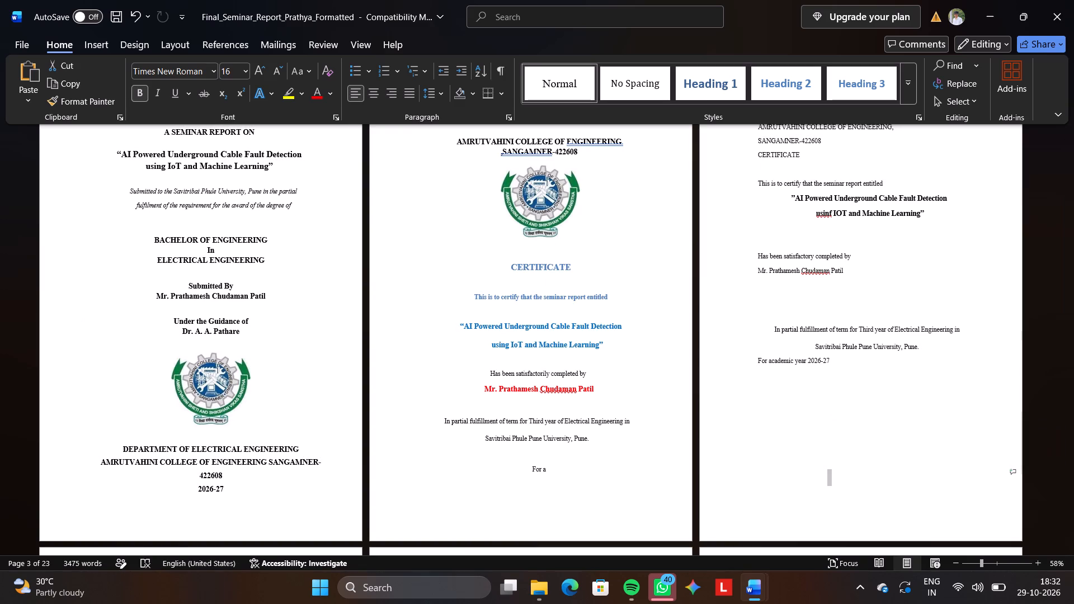
pyautogui.hotkey('shift', 'Up')
pyautogui.hotkey('shift', 'Up')
pyautogui.hotkey('shift', 'Up')
pyautogui.hotkey('ctrl', 'shift', 'Up')
pyautogui.hotkey('ctrl', 'shift', 'Up')
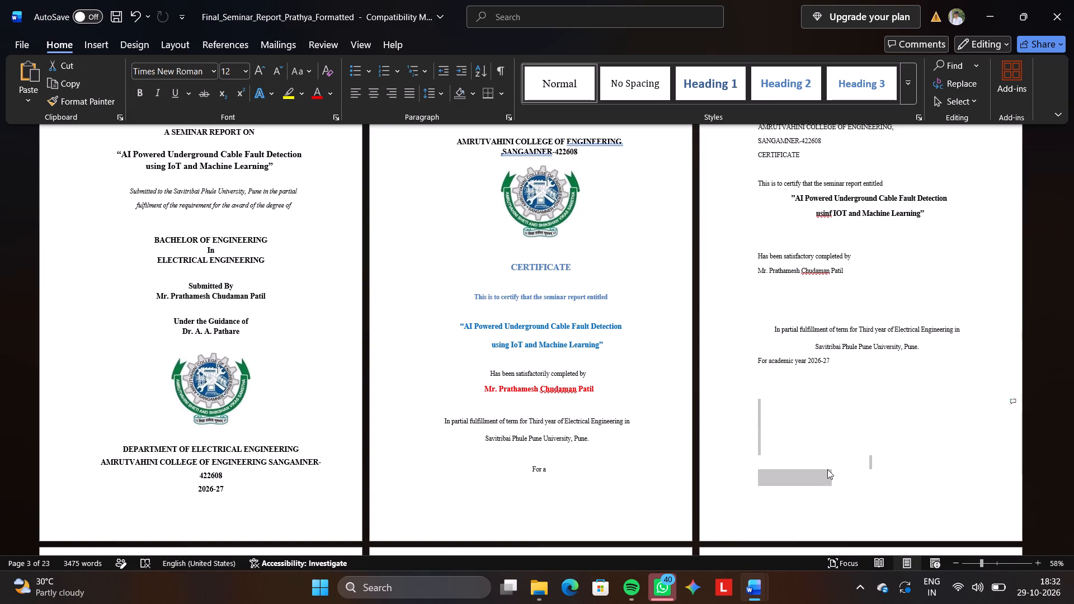
pyautogui.hotkey('ctrl', 'shift', 'Up')
pyautogui.hotkey('ctrl', 'shift', 'Up')
pyautogui.hotkey('ctrl', 'shift', 'Up')
pyautogui.hotkey('ctrl', 'shift', 'Up')
pyautogui.hotkey('ctrl', 'shift', 'Up')
pyautogui.hotkey('ctrl', 'shift', 'Up')
pyautogui.hotkey('ctrl', 'shift', 'Up')
pyautogui.hotkey('ctrl', 'shift', 'Up')
pyautogui.hotkey('ctrl', 'shift', 'Up')
pyautogui.hotkey('ctrl', 'shift', 'Up')
pyautogui.hotkey('ctrl', 'shift', 'Up')
pyautogui.hotkey('ctrl', 'shift', 'Up')
pyautogui.hotkey('ctrl', 'shift', 'Up')
pyautogui.hotkey('ctrl', 'shift', 'Up')
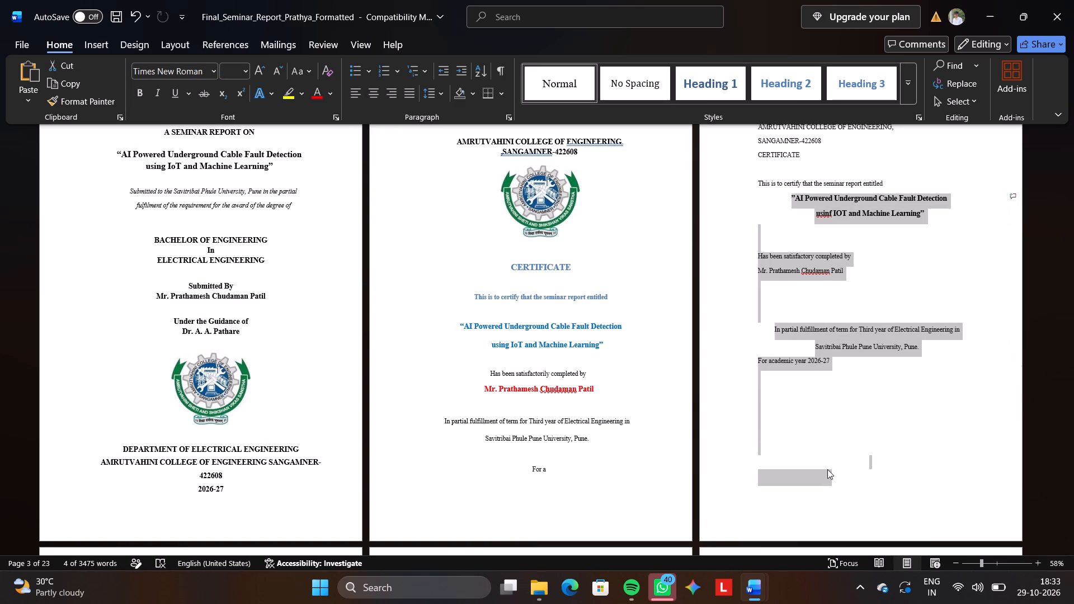
pyautogui.hotkey('ctrl', 'shift', 'Up')
pyautogui.hotkey('ctrl', 'shift', 'Up')
pyautogui.hotkey('ctrl', 'shift', 'Up')
pyautogui.hotkey('ctrl', 'shift', 'Up')
pyautogui.hotkey('ctrl', 'shift', 'Up')
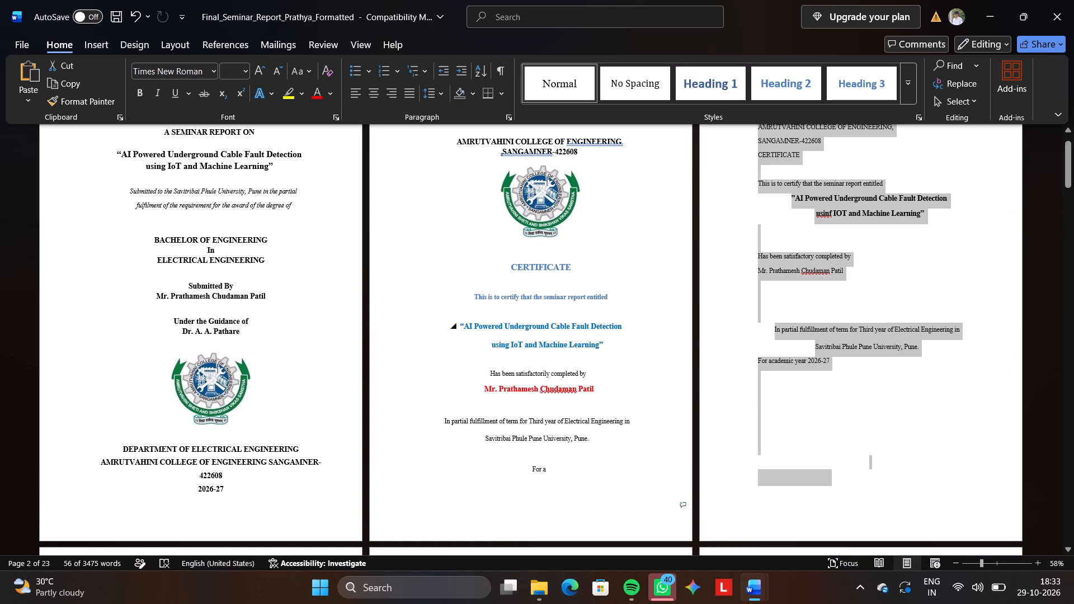
pyautogui.click(375, 98)
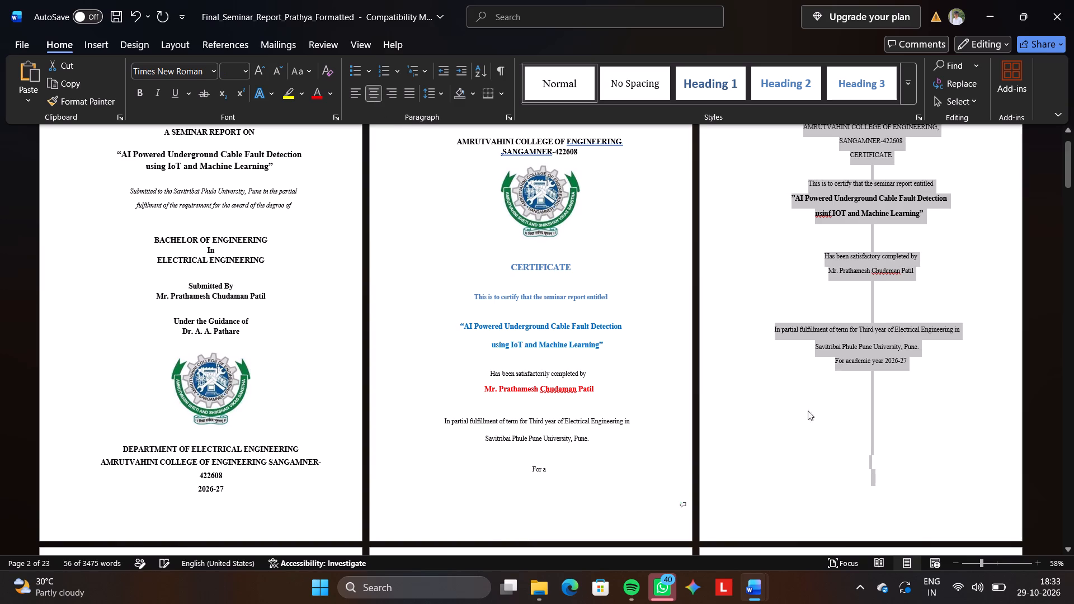
pyautogui.click(797, 447)
# Insert seven blank lines between "SANGAMNER-422608" and "CERTIFICATE" on page 3.
pyautogui.scroll(1, 796, 304)
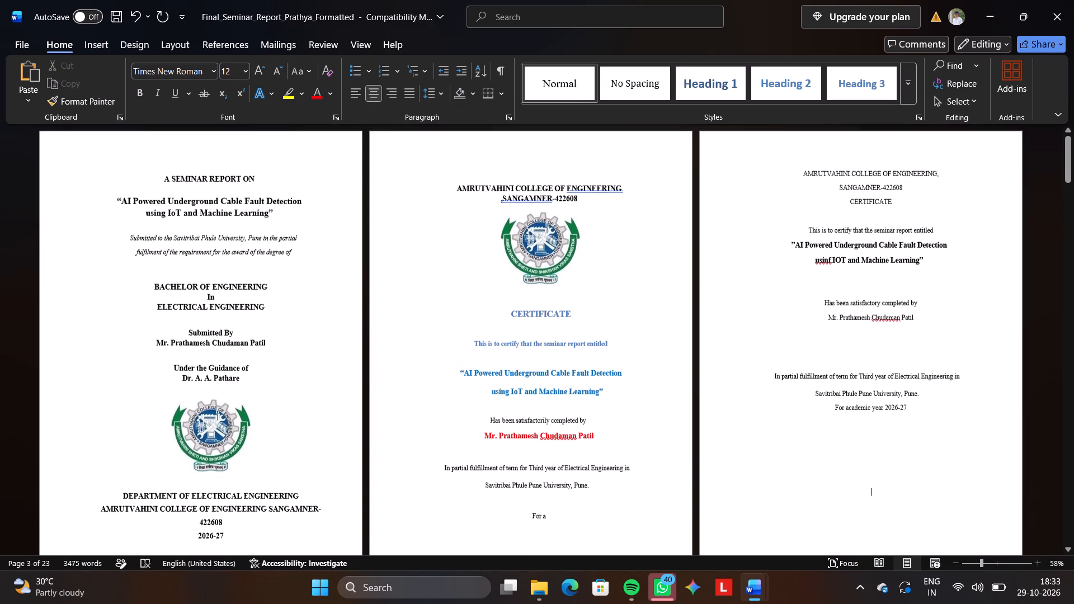
pyautogui.click(911, 191)
pyautogui.press('Return')
pyautogui.press('Return')
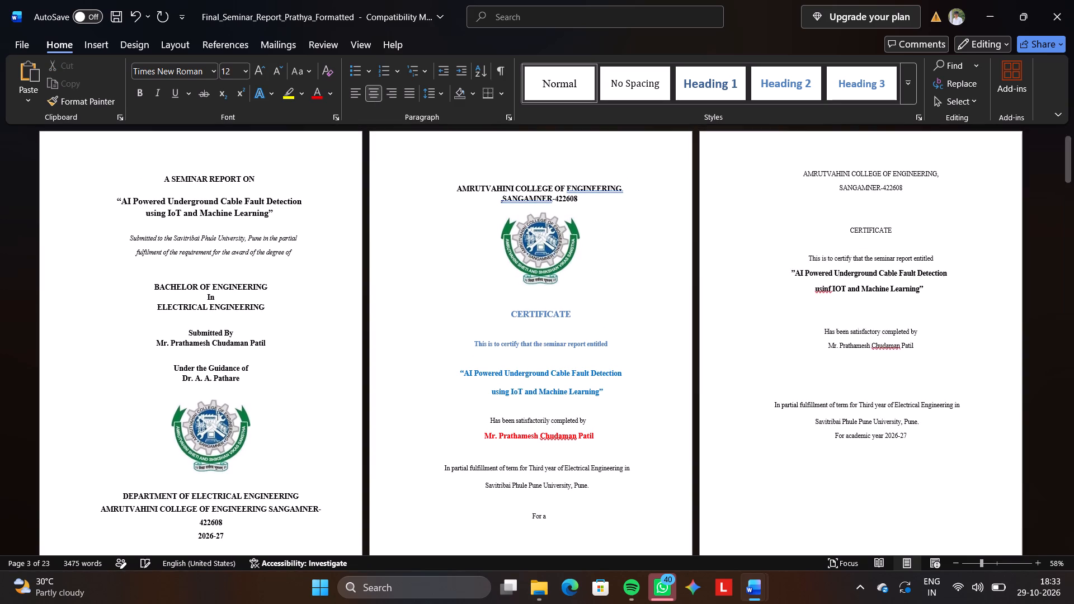
pyautogui.press('Return')
pyautogui.press('Return')
pyautogui.press('Return')
pyautogui.press('Return')
pyautogui.press('Return')
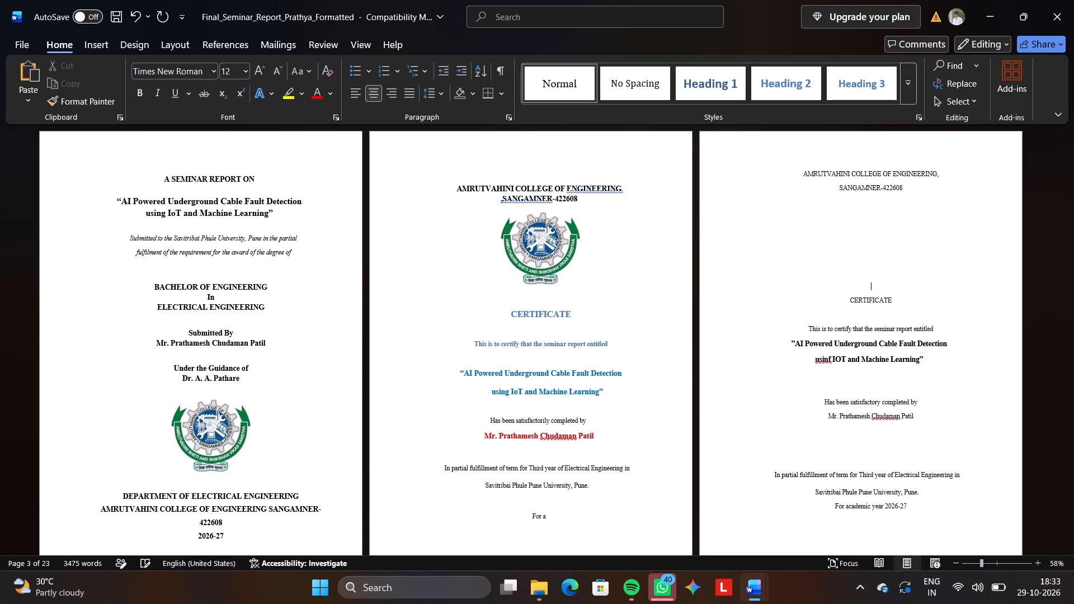
# Copy the college logo from the page 2 certificate into the blank space above "CERTIFICATE" on page 3.
pyautogui.click(536, 232)
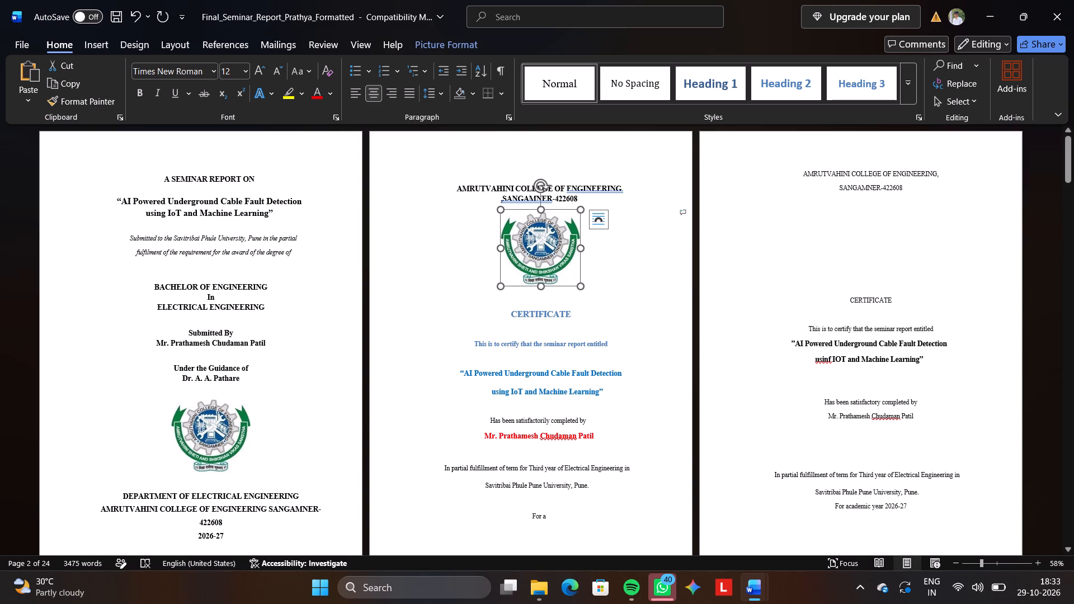
pyautogui.hotkey('ctrl', 'c')
pyautogui.hotkey('ctrl', 'v')
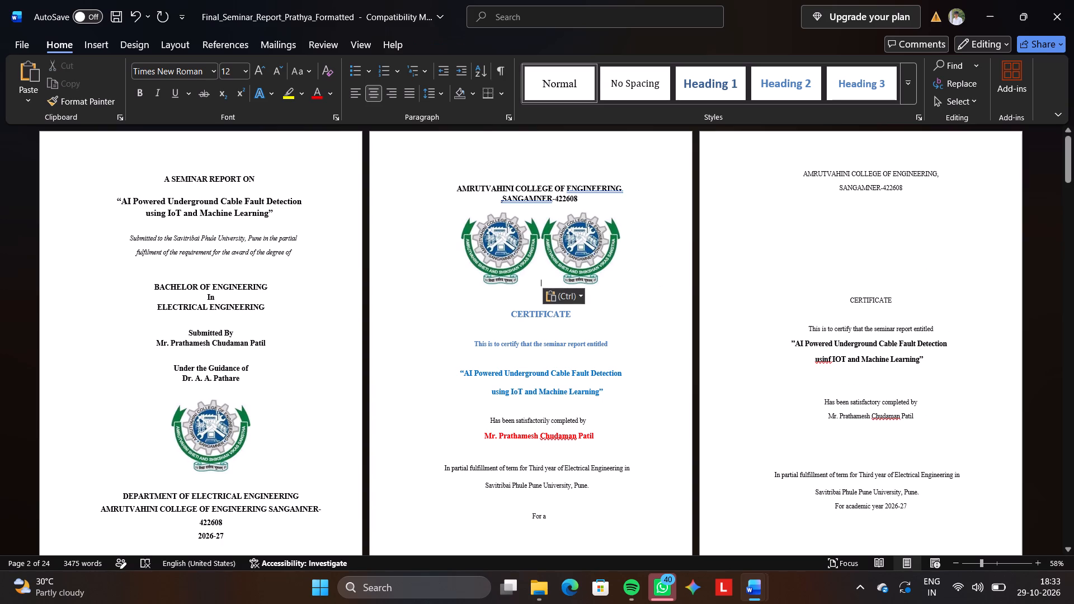
pyautogui.hotkey('ctrl', 'z')
pyautogui.click(837, 248)
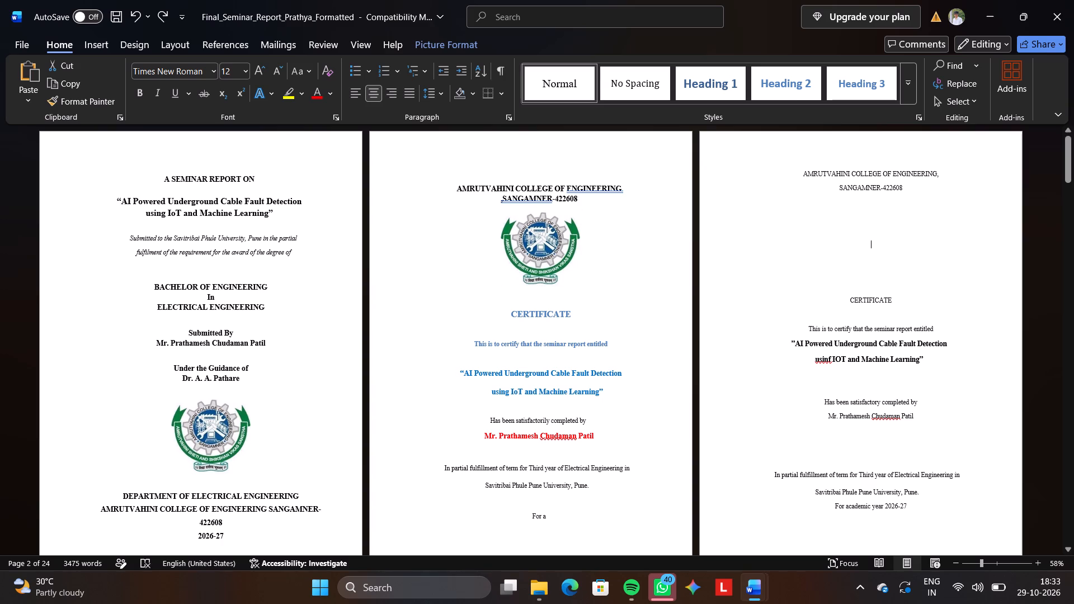
pyautogui.hotkey('ctrl', 'v')
# Move the pasted college logo up to the line directly beneath "SANGAMNER-422608" on page 3.
pyautogui.moveTo(877, 269); pyautogui.dragTo(879, 246)
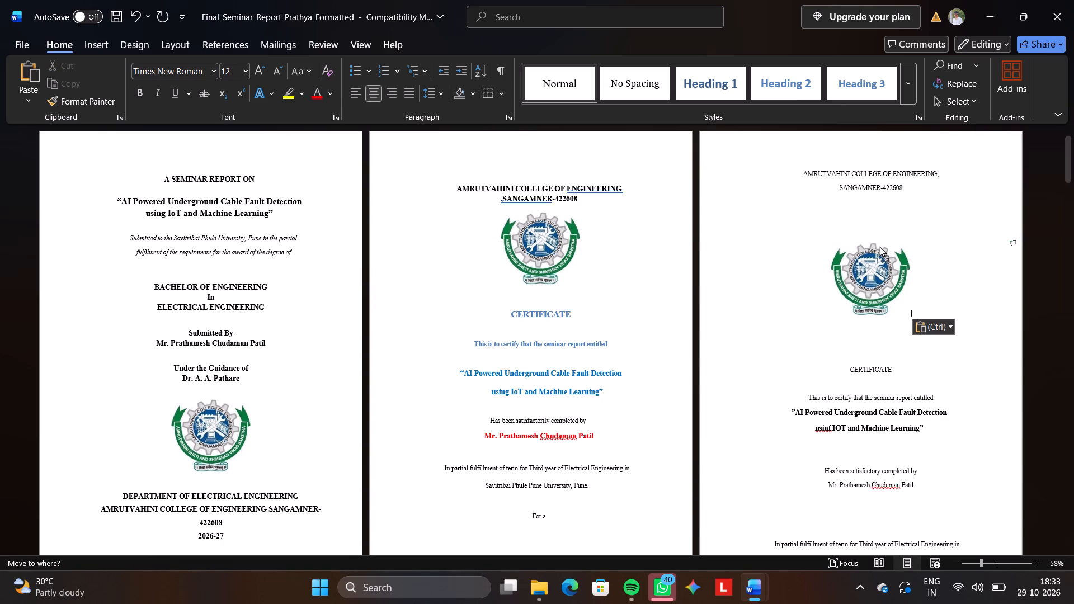
pyautogui.moveTo(879, 246); pyautogui.dragTo(880, 234)
pyautogui.click(880, 234)
pyautogui.moveTo(880, 234); pyautogui.dragTo(881, 214)
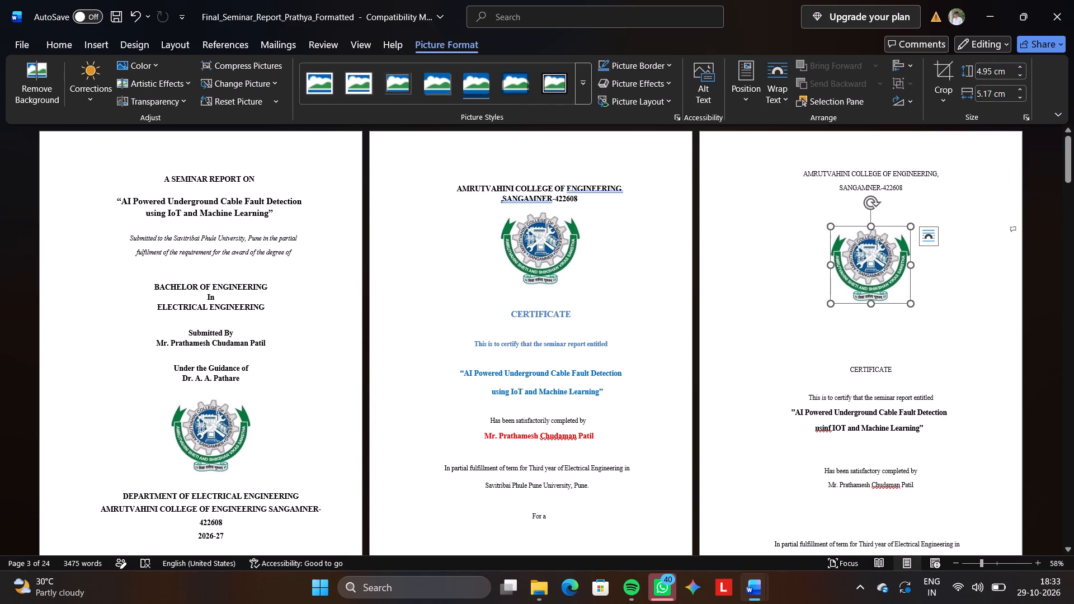
pyautogui.moveTo(881, 214); pyautogui.dragTo(869, 250)
pyautogui.moveTo(869, 250); pyautogui.dragTo(871, 198)
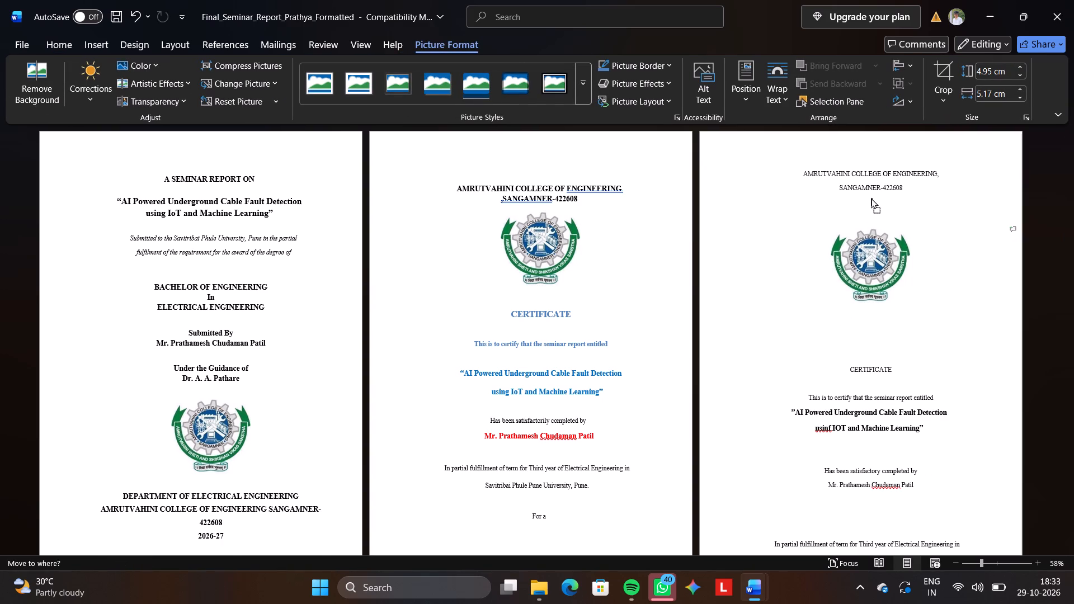
pyautogui.moveTo(871, 198); pyautogui.dragTo(868, 207)
pyautogui.click(868, 207)
pyautogui.moveTo(868, 207); pyautogui.dragTo(865, 239)
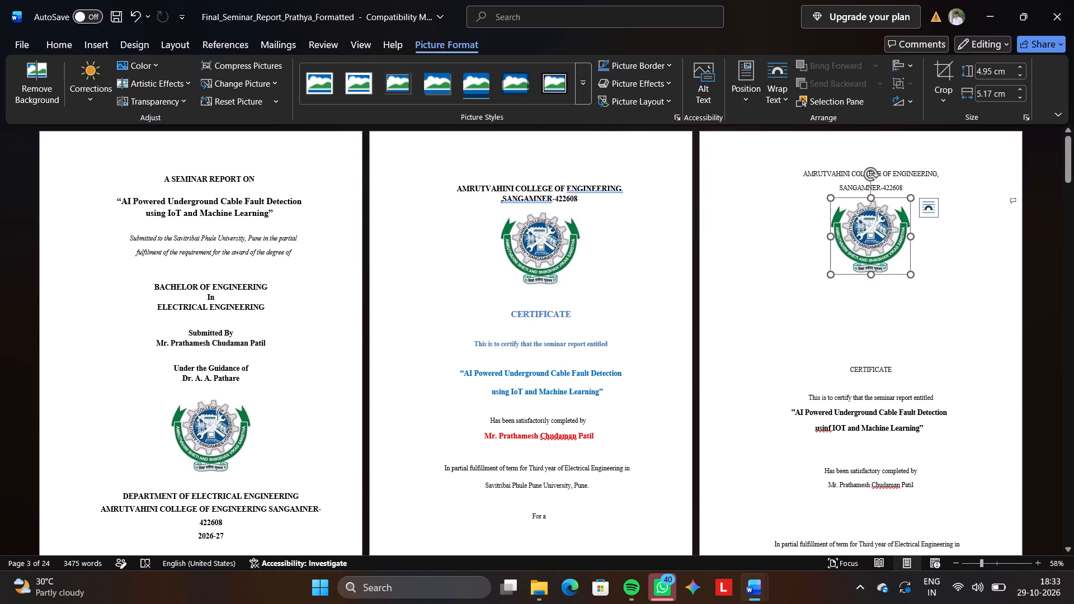
pyautogui.moveTo(865, 239); pyautogui.dragTo(858, 238)
pyautogui.moveTo(858, 238); pyautogui.dragTo(839, 244)
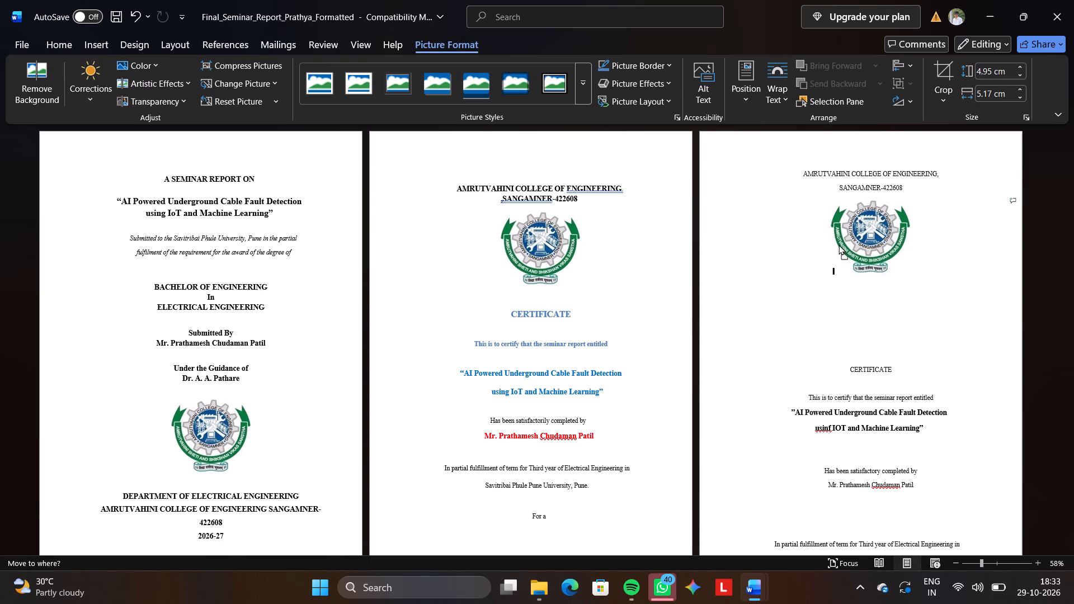
pyautogui.moveTo(839, 244); pyautogui.dragTo(840, 245)
pyautogui.click(860, 246)
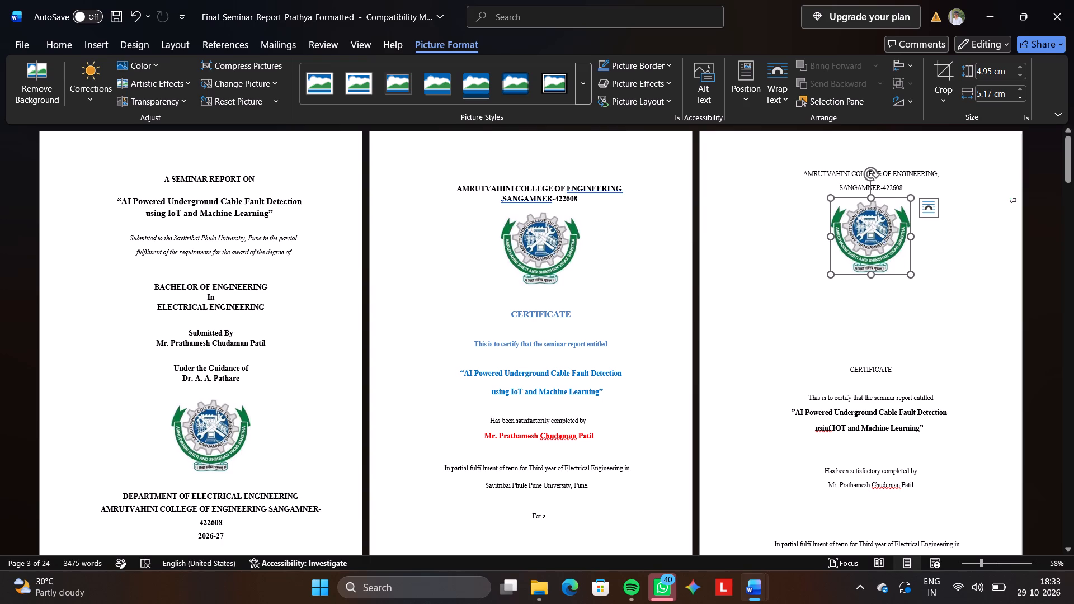
# Delete the surplus blank lines between the college logo and "CERTIFICATE" on page 3.
pyautogui.click(847, 326)
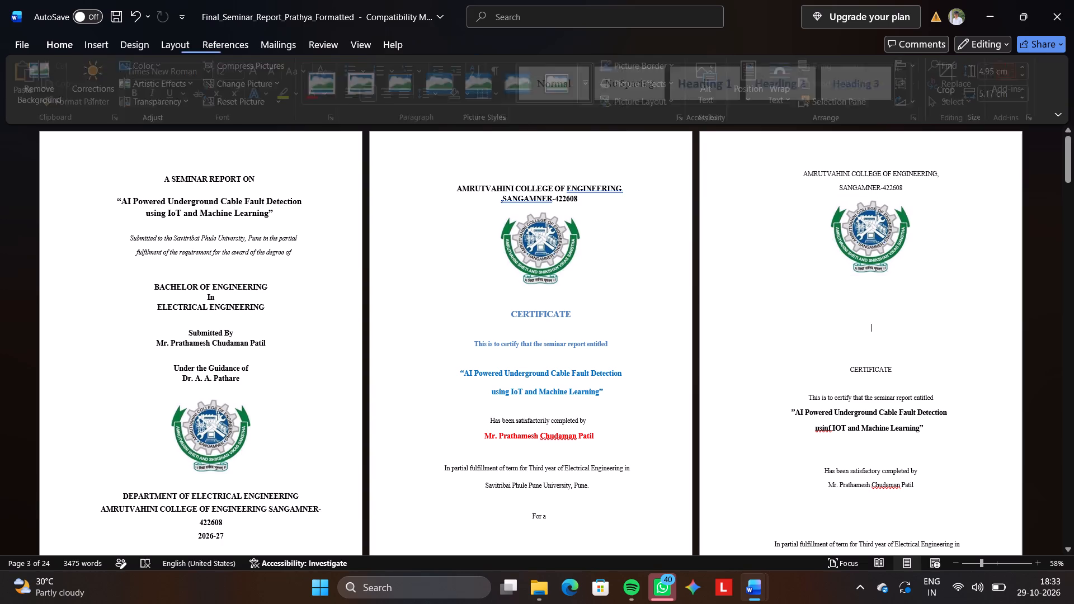
pyautogui.press('BackSpace')
pyautogui.press('BackSpace')
pyautogui.press('BackSpace')
pyautogui.press('BackSpace')
pyautogui.press('BackSpace')
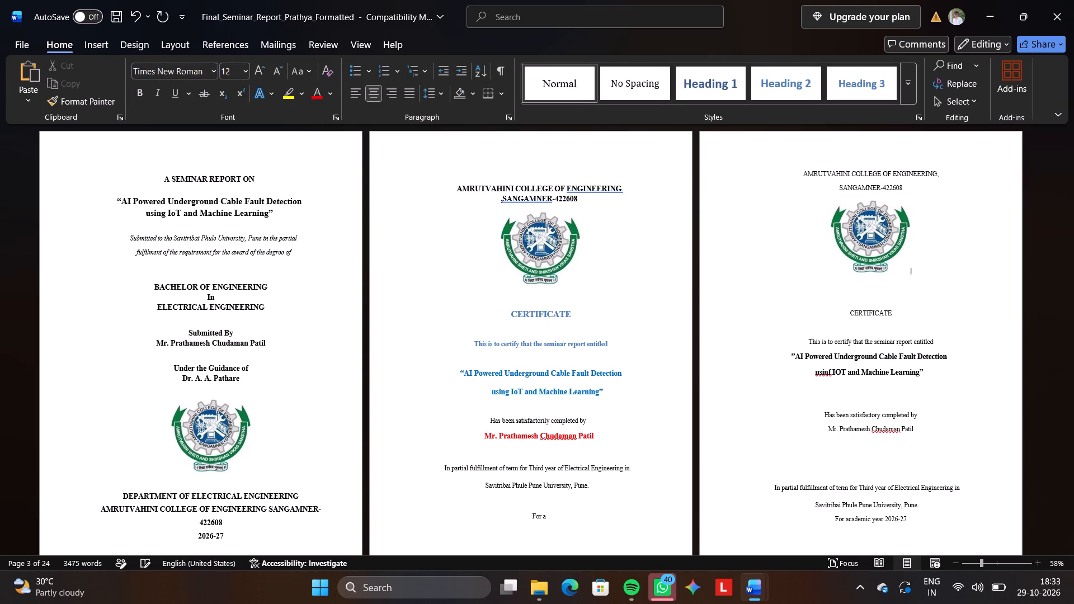
pyautogui.press('Down')
pyautogui.press('Down')
pyautogui.press('BackSpace')
pyautogui.press('BackSpace')
pyautogui.scroll(-1, 847, 326)
pyautogui.scroll(1, 847, 326)
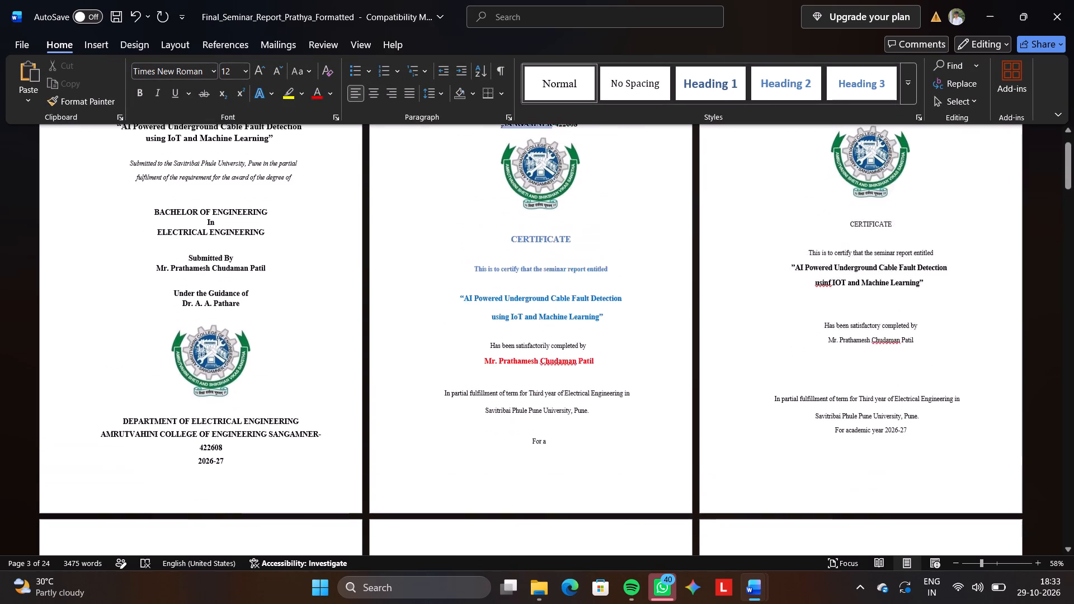
pyautogui.scroll(1, 847, 326)
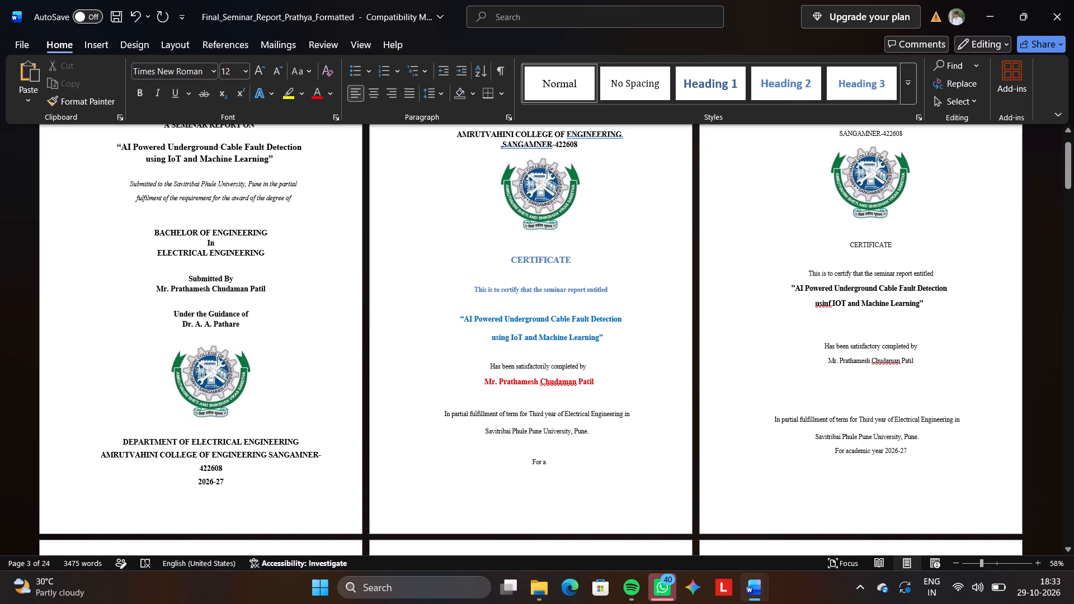
# Enlarge the "CERTIFICATE" heading on page 3 to 18 pt.
pyautogui.click(936, 274)
pyautogui.moveTo(905, 246); pyautogui.dragTo(806, 240)
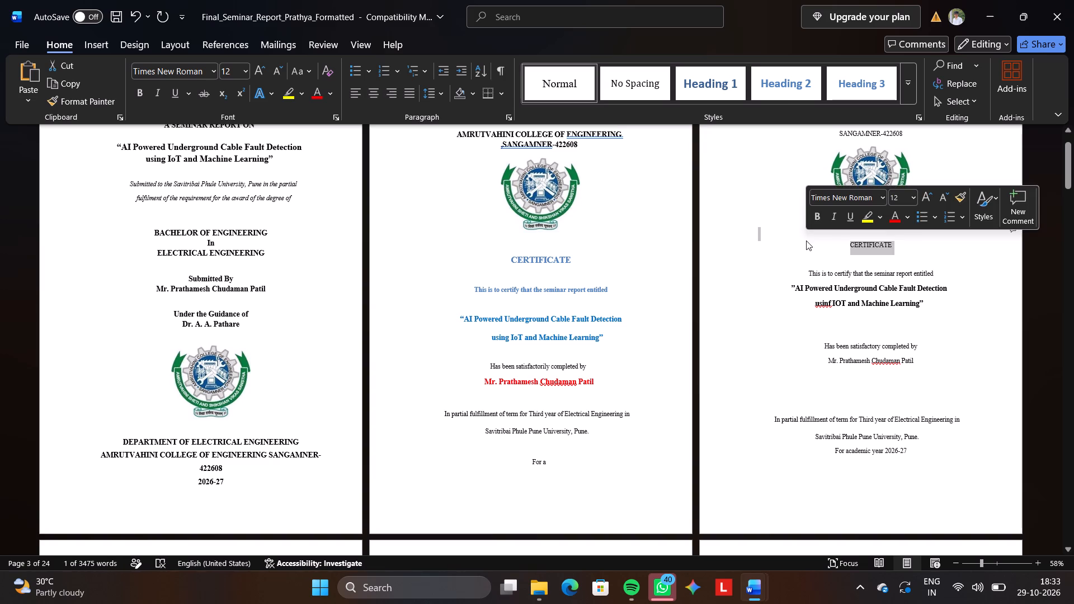
pyautogui.tripleClick(930, 195)
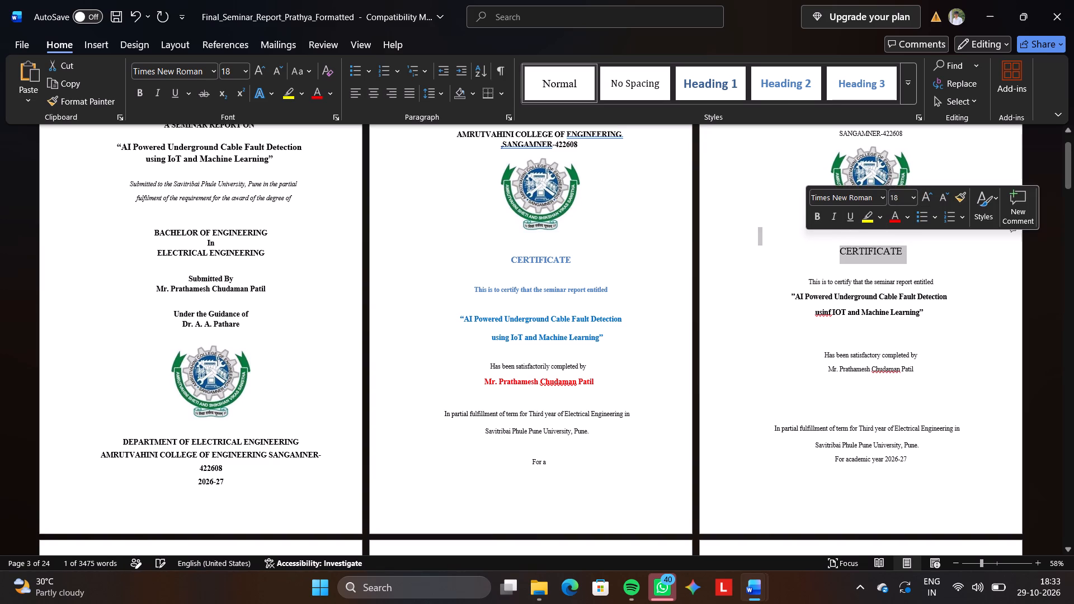
# Format "AMRUTVAHINI COLLEGE OF ENGINEERING, SANGAMNER-422608" at the top of page 3 as 16 pt bold.
pyautogui.moveTo(916, 139); pyautogui.dragTo(776, 128)
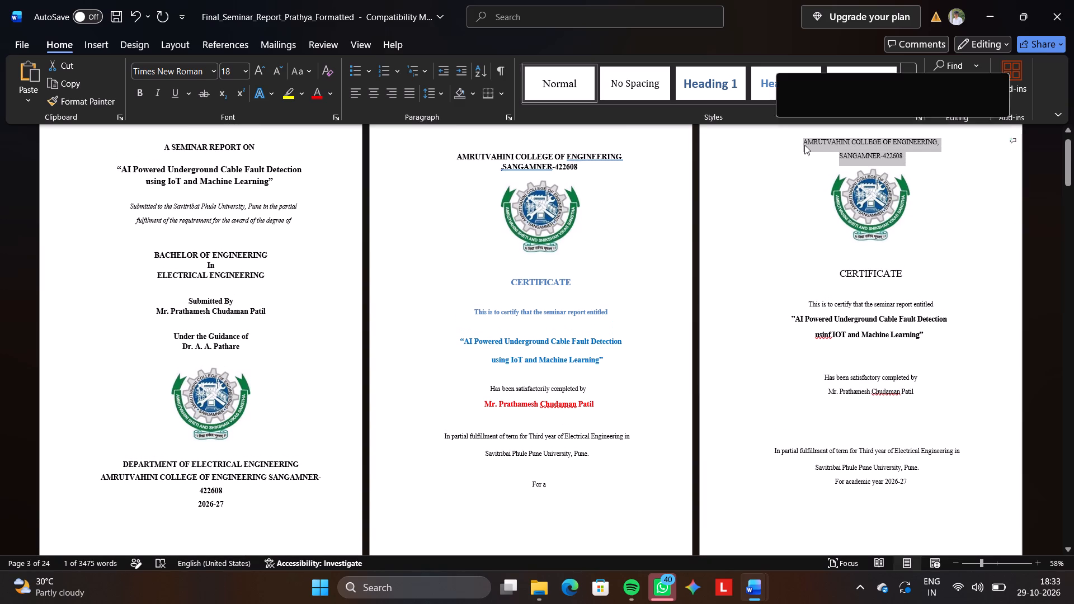
pyautogui.click(849, 150)
pyautogui.tripleClick(849, 150)
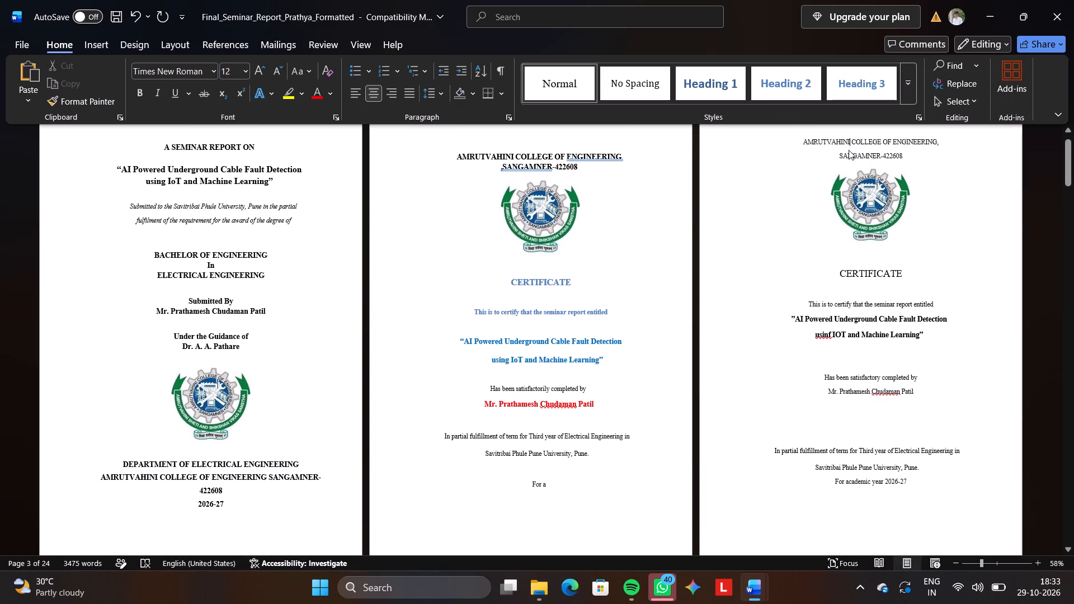
pyautogui.moveTo(916, 163); pyautogui.dragTo(821, 141)
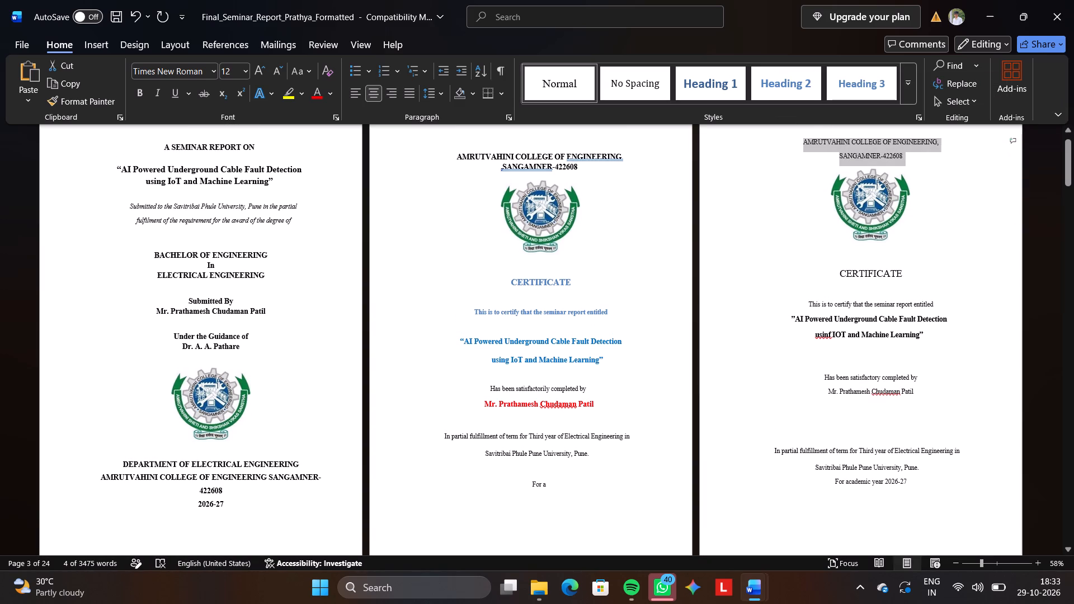
pyautogui.moveTo(821, 141); pyautogui.dragTo(799, 128)
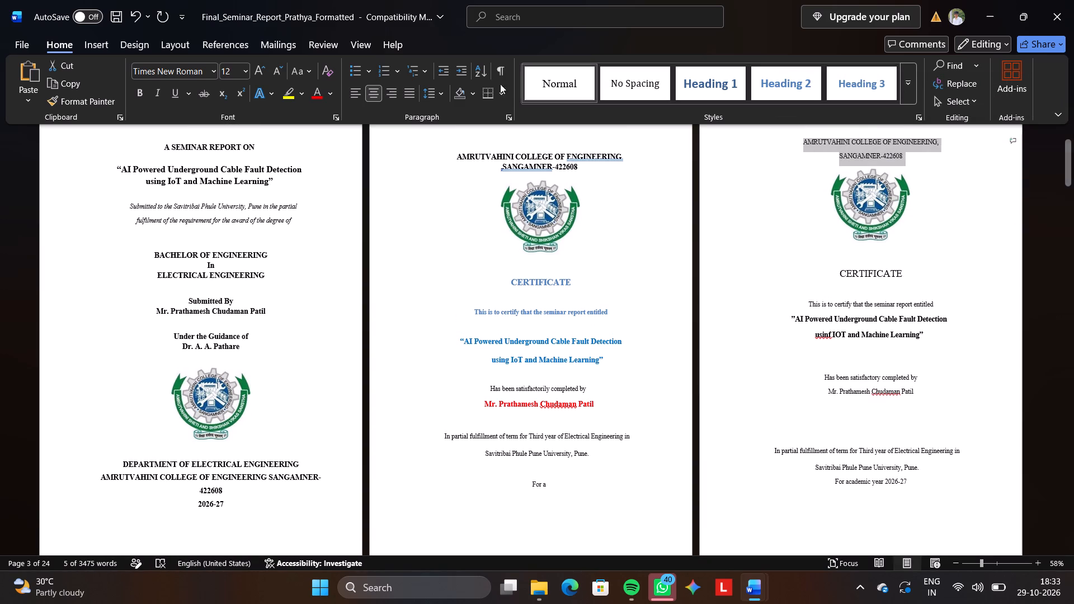
pyautogui.doubleClick(264, 74)
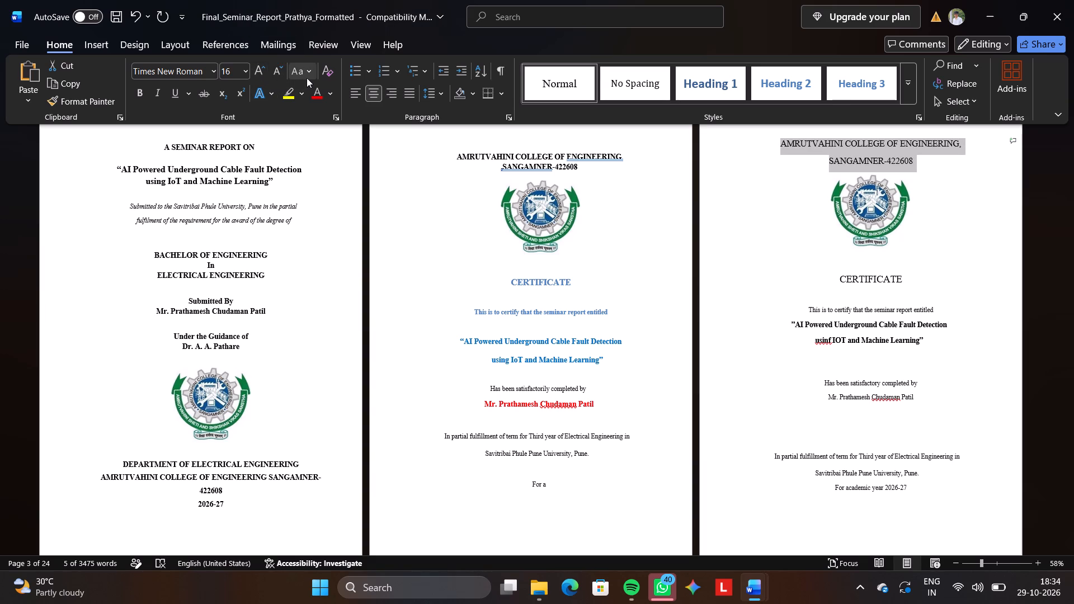
pyautogui.click(141, 92)
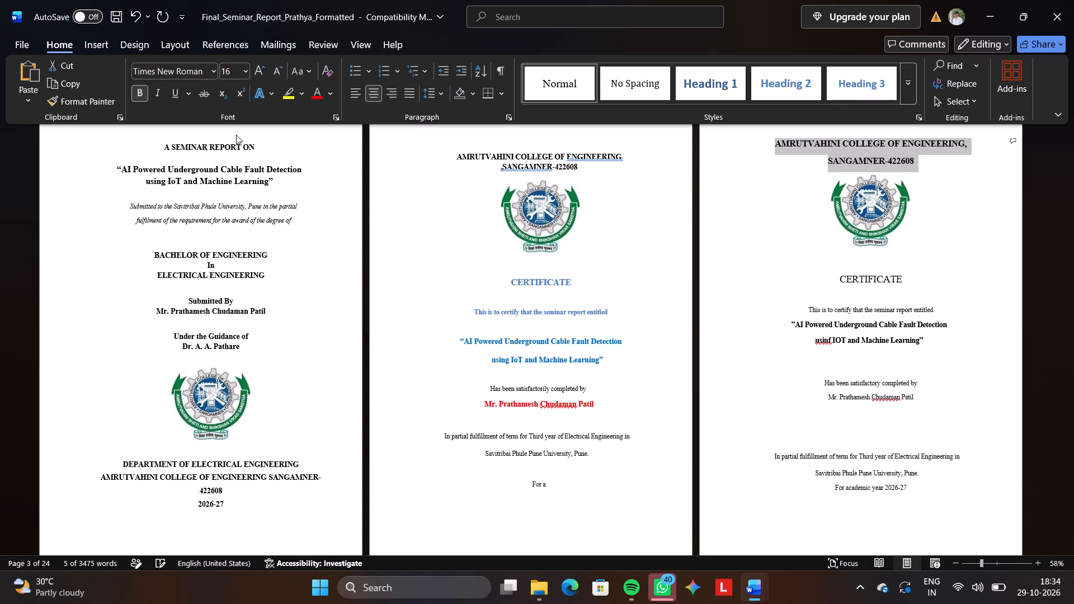
# Make the "CERTIFICATE" heading on page 3 bold.
pyautogui.tripleClick(862, 280)
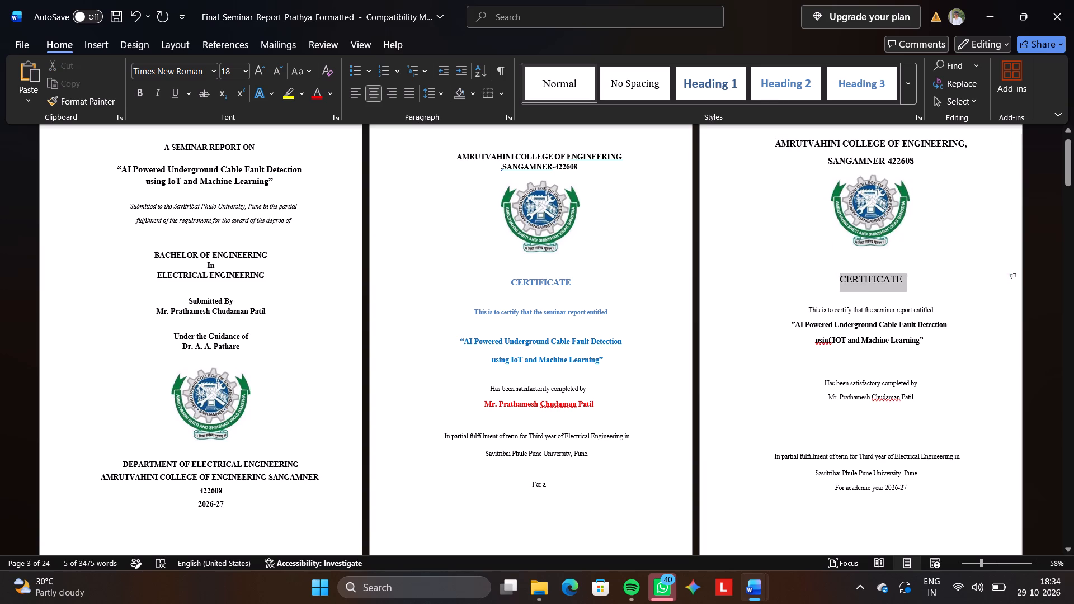
pyautogui.click(850, 250)
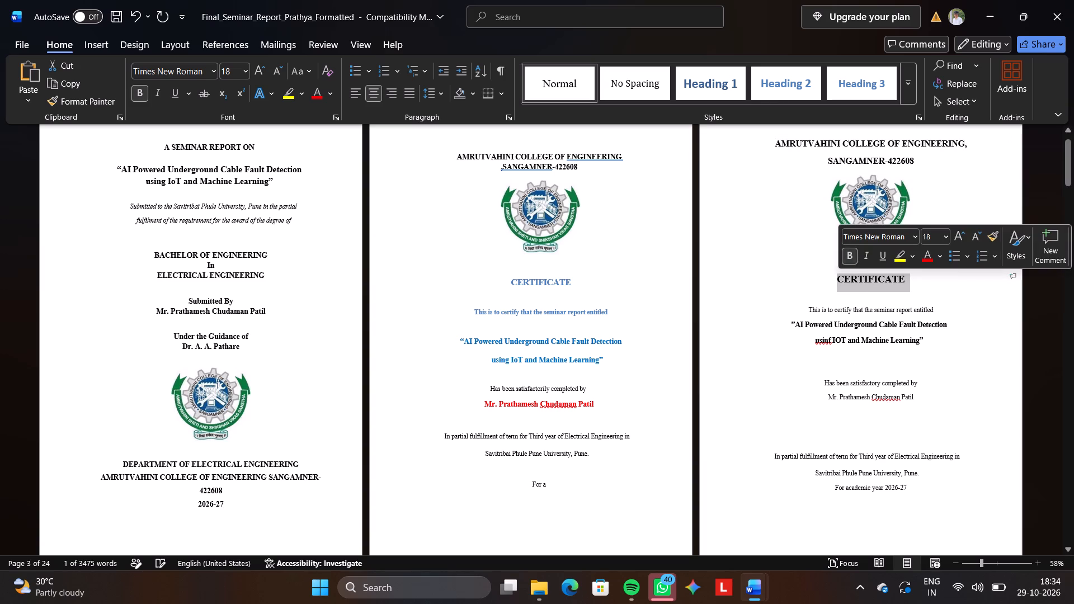
# Review the layout of the front pages, from the page 3 certificate through the university certificate and the pages after it.
pyautogui.moveTo(783, 322); pyautogui.dragTo(924, 343)
pyautogui.click(955, 360)
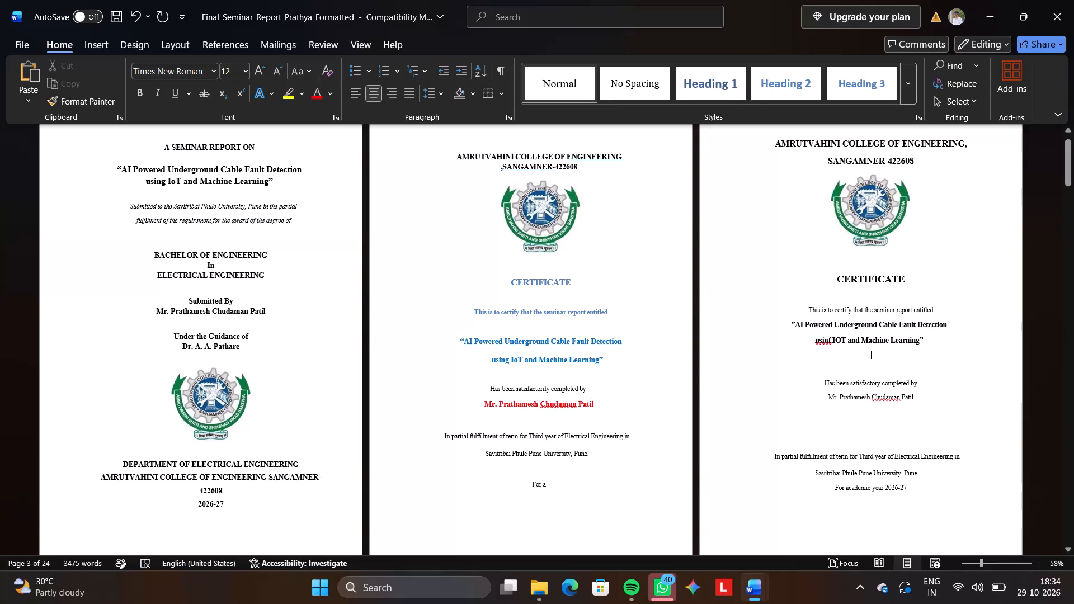
pyautogui.scroll(-6, 583, 398)
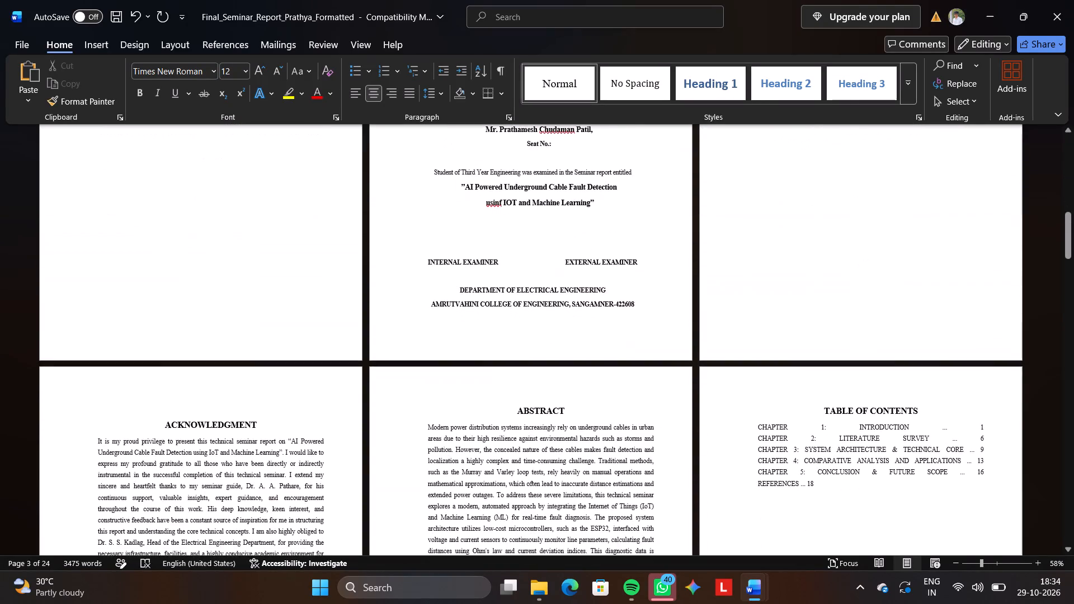
pyautogui.scroll(2, 583, 398)
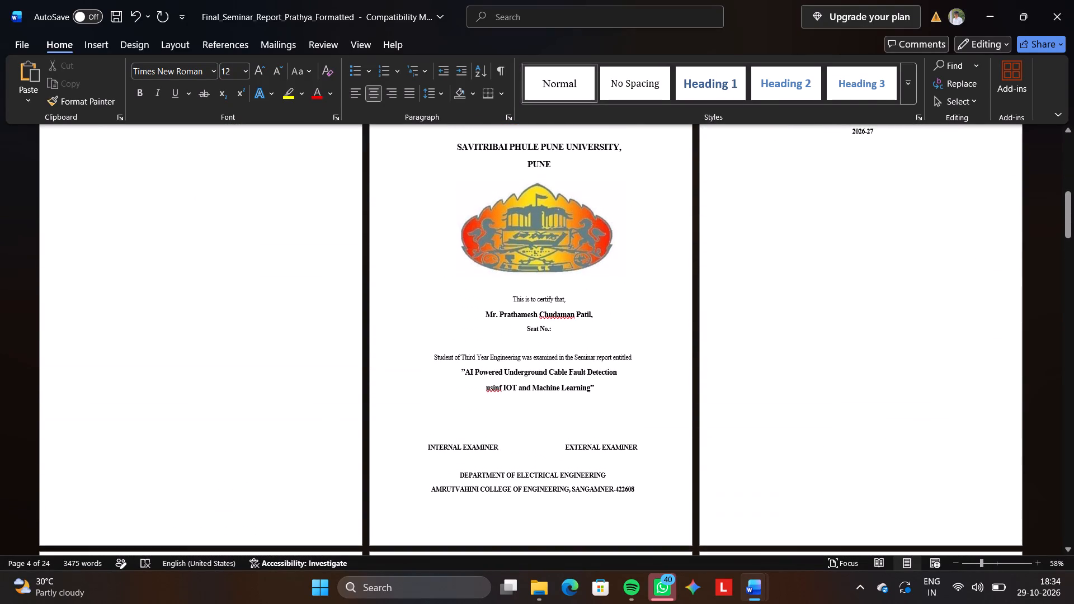
pyautogui.scroll(1, 583, 398)
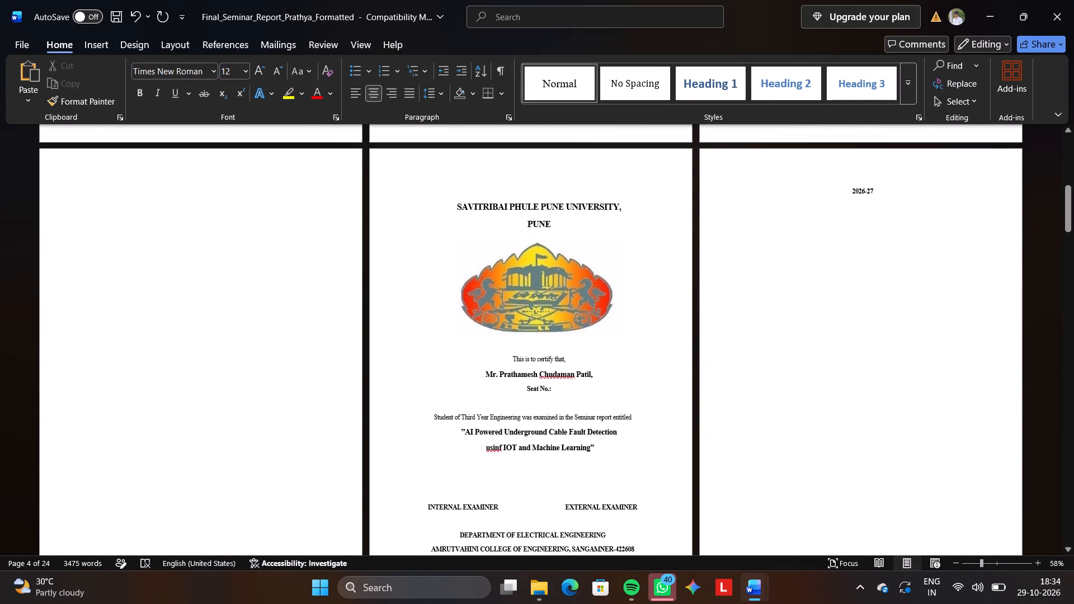
pyautogui.scroll(-1, 583, 398)
pyautogui.scroll(3, 583, 398)
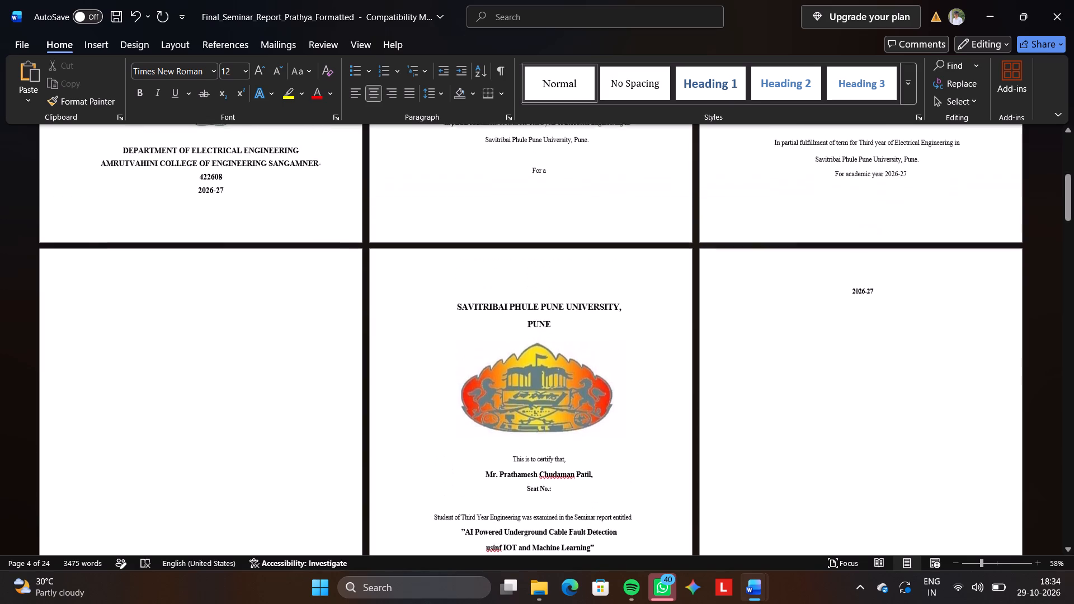
pyautogui.scroll(1, 583, 398)
pyautogui.scroll(-1, 583, 398)
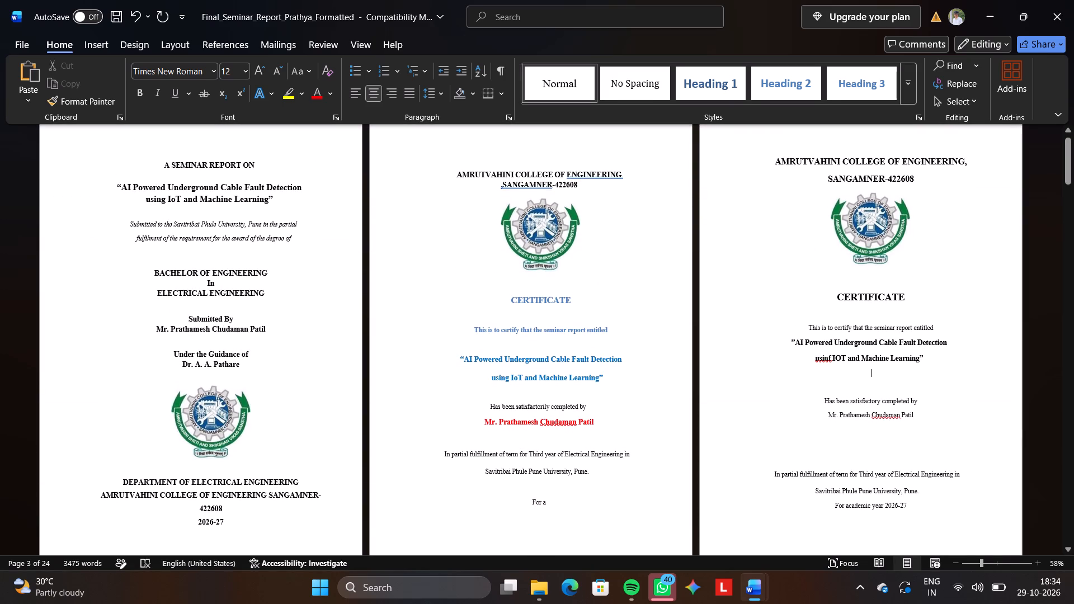
pyautogui.scroll(-1, 811, 491)
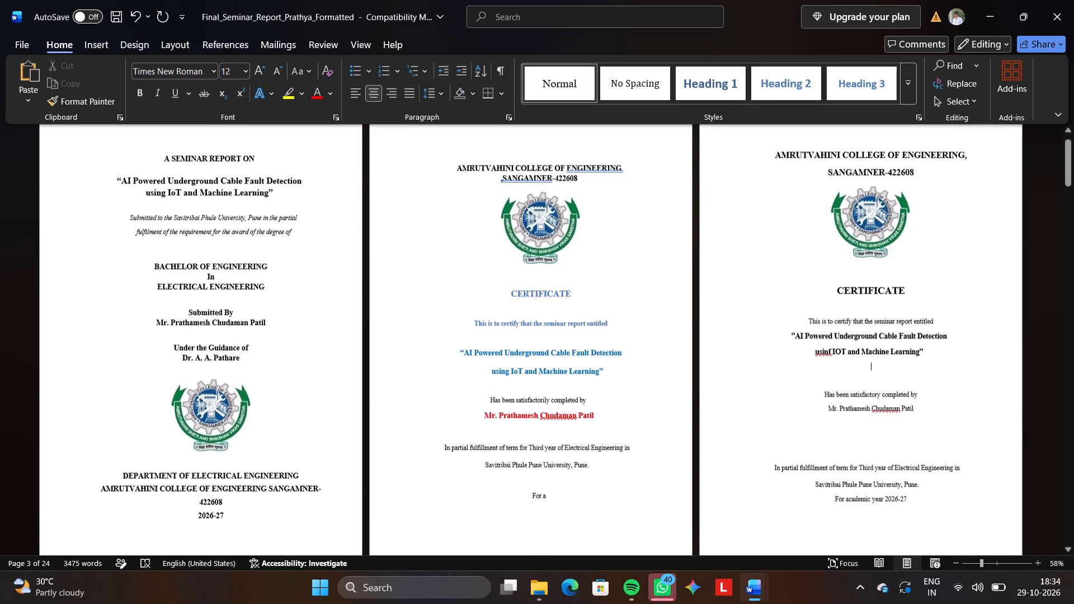
pyautogui.scroll(-1, 811, 491)
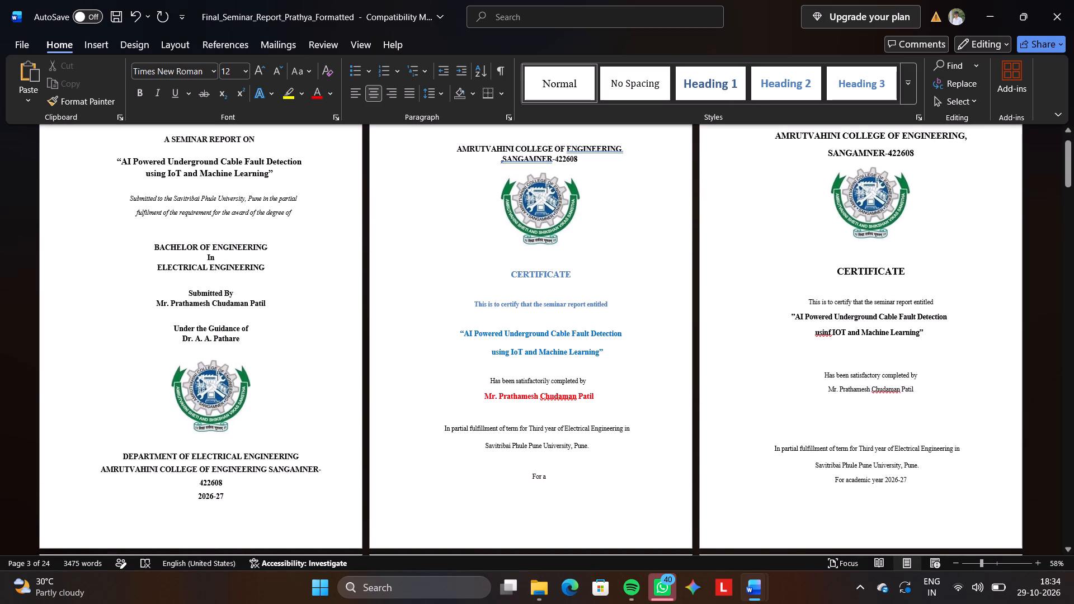
# Make the student's name beneath "Has been satisfactory completed by" on page 3 bold.
pyautogui.moveTo(922, 395); pyautogui.dragTo(809, 391)
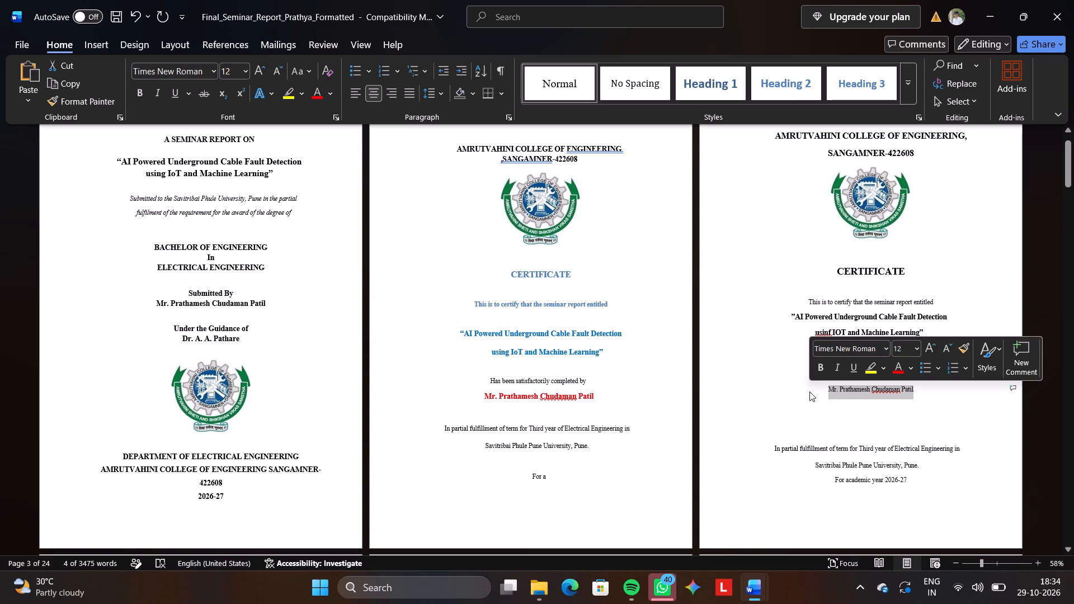
pyautogui.click(821, 370)
pyautogui.click(940, 440)
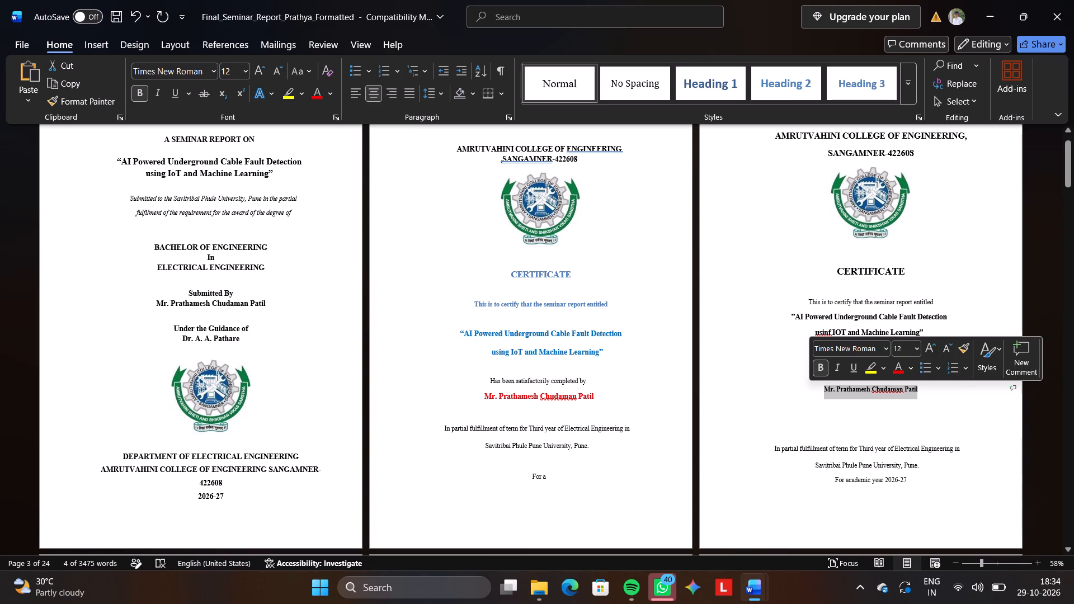
# Insert a blank line after "This is to certify that the seminar report entitled" on page 3.
pyautogui.click(950, 298)
pyautogui.press('Return')
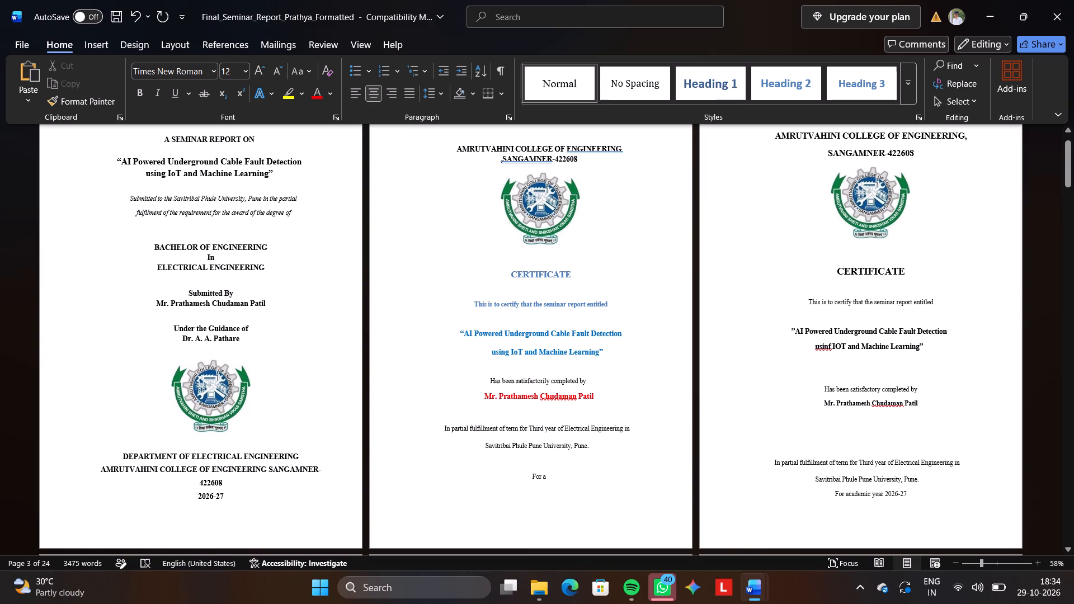
pyautogui.hscroll(1, 924, 440)
pyautogui.scroll(1, 924, 440)
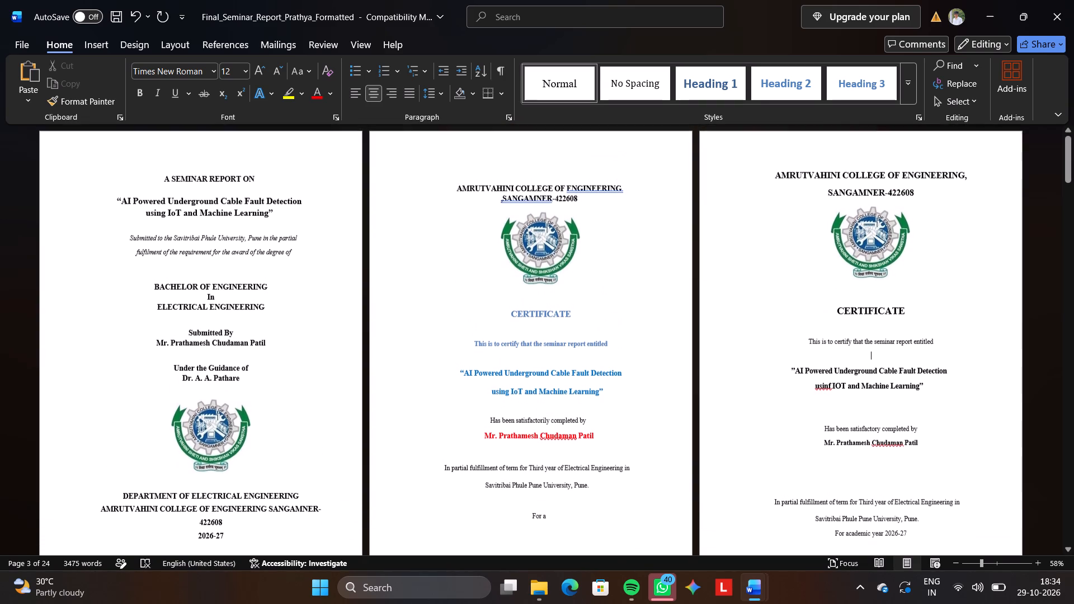
# Delete the entire old certificate from page 2, including its logo, keeping "2026-27" as the title page's last line.
pyautogui.rightClick(642, 266)
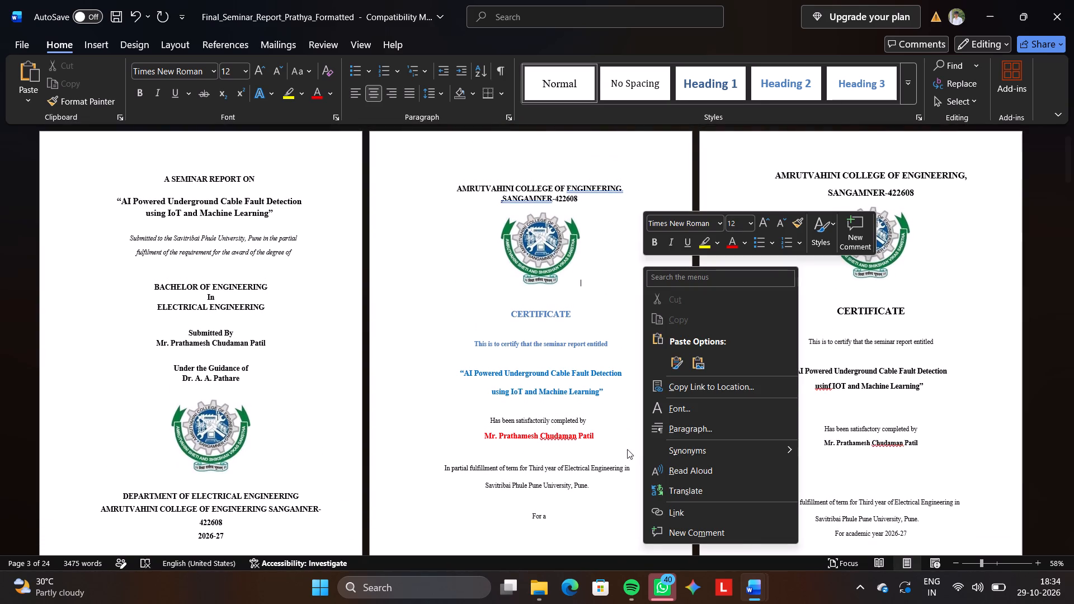
pyautogui.click(601, 490)
pyautogui.moveTo(606, 524); pyautogui.dragTo(504, 447)
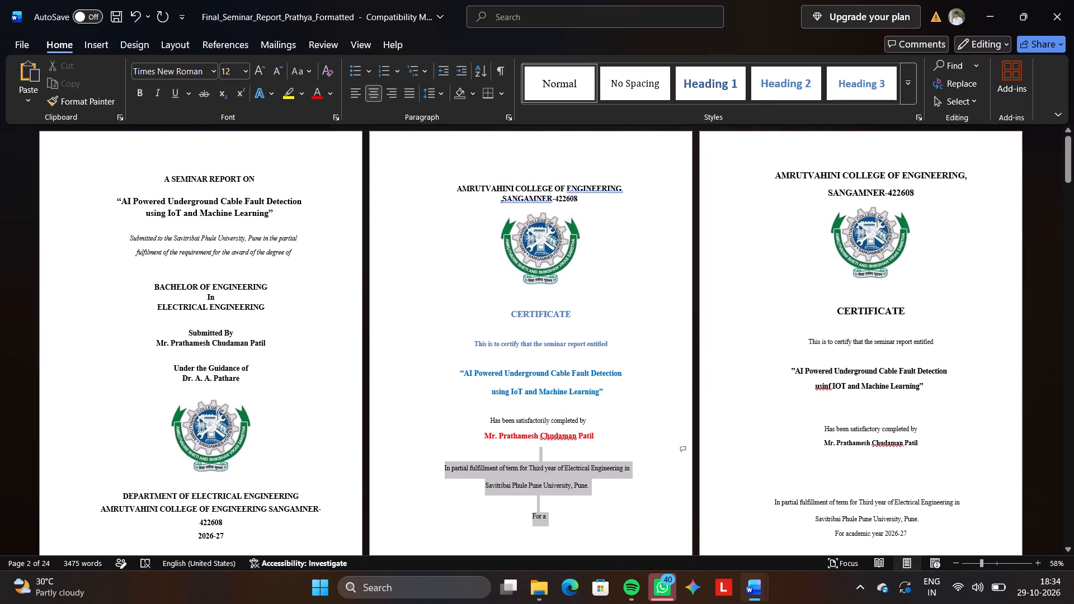
pyautogui.moveTo(504, 447); pyautogui.dragTo(434, 165)
pyautogui.press('BackSpace')
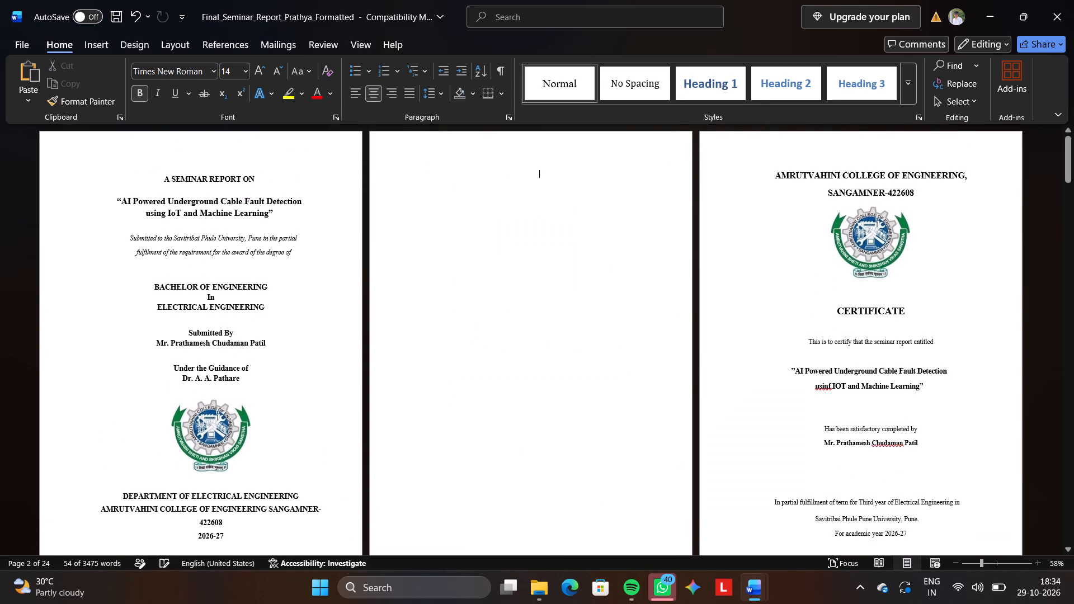
pyautogui.press('BackSpace')
pyautogui.press('BackSpace')
pyautogui.press('BackSpace')
pyautogui.press('BackSpace')
pyautogui.press('BackSpace')
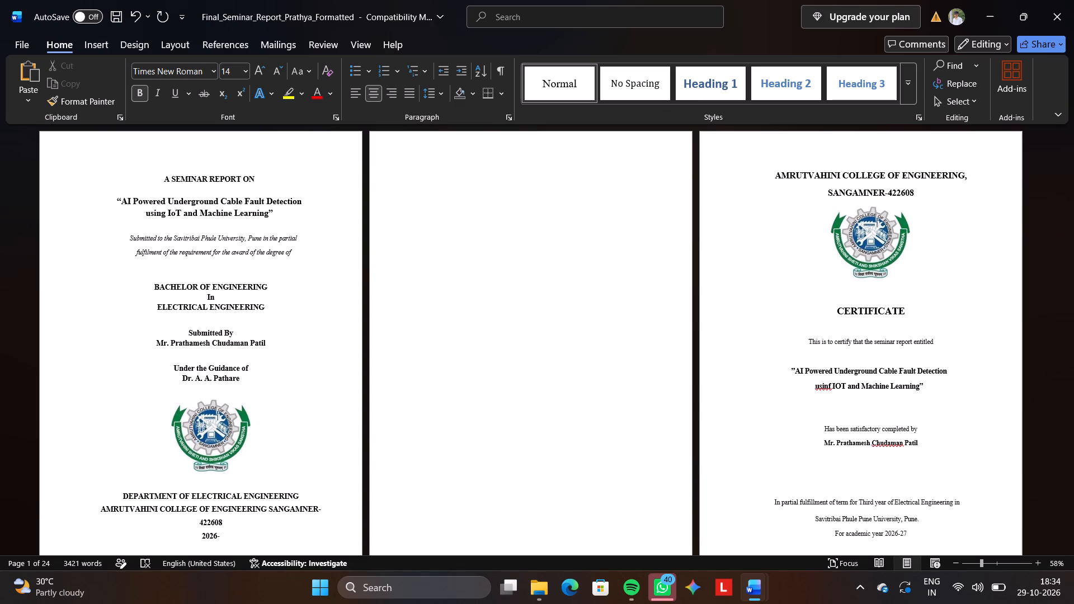
pyautogui.write('27')
pyautogui.scroll(-1, 434, 165)
pyautogui.scroll(4, 434, 165)
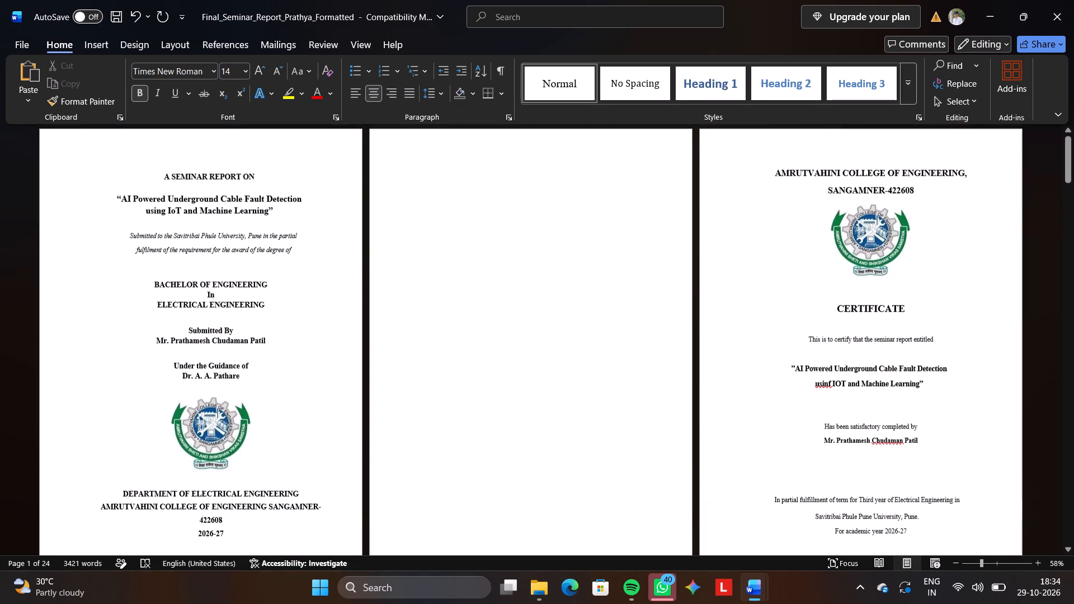
# Remove the empty page and blank lines before the rebuilt certificate so it directly follows the title page.
pyautogui.click(750, 150)
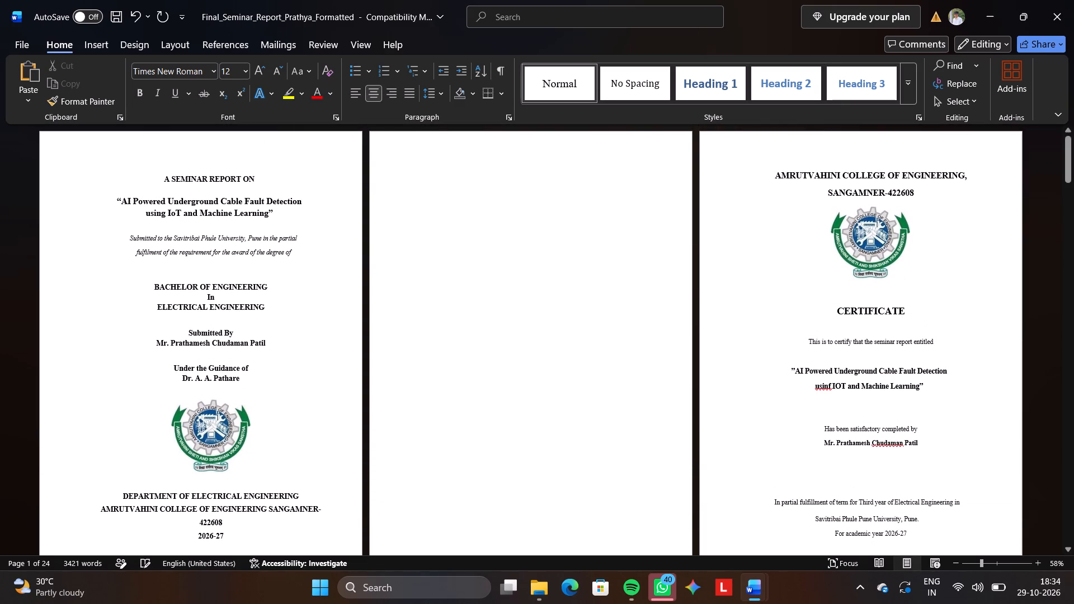
pyautogui.press('Up')
pyautogui.press('Up')
pyautogui.press('Up')
pyautogui.press('BackSpace')
pyautogui.press('BackSpace')
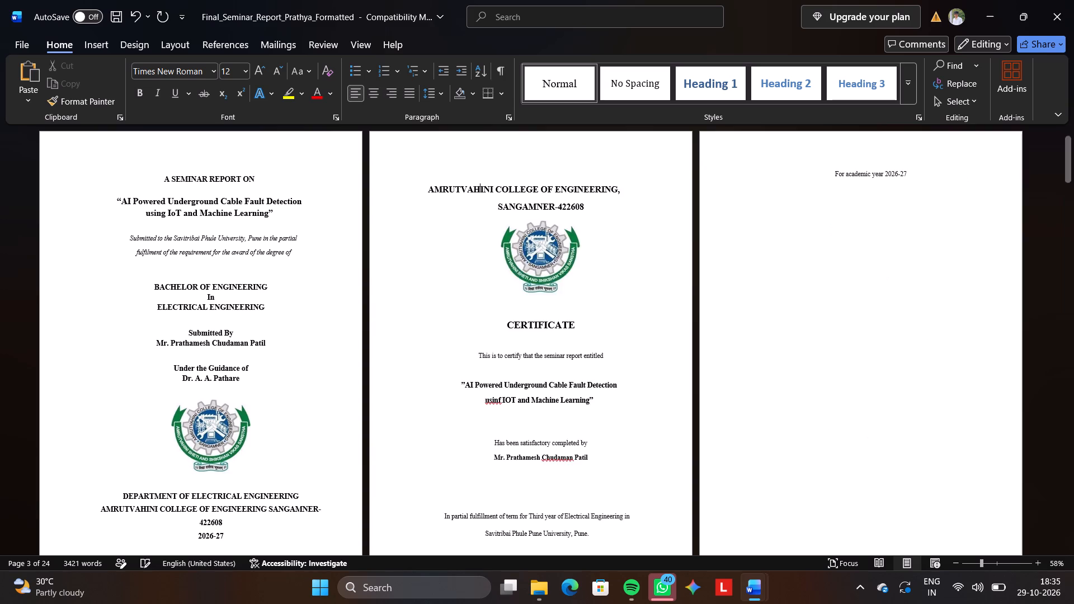
pyautogui.press('BackSpace')
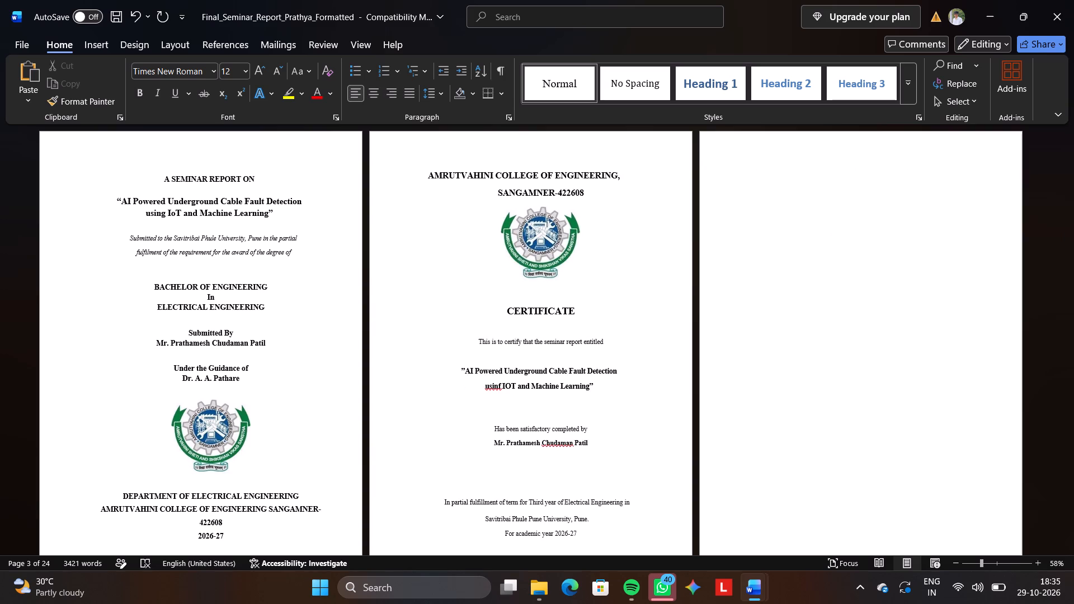
# Center the "AMRUTVAHINI COLLEGE OF ENGINEERING," line at the top of the page 2 certificate.
pyautogui.click(606, 197)
pyautogui.tripleClick(436, 173)
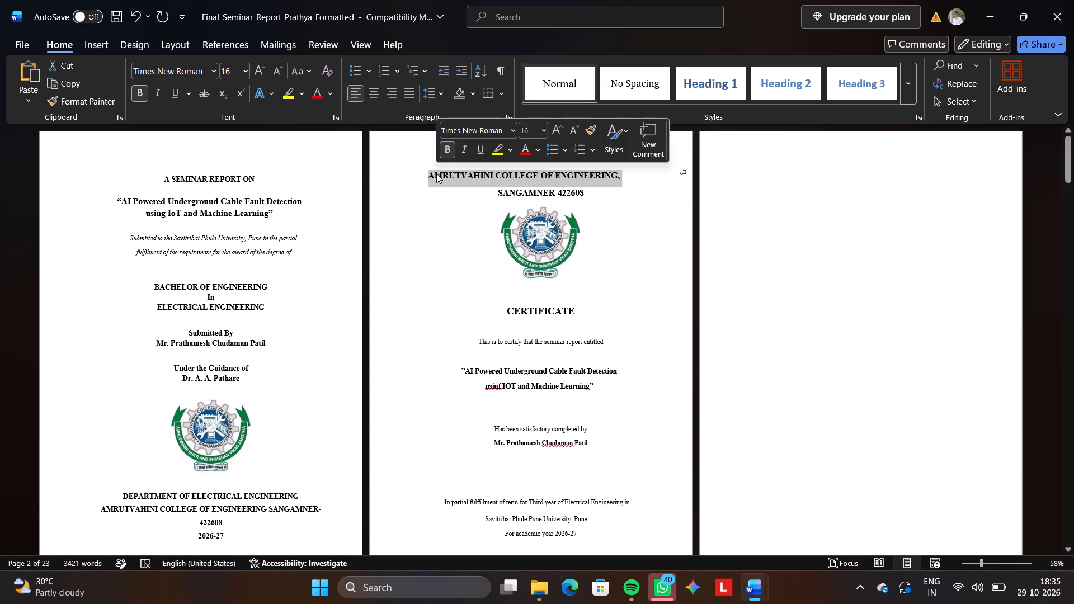
pyautogui.click(369, 100)
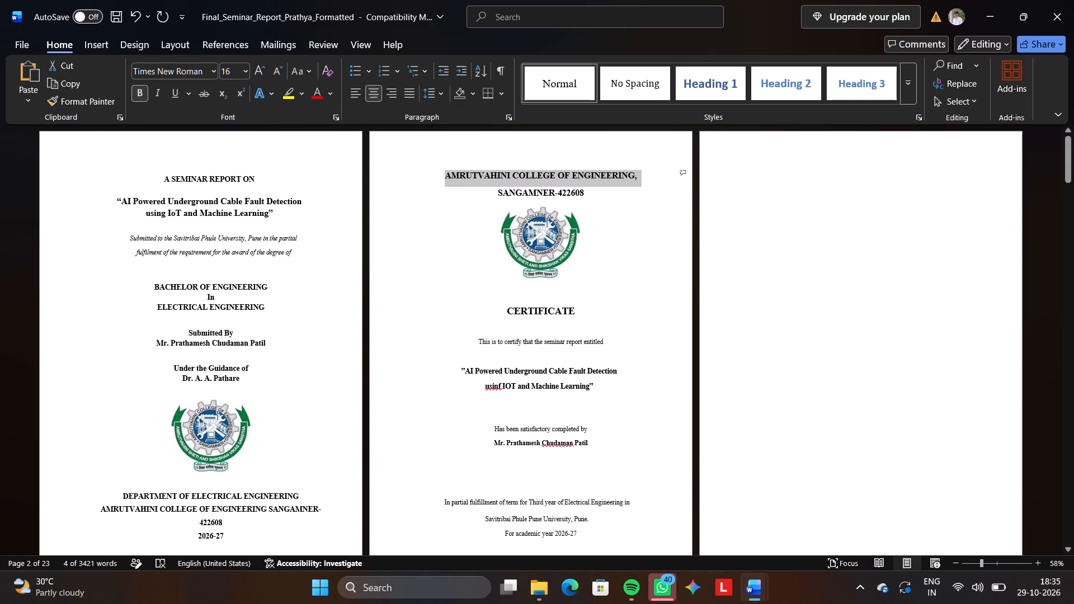
pyautogui.click(668, 244)
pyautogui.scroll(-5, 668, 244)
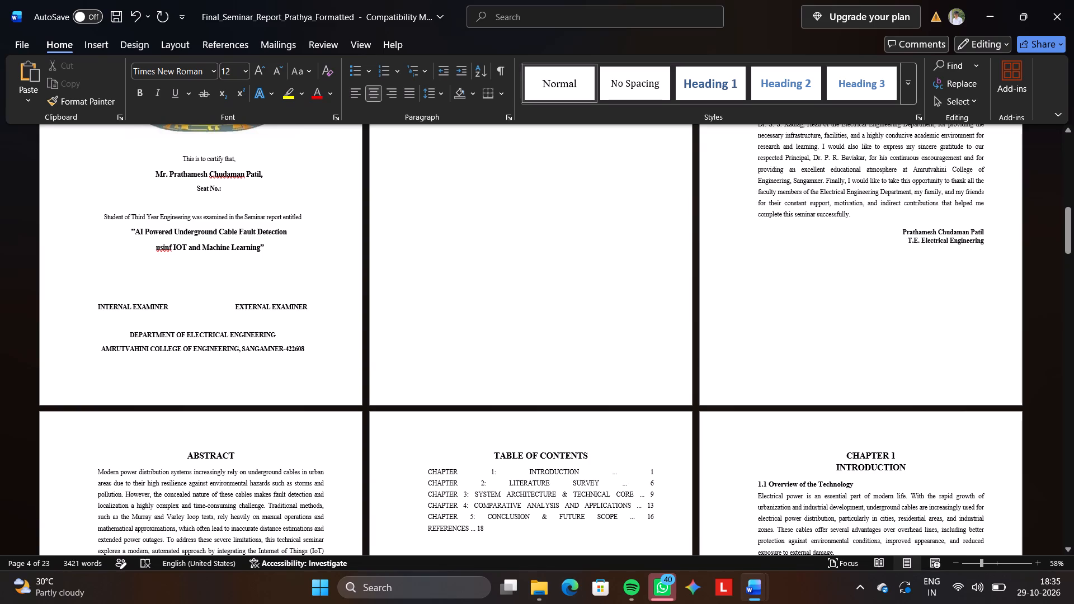
# Pull the stray "2026-27" back from the following page to directly below "AMRUTVAHINI COLLEGE OF ENGINEERING, SANGAMNER-422608" on the university certificate.
pyautogui.click(312, 350)
pyautogui.press('Down')
pyautogui.press('Up')
pyautogui.press('Right')
pyautogui.press('BackSpace')
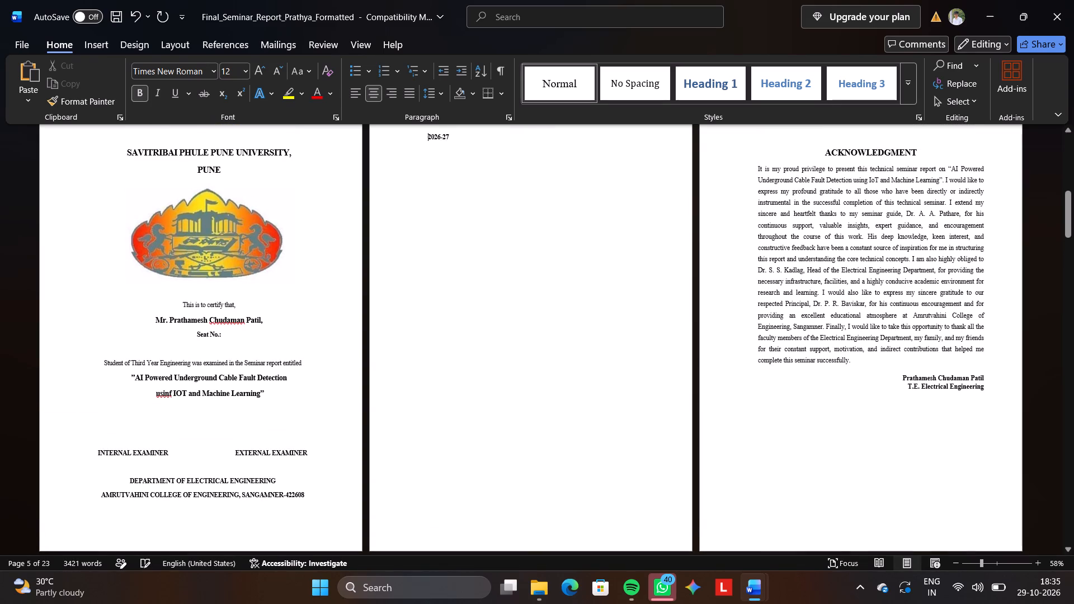
pyautogui.press('BackSpace')
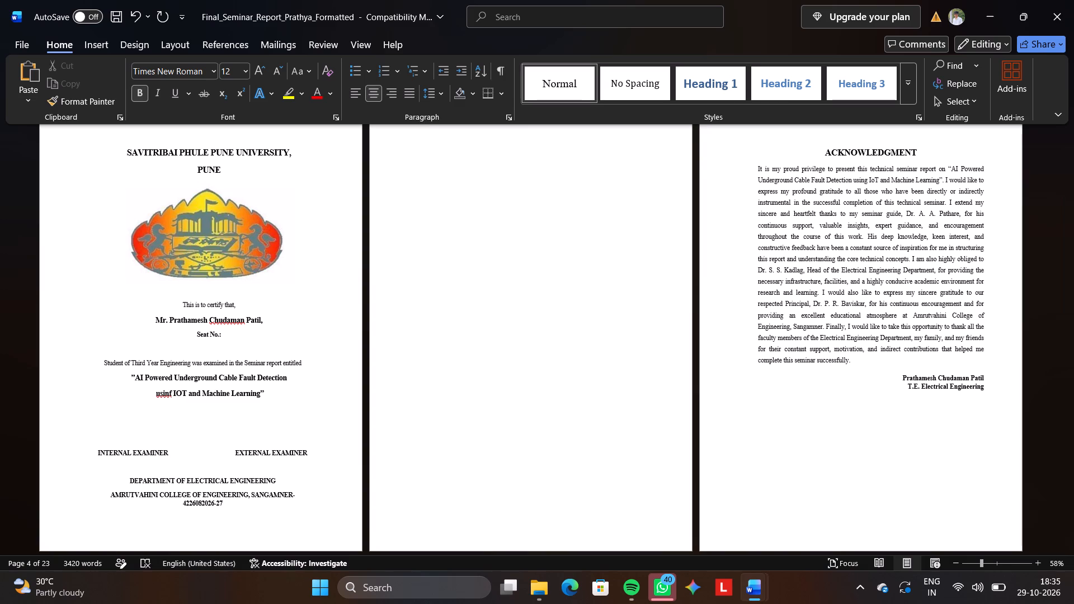
pyautogui.press('space')
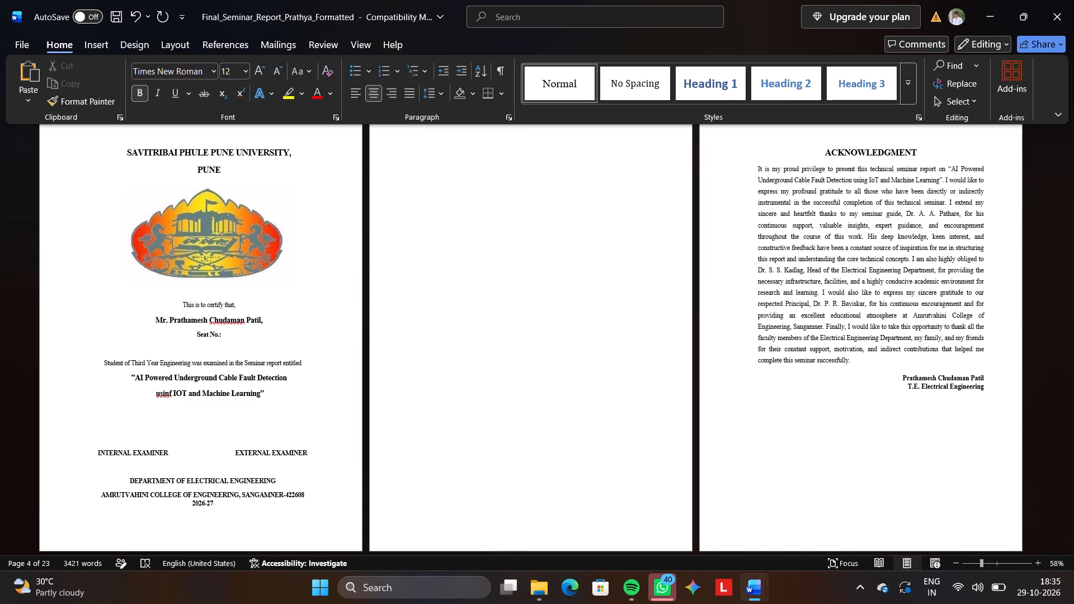
pyautogui.press('Return')
pyautogui.press('BackSpace')
pyautogui.press('BackSpace')
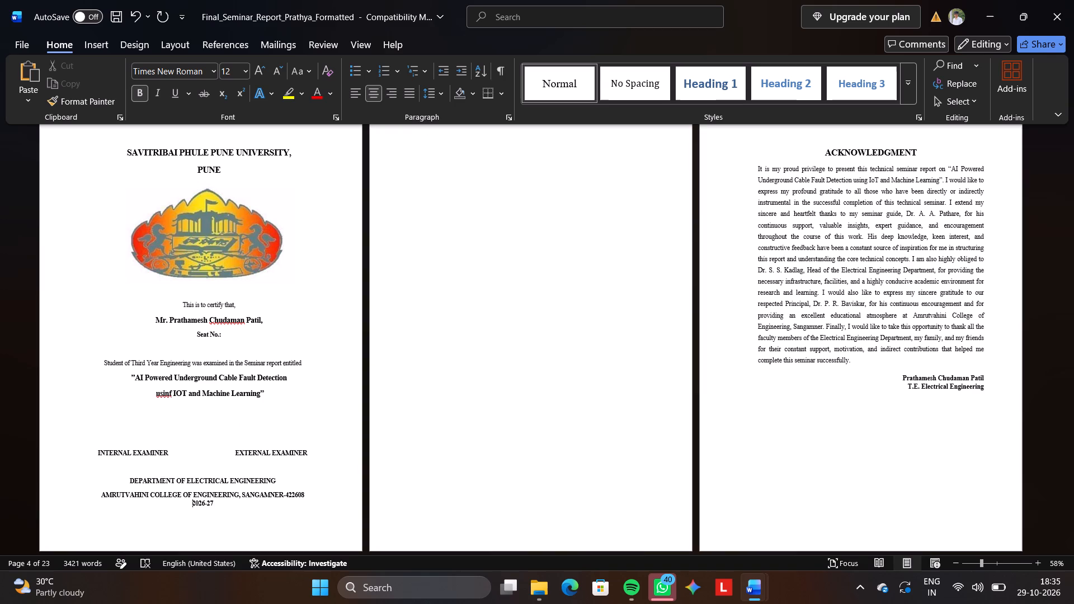
# Remove the empty page and blank lines before the Savitribai Phule Pune University certificate, keeping "For academic year 2026-27" as page 2's last line.
pyautogui.scroll(-1, 312, 350)
pyautogui.scroll(3, 312, 350)
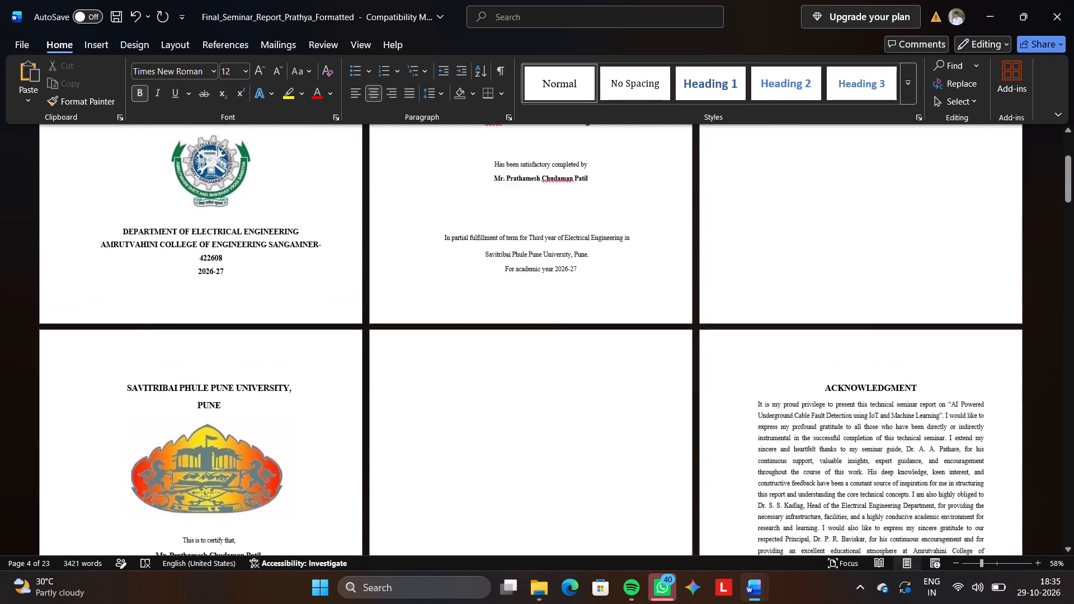
pyautogui.scroll(1, 312, 350)
pyautogui.scroll(-3, 808, 521)
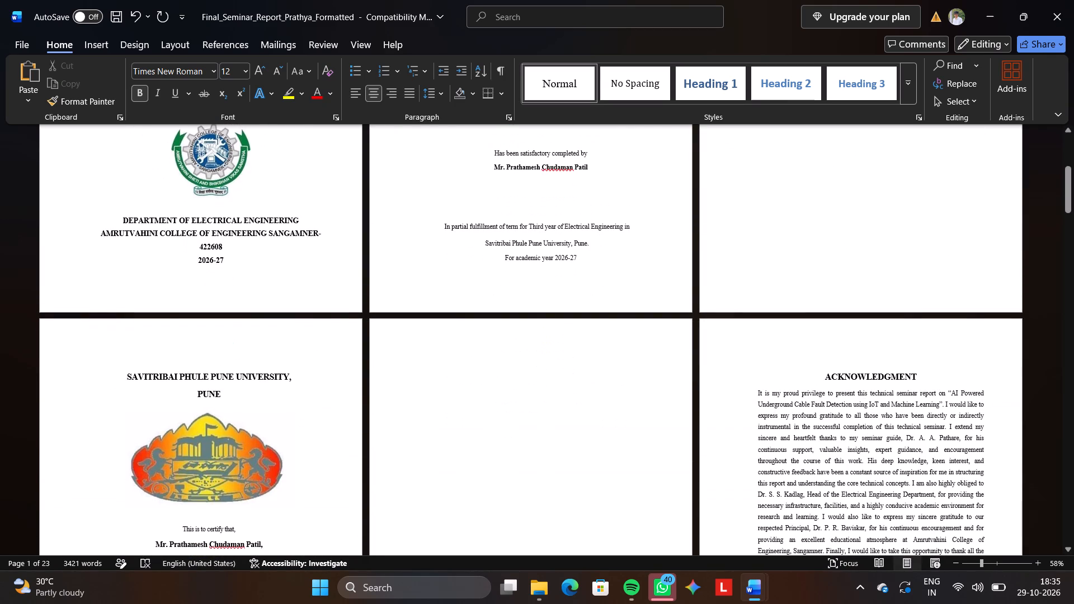
pyautogui.click(251, 319)
pyautogui.press('BackSpace')
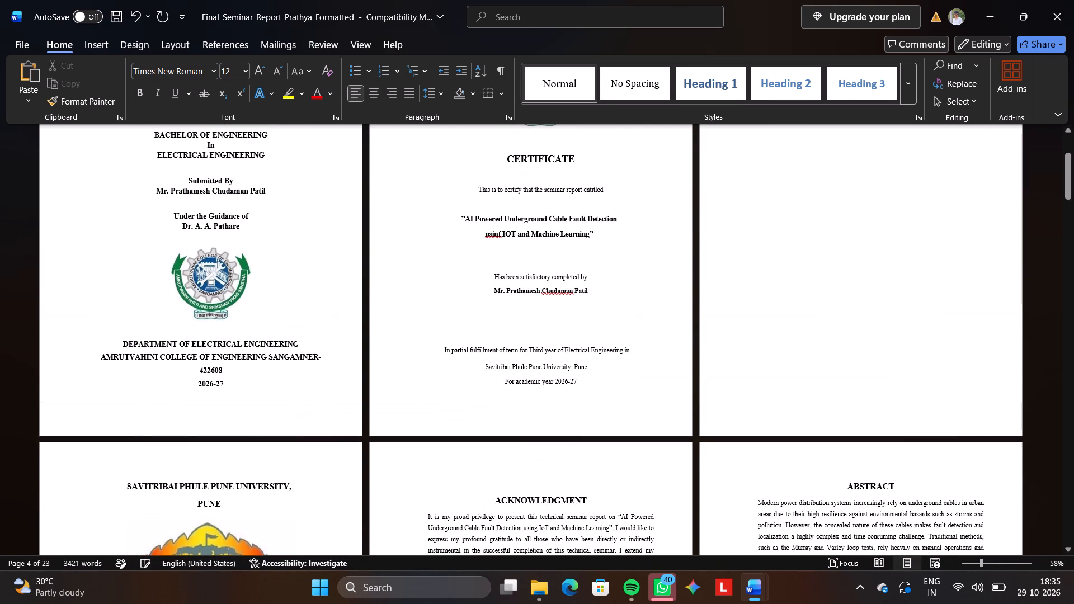
pyautogui.press('BackSpace')
pyautogui.scroll(1, 211, 343)
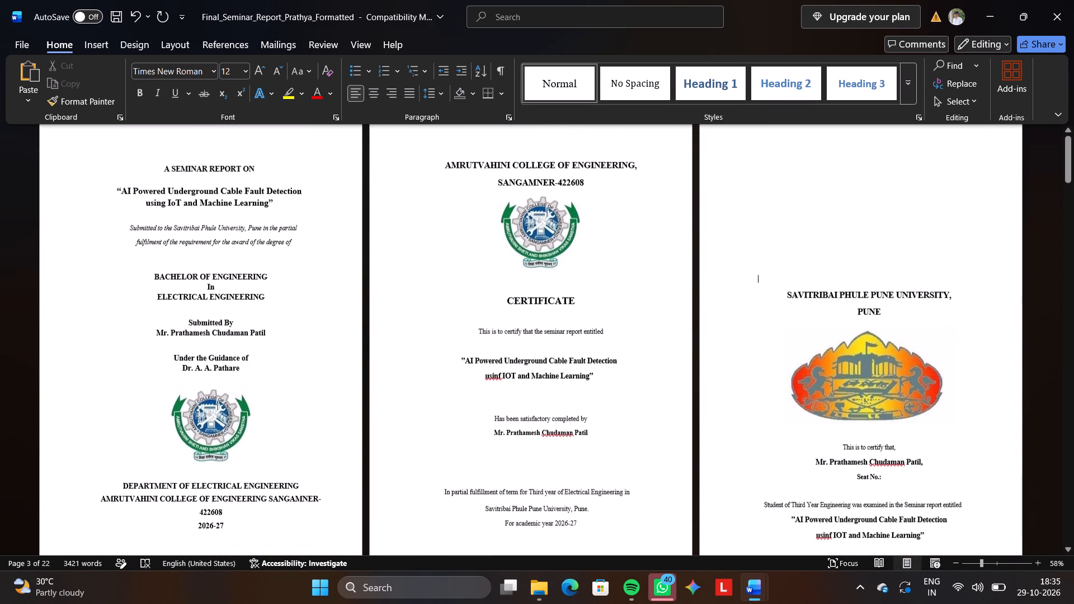
pyautogui.scroll(1, 211, 343)
pyautogui.press('BackSpace')
pyautogui.press('BackSpace')
pyautogui.press('BackSpace')
pyautogui.press('BackSpace')
pyautogui.press('BackSpace')
pyautogui.press('BackSpace')
pyautogui.press('BackSpace')
pyautogui.press('BackSpace')
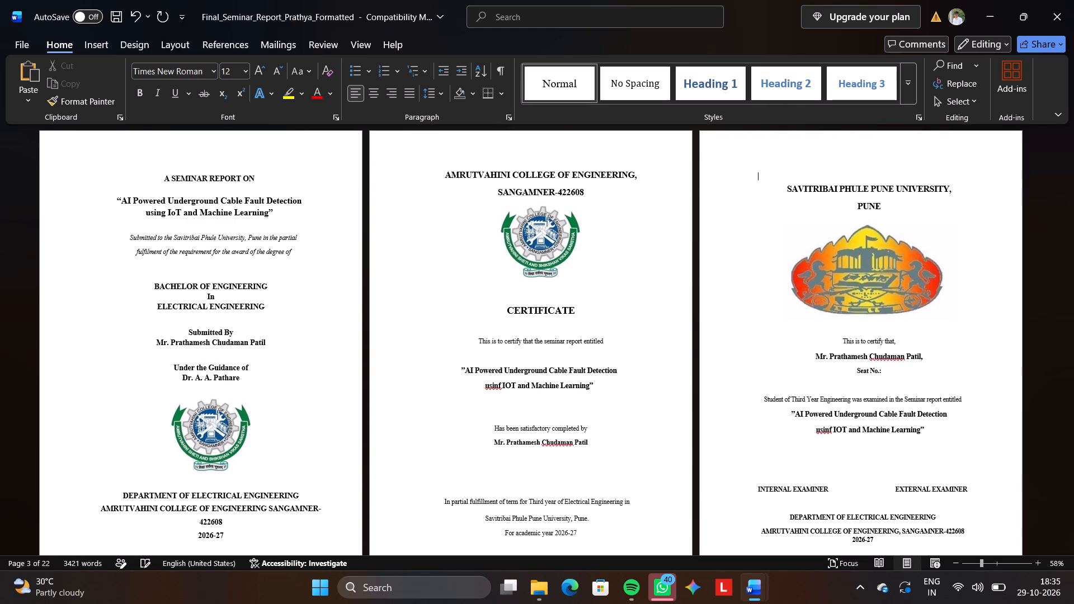
pyautogui.press('BackSpace')
pyautogui.press('BackSpace')
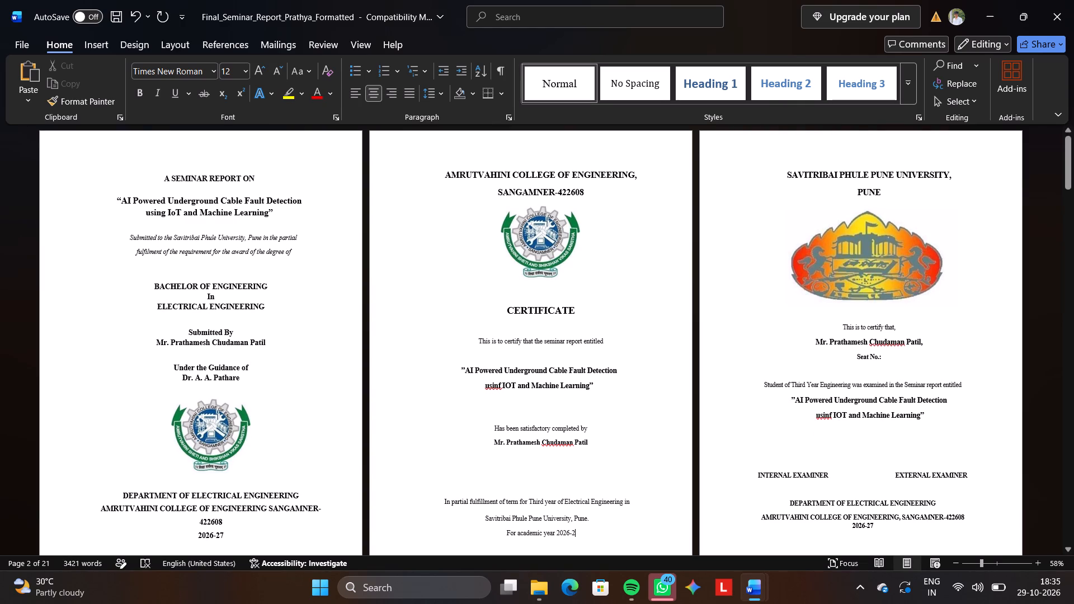
pyautogui.press('7')
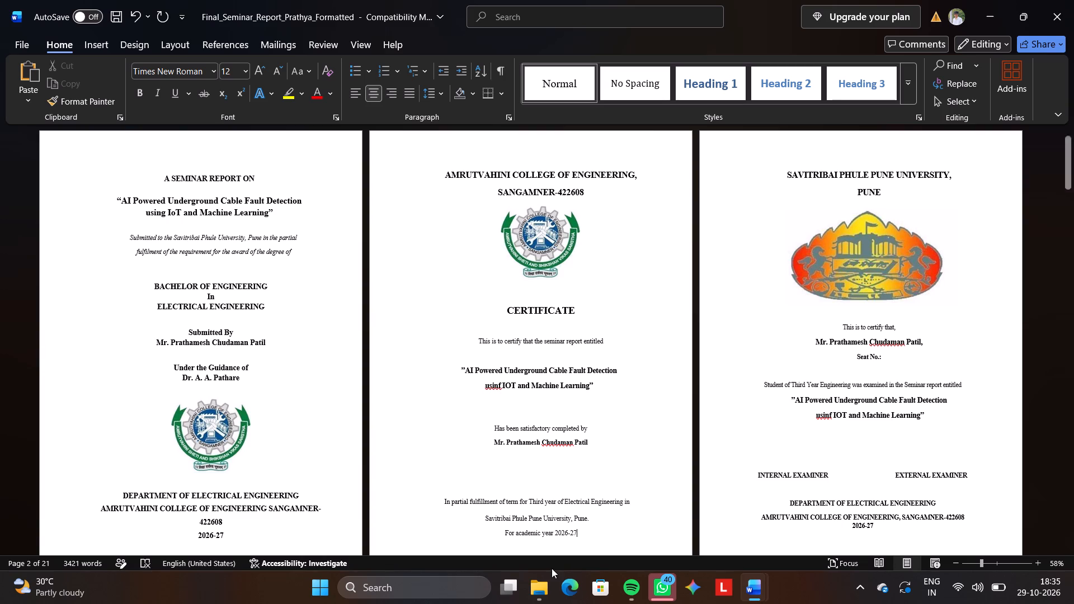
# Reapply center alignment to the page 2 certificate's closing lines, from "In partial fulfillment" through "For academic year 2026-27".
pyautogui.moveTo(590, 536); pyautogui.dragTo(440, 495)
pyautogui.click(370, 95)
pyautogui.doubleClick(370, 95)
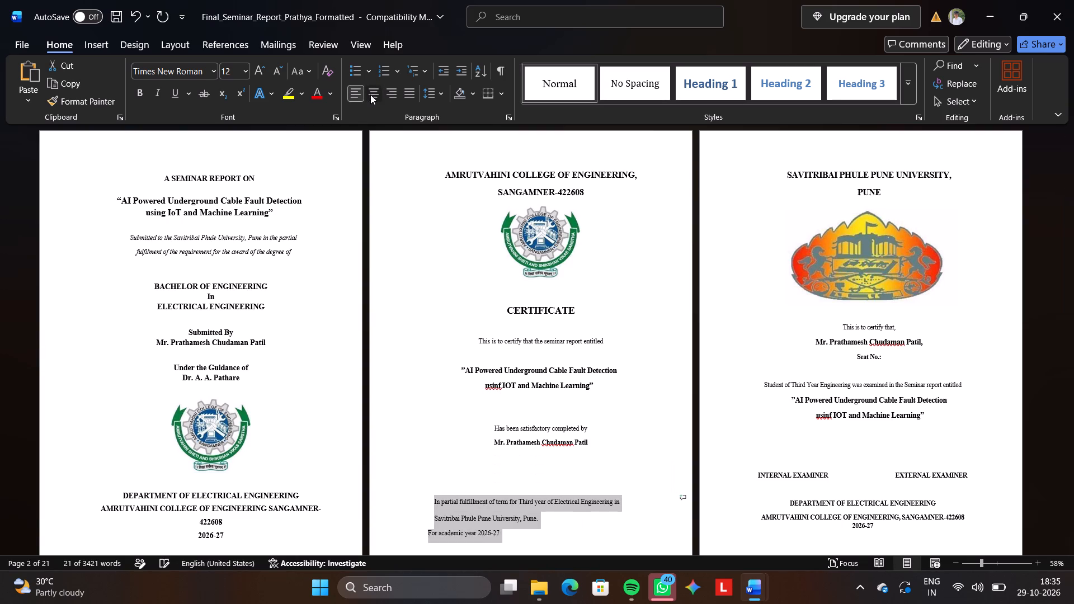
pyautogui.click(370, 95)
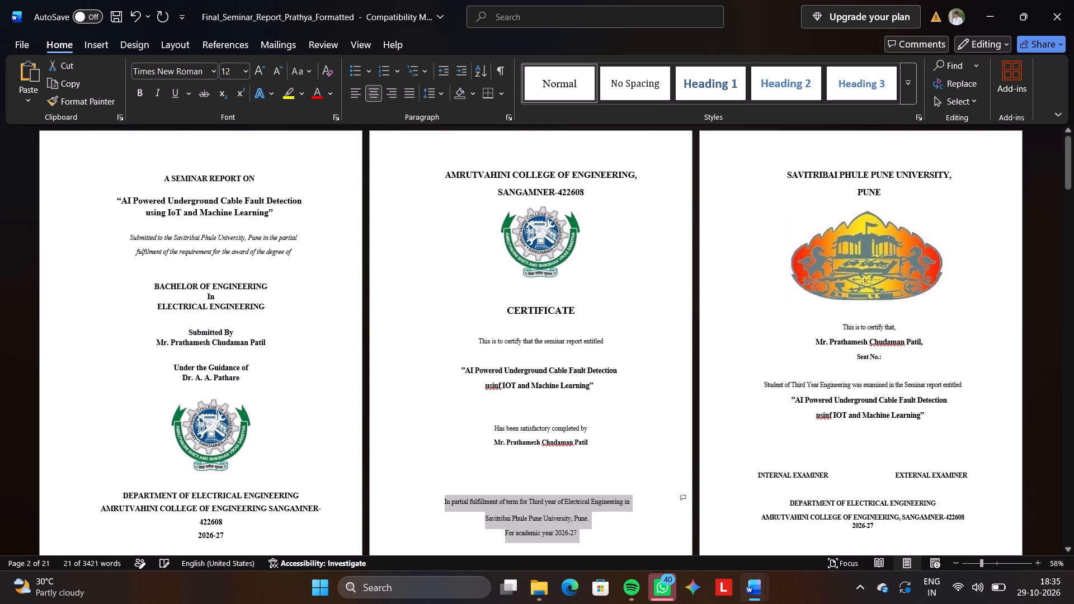
# Join "For academic year 2026-27" to the "Savitribai Phule Pune University, Pune." line and split it back onto its own line.
pyautogui.click(498, 537)
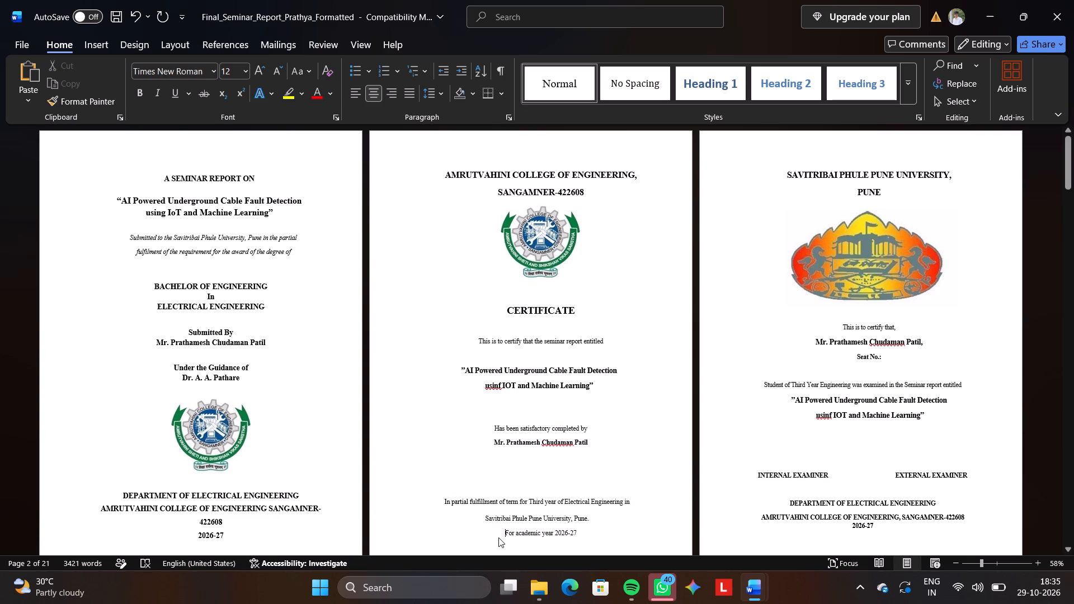
pyautogui.press('BackSpace')
pyautogui.press('BackSpace')
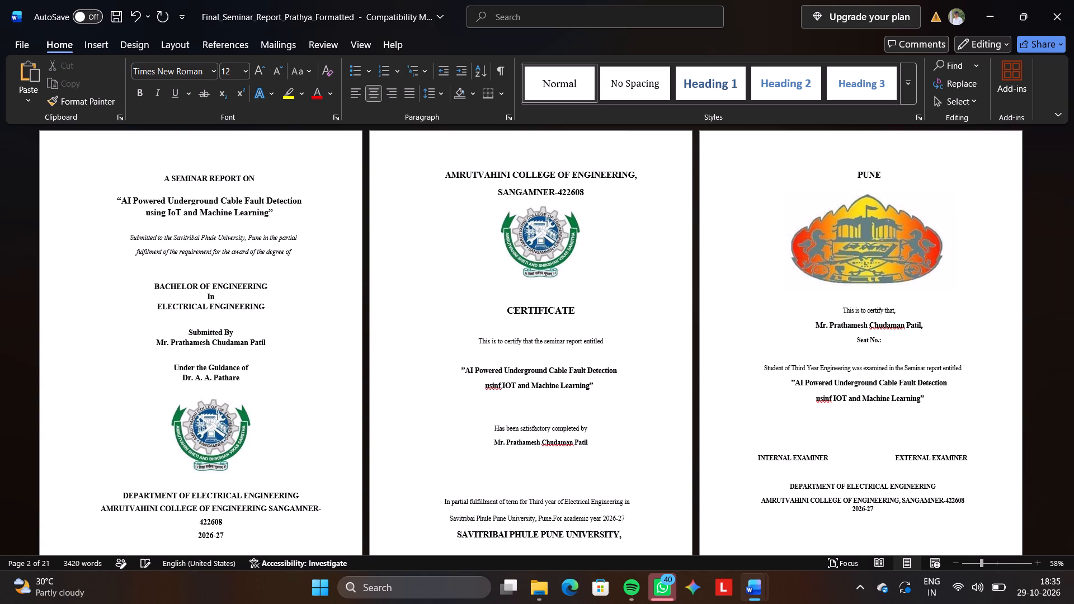
pyautogui.press('Return')
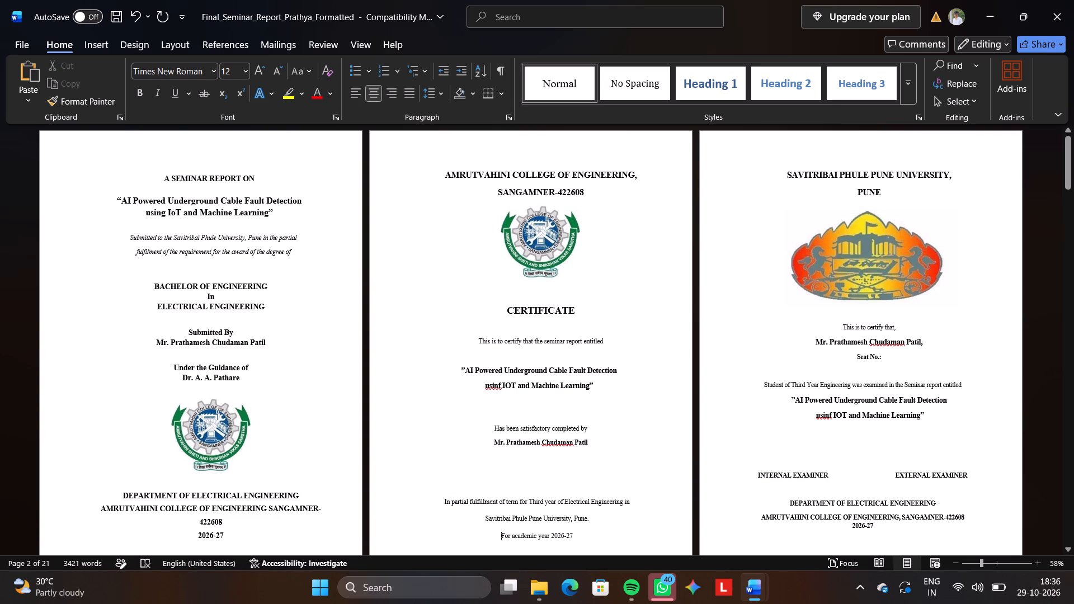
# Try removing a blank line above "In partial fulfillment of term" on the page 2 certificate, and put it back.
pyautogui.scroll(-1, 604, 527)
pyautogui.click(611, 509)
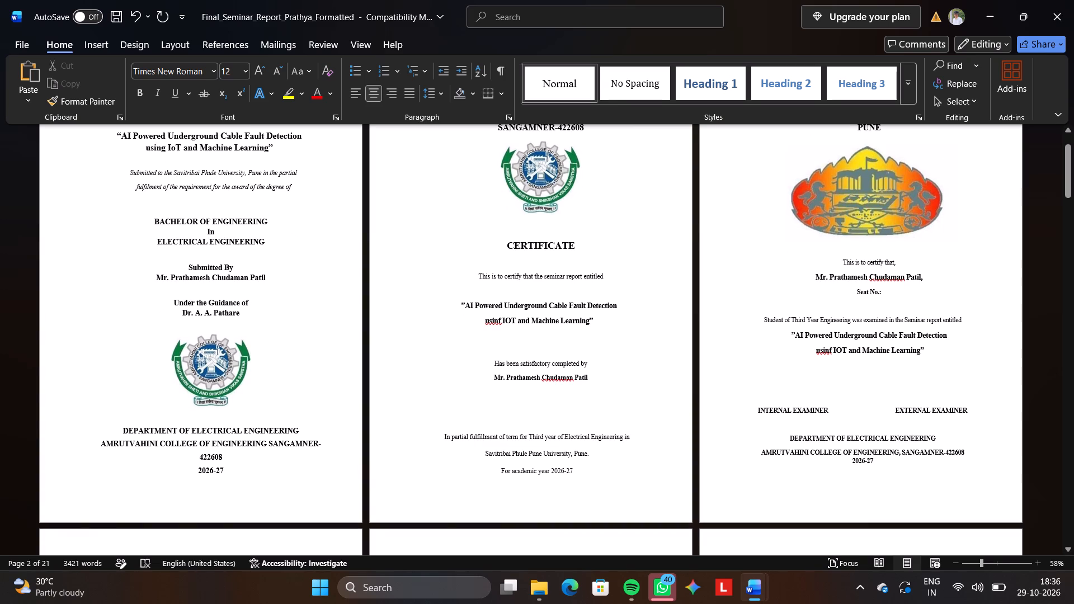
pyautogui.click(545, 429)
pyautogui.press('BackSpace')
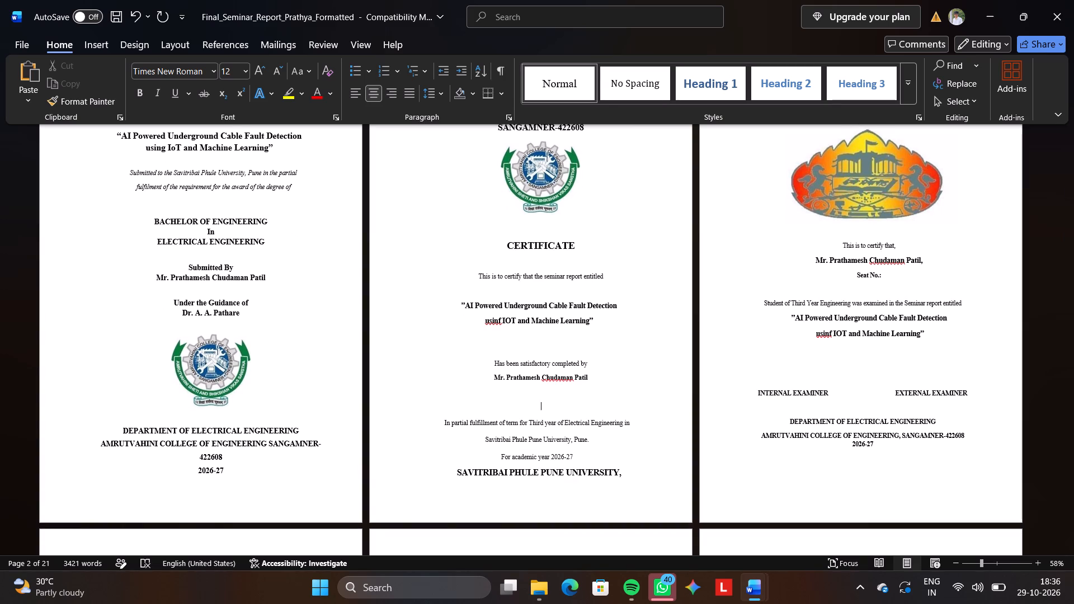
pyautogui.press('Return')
# Make the "Savitribai Phule Pune University, Pune." line on the page 2 certificate bold.
pyautogui.scroll(1, 783, 299)
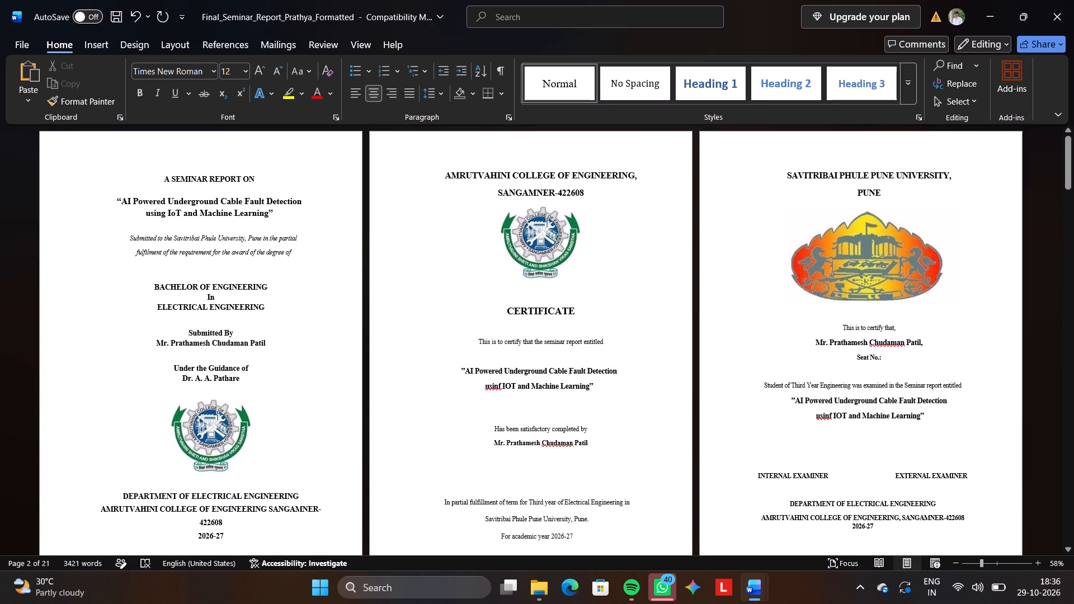
pyautogui.scroll(-1, 649, 363)
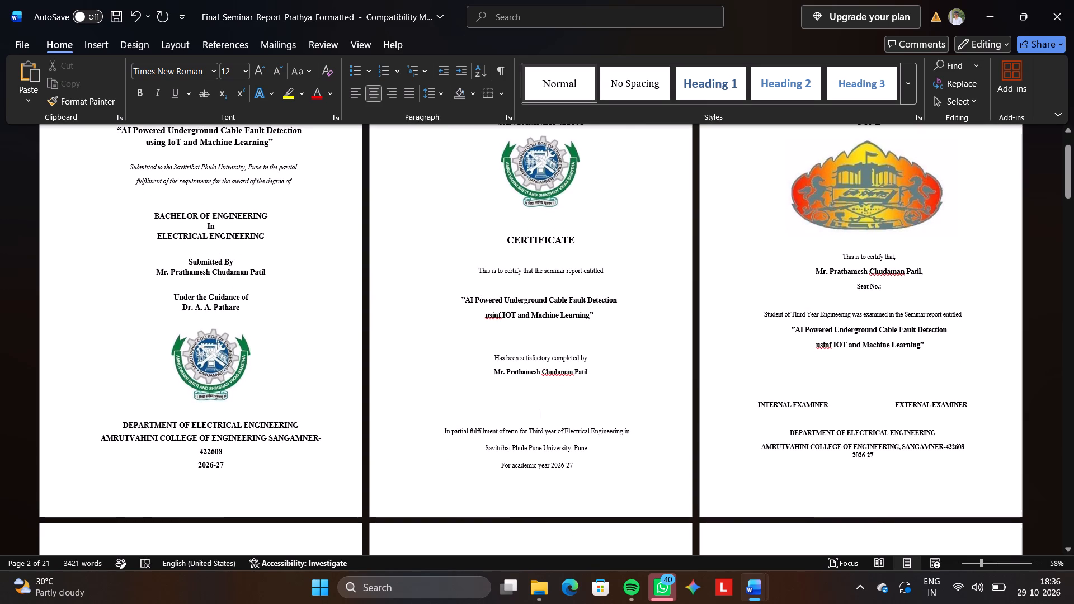
pyautogui.moveTo(599, 450); pyautogui.dragTo(461, 452)
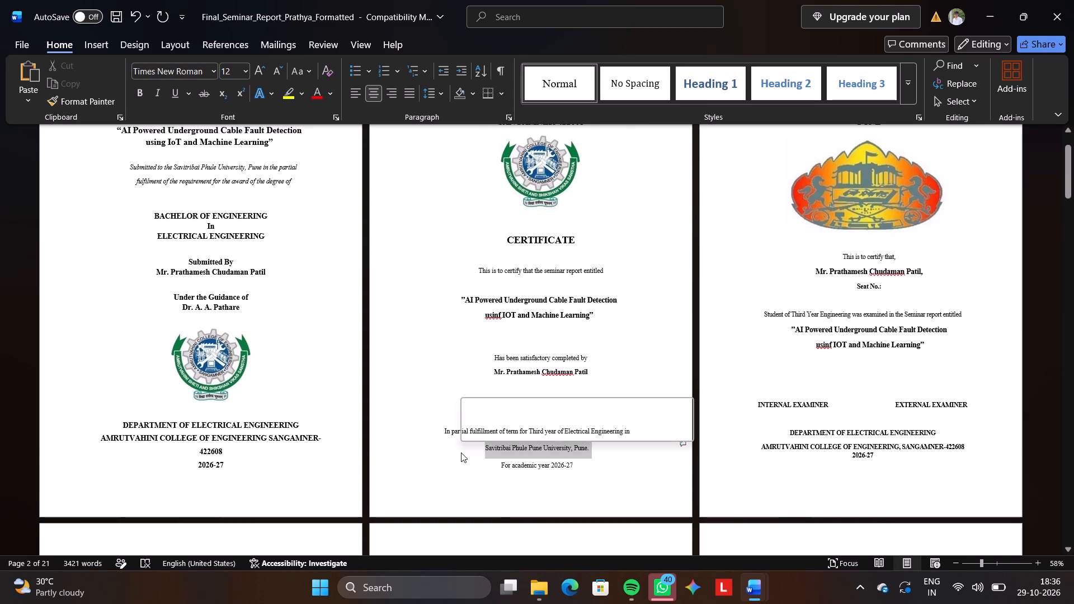
pyautogui.click(465, 433)
pyautogui.click(620, 491)
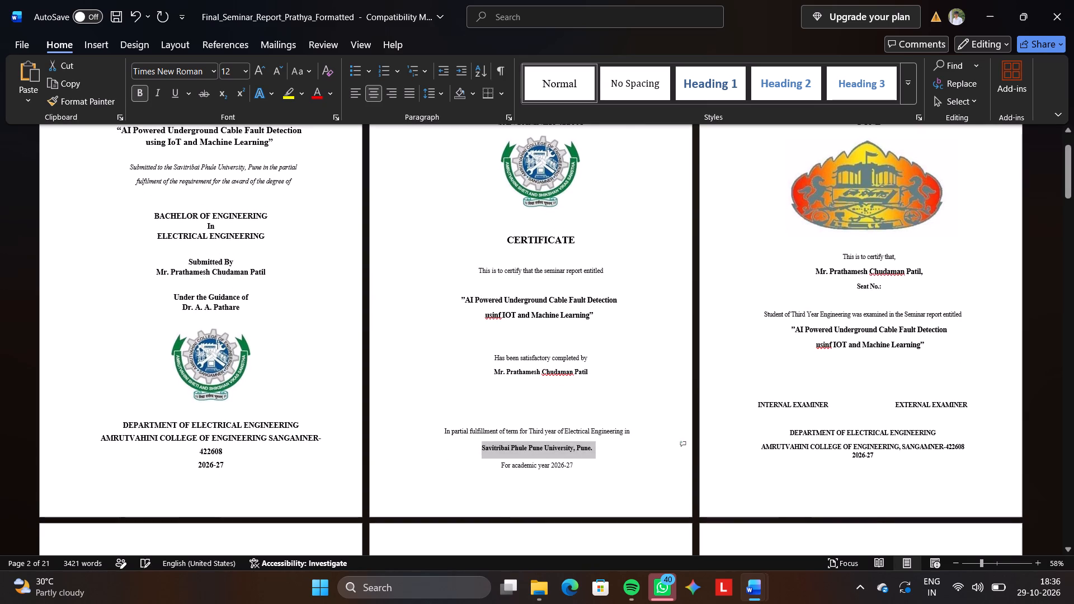
# Select the "For academic year 2026-27" line at the bottom of the page 2 certificate.
pyautogui.moveTo(596, 472); pyautogui.dragTo(487, 473)
pyautogui.click(487, 473)
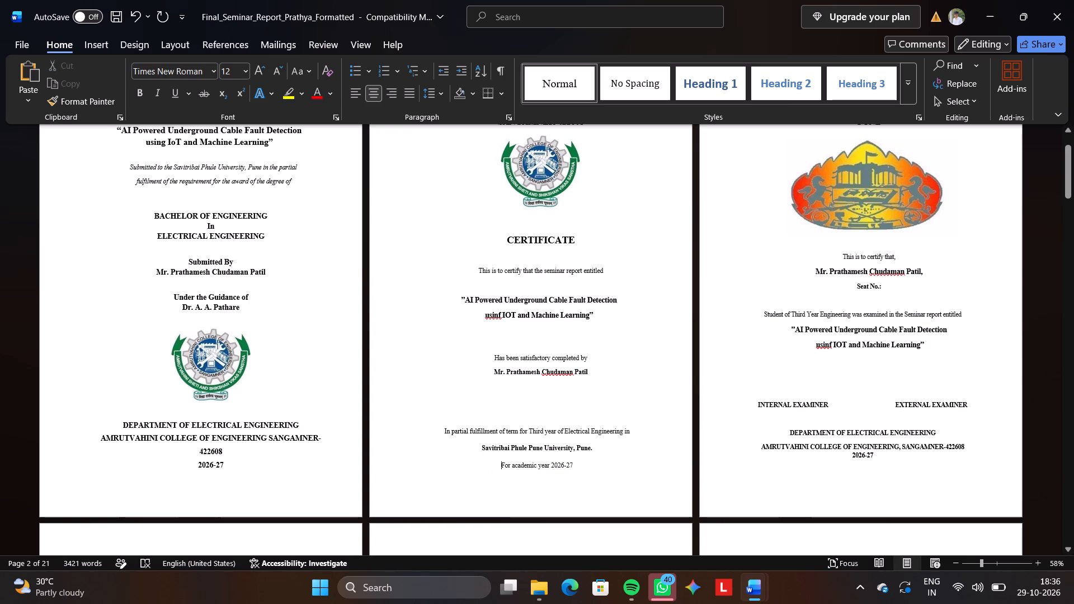
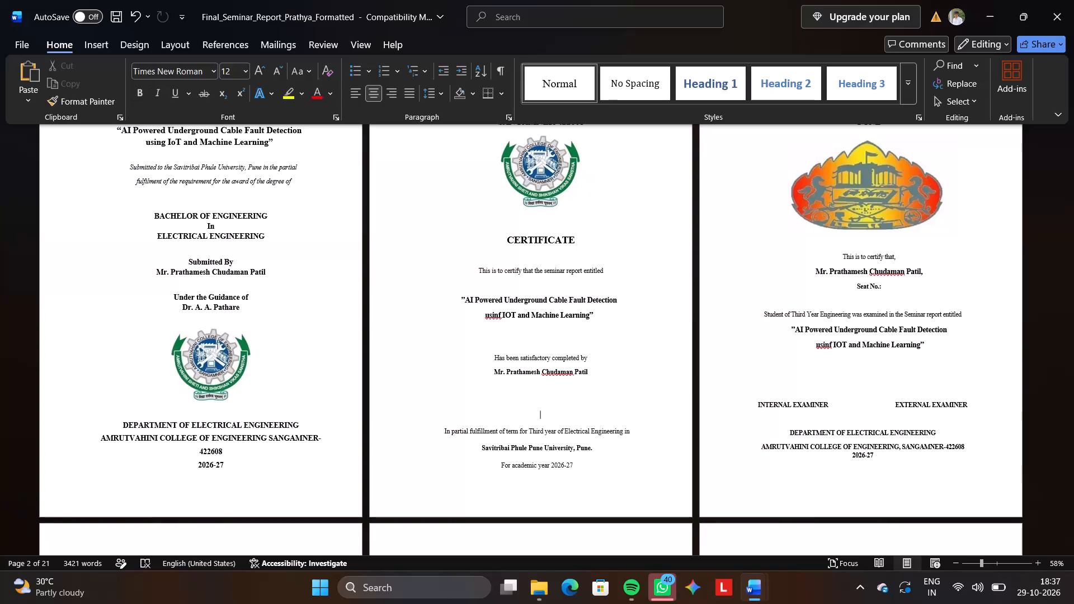
# Reduce the gap between the student's name and the "In partial fulfillment" paragraph on the certificate page to one blank line.
pyautogui.press('BackSpace')
pyautogui.press('BackSpace')
pyautogui.press('BackSpace')
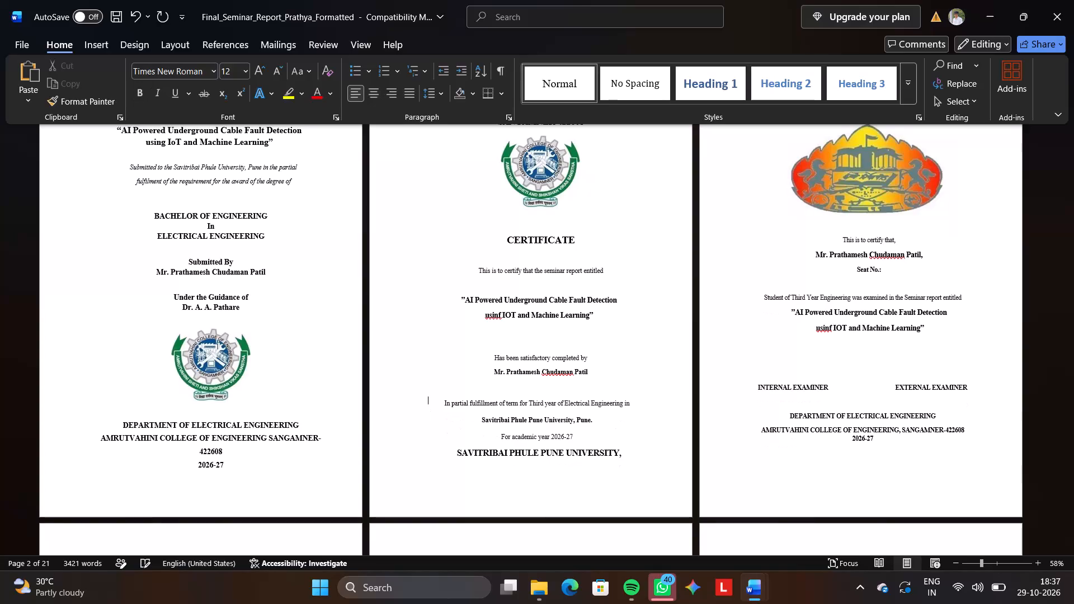
pyautogui.press('BackSpace')
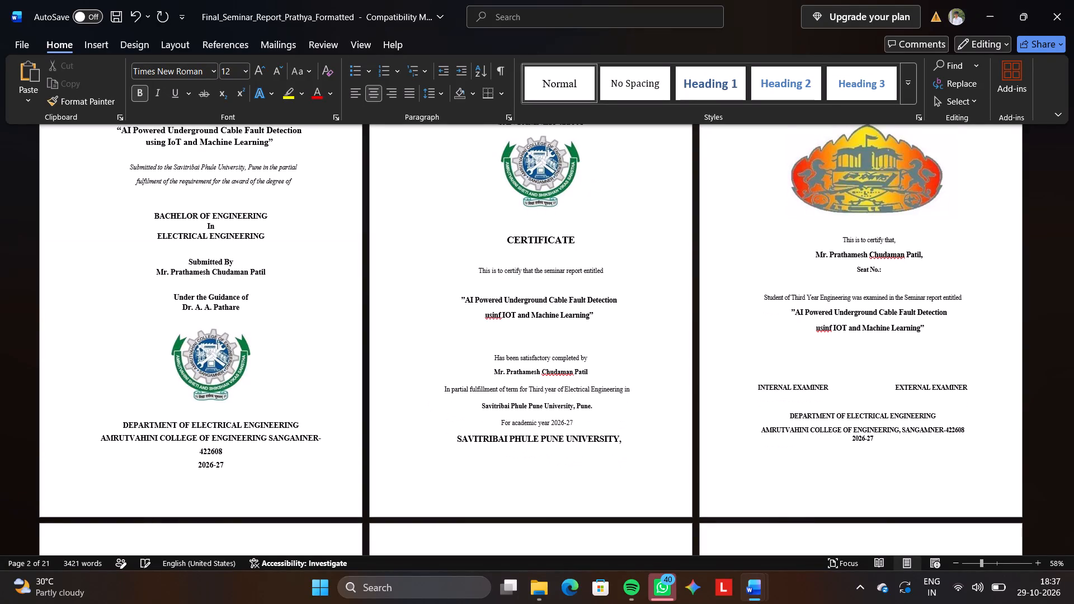
pyautogui.press('Return')
# Add two line breaks after "For academic year 2026-27" on the certificate page.
pyautogui.click(602, 436)
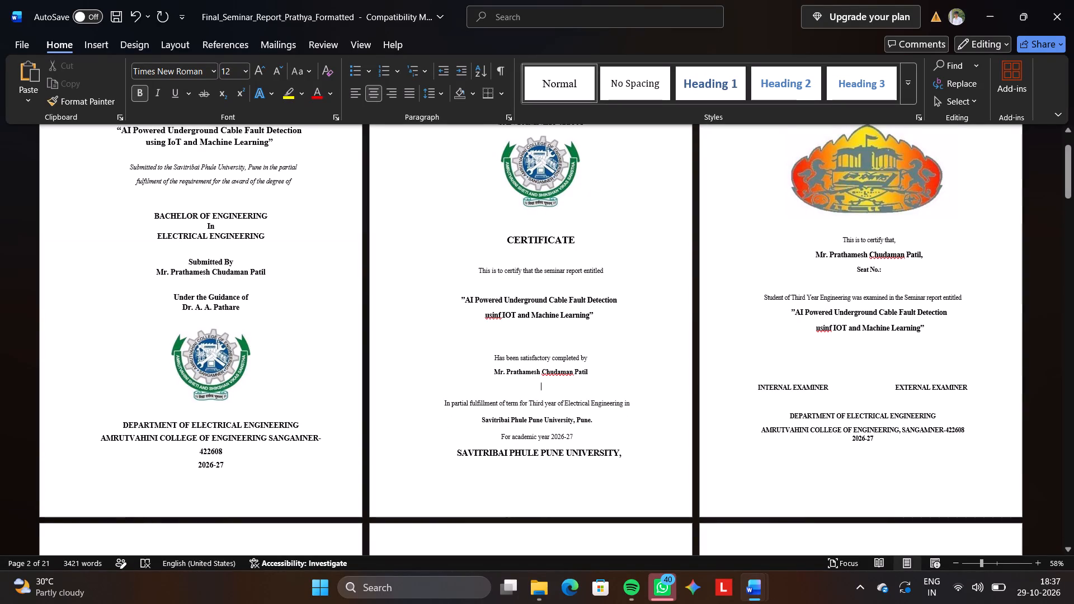
pyautogui.press('Return')
pyautogui.press('Return')
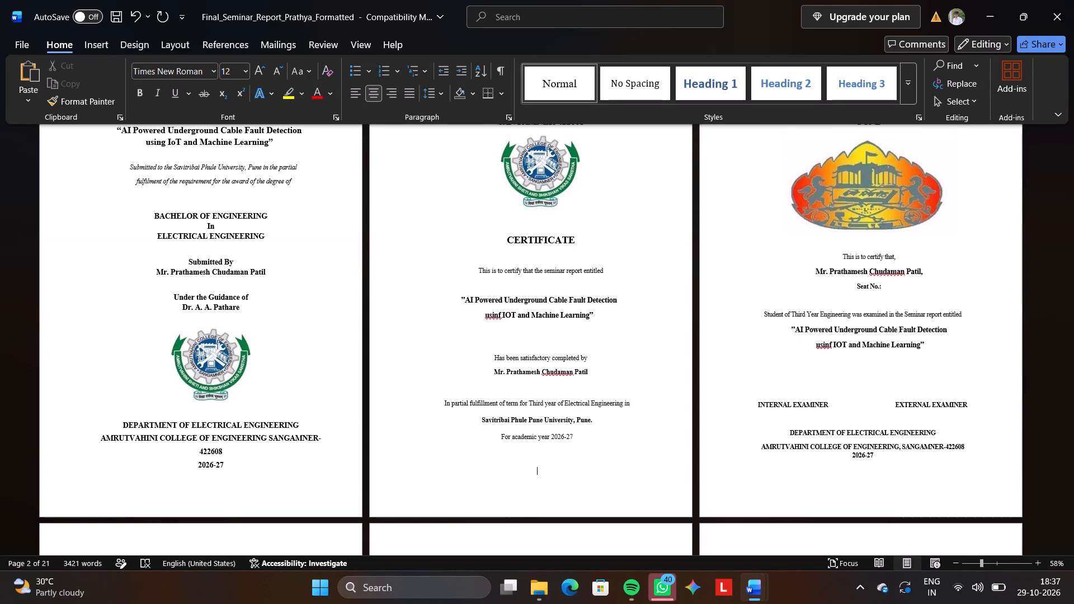
# Remove the extra blank line between the report title and "Has been satisfactory completed by" on the certificate page.
pyautogui.click(551, 333)
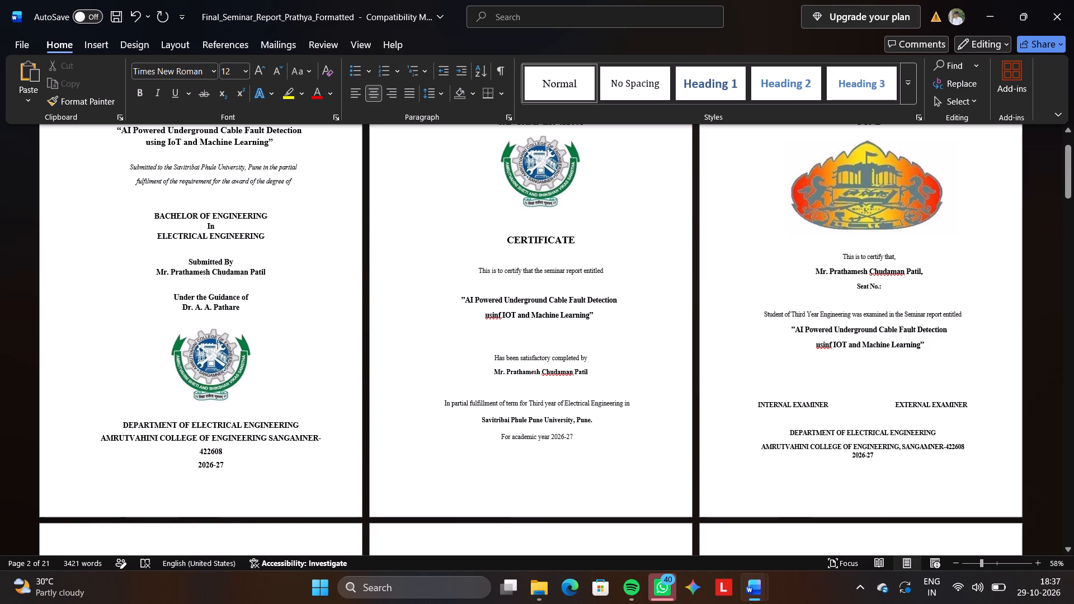
pyautogui.press('BackSpace')
pyautogui.press('BackSpace')
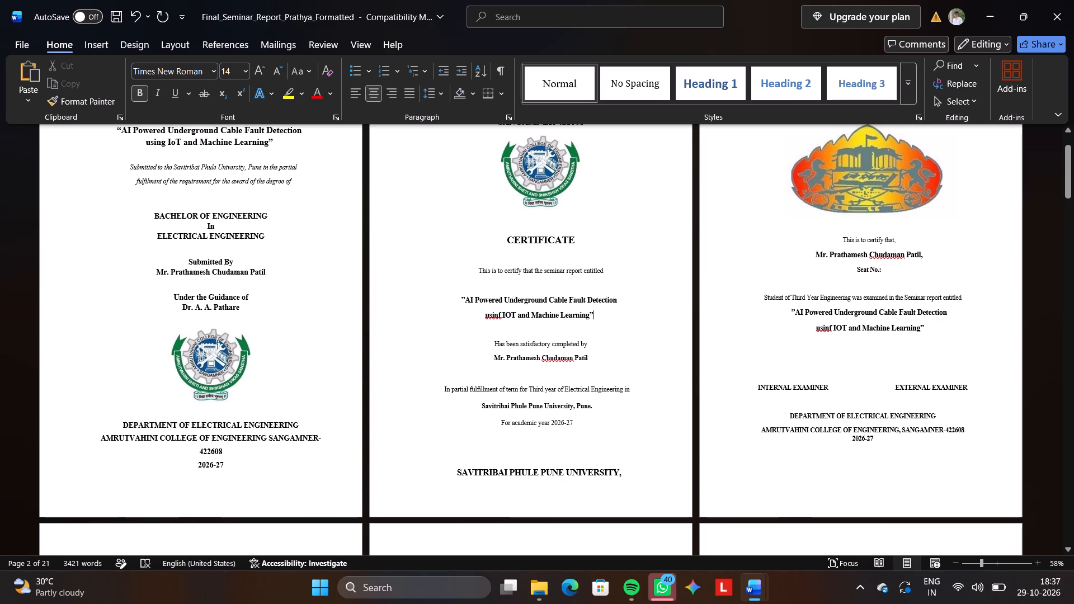
# Enter the seminar guide's name with the title "Dr." below the academic year on the certificate page, adding another line break first.
pyautogui.click(527, 437)
pyautogui.press('Return')
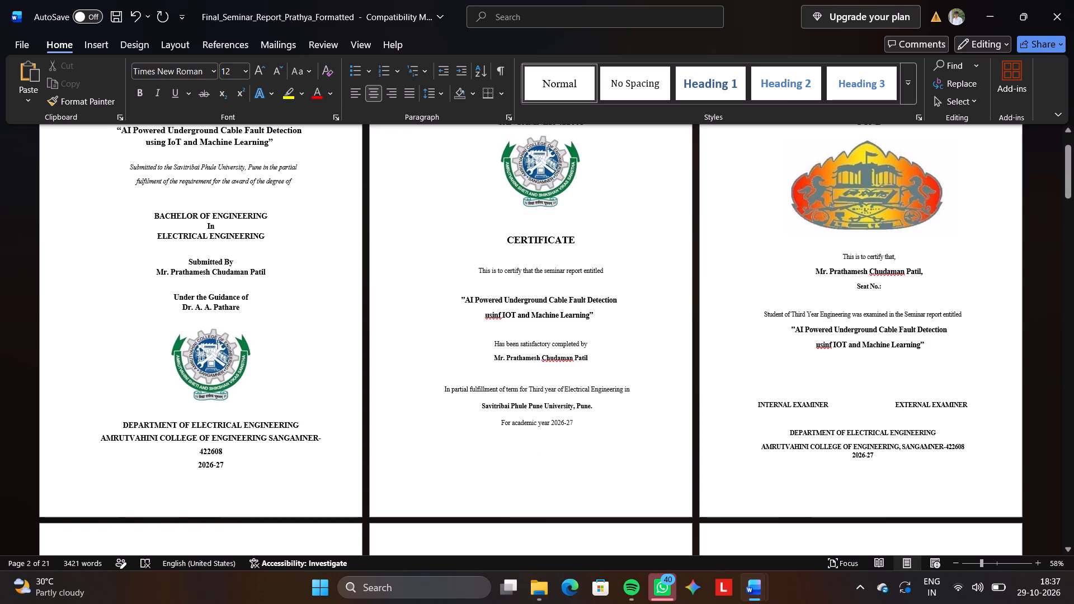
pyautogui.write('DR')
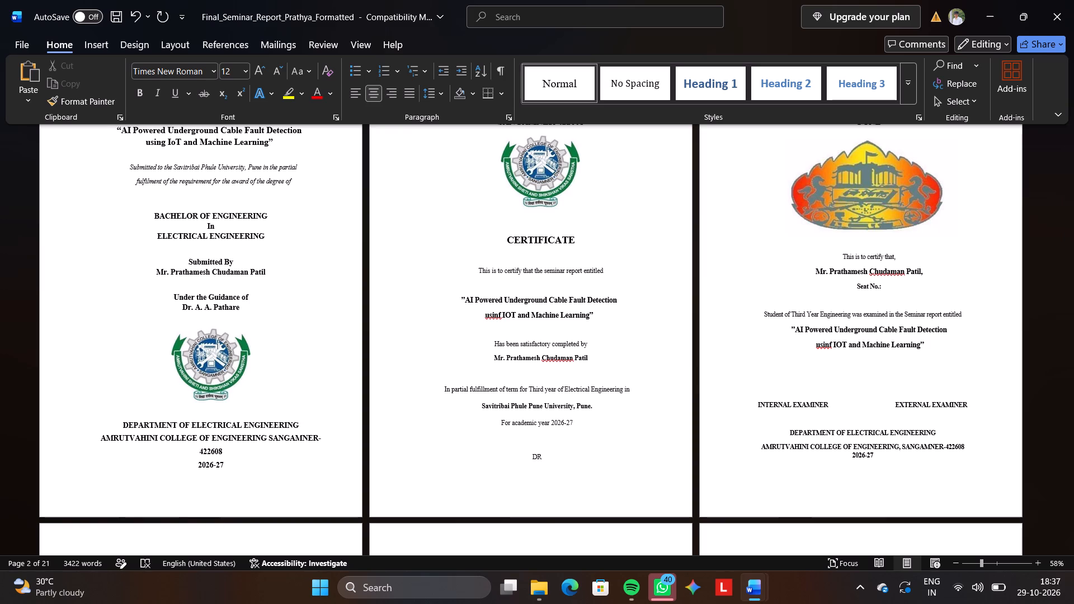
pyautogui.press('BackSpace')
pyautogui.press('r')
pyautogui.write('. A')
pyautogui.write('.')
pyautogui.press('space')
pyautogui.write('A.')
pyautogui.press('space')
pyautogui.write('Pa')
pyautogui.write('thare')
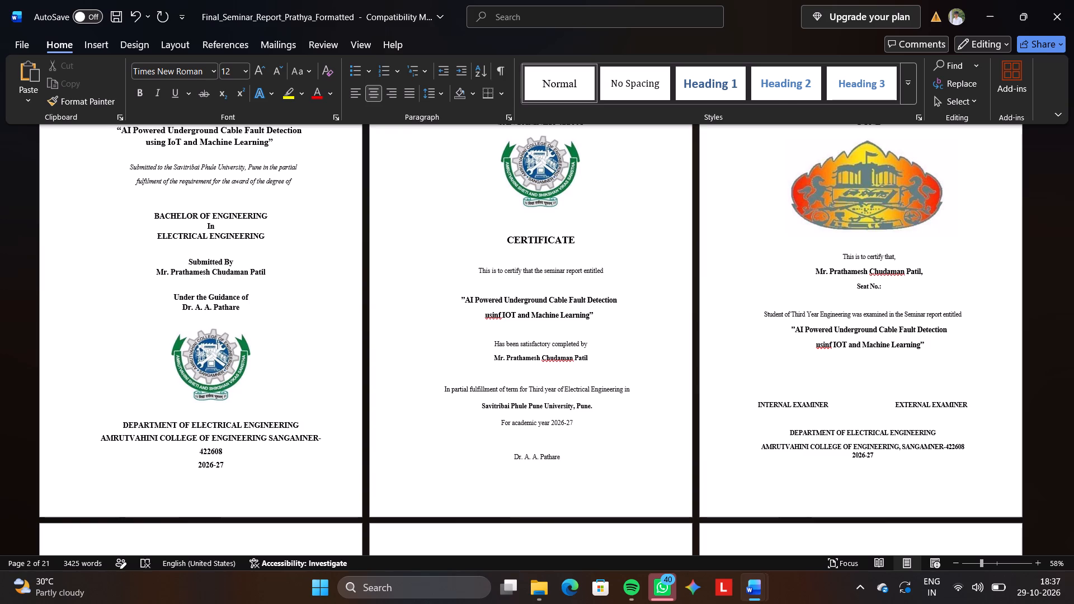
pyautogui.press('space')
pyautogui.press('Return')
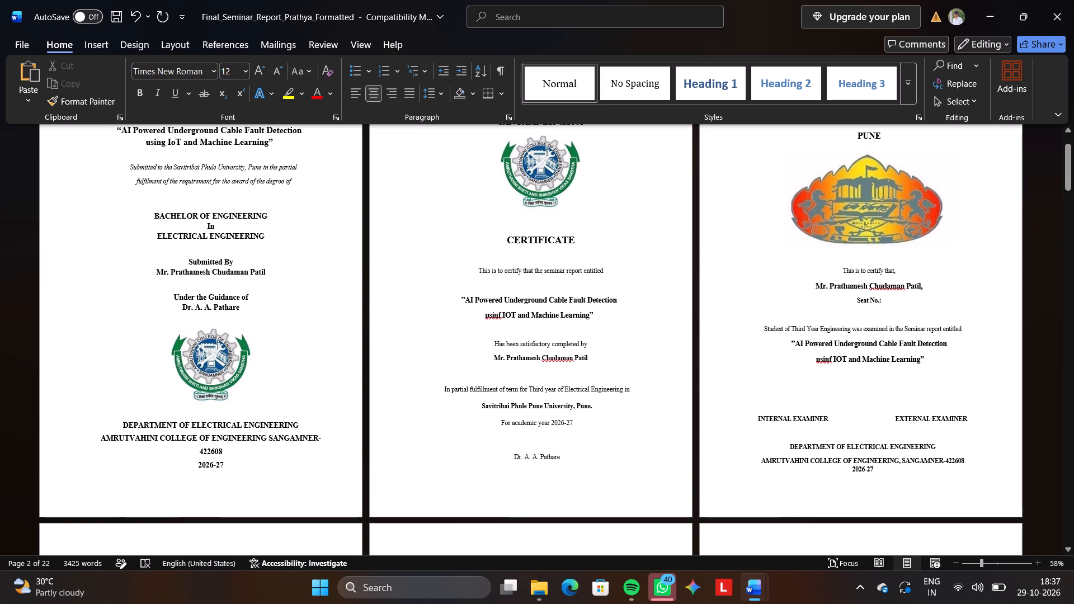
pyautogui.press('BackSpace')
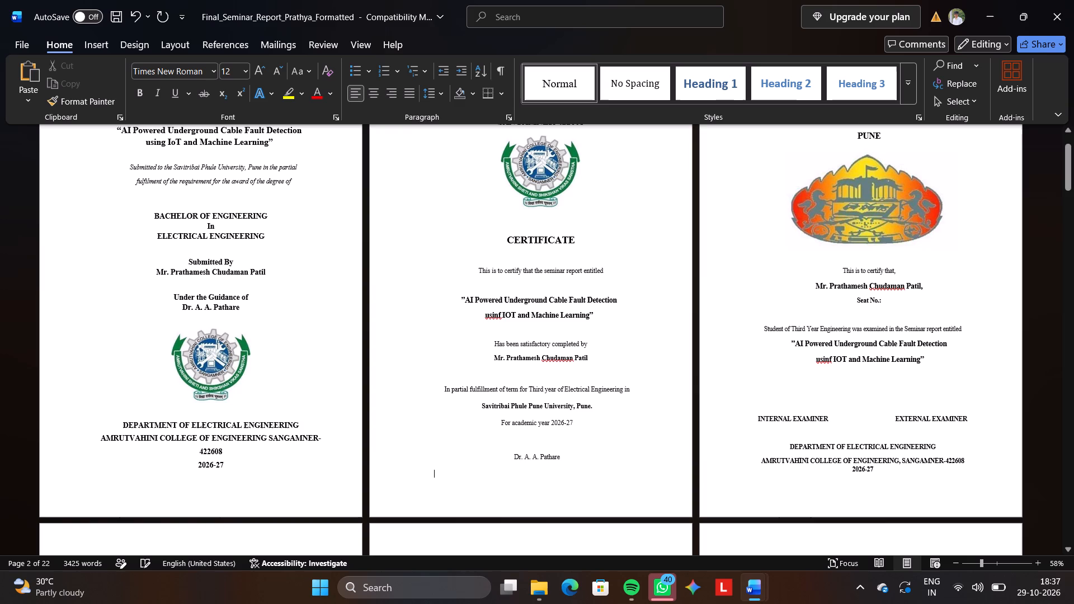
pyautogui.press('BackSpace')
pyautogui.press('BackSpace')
# Add the department head's name with the title "Dr." on the same line as the guide's name, separated by four spaces.
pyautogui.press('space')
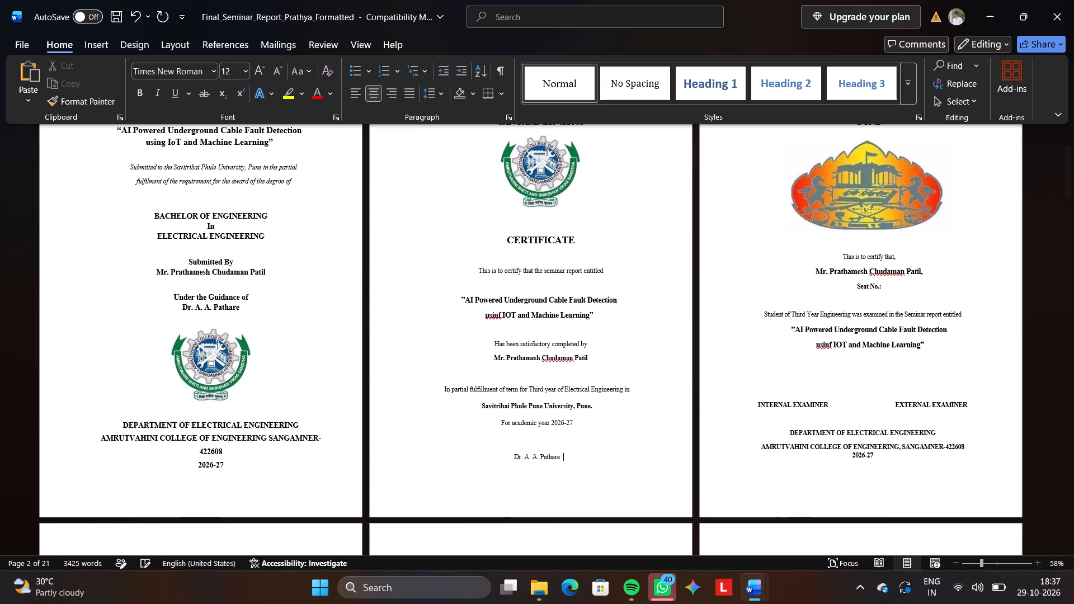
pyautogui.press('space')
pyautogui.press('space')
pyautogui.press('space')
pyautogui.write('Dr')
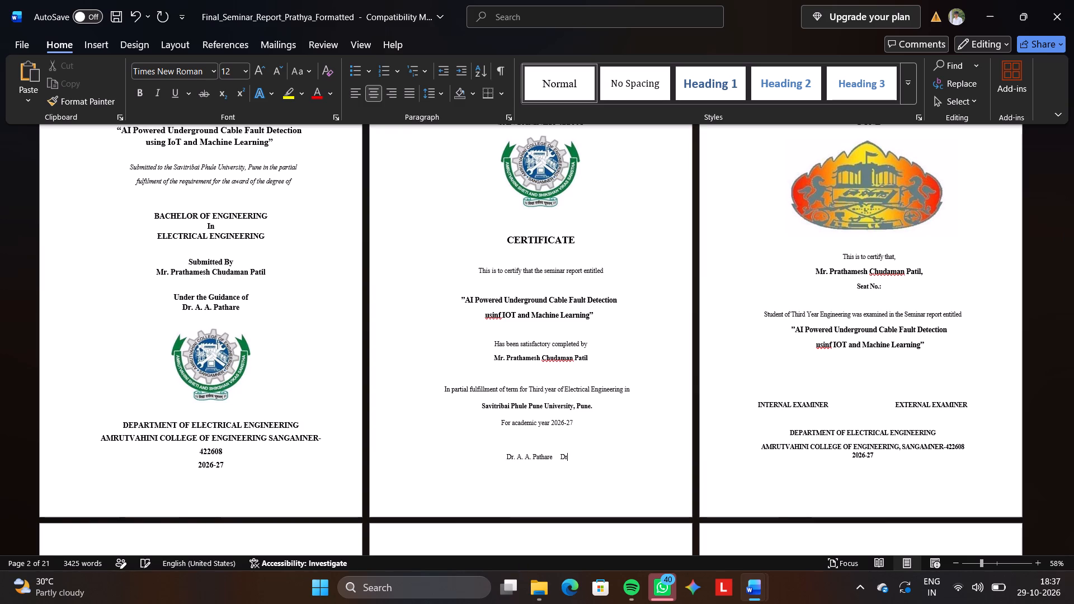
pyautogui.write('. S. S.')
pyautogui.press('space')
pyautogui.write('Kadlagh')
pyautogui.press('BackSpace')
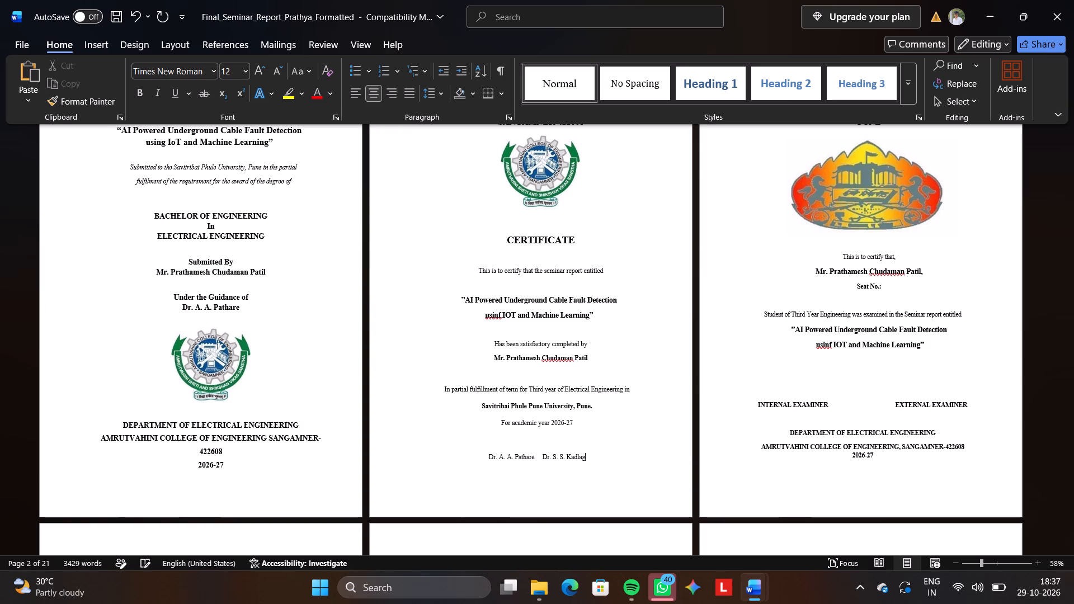
# Enter the role label "(Seminar Guide)" on a new line beneath the two names.
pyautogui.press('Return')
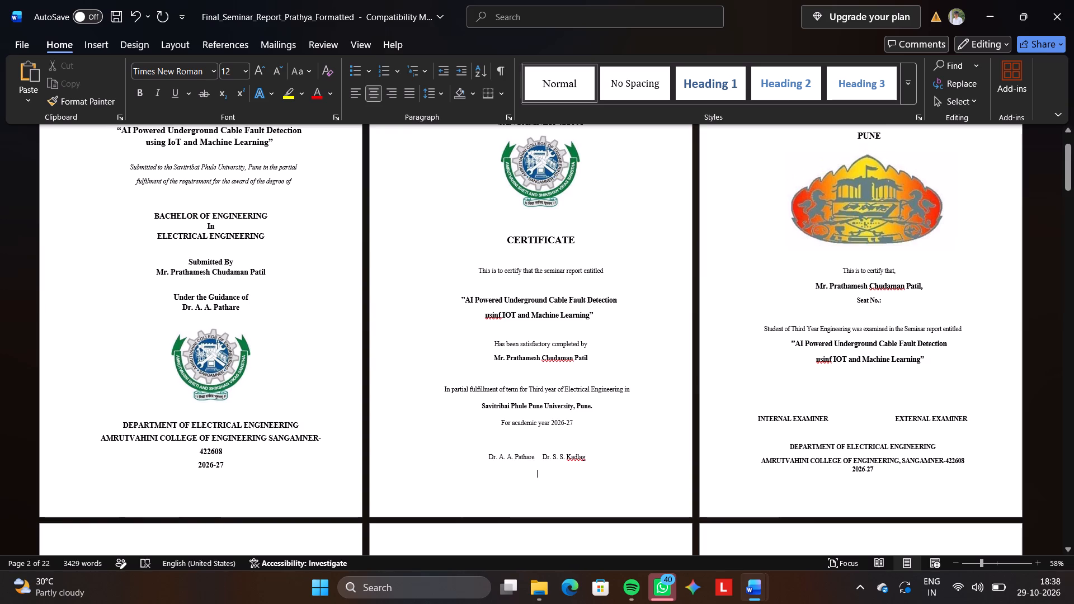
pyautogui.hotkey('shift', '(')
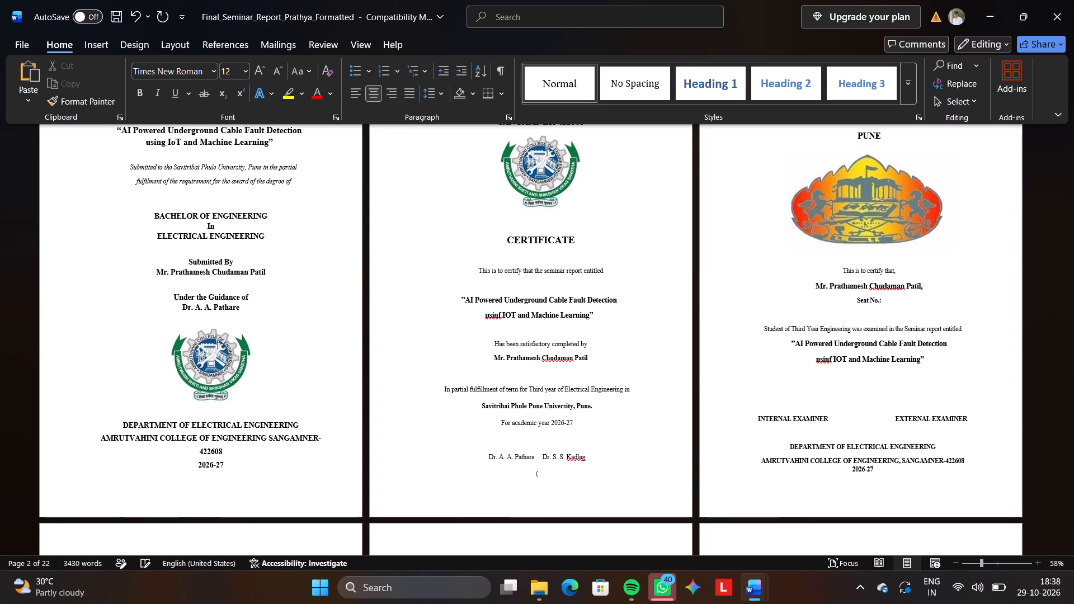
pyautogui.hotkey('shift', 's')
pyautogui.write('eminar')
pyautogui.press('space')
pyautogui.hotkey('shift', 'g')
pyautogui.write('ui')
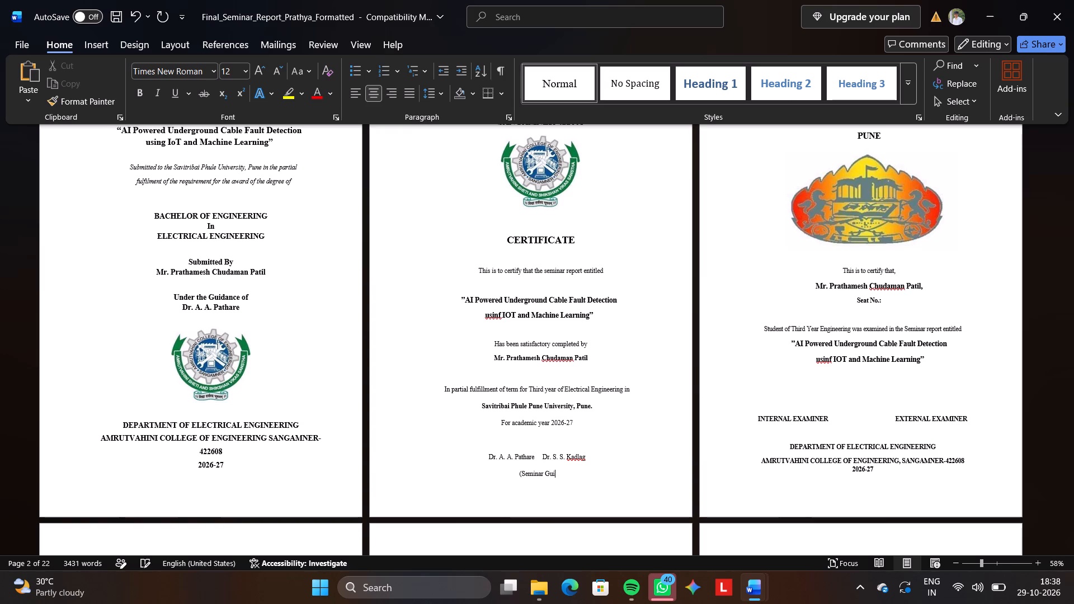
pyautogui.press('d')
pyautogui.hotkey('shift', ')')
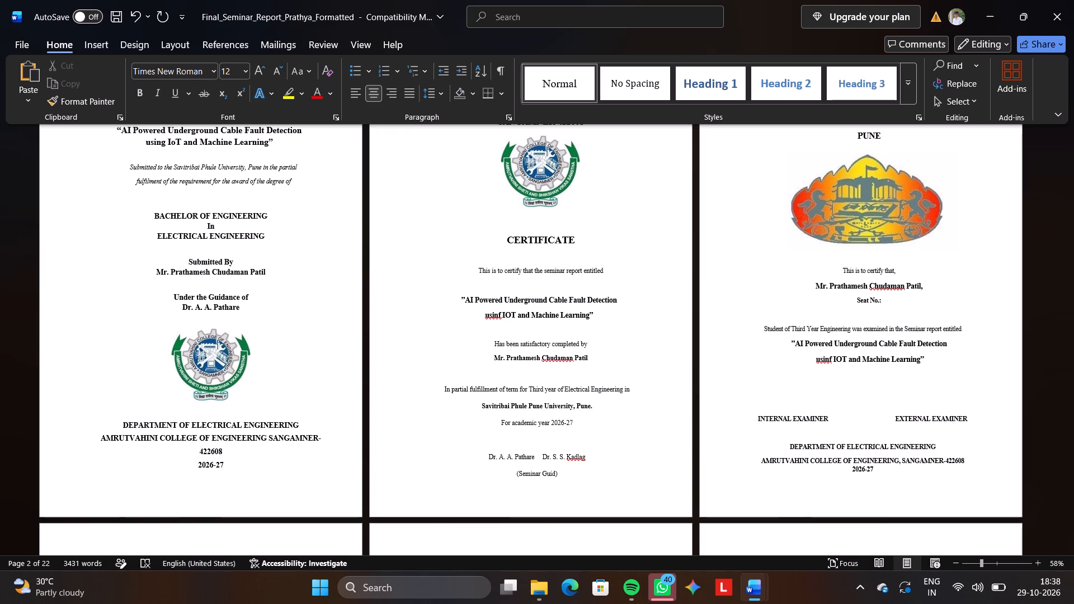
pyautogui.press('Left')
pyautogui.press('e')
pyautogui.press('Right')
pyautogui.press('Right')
# Enter the role label "(H.O.D.)" directly after "(Seminar Guide)".
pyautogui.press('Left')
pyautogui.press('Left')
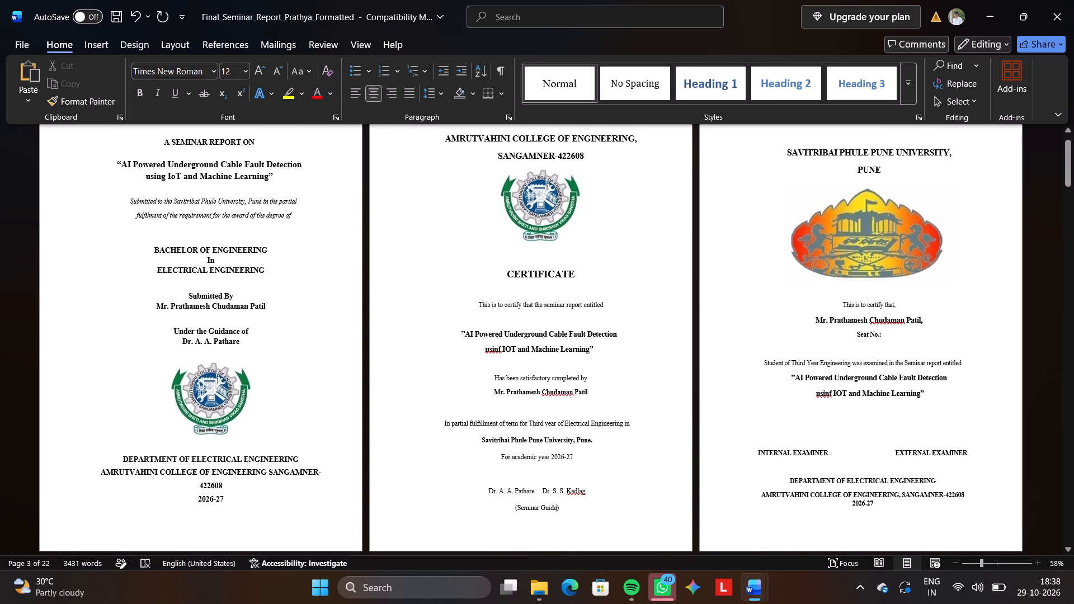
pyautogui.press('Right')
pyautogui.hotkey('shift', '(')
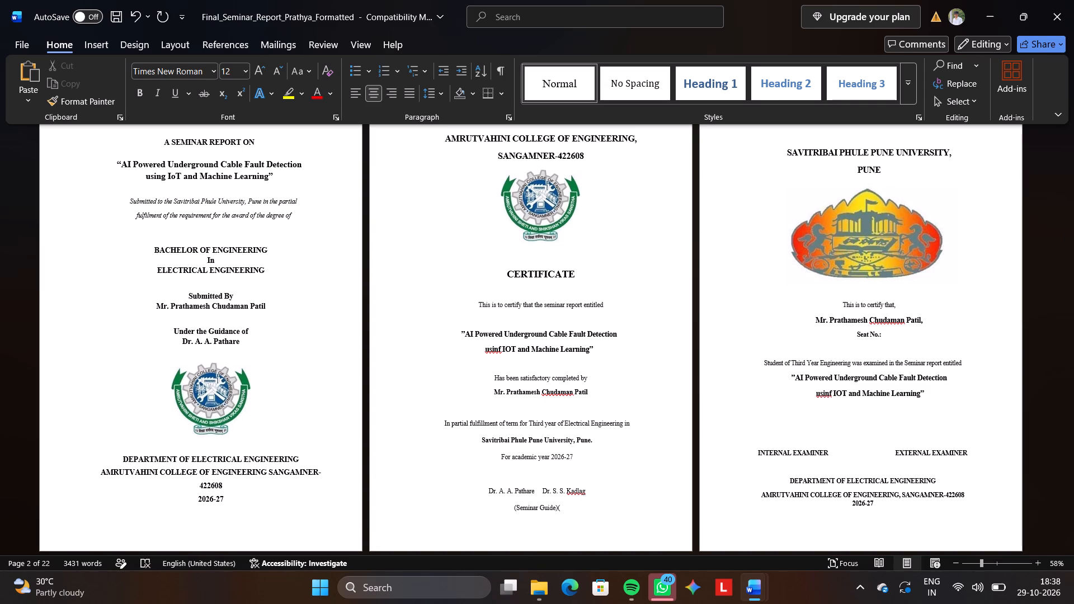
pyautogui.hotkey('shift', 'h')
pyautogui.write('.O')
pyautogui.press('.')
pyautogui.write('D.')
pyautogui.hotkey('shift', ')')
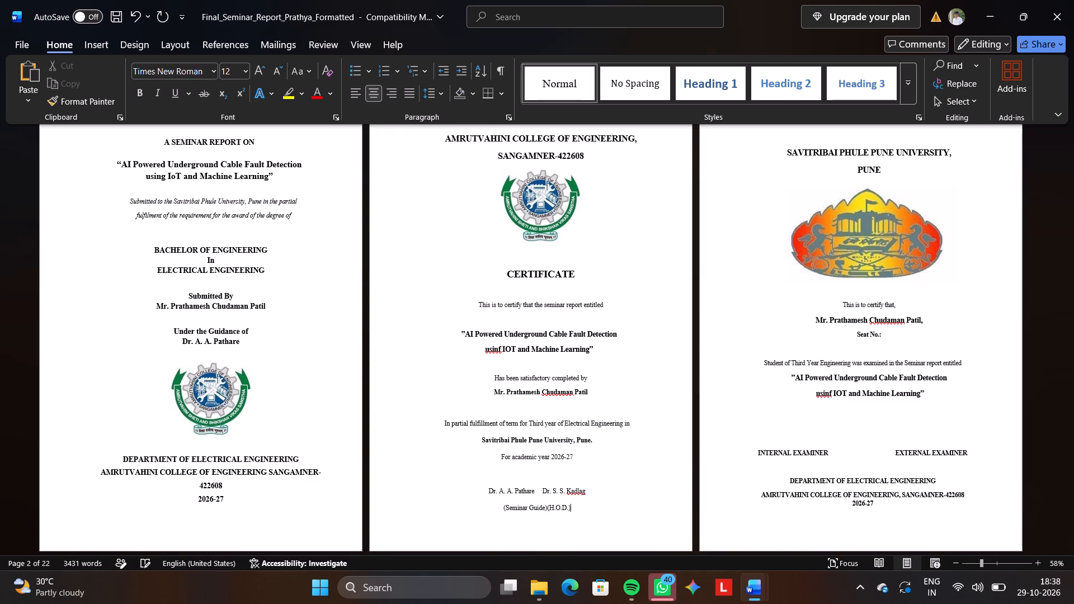
# Widen the gap between the two signatory names with spaces, keeping them at opposite ends of a single line.
pyautogui.click(540, 488)
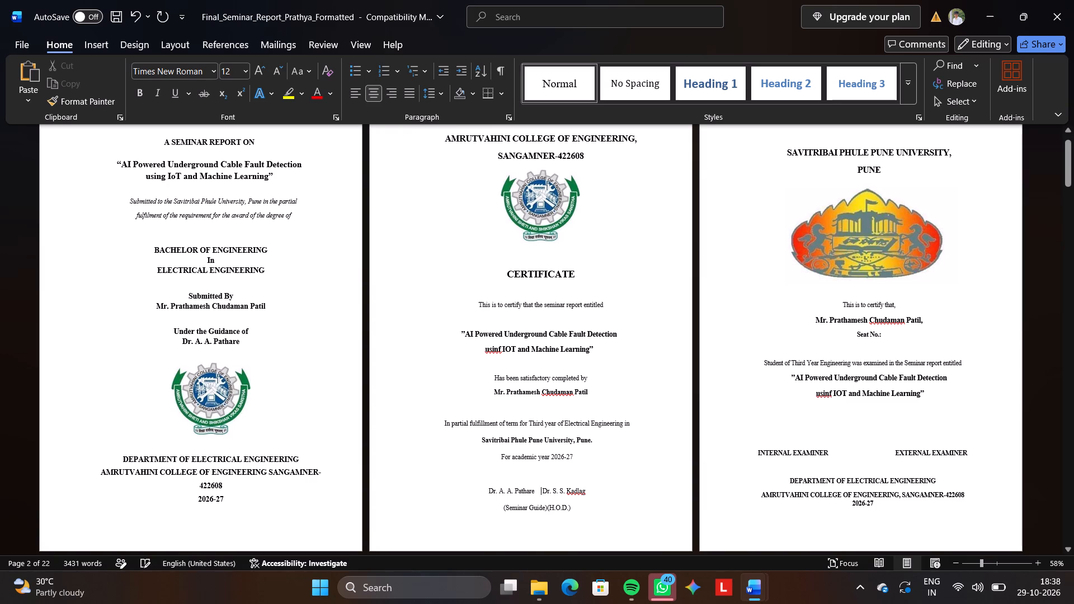
pyautogui.press('space')
pyautogui.press('space')
pyautogui.press('space')
pyautogui.press('space')
pyautogui.press('space')
pyautogui.press('space')
pyautogui.press('space')
pyautogui.press('space')
pyautogui.press('space')
pyautogui.press('space')
pyautogui.press('space')
pyautogui.press('space')
pyautogui.press('space')
pyautogui.press('space')
pyautogui.press('space')
pyautogui.press('space')
pyautogui.press('space')
pyautogui.press('space')
pyautogui.press('space')
pyautogui.press('space')
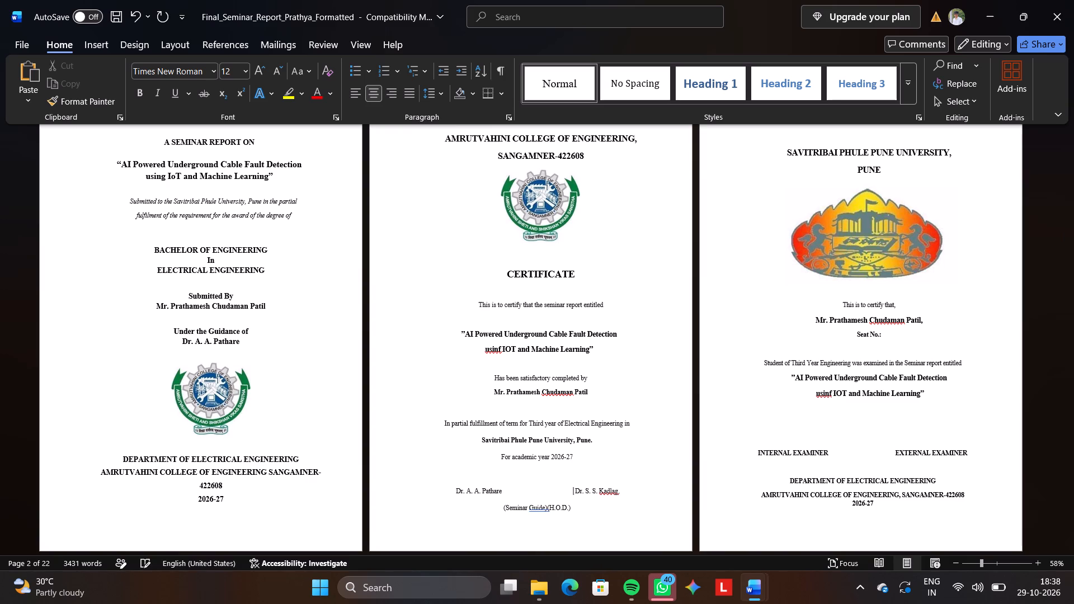
pyautogui.press('BackSpace')
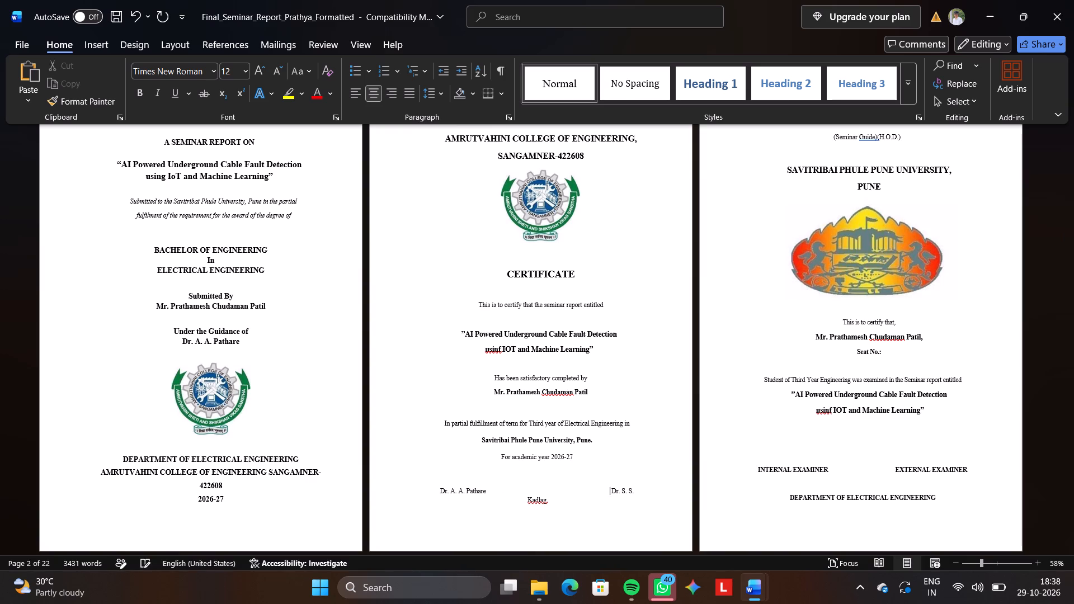
pyautogui.press('BackSpace')
pyautogui.press('BackSpace')
pyautogui.press('BackSpace')
pyautogui.press('BackSpace')
pyautogui.press('BackSpace')
pyautogui.press('BackSpace')
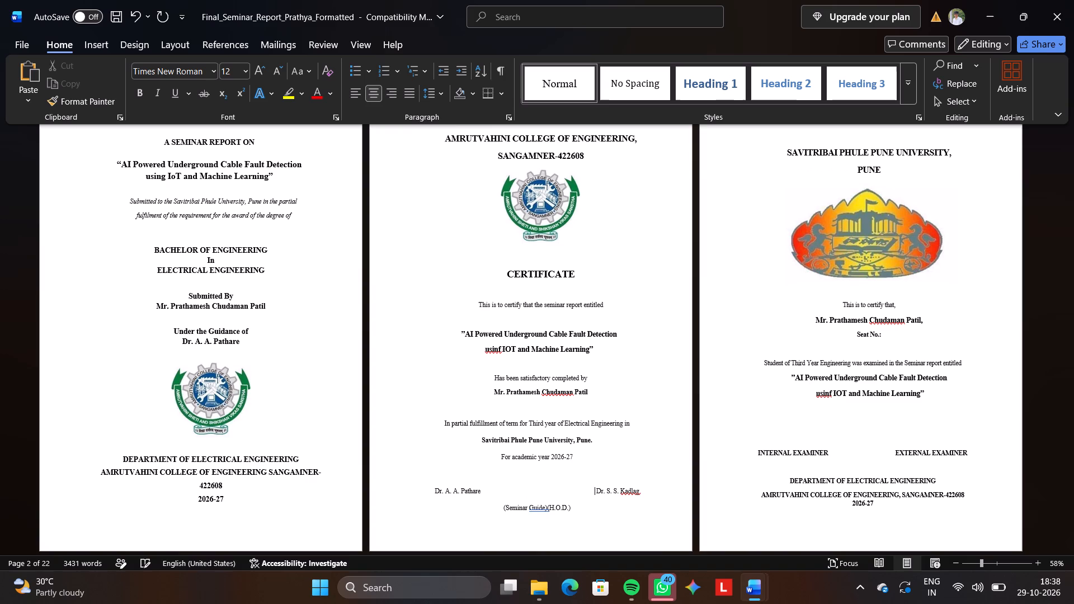
# Justify the certificate page line that holds the two signatory names.
pyautogui.moveTo(482, 494); pyautogui.dragTo(422, 490)
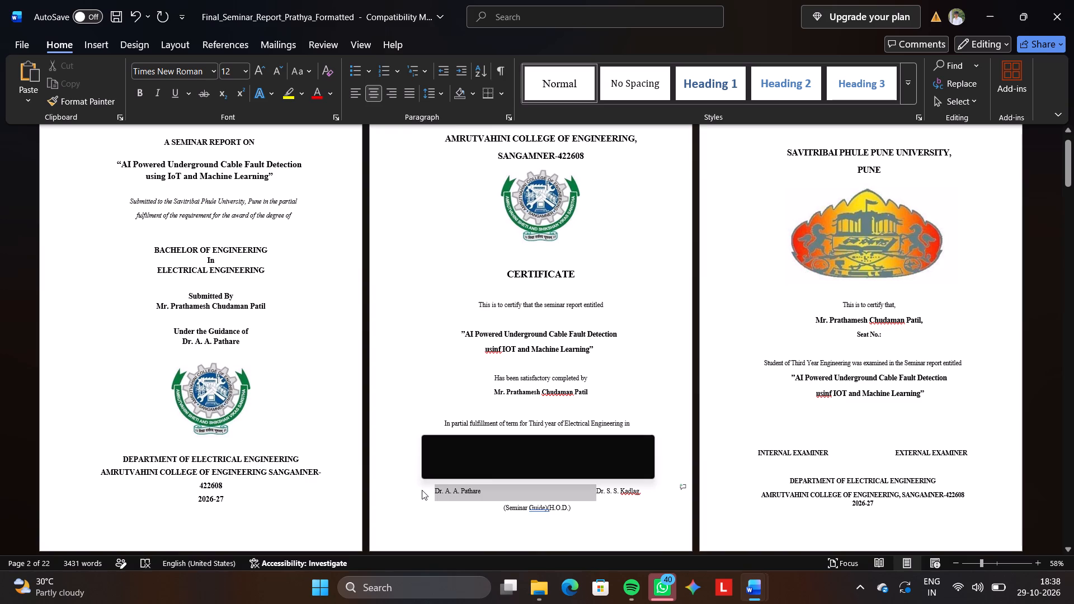
pyautogui.tripleClick(442, 488)
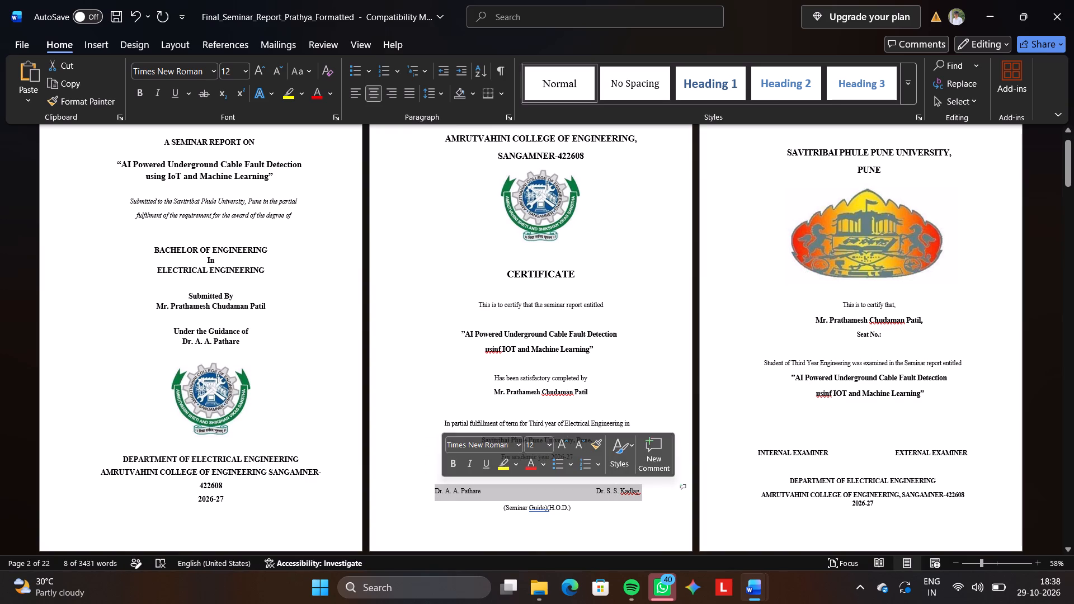
pyautogui.click(410, 94)
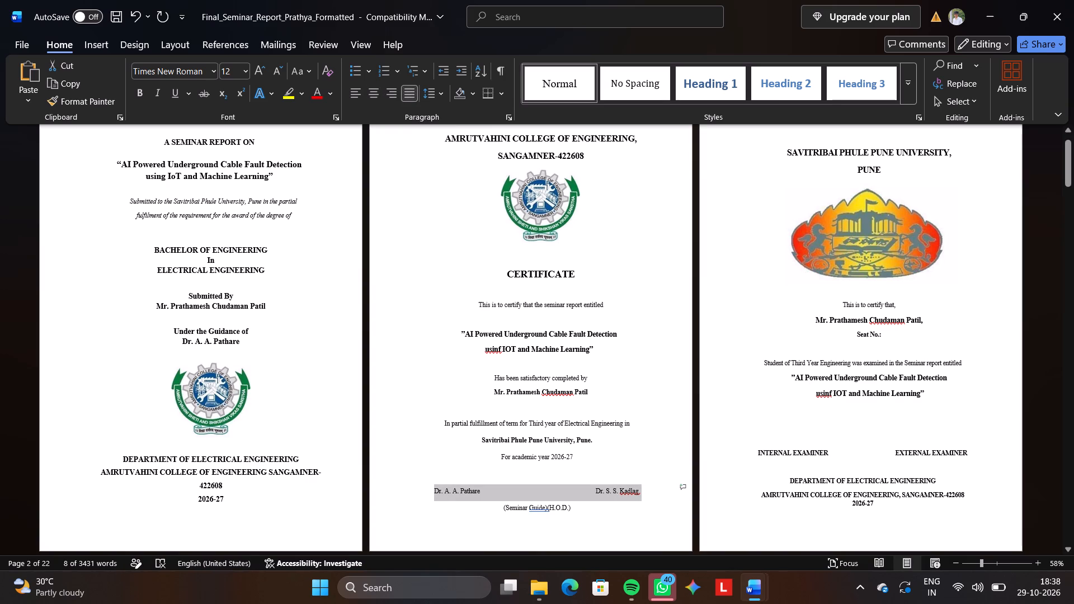
pyautogui.click(508, 478)
pyautogui.click(510, 489)
pyautogui.press('space')
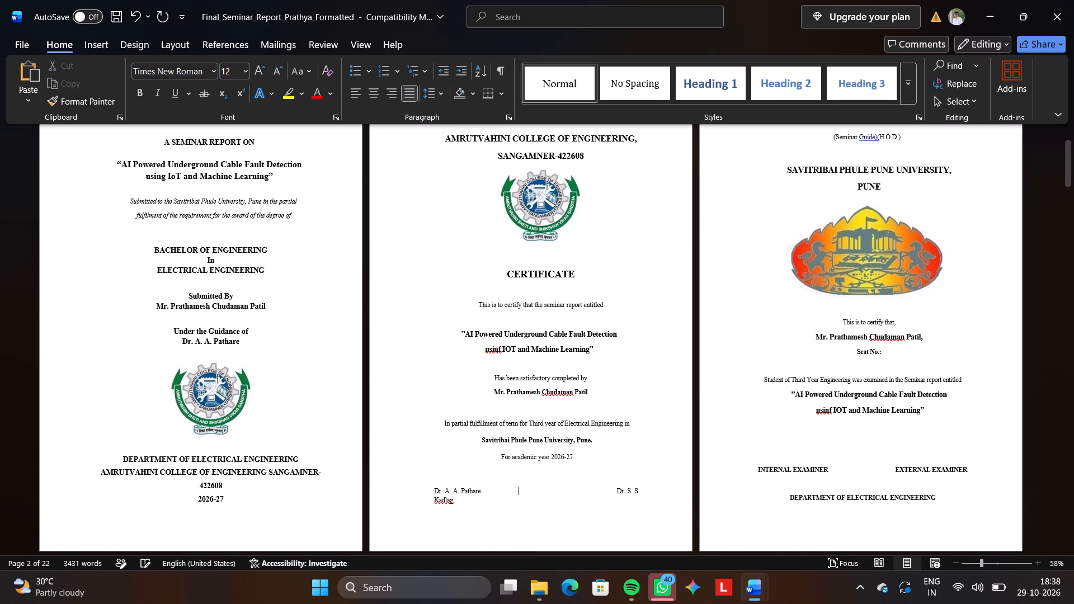
pyautogui.press('BackSpace')
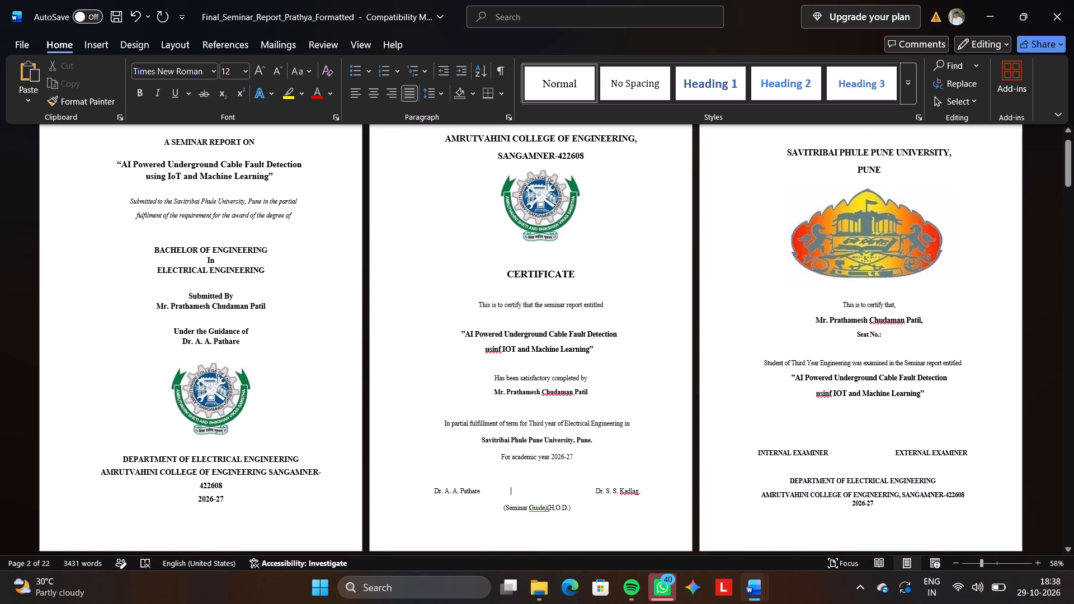
# Separate "(Seminar Guide)" and "(H.O.D.)" with spaces so each role label sits roughly beneath its signatory's name.
pyautogui.click(547, 509)
pyautogui.press('space')
pyautogui.press('space')
pyautogui.press('space')
pyautogui.press('space')
pyautogui.press('space')
pyautogui.press('space')
pyautogui.press('space')
pyautogui.press('space')
pyautogui.press('space')
pyautogui.press('space')
pyautogui.press('space')
pyautogui.press('space')
pyautogui.press('space')
pyautogui.press('space')
pyautogui.press('space')
pyautogui.press('space')
pyautogui.press('space')
pyautogui.press('space')
pyautogui.press('space')
pyautogui.press('space')
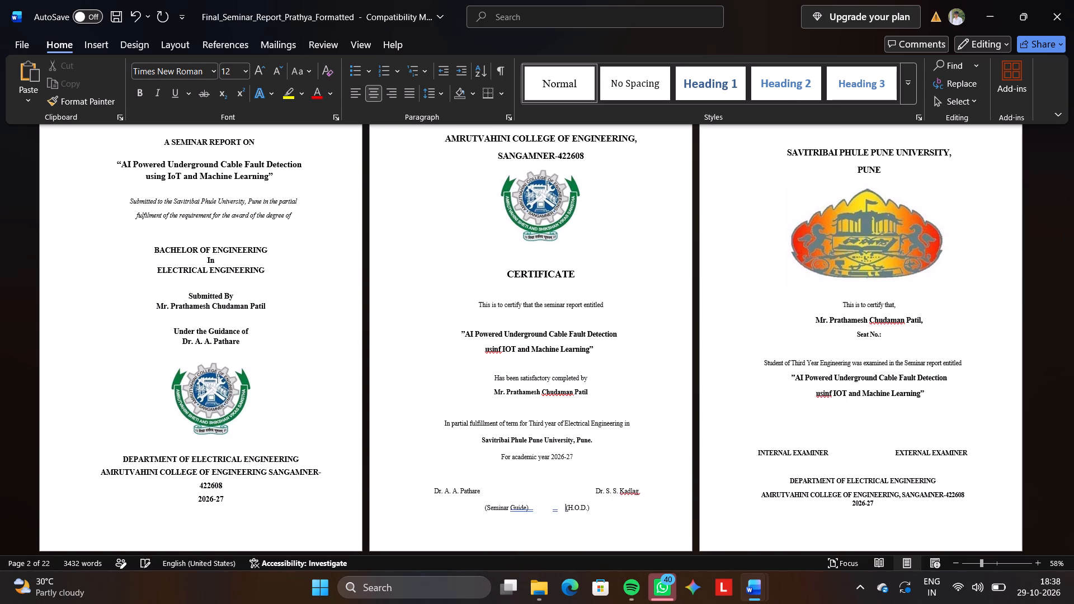
pyautogui.press('space')
pyautogui.press('space')
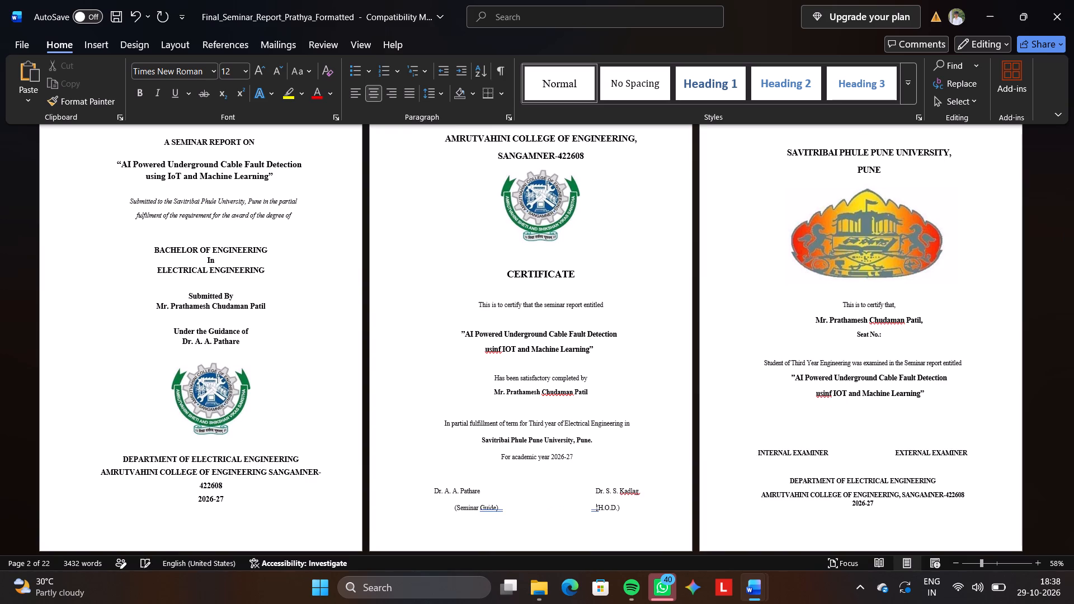
pyautogui.press('space')
pyautogui.press('space')
# Left-align the role label line so that "(Seminar Guide)" starts beneath the guide's name.
pyautogui.click(444, 512)
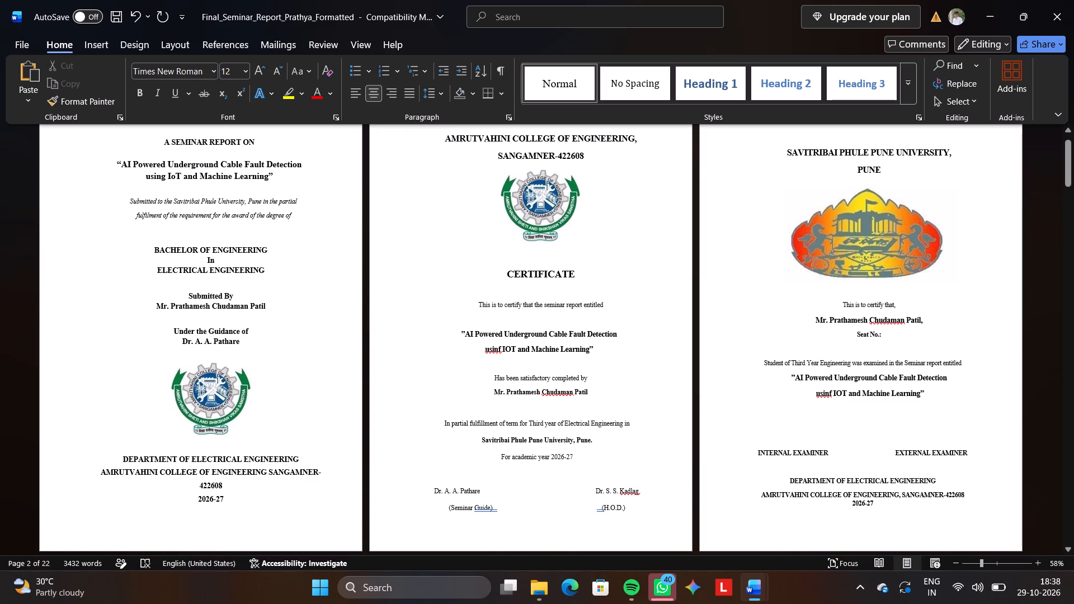
pyautogui.press('BackSpace')
pyautogui.press('space')
pyautogui.press('space')
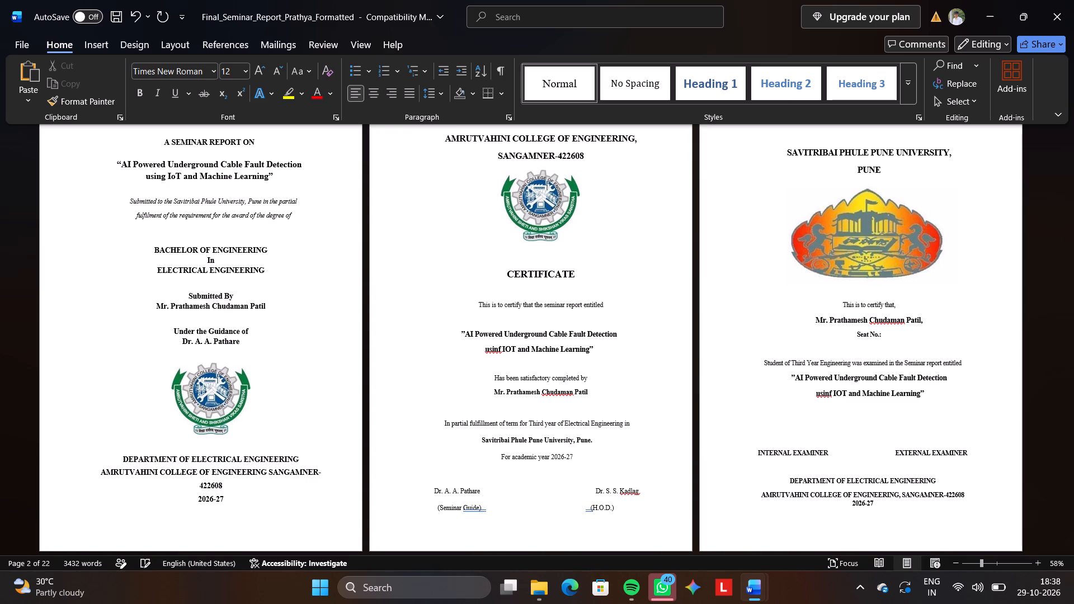
pyautogui.press('BackSpace')
pyautogui.press('Delete')
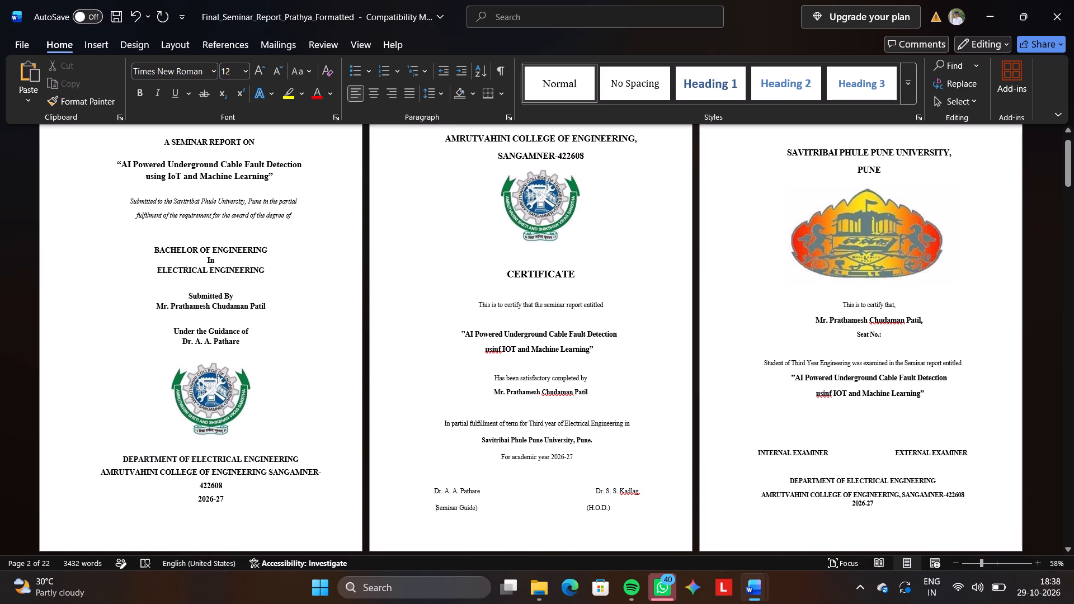
# Add more spaces between the two role labels to place "(H.O.D.)" beneath the department head's name.
pyautogui.click(563, 518)
pyautogui.press('space')
pyautogui.press('space')
pyautogui.press('space')
pyautogui.press('space')
pyautogui.press('space')
pyautogui.press('space')
pyautogui.press('space')
pyautogui.press('space')
pyautogui.press('space')
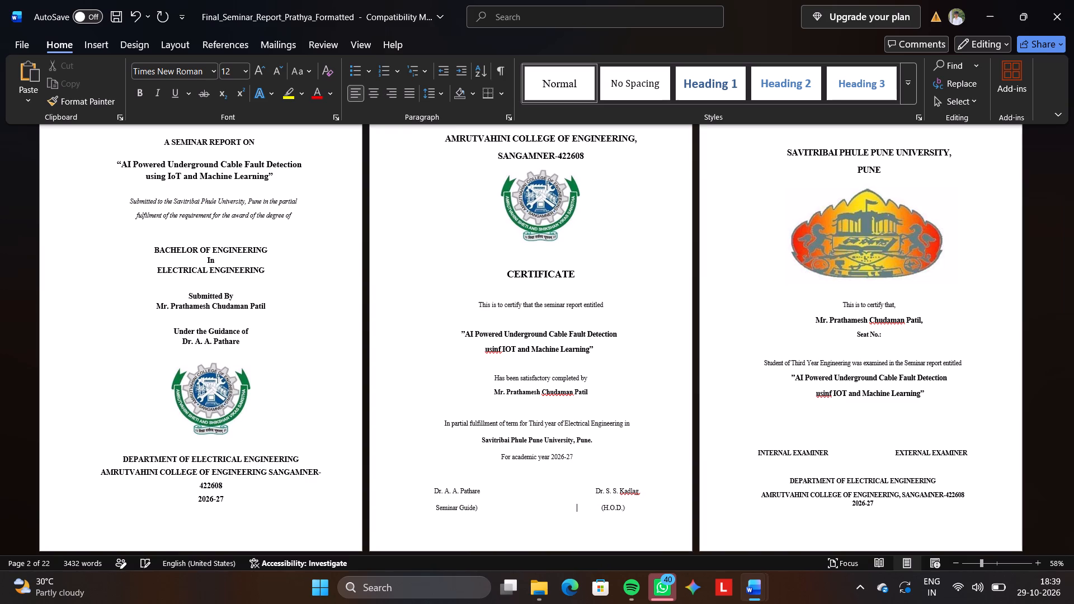
pyautogui.press('space')
pyautogui.press('space')
pyautogui.press('space')
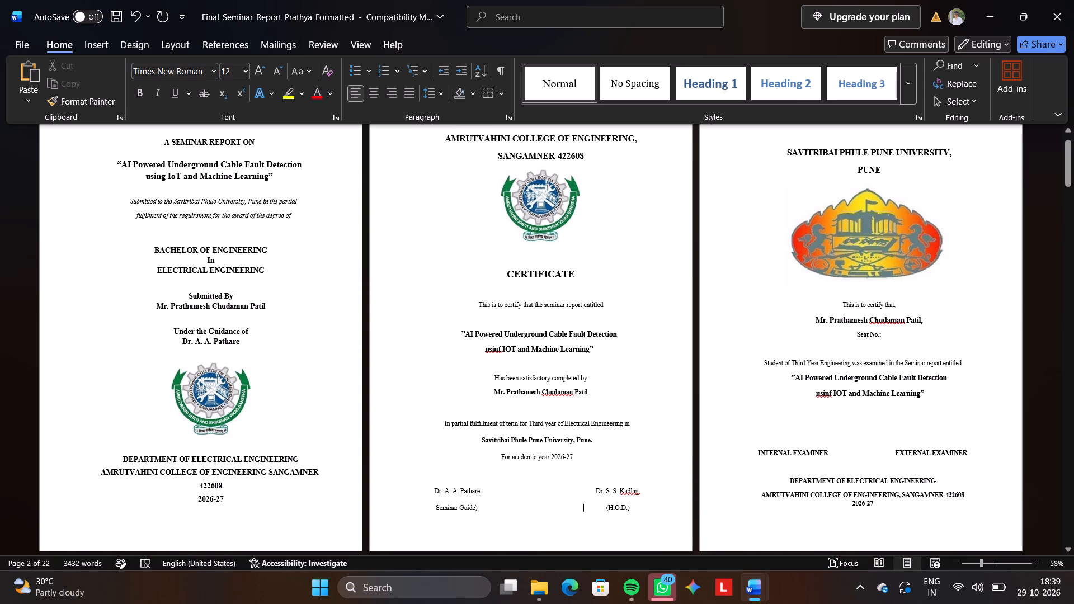
# Set the line spacing of the signatory name and role label lines to 1.0.
pyautogui.moveTo(640, 510); pyautogui.dragTo(416, 484)
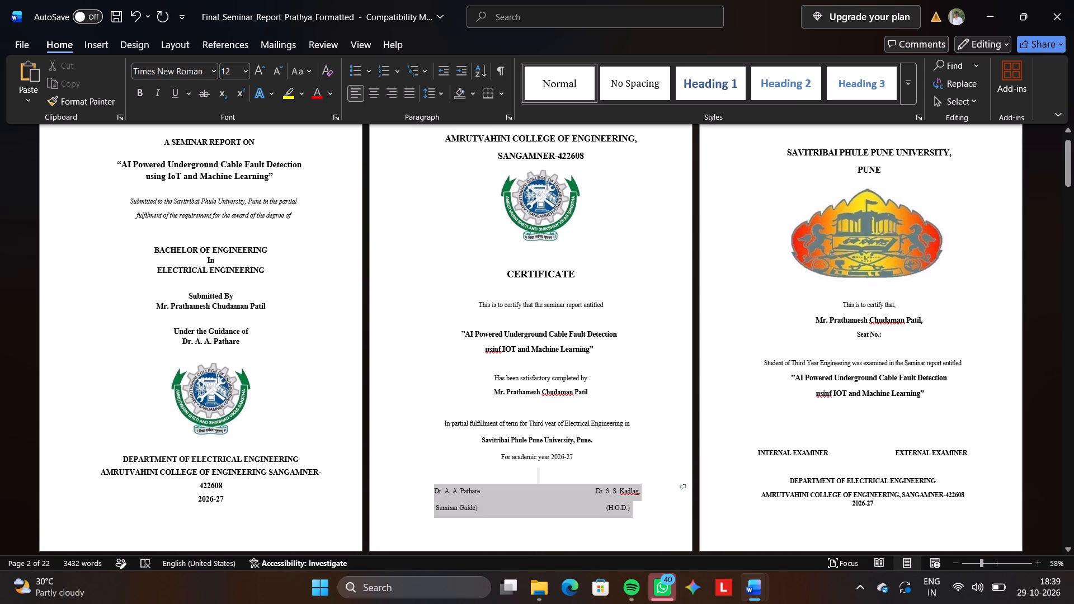
pyautogui.moveTo(416, 484); pyautogui.dragTo(416, 484)
pyautogui.click(443, 87)
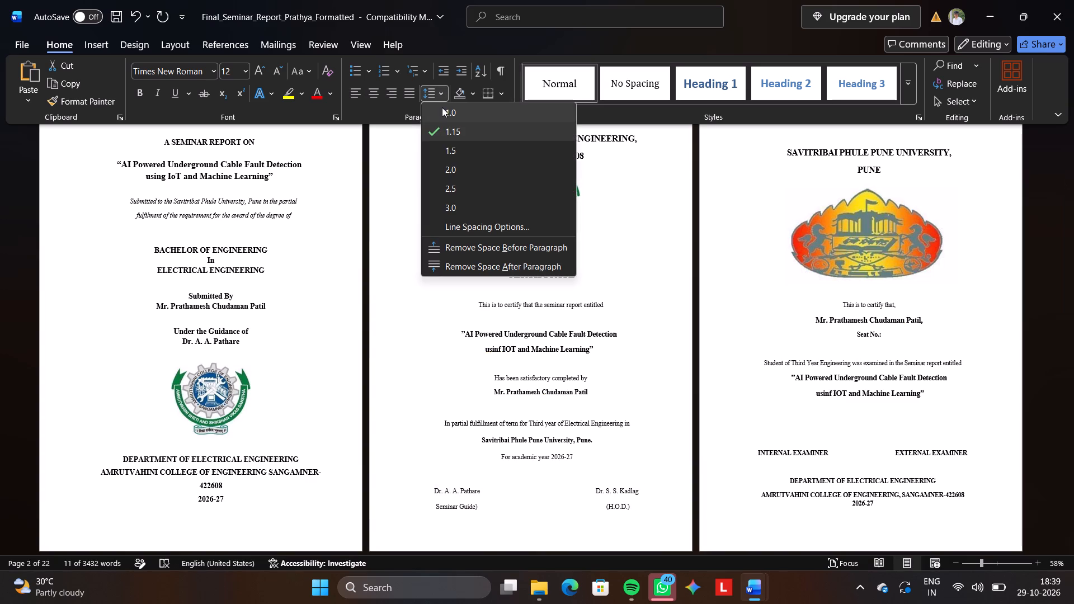
pyautogui.click(442, 108)
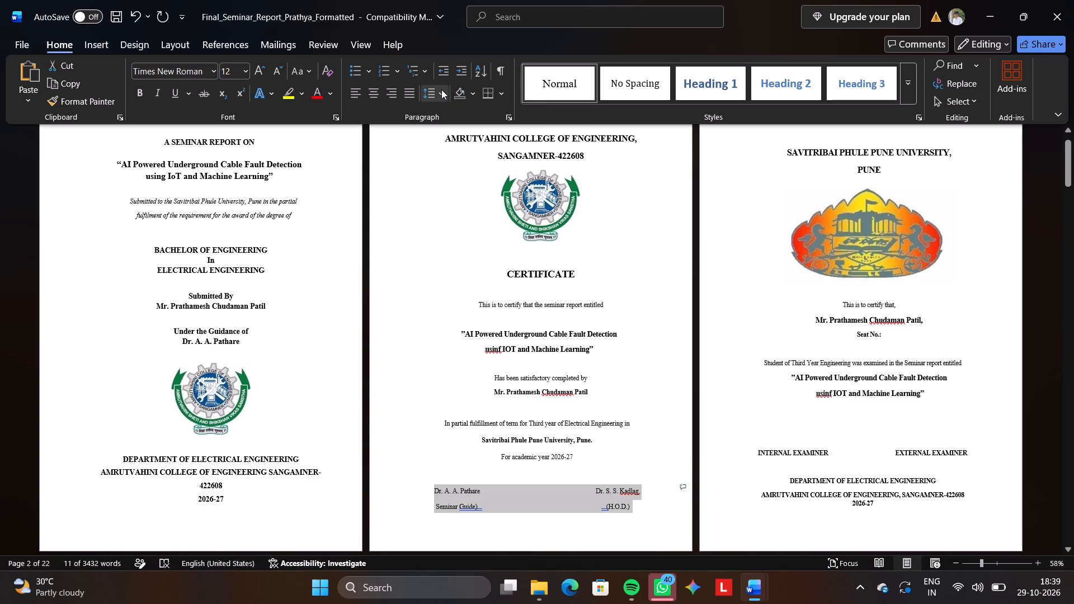
pyautogui.click(441, 89)
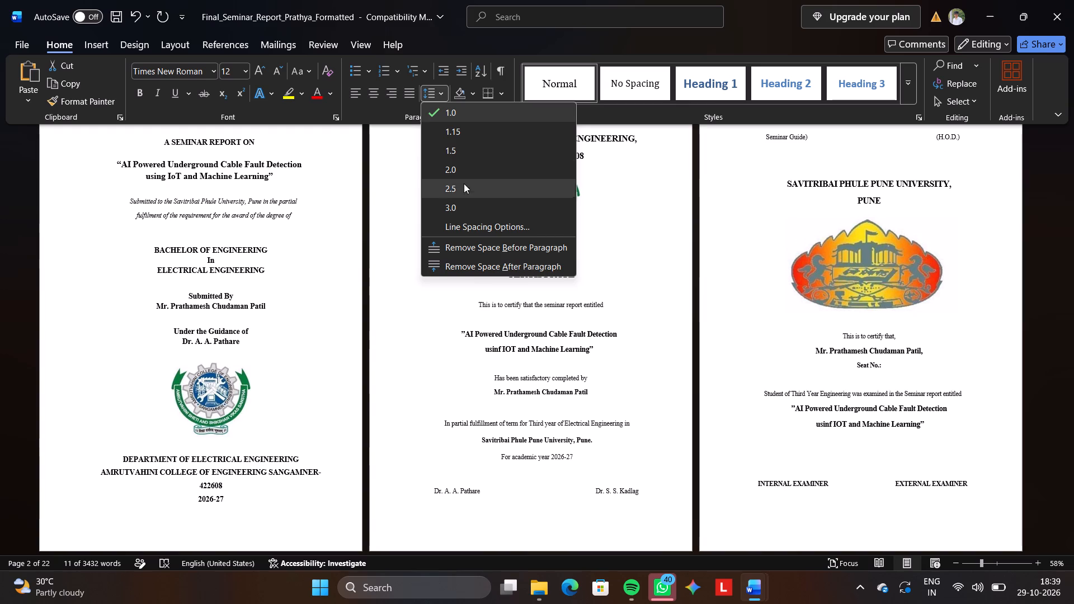
pyautogui.click(464, 114)
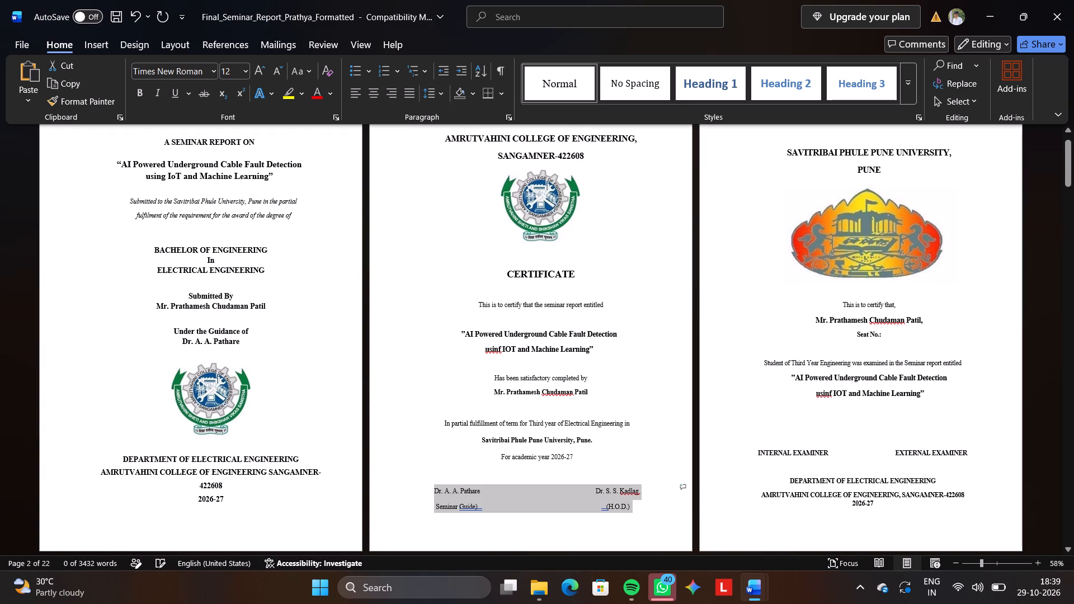
pyautogui.click(449, 473)
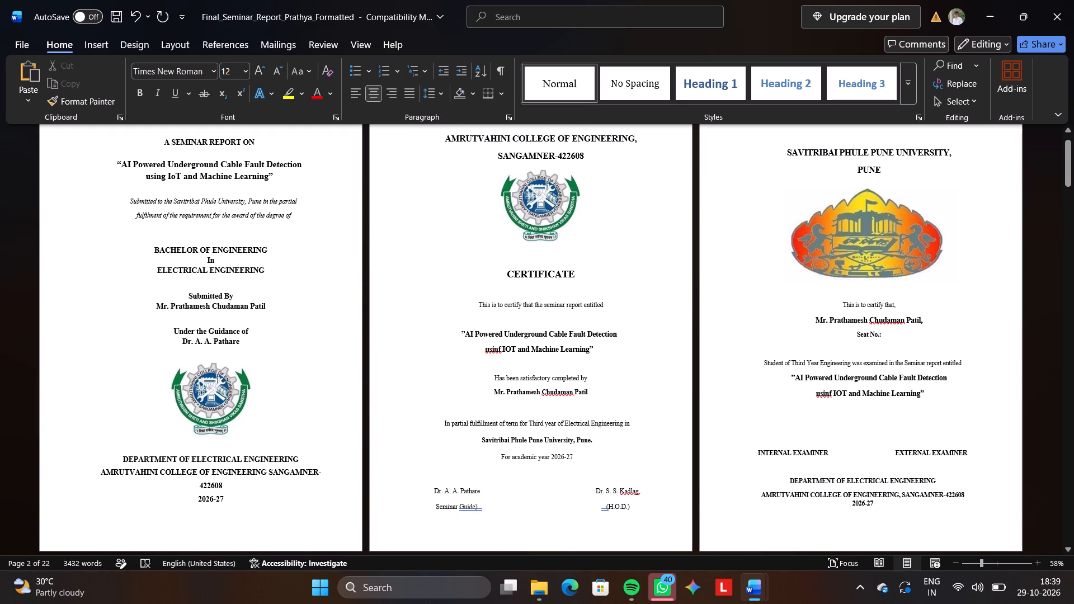
# Restore the opening parenthesis of "(Seminar Guide)", keeping a single space in front of it and none inside.
pyautogui.click(604, 508)
pyautogui.click(433, 507)
pyautogui.hotkey('shift', '(')
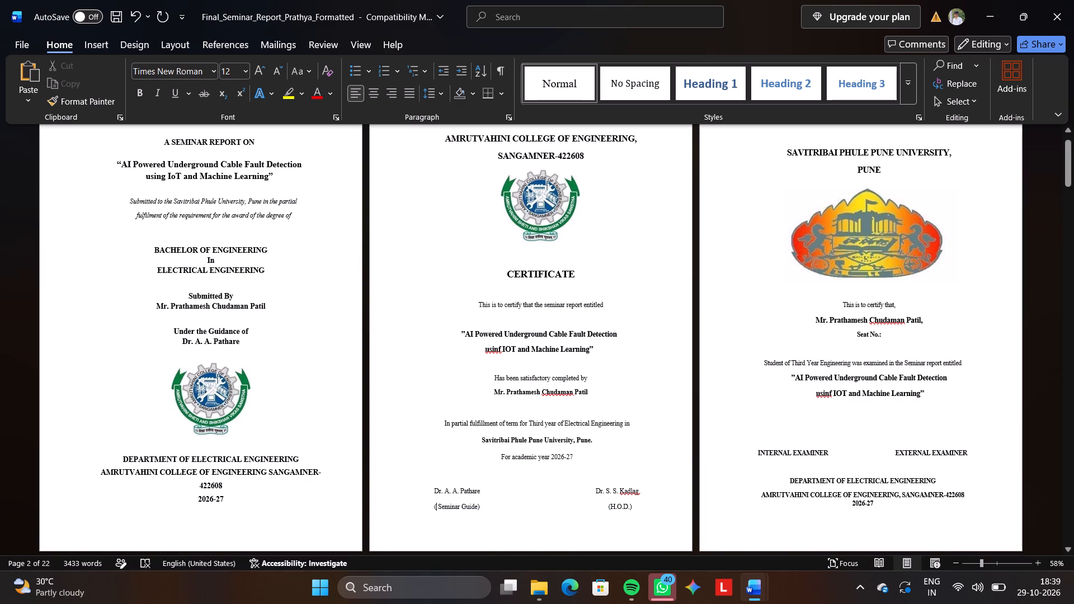
pyautogui.press('Right')
pyautogui.press('BackSpace')
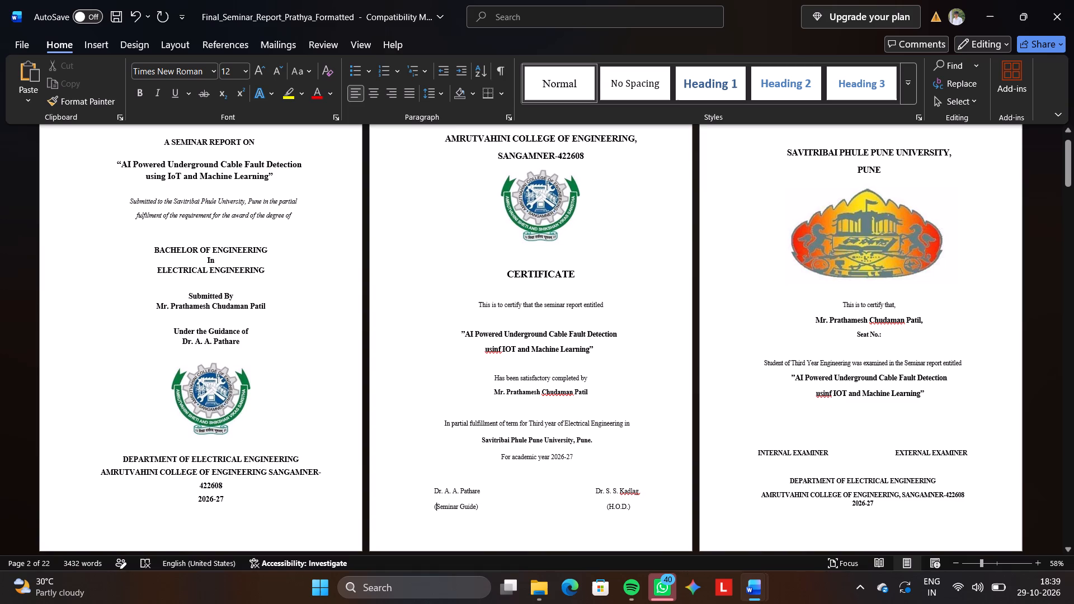
pyautogui.press('Left')
pyautogui.press('space')
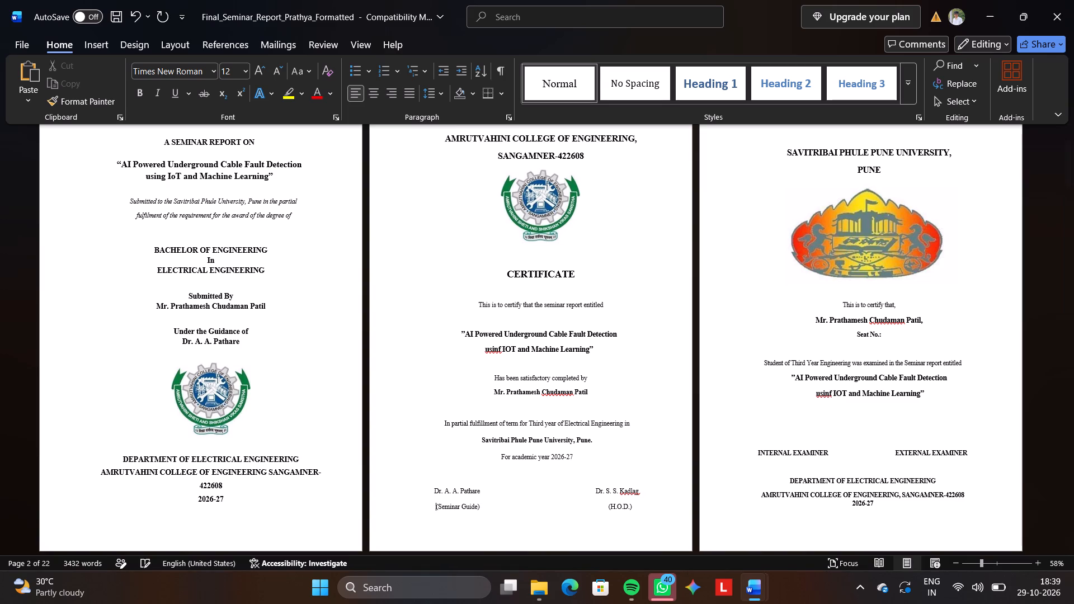
# Remove one space before "(H.O.D.)" in the role label line.
pyautogui.click(607, 511)
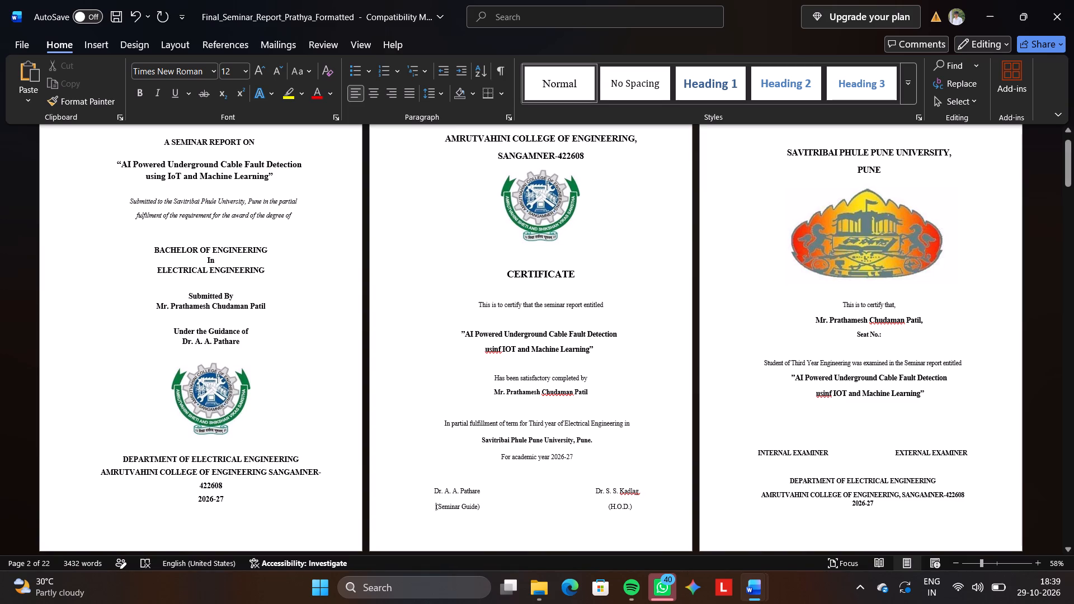
pyautogui.press('BackSpace')
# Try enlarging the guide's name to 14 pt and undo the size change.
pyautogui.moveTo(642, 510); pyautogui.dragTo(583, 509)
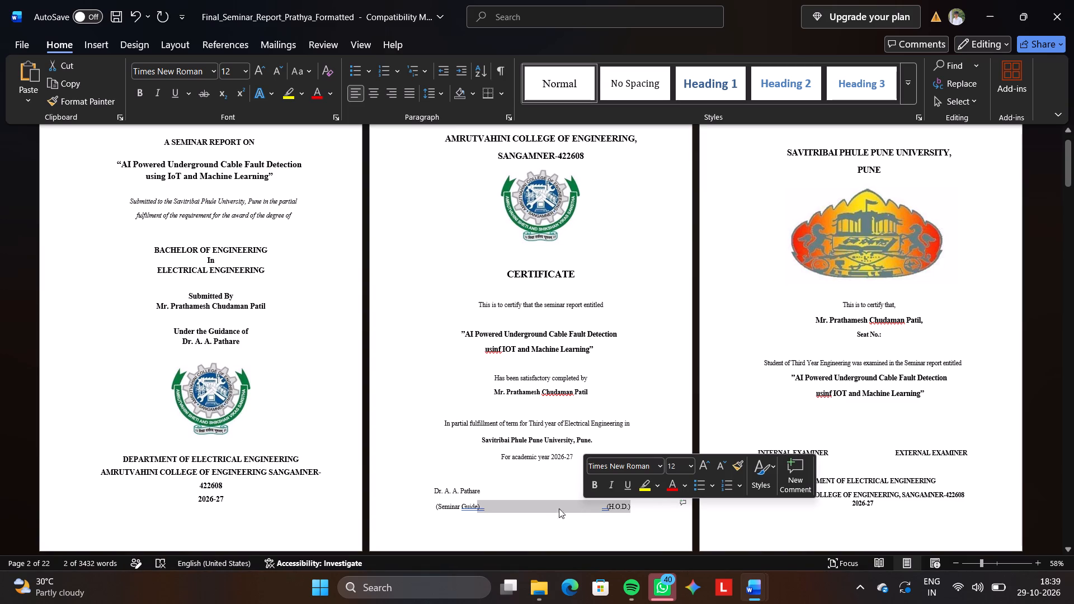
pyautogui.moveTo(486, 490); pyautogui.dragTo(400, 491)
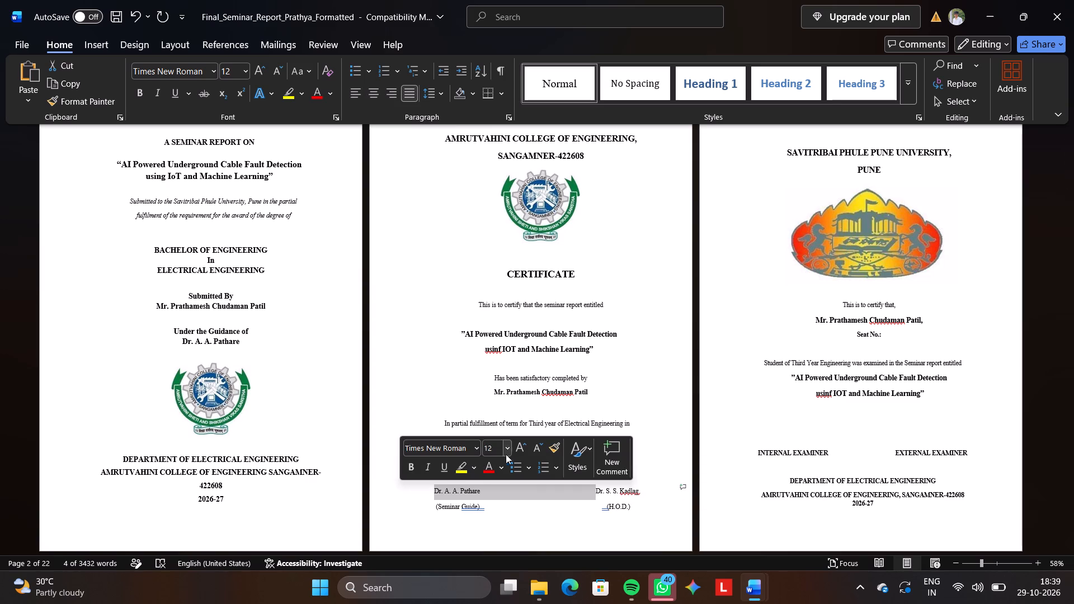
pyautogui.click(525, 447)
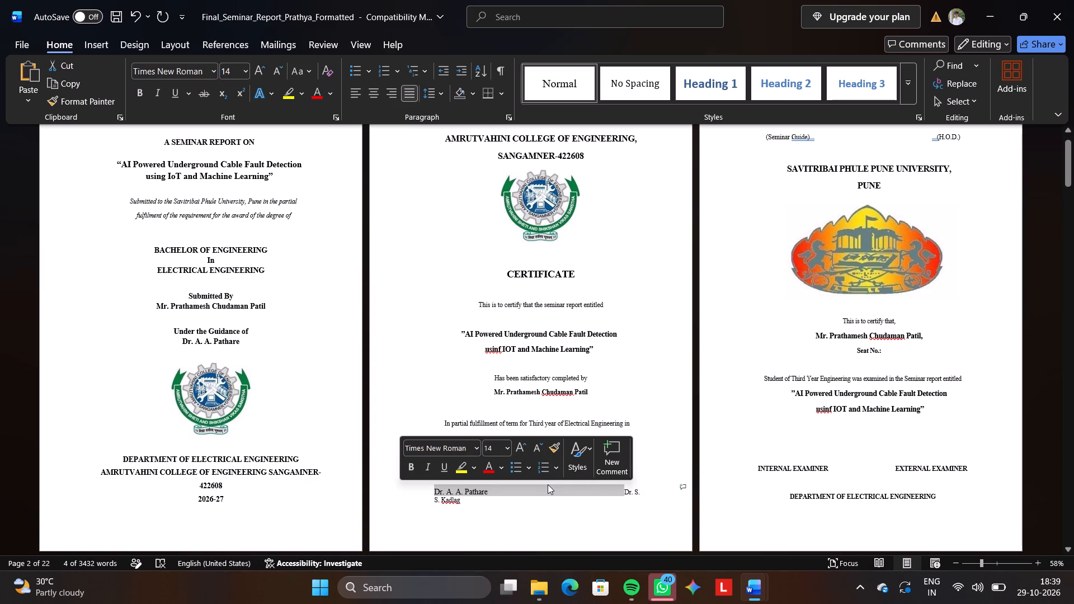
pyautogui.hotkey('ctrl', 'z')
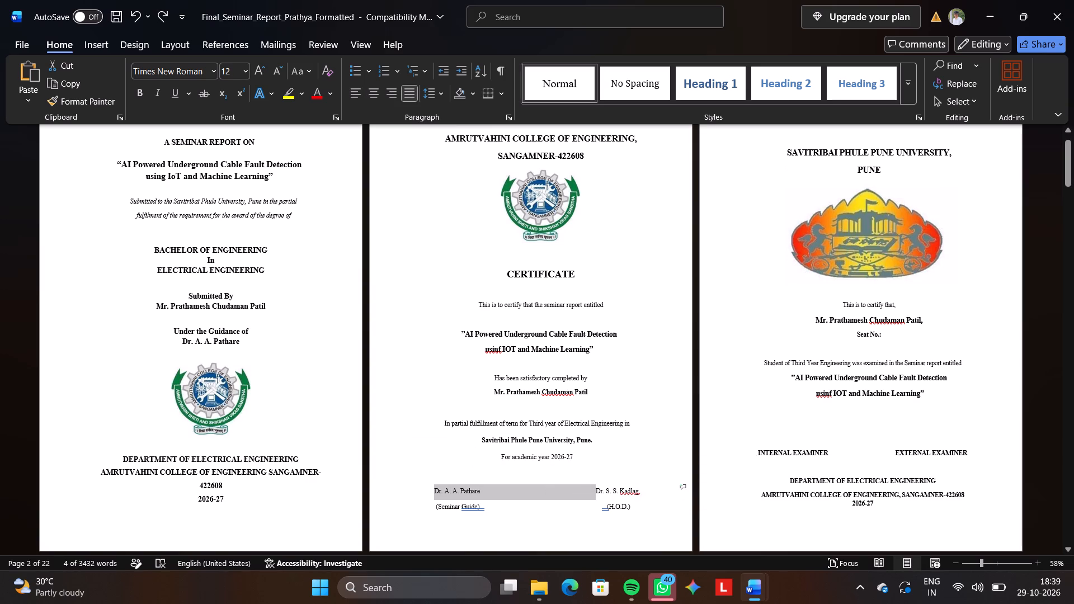
# Format the whole line of signatory names as 14 pt bold.
pyautogui.moveTo(653, 488); pyautogui.dragTo(423, 491)
pyautogui.click(543, 448)
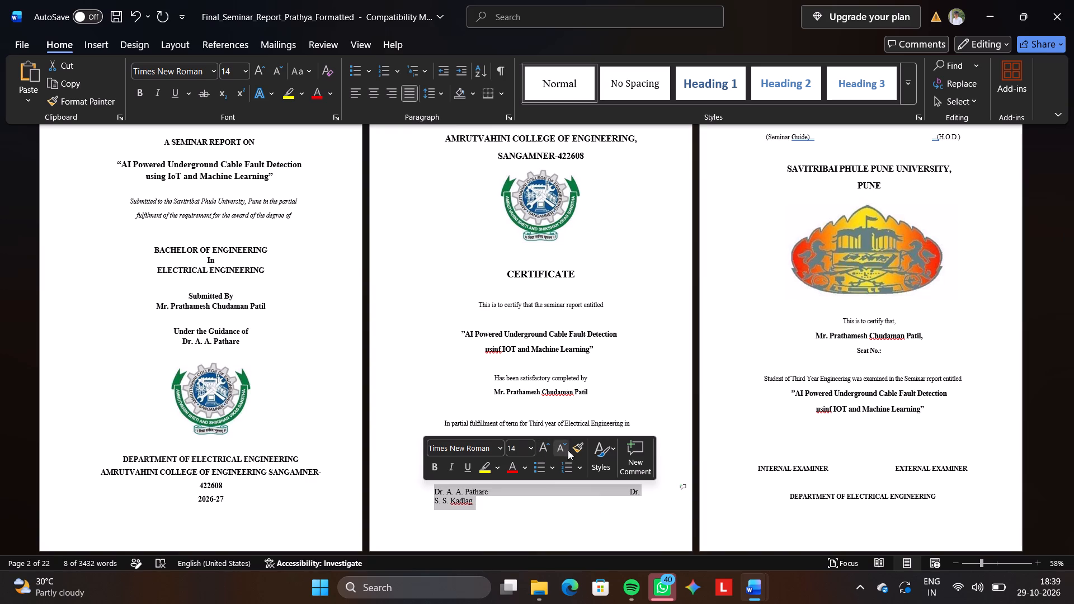
pyautogui.click(431, 466)
pyautogui.click(447, 414)
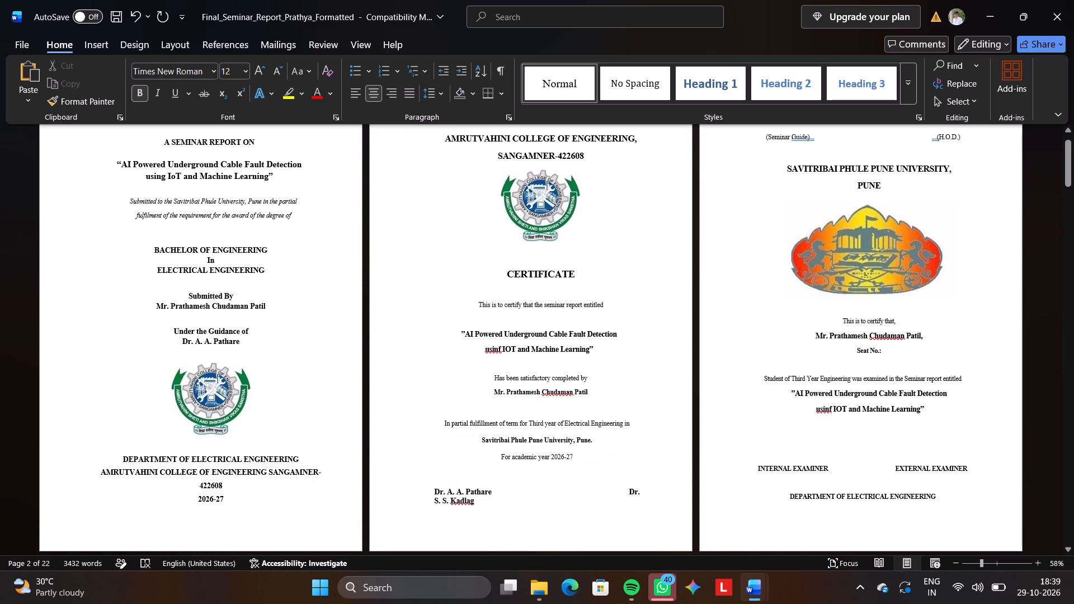
# Remove the blank line between the "CERTIFICATE" heading and "This is to certify that the seminar report entitled".
pyautogui.click(469, 303)
pyautogui.press('BackSpace')
pyautogui.press('BackSpace')
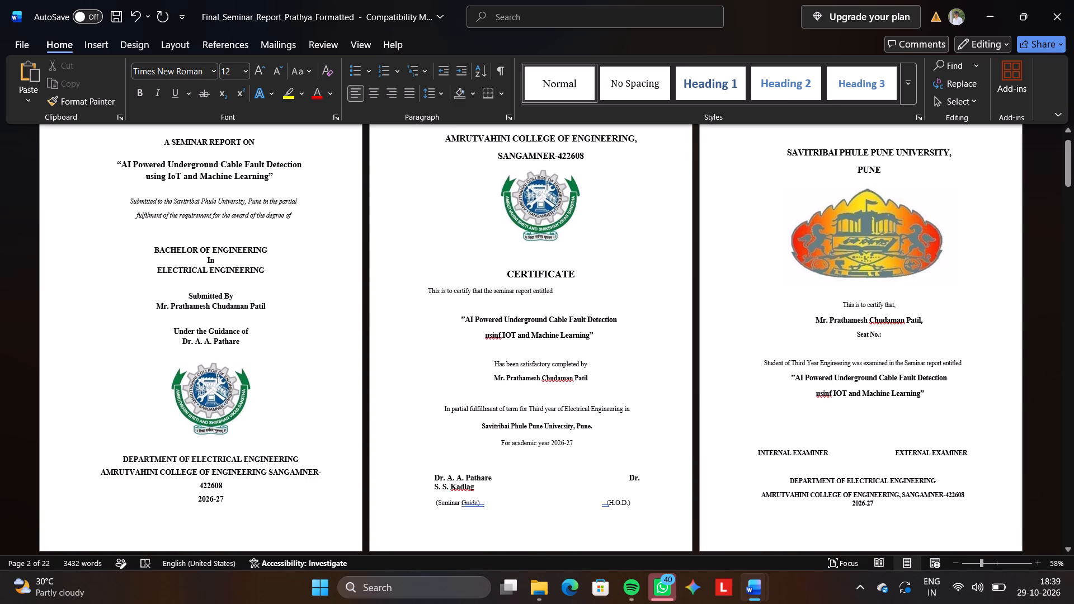
# Center the line "This is to certify that the seminar report entitled" on the certificate page.
pyautogui.moveTo(424, 289); pyautogui.dragTo(581, 293)
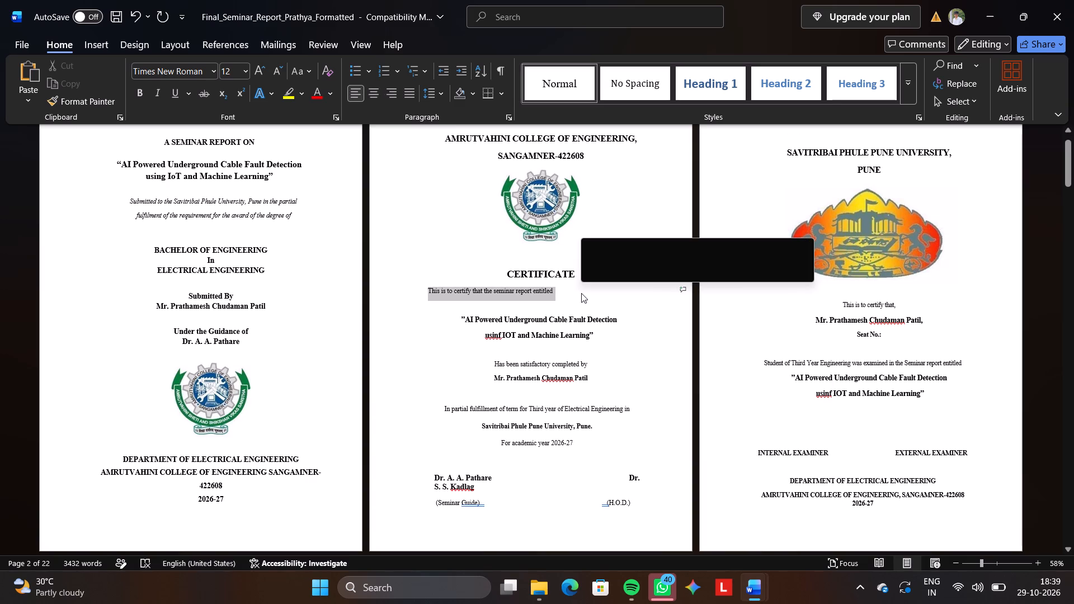
pyautogui.click(380, 100)
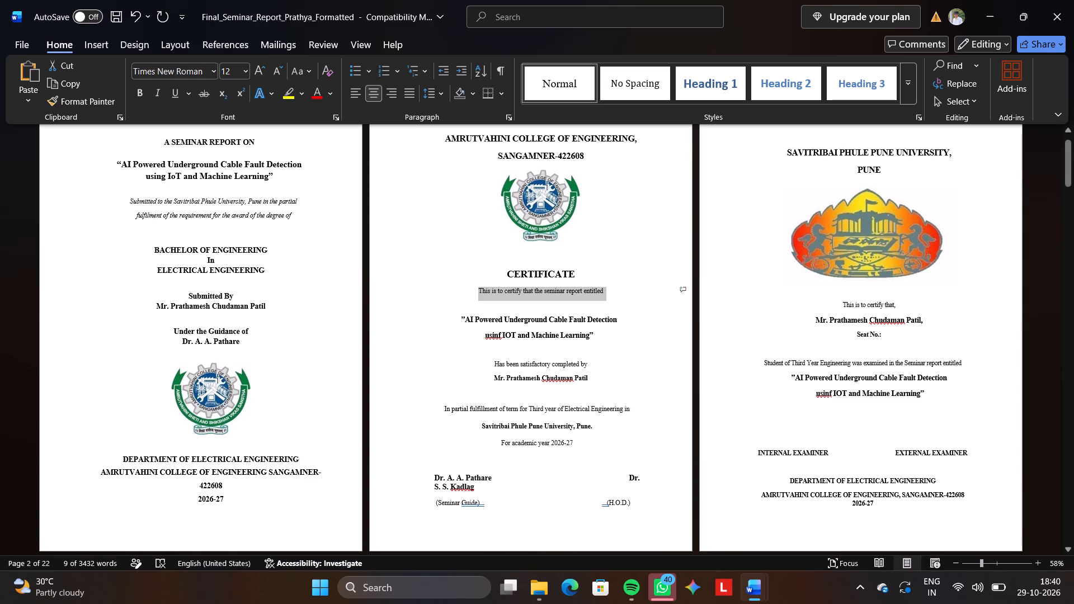
# Reduce the gap before the H.O.D.'s name by 20 spaces so both signatory names fit on one line.
pyautogui.click(625, 474)
pyautogui.press('BackSpace')
pyautogui.press('BackSpace')
pyautogui.press('BackSpace')
pyautogui.press('BackSpace')
pyautogui.press('BackSpace')
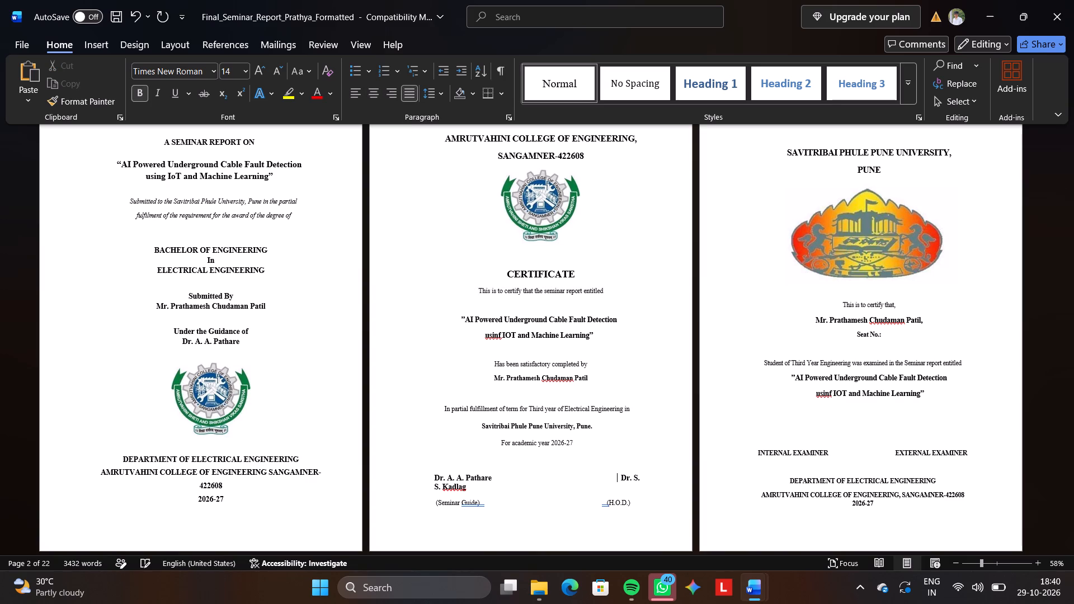
pyautogui.press('BackSpace')
pyautogui.press('BackSpace')
pyautogui.press('BackSpace')
pyautogui.press('BackSpace')
pyautogui.press('BackSpace')
pyautogui.press('BackSpace')
pyautogui.press('BackSpace')
pyautogui.press('BackSpace')
pyautogui.press('BackSpace')
pyautogui.press('BackSpace')
pyautogui.press('BackSpace')
pyautogui.press('BackSpace')
pyautogui.press('BackSpace')
pyautogui.press('BackSpace')
pyautogui.press('BackSpace')
pyautogui.press('BackSpace')
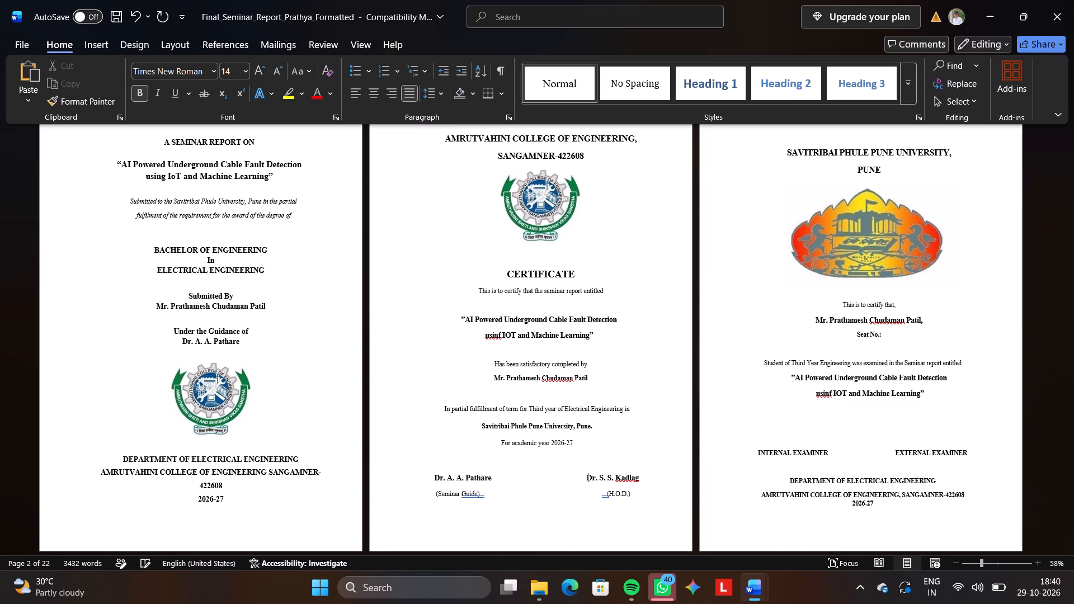
pyautogui.press('BackSpace')
pyautogui.press('space')
pyautogui.press('space')
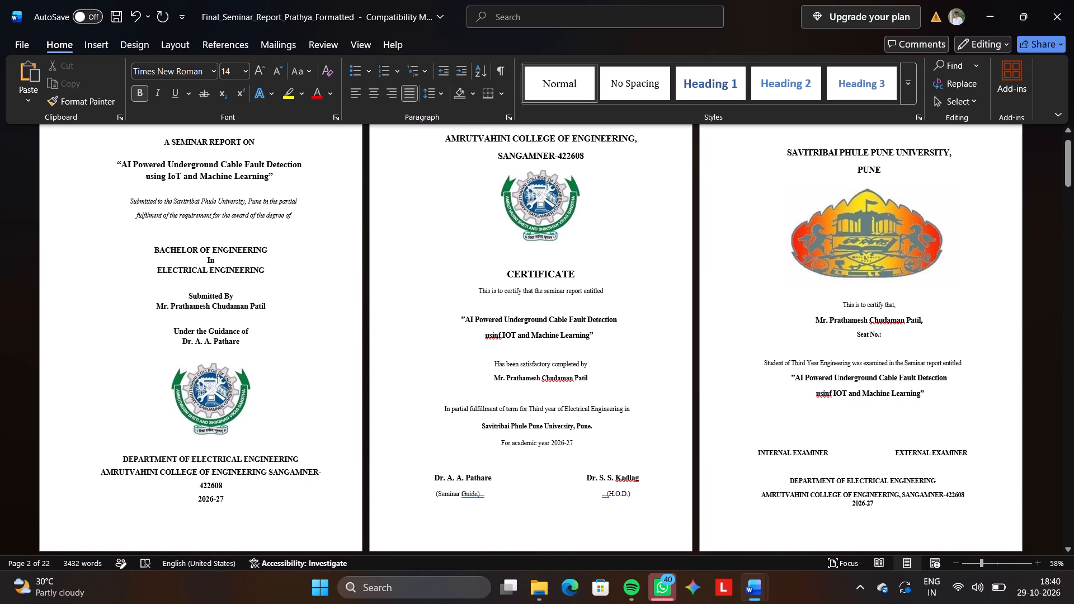
# In the role label line, add one space before "(Seminar Guide)" and remove five spaces before "(H.O.D.)".
pyautogui.click(429, 495)
pyautogui.press('space')
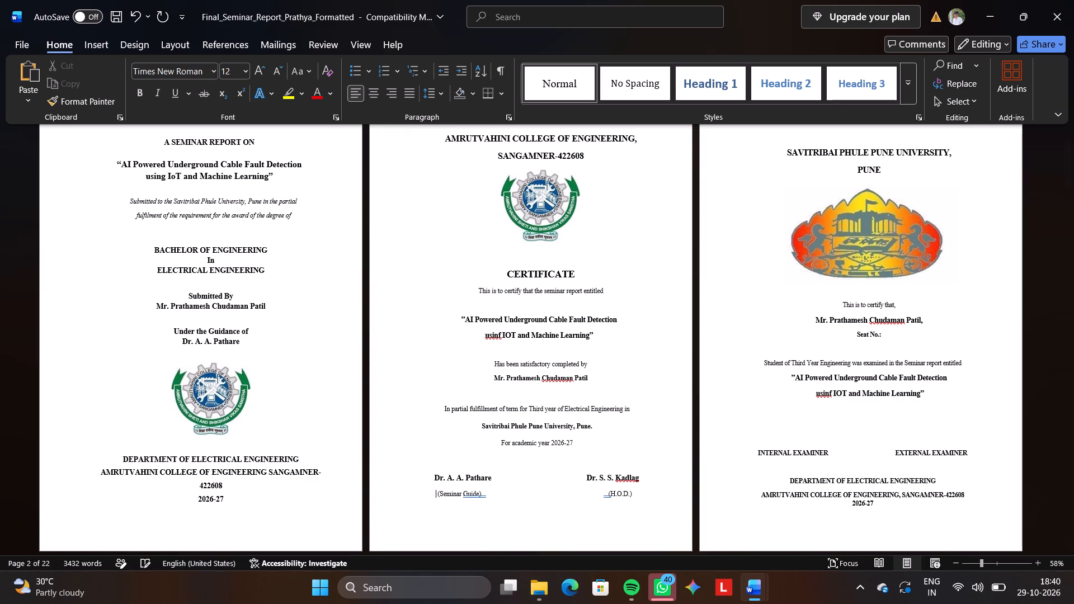
pyautogui.click(596, 492)
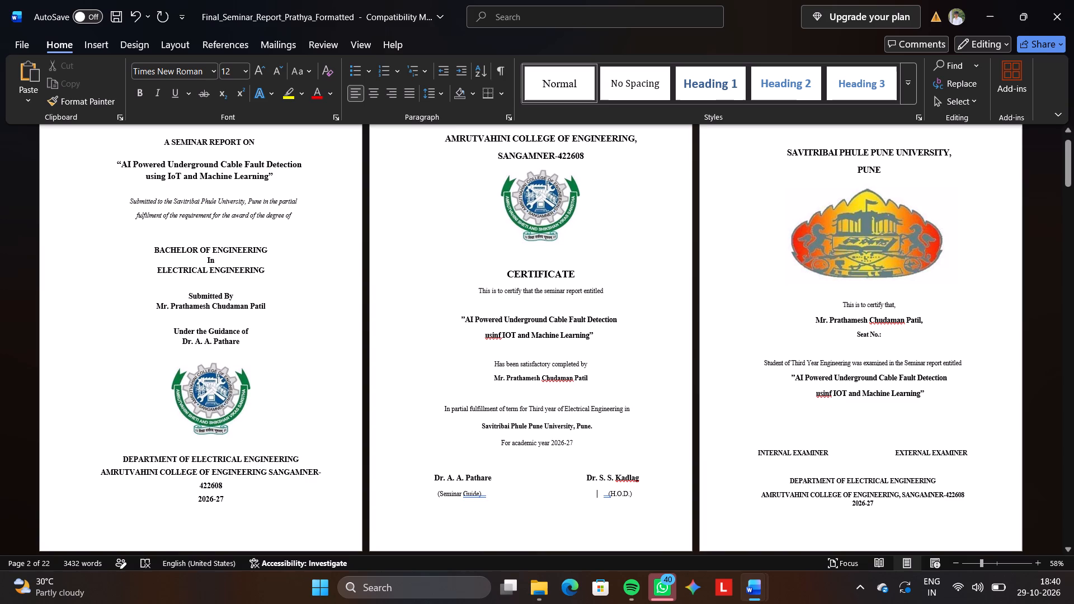
pyautogui.press('BackSpace')
pyautogui.press('BackSpace')
pyautogui.press('BackSpace')
pyautogui.press('BackSpace')
pyautogui.press('BackSpace')
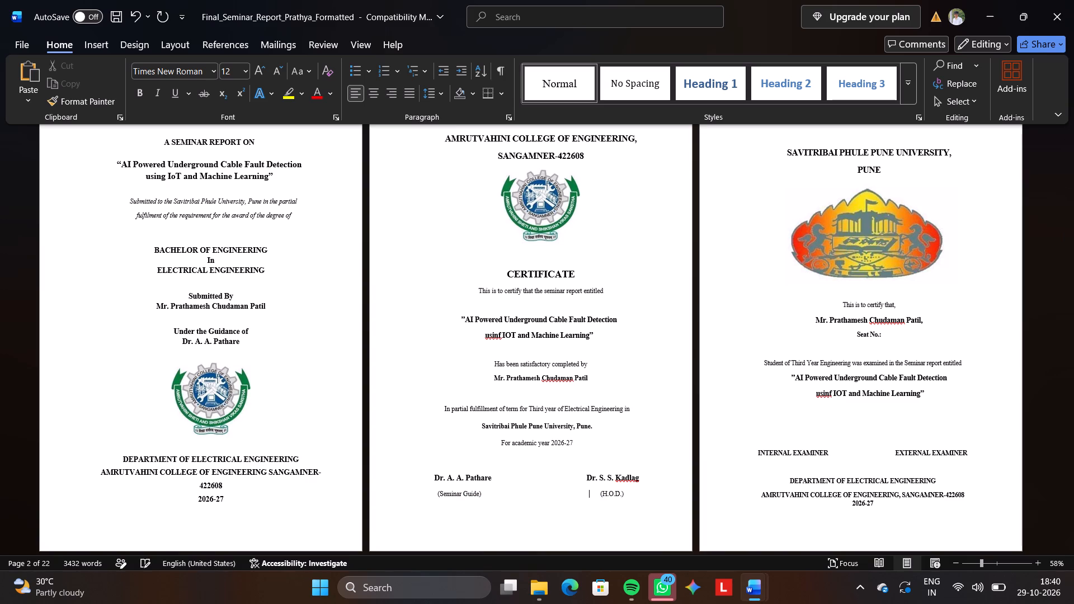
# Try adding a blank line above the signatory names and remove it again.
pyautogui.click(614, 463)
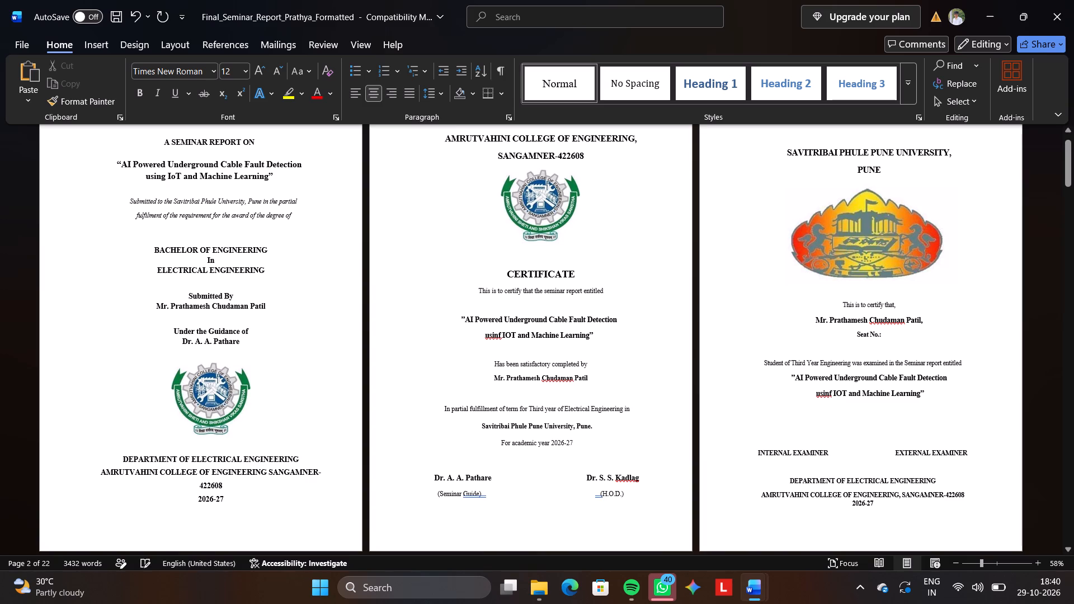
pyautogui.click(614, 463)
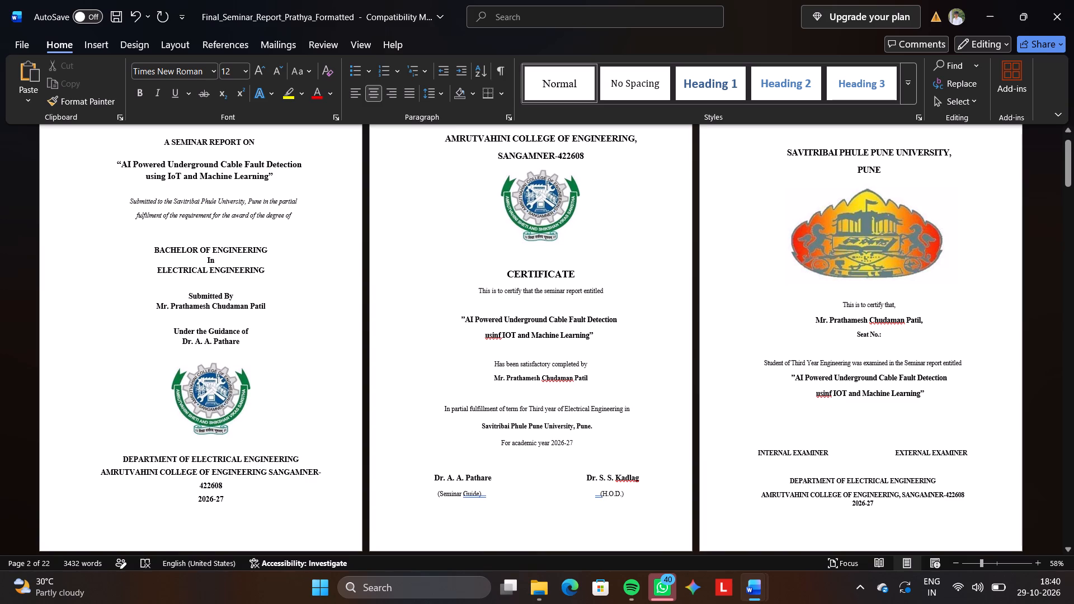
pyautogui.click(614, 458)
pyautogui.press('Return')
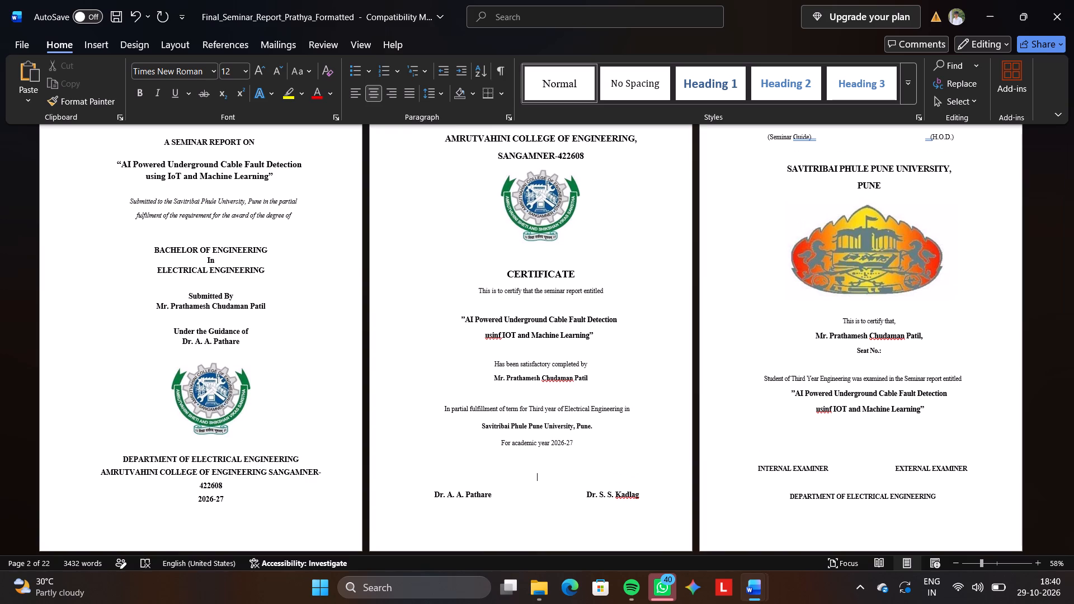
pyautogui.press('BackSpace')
# Remove the blank line between the student's name and "In partial fulfillment of term for Third year".
pyautogui.press('Up')
pyautogui.press('Up')
pyautogui.press('Up')
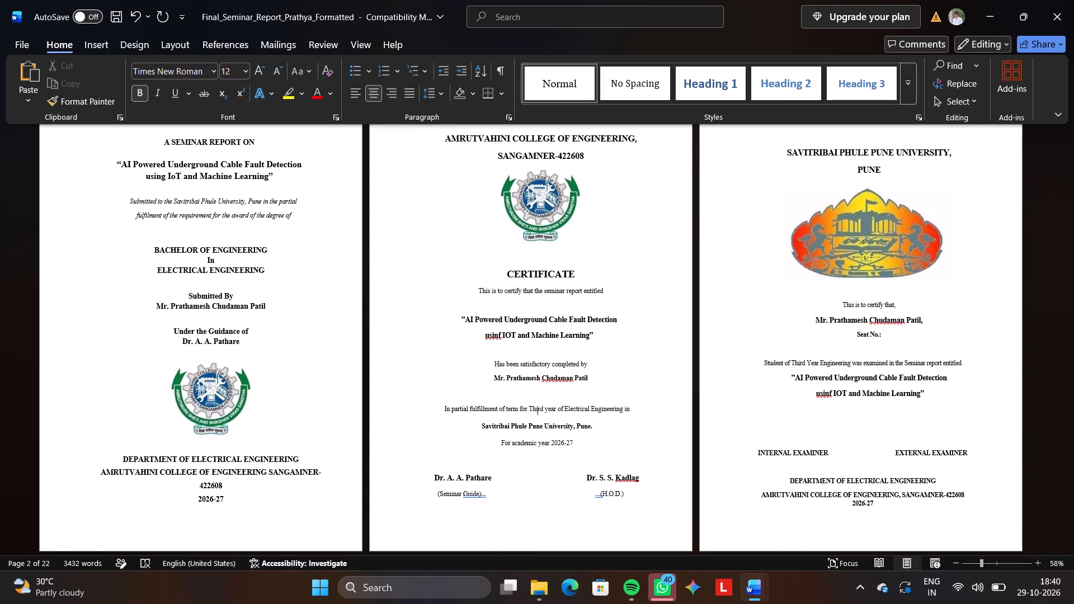
pyautogui.press('Up')
pyautogui.press('BackSpace')
pyautogui.press('BackSpace')
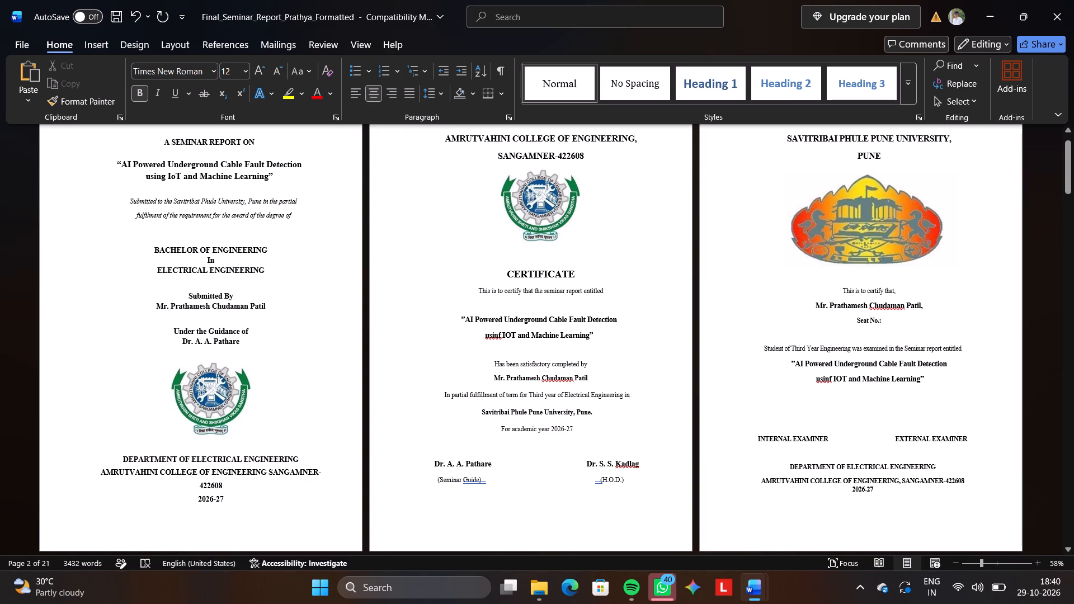
# Add a blank line between "For academic year 2026-27" and the signatory names.
pyautogui.press('Down')
pyautogui.press('Down')
pyautogui.press('Down')
pyautogui.press('Down')
pyautogui.press('Return')
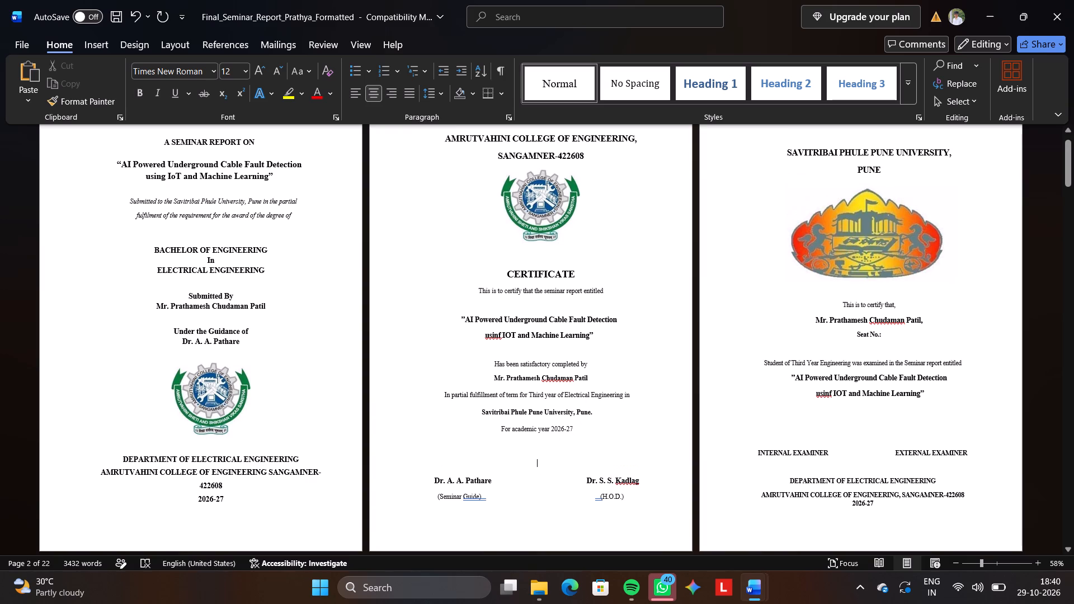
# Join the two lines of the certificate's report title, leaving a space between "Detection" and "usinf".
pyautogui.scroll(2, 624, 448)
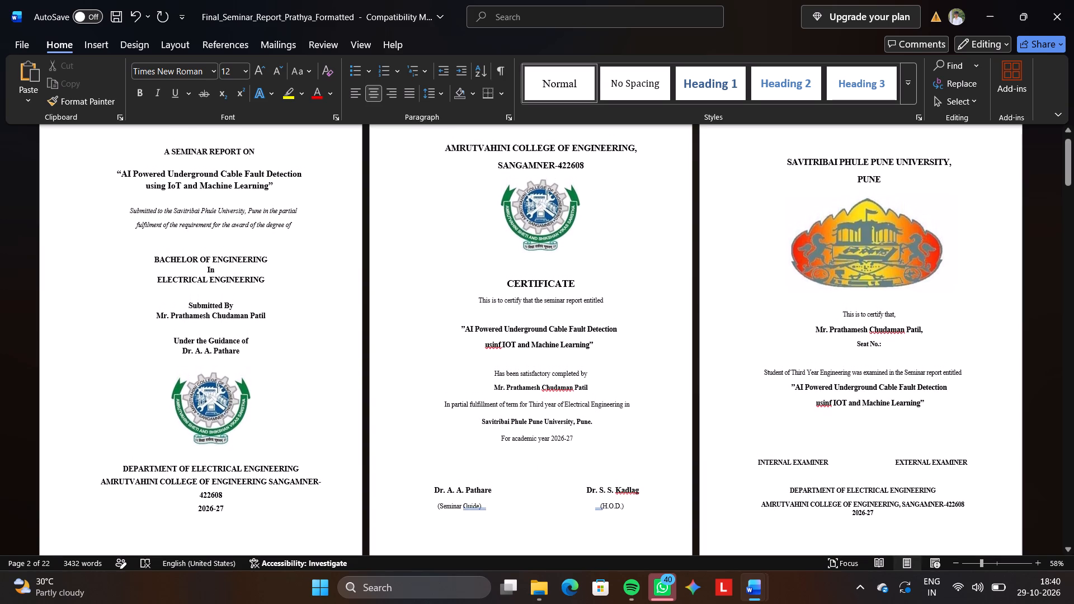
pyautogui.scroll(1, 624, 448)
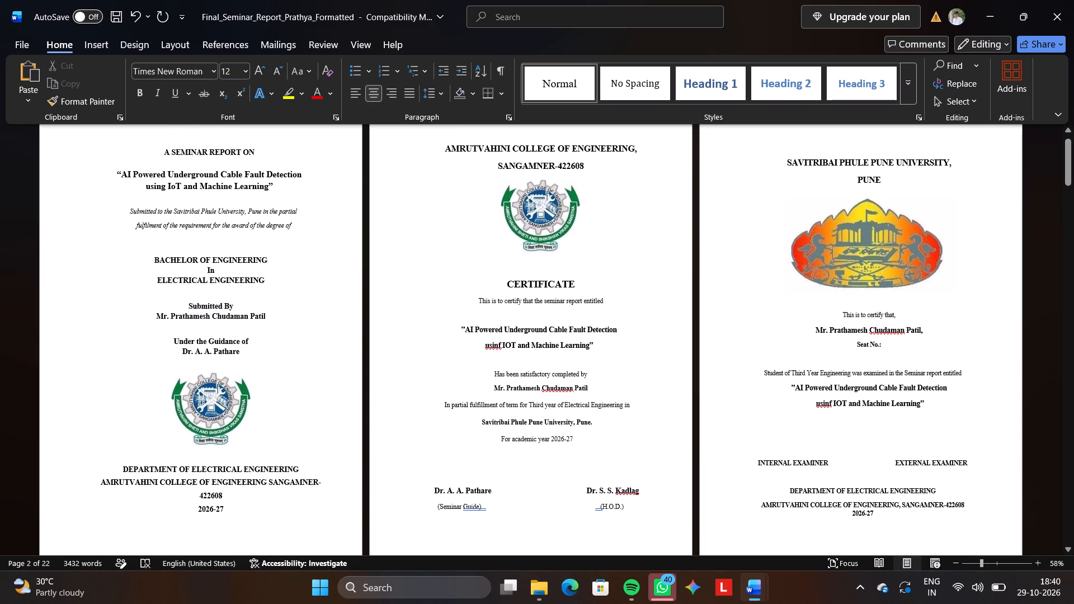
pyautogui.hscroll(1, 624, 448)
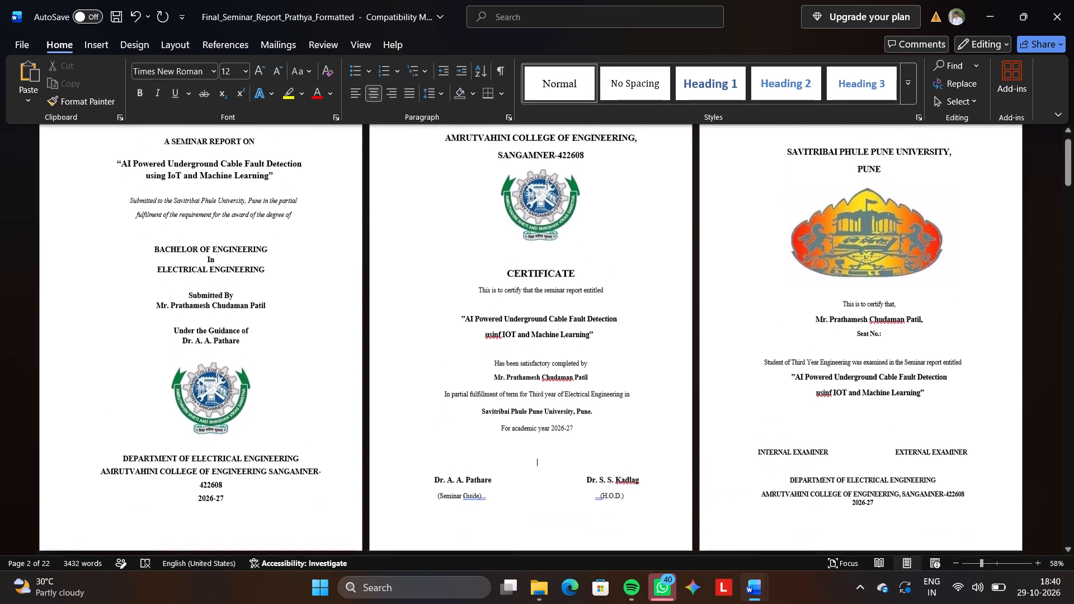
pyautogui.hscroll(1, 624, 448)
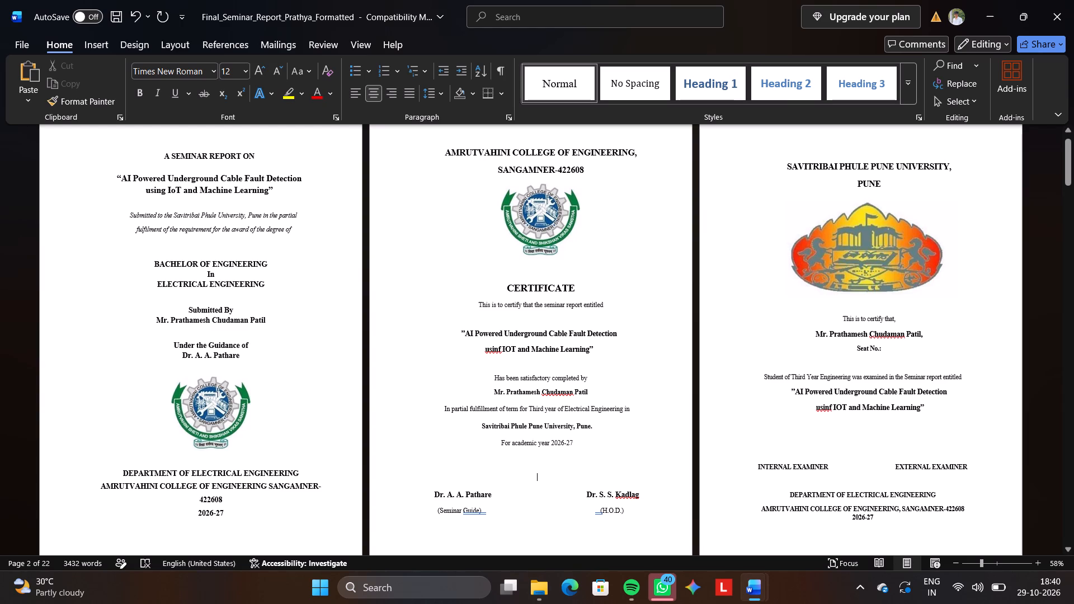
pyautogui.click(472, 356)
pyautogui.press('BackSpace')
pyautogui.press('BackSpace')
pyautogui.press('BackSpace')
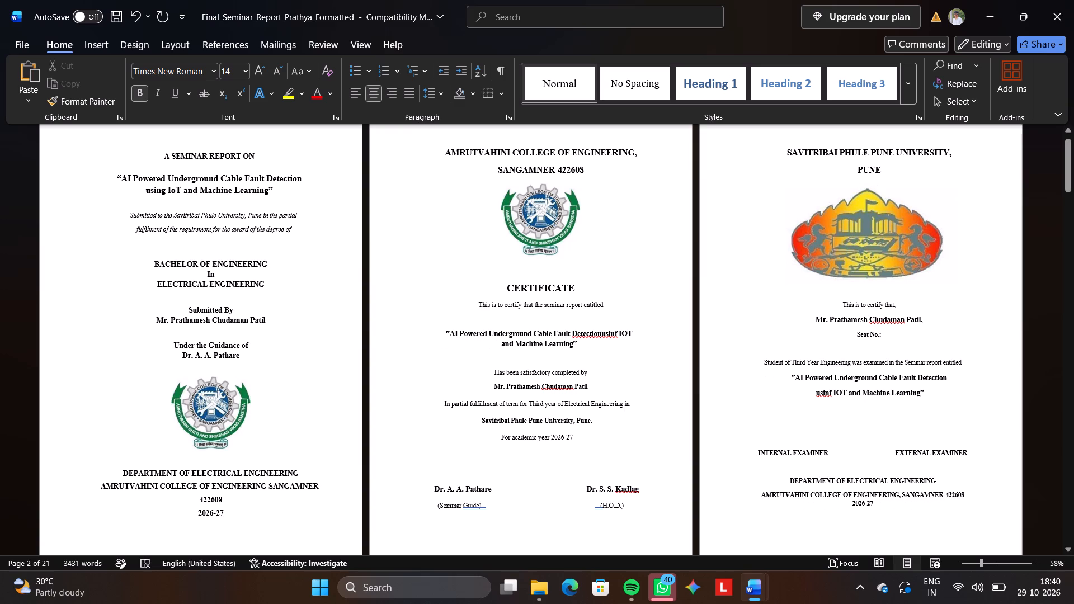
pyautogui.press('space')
# Replace the final "f" of the misspelled "usinf" in the certificate's report title with a space.
pyautogui.press('Right')
pyautogui.press('Right')
pyautogui.press('Right')
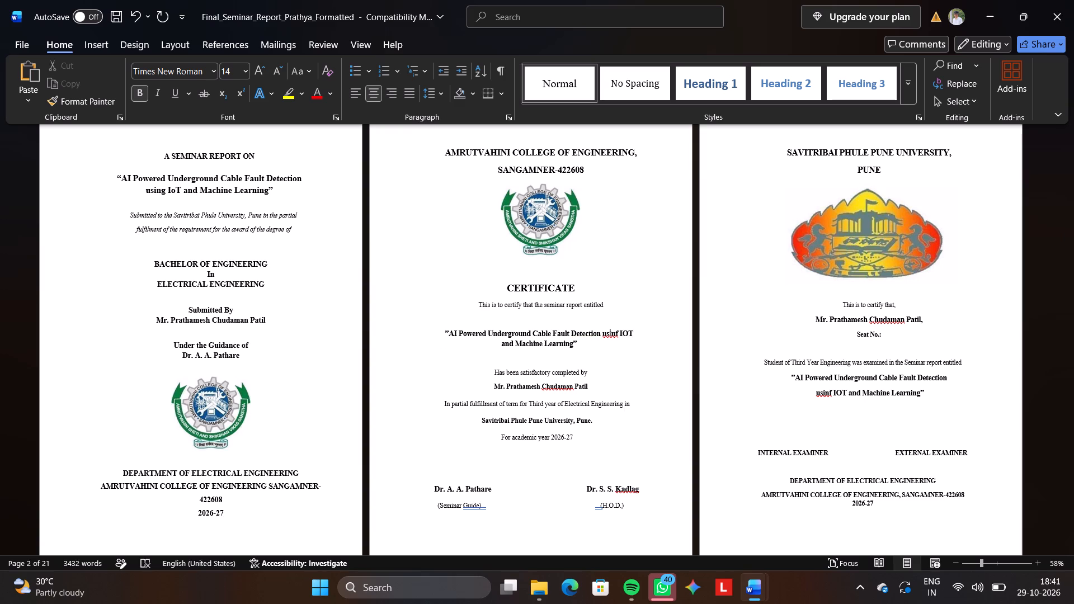
pyautogui.press('Right')
pyautogui.press('Right')
pyautogui.press('BackSpace')
pyautogui.press('space')
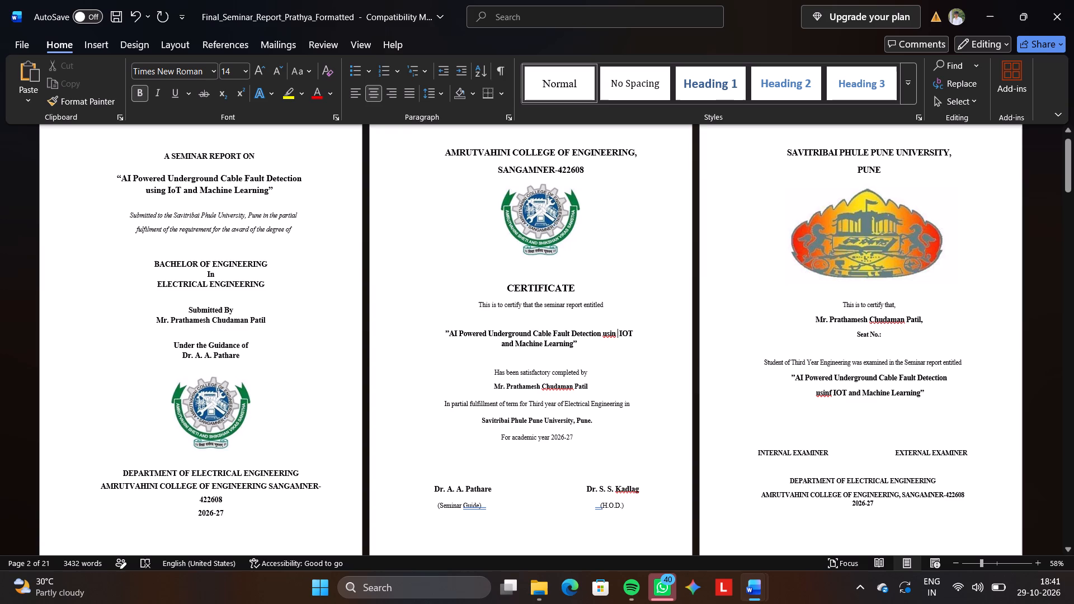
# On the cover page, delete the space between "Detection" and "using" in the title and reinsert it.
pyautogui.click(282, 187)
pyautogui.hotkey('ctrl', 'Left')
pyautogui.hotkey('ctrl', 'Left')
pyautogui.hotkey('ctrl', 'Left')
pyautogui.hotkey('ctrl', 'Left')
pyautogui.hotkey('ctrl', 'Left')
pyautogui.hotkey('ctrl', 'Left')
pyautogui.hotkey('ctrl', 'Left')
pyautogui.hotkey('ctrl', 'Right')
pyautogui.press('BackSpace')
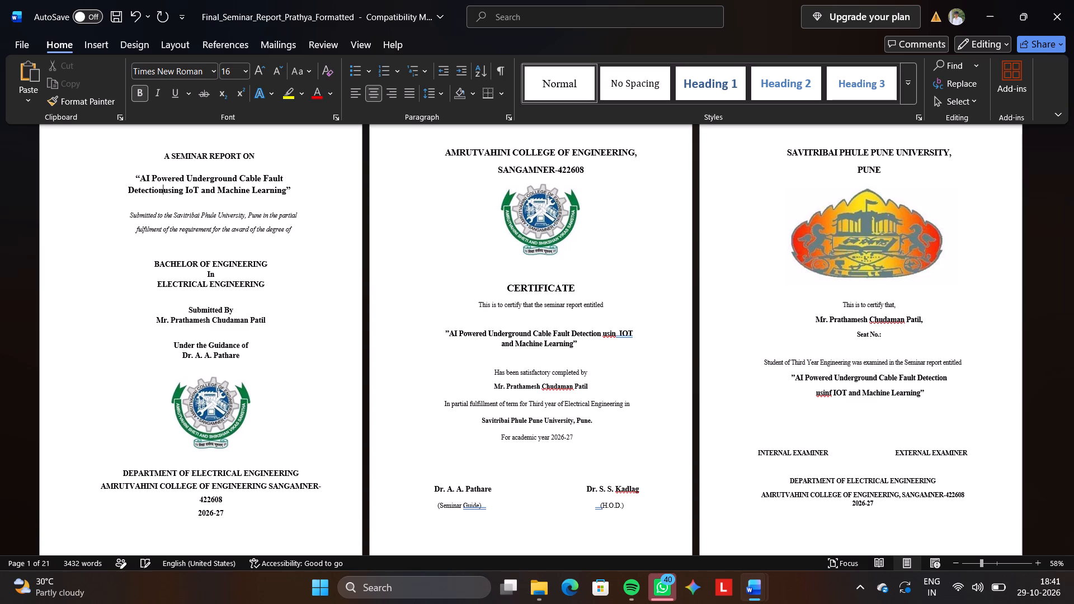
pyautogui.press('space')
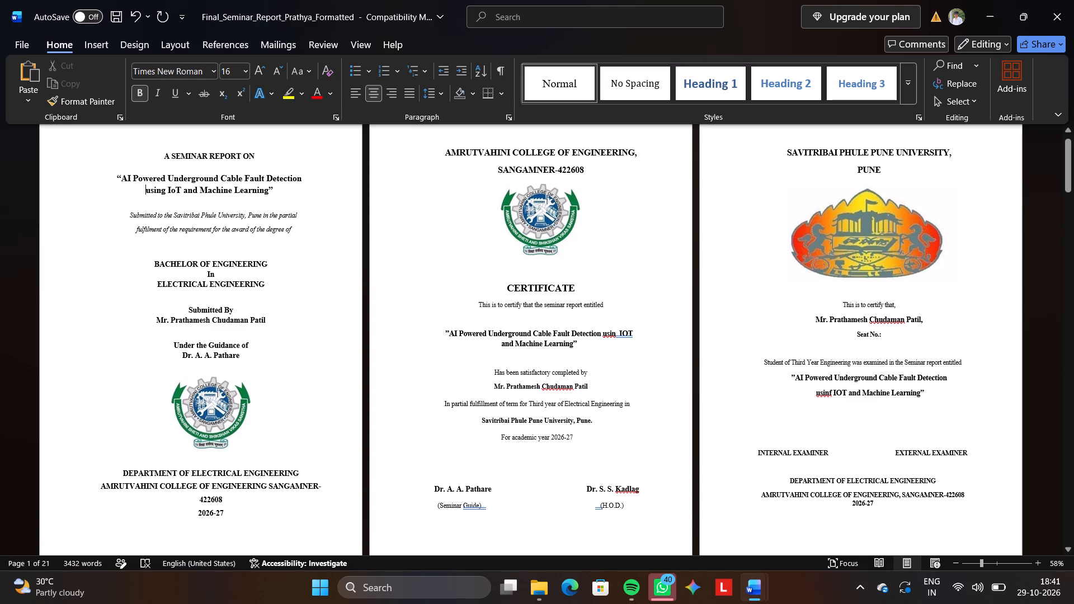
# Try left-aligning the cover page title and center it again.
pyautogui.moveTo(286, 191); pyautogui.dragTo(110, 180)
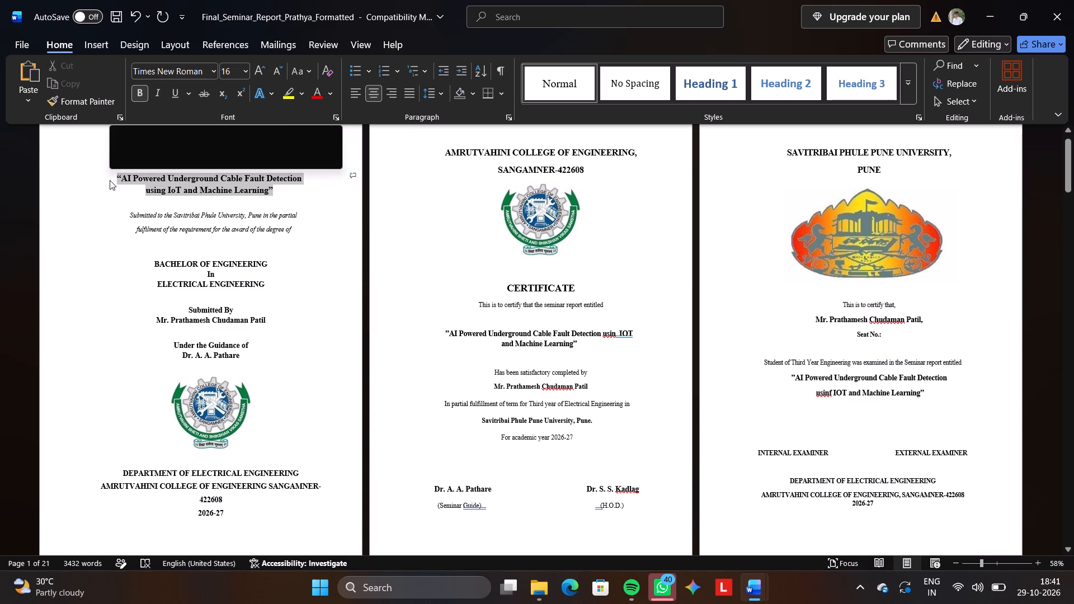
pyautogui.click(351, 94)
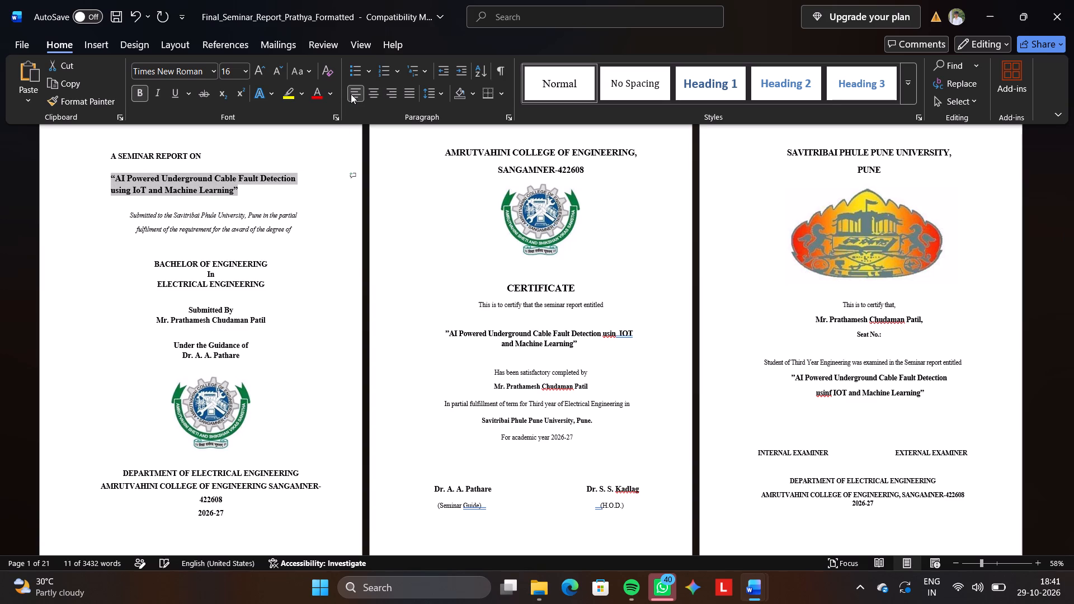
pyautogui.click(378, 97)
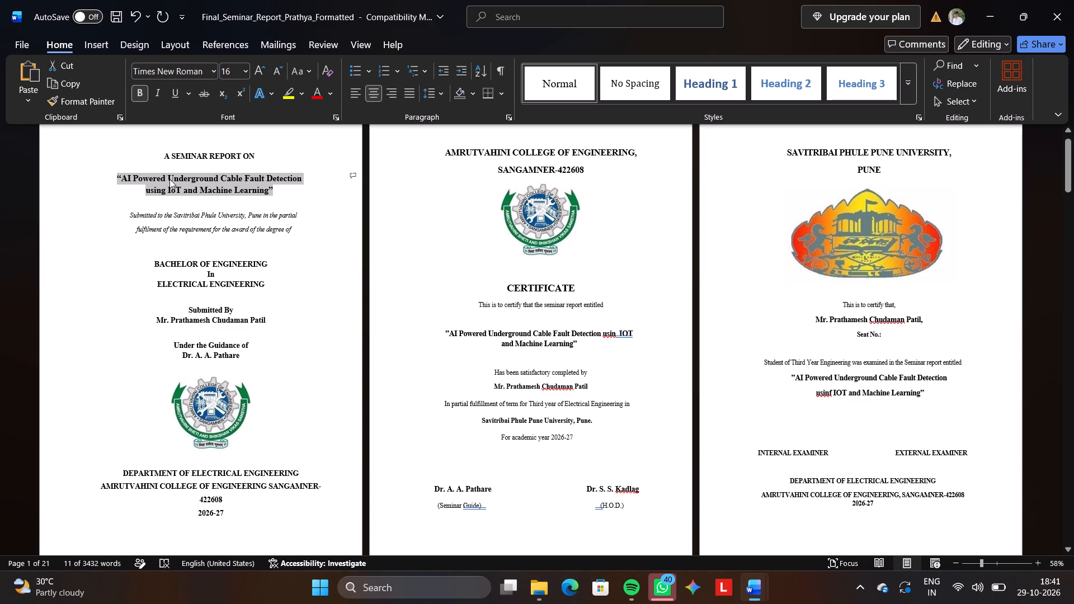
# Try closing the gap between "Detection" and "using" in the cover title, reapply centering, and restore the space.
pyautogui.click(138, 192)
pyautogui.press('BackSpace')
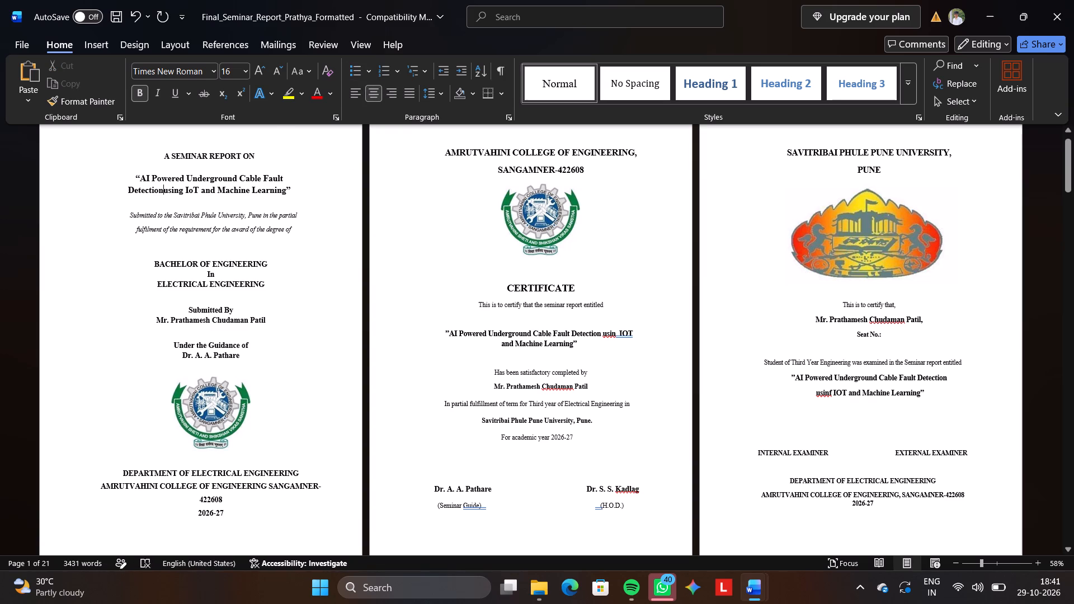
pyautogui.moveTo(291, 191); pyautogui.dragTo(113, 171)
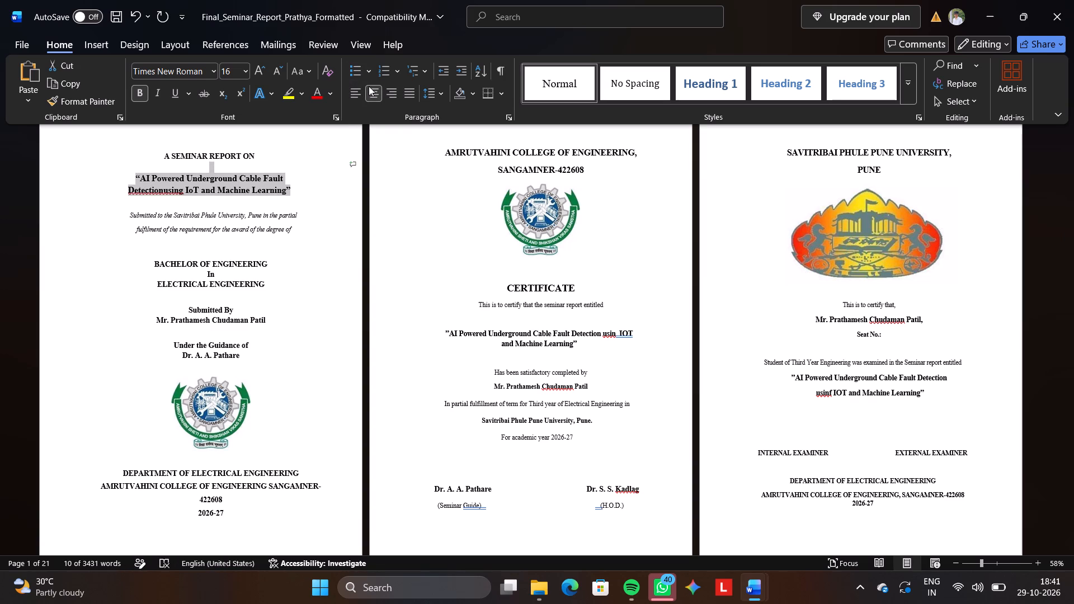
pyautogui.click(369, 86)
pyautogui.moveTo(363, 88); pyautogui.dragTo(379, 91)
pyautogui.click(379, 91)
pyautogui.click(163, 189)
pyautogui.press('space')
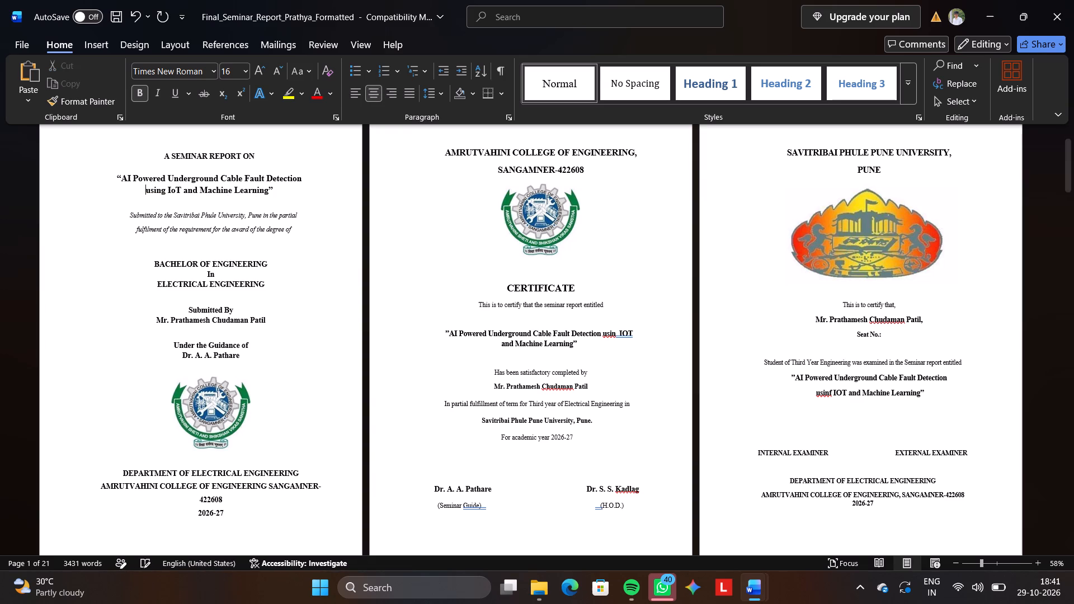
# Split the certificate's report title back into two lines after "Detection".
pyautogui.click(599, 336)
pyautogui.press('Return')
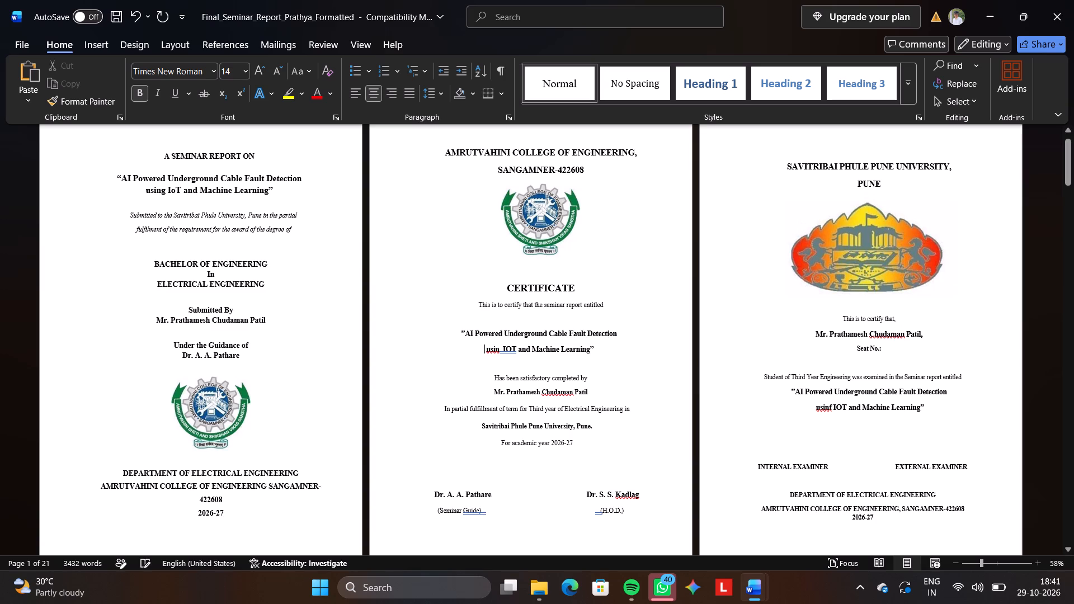
# Add the missing "g" so the certificate title's second line begins with "using".
pyautogui.click(505, 355)
pyautogui.press('Left')
pyautogui.press('Left')
pyautogui.press('Left')
pyautogui.press('g')
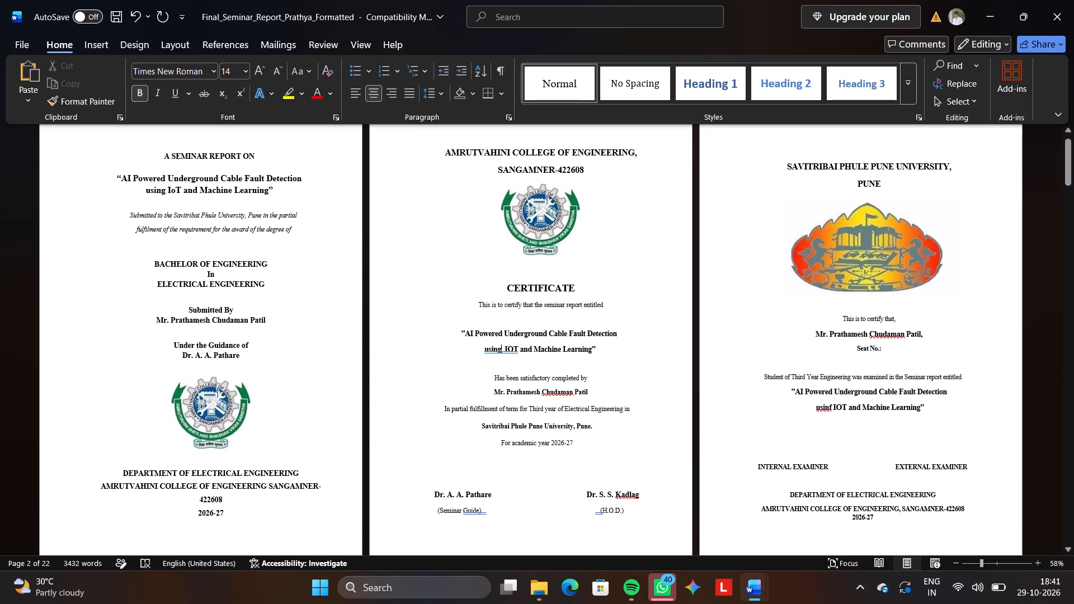
# Correct "usinf" to "using" in the report title on the university certificate page.
pyautogui.click(831, 405)
pyautogui.press('BackSpace')
pyautogui.press('g')
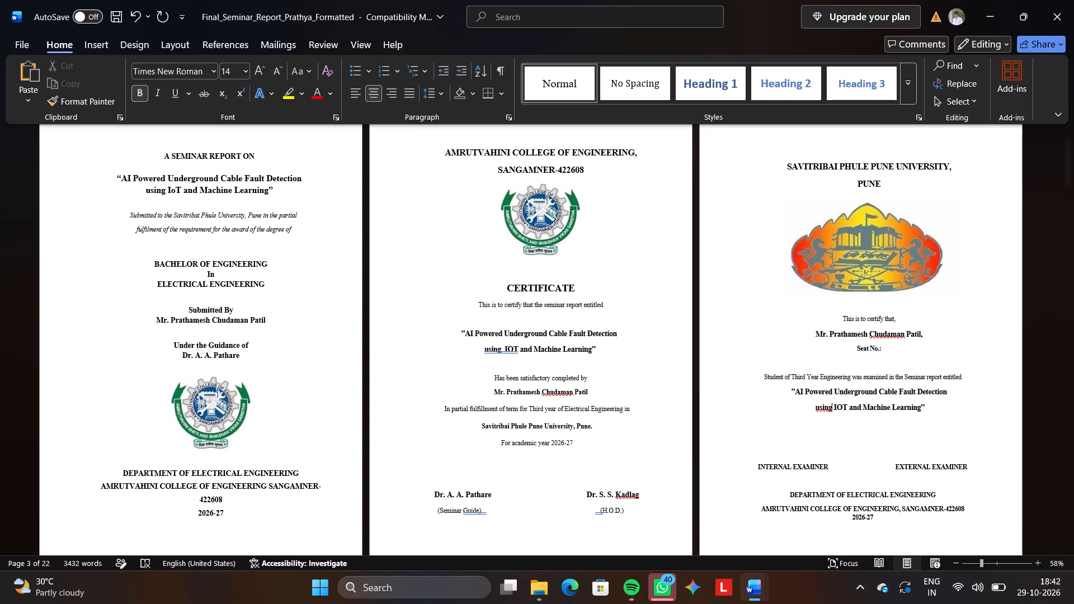
# On the university certificate page, insert a blank line between "Student of Third Year Engineering..." and the report title.
pyautogui.click(978, 389)
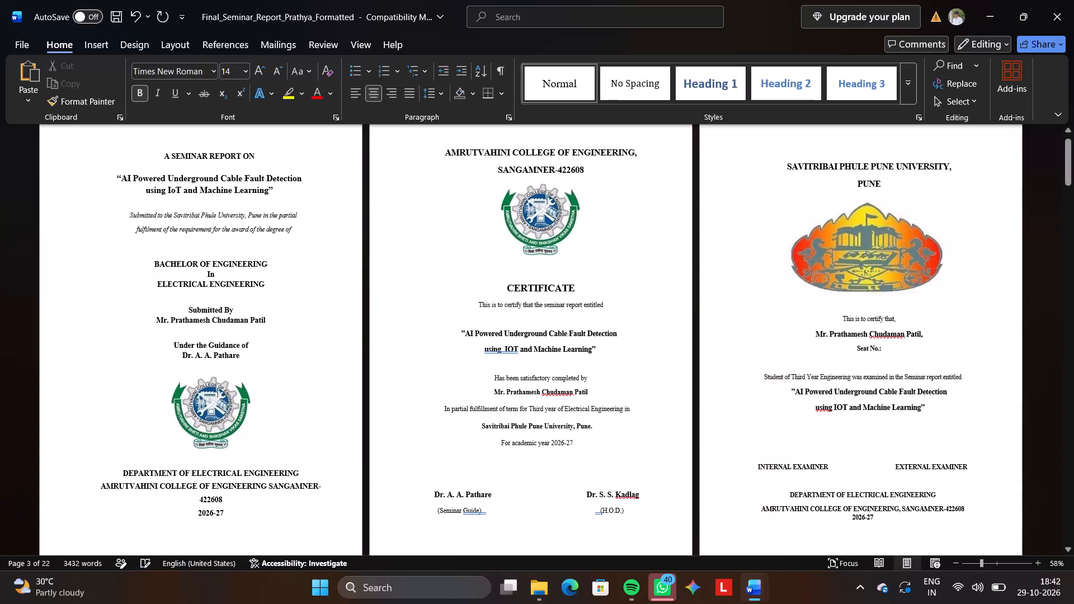
pyautogui.press('Up')
pyautogui.press('Up')
pyautogui.press('Down')
pyautogui.press('Right')
pyautogui.press('Right')
pyautogui.press('Right')
pyautogui.press('Right')
pyautogui.press('Right')
pyautogui.press('Right')
pyautogui.press('Right')
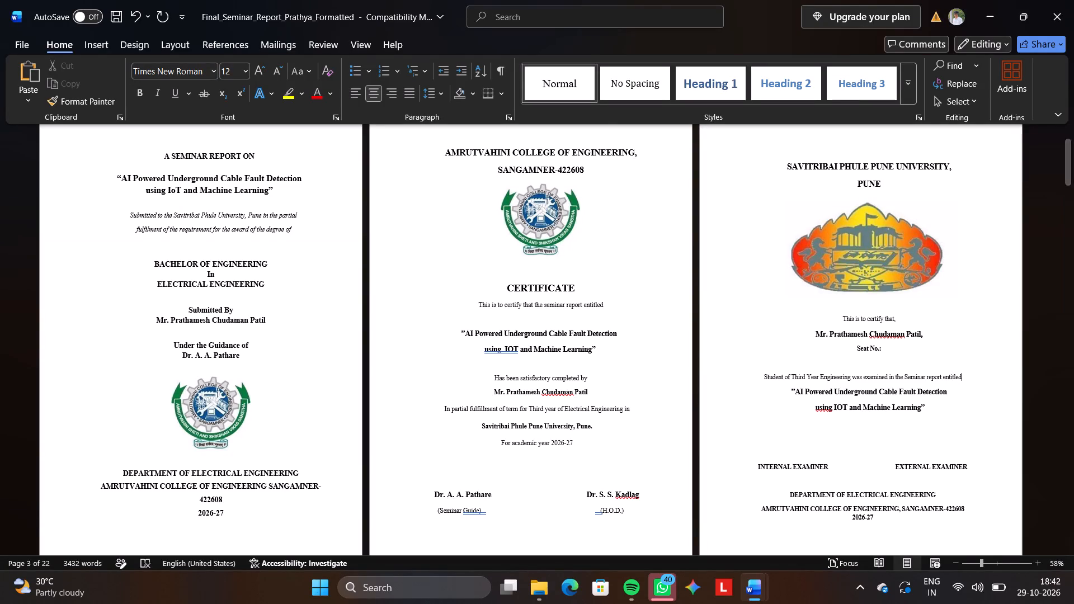
pyautogui.press('Return')
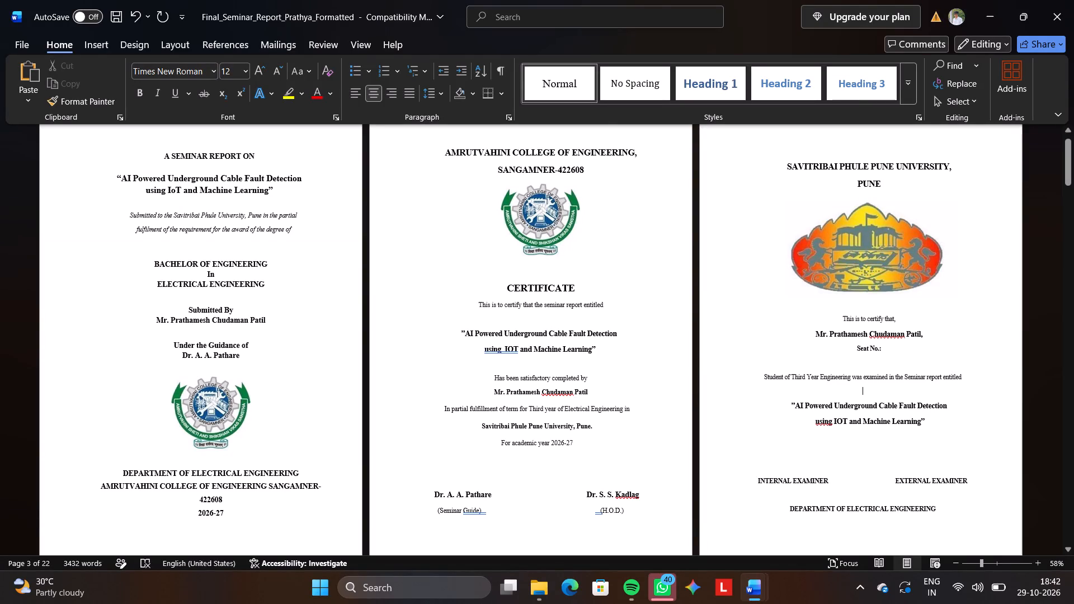
# Delete the blank line between the university logo and "This is to certify that,".
pyautogui.click(831, 311)
pyautogui.press('BackSpace')
pyautogui.press('BackSpace')
pyautogui.press('BackSpace')
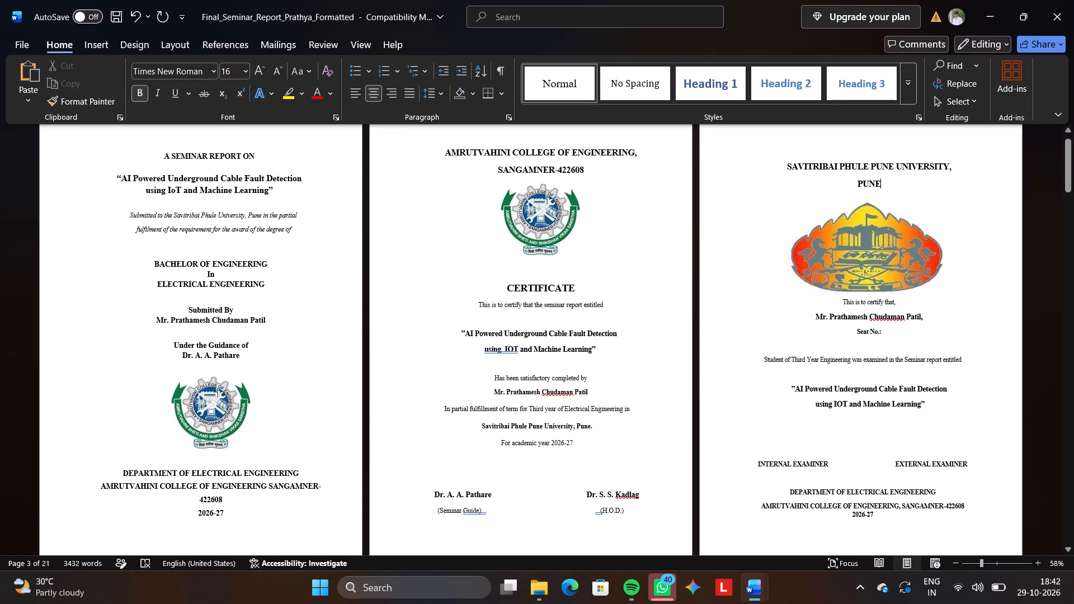
pyautogui.click(868, 197)
pyautogui.click(900, 180)
pyautogui.click(866, 233)
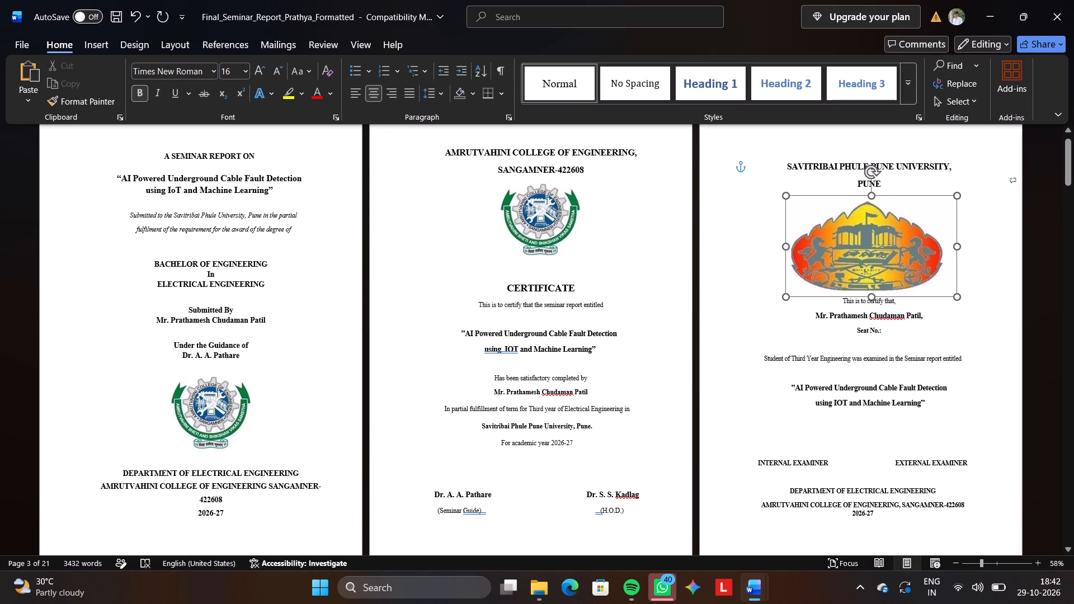
pyautogui.click(976, 320)
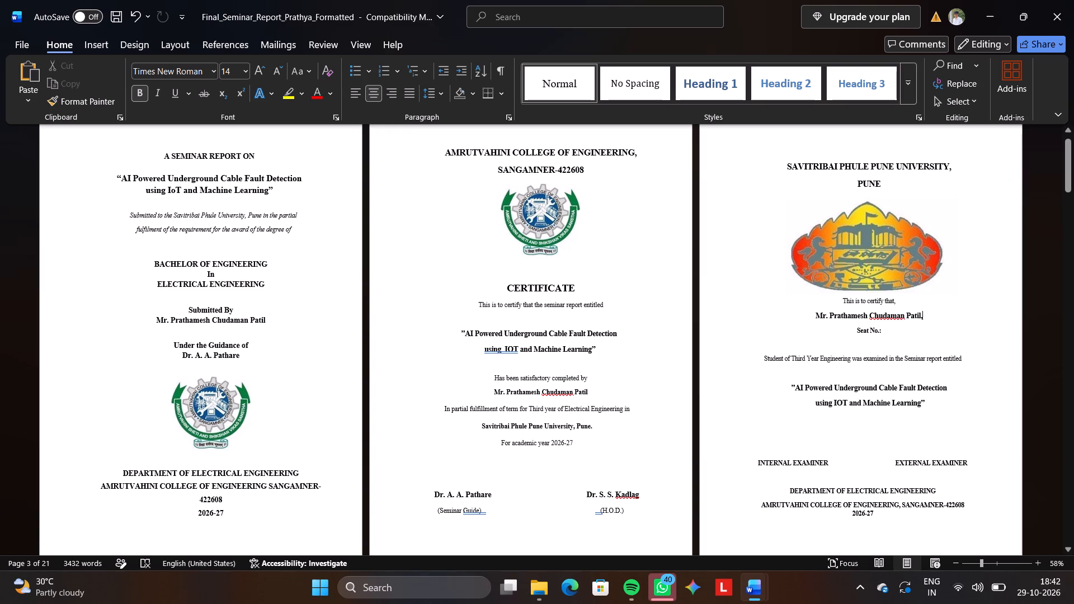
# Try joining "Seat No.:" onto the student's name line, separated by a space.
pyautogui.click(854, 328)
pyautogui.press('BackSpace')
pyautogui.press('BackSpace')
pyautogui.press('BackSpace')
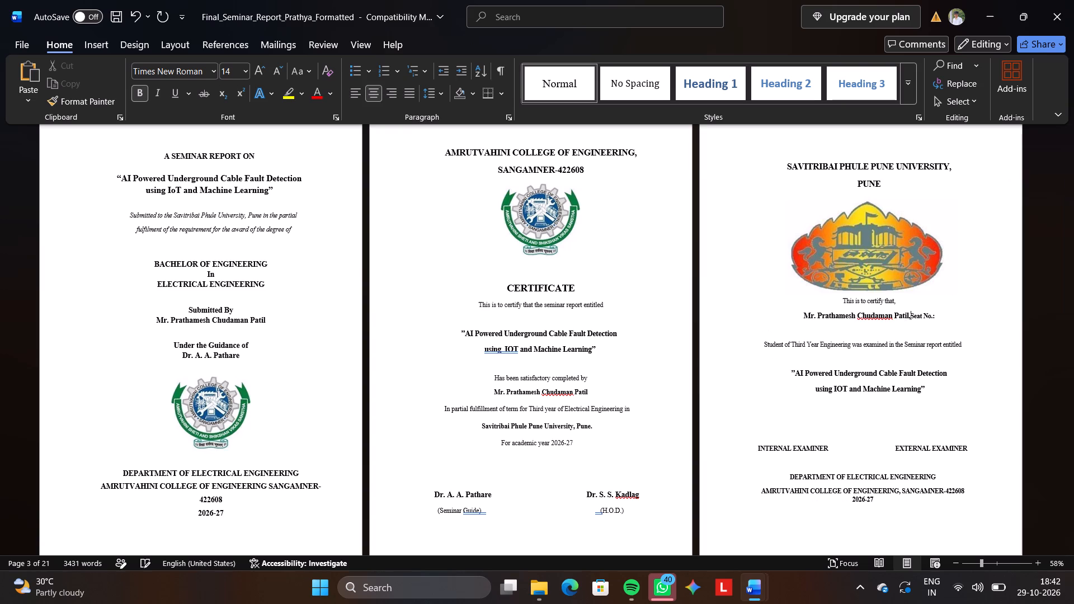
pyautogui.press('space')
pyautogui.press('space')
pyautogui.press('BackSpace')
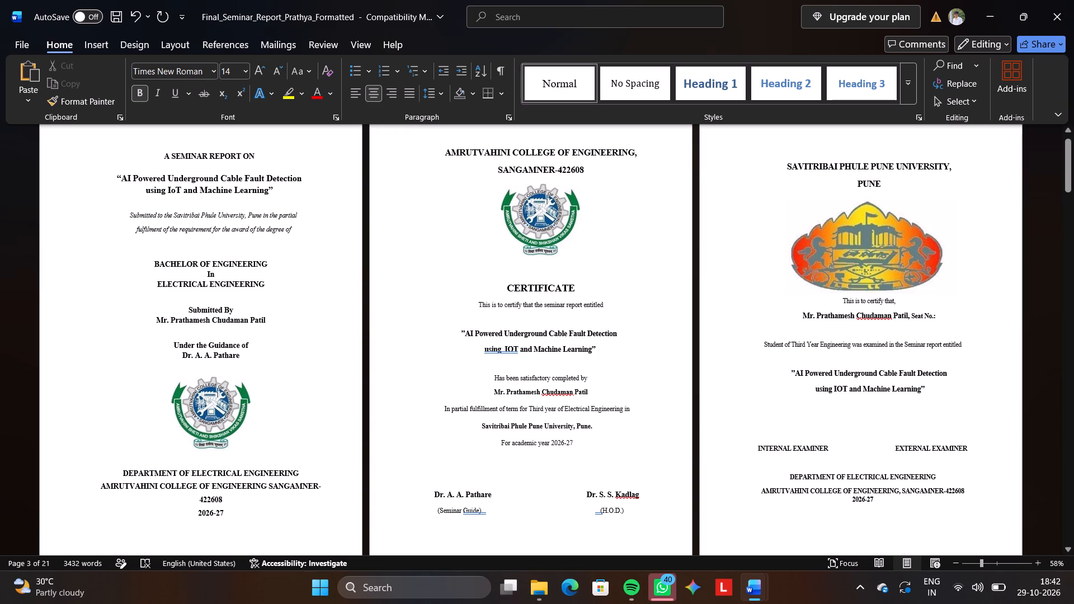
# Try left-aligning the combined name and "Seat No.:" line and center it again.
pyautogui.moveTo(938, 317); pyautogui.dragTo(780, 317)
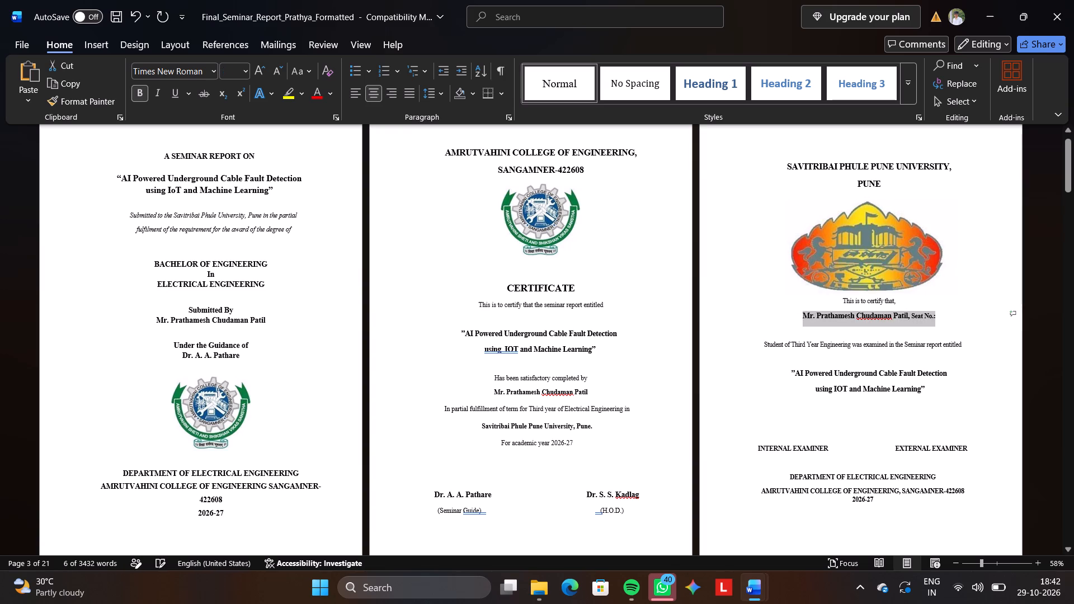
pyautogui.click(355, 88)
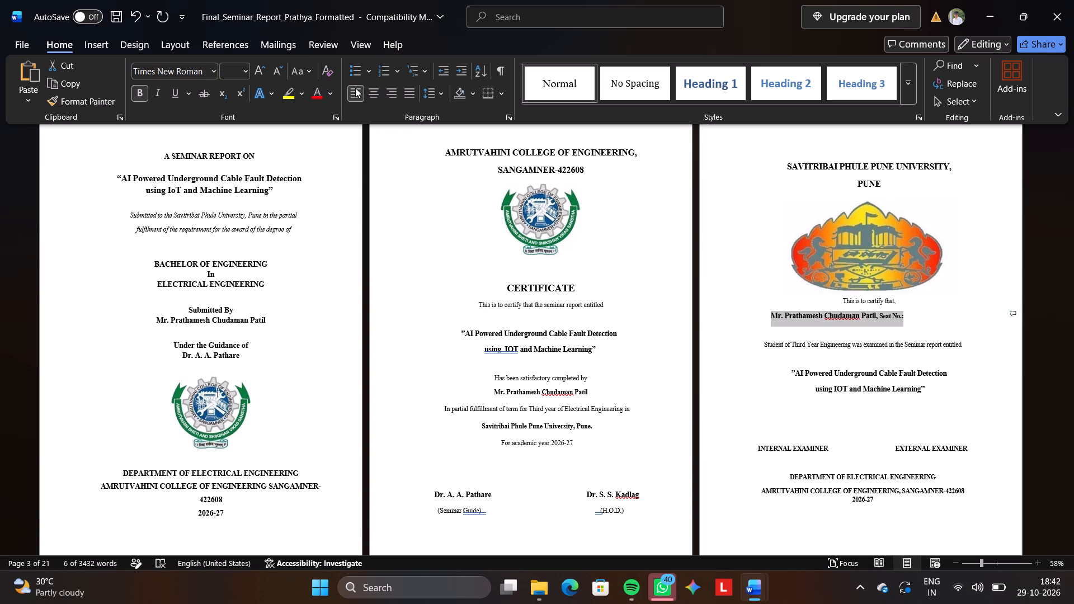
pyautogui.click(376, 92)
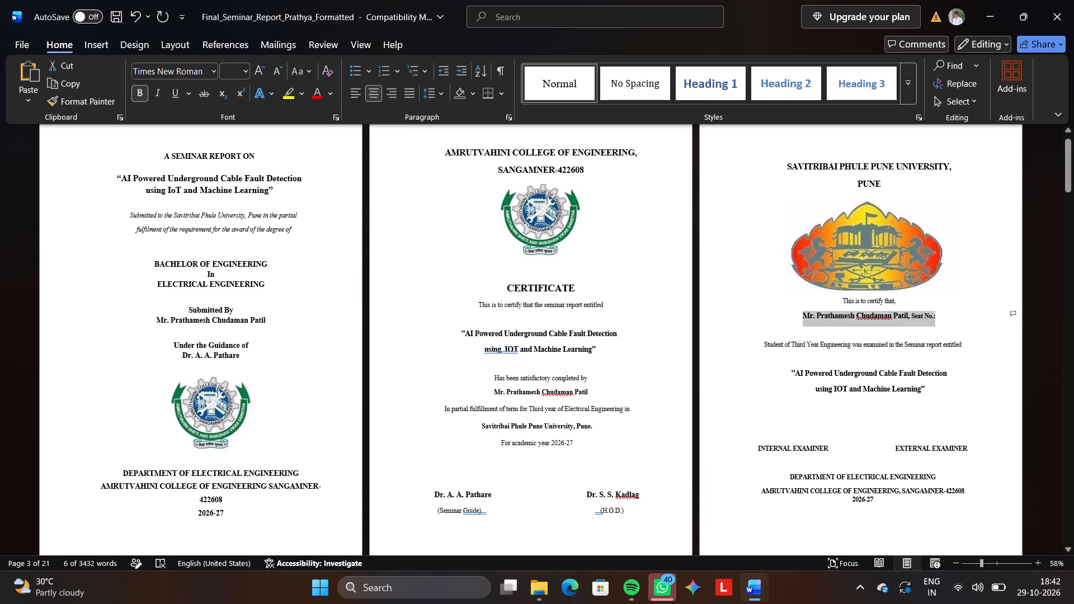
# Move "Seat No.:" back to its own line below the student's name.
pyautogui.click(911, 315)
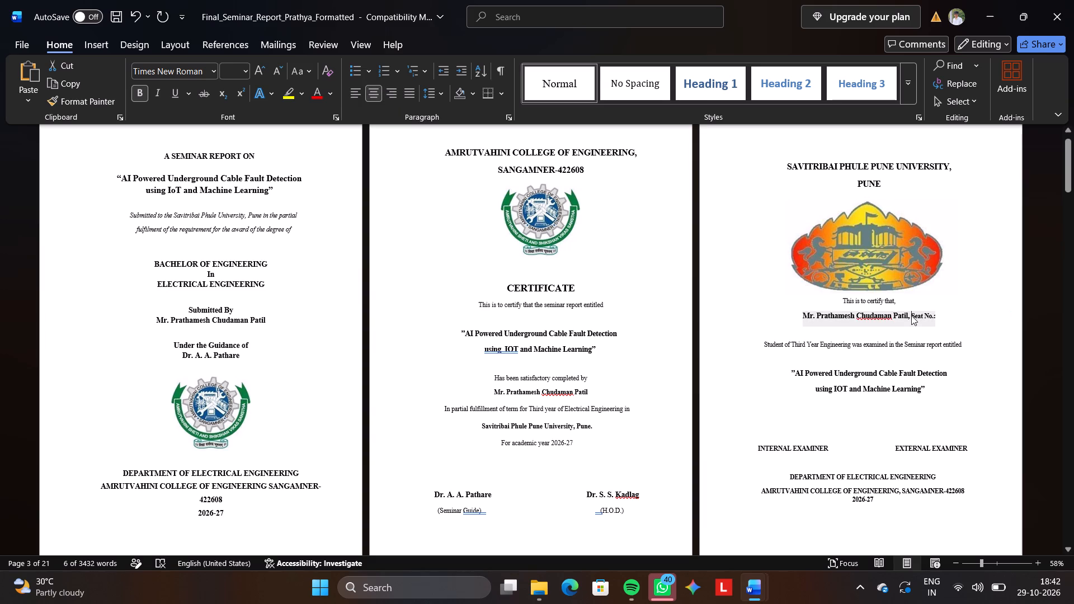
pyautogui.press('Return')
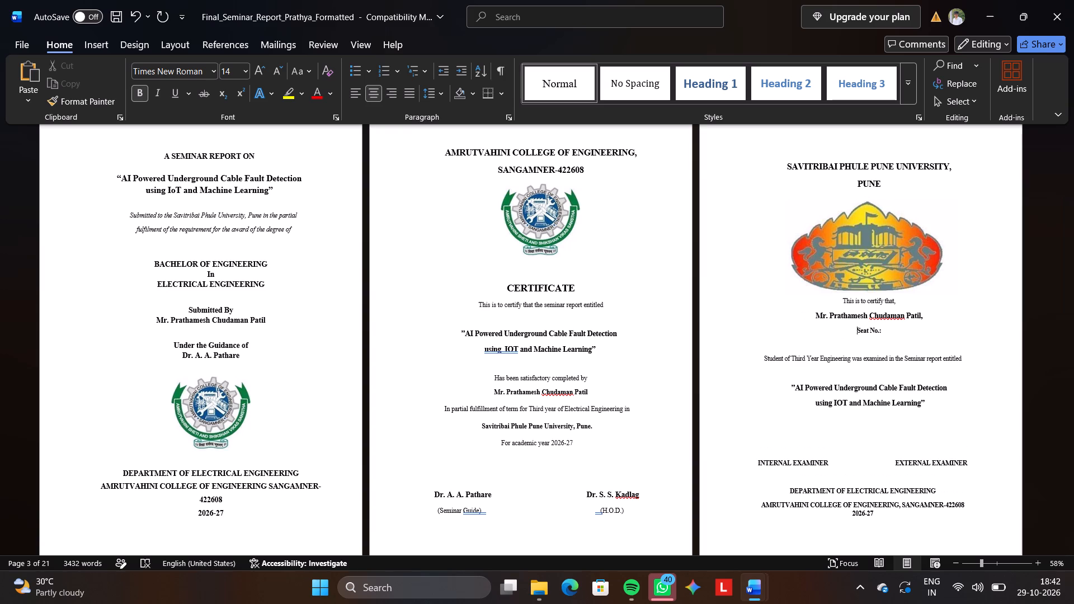
# Try to remove the empty space above the ACKNOWLEDGMENT heading.
pyautogui.scroll(-2, 911, 315)
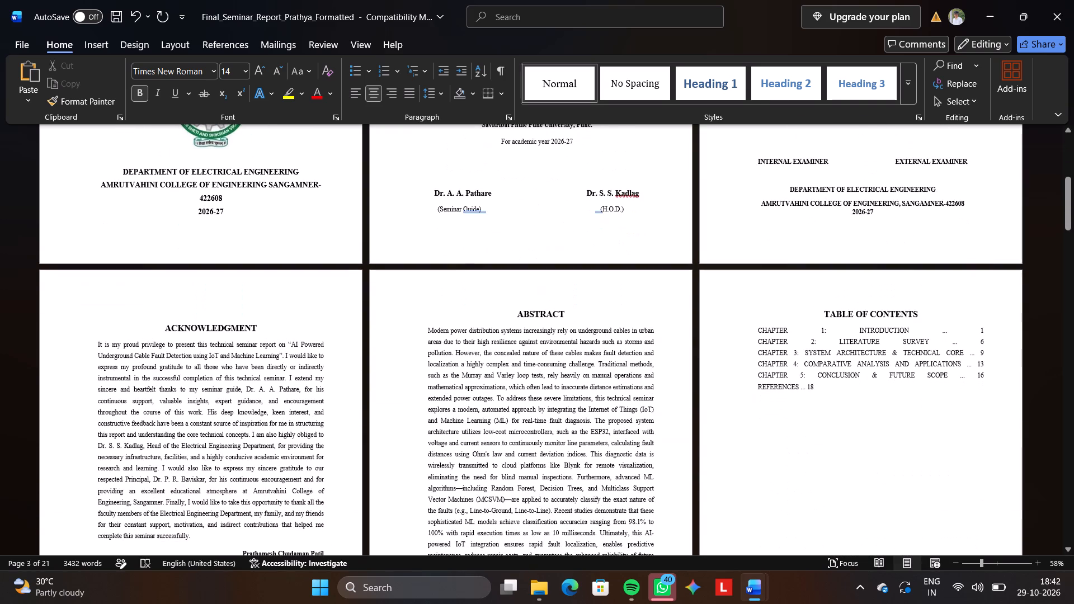
pyautogui.scroll(-1, 911, 315)
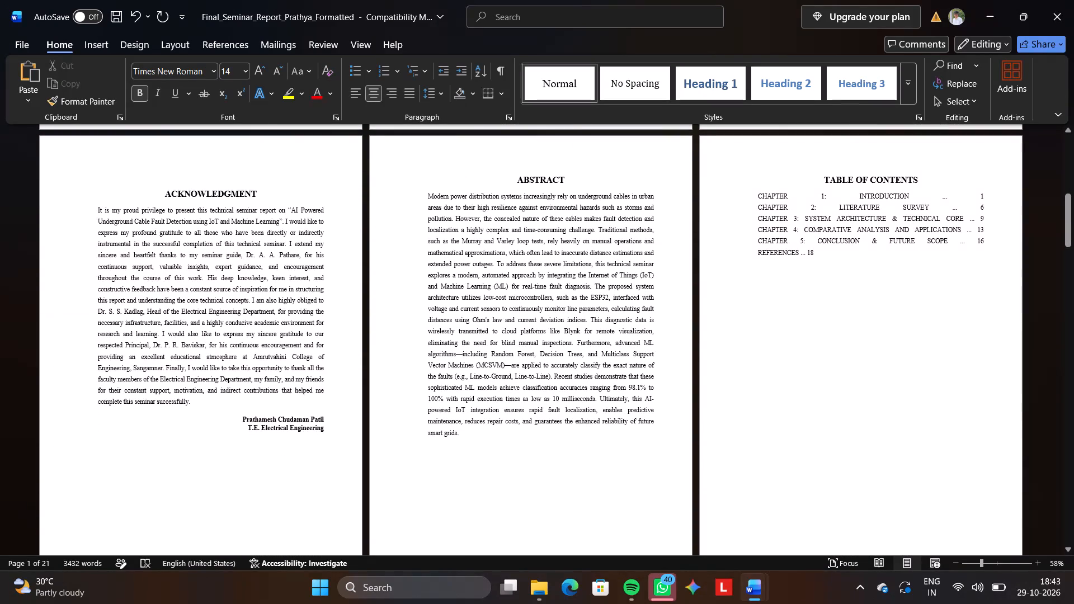
pyautogui.click(216, 165)
pyautogui.press('BackSpace')
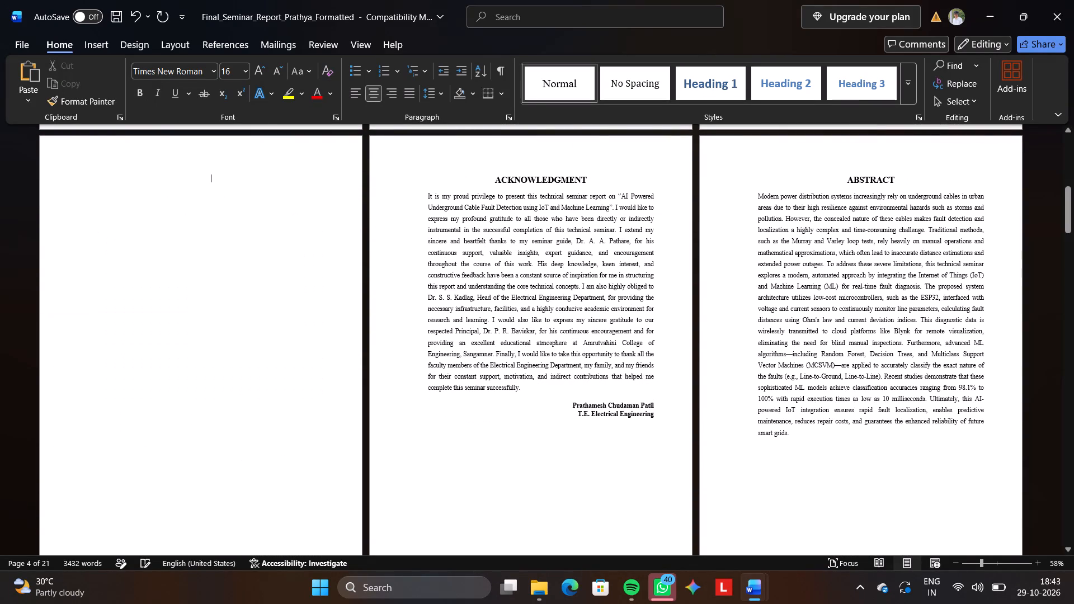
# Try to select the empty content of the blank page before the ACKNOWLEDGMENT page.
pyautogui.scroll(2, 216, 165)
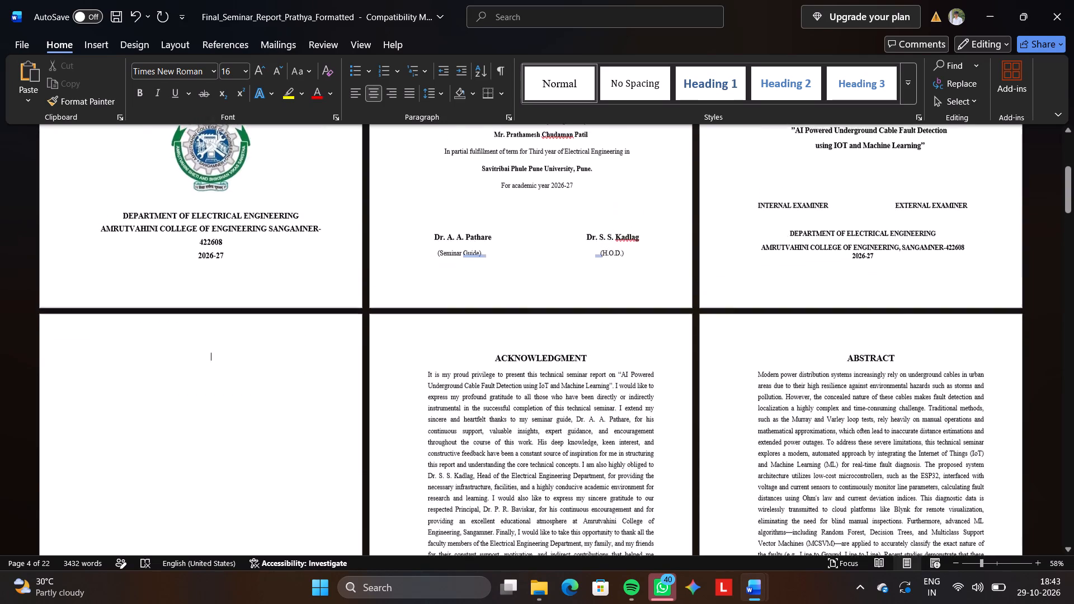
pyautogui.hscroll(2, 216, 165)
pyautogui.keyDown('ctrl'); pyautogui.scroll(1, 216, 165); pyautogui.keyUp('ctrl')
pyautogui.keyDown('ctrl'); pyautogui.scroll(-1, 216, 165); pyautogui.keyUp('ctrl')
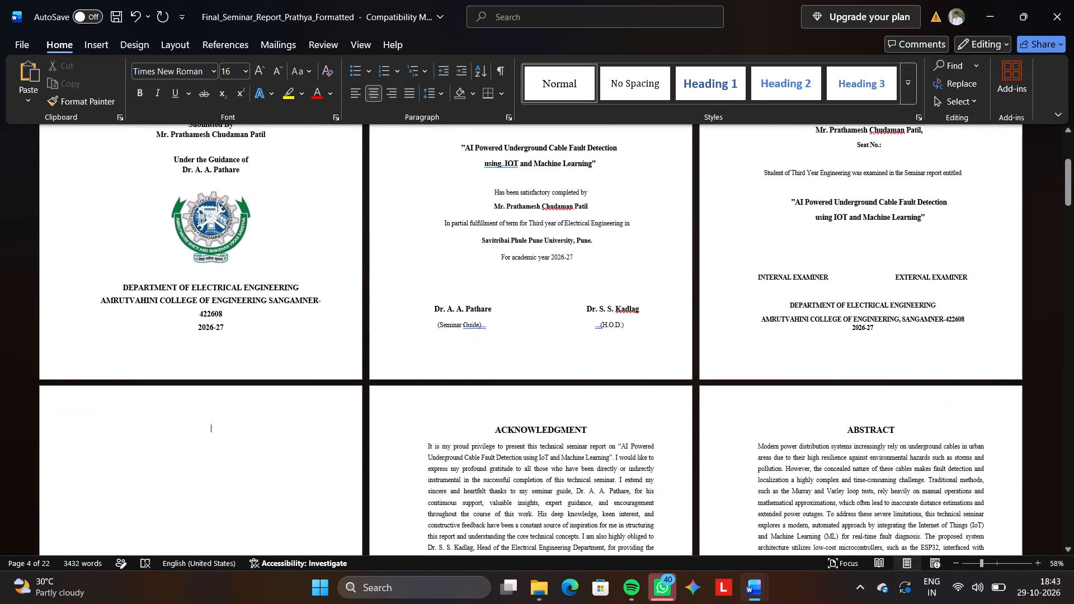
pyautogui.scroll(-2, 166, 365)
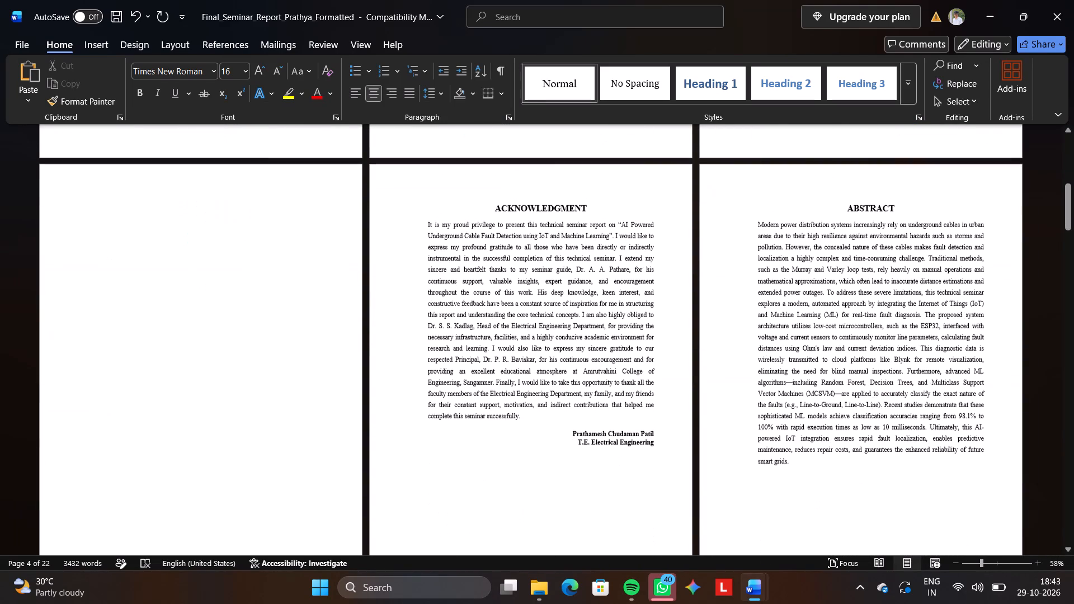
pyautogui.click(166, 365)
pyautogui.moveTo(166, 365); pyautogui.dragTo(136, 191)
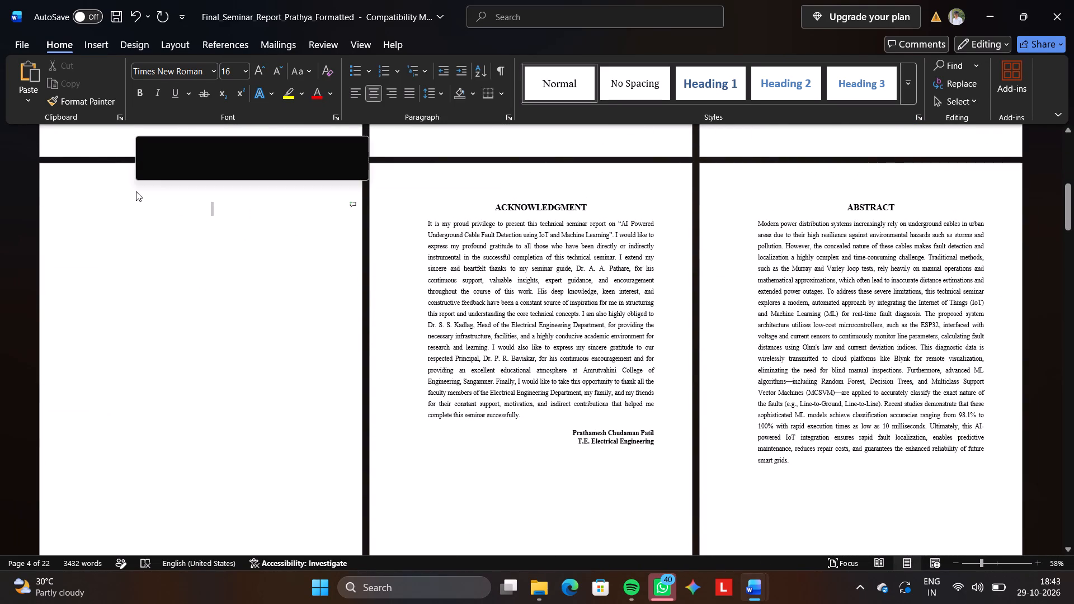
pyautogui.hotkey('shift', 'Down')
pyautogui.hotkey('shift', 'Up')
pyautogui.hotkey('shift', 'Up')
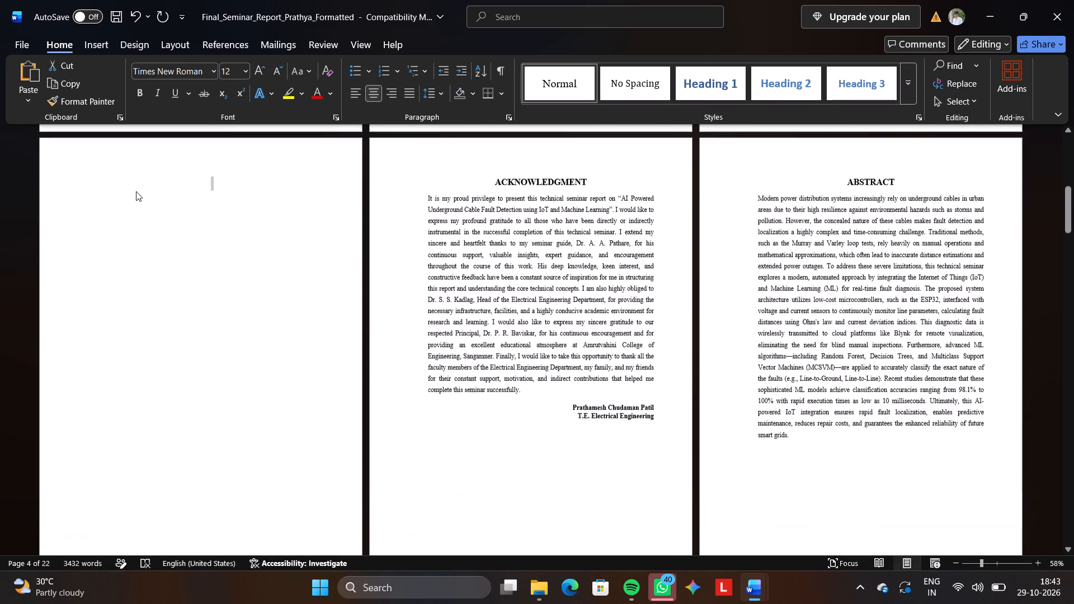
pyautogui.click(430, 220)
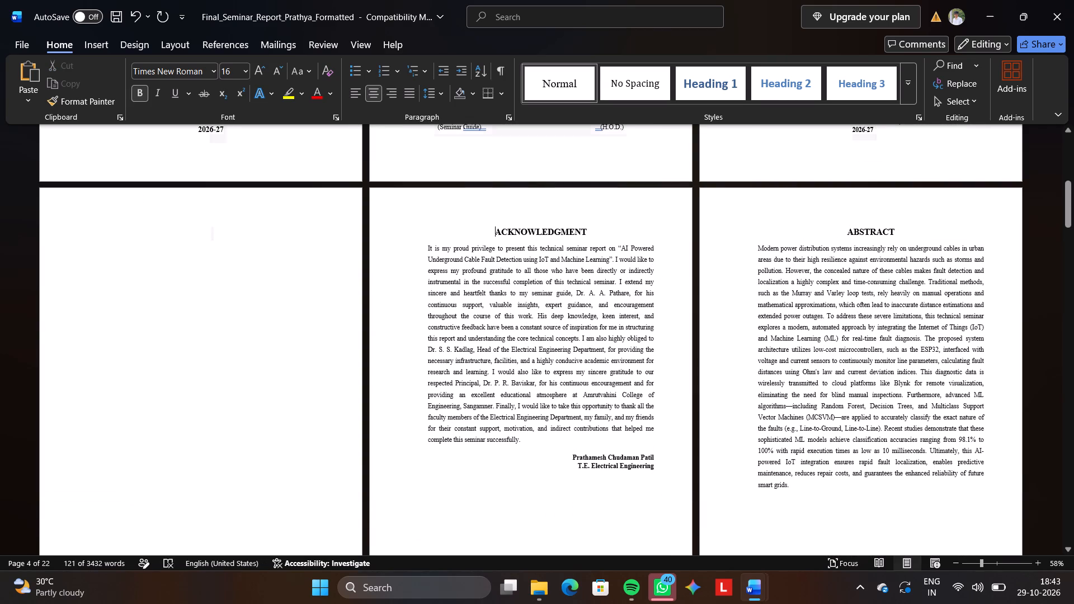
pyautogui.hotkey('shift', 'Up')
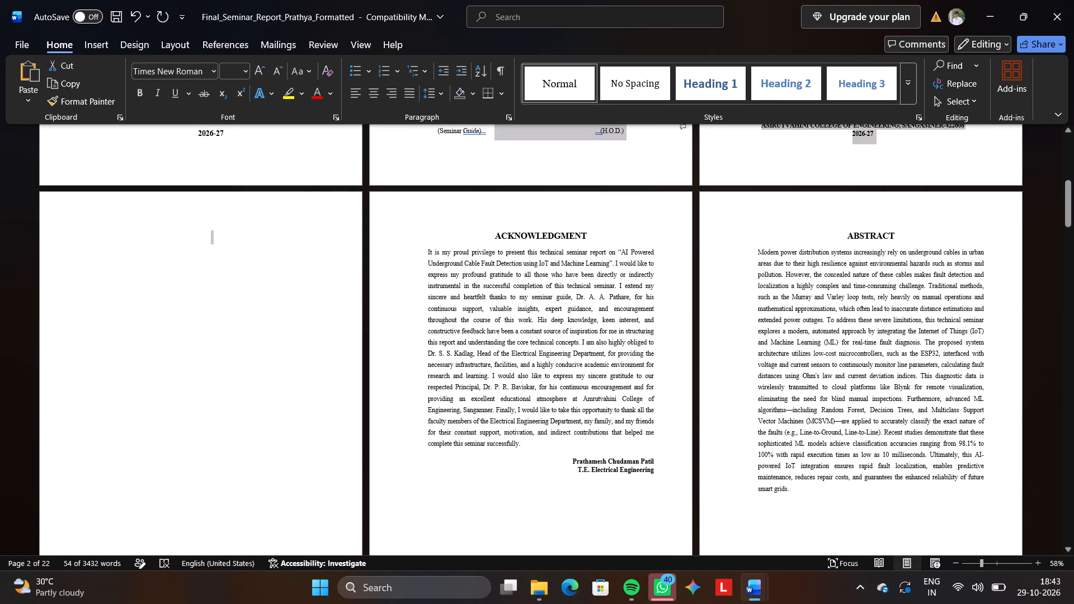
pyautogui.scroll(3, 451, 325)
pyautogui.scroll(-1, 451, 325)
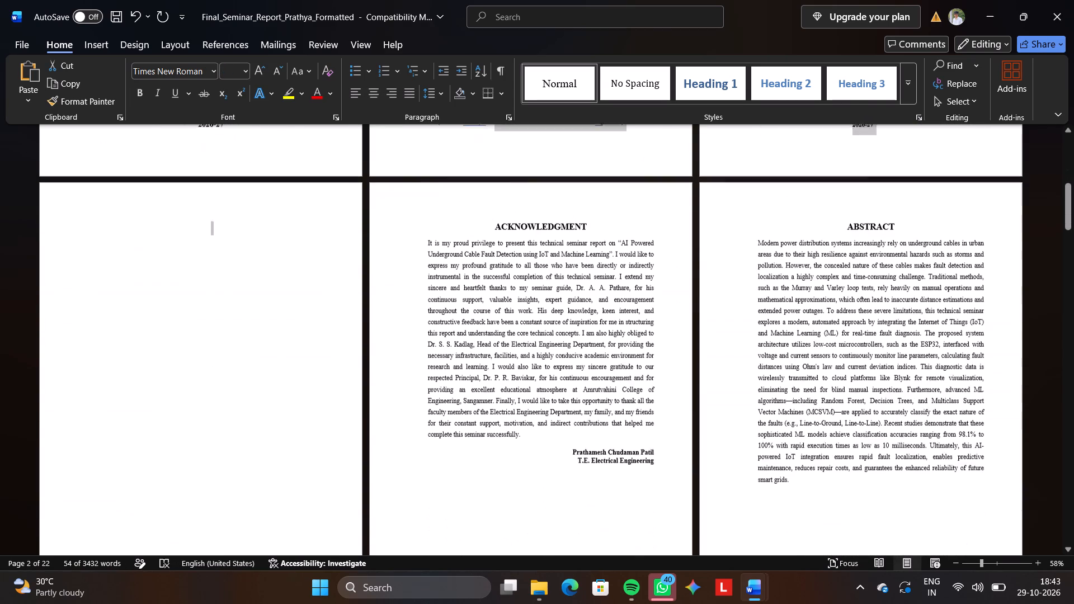
# Delete the blank page before the ACKNOWLEDGMENT page.
pyautogui.scroll(-1, 451, 325)
pyautogui.click(310, 399)
pyautogui.rightClick(310, 399)
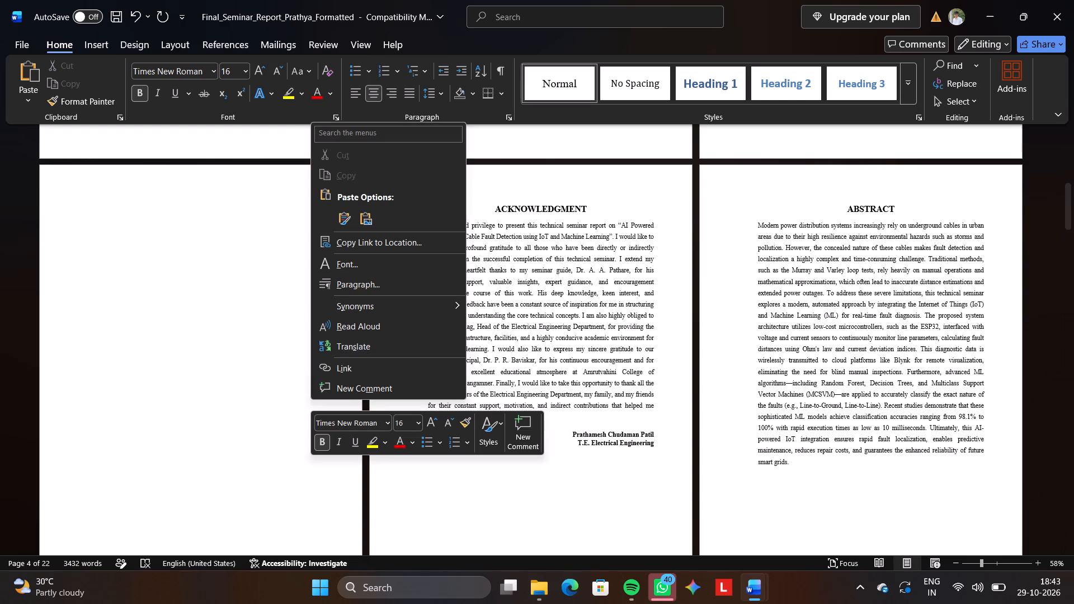
pyautogui.click(158, 420)
pyautogui.press('BackSpace')
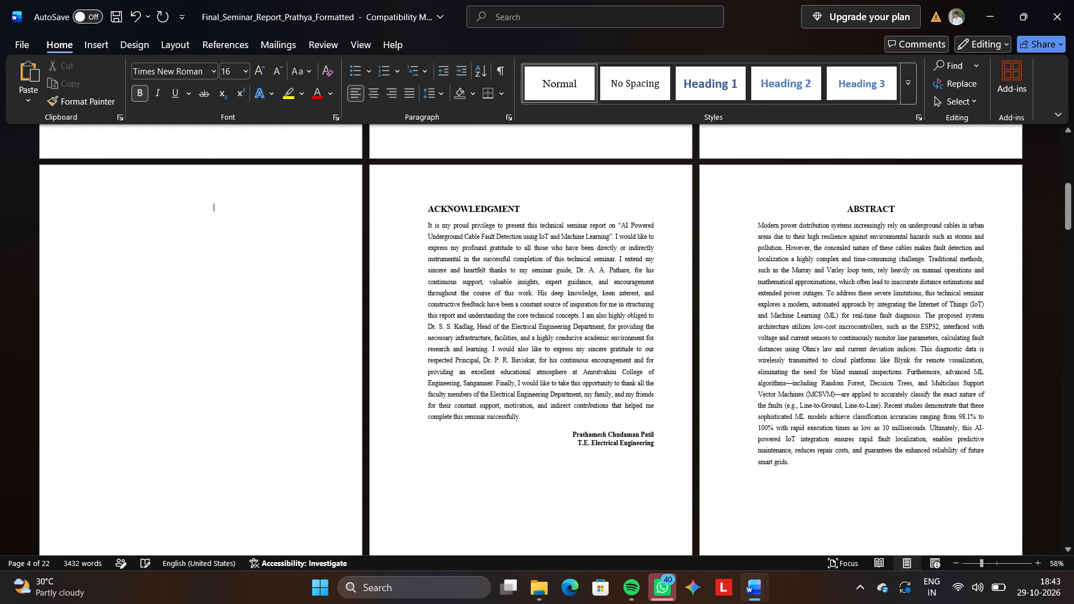
pyautogui.press('BackSpace')
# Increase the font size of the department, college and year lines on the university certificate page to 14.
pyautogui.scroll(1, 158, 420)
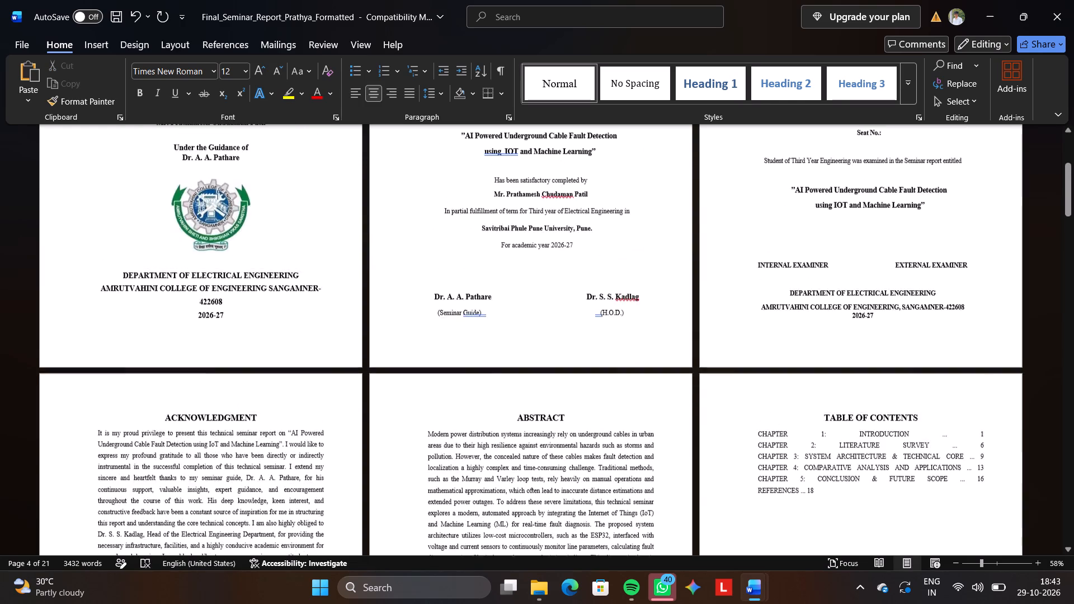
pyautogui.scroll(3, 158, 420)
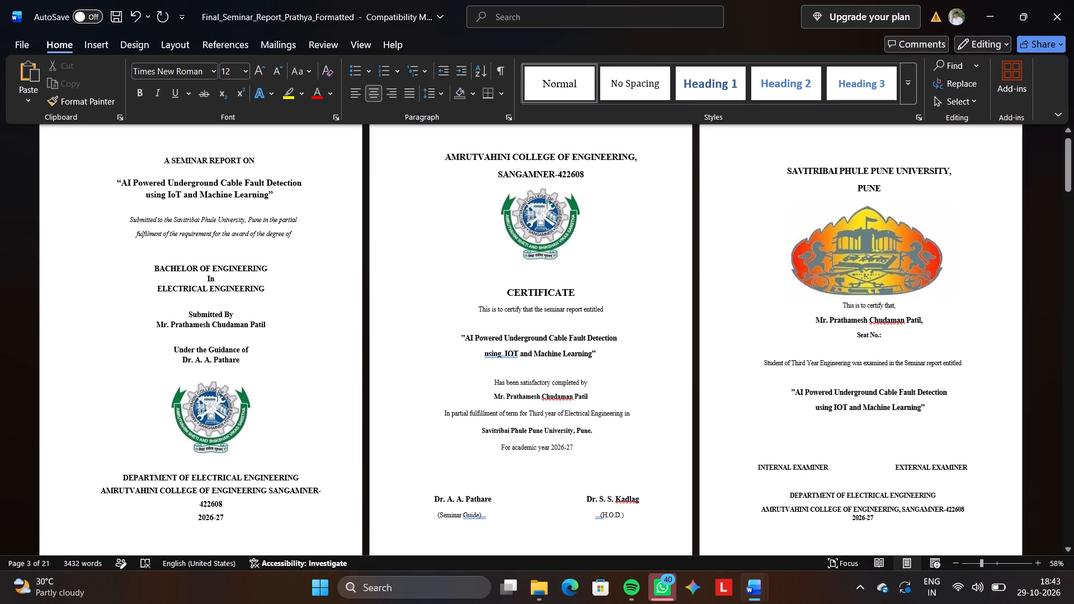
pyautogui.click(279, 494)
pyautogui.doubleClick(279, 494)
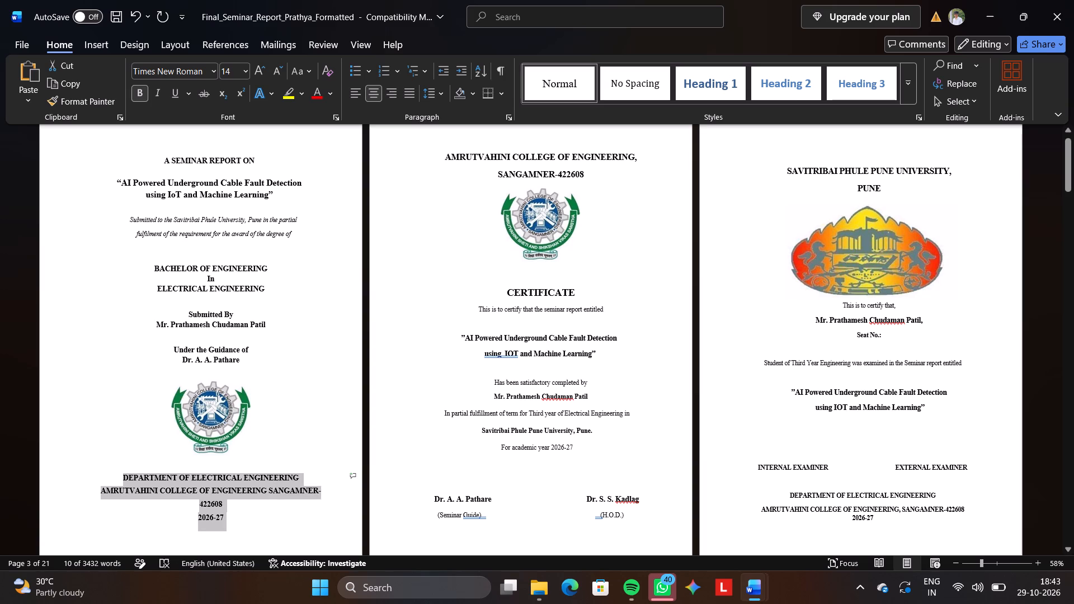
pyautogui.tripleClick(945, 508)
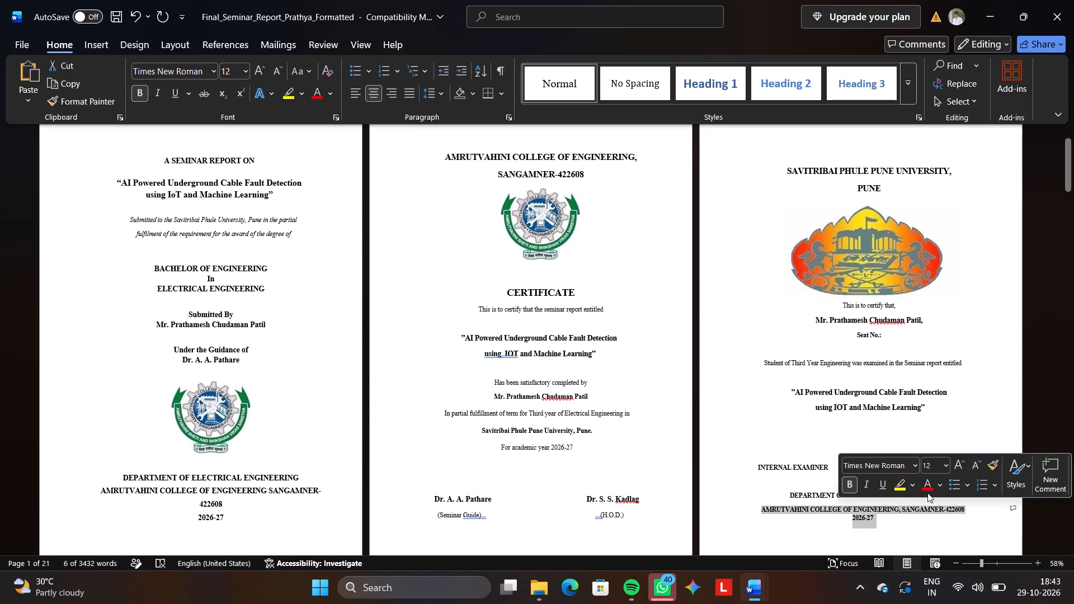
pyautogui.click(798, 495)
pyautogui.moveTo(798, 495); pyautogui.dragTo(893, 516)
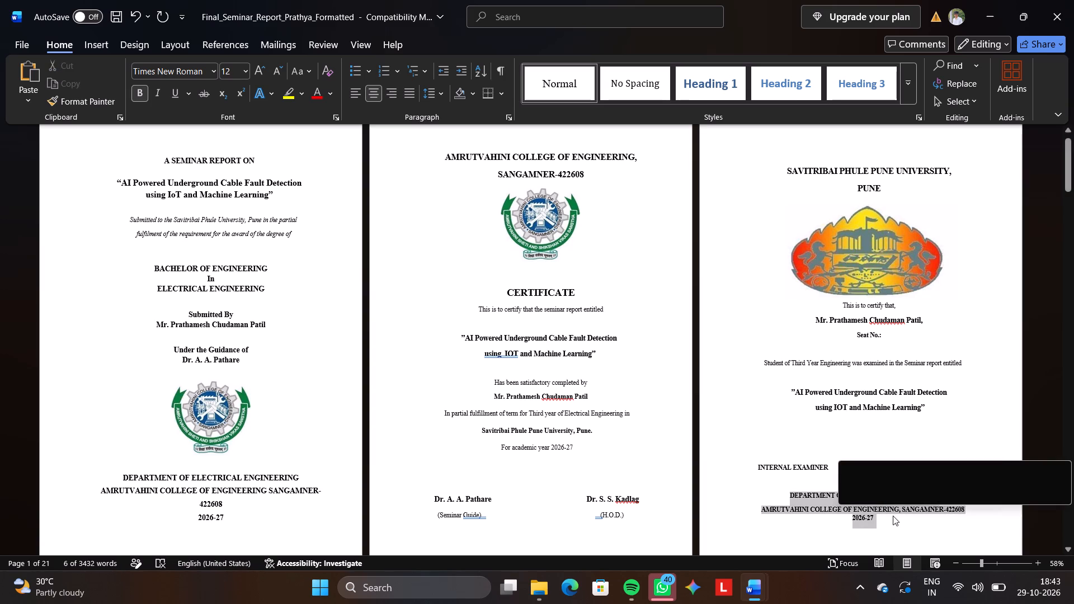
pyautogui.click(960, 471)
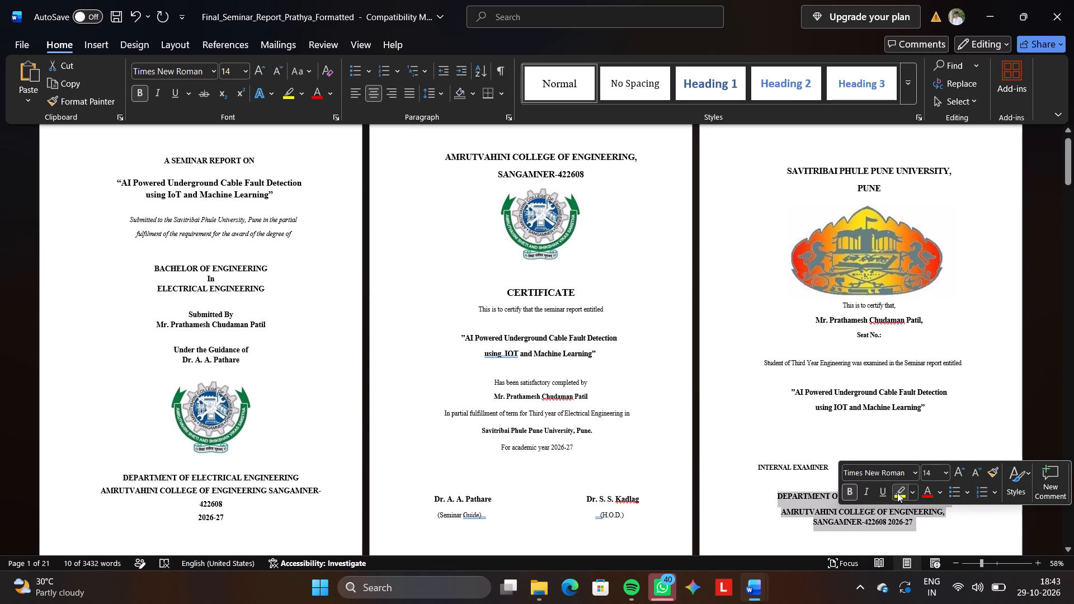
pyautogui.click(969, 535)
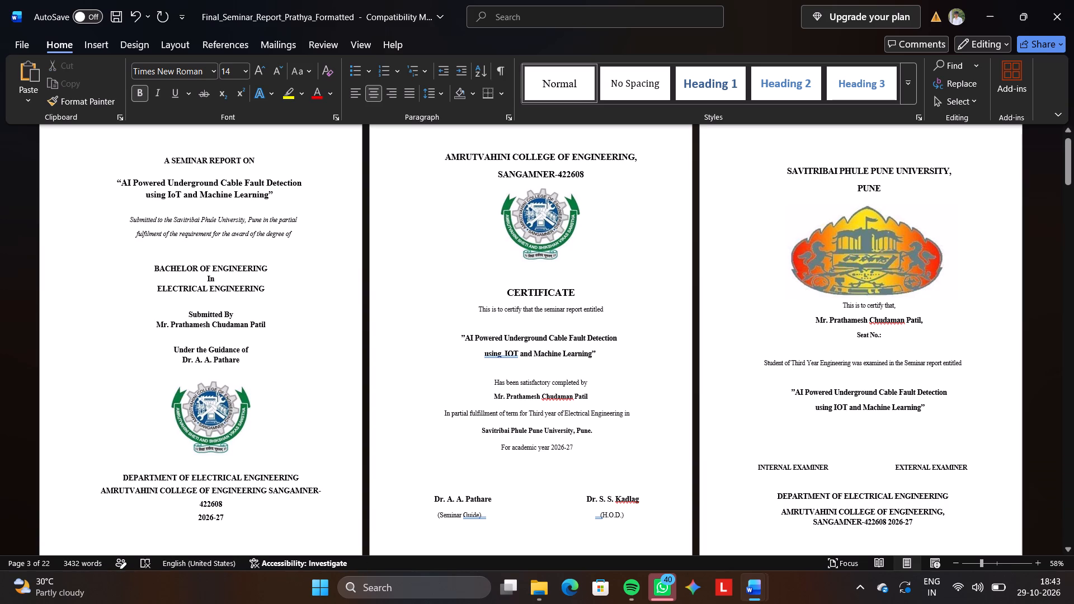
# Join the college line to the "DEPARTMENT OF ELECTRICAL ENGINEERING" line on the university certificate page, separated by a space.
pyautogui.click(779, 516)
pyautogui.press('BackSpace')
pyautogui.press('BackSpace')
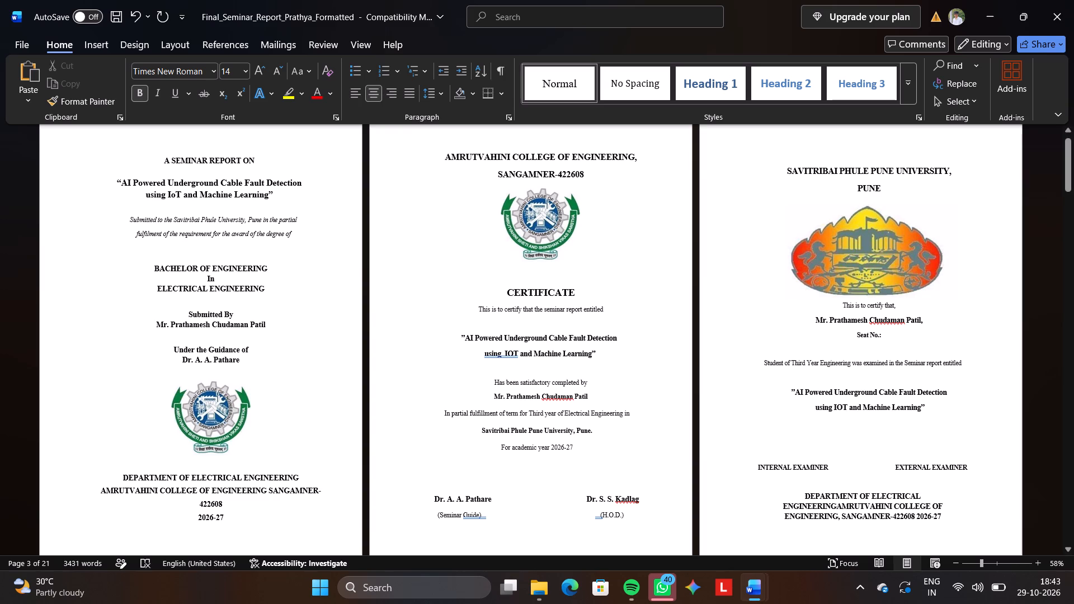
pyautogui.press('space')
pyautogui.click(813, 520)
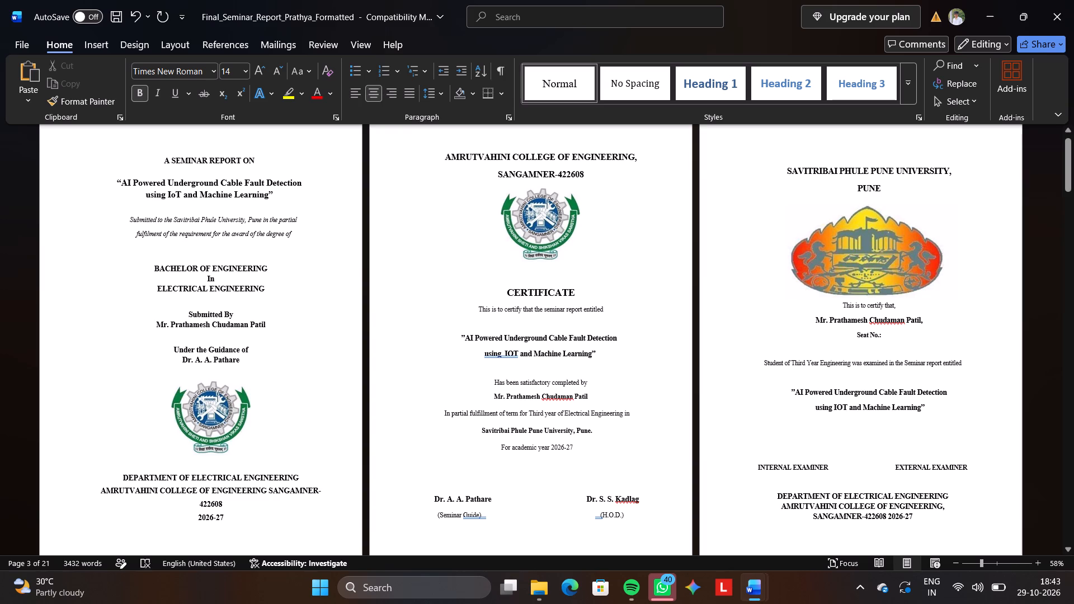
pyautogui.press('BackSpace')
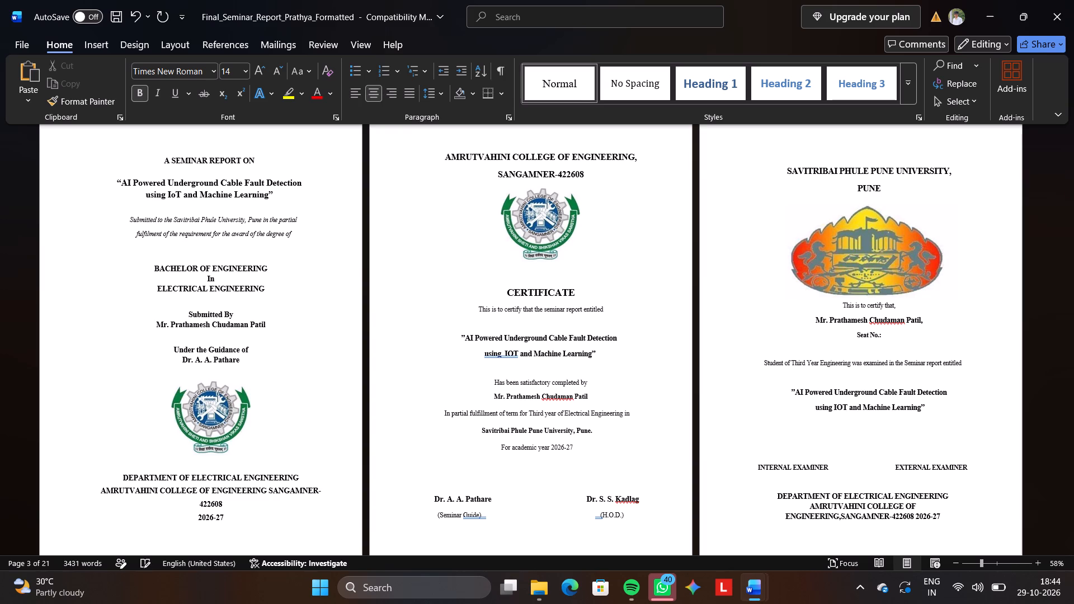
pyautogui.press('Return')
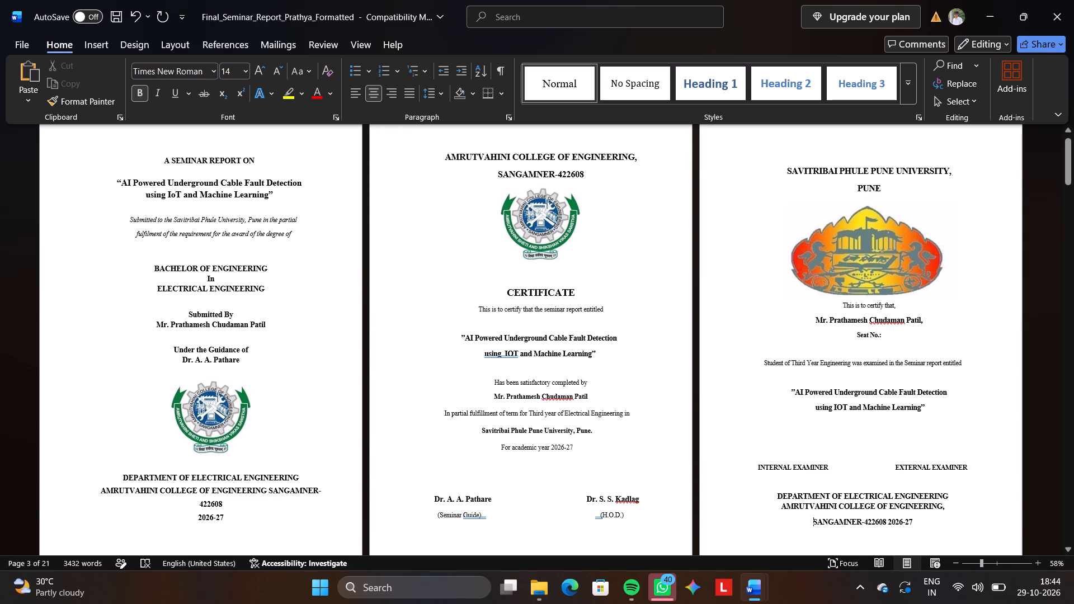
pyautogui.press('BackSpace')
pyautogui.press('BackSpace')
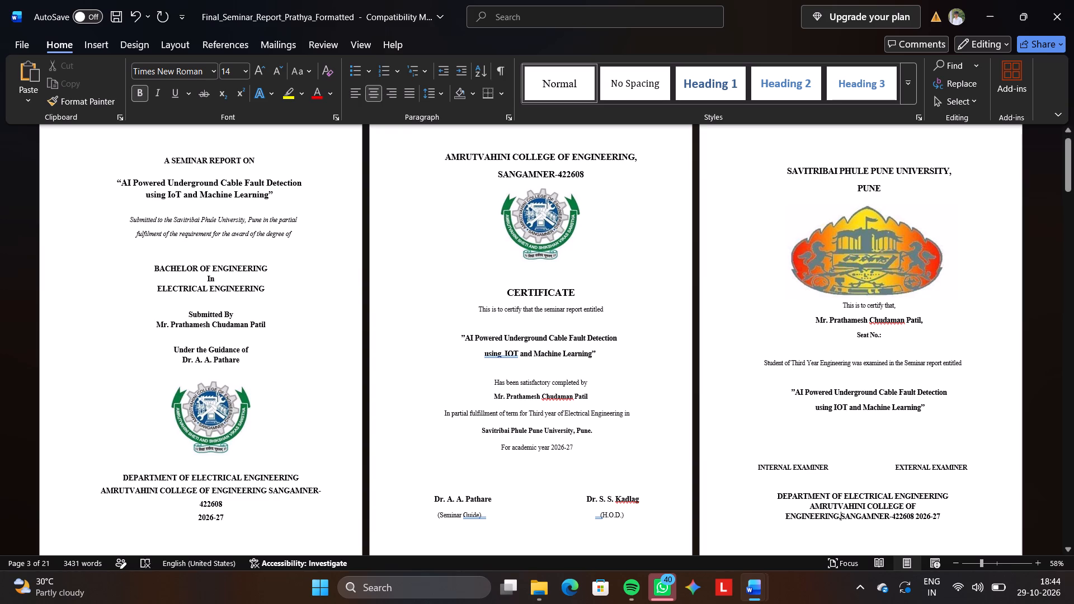
# Replace the university certificate's department, college and year block with a copy of the one from the cover page.
pyautogui.moveTo(756, 493); pyautogui.dragTo(966, 521)
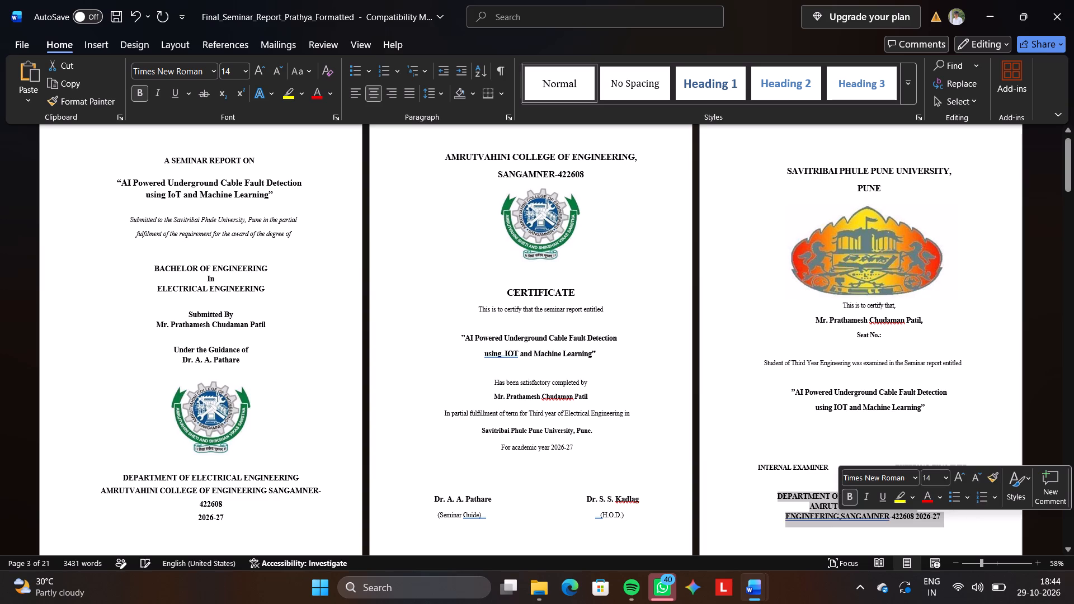
pyautogui.moveTo(118, 474); pyautogui.dragTo(243, 519)
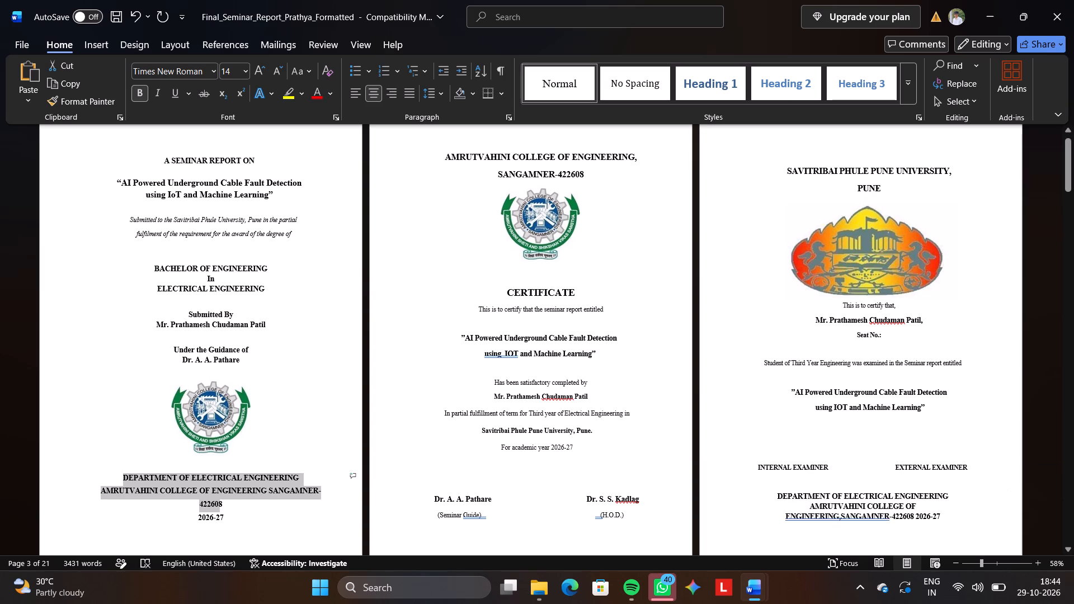
pyautogui.moveTo(243, 519); pyautogui.dragTo(247, 521)
pyautogui.hotkey('ctrl', 'c')
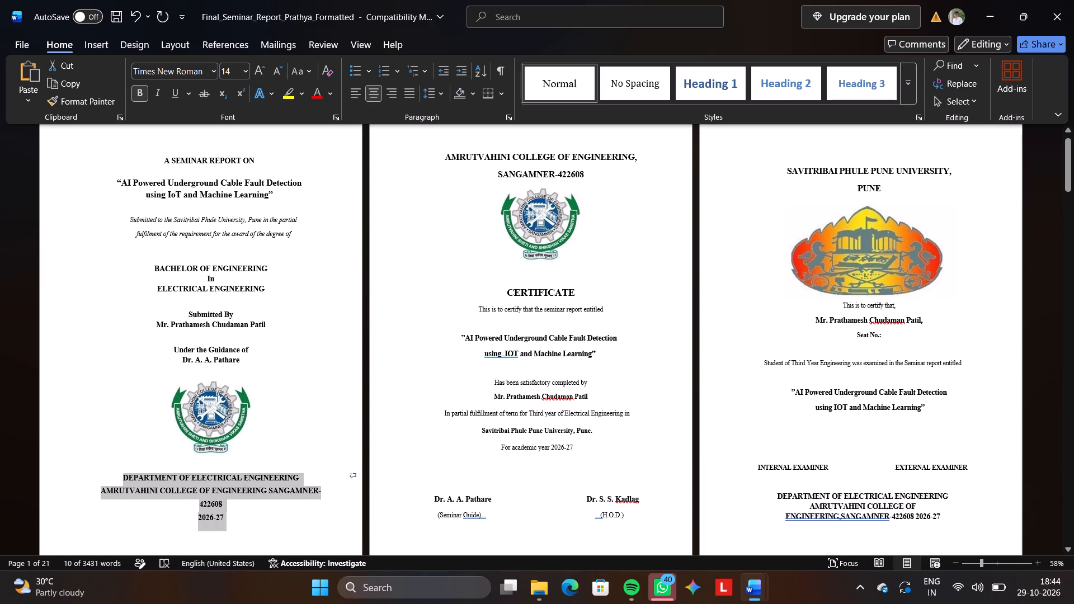
pyautogui.click(745, 487)
pyautogui.moveTo(745, 487); pyautogui.dragTo(1000, 499)
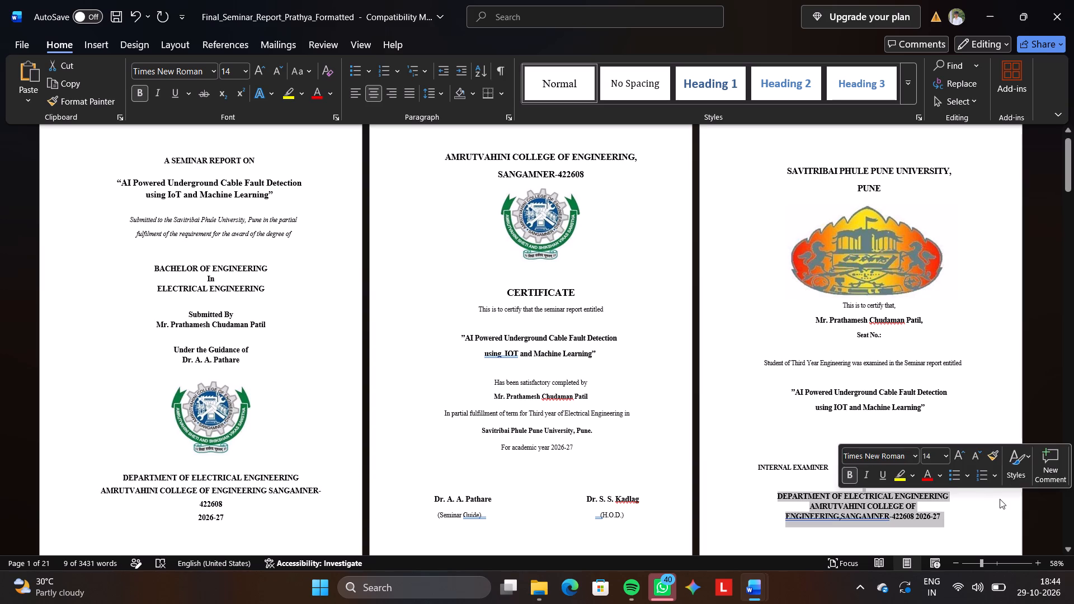
pyautogui.hotkey('ctrl', 'v')
pyautogui.scroll(-1, 1000, 499)
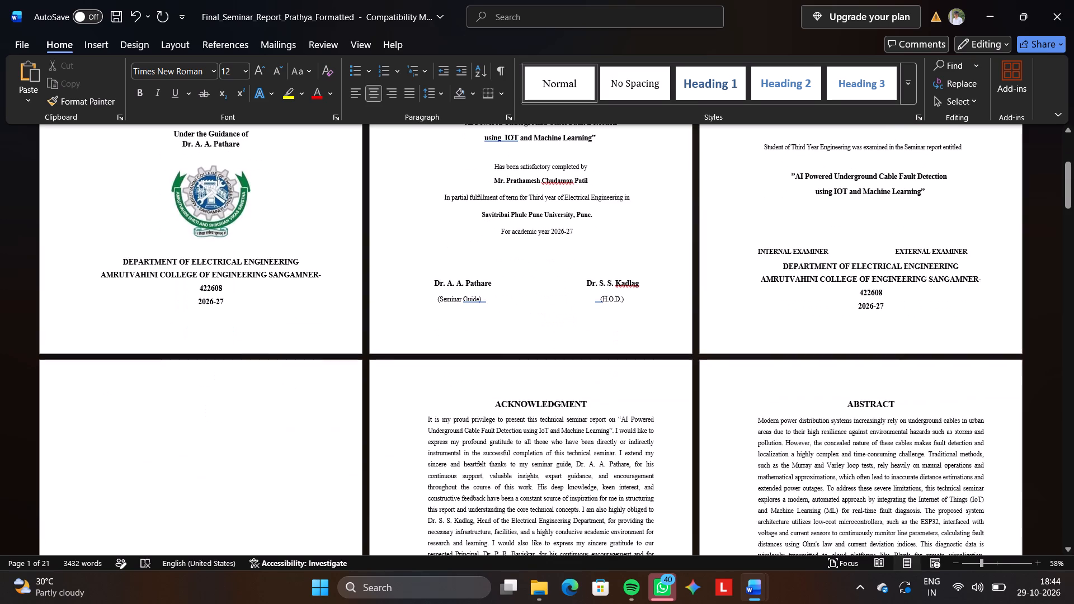
pyautogui.scroll(-1, 1000, 499)
pyautogui.scroll(1, 1000, 499)
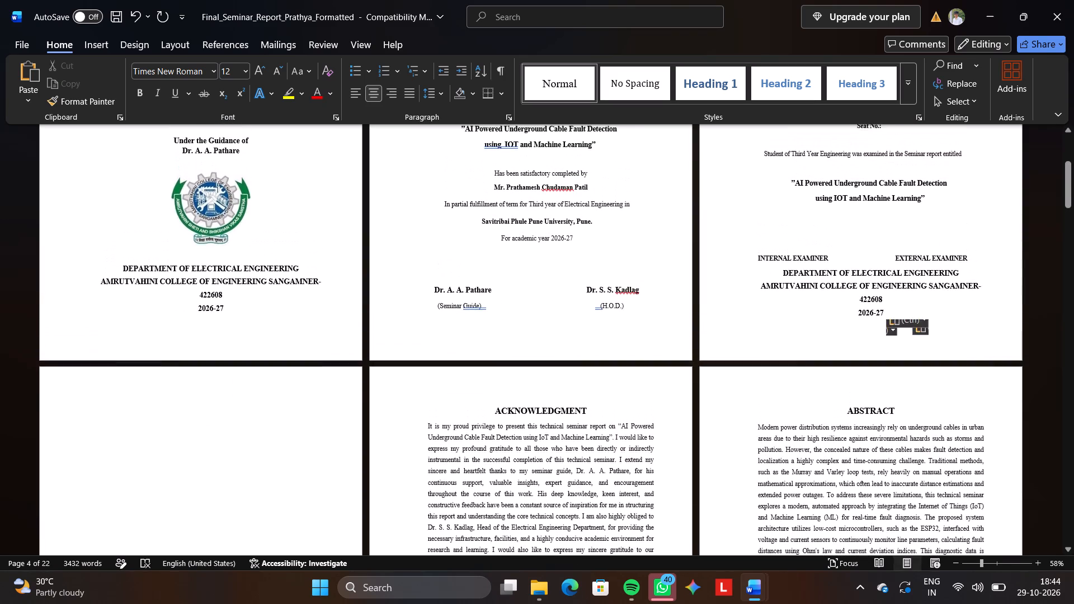
pyautogui.scroll(2, 1000, 499)
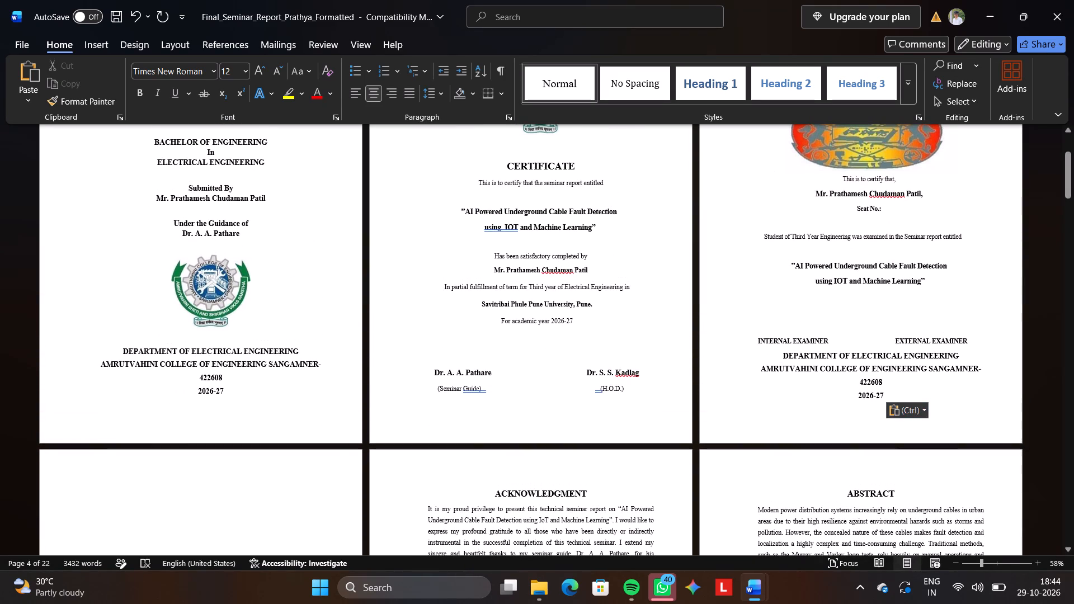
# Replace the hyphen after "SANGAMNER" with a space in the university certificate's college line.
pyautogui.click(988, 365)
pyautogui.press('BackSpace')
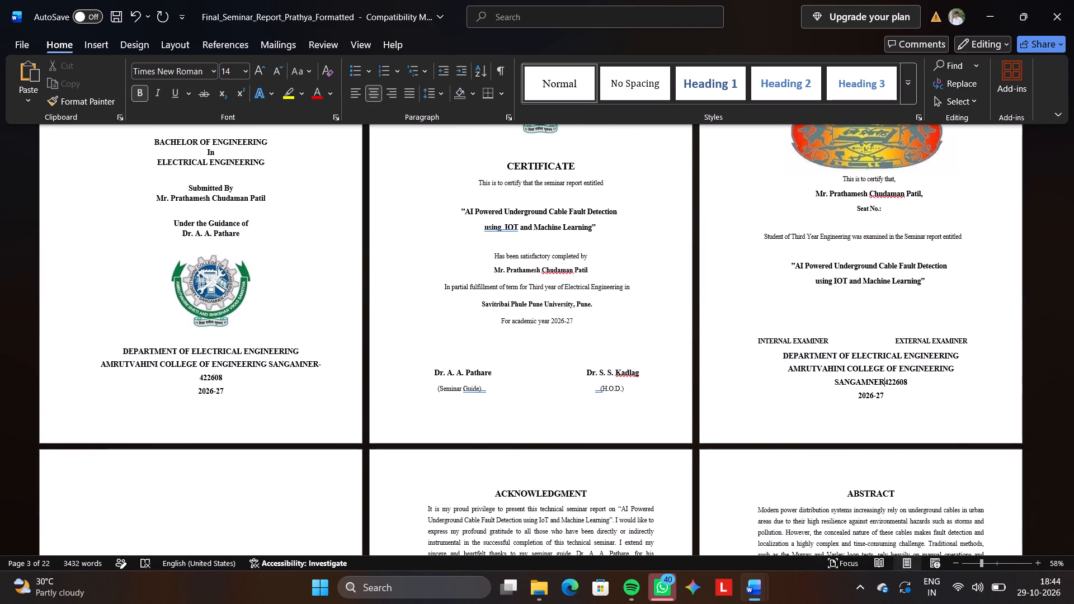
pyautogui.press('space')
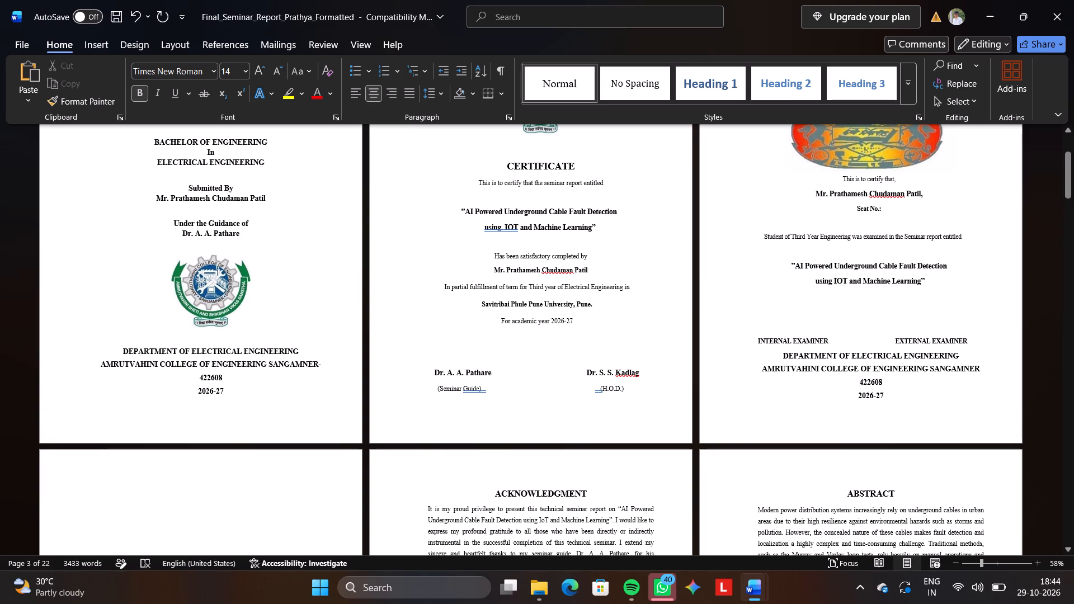
# Replace the whole pasted block on the university certificate with the line "DEPARTMENT OS ELECTRICAL ENGINEERING" and start a new line.
pyautogui.moveTo(905, 402); pyautogui.dragTo(809, 350)
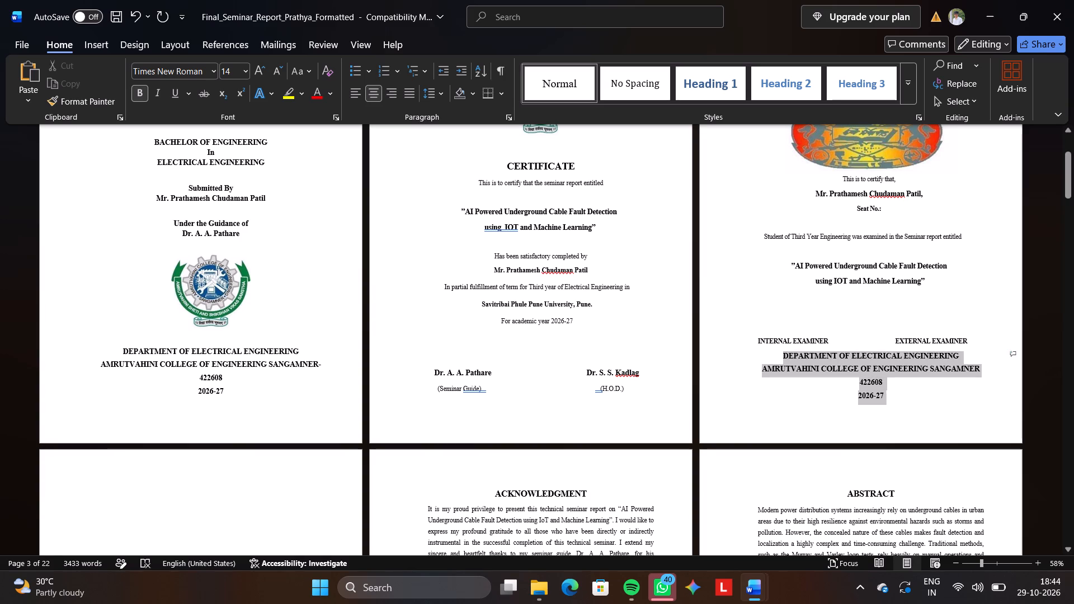
pyautogui.moveTo(809, 350); pyautogui.dragTo(771, 357)
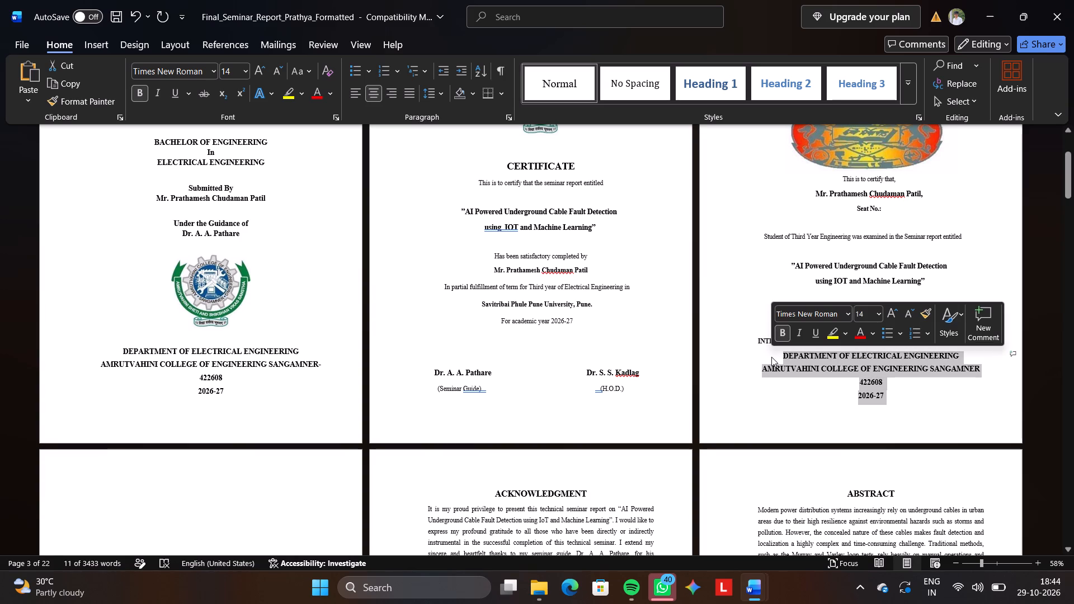
pyautogui.press('d')
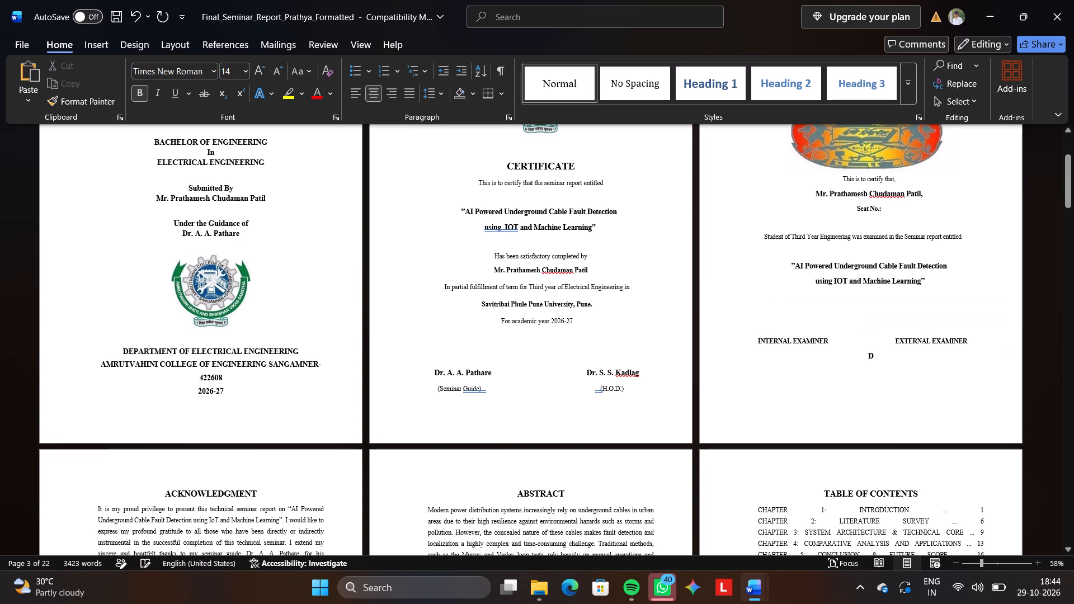
pyautogui.press('e')
pyautogui.write('PARTMENT OS ELECTRICAL ENGINEERING')
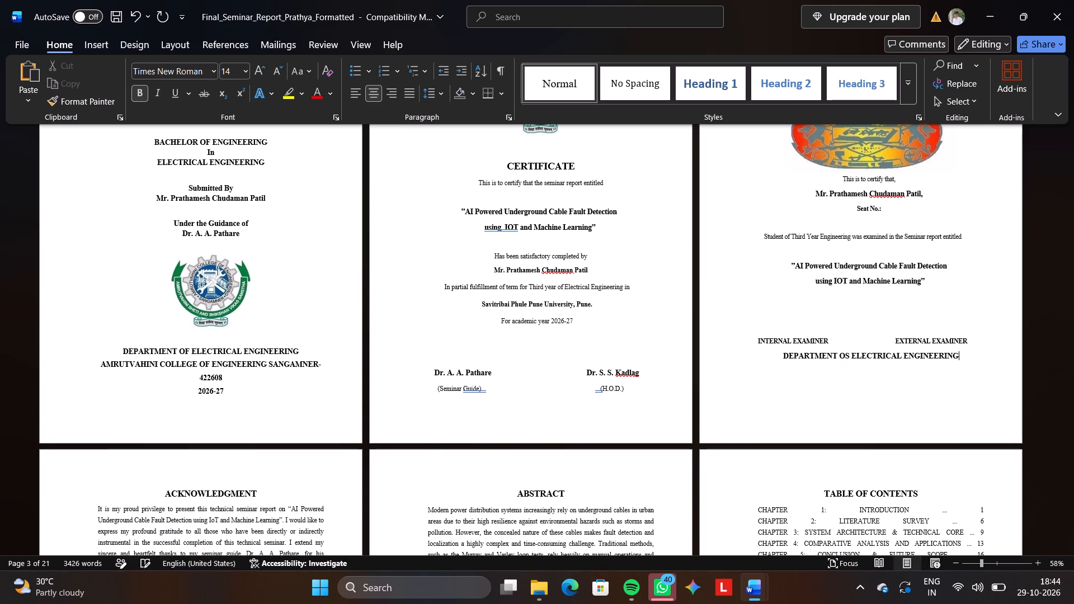
pyautogui.press('space')
pyautogui.press('Return')
# Enter "AMRUTVAHINI COLLEGE OF ENGINEEERING SANGAMNER" on the line below the department line of the university certificate.
pyautogui.hotkey('shift', 'a')
pyautogui.press('BackSpace')
pyautogui.write('AMRUTVAHINUI')
pyautogui.press('BackSpace')
pyautogui.press('BackSpace')
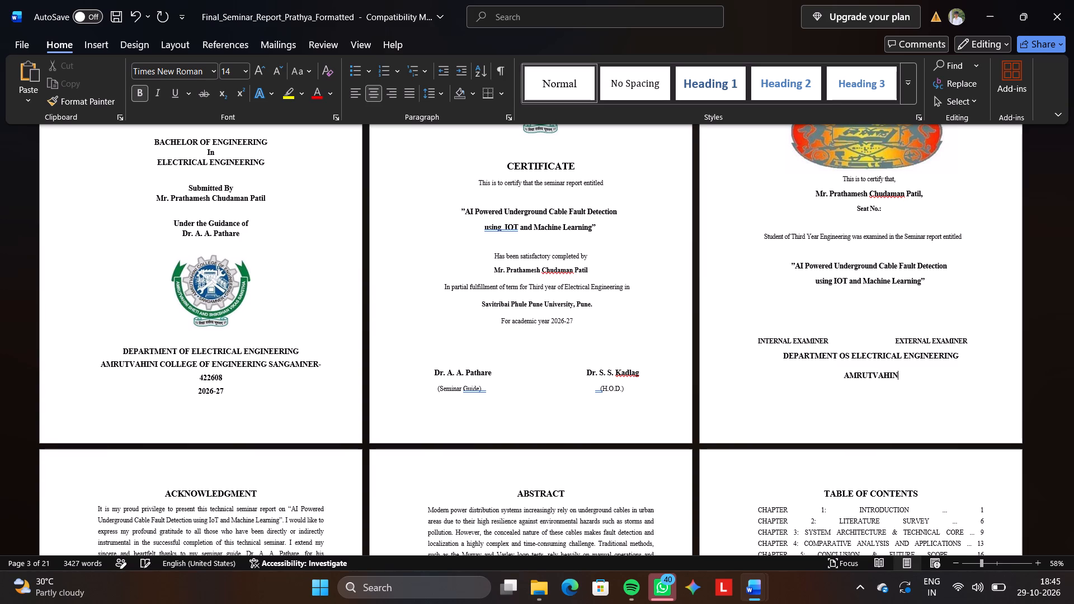
pyautogui.write('I COLLEGE OF ENGINEEERING')
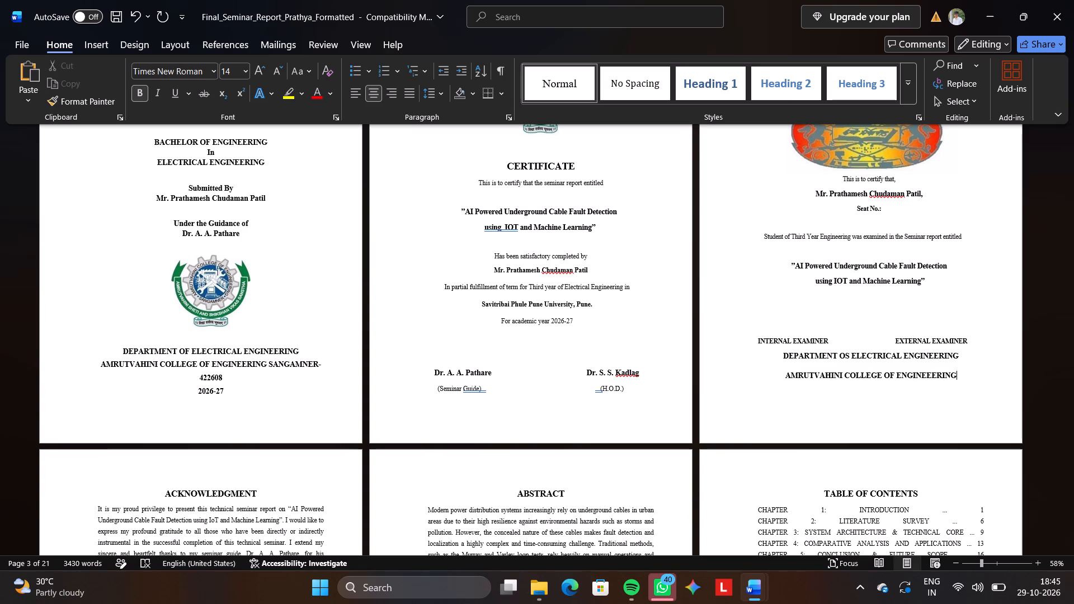
pyautogui.press('space')
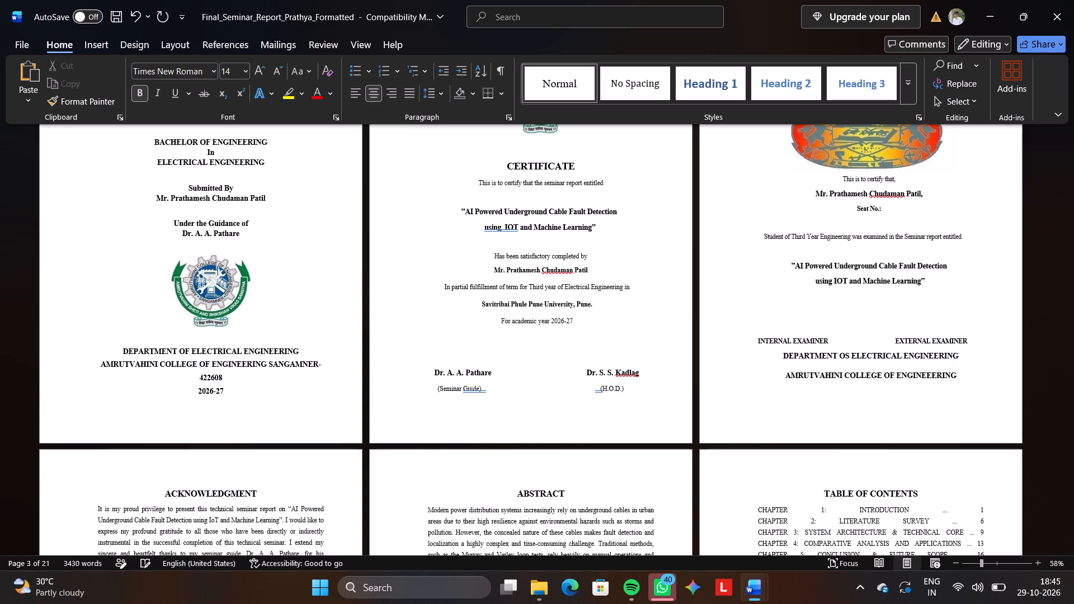
pyautogui.write('SANGAMNER')
pyautogui.press('space')
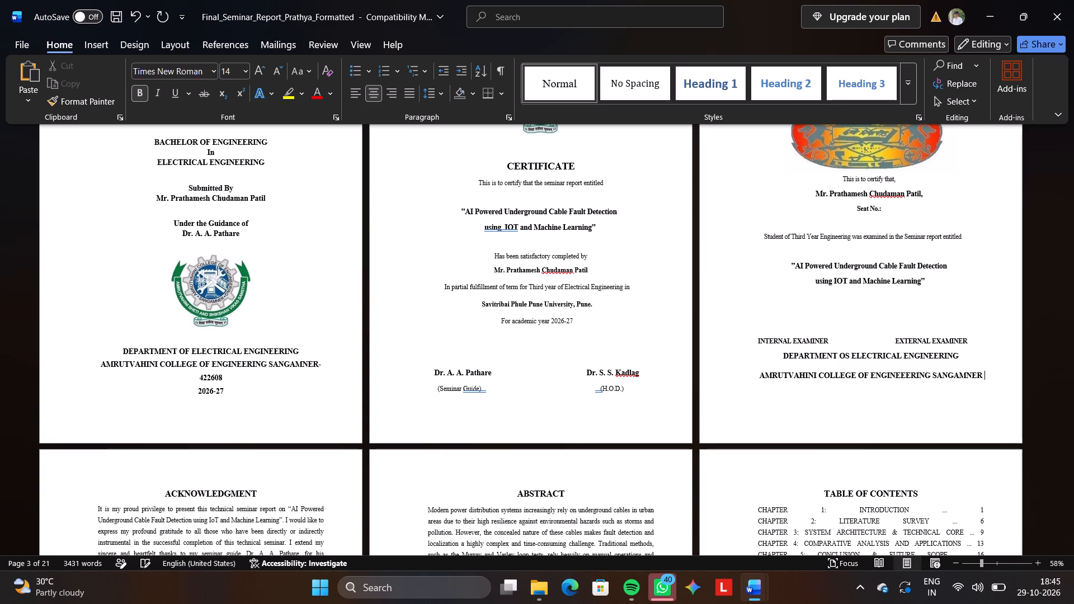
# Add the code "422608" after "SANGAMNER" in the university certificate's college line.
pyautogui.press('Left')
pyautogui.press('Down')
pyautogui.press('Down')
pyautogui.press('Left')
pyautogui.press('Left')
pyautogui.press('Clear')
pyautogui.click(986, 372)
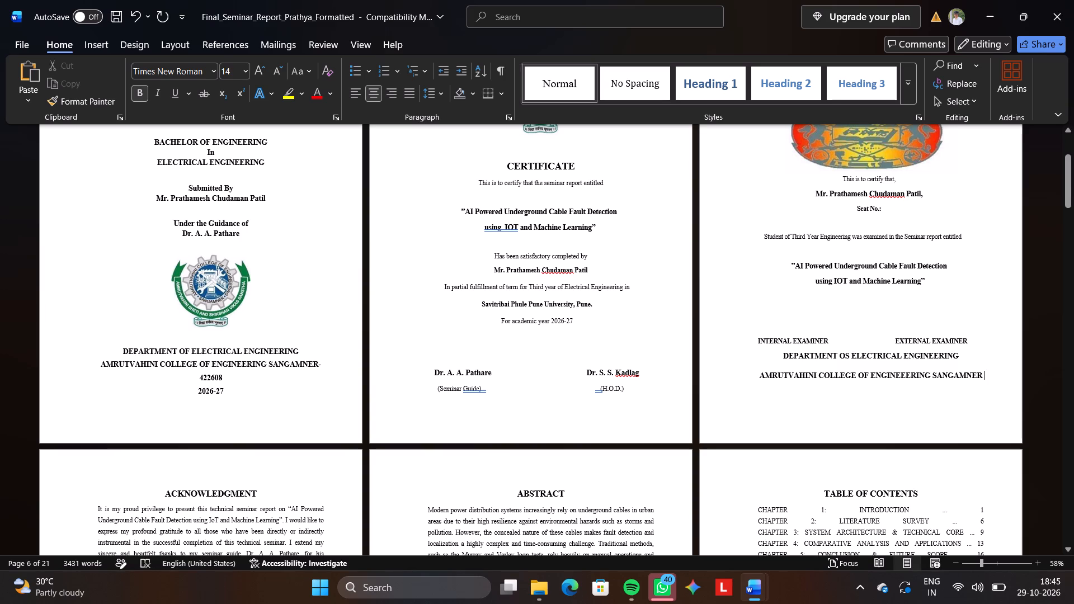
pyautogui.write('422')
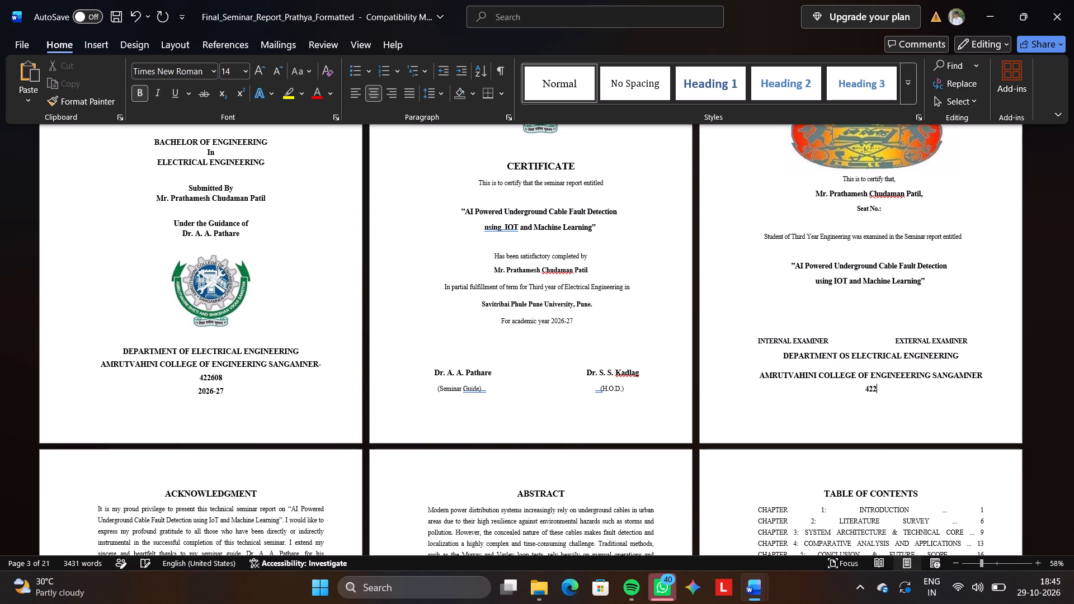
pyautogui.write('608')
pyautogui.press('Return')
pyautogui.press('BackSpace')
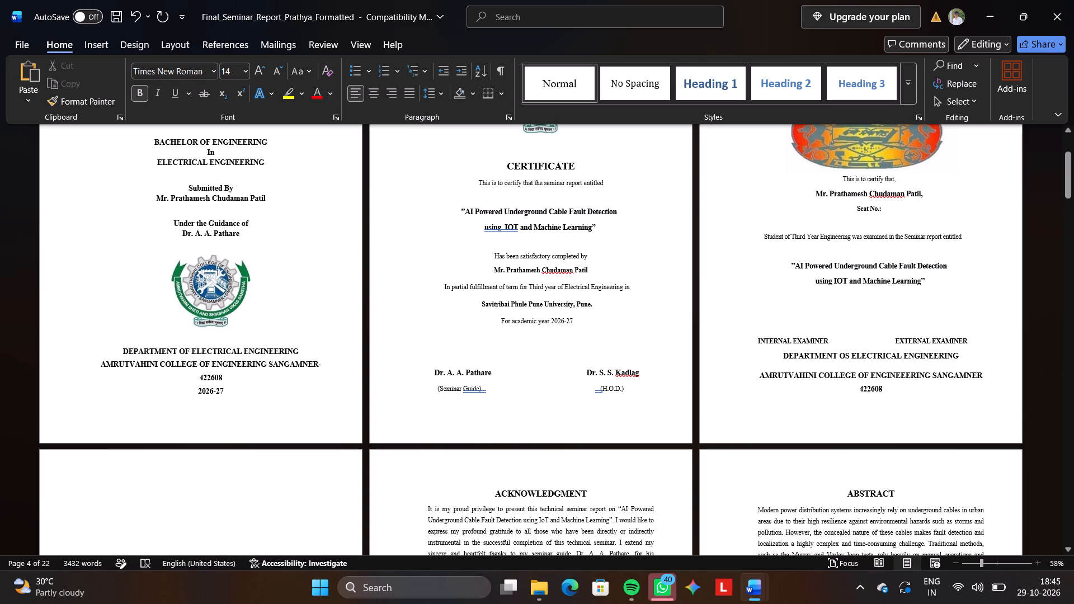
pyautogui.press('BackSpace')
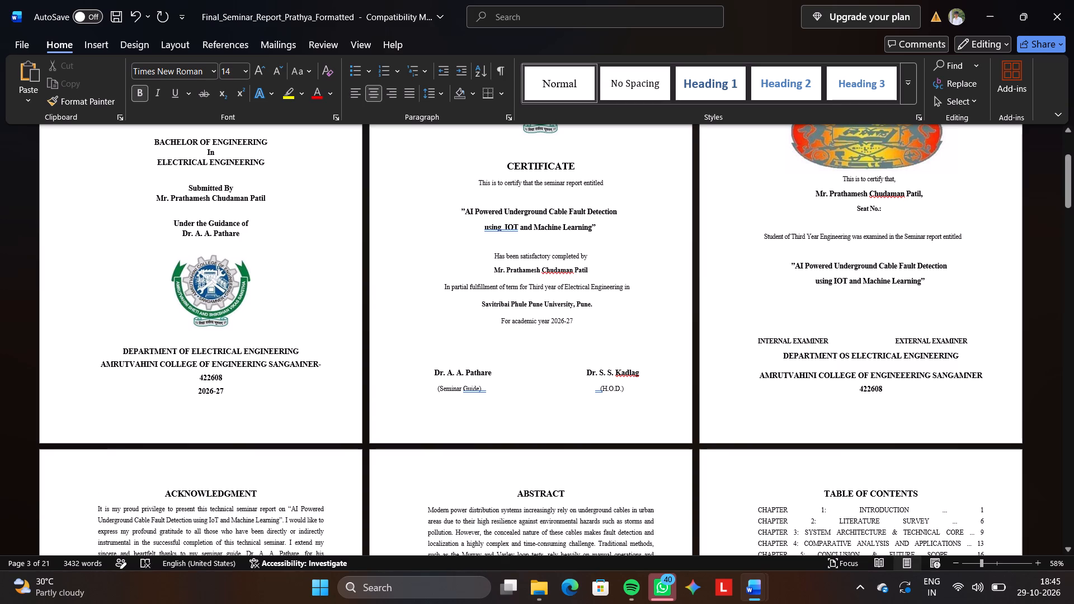
# Remove the extra gap between the department line and the college line on the university certificate.
pyautogui.click(757, 375)
pyautogui.press('BackSpace')
pyautogui.press('BackSpace')
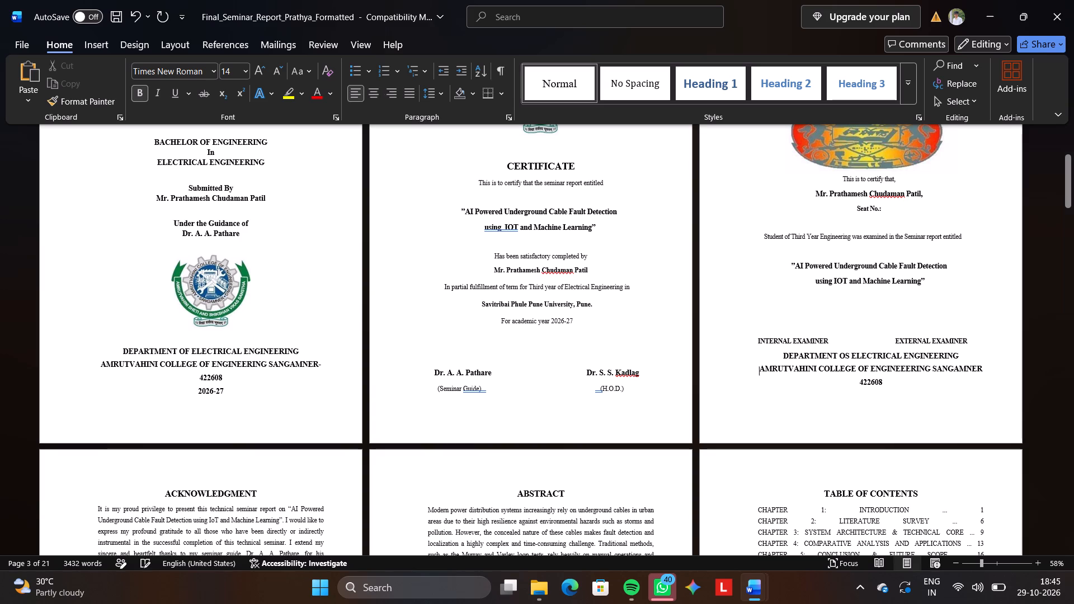
pyautogui.click(887, 389)
pyautogui.press('Return')
pyautogui.press('BackSpace')
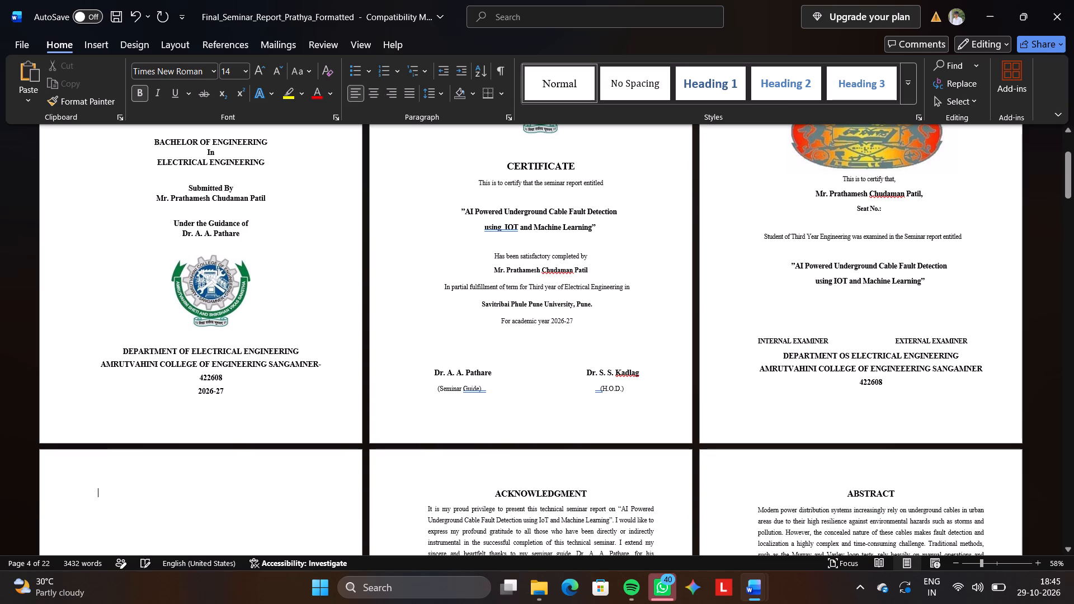
pyautogui.click(884, 383)
pyautogui.press('BackSpace')
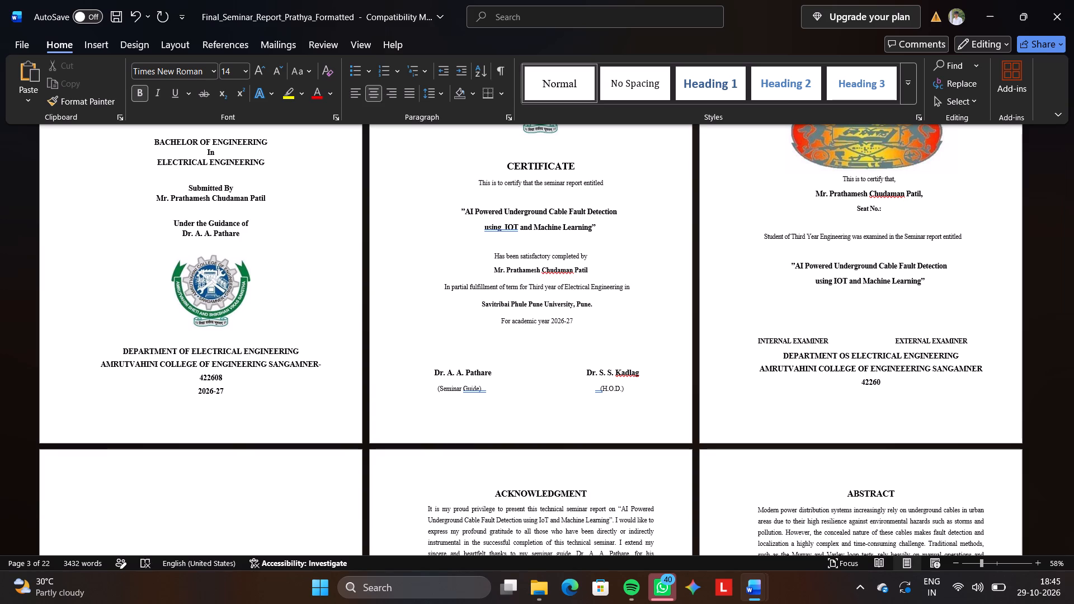
pyautogui.press('8')
pyautogui.scroll(-2, 884, 383)
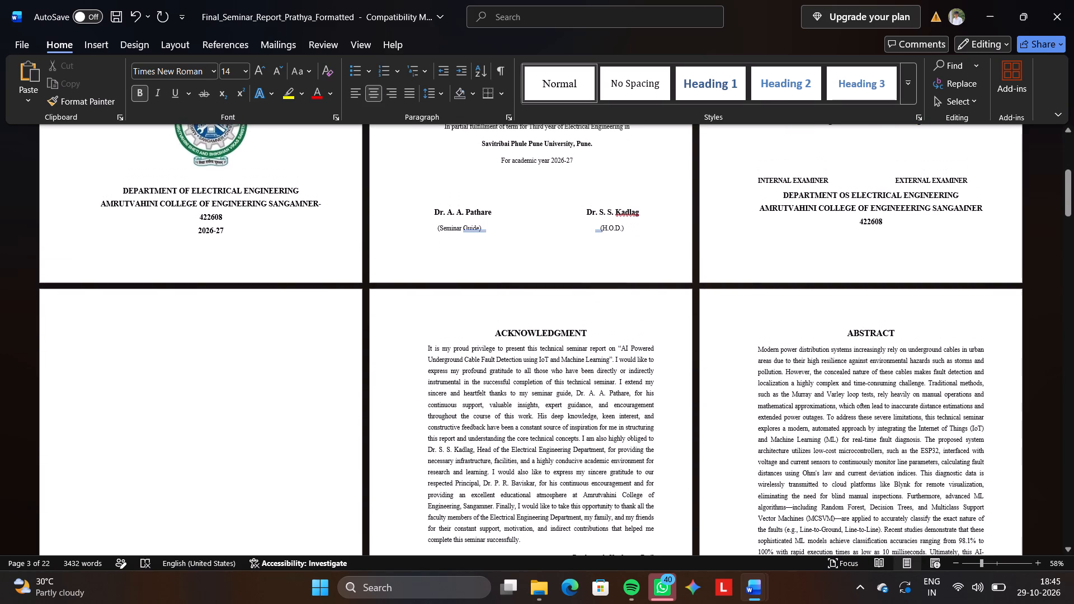
pyautogui.press('space')
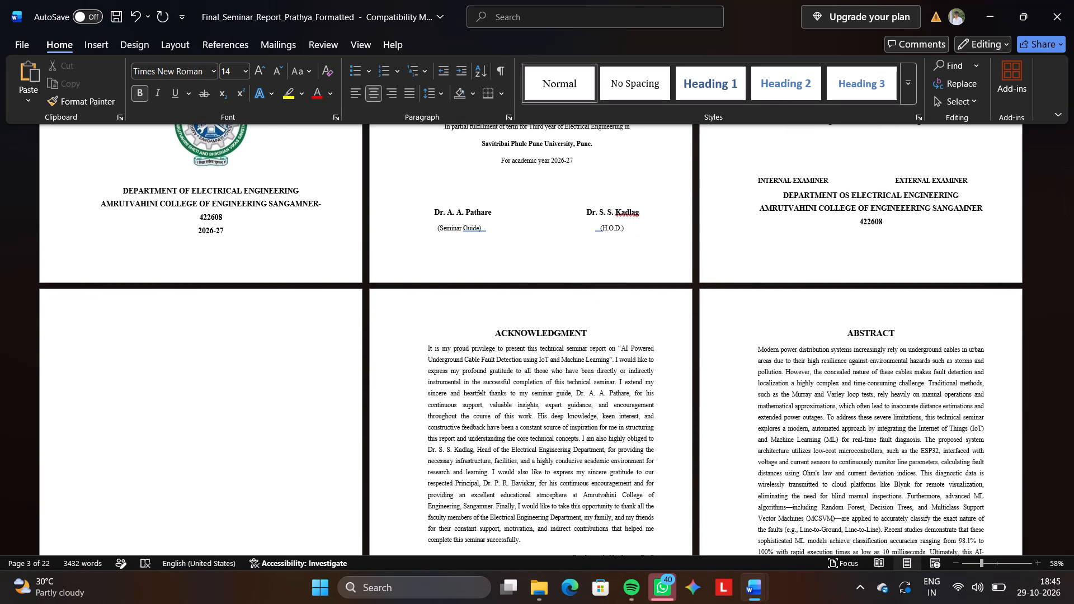
pyautogui.write('20')
pyautogui.write('27')
pyautogui.press('BackSpace')
pyautogui.write('6-')
pyautogui.write('27')
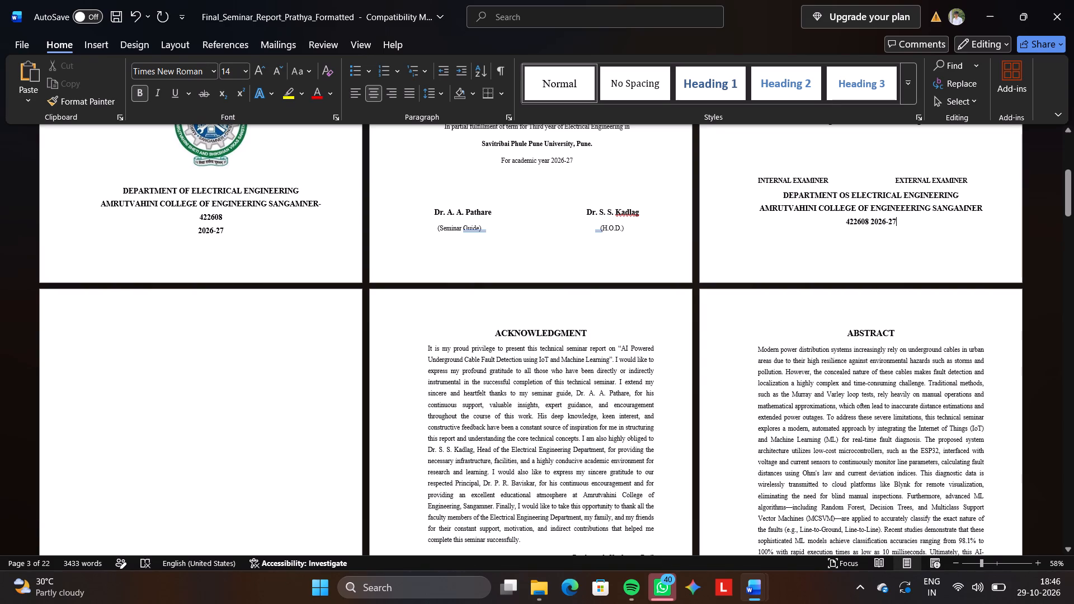
pyautogui.hotkey('ctrl', 'BackSpace')
pyautogui.hotkey('ctrl', 'z')
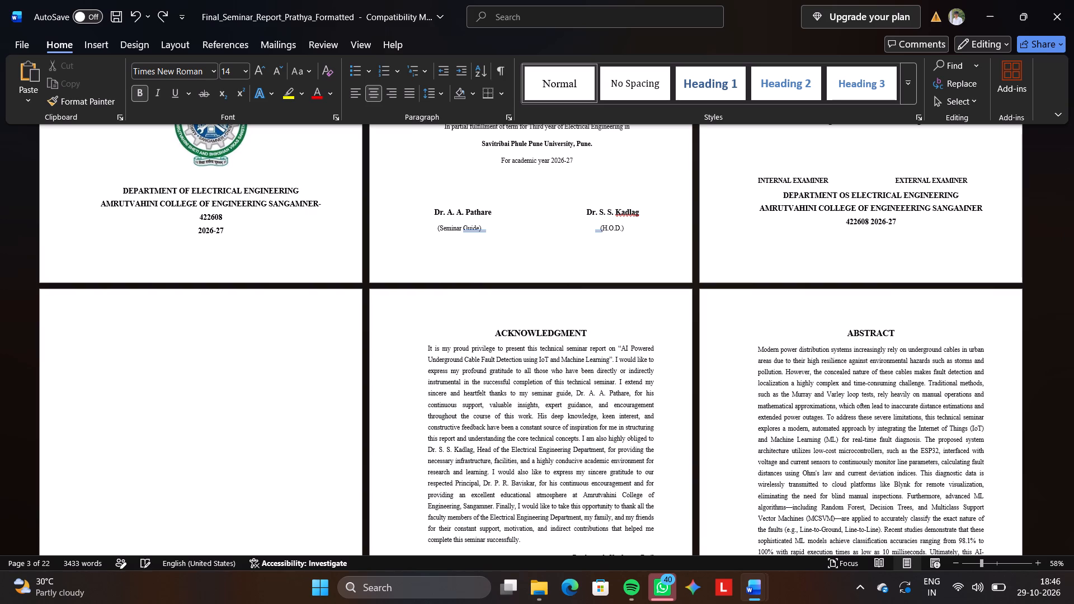
# Insert spaces between "422608" and "2026-27" so that the year drops onto its own line.
pyautogui.hotkey('ctrl', 'Left')
pyautogui.hotkey('ctrl', 'Left')
pyautogui.hotkey('ctrl', 'Left')
pyautogui.press('space')
pyautogui.press('space')
pyautogui.press('space')
pyautogui.press('space')
pyautogui.press('space')
pyautogui.press('space')
pyautogui.press('space')
pyautogui.press('space')
pyautogui.press('space')
pyautogui.press('space')
pyautogui.press('space')
pyautogui.press('space')
pyautogui.press('space')
pyautogui.press('space')
pyautogui.press('space')
pyautogui.press('space')
pyautogui.press('space')
pyautogui.press('space')
pyautogui.press('space')
pyautogui.press('space')
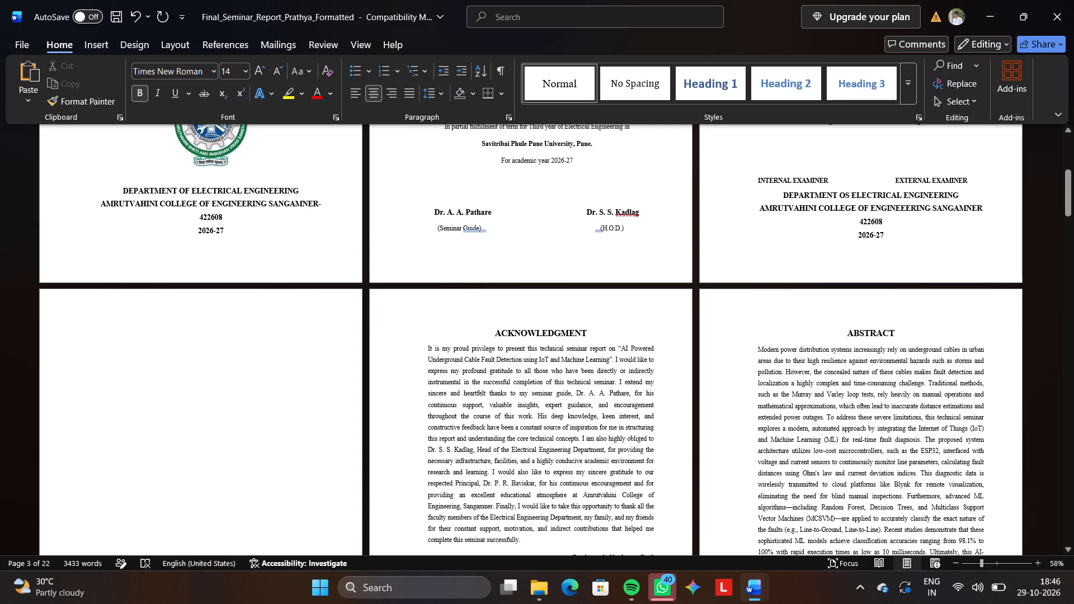
pyautogui.moveTo(901, 220); pyautogui.dragTo(847, 220)
pyautogui.press('BackSpace')
# Insert an empty line between the examiner line and the department line on the university certificate.
pyautogui.click(995, 185)
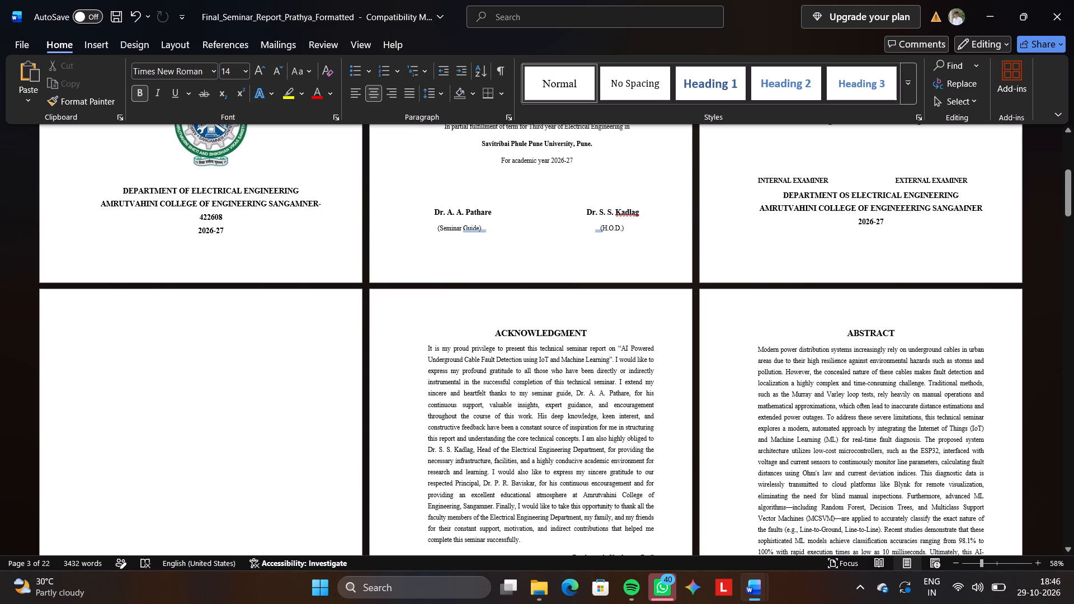
pyautogui.press('Return')
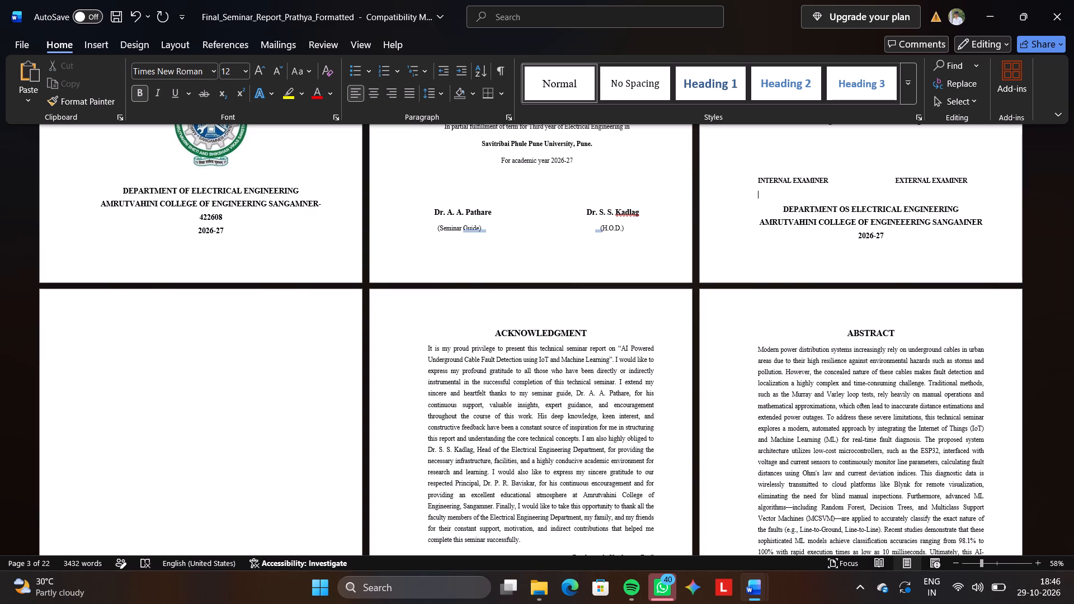
# Delete "-422608" from the end of the college line on the cover page.
pyautogui.scroll(1, 944, 166)
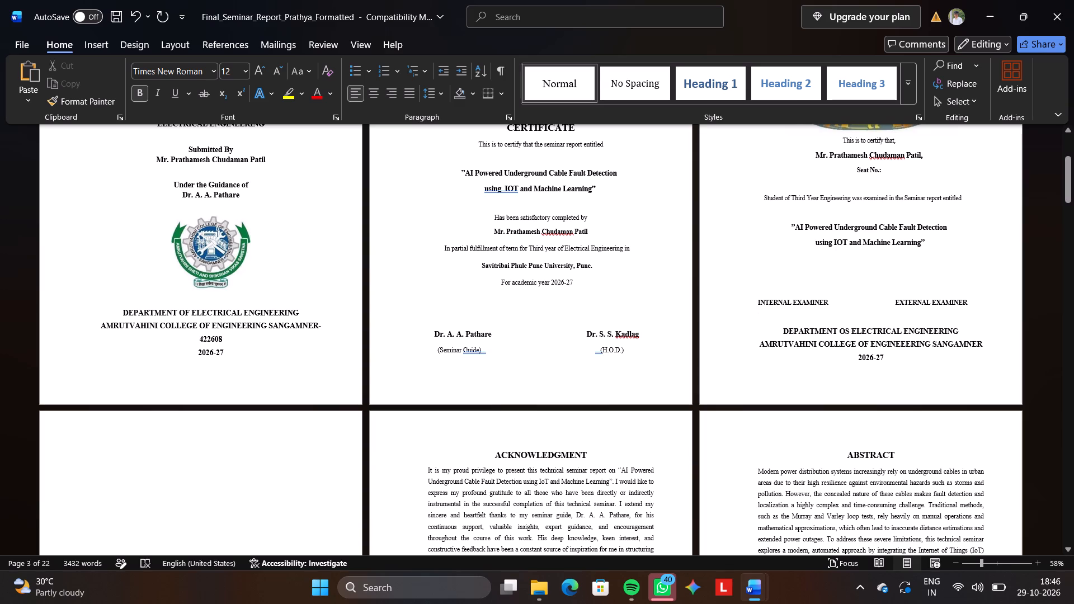
pyautogui.moveTo(230, 345); pyautogui.dragTo(191, 337)
pyautogui.press('BackSpace')
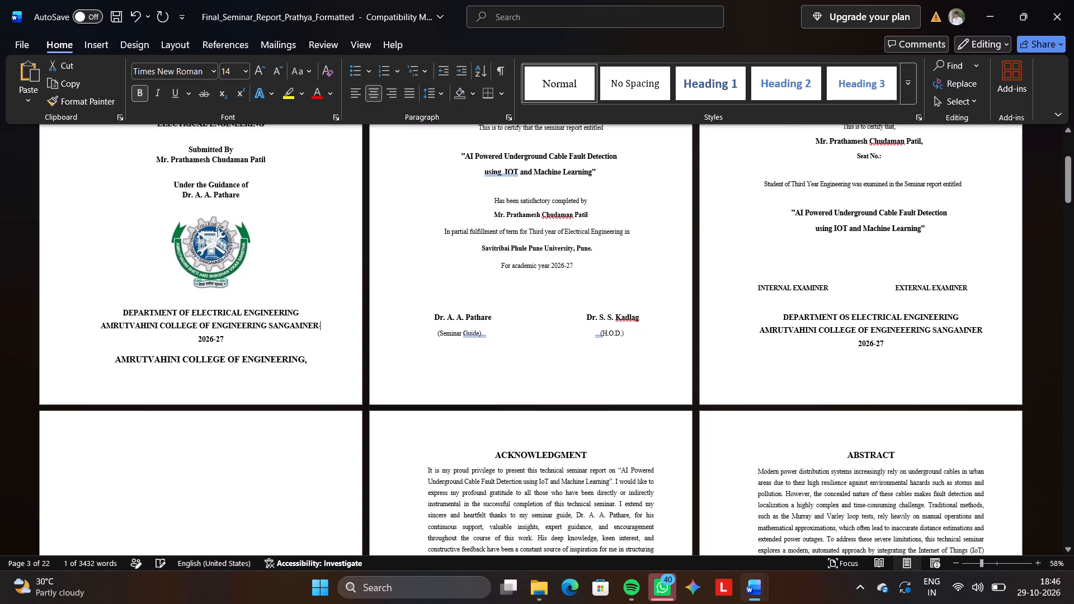
pyautogui.press('BackSpace')
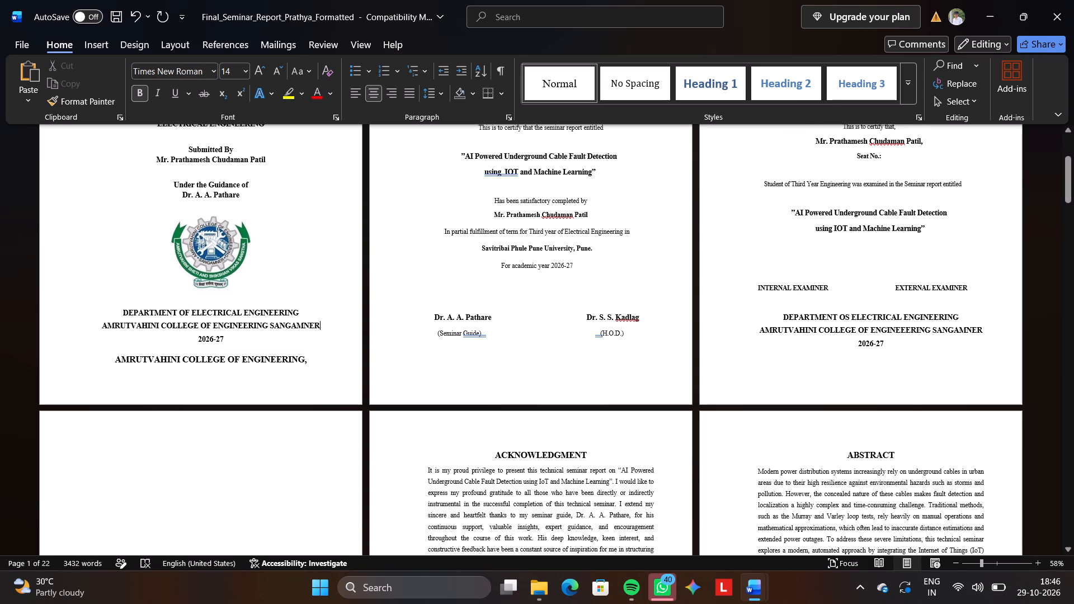
# Add a line break after "2026-27" on the cover page to push the college certificate's heading back to its own page.
pyautogui.click(243, 344)
pyautogui.press('Return')
# Delete backwards from the empty line above "SAVITRIBAI PHULE PUNE UNIVERSITY," through the closing bracket after "H.O.D." on the college certificate.
pyautogui.scroll(1, 243, 344)
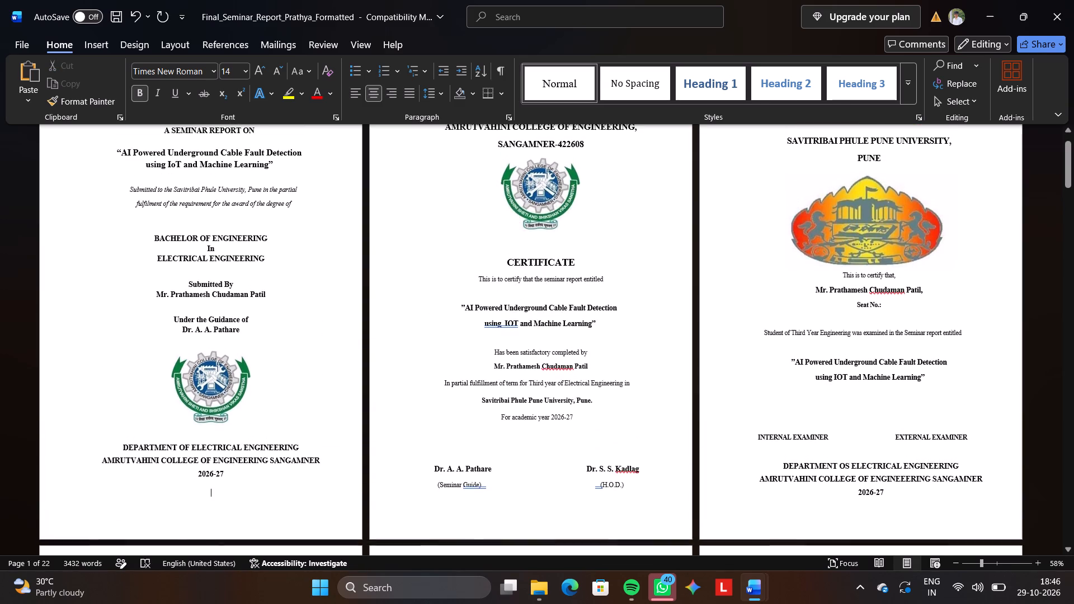
pyautogui.scroll(1, 243, 344)
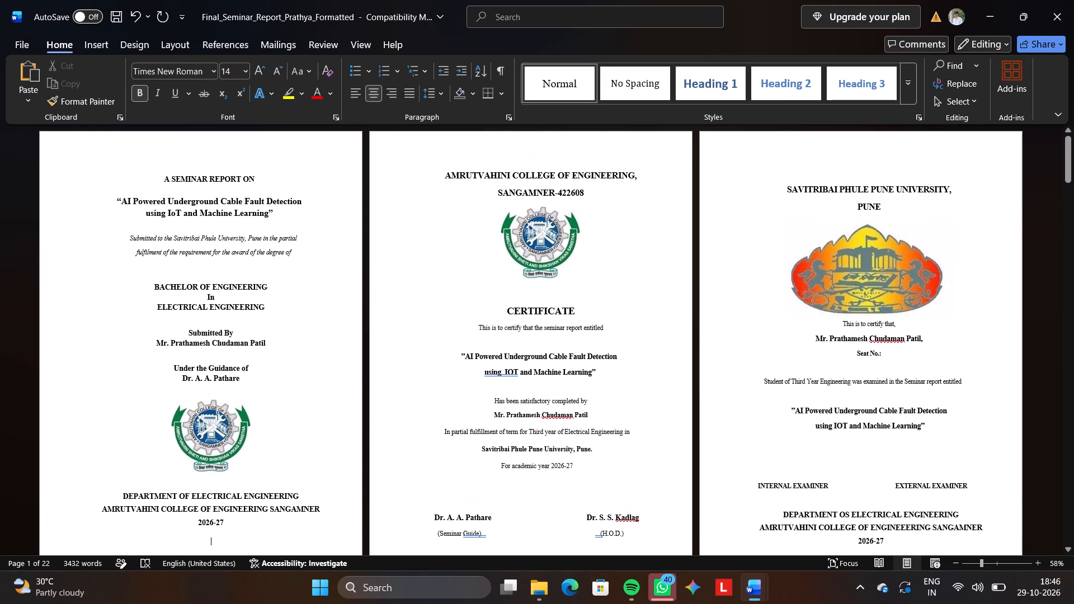
pyautogui.click(828, 170)
pyautogui.press('BackSpace')
pyautogui.press('BackSpace')
pyautogui.press('BackSpace')
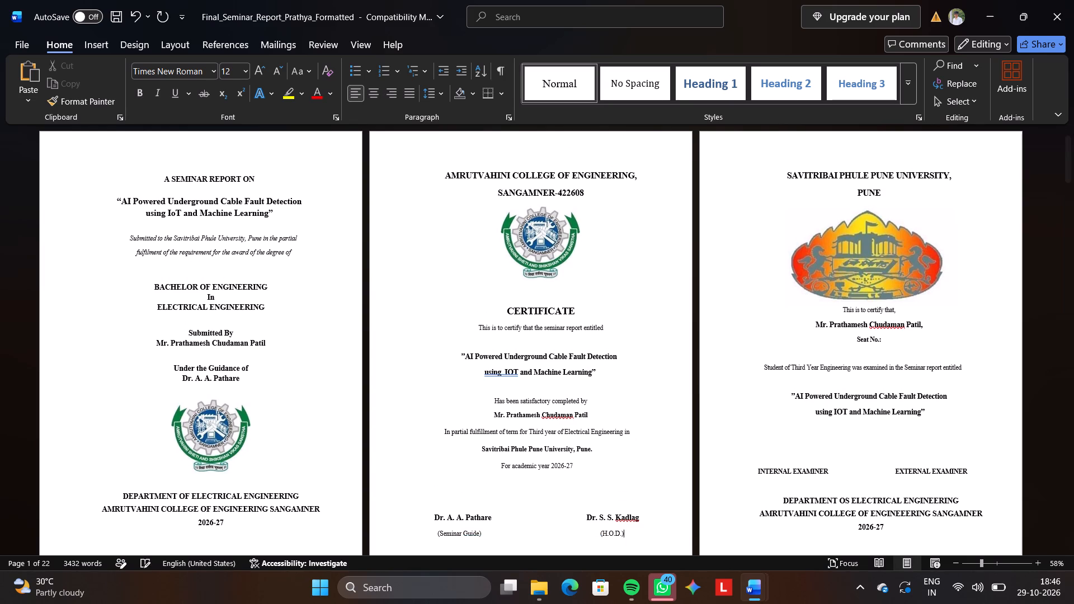
pyautogui.press('BackSpace')
pyautogui.scroll(-1, 828, 170)
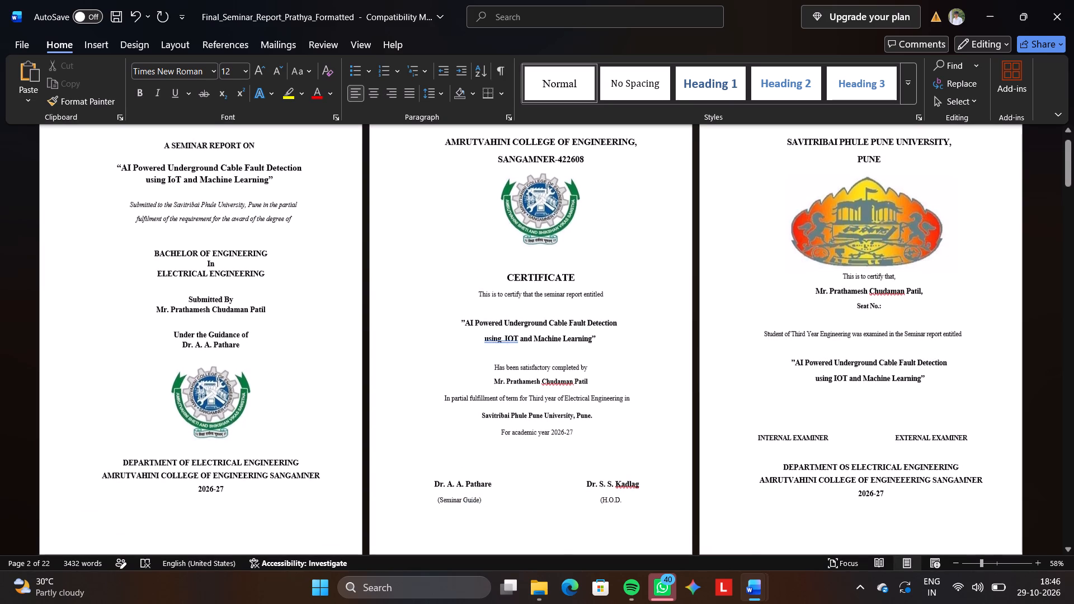
# Undo the deletion of the closing bracket after "H.O.D." on the college certificate.
pyautogui.scroll(-1, 828, 170)
pyautogui.hotkey('ctrl', 'z')
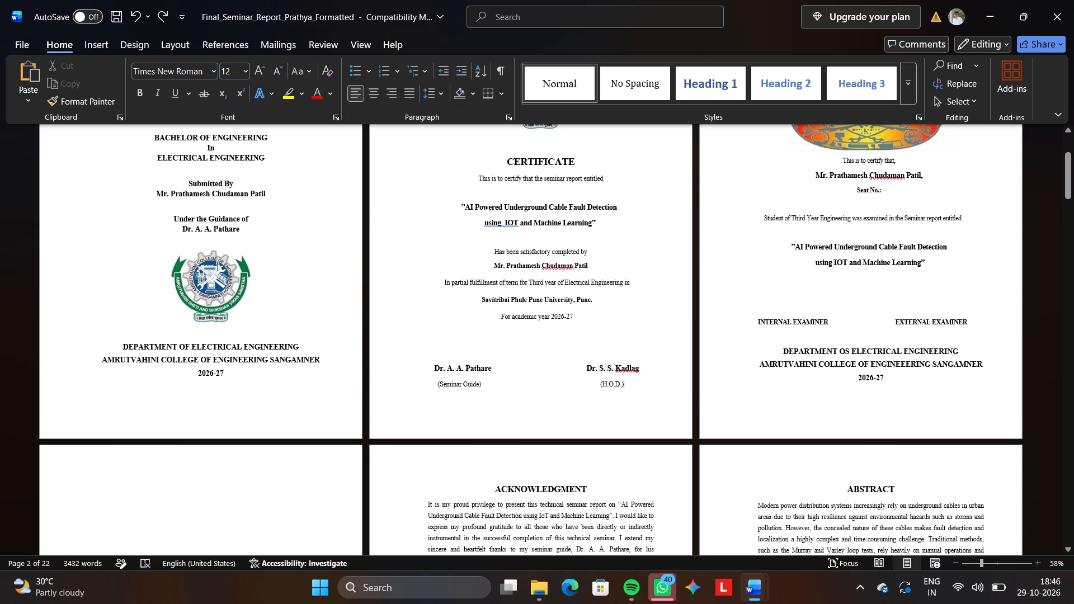
# Capture a screenshot of the cover page, college certificate and university certificate side by side.
pyautogui.scroll(2, 828, 170)
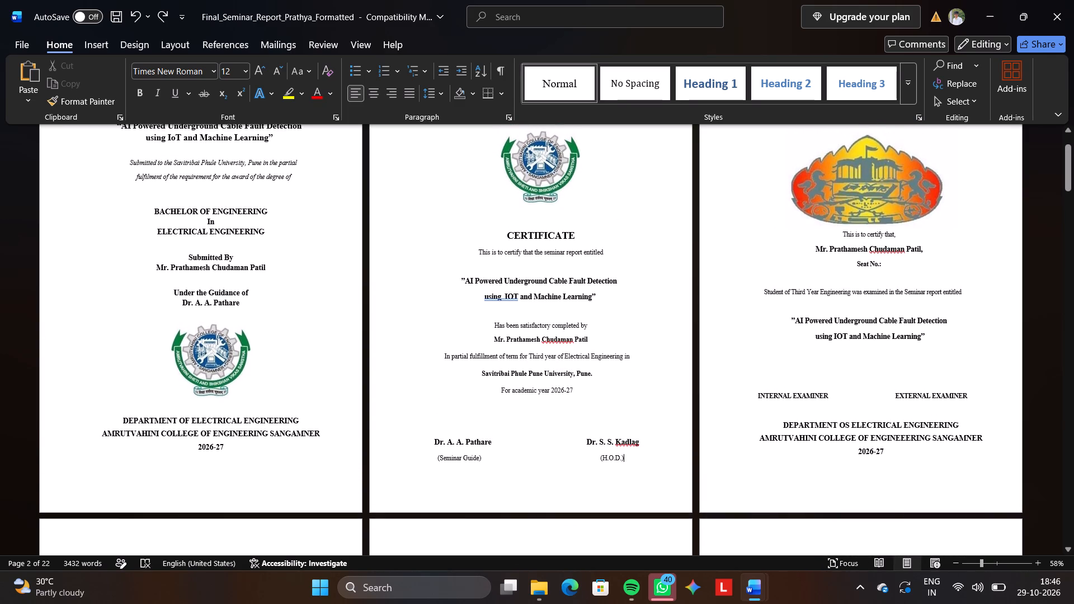
pyautogui.scroll(2, 800, 207)
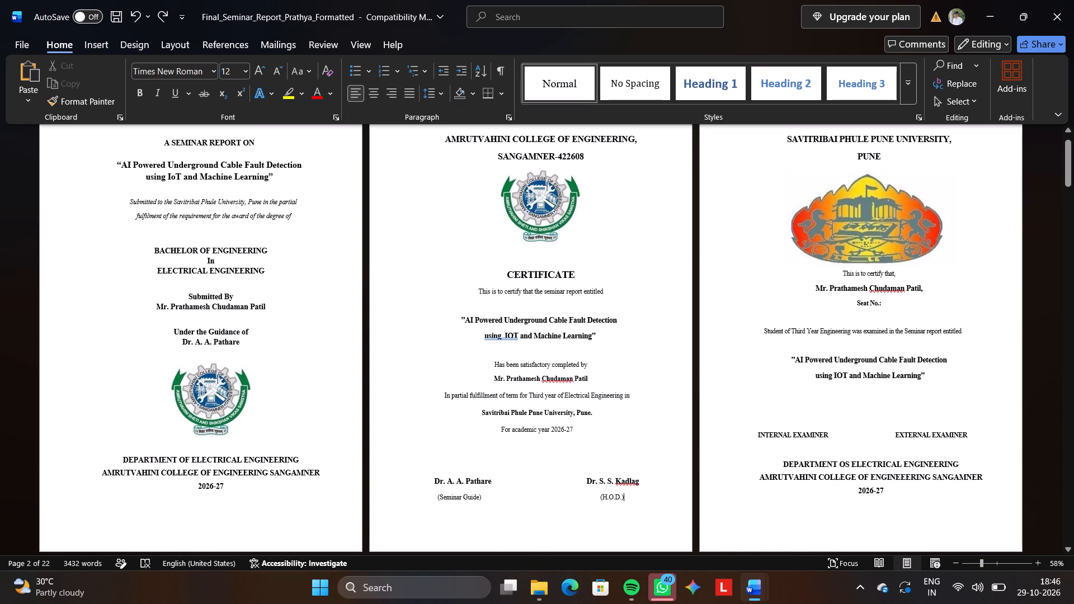
pyautogui.press('shift+super+s')
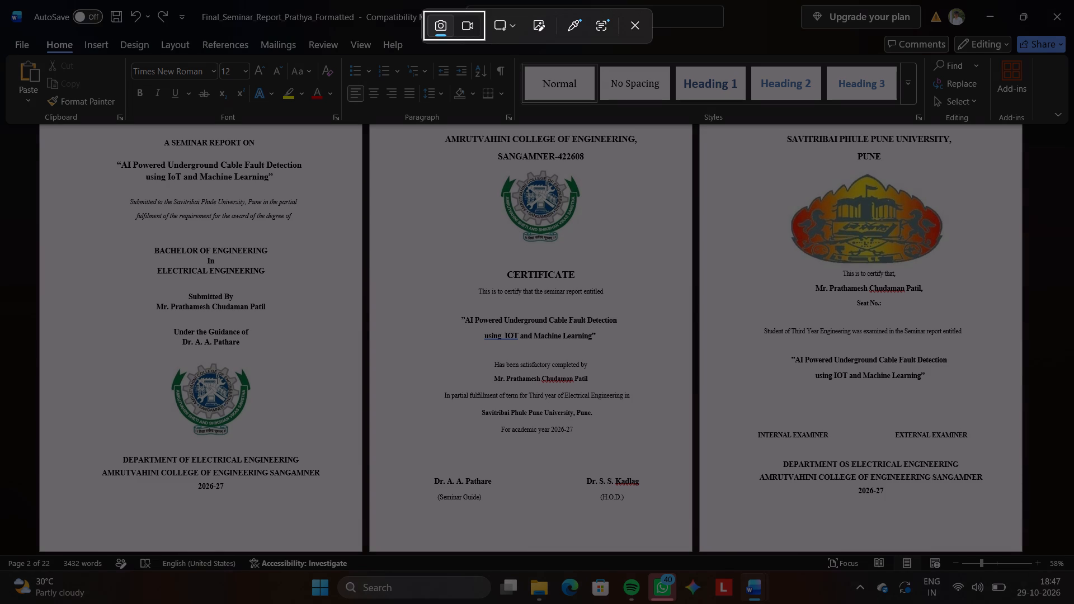
pyautogui.moveTo(1013, 129); pyautogui.dragTo(417, 321)
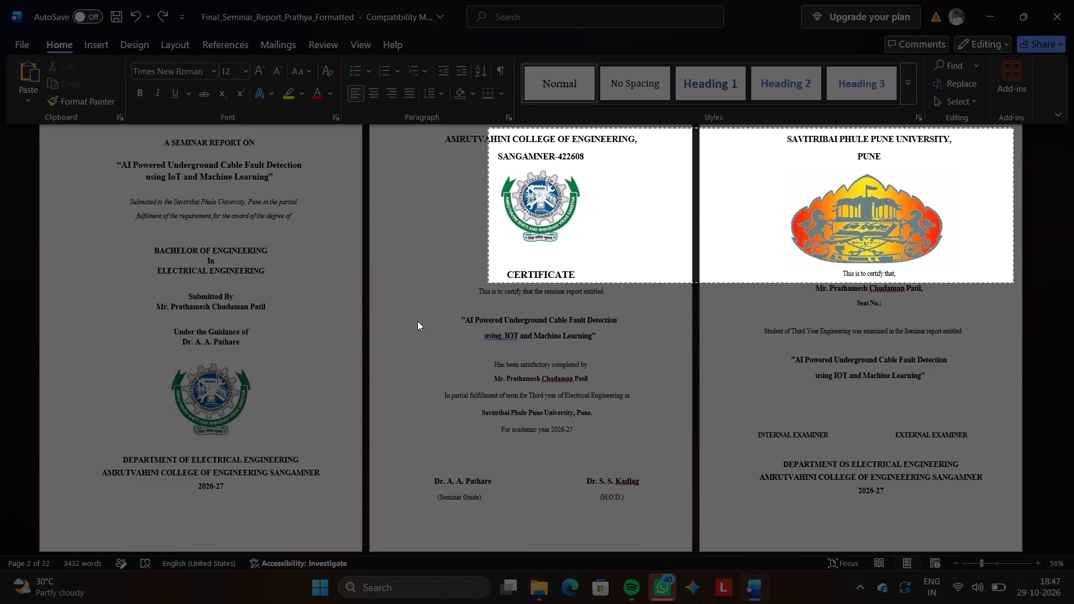
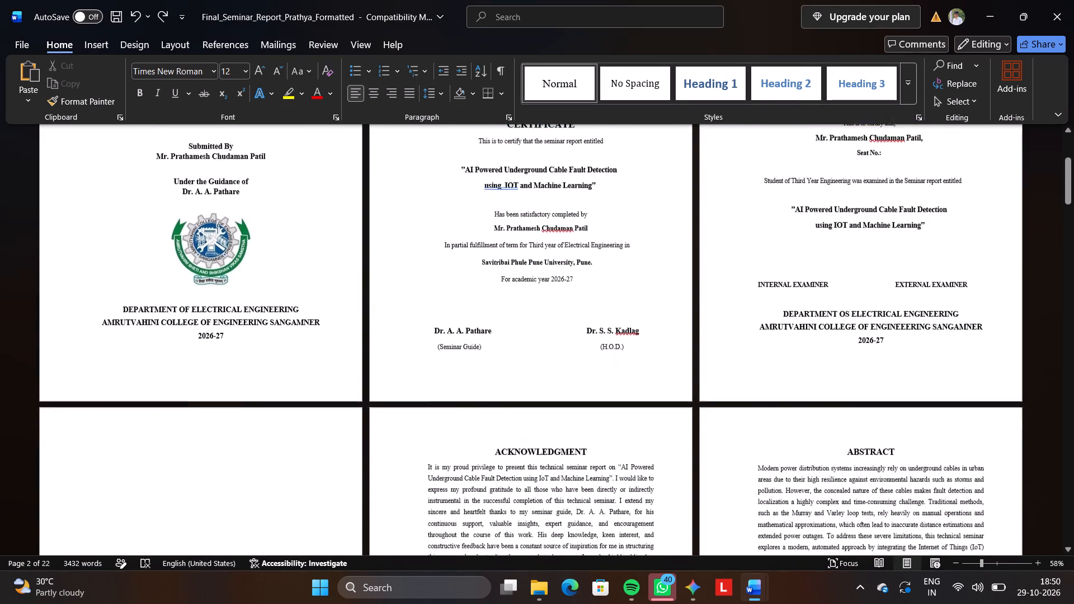
pyautogui.scroll(-2, 797, 436)
pyautogui.hscroll(-3, 797, 436)
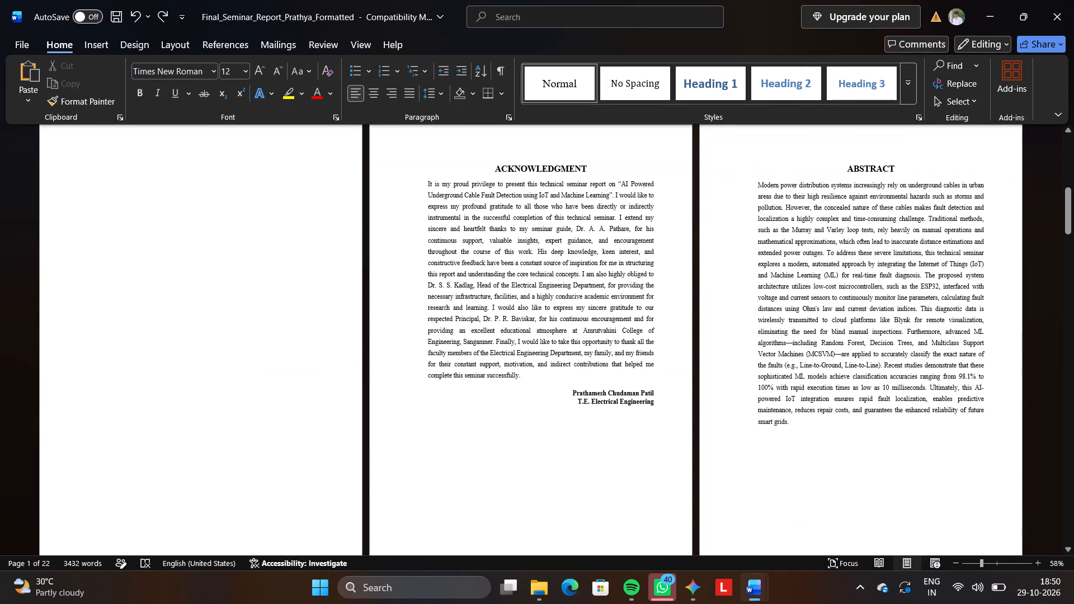
pyautogui.click(327, 459)
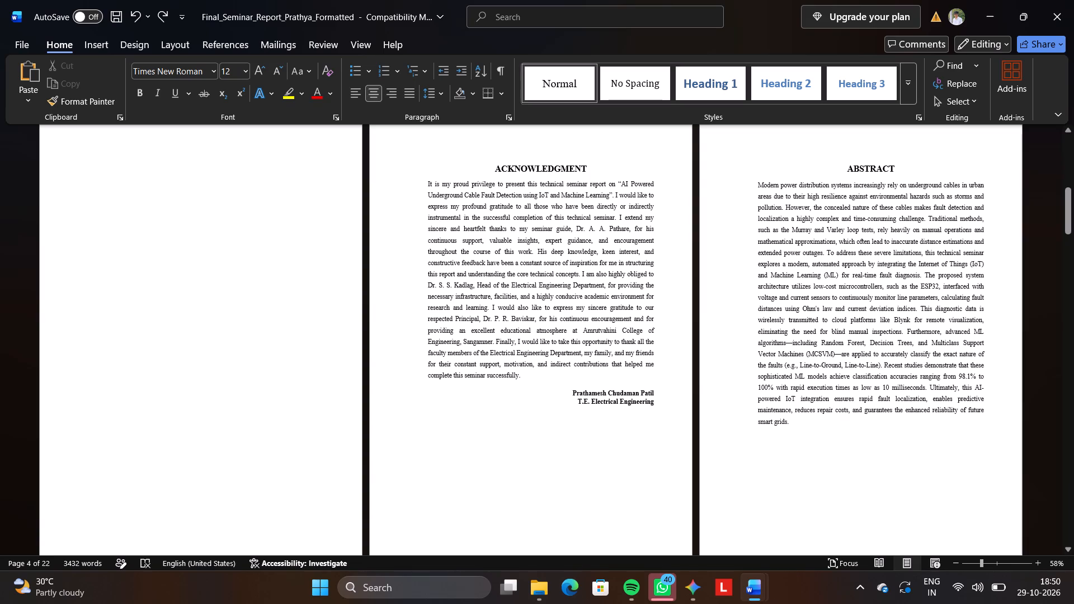
pyautogui.click(327, 459)
pyautogui.press('BackSpace')
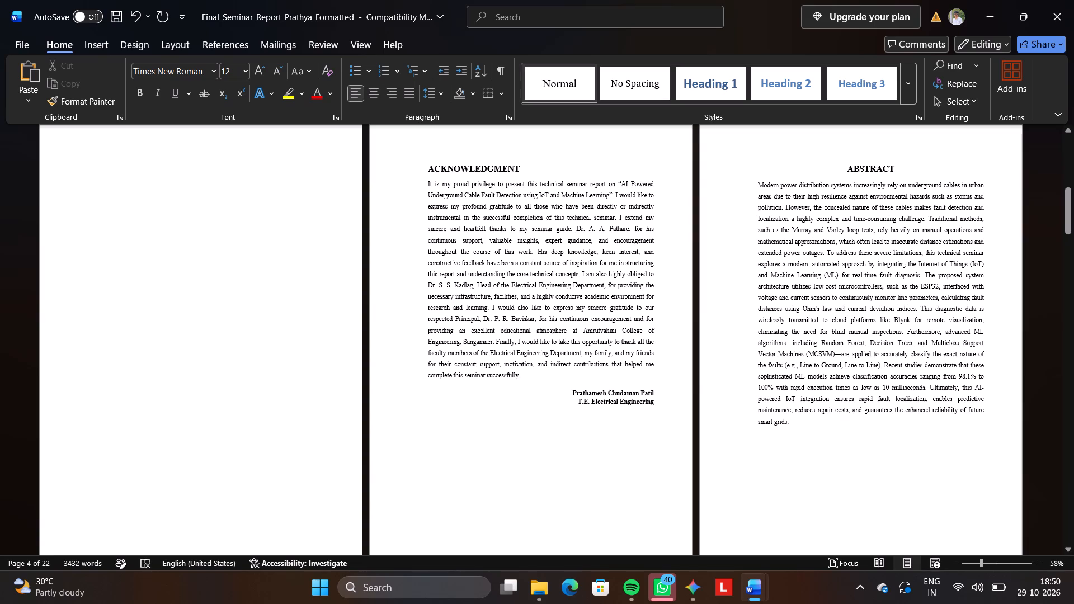
pyautogui.press('BackSpace')
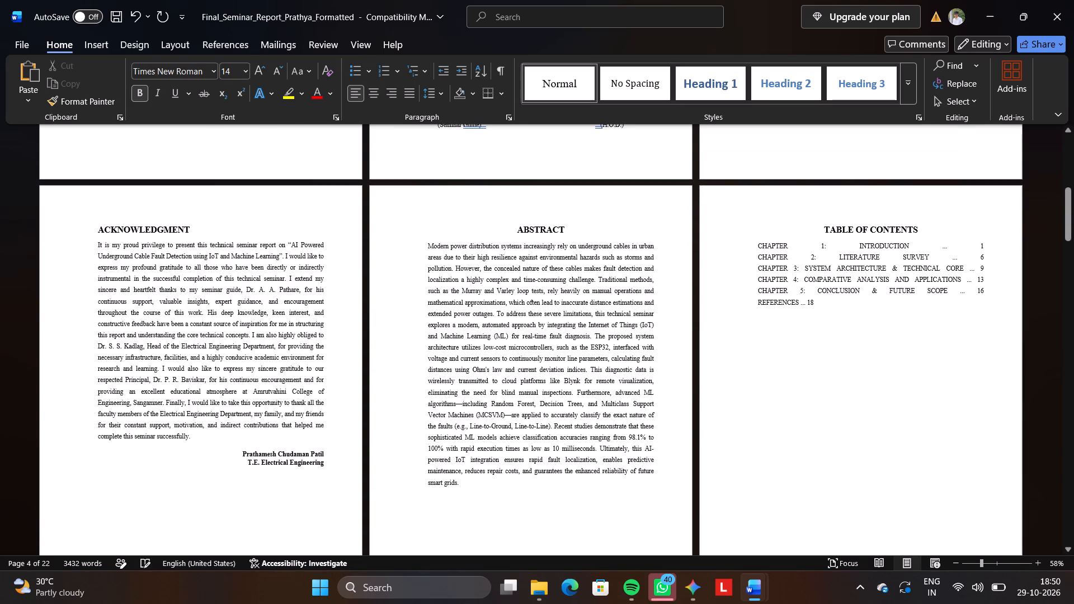
# Center the "ACKNOWLEDGMENT" heading on its page.
pyautogui.scroll(3, 327, 459)
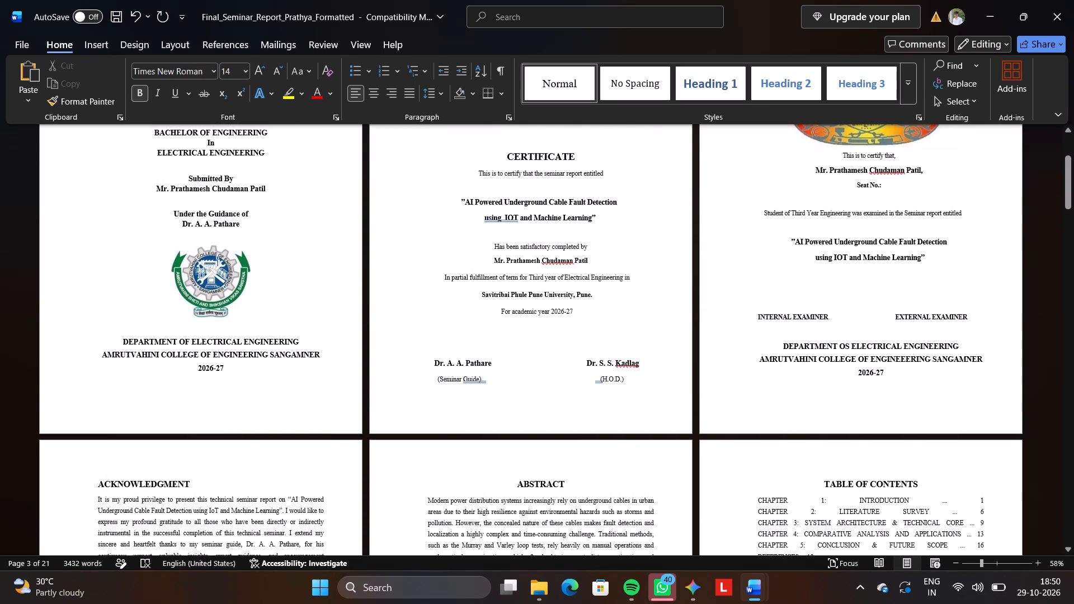
pyautogui.moveTo(187, 482); pyautogui.dragTo(80, 482)
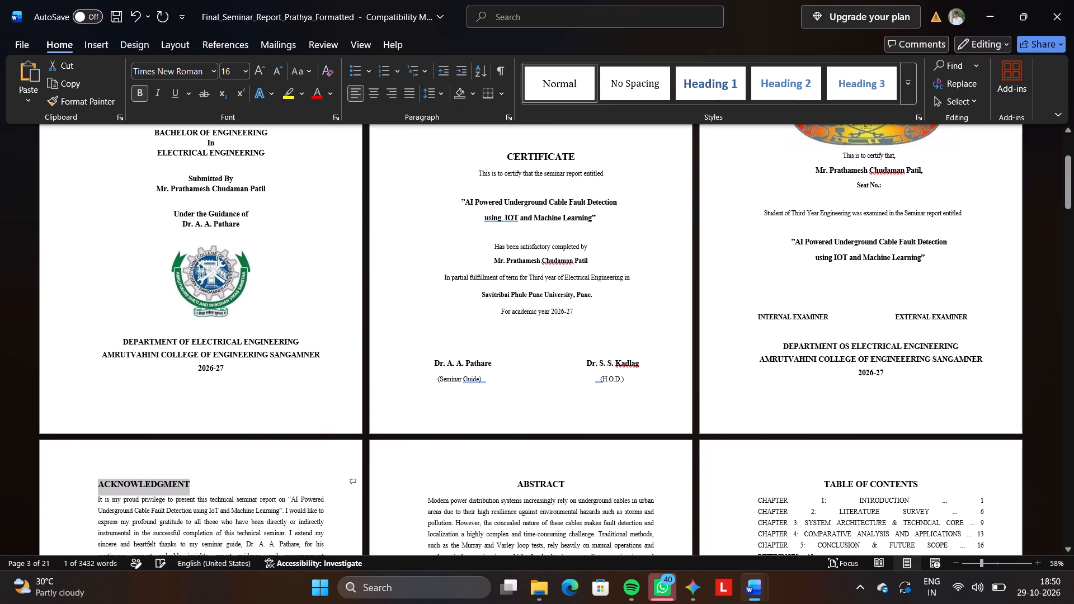
pyautogui.click(371, 92)
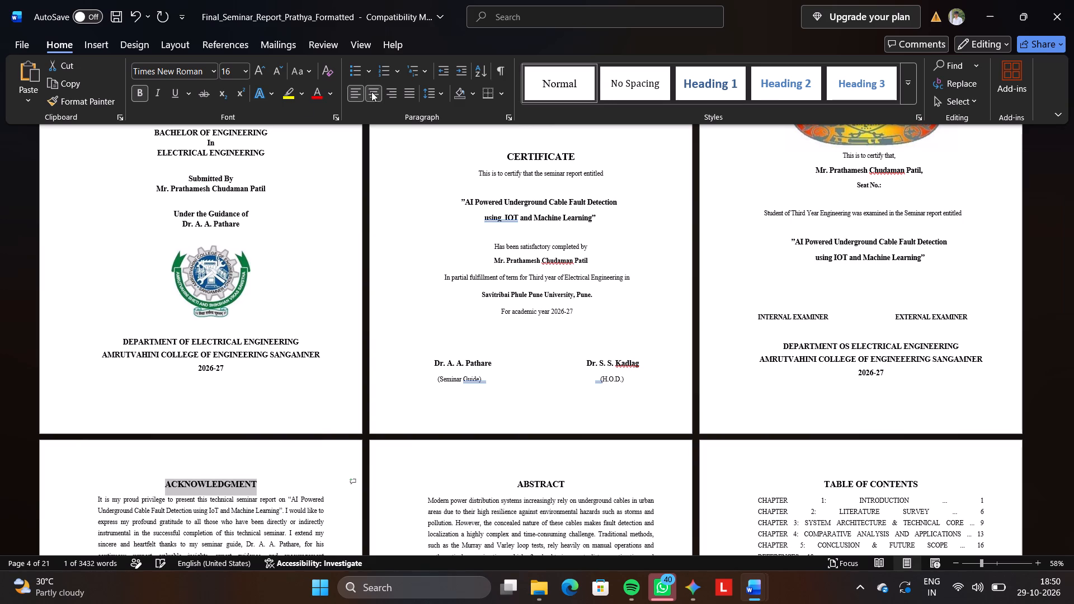
pyautogui.click(385, 263)
pyautogui.click(364, 300)
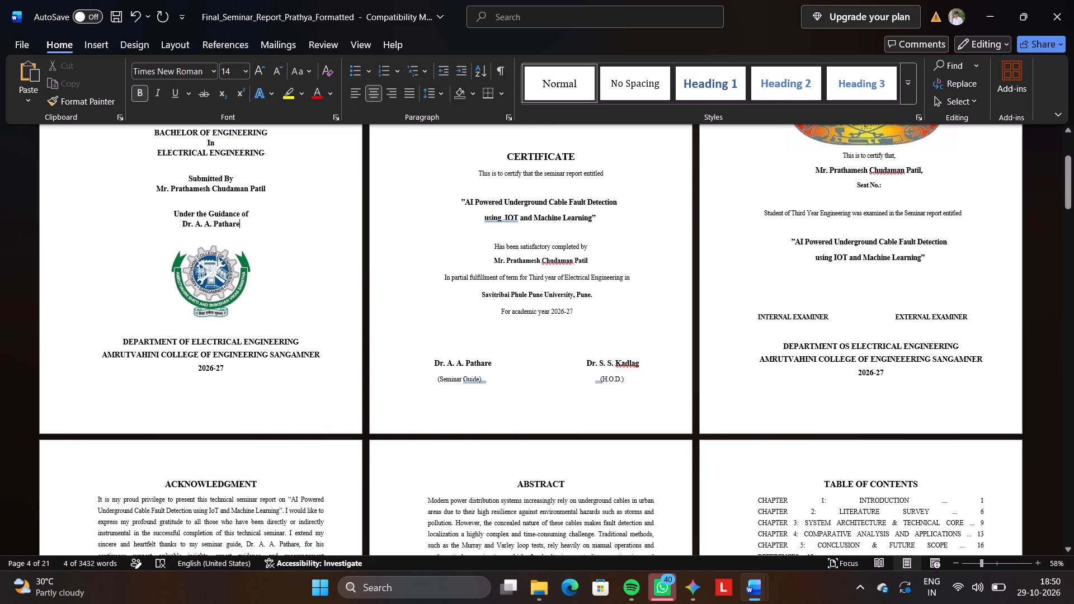
# Examine the front pages and the page layout of the whole report in a multi-page overview.
pyautogui.scroll(3, 364, 300)
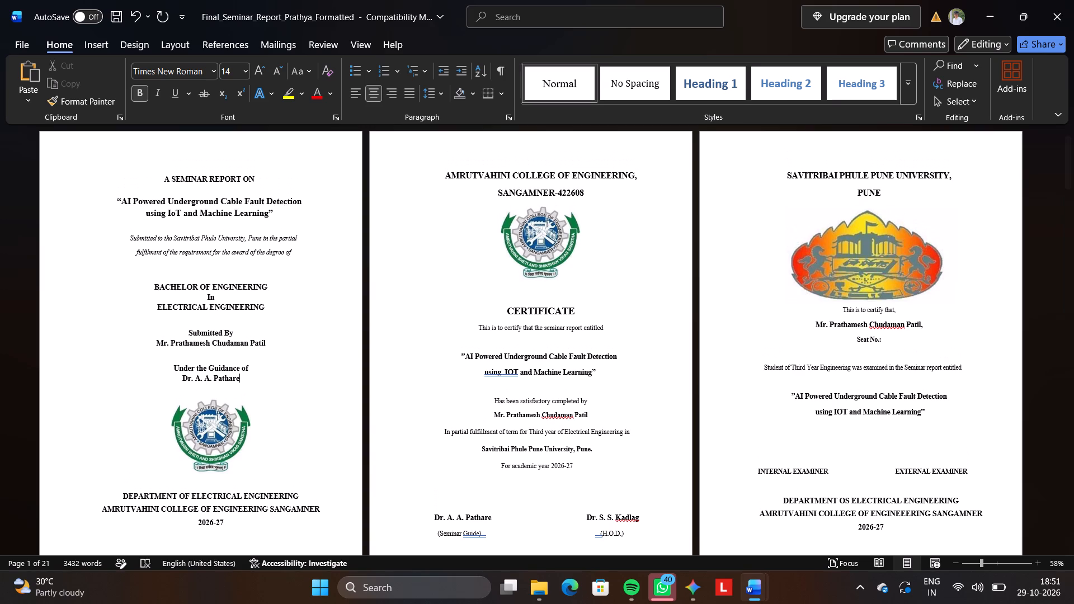
pyautogui.scroll(-1, 364, 300)
pyautogui.keyDown('ctrl'); pyautogui.scroll(1, 364, 300); pyautogui.keyUp('ctrl')
pyautogui.keyDown('ctrl'); pyautogui.scroll(-4, 364, 300); pyautogui.keyUp('ctrl')
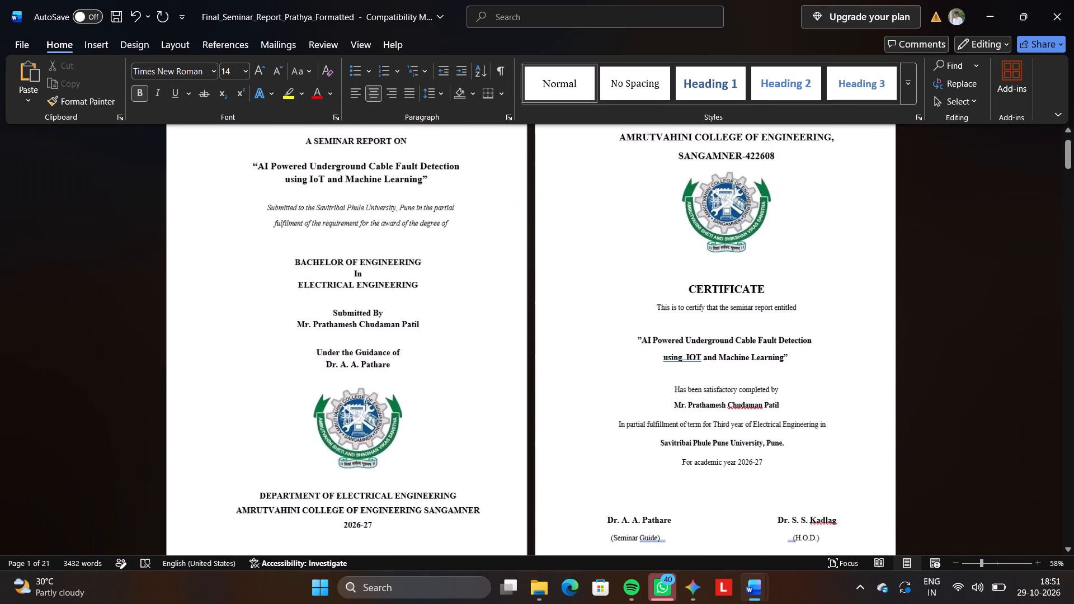
pyautogui.keyDown('ctrl'); pyautogui.scroll(-4, 364, 300); pyautogui.keyUp('ctrl')
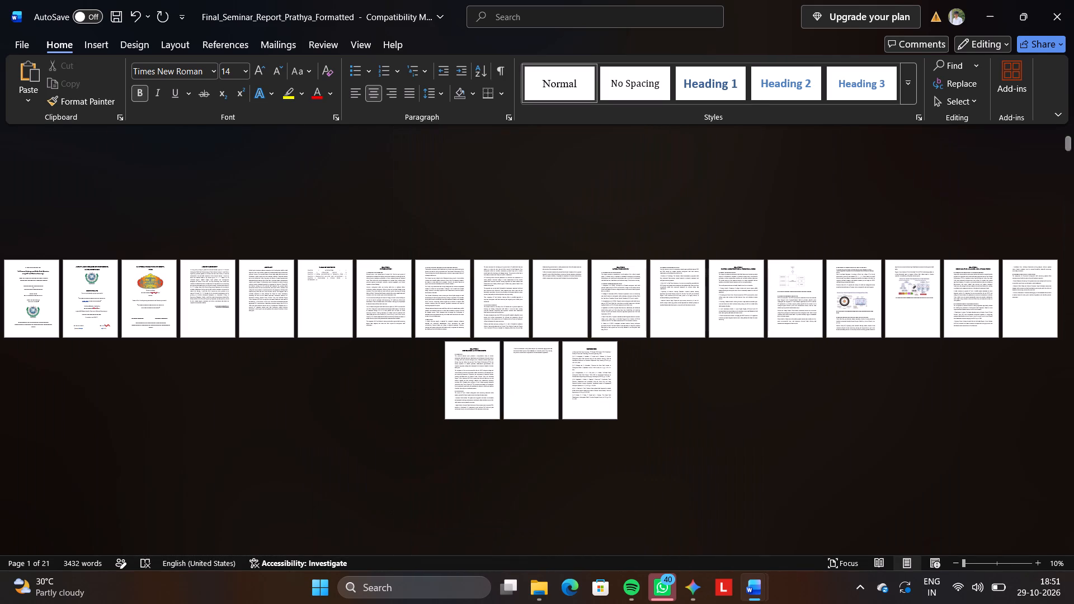
pyautogui.keyDown('ctrl'); pyautogui.scroll(1, 364, 300); pyautogui.keyUp('ctrl')
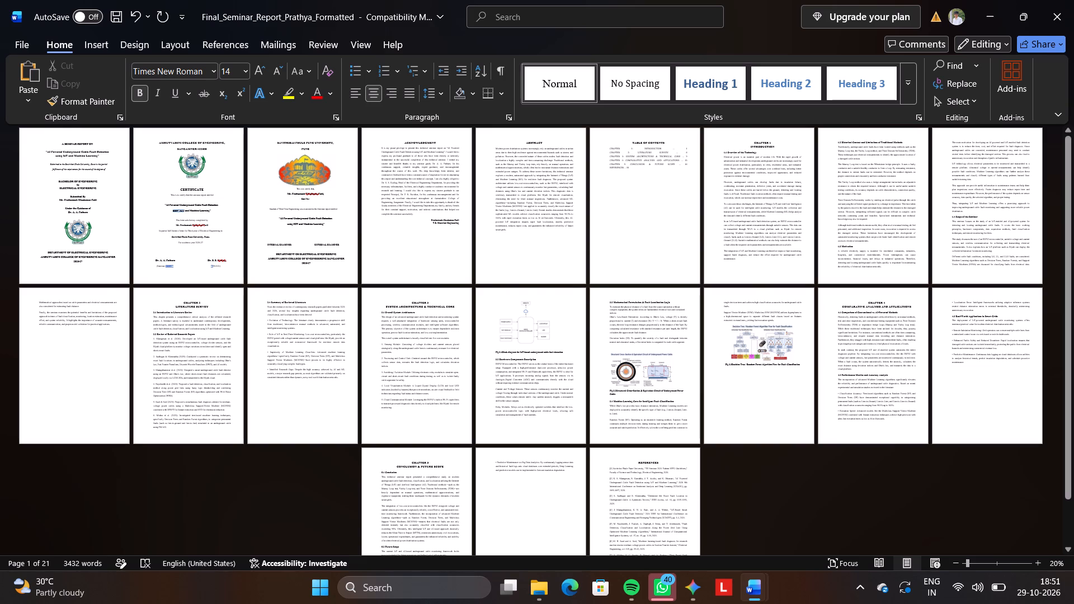
pyautogui.keyDown('ctrl'); pyautogui.scroll(1, 731, 272); pyautogui.keyUp('ctrl')
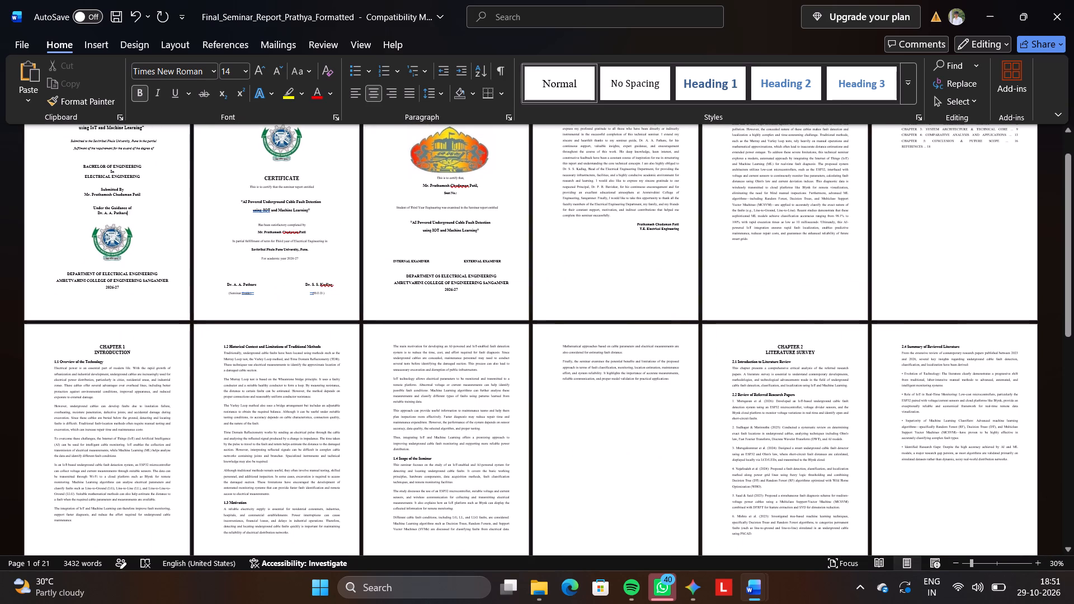
pyautogui.scroll(1, 731, 272)
pyautogui.hscroll(-2, 731, 272)
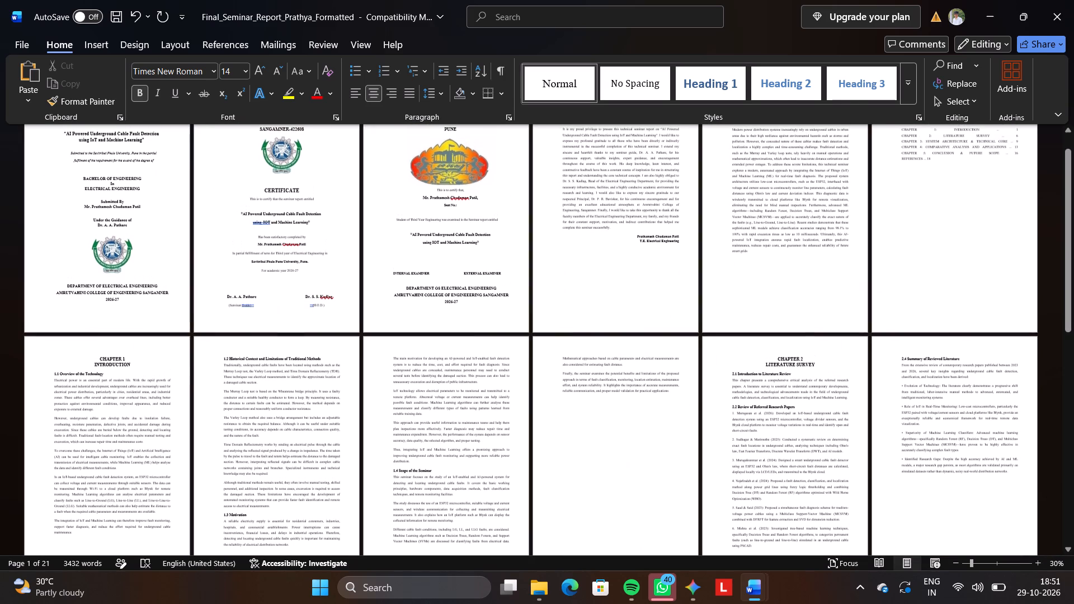
pyautogui.keyDown('ctrl'); pyautogui.scroll(2, 731, 272); pyautogui.keyUp('ctrl')
pyautogui.scroll(6, 731, 272)
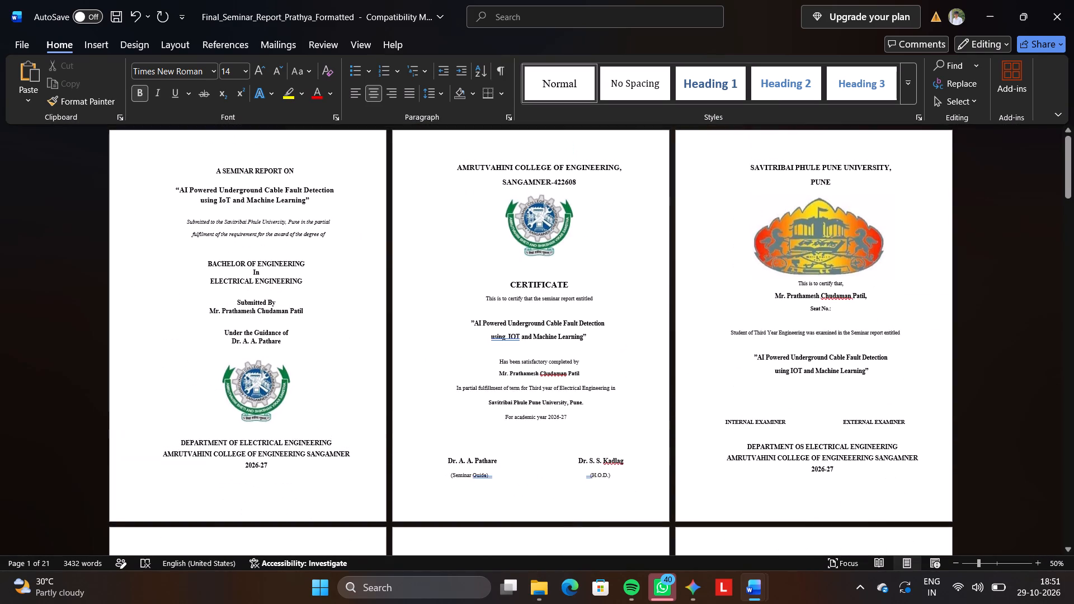
# Review the layout of the Acknowledgment, Abstract and Table of Contents pages and of Chapters 1 and 2.
pyautogui.scroll(-6, 731, 272)
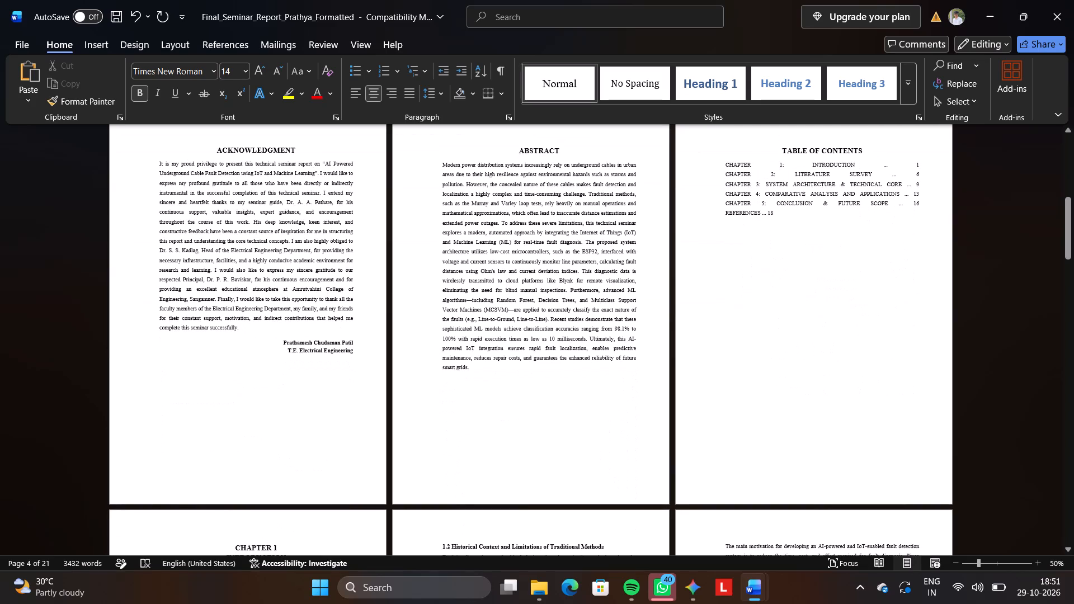
pyautogui.scroll(-3, 731, 272)
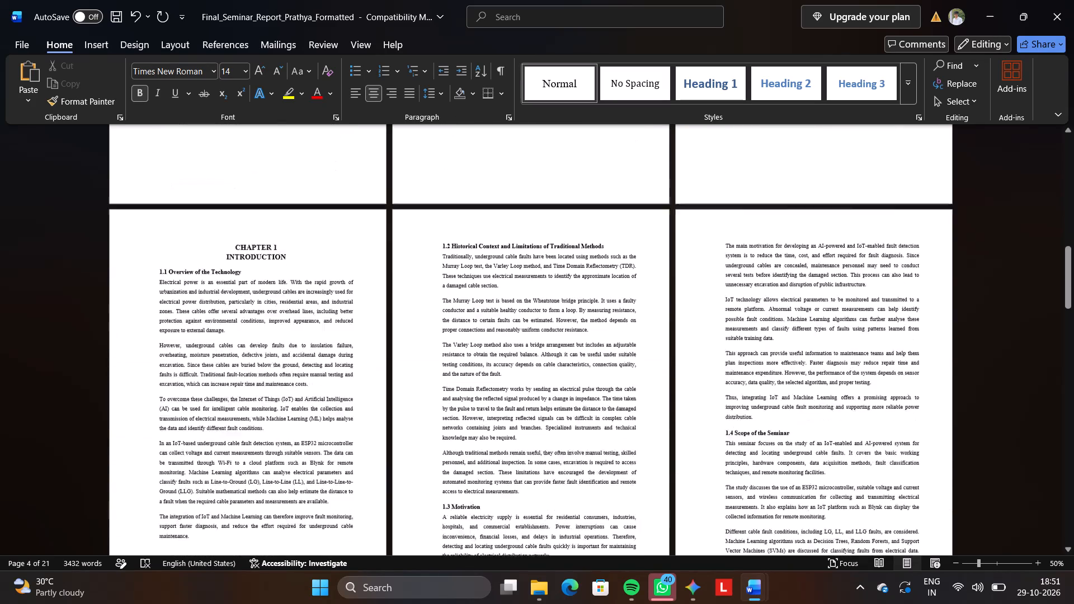
pyautogui.scroll(-2, 731, 272)
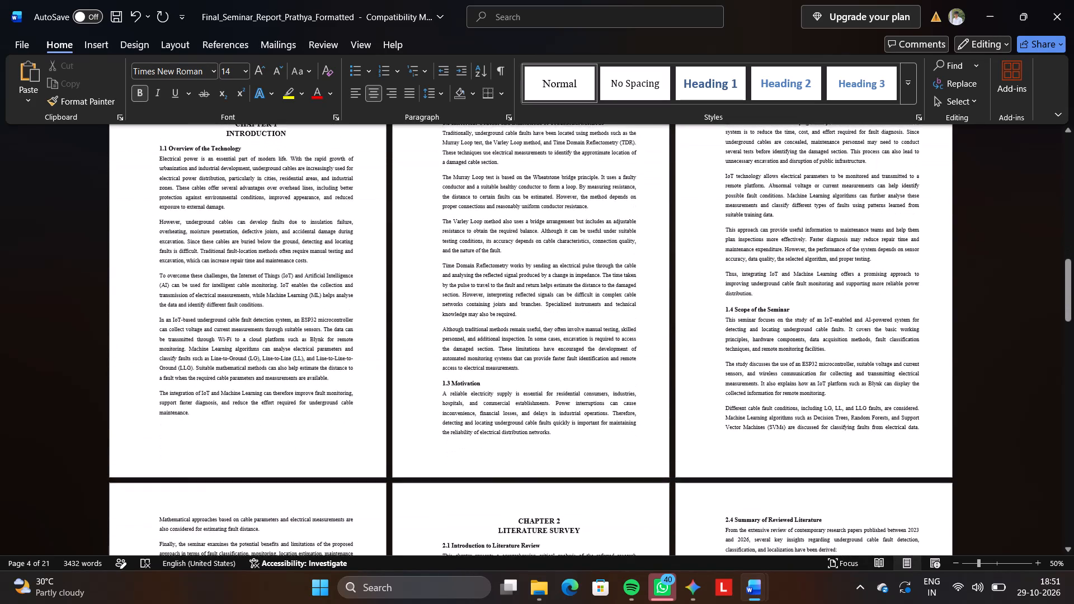
pyautogui.hscroll(1, 731, 272)
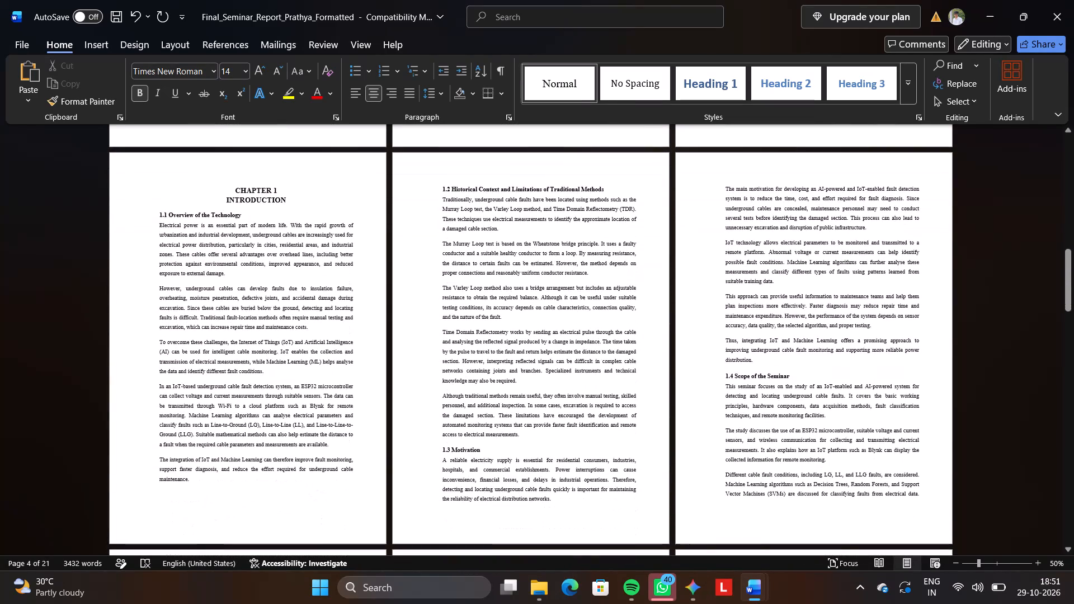
pyautogui.scroll(-2, 731, 272)
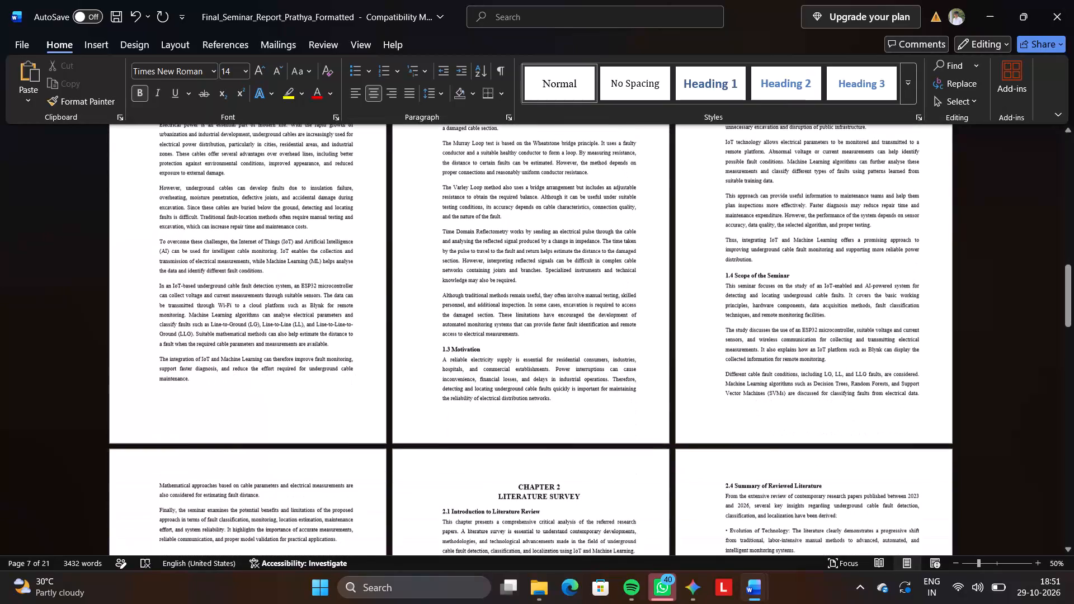
pyautogui.scroll(-2, 731, 272)
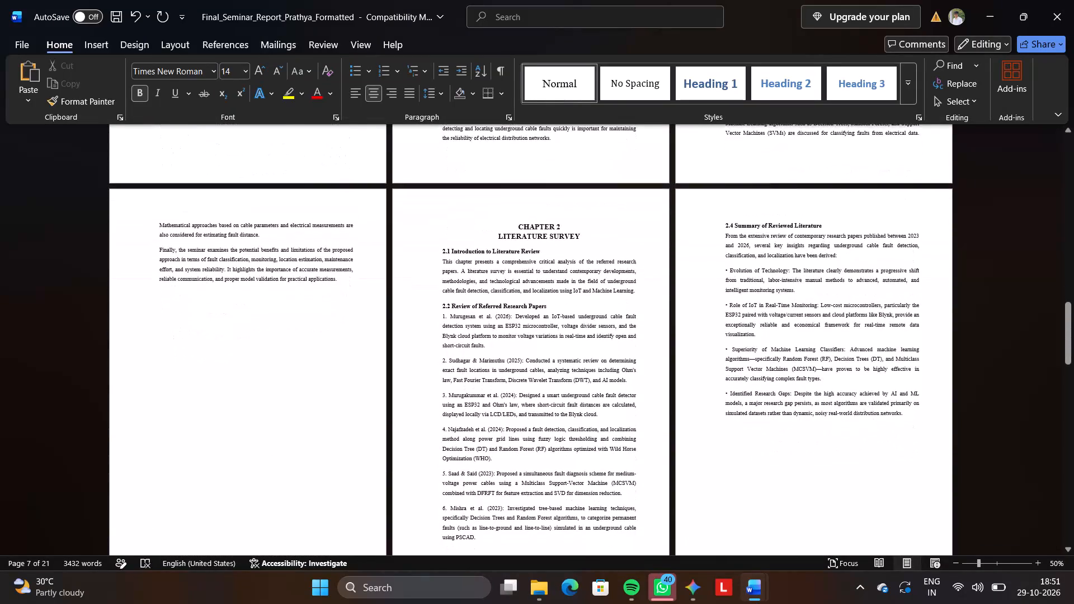
pyautogui.scroll(-2, 731, 272)
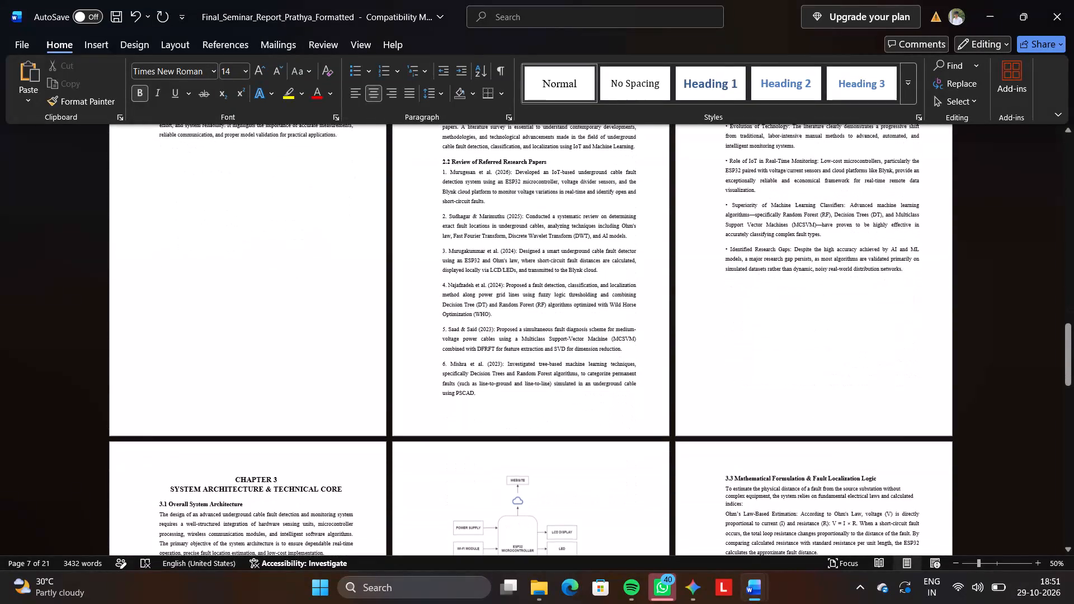
pyautogui.scroll(2, 731, 272)
pyautogui.scroll(-1, 731, 272)
pyautogui.click(731, 272)
pyautogui.scroll(-1, 731, 272)
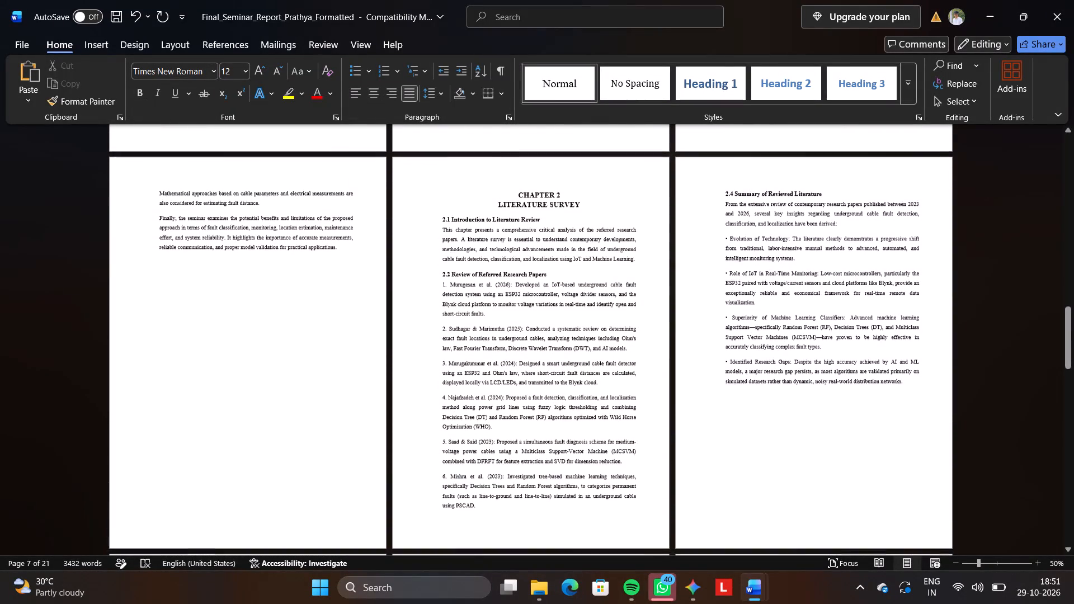
pyautogui.scroll(-1, 731, 272)
pyautogui.scroll(1, 731, 272)
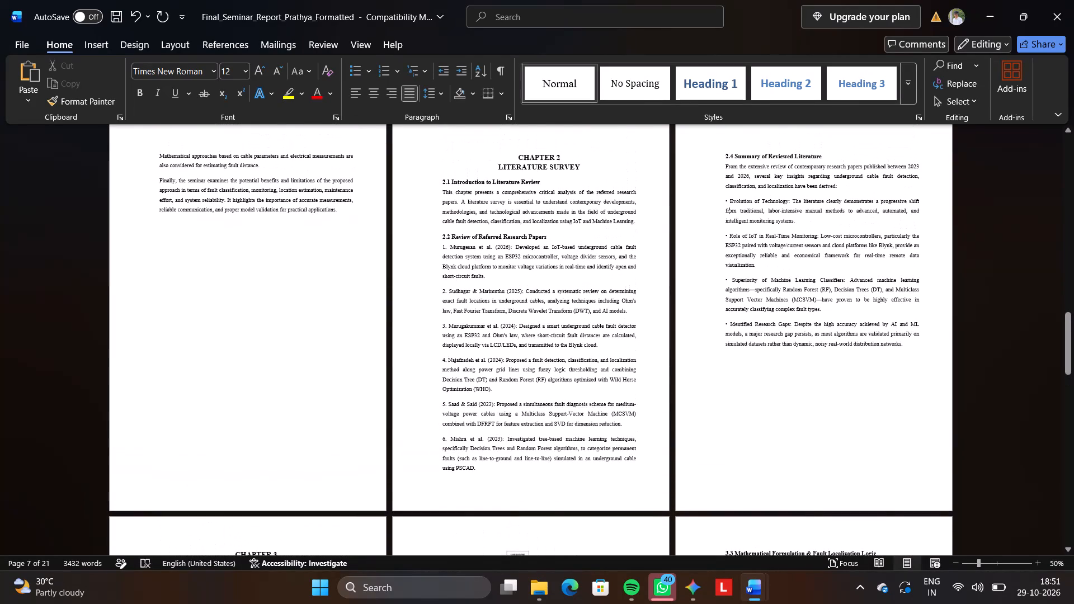
pyautogui.scroll(2, 731, 272)
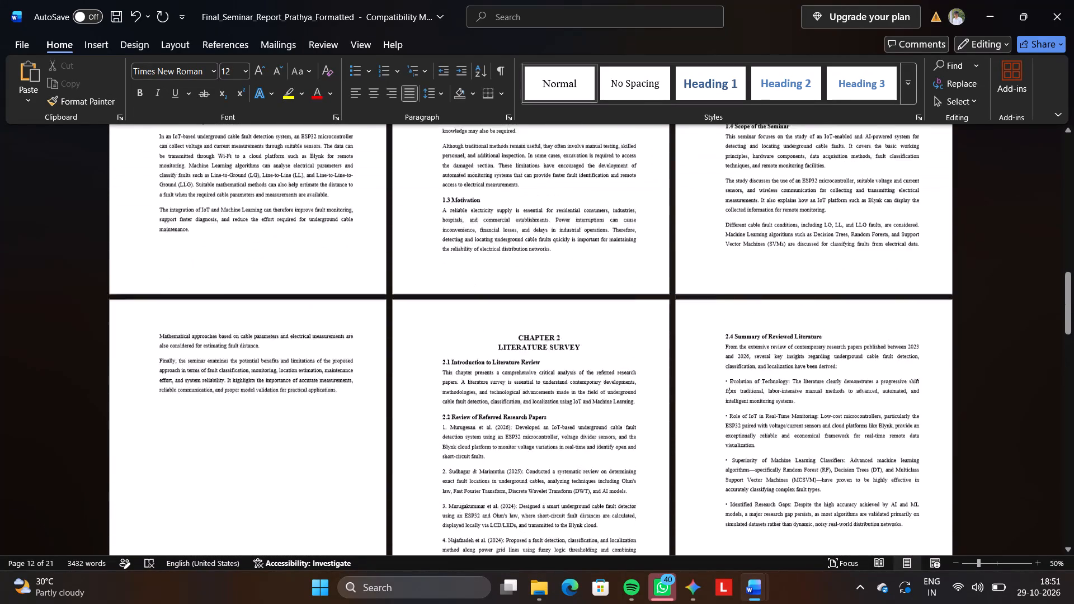
pyautogui.scroll(1, 731, 272)
pyautogui.scroll(-3, 731, 272)
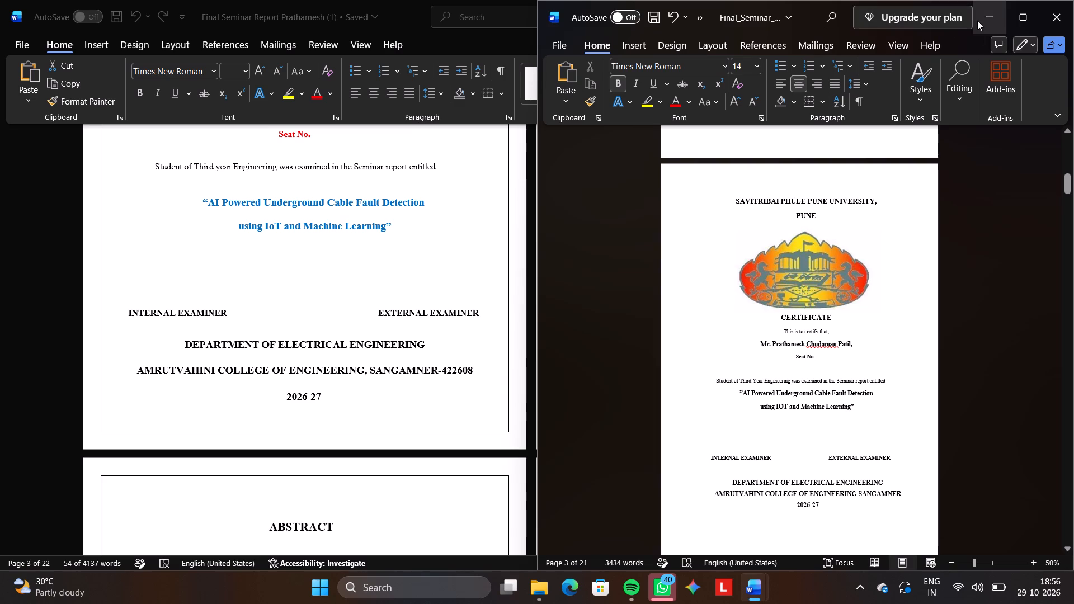
pyautogui.click(1028, 17)
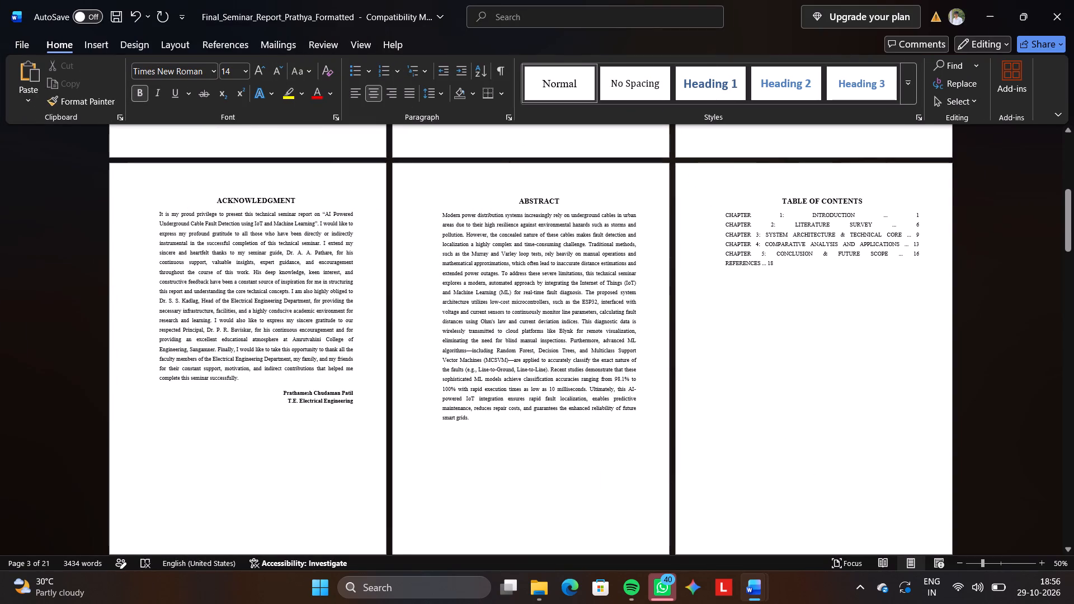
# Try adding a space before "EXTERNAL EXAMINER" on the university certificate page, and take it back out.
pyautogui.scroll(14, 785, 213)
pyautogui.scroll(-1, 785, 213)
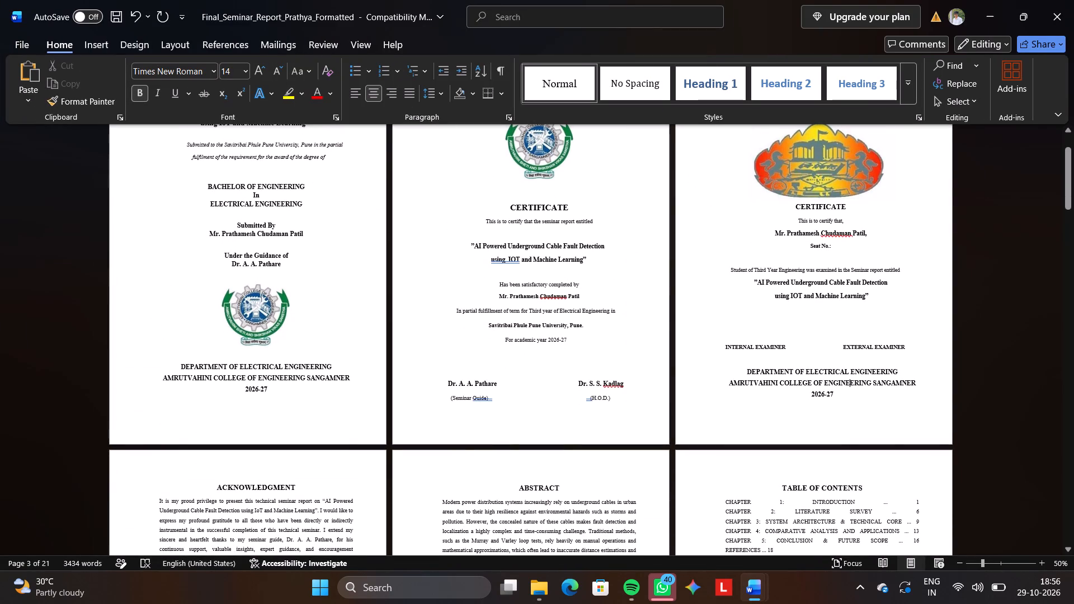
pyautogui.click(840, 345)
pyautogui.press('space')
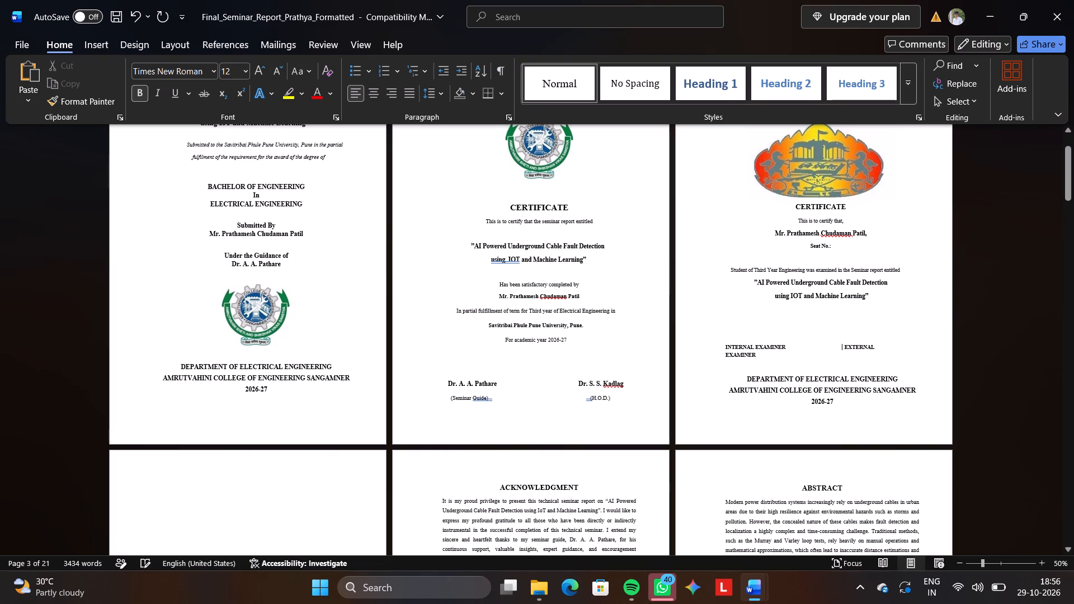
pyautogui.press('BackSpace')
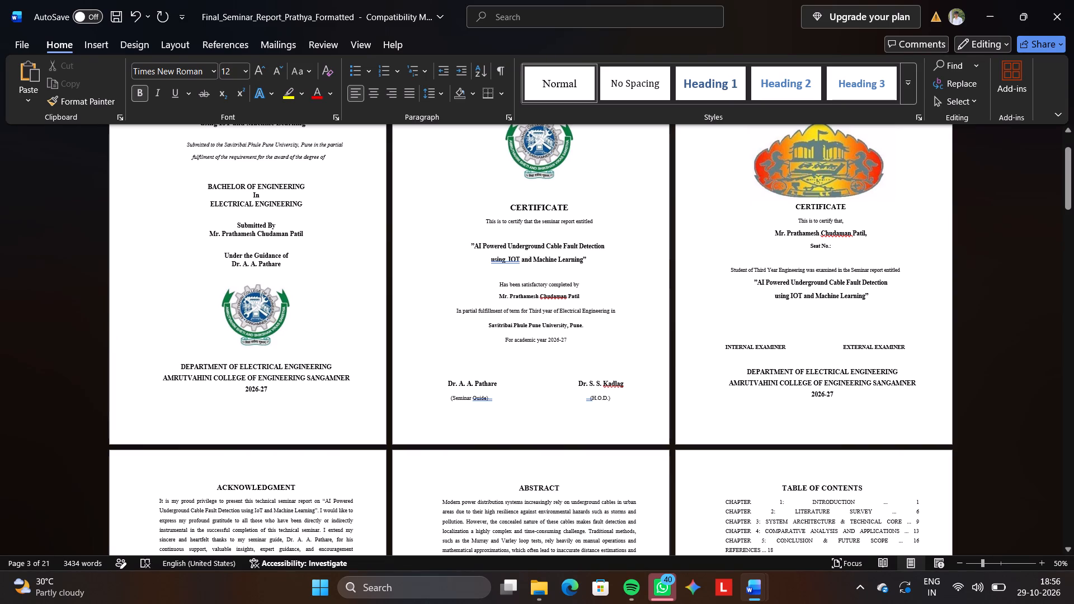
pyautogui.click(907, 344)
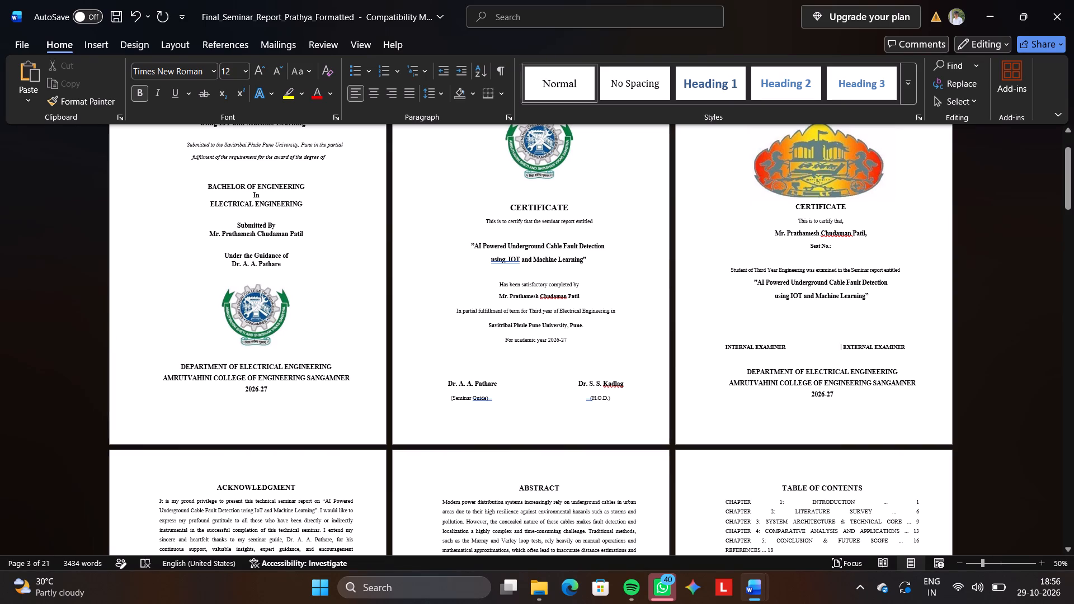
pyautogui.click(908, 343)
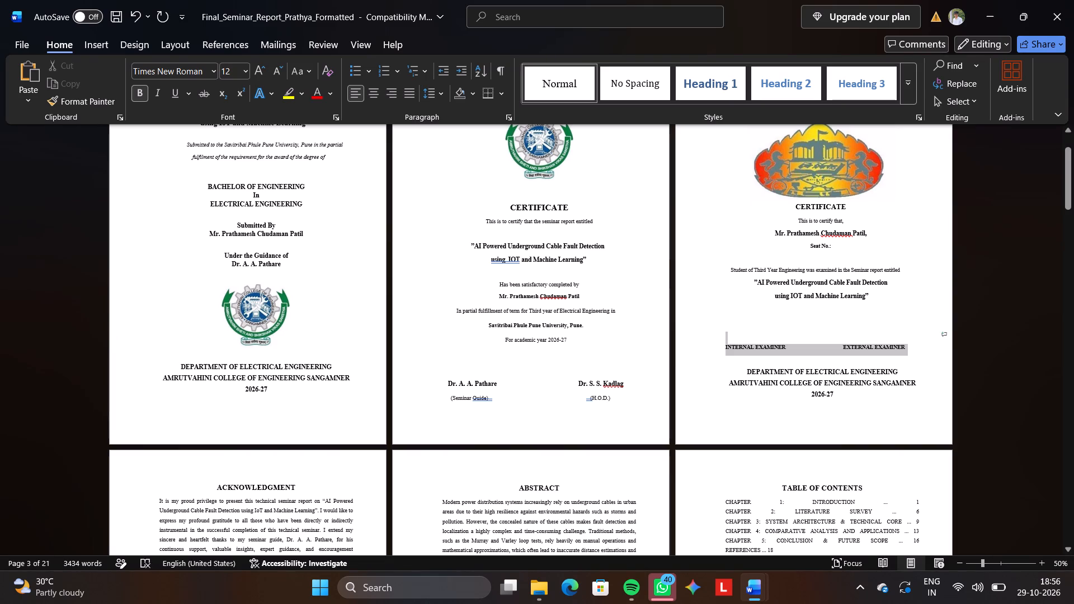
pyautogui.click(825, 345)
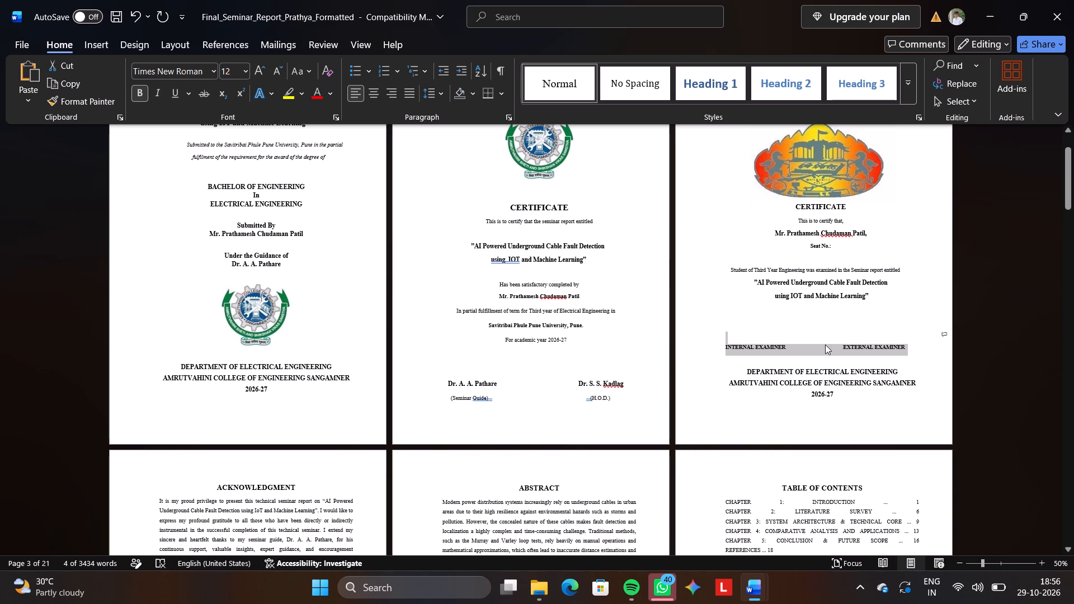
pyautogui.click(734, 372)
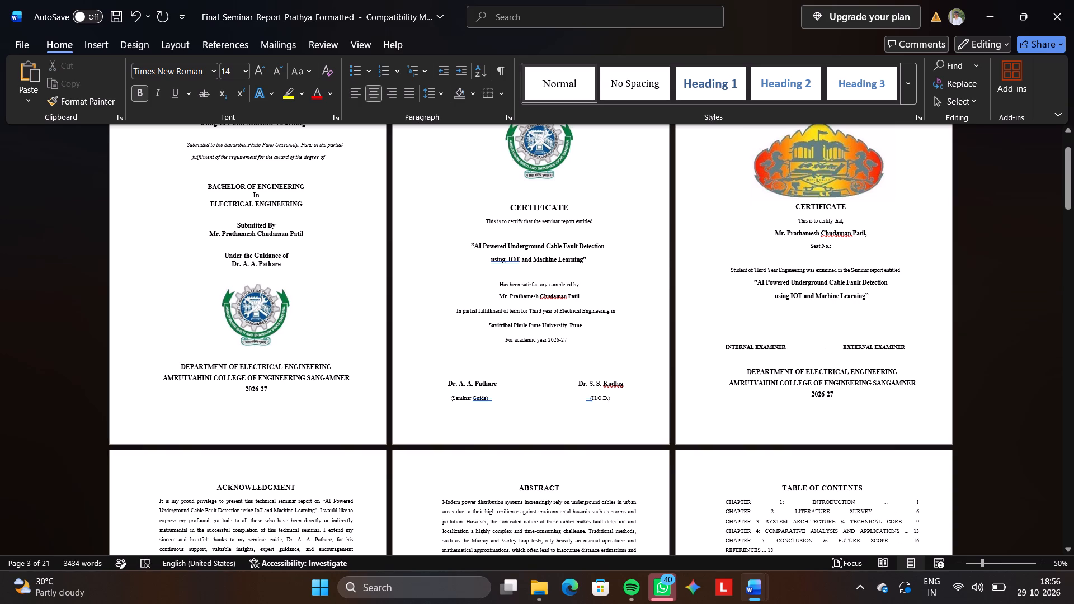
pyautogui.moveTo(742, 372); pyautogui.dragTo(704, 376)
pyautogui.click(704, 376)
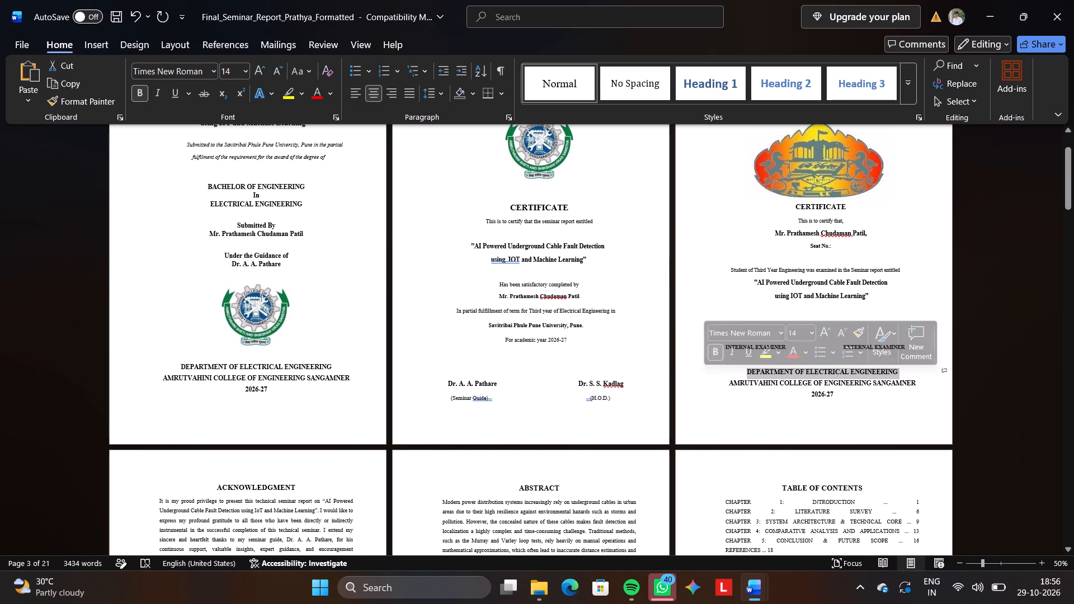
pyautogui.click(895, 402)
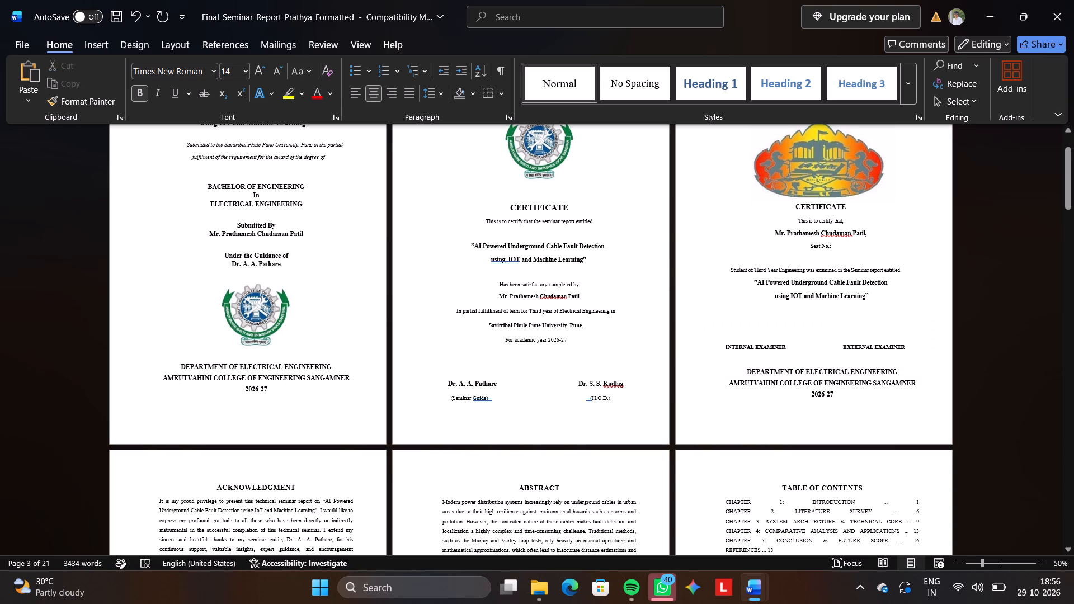
# Justify the "INTERNAL EXAMINER" and "EXTERNAL EXAMINER" line on the university certificate page.
pyautogui.doubleClick(912, 355)
pyautogui.tripleClick(912, 355)
pyautogui.click(912, 355)
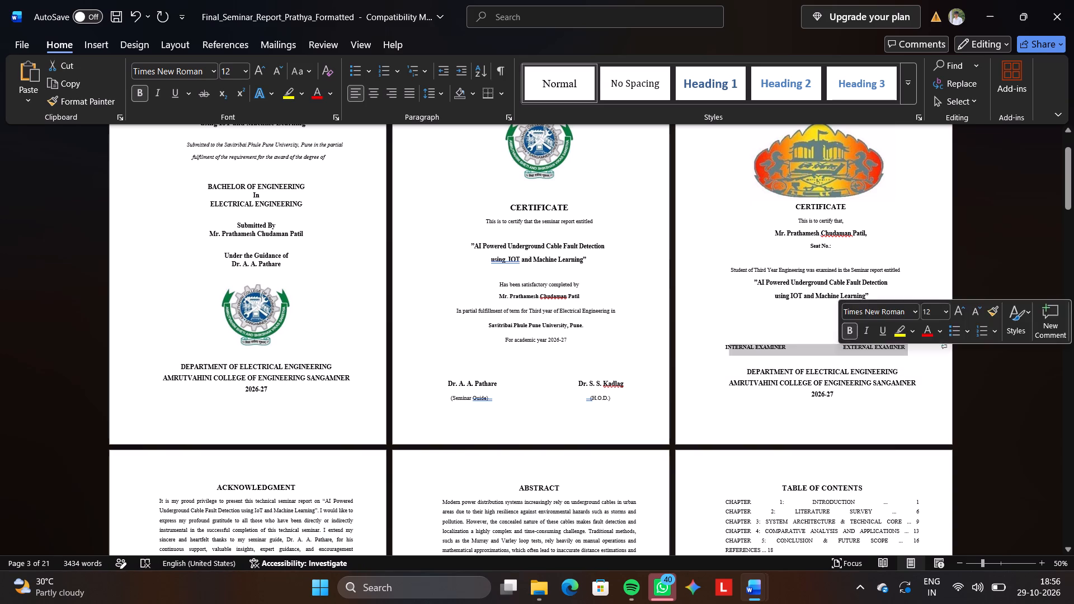
pyautogui.tripleClick(912, 355)
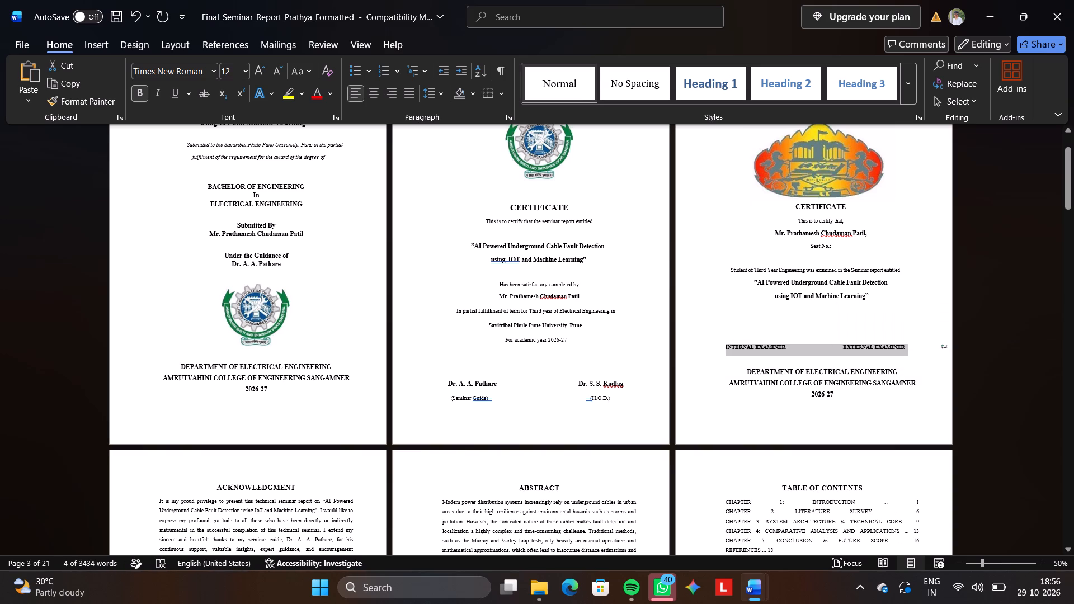
pyautogui.click(410, 92)
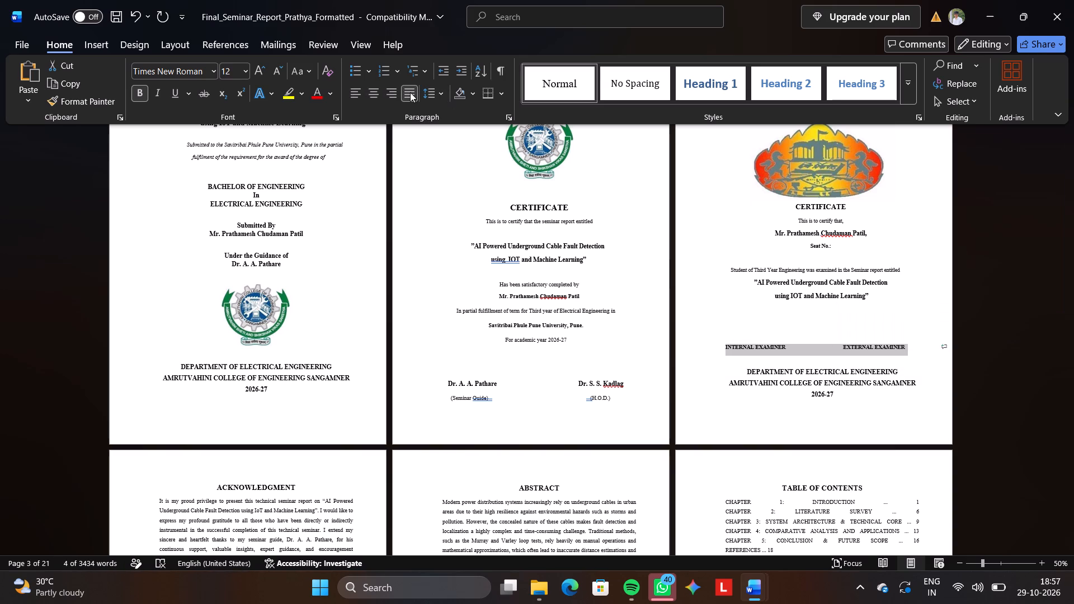
pyautogui.click(843, 347)
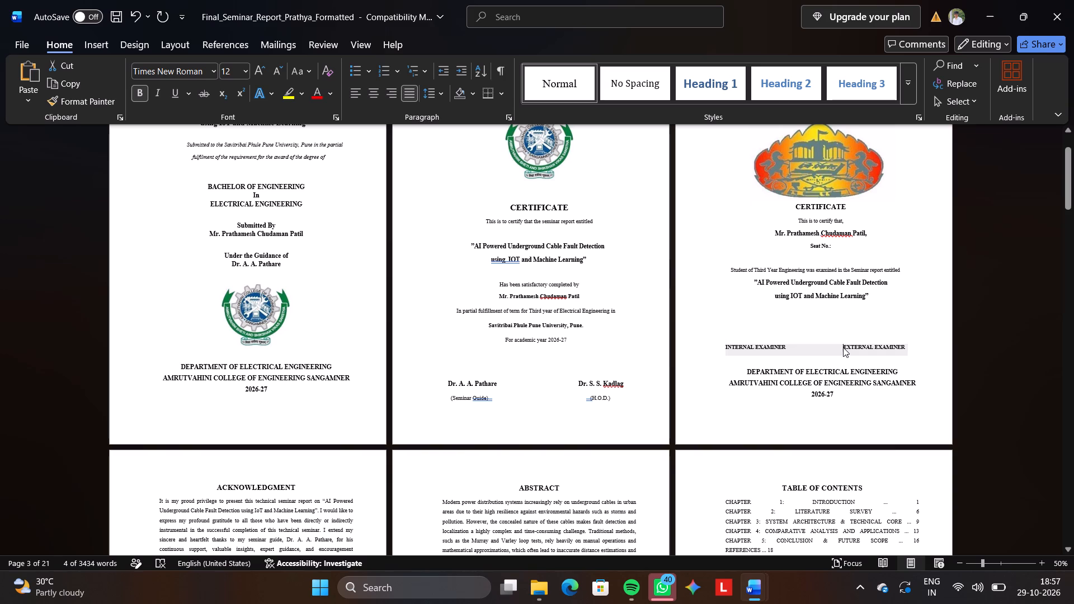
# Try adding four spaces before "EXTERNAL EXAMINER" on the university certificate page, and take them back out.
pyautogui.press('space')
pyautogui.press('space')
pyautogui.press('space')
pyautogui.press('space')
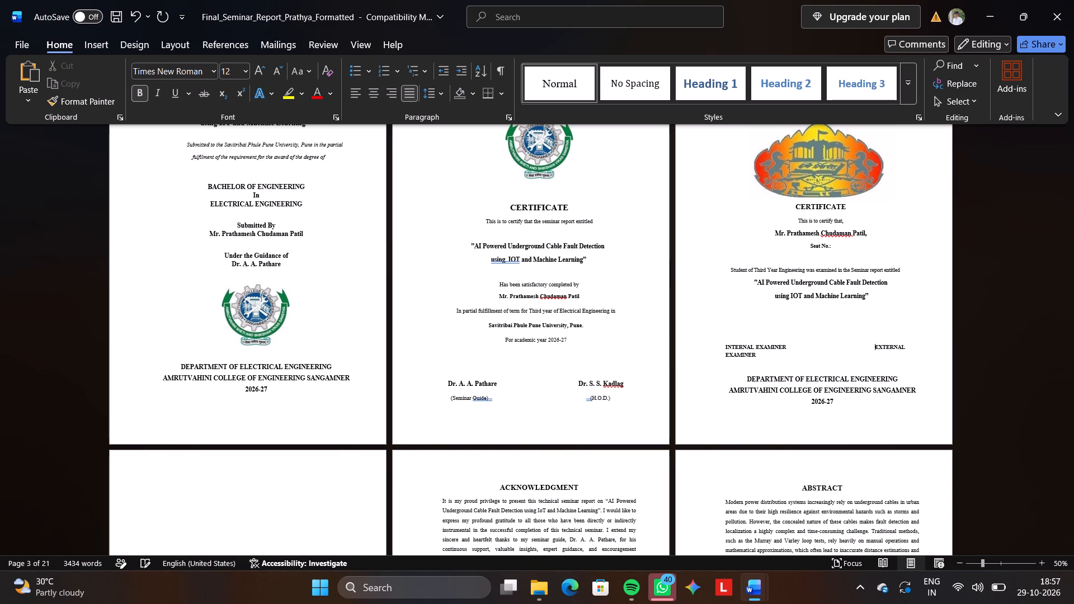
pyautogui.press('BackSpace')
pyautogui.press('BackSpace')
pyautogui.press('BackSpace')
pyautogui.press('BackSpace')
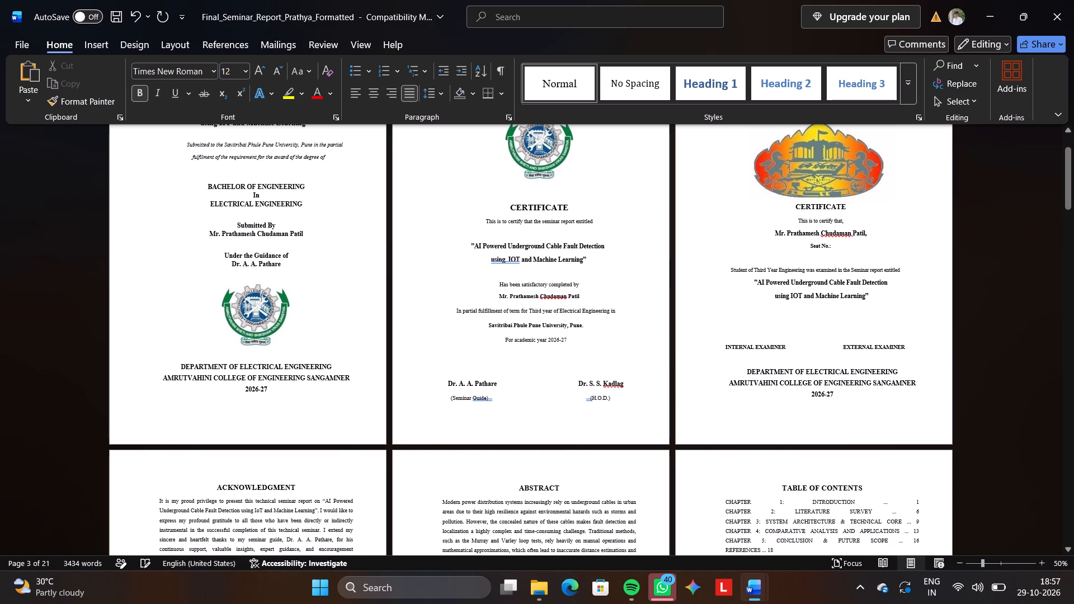
# Indent "INTERNAL EXAMINER" with three spaces and delete three spaces from the gap before "EXTERNAL EXAMINER" to keep both on one line.
pyautogui.click(723, 349)
pyautogui.press('space')
pyautogui.press('space')
pyautogui.press('space')
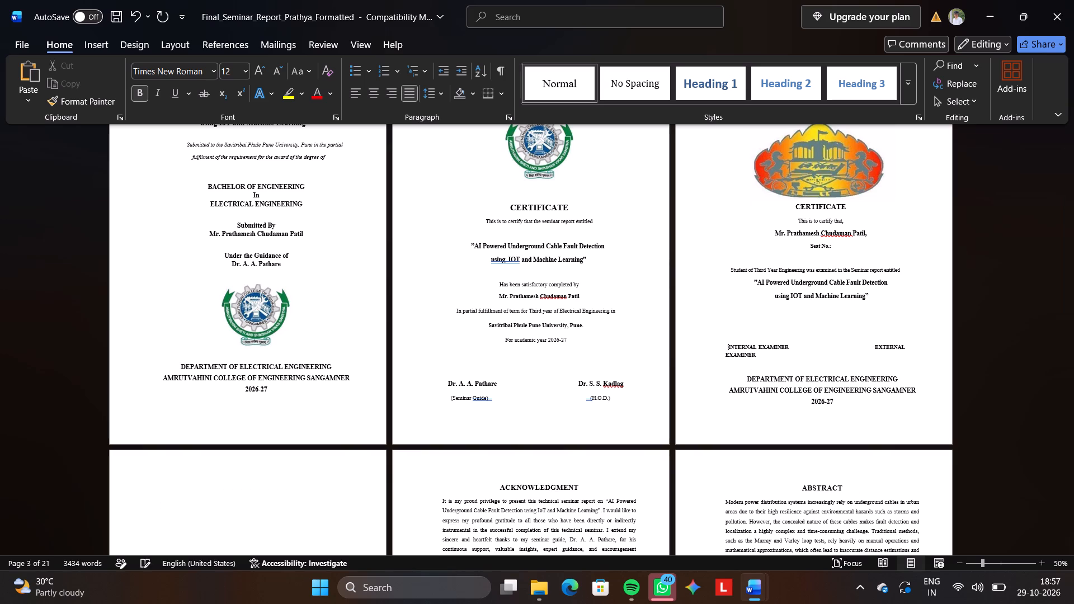
pyautogui.click(835, 342)
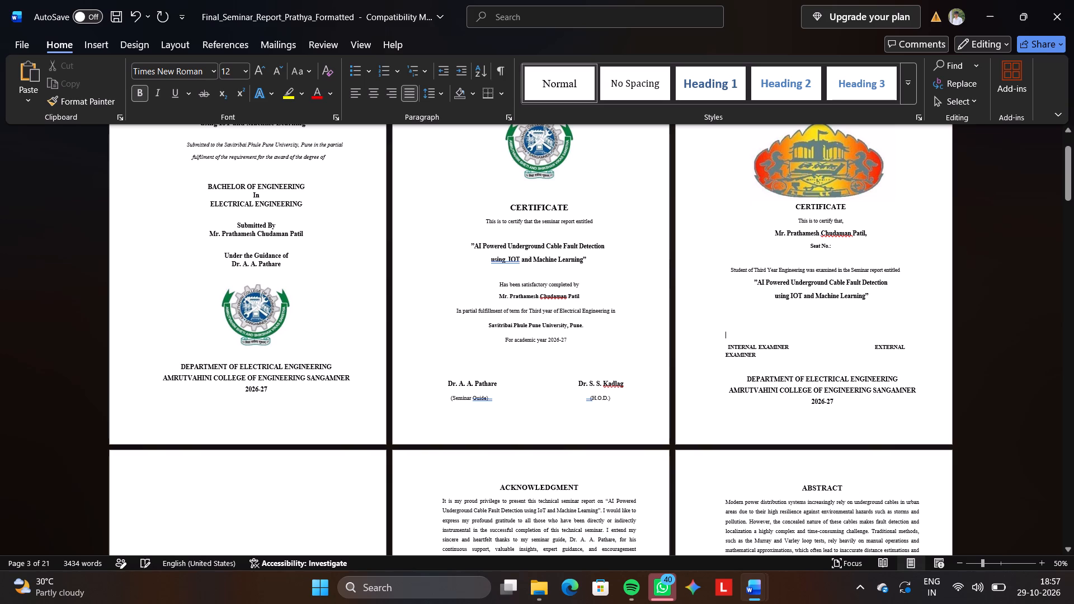
pyautogui.click(834, 346)
pyautogui.press('BackSpace')
pyautogui.press('BackSpace')
pyautogui.press('BackSpace')
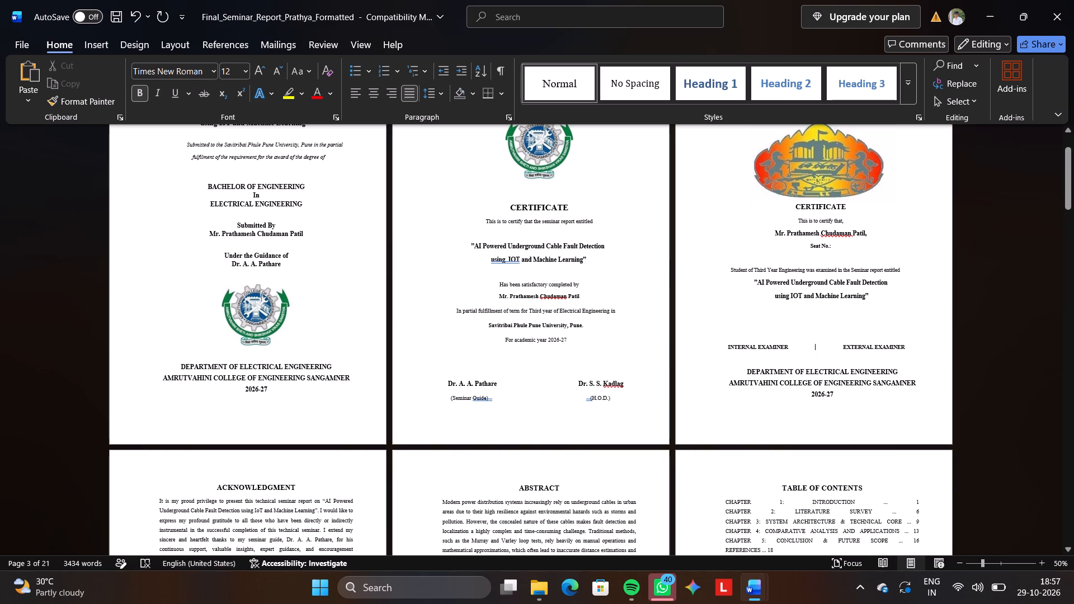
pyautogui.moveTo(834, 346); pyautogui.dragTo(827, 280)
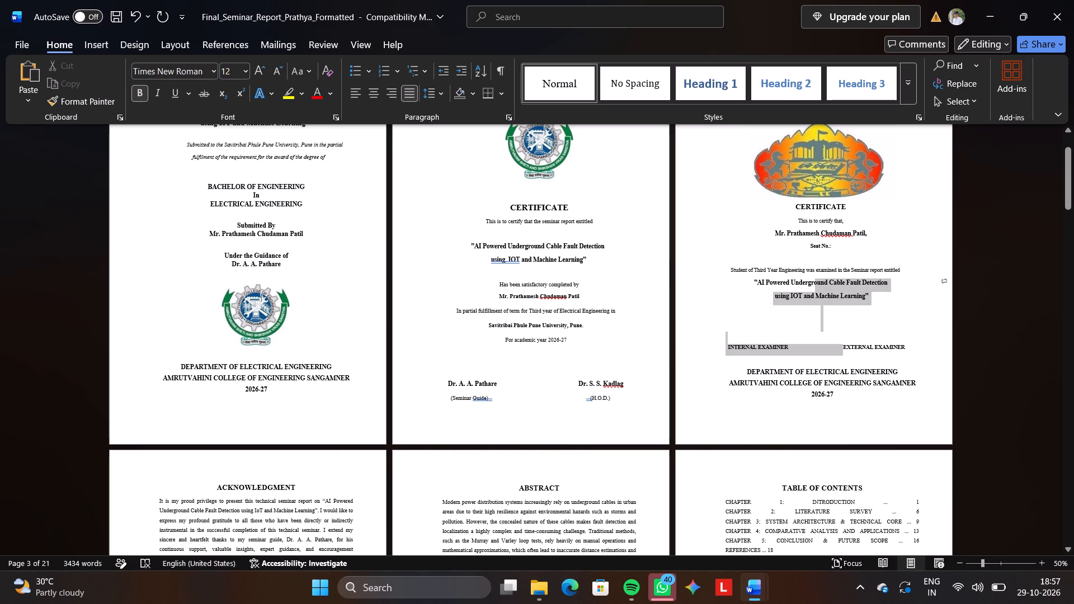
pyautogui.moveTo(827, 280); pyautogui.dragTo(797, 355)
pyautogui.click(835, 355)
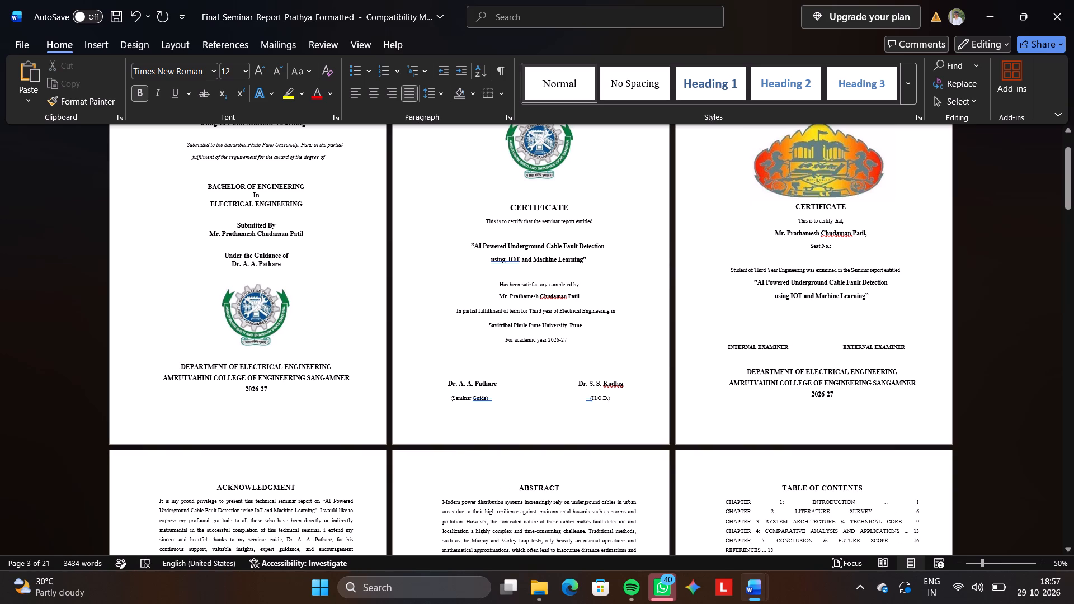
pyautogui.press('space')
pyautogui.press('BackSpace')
# Try centre and left alignment on the university certificate's examiner line, and settle on right alignment.
pyautogui.tripleClick(849, 347)
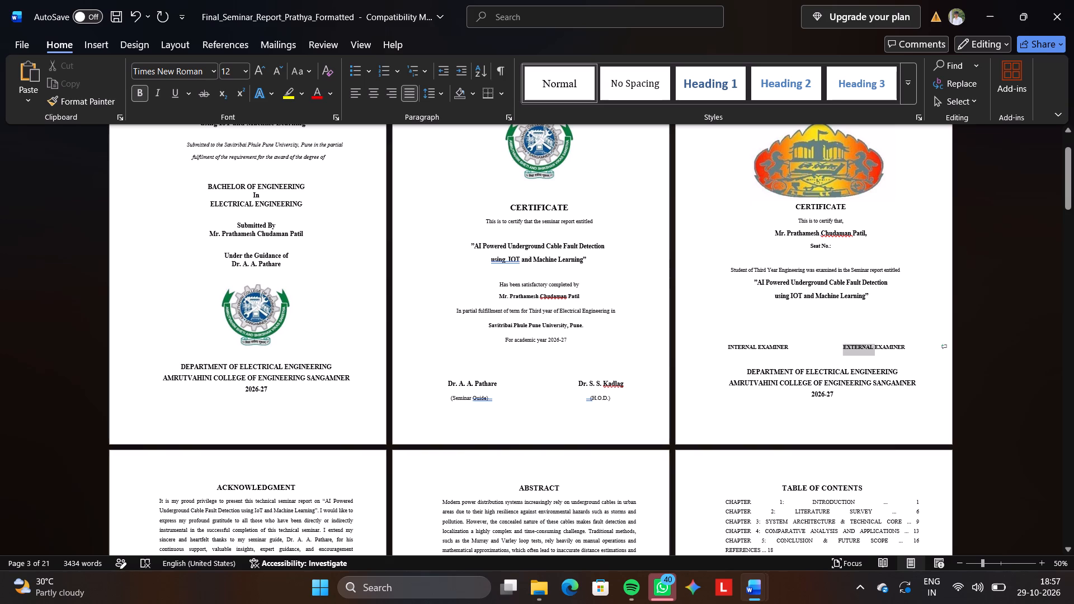
pyautogui.click(849, 347)
pyautogui.tripleClick(849, 347)
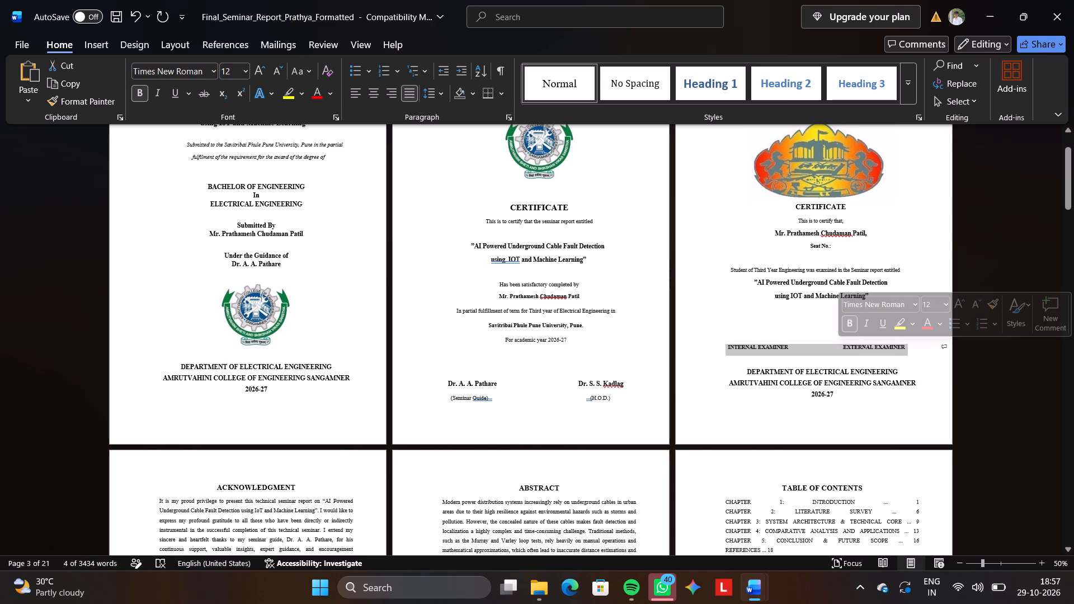
pyautogui.click(365, 96)
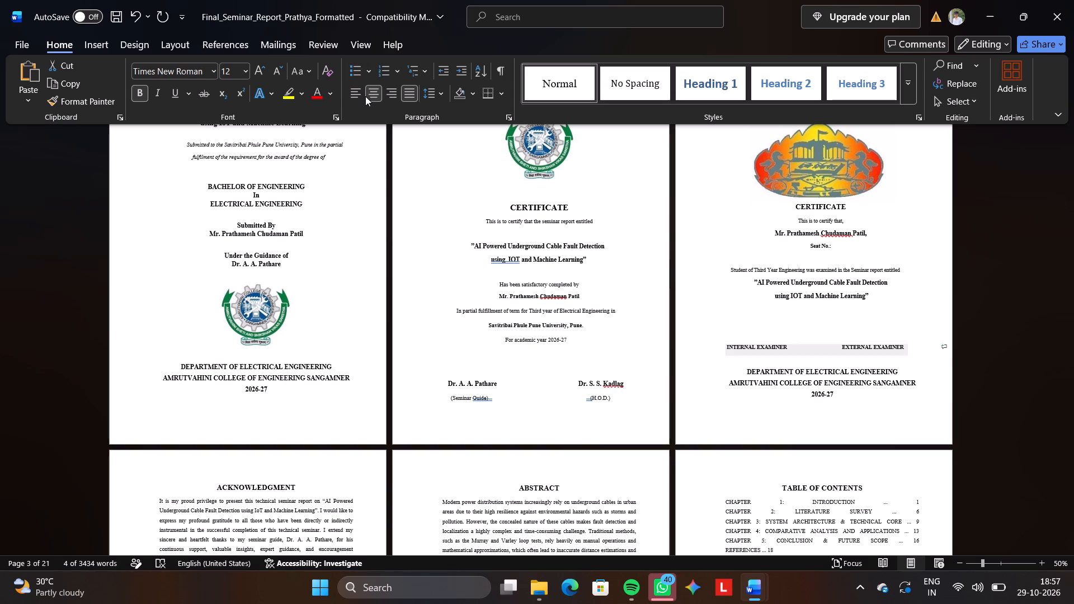
pyautogui.click(368, 95)
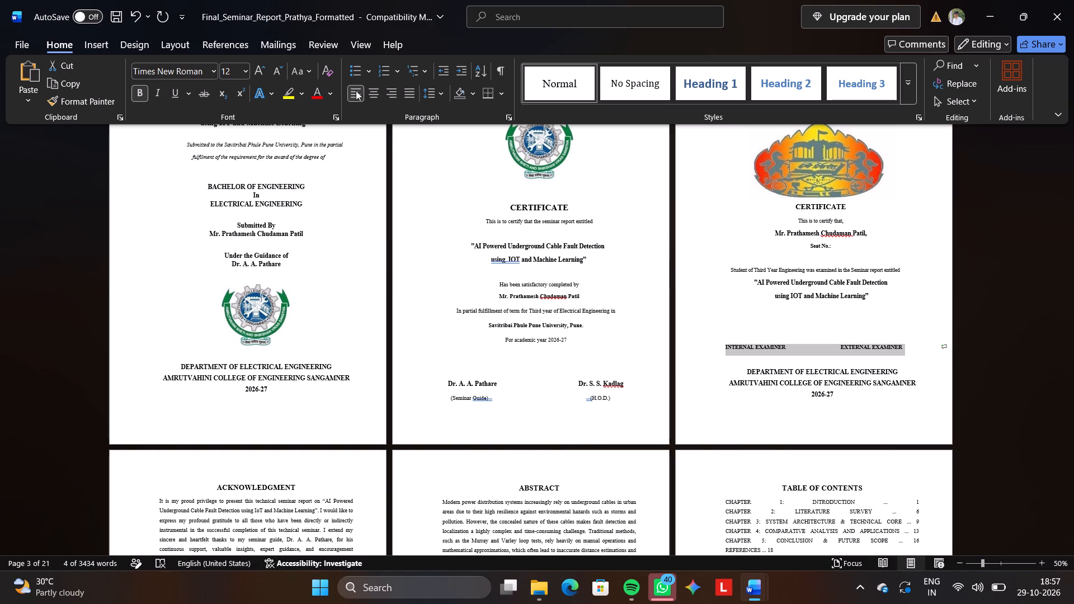
pyautogui.click(356, 91)
pyautogui.click(394, 92)
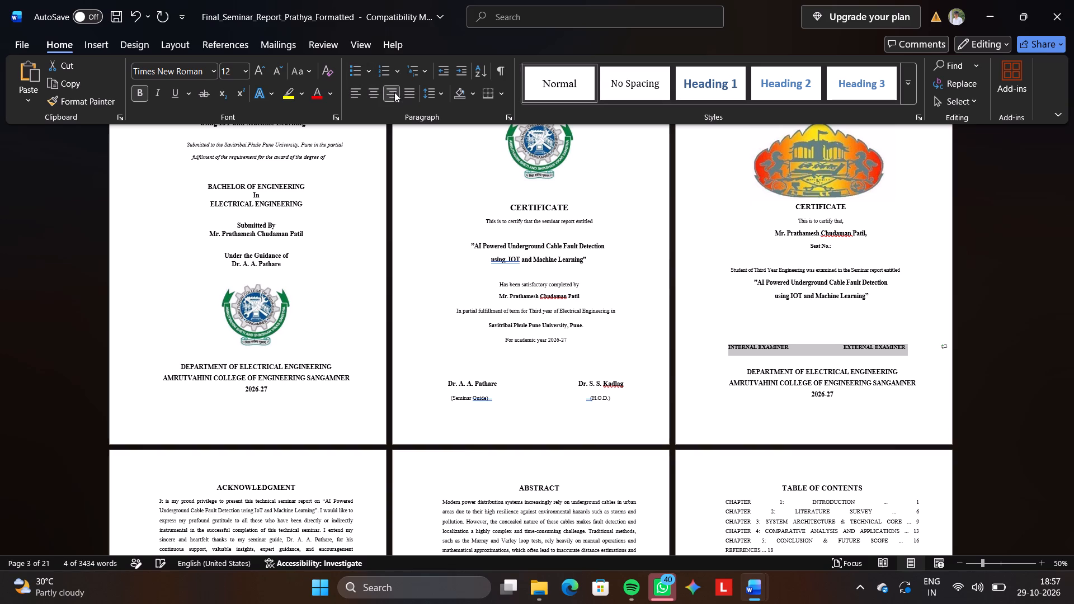
# Delete spare trailing spaces after "SANGAMNER" in the university certificate's college line.
pyautogui.tripleClick(921, 376)
pyautogui.click(921, 376)
pyautogui.tripleClick(921, 376)
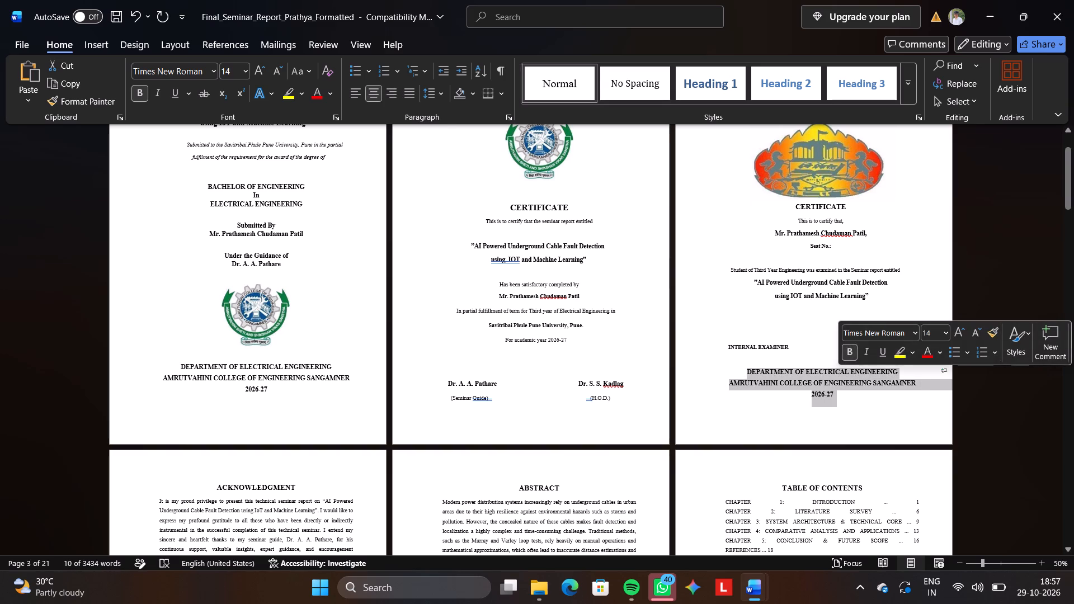
pyautogui.click(936, 387)
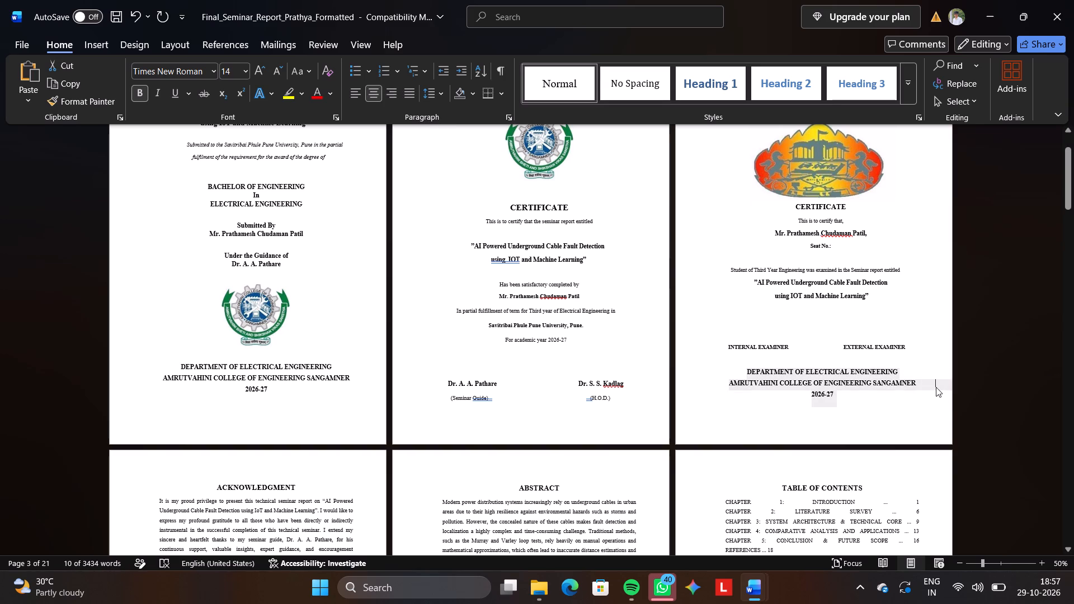
pyautogui.click(936, 387)
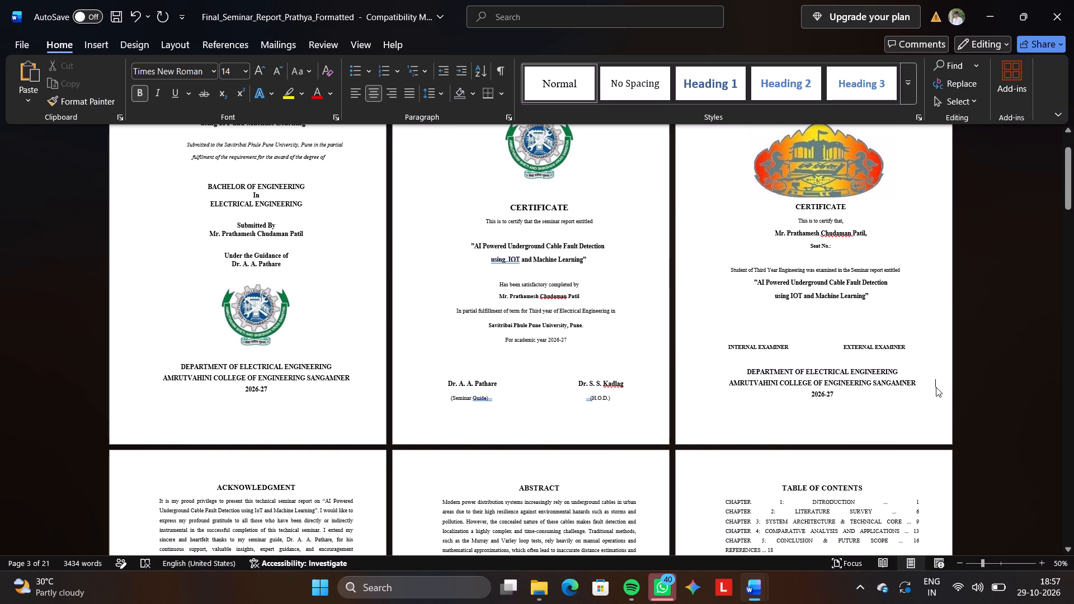
pyautogui.press('BackSpace')
pyautogui.press('BackSpace')
pyautogui.press('BackSpace')
pyautogui.press('BackSpace')
pyautogui.press('BackSpace')
pyautogui.press('BackSpace')
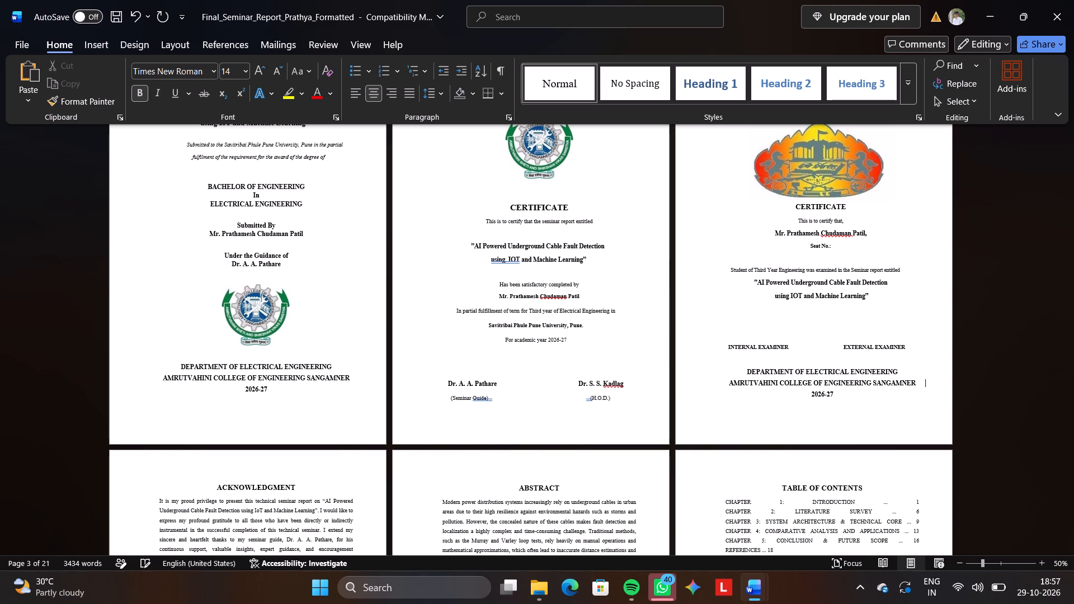
pyautogui.press('BackSpace')
pyautogui.press('BackSpace')
pyautogui.press('BackSpace')
pyautogui.press('BackSpace')
pyautogui.press('BackSpace')
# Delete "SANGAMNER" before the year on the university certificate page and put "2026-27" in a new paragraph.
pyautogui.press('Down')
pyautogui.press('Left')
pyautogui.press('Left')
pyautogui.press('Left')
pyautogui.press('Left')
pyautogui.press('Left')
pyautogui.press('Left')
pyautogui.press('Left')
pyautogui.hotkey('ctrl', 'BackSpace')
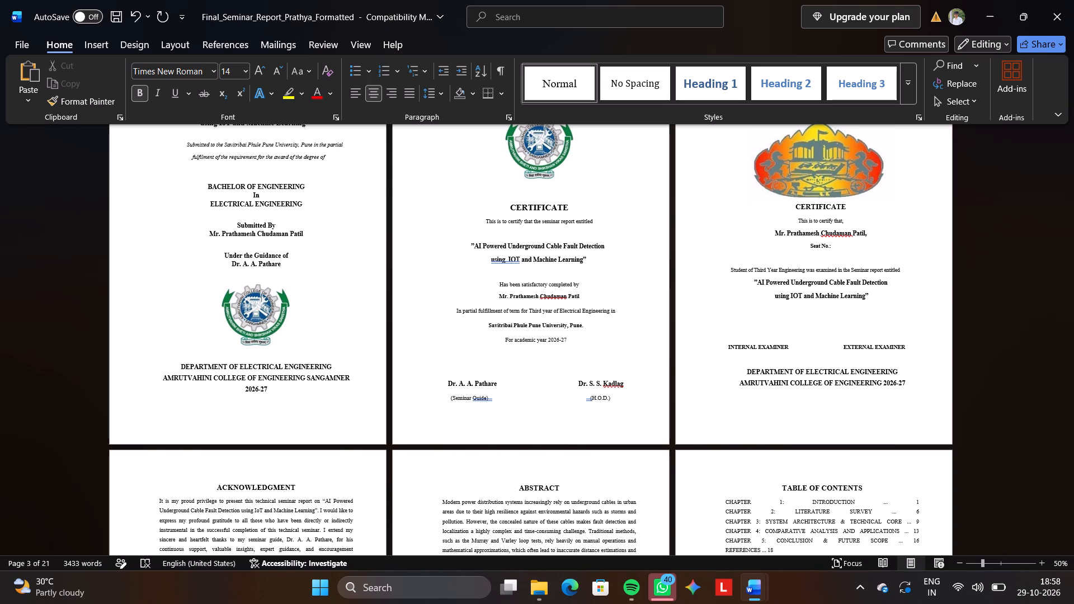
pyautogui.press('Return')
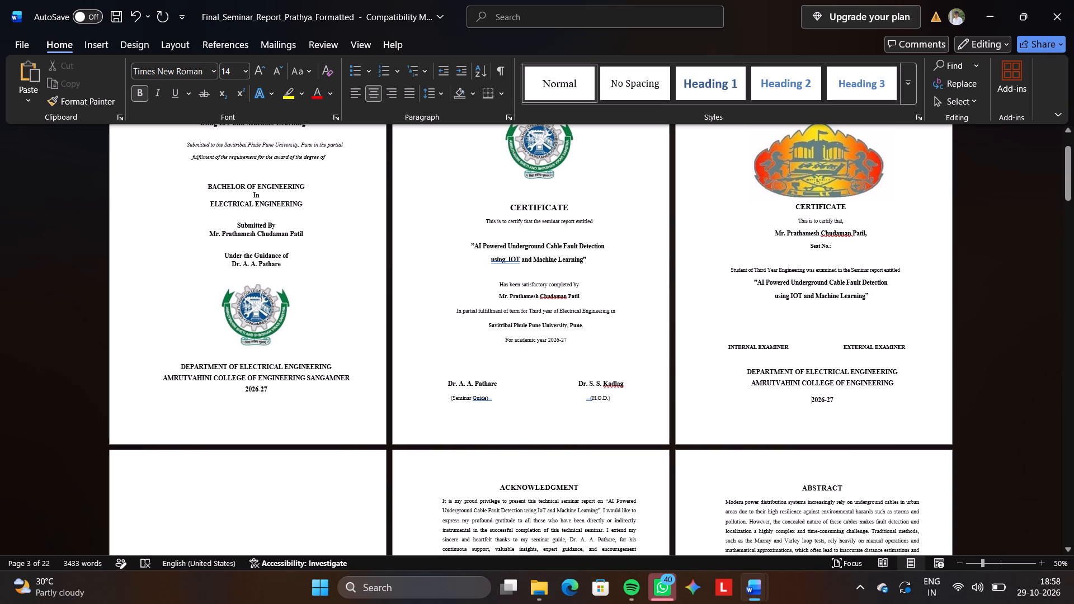
# Centre the department, college and year lines together with the blank line above them on the university certificate page.
pyautogui.moveTo(855, 412); pyautogui.dragTo(747, 362)
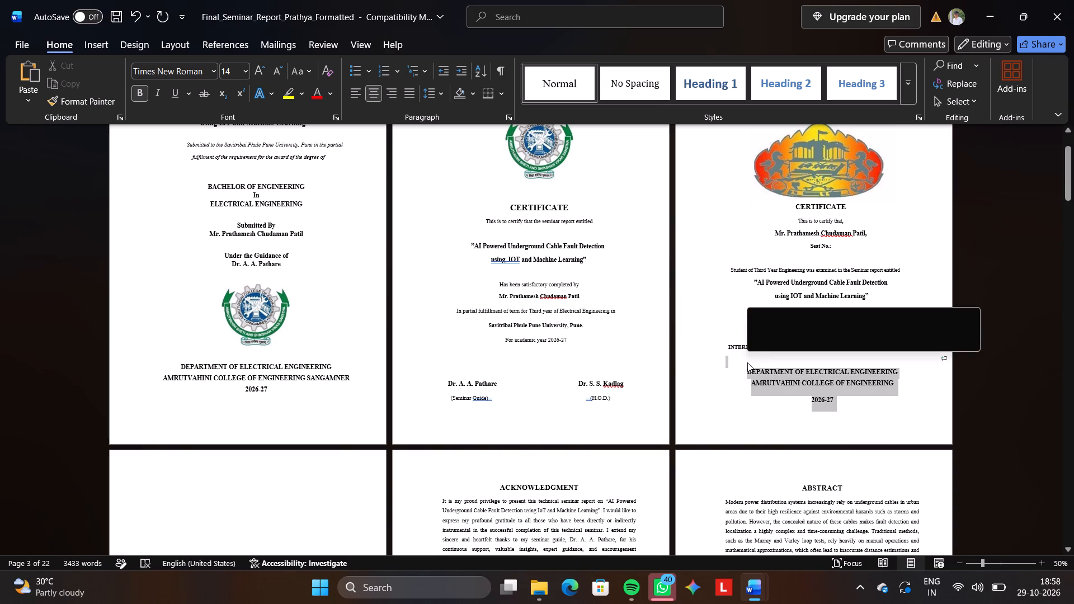
pyautogui.click(375, 95)
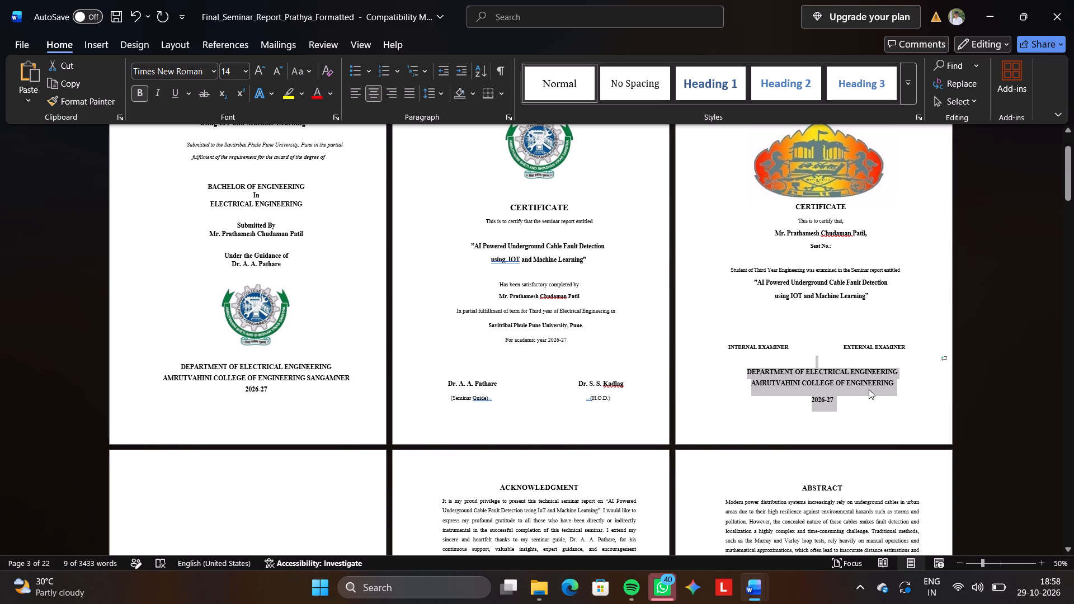
pyautogui.click(859, 399)
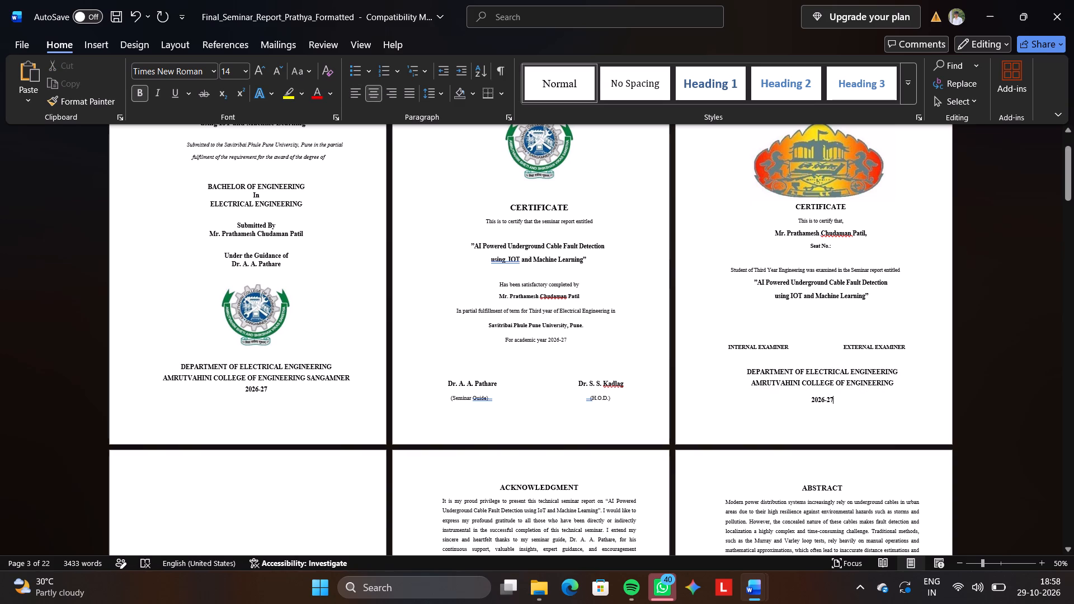
# Rejoin "2026-27" to the university certificate's college line and pad it with spaces until the year wraps onto its own line.
pyautogui.click(808, 399)
pyautogui.press('BackSpace')
pyautogui.press('BackSpace')
pyautogui.press('Return')
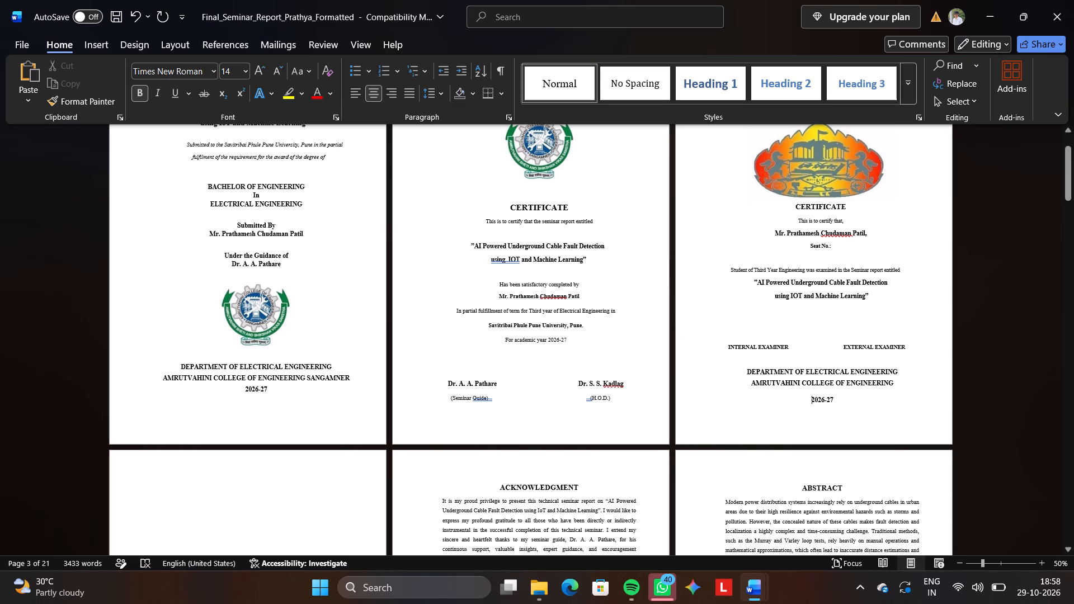
pyautogui.press('BackSpace')
pyautogui.press('BackSpace')
pyautogui.press('space')
pyautogui.press('space')
pyautogui.press('space')
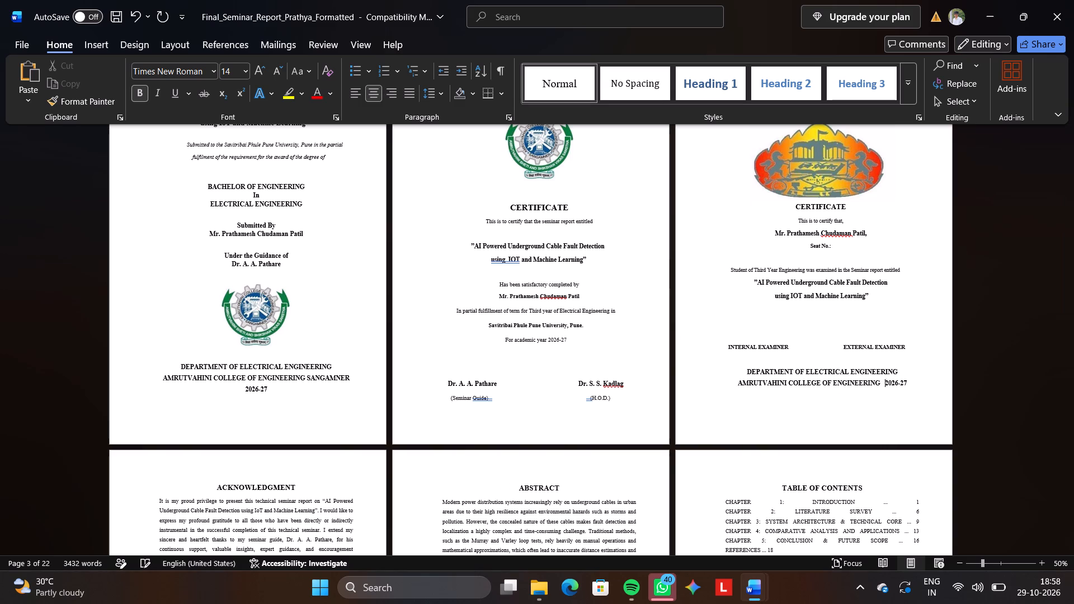
pyautogui.press('space')
pyautogui.press('space')
pyautogui.press('space')
pyautogui.press('space')
pyautogui.press('space')
pyautogui.press('space')
pyautogui.press('space')
pyautogui.press('space')
pyautogui.press('space')
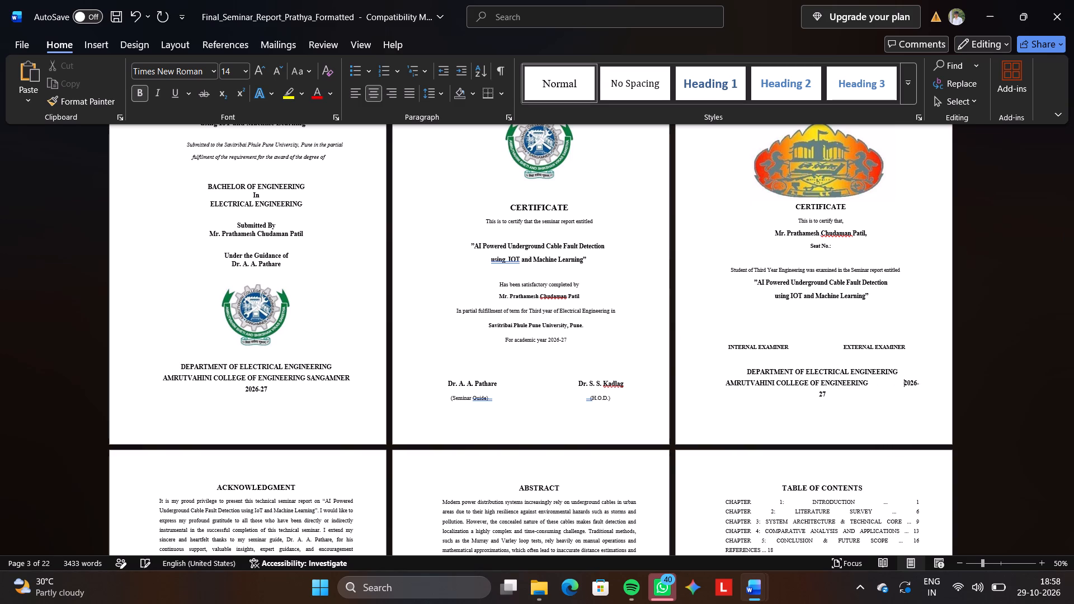
pyautogui.press('space')
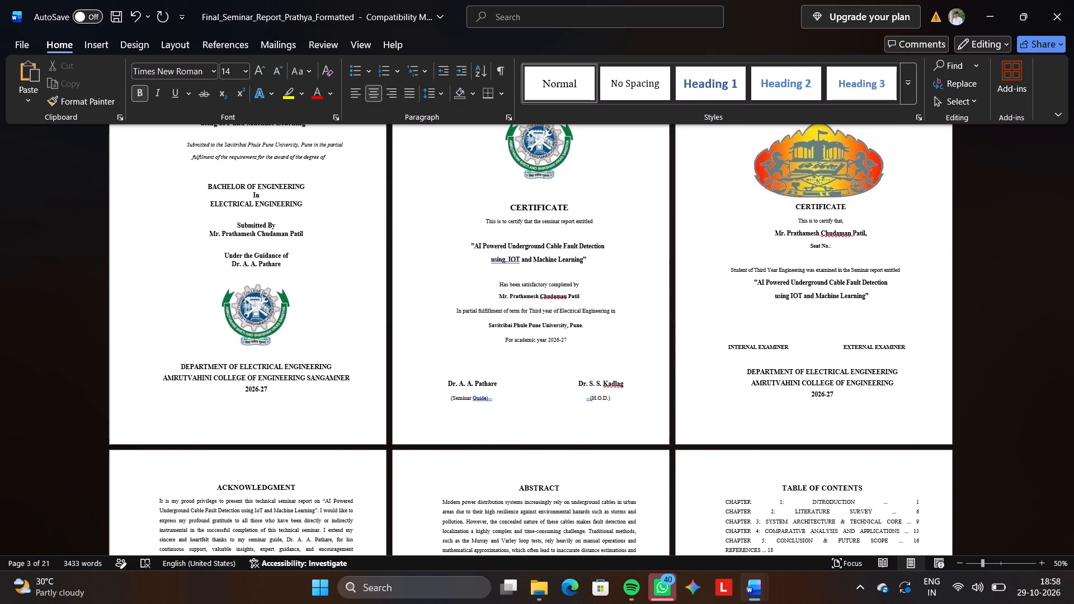
# Add "SANGAMNER" after "AMRUTVAHINI COLLEGE OF ENGINEERING" on the university certificate page.
pyautogui.click(897, 385)
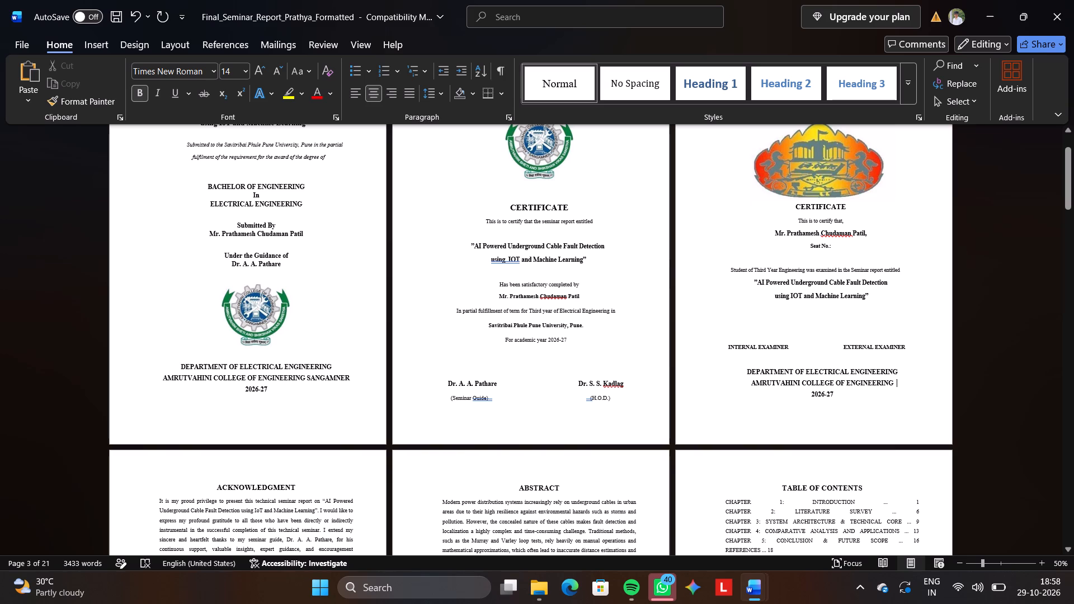
pyautogui.press('BackSpace')
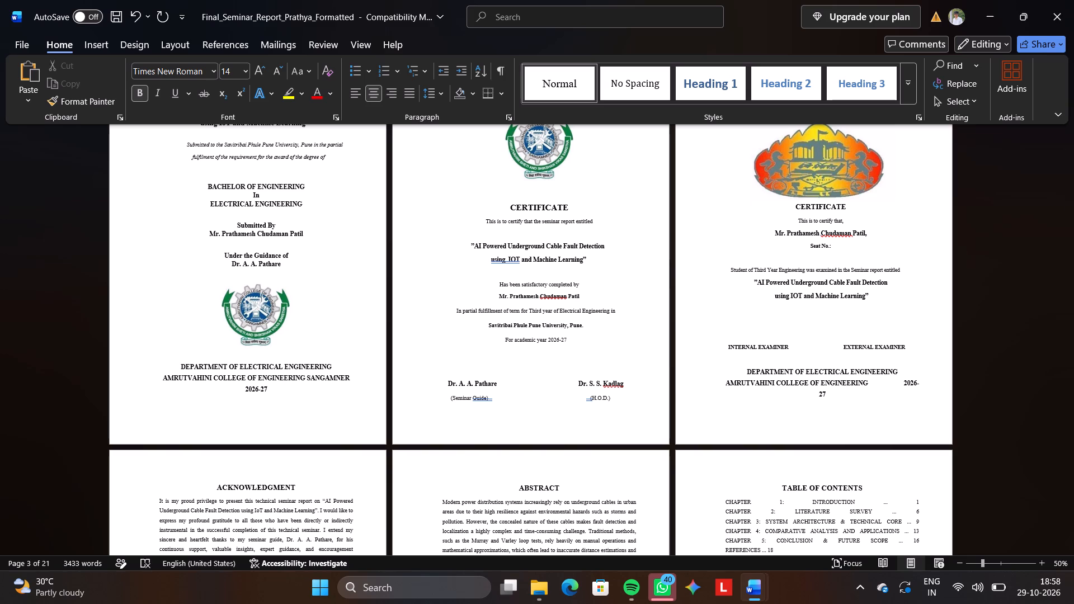
pyautogui.hotkey('shift', 's')
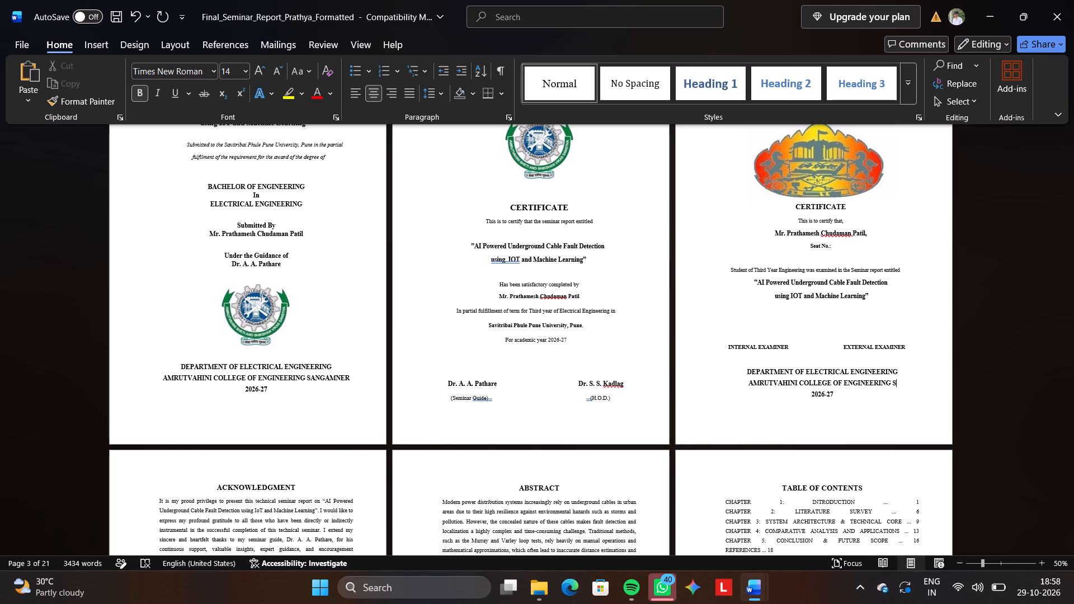
pyautogui.write('ANGAMNER')
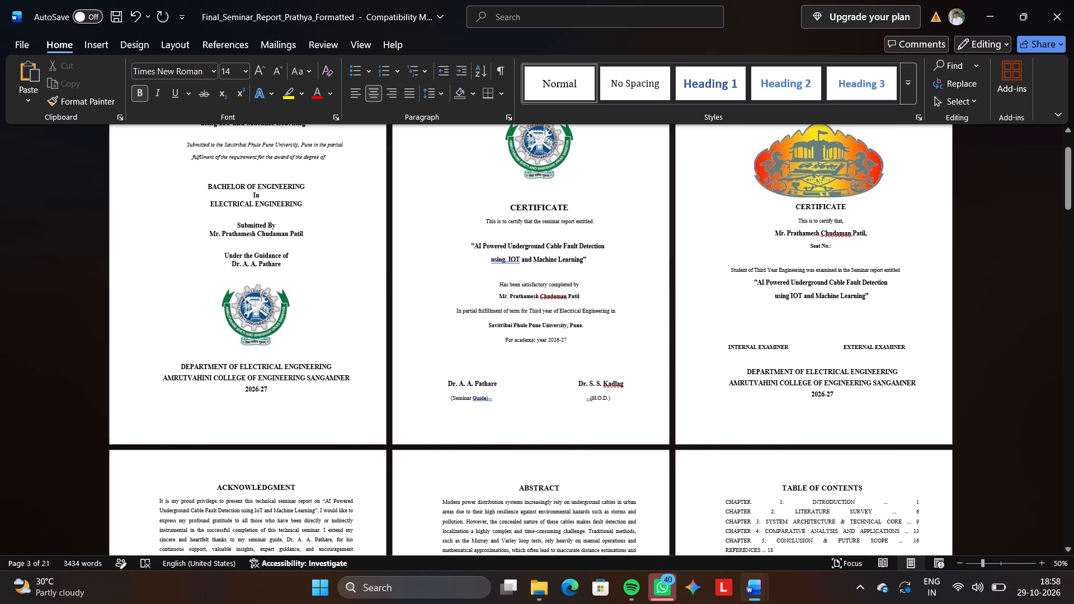
# Delete the separate "INTERNAL EXAMINER" and "EXTERNAL EXAMINER" labels above the department line on the university certificate page.
pyautogui.moveTo(835, 345); pyautogui.dragTo(918, 359)
pyautogui.press('BackSpace')
pyautogui.click(918, 359)
pyautogui.moveTo(918, 359); pyautogui.dragTo(912, 355)
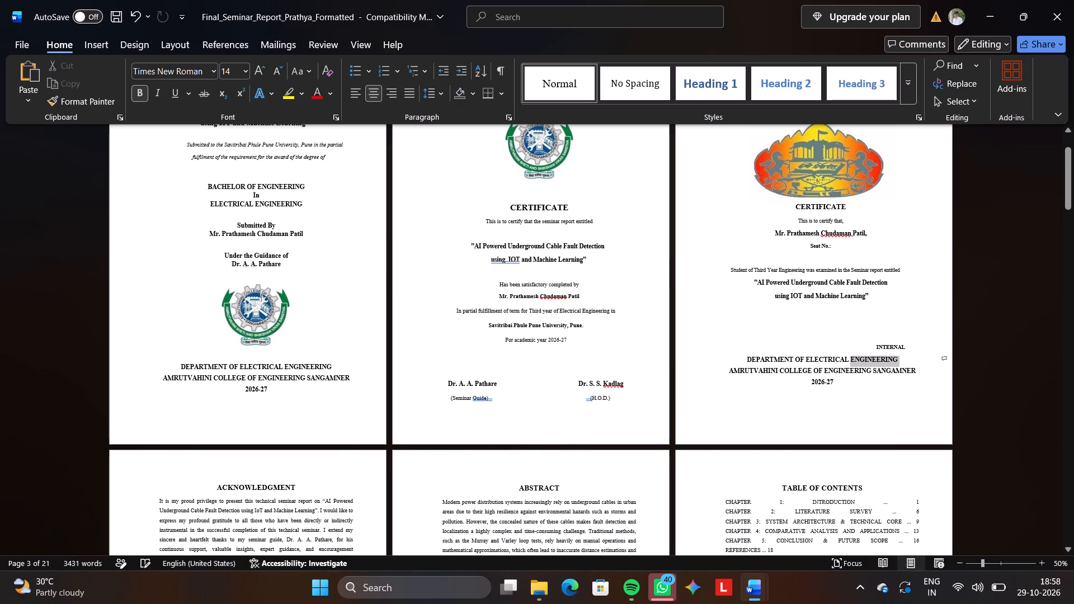
pyautogui.moveTo(912, 355); pyautogui.dragTo(908, 352)
pyautogui.click(908, 352)
pyautogui.moveTo(908, 352); pyautogui.dragTo(872, 342)
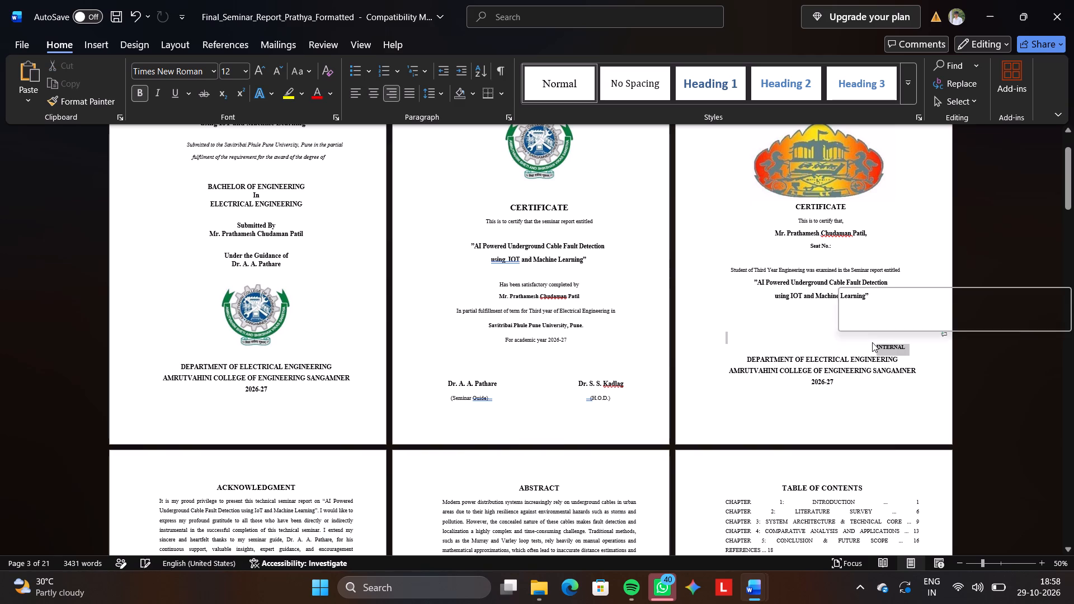
pyautogui.press('BackSpace')
# Enter "INTERNAL EXAMINER EXTERNAL EXAMINER" on the blank centred line above the department line on the university certificate page.
pyautogui.click(861, 324)
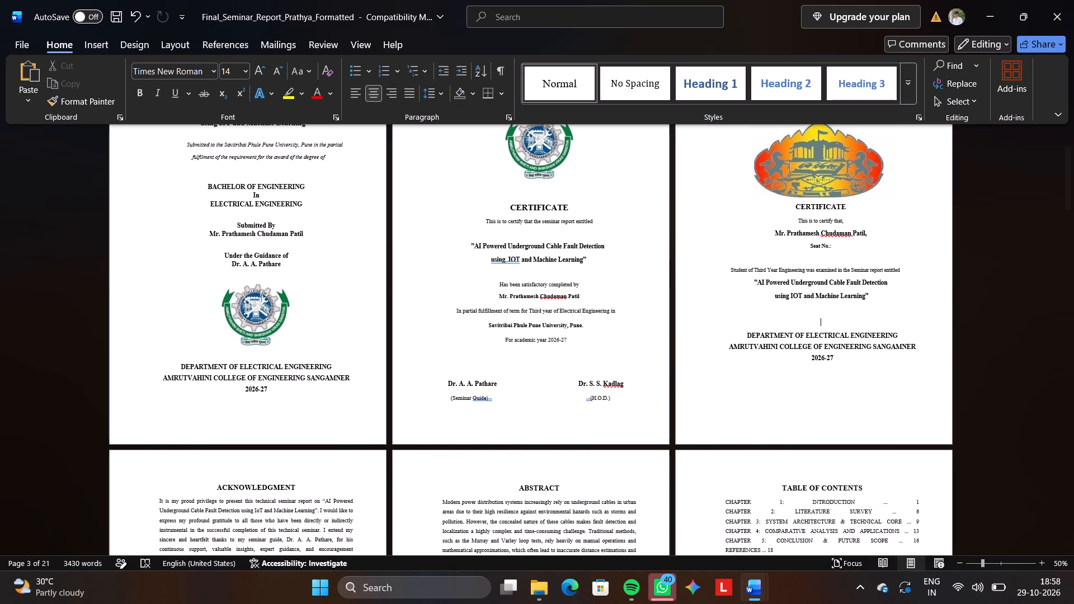
pyautogui.write('IN')
pyautogui.write('TERNAL EXAMINA')
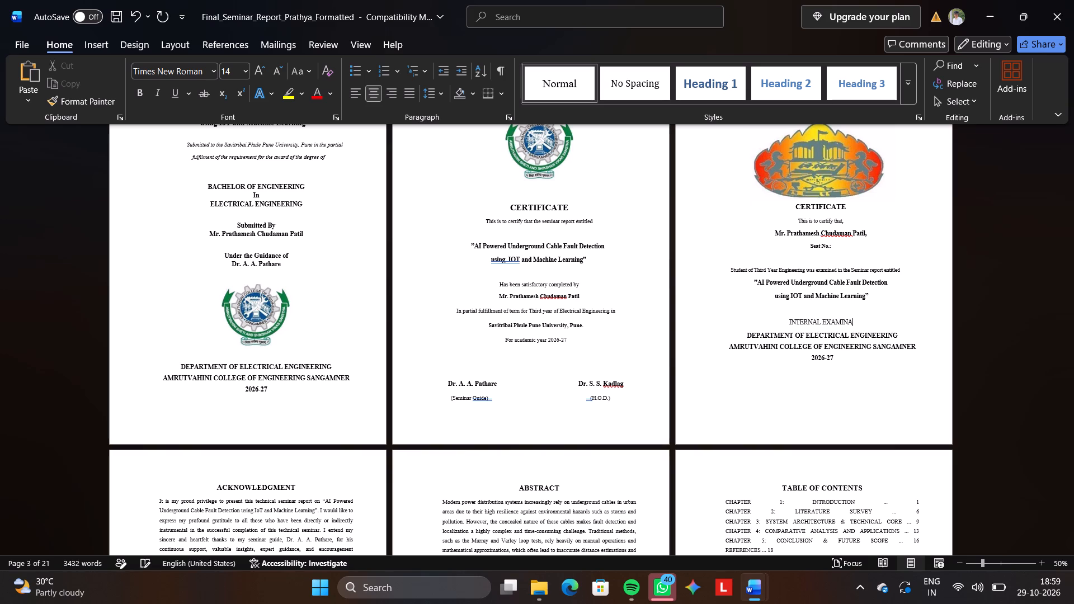
pyautogui.press('BackSpace')
pyautogui.write('ER')
pyautogui.press('space')
pyautogui.write('EXTER')
pyautogui.write('NAL EXAMINER')
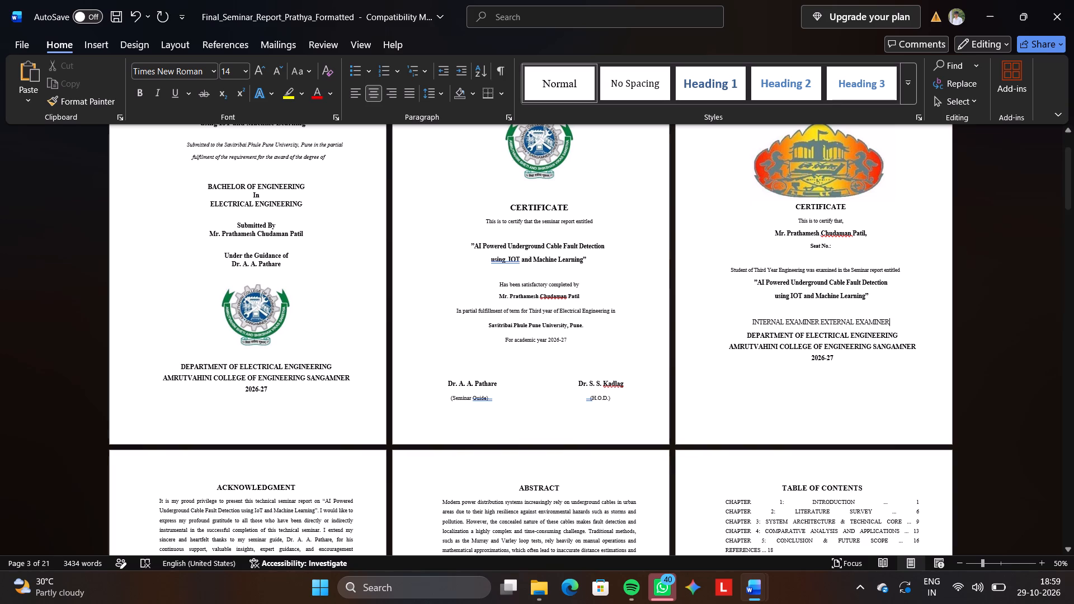
# Format the whole new examiner line on the university certificate page as 12 pt bold.
pyautogui.tripleClick(819, 322)
pyautogui.click(819, 322)
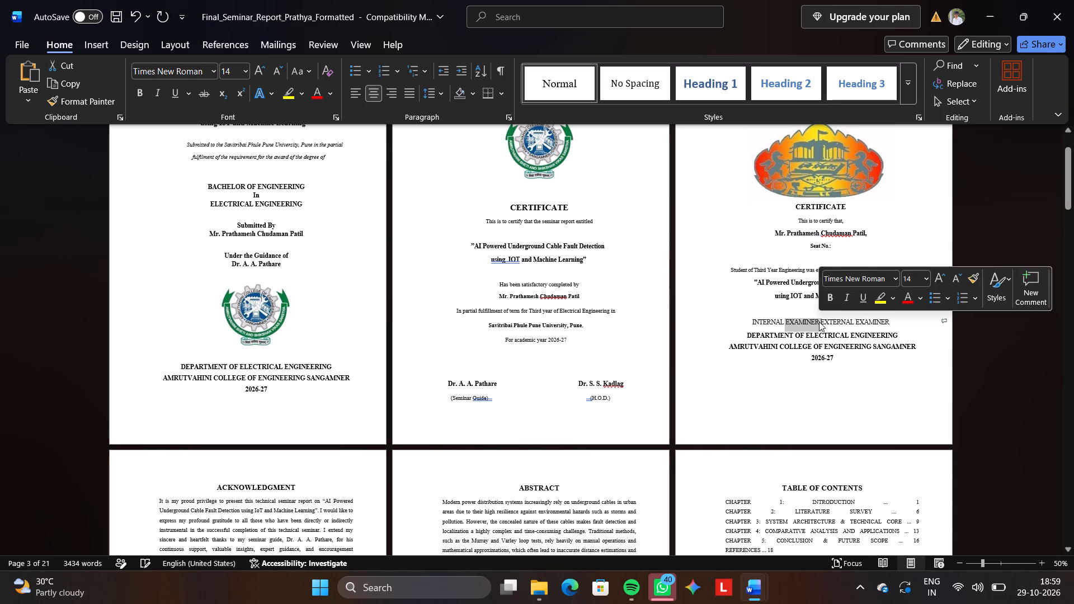
pyautogui.tripleClick(819, 322)
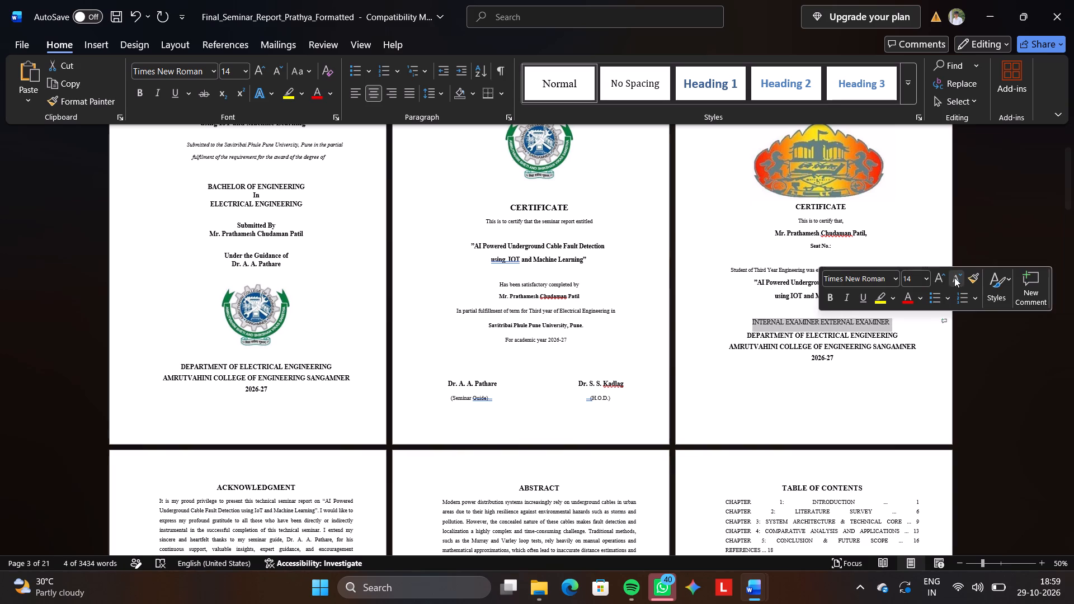
pyautogui.click(954, 277)
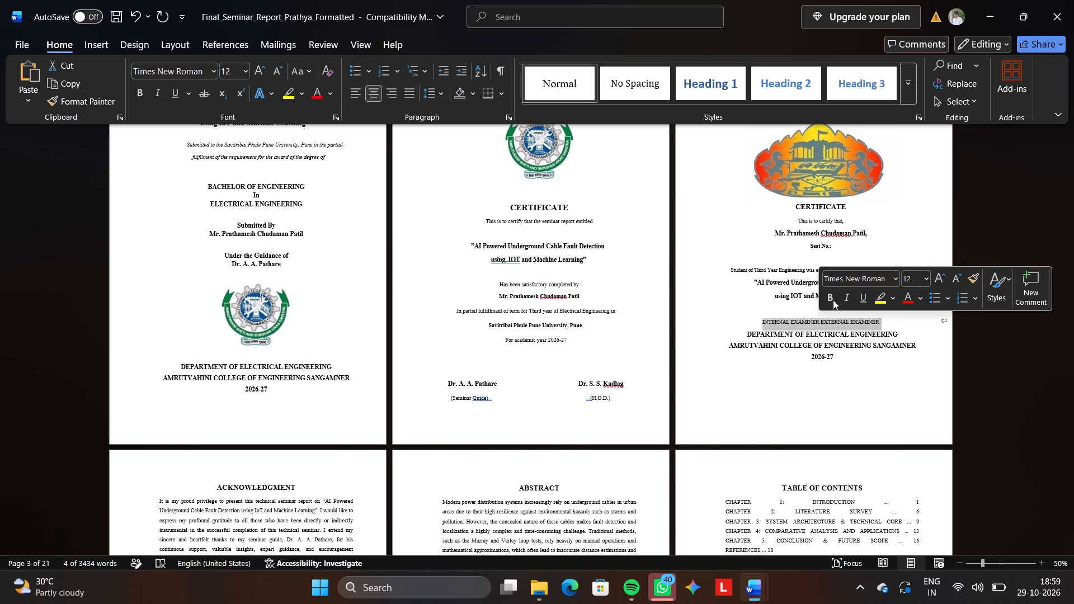
pyautogui.click(833, 300)
pyautogui.click(819, 322)
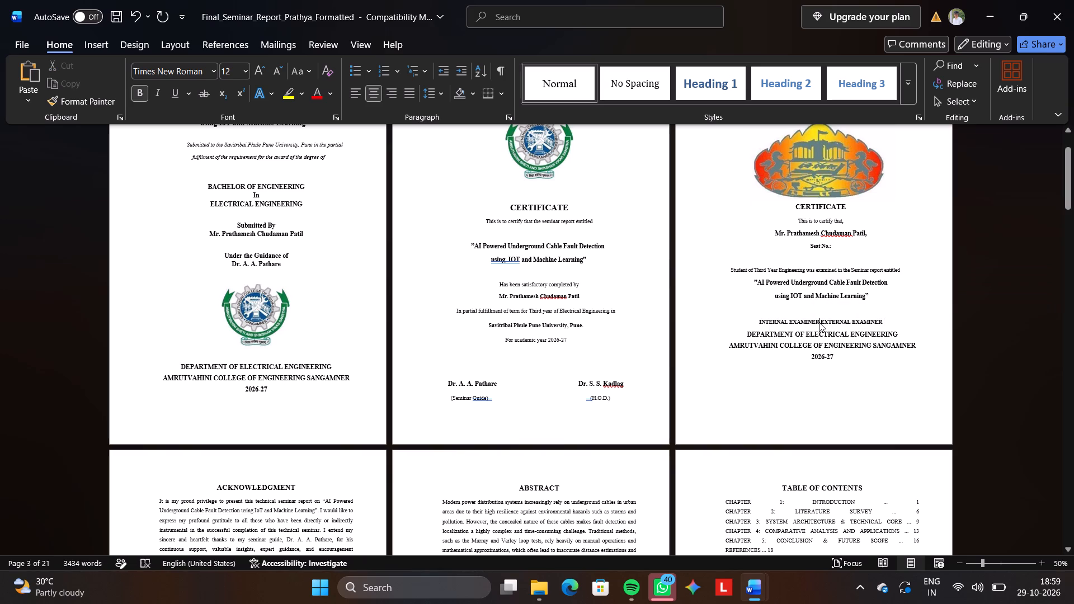
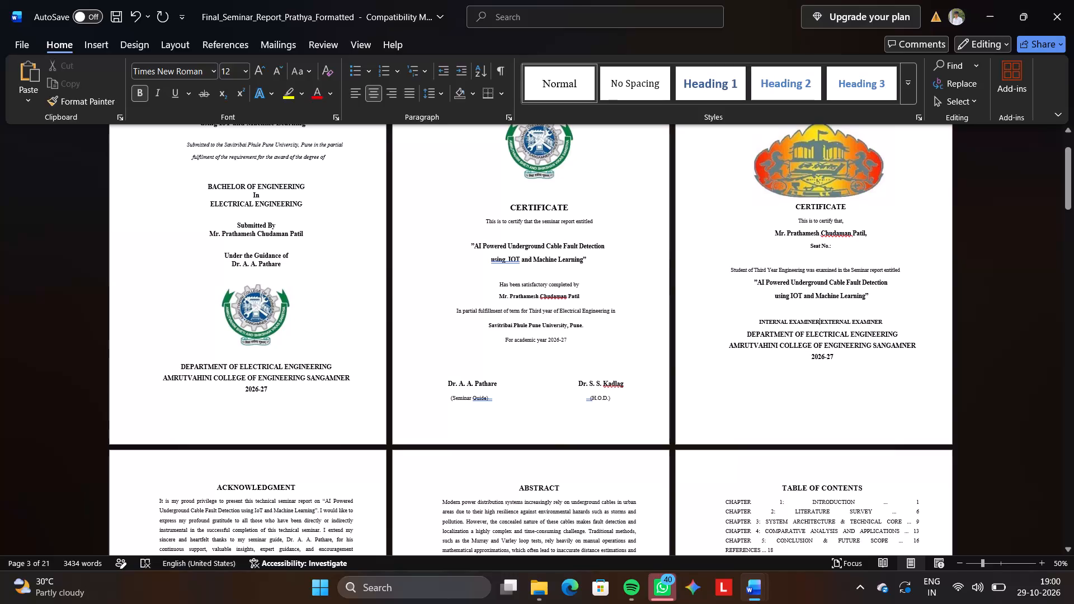
# Insert a one-row, two-column table on the blank line above the guide and H.O.D. names on the college certificate page.
pyautogui.click(104, 45)
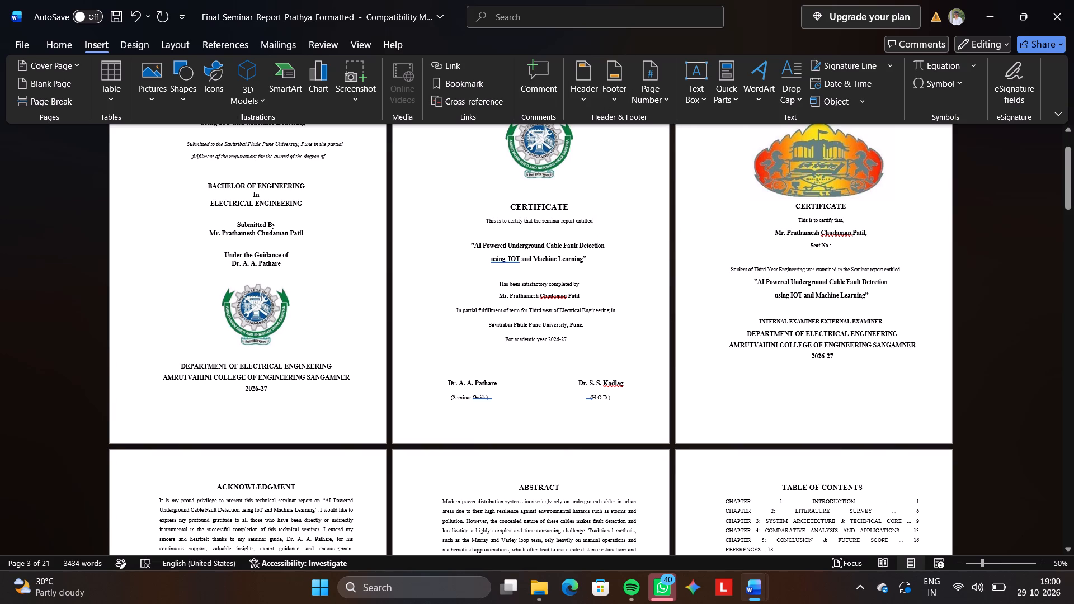
pyautogui.moveTo(428, 377); pyautogui.dragTo(593, 402)
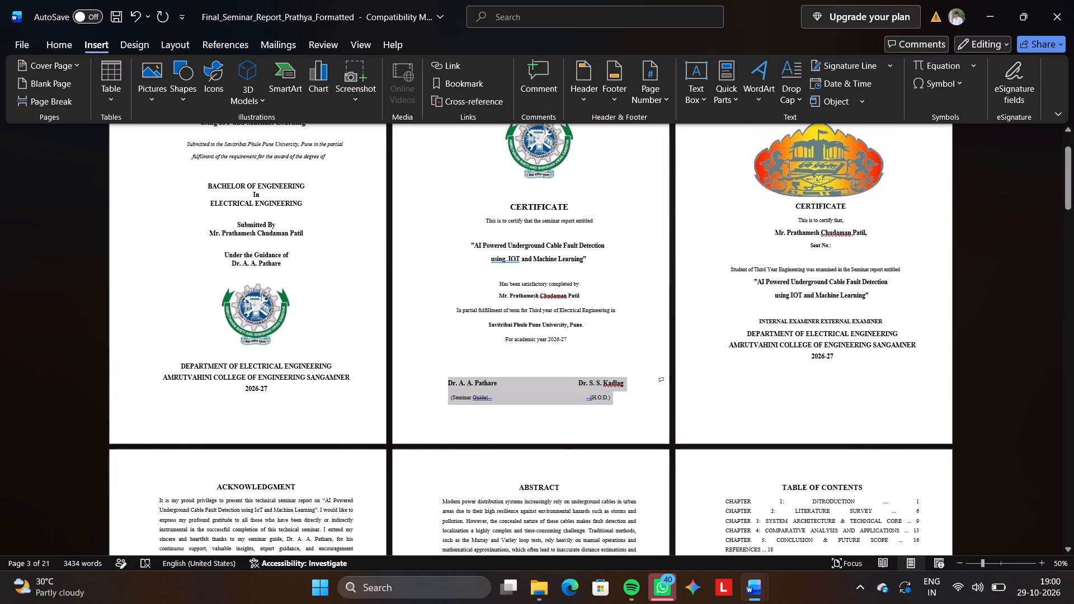
pyautogui.moveTo(593, 402); pyautogui.dragTo(612, 402)
pyautogui.click(535, 365)
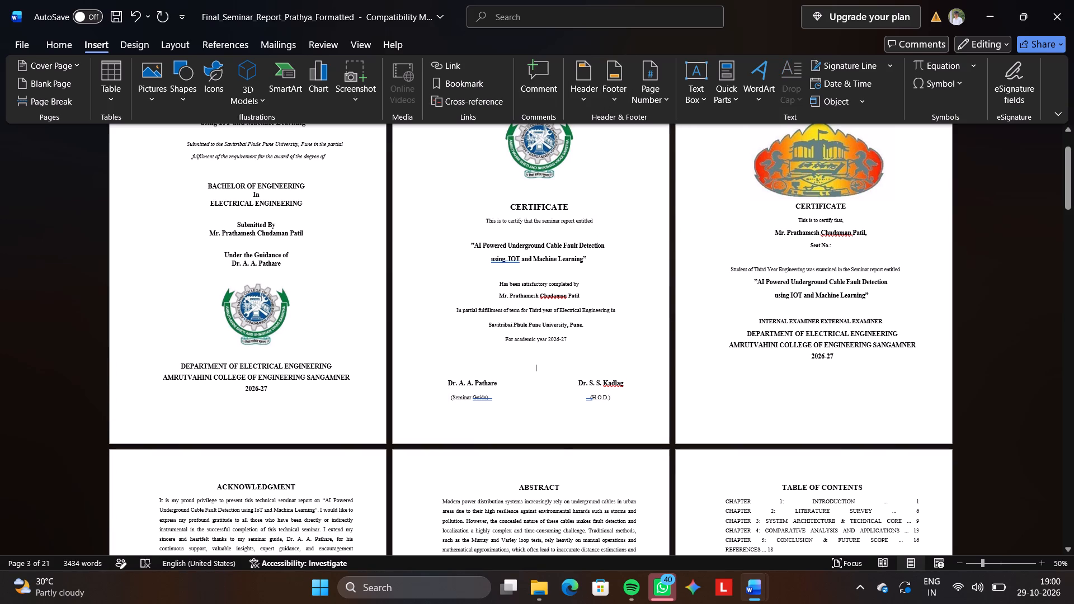
pyautogui.click(120, 93)
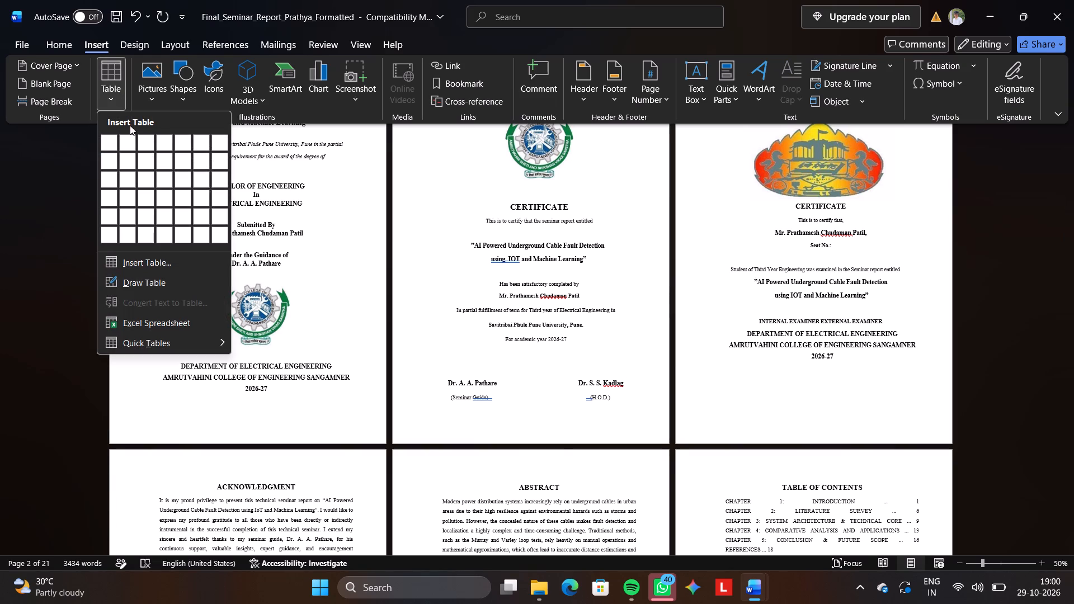
pyautogui.click(125, 145)
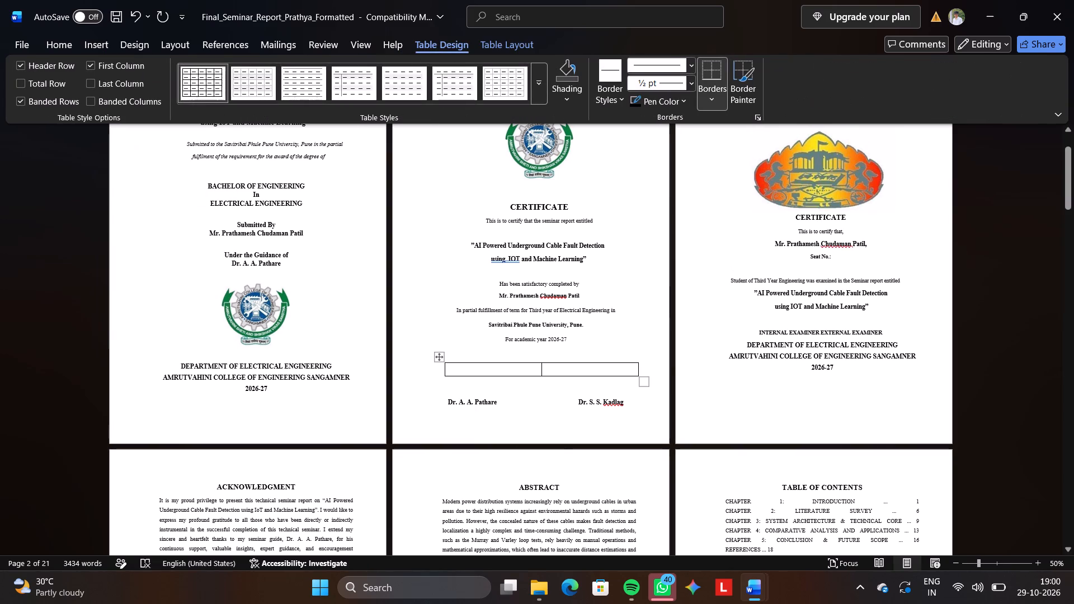
# Copy the seminar guide's name from the signature line into the first cell of the new table.
pyautogui.moveTo(502, 408); pyautogui.dragTo(455, 399)
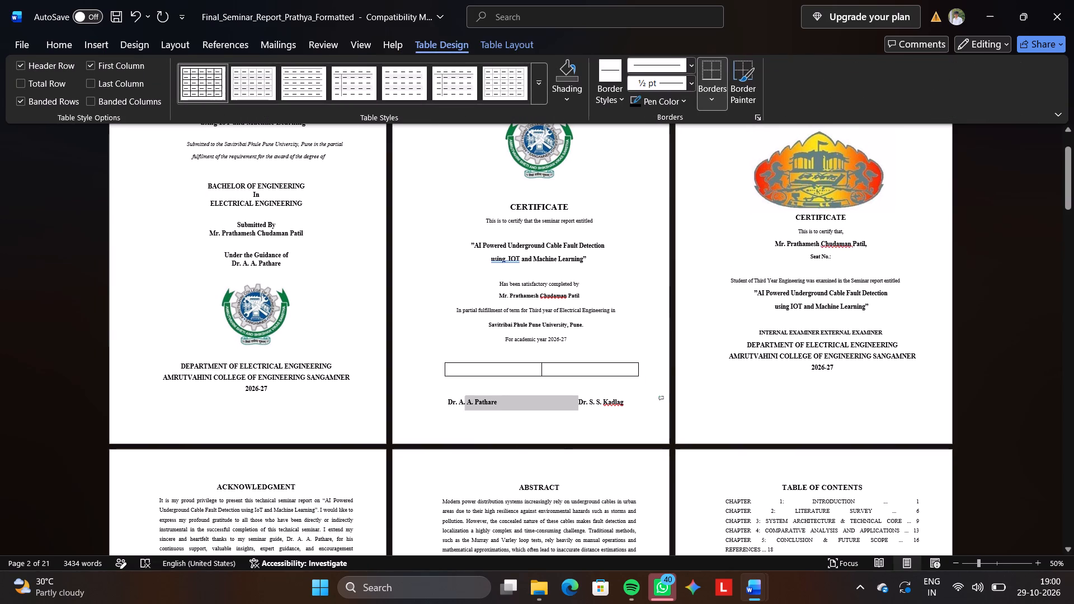
pyautogui.moveTo(455, 399); pyautogui.dragTo(437, 396)
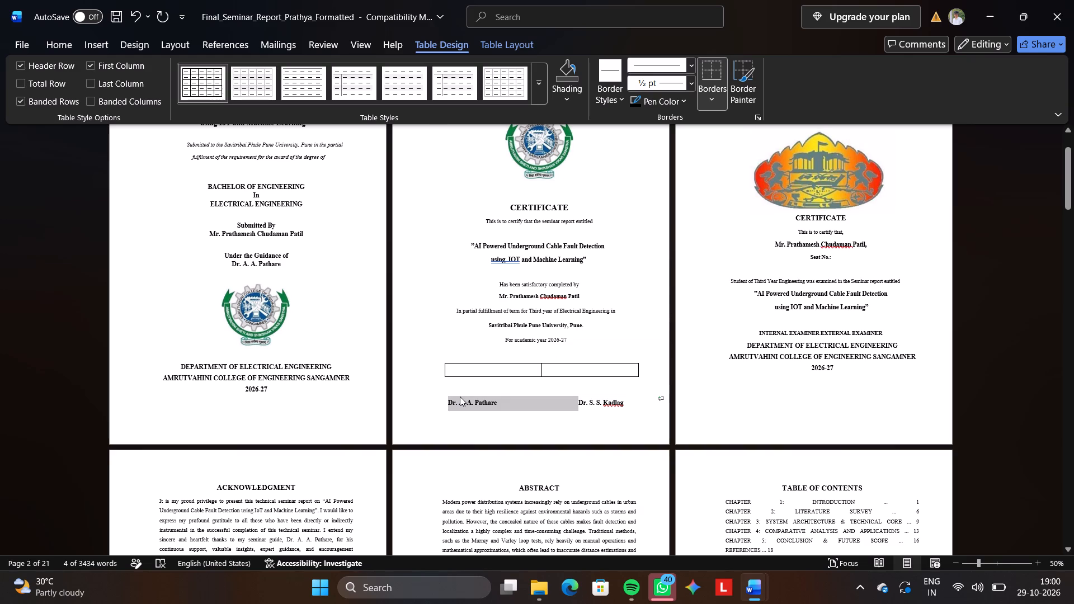
pyautogui.hotkey('ctrl', 'c')
pyautogui.click(506, 374)
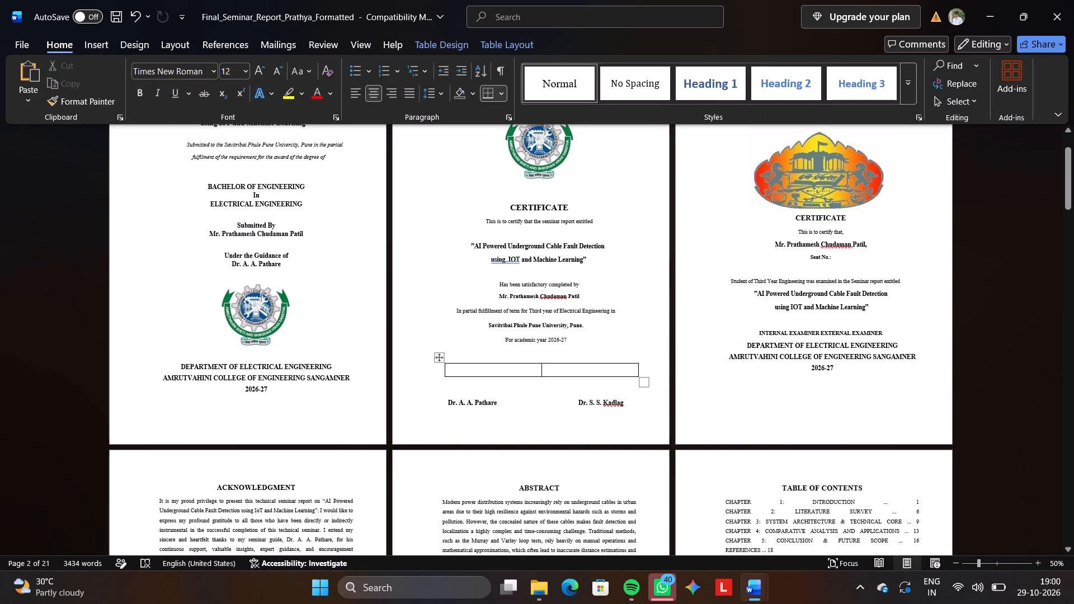
pyautogui.hotkey('ctrl', 'v')
# Copy "(Seminar Guide)" onto a new line below the guide's name in the table's first cell.
pyautogui.scroll(1, 502, 412)
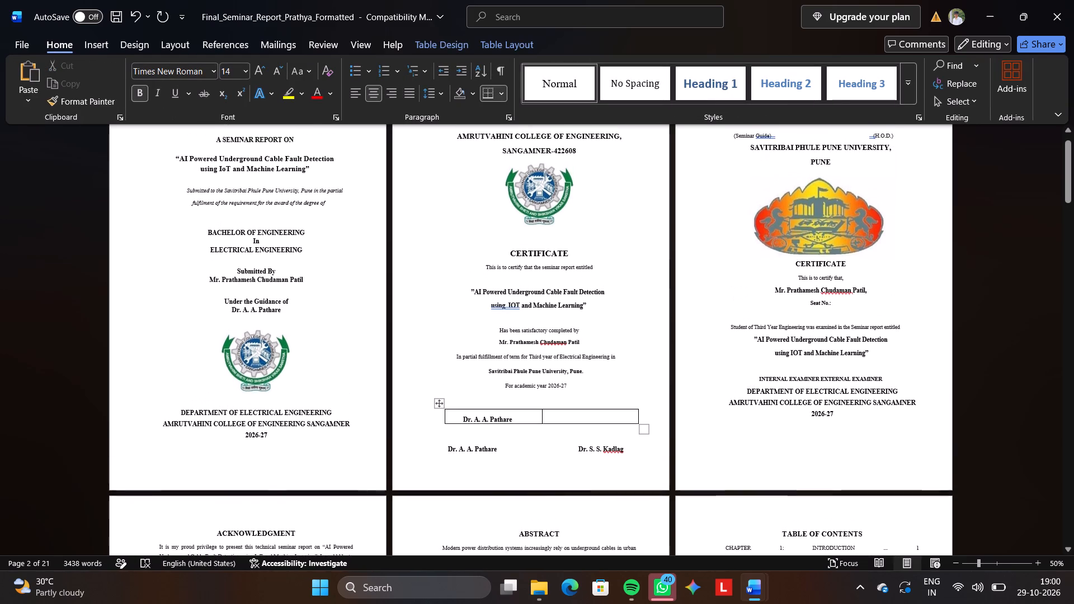
pyautogui.scroll(1, 502, 412)
pyautogui.moveTo(779, 170); pyautogui.dragTo(738, 163)
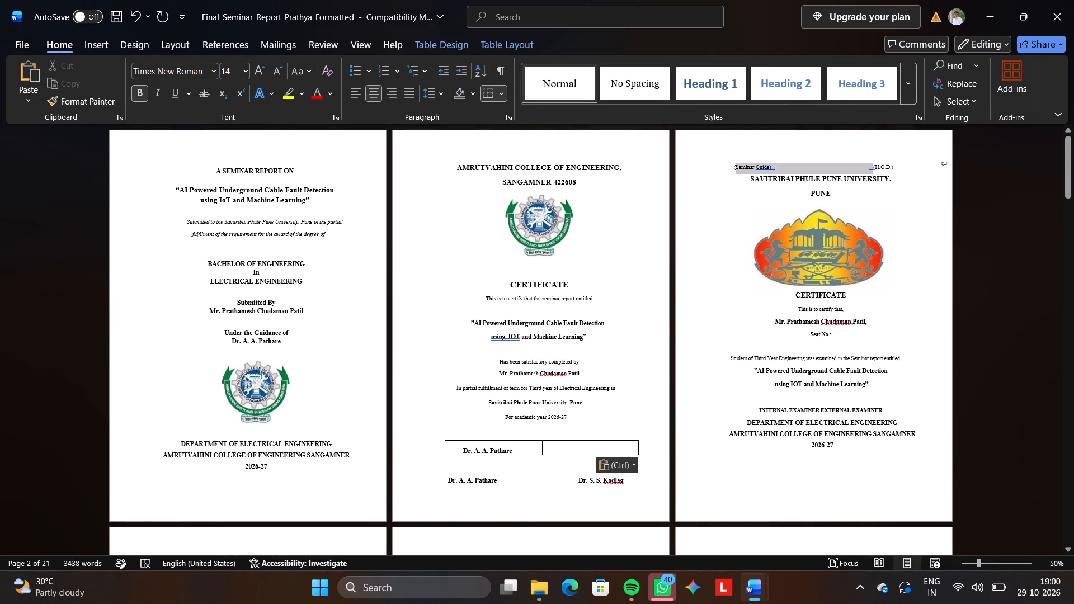
pyautogui.moveTo(738, 163); pyautogui.dragTo(732, 163)
pyautogui.hotkey('ctrl', 'c')
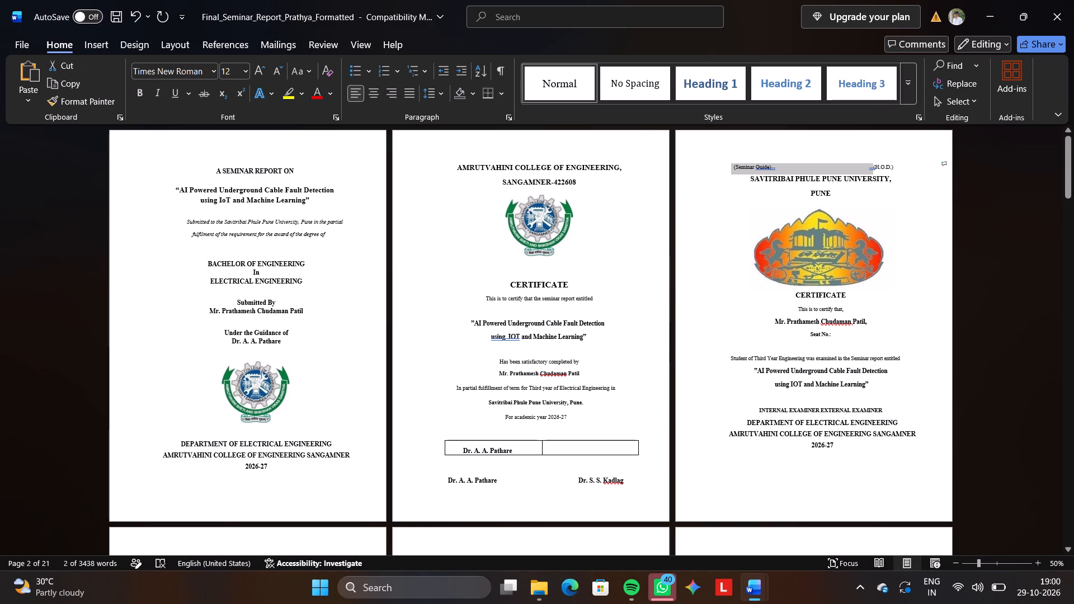
pyautogui.click(539, 445)
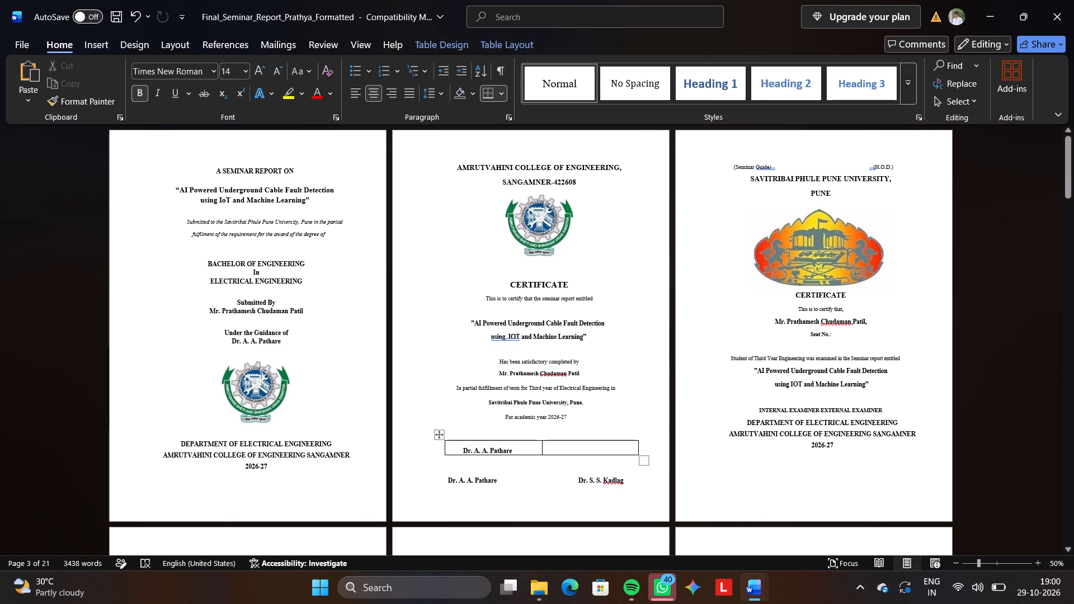
pyautogui.press('Return')
pyautogui.hotkey('ctrl', 'v')
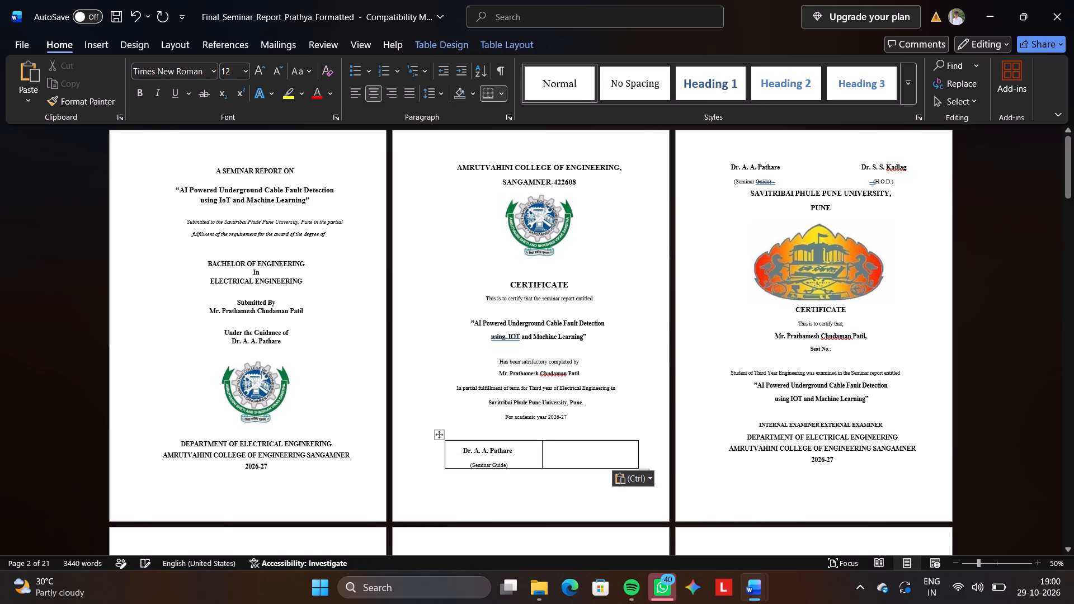
# Copy the H.O.D.'s name from the original signature line into the second cell of the table.
pyautogui.moveTo(856, 162); pyautogui.dragTo(917, 165)
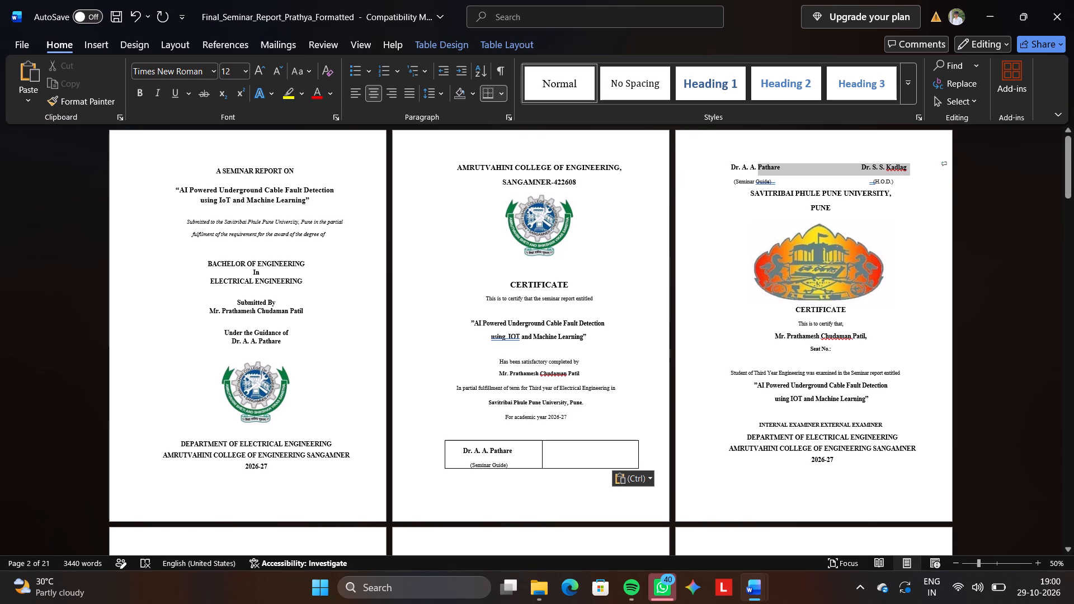
pyautogui.moveTo(917, 165); pyautogui.dragTo(906, 164)
pyautogui.click(906, 164)
pyautogui.moveTo(906, 164); pyautogui.dragTo(857, 163)
pyautogui.click(857, 163)
pyautogui.moveTo(857, 163); pyautogui.dragTo(910, 161)
pyautogui.moveTo(910, 161); pyautogui.dragTo(901, 161)
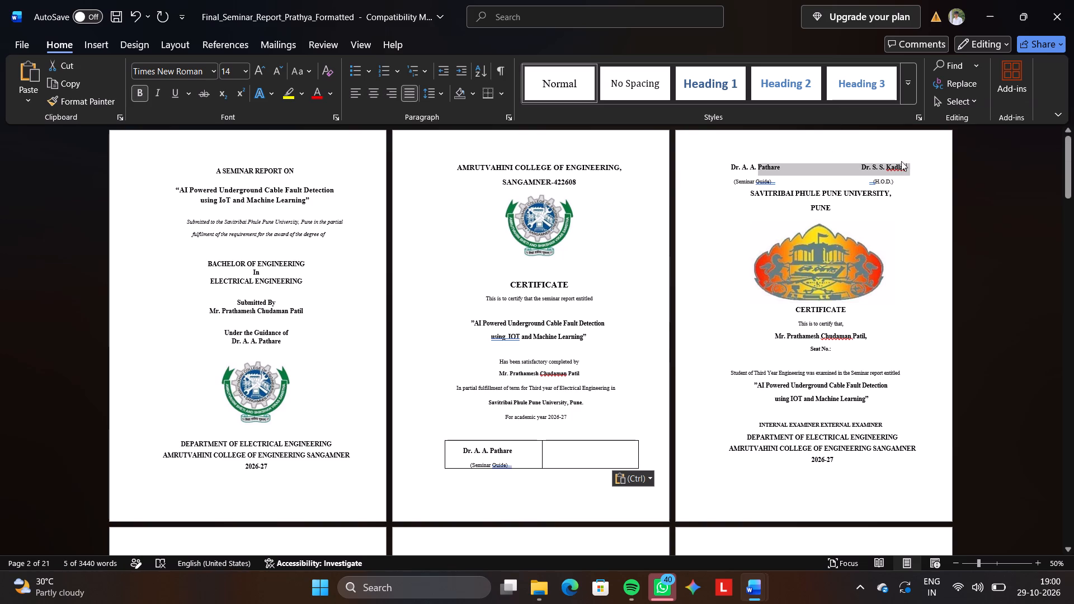
pyautogui.moveTo(901, 161); pyautogui.dragTo(863, 163)
pyautogui.hotkey('ctrl', 'c')
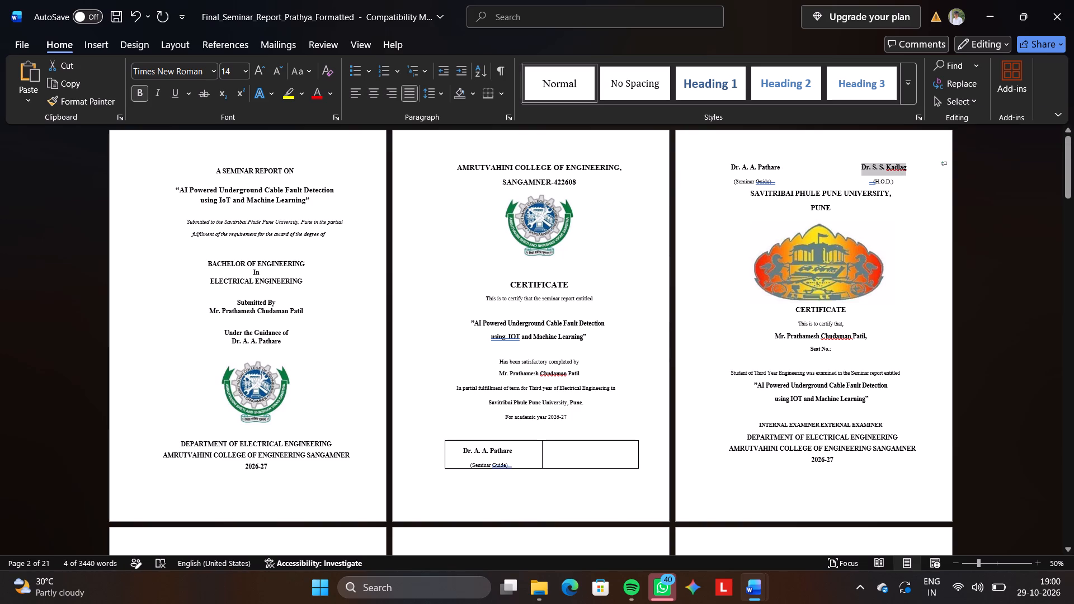
pyautogui.click(578, 455)
pyautogui.hotkey('ctrl', 'v')
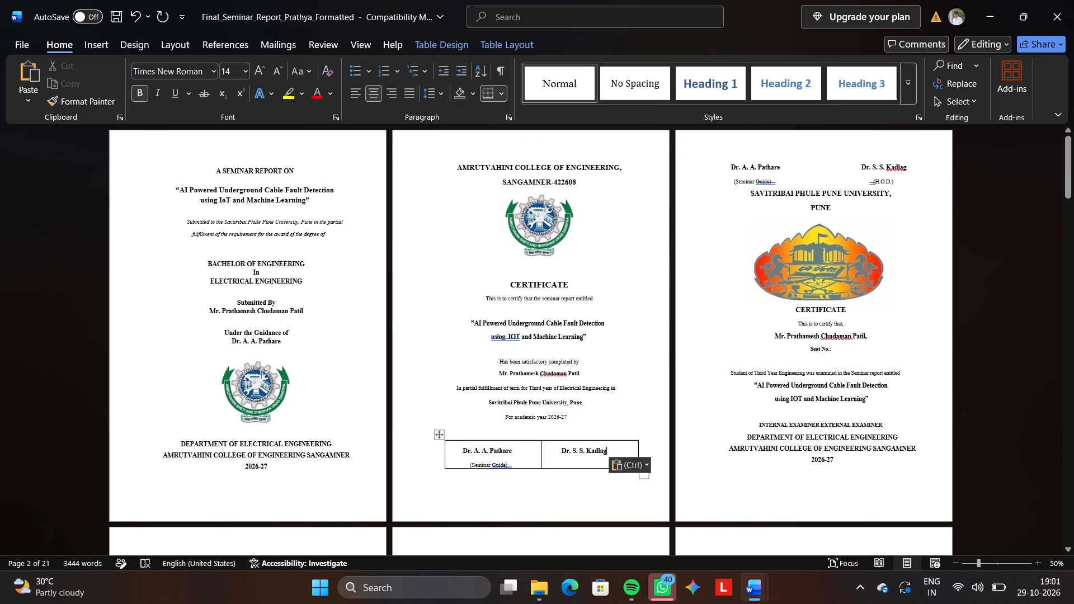
# Copy the "(H.O.D.)" text from the original signature line onto a new line below the H.O.D.'s name in the second cell.
pyautogui.moveTo(896, 178); pyautogui.dragTo(872, 181)
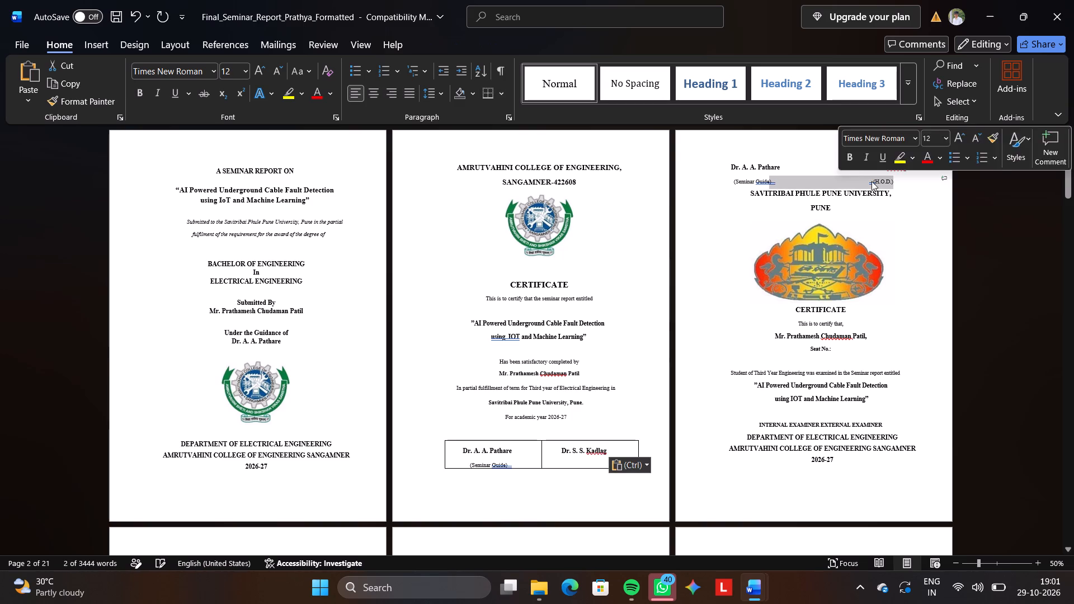
pyautogui.hotkey('ctrl', 'v')
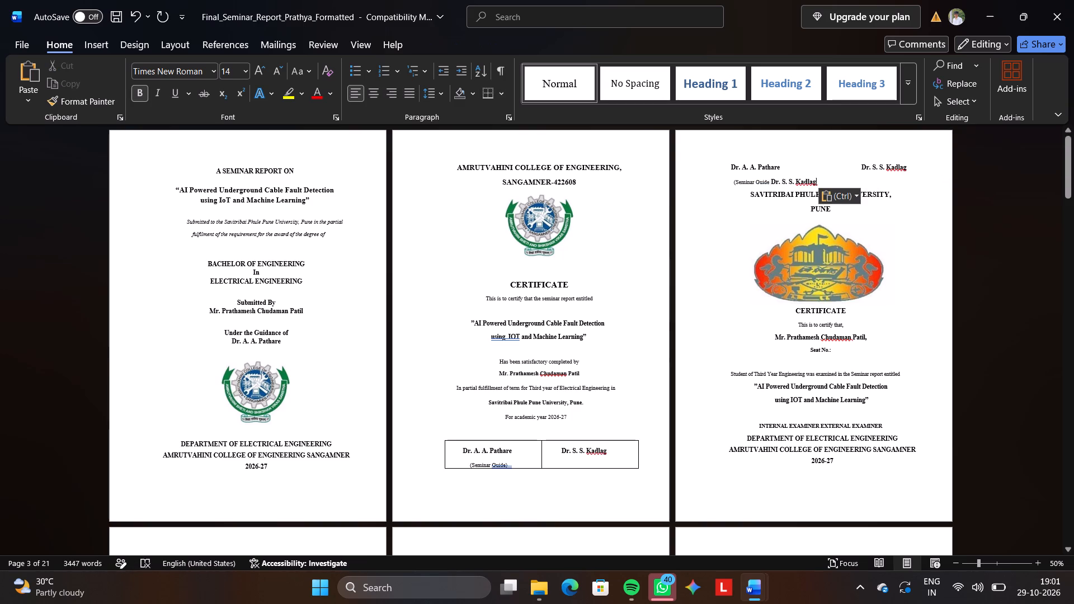
pyautogui.hotkey('ctrl', 'z')
pyautogui.hotkey('ctrl', 'c')
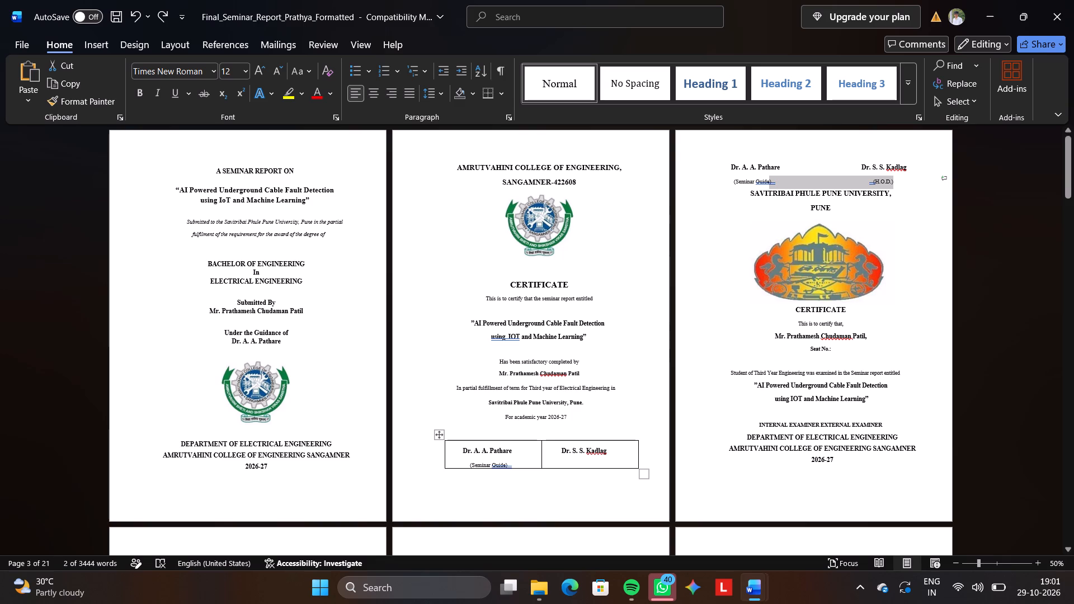
pyautogui.click(591, 460)
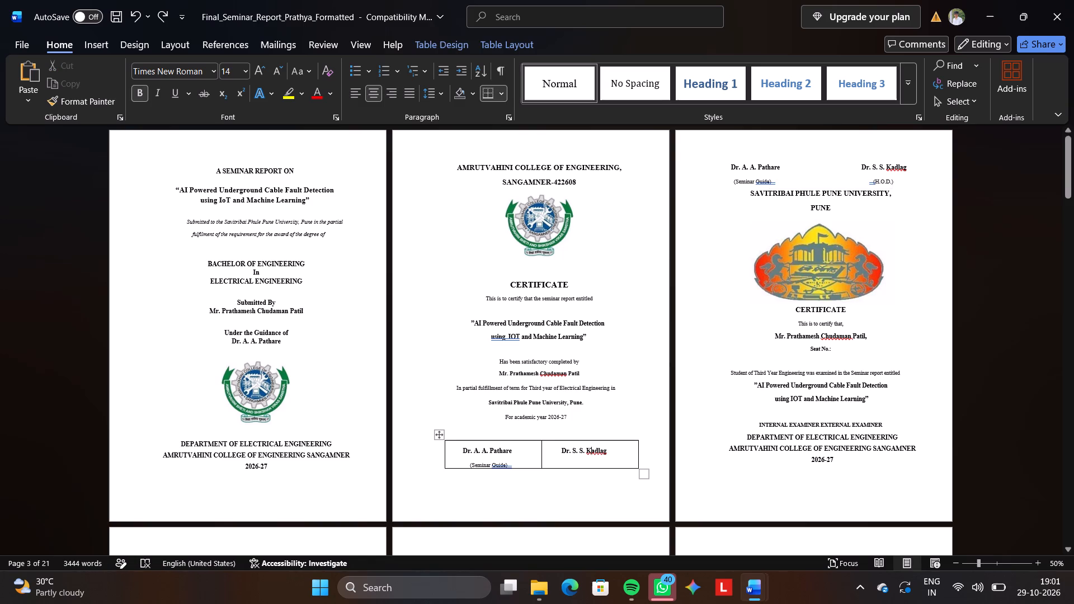
pyautogui.press('Down')
pyautogui.press('Up')
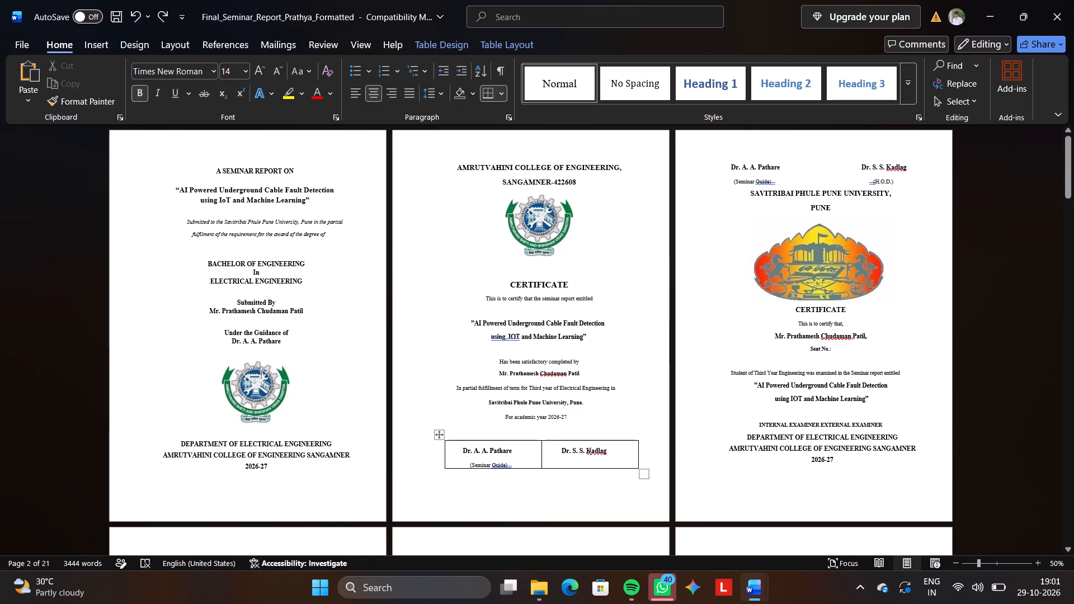
pyautogui.press('Right')
pyautogui.press('Right')
pyautogui.press('Right')
pyautogui.press('Right')
pyautogui.press('Right')
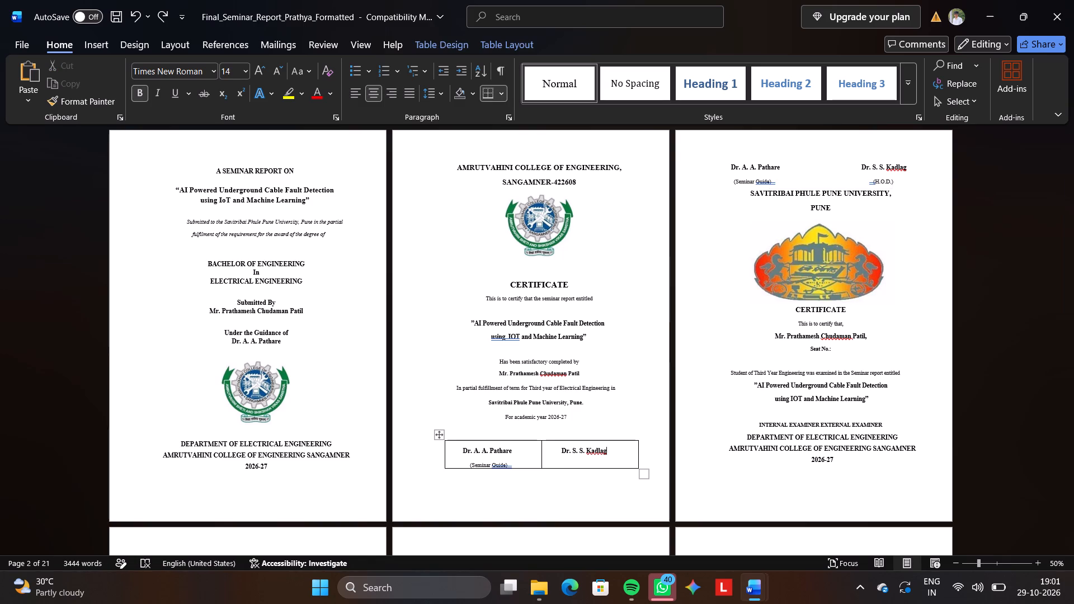
pyautogui.press('Right')
pyautogui.press('Left')
pyautogui.press('Return')
pyautogui.hotkey('ctrl', 'v')
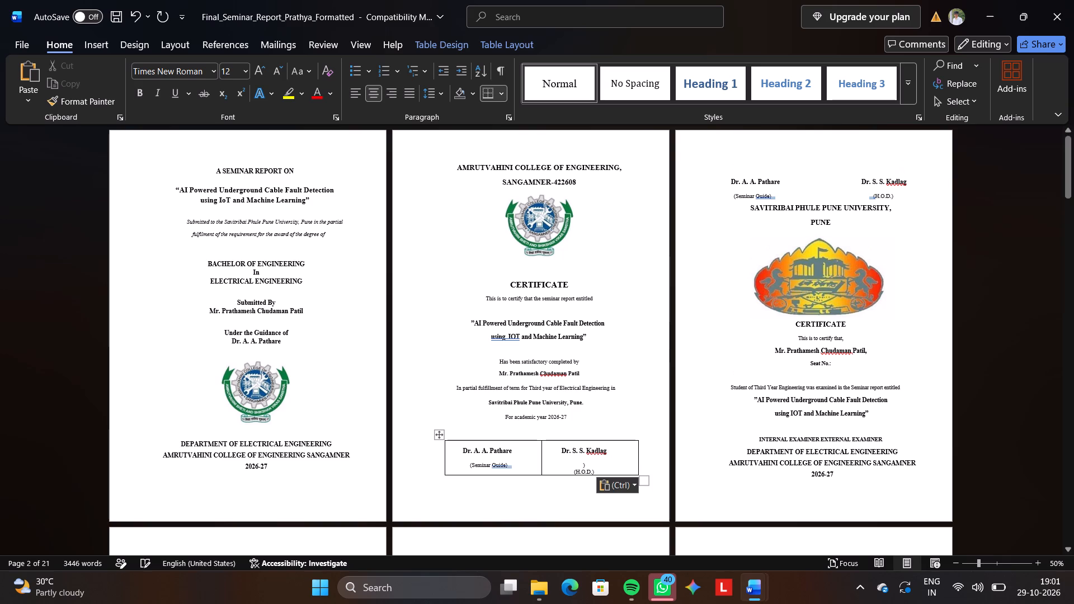
# Delete the stray bracket, extra spacing and line break between the H.O.D.'s name and "(H.O.D.)" in the second cell.
pyautogui.click(590, 462)
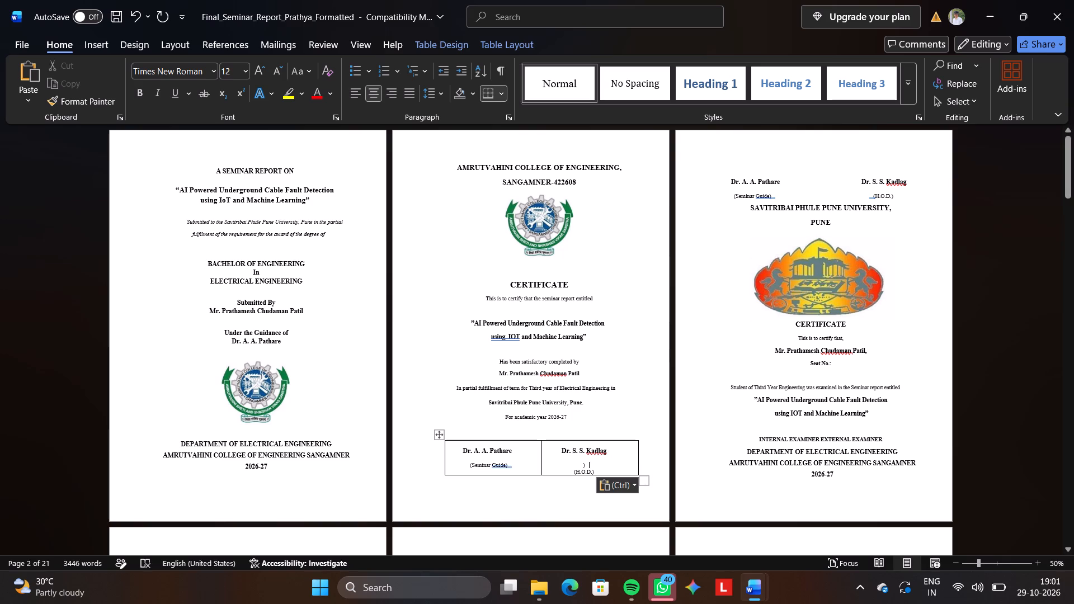
pyautogui.press('BackSpace')
pyautogui.press('BackSpace')
pyautogui.press('BackSpace')
pyautogui.press('BackSpace')
pyautogui.press('BackSpace')
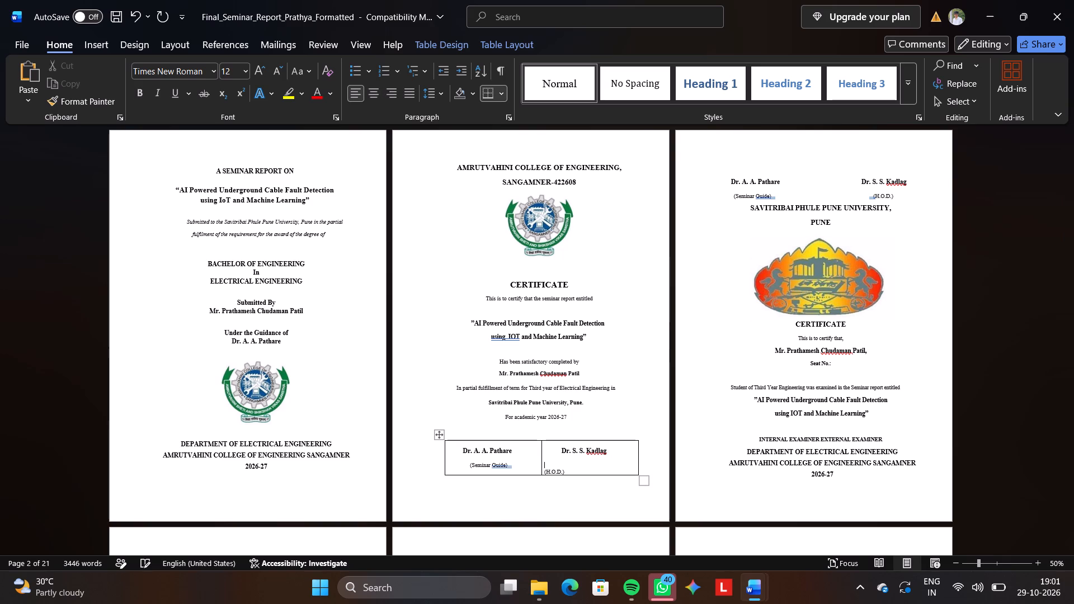
pyautogui.press('BackSpace')
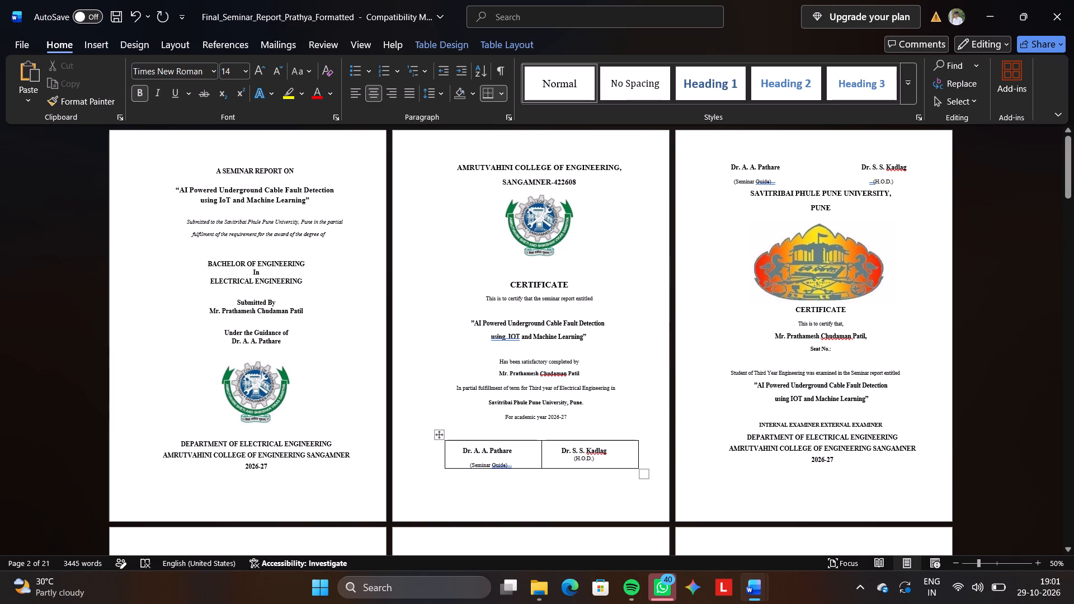
# Remove the line break before "(Seminar Guide)" in the first cell so it sits directly beneath the guide's name.
pyautogui.click(460, 462)
pyautogui.press('BackSpace')
pyautogui.press('BackSpace')
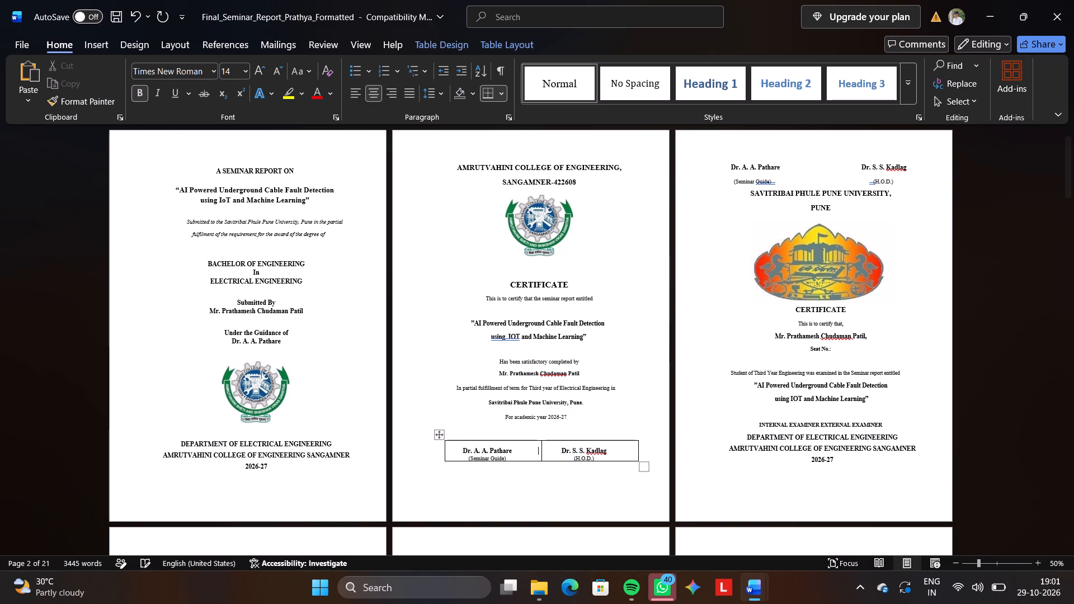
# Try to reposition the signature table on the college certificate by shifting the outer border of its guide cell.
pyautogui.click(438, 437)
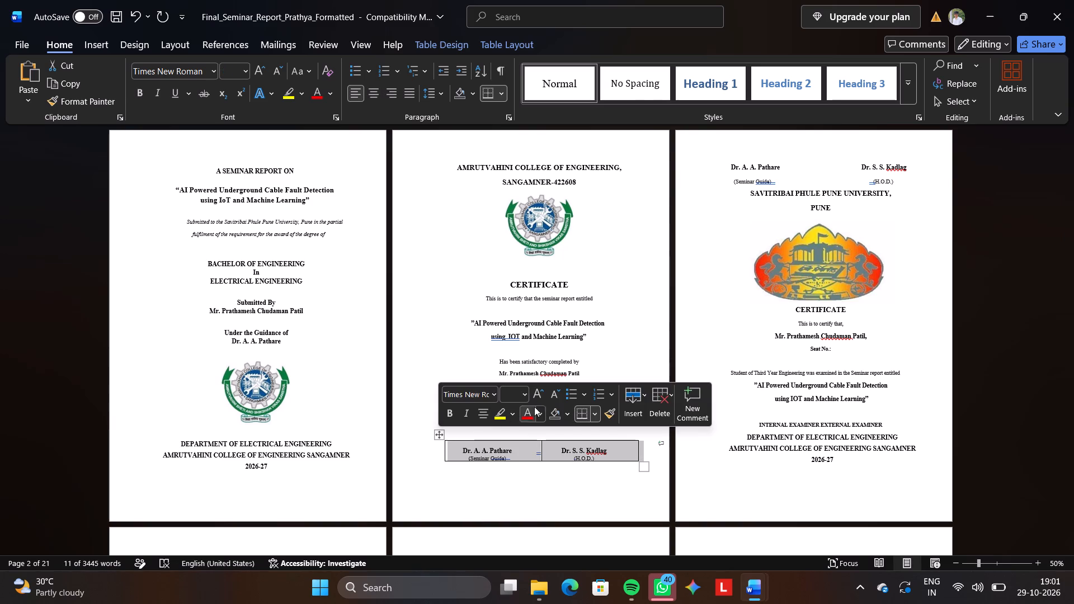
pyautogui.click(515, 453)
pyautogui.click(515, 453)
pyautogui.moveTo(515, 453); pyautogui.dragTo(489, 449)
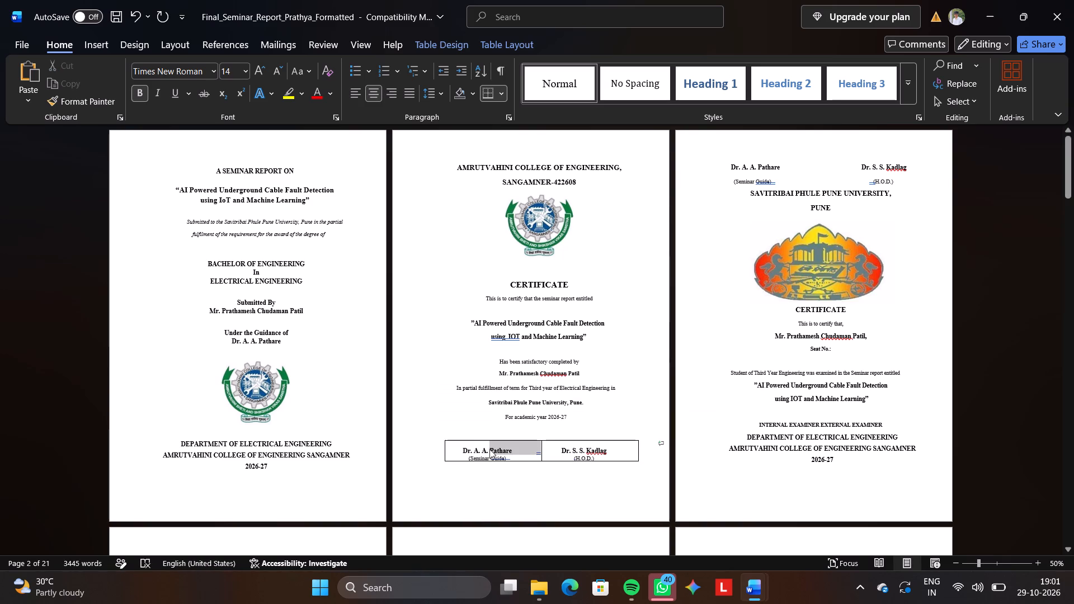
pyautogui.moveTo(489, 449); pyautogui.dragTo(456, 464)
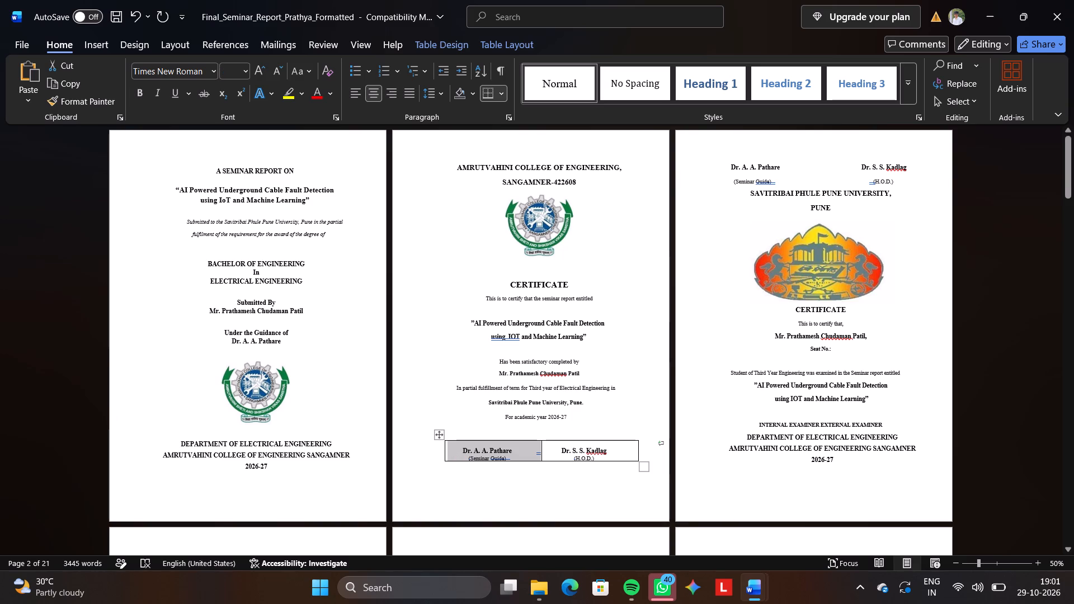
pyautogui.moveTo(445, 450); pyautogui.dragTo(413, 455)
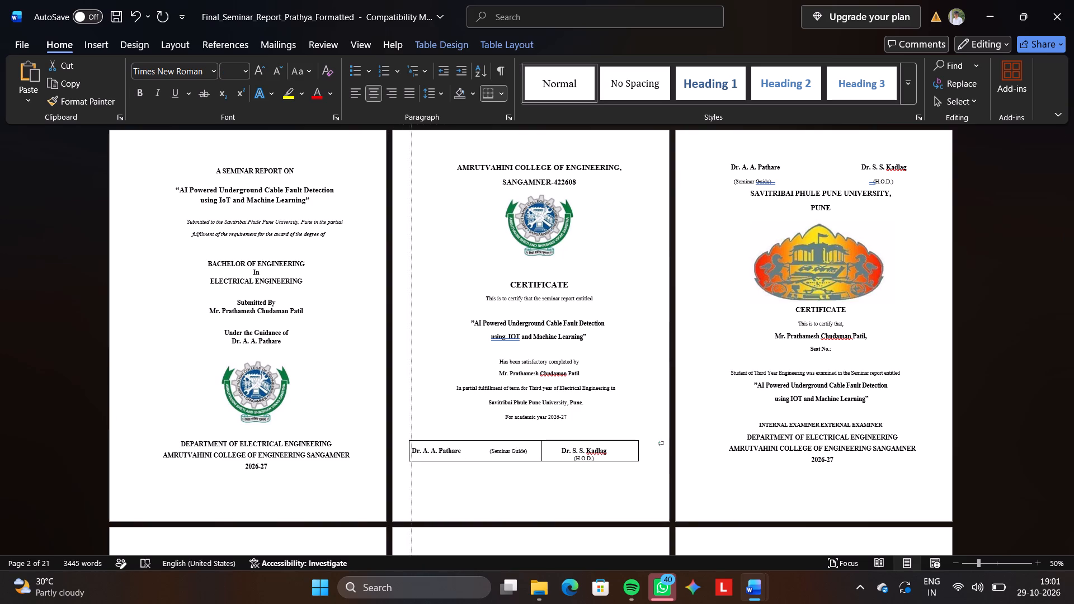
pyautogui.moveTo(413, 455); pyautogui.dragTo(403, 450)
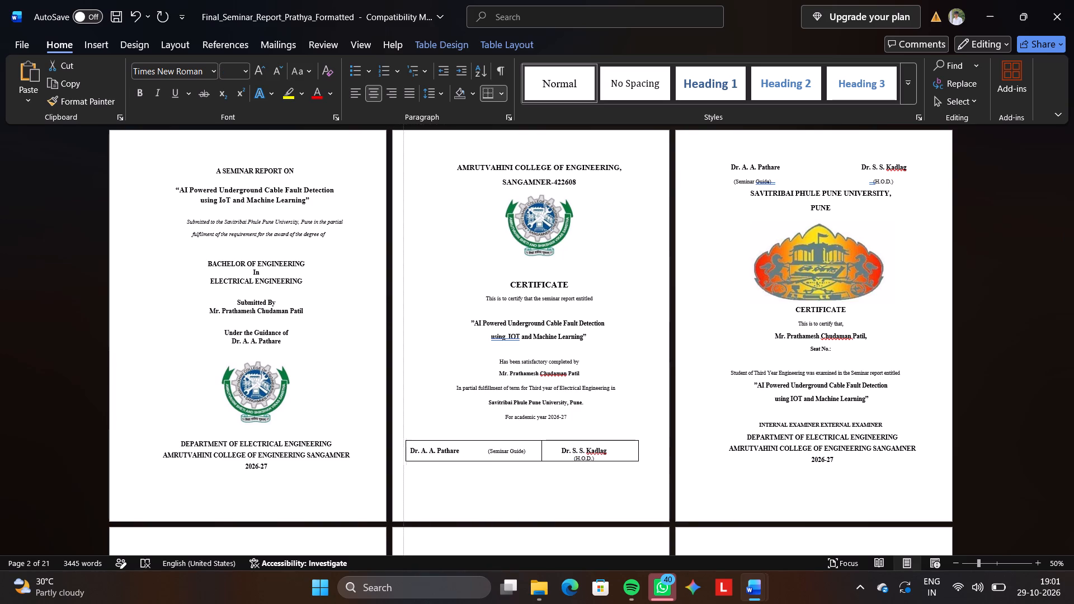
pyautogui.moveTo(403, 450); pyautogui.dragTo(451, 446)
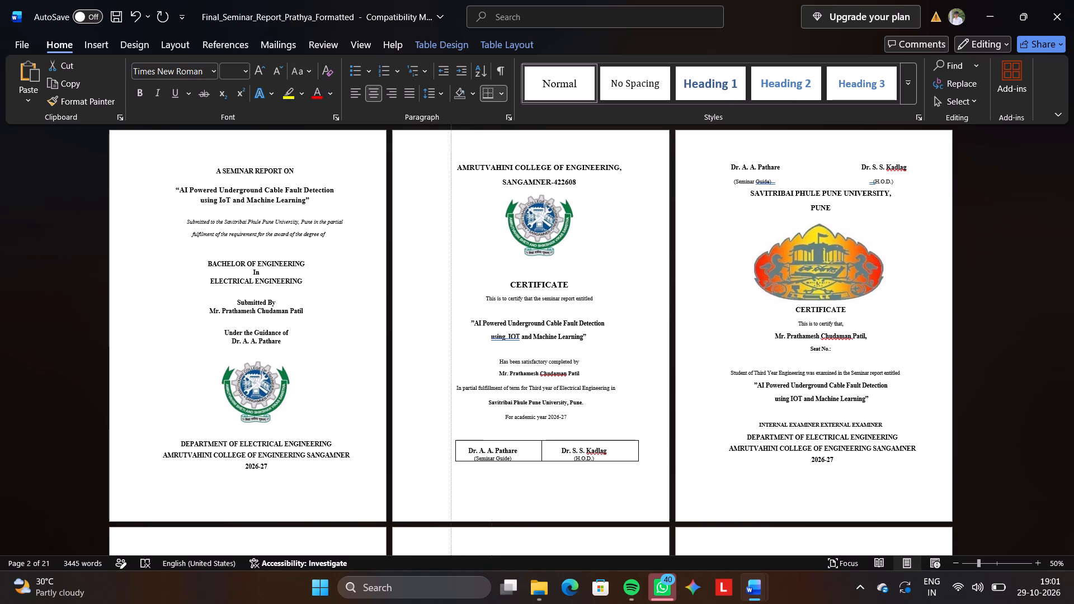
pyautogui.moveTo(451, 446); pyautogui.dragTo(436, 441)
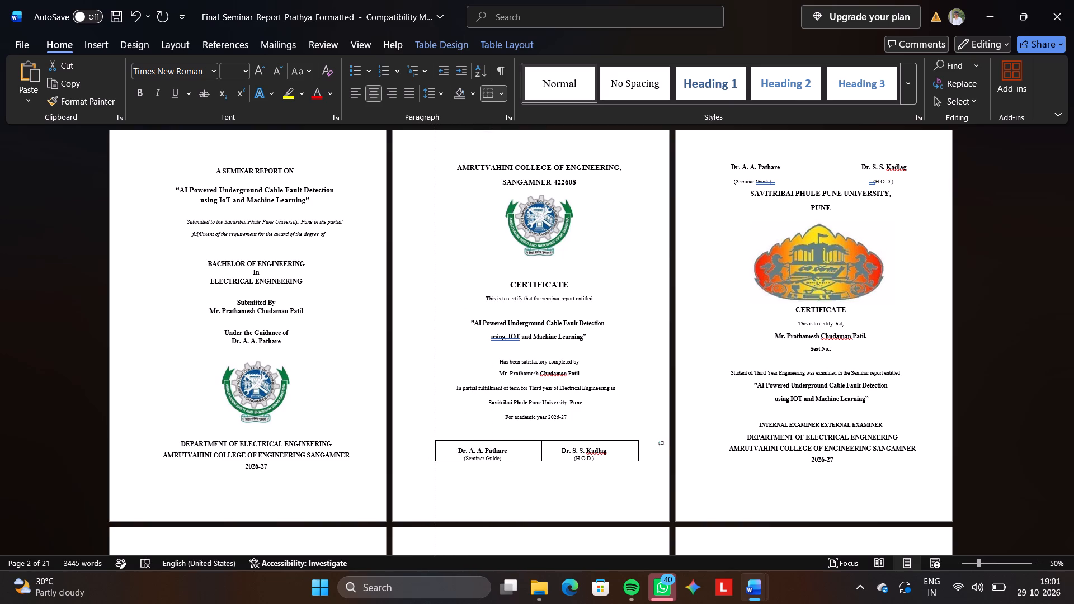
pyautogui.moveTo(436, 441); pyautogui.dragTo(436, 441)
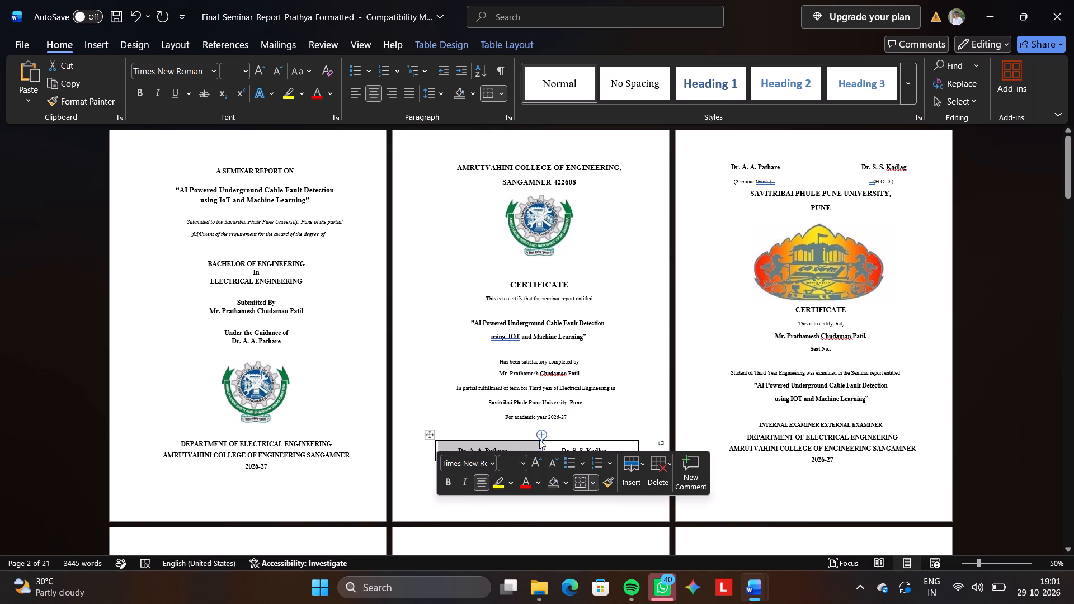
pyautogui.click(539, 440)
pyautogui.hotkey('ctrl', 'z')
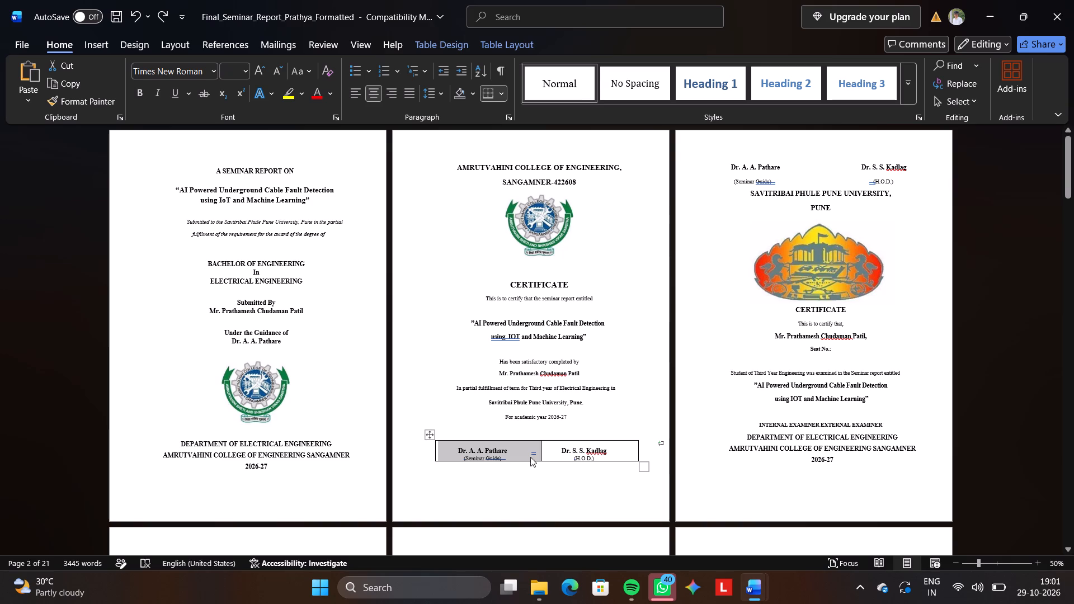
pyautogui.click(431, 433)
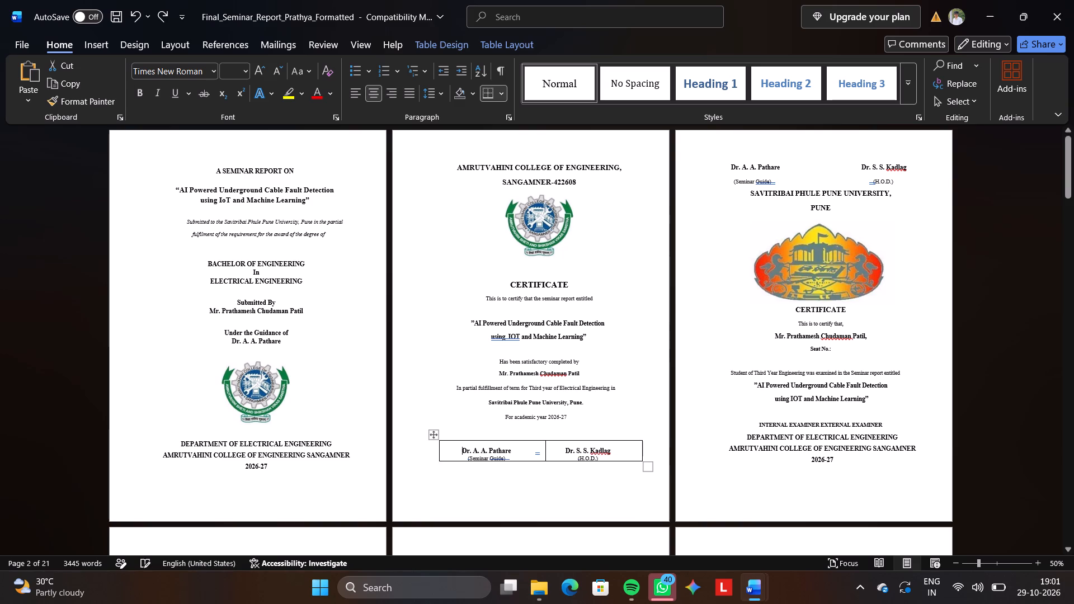
# Undo the signature table and all text copied into it, back to the original guide and H.O.D. signature lines.
pyautogui.hotkey('ctrl', 'z')
pyautogui.hotkey('ctrl', 'z')
pyautogui.hotkey('ctrl', 'z')
pyautogui.hotkey('ctrl', 'z')
pyautogui.hotkey('ctrl', 'z')
pyautogui.hotkey('ctrl', 'z')
pyautogui.hotkey('ctrl', 'z')
pyautogui.hotkey('ctrl', 'z')
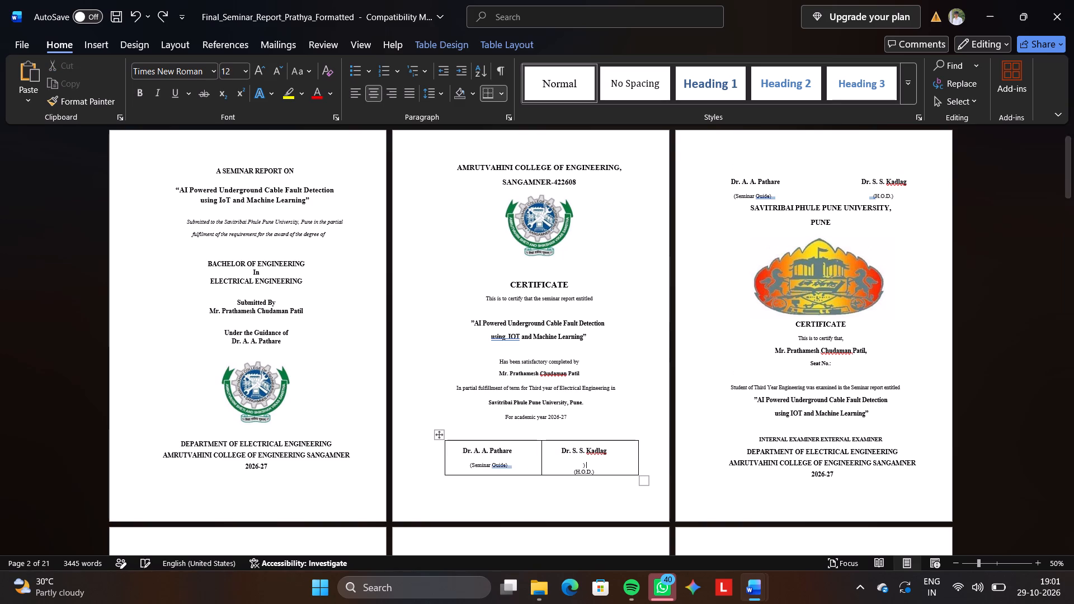
pyautogui.hotkey('ctrl', 'z')
pyautogui.hotkey('ctrl', 'z')
pyautogui.hotkey('ctrl', 'z')
pyautogui.hotkey('ctrl', 'z')
pyautogui.hotkey('ctrl', 'z')
pyautogui.hotkey('ctrl', 'z')
pyautogui.hotkey('ctrl', 'z')
pyautogui.hotkey('ctrl', 'z')
pyautogui.hotkey('ctrl', 'z')
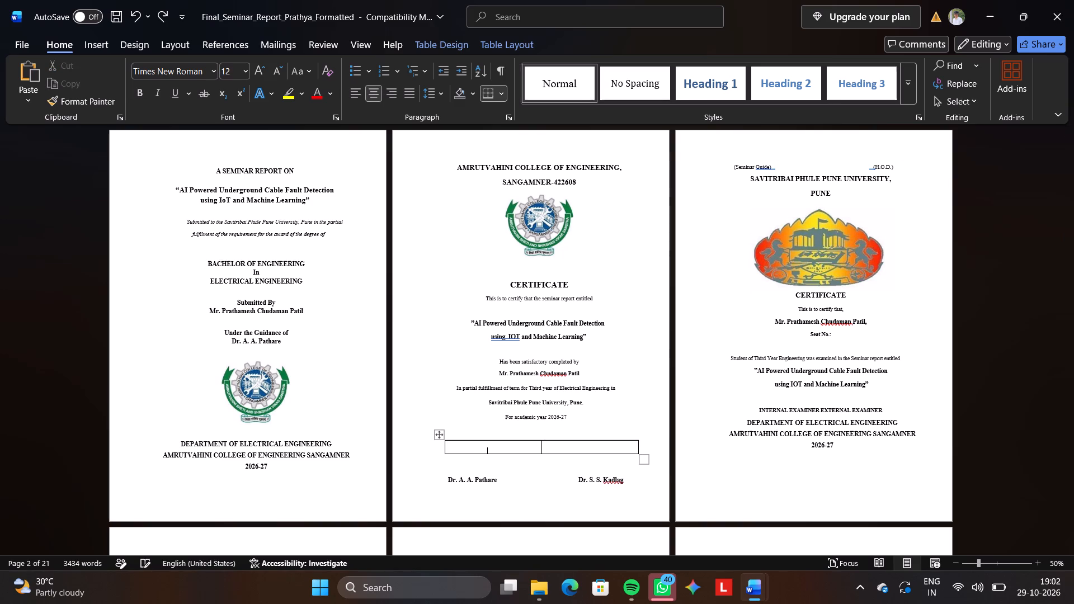
pyautogui.hotkey('ctrl', 'z')
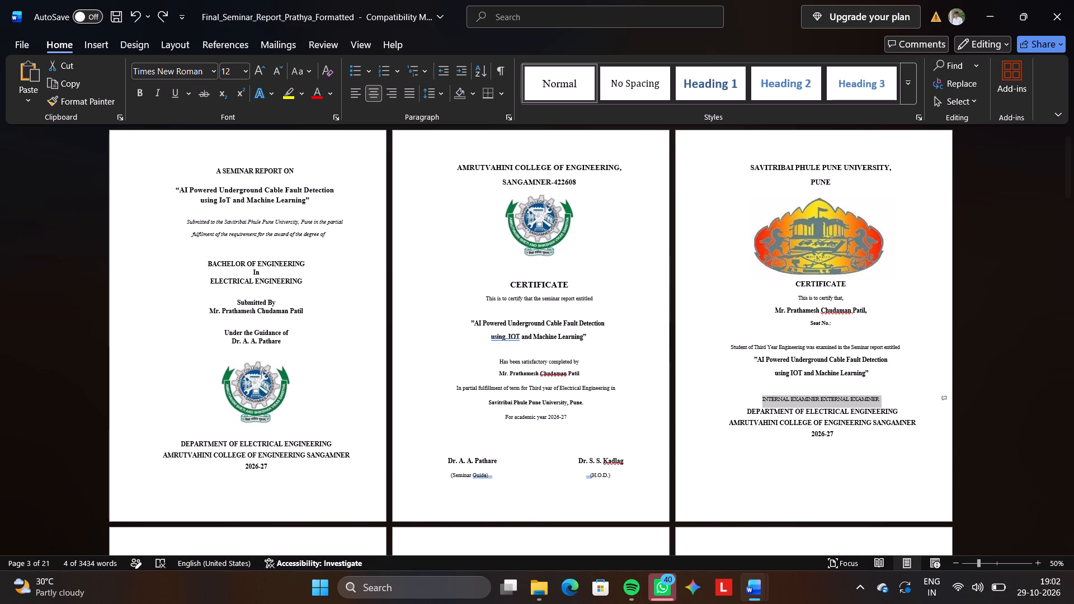
# Separate INTERNAL EXAMINER and EXTERNAL EXAMINER on the university certificate with three tab spaces, keeping both on one line.
pyautogui.click(820, 398)
pyautogui.press('Tab')
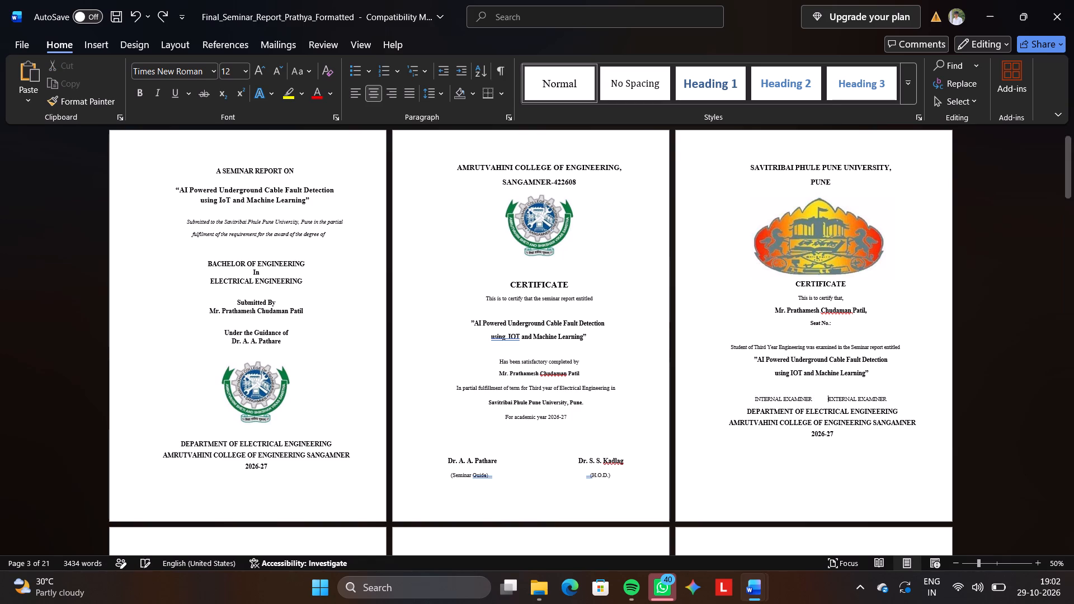
pyautogui.press('Tab')
pyautogui.press('Tab')
pyautogui.press('Tab')
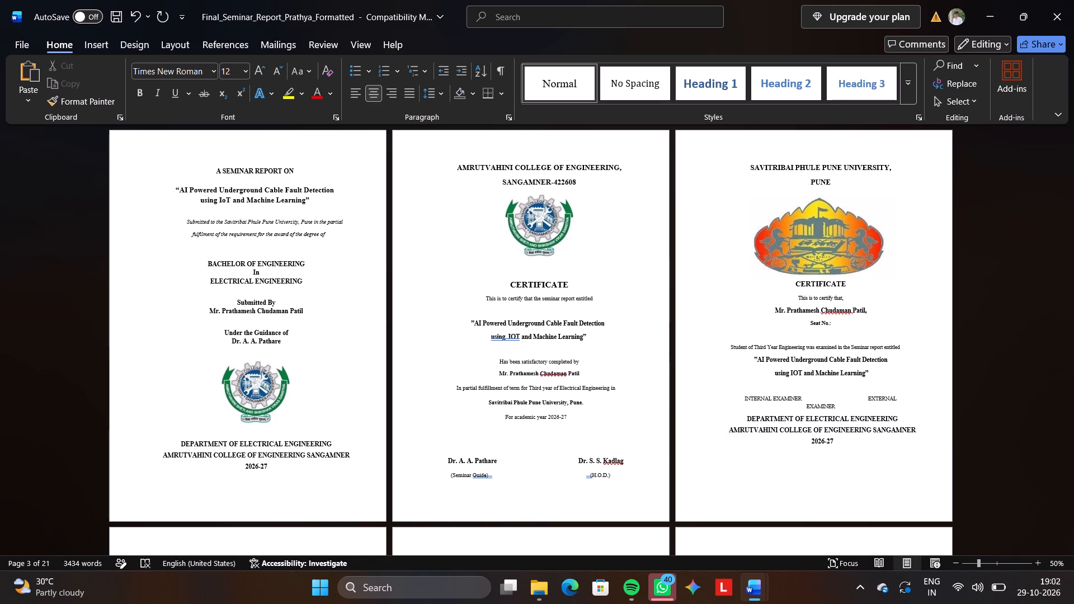
pyautogui.press('BackSpace')
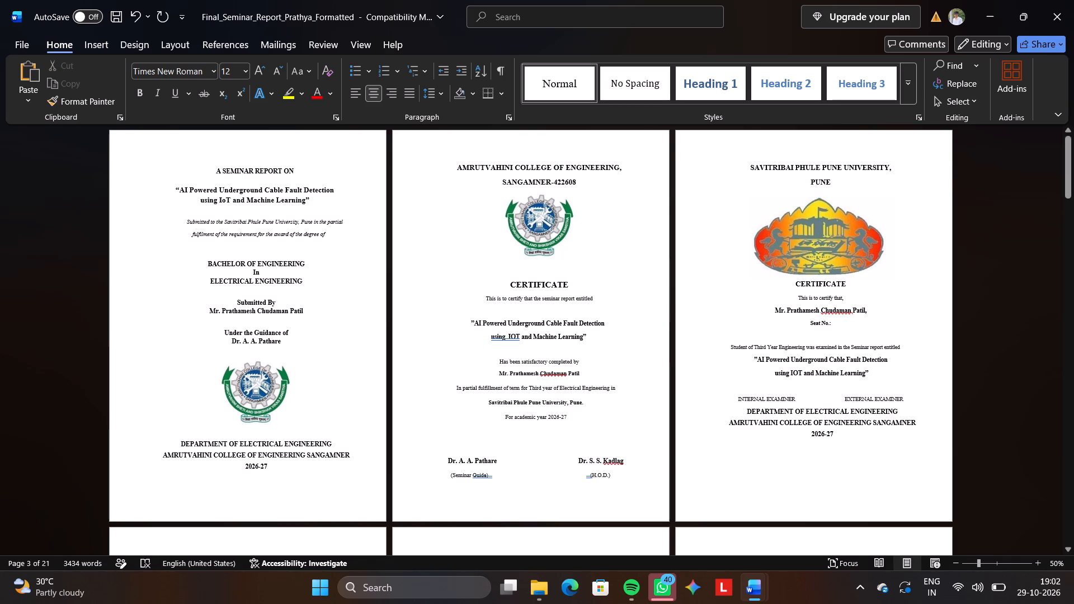
# Make the INTERNAL EXAMINER and EXTERNAL EXAMINER line on the university certificate bold.
pyautogui.moveTo(910, 398); pyautogui.dragTo(728, 399)
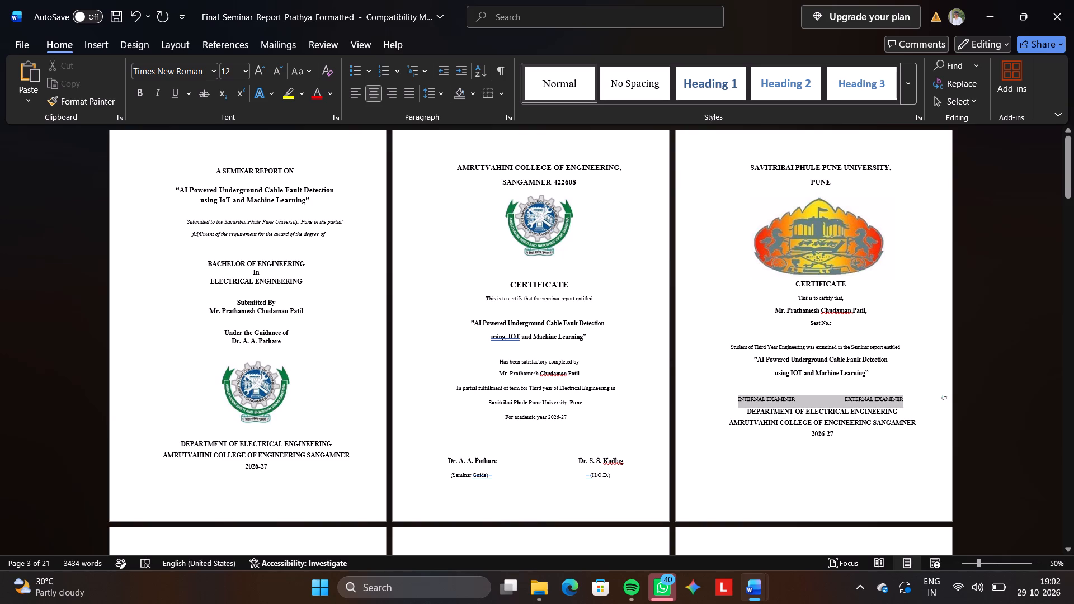
pyautogui.moveTo(728, 399); pyautogui.dragTo(728, 398)
pyautogui.click(738, 372)
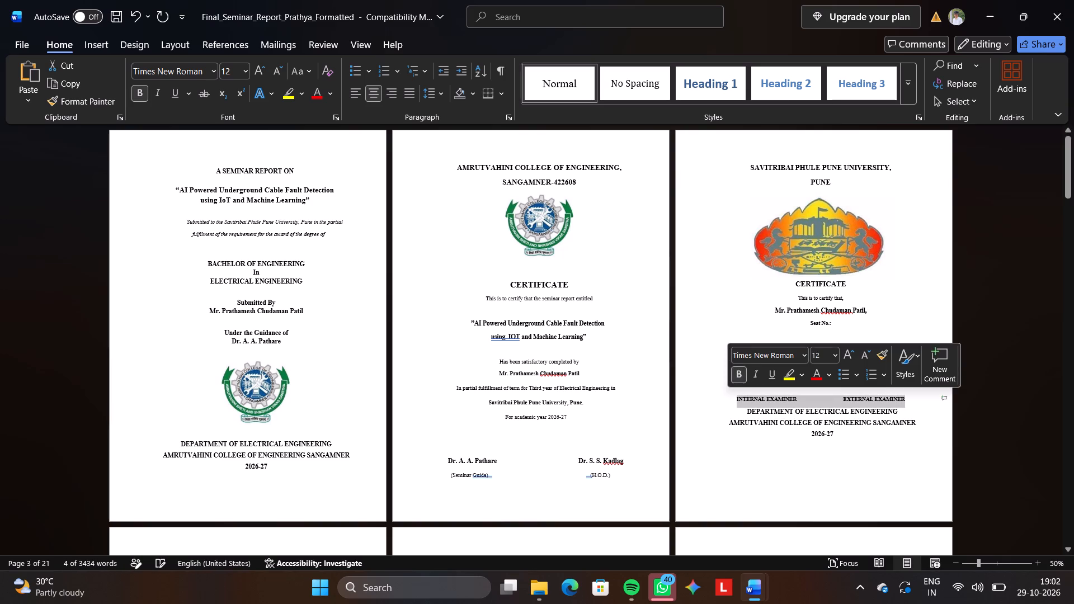
# Add one blank line below the examiner line and two blank lines between the seminar title and the examiner line.
pyautogui.click(917, 407)
pyautogui.press('Return')
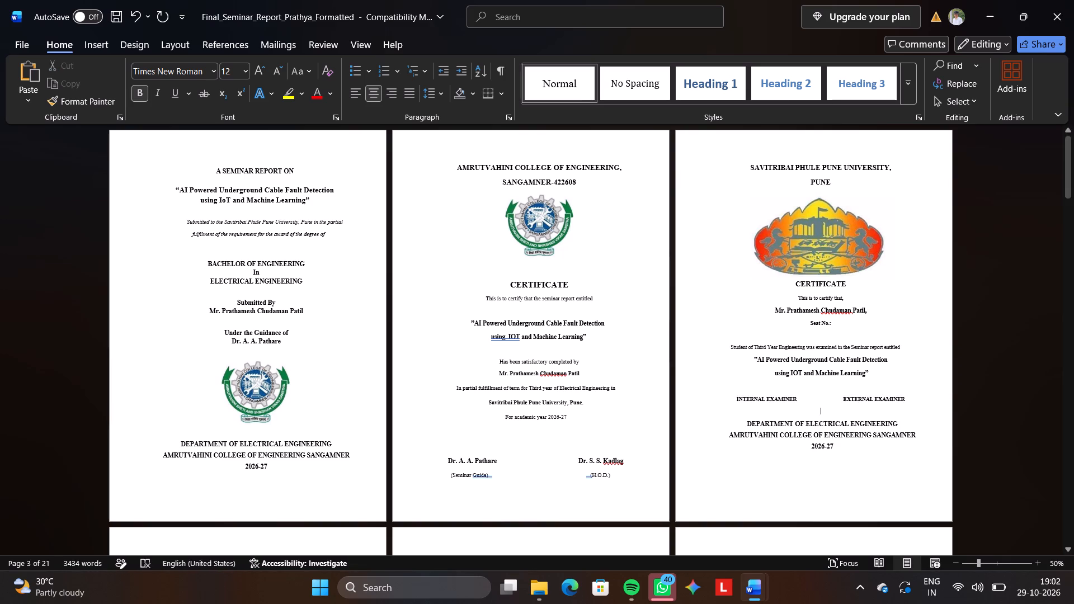
pyautogui.click(897, 371)
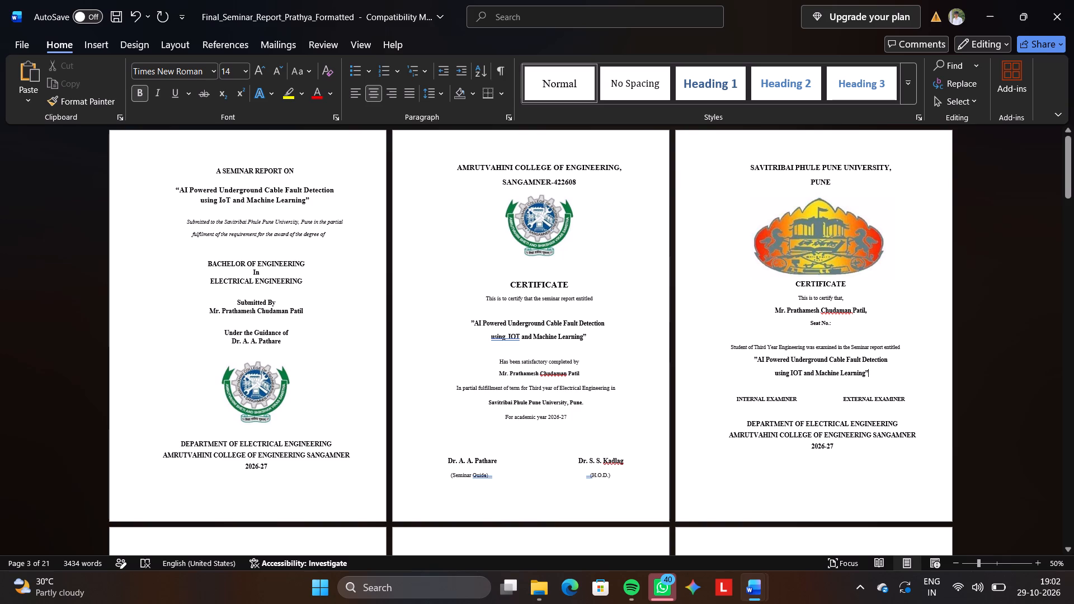
pyautogui.press('Return')
pyautogui.press('Return')
pyautogui.press('Return')
pyautogui.press('BackSpace')
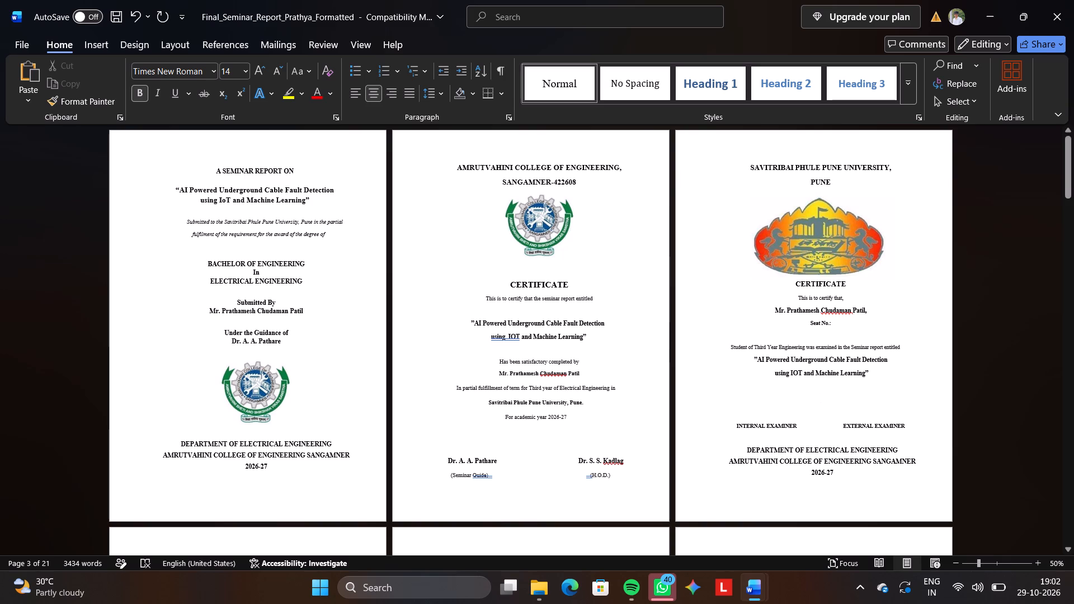
# Centre-align all the content of the seminar report's cover page.
pyautogui.moveTo(284, 482); pyautogui.dragTo(189, 247)
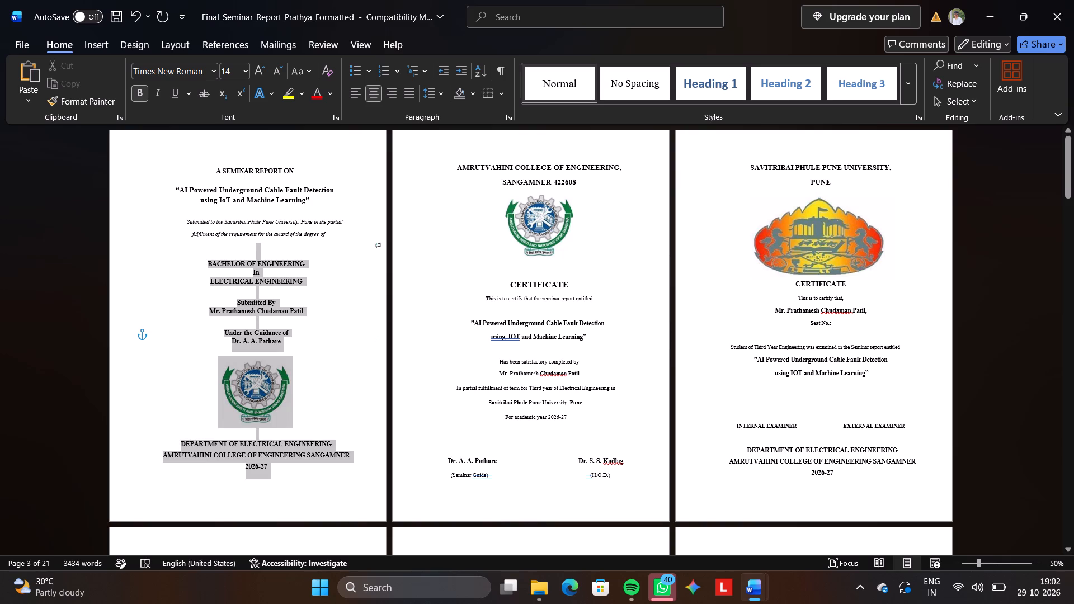
pyautogui.moveTo(189, 247); pyautogui.dragTo(168, 166)
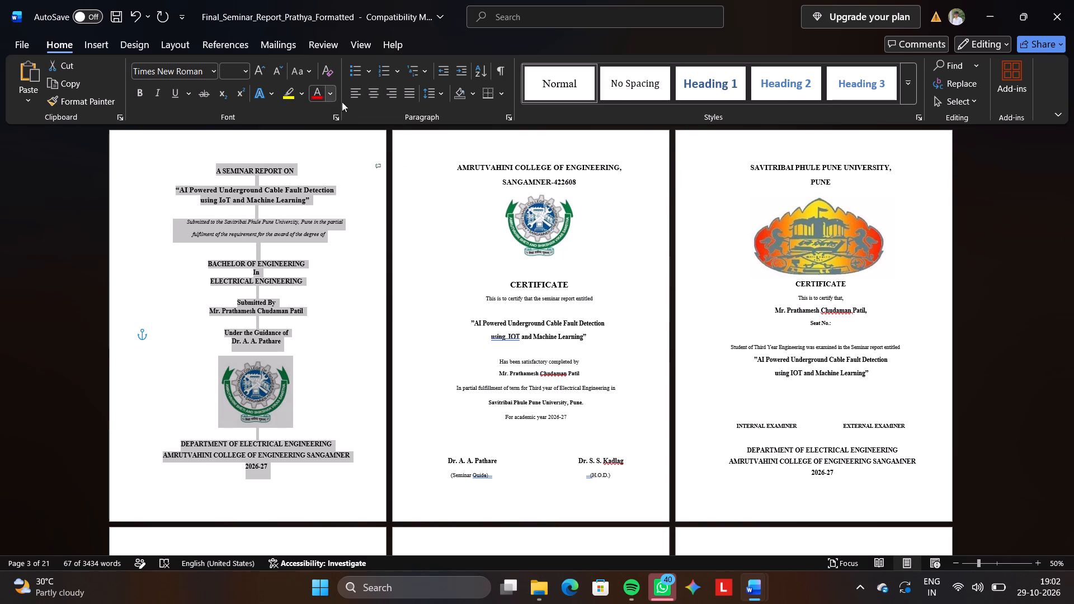
pyautogui.click(373, 93)
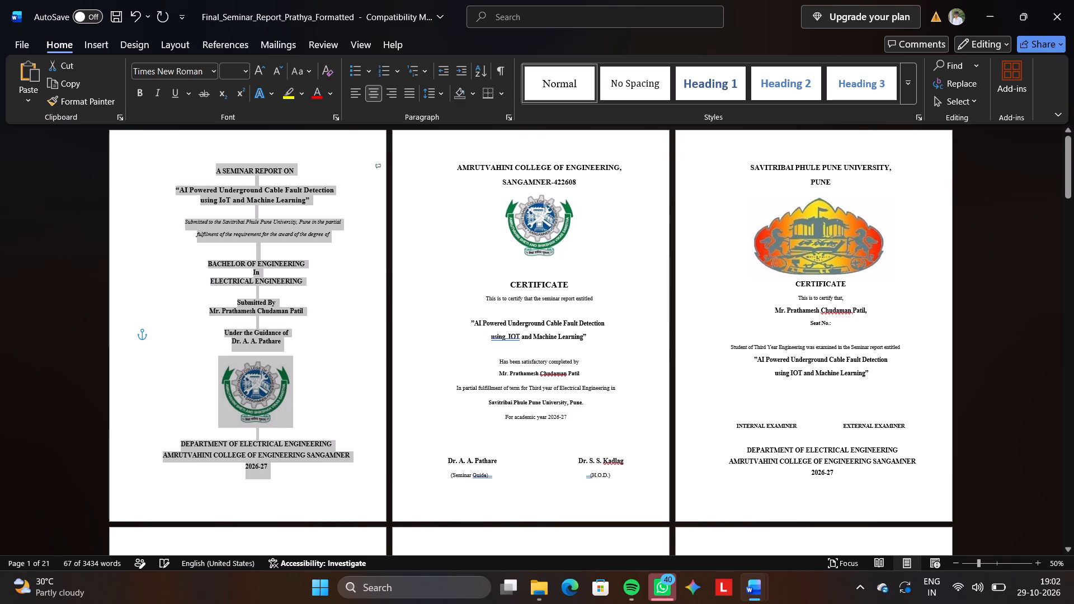
# Centre-align the college certificate's content from the college name heading down to the academic year line.
pyautogui.moveTo(437, 158); pyautogui.dragTo(583, 417)
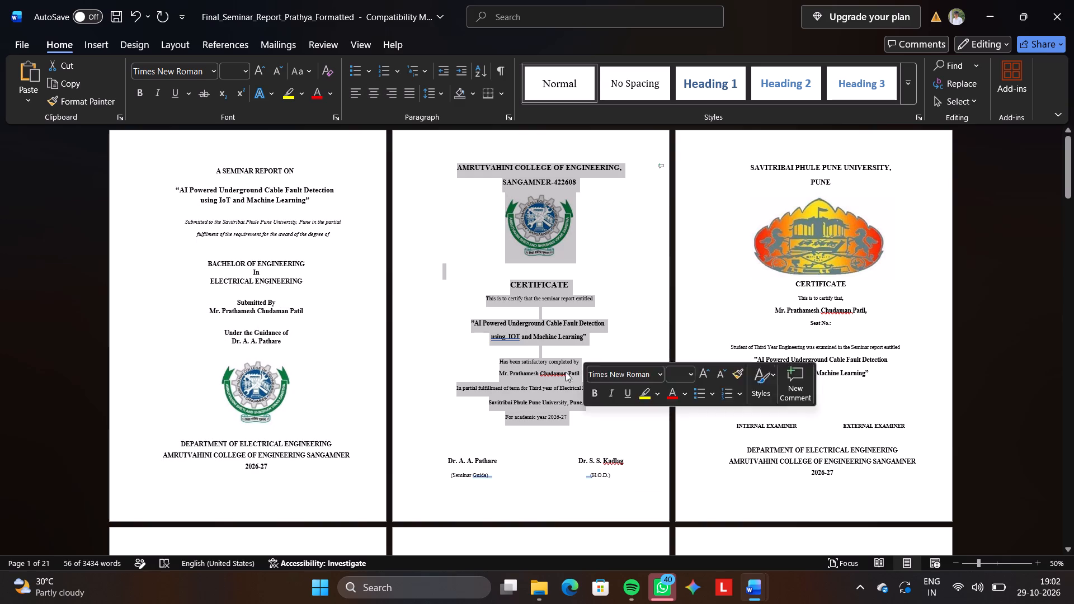
pyautogui.click(373, 97)
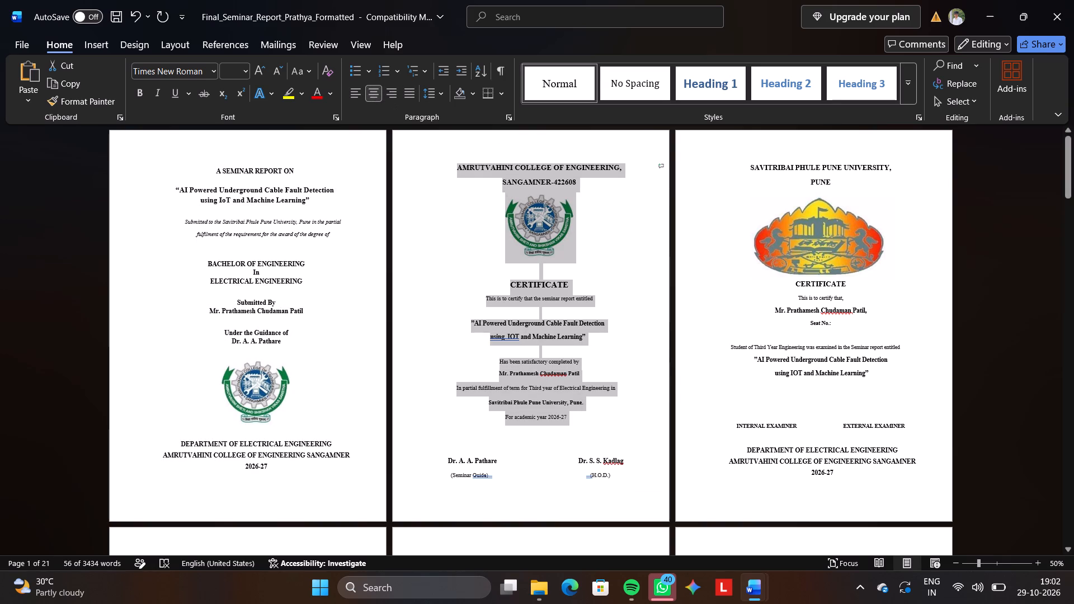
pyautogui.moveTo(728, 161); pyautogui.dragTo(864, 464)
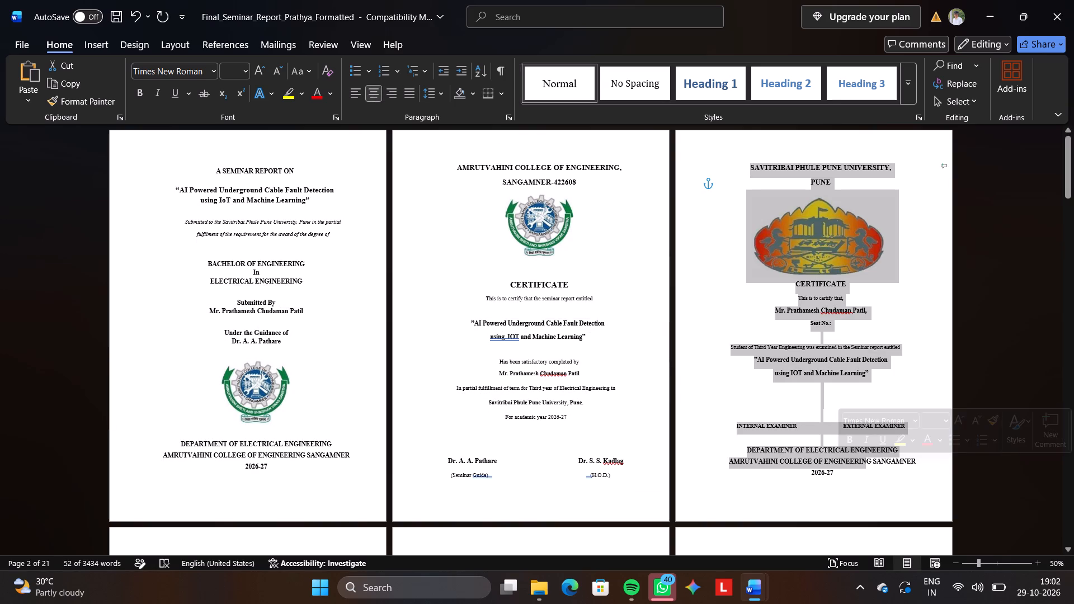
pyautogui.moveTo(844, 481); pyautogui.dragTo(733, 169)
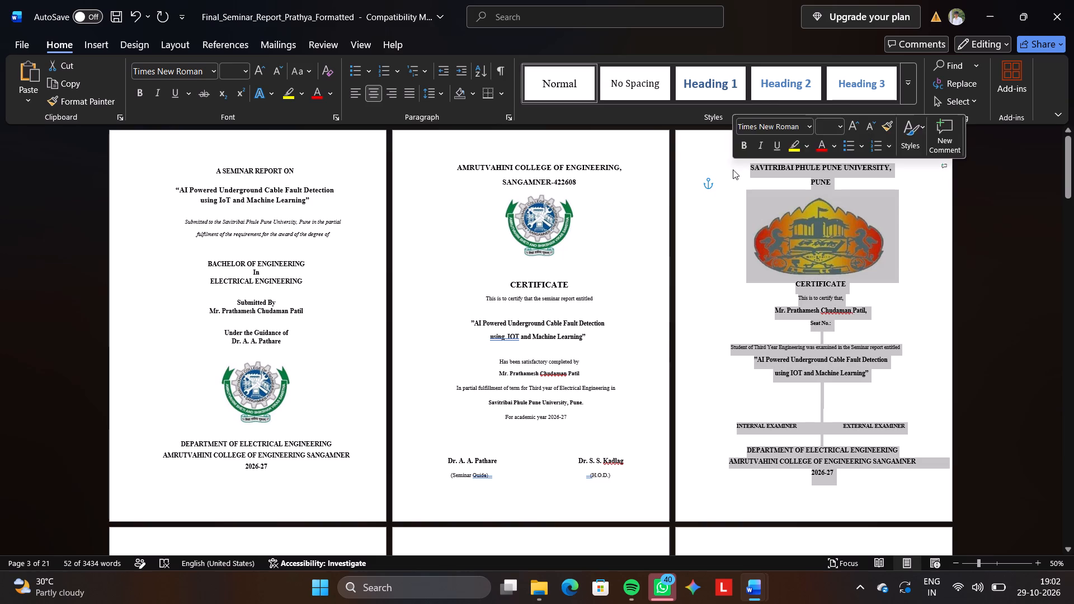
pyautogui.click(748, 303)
# Delete the TABLE OF CONTENTS heading and all its chapter entries, so Chapter 1 directly follows the Abstract page.
pyautogui.scroll(-3, 748, 303)
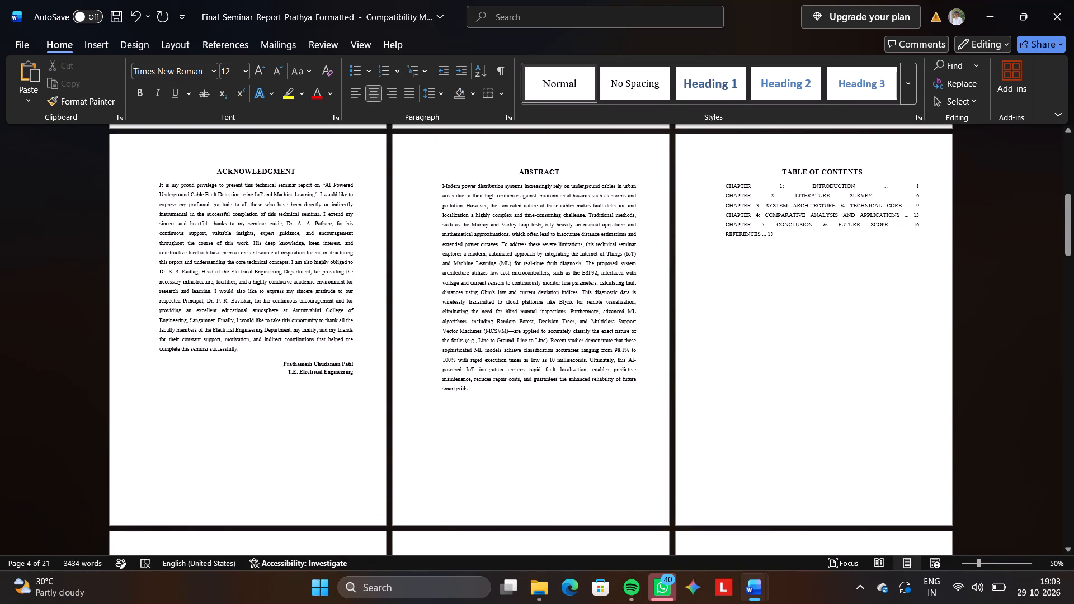
pyautogui.moveTo(795, 252); pyautogui.dragTo(726, 159)
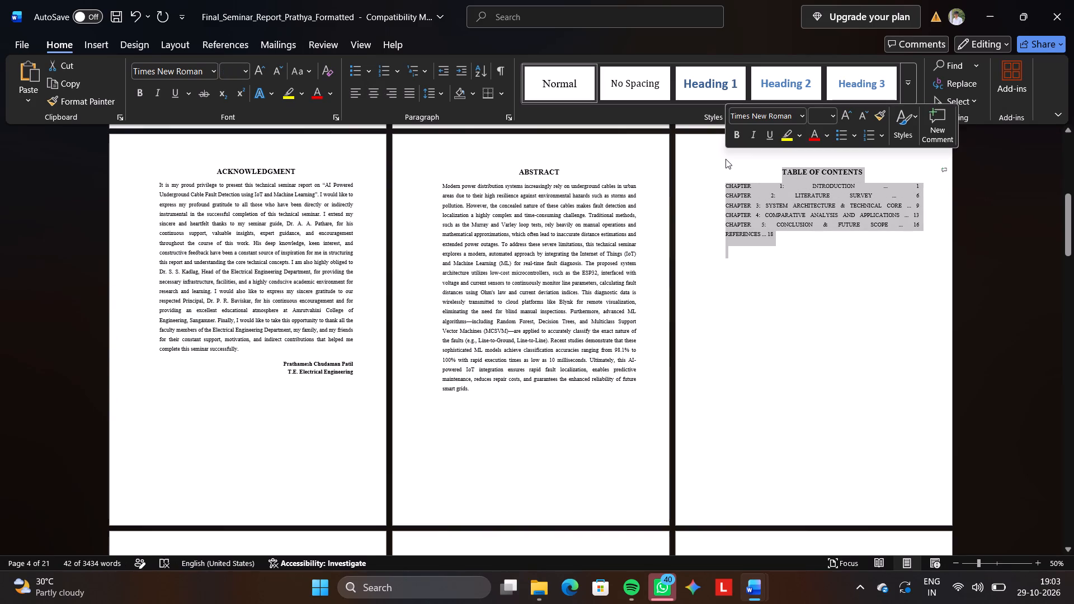
pyautogui.press('BackSpace')
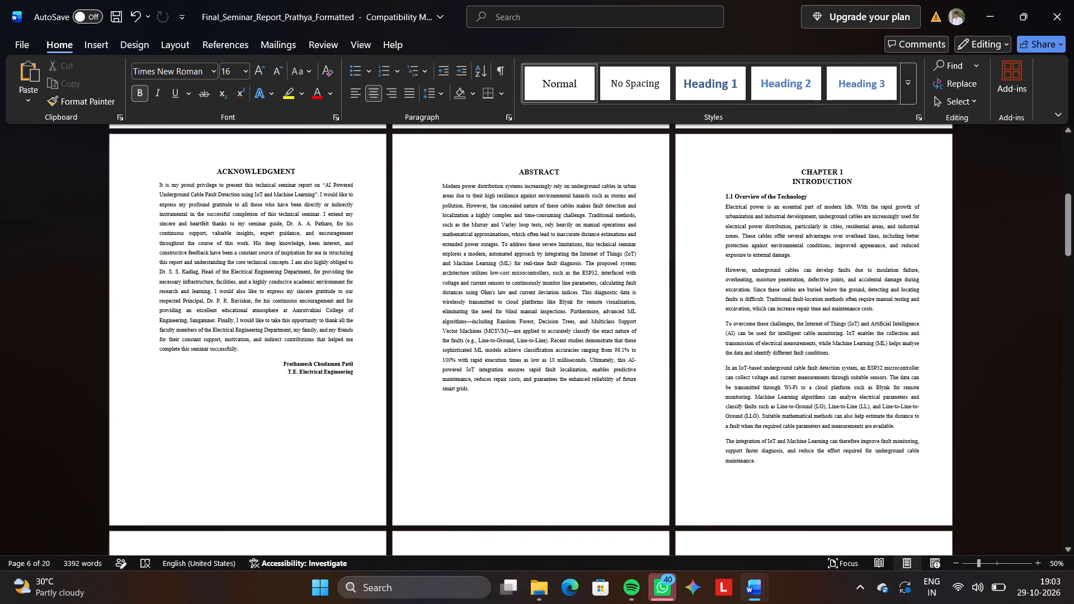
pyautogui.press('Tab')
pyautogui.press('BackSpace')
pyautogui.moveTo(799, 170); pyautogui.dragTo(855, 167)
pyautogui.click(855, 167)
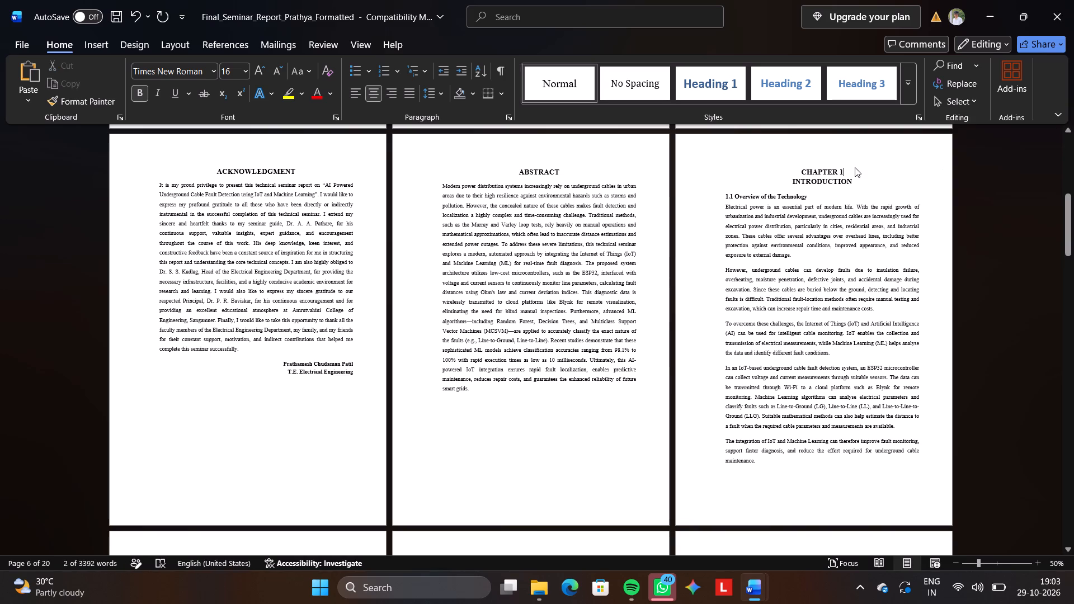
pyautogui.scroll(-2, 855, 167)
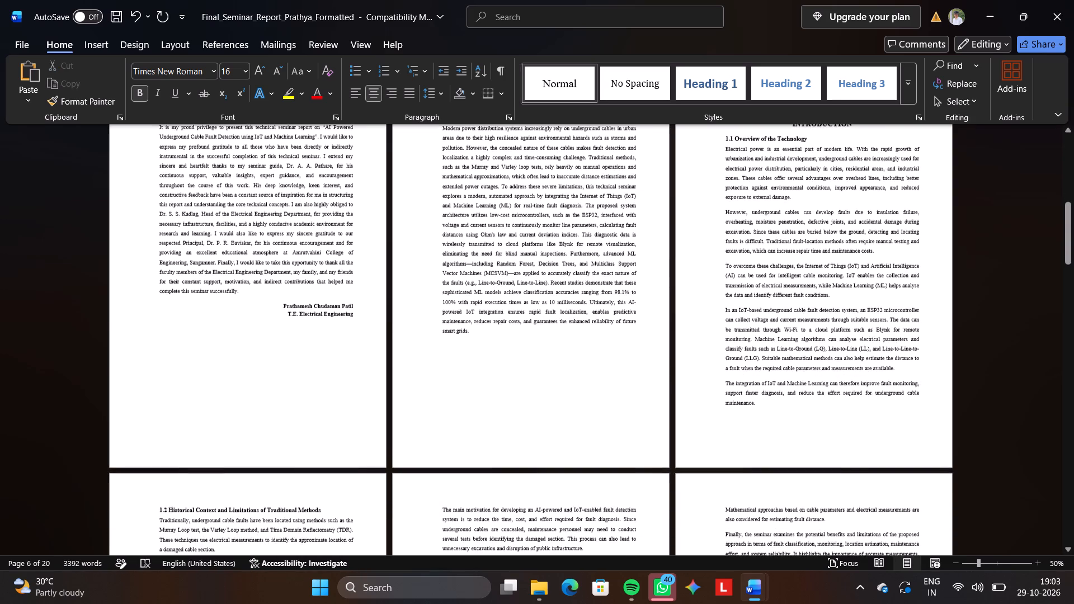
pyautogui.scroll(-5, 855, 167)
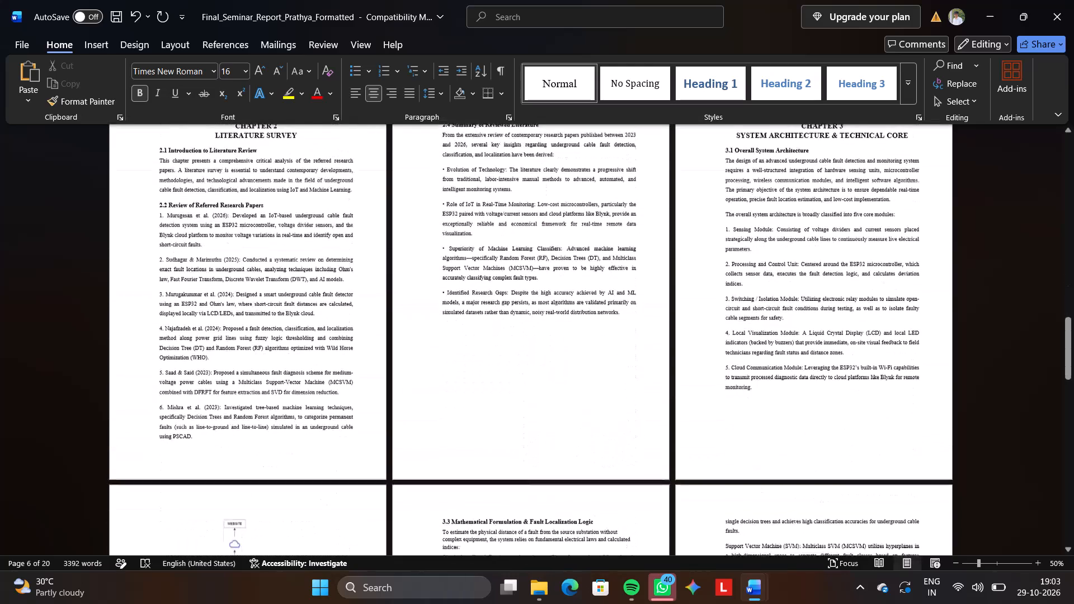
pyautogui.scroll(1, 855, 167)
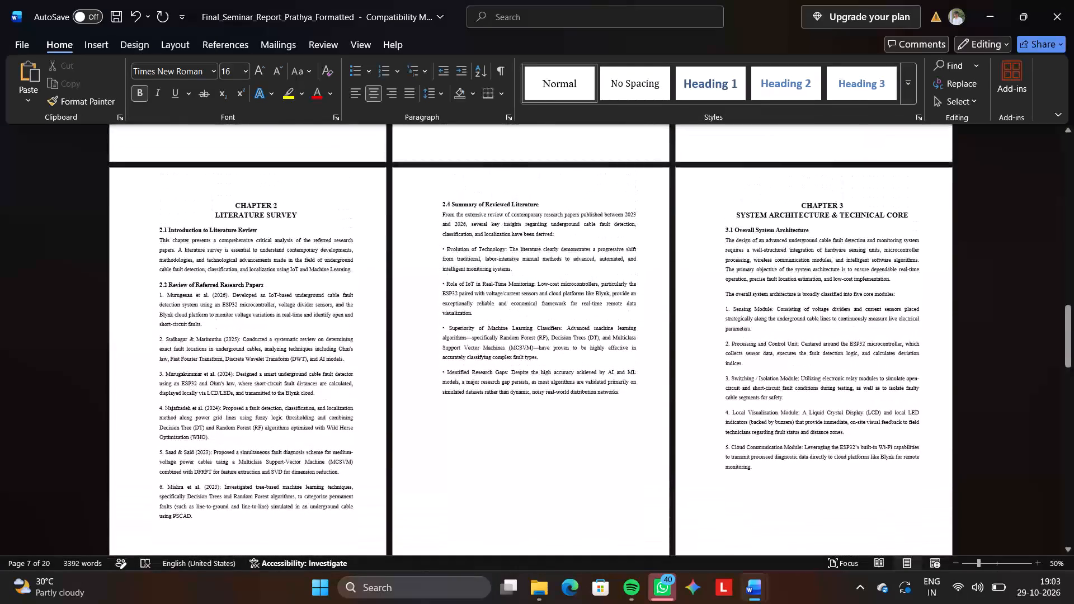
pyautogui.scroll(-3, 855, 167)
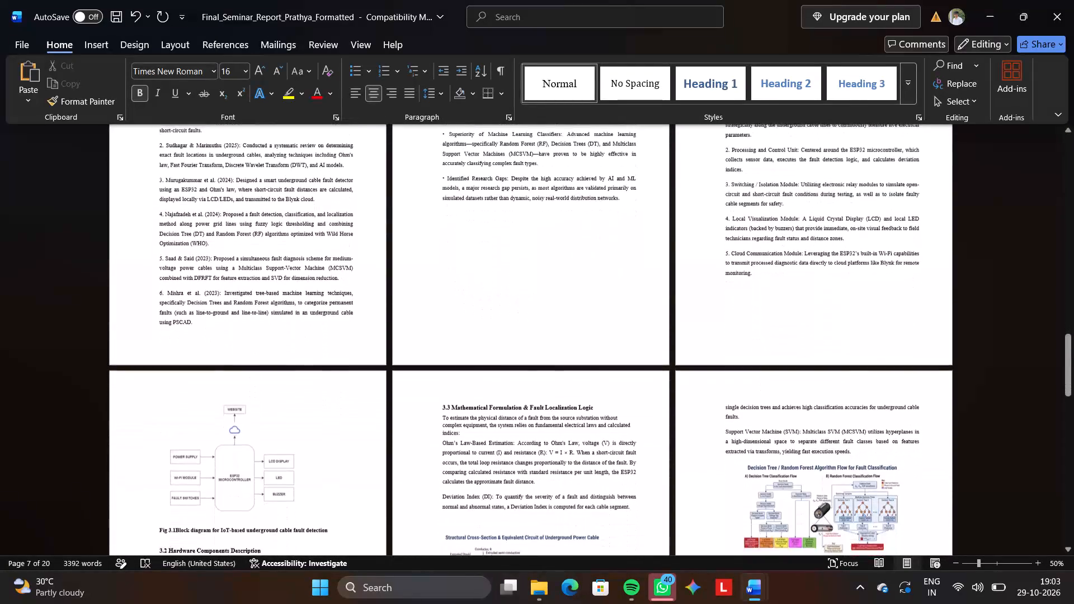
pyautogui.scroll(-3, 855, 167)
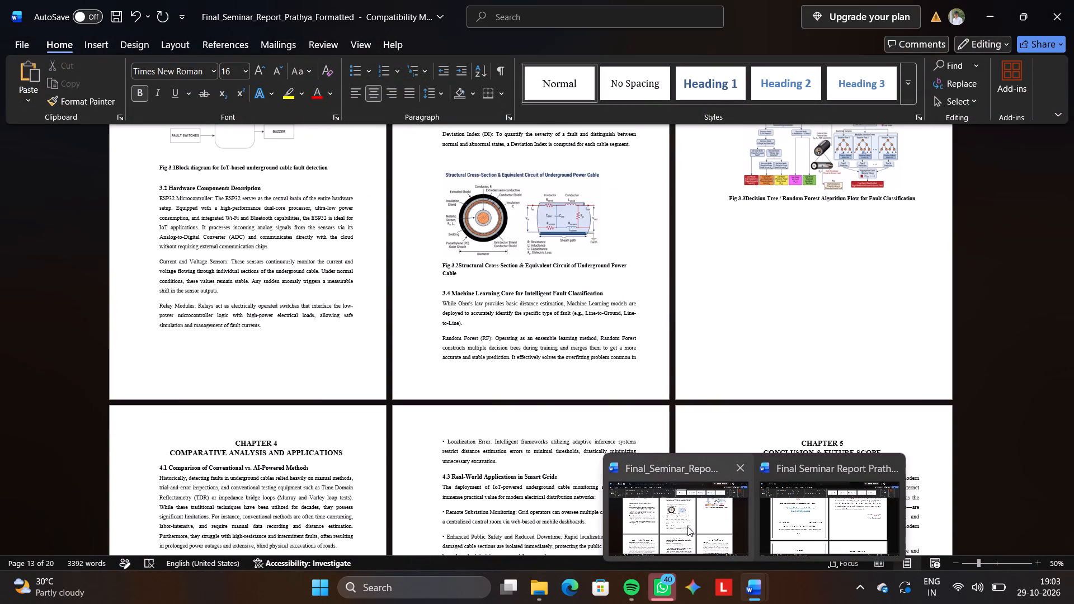
# In the Final Seminar Report Prathamesh (1) document, copy the whole contents table from the Title and Page No. header to REFERENCES.
pyautogui.click(837, 536)
pyautogui.scroll(-1, 837, 536)
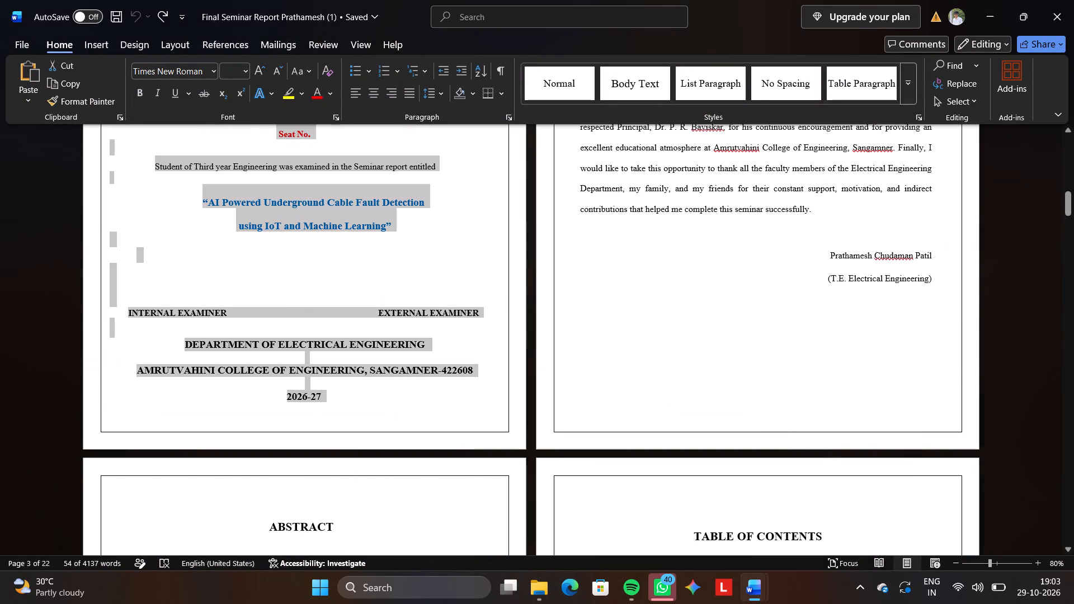
pyautogui.scroll(-3, 837, 536)
pyautogui.scroll(1, 837, 536)
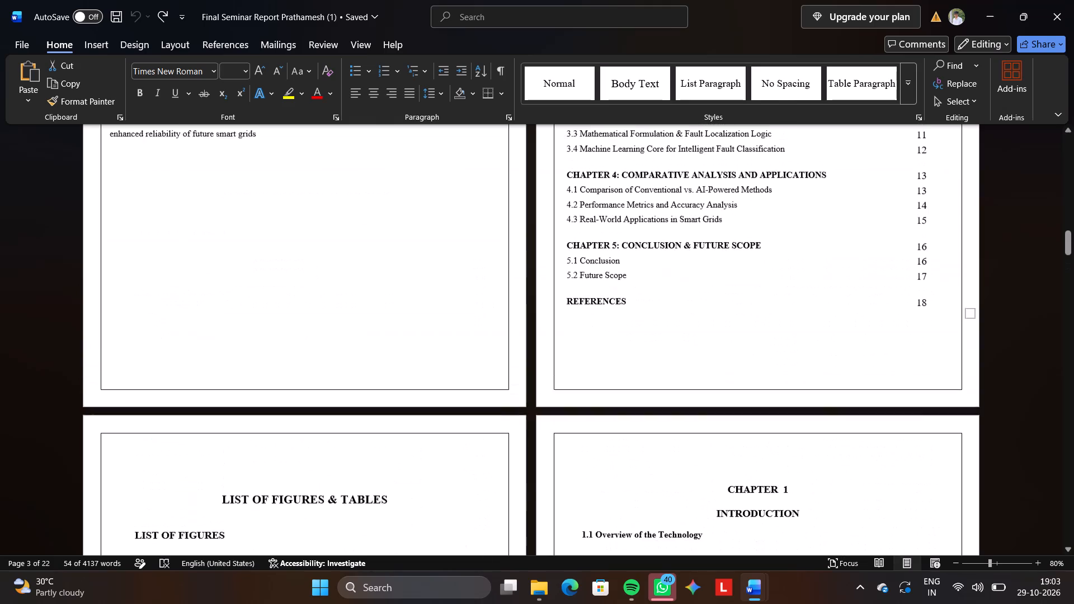
pyautogui.scroll(1, 837, 536)
pyautogui.scroll(-1, 774, 451)
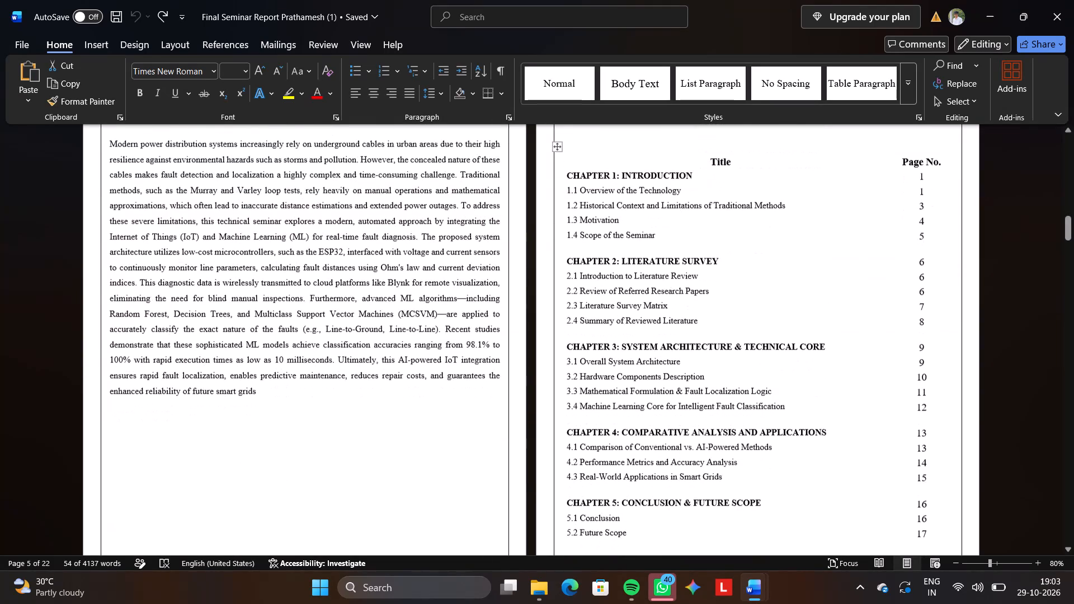
pyautogui.scroll(-1, 774, 451)
pyautogui.scroll(1, 774, 451)
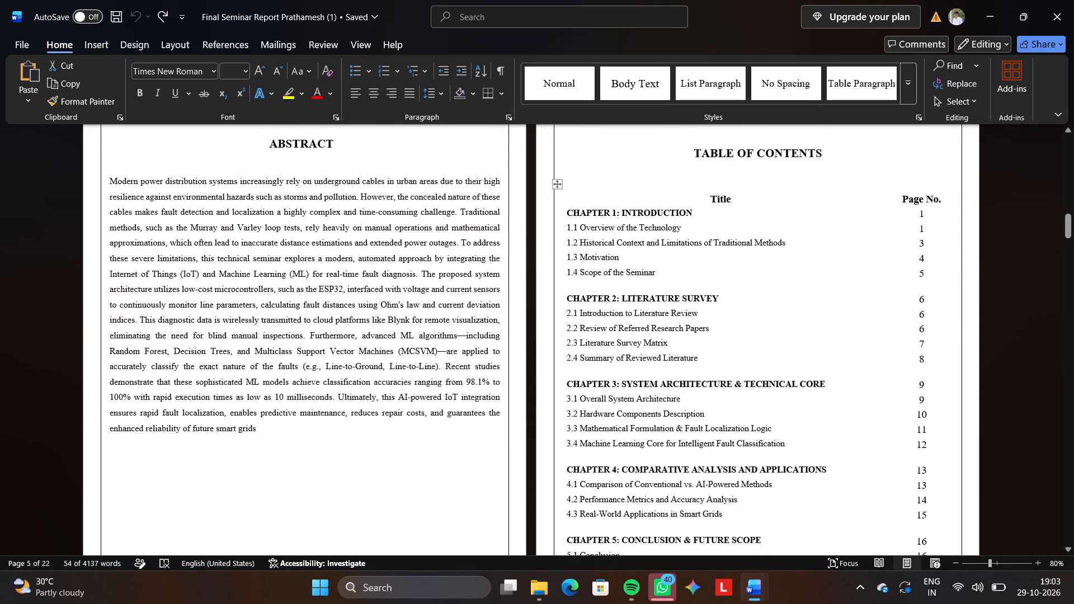
pyautogui.moveTo(649, 186); pyautogui.dragTo(775, 512)
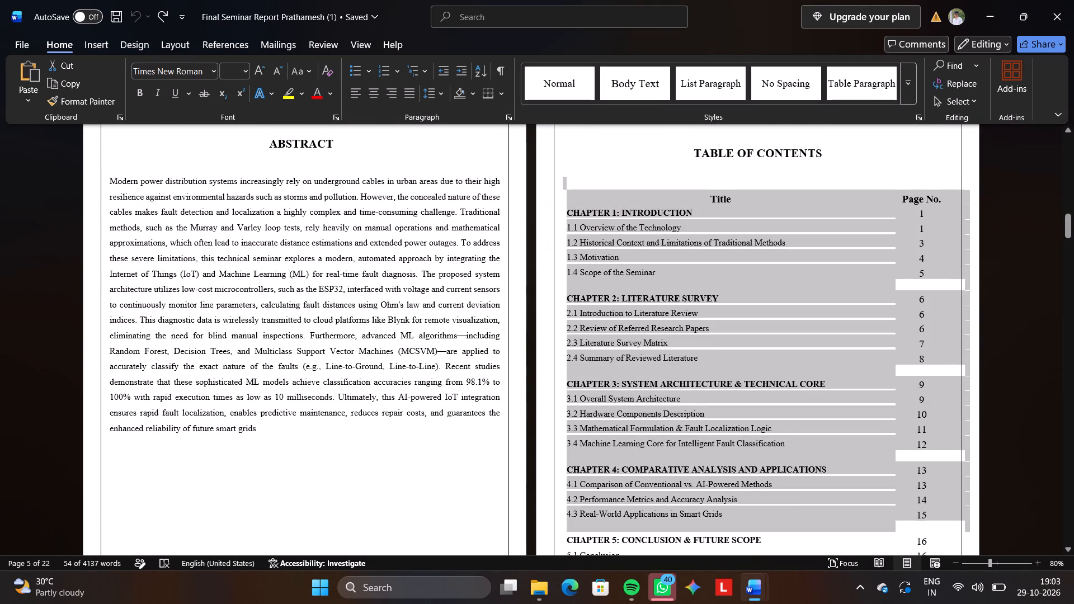
pyautogui.moveTo(775, 512); pyautogui.dragTo(757, 526)
pyautogui.moveTo(757, 526); pyautogui.dragTo(763, 528)
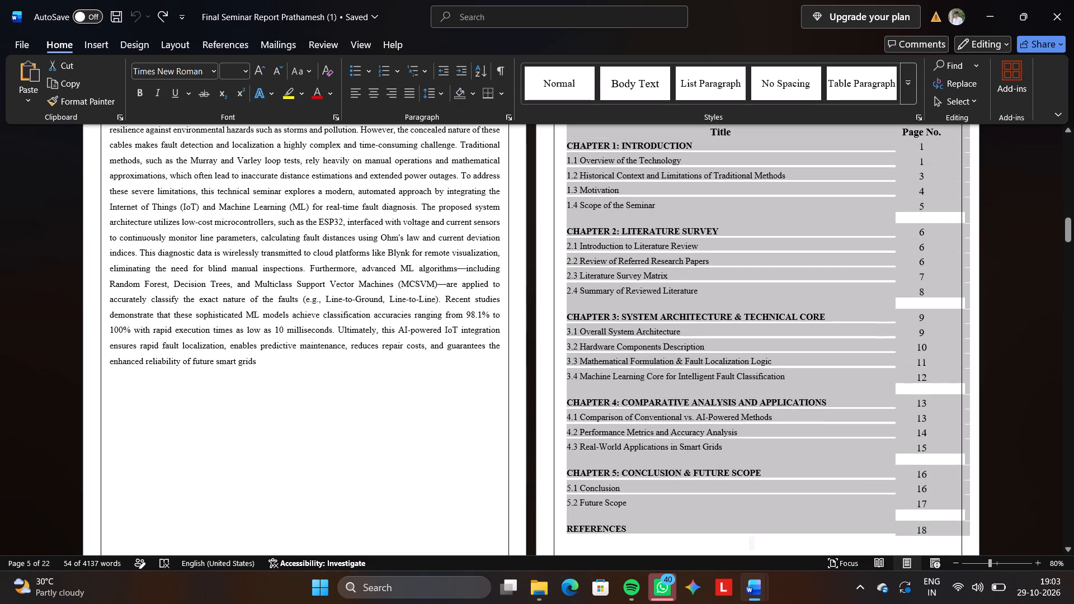
pyautogui.moveTo(763, 528); pyautogui.dragTo(750, 533)
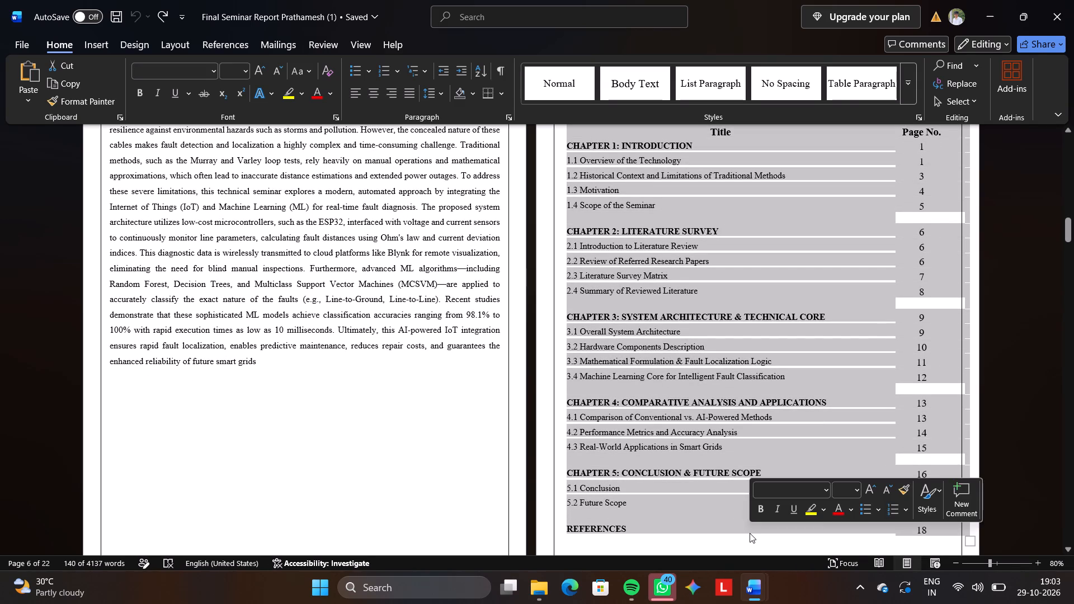
pyautogui.hotkey('ctrl', 'c')
pyautogui.hotkey('ctrl', 'x')
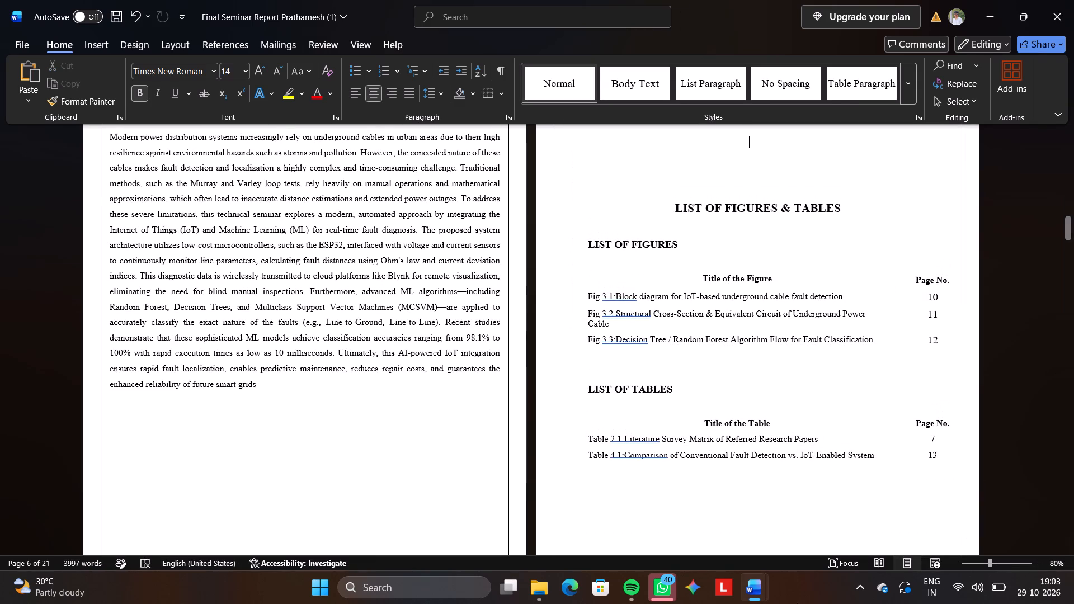
pyautogui.hotkey('ctrl', 'z')
pyautogui.hotkey('ctrl', 'c')
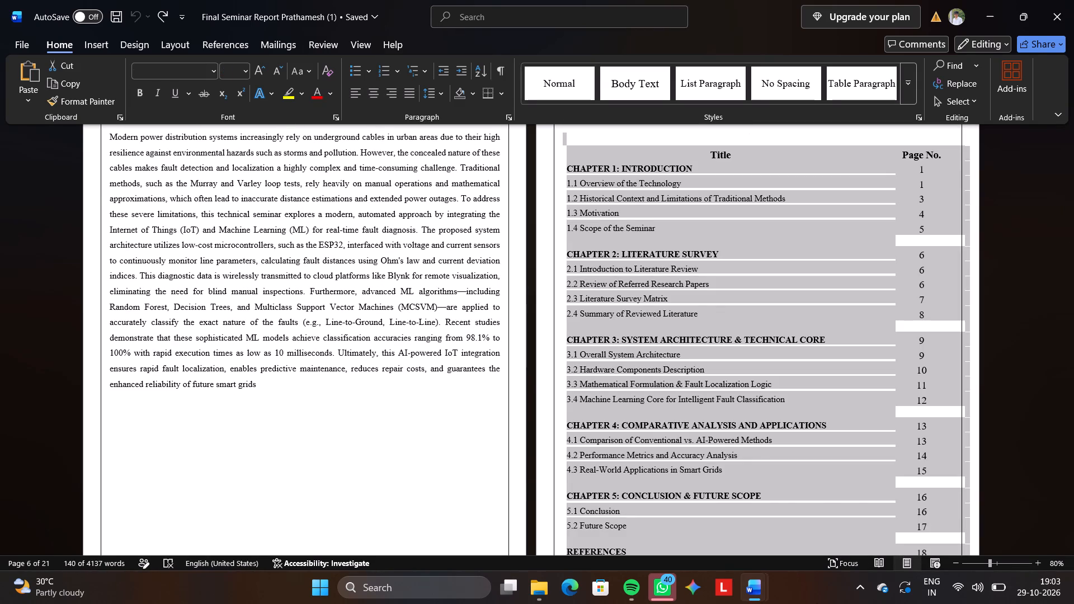
# Back in Final_Seminar_Report_Prathya_Formatted, insert a blank line and a page break before CHAPTER 1, leaving an empty page after the Abstract.
pyautogui.hotkey('alt', 'Tab')
pyautogui.scroll(2, 774, 603)
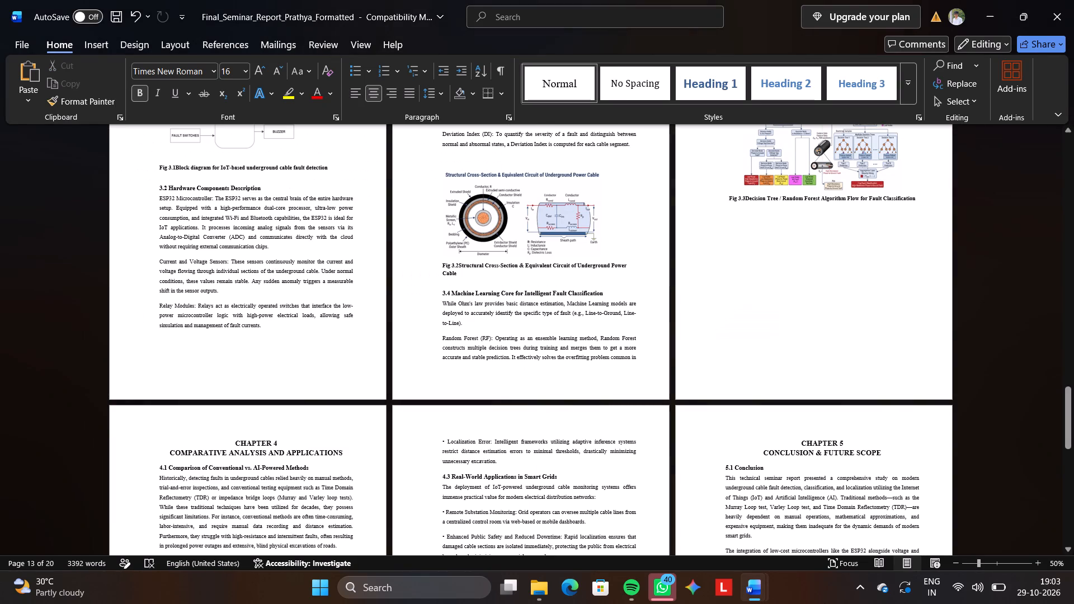
pyautogui.scroll(4, 825, 603)
pyautogui.scroll(4, 726, 446)
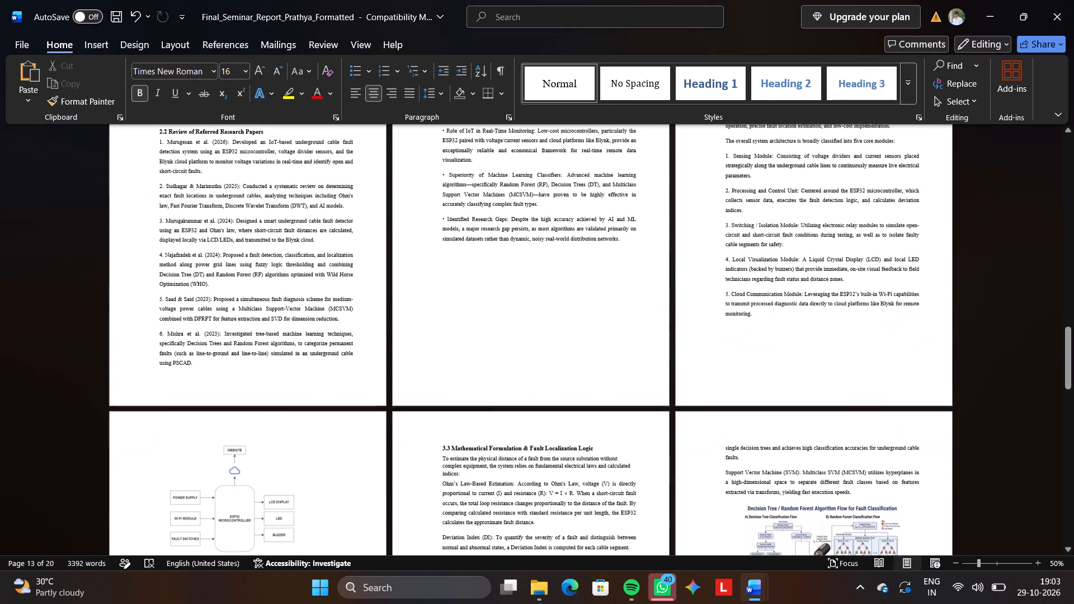
pyautogui.scroll(1, 726, 446)
pyautogui.scroll(-2, 726, 446)
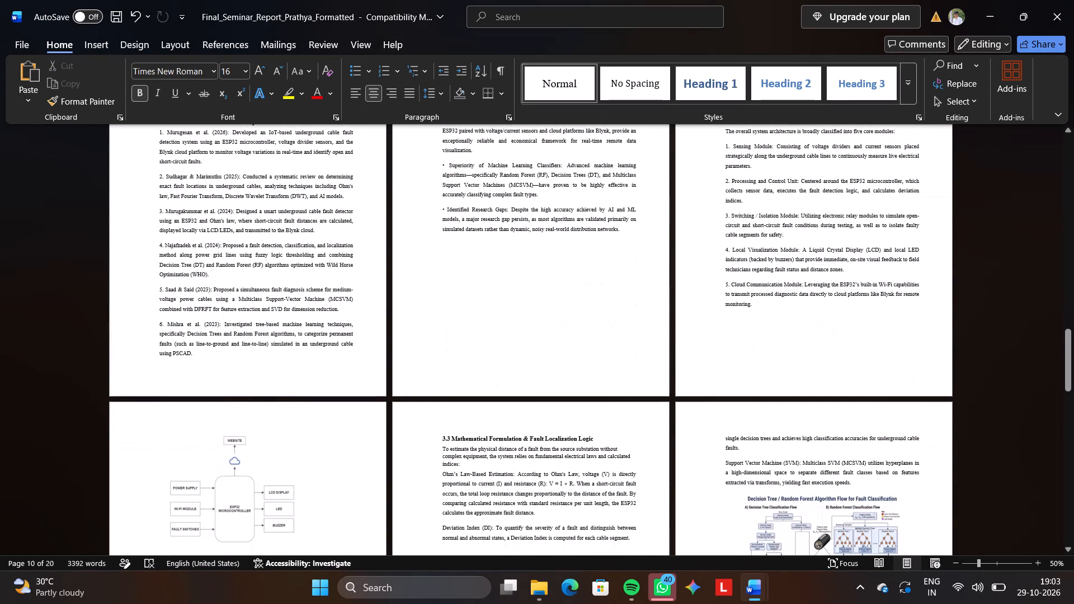
pyautogui.scroll(7, 726, 446)
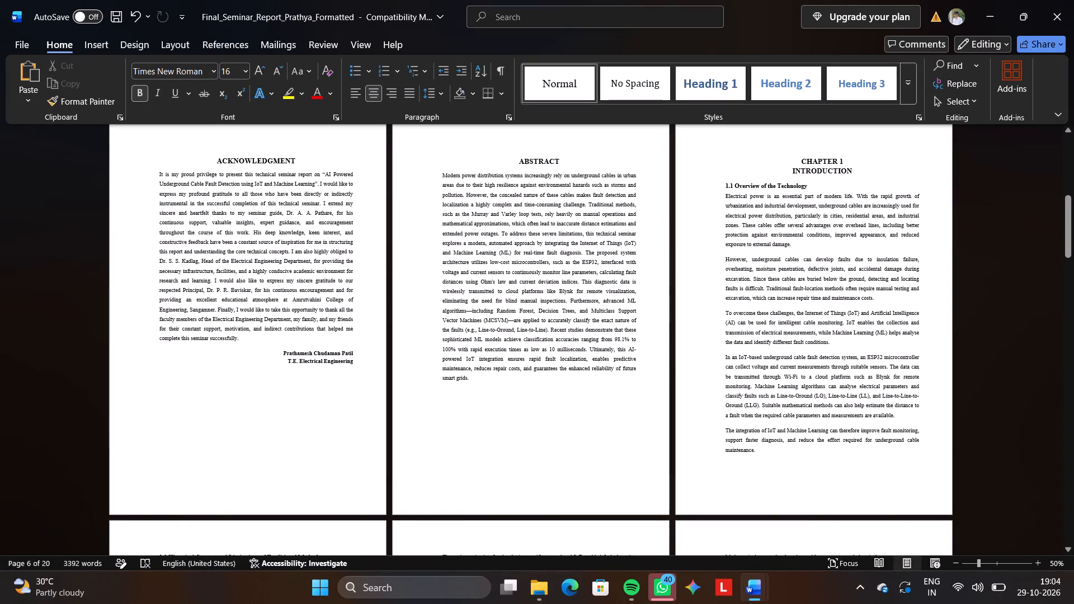
pyautogui.click(568, 560)
pyautogui.click(577, 517)
pyautogui.press('Return')
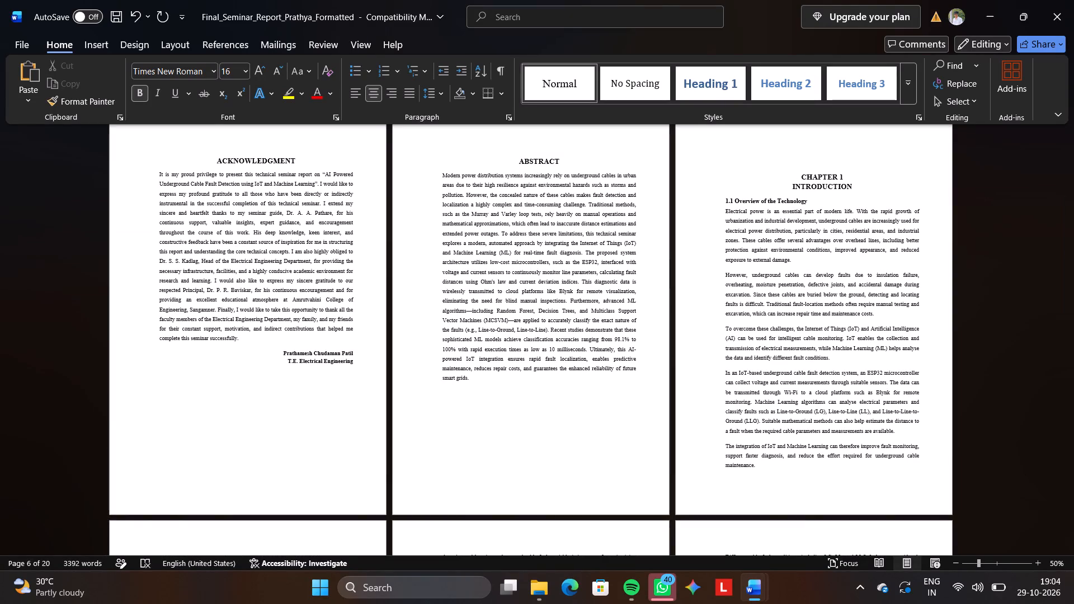
pyautogui.hotkey('ctrl', 'Return')
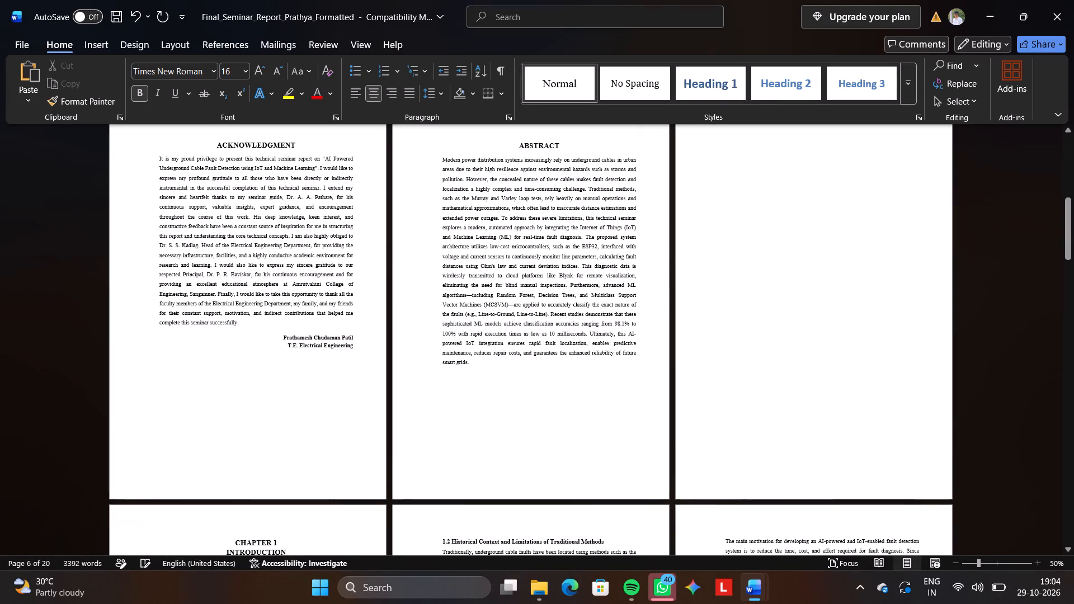
# Paste the copied contents table between the Abstract page and the CHAPTER 1 heading.
pyautogui.scroll(-1, 582, 503)
pyautogui.scroll(3, 582, 503)
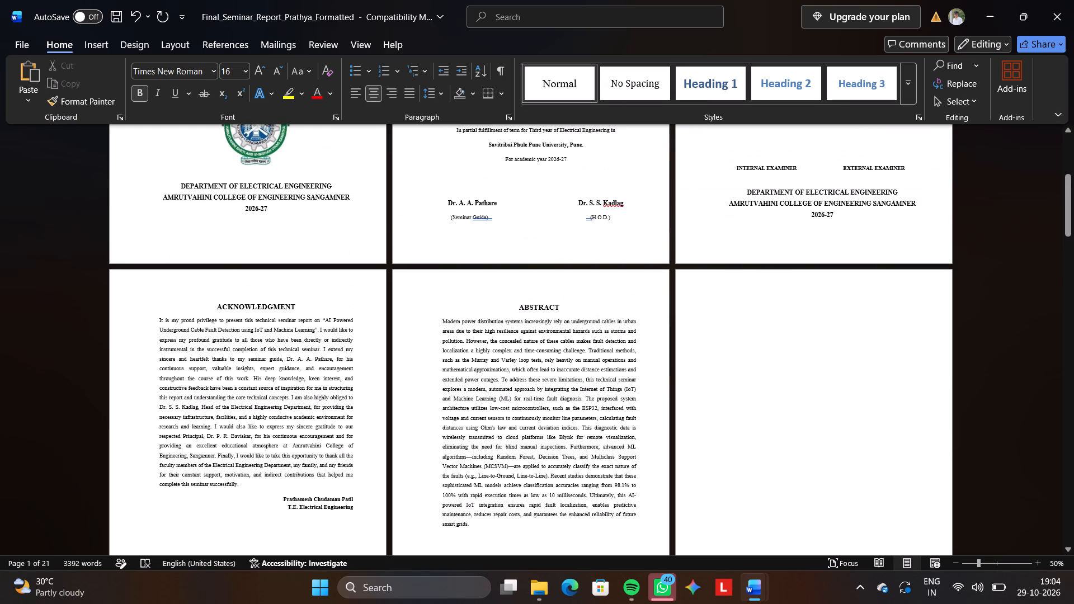
pyautogui.click(735, 346)
pyautogui.hotkey('ctrl', 'v')
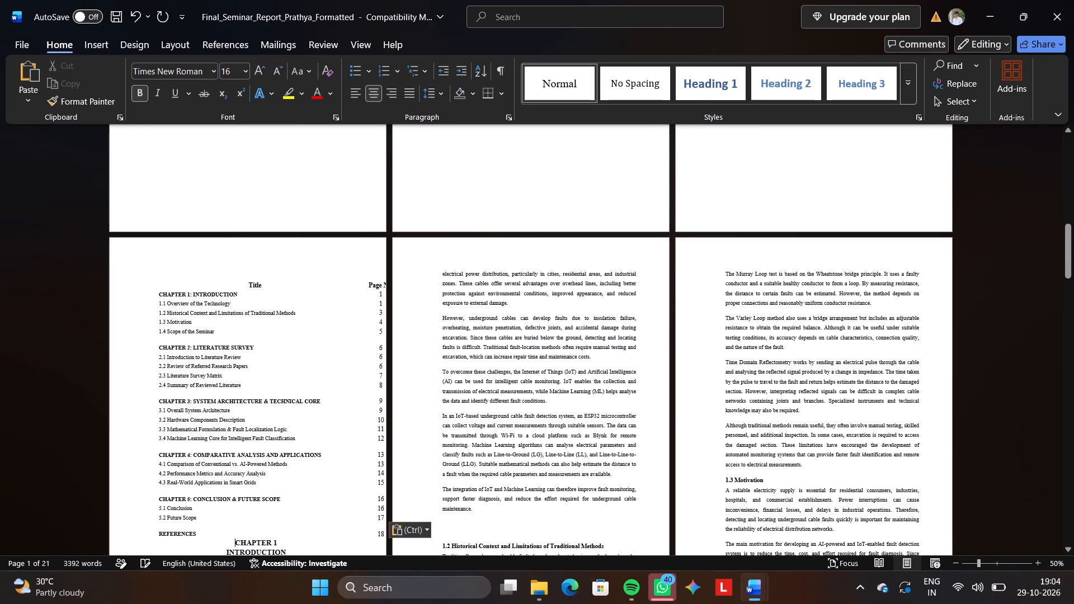
# Delete the page break above the pasted contents table so the table sits on the page directly after the Abstract.
pyautogui.scroll(1, 307, 393)
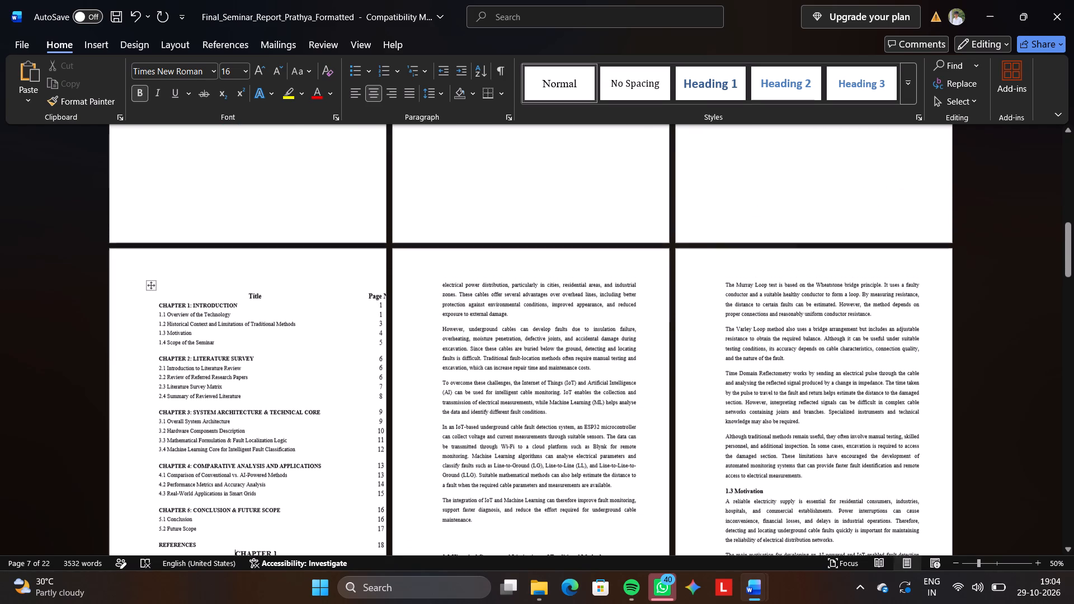
pyautogui.scroll(1, 307, 393)
pyautogui.click(206, 271)
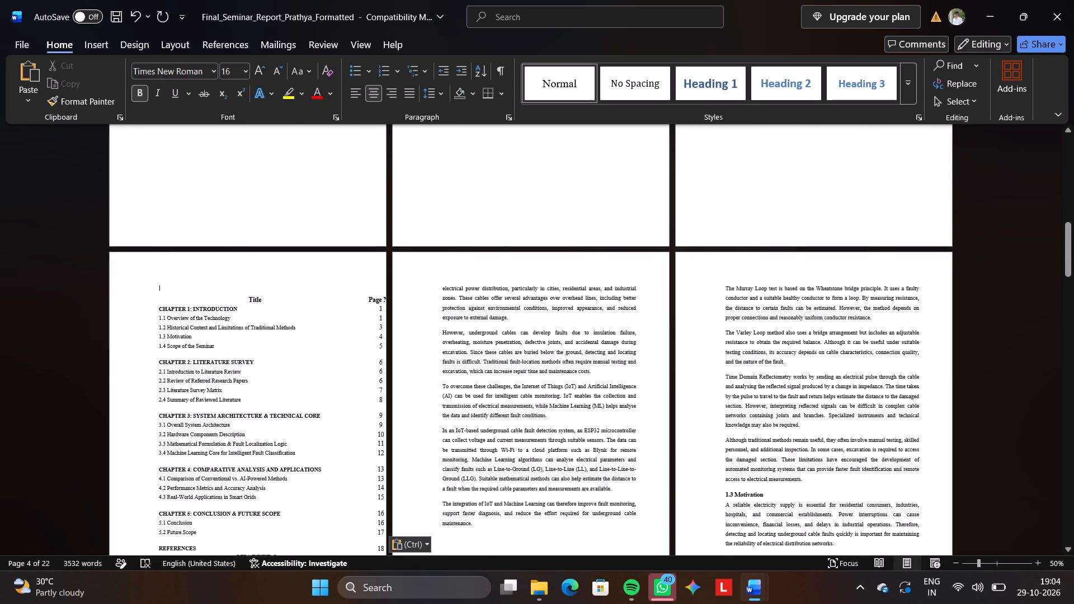
pyautogui.hotkey('ctrl', 'BackSpace')
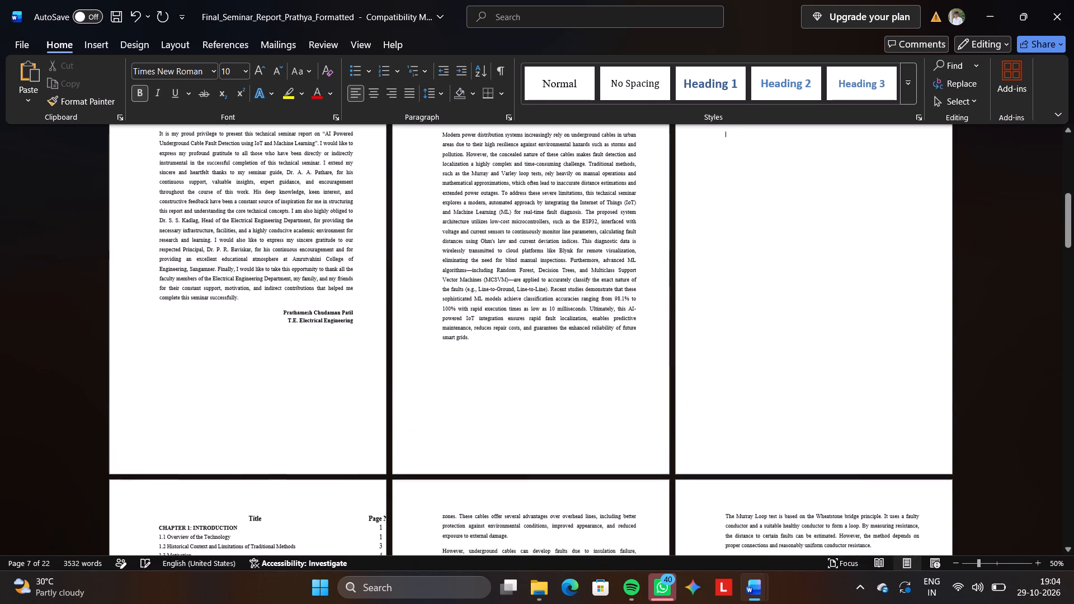
pyautogui.hotkey('ctrl', 'BackSpace')
pyautogui.scroll(1, 206, 271)
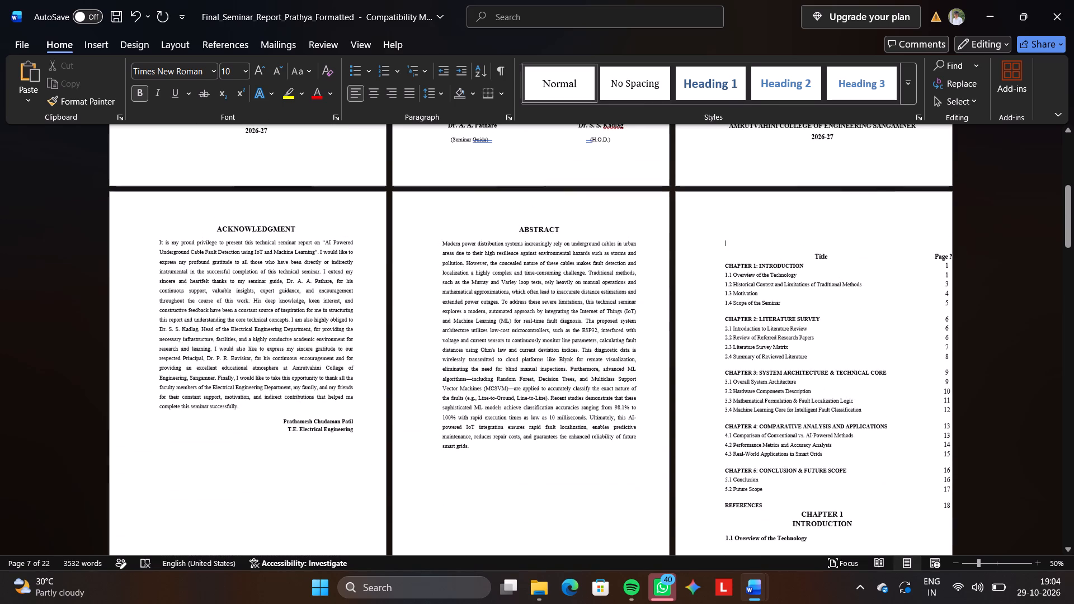
# Add two line breaks before the CHAPTER 1 heading so Chapter 1 starts on a new page after the contents table.
pyautogui.scroll(-1, 317, 316)
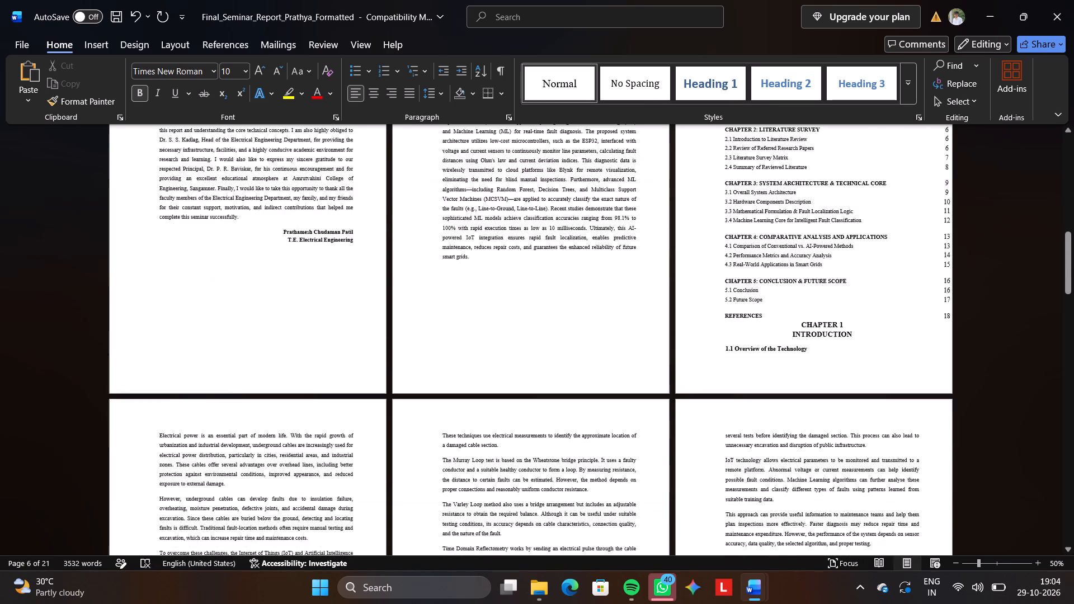
pyautogui.scroll(-1, 317, 316)
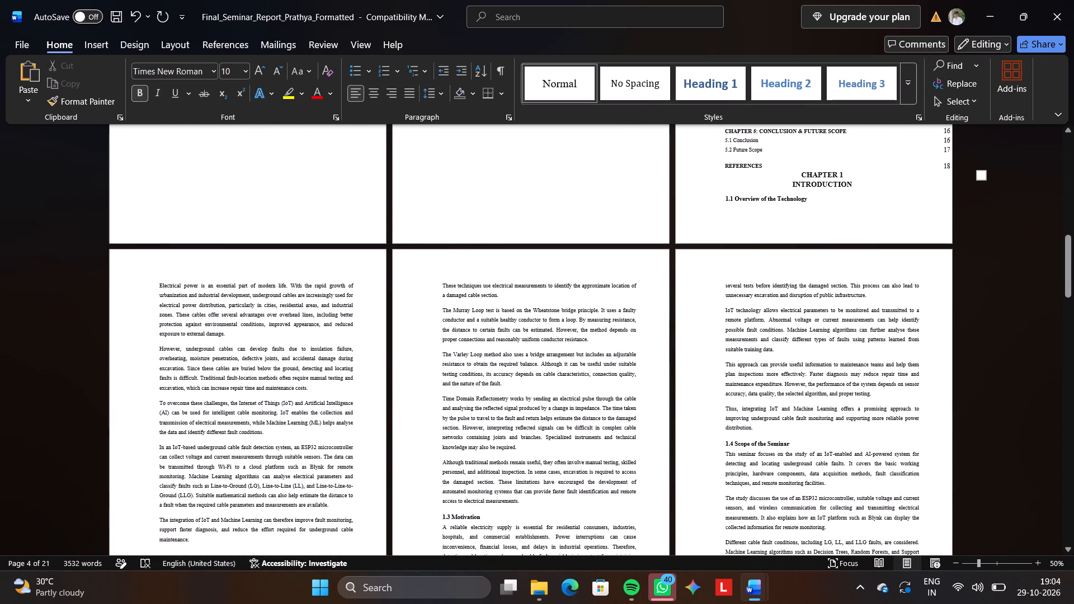
pyautogui.click(791, 171)
pyautogui.press('Return')
pyautogui.press('Return')
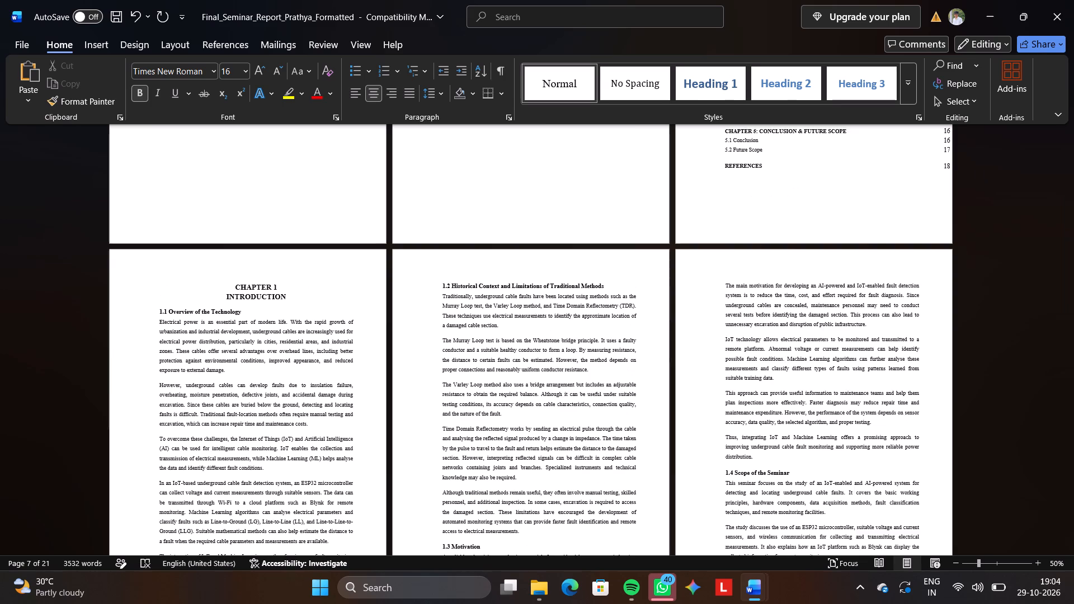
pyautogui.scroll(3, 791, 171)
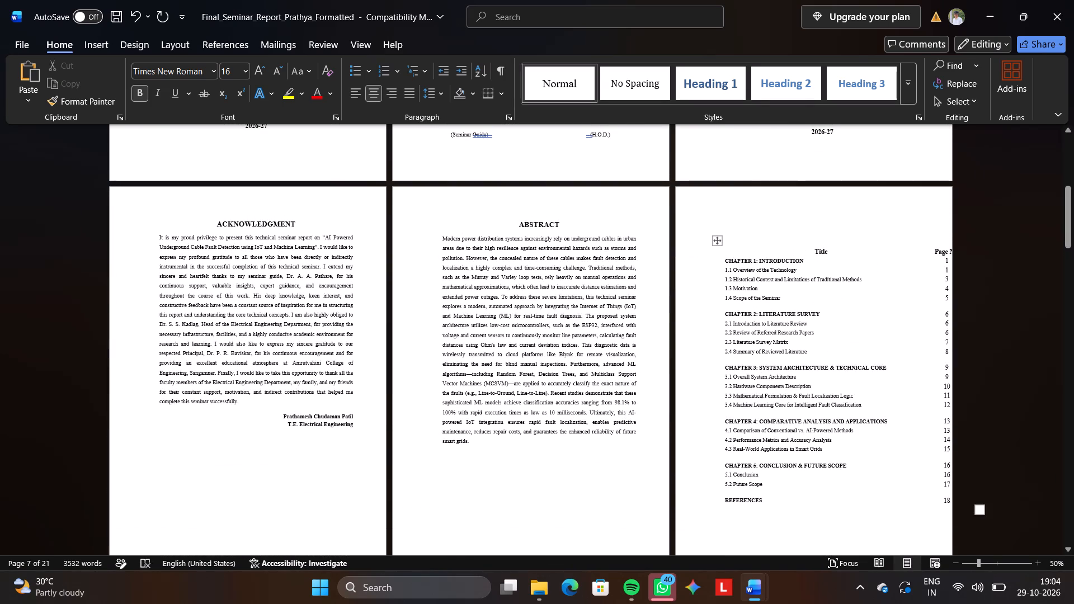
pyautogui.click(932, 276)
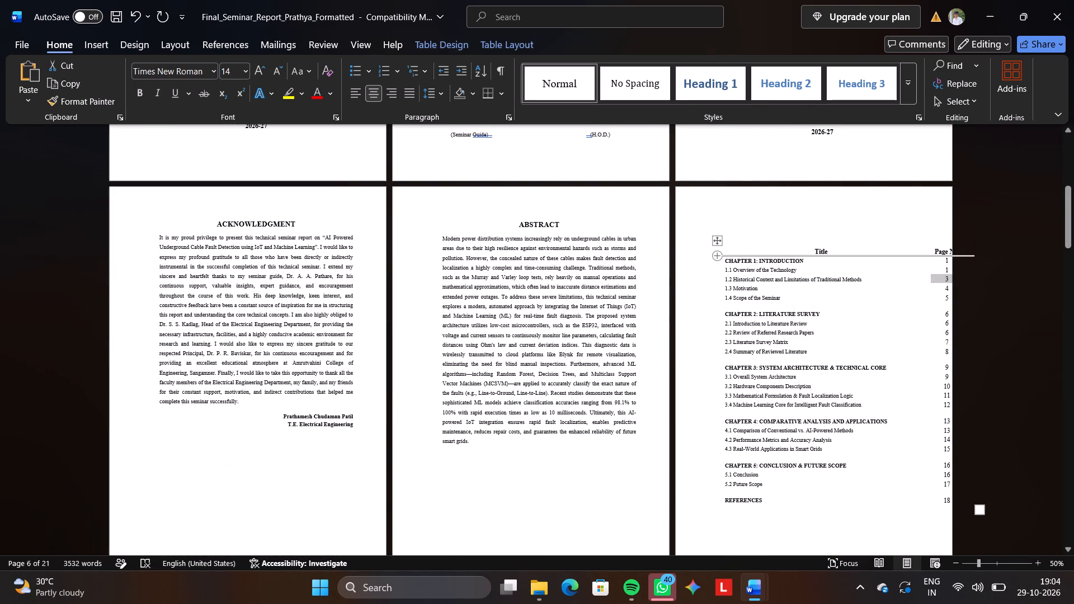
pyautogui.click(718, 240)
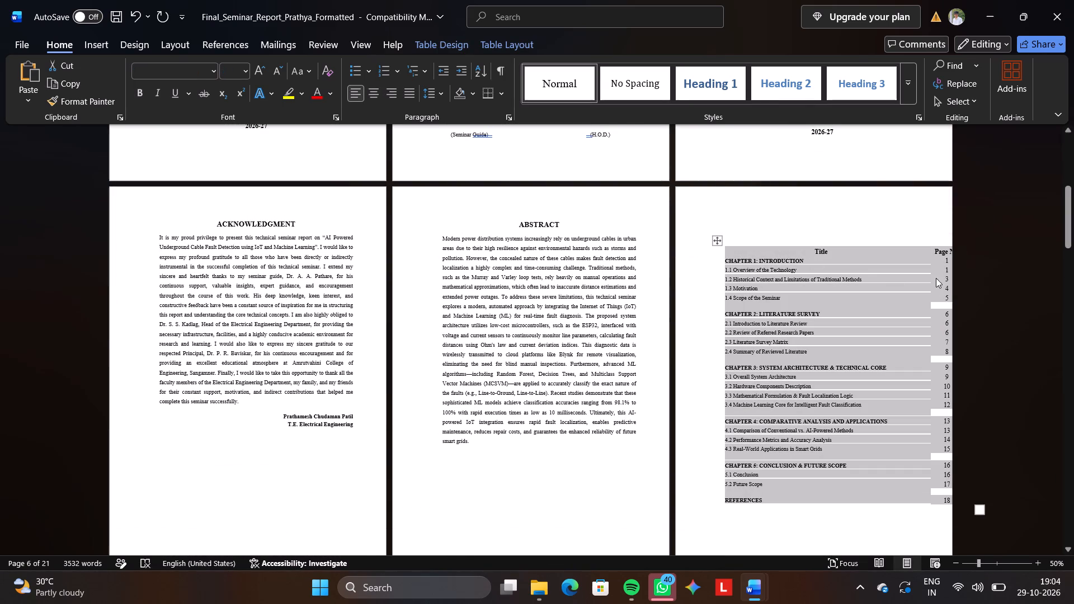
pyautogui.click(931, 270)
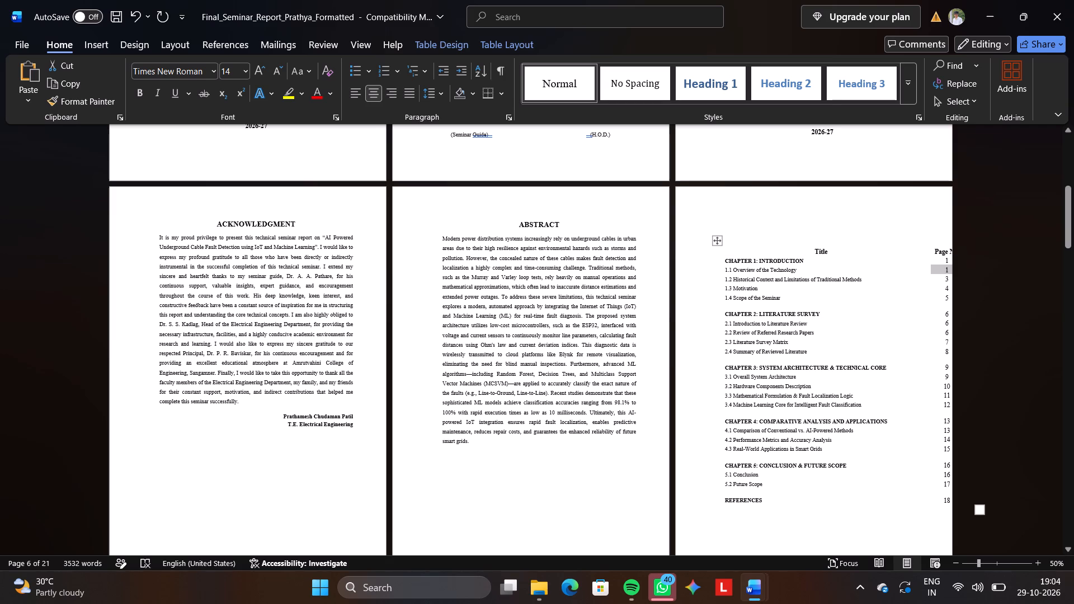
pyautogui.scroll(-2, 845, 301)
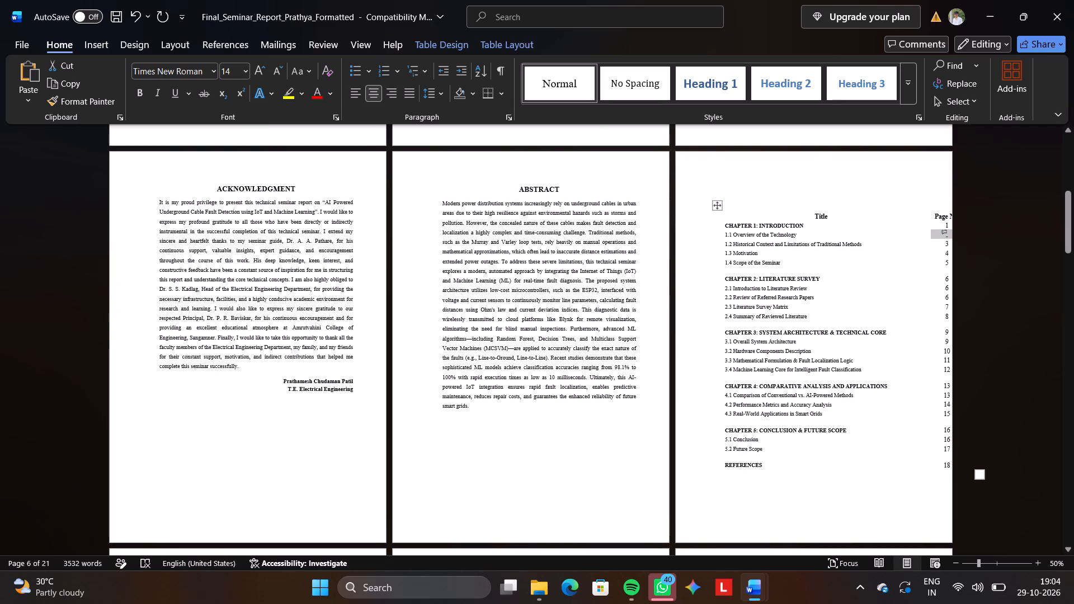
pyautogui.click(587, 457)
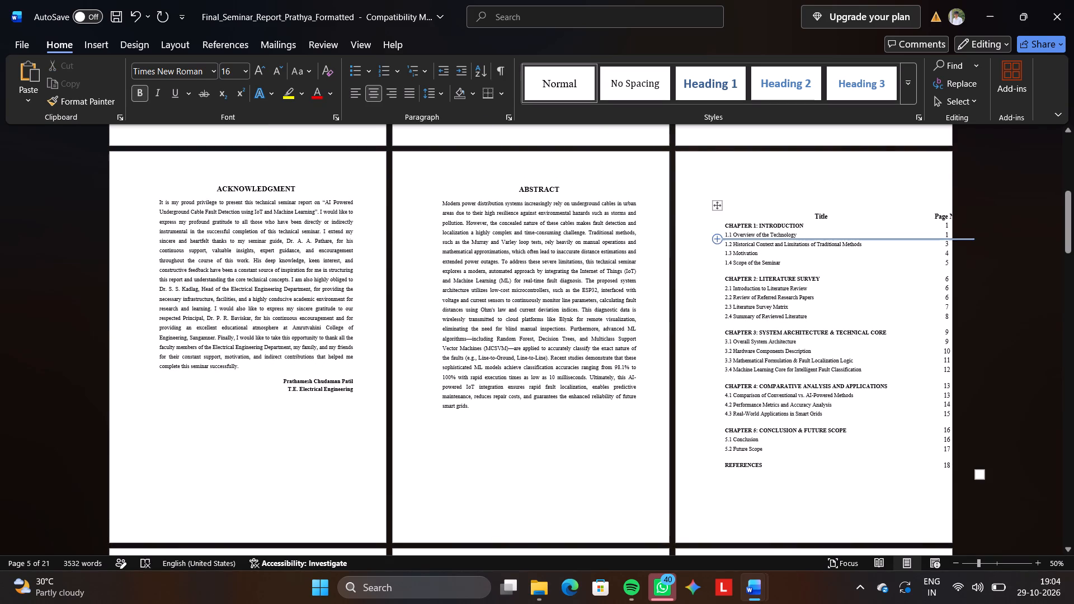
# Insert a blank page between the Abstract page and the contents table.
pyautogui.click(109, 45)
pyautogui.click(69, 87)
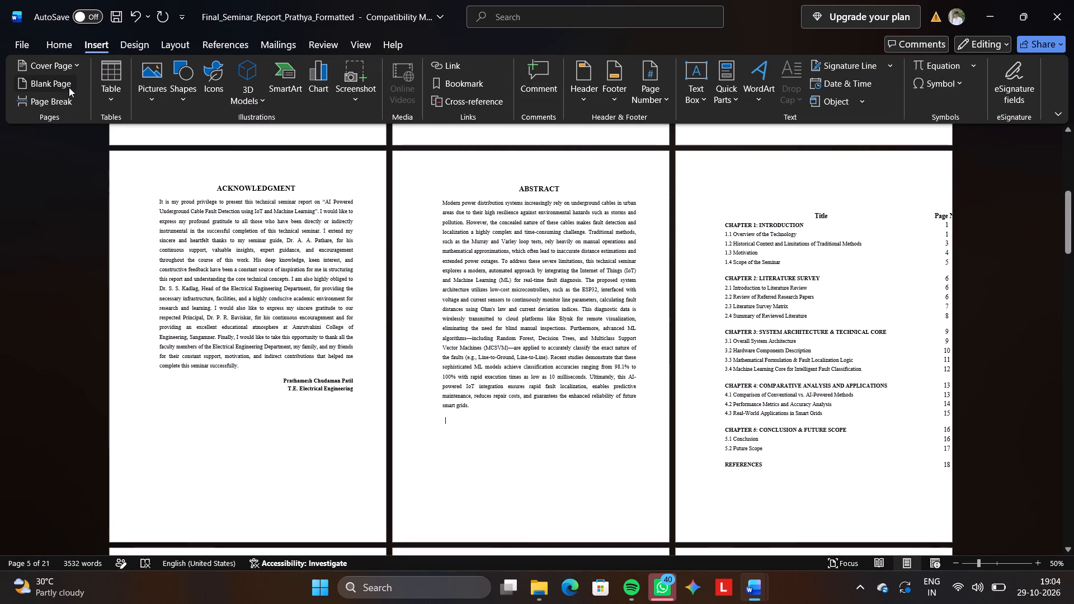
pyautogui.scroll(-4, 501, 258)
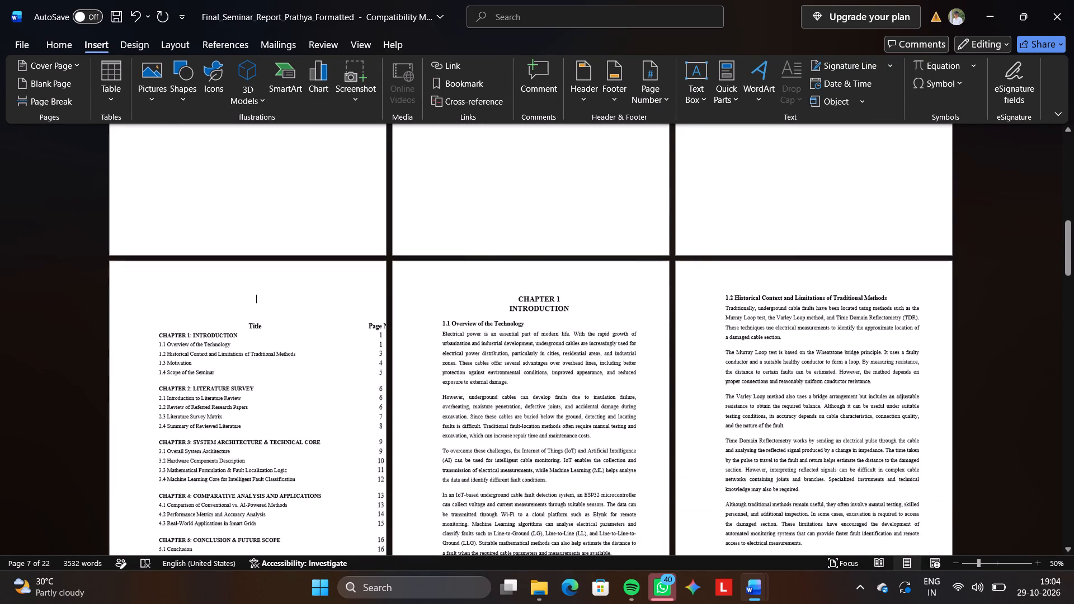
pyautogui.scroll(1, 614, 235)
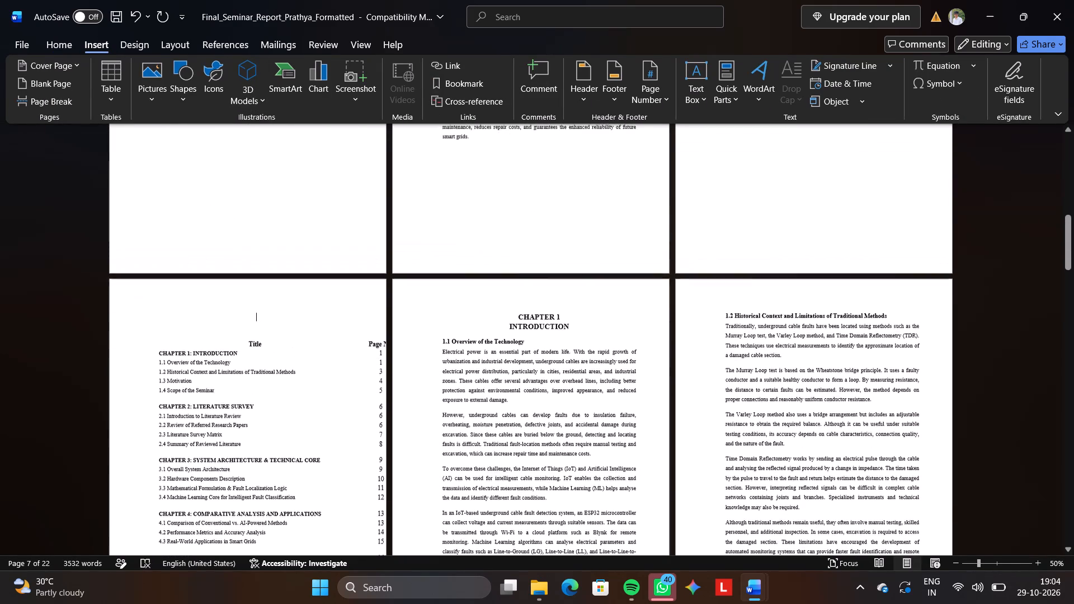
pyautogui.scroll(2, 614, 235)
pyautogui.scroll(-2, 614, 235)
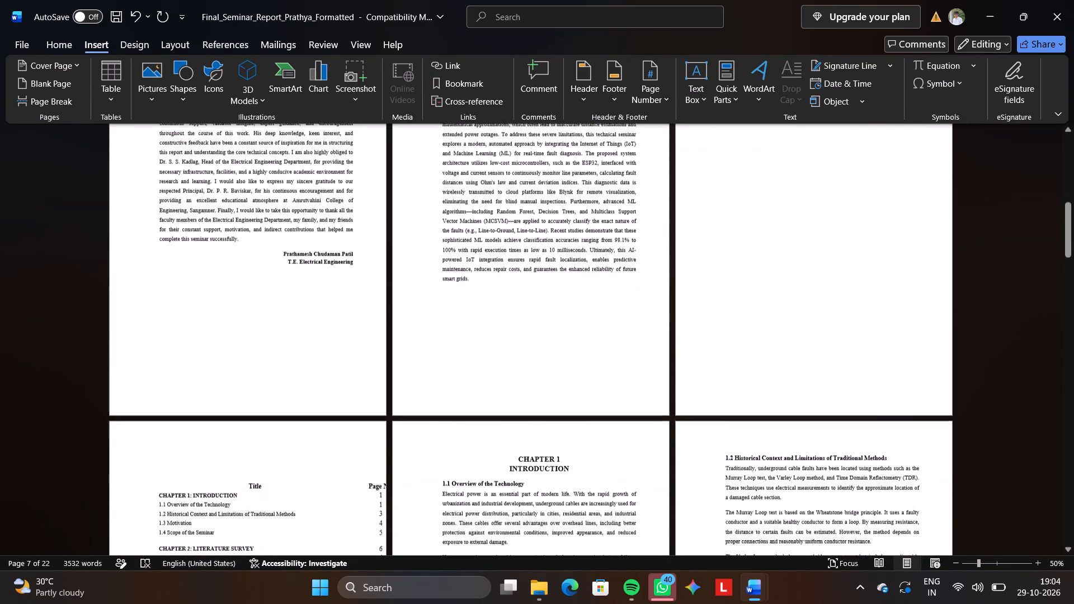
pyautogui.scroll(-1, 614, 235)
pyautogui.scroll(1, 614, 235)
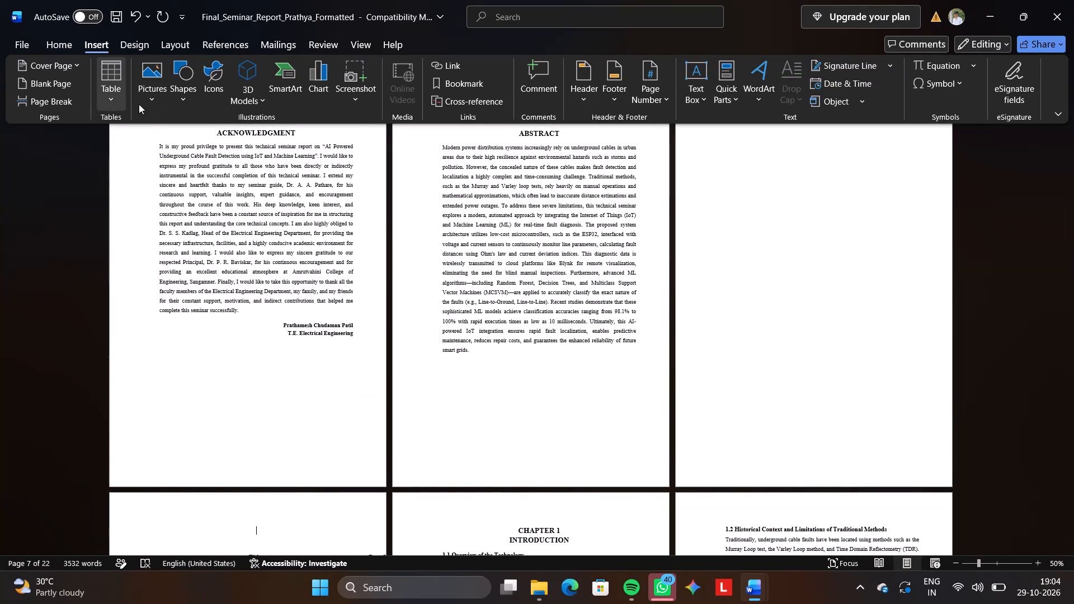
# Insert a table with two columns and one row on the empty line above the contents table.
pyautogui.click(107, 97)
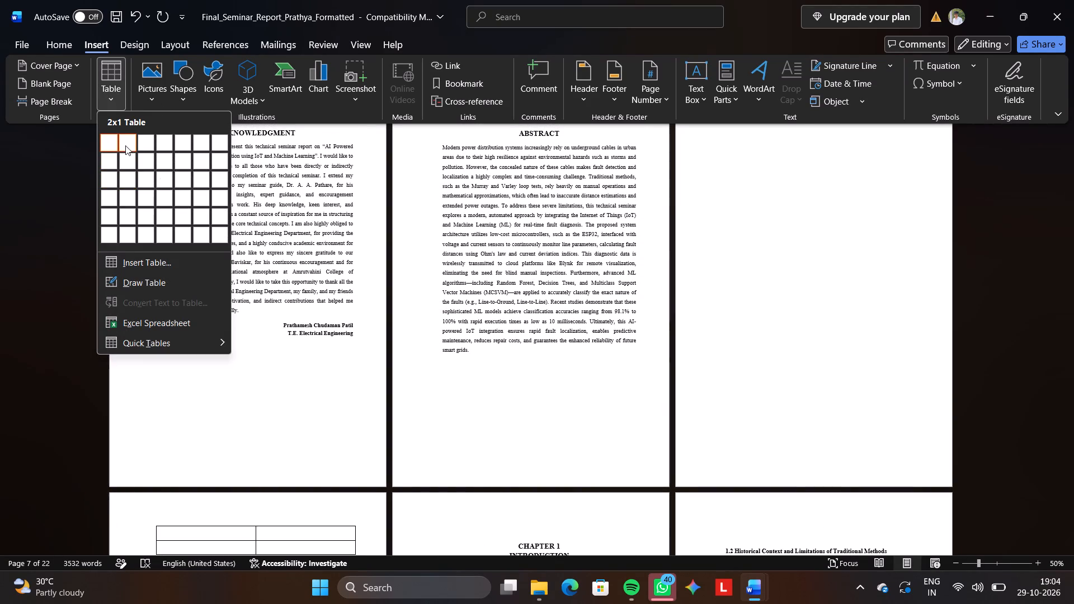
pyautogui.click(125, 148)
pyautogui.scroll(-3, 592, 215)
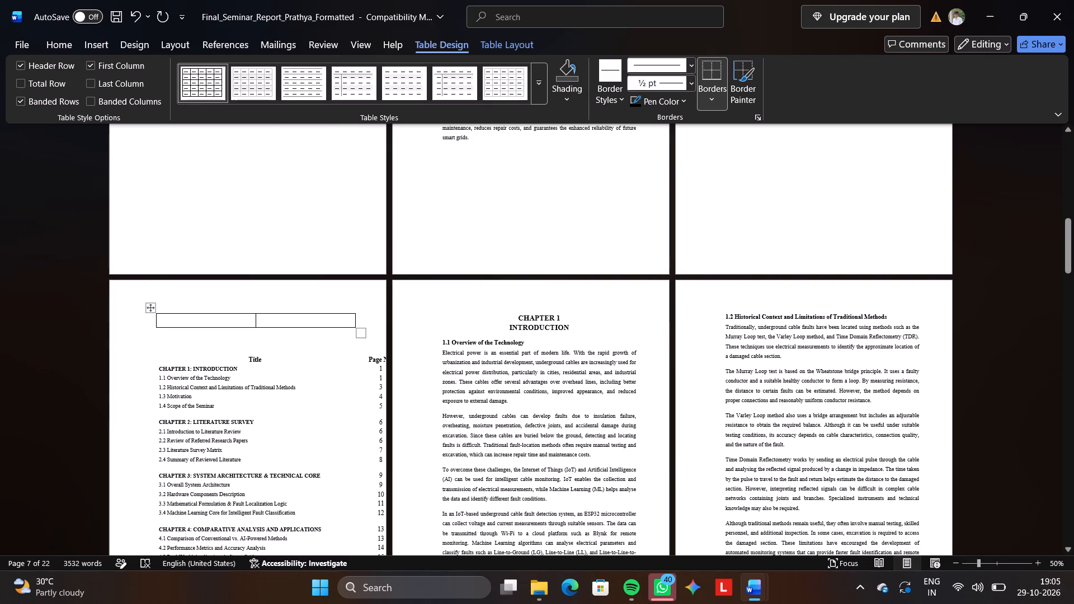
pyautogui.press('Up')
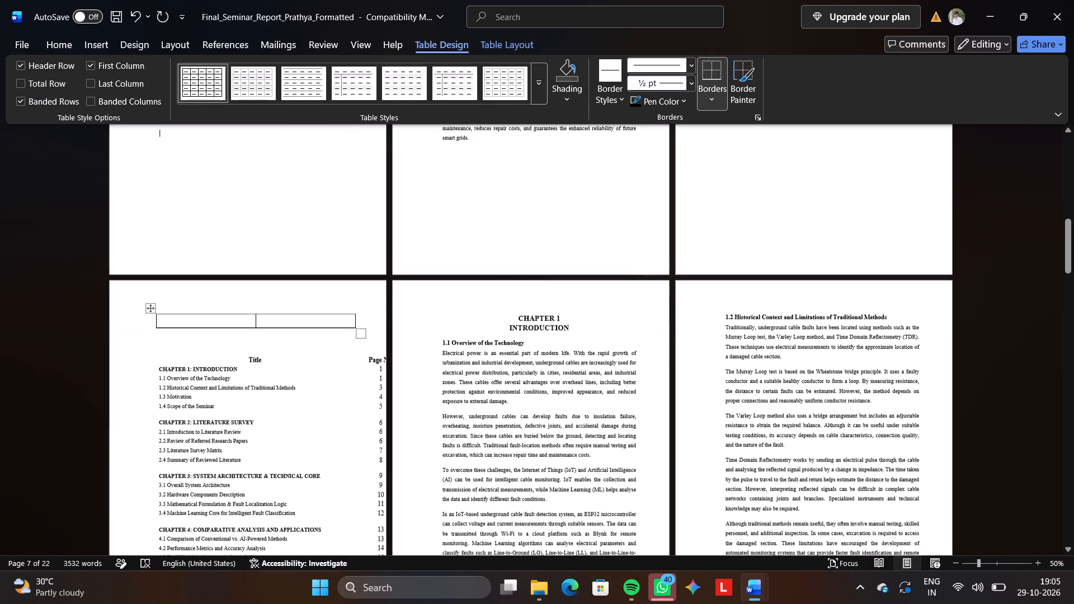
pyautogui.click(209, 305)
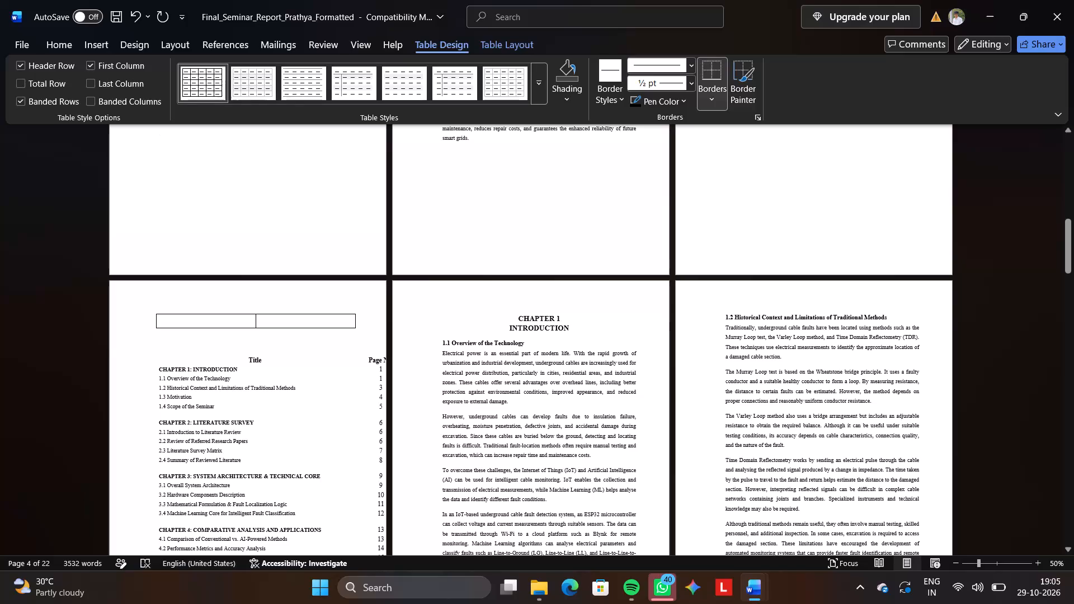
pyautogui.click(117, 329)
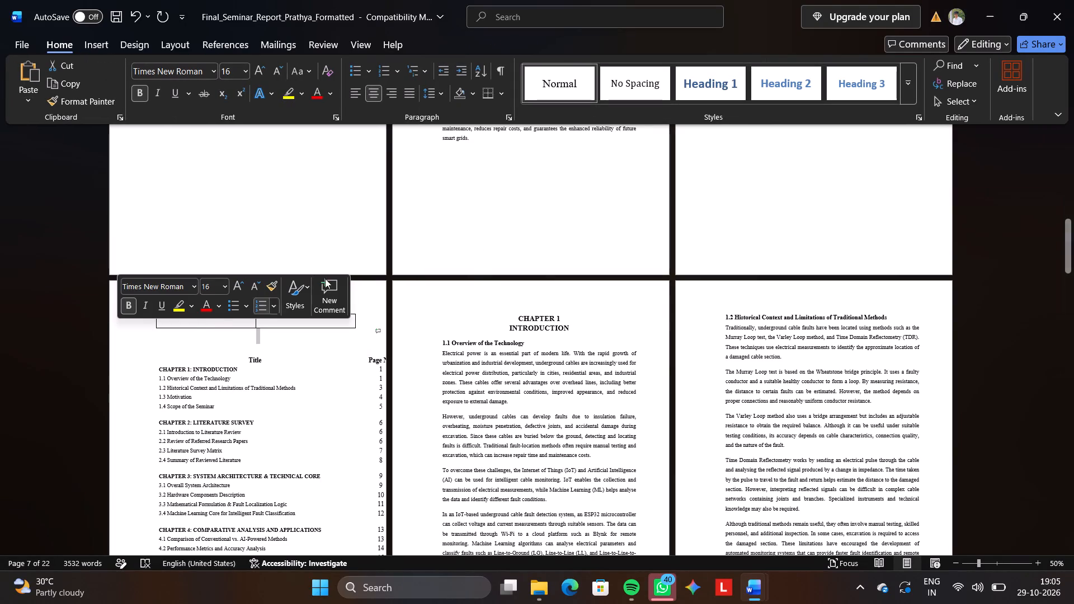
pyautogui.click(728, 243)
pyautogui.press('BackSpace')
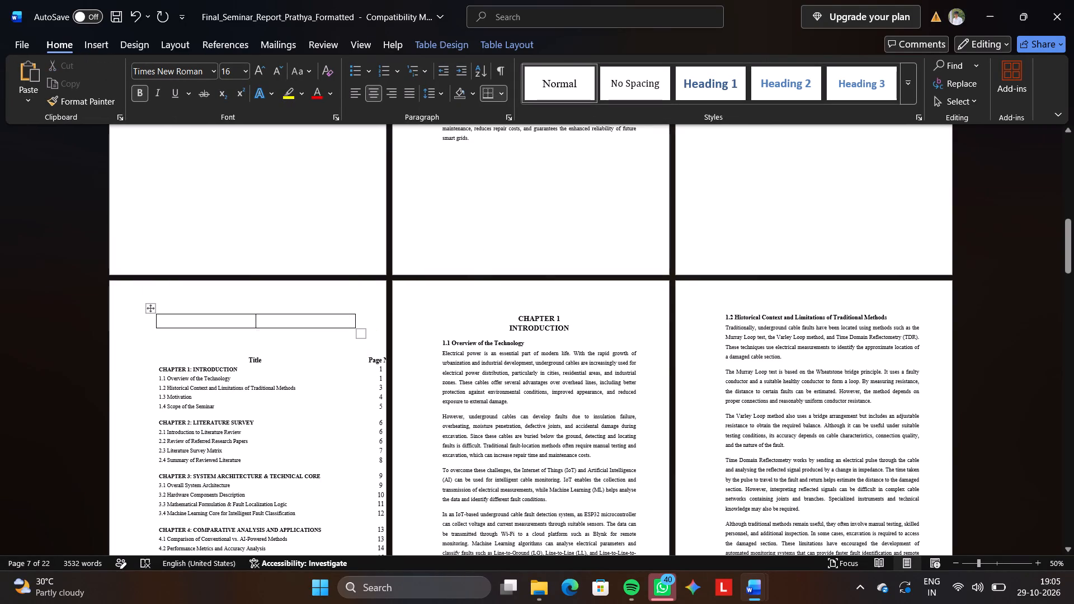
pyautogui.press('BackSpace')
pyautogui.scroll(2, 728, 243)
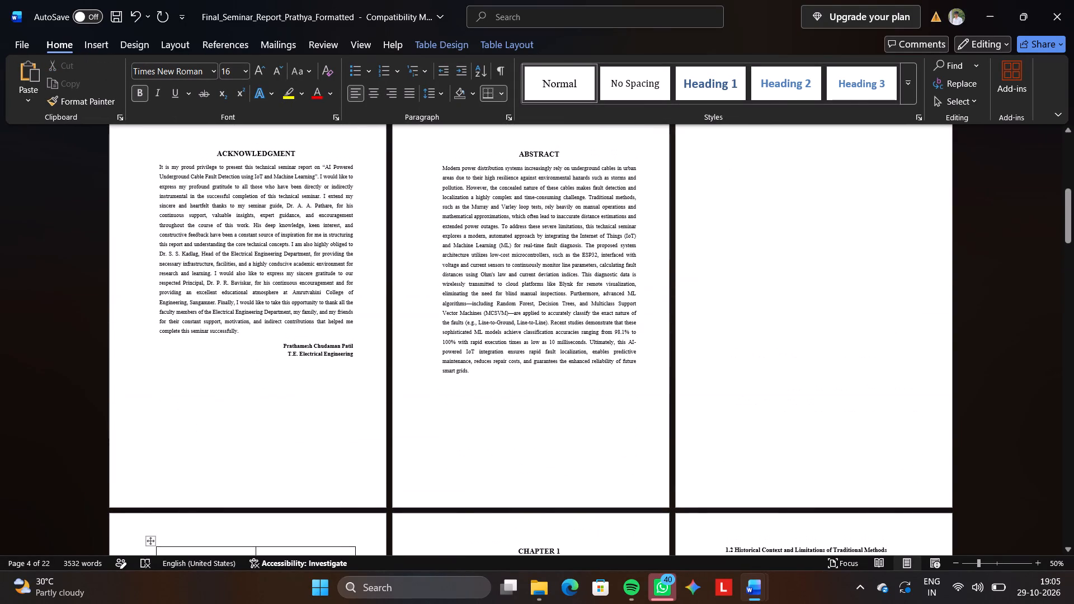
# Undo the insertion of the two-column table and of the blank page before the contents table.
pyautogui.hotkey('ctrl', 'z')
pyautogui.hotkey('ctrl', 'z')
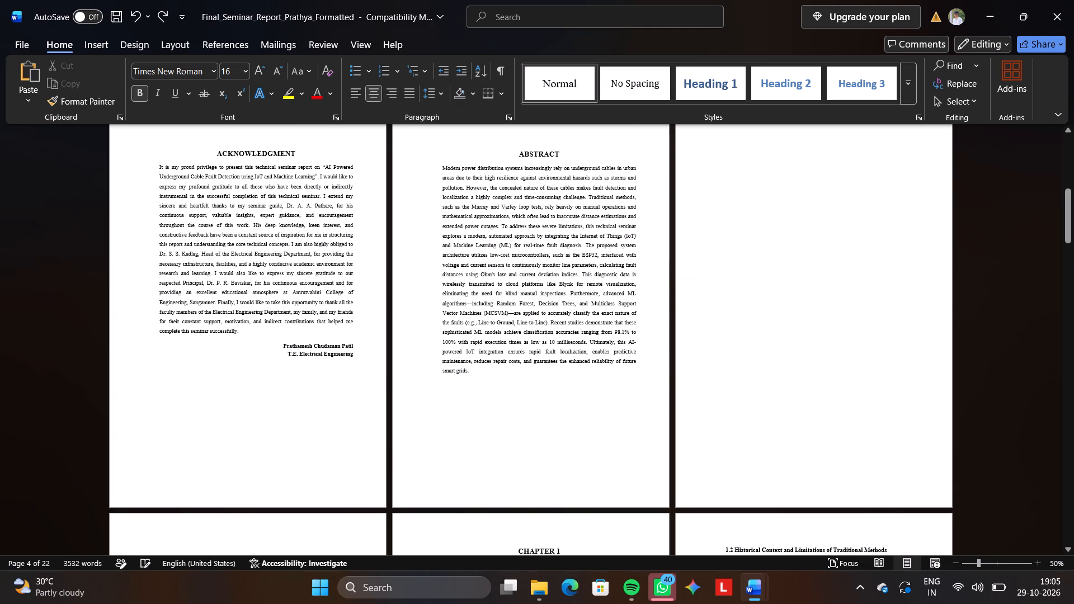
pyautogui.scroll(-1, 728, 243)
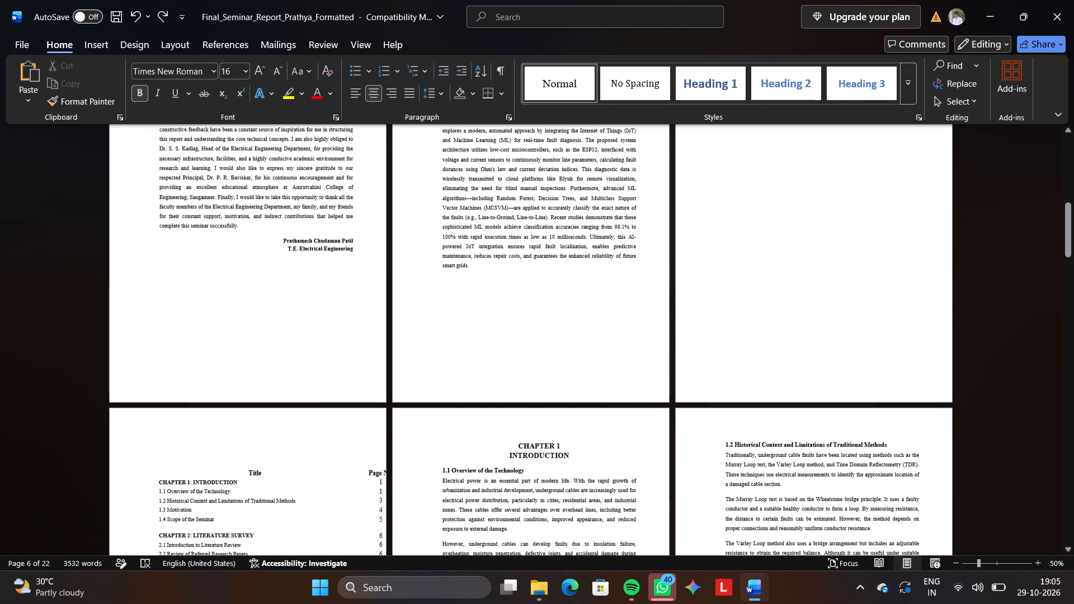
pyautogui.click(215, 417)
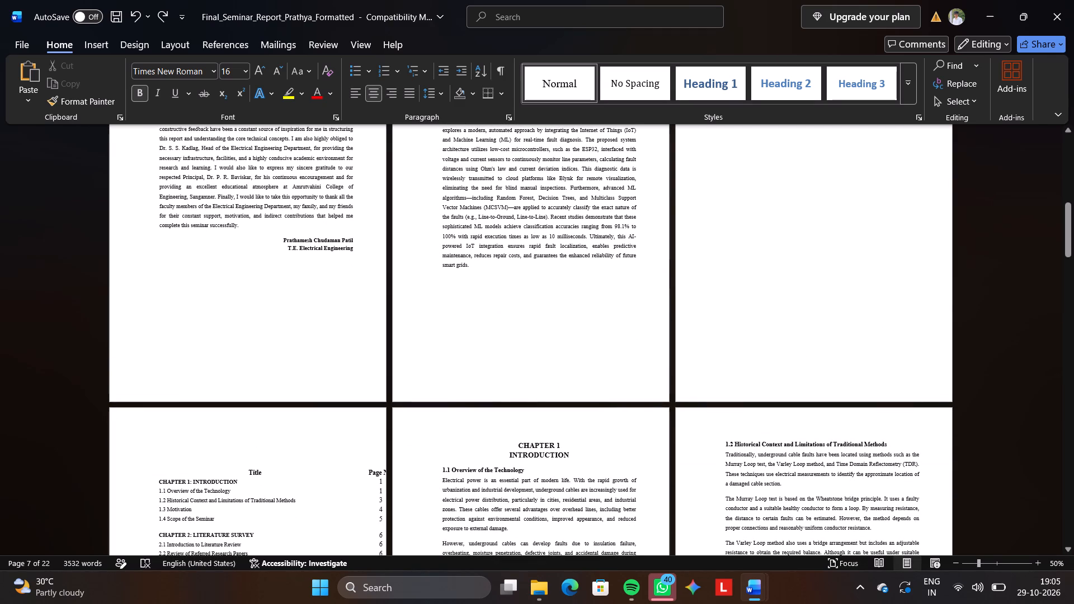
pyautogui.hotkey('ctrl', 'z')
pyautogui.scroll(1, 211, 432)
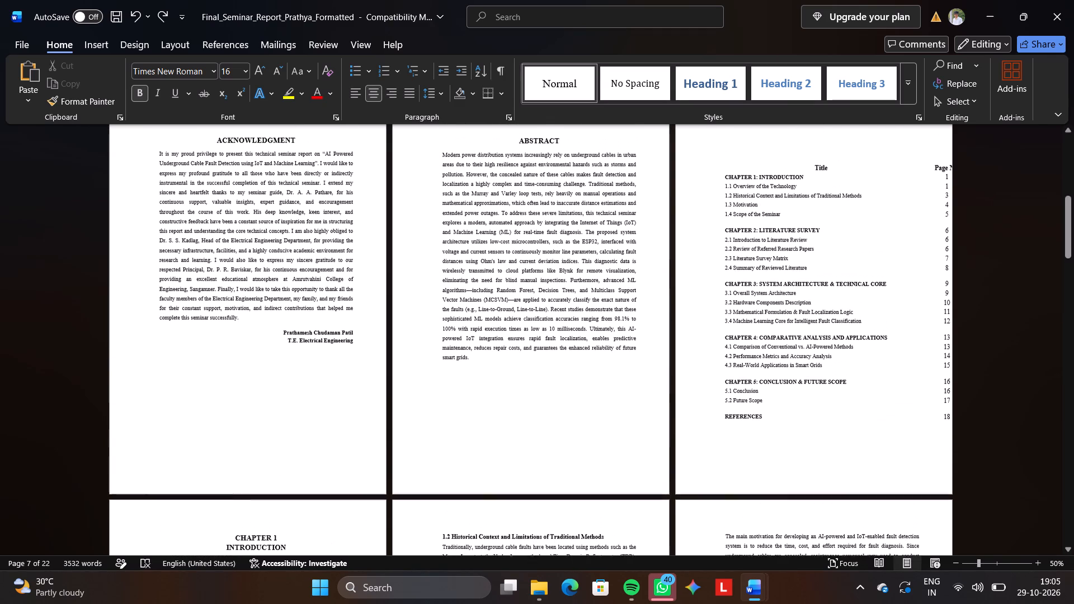
# Insert a table with two columns and one row on the empty line above the pasted contents table.
pyautogui.scroll(1, 211, 432)
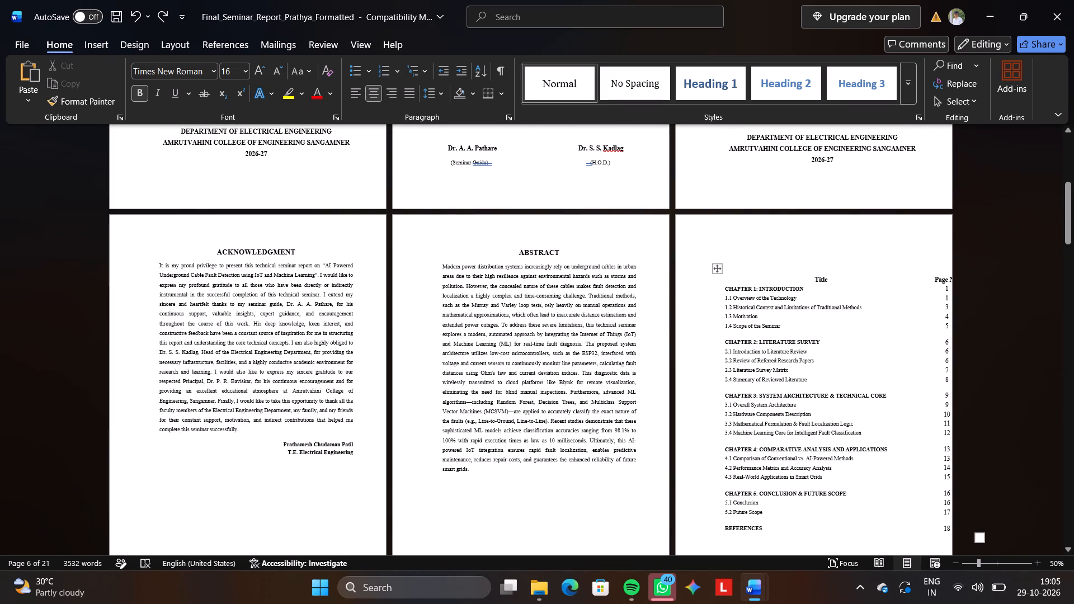
pyautogui.click(85, 40)
pyautogui.click(110, 95)
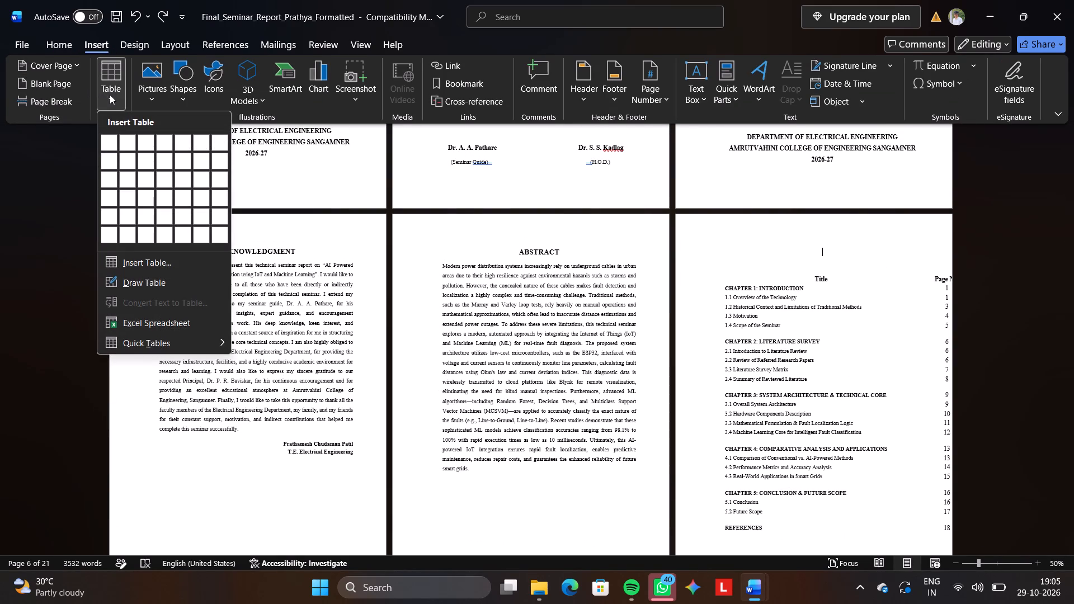
pyautogui.click(123, 146)
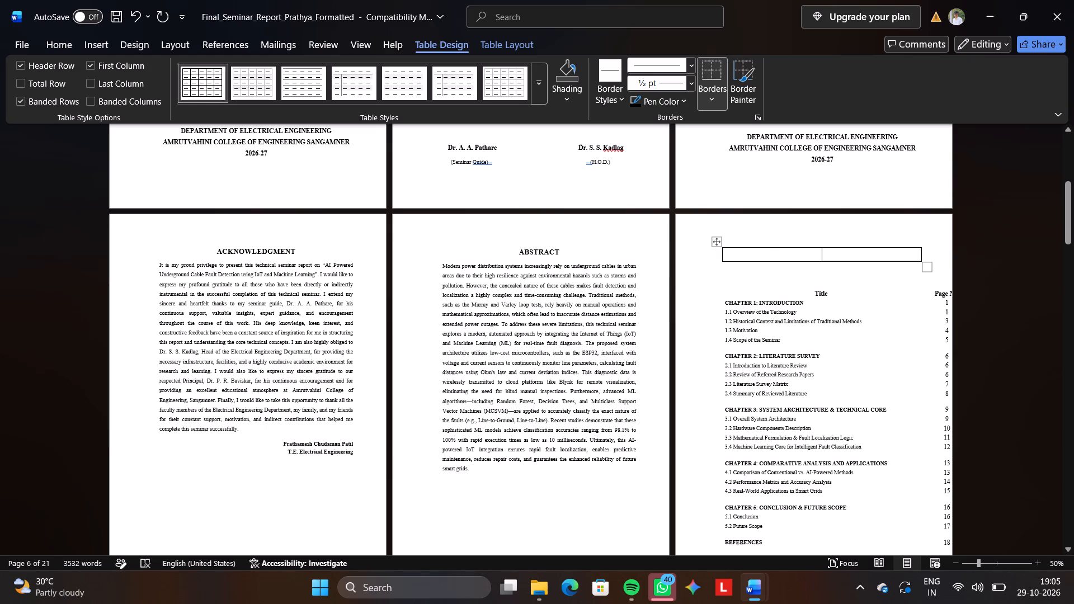
# Copy the Title heading from the pasted contents table into the first cell of the new table.
pyautogui.moveTo(835, 297); pyautogui.dragTo(810, 292)
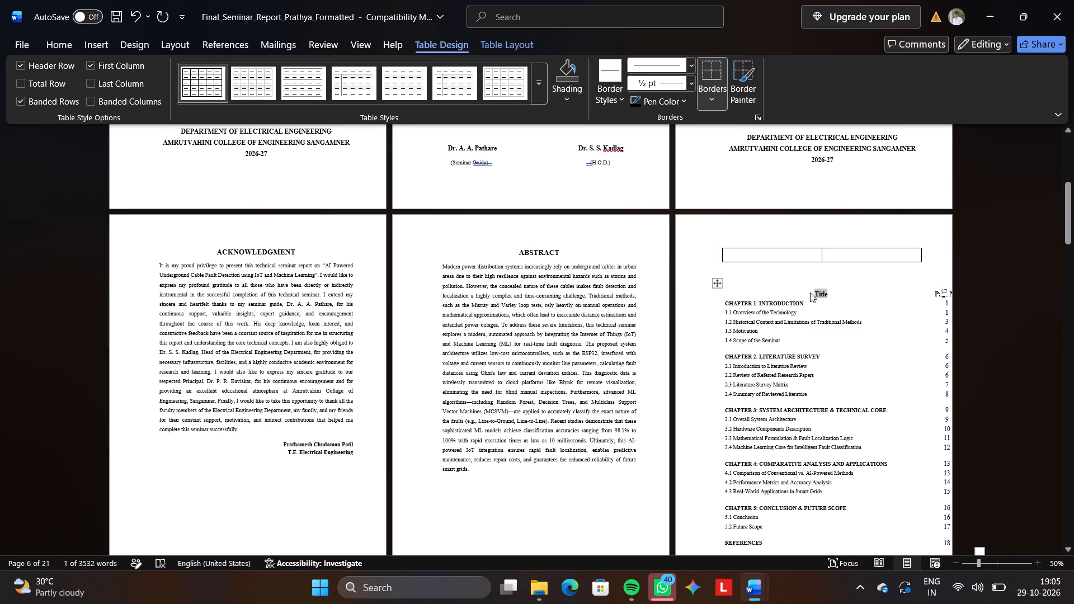
pyautogui.hotkey('ctrl', 'c')
pyautogui.click(771, 251)
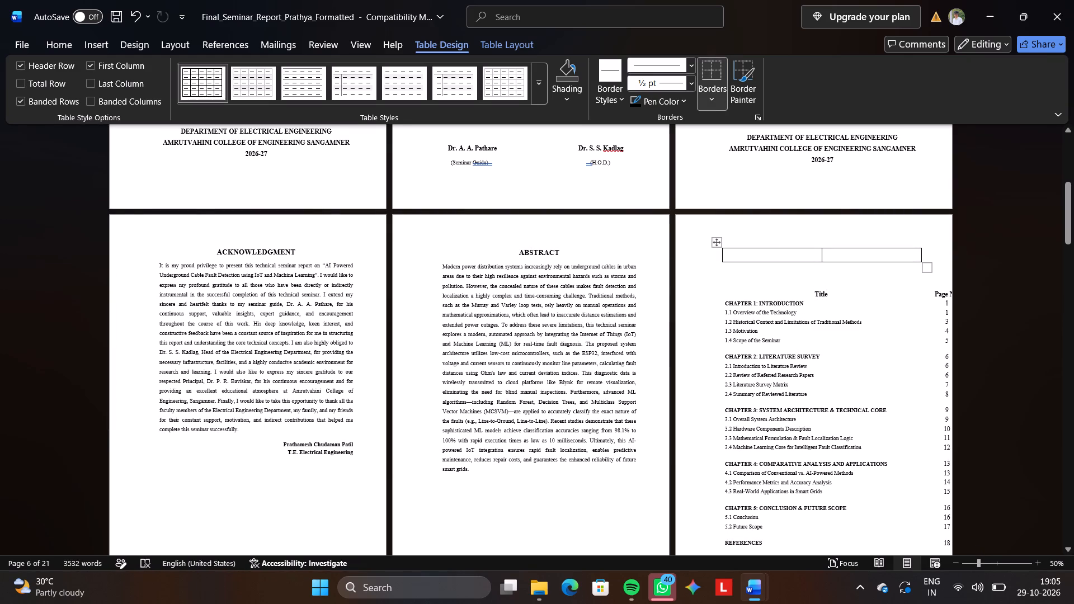
pyautogui.click(773, 257)
pyautogui.hotkey('ctrl', 'v')
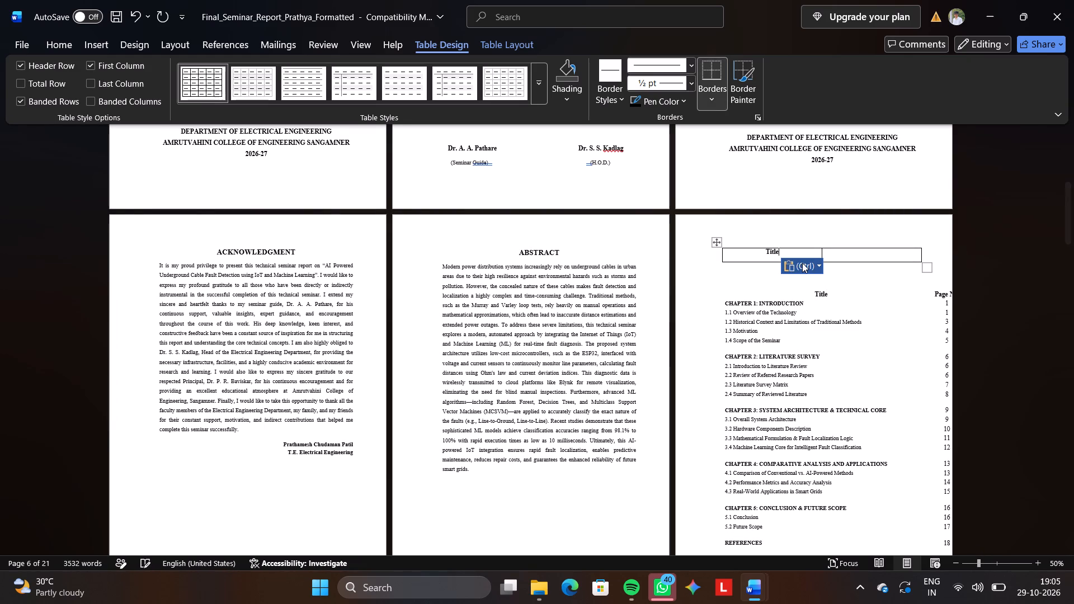
# Copy the entry CHAPTER 1: INTRODUCTION onto a new line below Title in the new table's first cell.
pyautogui.press('Return')
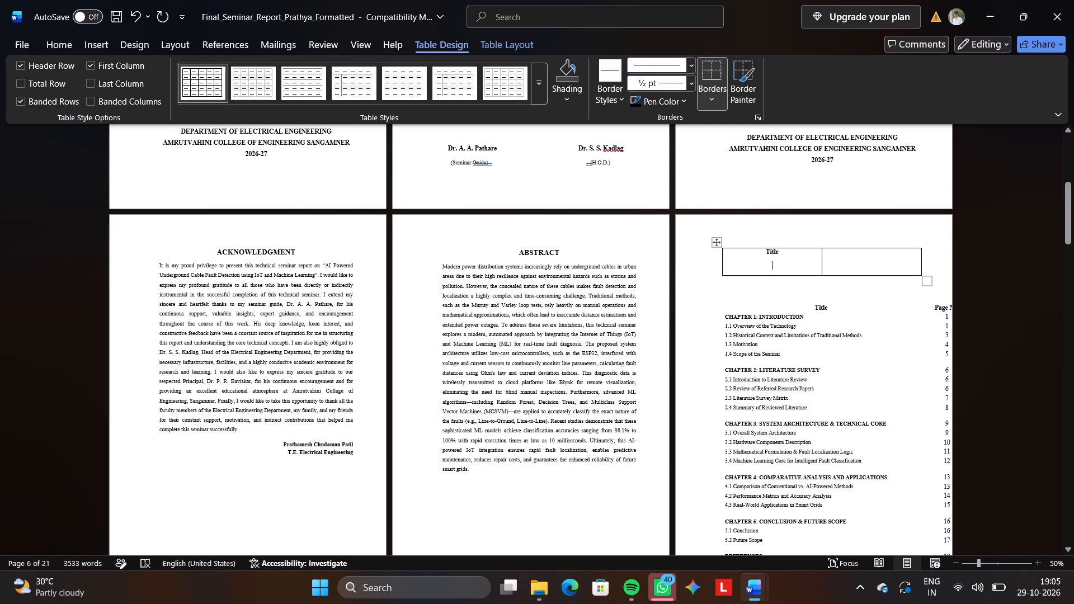
pyautogui.click(731, 315)
pyautogui.moveTo(731, 315); pyautogui.dragTo(752, 315)
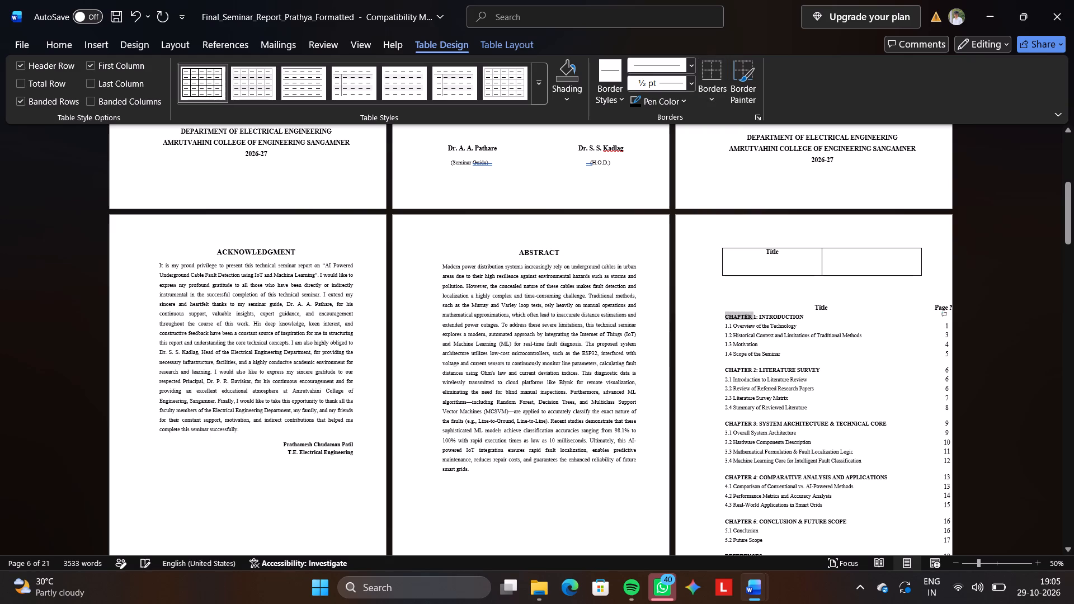
pyautogui.moveTo(752, 315); pyautogui.dragTo(808, 315)
pyautogui.hotkey('ctrl', 'c')
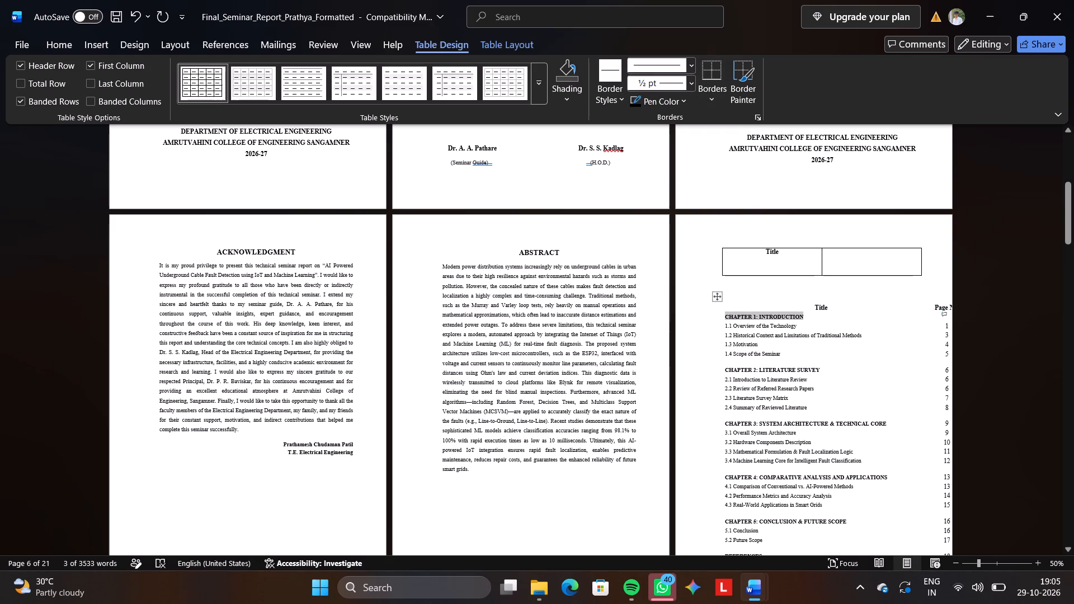
pyautogui.click(787, 271)
pyautogui.press('Up')
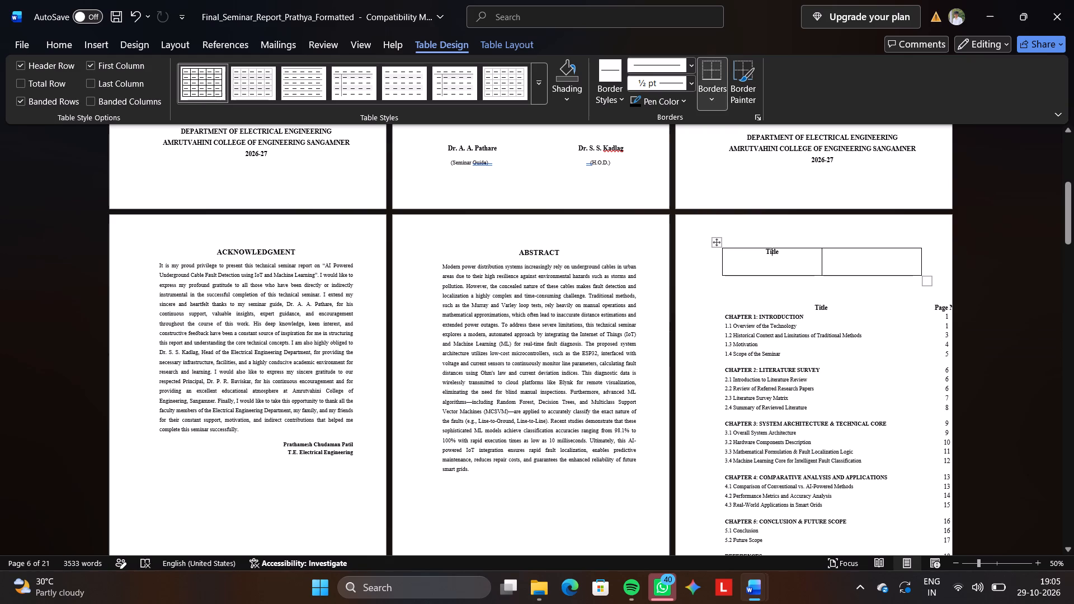
pyautogui.press('Left')
pyautogui.press('Down')
pyautogui.hotkey('ctrl', 'v')
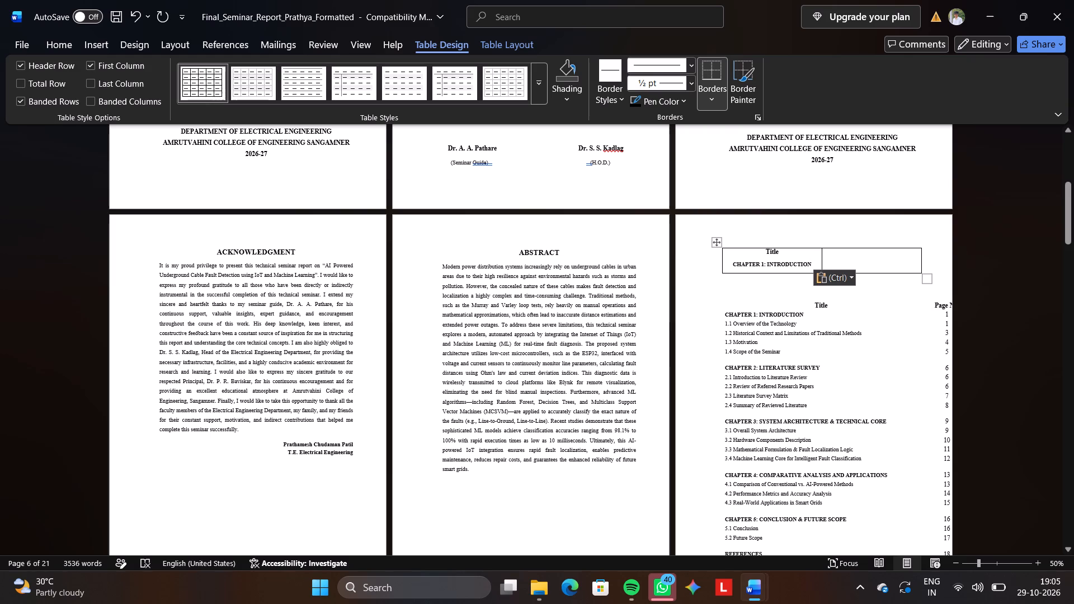
# Move the pasted contents table's left border outward into the page margin to widen its Title column.
pyautogui.moveTo(722, 324); pyautogui.dragTo(706, 334)
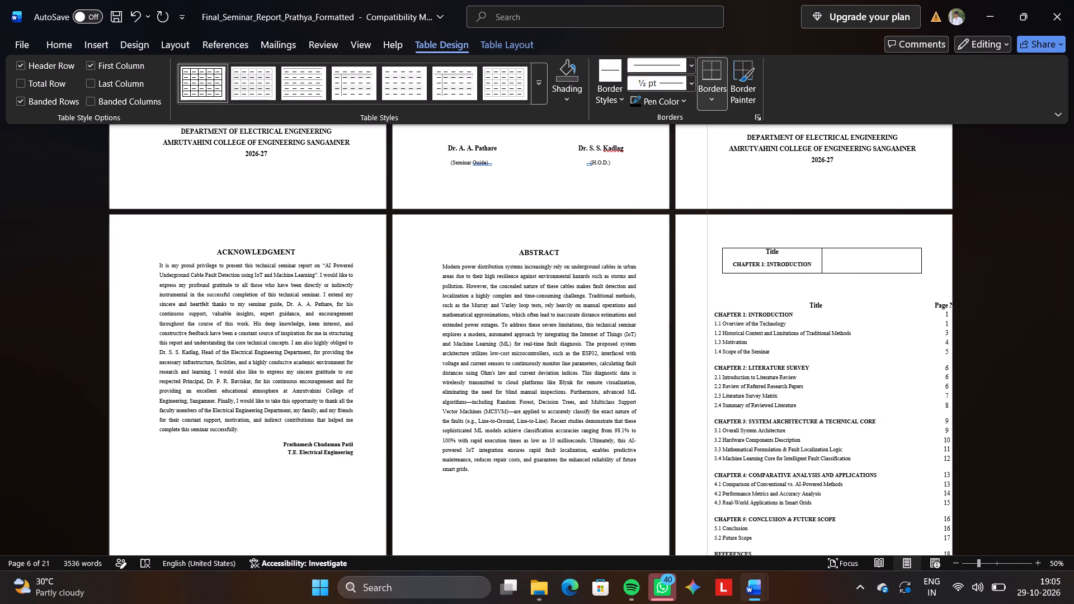
pyautogui.moveTo(706, 334); pyautogui.dragTo(691, 334)
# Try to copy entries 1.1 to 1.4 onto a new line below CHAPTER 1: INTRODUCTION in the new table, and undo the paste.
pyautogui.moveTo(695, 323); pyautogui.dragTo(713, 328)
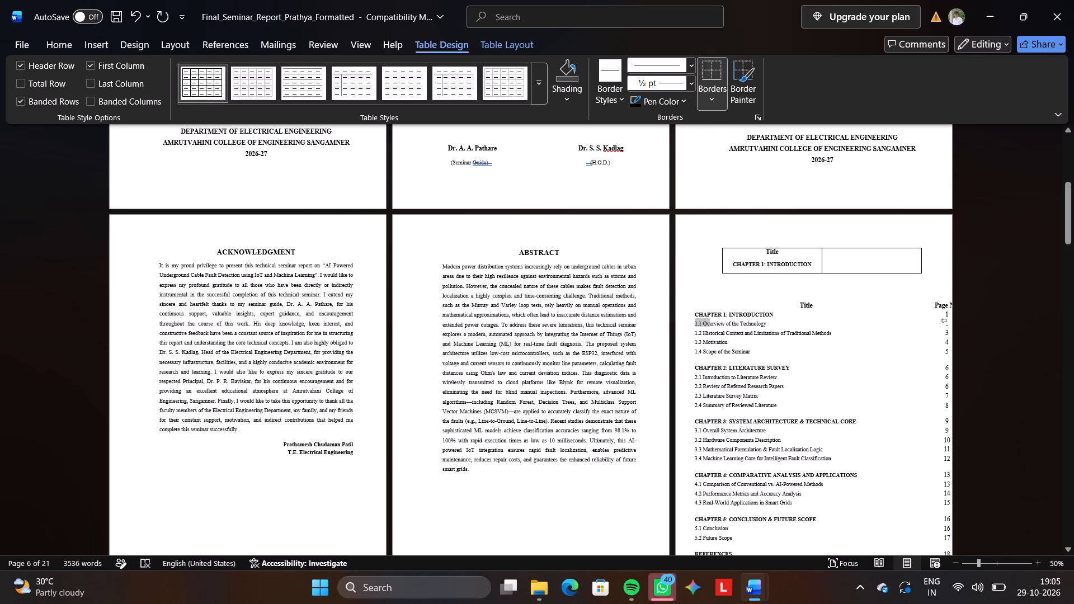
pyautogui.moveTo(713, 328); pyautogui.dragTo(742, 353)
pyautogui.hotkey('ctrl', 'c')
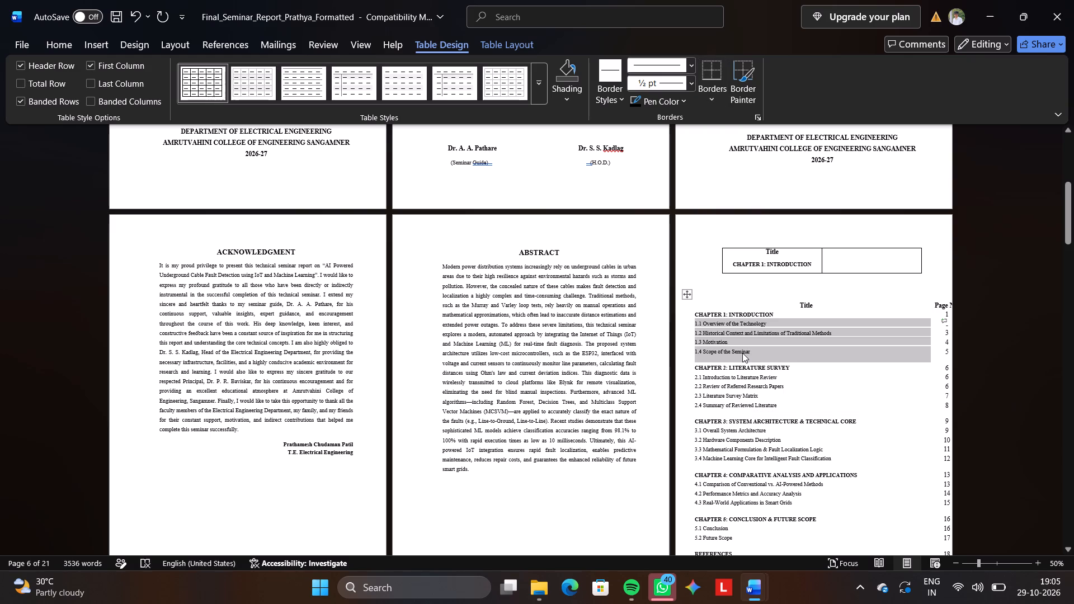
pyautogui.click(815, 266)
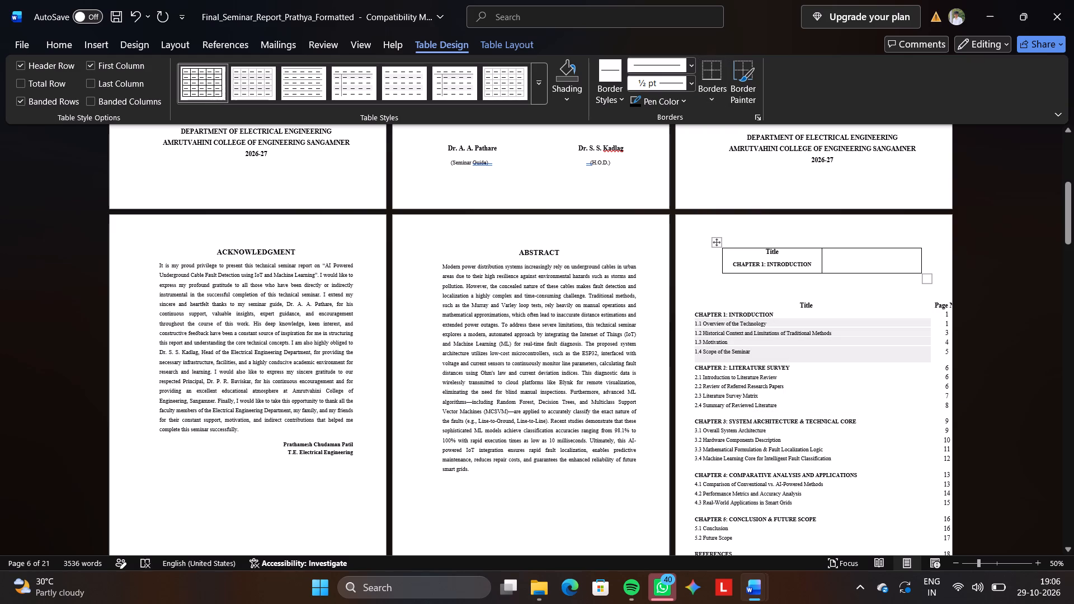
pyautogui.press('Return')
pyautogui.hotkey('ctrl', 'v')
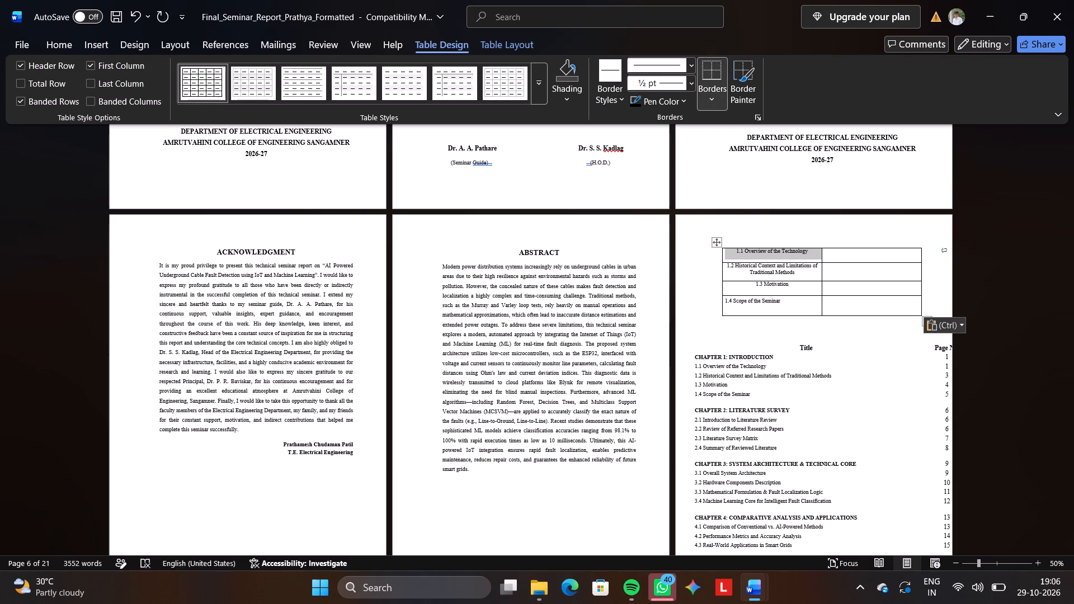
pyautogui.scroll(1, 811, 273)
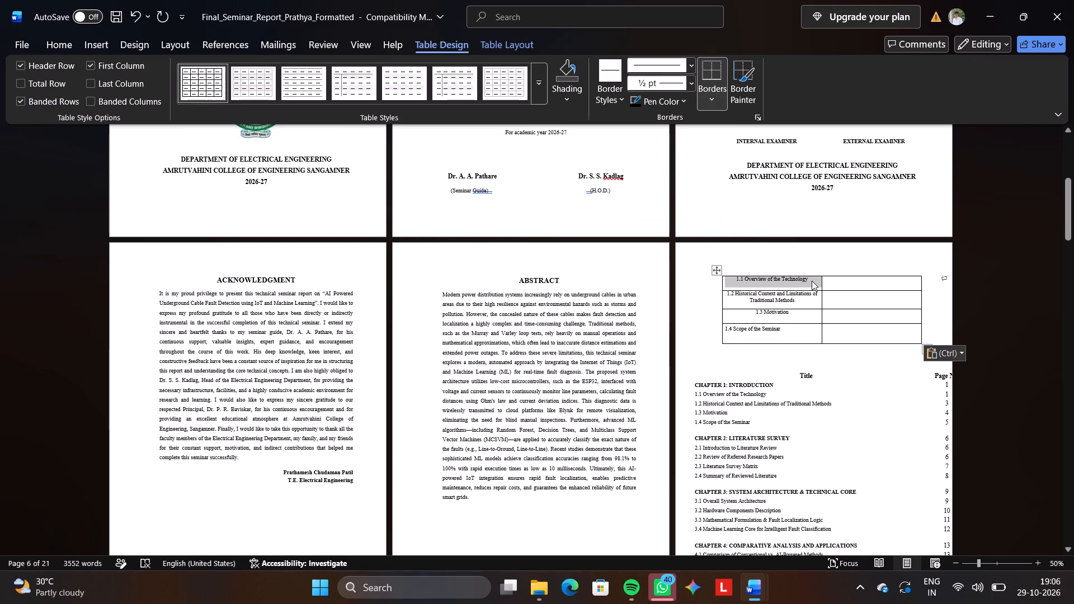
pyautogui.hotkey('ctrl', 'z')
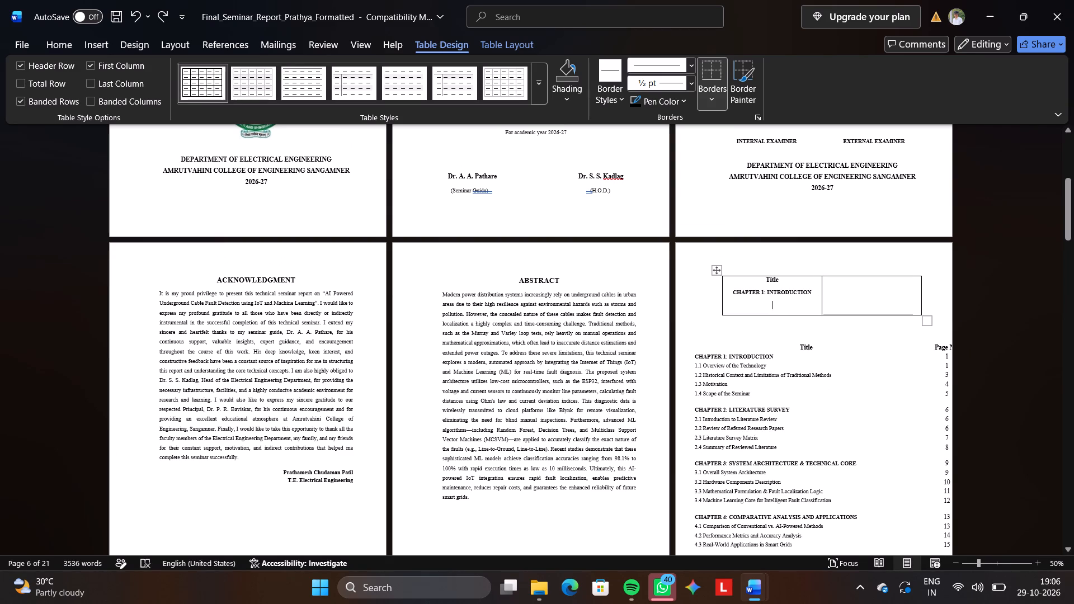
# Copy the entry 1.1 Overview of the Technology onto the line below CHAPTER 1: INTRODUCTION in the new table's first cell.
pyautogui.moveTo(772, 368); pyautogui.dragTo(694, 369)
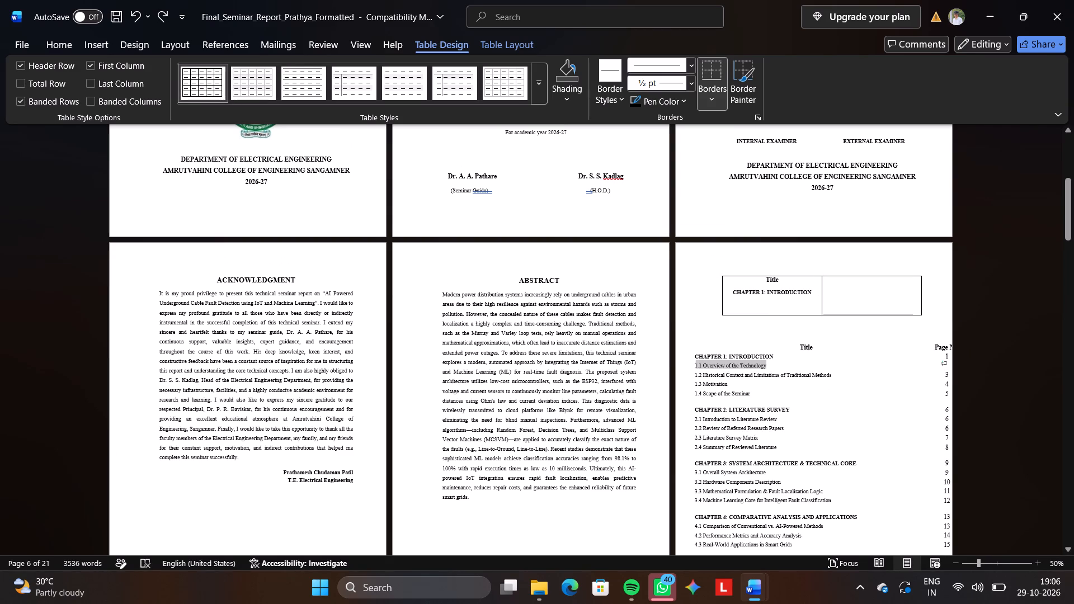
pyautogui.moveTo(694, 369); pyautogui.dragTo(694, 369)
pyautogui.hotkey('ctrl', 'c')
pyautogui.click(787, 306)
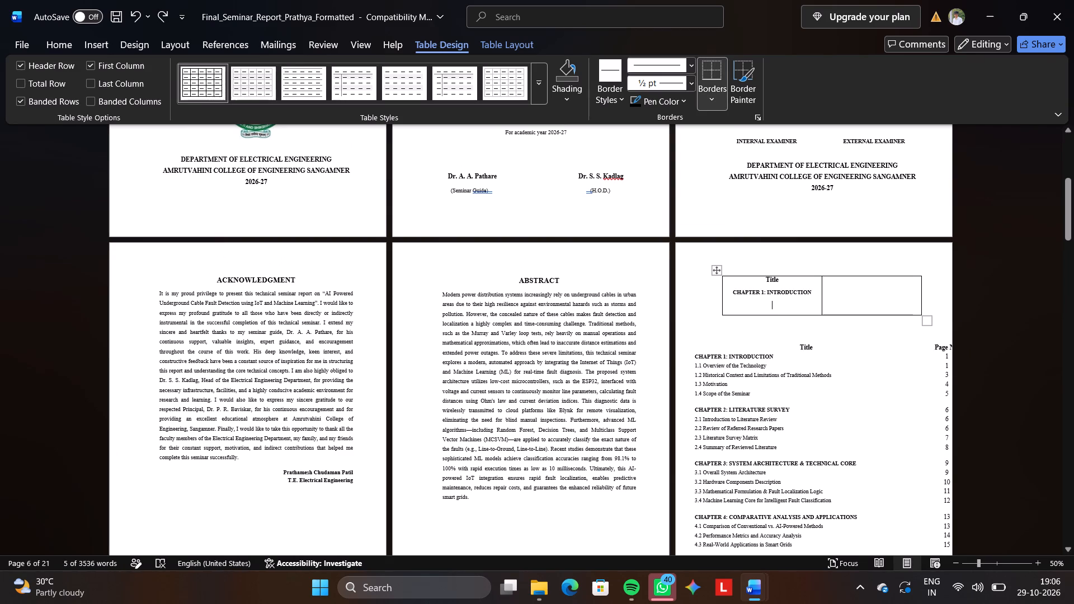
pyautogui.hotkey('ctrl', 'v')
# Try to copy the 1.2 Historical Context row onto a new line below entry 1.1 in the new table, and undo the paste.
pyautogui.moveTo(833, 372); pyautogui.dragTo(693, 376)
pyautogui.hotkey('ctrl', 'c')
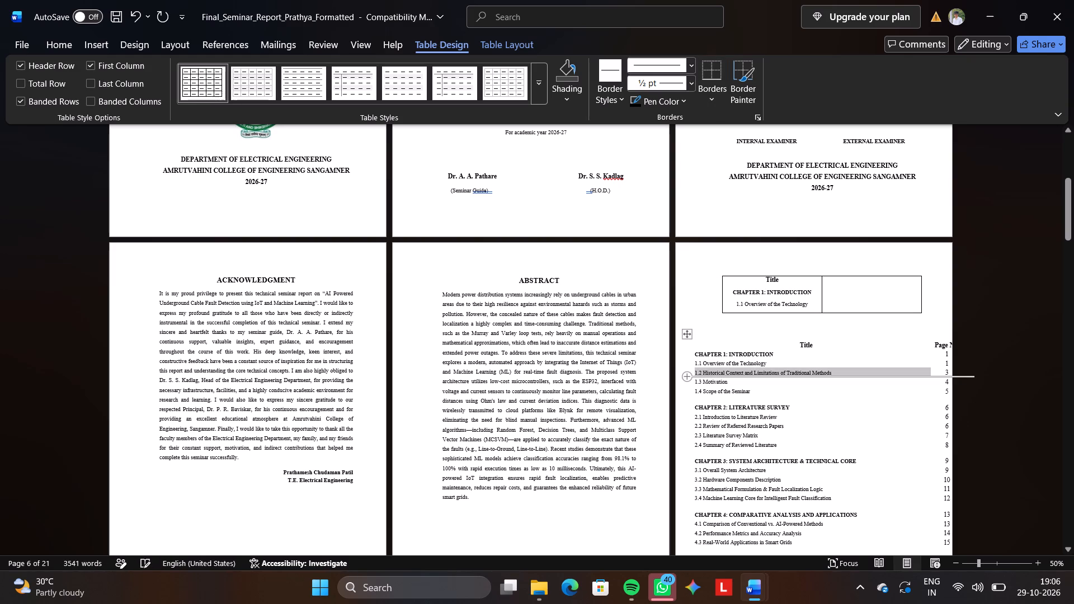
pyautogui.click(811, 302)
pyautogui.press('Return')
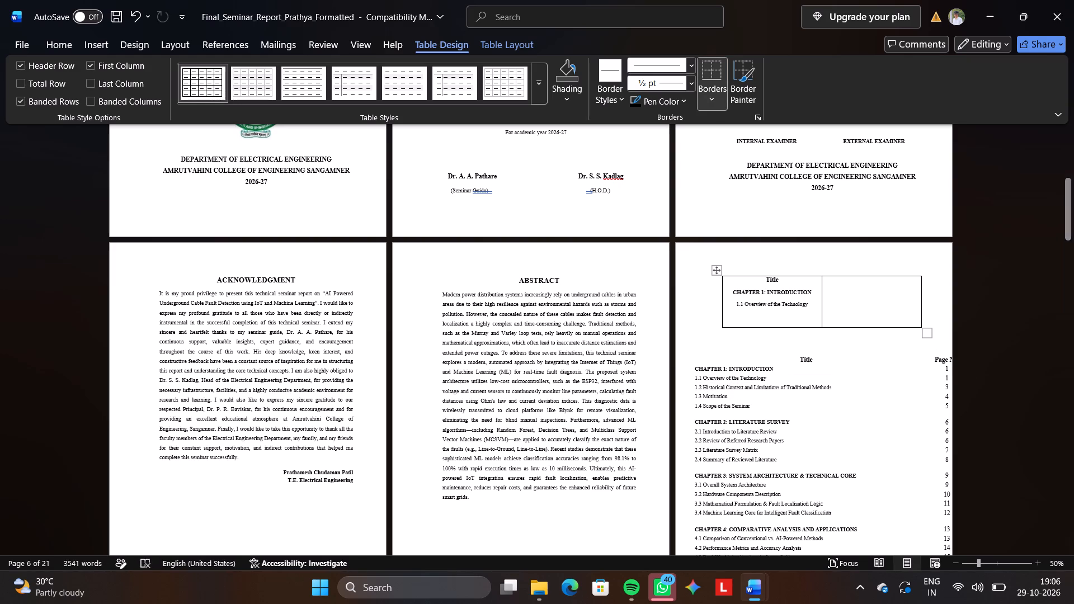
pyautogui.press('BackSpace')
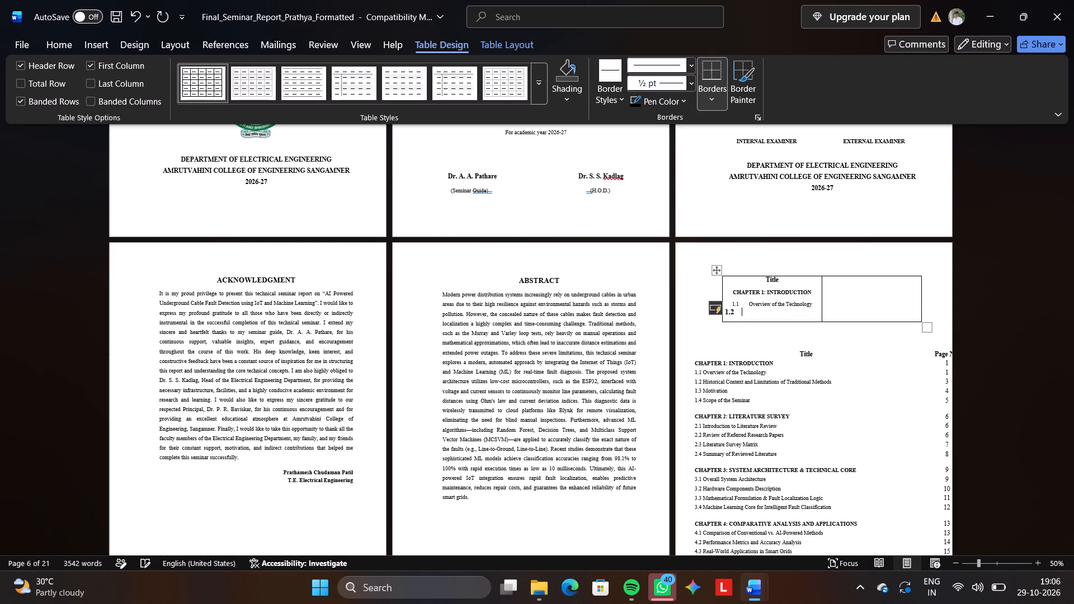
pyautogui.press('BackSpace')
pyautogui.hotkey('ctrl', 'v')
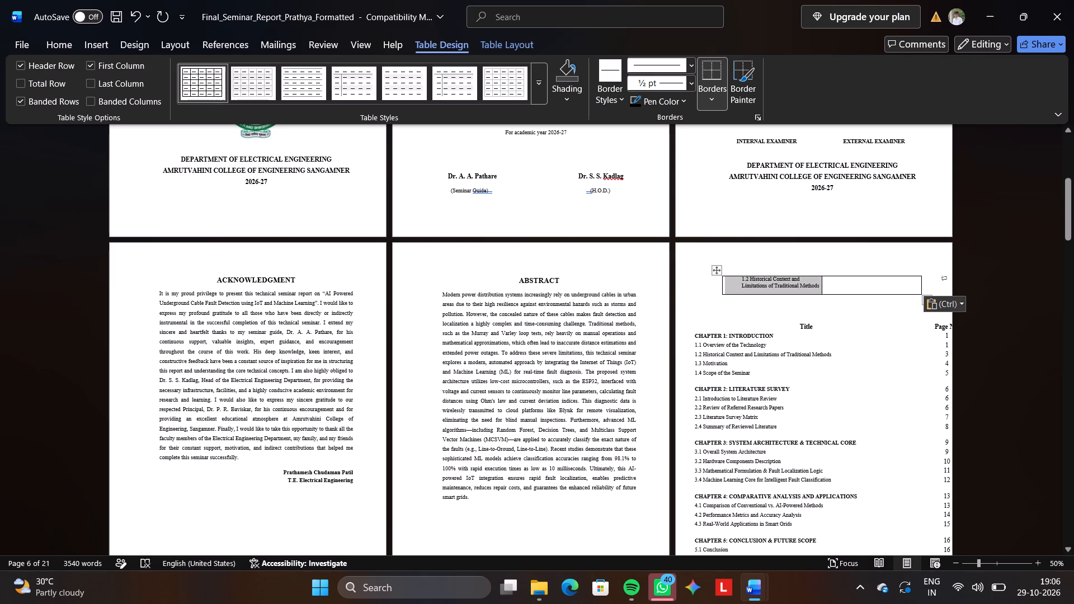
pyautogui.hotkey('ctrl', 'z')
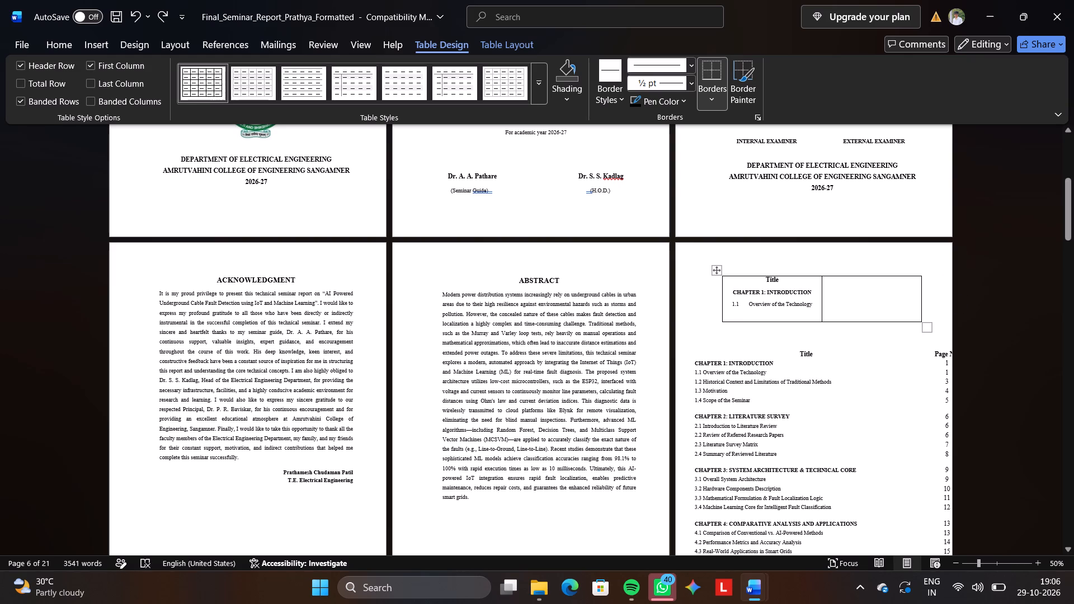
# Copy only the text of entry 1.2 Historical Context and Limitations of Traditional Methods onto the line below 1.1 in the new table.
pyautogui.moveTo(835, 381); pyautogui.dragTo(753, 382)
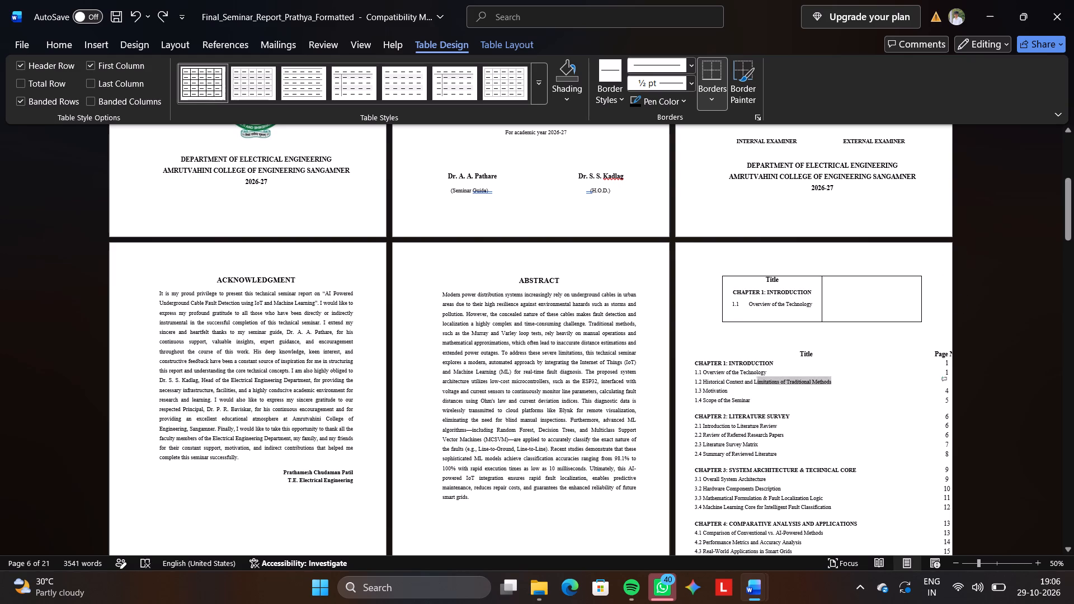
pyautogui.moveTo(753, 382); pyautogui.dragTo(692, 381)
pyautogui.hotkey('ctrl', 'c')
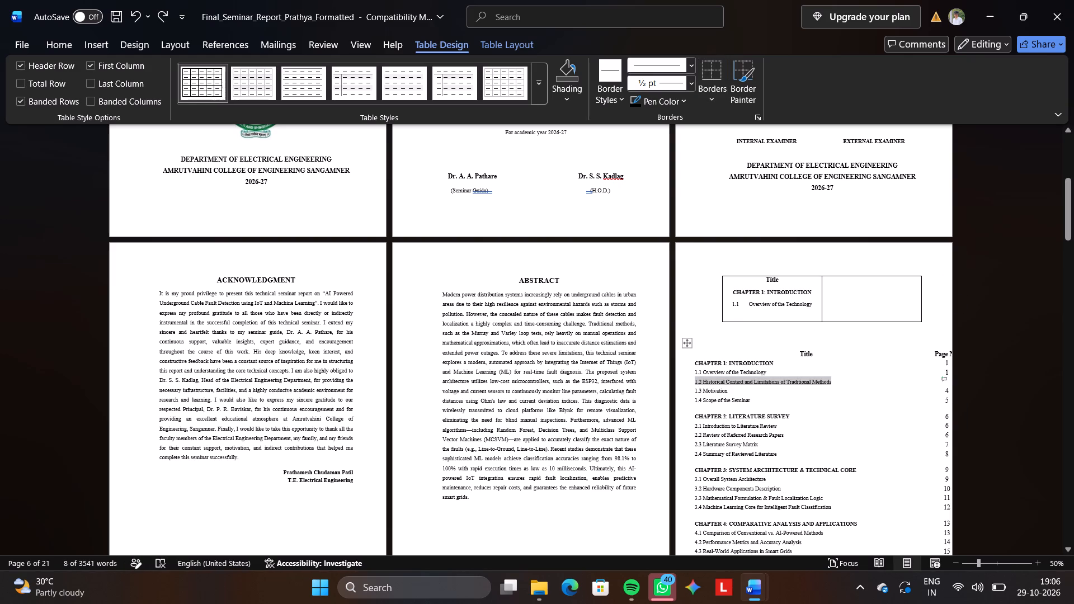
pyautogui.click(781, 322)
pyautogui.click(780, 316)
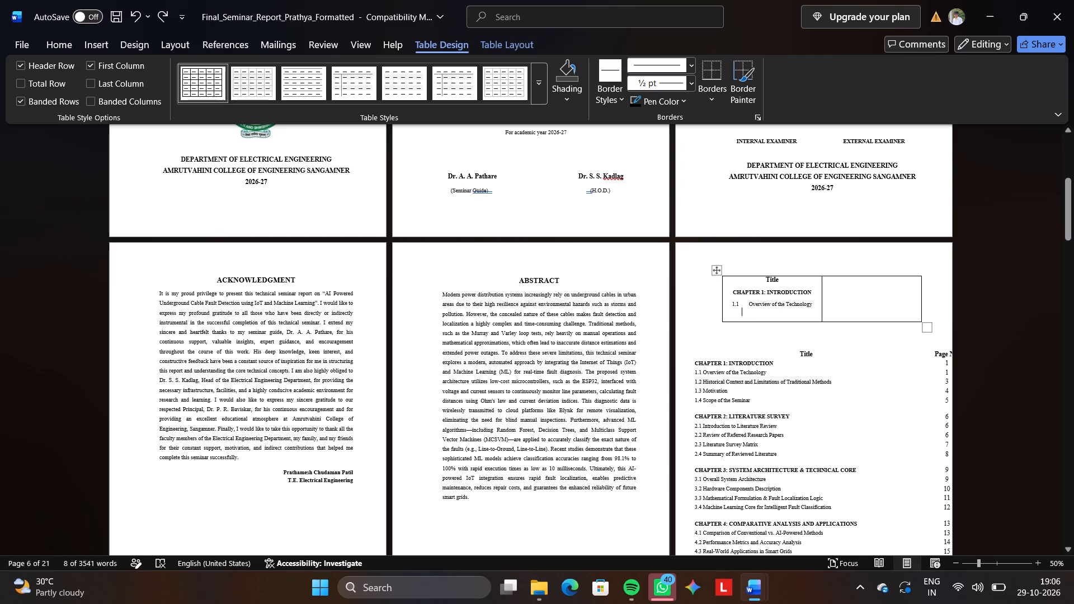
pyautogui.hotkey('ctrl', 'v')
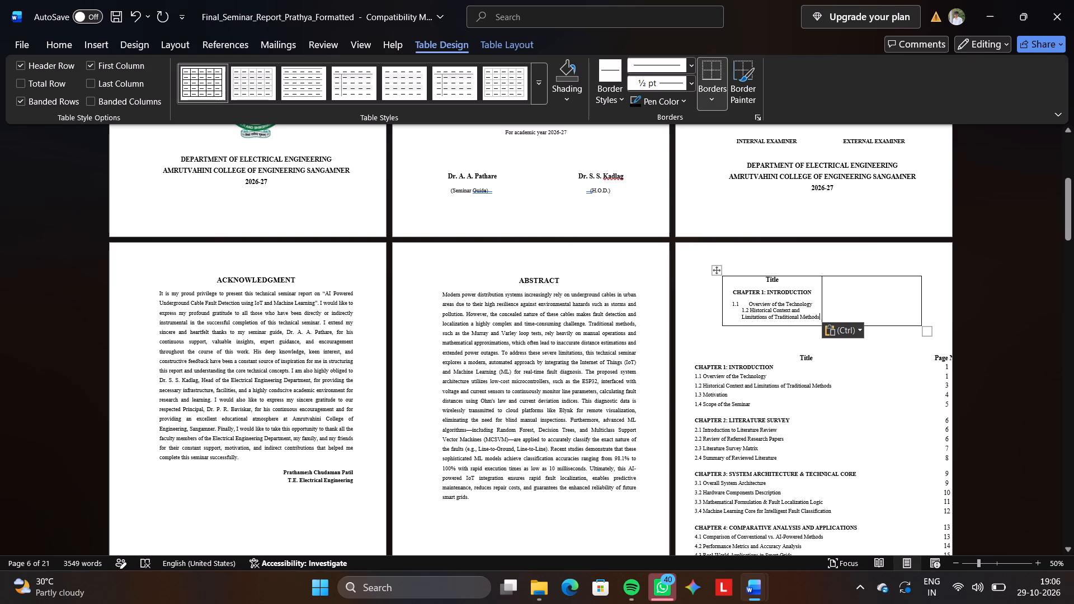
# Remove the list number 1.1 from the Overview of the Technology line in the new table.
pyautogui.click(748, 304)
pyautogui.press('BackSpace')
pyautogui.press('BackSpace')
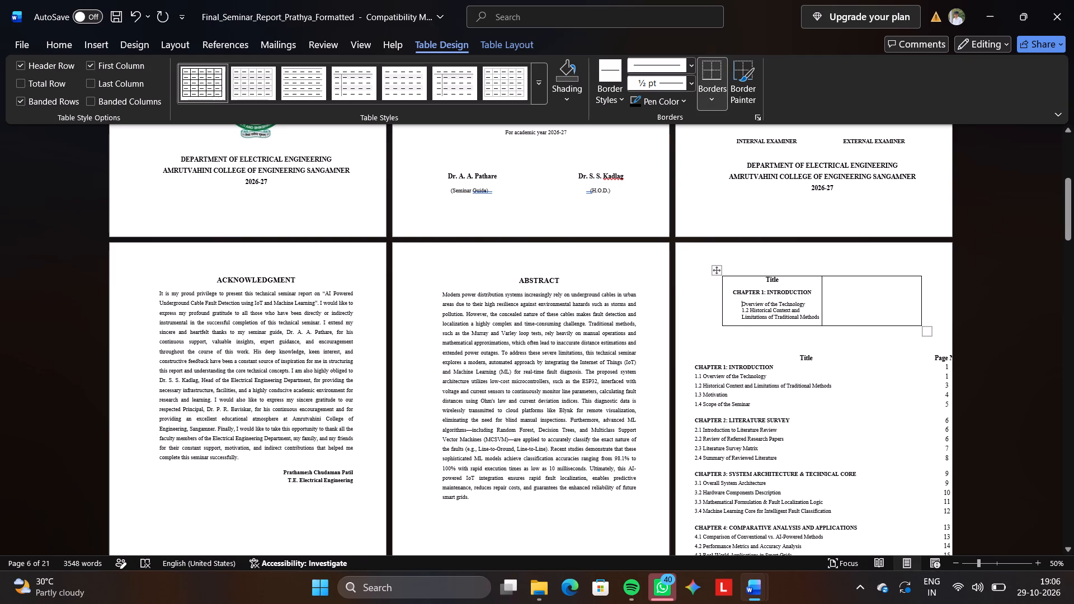
# Clear all the text from the new table's first cell.
pyautogui.moveTo(741, 305); pyautogui.dragTo(813, 329)
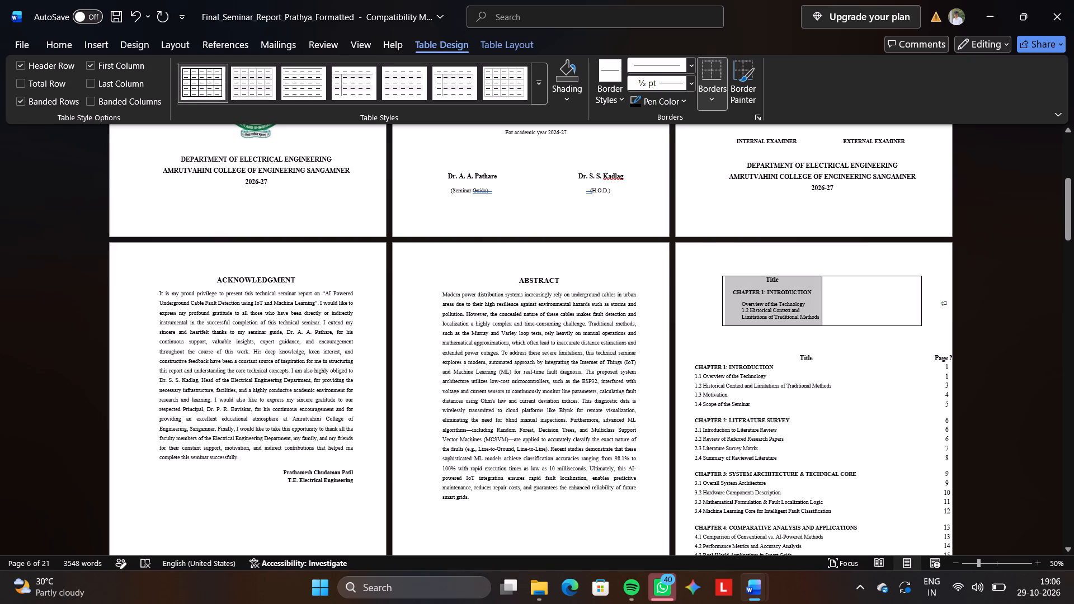
pyautogui.moveTo(813, 329); pyautogui.dragTo(814, 329)
pyautogui.press('\\')
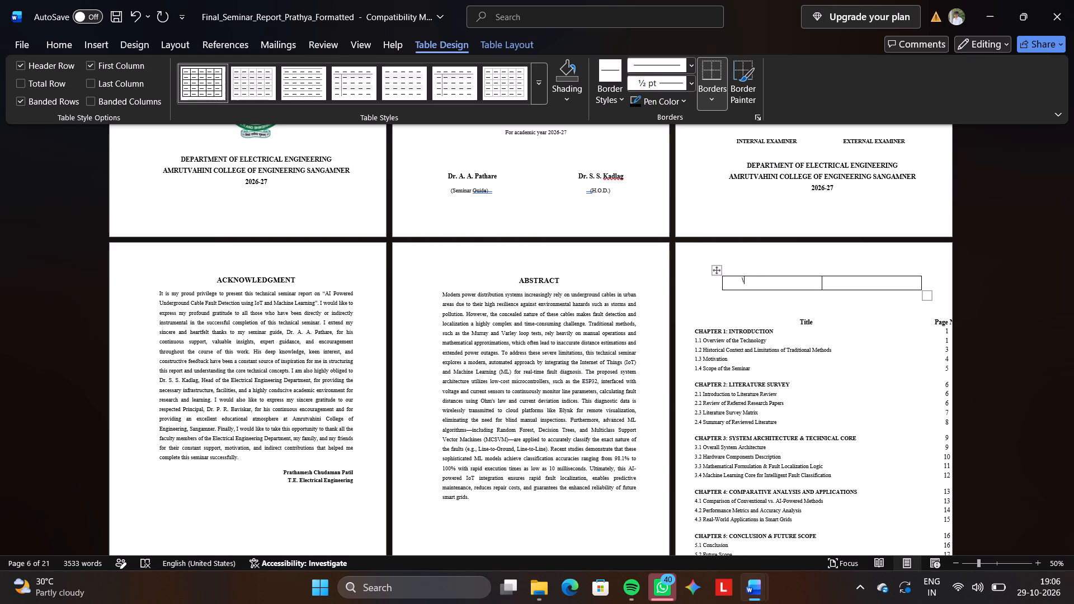
pyautogui.press('BackSpace')
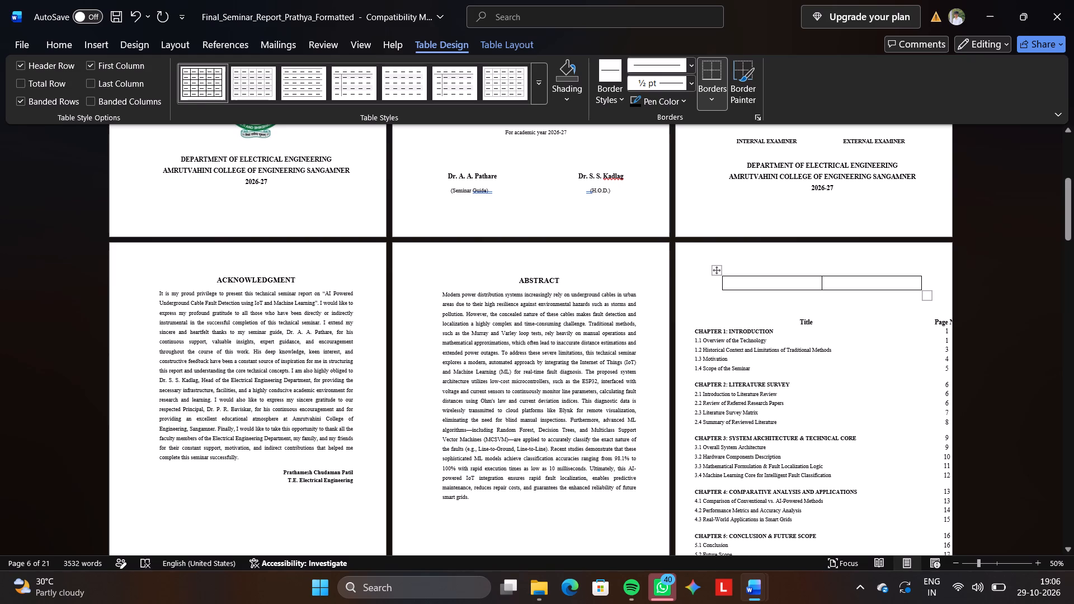
# Copy the Title column entries from CHAPTER 1: INTRODUCTION through REFERENCES into the new table's first column.
pyautogui.doubleClick(694, 326)
pyautogui.moveTo(695, 329); pyautogui.dragTo(818, 523)
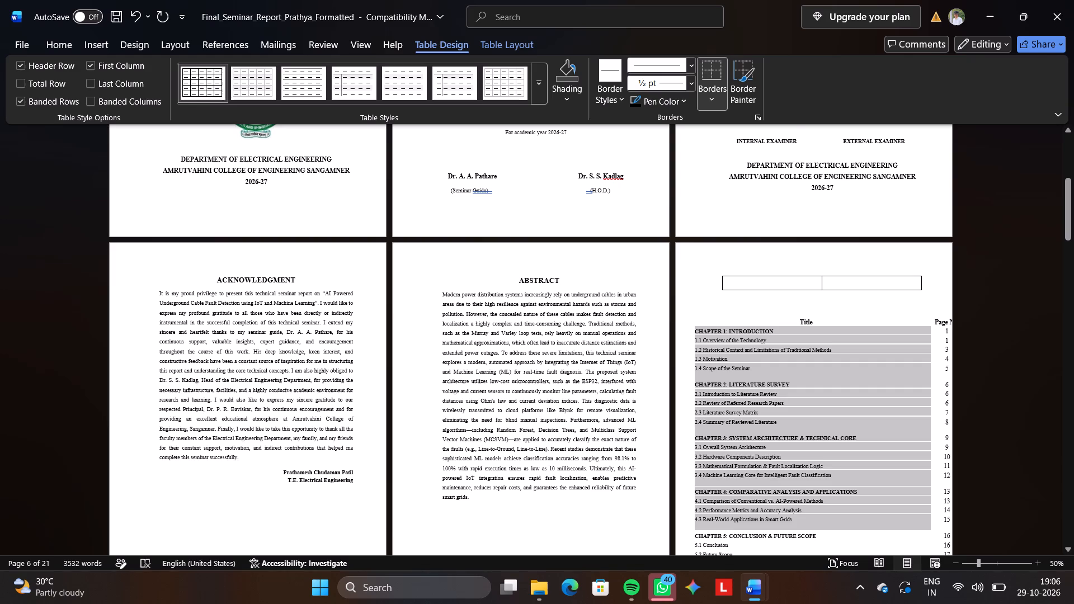
pyautogui.moveTo(818, 523); pyautogui.dragTo(836, 495)
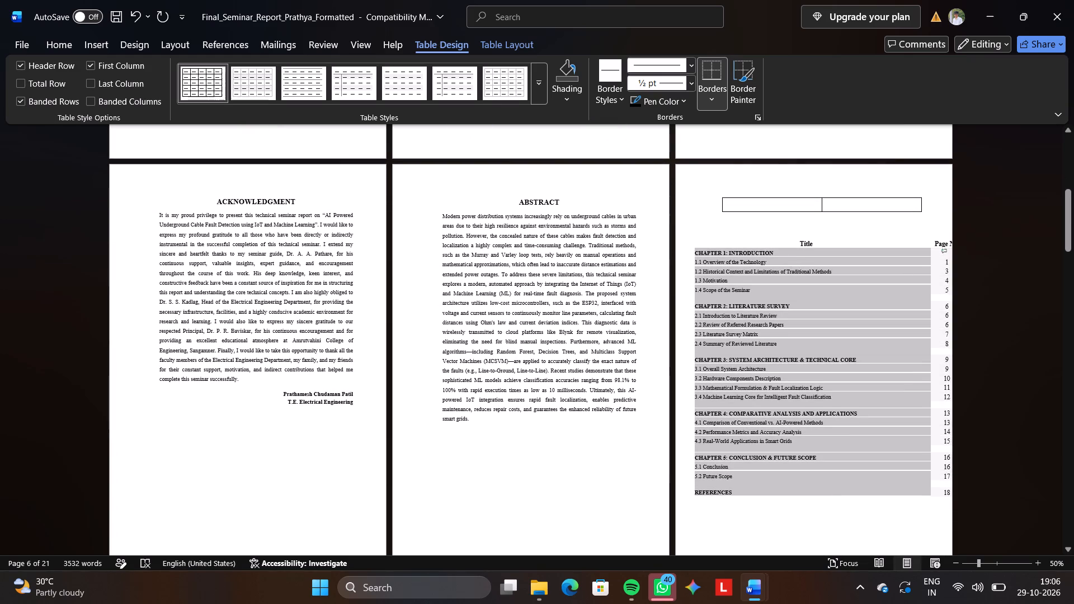
pyautogui.moveTo(836, 495); pyautogui.dragTo(814, 492)
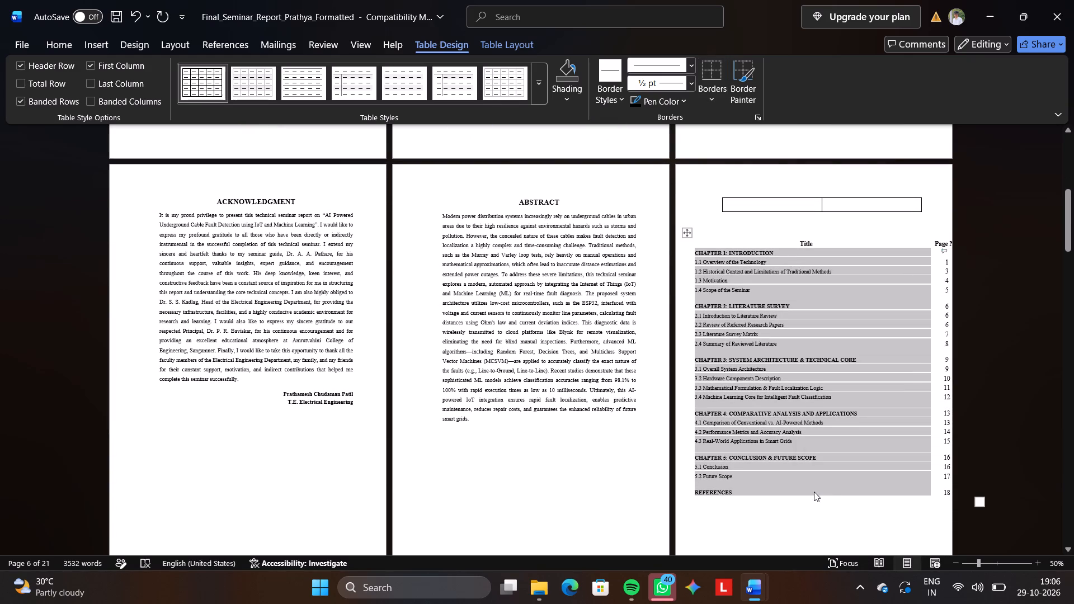
pyautogui.hotkey('ctrl', 'c')
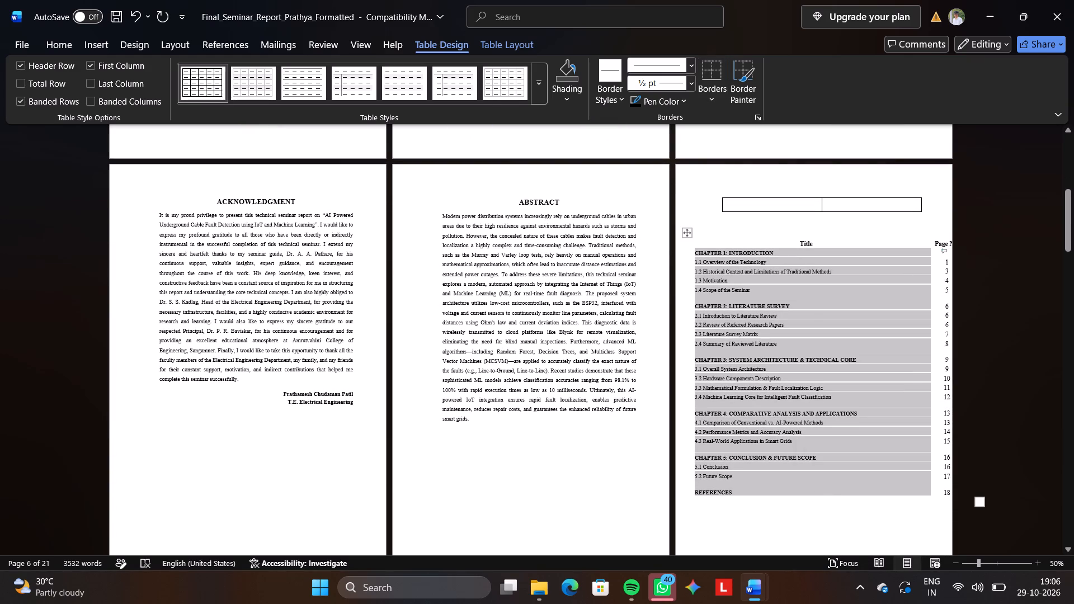
pyautogui.click(779, 205)
pyautogui.hotkey('ctrl', 'v')
pyautogui.keyDown('ctrl'); pyautogui.click(779, 205); pyautogui.keyUp('ctrl')
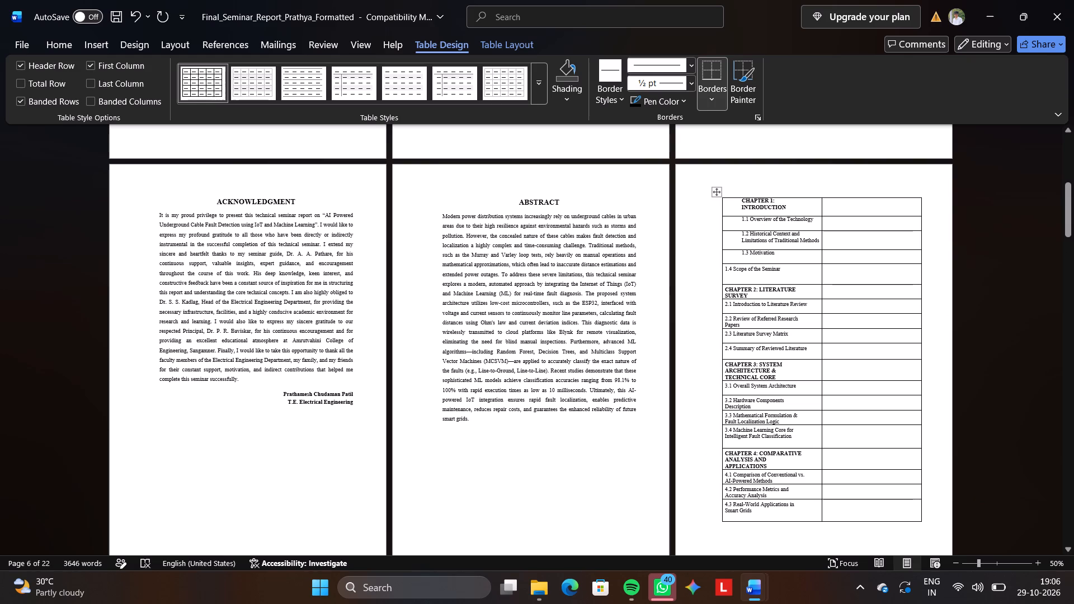
# Insert the heading Title on its own line above CHAPTER 1: INTRODUCTION in the new table's first cell.
pyautogui.scroll(-4, 797, 331)
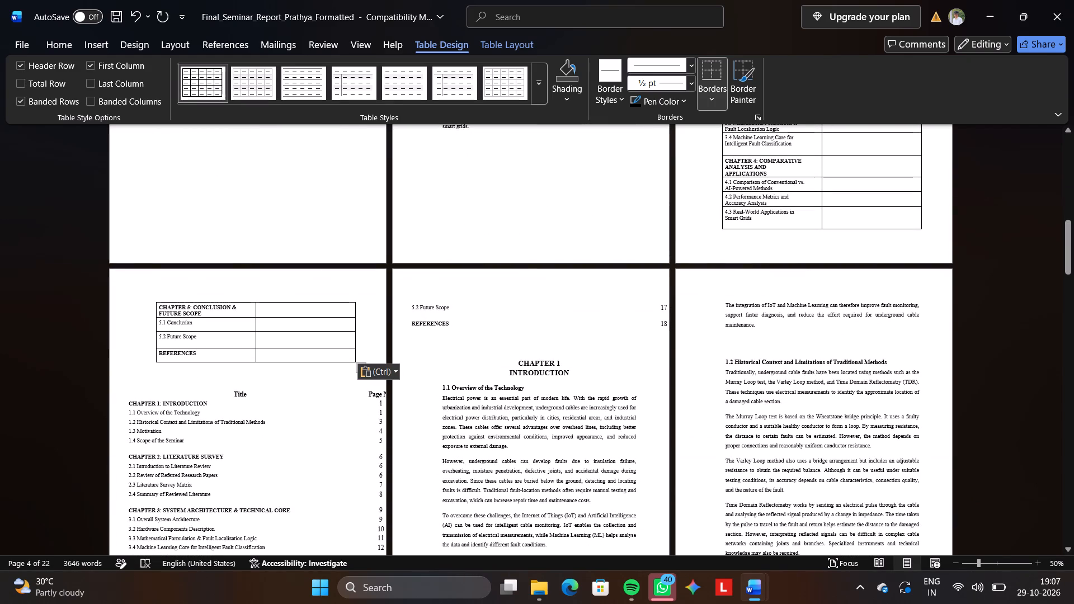
pyautogui.scroll(1, 371, 353)
pyautogui.scroll(-2, 371, 353)
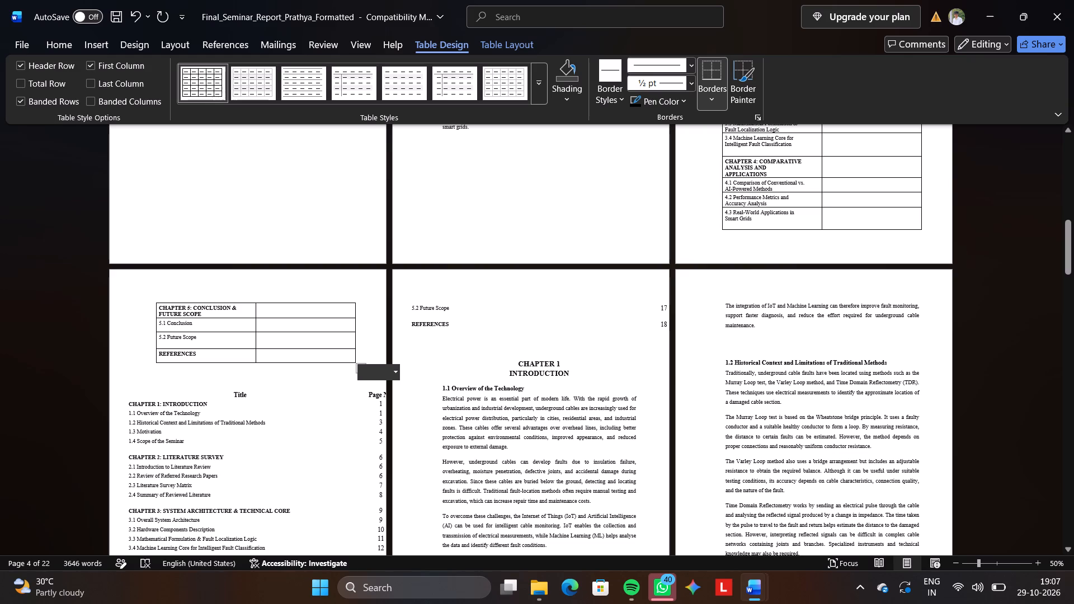
pyautogui.scroll(1, 374, 404)
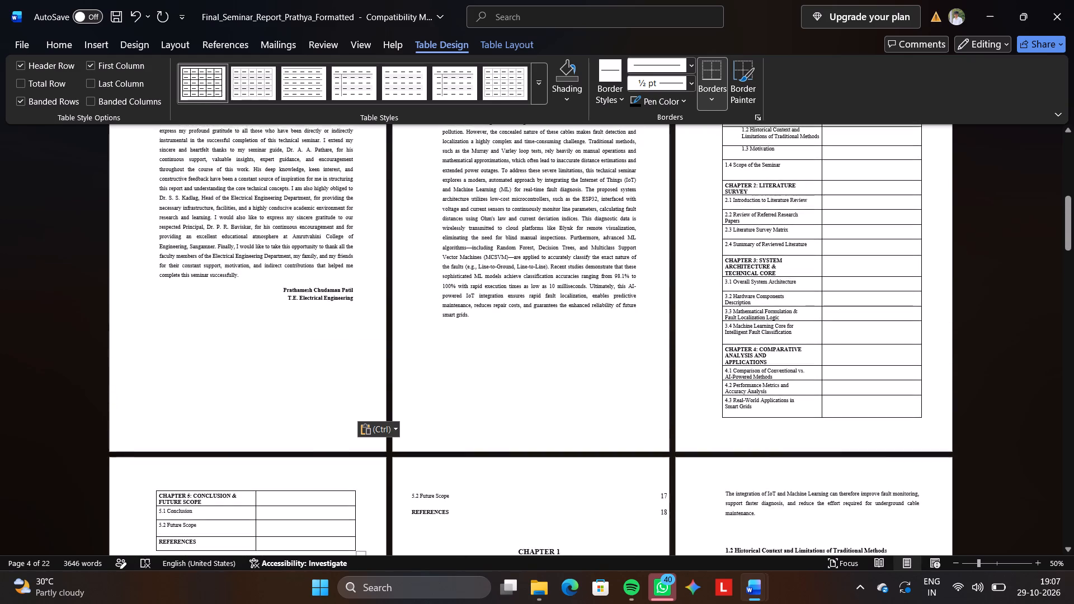
pyautogui.scroll(1, 374, 404)
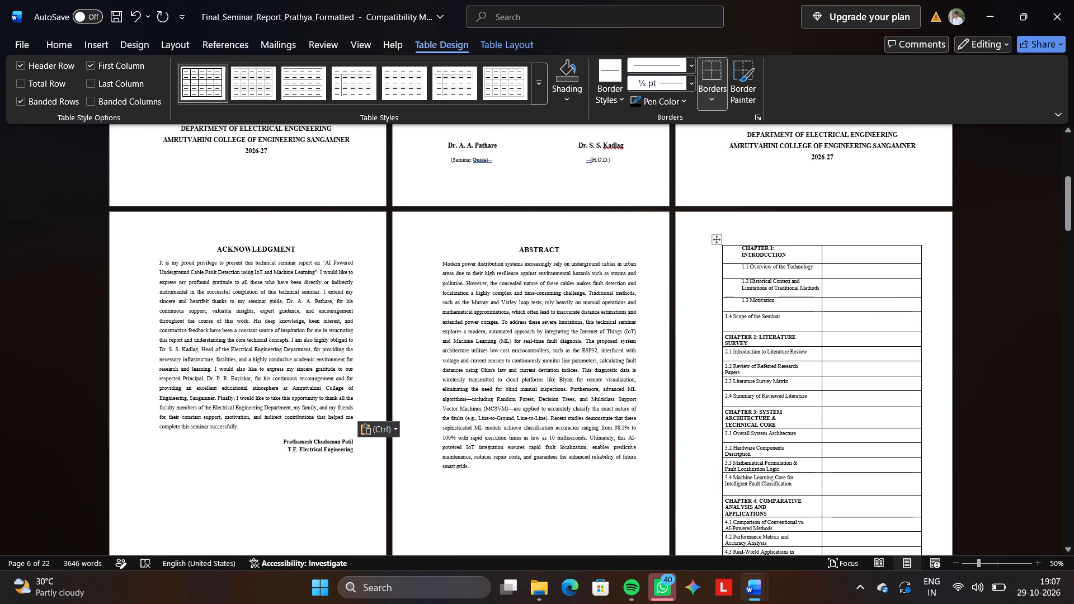
pyautogui.click(794, 256)
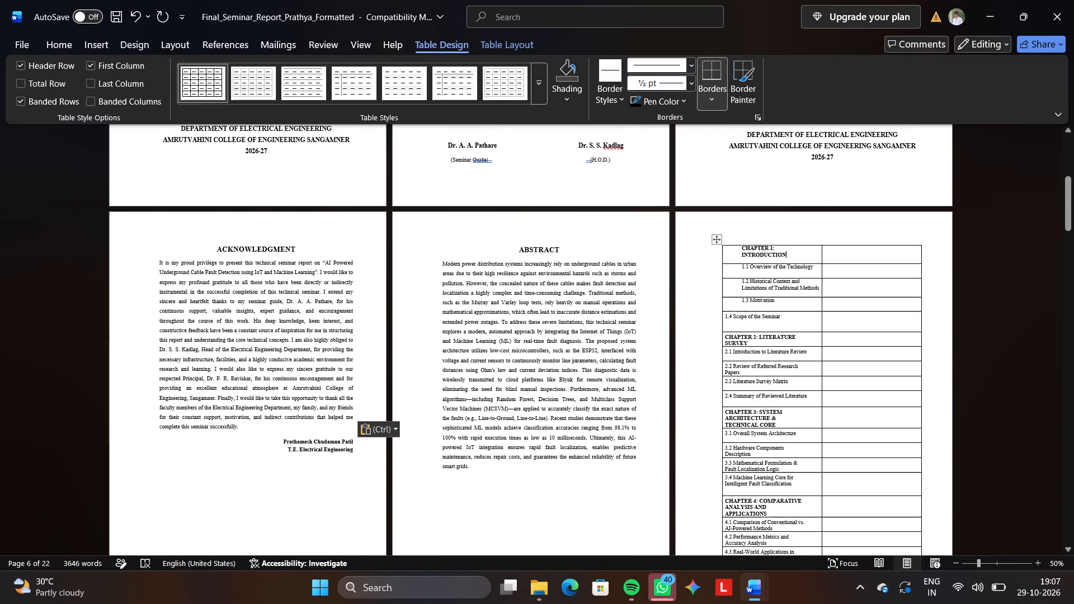
pyautogui.press('Left')
pyautogui.press('Left')
pyautogui.press('Left')
pyautogui.press('Left')
pyautogui.press('Left')
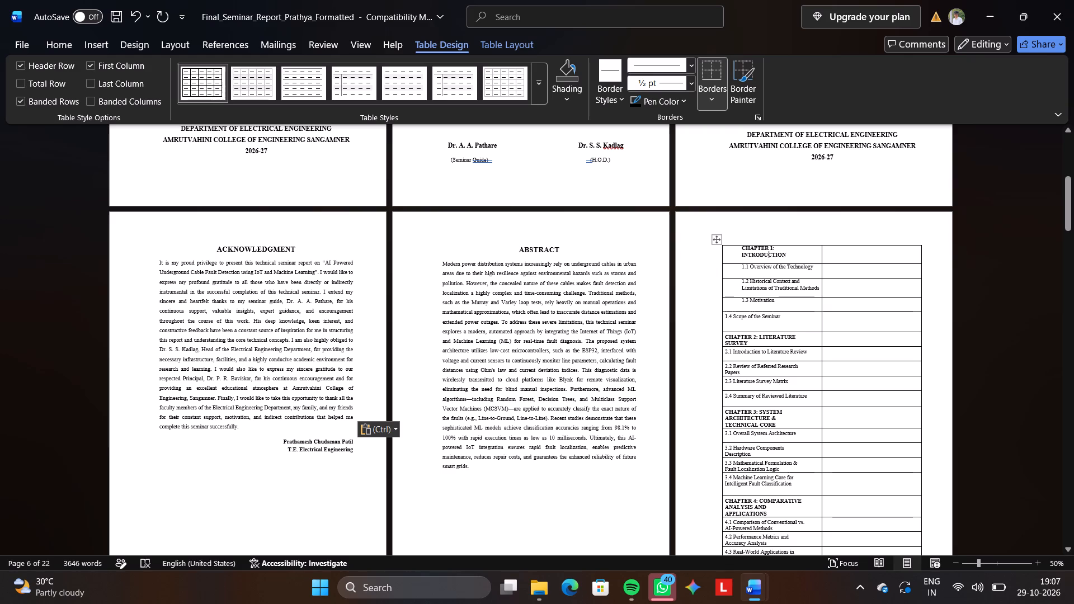
pyautogui.press('Left')
pyautogui.press('Left')
pyautogui.press('Left')
pyautogui.press('Left')
pyautogui.press('Left')
pyautogui.press('Left')
pyautogui.press('Left')
pyautogui.press('Left')
pyautogui.press('Left')
pyautogui.press('Left')
pyautogui.press('Left')
pyautogui.press('Left')
pyautogui.press('Left')
pyautogui.press('Left')
pyautogui.press('Left')
pyautogui.press('Left')
pyautogui.press('Left')
pyautogui.press('Left')
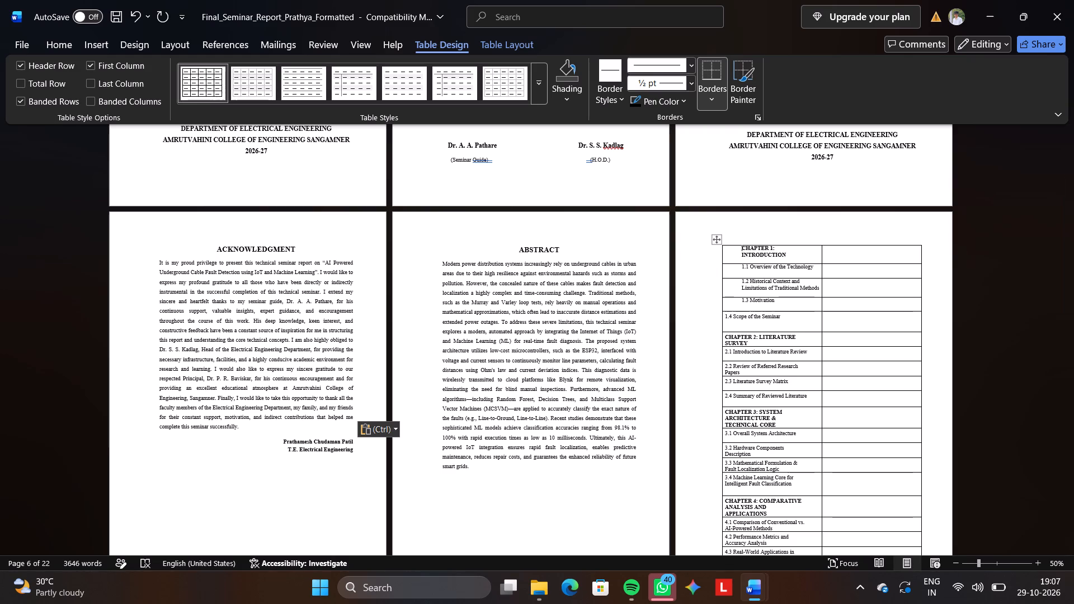
pyautogui.hotkey('shift', 't')
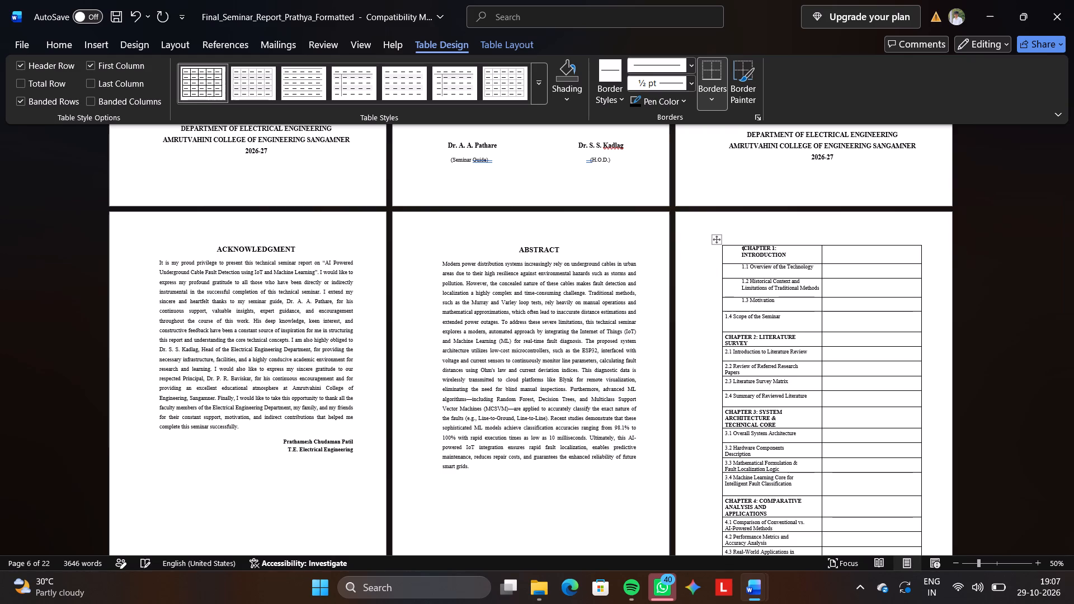
pyautogui.press('BackSpace')
pyautogui.write('Titk')
pyautogui.hotkey('shift', 'BackSpace')
pyautogui.write('le')
pyautogui.press('Return')
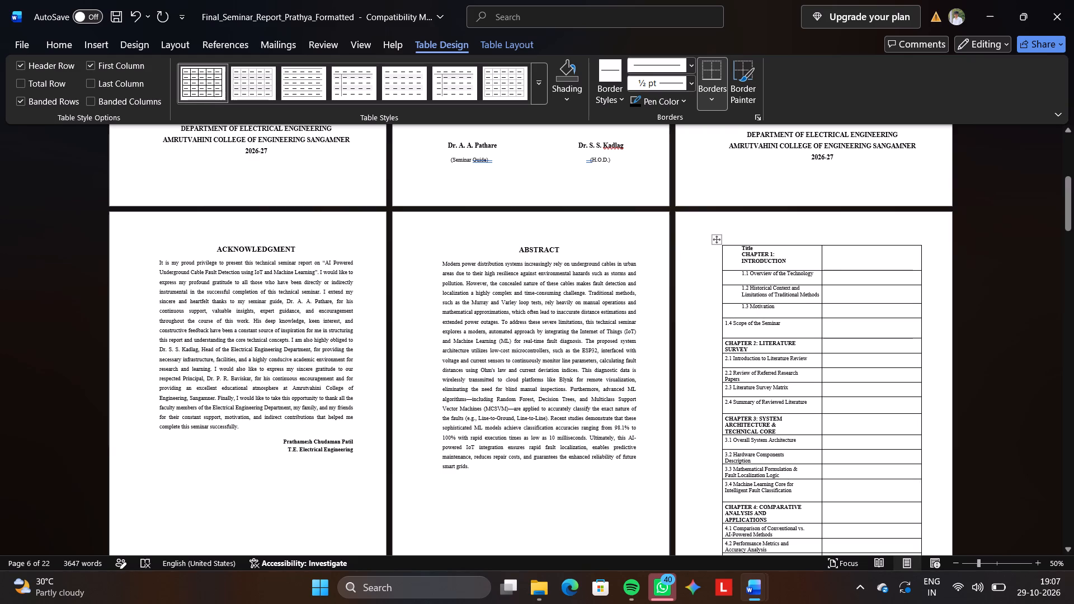
# Centre the Title heading in the new table's first cell.
pyautogui.moveTo(761, 248); pyautogui.dragTo(741, 246)
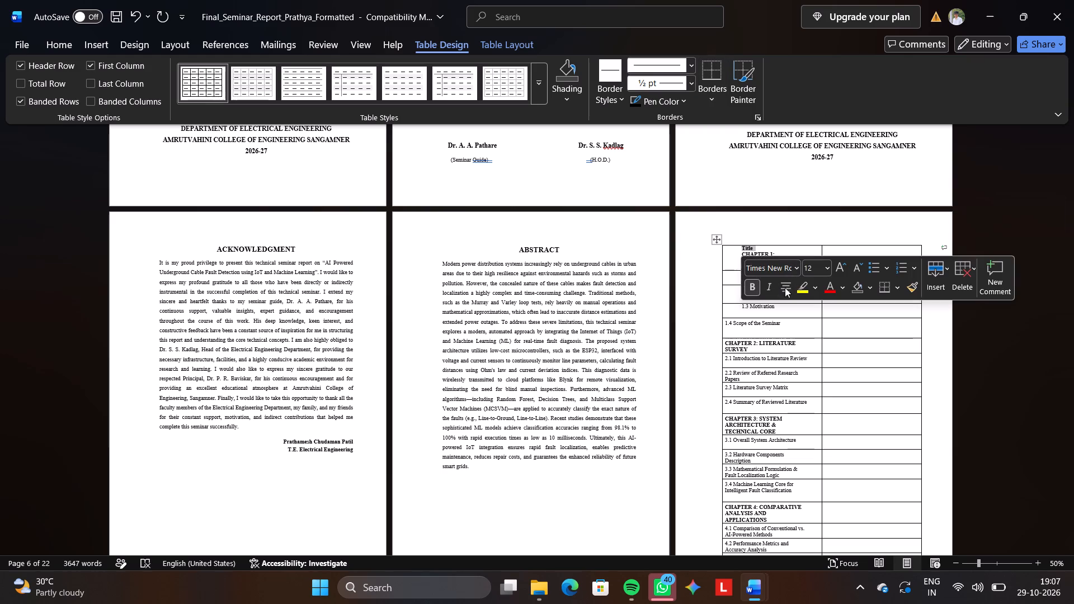
pyautogui.click(785, 287)
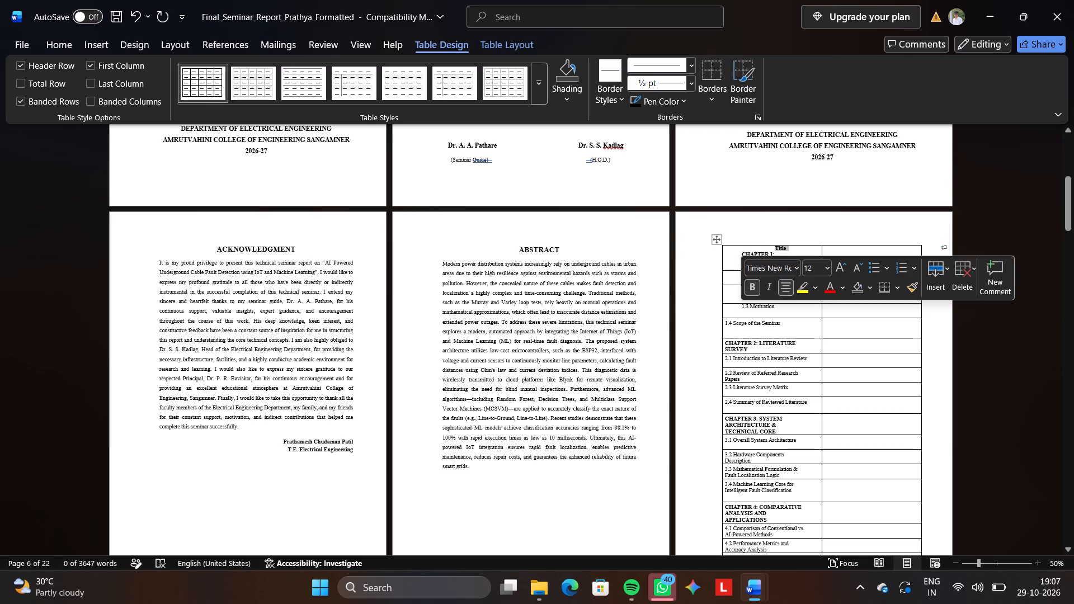
# Left-align the CHAPTER 1: INTRODUCTION entry in the new table's first cell.
pyautogui.click(778, 226)
pyautogui.click(753, 256)
pyautogui.tripleClick(753, 256)
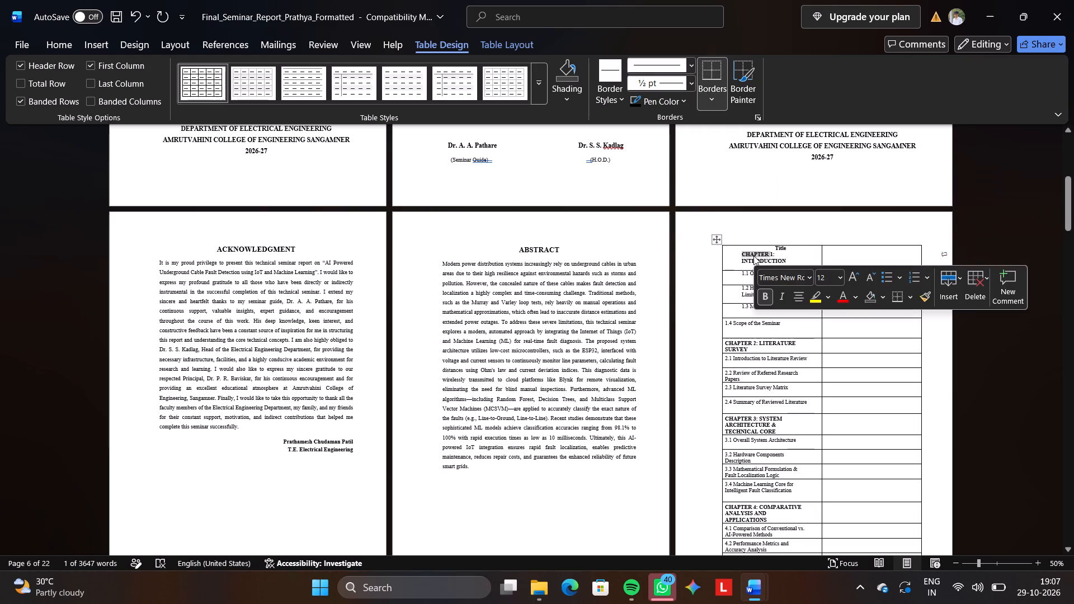
pyautogui.click(753, 256)
pyautogui.moveTo(753, 256); pyautogui.dragTo(780, 262)
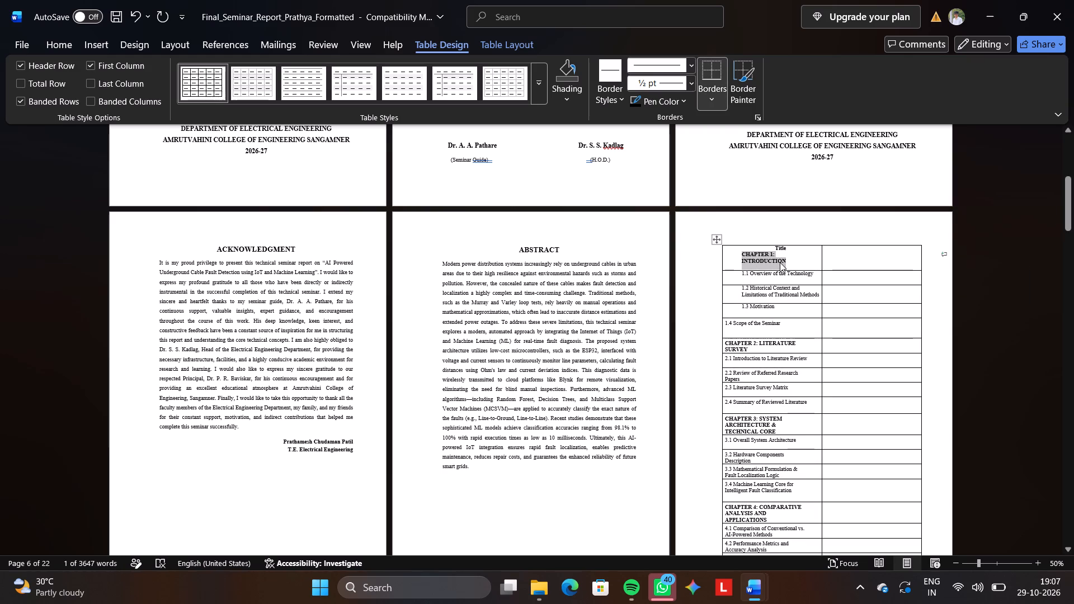
pyautogui.click(56, 43)
pyautogui.doubleClick(353, 92)
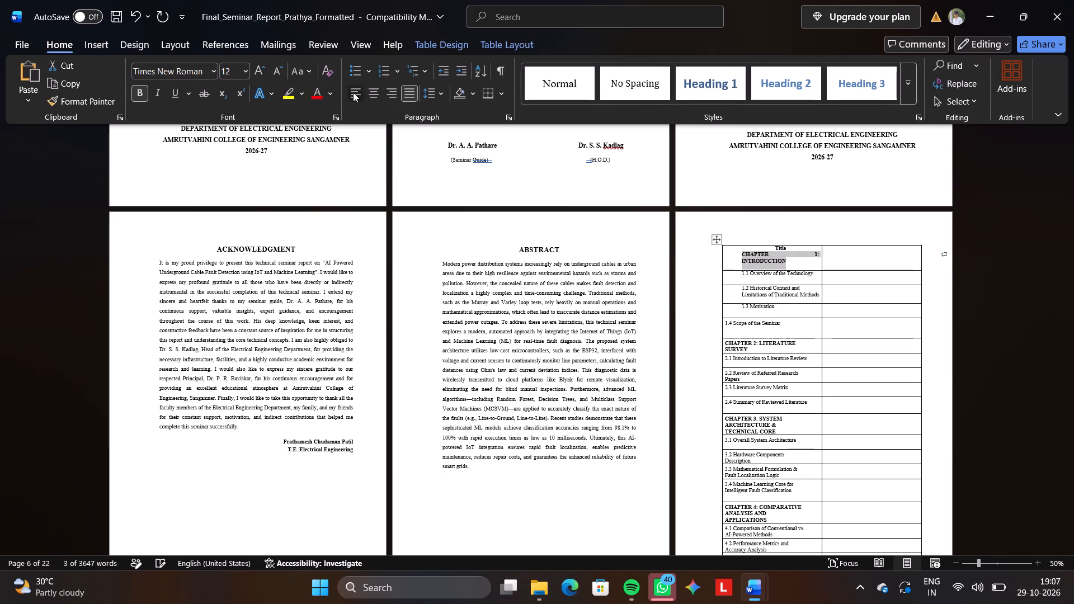
pyautogui.click(353, 92)
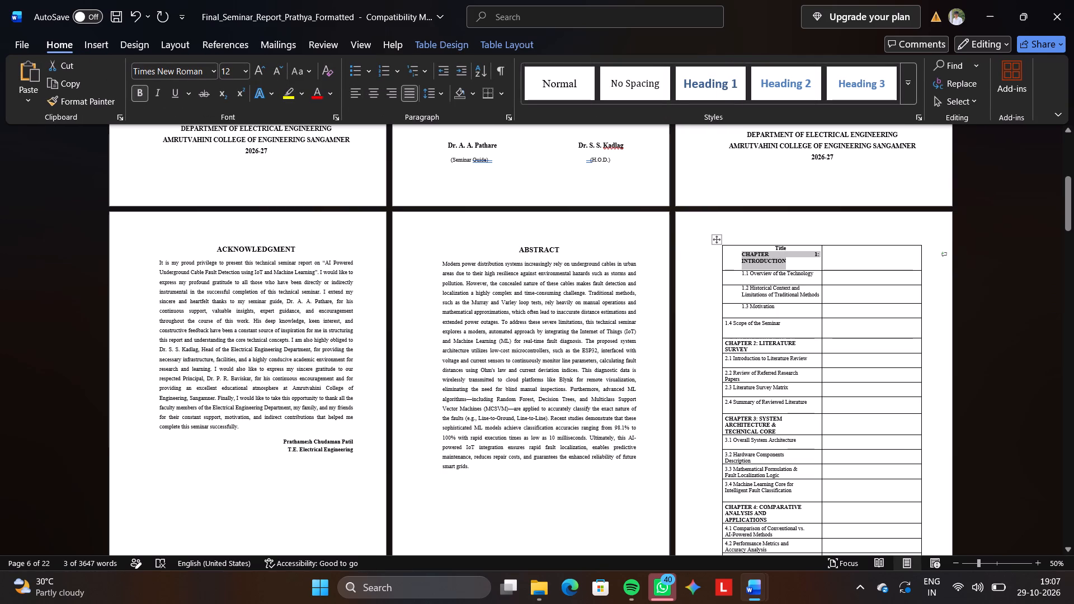
pyautogui.click(357, 92)
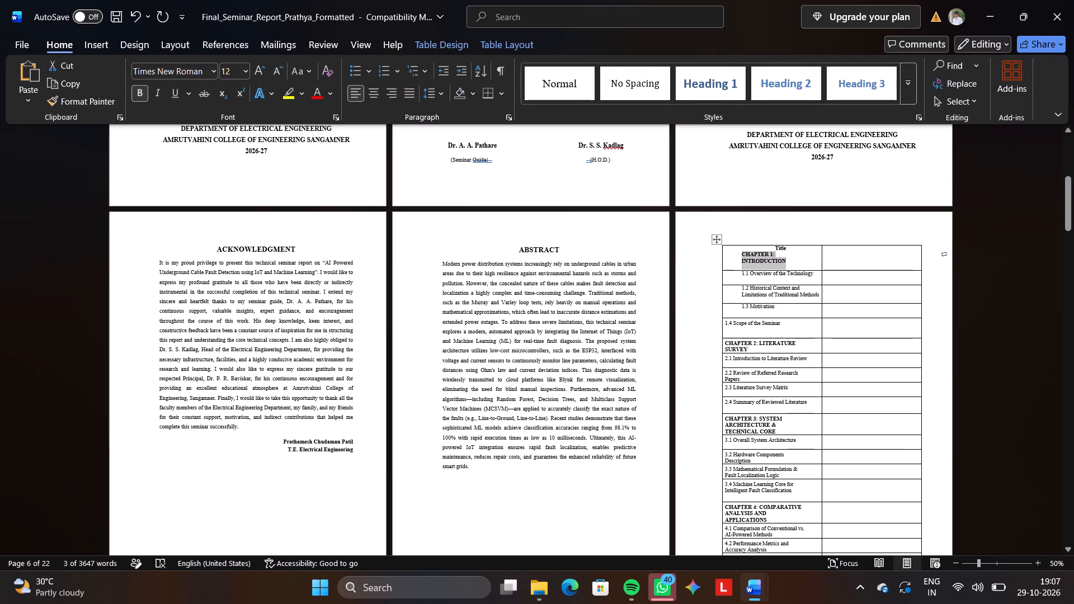
# Delete the space after the colon in the CHAPTER 1: INTRODUCTION entry and remove the entry's indent.
pyautogui.click(739, 259)
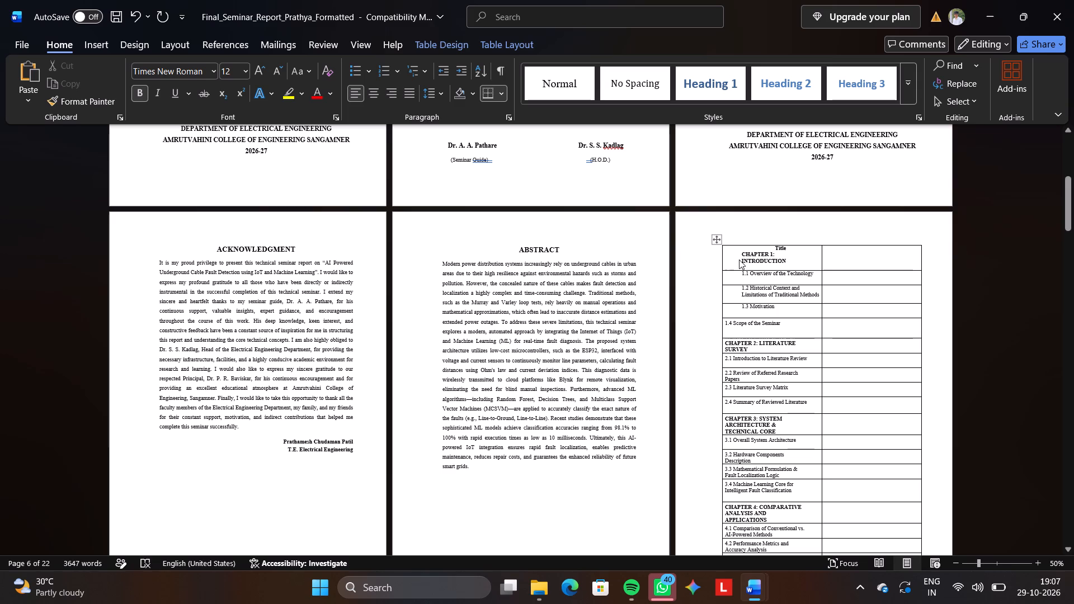
pyautogui.press('BackSpace')
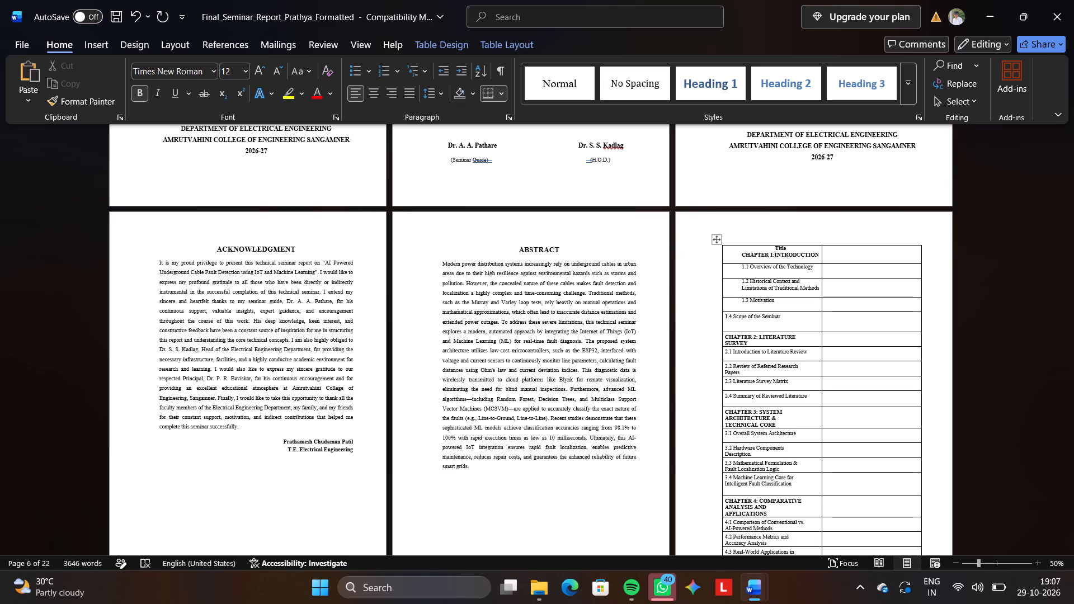
pyautogui.hotkey('ctrl', 'Left')
pyautogui.hotkey('ctrl', 'Left')
pyautogui.hotkey('ctrl', 'Left')
pyautogui.press('BackSpace')
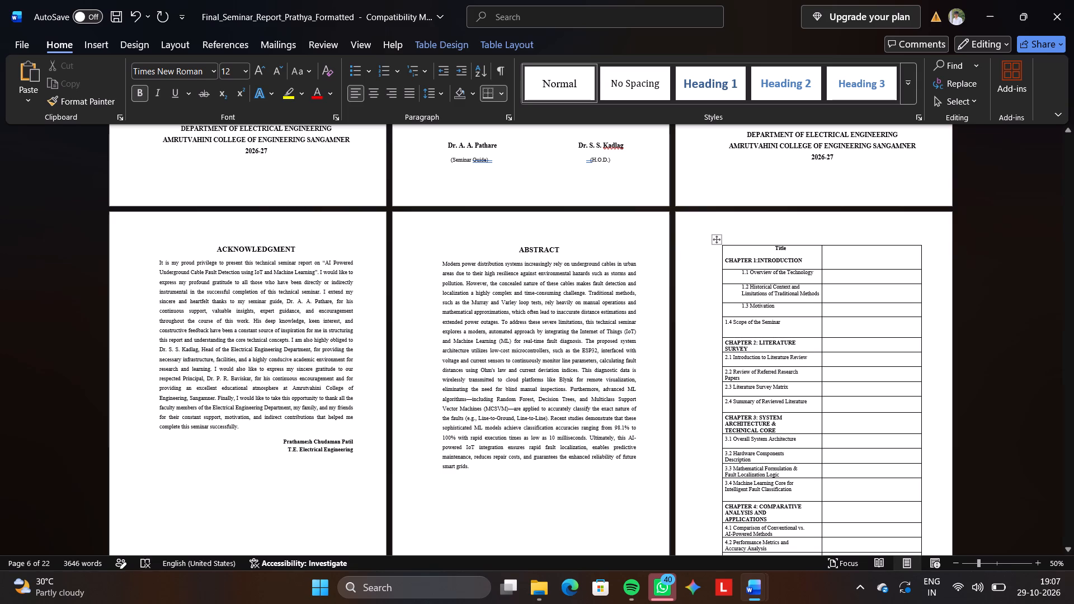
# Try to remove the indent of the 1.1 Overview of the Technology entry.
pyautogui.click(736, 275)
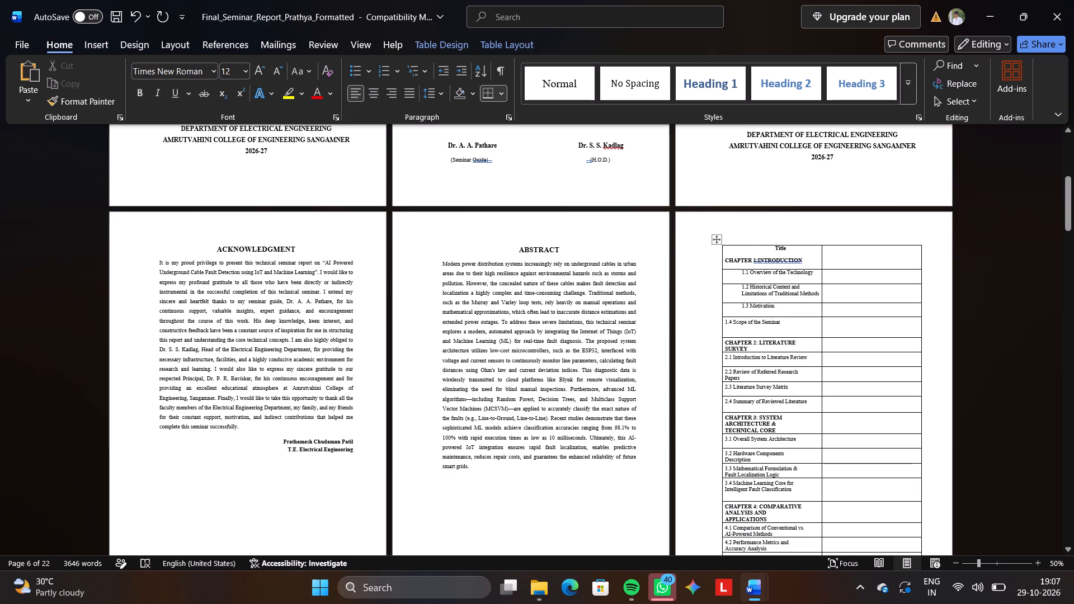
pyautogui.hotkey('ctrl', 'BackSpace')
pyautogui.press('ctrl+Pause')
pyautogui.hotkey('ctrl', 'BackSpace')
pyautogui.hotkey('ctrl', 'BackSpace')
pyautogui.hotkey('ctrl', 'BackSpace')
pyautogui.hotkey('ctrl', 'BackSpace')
# Widen the new table's first column until each entry fits on one line, leaving a narrow second column.
pyautogui.moveTo(821, 276); pyautogui.dragTo(838, 274)
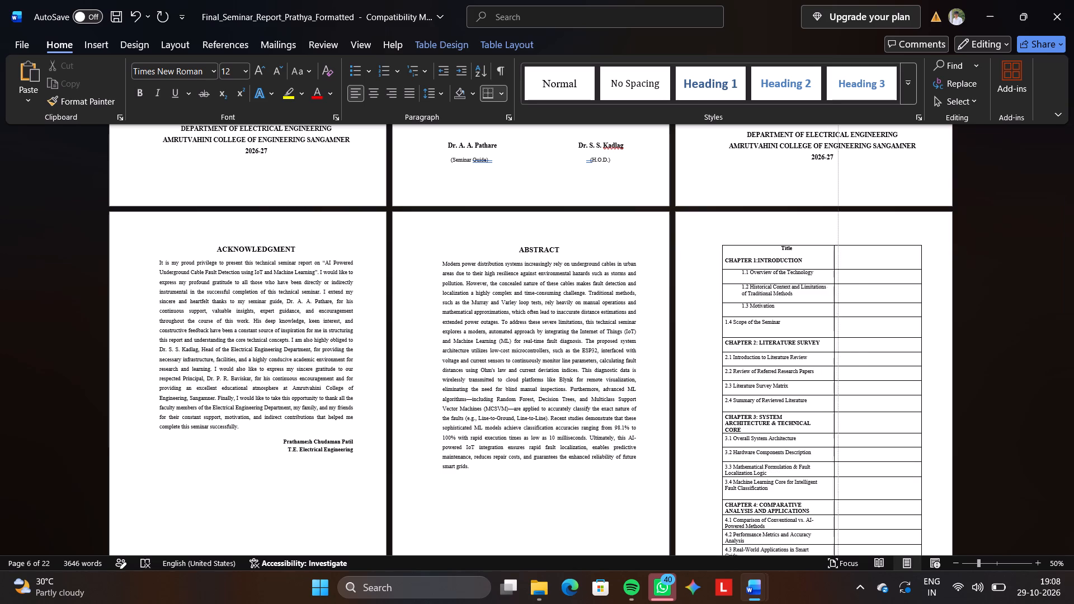
pyautogui.moveTo(838, 274); pyautogui.dragTo(916, 277)
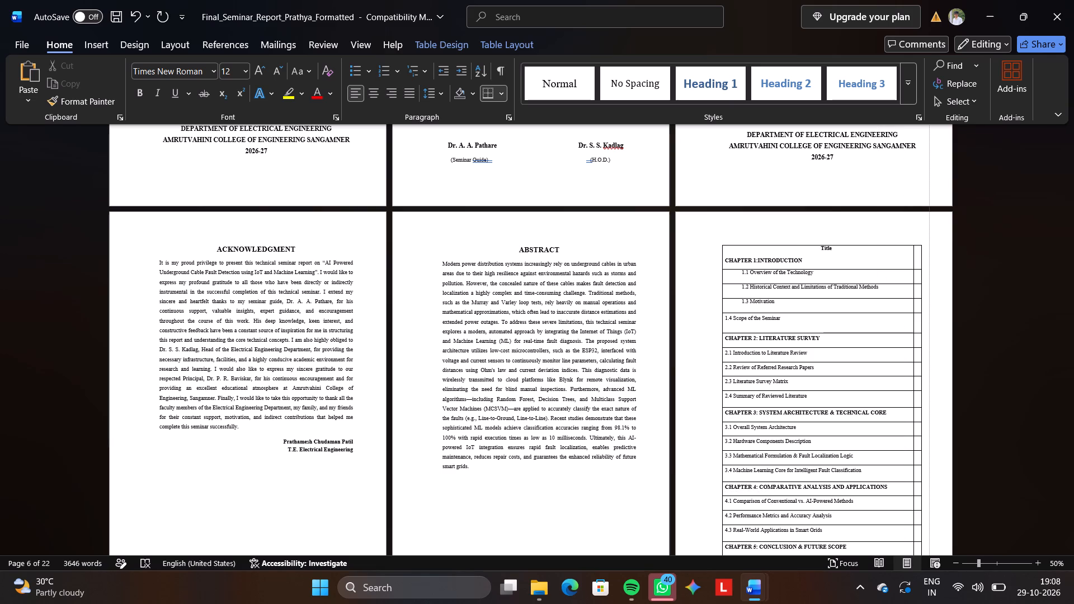
pyautogui.moveTo(916, 277); pyautogui.dragTo(902, 277)
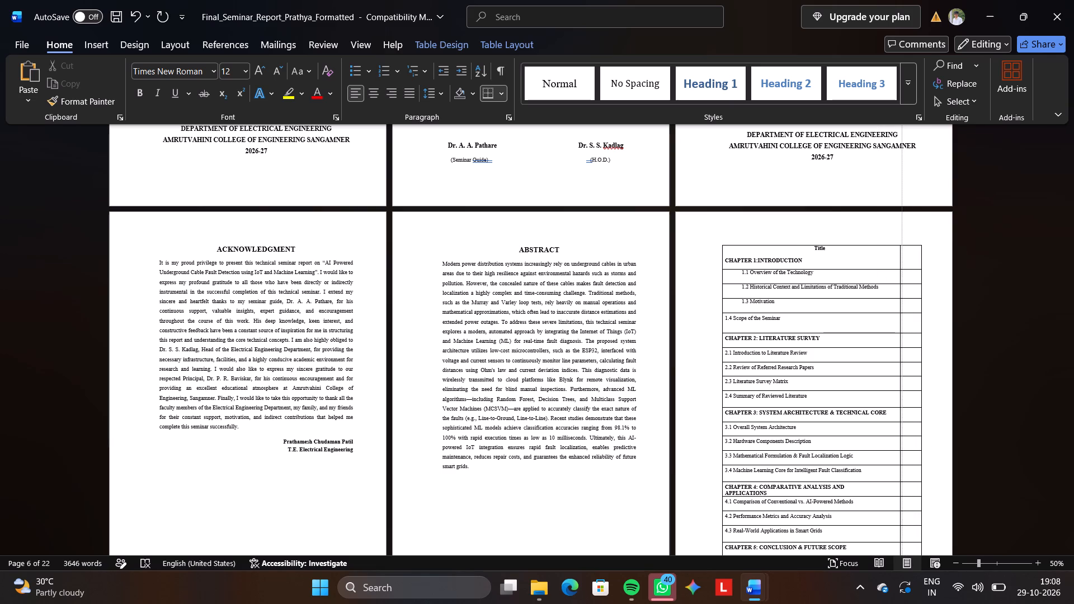
pyautogui.moveTo(902, 277); pyautogui.dragTo(904, 277)
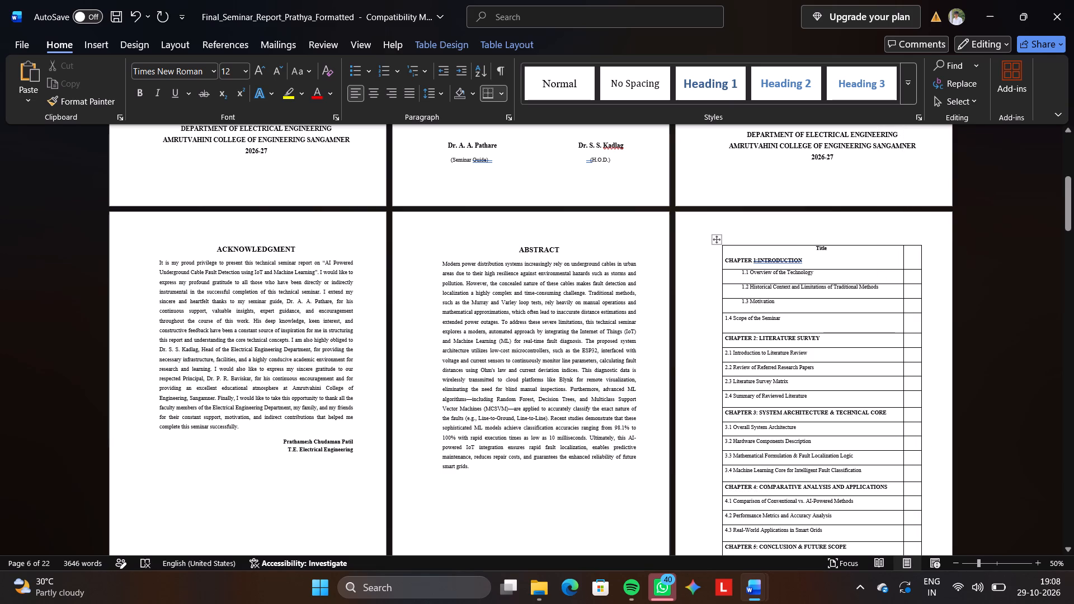
# Remove the indents from the 1.3 Motivation, 1.2 Historical Context and 1.1 Overview entries so they line up with 1.4.
pyautogui.click(739, 304)
pyautogui.press('BackSpace')
pyautogui.press('BackSpace')
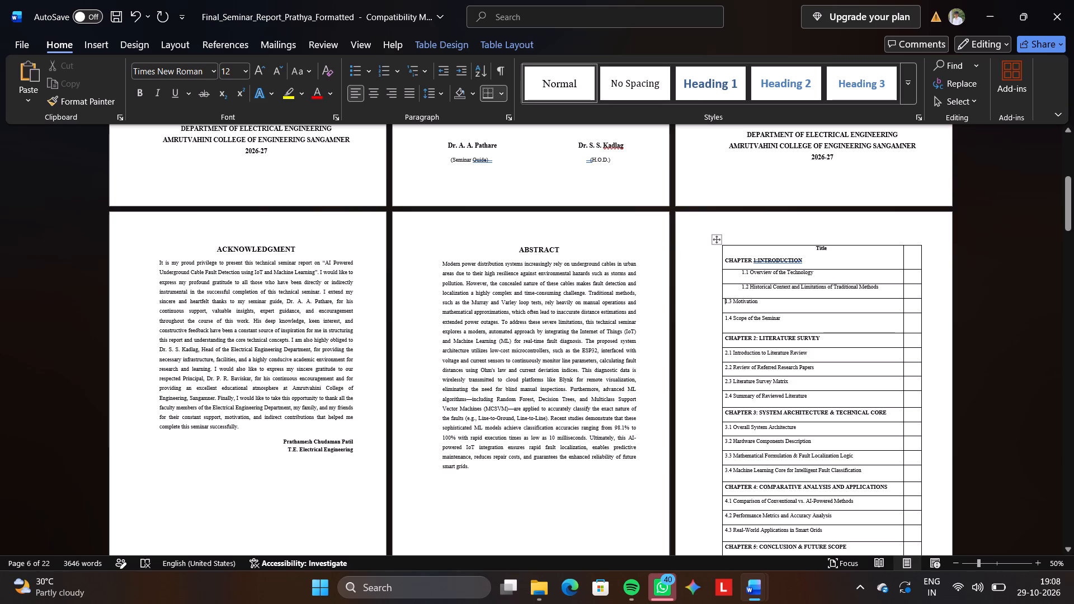
pyautogui.press('Up')
pyautogui.press('BackSpace')
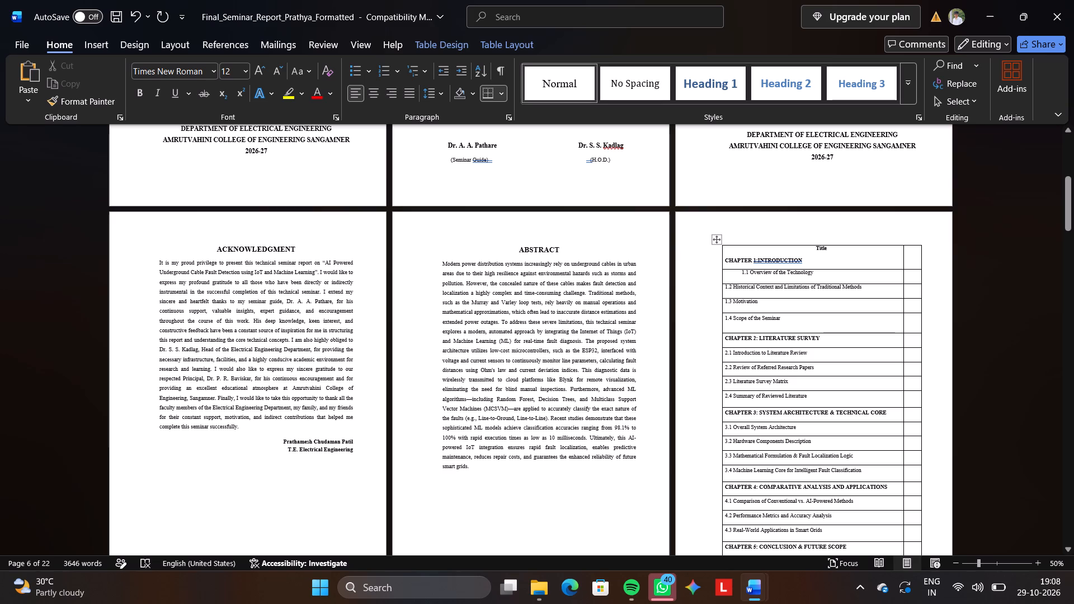
pyautogui.press('Up')
pyautogui.press('BackSpace')
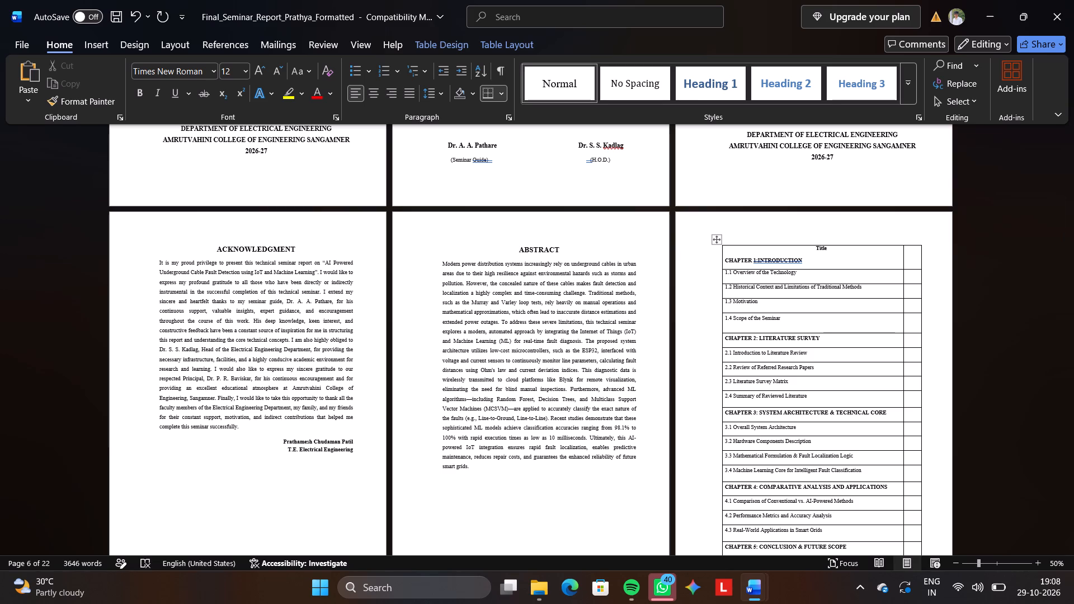
# Look through the remaining first-column entries down to REFERENCES and the start of Chapter 1, checking alignment and the page break.
pyautogui.press('Down')
pyautogui.press('Down')
pyautogui.press('Down')
pyautogui.press('Down')
pyautogui.press('Down')
pyautogui.press('Down')
pyautogui.press('Down')
pyautogui.press('Down')
pyautogui.press('Down')
pyautogui.press('Down')
pyautogui.press('Down')
pyautogui.press('Down')
pyautogui.press('Down')
pyautogui.press('Down')
pyautogui.press('Down')
pyautogui.press('Down')
pyautogui.press('Down')
pyautogui.press('Down')
pyautogui.press('Down')
pyautogui.press('Down')
pyautogui.press('Down')
pyautogui.press('Down')
pyautogui.press('Down')
pyautogui.press('Down')
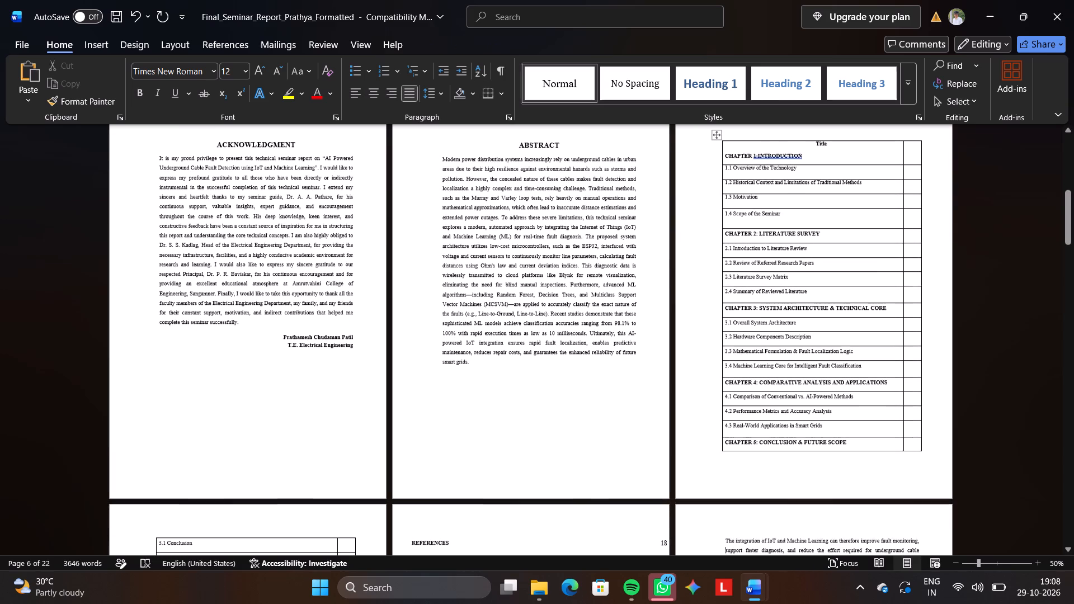
pyautogui.press('Down')
pyautogui.press('Down')
pyautogui.press('Down')
pyautogui.press('Down')
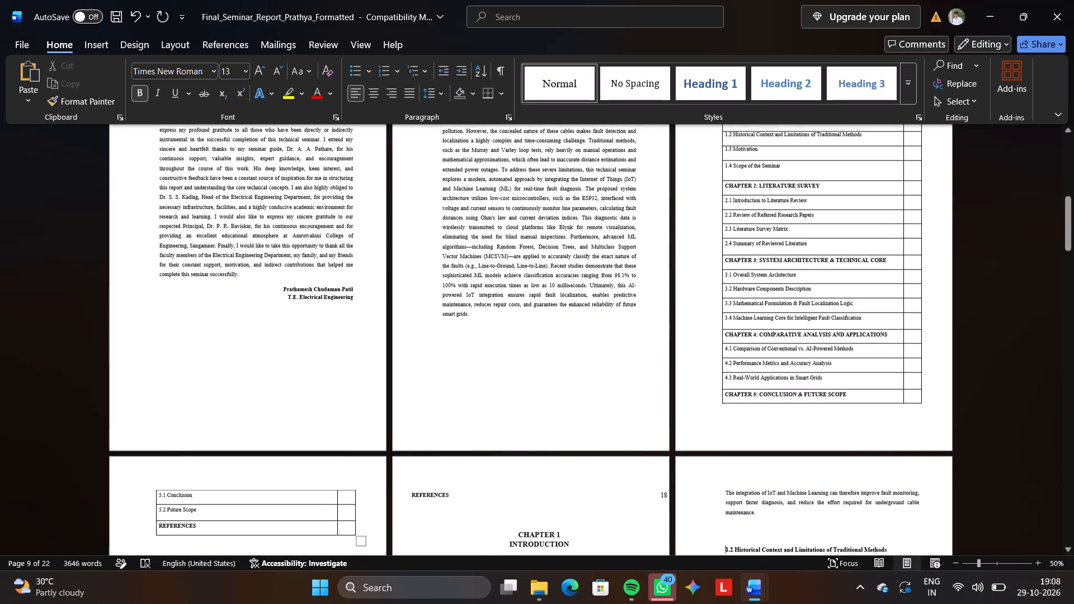
pyautogui.press('Down')
pyautogui.press('Down')
pyautogui.press('Down')
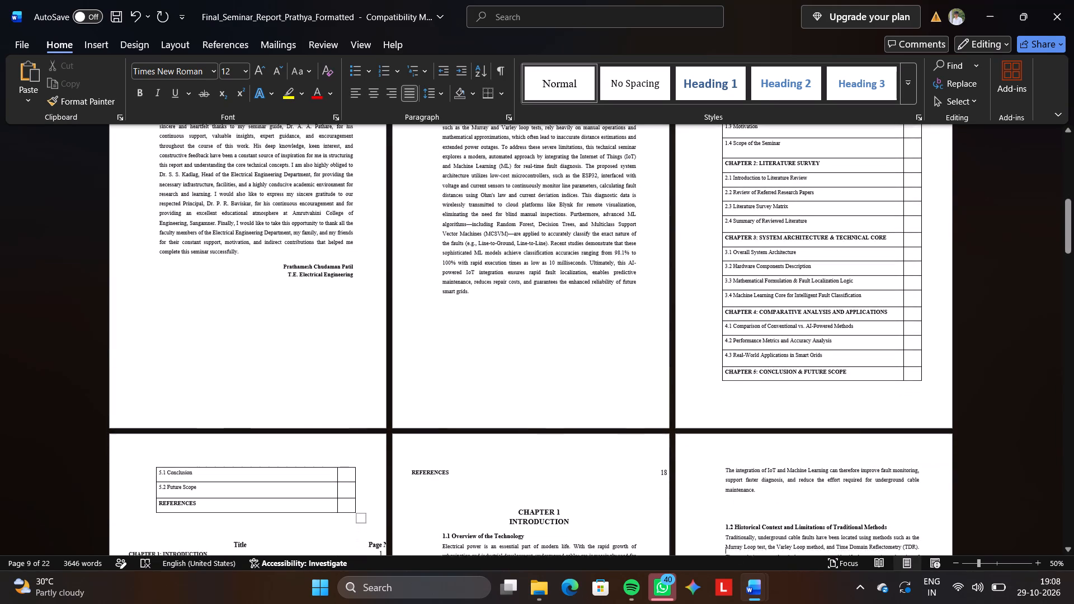
# Add two blank lines below 4.3 Real-World Applications in Smart Grids to push the CHAPTER 5 row onto the next page.
pyautogui.click(864, 365)
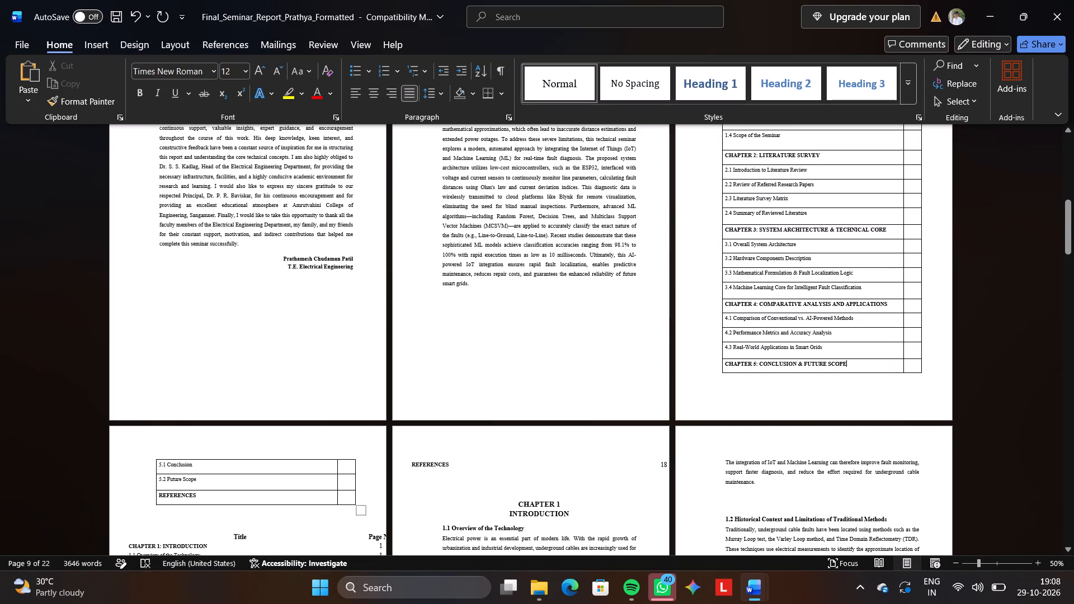
pyautogui.press('Up')
pyautogui.press('Return')
pyautogui.press('Return')
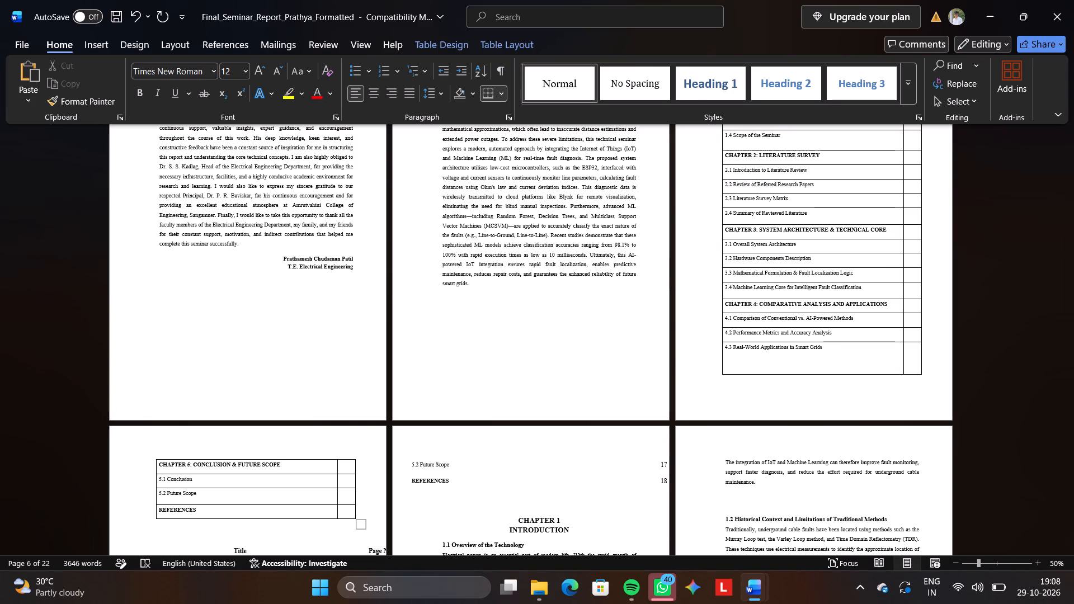
# Examine the table's continuation page and the page numbers in the old contents list below it.
pyautogui.scroll(-3, 864, 365)
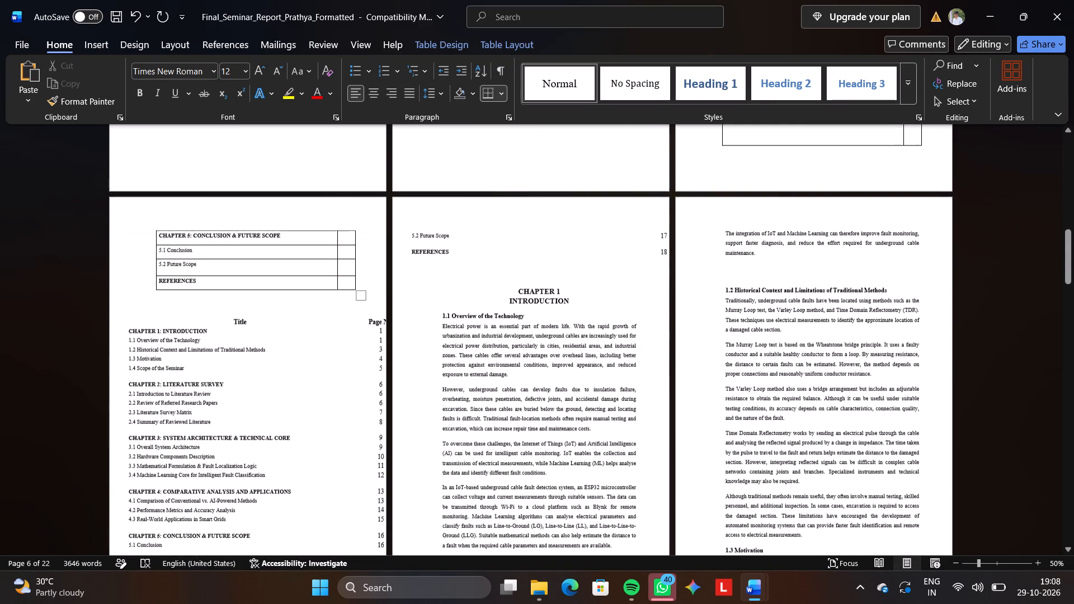
pyautogui.scroll(-2, 864, 365)
pyautogui.scroll(1, 864, 365)
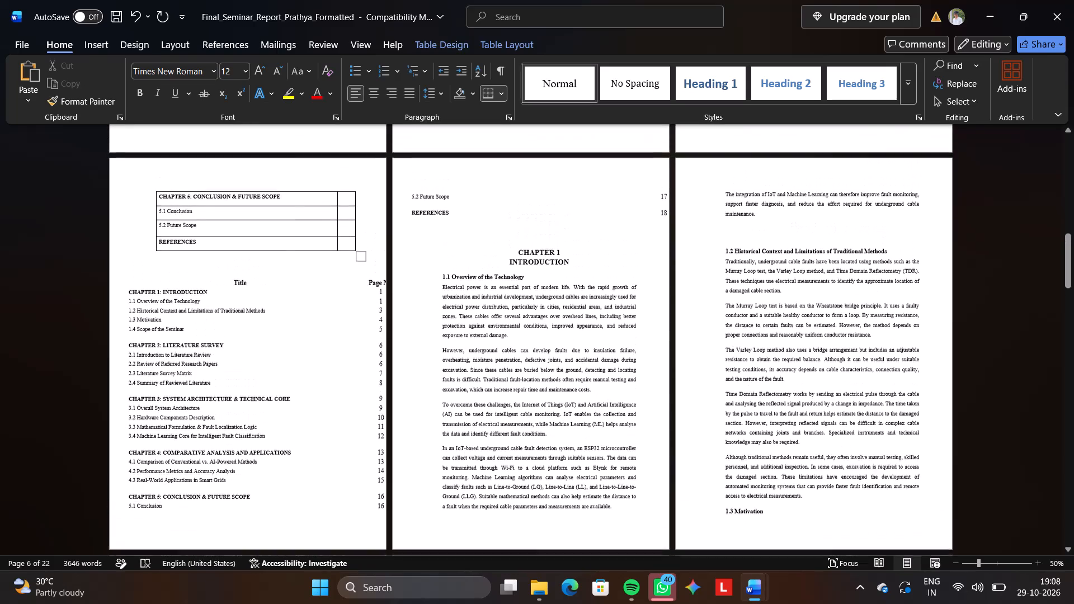
pyautogui.scroll(1, 864, 365)
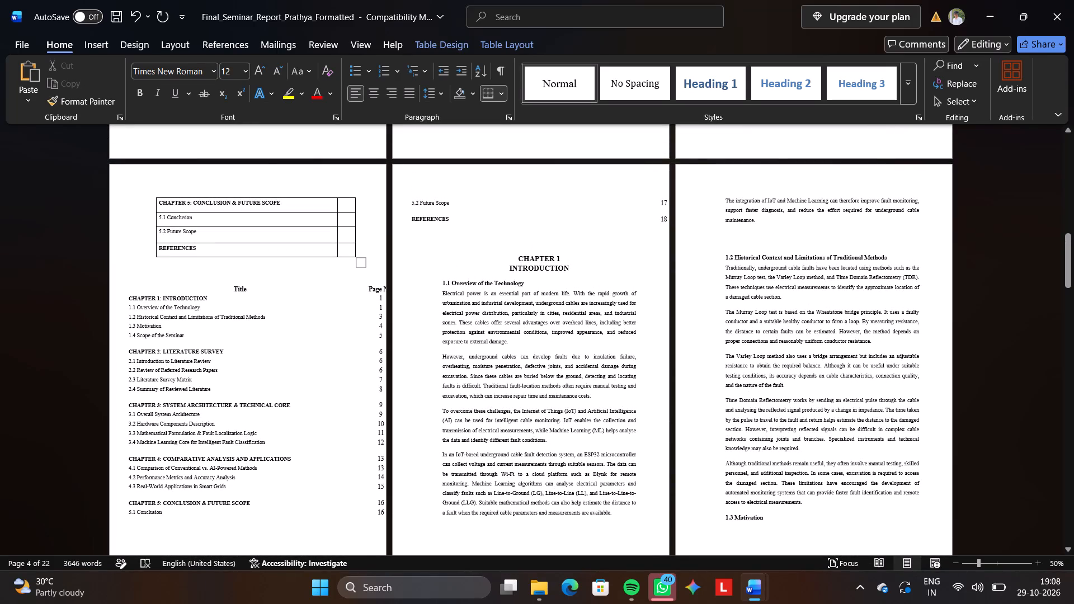
pyautogui.scroll(1, 566, 215)
pyautogui.scroll(-1, 566, 215)
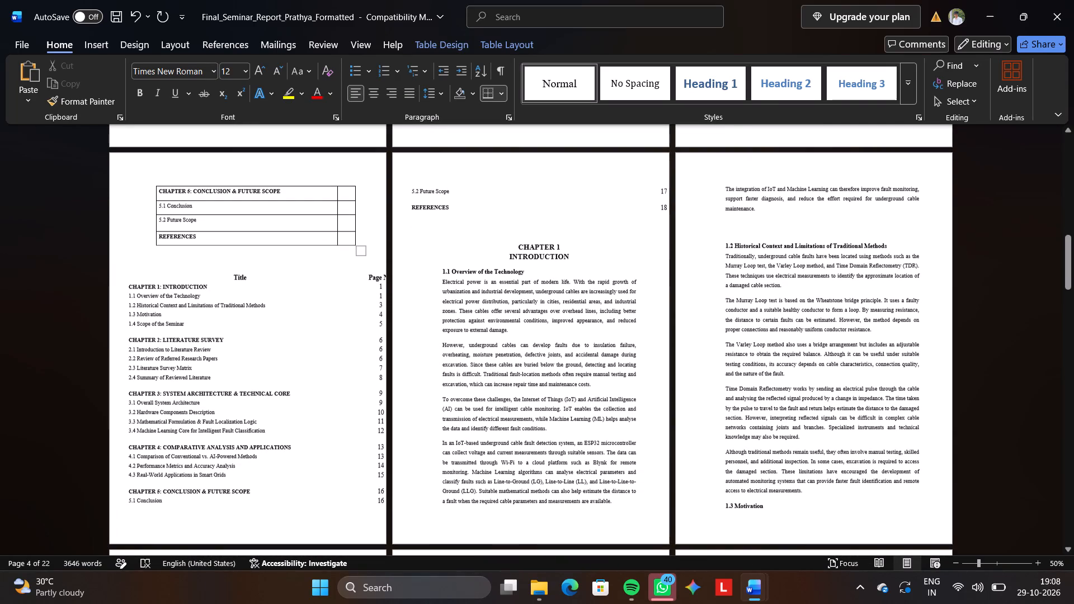
pyautogui.scroll(3, 566, 215)
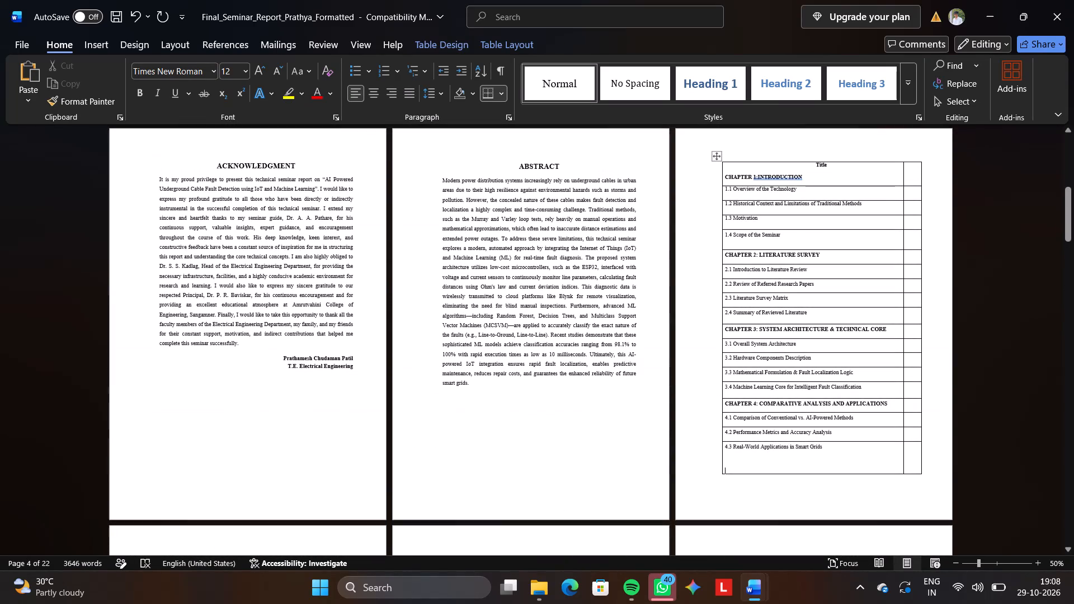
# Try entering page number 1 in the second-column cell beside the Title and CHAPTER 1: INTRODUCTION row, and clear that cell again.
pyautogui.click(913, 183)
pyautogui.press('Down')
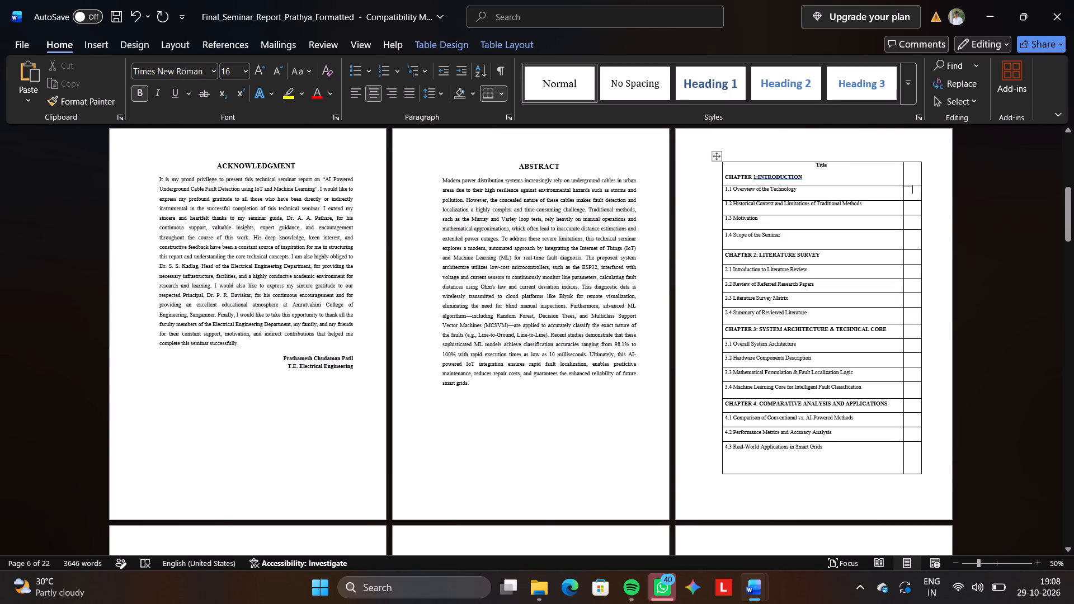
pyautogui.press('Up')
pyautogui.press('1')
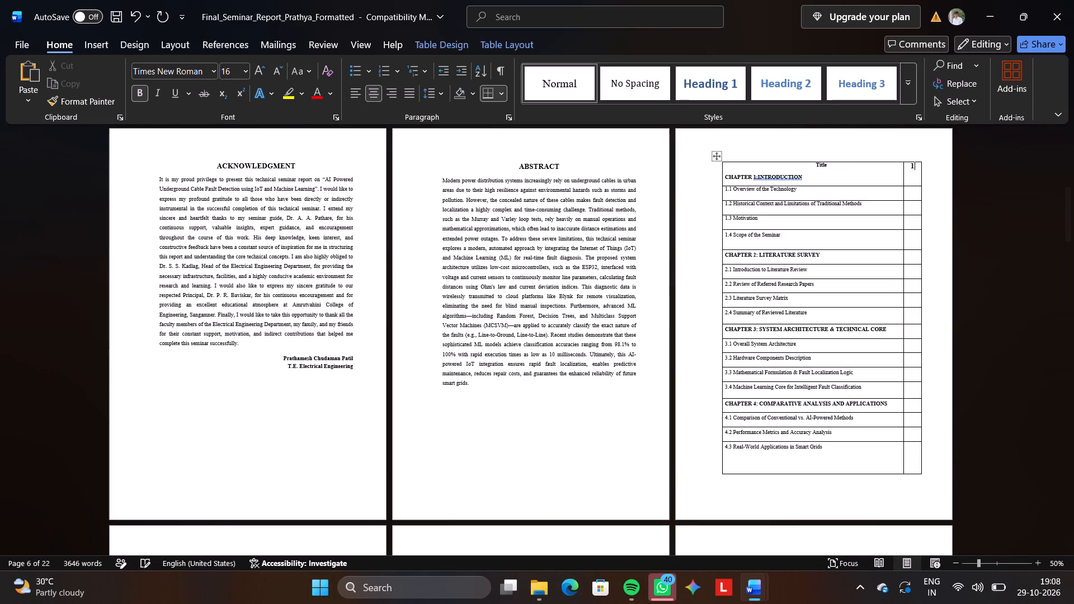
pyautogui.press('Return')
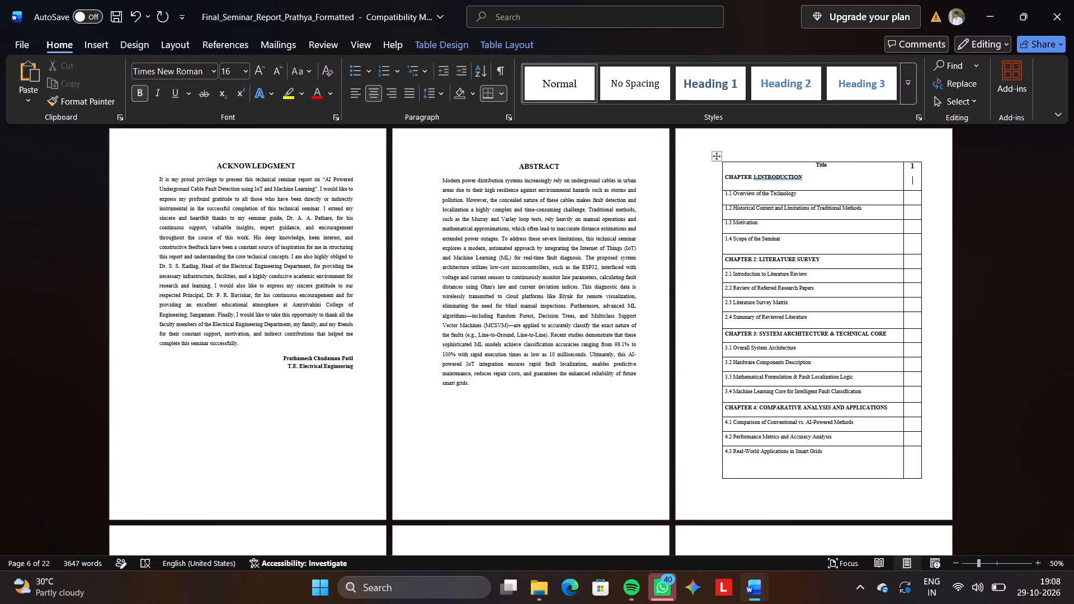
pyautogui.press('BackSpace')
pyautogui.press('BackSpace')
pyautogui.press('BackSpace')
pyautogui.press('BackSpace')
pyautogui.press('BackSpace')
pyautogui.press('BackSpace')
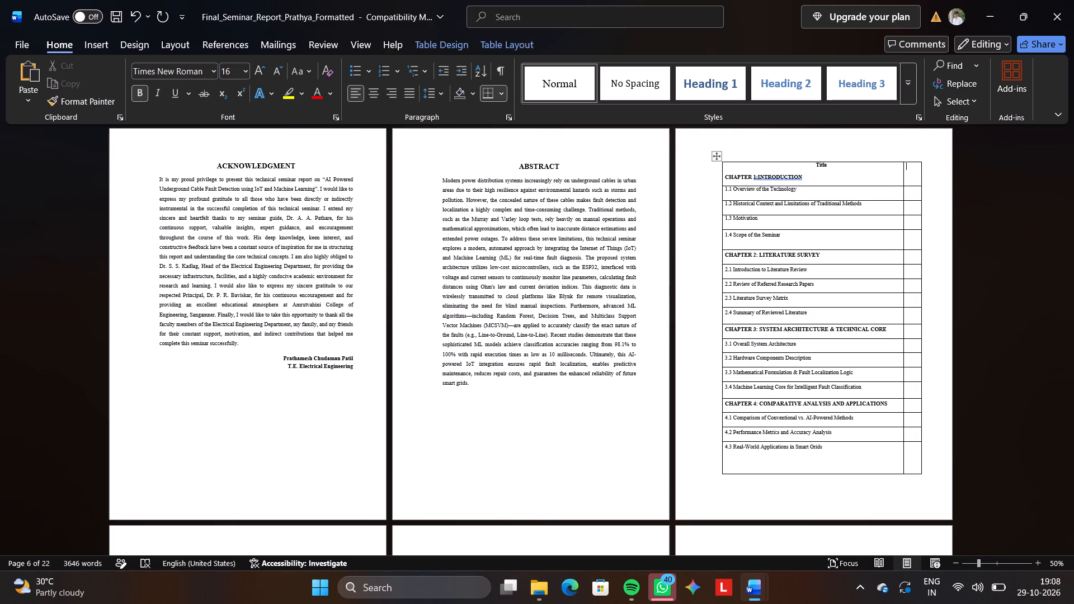
# Delete the Title heading from the table's first cell so that it holds only CHAPTER 1: INTRODUCTION.
pyautogui.click(852, 166)
pyautogui.moveTo(852, 166); pyautogui.dragTo(806, 167)
pyautogui.press('BackSpace')
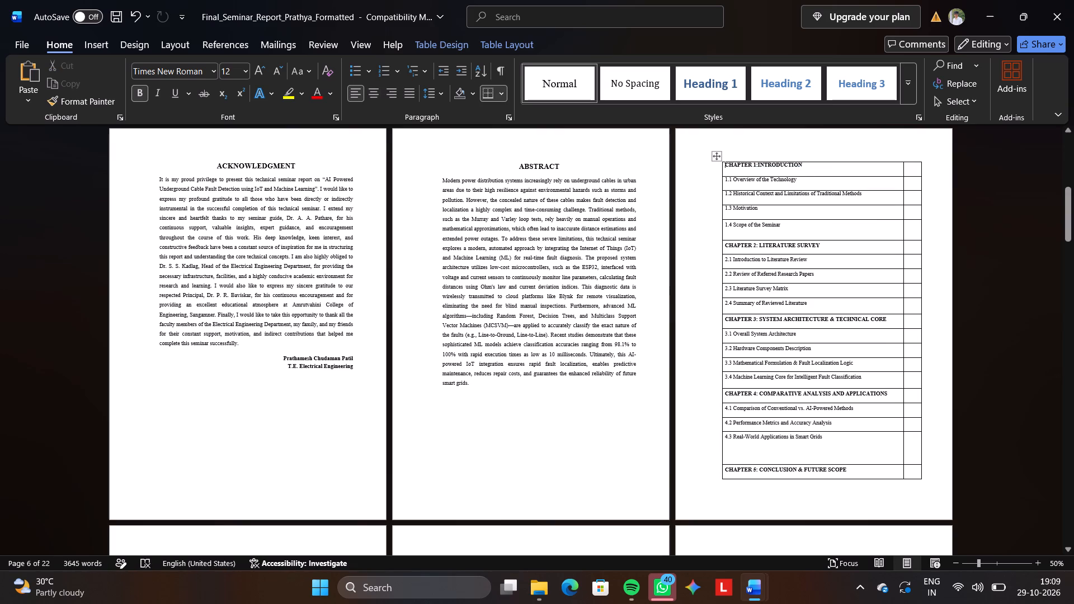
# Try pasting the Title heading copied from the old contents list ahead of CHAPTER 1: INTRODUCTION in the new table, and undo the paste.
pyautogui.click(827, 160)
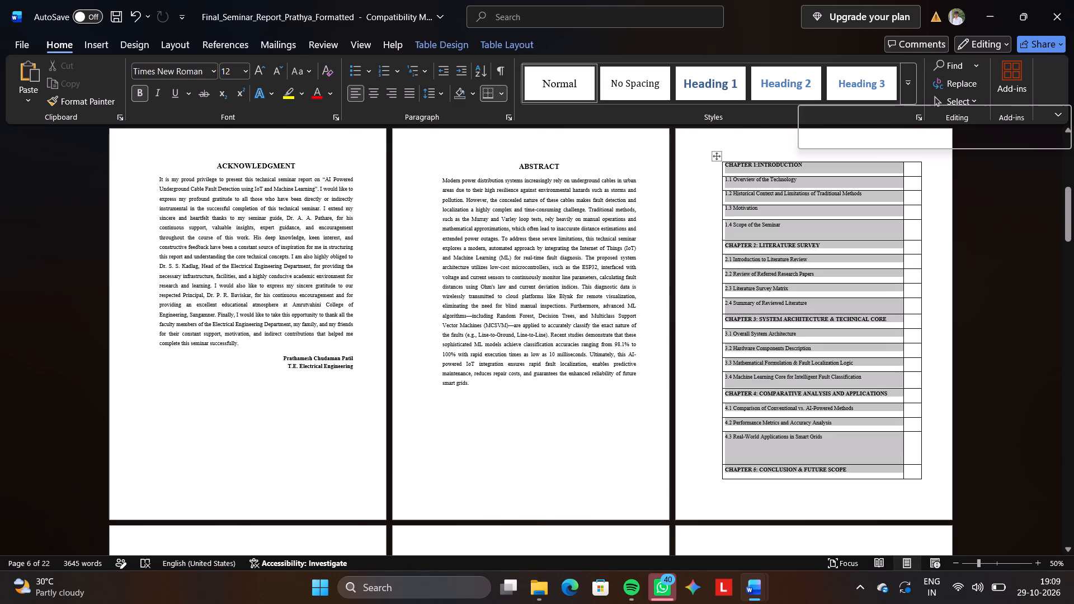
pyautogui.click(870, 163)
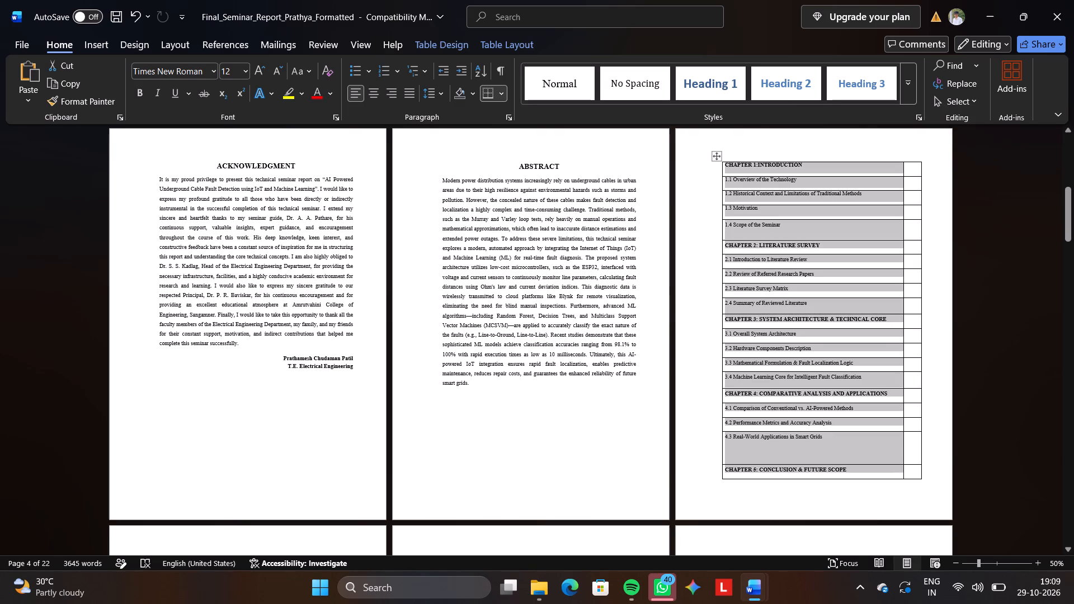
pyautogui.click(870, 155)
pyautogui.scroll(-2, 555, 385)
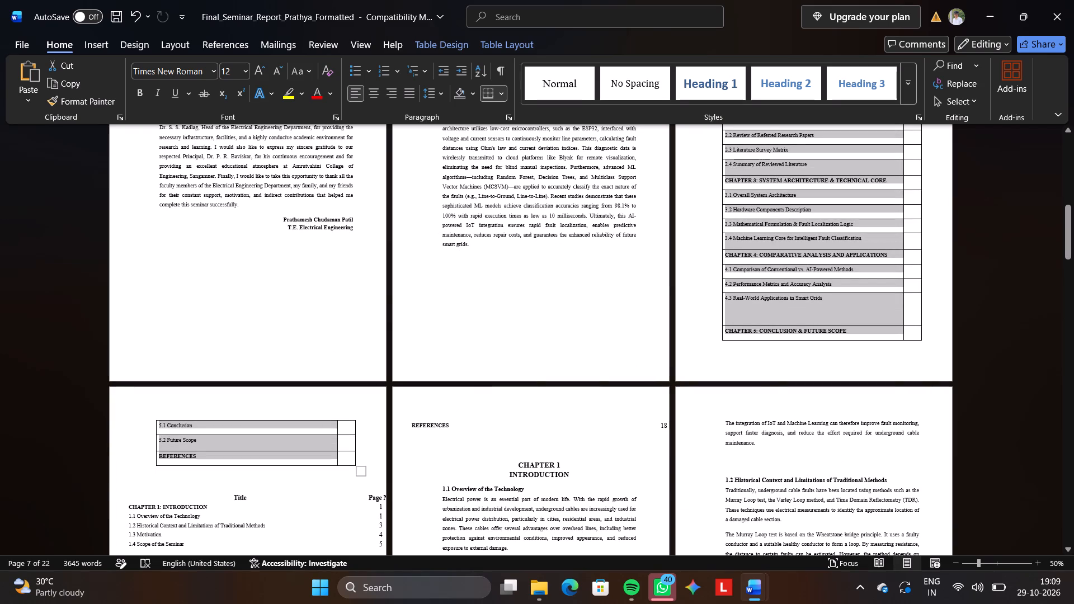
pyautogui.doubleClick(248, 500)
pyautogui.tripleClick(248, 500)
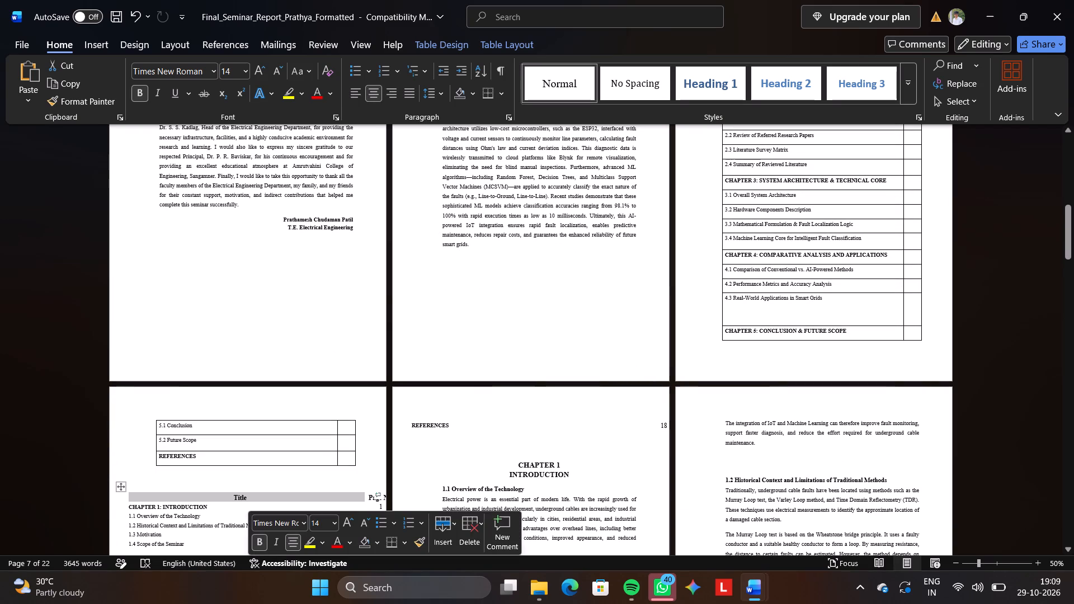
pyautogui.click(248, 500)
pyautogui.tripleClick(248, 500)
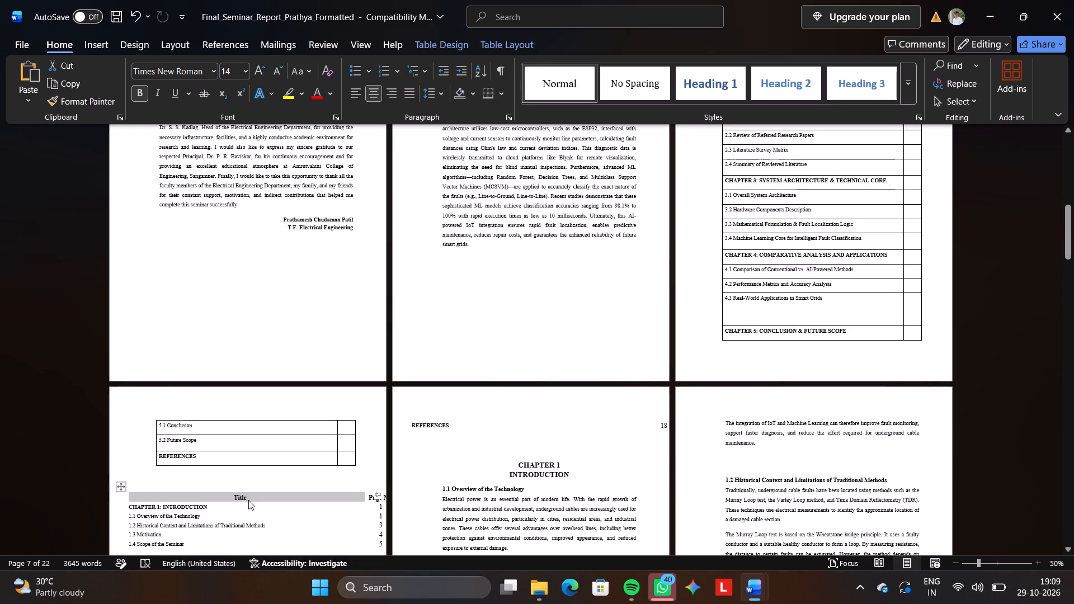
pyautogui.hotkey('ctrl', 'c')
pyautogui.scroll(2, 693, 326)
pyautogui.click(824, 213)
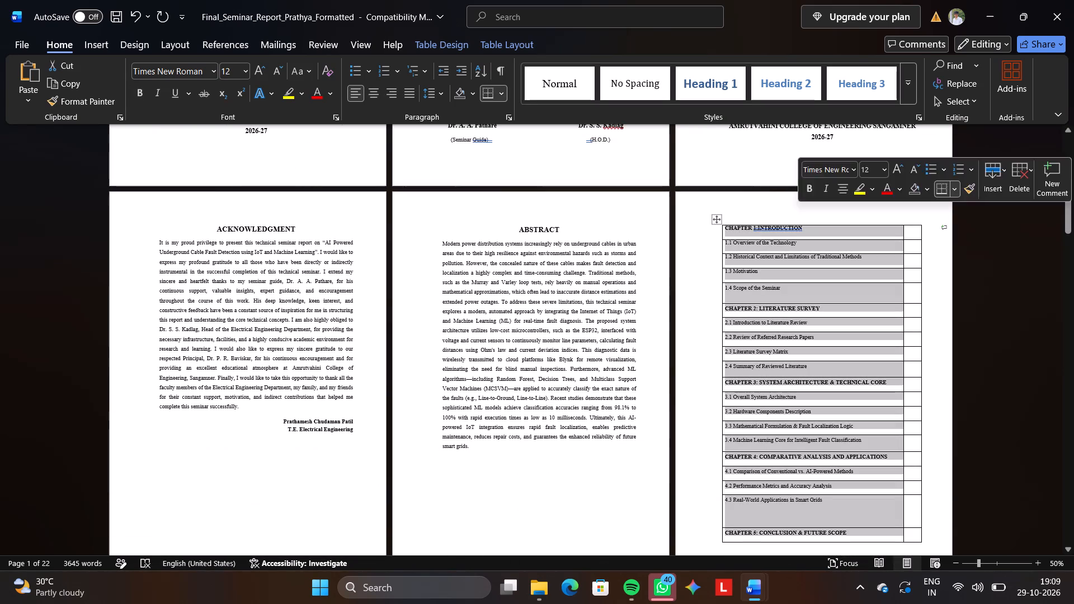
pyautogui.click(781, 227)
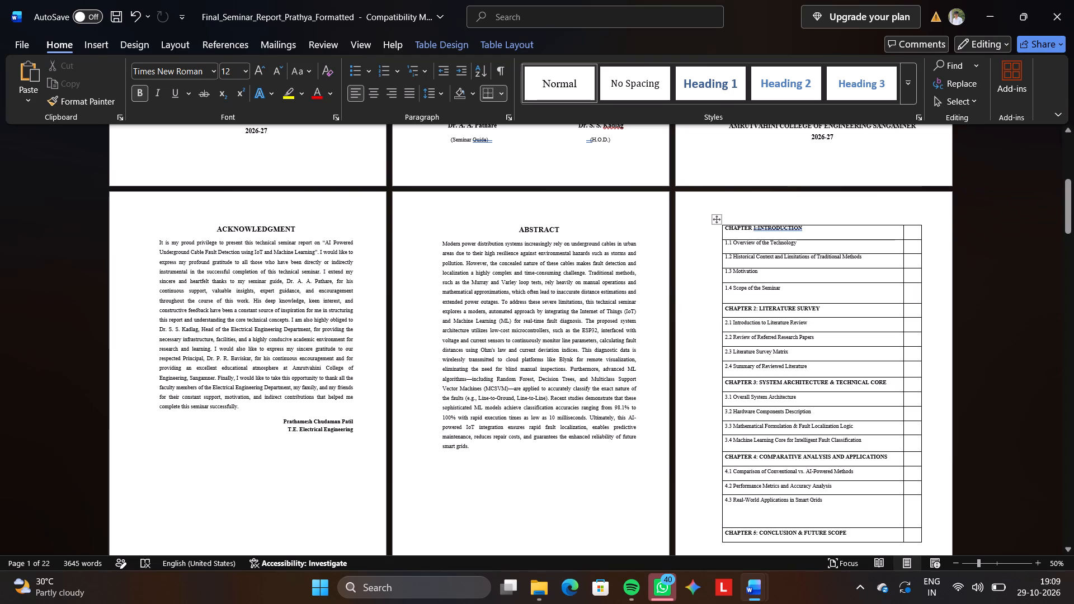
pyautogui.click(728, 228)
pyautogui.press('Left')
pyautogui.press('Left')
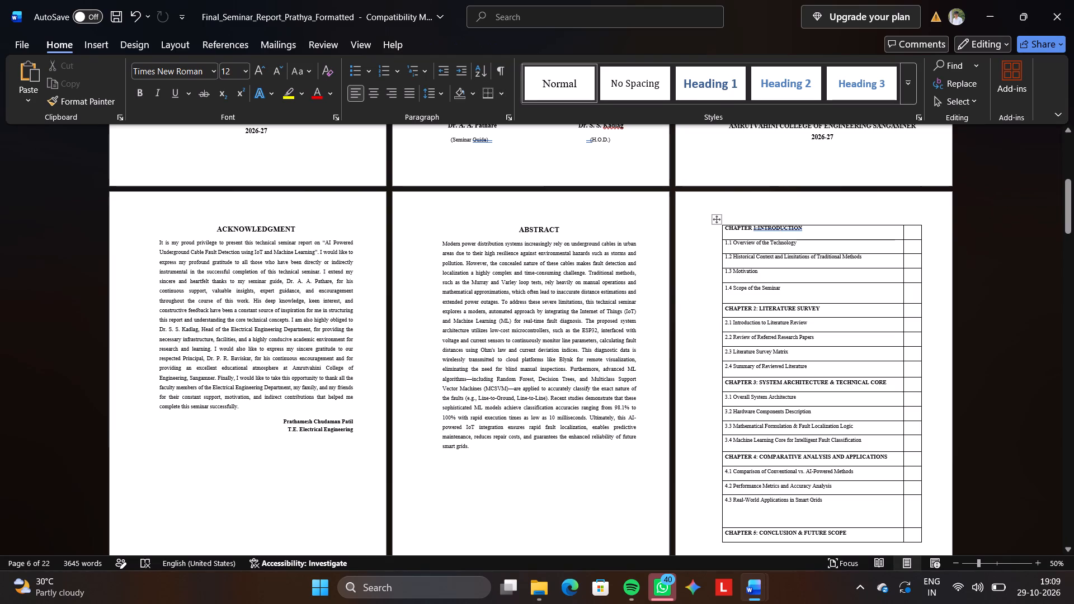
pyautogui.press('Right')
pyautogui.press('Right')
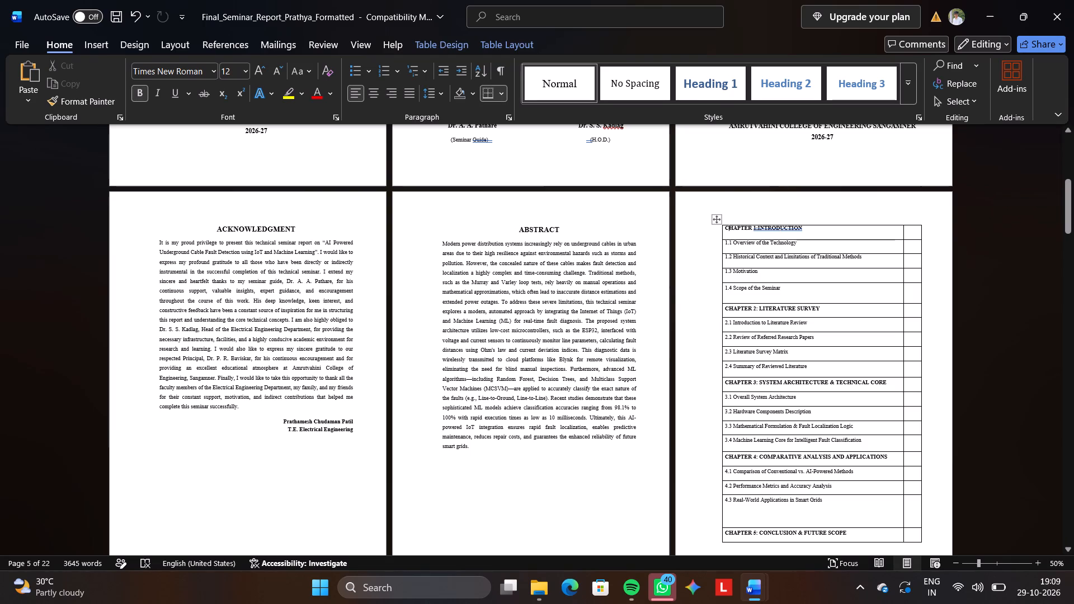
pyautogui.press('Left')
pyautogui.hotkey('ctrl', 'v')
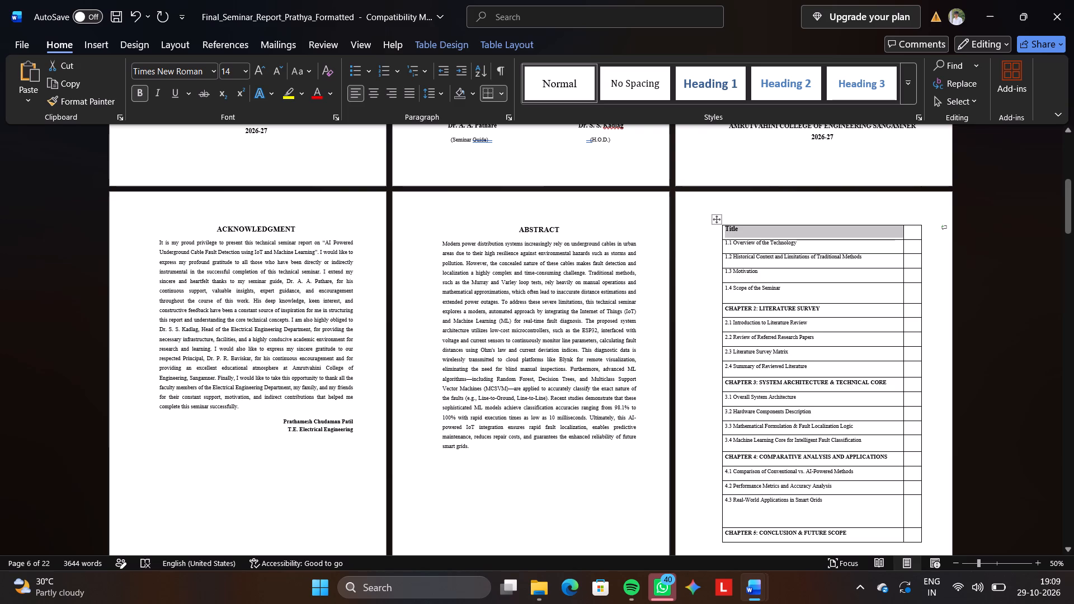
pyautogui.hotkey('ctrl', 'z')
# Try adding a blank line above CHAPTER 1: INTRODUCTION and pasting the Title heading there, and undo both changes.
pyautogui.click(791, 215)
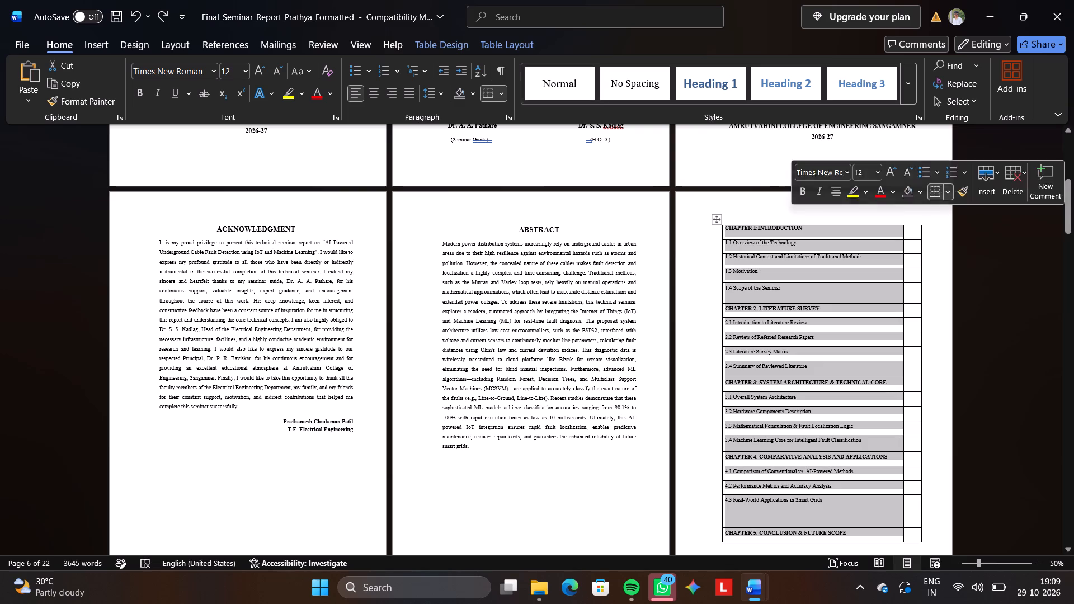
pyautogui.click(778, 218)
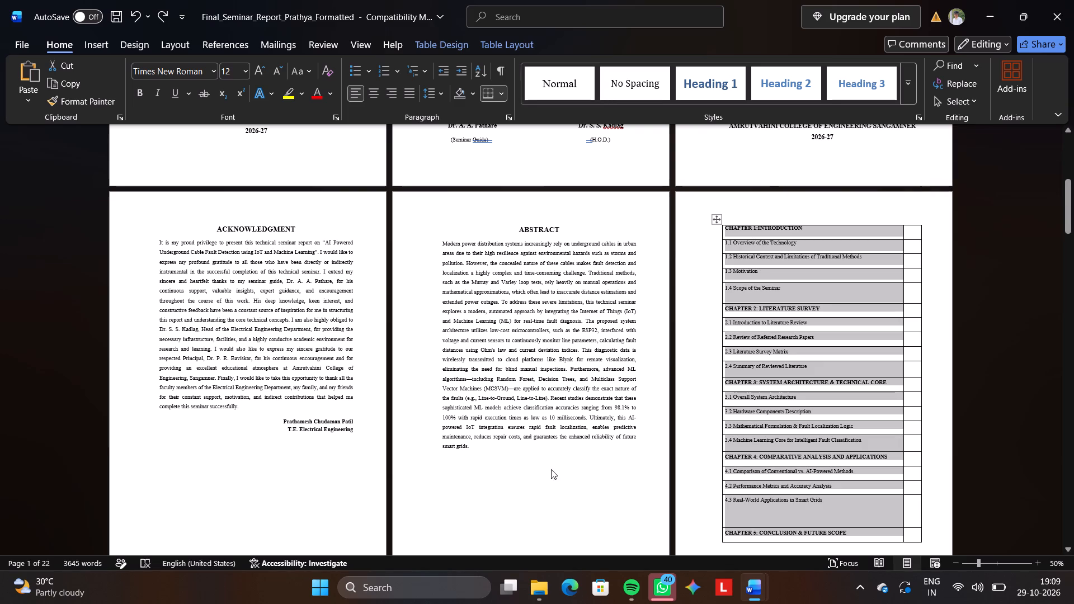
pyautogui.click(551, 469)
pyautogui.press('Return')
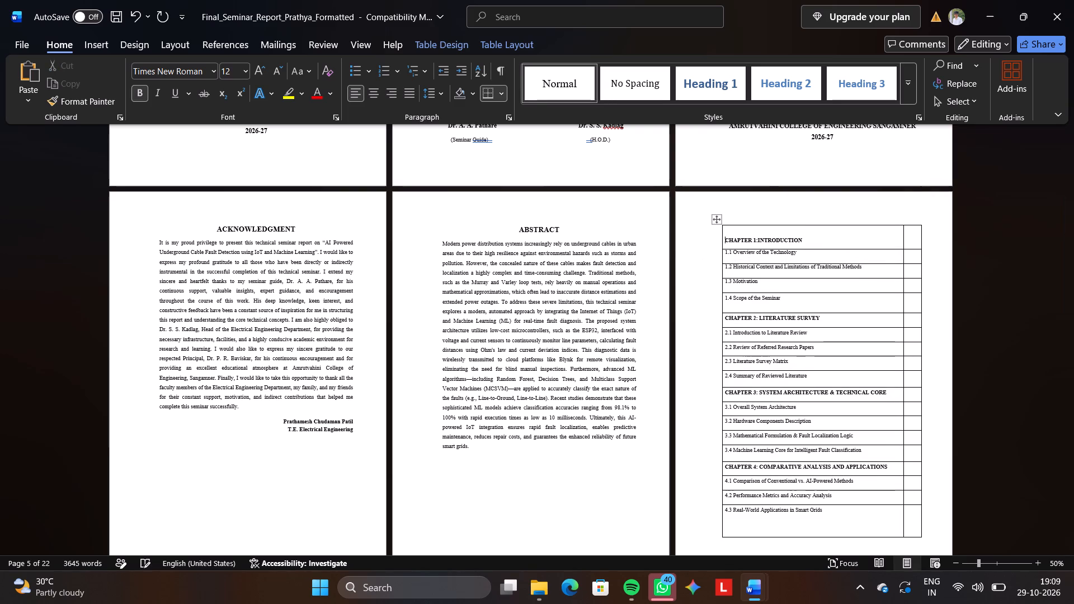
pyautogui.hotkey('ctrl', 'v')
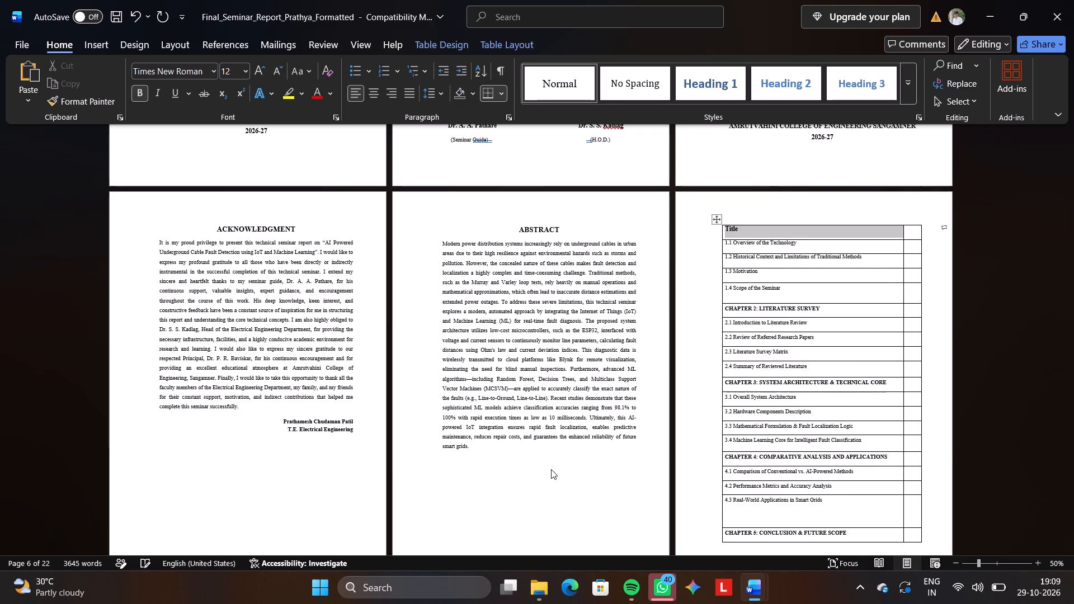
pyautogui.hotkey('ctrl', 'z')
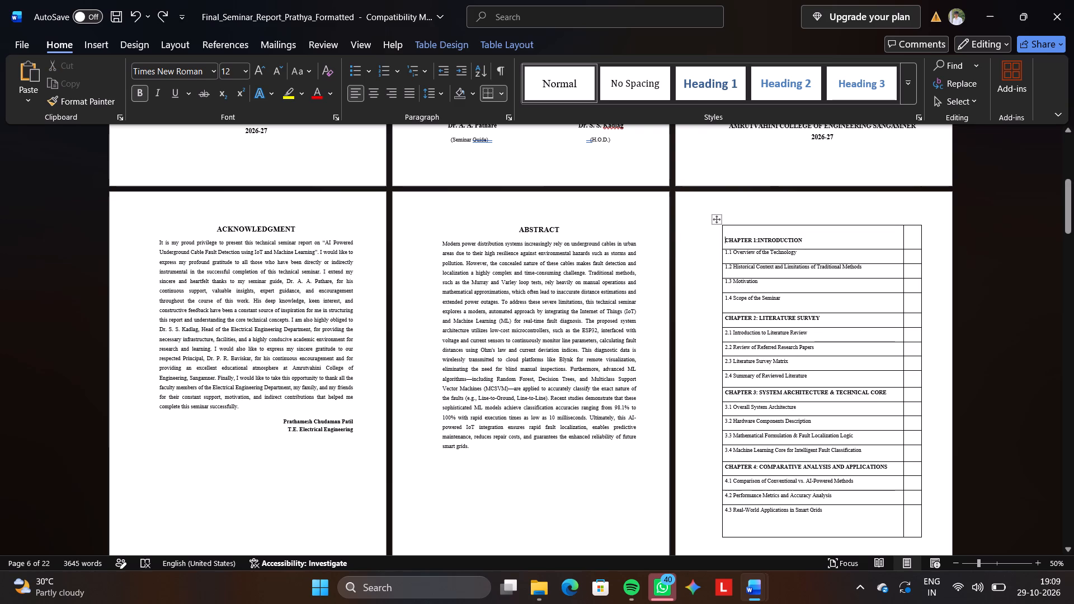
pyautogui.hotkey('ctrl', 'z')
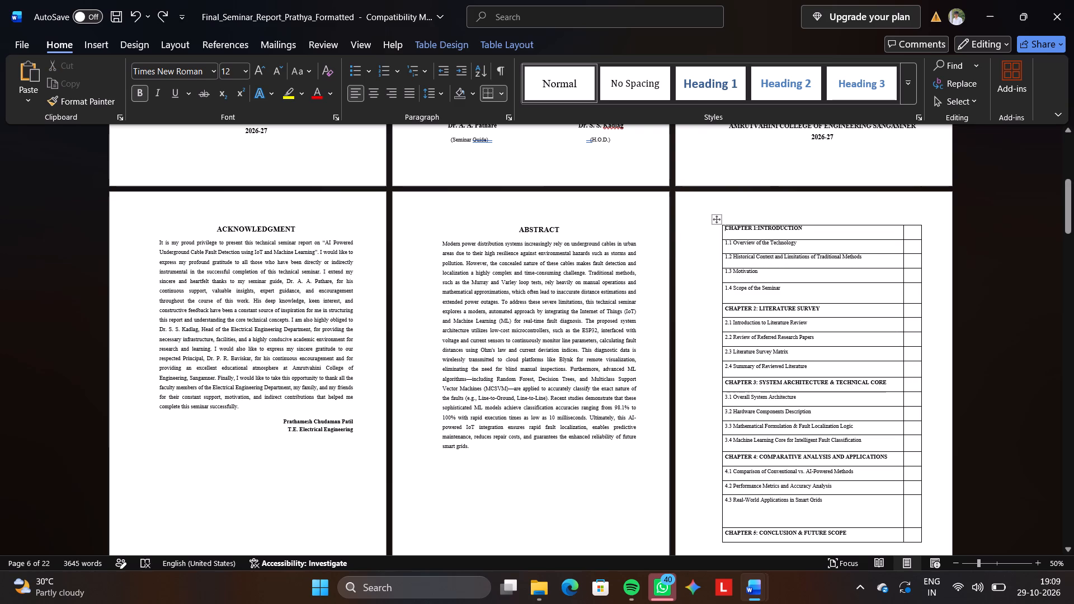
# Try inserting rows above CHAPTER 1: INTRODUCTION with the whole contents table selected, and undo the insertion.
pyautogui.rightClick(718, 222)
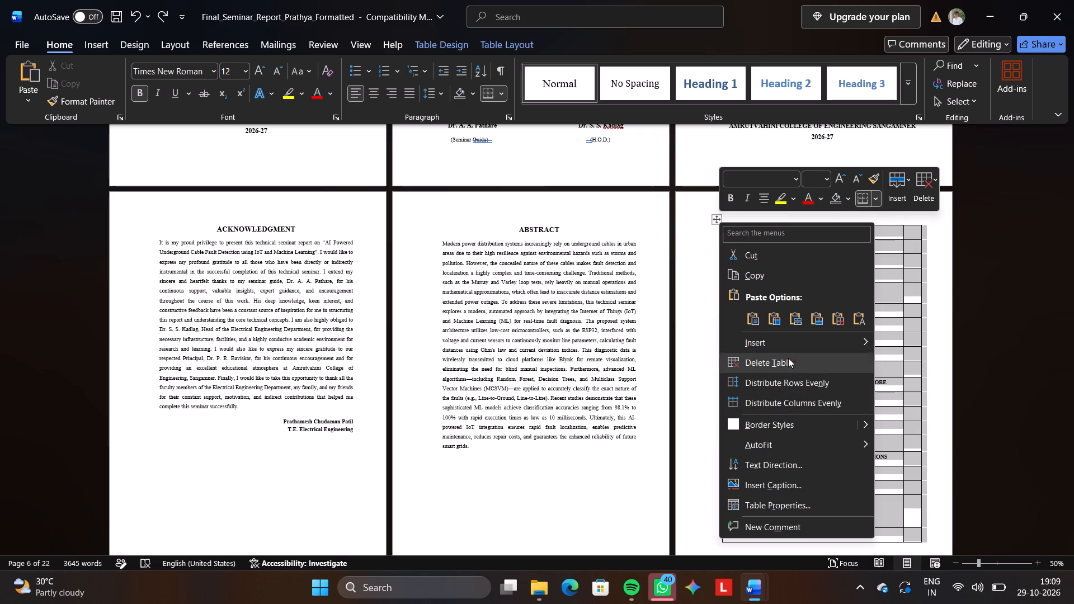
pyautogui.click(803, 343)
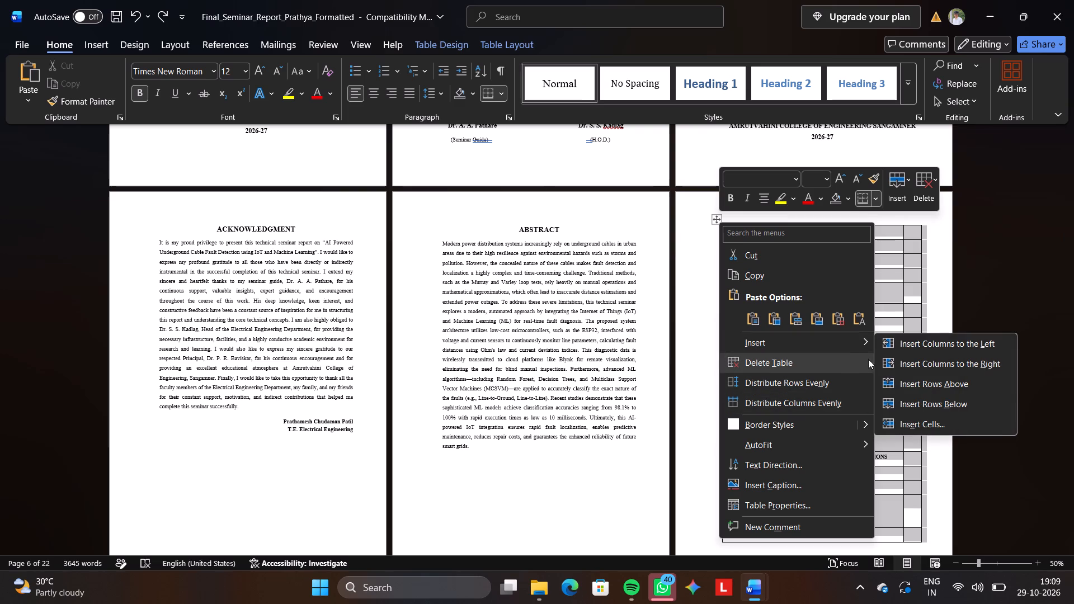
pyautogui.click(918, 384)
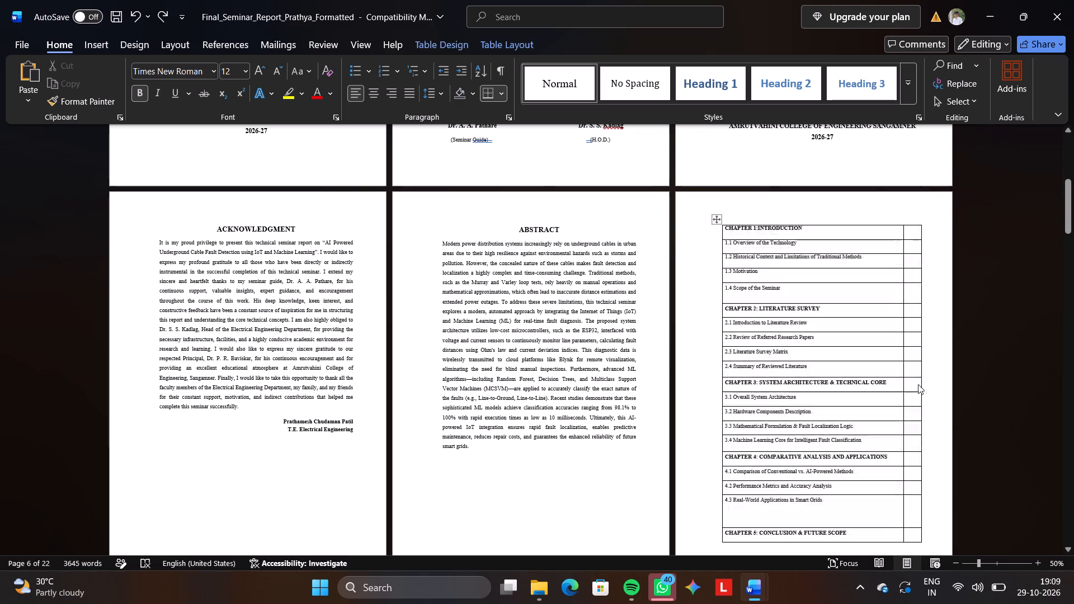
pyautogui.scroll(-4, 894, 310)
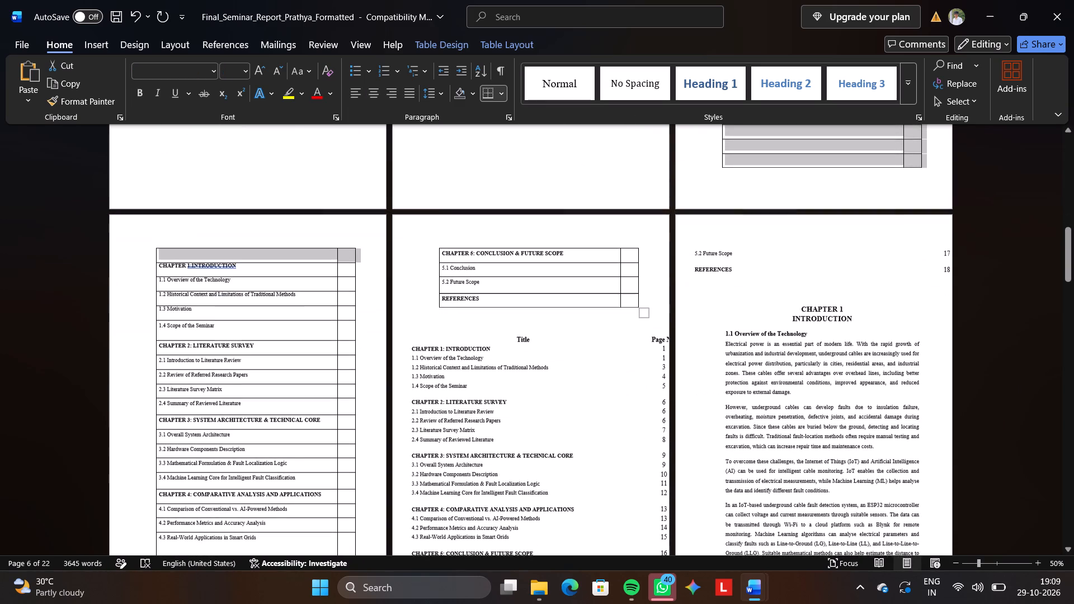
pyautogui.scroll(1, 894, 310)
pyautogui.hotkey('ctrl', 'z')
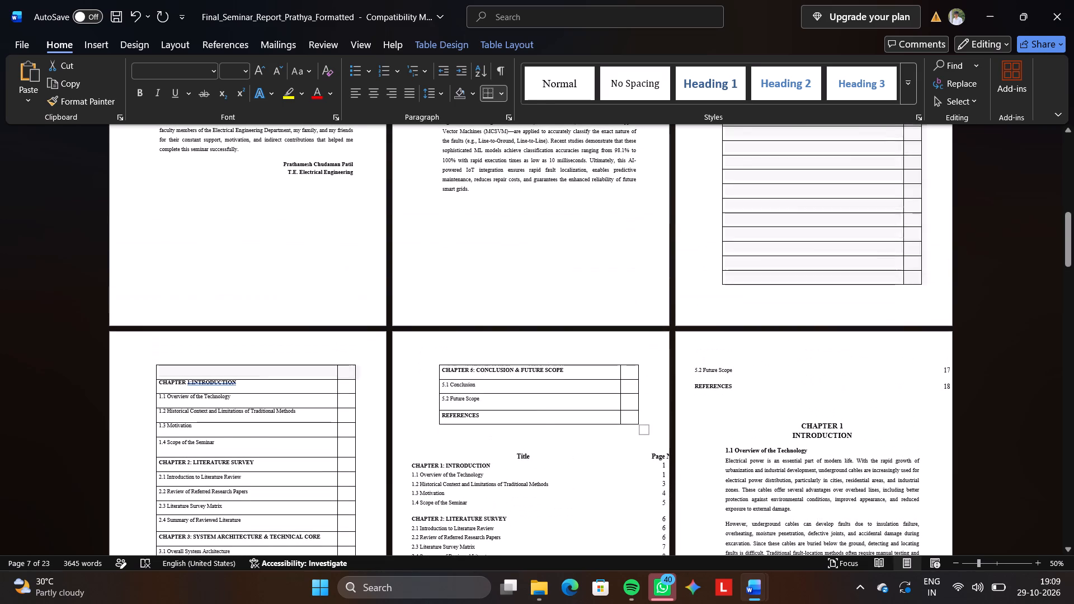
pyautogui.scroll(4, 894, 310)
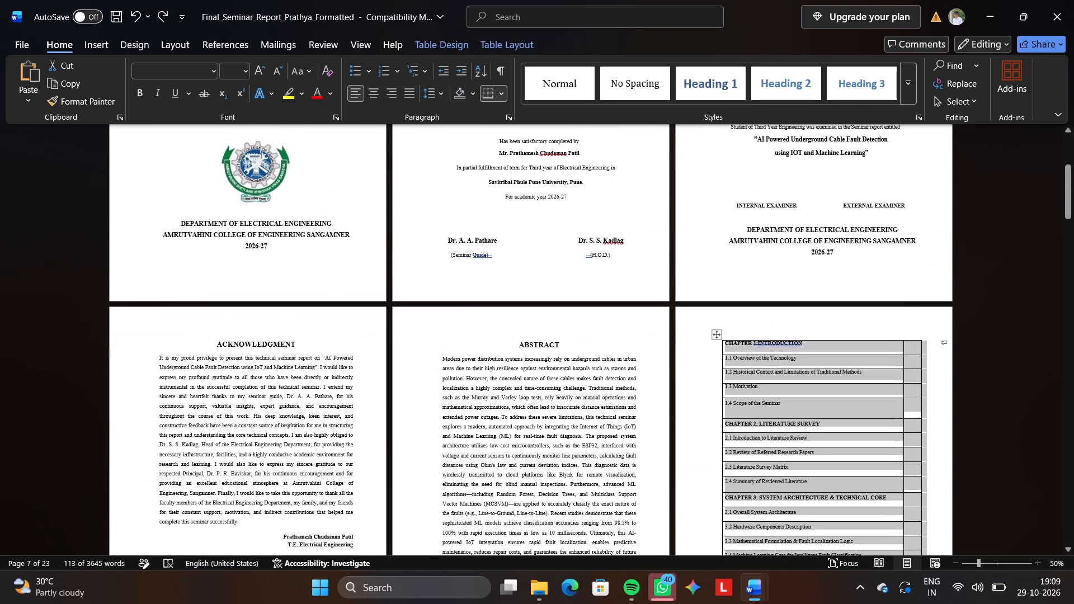
# Insert rows above CHAPTER 1: INTRODUCTION again with the whole contents table selected.
pyautogui.click(719, 338)
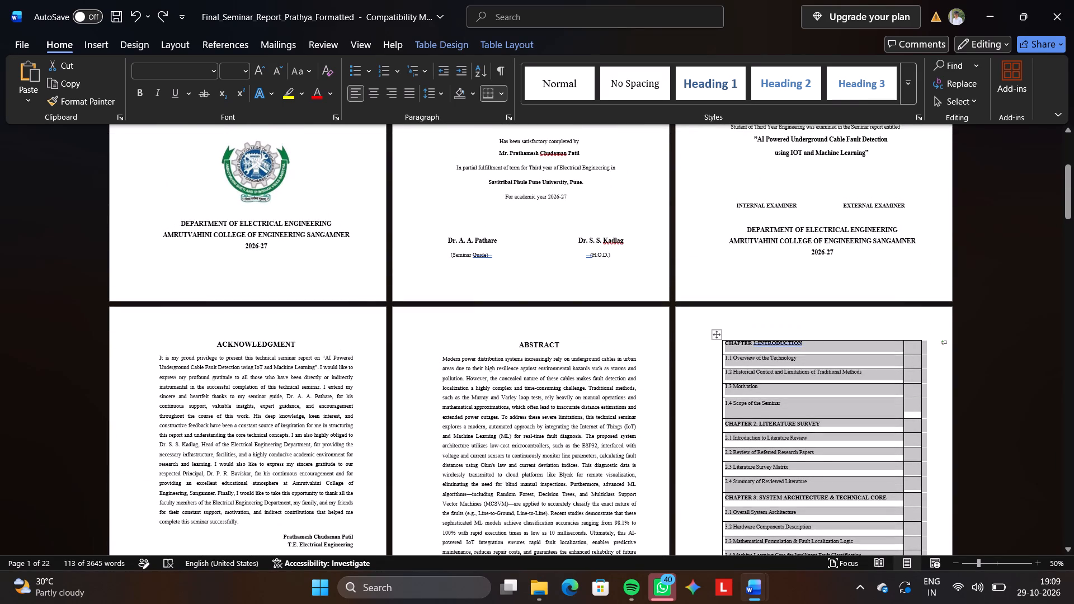
pyautogui.rightClick(718, 330)
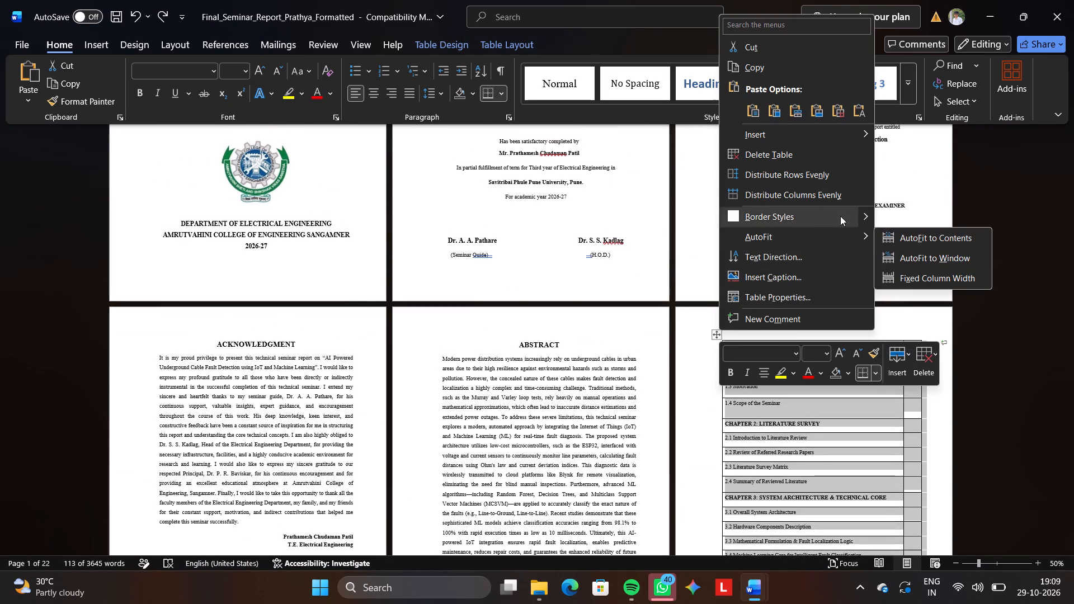
pyautogui.click(873, 133)
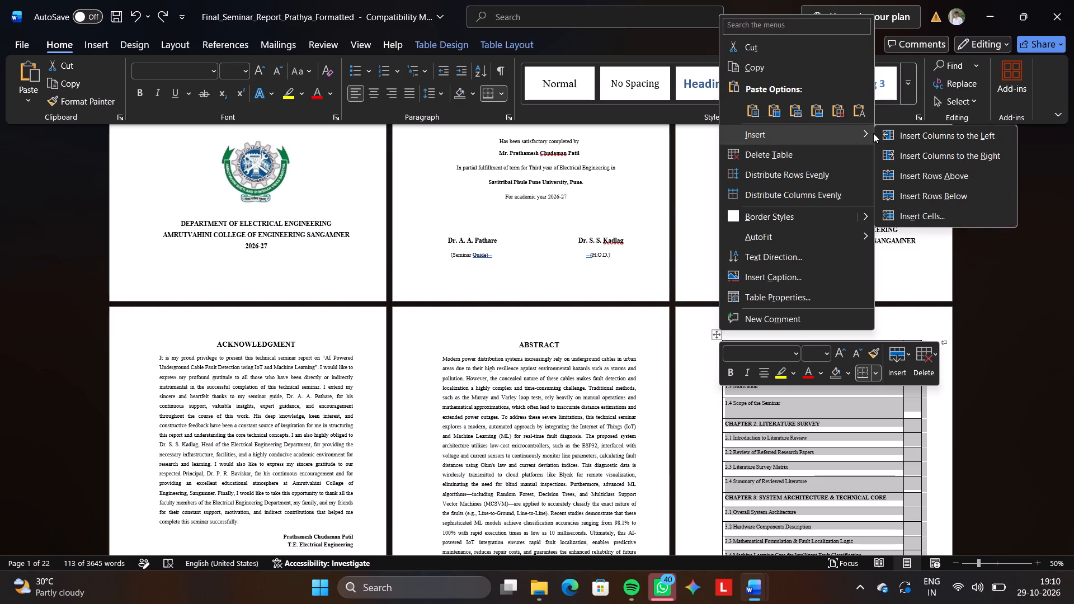
pyautogui.rightClick(925, 179)
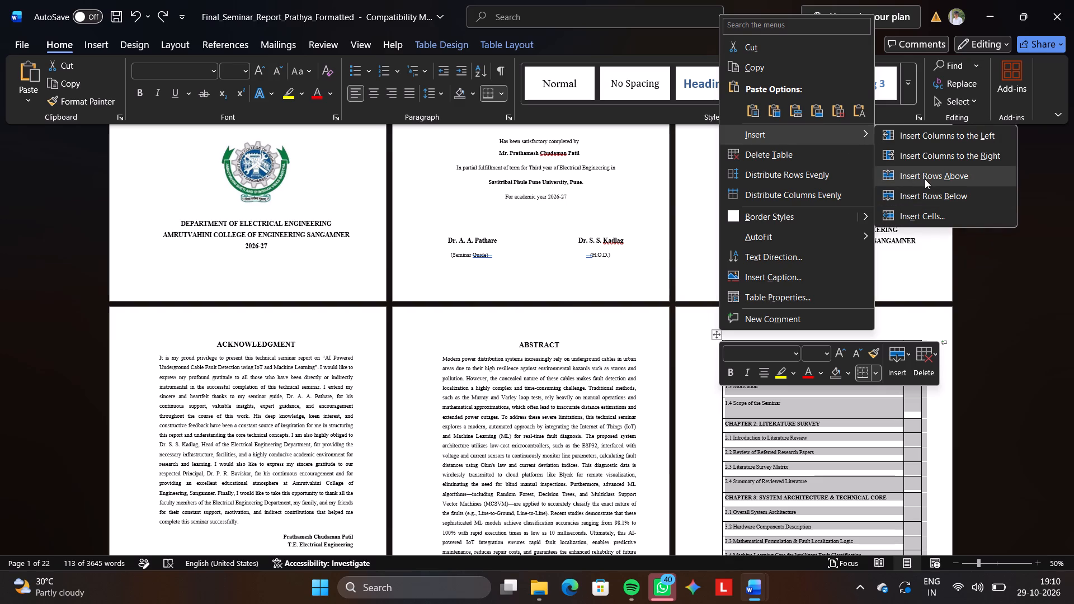
pyautogui.click(925, 179)
pyautogui.scroll(-4, 925, 179)
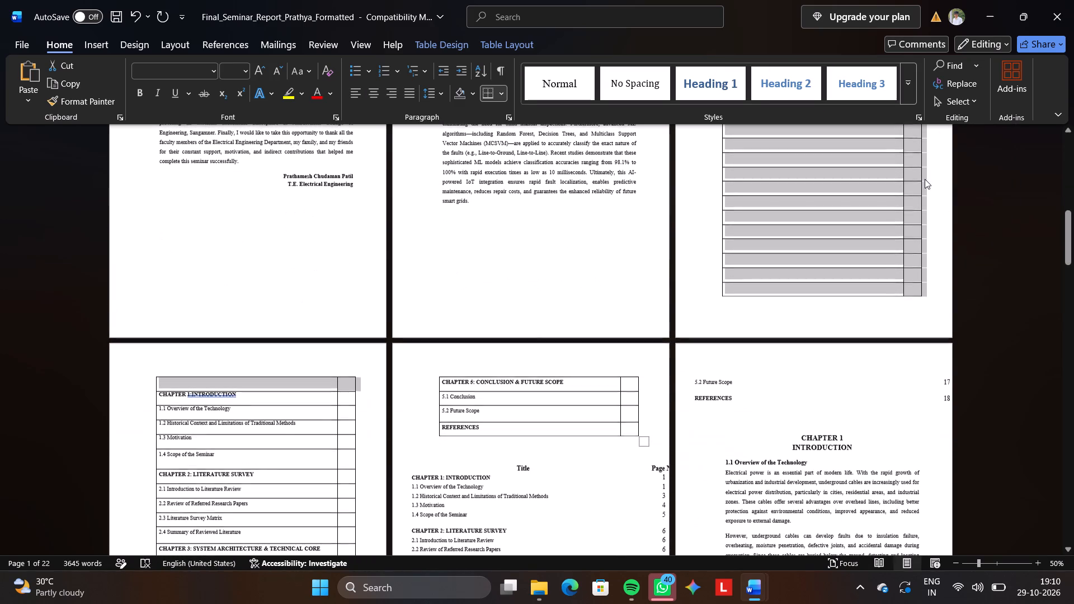
pyautogui.hscroll(-2, 623, 328)
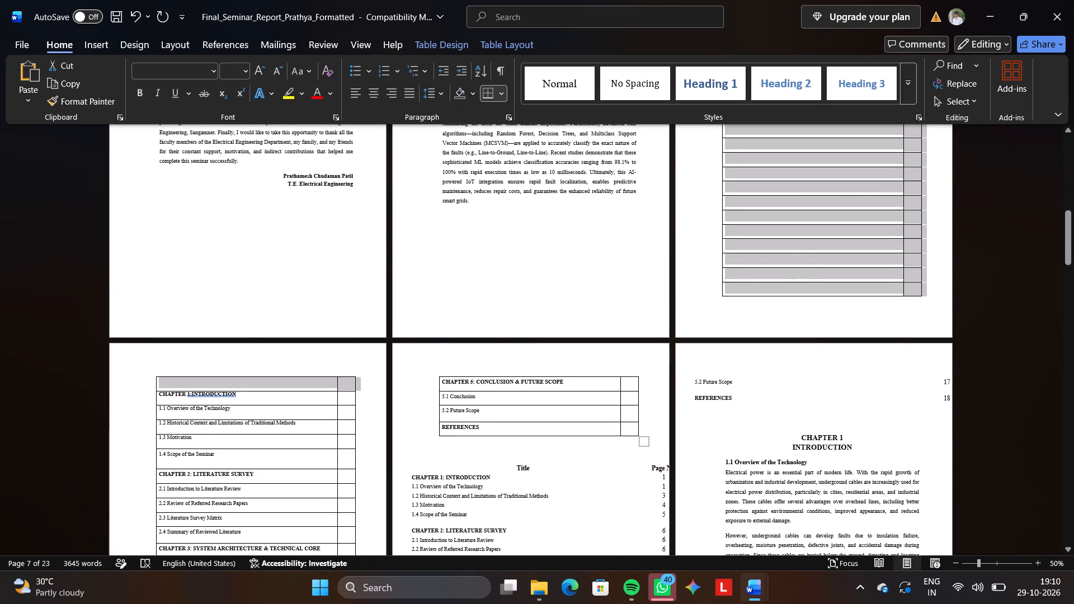
# Enter TITLE in the first column of the blank row above CHAPTER 1: INTRODUCTION and centre it.
pyautogui.hscroll(-2, 623, 328)
pyautogui.click(292, 379)
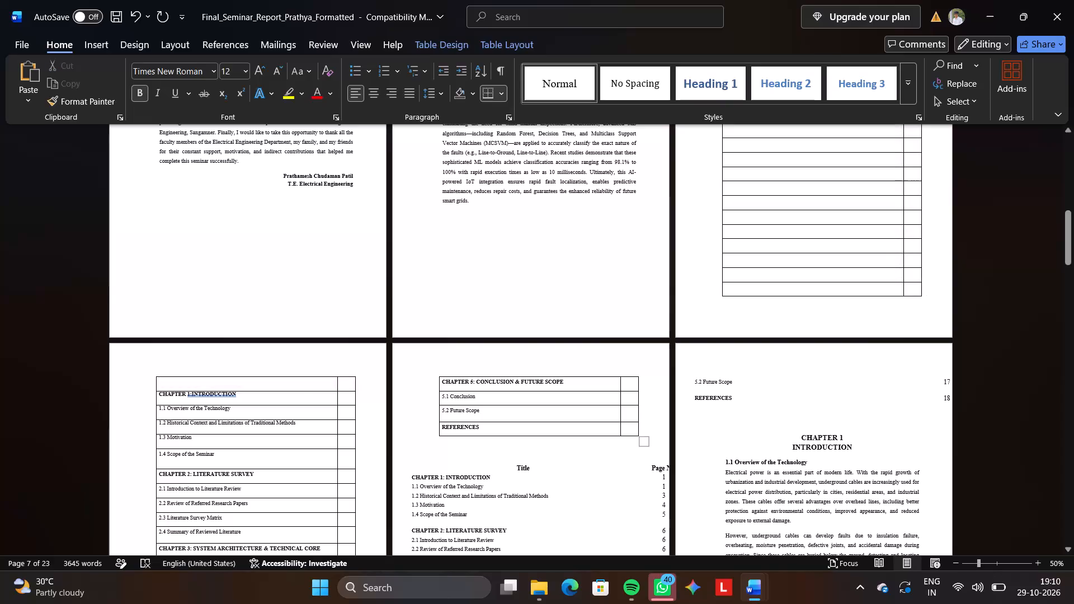
pyautogui.hotkey('shift', 't')
pyautogui.press('BackSpace')
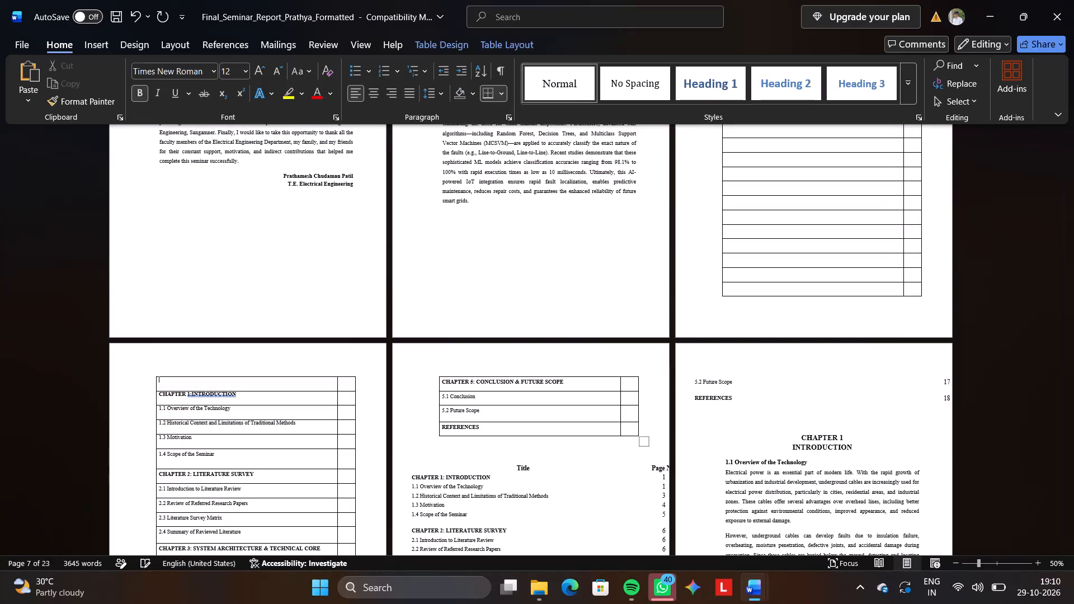
pyautogui.write('TITLE')
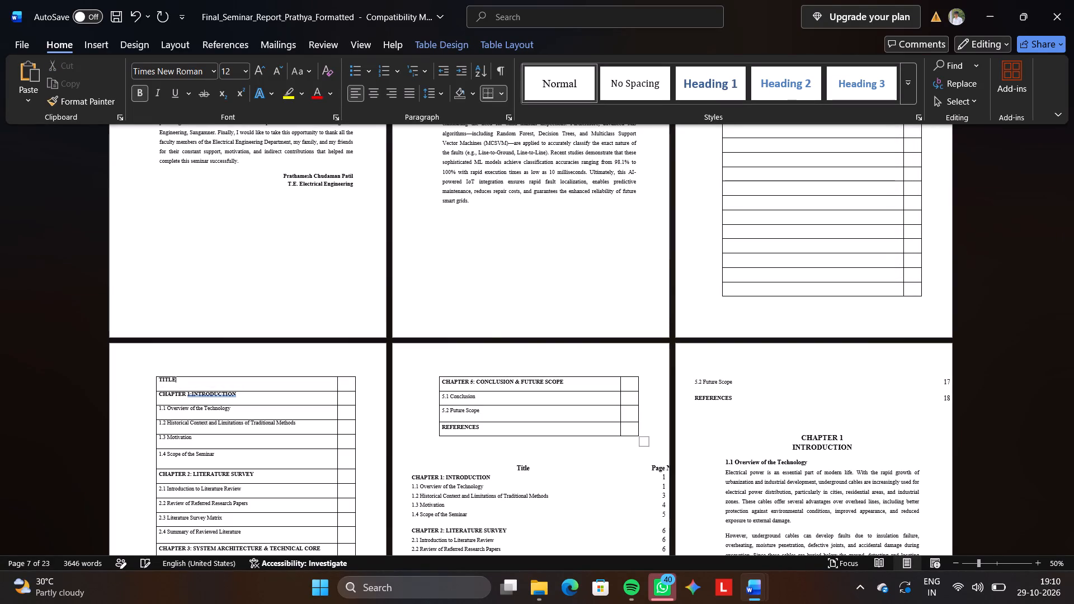
pyautogui.moveTo(184, 378); pyautogui.dragTo(148, 379)
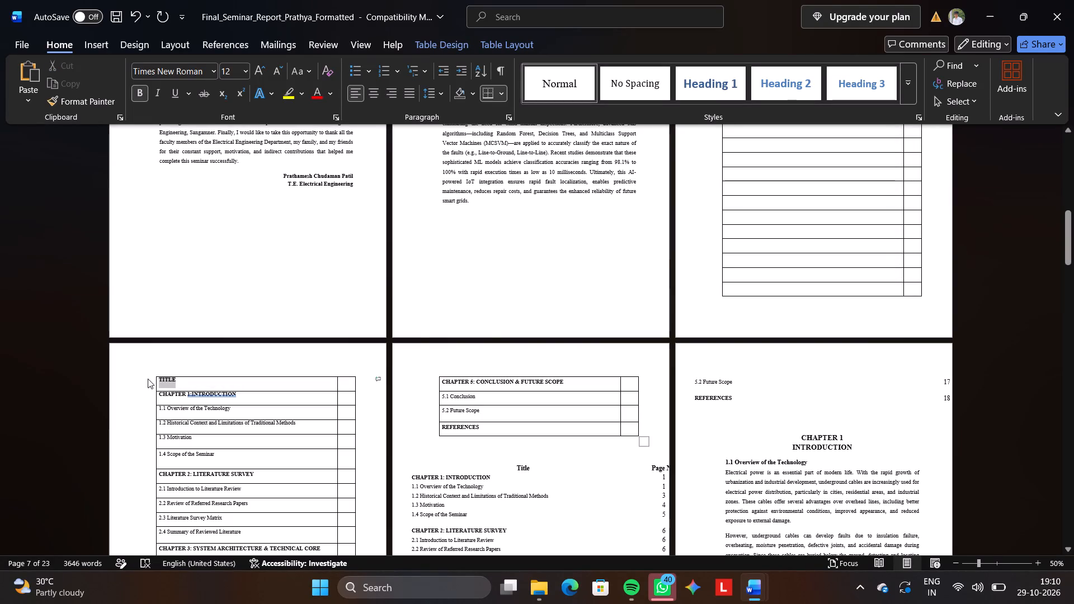
pyautogui.click(185, 351)
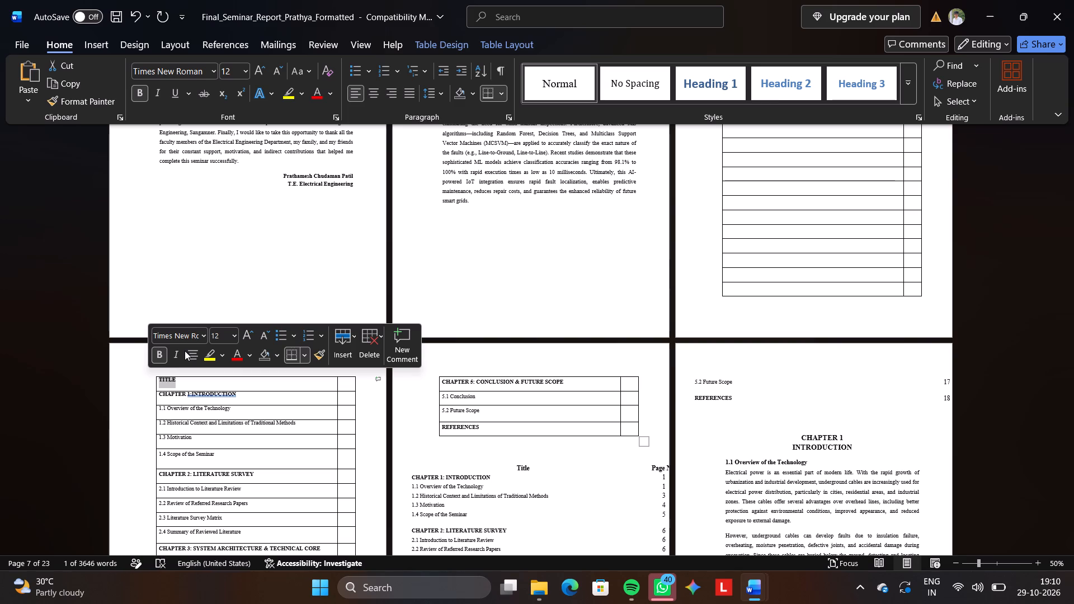
pyautogui.moveTo(185, 351); pyautogui.dragTo(191, 355)
pyautogui.click(191, 355)
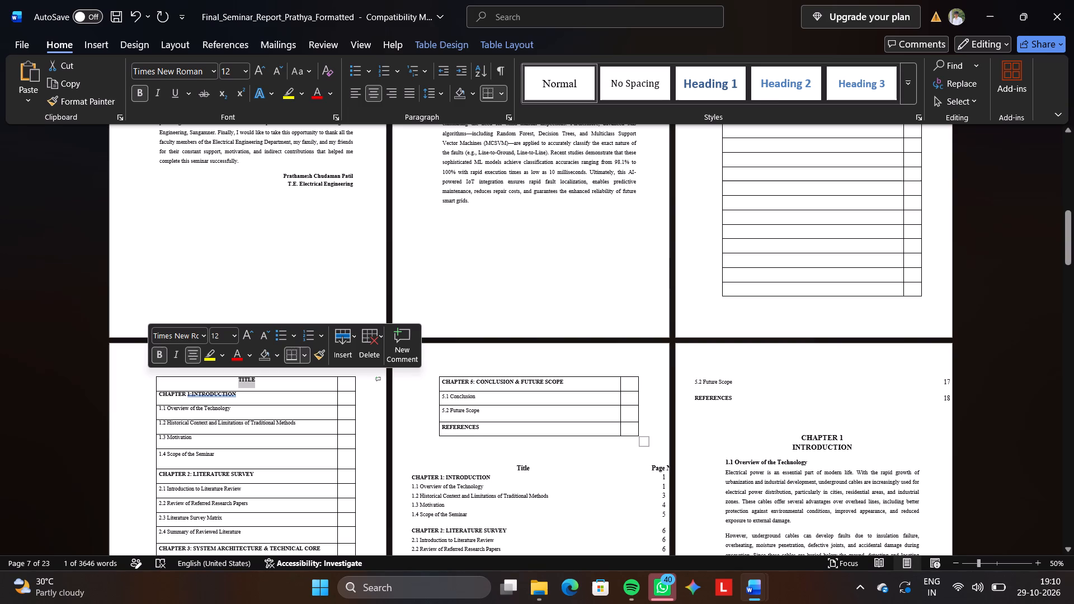
# Enter PAGE NO. in the second column of the TITLE row.
pyautogui.click(351, 385)
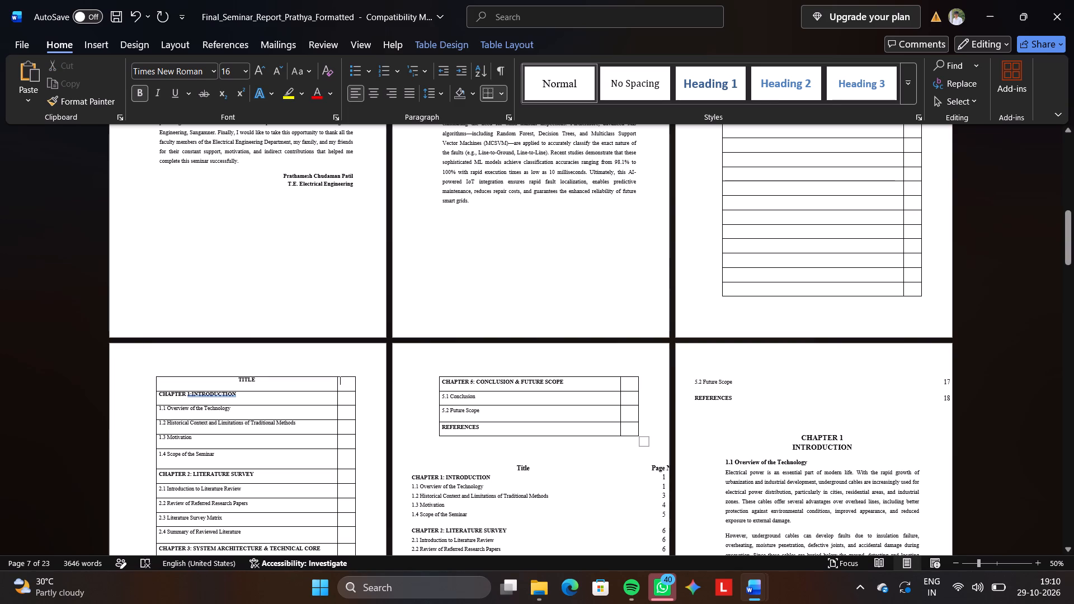
pyautogui.hotkey('shift', 'p')
pyautogui.write('GE')
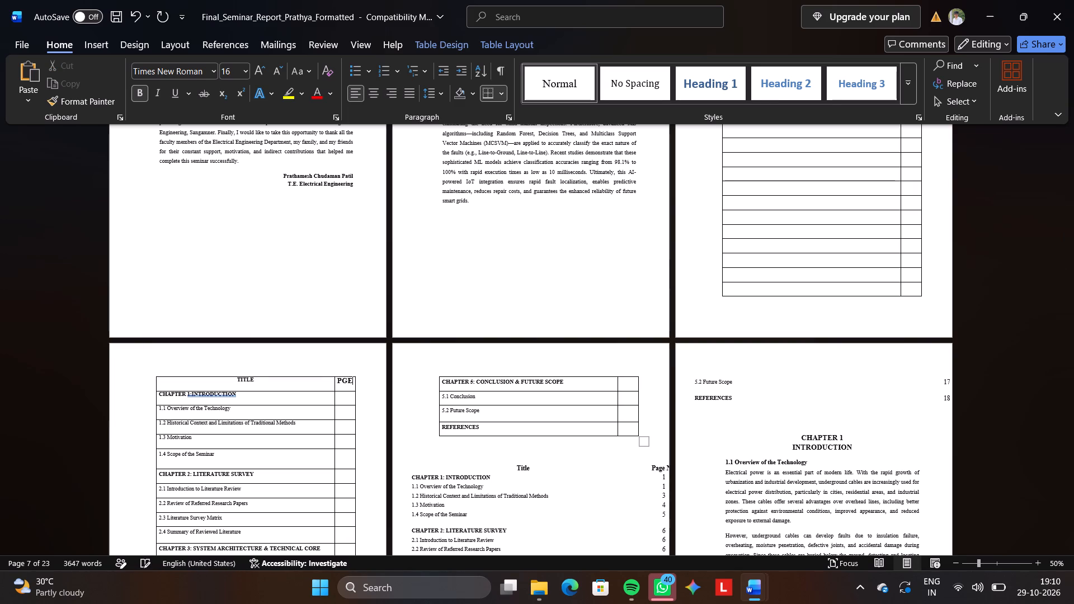
pyautogui.press('BackSpace')
pyautogui.press('BackSpace')
pyautogui.write('AGE')
pyautogui.press('space')
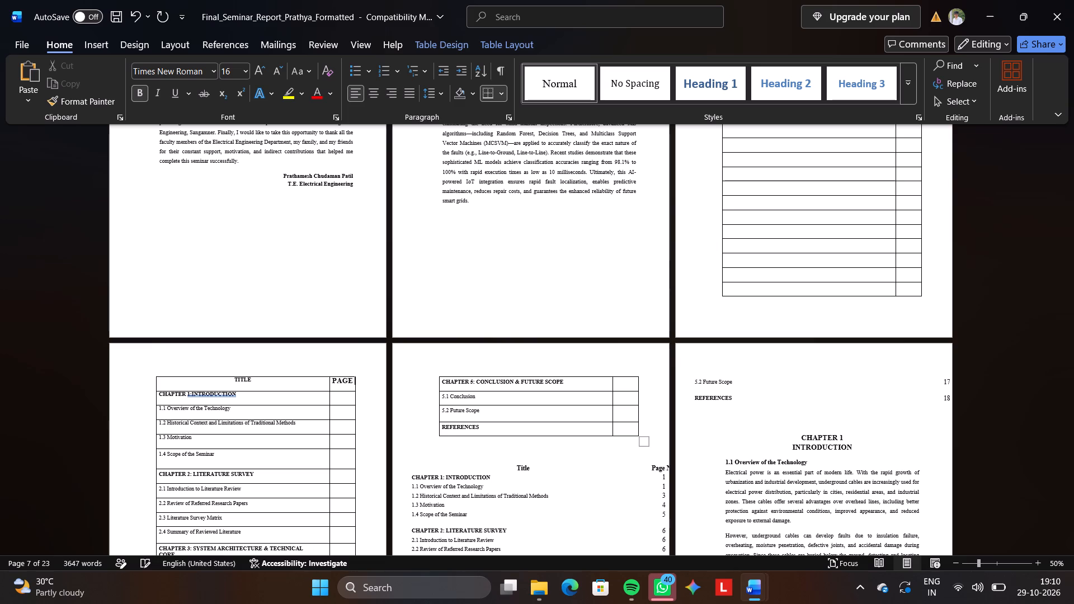
pyautogui.write('NO')
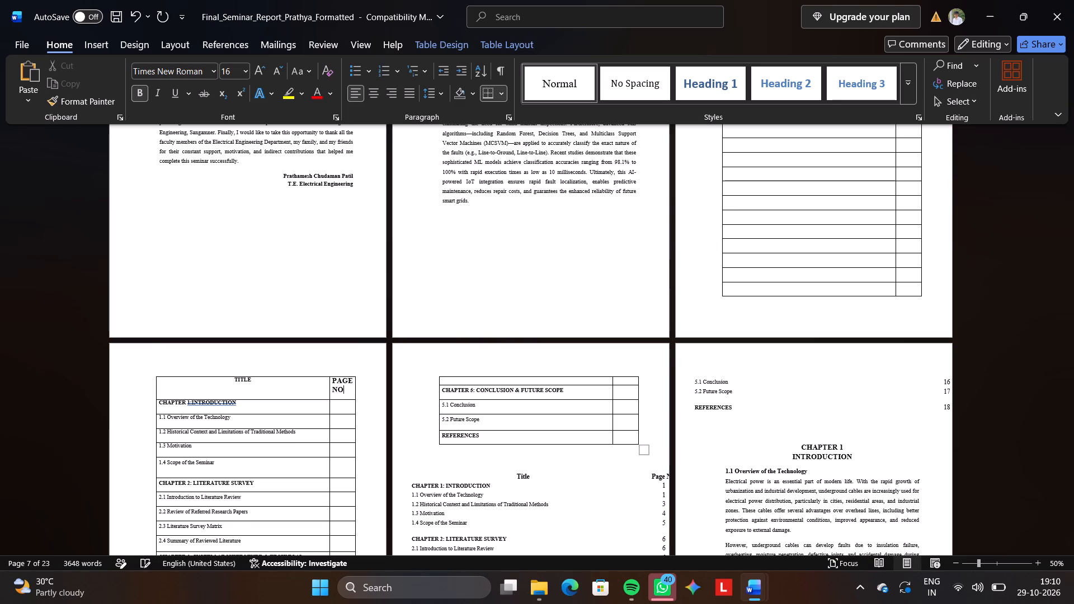
pyautogui.press('.')
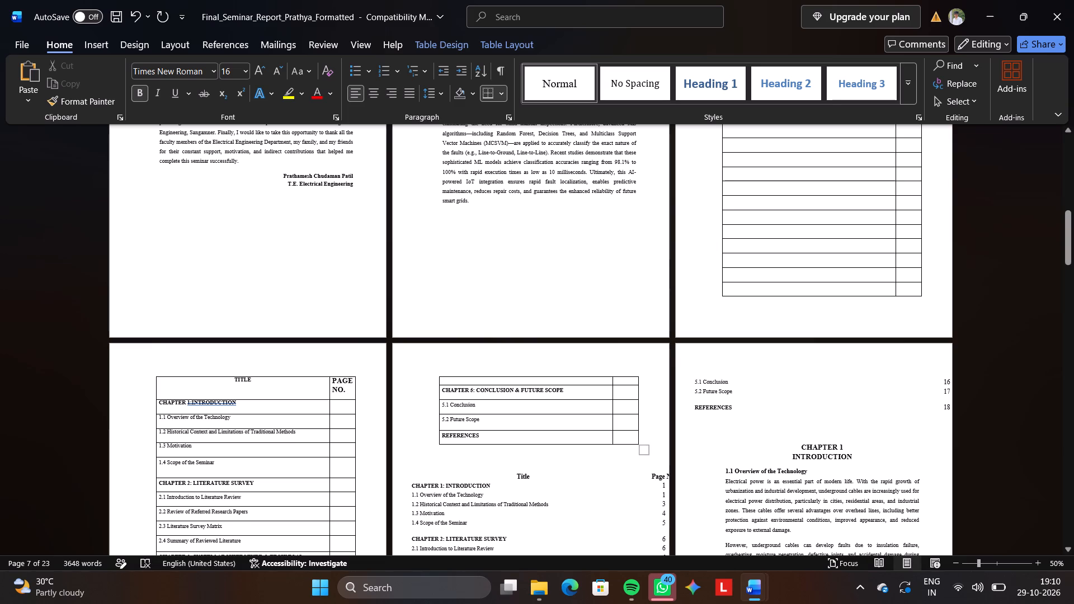
# Set the contents table's heading row to font size 12 and centre PAGE NO. in its cell.
pyautogui.moveTo(348, 392); pyautogui.dragTo(327, 378)
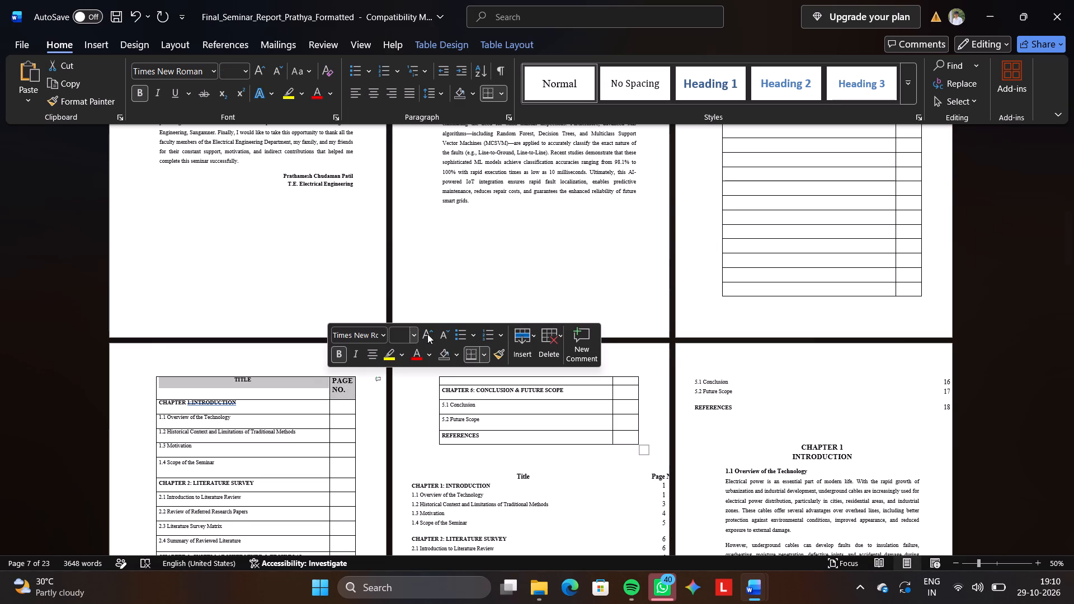
pyautogui.click(275, 75)
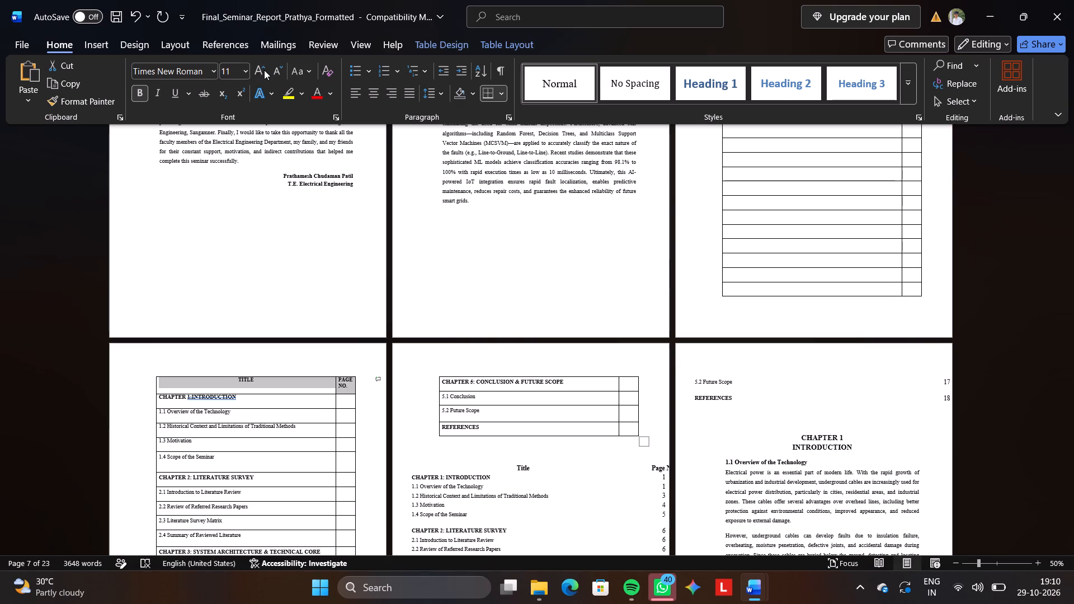
pyautogui.click(264, 70)
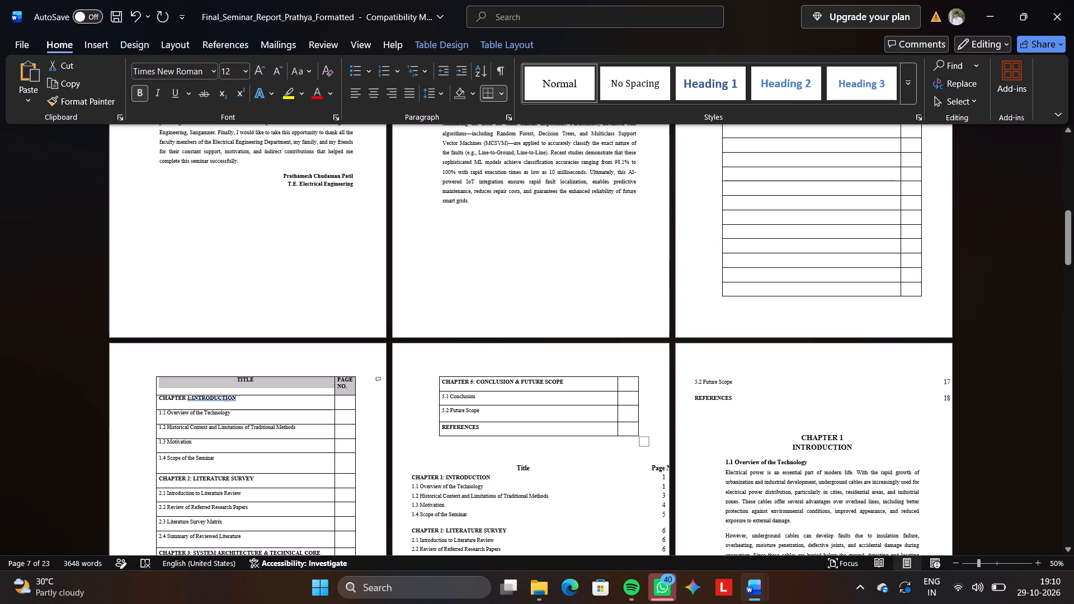
pyautogui.click(267, 400)
pyautogui.moveTo(264, 380); pyautogui.dragTo(230, 381)
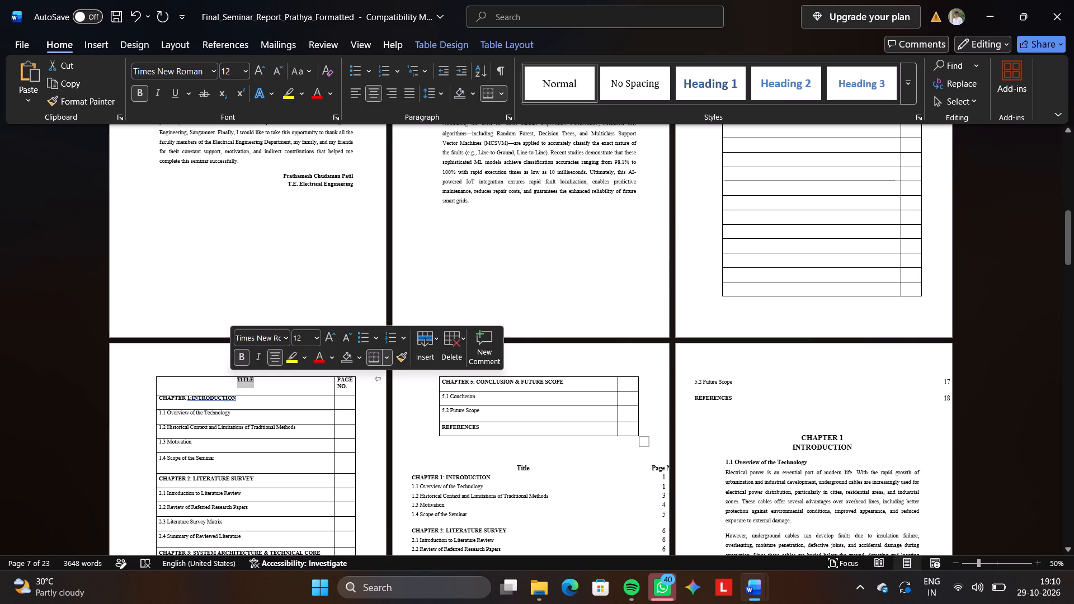
pyautogui.tripleClick(344, 385)
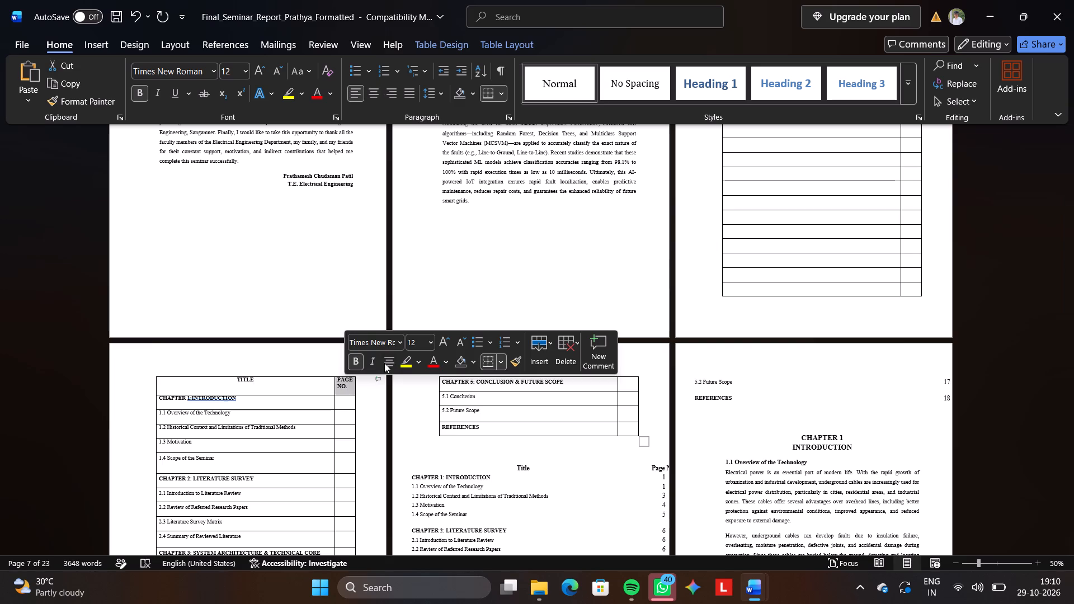
pyautogui.click(384, 363)
pyautogui.click(371, 402)
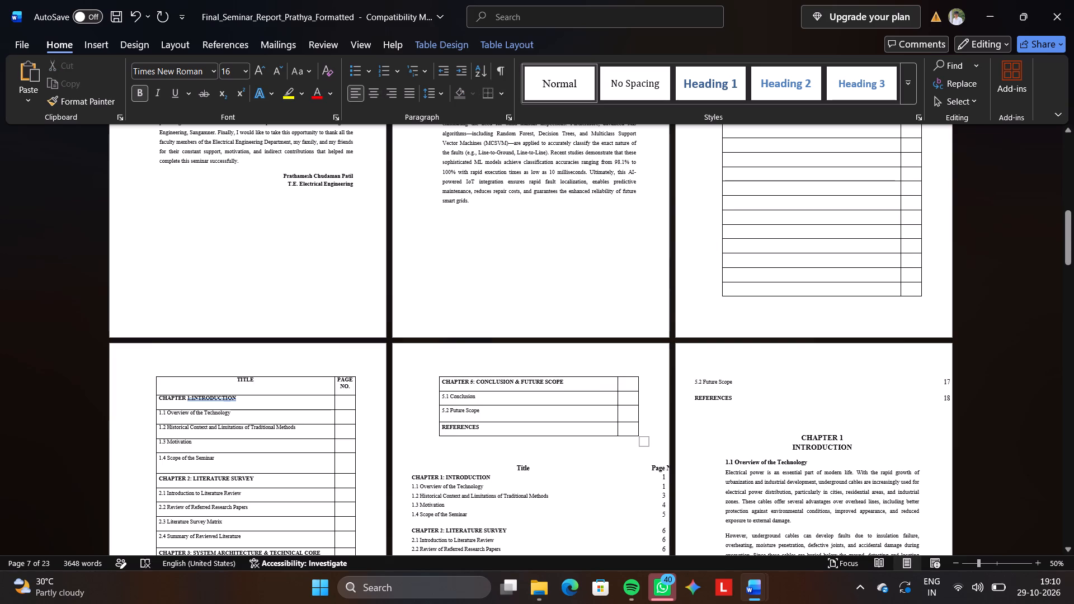
# Fill in page numbers 1, 1, 3, 4 and 5 for the rows from CHAPTER 1: INTRODUCTION to 1.4 Scope of the Seminar.
pyautogui.scroll(-3, 371, 402)
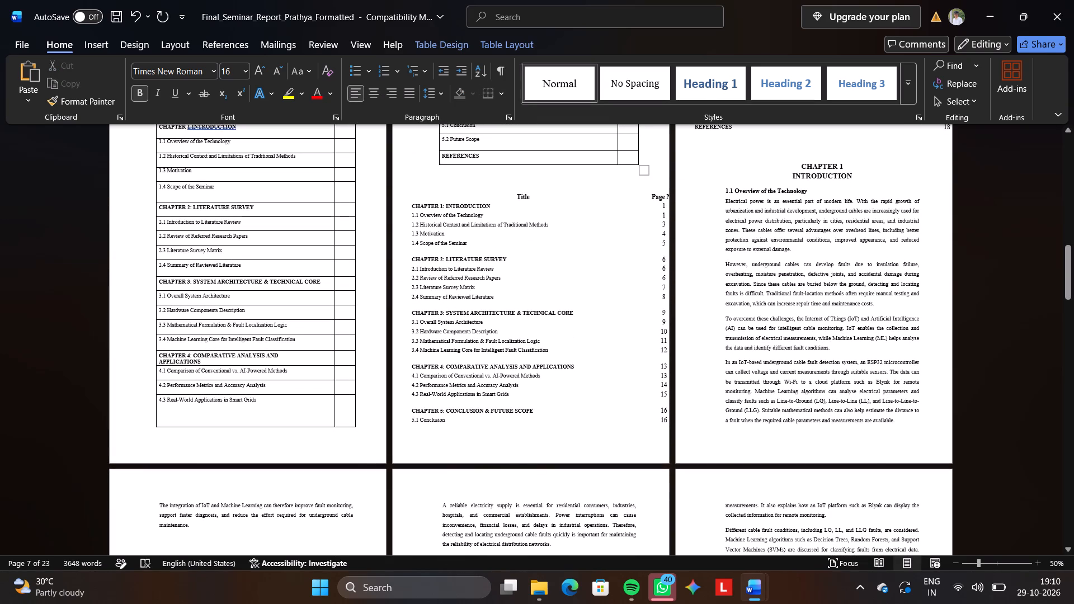
pyautogui.scroll(1, 371, 402)
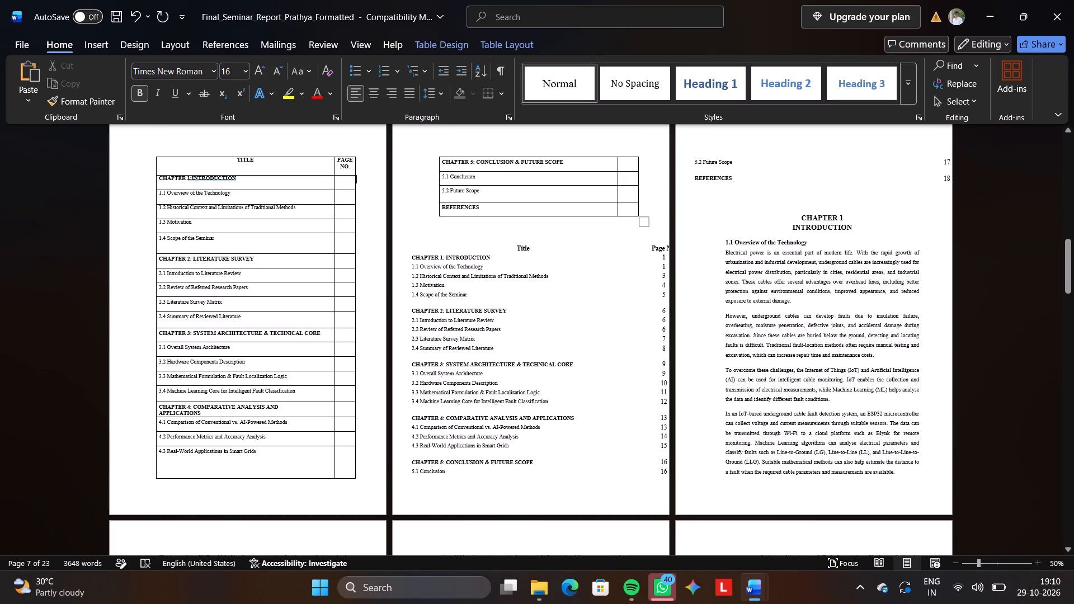
pyautogui.scroll(-1, 219, 412)
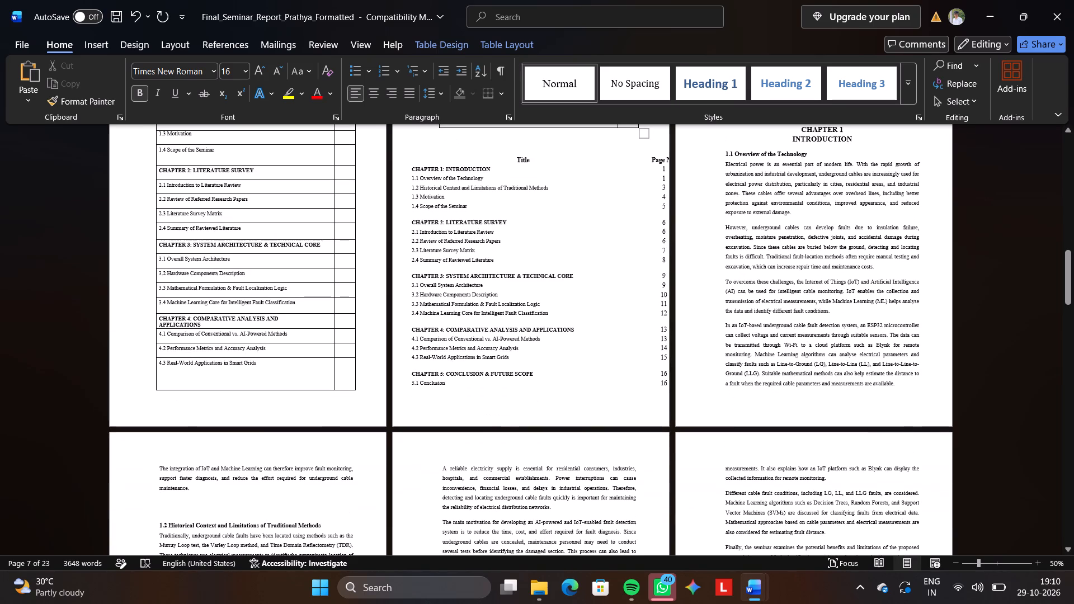
pyautogui.scroll(1, 219, 412)
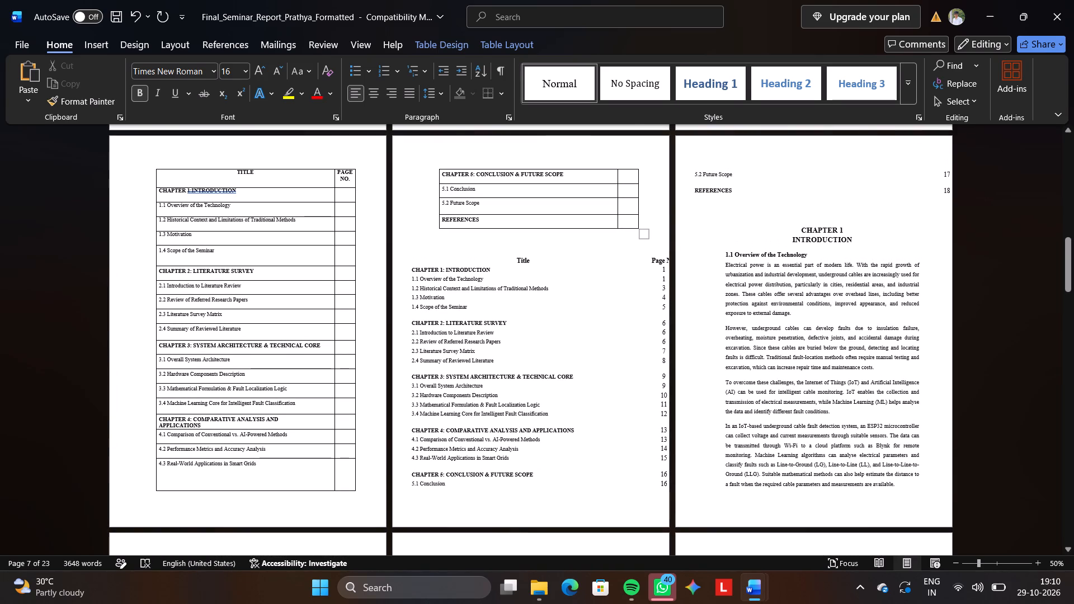
pyautogui.click(342, 199)
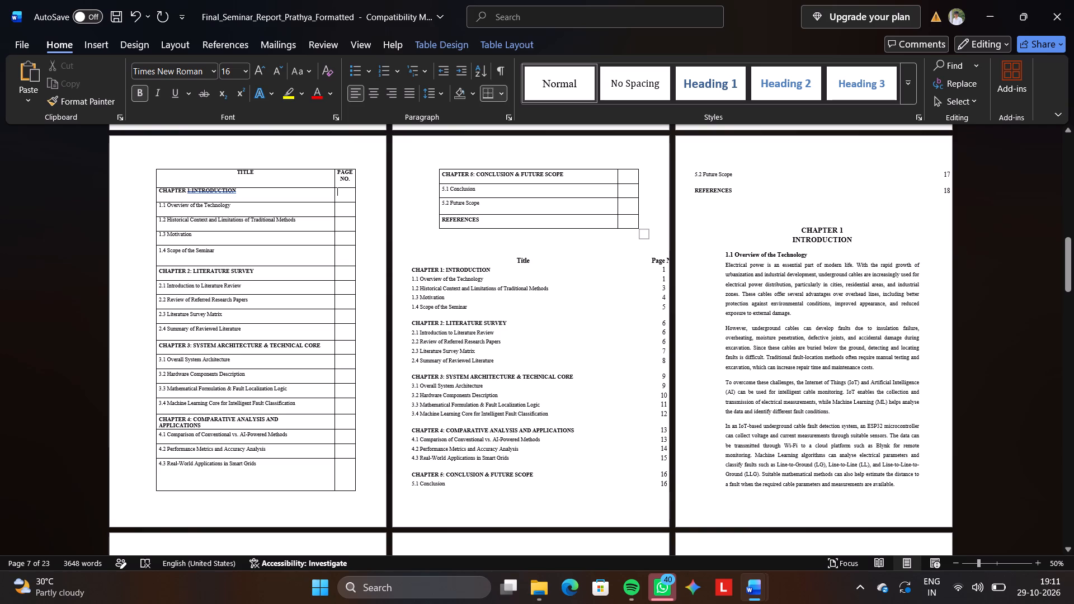
pyautogui.press('1')
pyautogui.press('Down')
pyautogui.press('1')
pyautogui.press('Down')
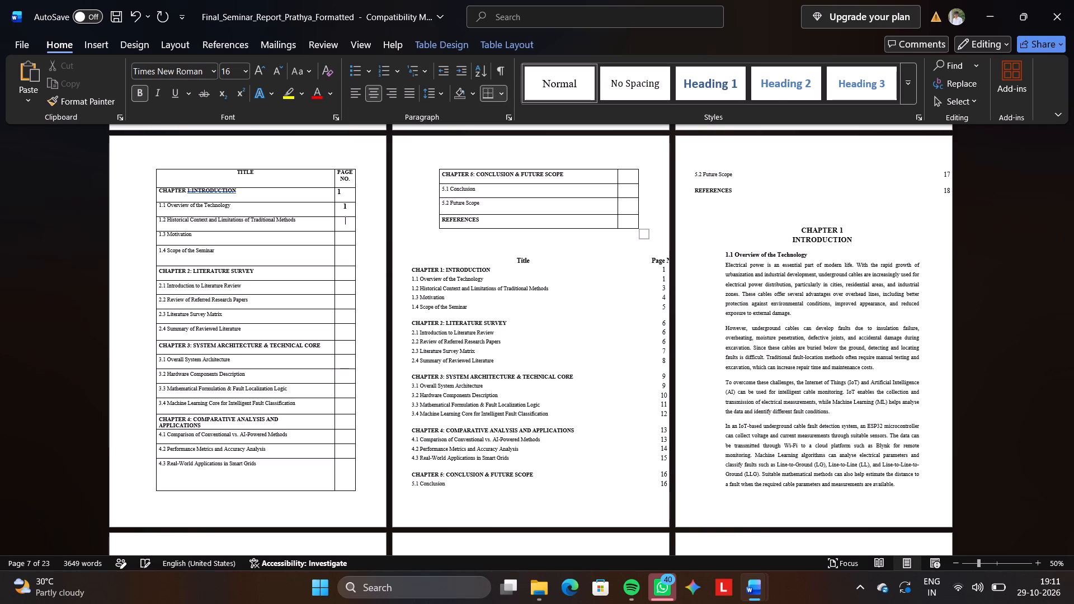
pyautogui.press('3')
pyautogui.press('Down')
pyautogui.press('4')
pyautogui.press('Down')
pyautogui.press('5')
pyautogui.press('Down')
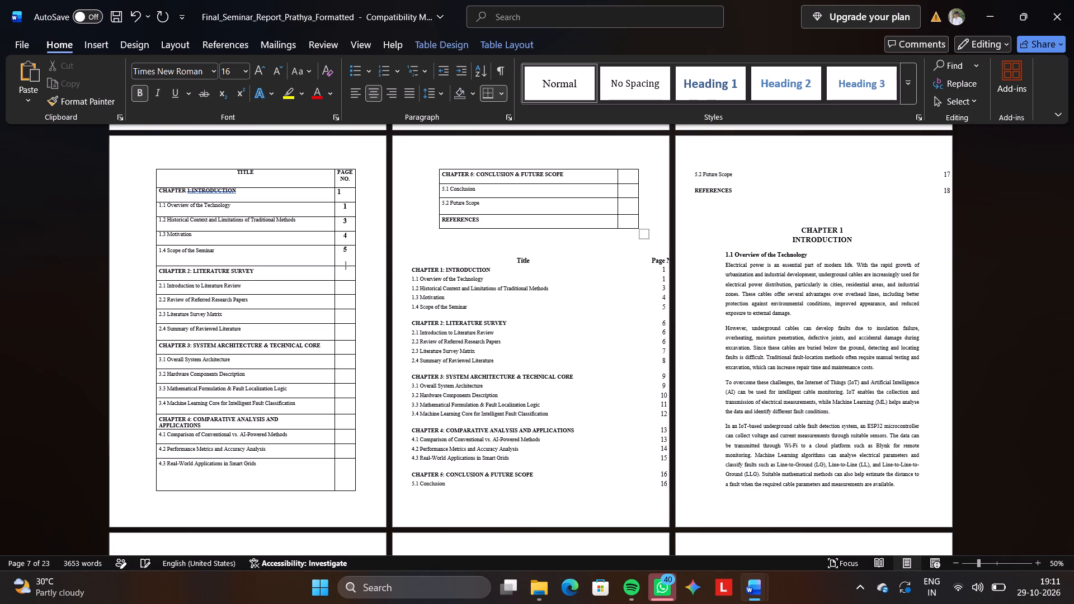
# Fill in page numbers 6, 6, 6 and 7 for the rows from CHAPTER 2: LITERATURE SURVEY to 2.3 Literature Survey Matrix.
pyautogui.press('6')
pyautogui.press('Down')
pyautogui.press('6')
pyautogui.press('Down')
pyautogui.press('6')
pyautogui.press('Down')
pyautogui.press('7')
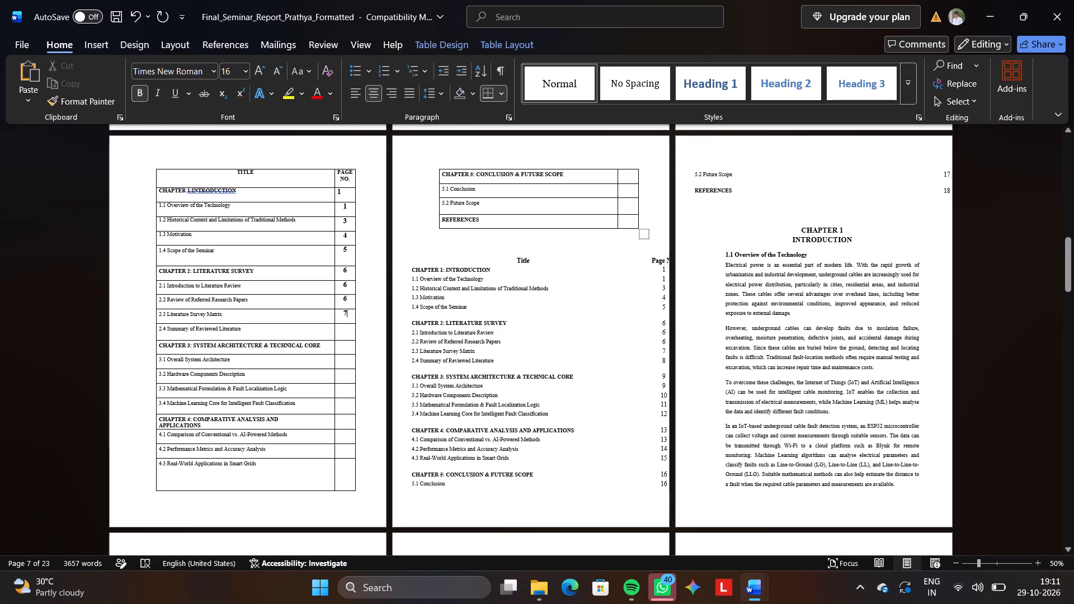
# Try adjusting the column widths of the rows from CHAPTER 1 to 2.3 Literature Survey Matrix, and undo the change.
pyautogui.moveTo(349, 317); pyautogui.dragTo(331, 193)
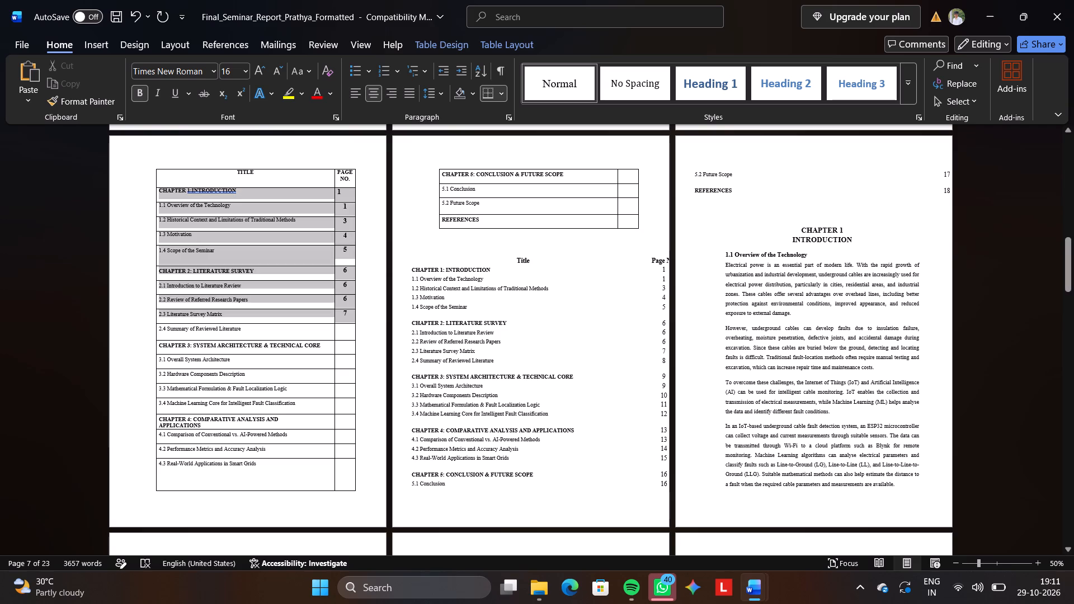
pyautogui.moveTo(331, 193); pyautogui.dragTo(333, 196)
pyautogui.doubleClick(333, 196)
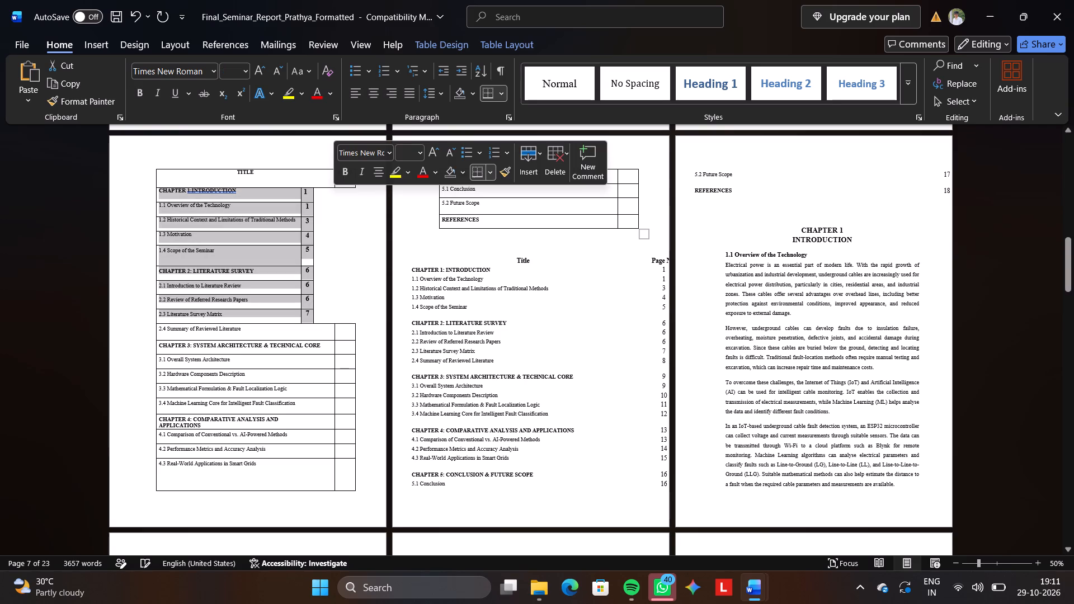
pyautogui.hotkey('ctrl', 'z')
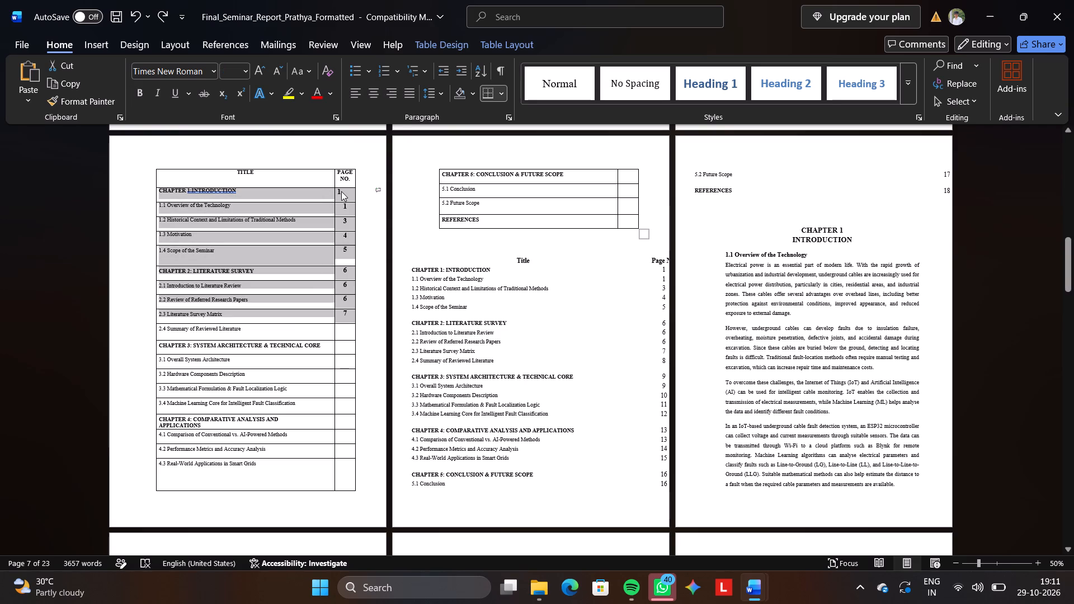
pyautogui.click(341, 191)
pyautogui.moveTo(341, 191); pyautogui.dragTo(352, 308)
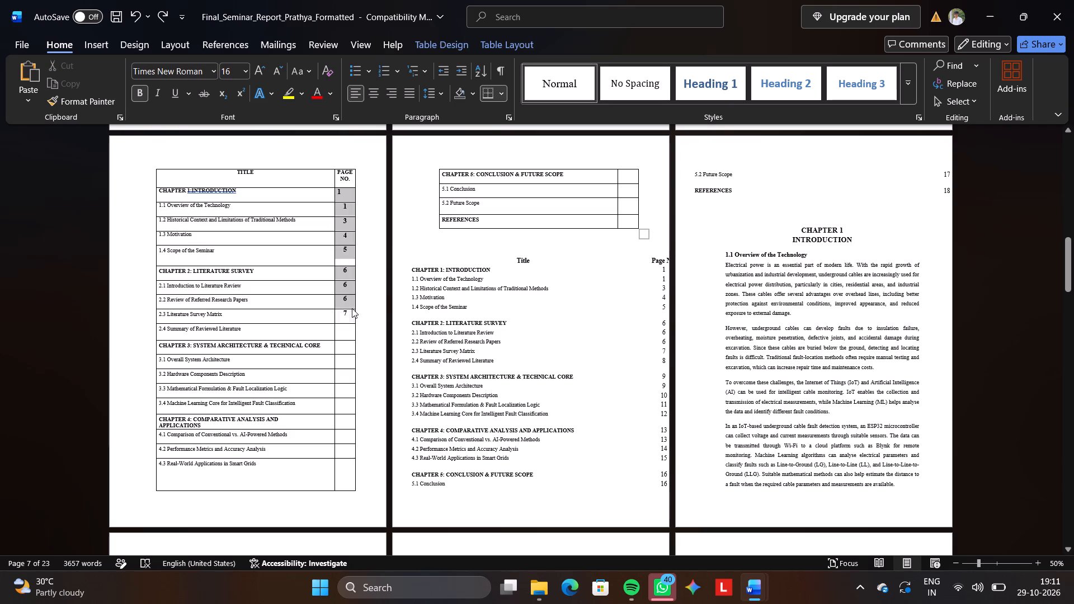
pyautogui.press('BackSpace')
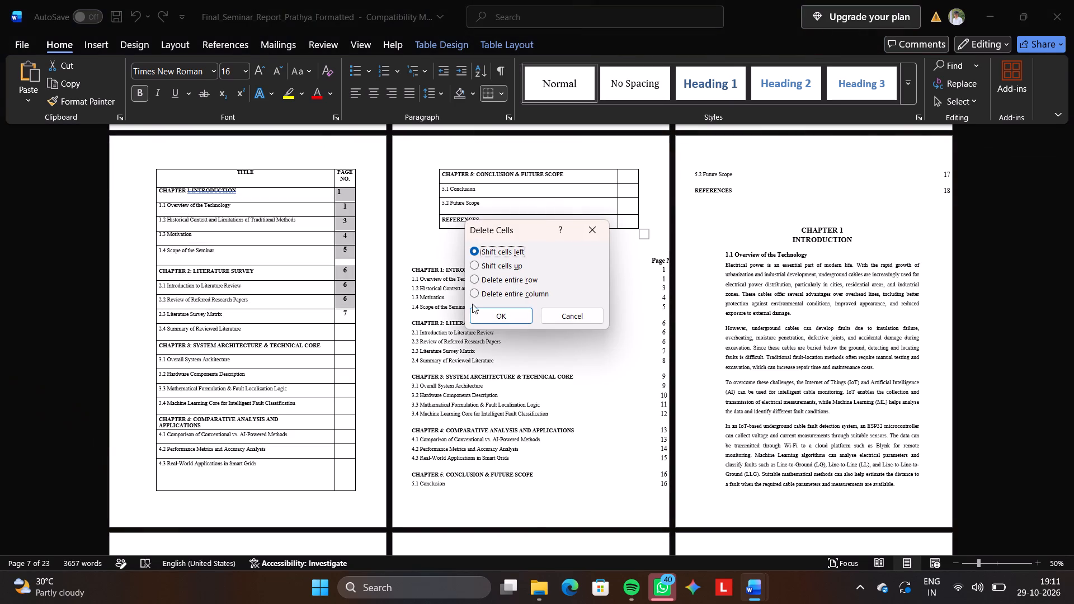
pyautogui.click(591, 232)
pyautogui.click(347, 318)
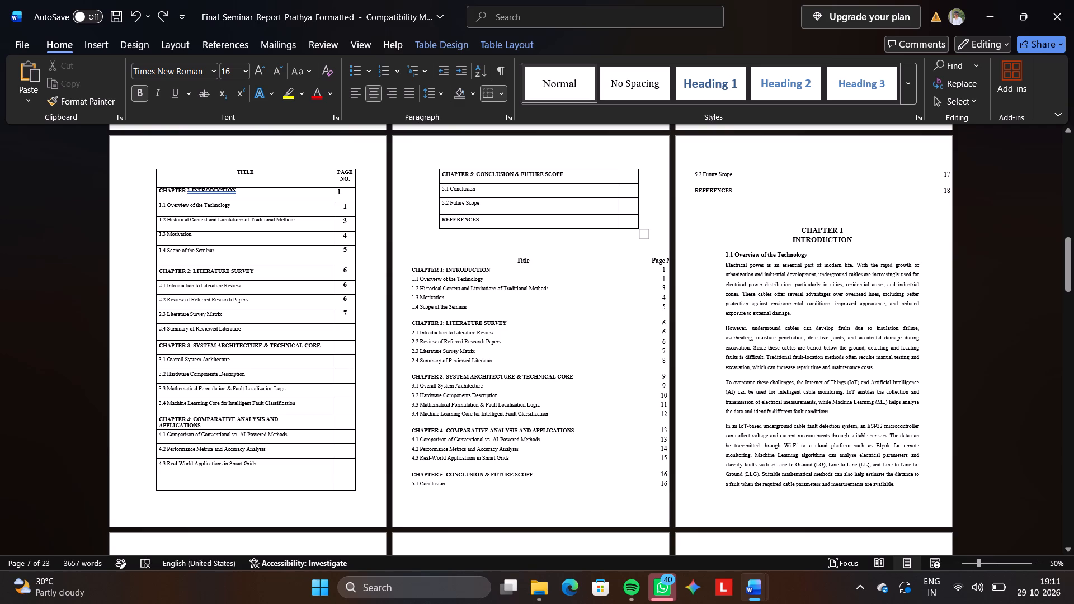
# Switch to the Final Seminar Report Prathamesh document and examine its contents page and its list of figures and tables.
pyautogui.hotkey('alt', 'Tab')
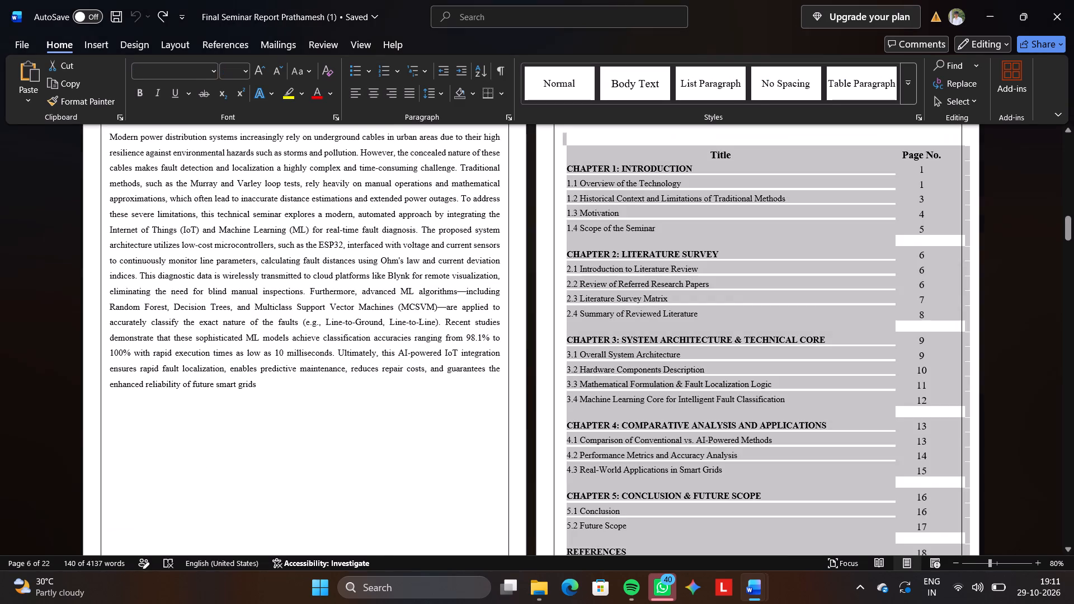
pyautogui.scroll(-3, 541, 305)
pyautogui.scroll(1, 541, 305)
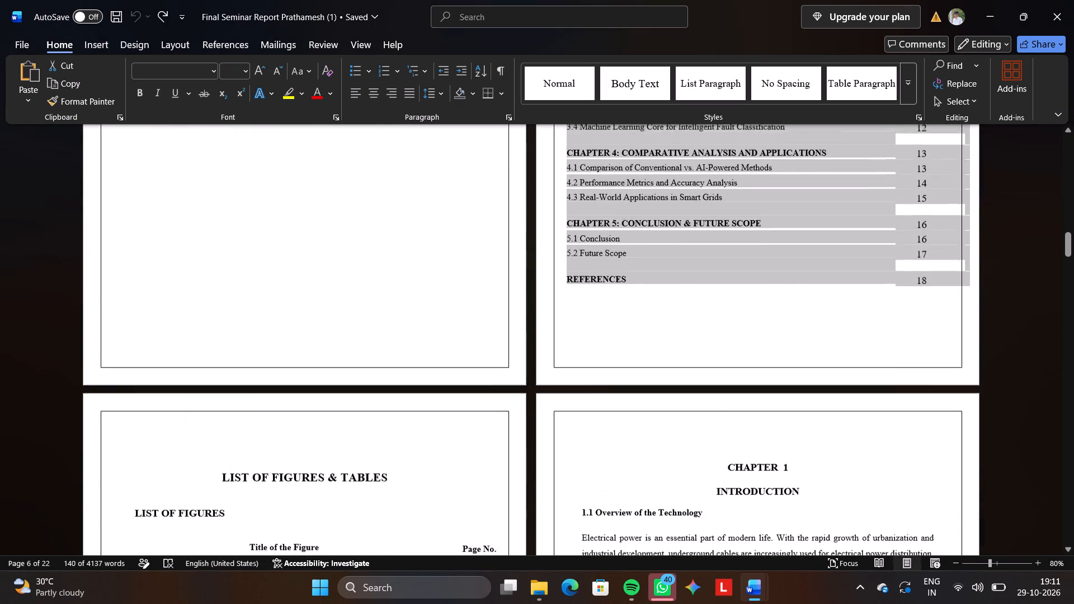
pyautogui.scroll(1, 541, 305)
pyautogui.scroll(-2, 541, 305)
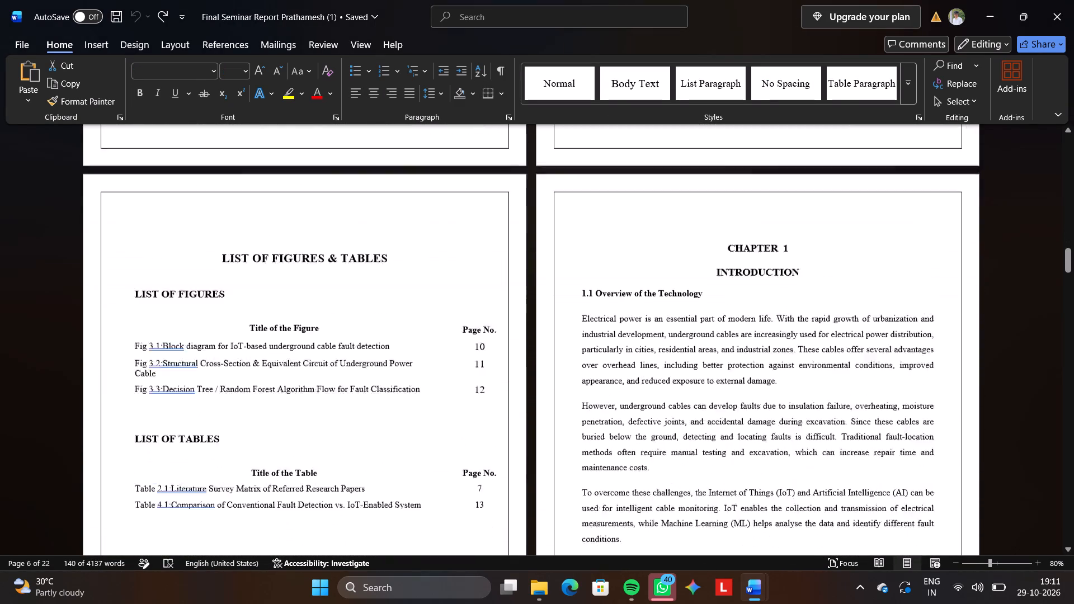
pyautogui.scroll(-1, 541, 305)
pyautogui.hotkey('alt', 'Tab')
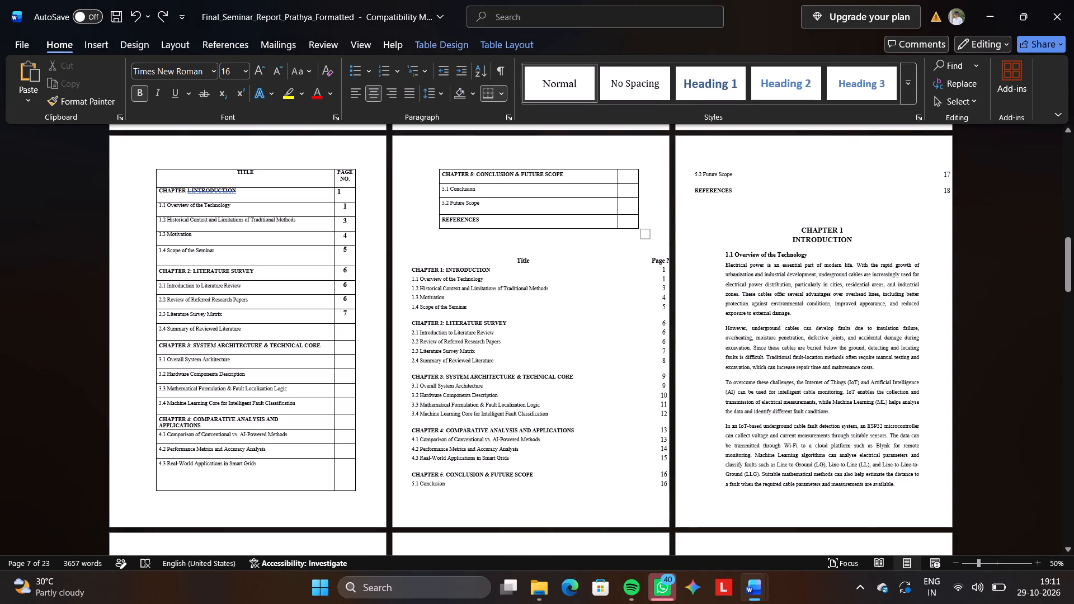
# Delete the old borderless contents list below the new table, from its Title and Page No. heading through REFERENCES.
pyautogui.moveTo(463, 249); pyautogui.dragTo(620, 515)
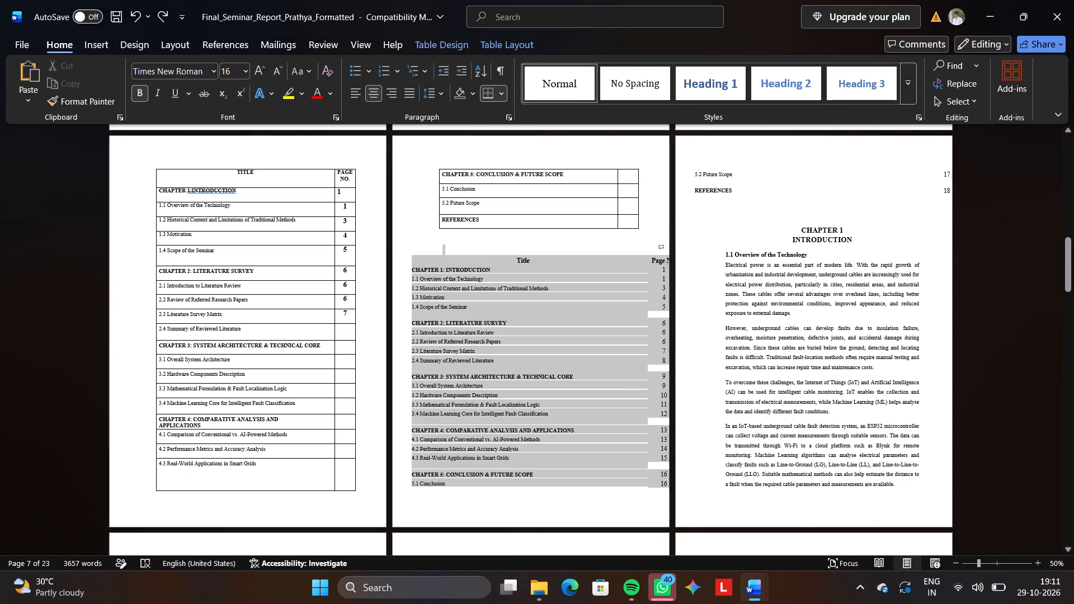
pyautogui.moveTo(620, 515); pyautogui.dragTo(578, 417)
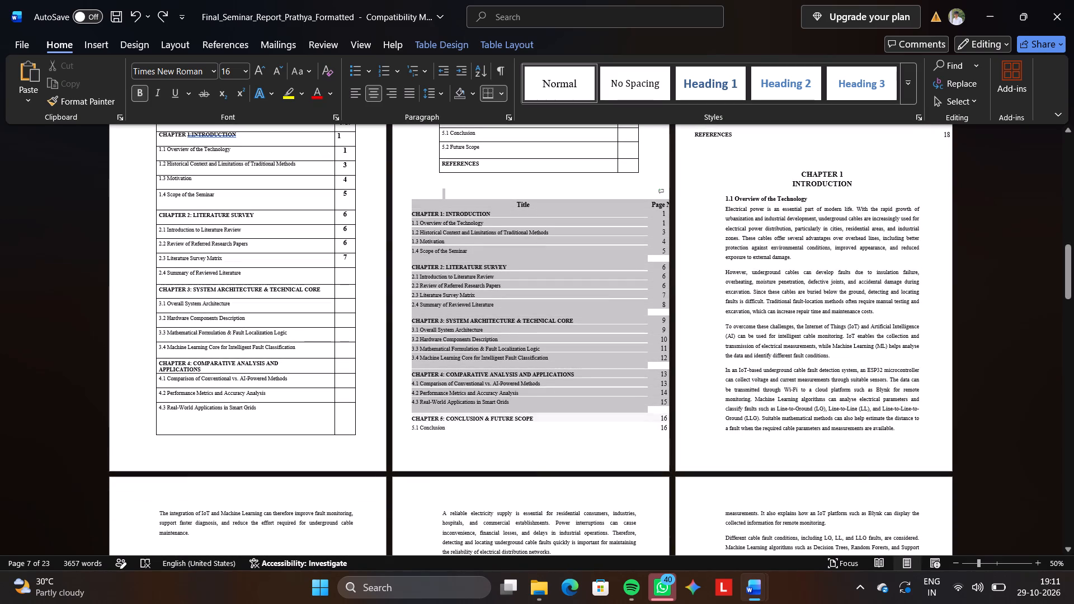
pyautogui.moveTo(578, 417); pyautogui.dragTo(591, 427)
pyautogui.press('BackSpace')
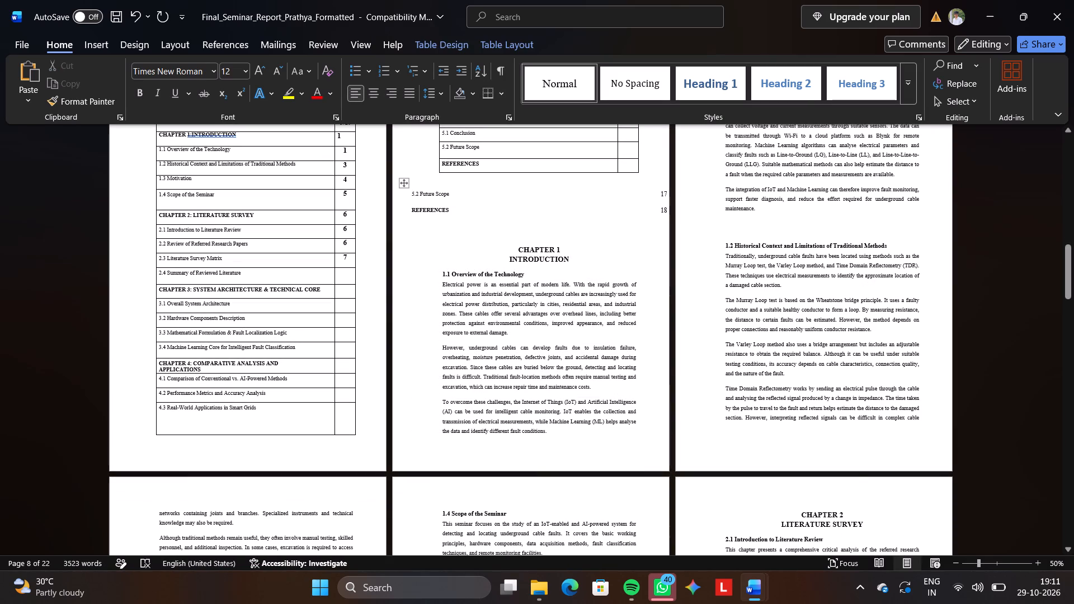
pyautogui.moveTo(654, 230); pyautogui.dragTo(409, 206)
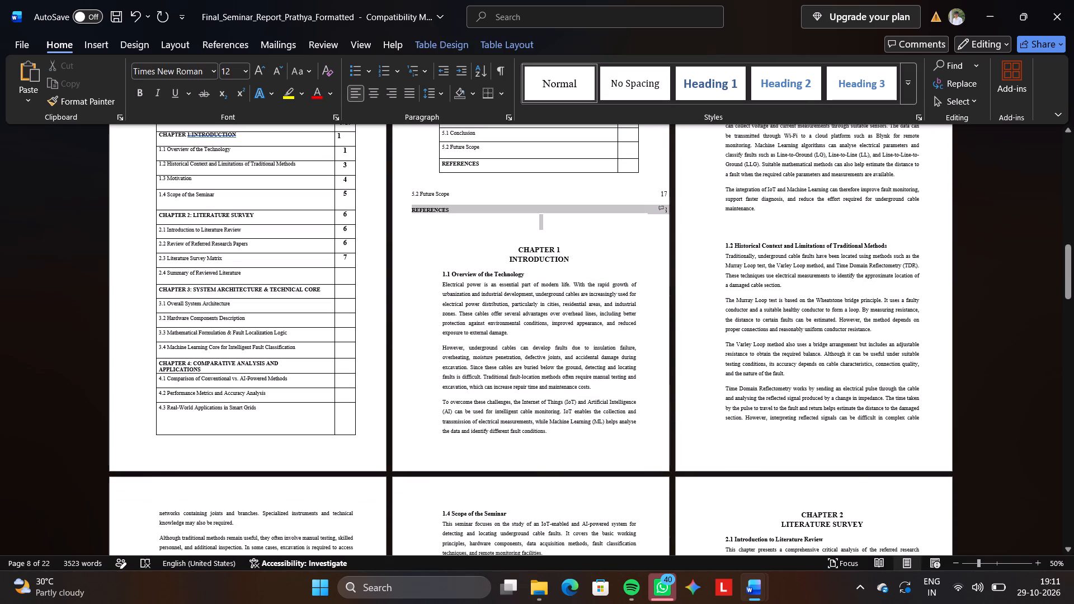
pyautogui.moveTo(409, 206); pyautogui.dragTo(404, 188)
pyautogui.press('BackSpace')
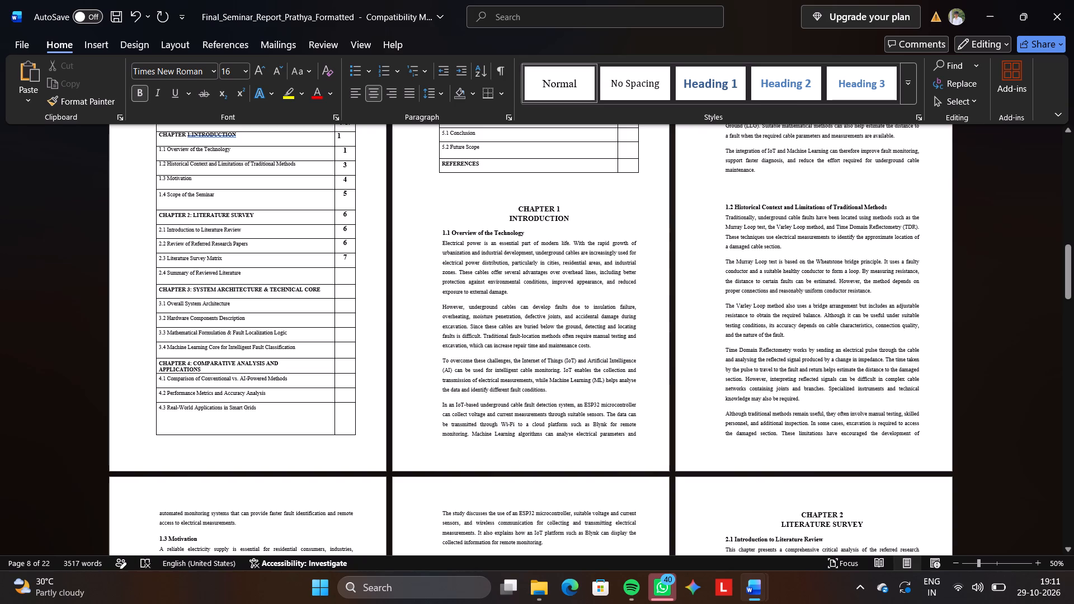
# Add blank lines above the CHAPTER 1 INTRODUCTION heading to move it onto a new page after the contents table.
pyautogui.press('Return')
pyautogui.press('Return')
pyautogui.press('Return')
pyautogui.press('Return')
pyautogui.press('Return')
pyautogui.press('Return')
pyautogui.press('Return')
pyautogui.press('Return')
pyautogui.press('Return')
pyautogui.press('Return')
pyautogui.press('Return')
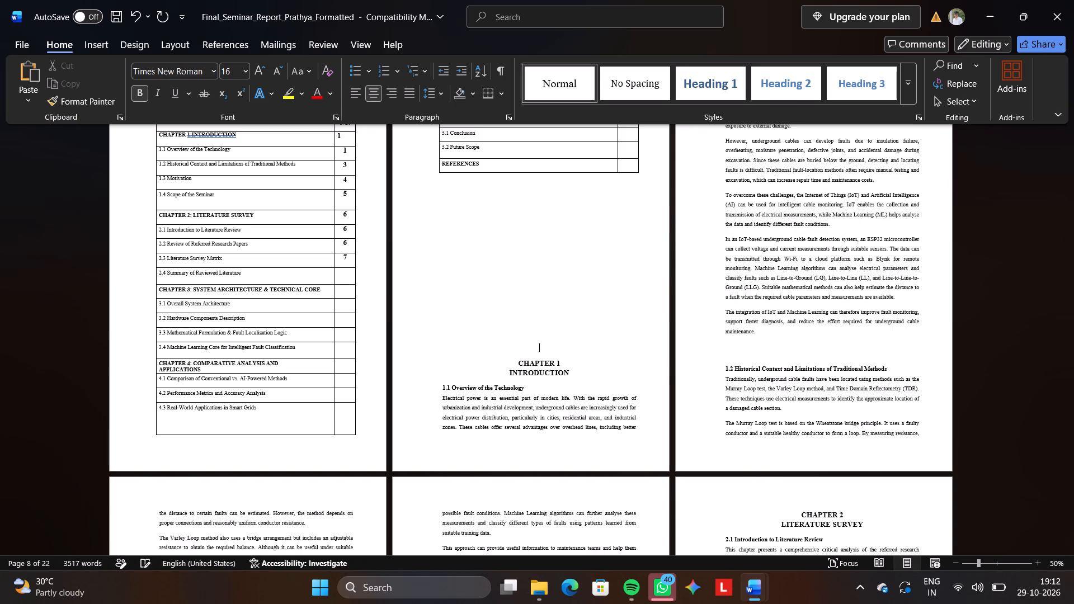
pyautogui.press('Return')
pyautogui.press('Return')
pyautogui.press('Return')
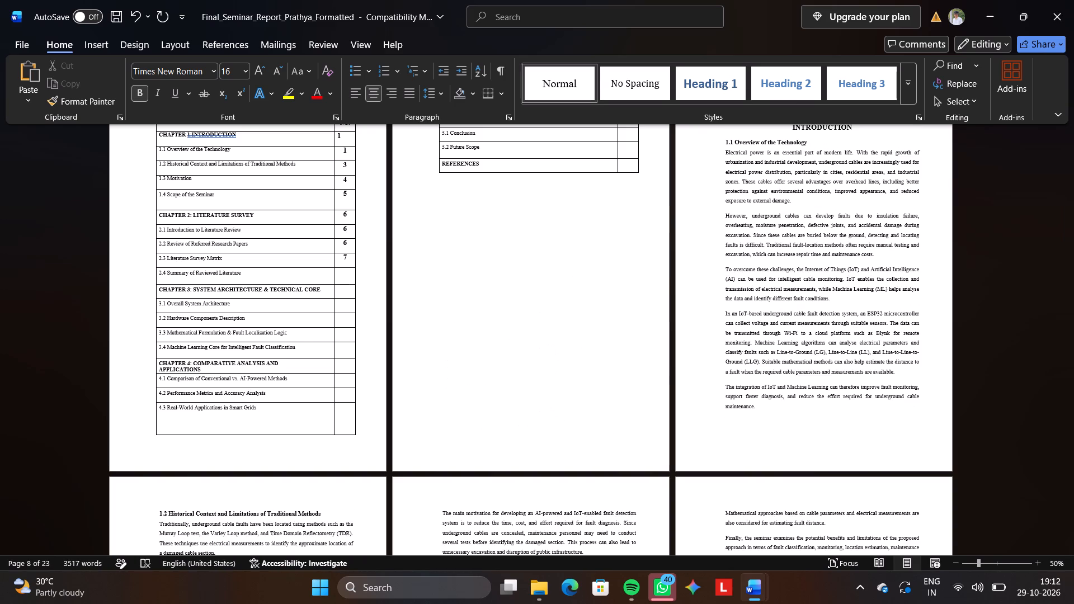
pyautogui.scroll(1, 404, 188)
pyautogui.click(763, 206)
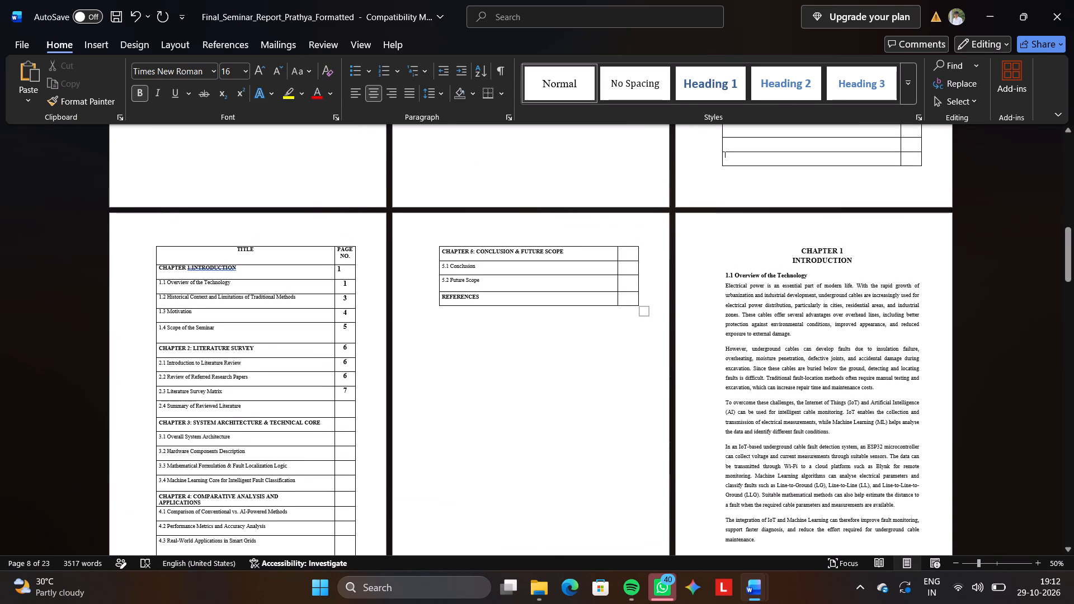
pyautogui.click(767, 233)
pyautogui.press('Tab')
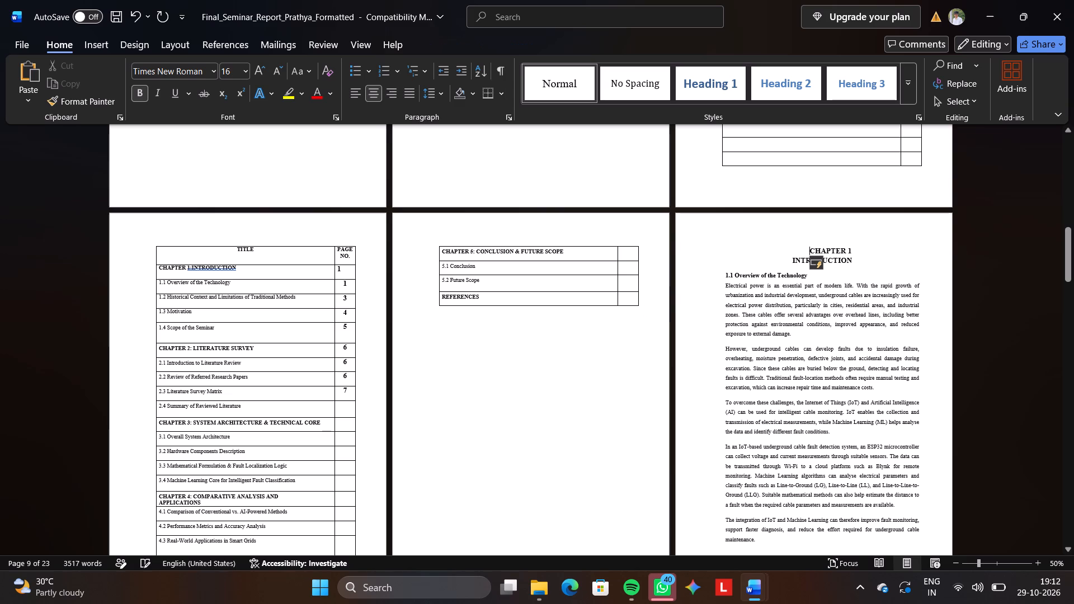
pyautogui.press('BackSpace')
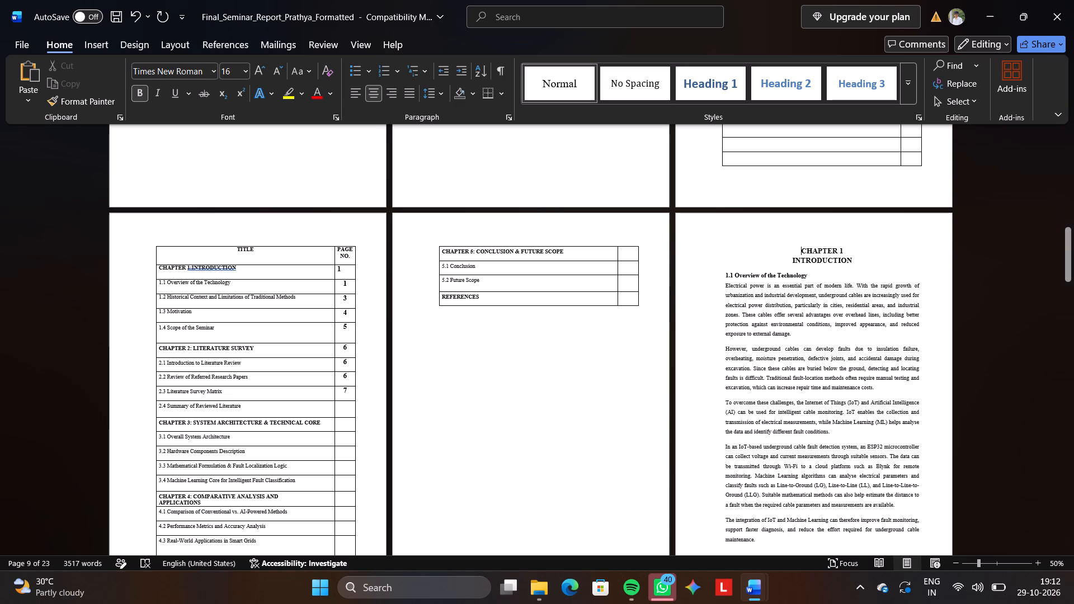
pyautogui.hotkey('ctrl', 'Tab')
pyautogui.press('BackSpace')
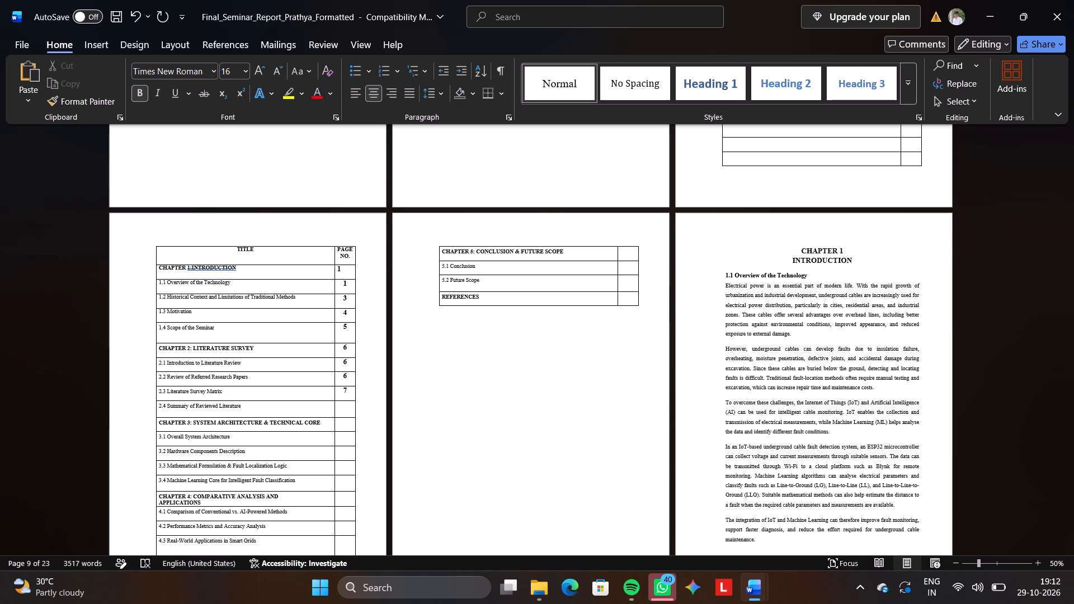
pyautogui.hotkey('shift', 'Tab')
# Insert a page break before the CHAPTER 1 INTRODUCTION heading, leaving a blank page after the contents table.
pyautogui.hotkey('ctrl', 'Return')
pyautogui.hotkey('ctrl', 'Return')
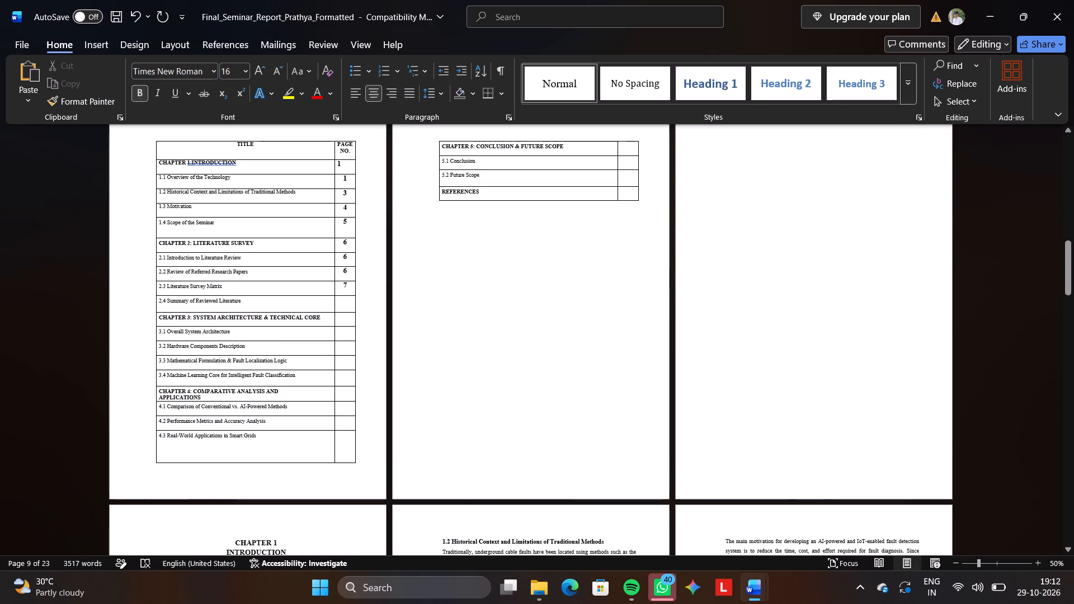
pyautogui.scroll(-4, 767, 233)
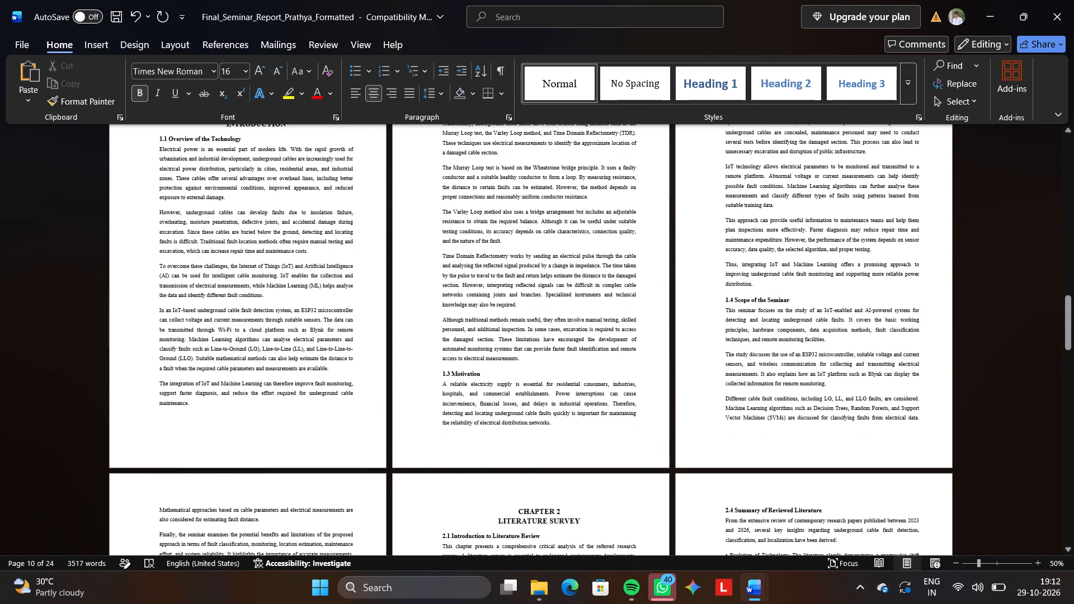
pyautogui.scroll(5, 767, 233)
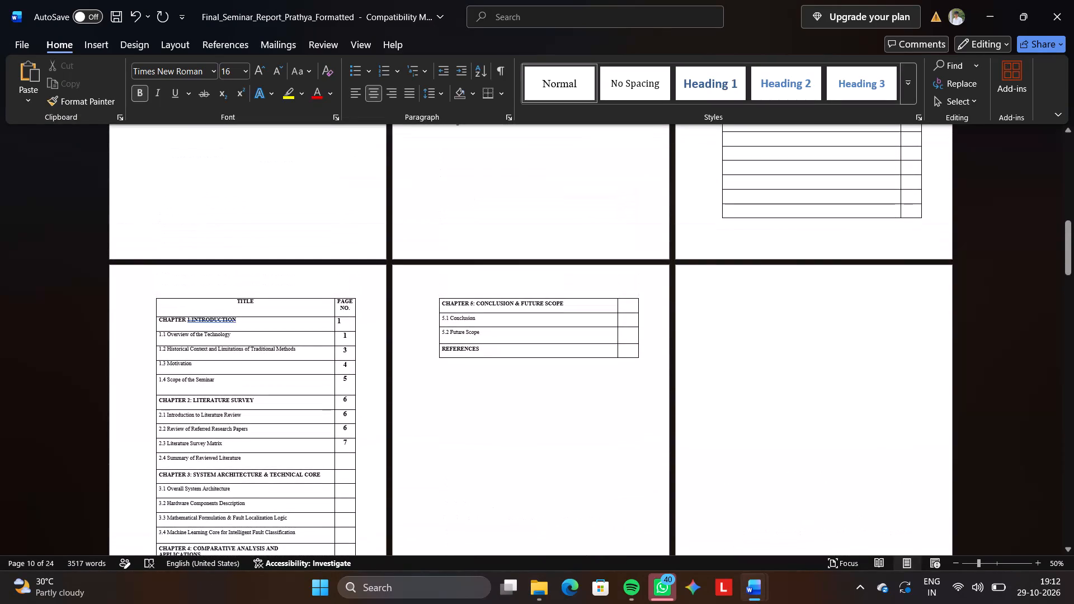
pyautogui.scroll(-2, 767, 233)
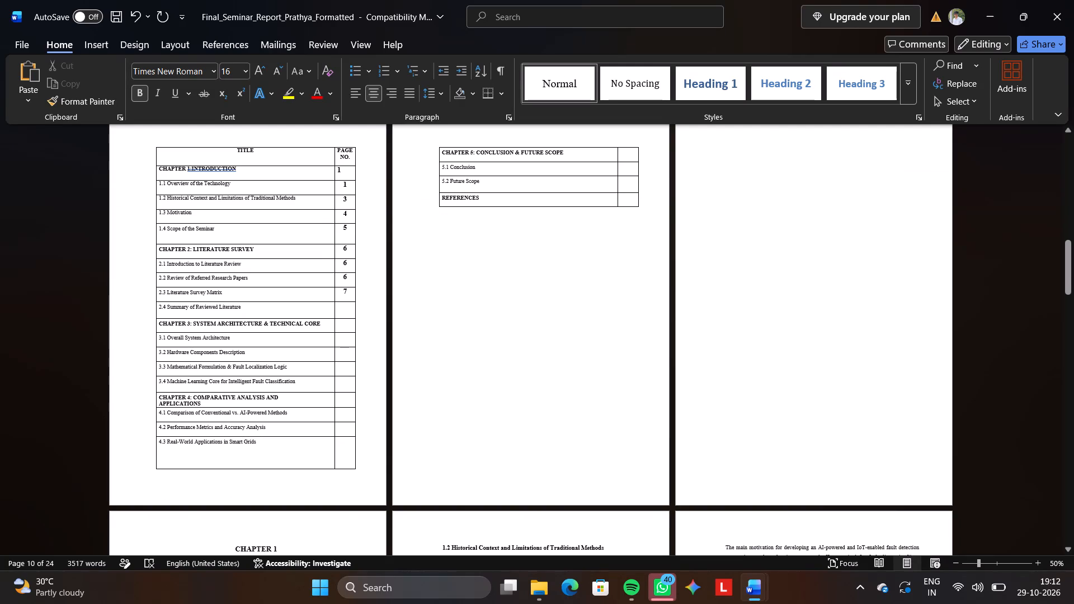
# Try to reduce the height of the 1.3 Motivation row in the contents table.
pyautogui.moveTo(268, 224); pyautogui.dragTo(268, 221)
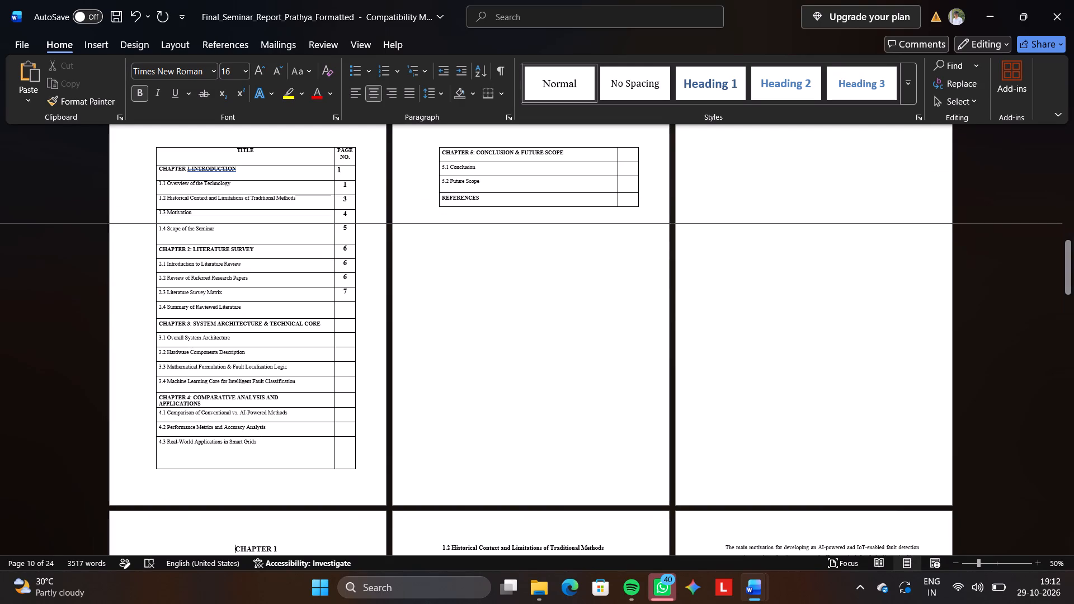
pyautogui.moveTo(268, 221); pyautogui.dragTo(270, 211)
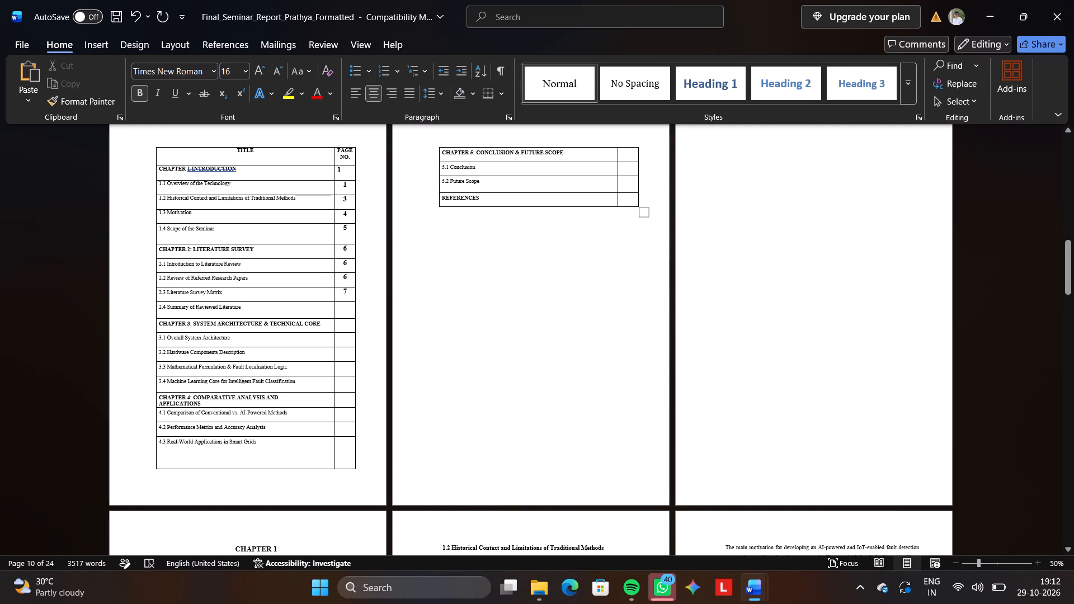
# Set the line spacing of the title entries from CHAPTER 1: INTRODUCTION to 4.3 Real-World Applications to 1.0.
pyautogui.moveTo(288, 443); pyautogui.dragTo(179, 249)
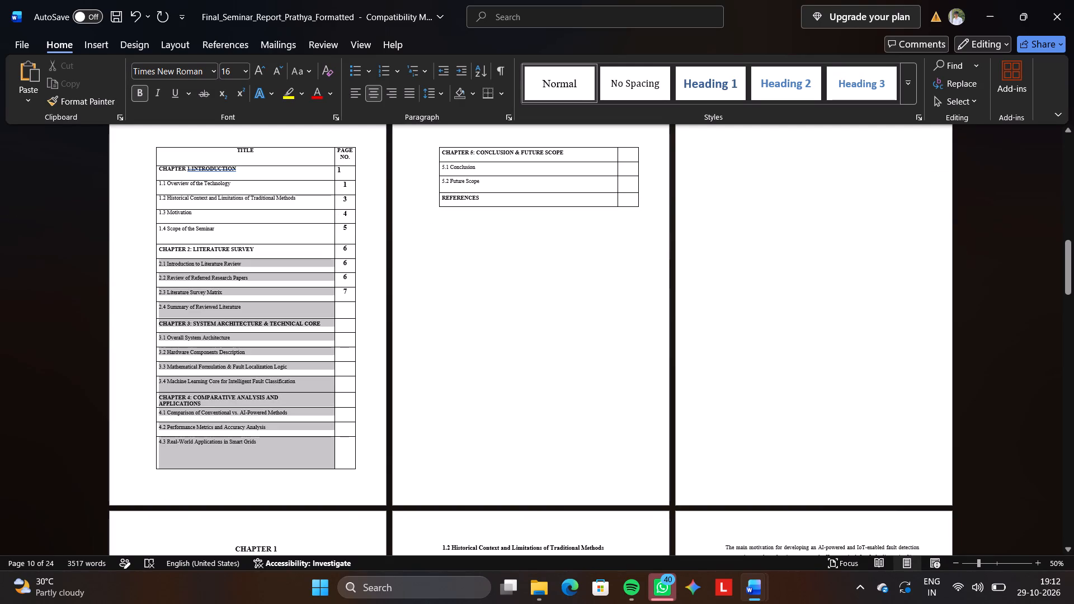
pyautogui.moveTo(179, 249); pyautogui.dragTo(158, 173)
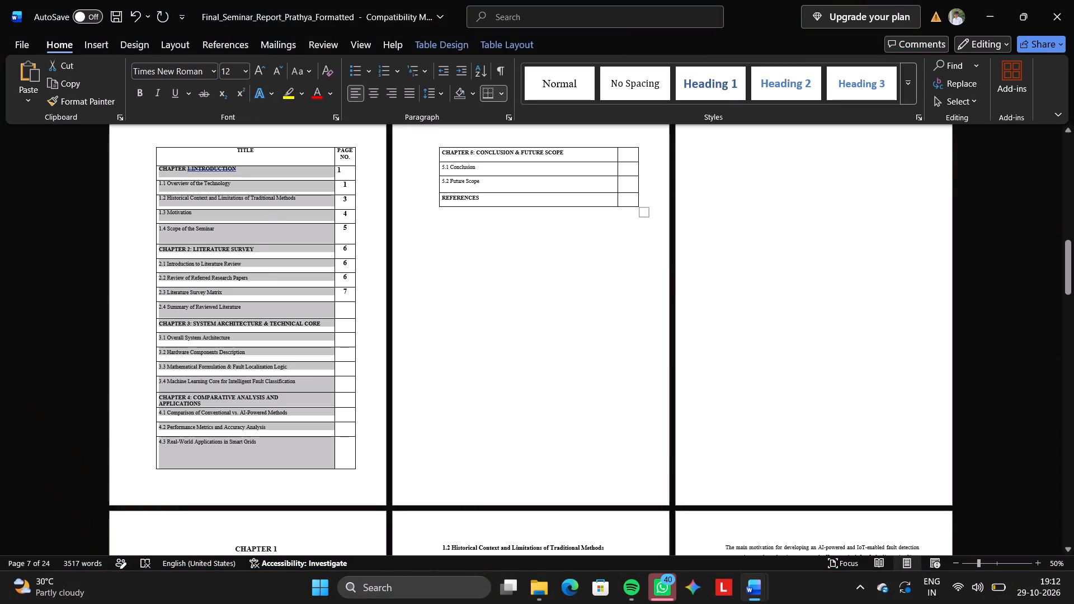
pyautogui.click(439, 97)
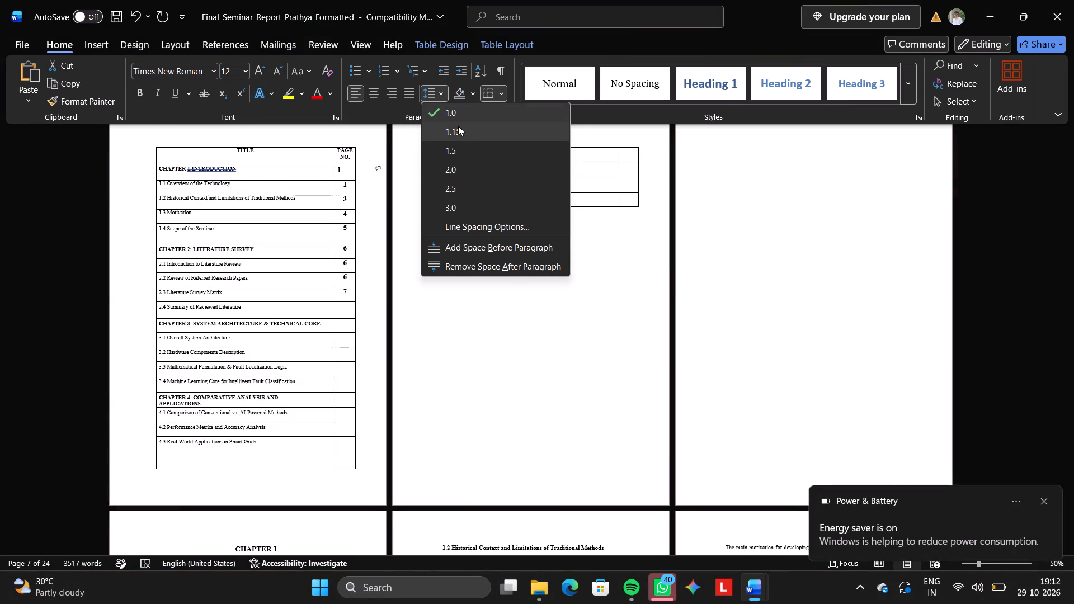
pyautogui.click(458, 114)
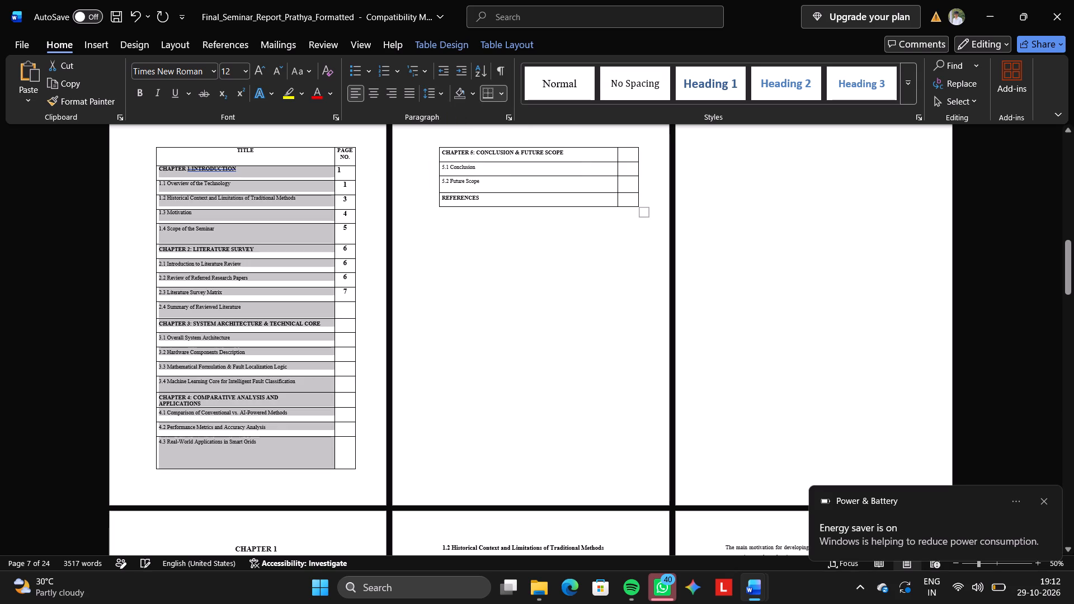
pyautogui.click(470, 442)
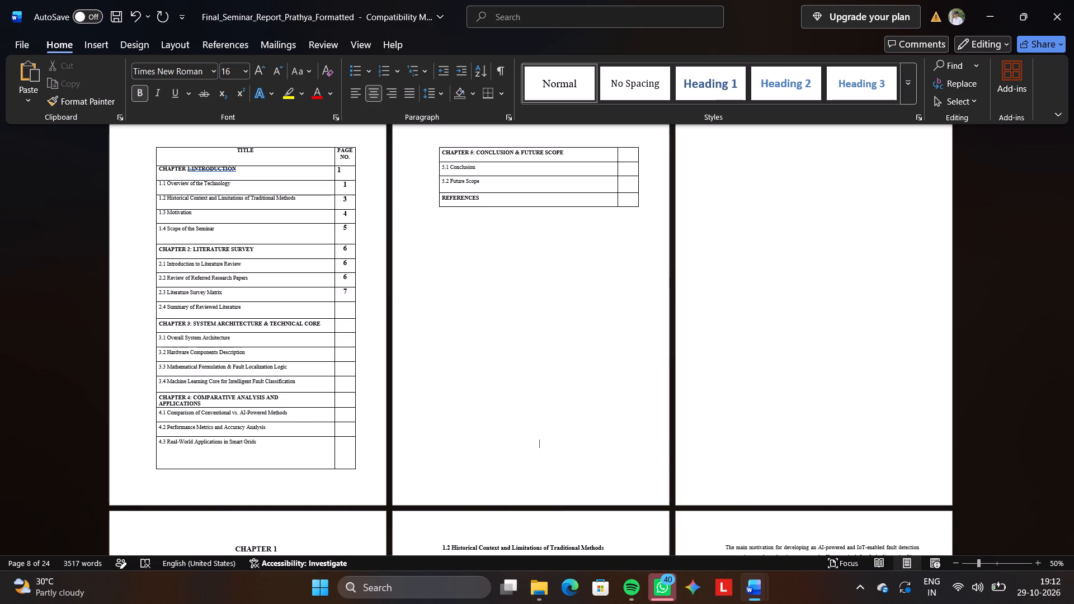
# Add three blank lines above the CHAPTER 5: CONCLUSION & FUTURE SCOPE text inside its table cell.
pyautogui.scroll(1, 470, 442)
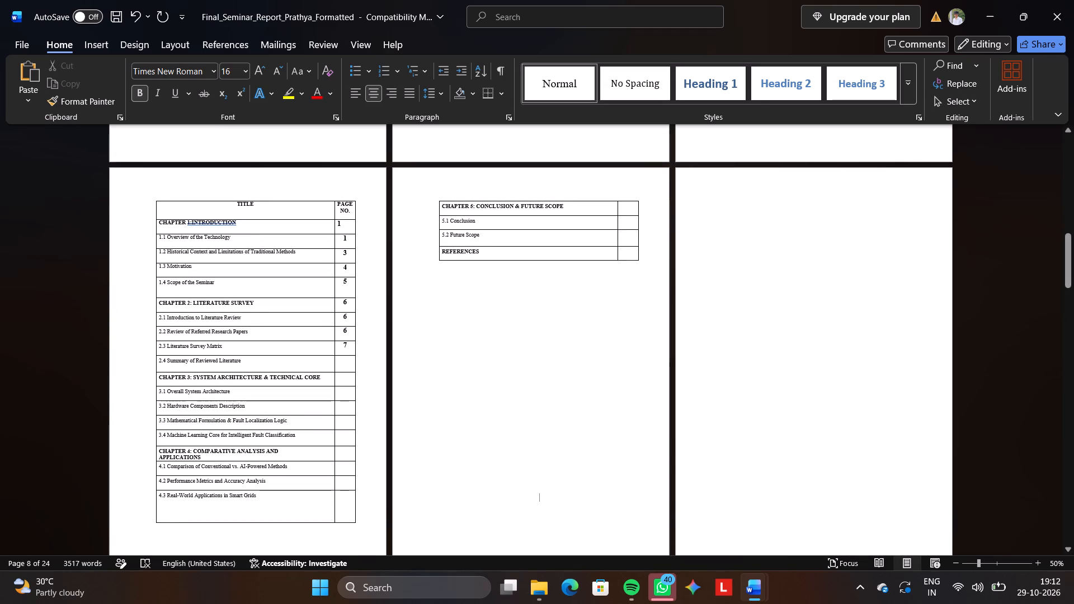
pyautogui.click(430, 195)
pyautogui.click(430, 195)
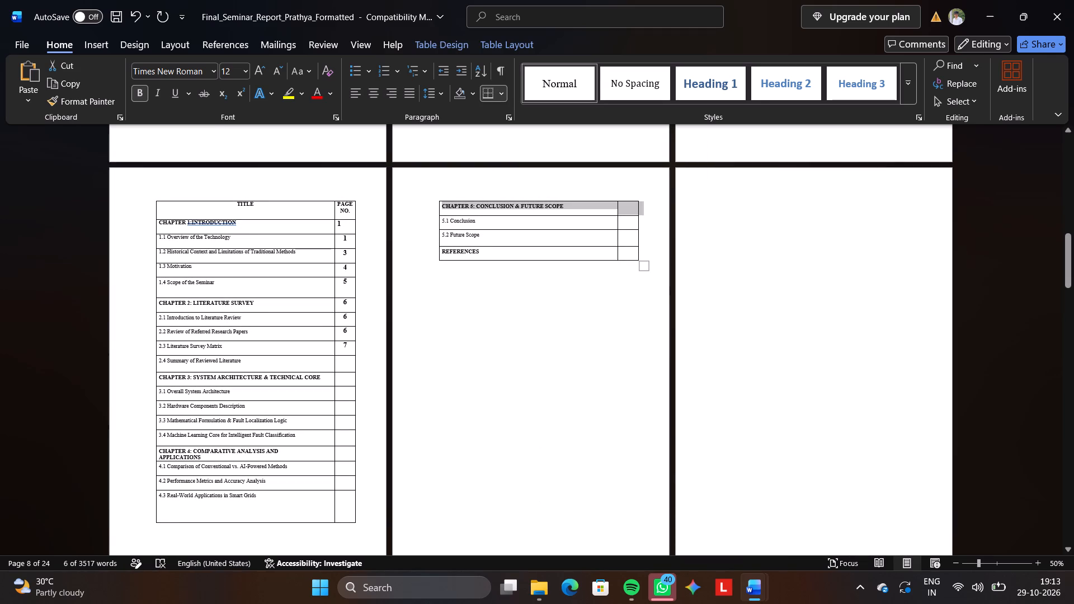
pyautogui.click(443, 194)
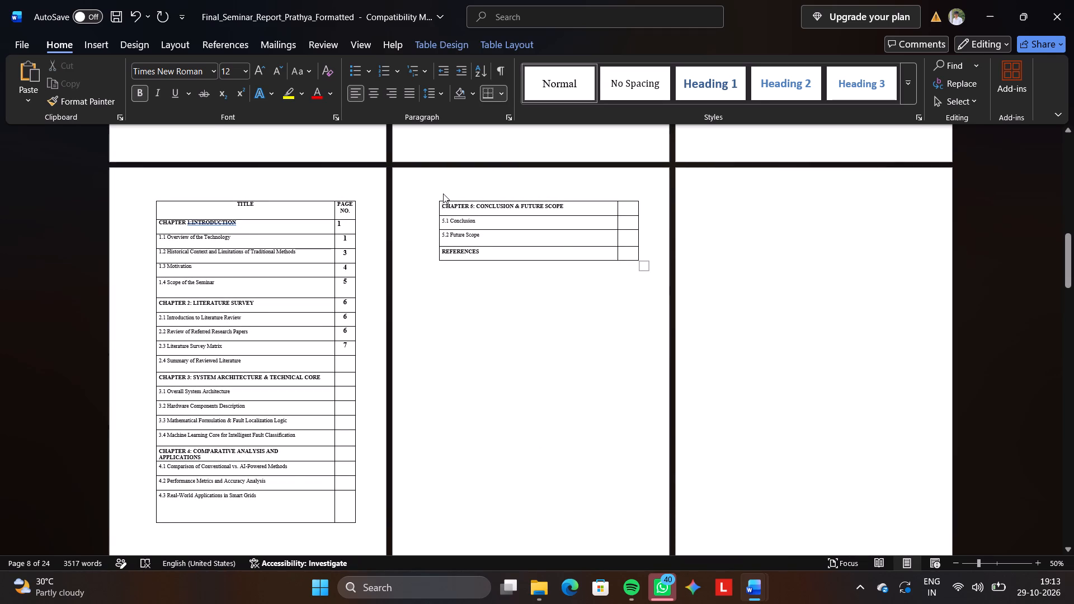
pyautogui.press('Up')
pyautogui.press('Left')
pyautogui.press('Left')
pyautogui.press('Left')
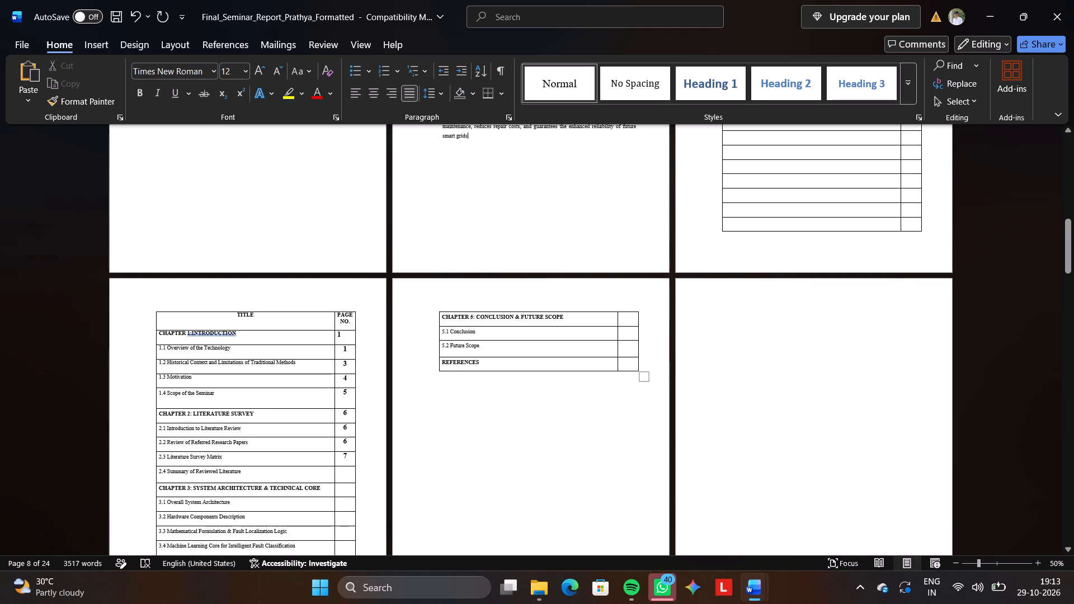
pyautogui.press('Down')
pyautogui.press('Down')
pyautogui.press('Down')
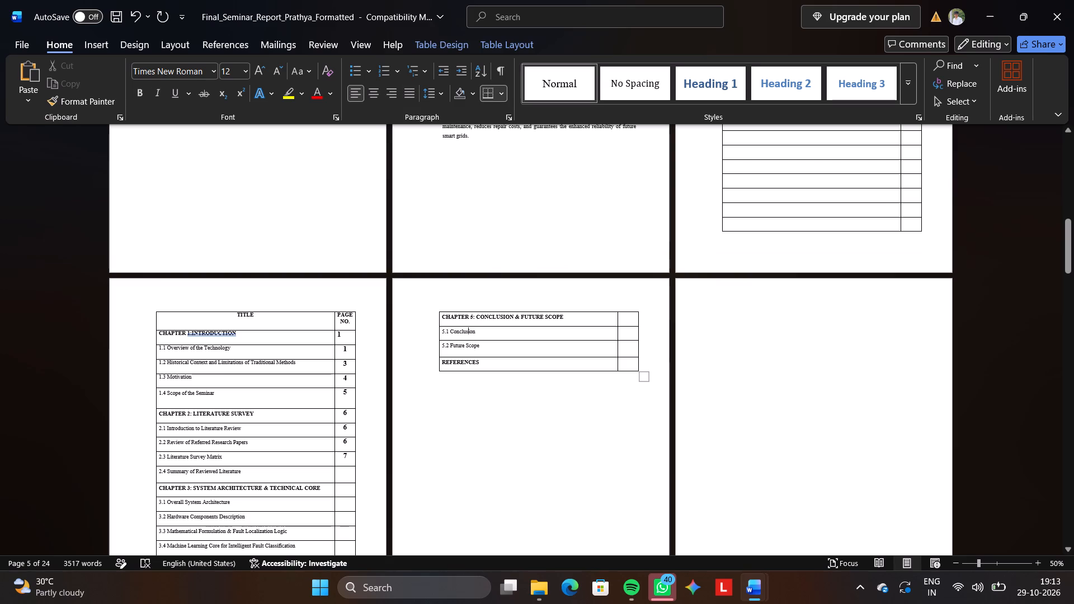
pyautogui.press('Up')
pyautogui.press('Left')
pyautogui.press('Left')
pyautogui.press('Left')
pyautogui.press('Left')
pyautogui.press('Left')
pyautogui.press('Left')
pyautogui.press('Left')
pyautogui.press('Return')
pyautogui.press('Return')
pyautogui.press('Return')
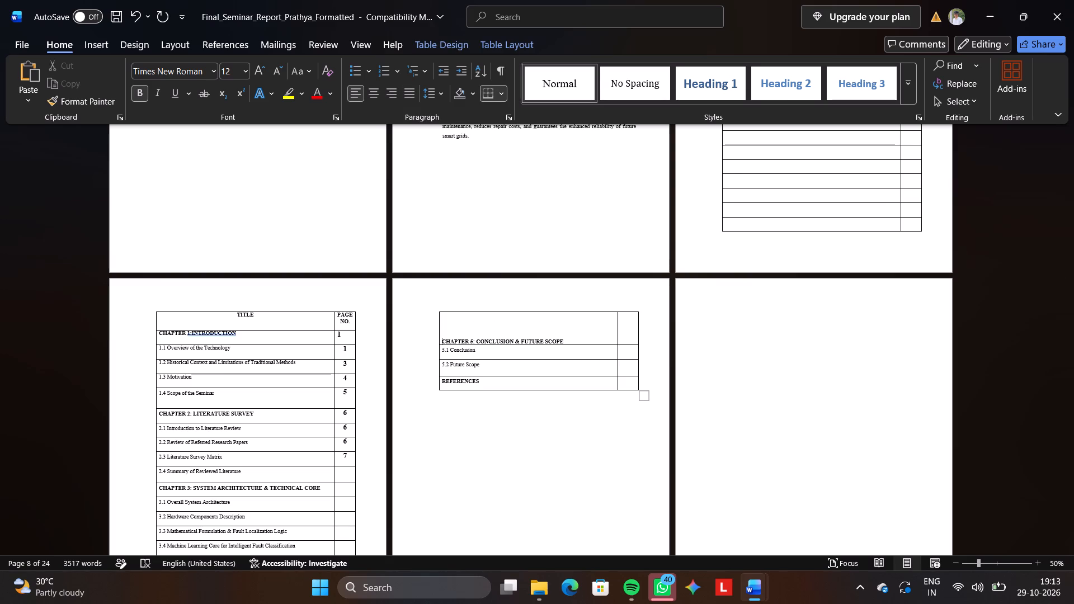
# Remove one of the blank lines above CHAPTER 5: CONCLUSION & FUTURE SCOPE in its table cell.
pyautogui.press('BackSpace')
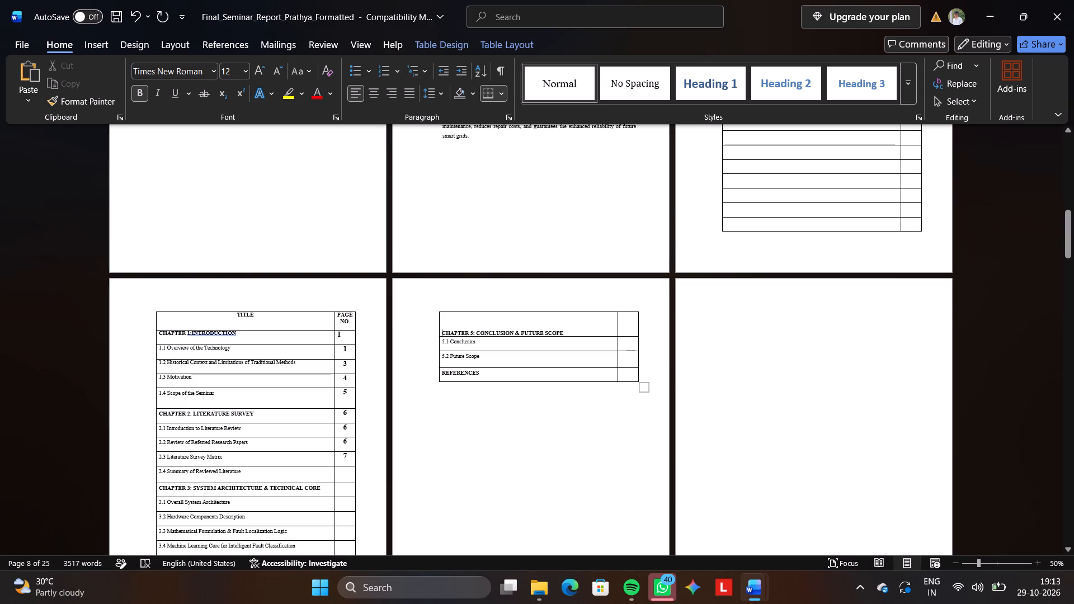
pyautogui.click(525, 410)
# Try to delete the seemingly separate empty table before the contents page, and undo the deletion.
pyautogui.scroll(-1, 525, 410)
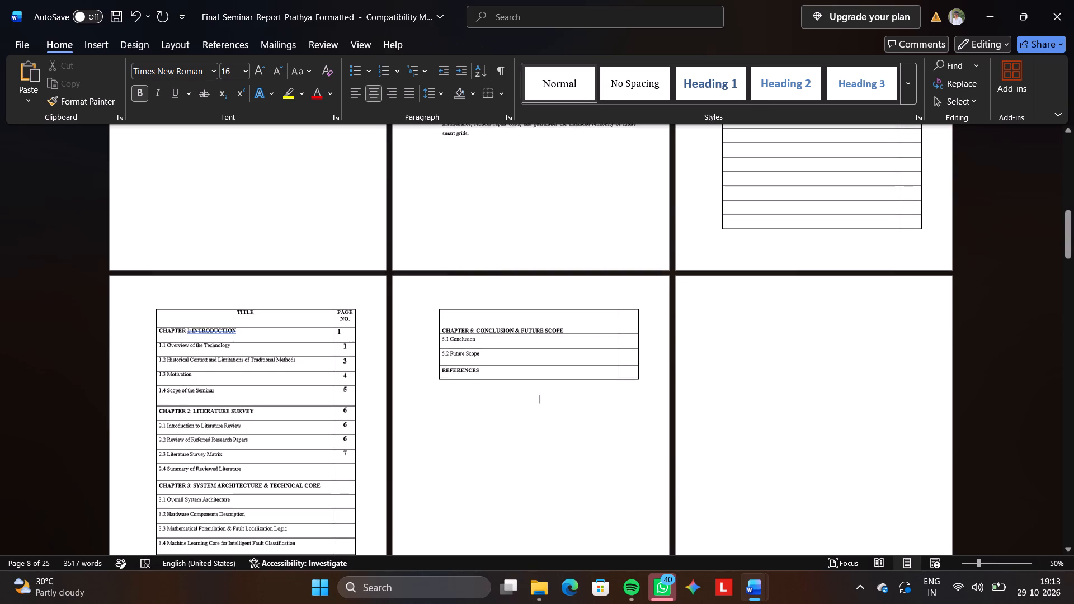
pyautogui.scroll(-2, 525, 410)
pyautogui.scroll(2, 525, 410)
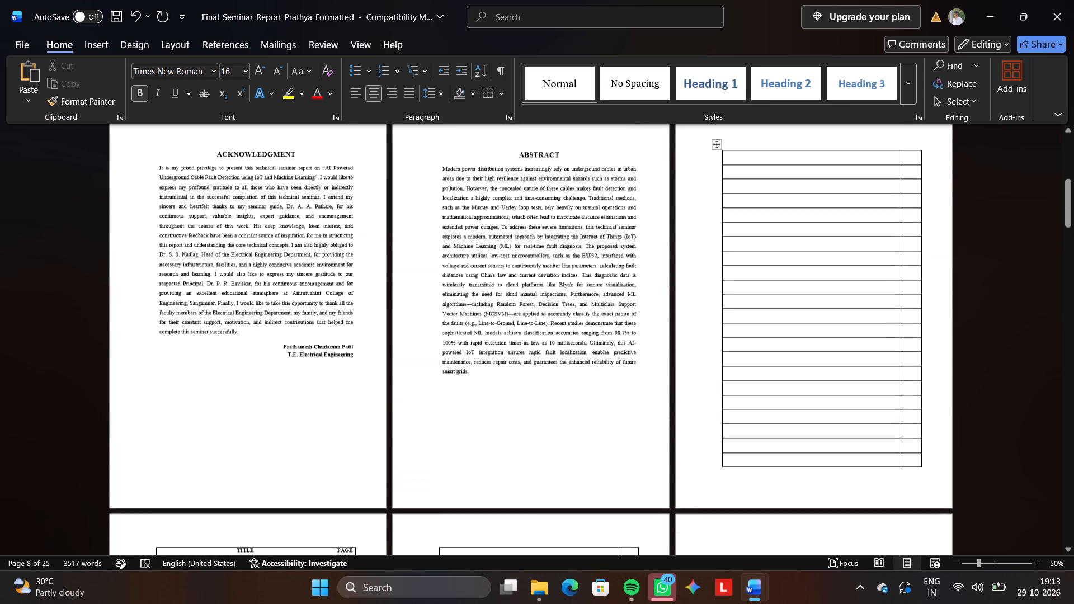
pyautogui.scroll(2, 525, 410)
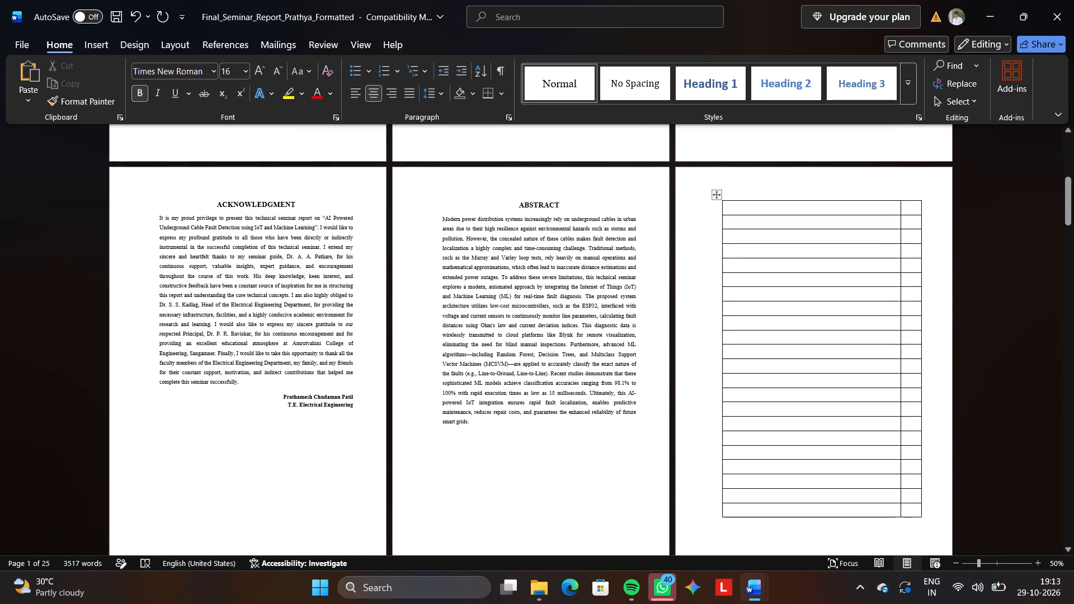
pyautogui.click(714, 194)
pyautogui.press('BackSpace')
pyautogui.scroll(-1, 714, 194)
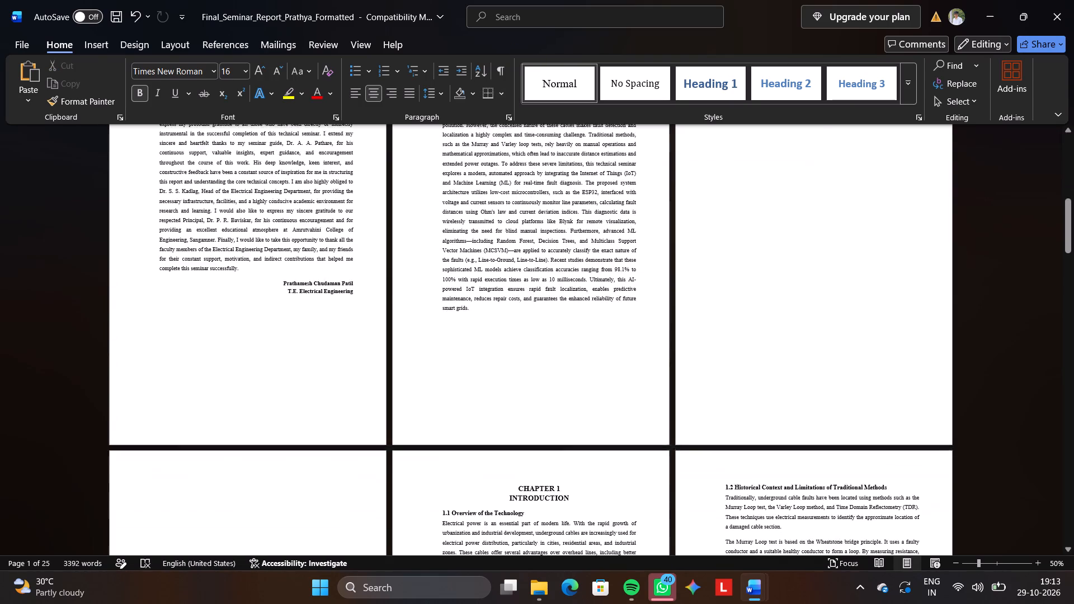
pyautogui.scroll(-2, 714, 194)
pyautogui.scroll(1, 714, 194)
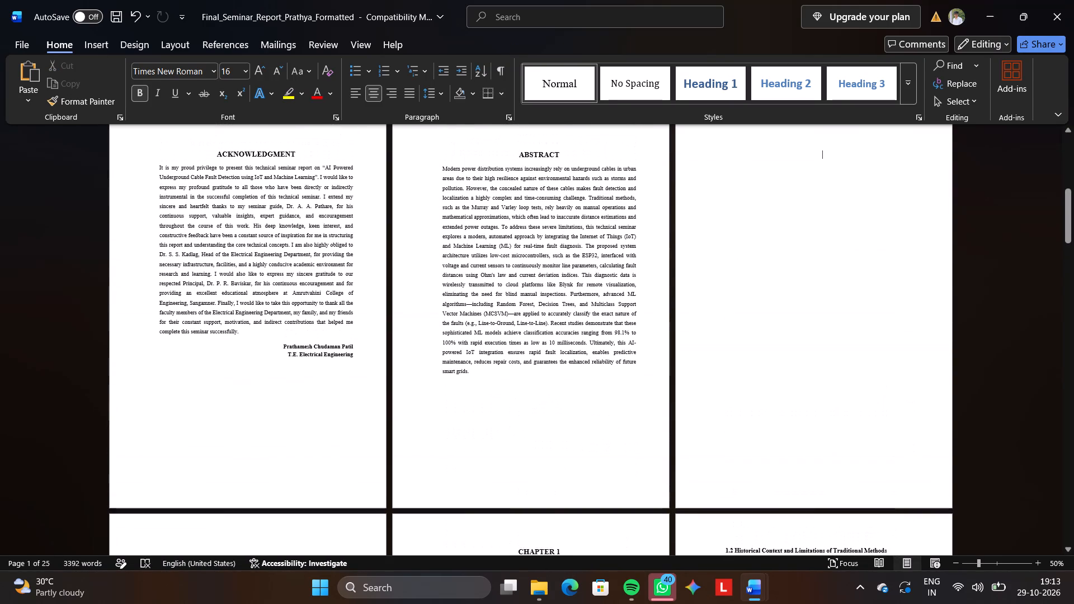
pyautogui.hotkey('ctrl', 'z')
# Delete all the empty rows above the TITLE and PAGE NO. header row of the contents table, shifting cells left.
pyautogui.scroll(-1, 714, 194)
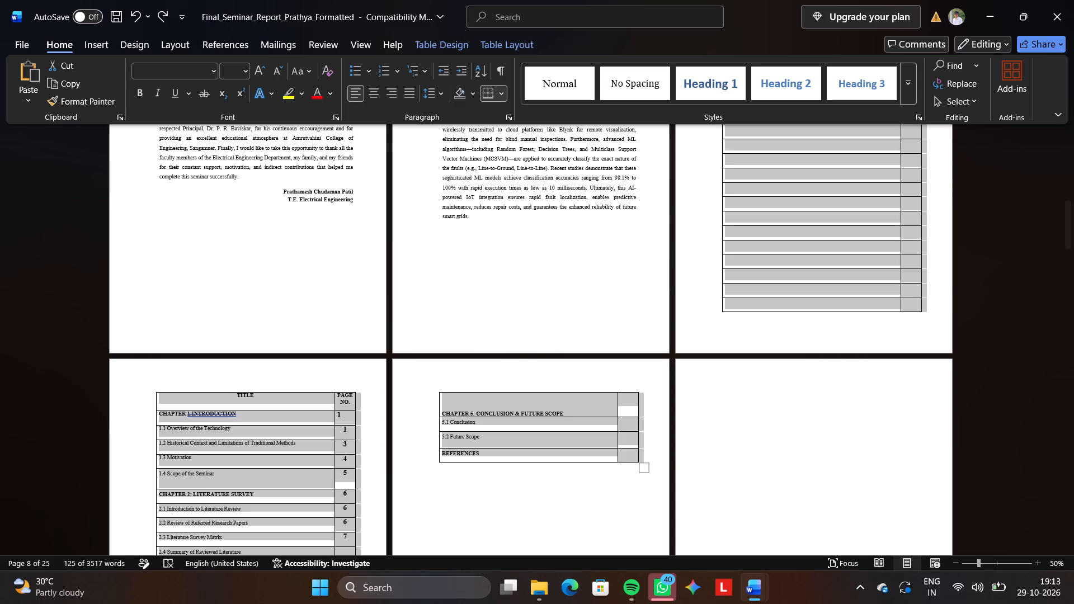
pyautogui.click(748, 236)
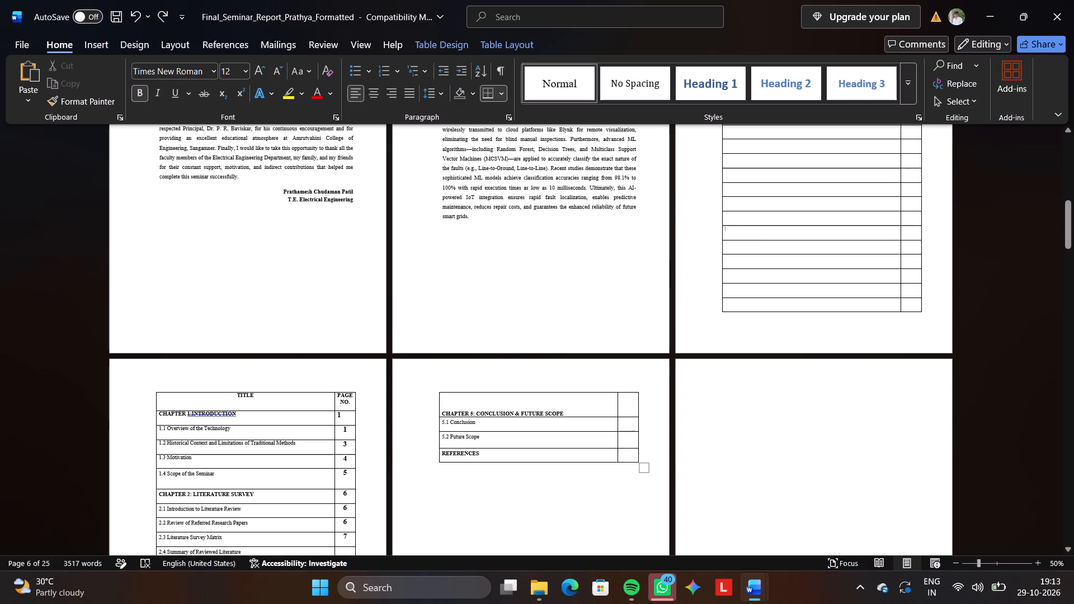
pyautogui.moveTo(919, 306); pyautogui.dragTo(719, 86)
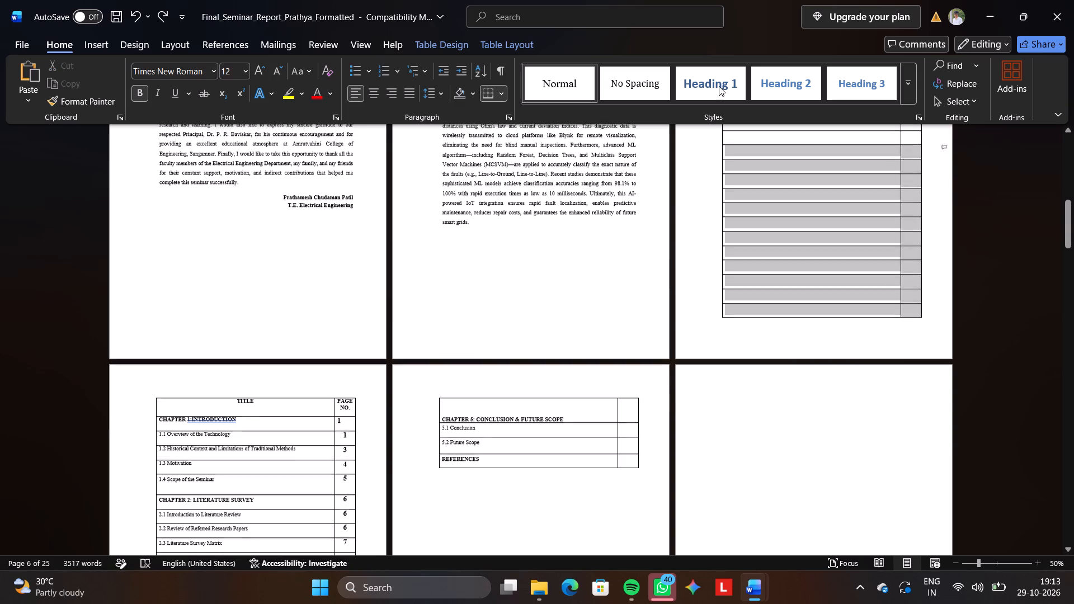
pyautogui.moveTo(719, 86); pyautogui.dragTo(739, 490)
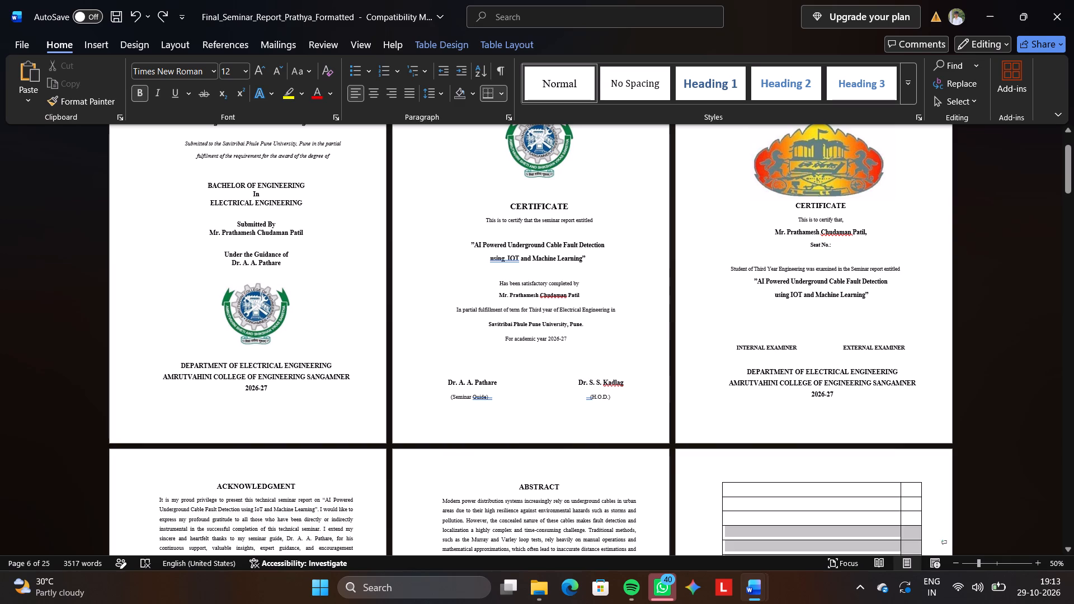
pyautogui.moveTo(739, 490); pyautogui.dragTo(741, 491)
pyautogui.press('BackSpace')
pyautogui.scroll(-1, 741, 491)
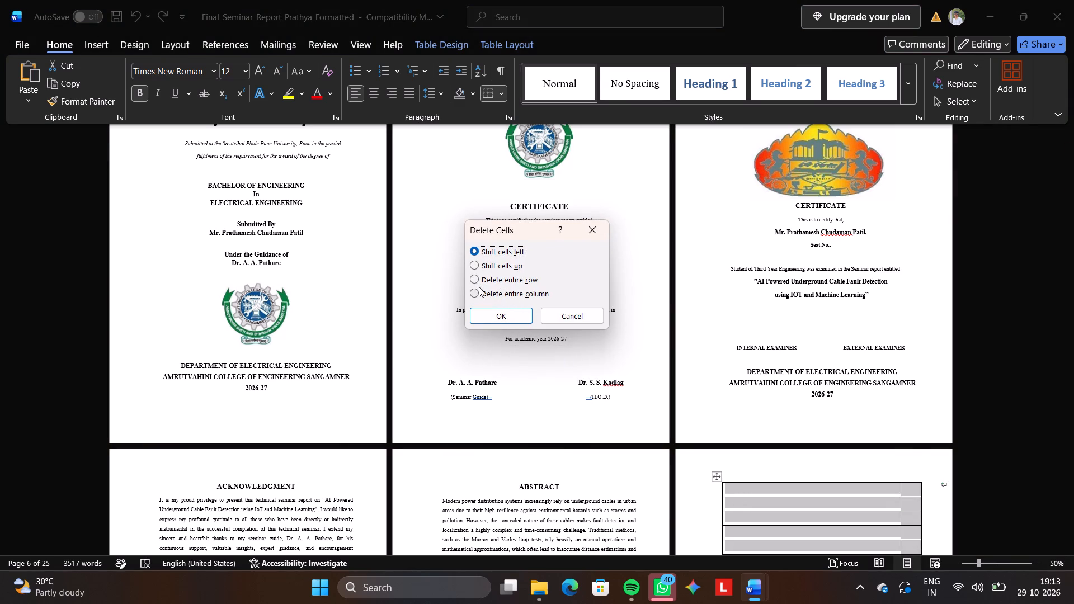
pyautogui.click(494, 312)
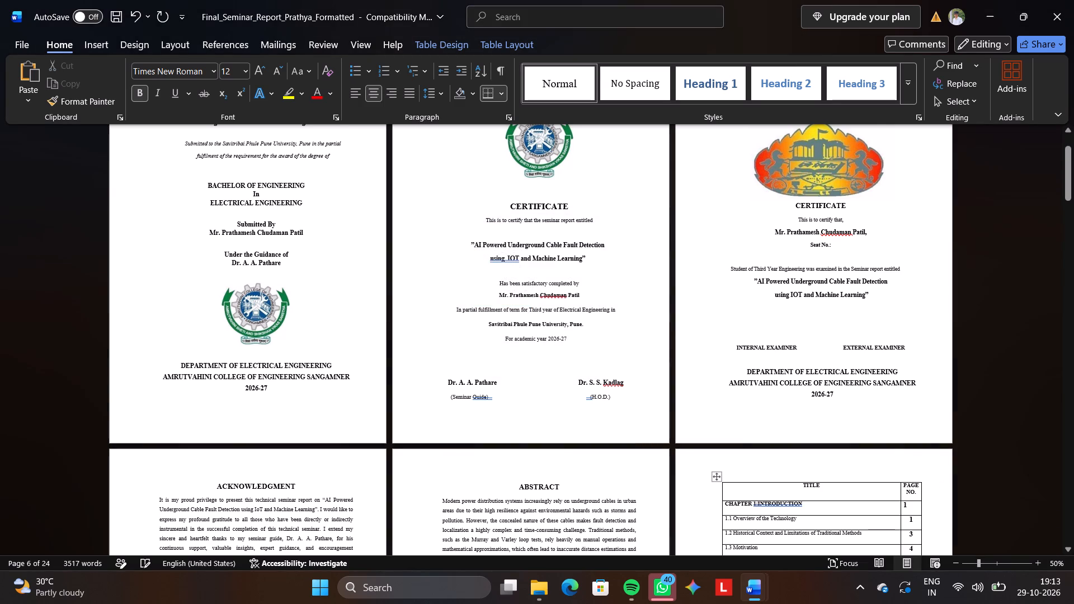
# Review the layout of the front pages and the contents table through to its REFERENCES row.
pyautogui.scroll(-5, 687, 420)
pyautogui.scroll(1, 687, 420)
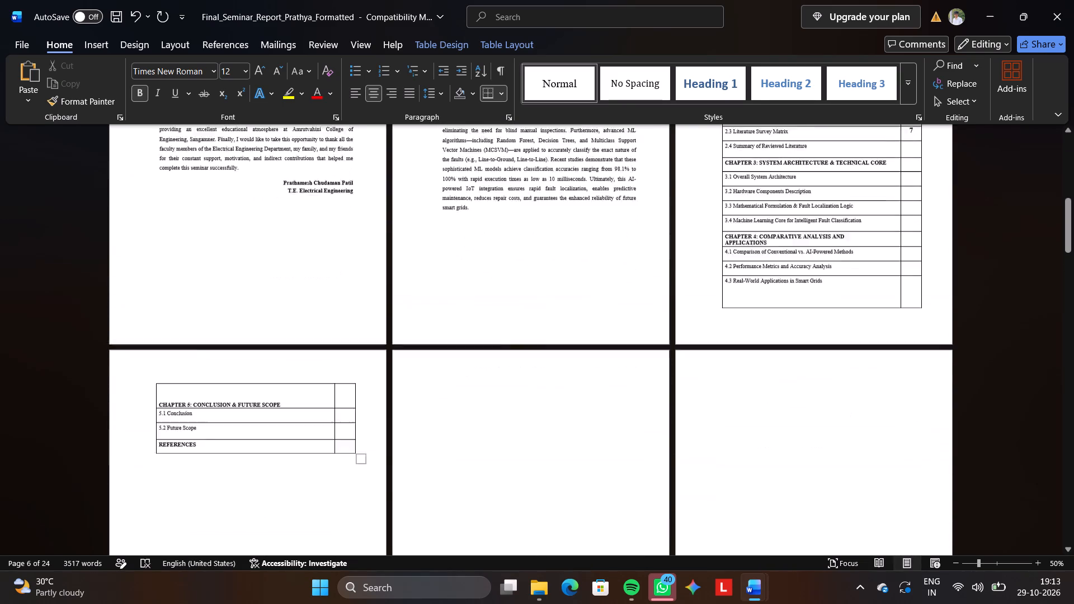
pyautogui.scroll(5, 687, 420)
pyautogui.scroll(-1, 687, 420)
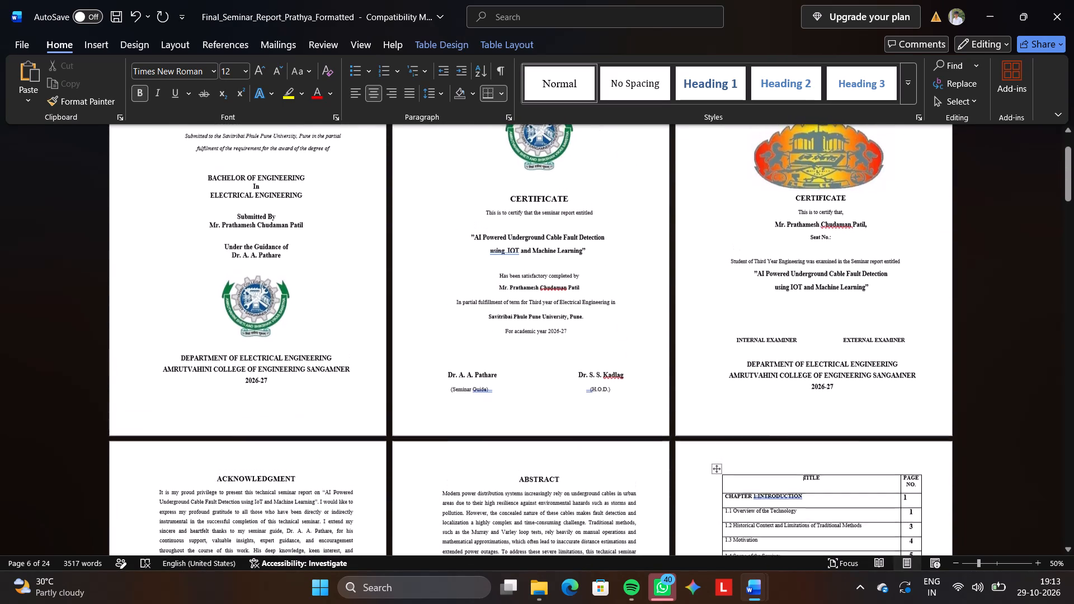
pyautogui.scroll(-2, 687, 420)
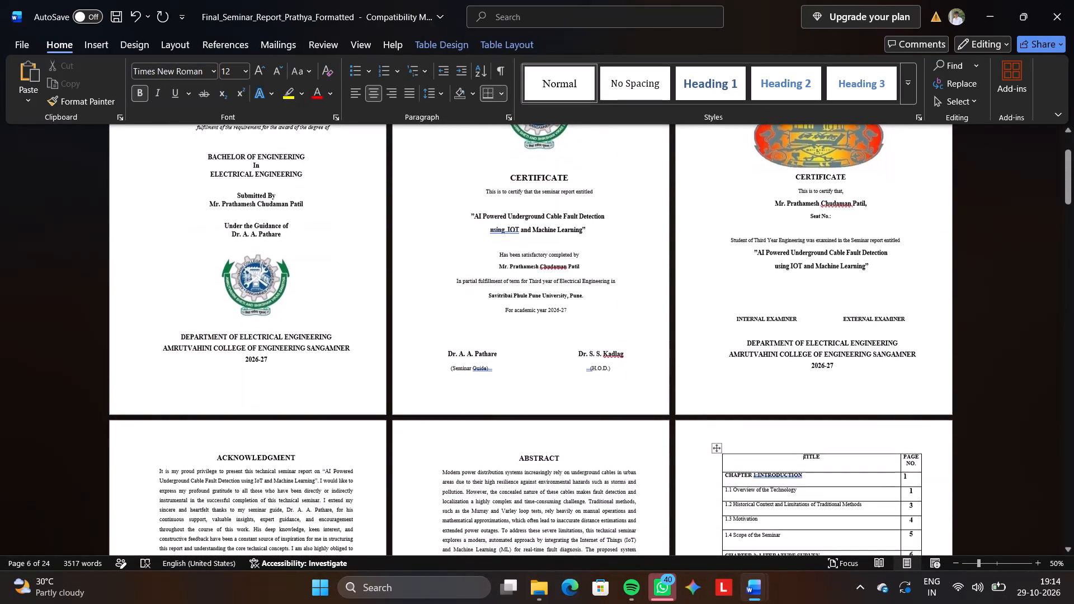
pyautogui.scroll(-3, 687, 420)
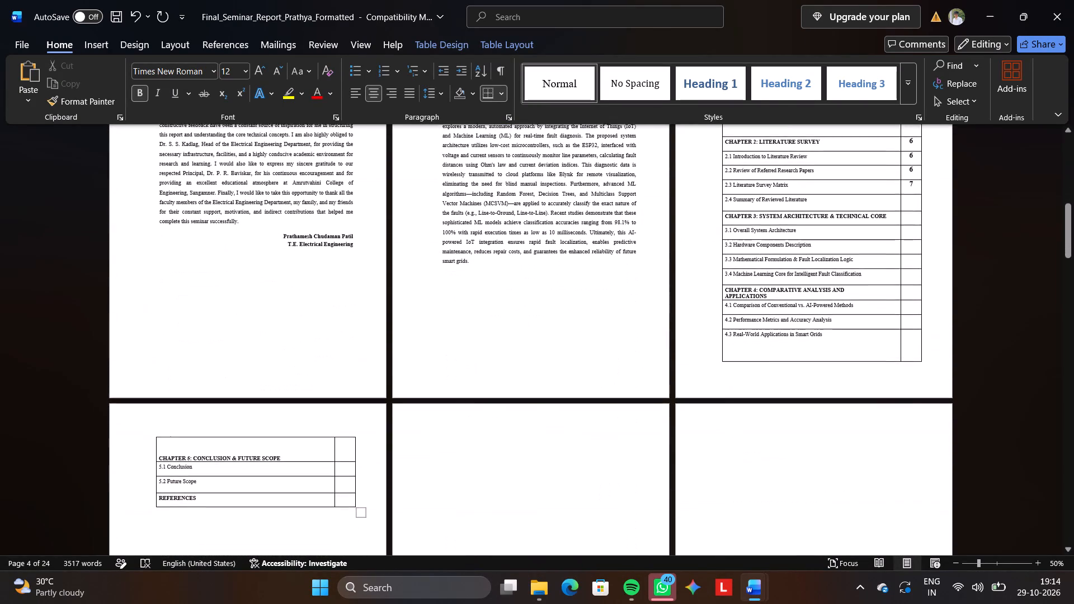
pyautogui.scroll(-2, 687, 420)
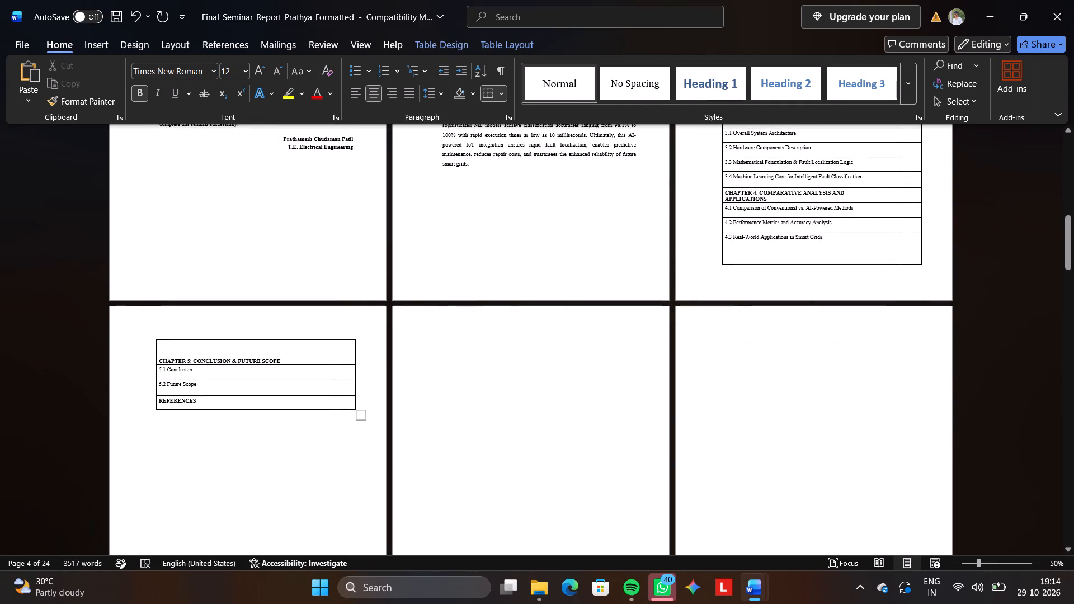
# Delete one of the blank pages between the end of the contents table and the CHAPTER 1 INTRODUCTION page.
pyautogui.click(347, 437)
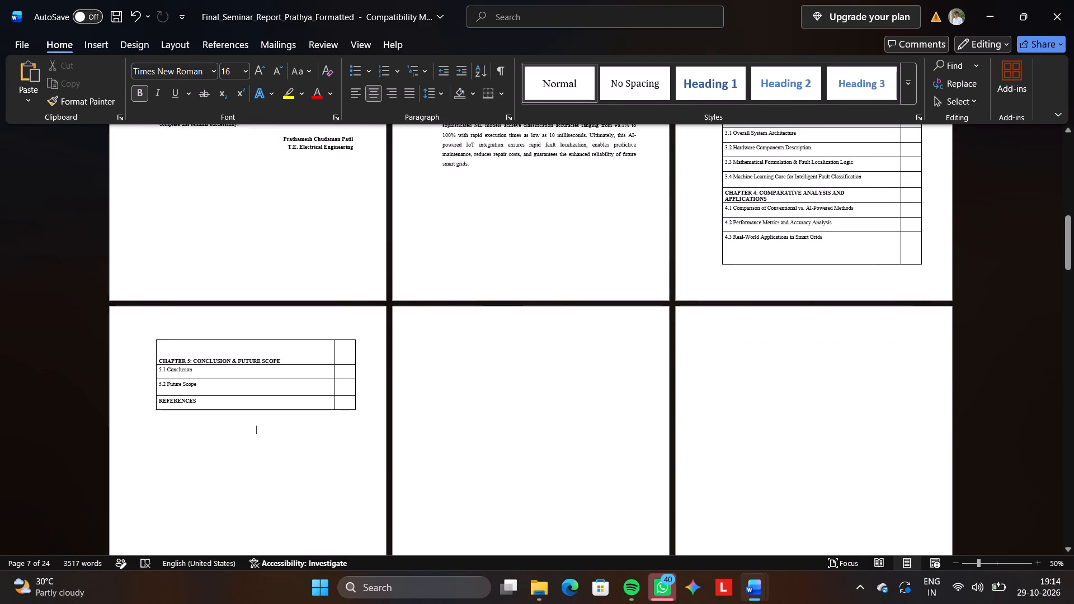
pyautogui.scroll(-3, 347, 437)
pyautogui.scroll(1, 347, 437)
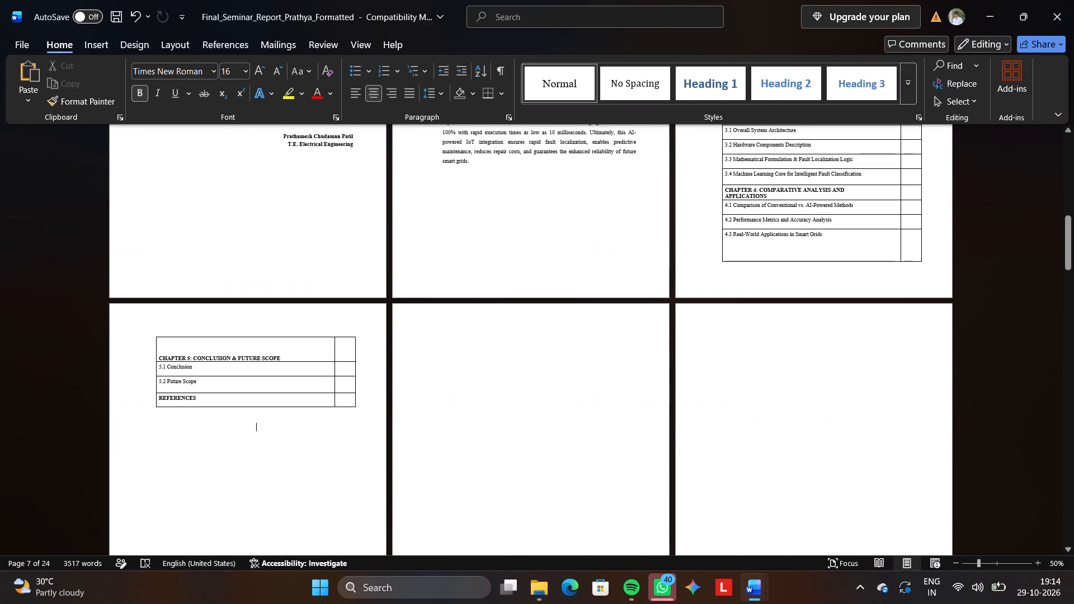
pyautogui.click(662, 442)
pyautogui.moveTo(662, 442); pyautogui.dragTo(648, 443)
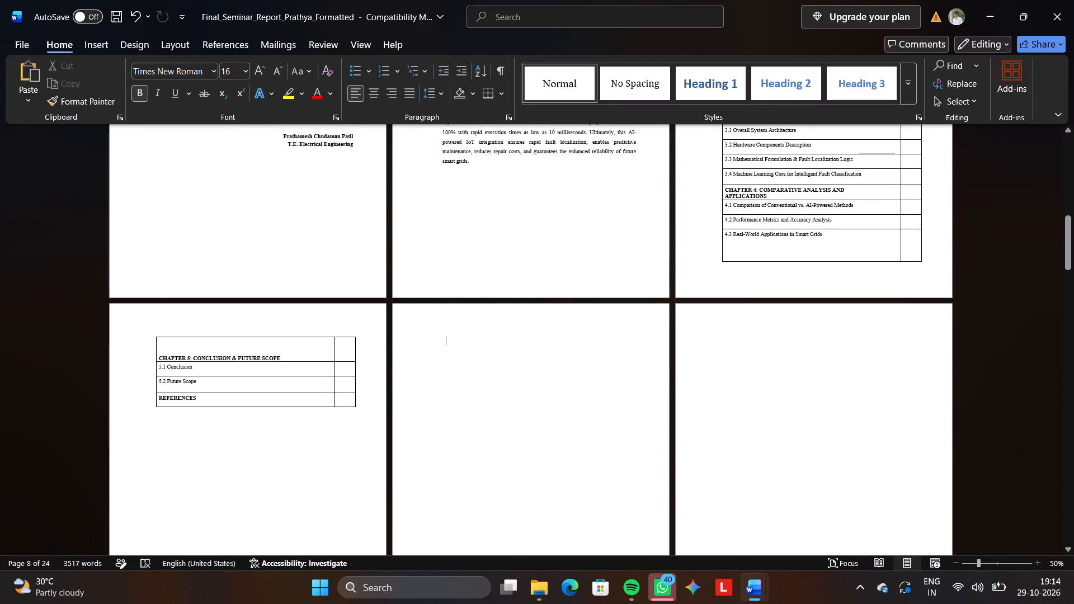
pyautogui.hotkey('shift', 'Down')
pyautogui.hotkey('shift', 'Down')
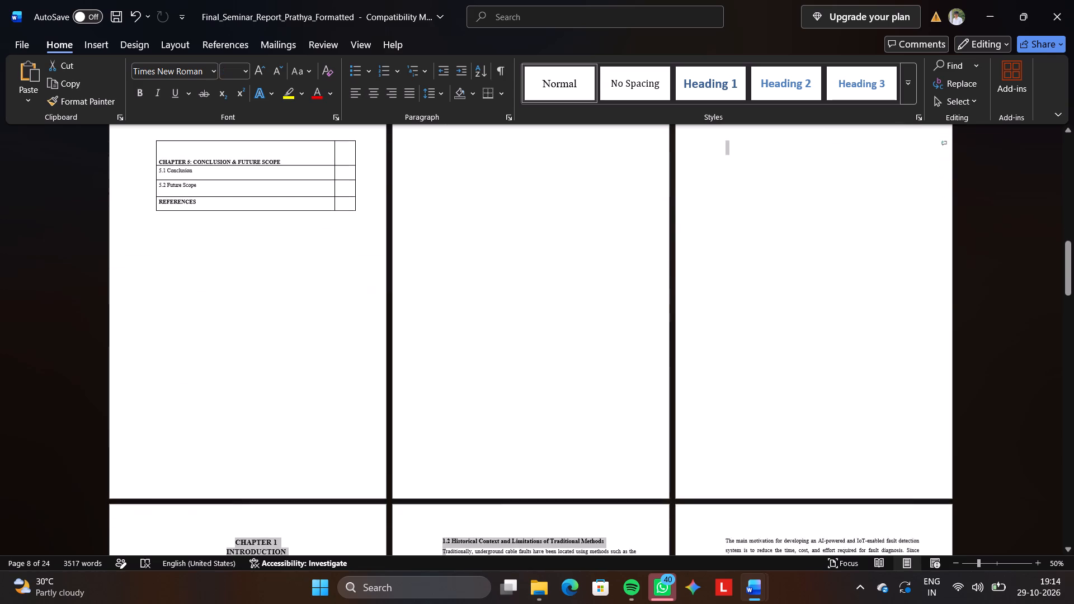
pyautogui.hotkey('shift', 'Down')
pyautogui.hotkey('shift', 'Up')
pyautogui.hotkey('shift', 'Up')
pyautogui.hotkey('shift', 'Up')
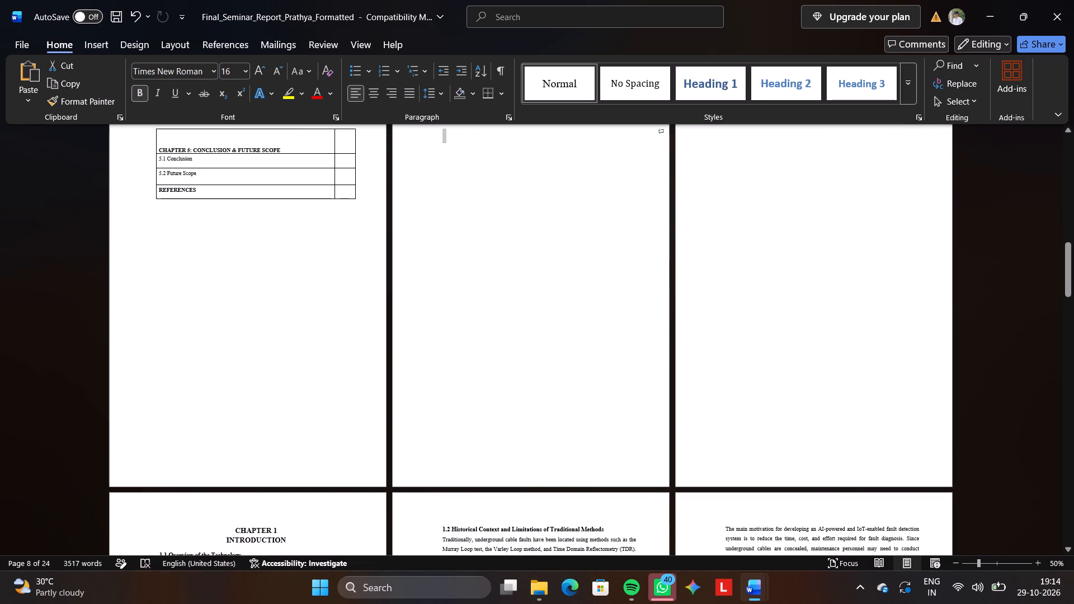
pyautogui.press('BackSpace')
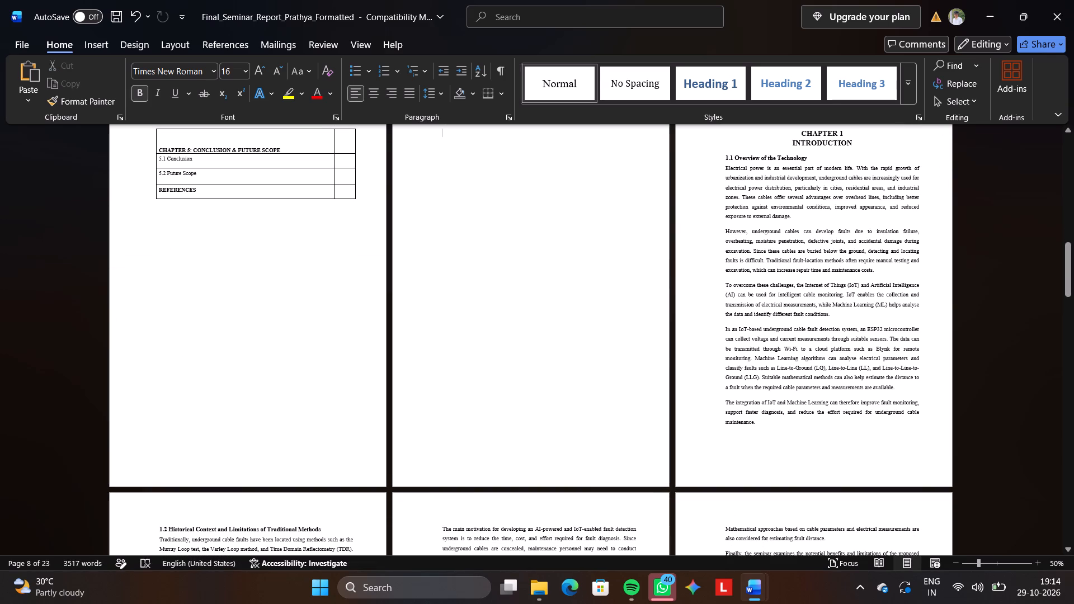
pyautogui.hotkey('shift', 'Down')
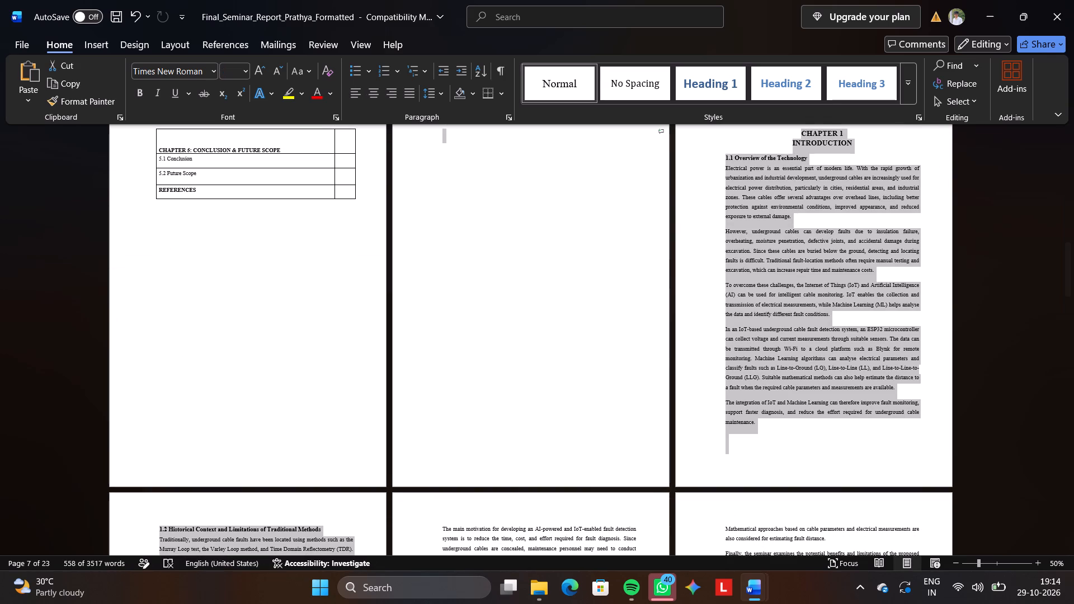
pyautogui.click(648, 443)
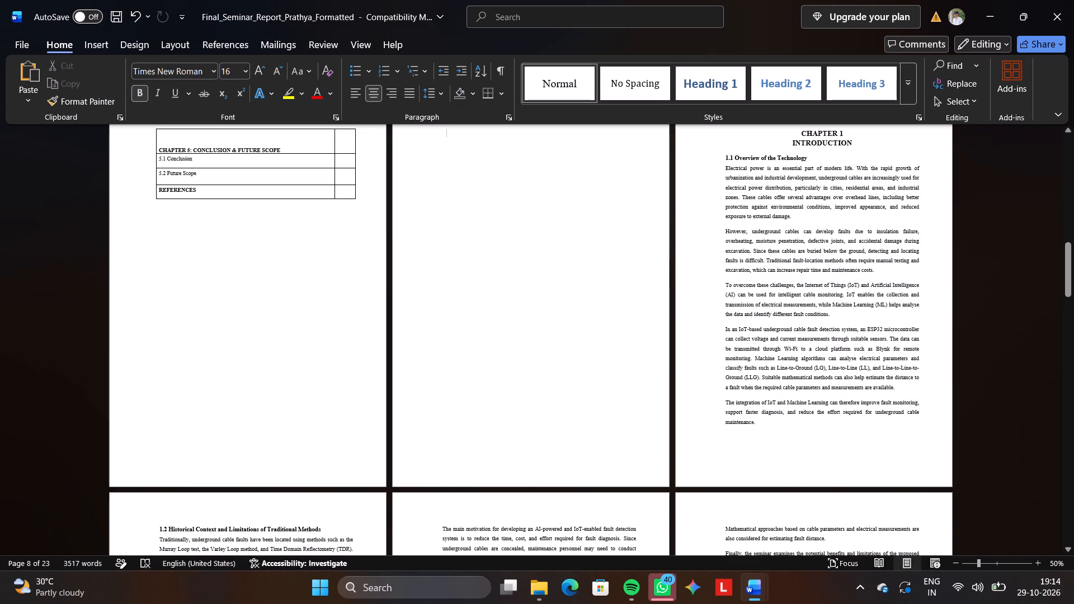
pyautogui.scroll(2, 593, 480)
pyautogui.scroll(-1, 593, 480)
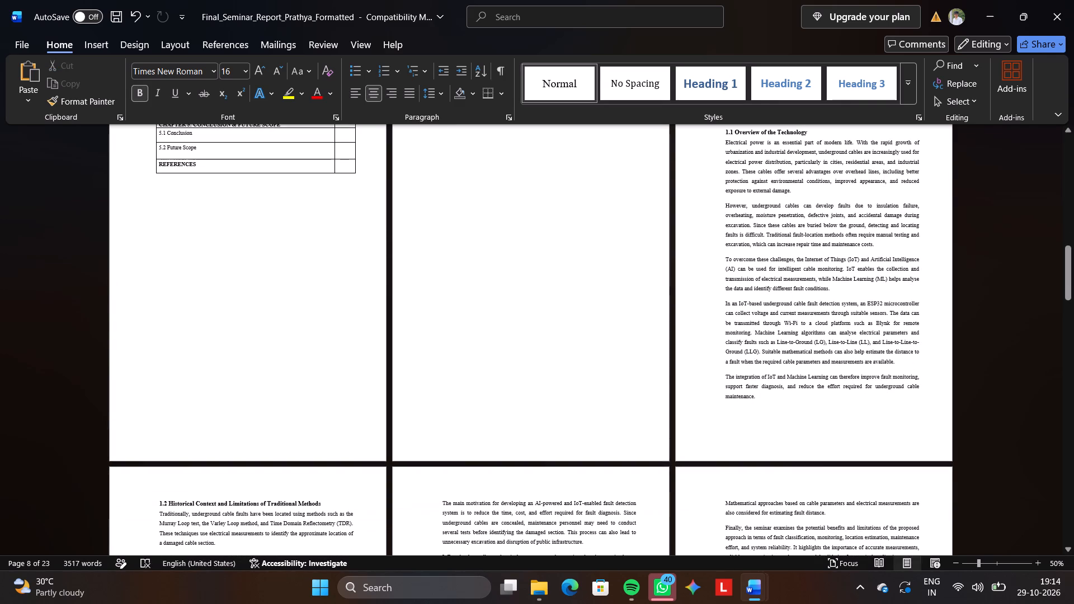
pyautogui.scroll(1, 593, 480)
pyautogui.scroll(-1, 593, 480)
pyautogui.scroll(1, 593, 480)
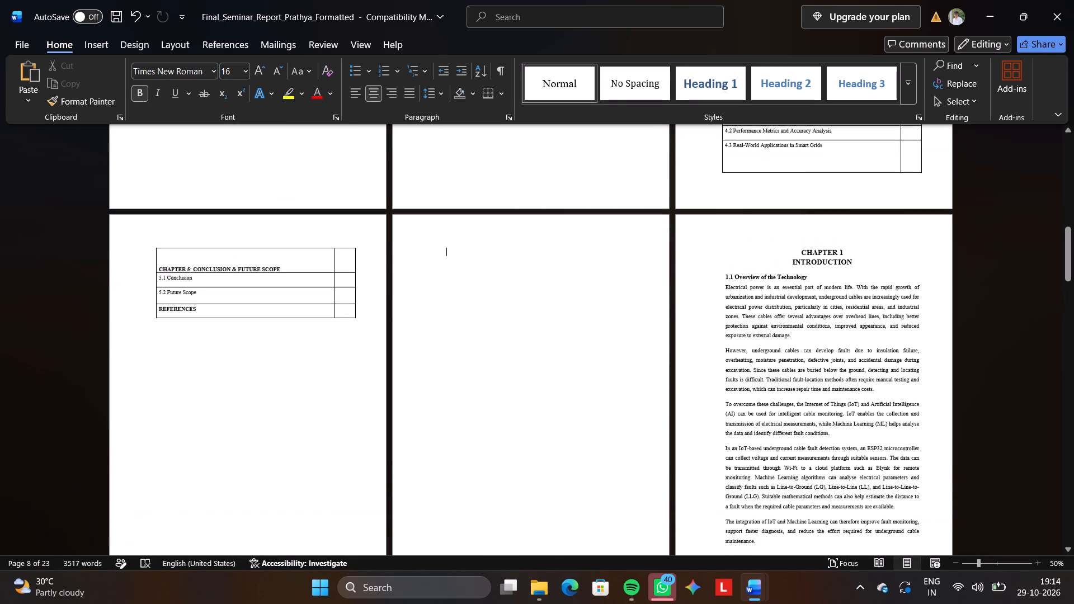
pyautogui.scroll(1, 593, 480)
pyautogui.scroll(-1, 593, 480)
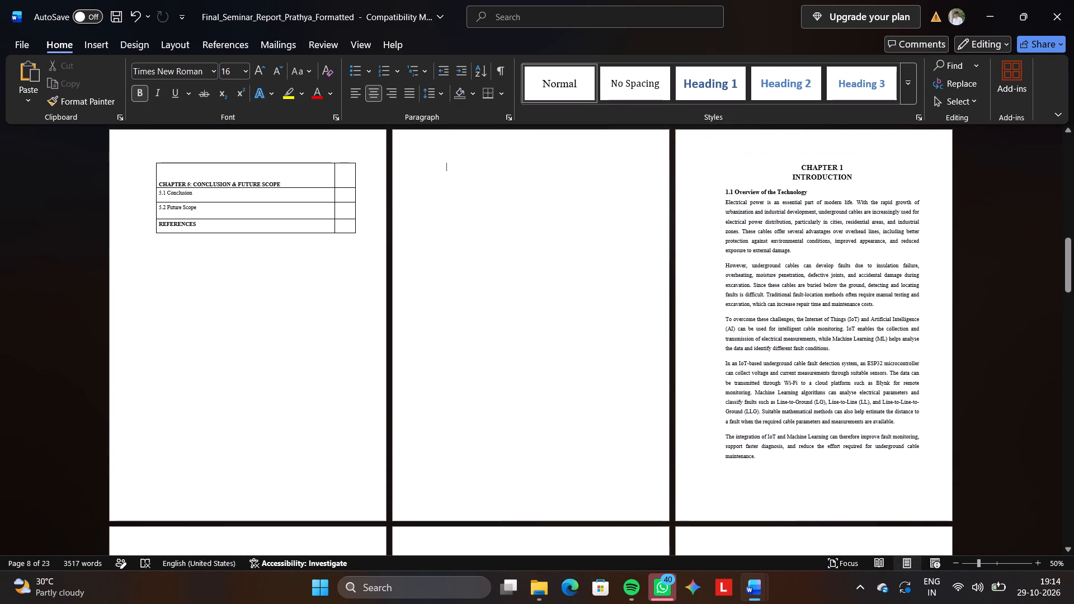
# Copy the LIST OF FIGURES and LIST OF TABLES table from the other open seminar report and paste it on a new line below REFERENCES.
pyautogui.hotkey('alt', 'Tab')
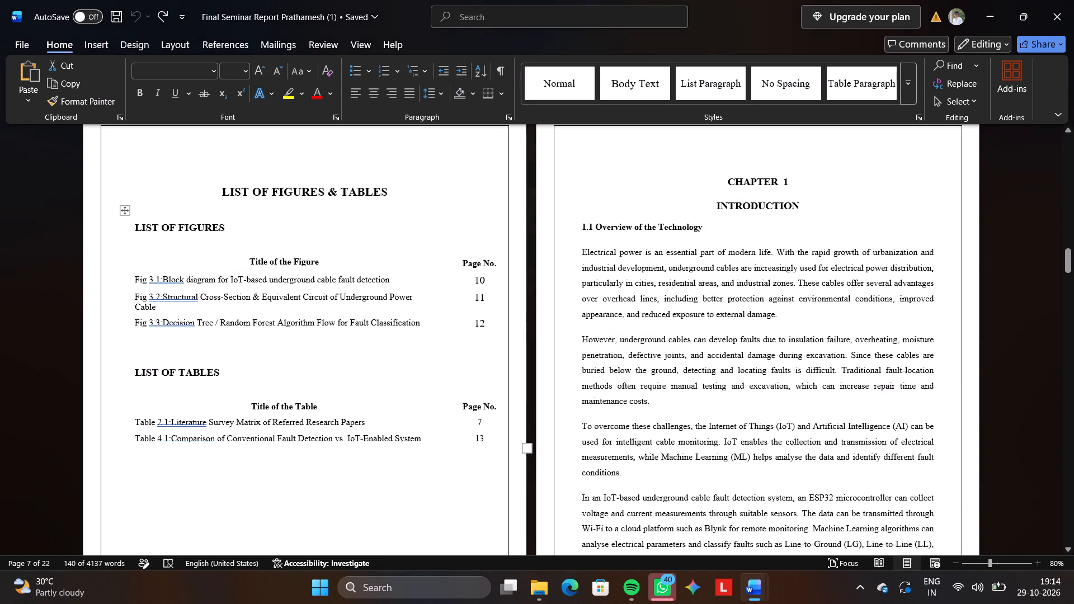
pyautogui.click(128, 215)
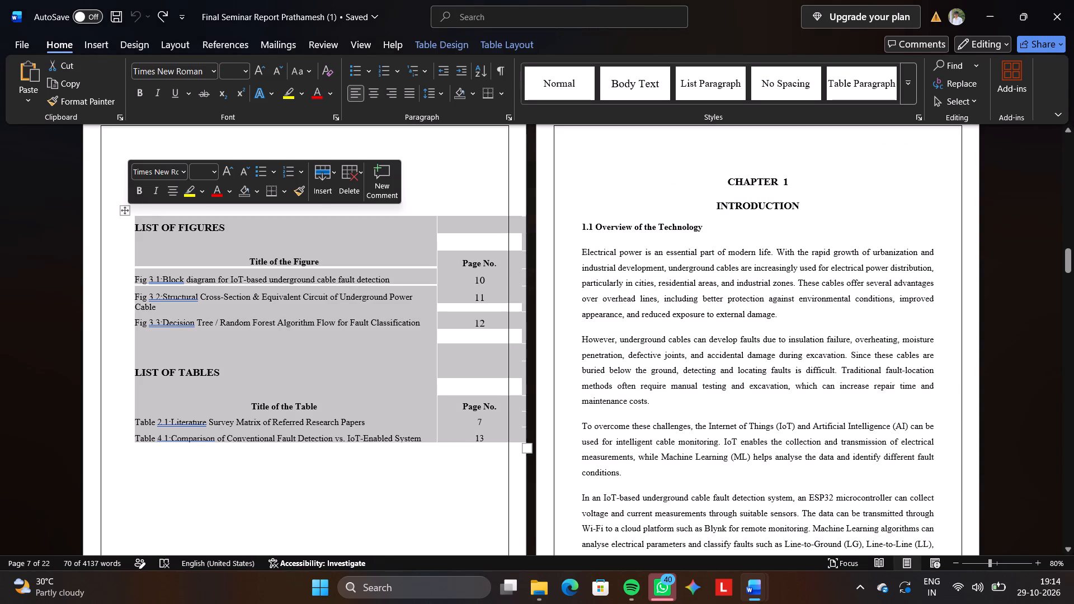
pyautogui.hotkey('ctrl', 'c')
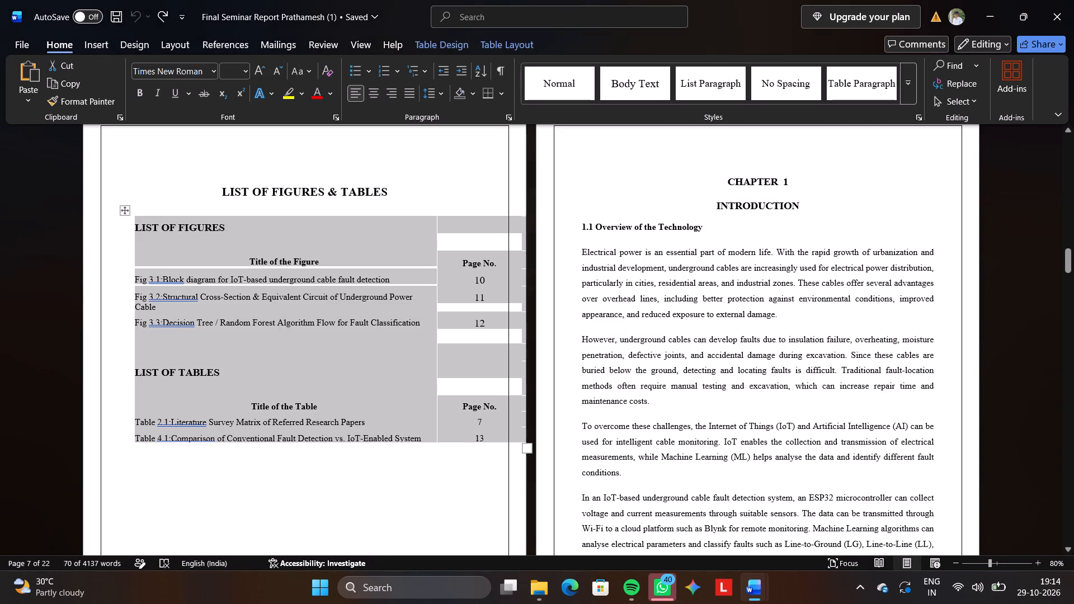
pyautogui.hotkey('alt', 'Tab')
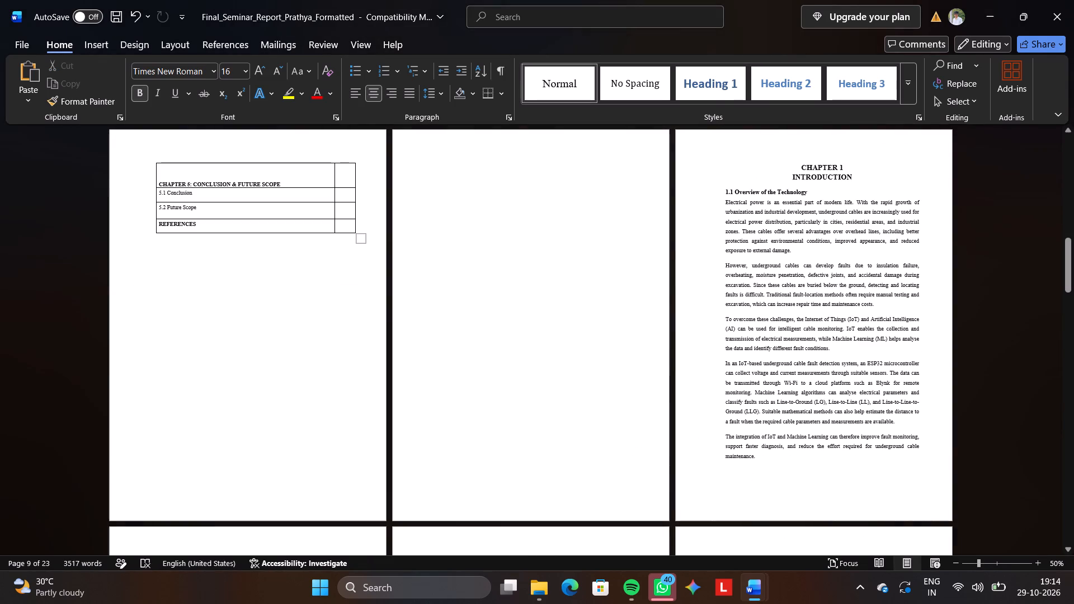
pyautogui.click(227, 231)
pyautogui.click(243, 229)
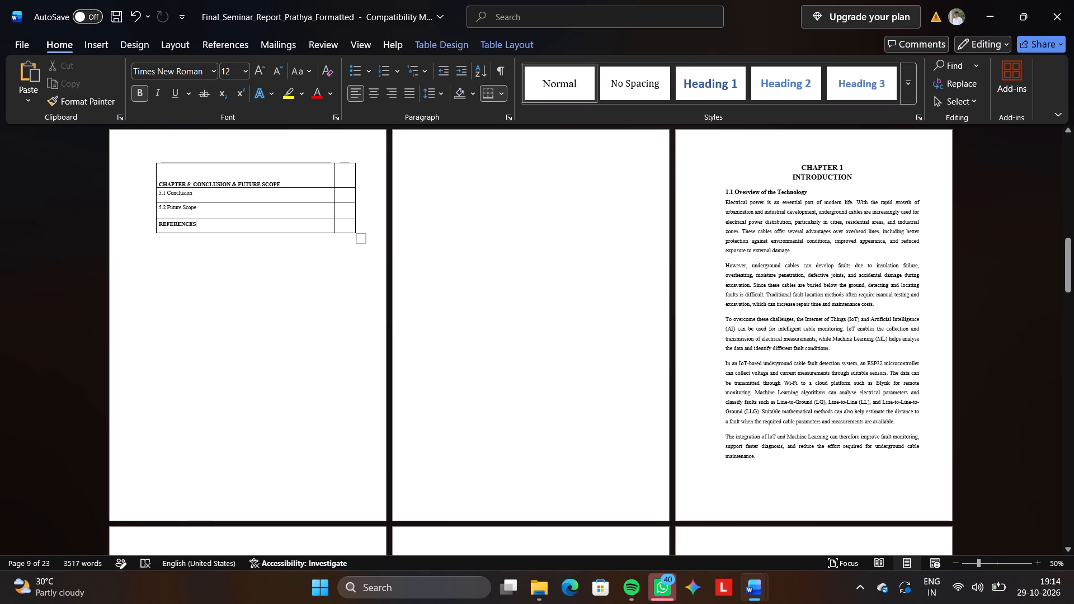
pyautogui.press('Return')
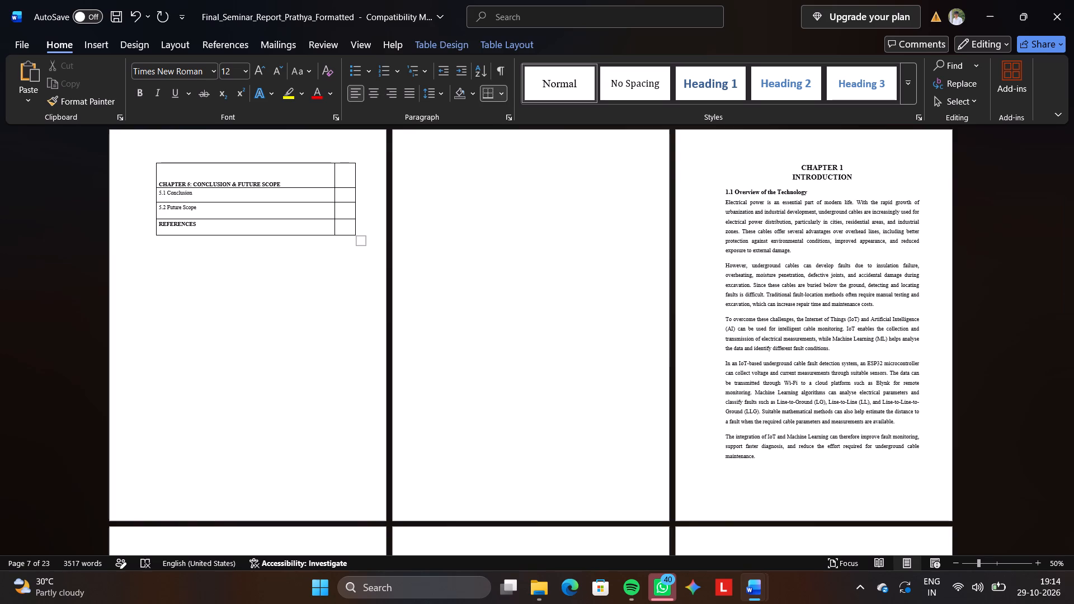
pyautogui.hotkey('ctrl', 'v')
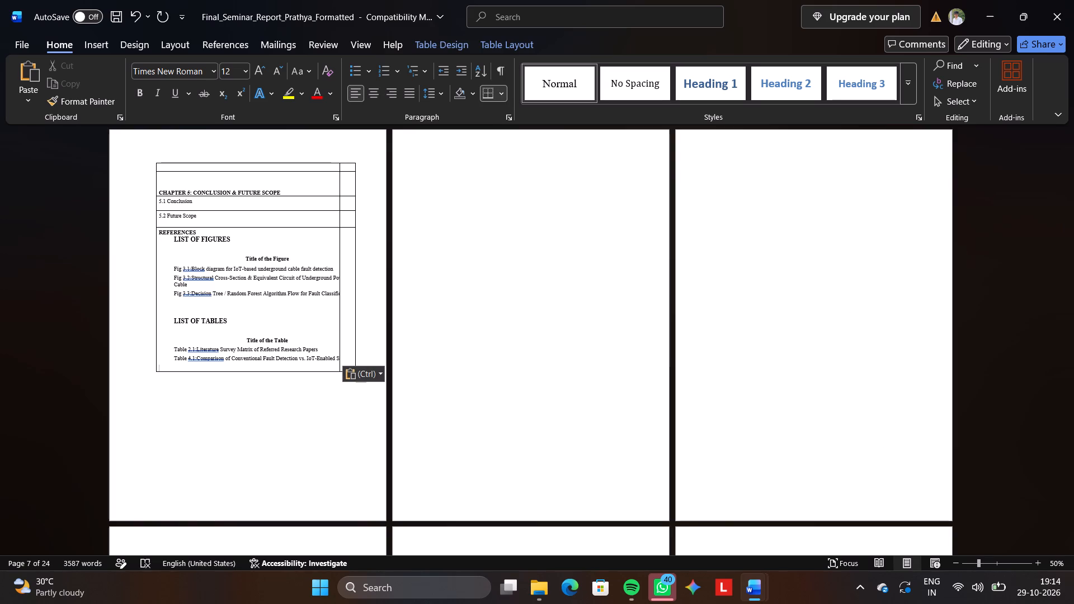
# Undo the last paste and paste the LIST OF FIGURES and LIST OF TABLES table on the empty line below the contents table.
pyautogui.hotkey('ctrl', 'z')
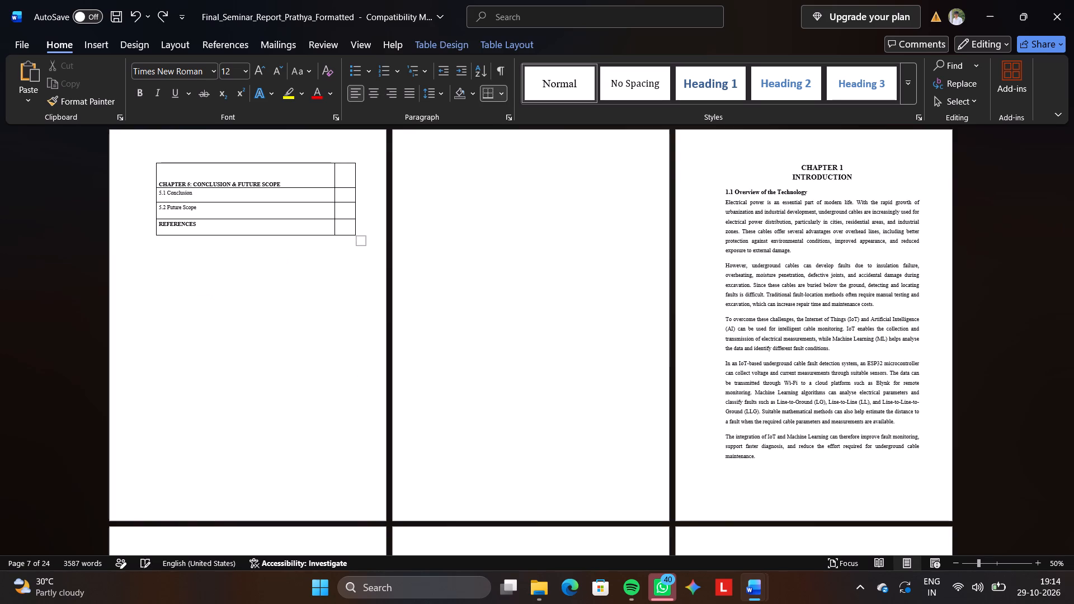
pyautogui.click(305, 266)
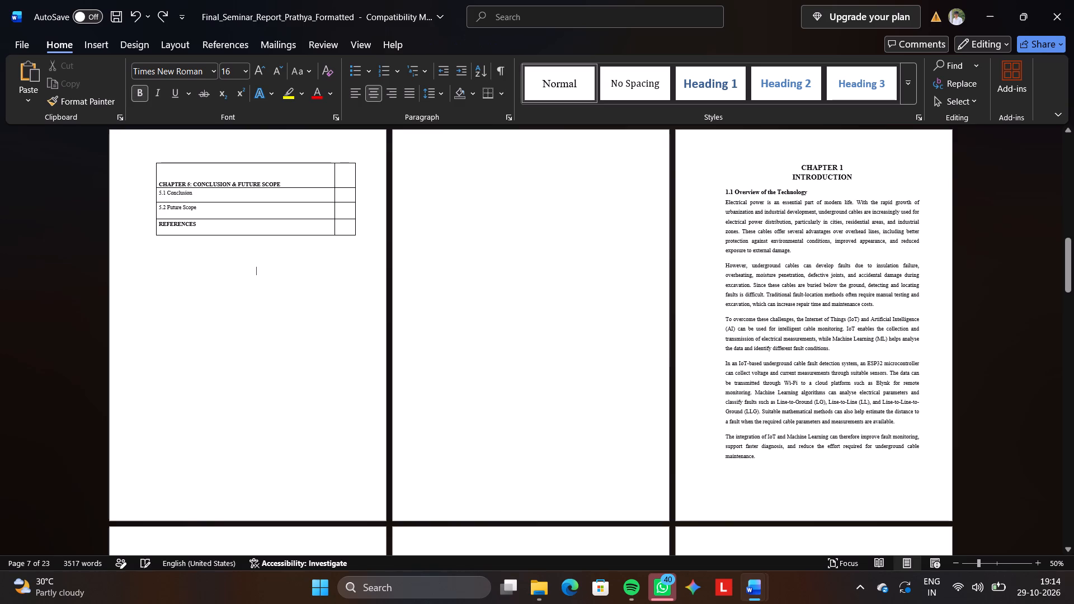
pyautogui.hotkey('ctrl', 'v')
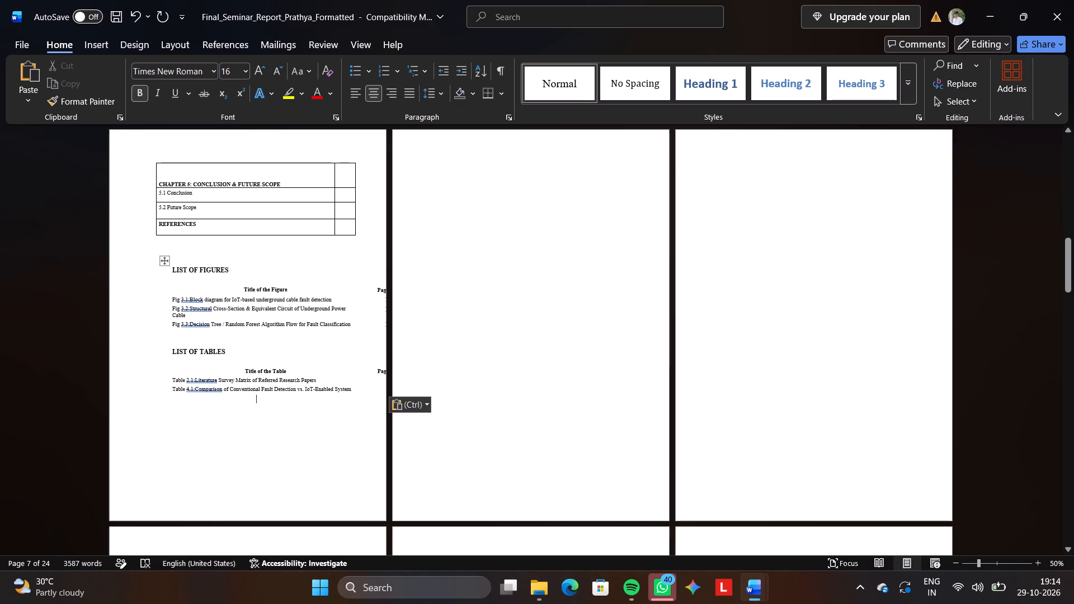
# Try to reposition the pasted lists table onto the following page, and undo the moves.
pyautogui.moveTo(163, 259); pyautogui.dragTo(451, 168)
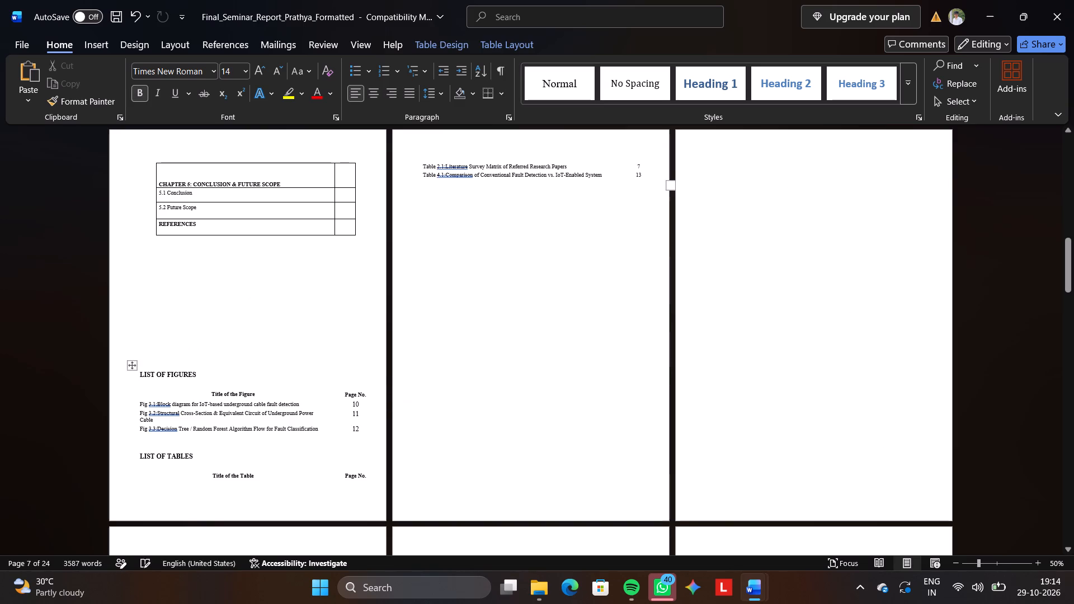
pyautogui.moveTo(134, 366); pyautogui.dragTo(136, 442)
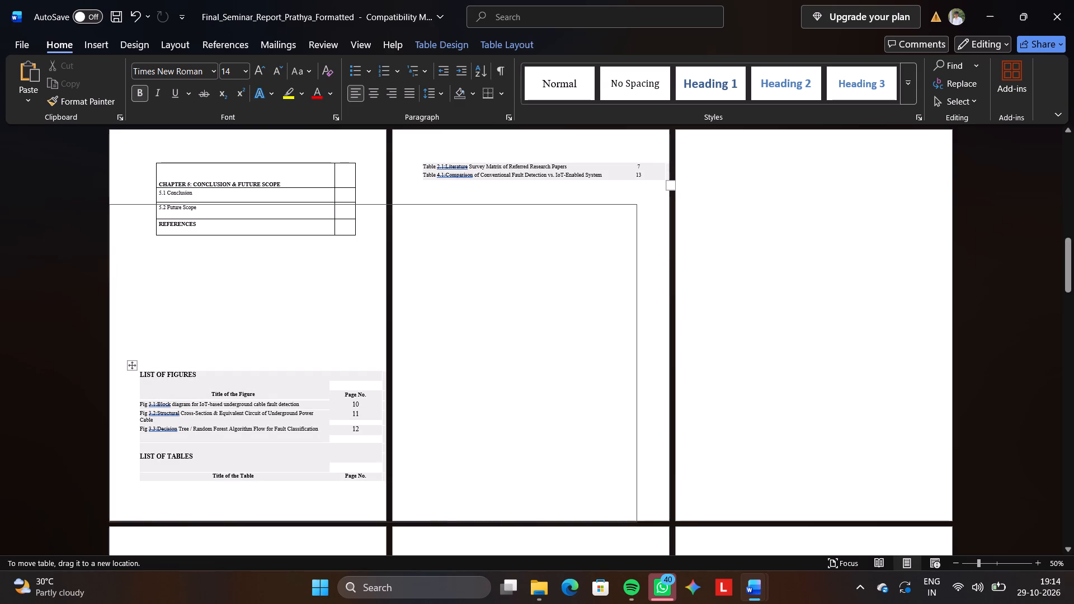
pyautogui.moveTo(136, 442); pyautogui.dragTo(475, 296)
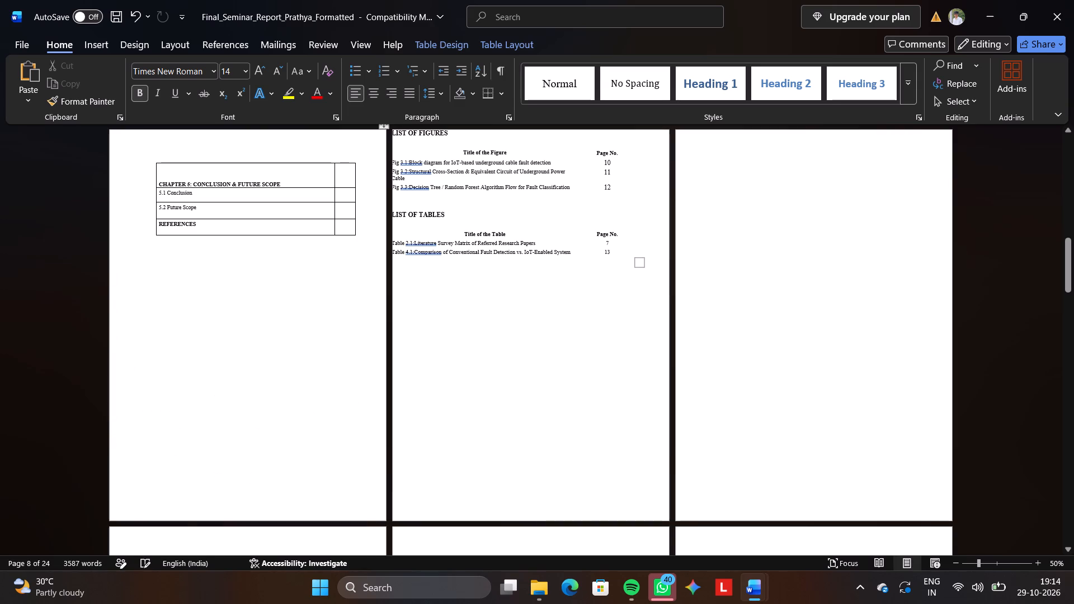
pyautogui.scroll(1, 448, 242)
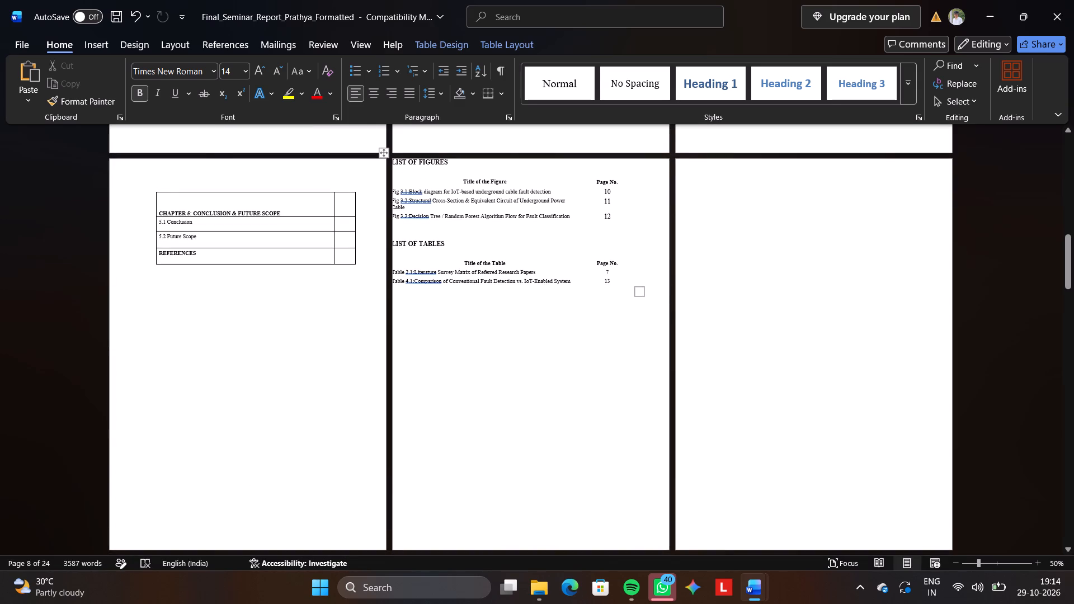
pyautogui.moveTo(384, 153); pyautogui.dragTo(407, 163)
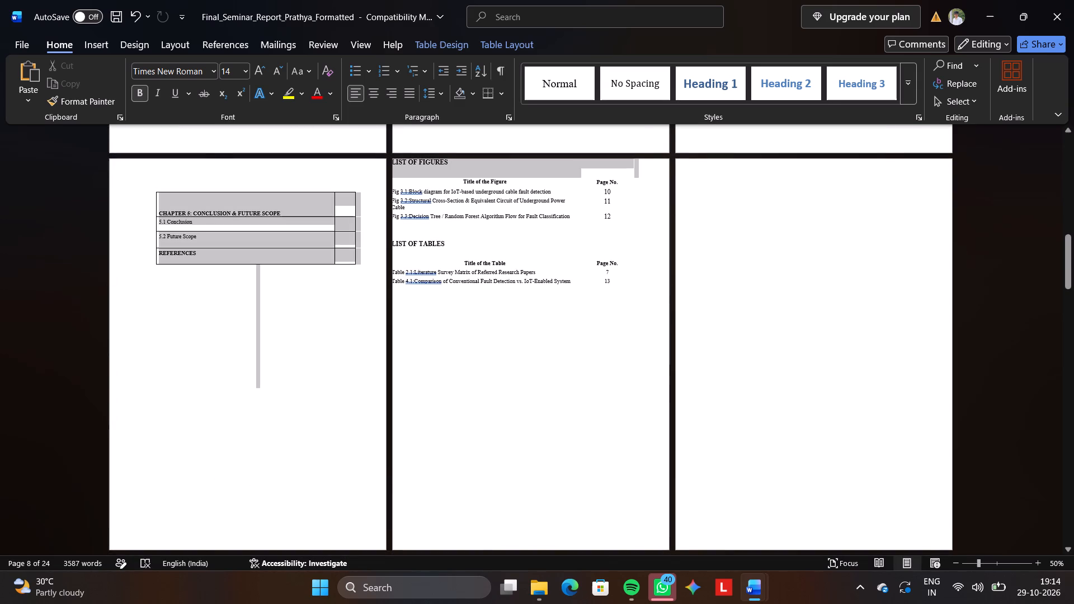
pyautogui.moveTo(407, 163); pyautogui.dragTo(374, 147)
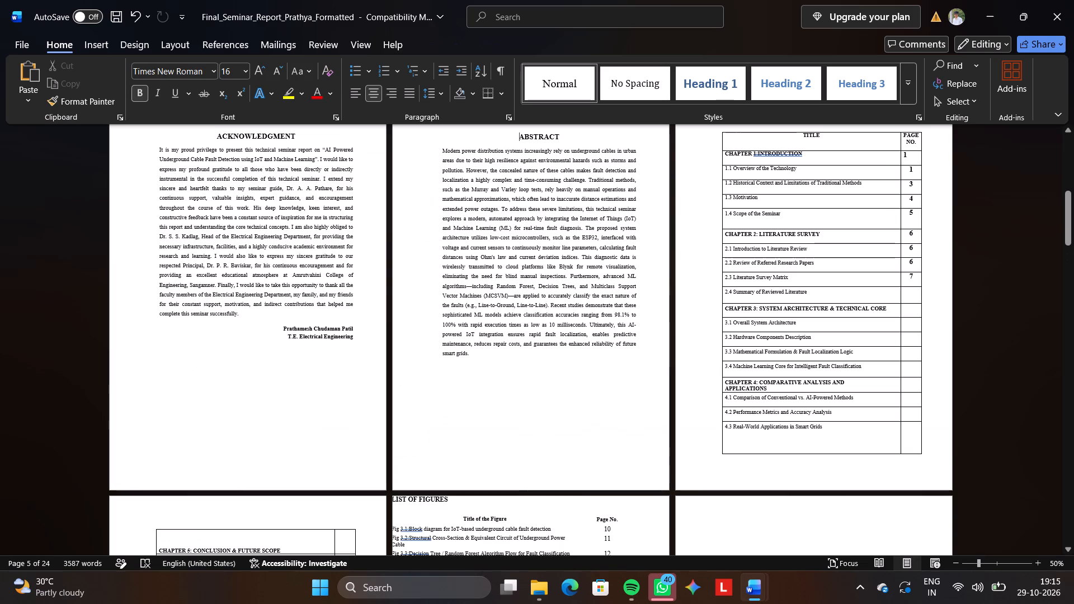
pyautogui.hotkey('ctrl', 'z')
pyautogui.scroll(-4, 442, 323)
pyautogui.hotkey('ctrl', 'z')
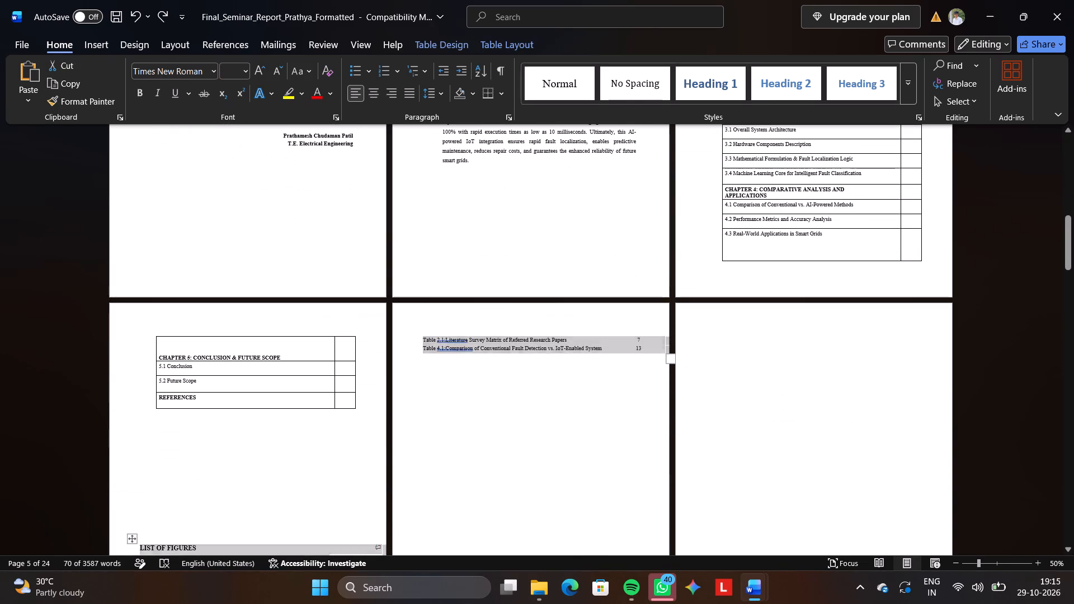
# Add blank lines below the contents table until the whole lists table sits on the following page.
pyautogui.click(322, 414)
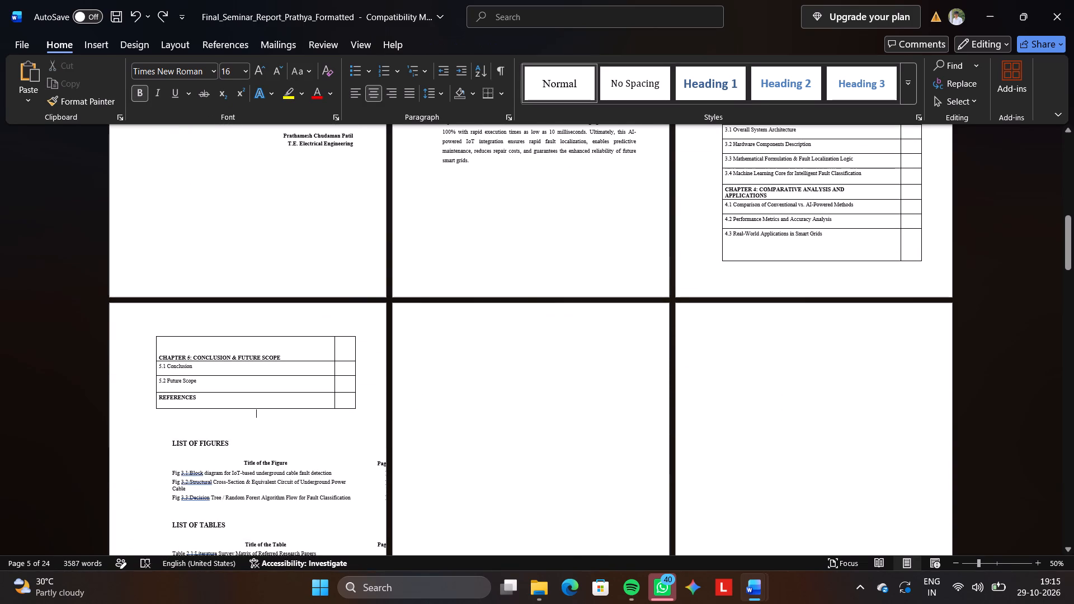
pyautogui.press('Return')
pyautogui.press('Return')
pyautogui.press('Return')
pyautogui.press('Return')
pyautogui.press('Return')
pyautogui.press('Return')
pyautogui.press('Return')
pyautogui.press('Return')
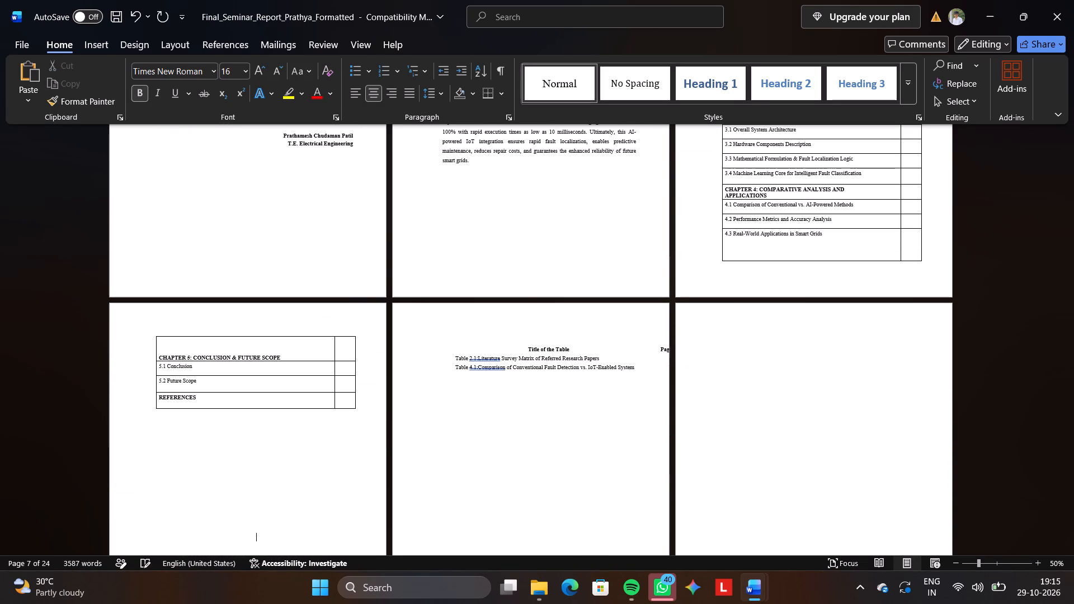
pyautogui.press('Return')
pyautogui.press('Return')
pyautogui.press('Return')
pyautogui.press('Return')
pyautogui.press('Return')
pyautogui.press('Return')
pyautogui.press('Return')
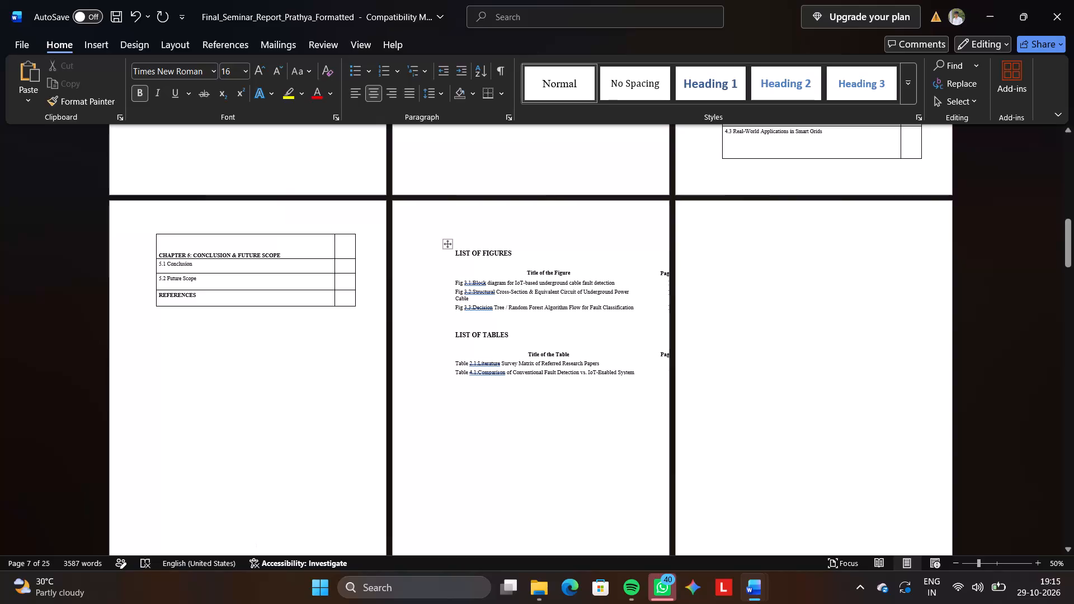
# Shift the lists table toward the page's left margin so its Page No. column fits on the page.
pyautogui.moveTo(450, 243); pyautogui.dragTo(430, 243)
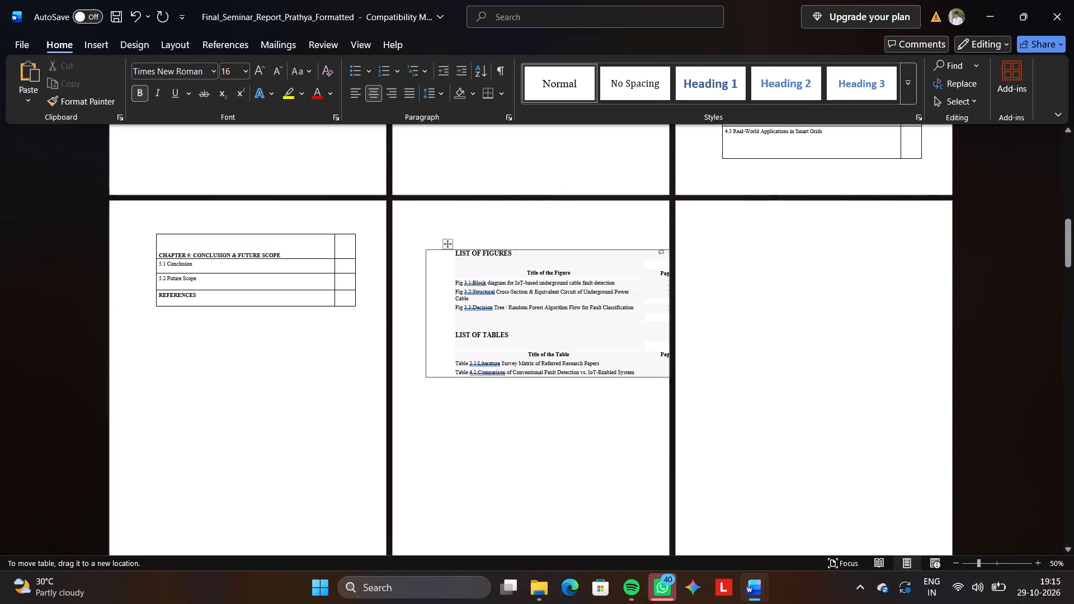
pyautogui.moveTo(430, 243); pyautogui.dragTo(423, 243)
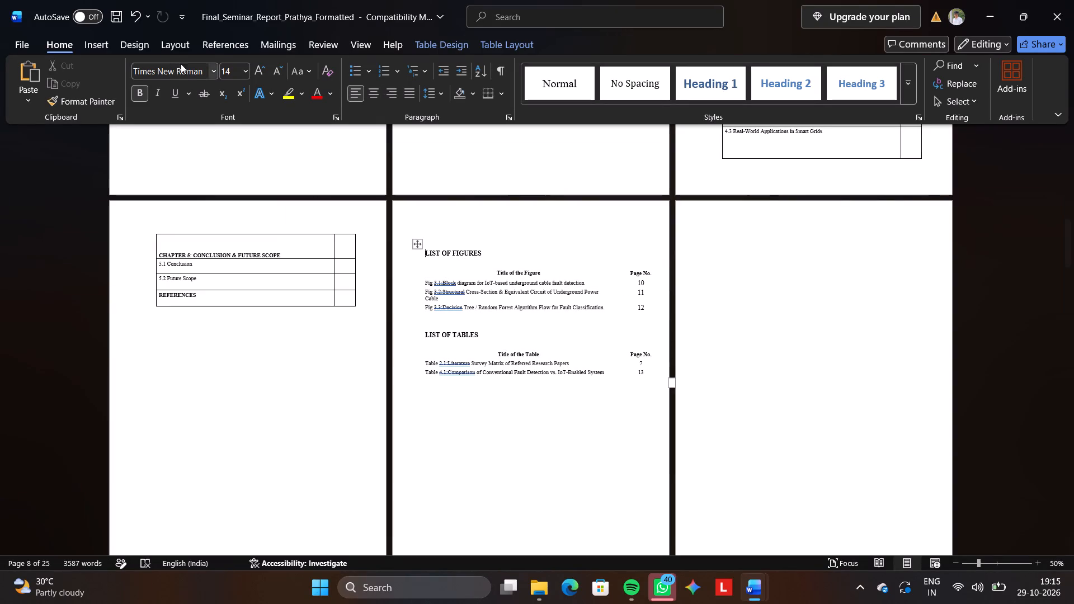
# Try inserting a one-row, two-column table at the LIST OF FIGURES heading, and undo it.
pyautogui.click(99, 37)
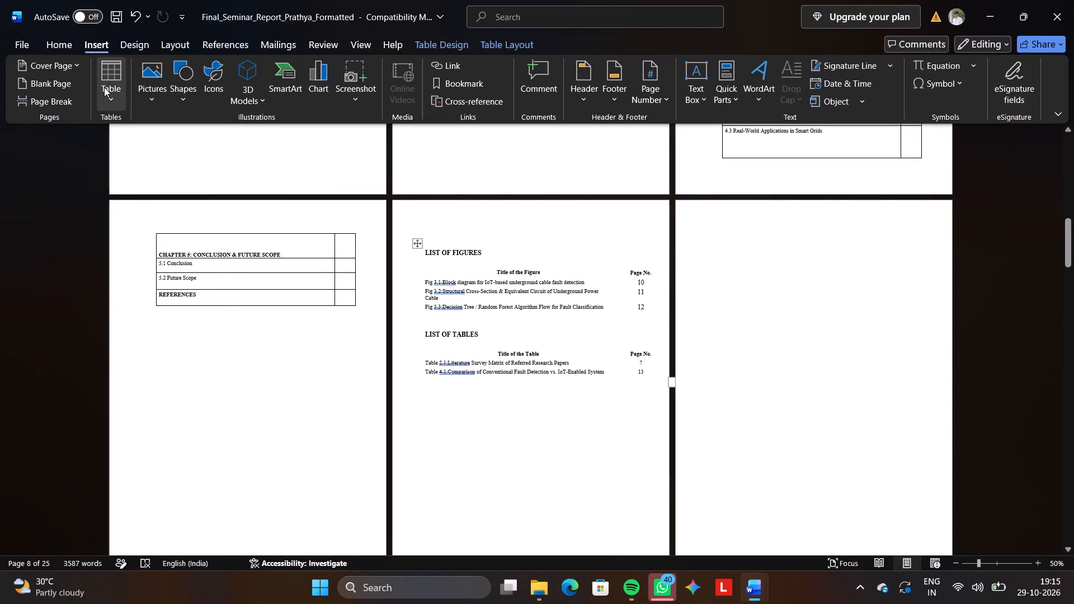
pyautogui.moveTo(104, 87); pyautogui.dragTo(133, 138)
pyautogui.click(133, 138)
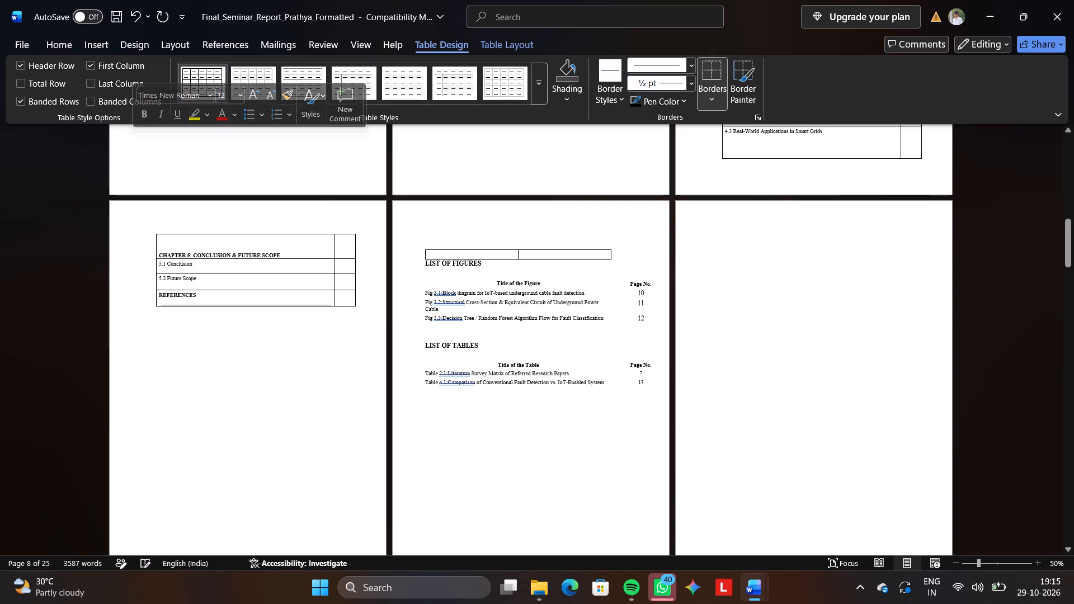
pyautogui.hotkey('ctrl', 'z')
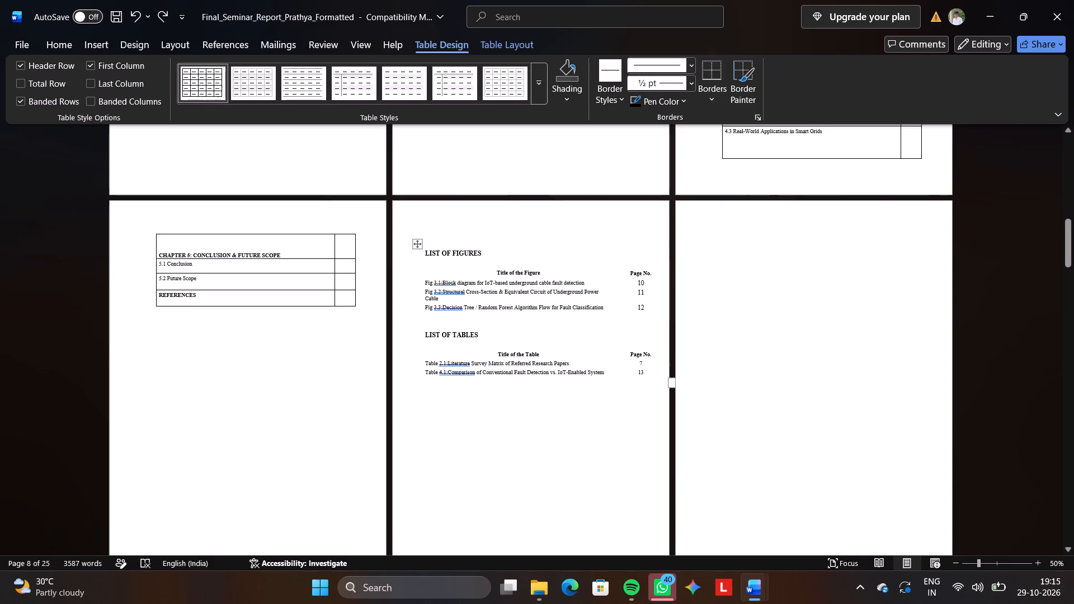
# Insert a one-row, two-column table below the contents table, separated from the REFERENCES row by a blank line.
pyautogui.click(312, 350)
pyautogui.press('Up')
pyautogui.press('Up')
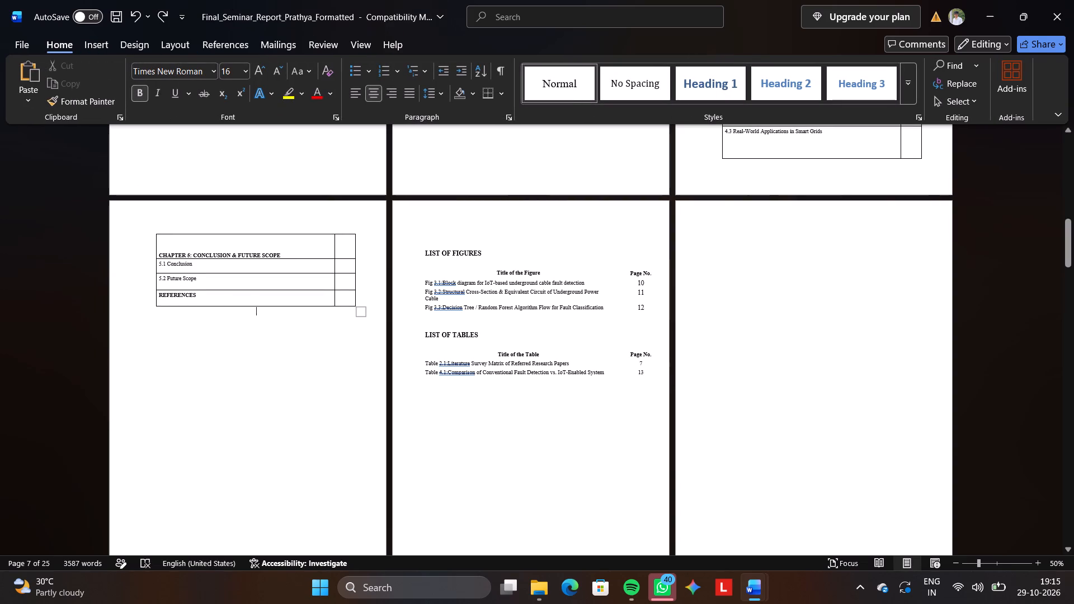
pyautogui.press('Return')
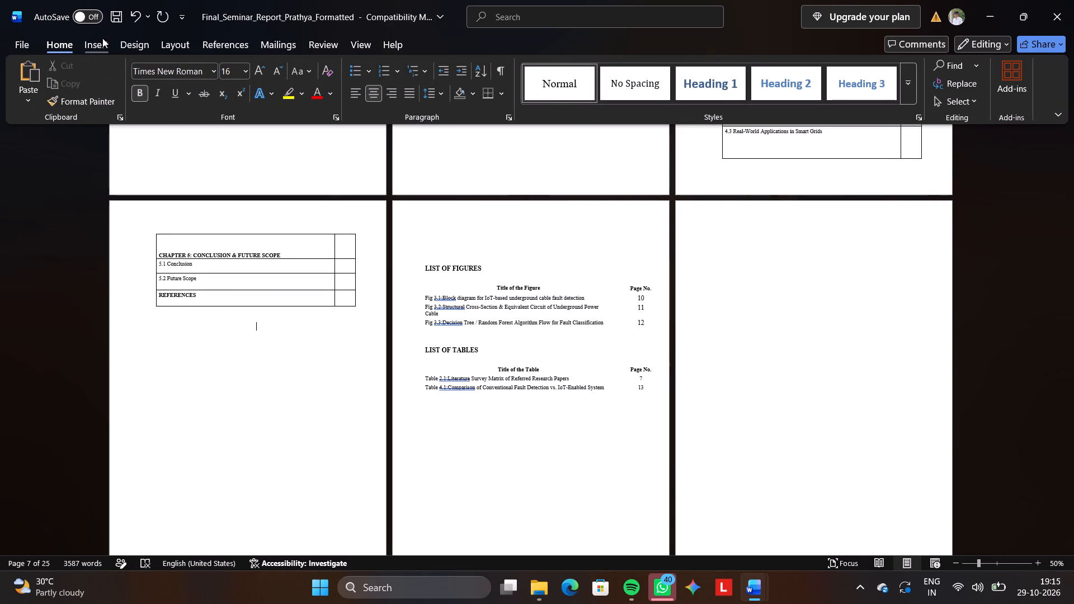
pyautogui.moveTo(99, 36); pyautogui.dragTo(112, 98)
pyautogui.moveTo(112, 98); pyautogui.dragTo(127, 115)
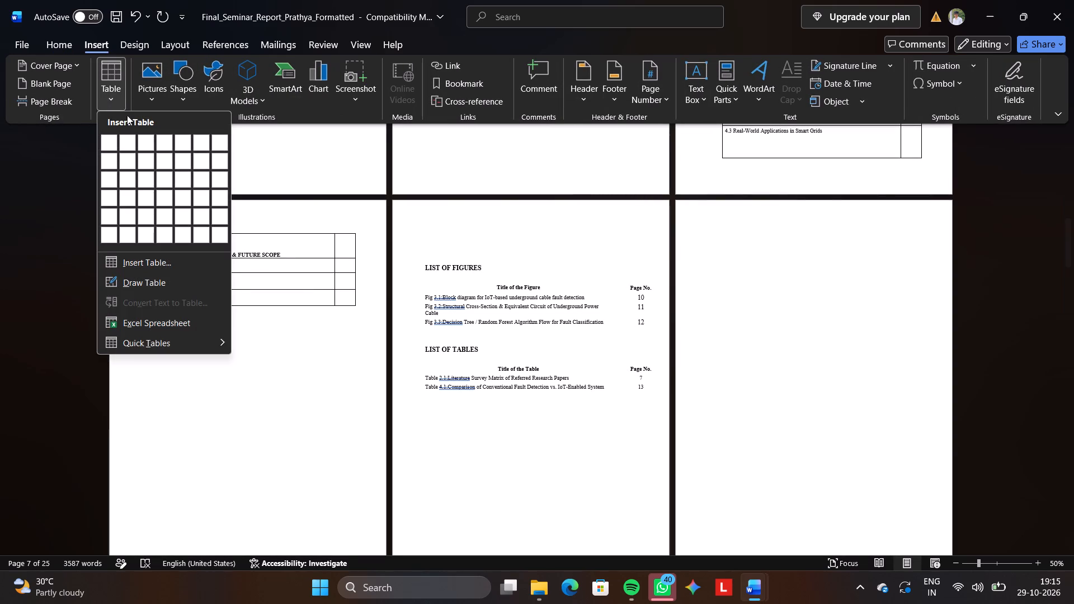
pyautogui.moveTo(127, 115); pyautogui.dragTo(127, 136)
pyautogui.click(127, 136)
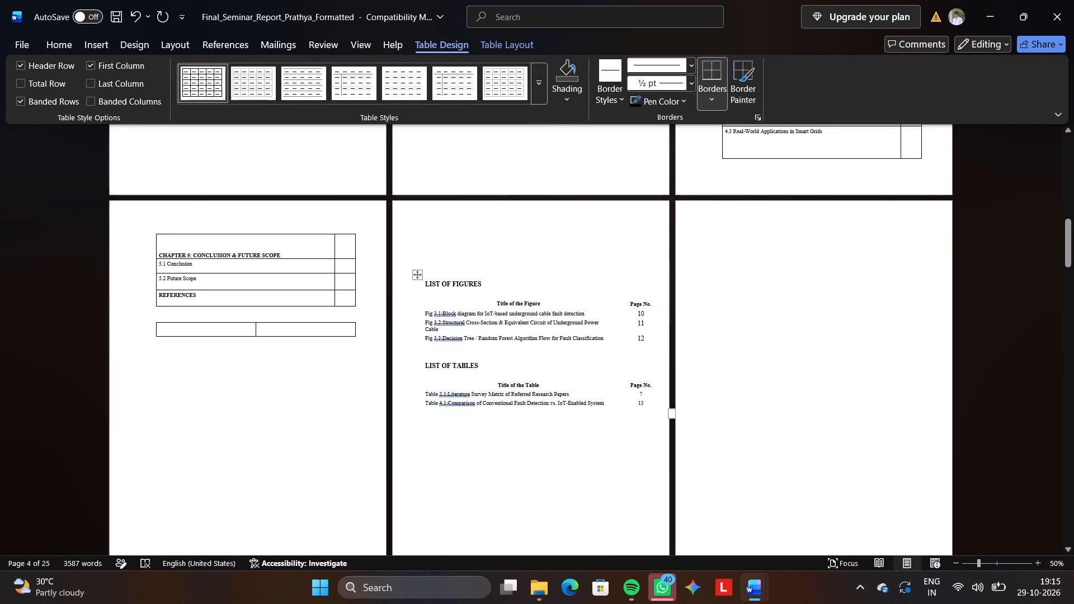
# Copy the title column from Title of the Figure through the Table 4.1 entry into the new table's first column.
pyautogui.moveTo(490, 305); pyautogui.dragTo(563, 305)
pyautogui.hotkey('ctrl', 'c')
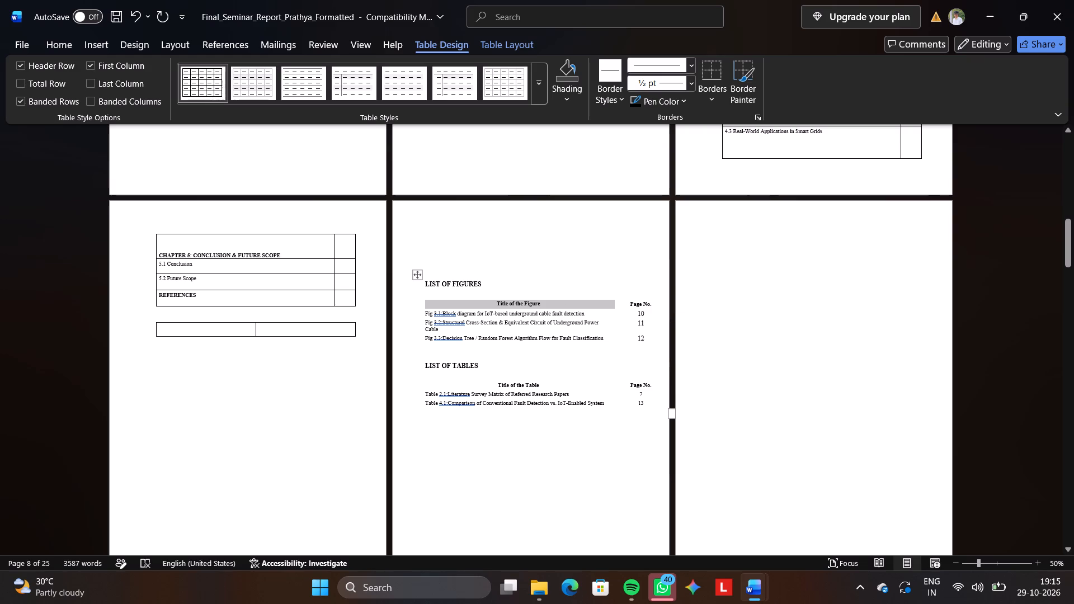
pyautogui.click(216, 327)
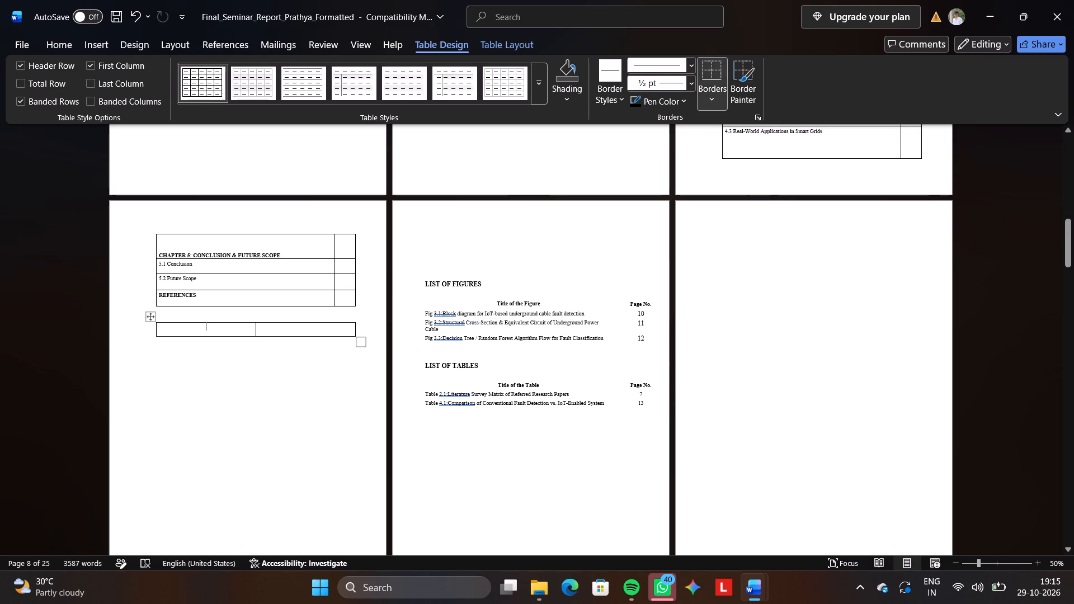
pyautogui.click(497, 300)
pyautogui.click(491, 305)
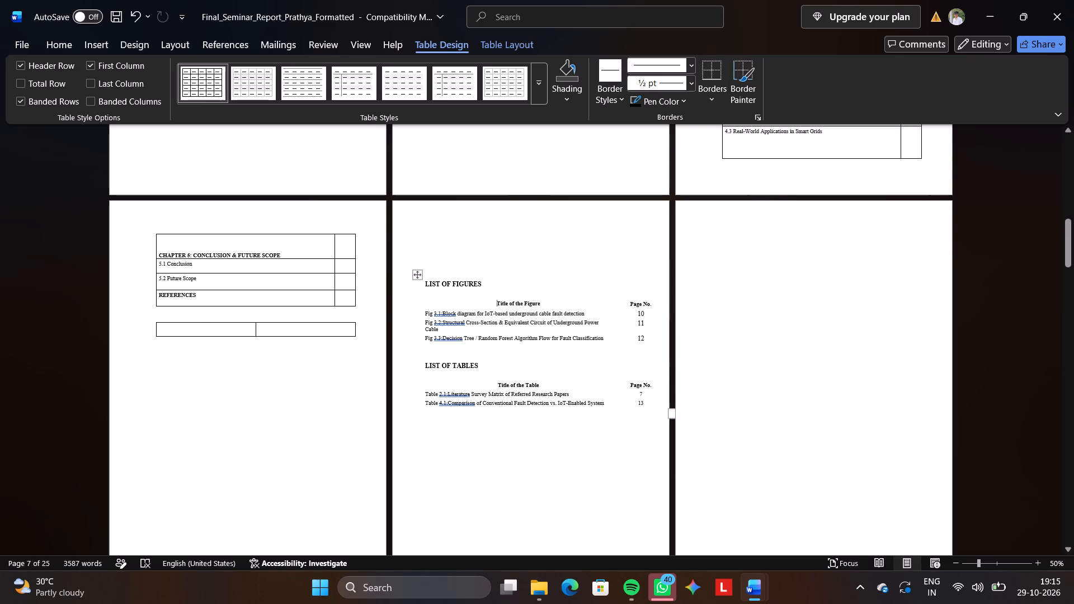
pyautogui.moveTo(491, 305); pyautogui.dragTo(593, 402)
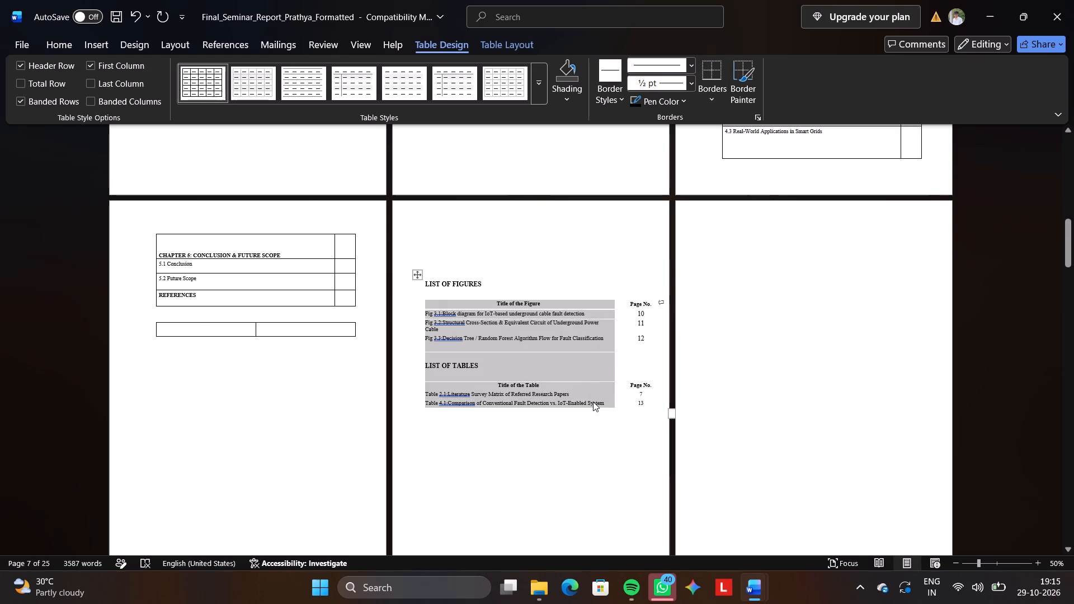
pyautogui.hotkey('ctrl', 'c')
pyautogui.click(229, 325)
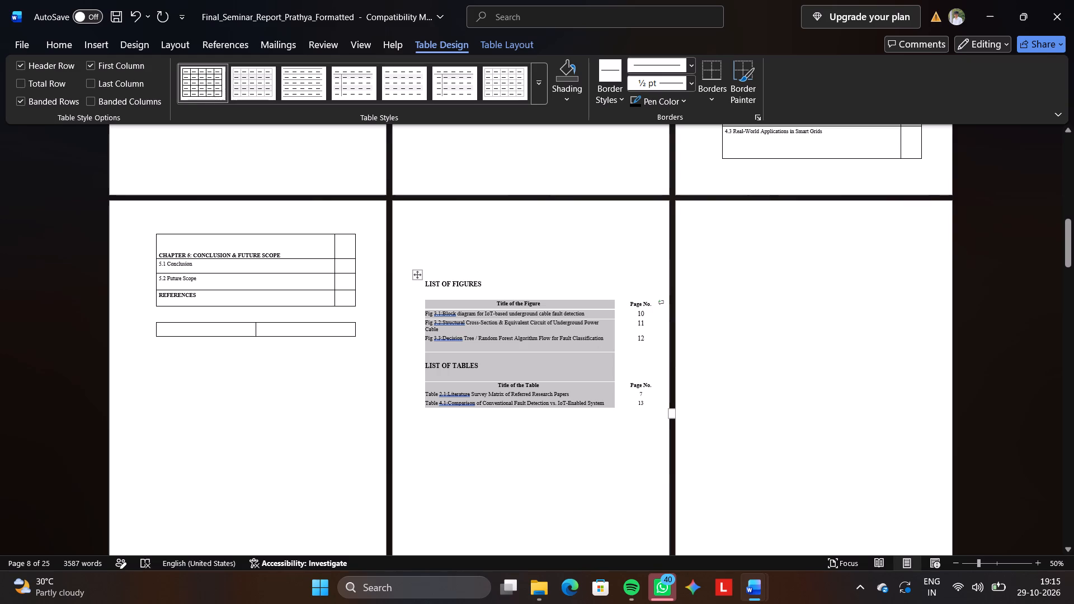
pyautogui.click(229, 325)
pyautogui.hotkey('ctrl', 'v')
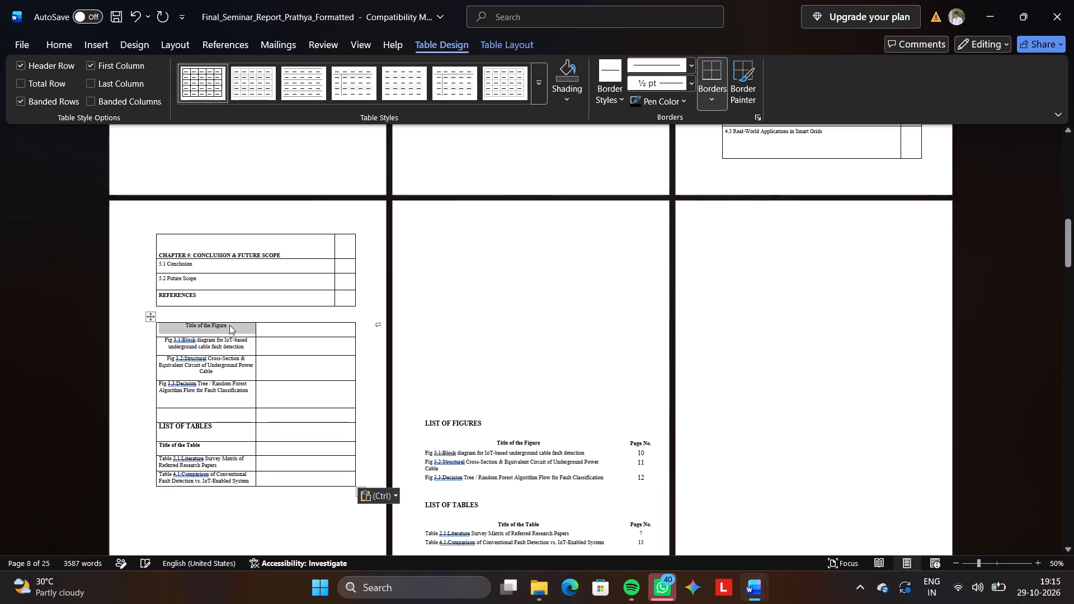
# Widen the new table's first column to line up with the title column of the contents table above.
pyautogui.moveTo(255, 390); pyautogui.dragTo(334, 396)
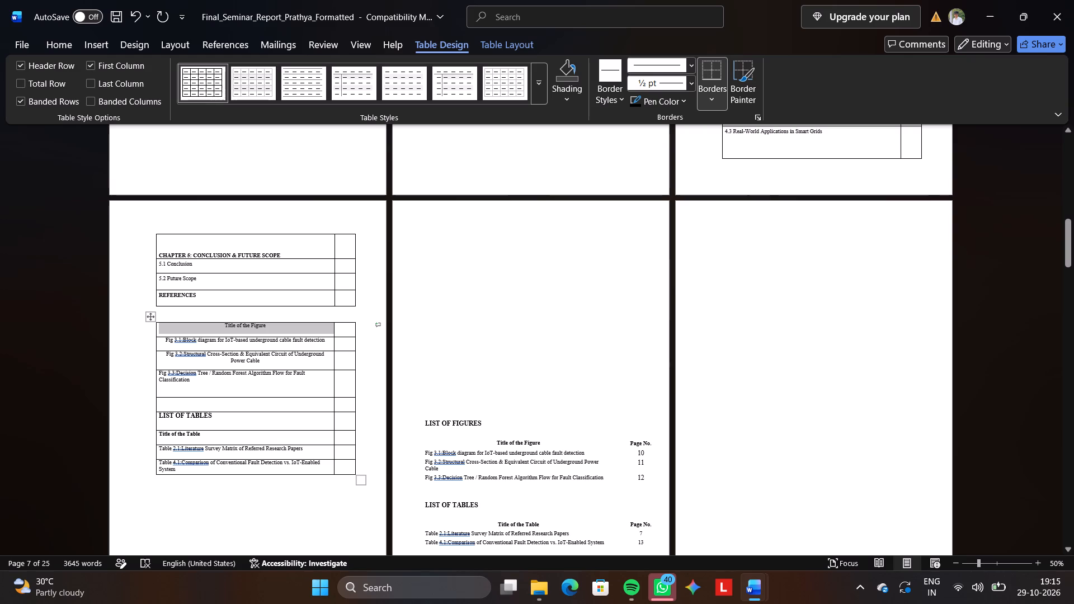
# Left-align the new table's first-column entries from Fig 3.1 through Table 4.1.
pyautogui.tripleClick(199, 357)
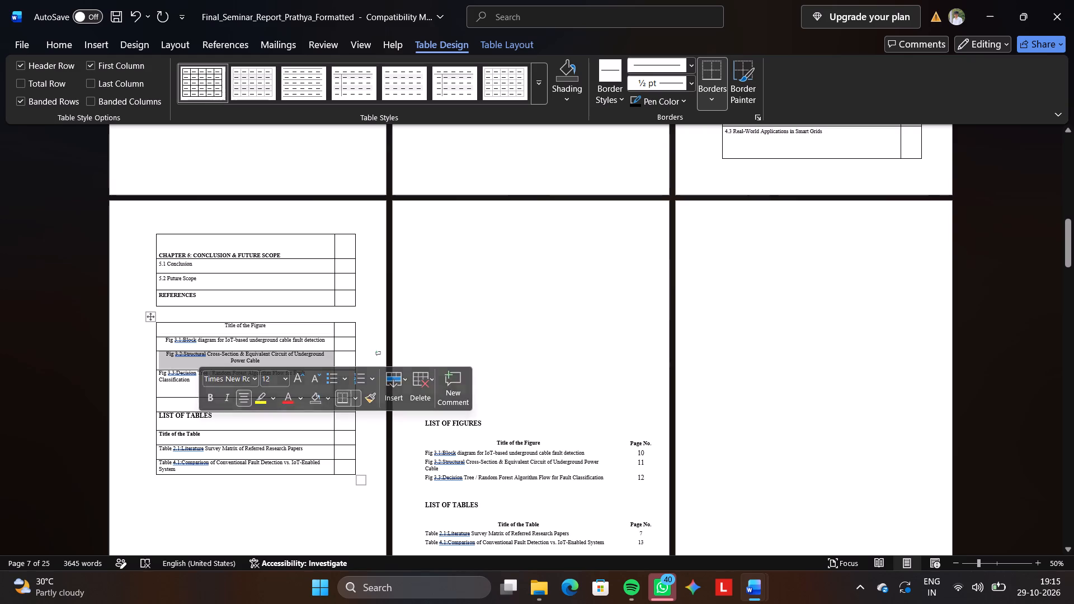
pyautogui.doubleClick(164, 338)
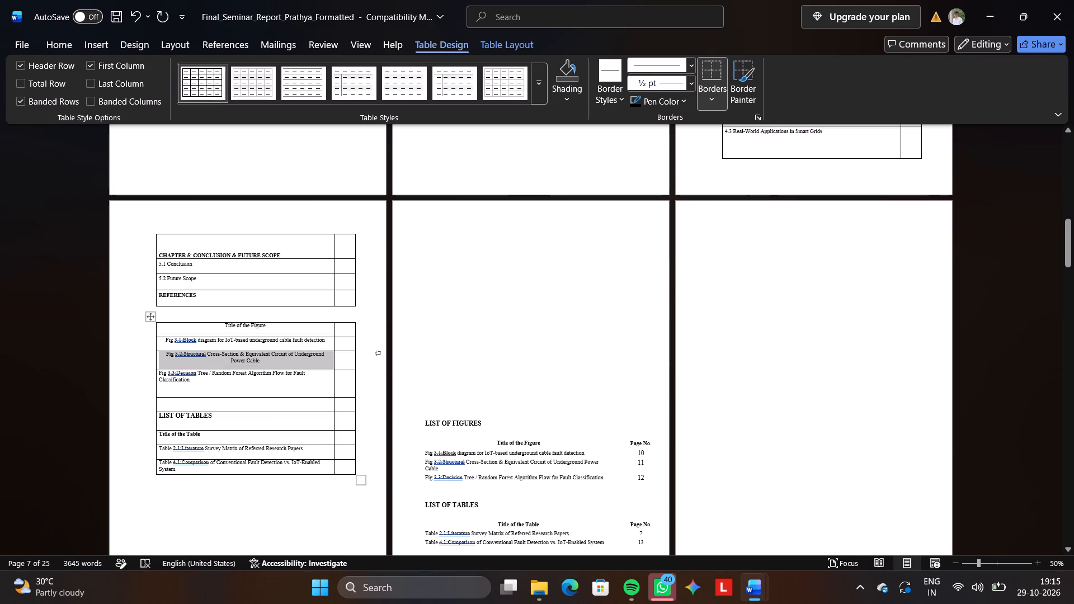
pyautogui.click(166, 345)
pyautogui.moveTo(166, 345); pyautogui.dragTo(242, 468)
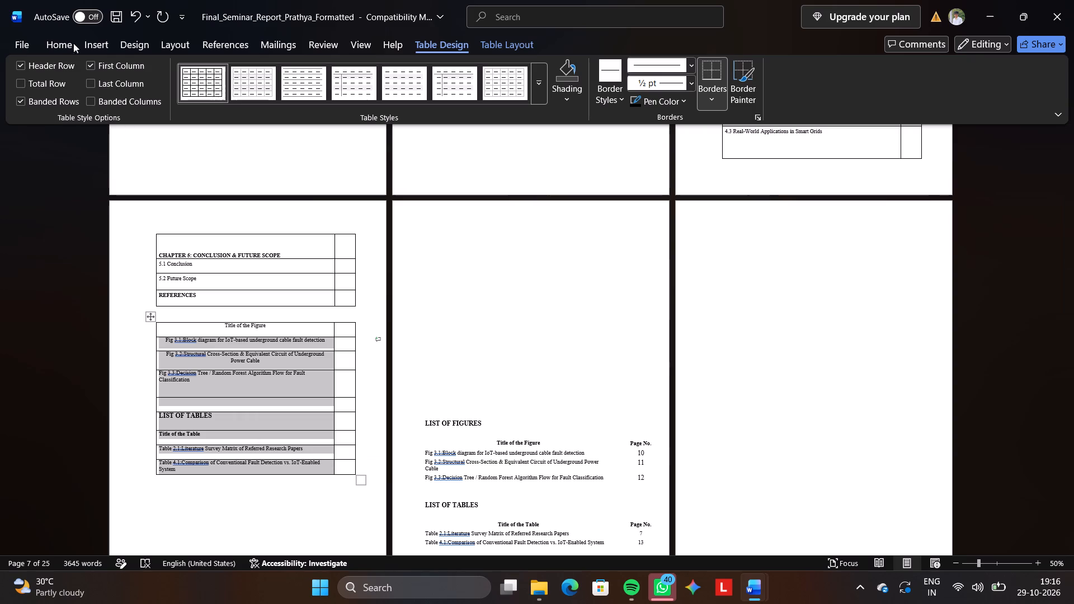
pyautogui.click(61, 41)
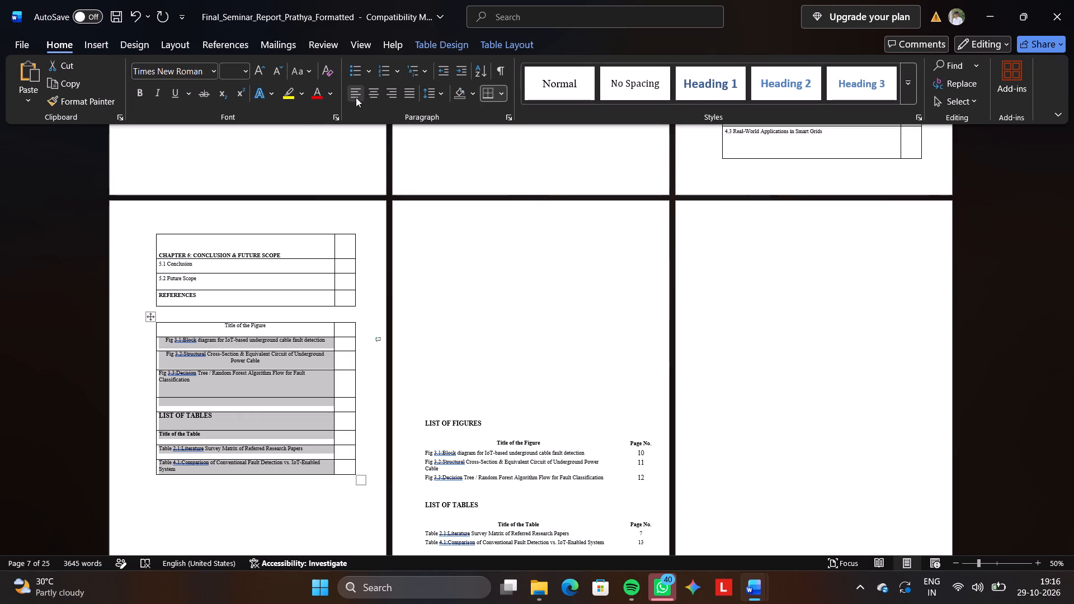
pyautogui.click(356, 97)
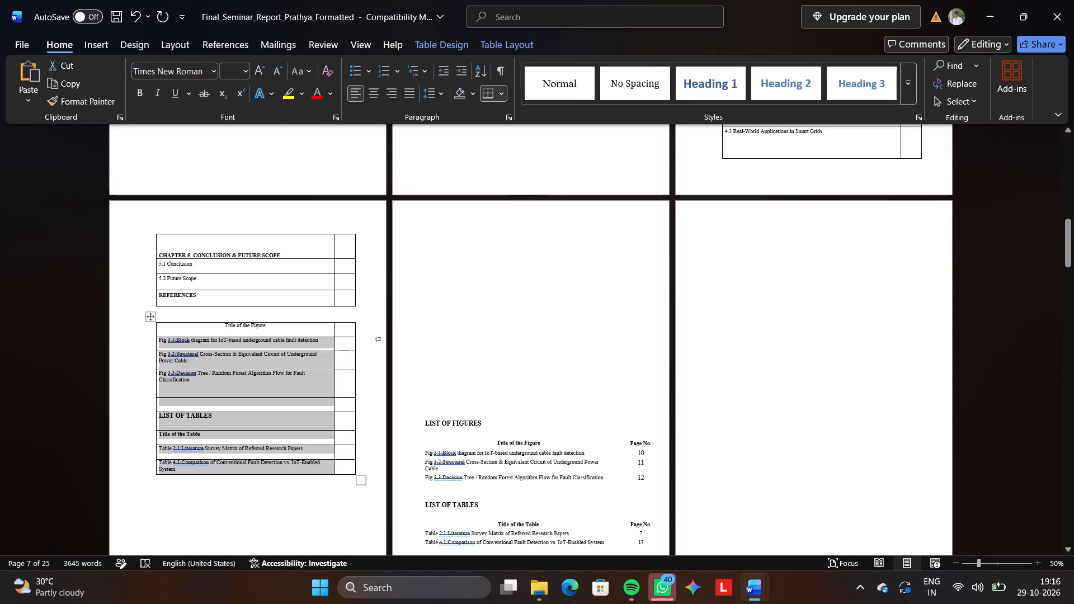
pyautogui.click(331, 221)
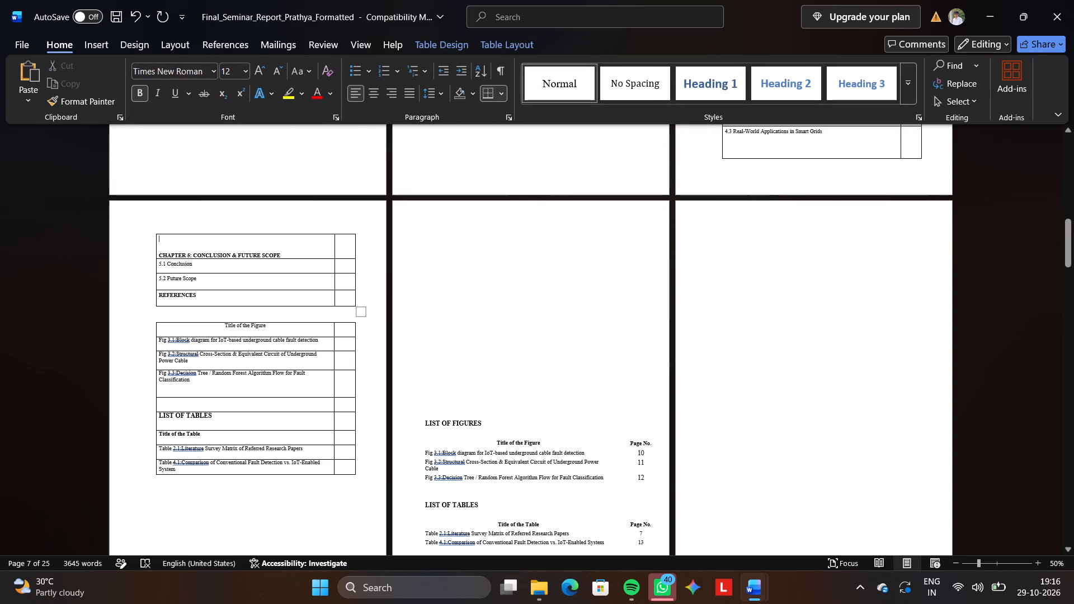
# Remove the empty lines after the Fig 3.3 entry and the LIST OF TABLES heading in the new table.
pyautogui.click(208, 402)
pyautogui.click(209, 397)
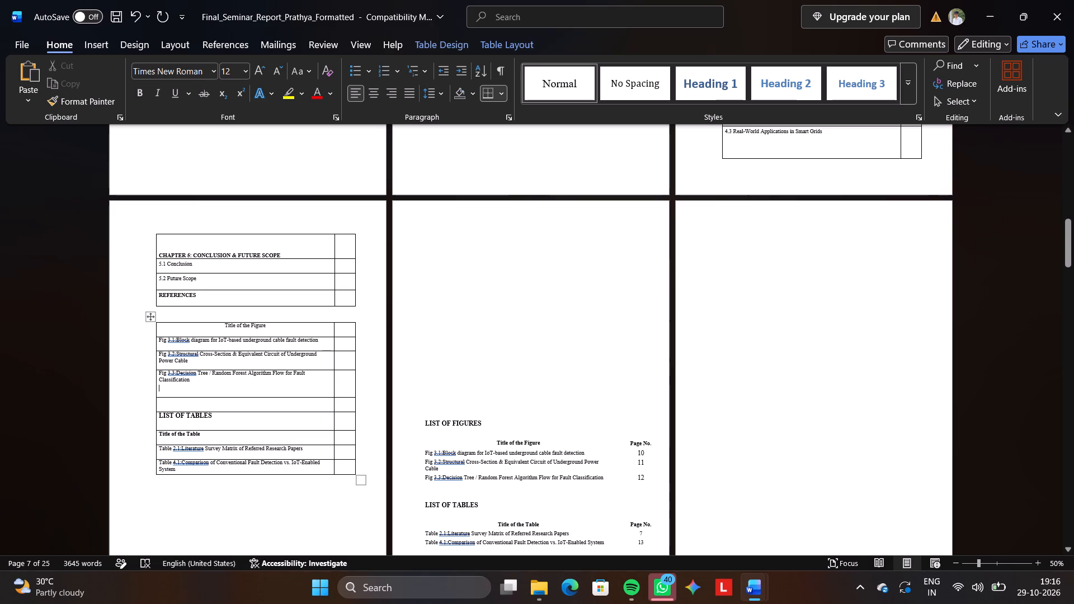
pyautogui.press('BackSpace')
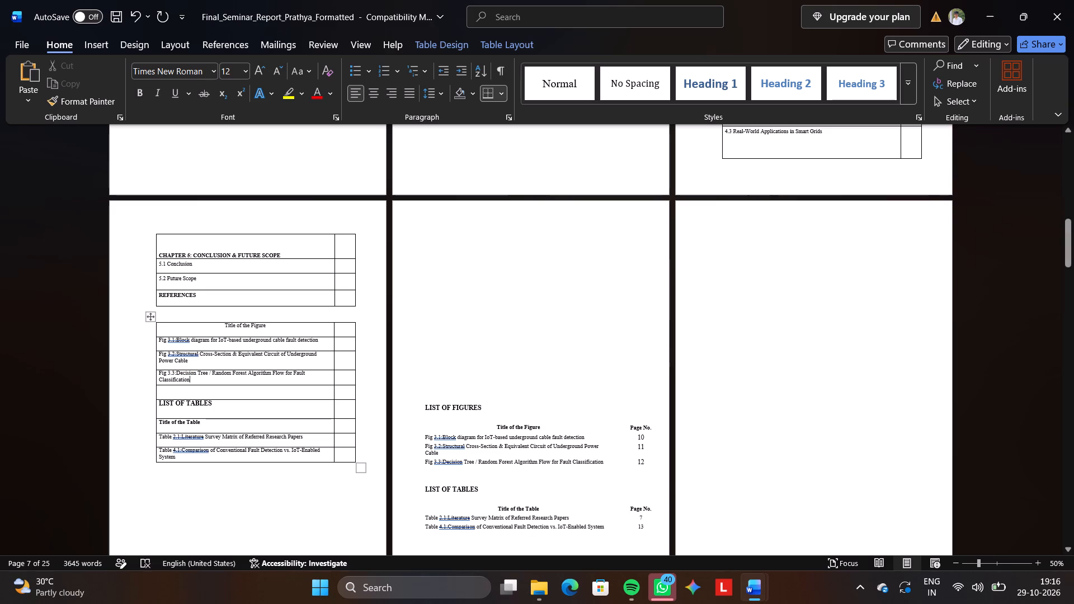
pyautogui.click(198, 417)
pyautogui.press('BackSpace')
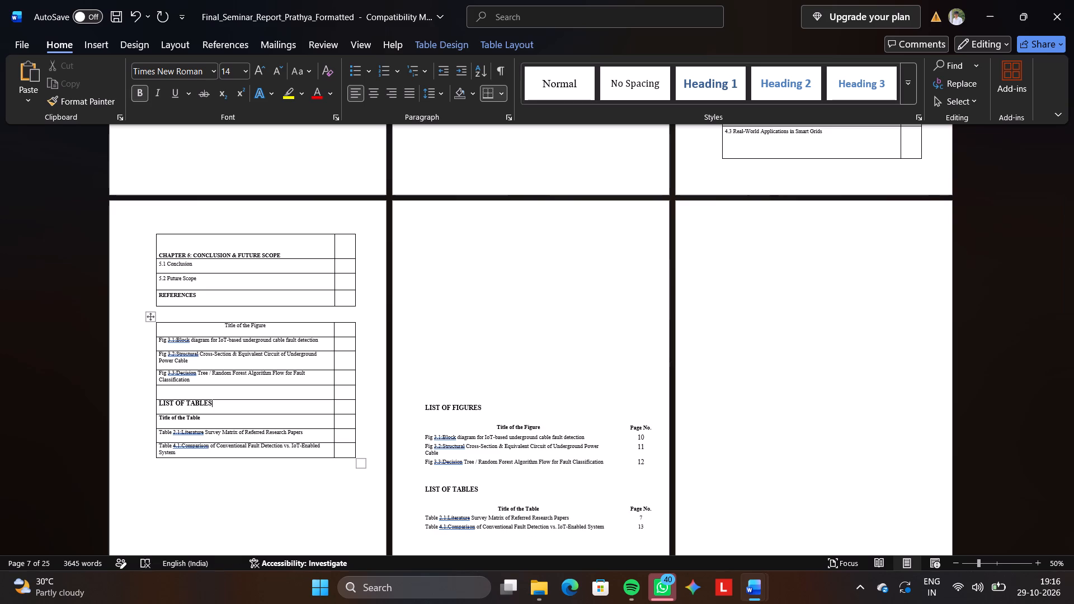
pyautogui.press('Down')
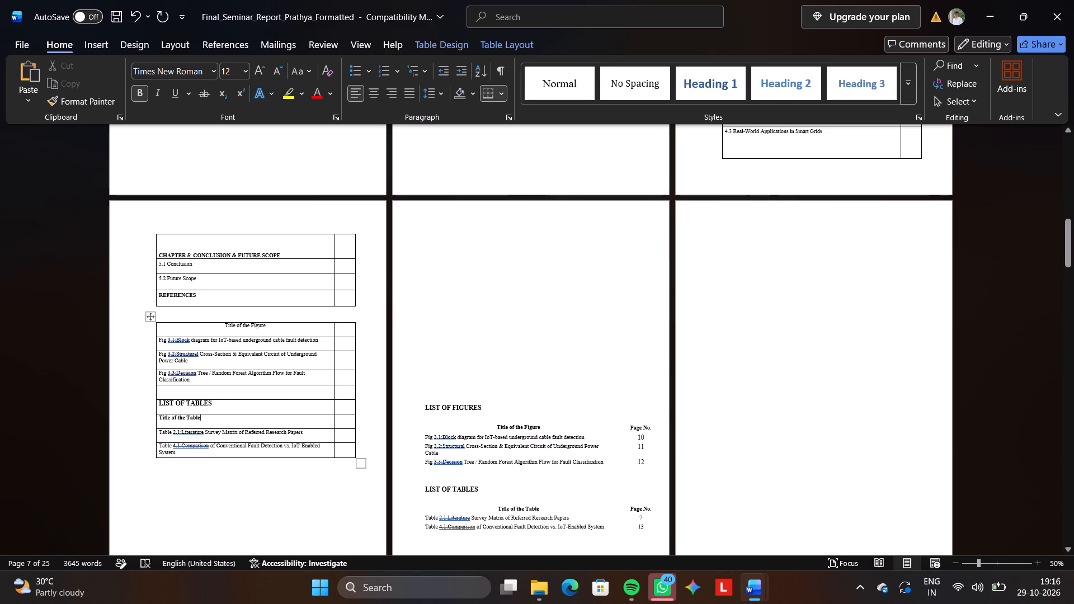
# Set the new table's first-column text, from Title of the Figure through Table 4.1, to 12 pt without bold.
pyautogui.moveTo(206, 327); pyautogui.dragTo(293, 450)
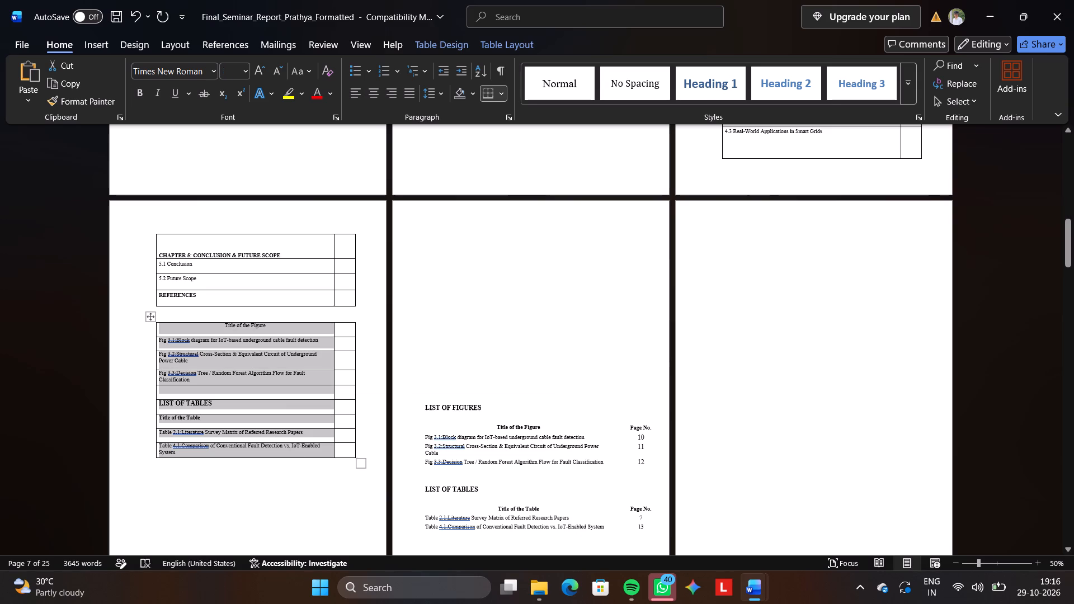
pyautogui.click(233, 72)
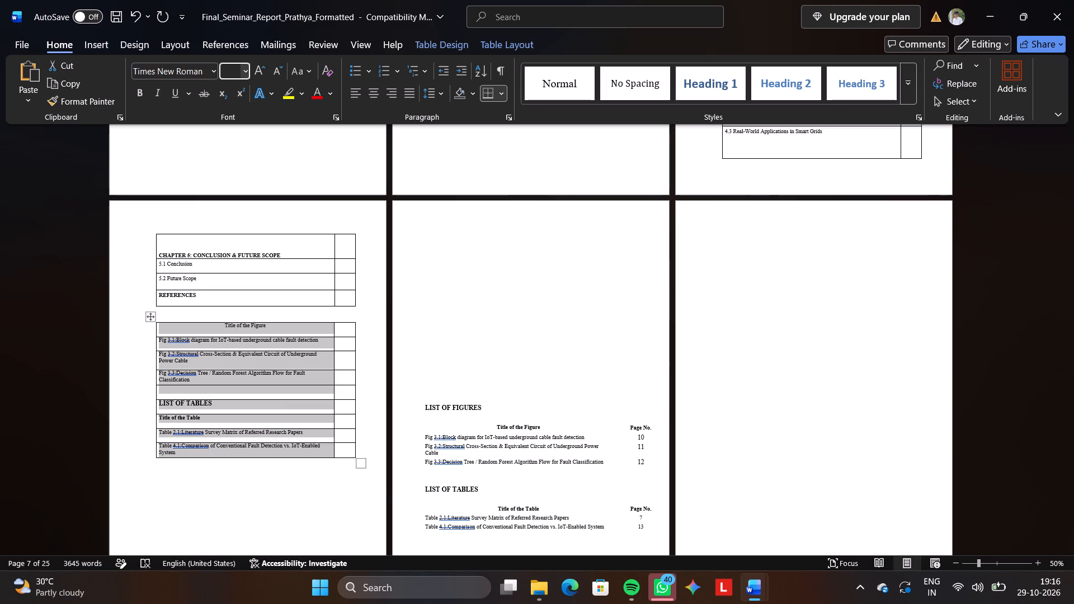
pyautogui.write('12')
pyautogui.press('Return')
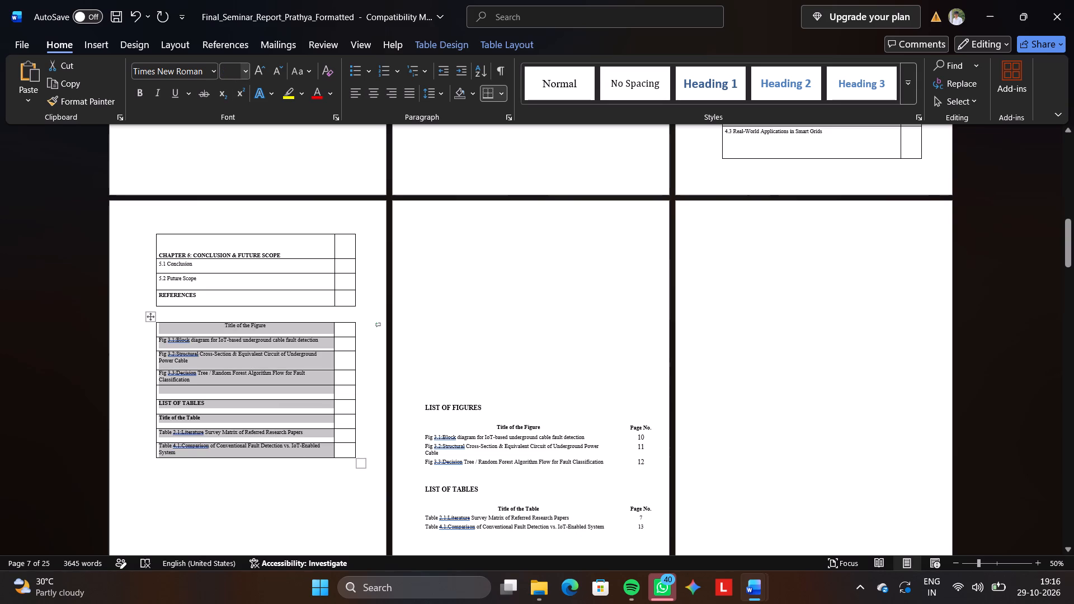
pyautogui.click(255, 323)
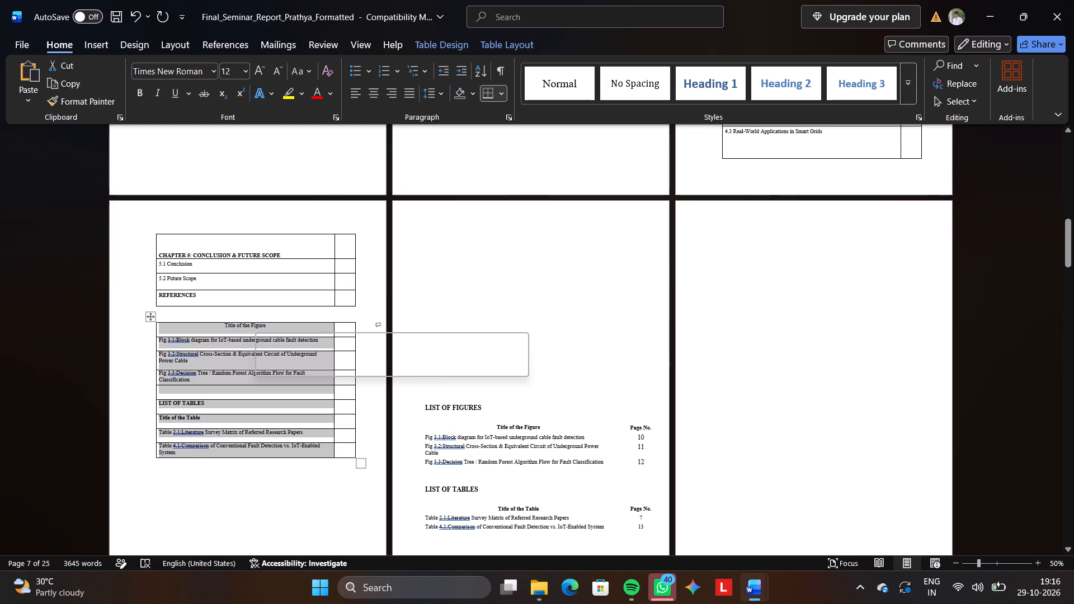
pyautogui.doubleClick(139, 94)
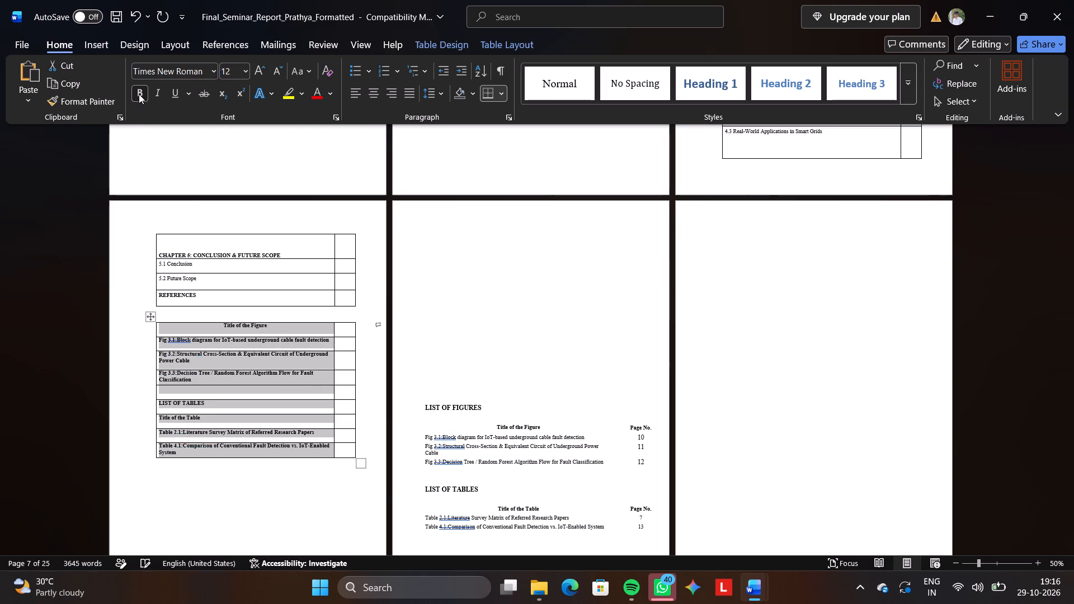
# Make the Title of the Figure header in the new table bold.
pyautogui.click(238, 322)
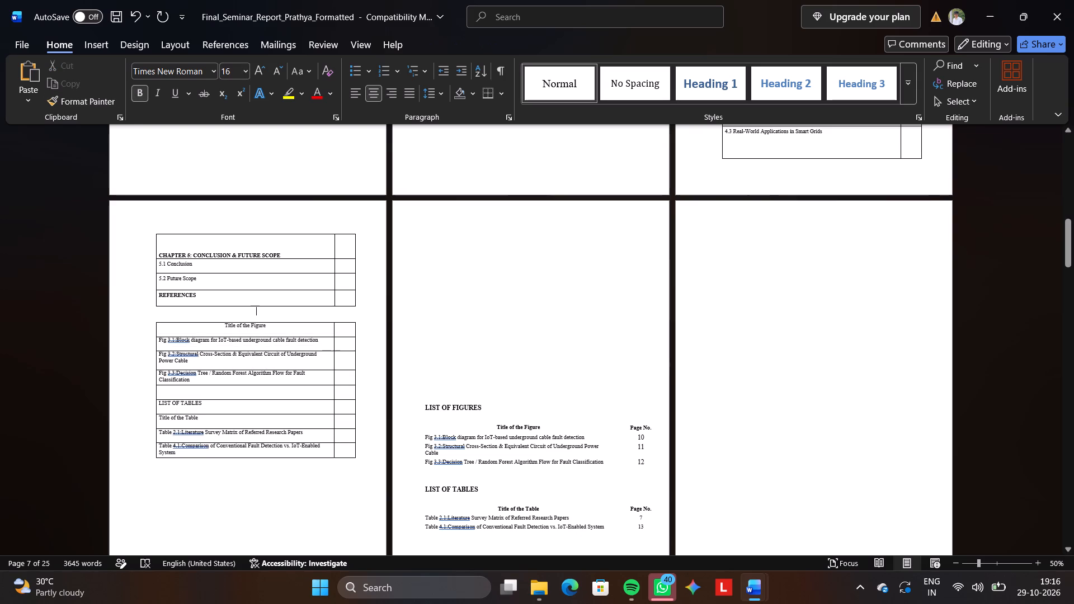
pyautogui.tripleClick(238, 327)
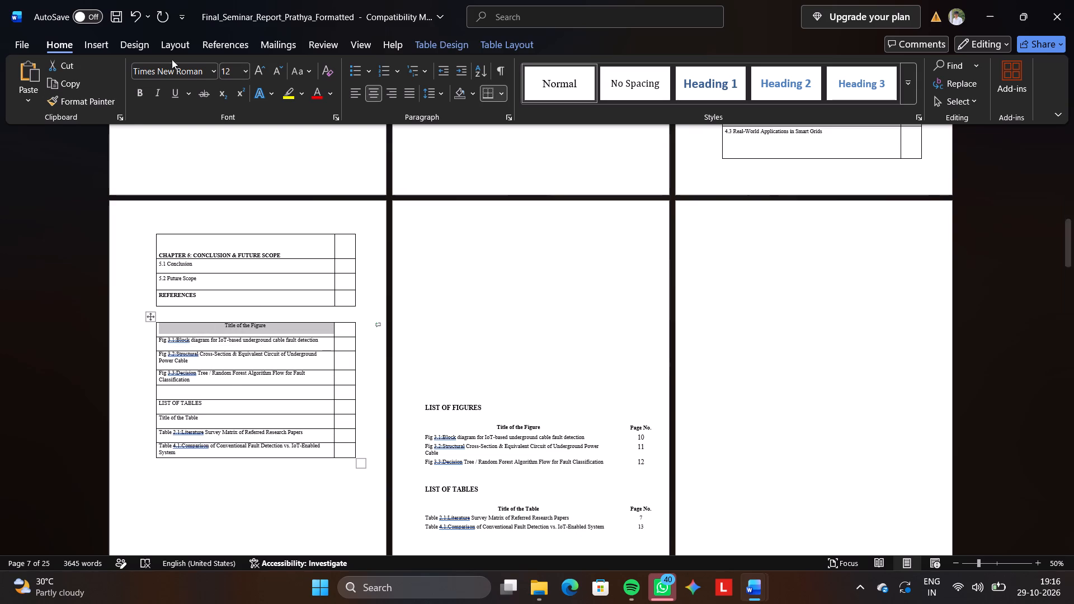
pyautogui.click(138, 90)
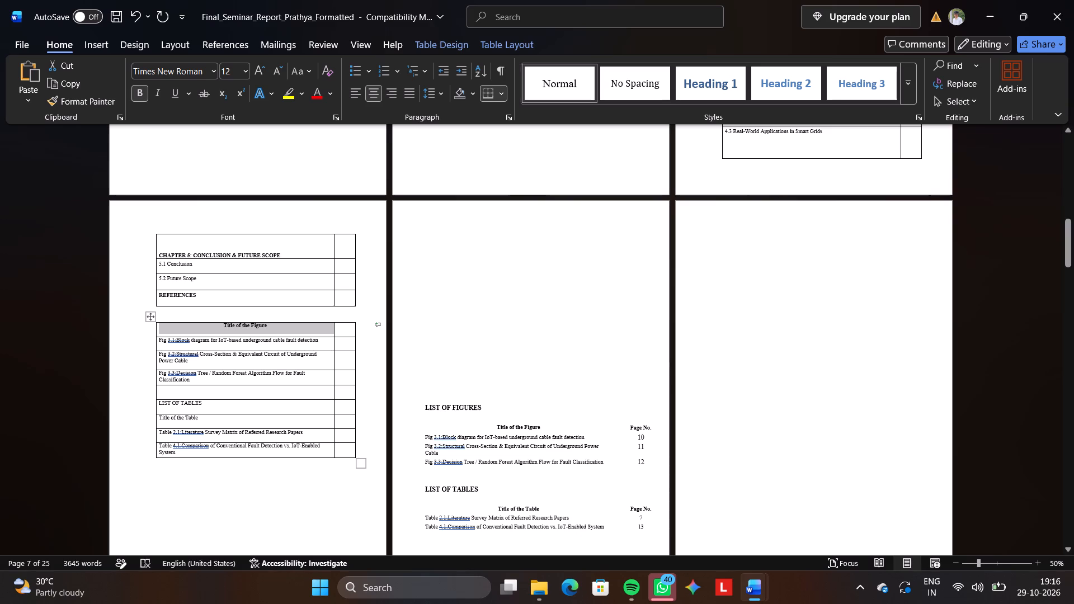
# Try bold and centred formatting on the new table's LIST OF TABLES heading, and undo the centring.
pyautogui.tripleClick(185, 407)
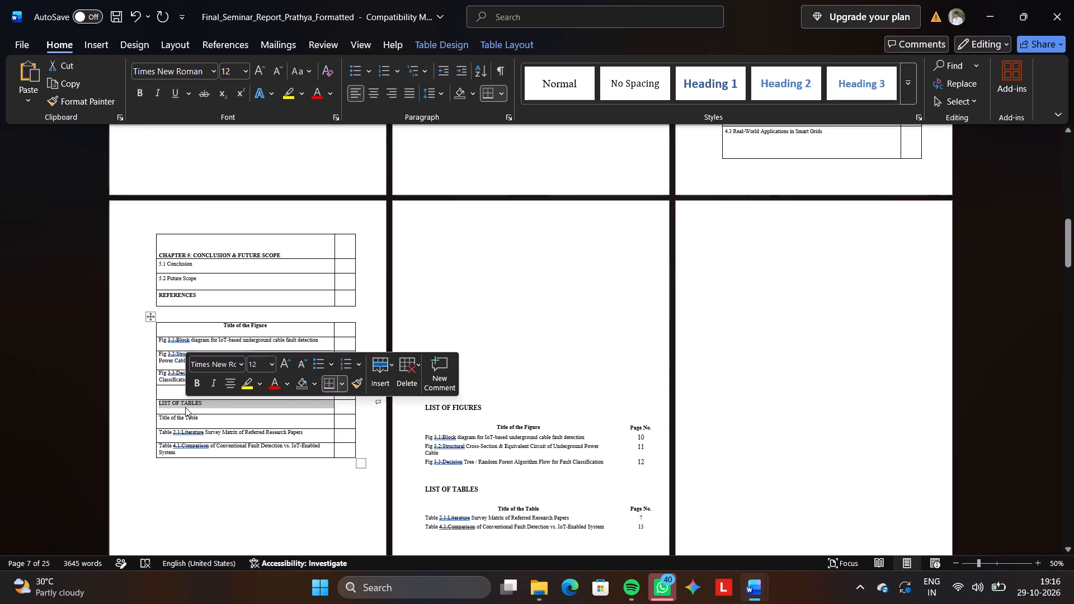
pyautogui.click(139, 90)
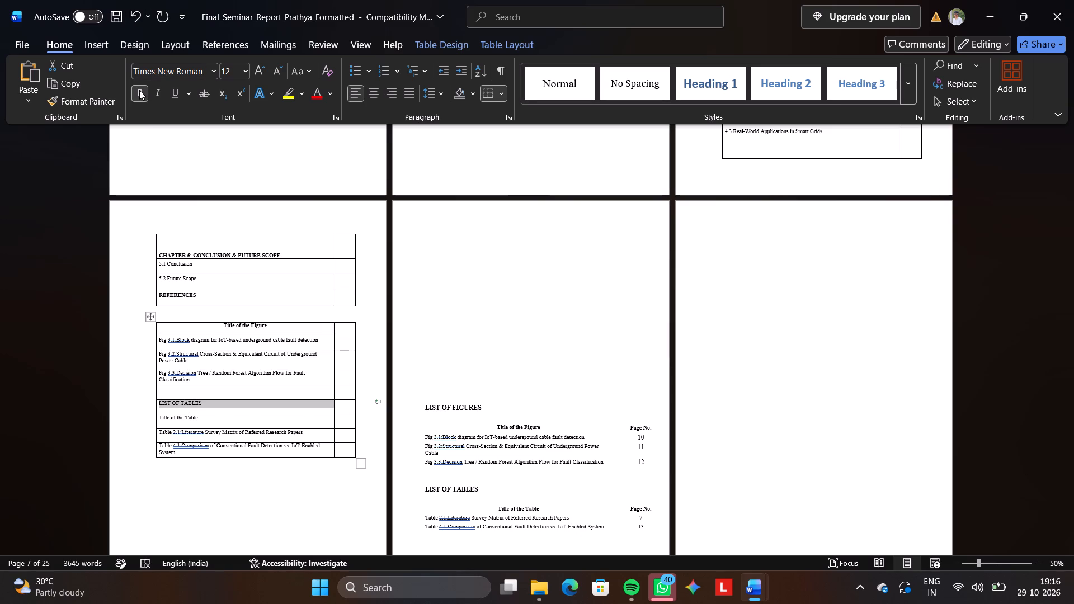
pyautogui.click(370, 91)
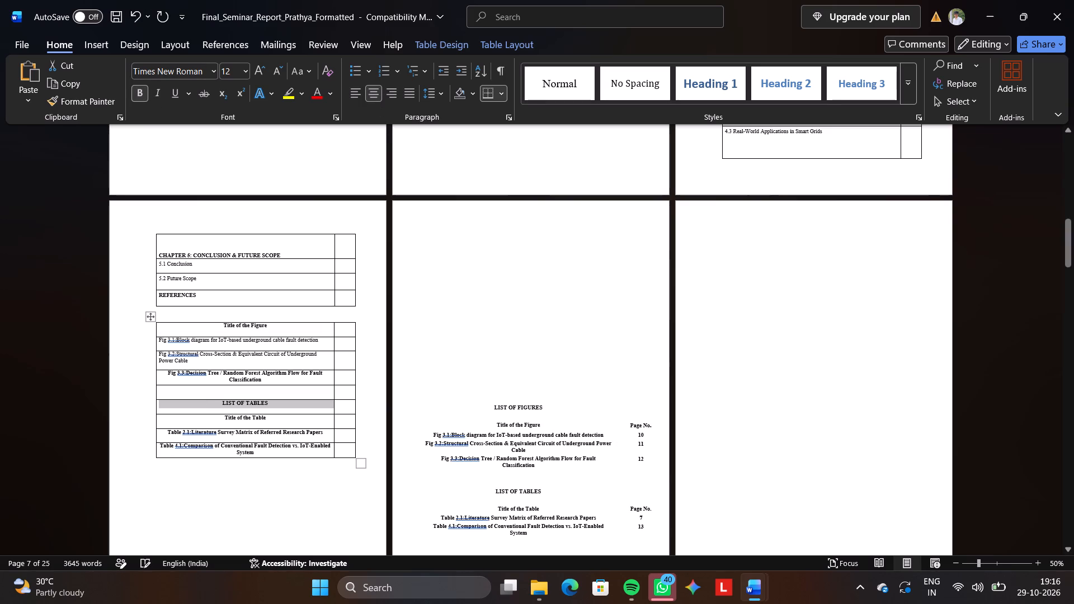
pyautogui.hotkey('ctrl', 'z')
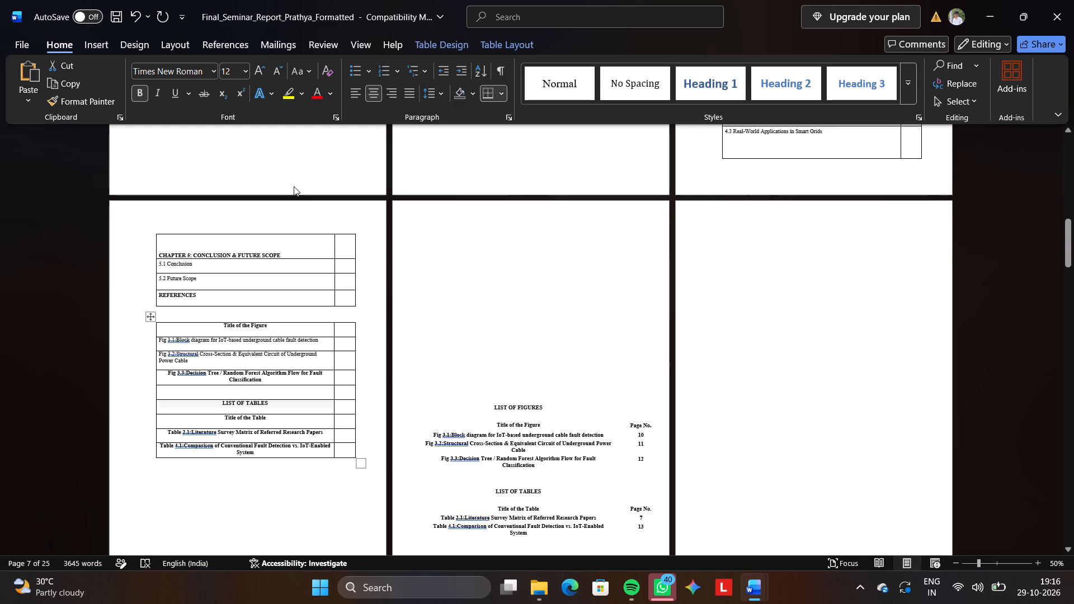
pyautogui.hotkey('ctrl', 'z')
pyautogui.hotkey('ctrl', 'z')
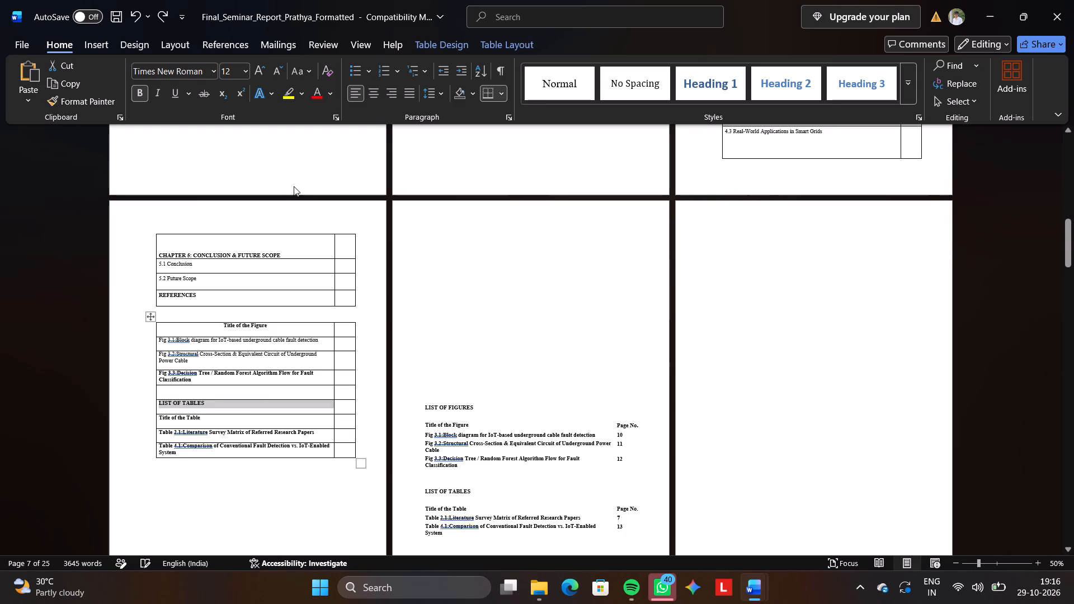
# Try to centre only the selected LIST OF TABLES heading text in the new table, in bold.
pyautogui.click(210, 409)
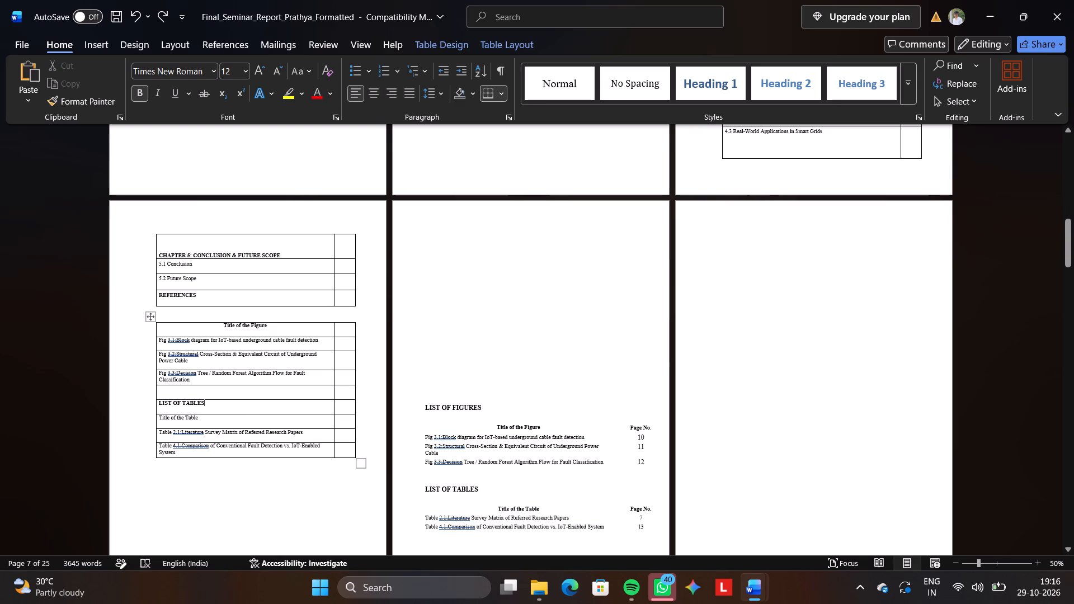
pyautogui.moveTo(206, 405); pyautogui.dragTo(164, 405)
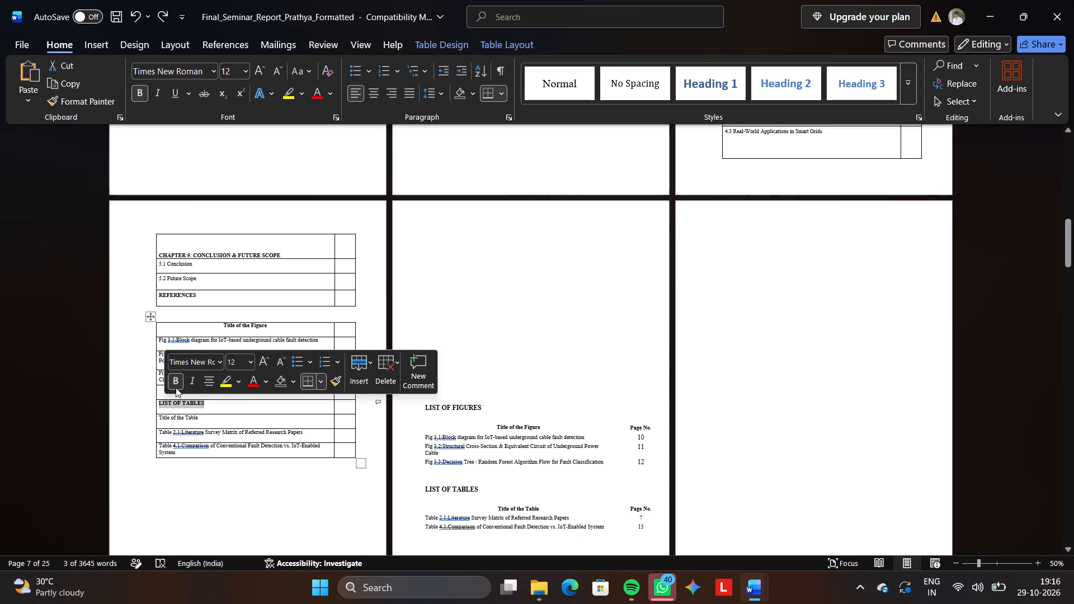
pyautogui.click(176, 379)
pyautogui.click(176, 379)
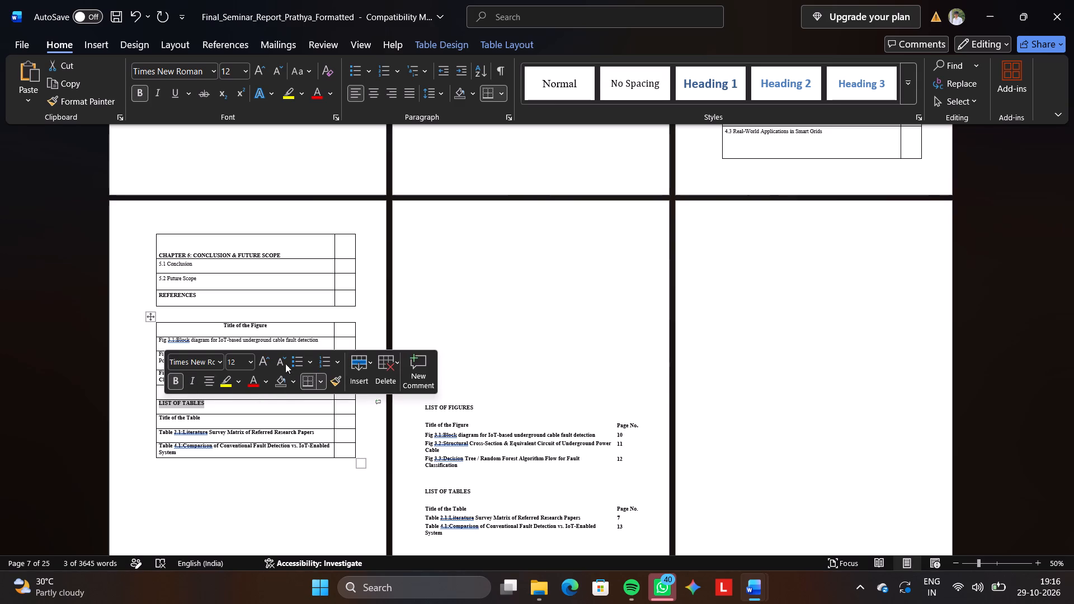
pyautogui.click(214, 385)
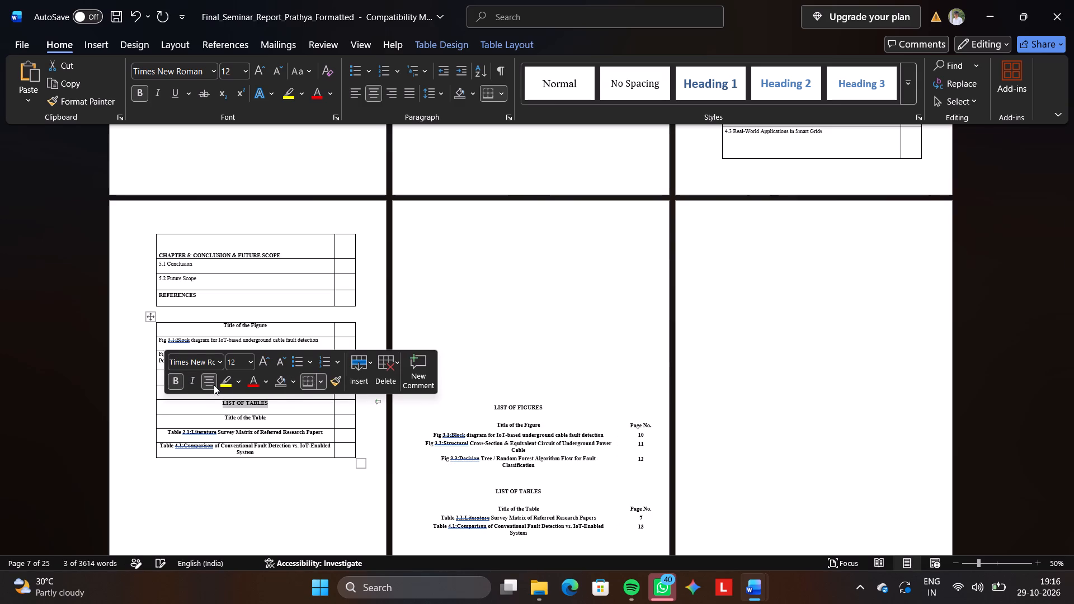
# Left-align the new table's rows from Title of the Table through Table 4.1 and remove their bold formatting.
pyautogui.click(261, 422)
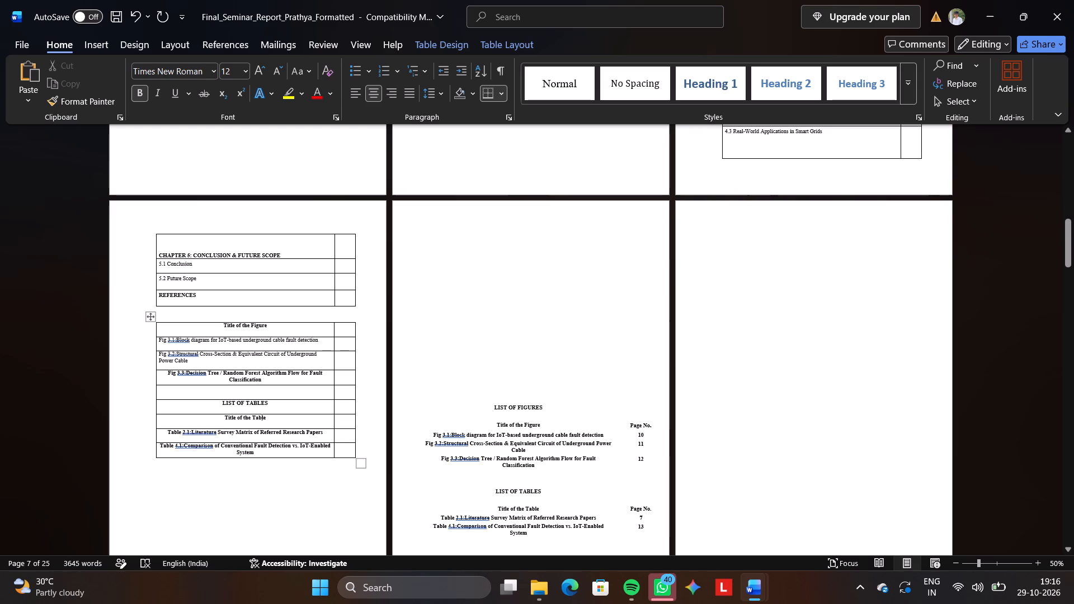
pyautogui.moveTo(268, 455); pyautogui.dragTo(234, 420)
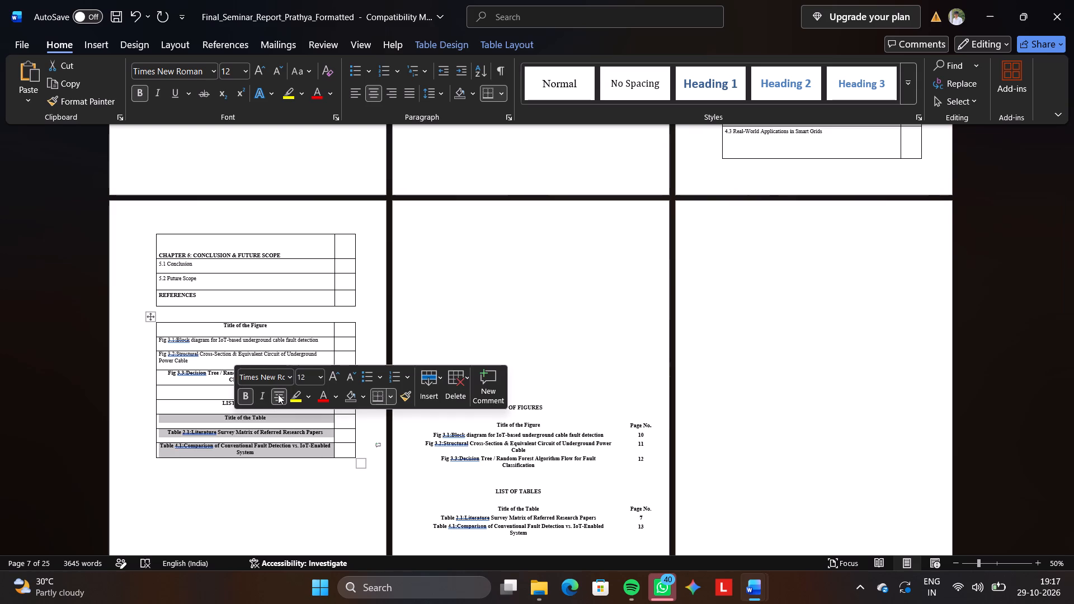
pyautogui.click(278, 394)
pyautogui.click(197, 400)
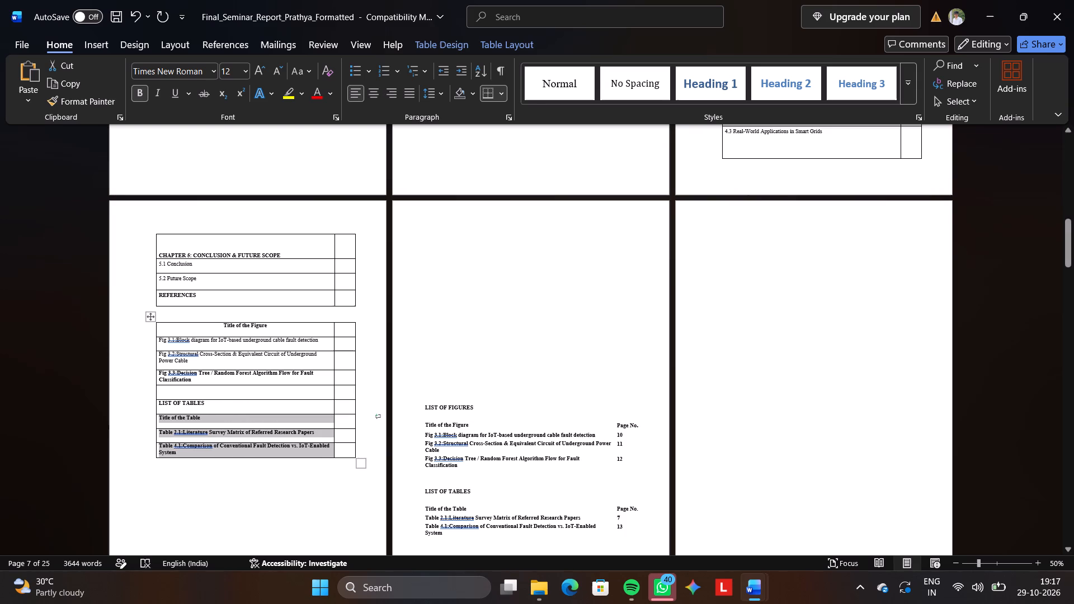
pyautogui.click(141, 95)
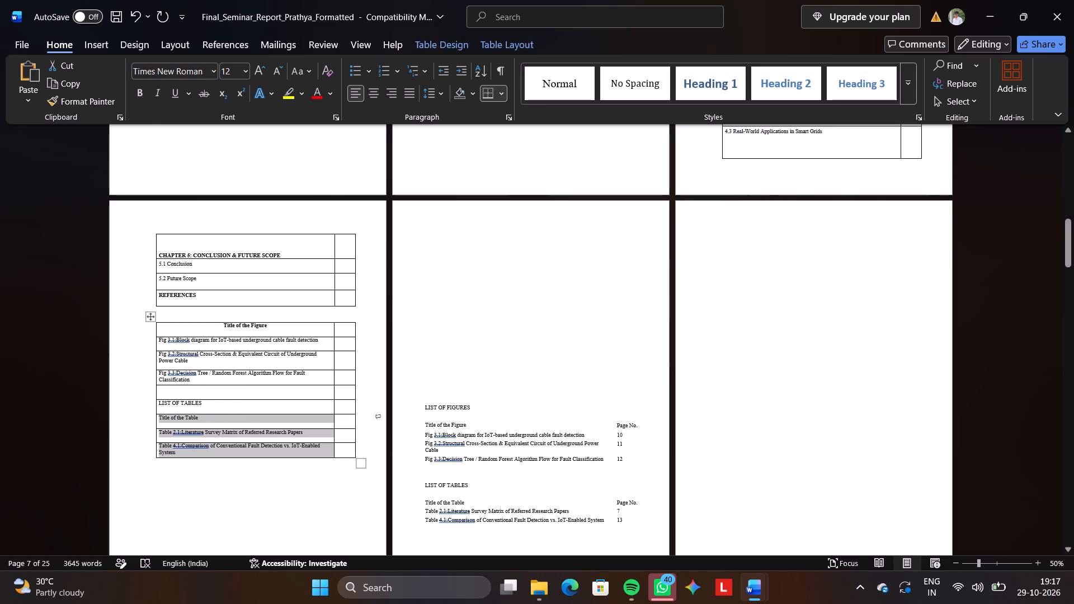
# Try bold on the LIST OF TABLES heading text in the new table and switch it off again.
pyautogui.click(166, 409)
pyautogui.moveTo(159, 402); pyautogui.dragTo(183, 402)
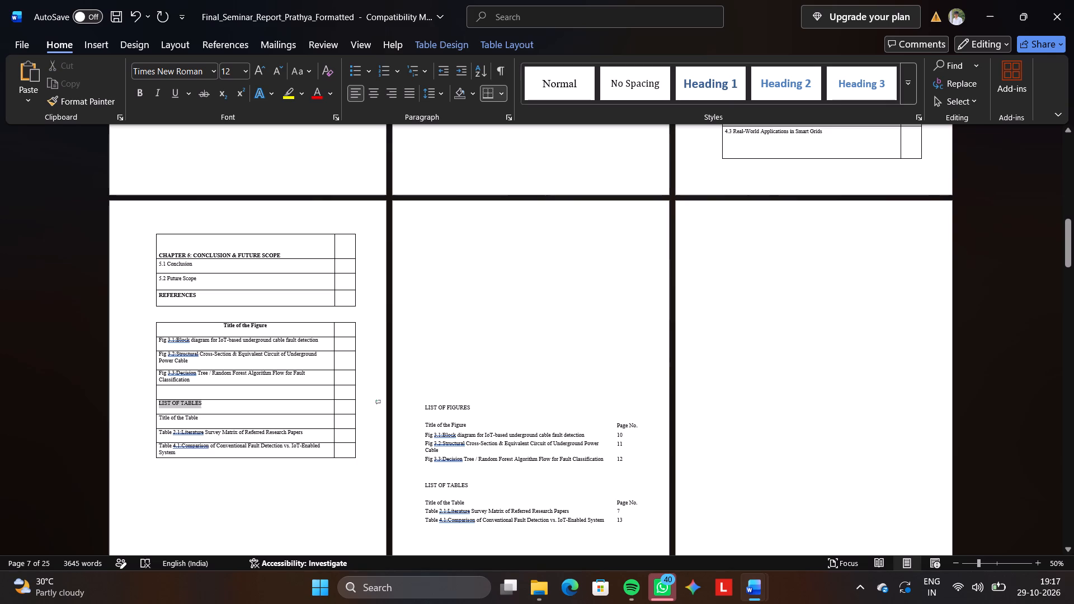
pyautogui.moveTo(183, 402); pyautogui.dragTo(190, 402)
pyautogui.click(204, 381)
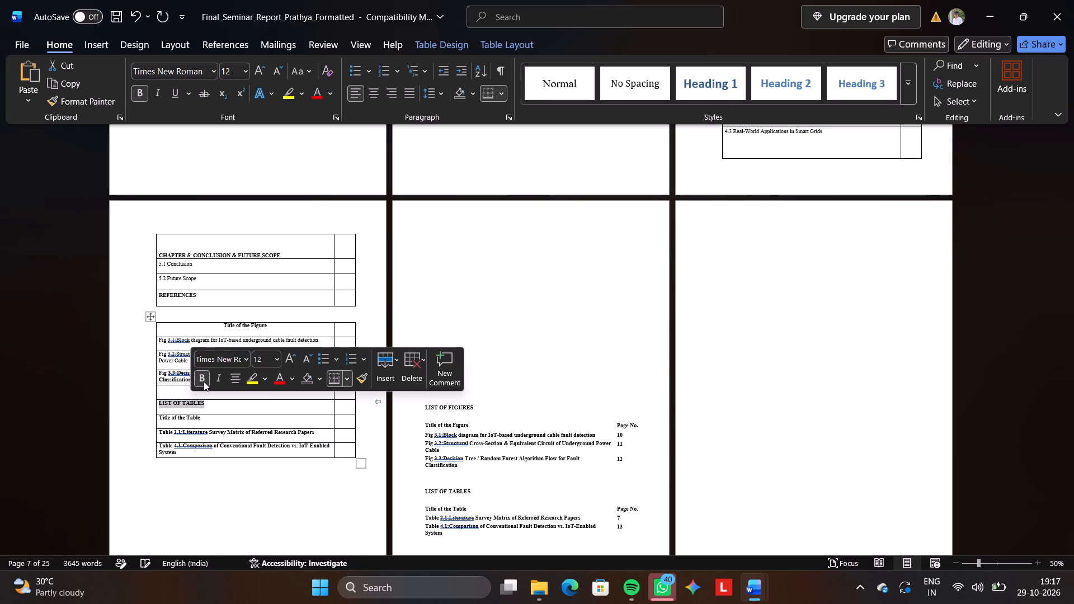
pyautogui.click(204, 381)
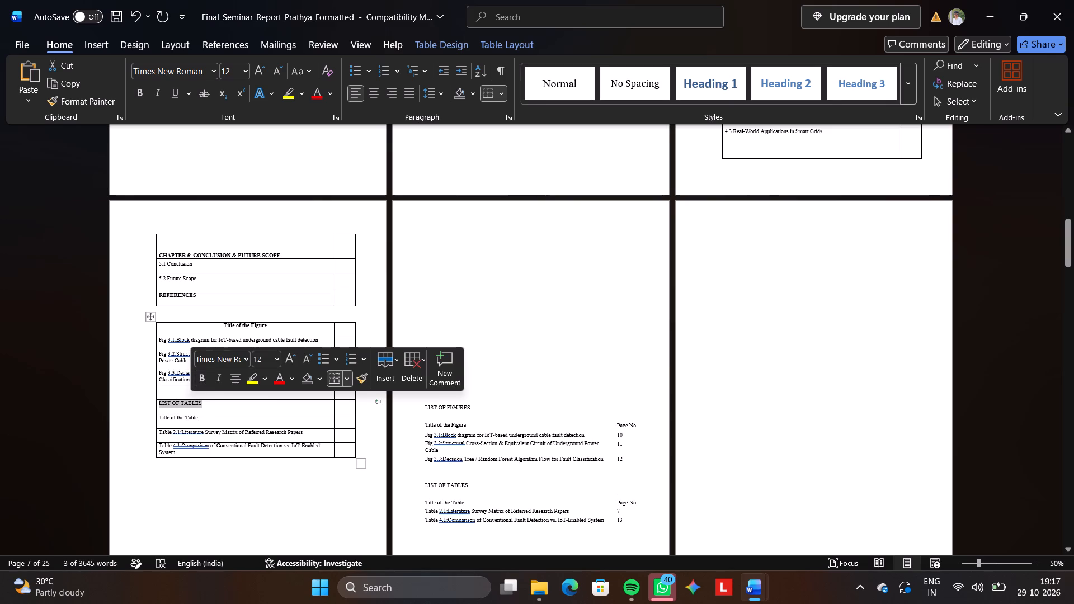
# Delete the LIST OF TABLES text from its row in the new table.
pyautogui.moveTo(204, 419); pyautogui.dragTo(209, 409)
pyautogui.click(209, 409)
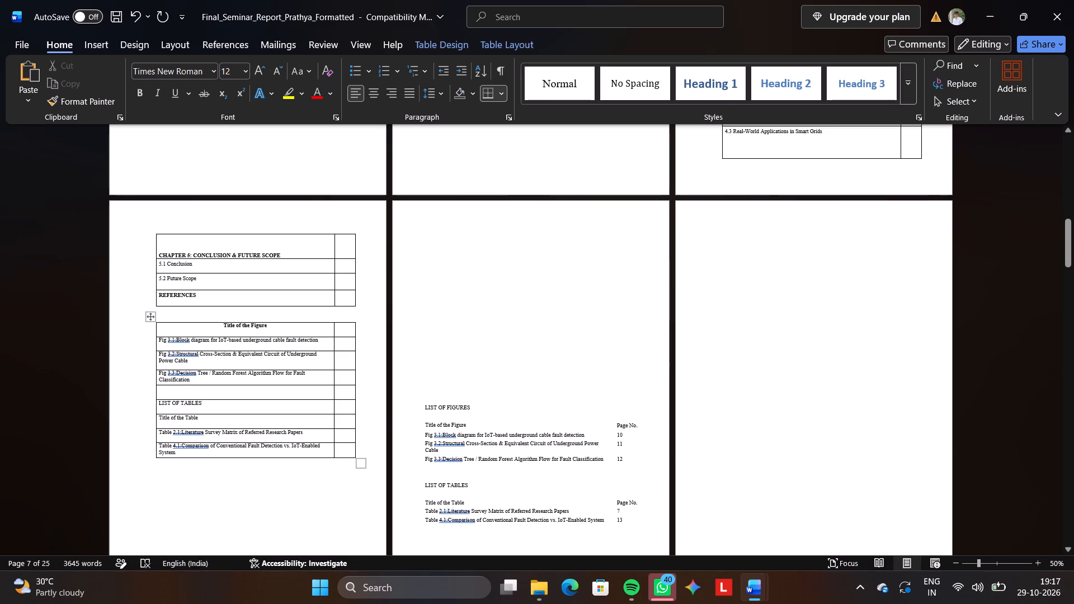
pyautogui.press('BackSpace')
pyautogui.press('BackSpace')
pyautogui.press('BackSpace')
pyautogui.press('BackSpace')
pyautogui.press('BackSpace')
pyautogui.press('BackSpace')
pyautogui.press('BackSpace')
pyautogui.press('BackSpace')
pyautogui.press('BackSpace')
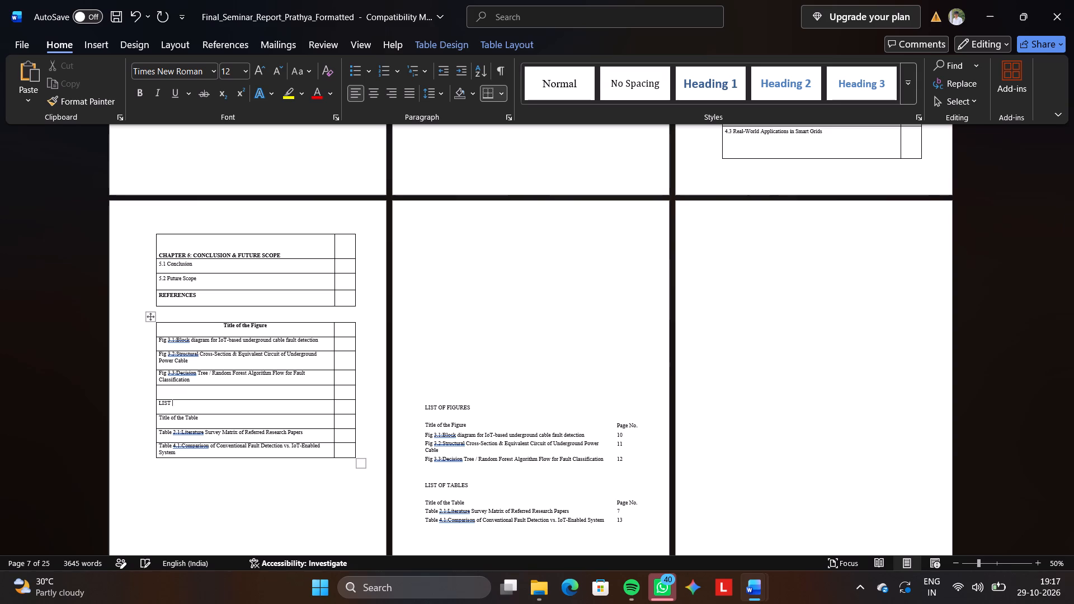
pyautogui.press('BackSpace')
pyautogui.press('BackSpace')
pyautogui.press('BackSpace')
pyautogui.press('BackSpace')
pyautogui.press('BackSpace')
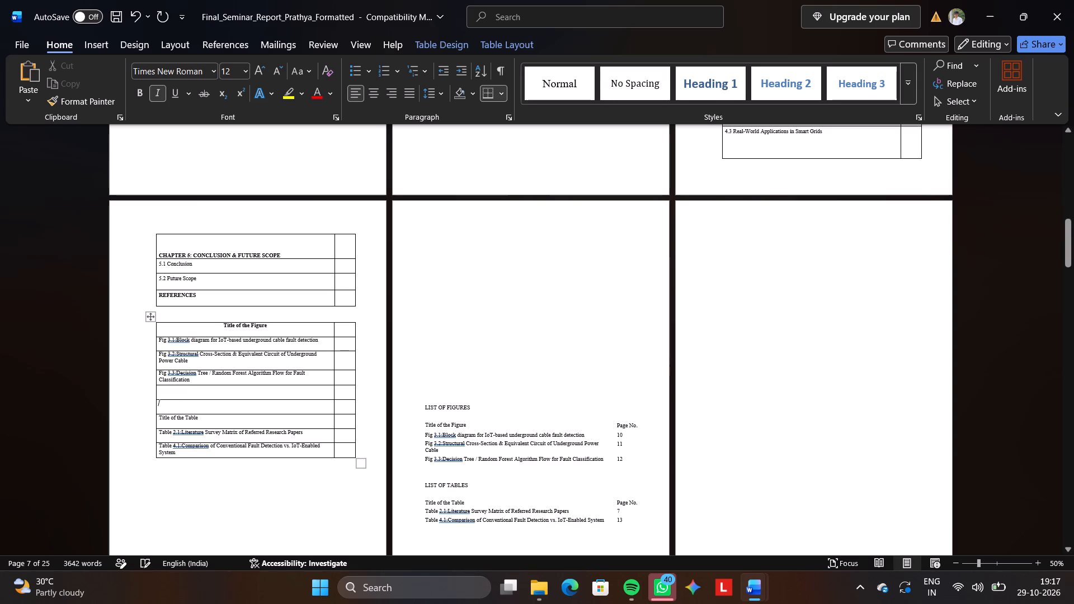
pyautogui.press('BackSpace')
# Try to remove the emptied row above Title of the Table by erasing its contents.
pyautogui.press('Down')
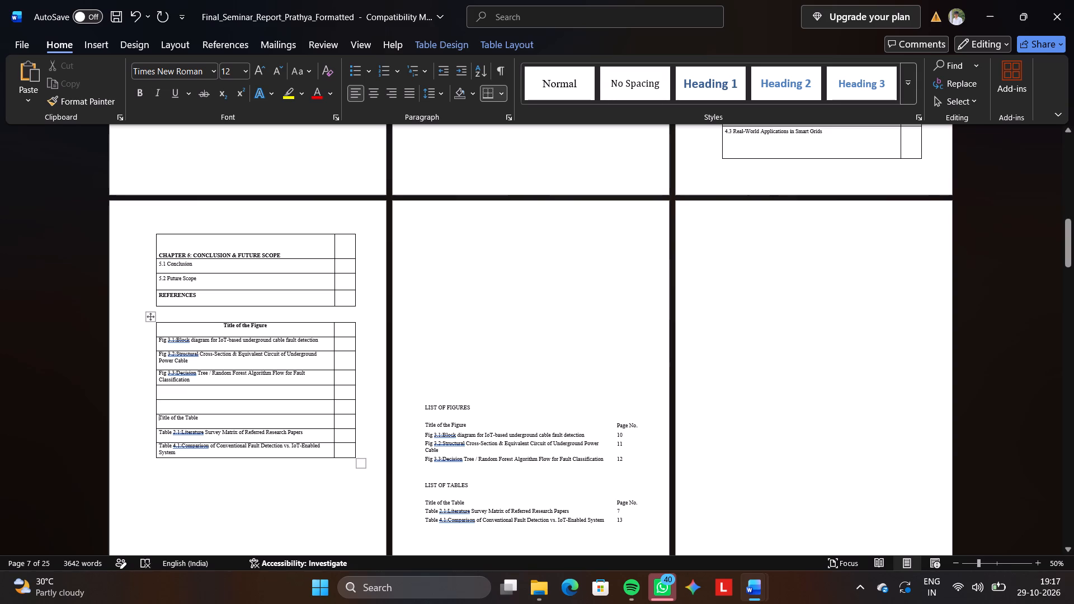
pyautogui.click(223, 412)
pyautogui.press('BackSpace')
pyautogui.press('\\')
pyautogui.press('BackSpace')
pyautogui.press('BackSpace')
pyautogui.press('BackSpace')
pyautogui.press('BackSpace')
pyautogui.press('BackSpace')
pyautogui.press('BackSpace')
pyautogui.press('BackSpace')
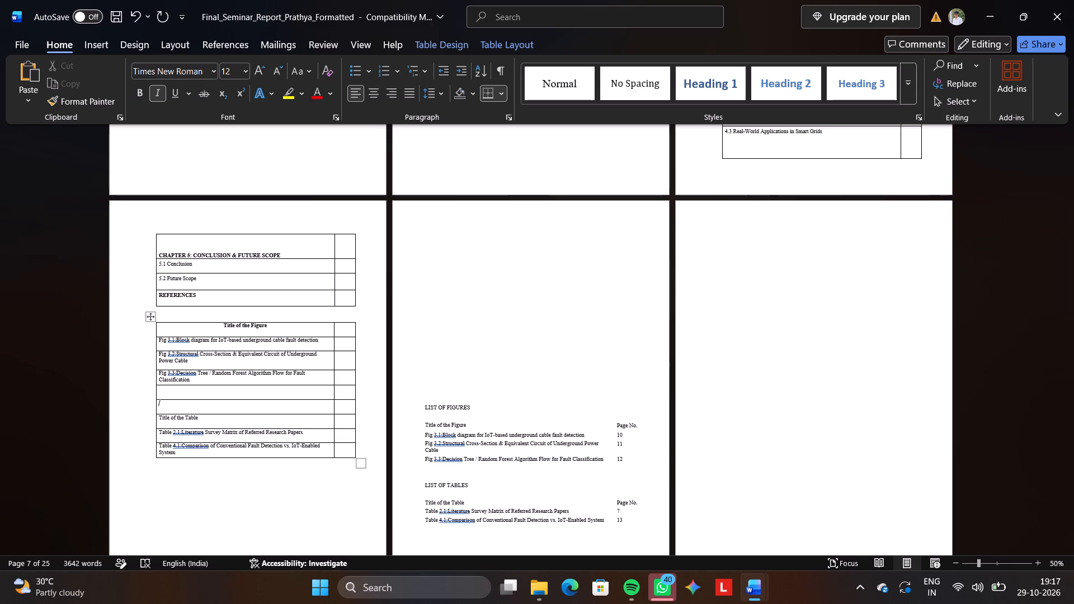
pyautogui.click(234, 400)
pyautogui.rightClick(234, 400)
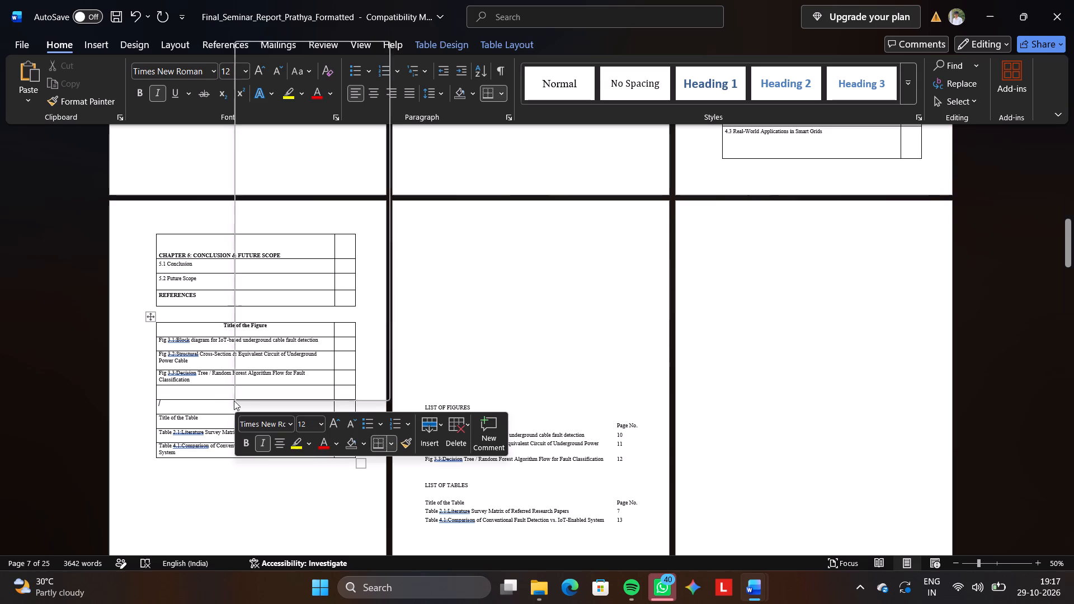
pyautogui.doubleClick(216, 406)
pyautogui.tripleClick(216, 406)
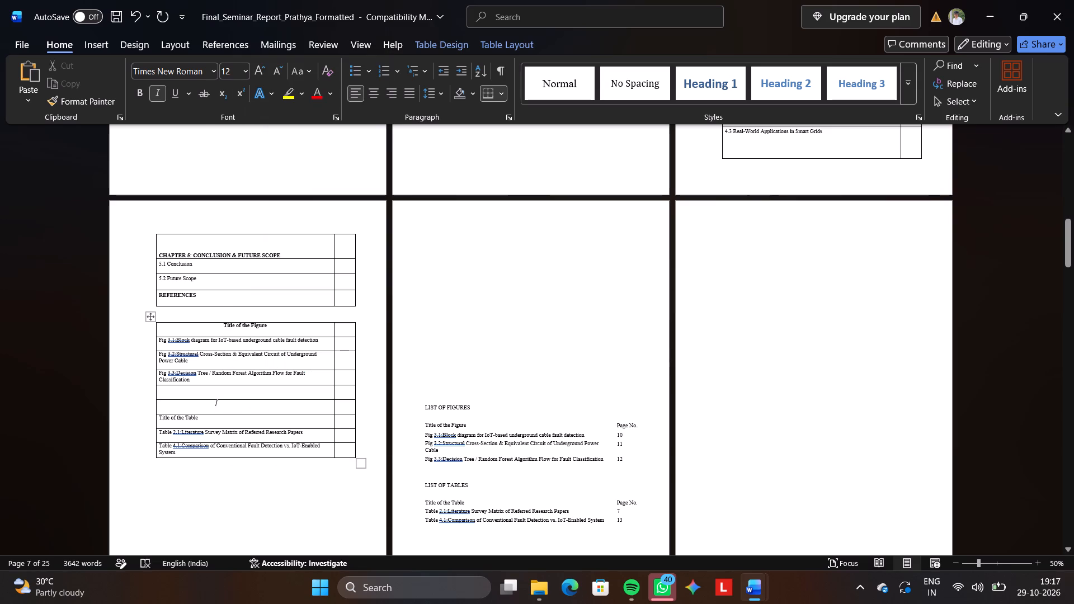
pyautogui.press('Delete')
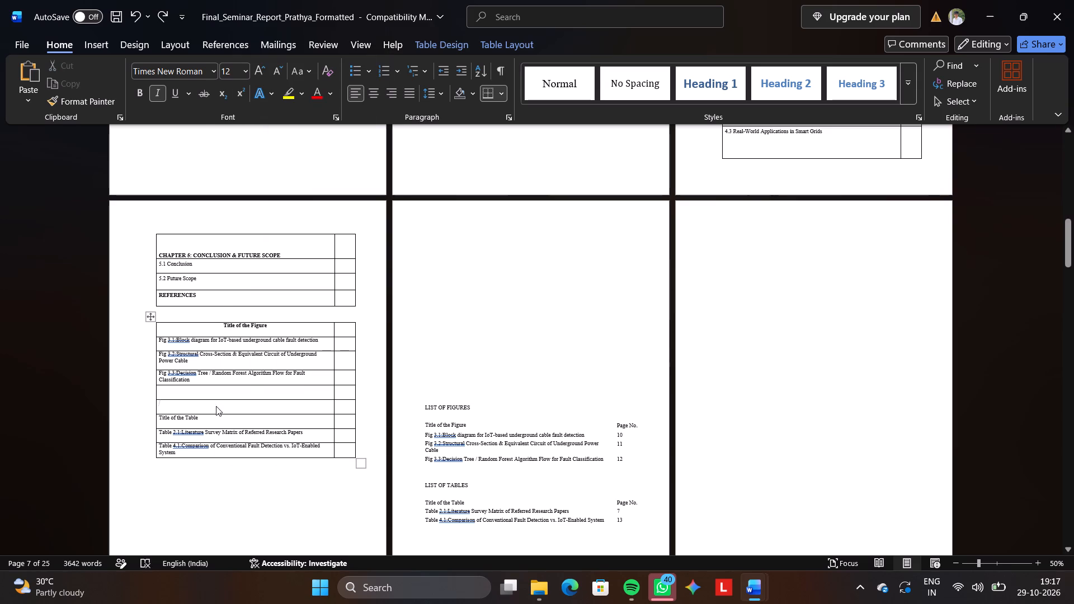
# Delete the empty first cell of the row above Title of the Table, using Shift cells left.
pyautogui.rightClick(216, 406)
pyautogui.rightClick(216, 406)
pyautogui.rightClick(216, 406)
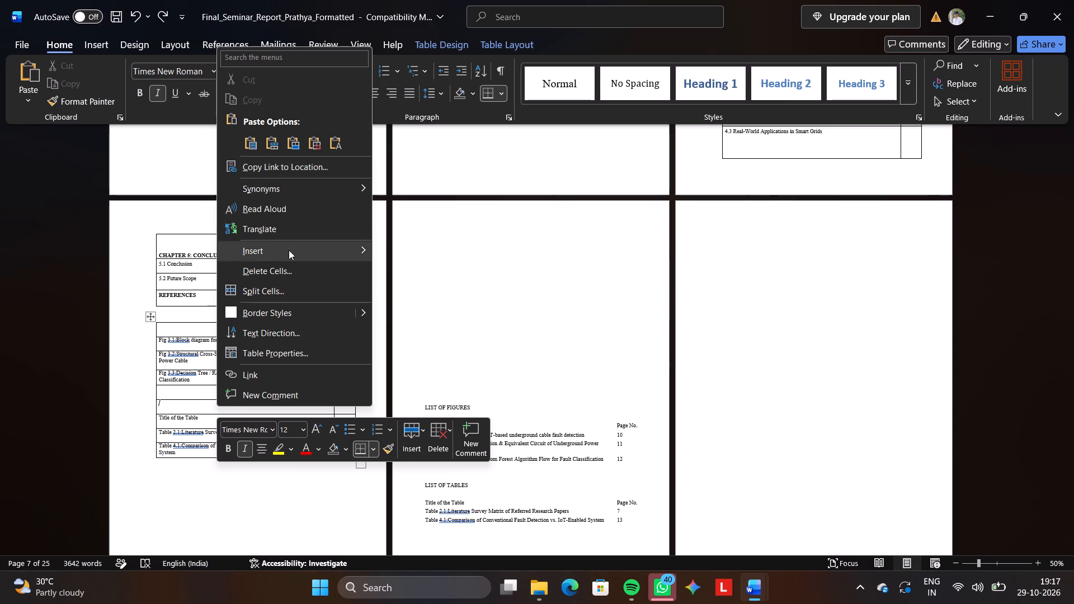
pyautogui.click(280, 266)
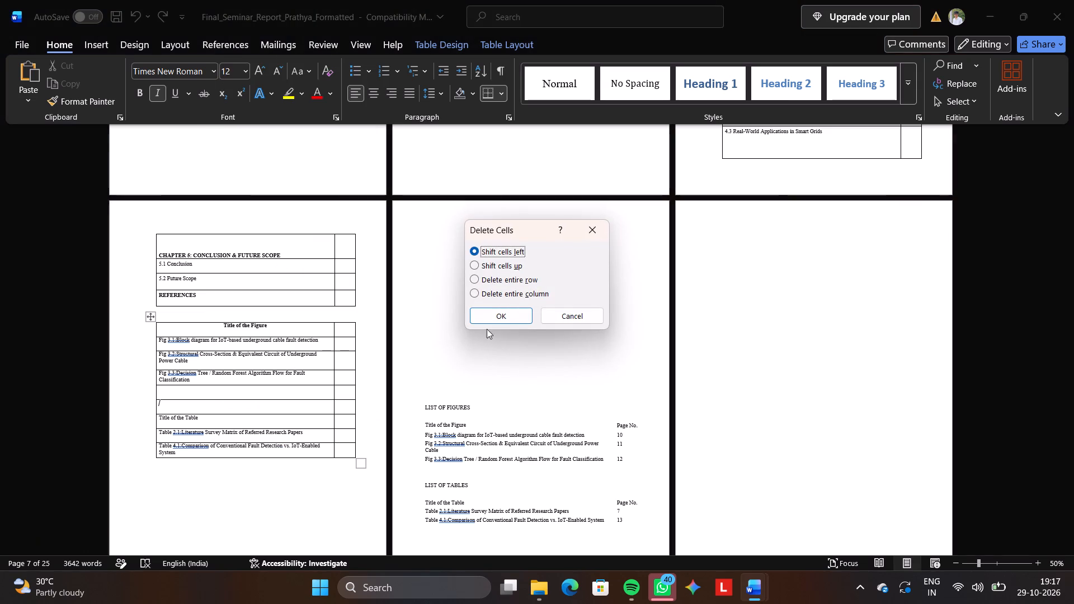
pyautogui.click(505, 313)
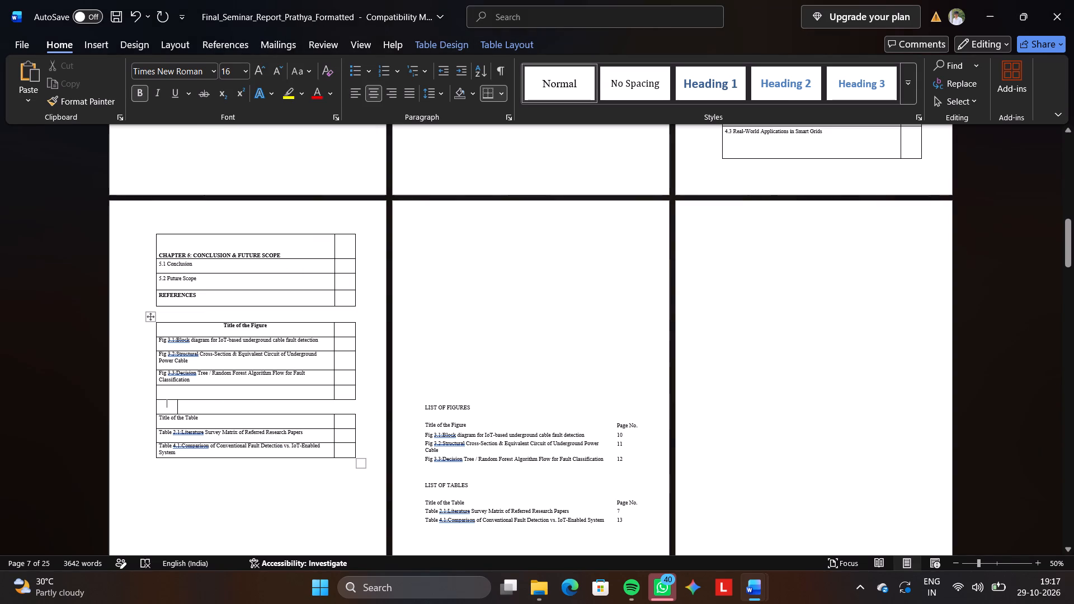
# Delete the leftover partial row directly above Title of the Table.
pyautogui.click(178, 411)
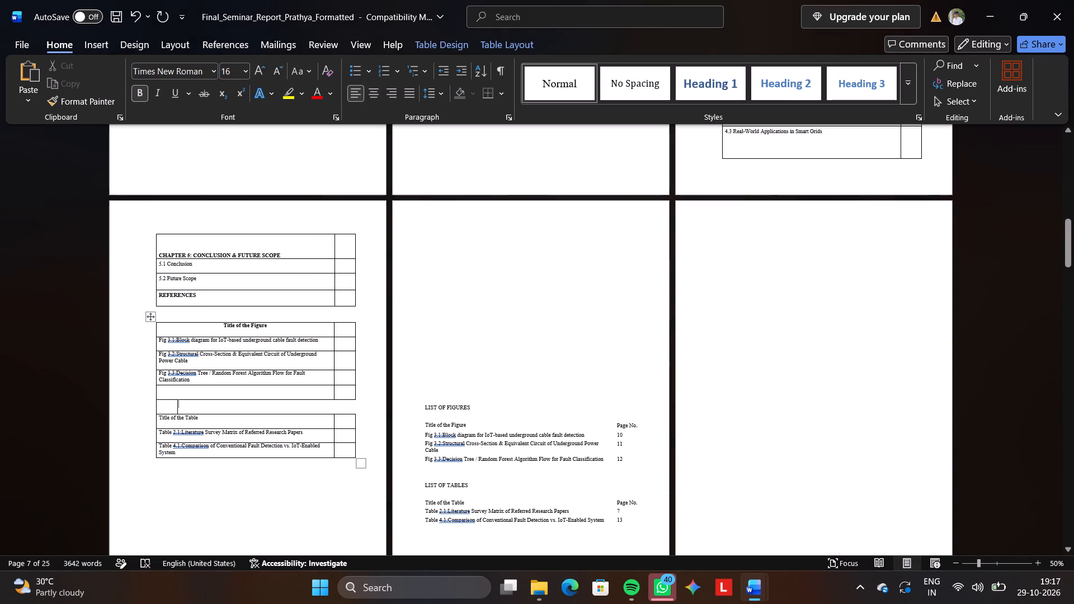
pyautogui.tripleClick(169, 409)
pyautogui.rightClick(169, 409)
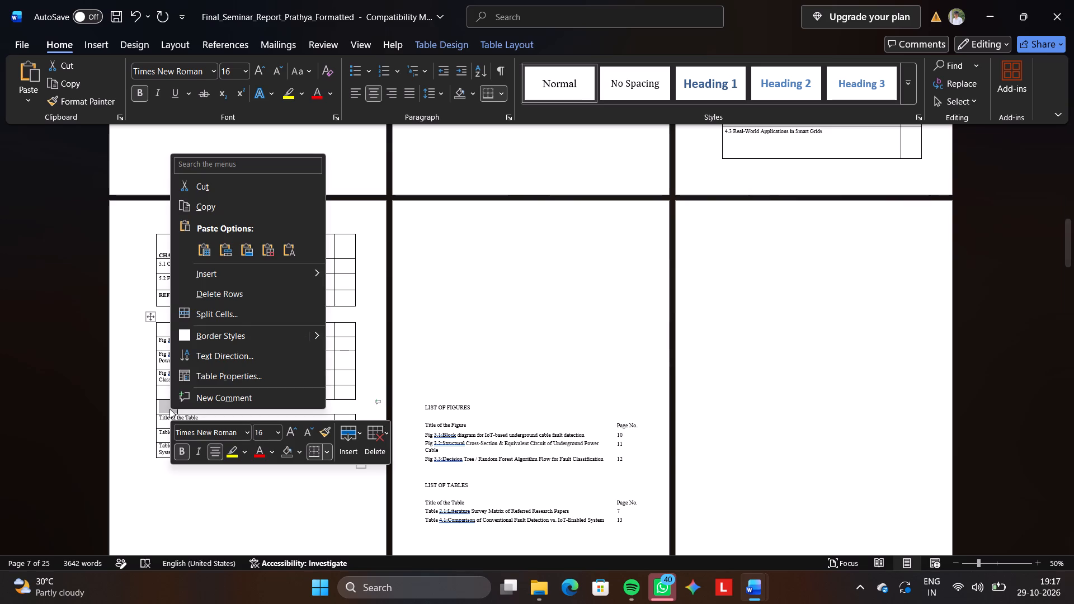
pyautogui.click(248, 283)
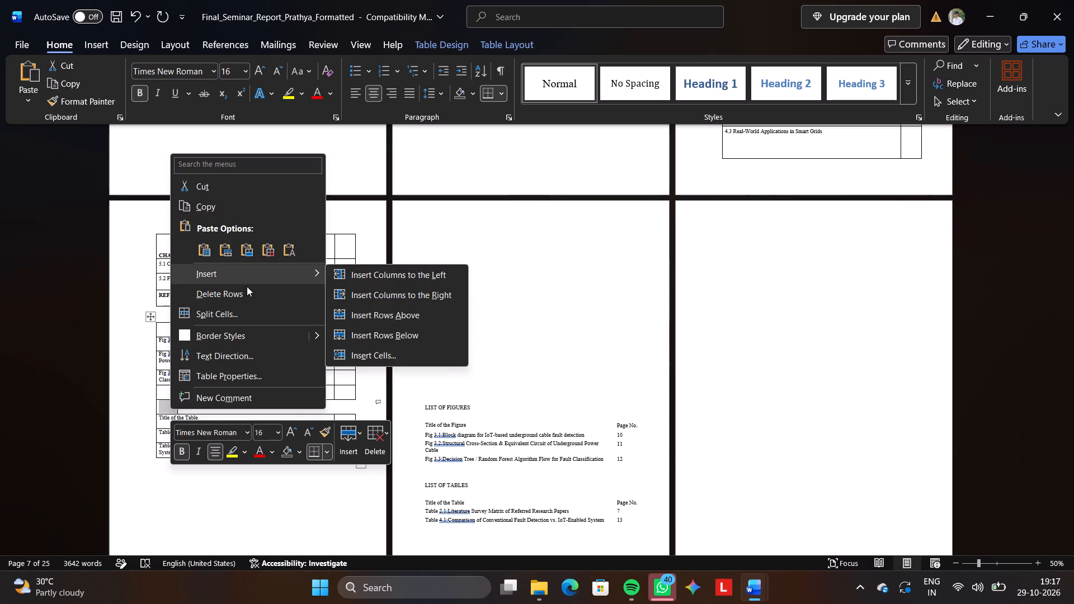
pyautogui.click(246, 287)
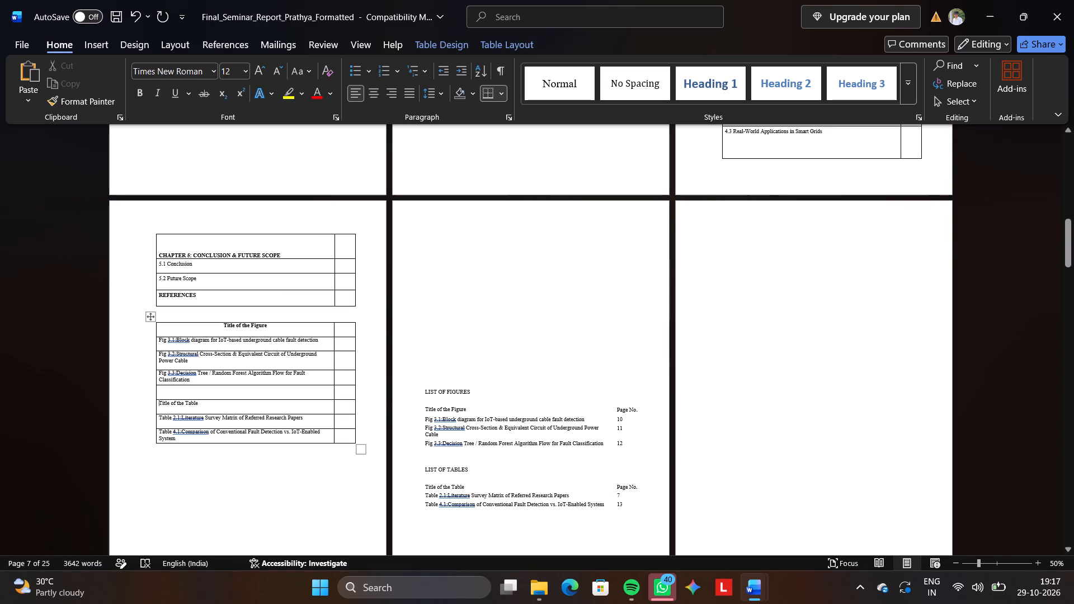
# Enter LIST OF TABLE in the blank row between the Fig 3.3 entry and Title of the Table.
pyautogui.click(222, 391)
pyautogui.write('LIS')
pyautogui.write('T O')
pyautogui.write('F TABLE')
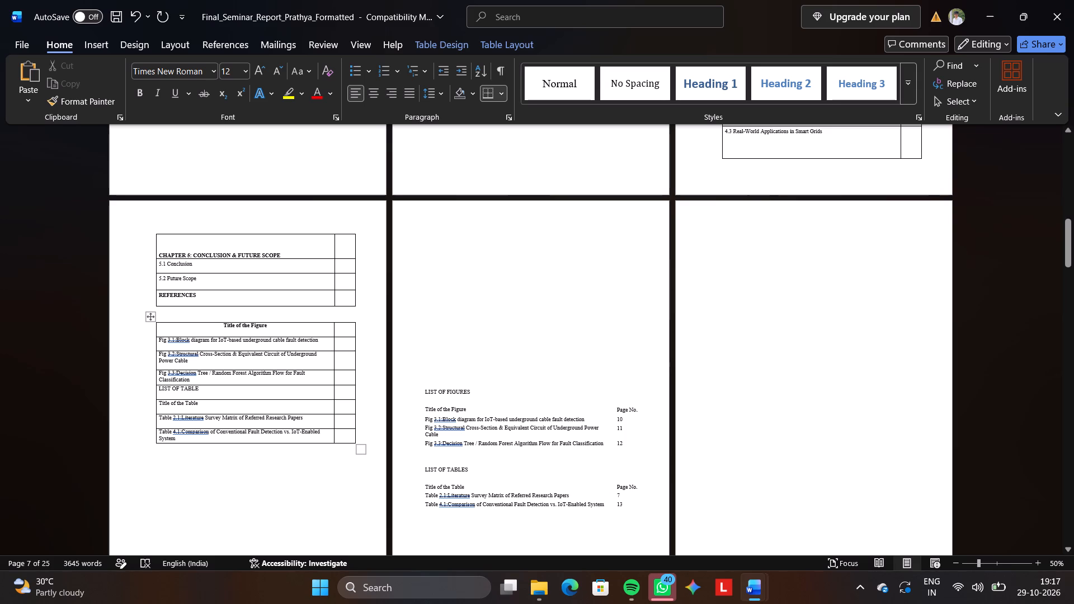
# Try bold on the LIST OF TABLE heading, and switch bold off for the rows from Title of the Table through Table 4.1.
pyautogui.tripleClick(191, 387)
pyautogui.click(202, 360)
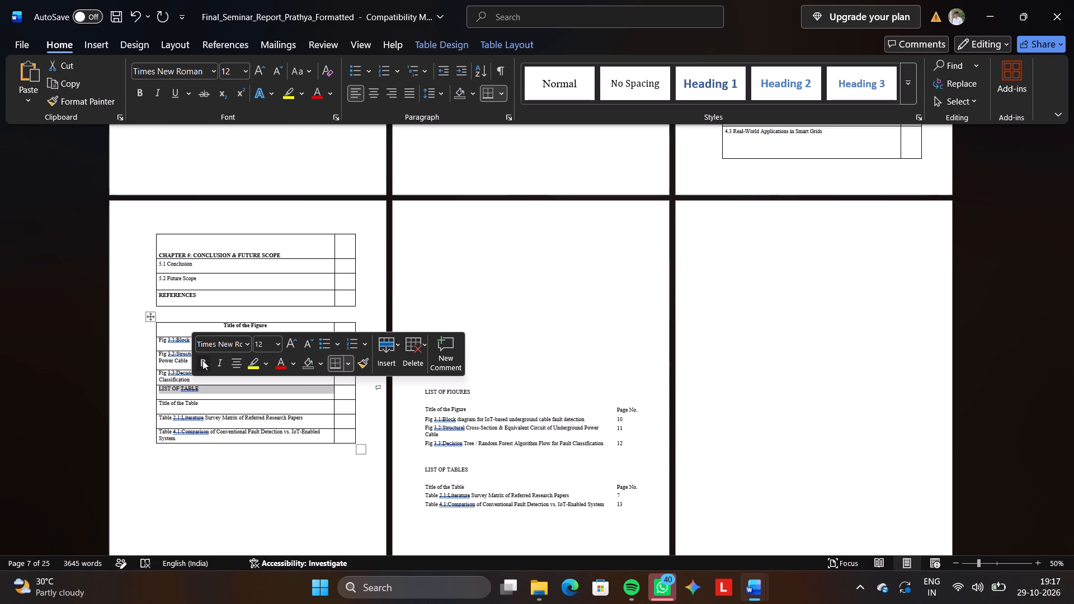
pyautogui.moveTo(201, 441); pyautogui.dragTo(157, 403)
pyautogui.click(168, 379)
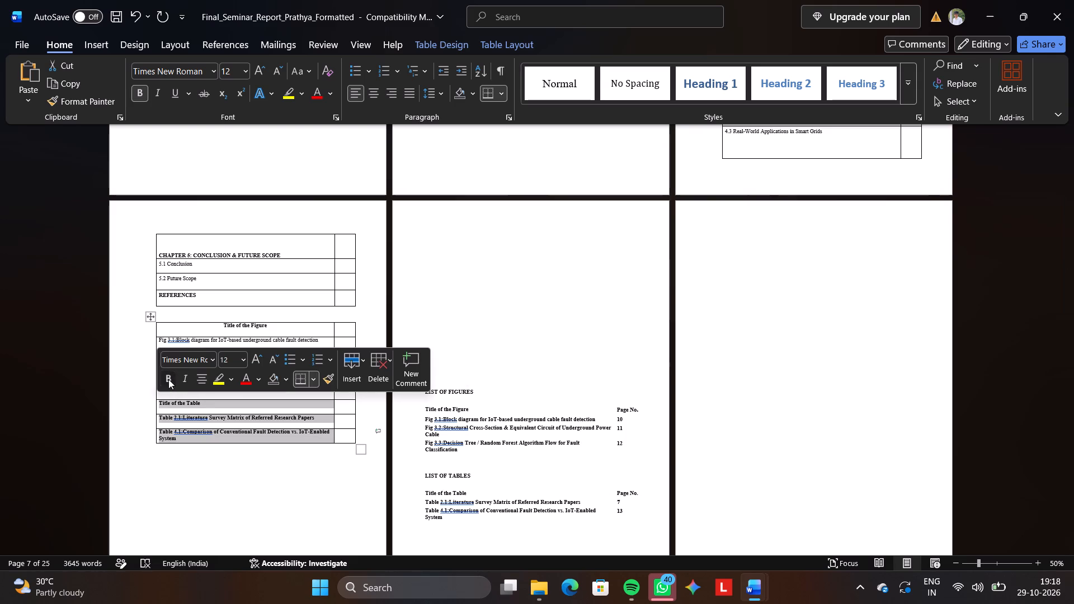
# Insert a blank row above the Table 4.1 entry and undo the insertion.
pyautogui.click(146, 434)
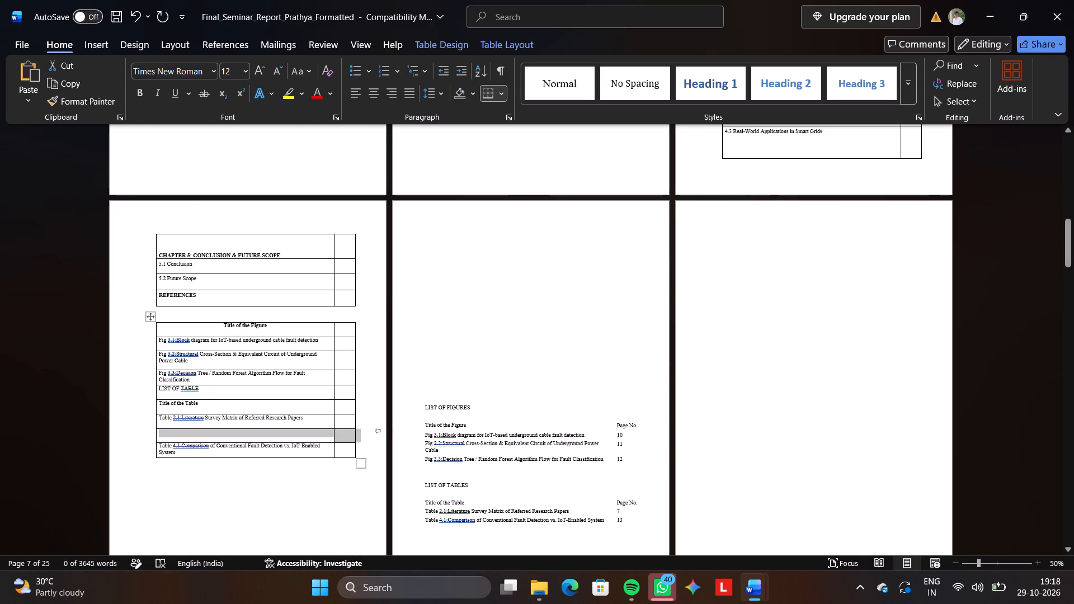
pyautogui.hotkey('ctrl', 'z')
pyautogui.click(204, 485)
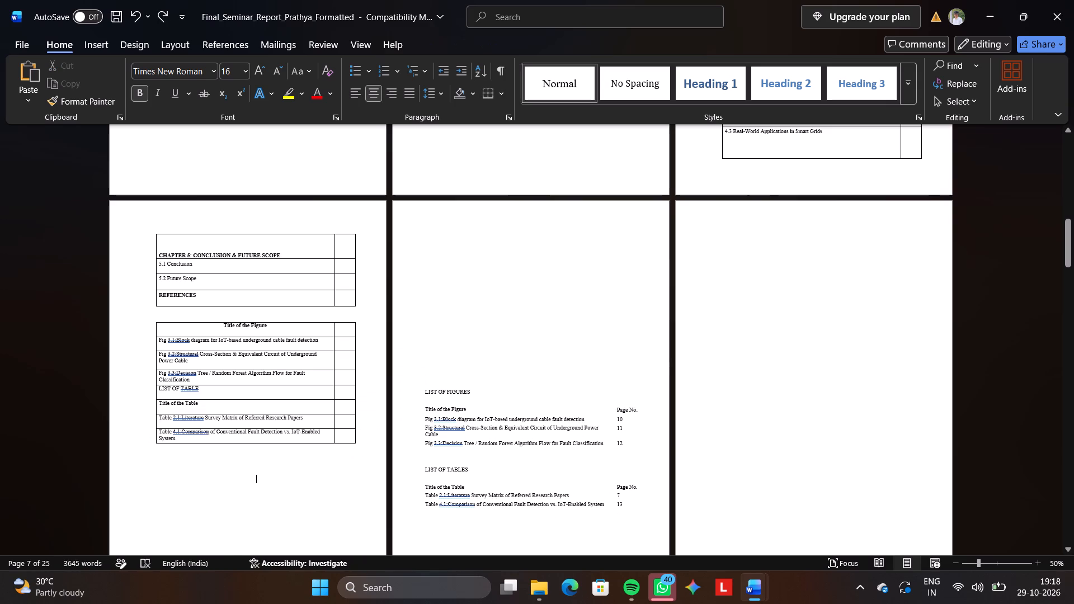
# Add a blank line under the Fig 3.3 entry and lower its row's bottom border to widen the gap above LIST OF TABLE.
pyautogui.click(209, 380)
pyautogui.press('Return')
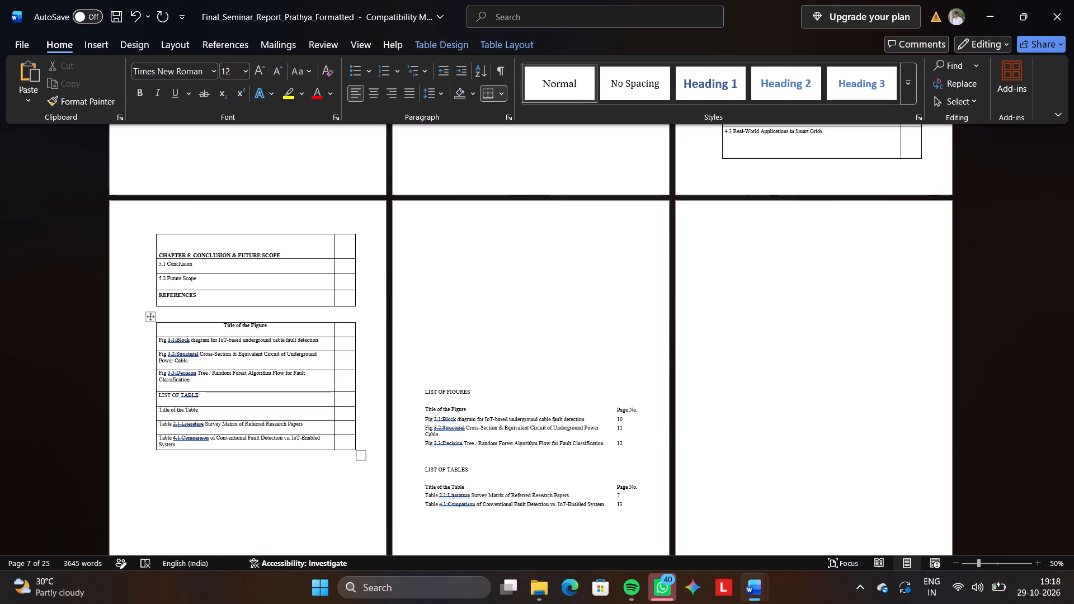
pyautogui.click(227, 396)
pyautogui.press('Down')
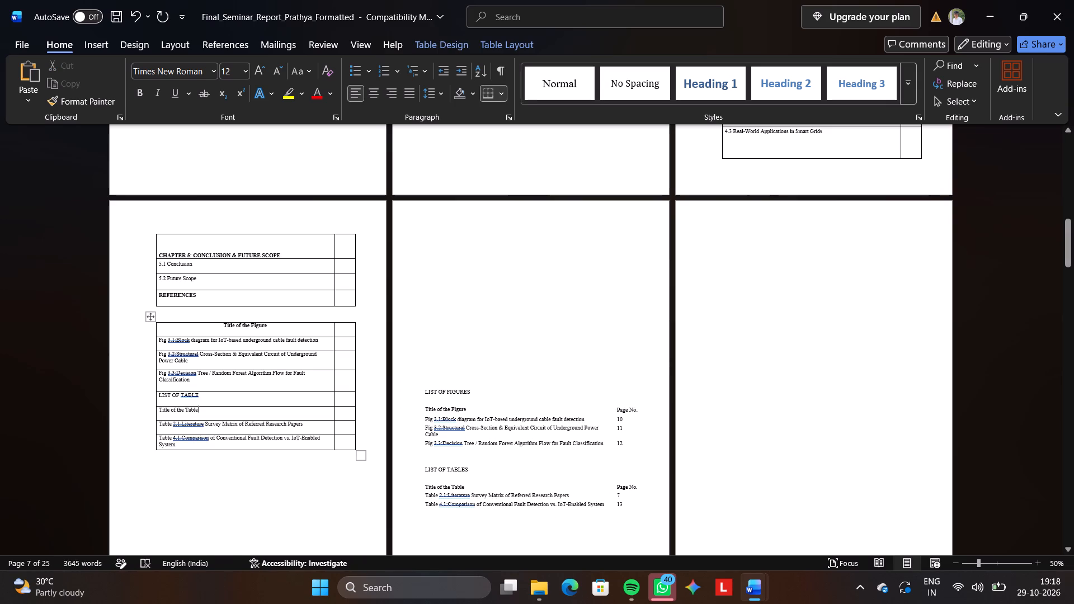
pyautogui.press('Up')
pyautogui.moveTo(161, 392); pyautogui.dragTo(209, 403)
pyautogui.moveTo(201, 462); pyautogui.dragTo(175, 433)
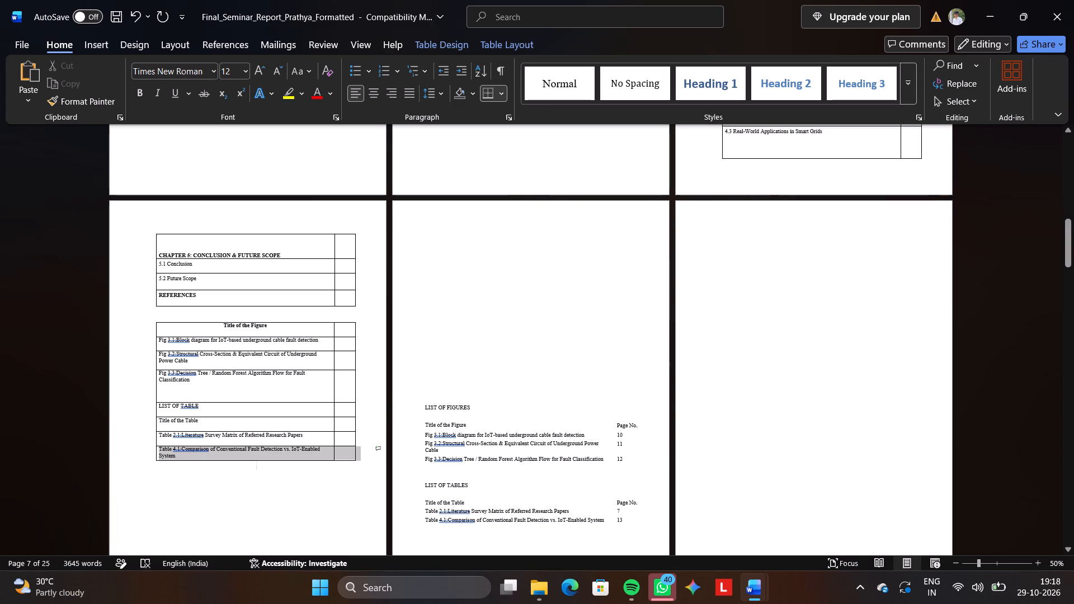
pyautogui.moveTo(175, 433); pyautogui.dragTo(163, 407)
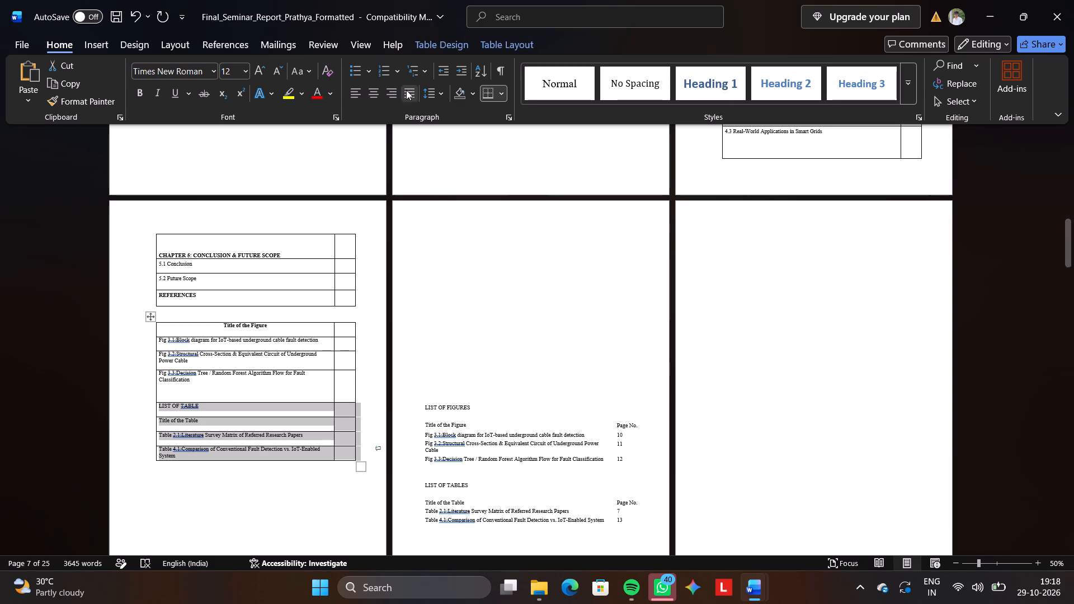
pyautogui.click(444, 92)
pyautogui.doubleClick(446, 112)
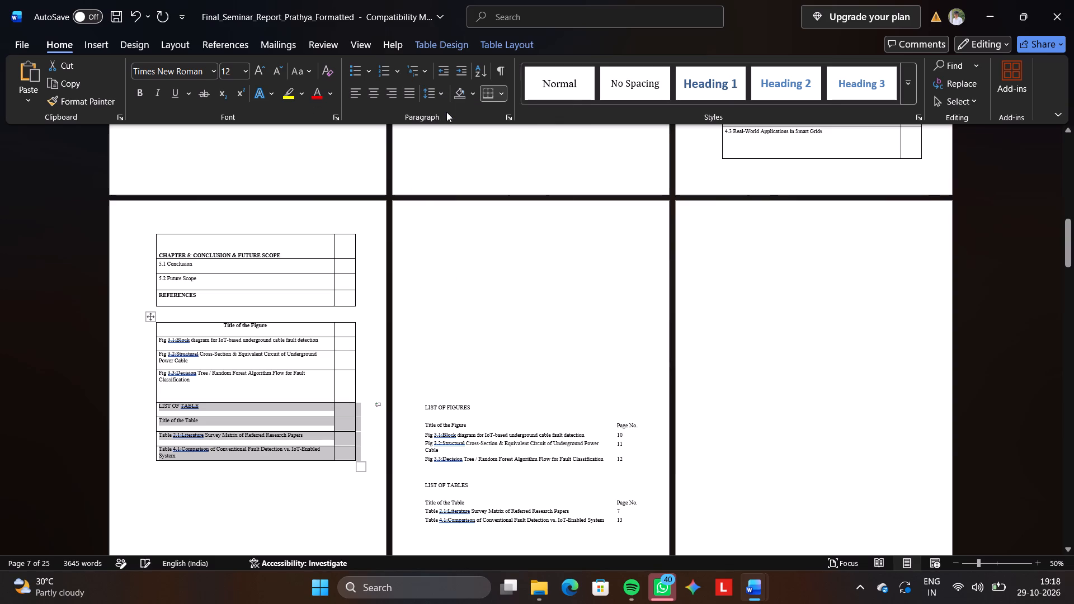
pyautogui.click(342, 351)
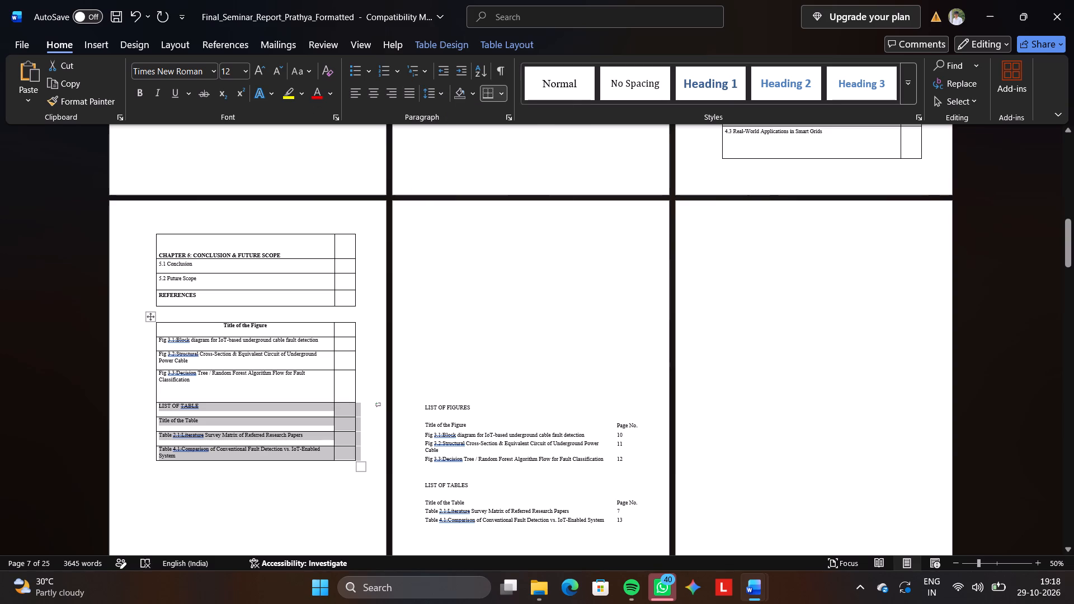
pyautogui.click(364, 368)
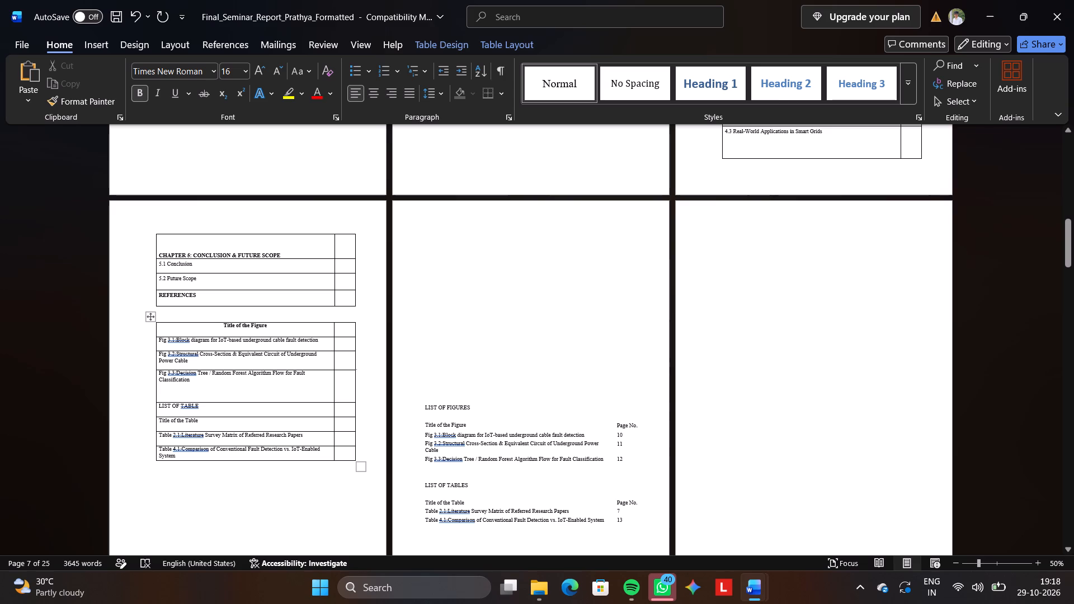
# Insert a blank table row directly above the LIST OF TABLE row.
pyautogui.doubleClick(182, 408)
pyautogui.tripleClick(182, 408)
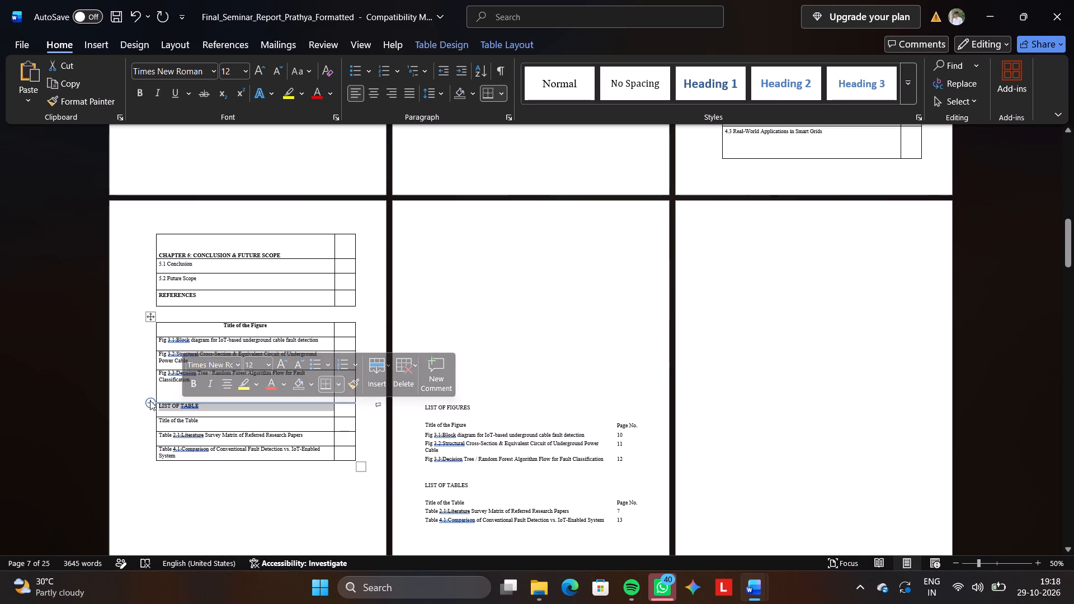
pyautogui.click(150, 397)
pyautogui.click(152, 400)
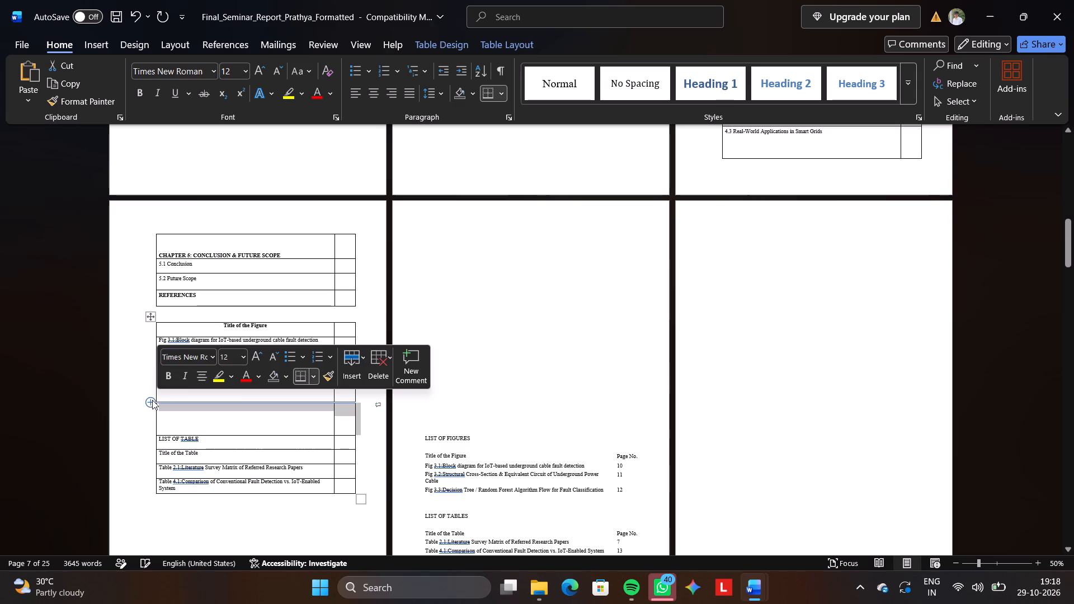
# Enter LOCCB in the first cell of the new row above LIST OF TABLE.
pyautogui.moveTo(196, 445); pyautogui.dragTo(200, 433)
pyautogui.click(200, 433)
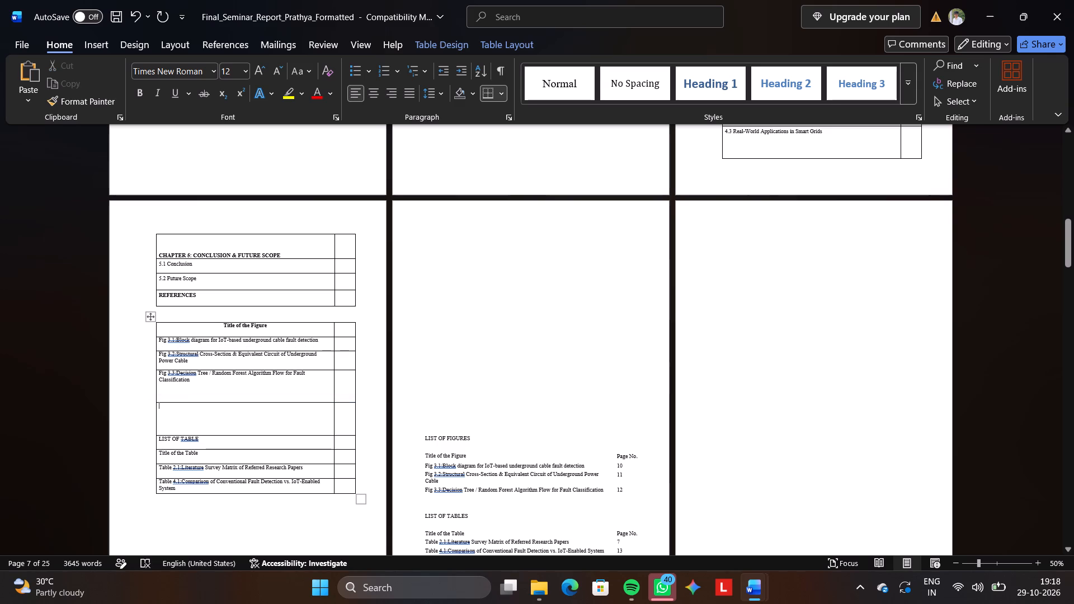
pyautogui.write('LOI')
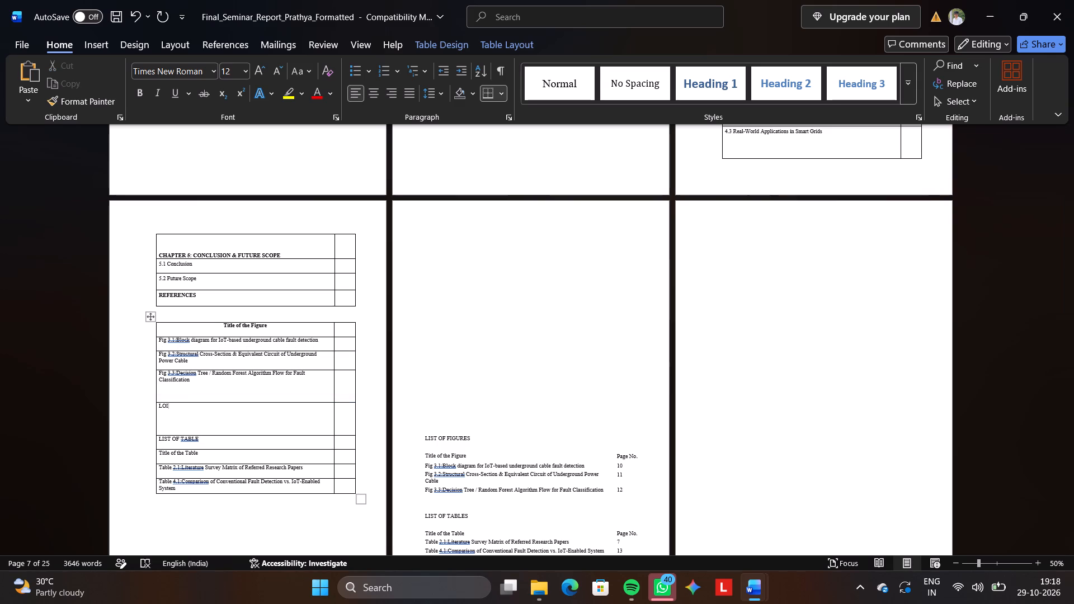
pyautogui.press('BackSpace')
pyautogui.write('CCB')
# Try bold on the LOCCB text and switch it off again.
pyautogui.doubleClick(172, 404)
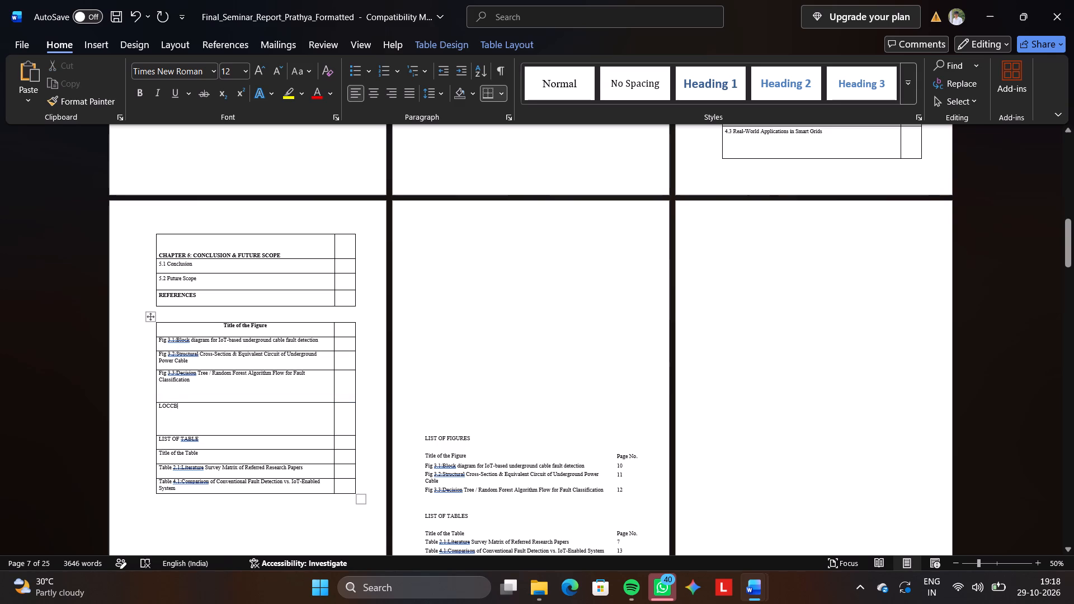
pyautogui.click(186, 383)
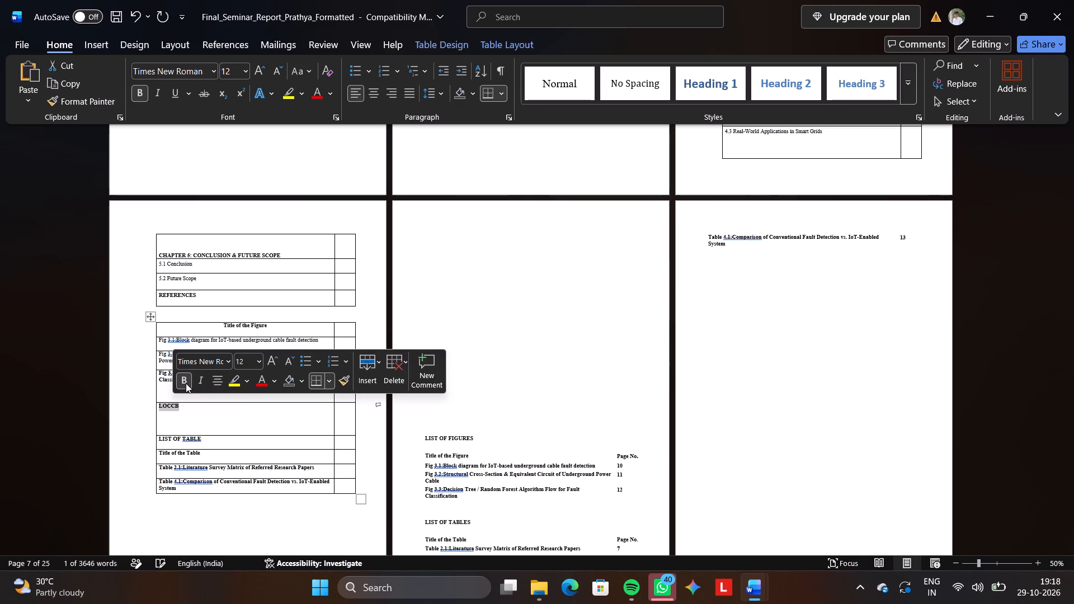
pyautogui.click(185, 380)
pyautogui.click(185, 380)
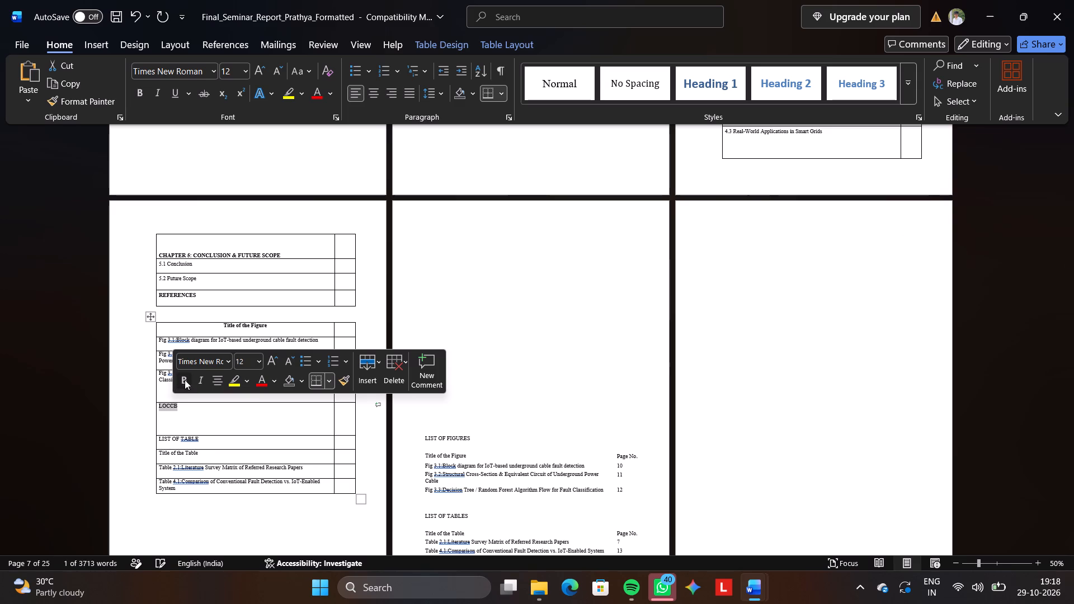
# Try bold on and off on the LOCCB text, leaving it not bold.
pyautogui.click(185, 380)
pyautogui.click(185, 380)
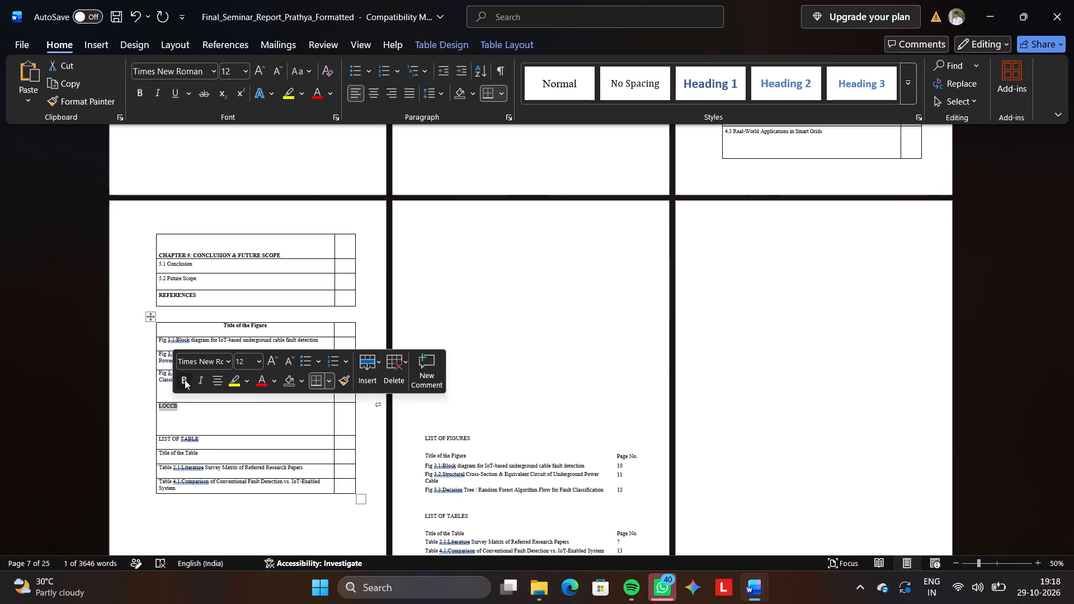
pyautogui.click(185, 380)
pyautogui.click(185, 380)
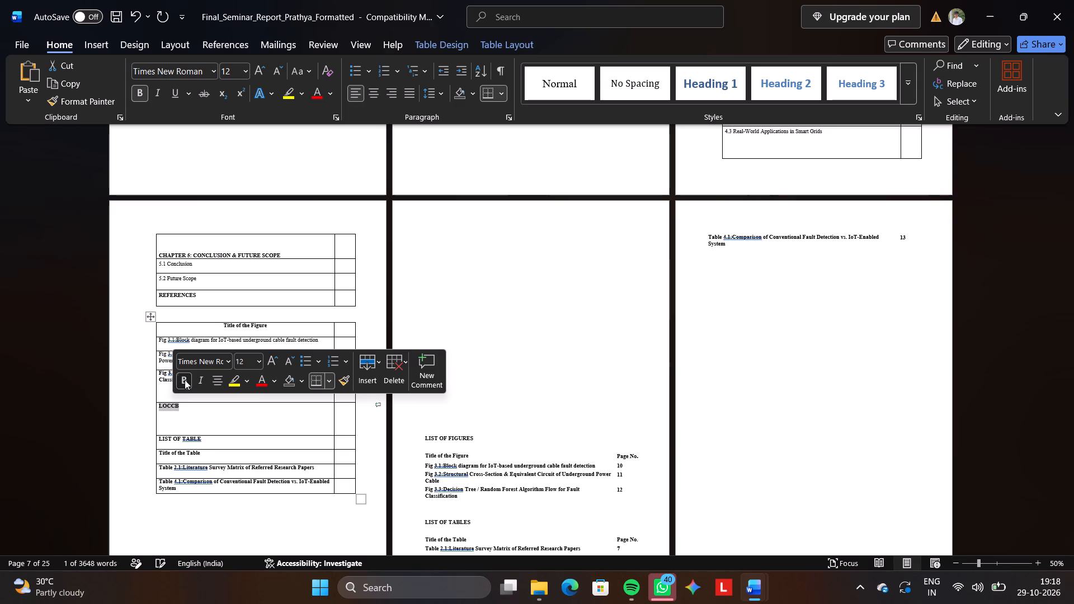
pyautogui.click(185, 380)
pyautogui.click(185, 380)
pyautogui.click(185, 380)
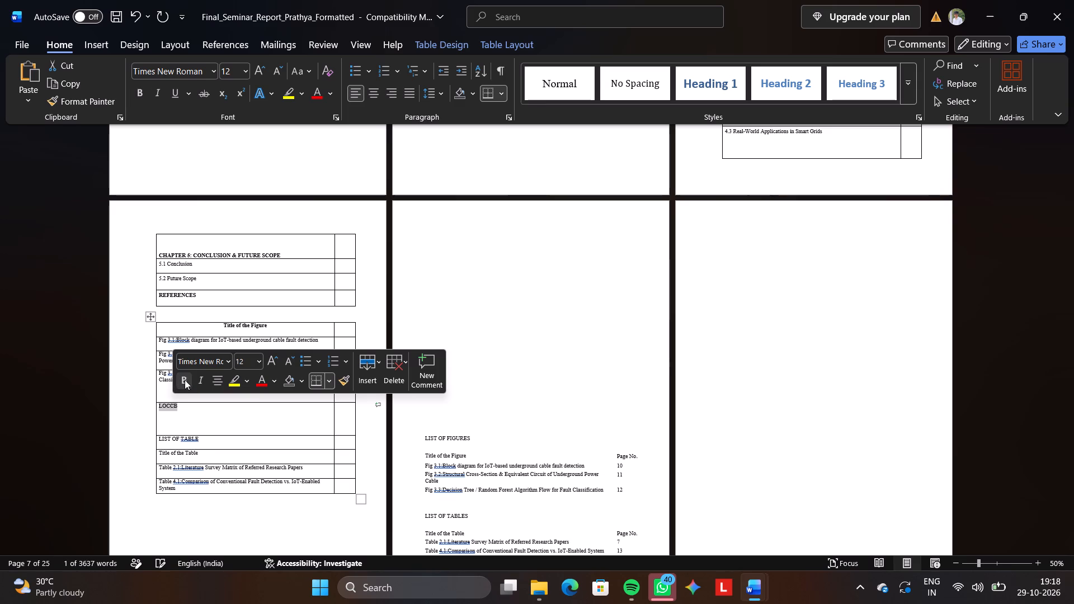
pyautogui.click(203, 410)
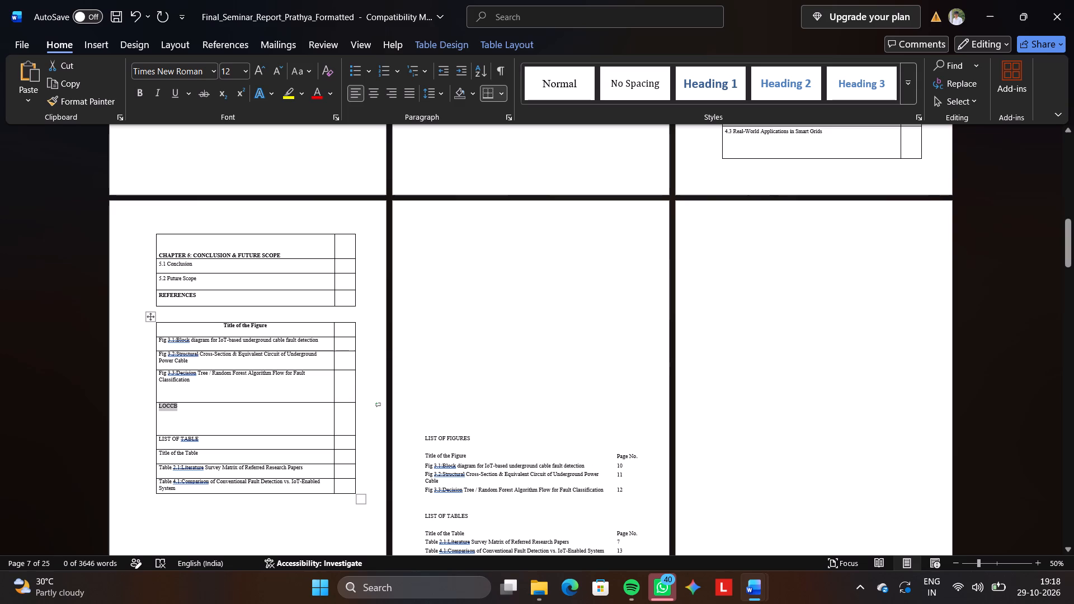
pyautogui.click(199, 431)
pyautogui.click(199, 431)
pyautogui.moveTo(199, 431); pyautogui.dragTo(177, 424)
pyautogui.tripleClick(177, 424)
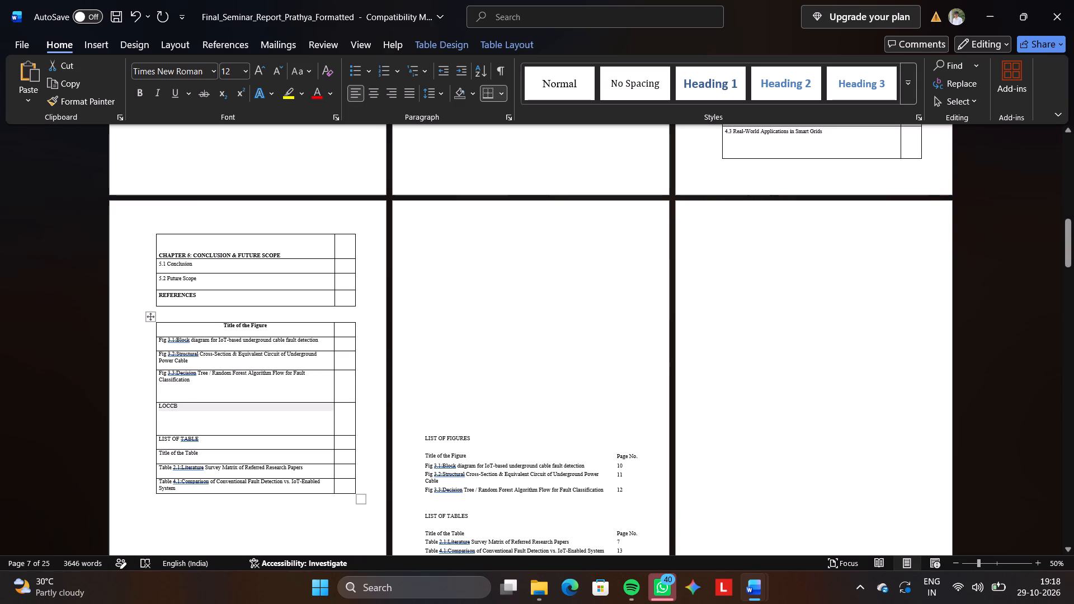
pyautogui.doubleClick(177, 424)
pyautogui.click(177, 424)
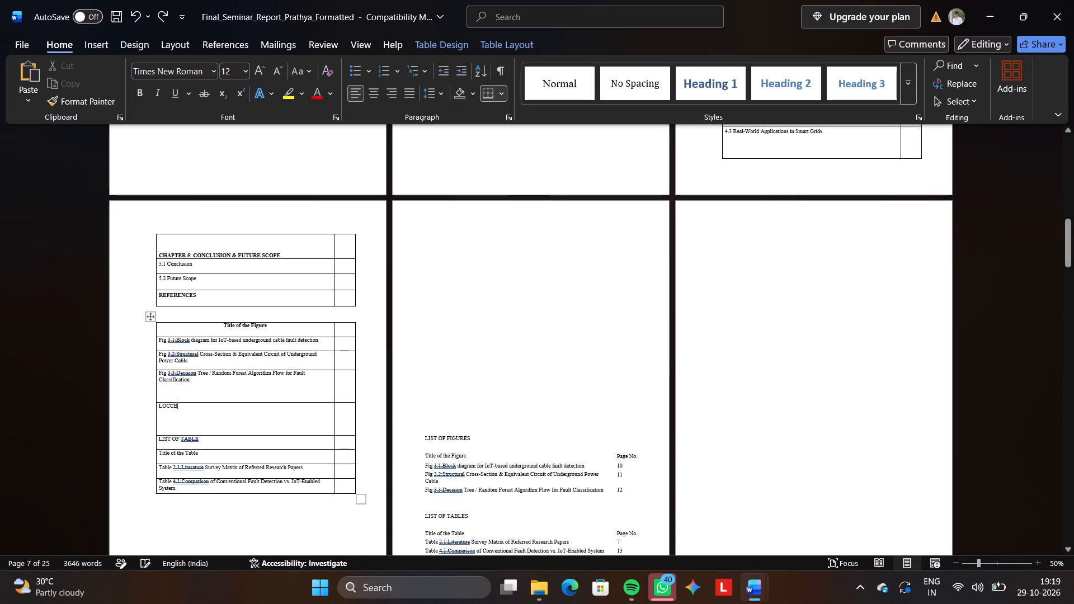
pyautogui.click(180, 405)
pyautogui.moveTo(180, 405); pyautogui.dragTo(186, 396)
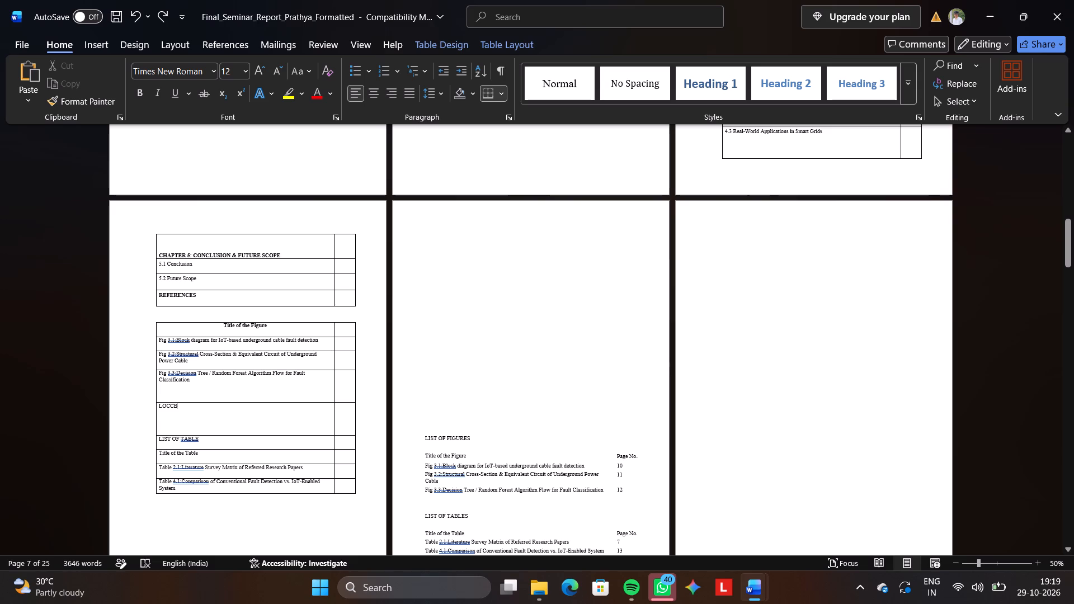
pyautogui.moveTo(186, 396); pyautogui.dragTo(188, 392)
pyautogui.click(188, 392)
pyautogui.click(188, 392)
# Delete the first-column cells from the Fig 3.3 entry down to the Table 4.1 entry, shifting the remaining cells left.
pyautogui.moveTo(188, 392); pyautogui.dragTo(304, 463)
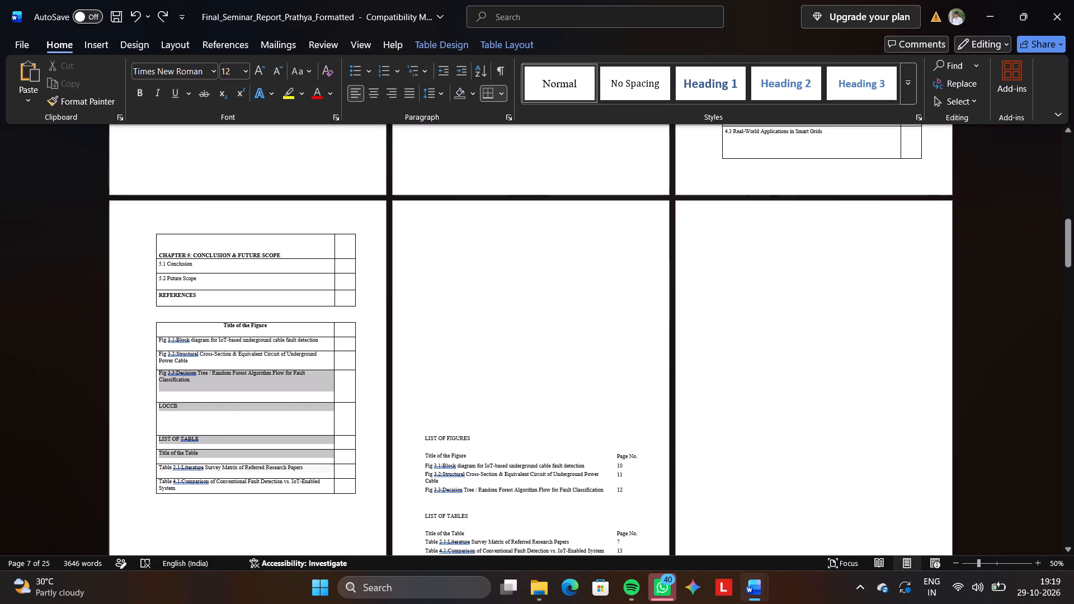
pyautogui.moveTo(304, 463); pyautogui.dragTo(314, 487)
pyautogui.press('BackSpace')
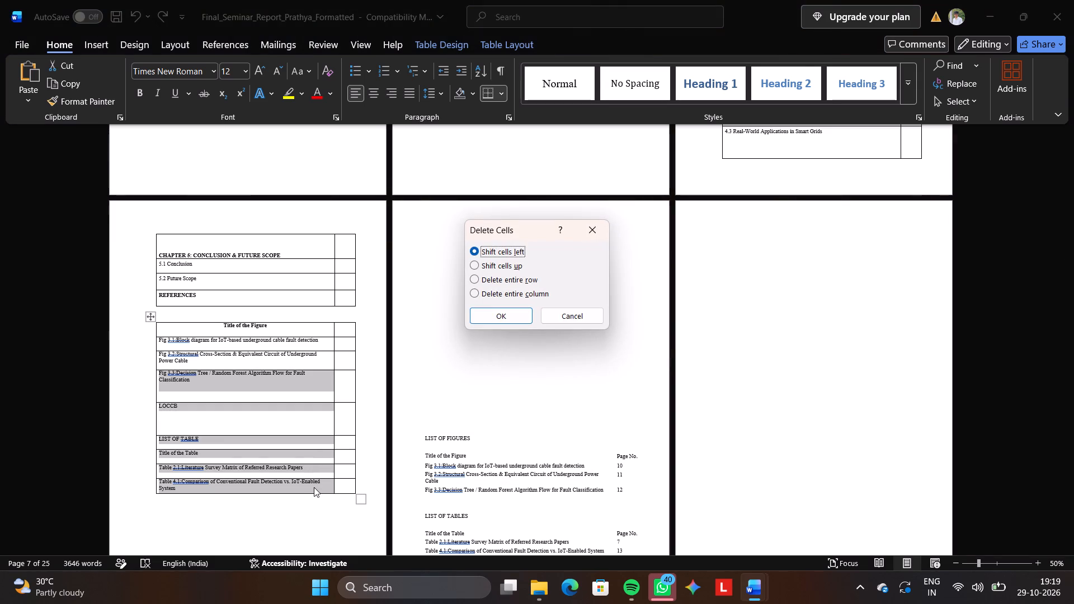
pyautogui.click(515, 314)
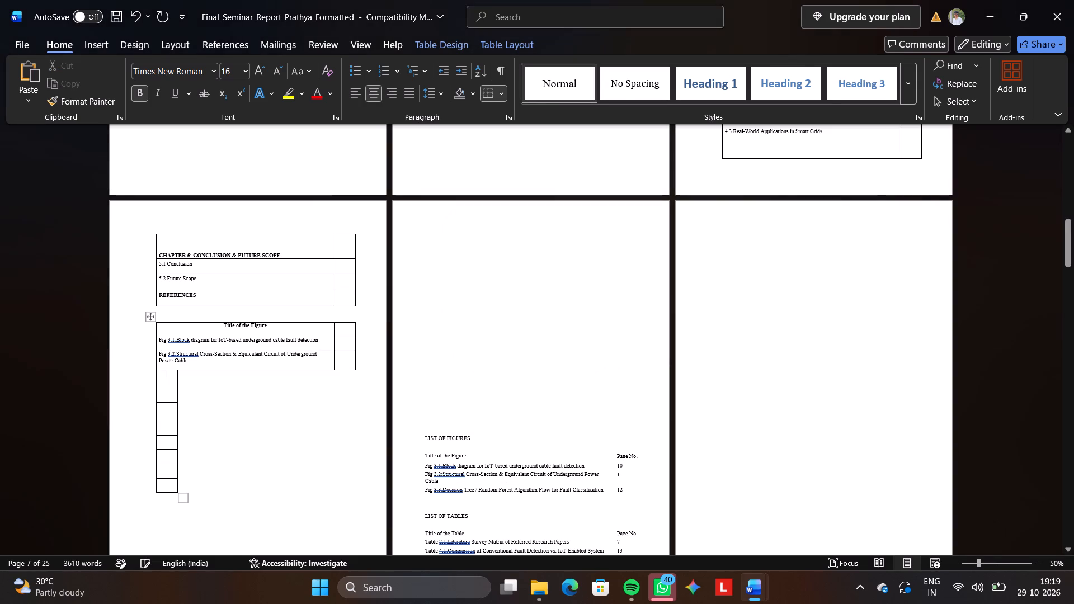
# Delete the narrow leftover cells beneath the Fig 3.2 row of the bordered table.
pyautogui.moveTo(177, 389); pyautogui.dragTo(173, 408)
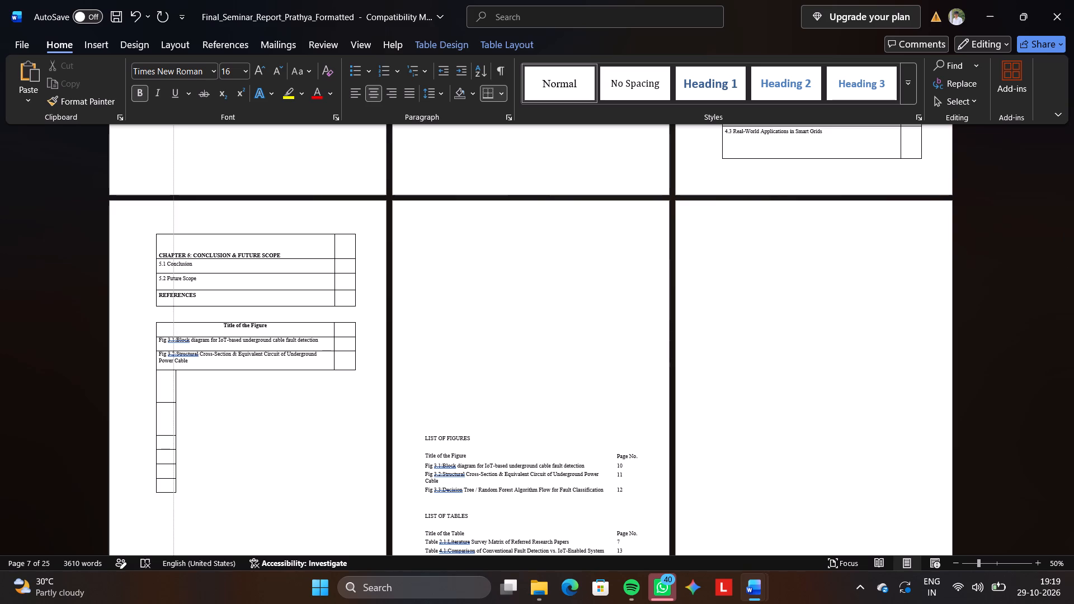
pyautogui.moveTo(173, 408); pyautogui.dragTo(180, 412)
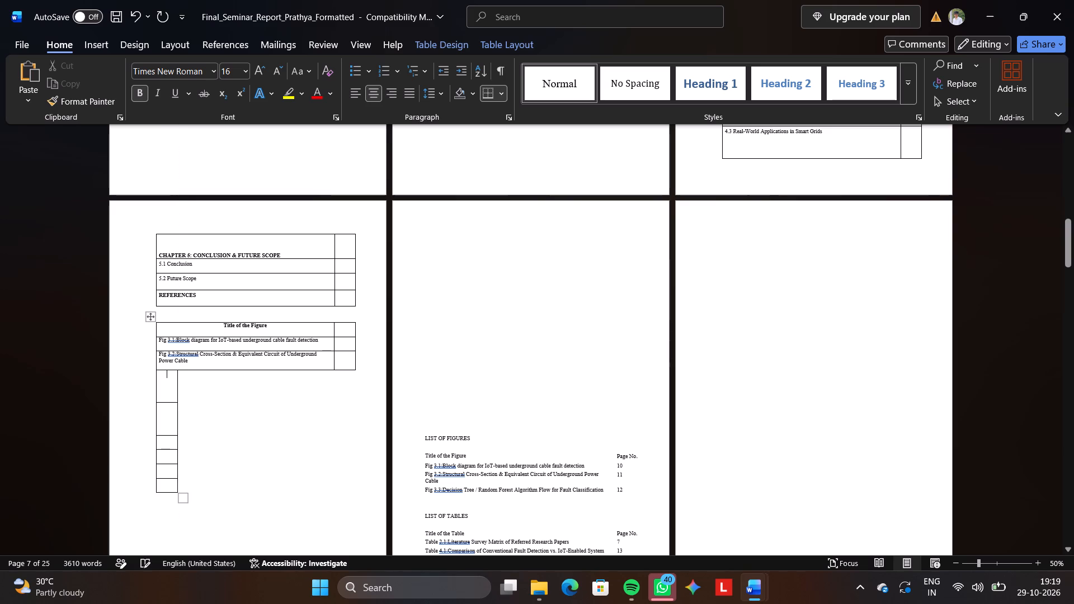
pyautogui.moveTo(164, 392); pyautogui.dragTo(172, 484)
pyautogui.press('Delete')
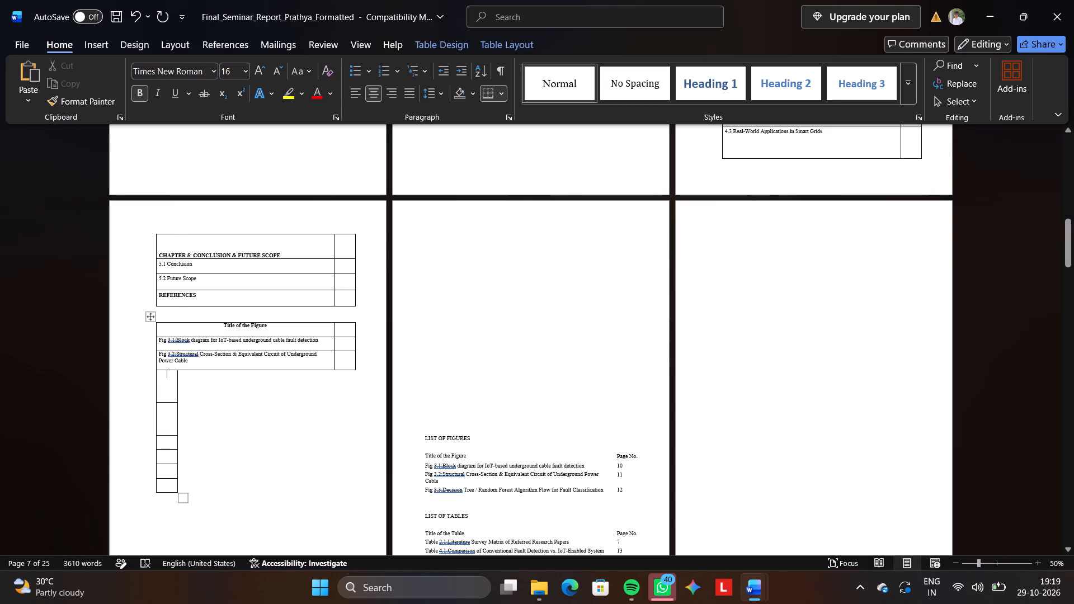
pyautogui.tripleClick(172, 484)
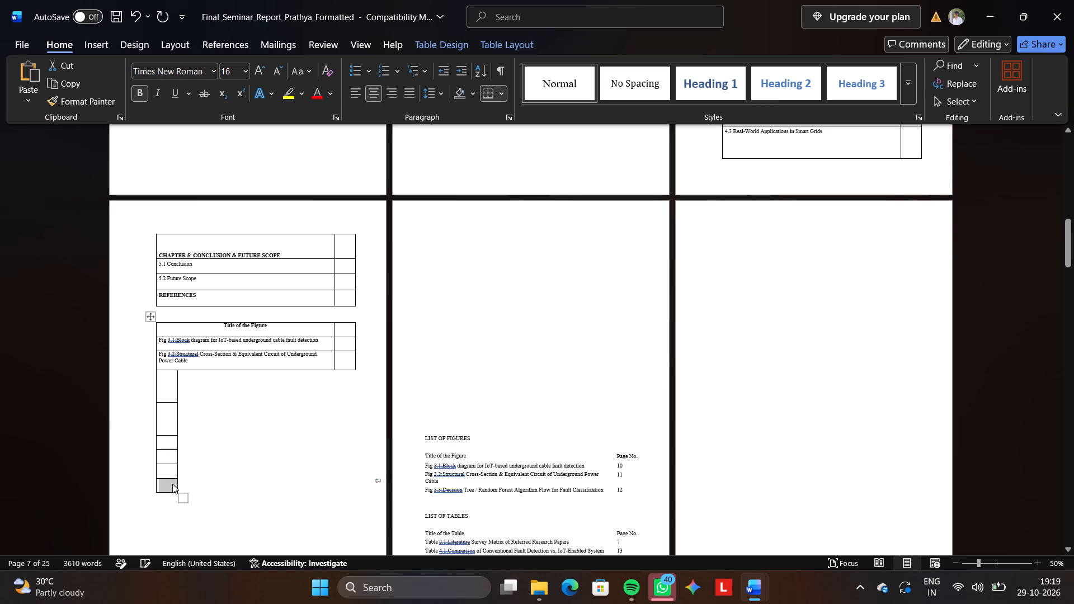
pyautogui.hotkey('shift', 'Up')
pyautogui.hotkey('shift', 'Up')
pyautogui.hotkey('shift', 'Up')
pyautogui.hotkey('shift', 'Up')
pyautogui.hotkey('shift', 'Up')
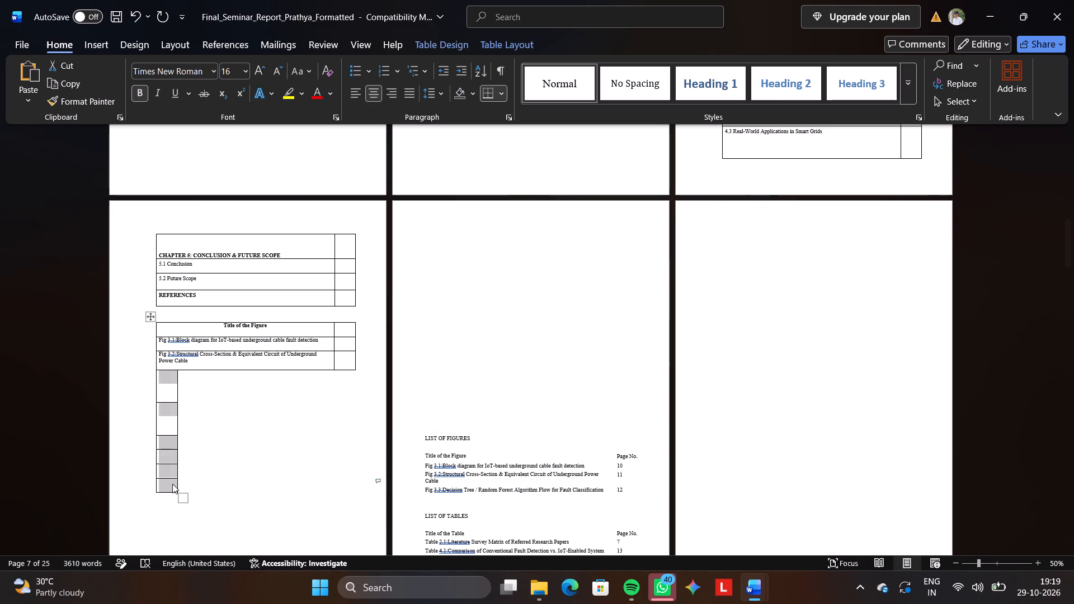
pyautogui.press('BackSpace')
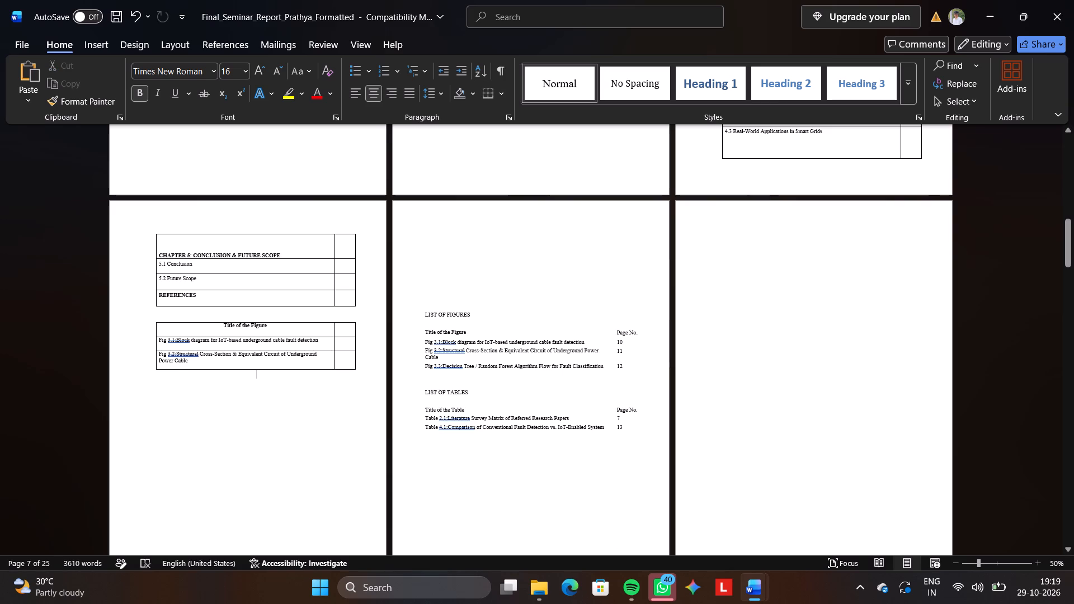
# Insert five blank rows below the Fig 3.2 entry in the bordered figures table.
pyautogui.click(150, 372)
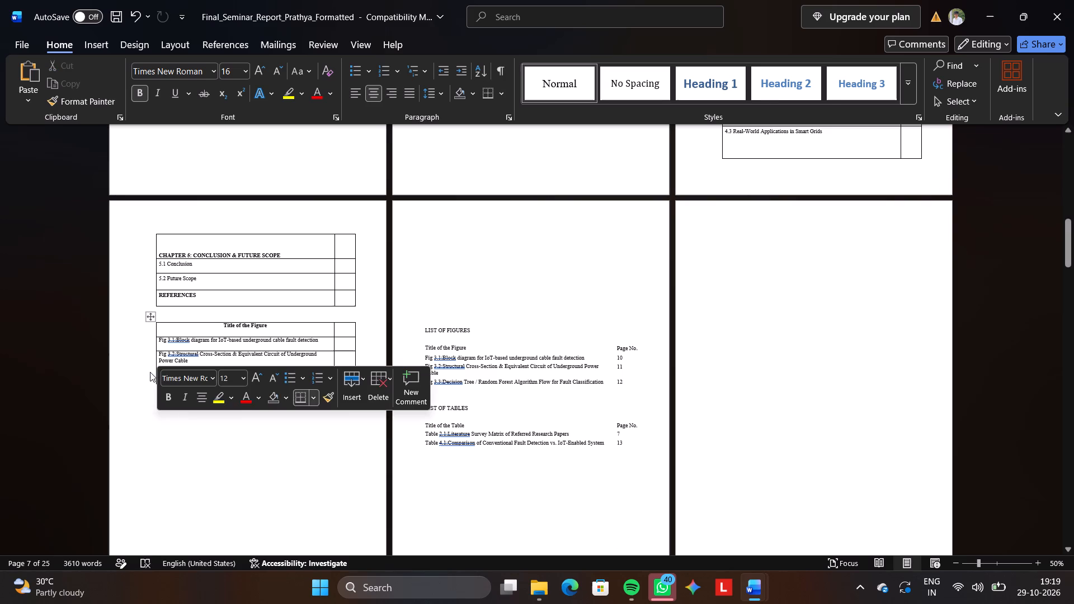
pyautogui.click(150, 372)
pyautogui.click(150, 372)
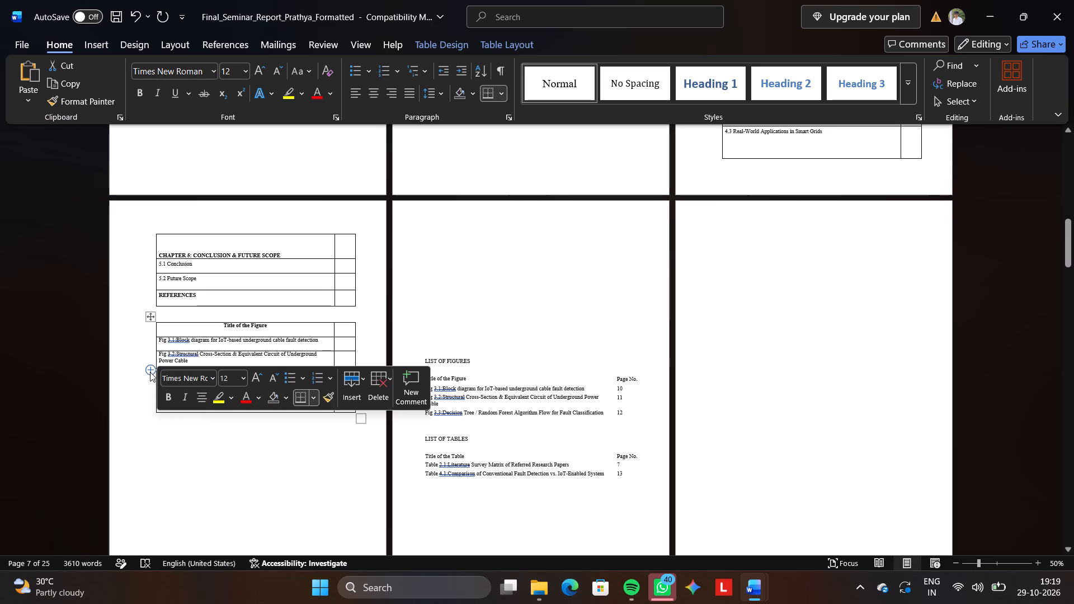
pyautogui.click(150, 372)
pyautogui.click(150, 372)
pyautogui.click(260, 498)
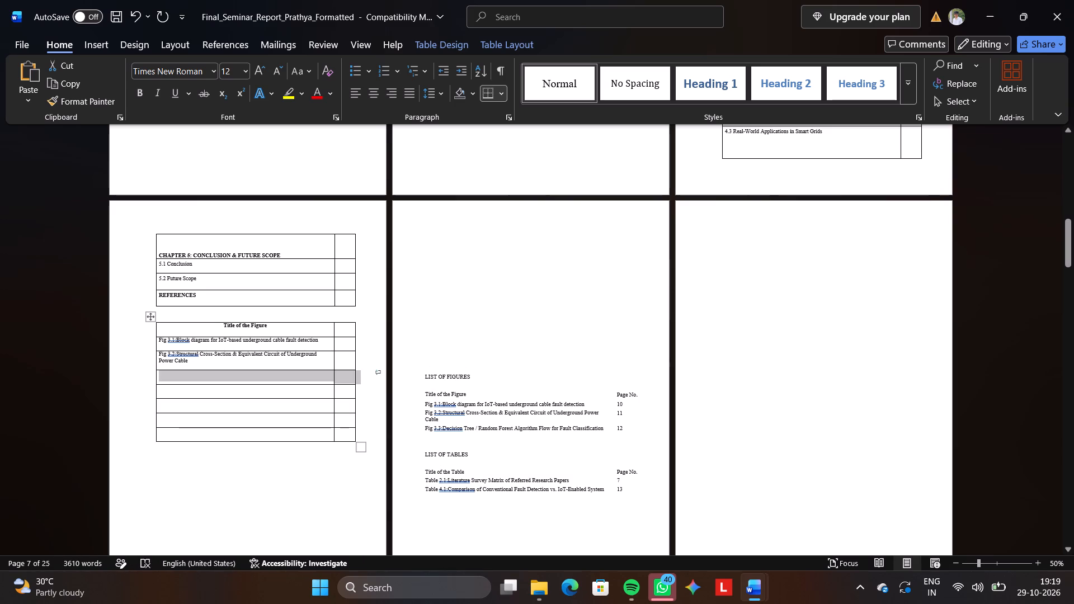
# Copy the Fig 3.3 entry from the borderless list into the first blank row below Fig 3.2, without a trailing empty line.
pyautogui.tripleClick(463, 430)
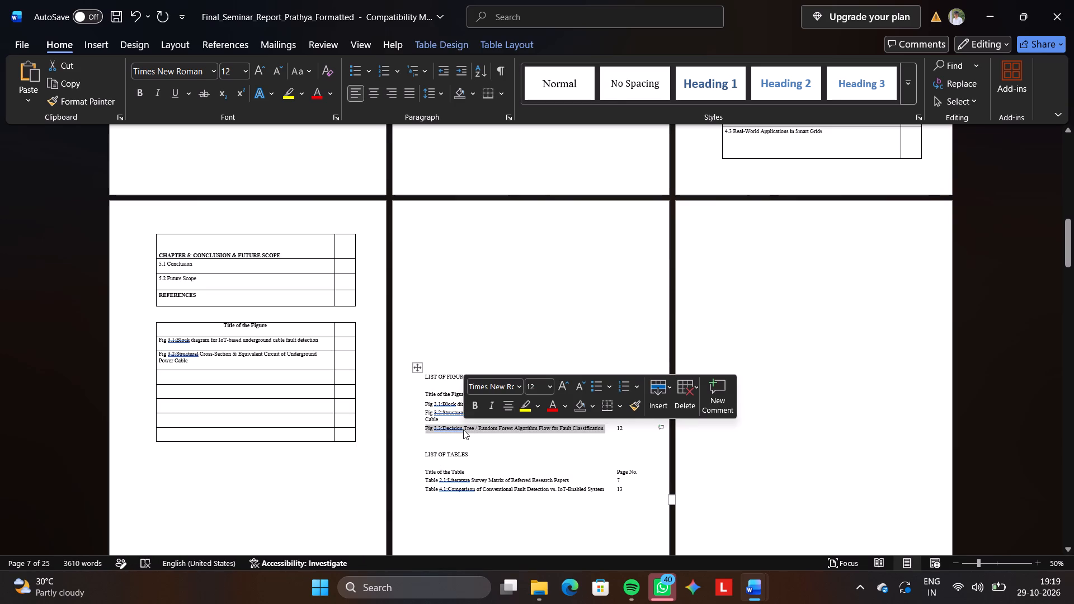
pyautogui.hotkey('ctrl', 'c')
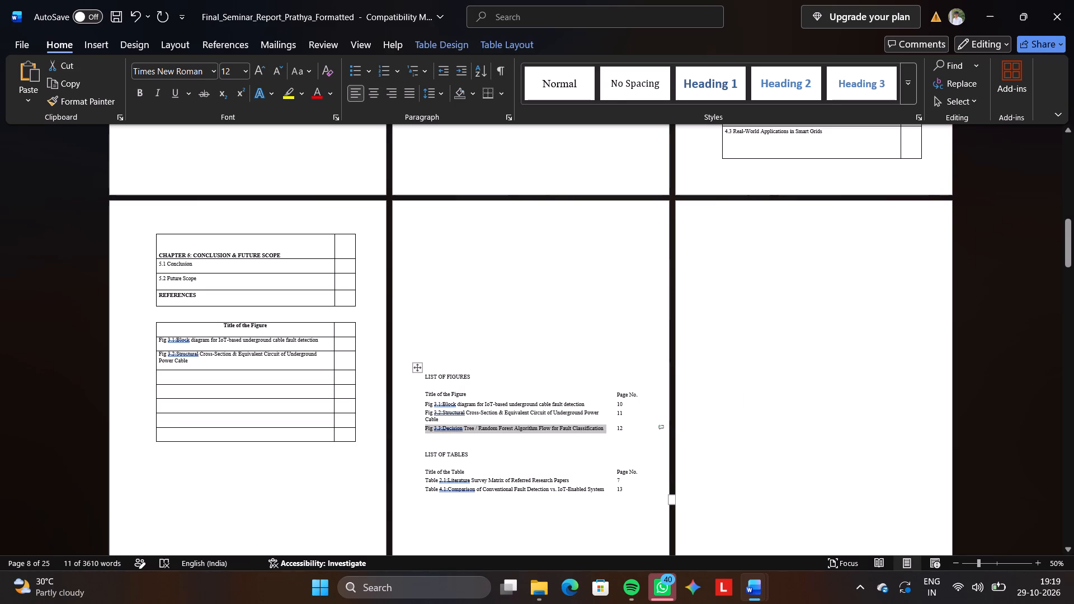
pyautogui.click(260, 384)
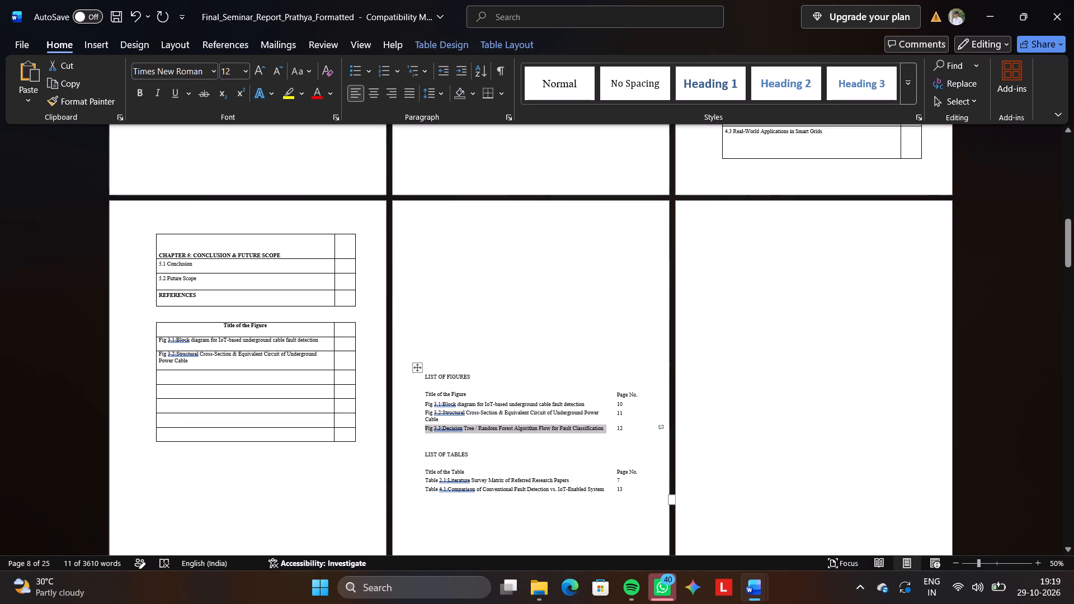
pyautogui.click(262, 381)
pyautogui.click(262, 381)
pyautogui.hotkey('ctrl', 'v')
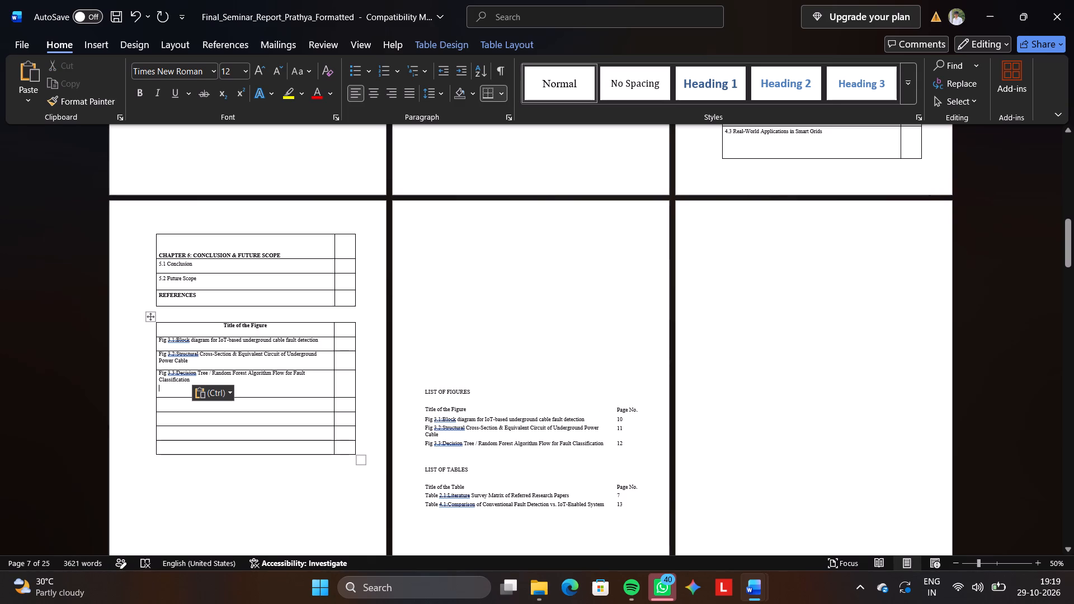
pyautogui.press('BackSpace')
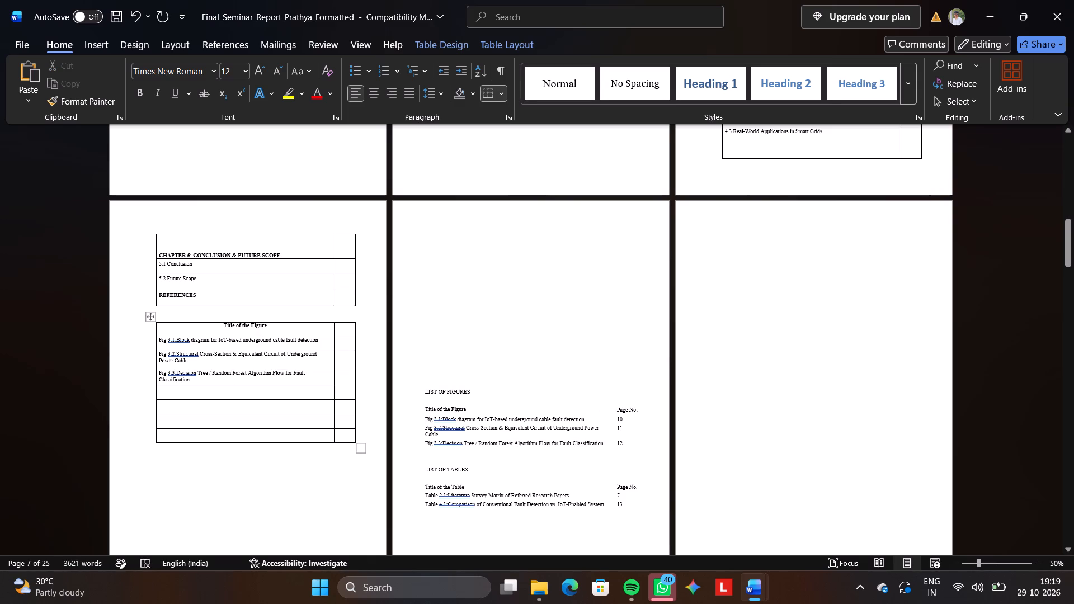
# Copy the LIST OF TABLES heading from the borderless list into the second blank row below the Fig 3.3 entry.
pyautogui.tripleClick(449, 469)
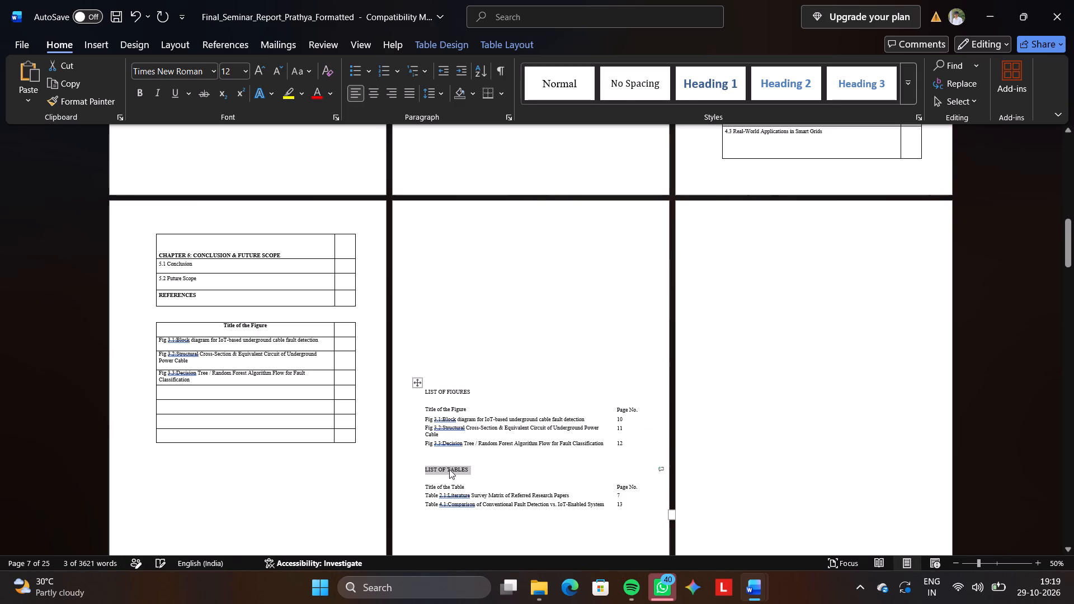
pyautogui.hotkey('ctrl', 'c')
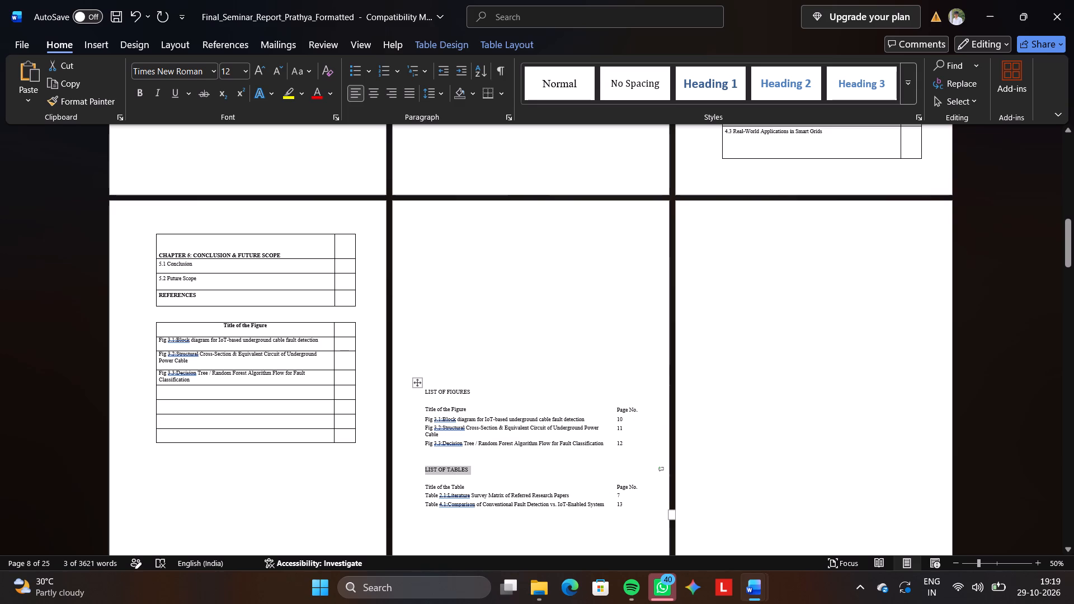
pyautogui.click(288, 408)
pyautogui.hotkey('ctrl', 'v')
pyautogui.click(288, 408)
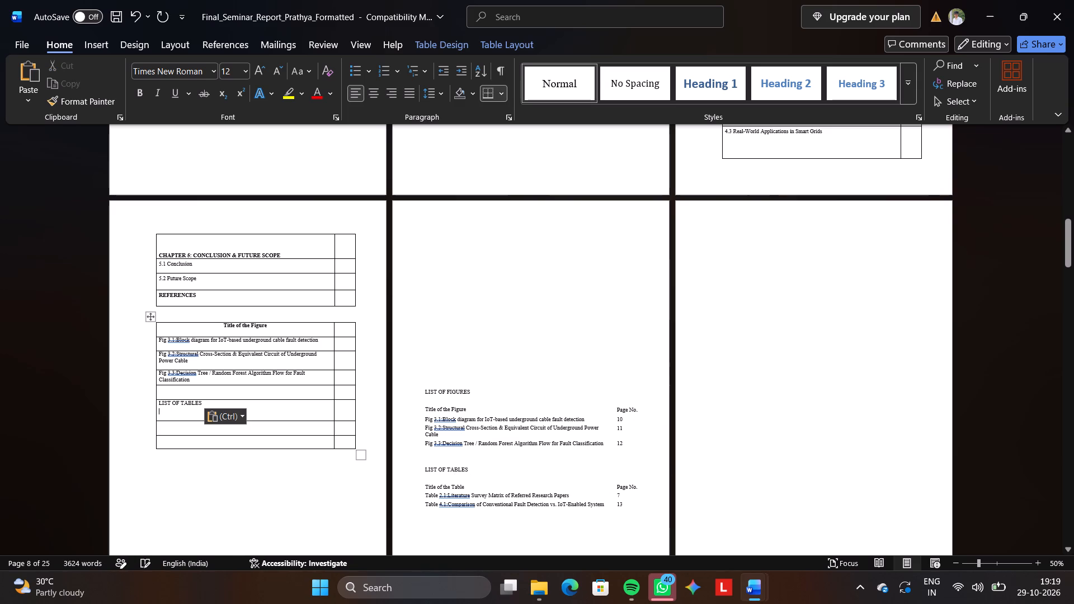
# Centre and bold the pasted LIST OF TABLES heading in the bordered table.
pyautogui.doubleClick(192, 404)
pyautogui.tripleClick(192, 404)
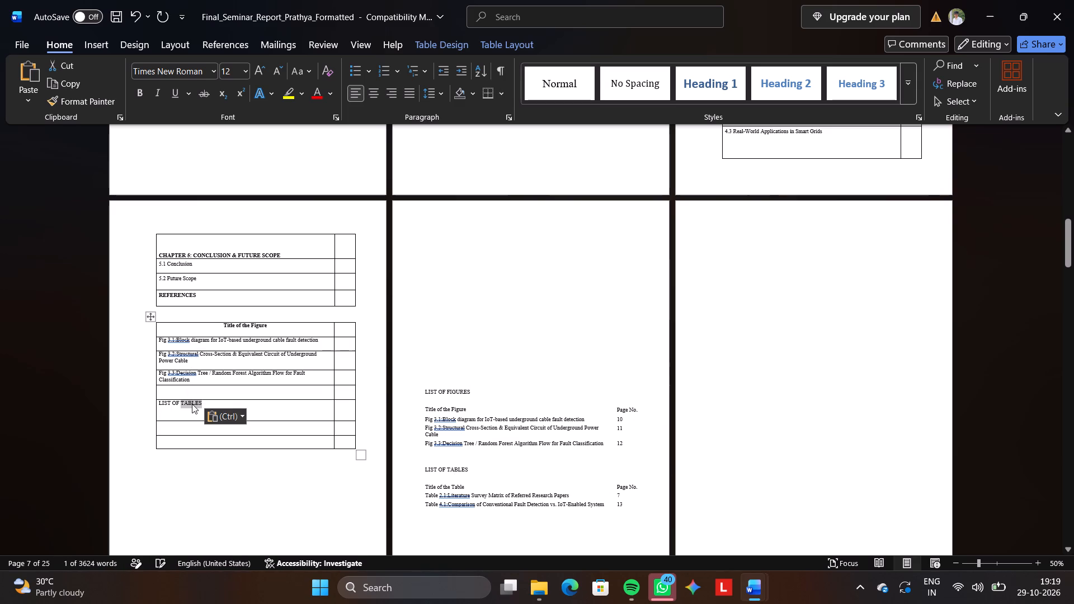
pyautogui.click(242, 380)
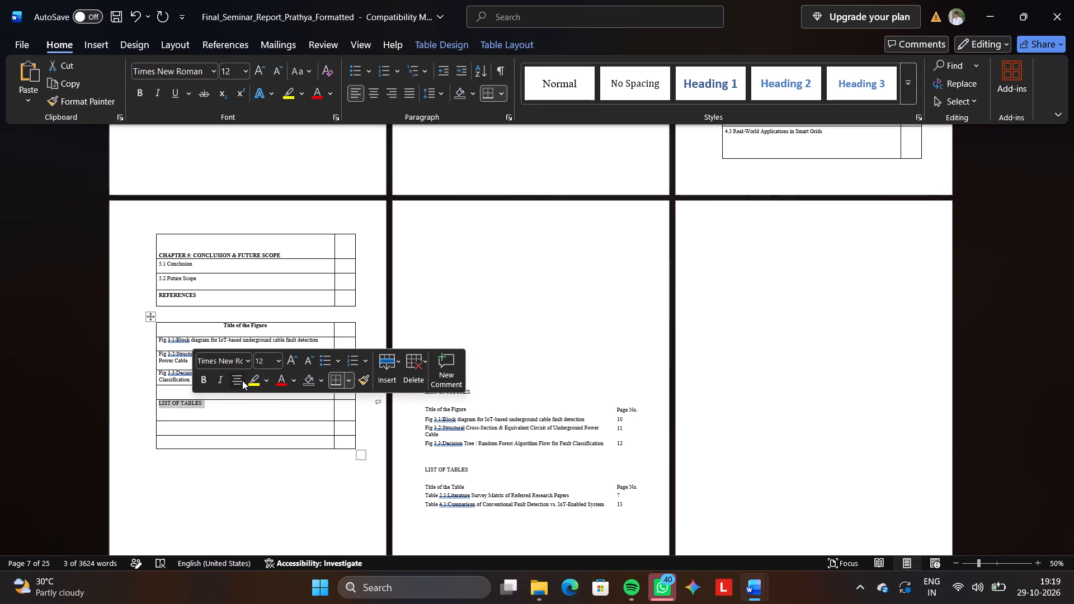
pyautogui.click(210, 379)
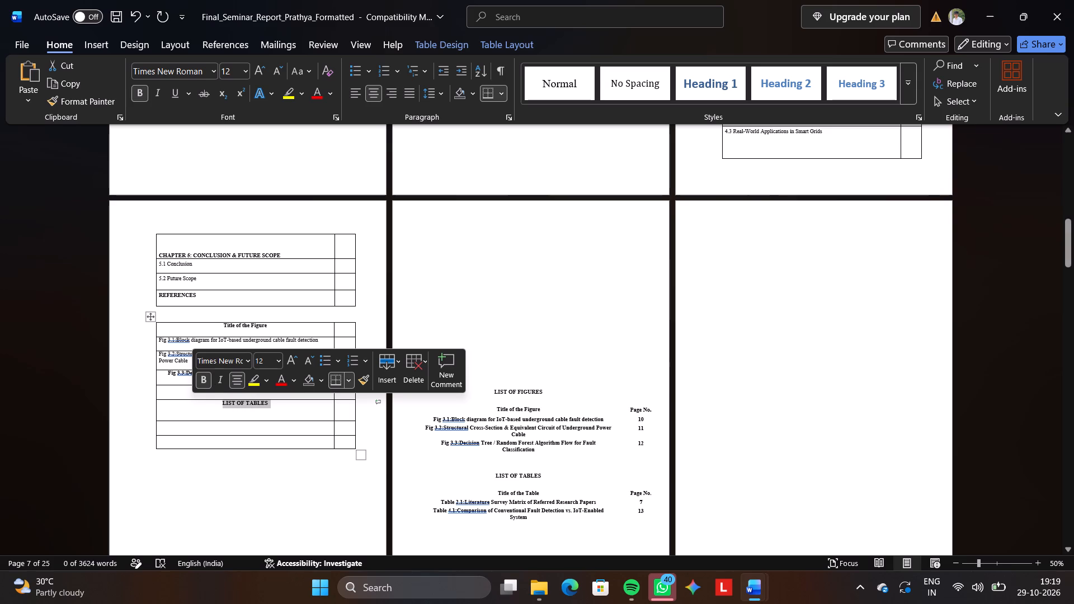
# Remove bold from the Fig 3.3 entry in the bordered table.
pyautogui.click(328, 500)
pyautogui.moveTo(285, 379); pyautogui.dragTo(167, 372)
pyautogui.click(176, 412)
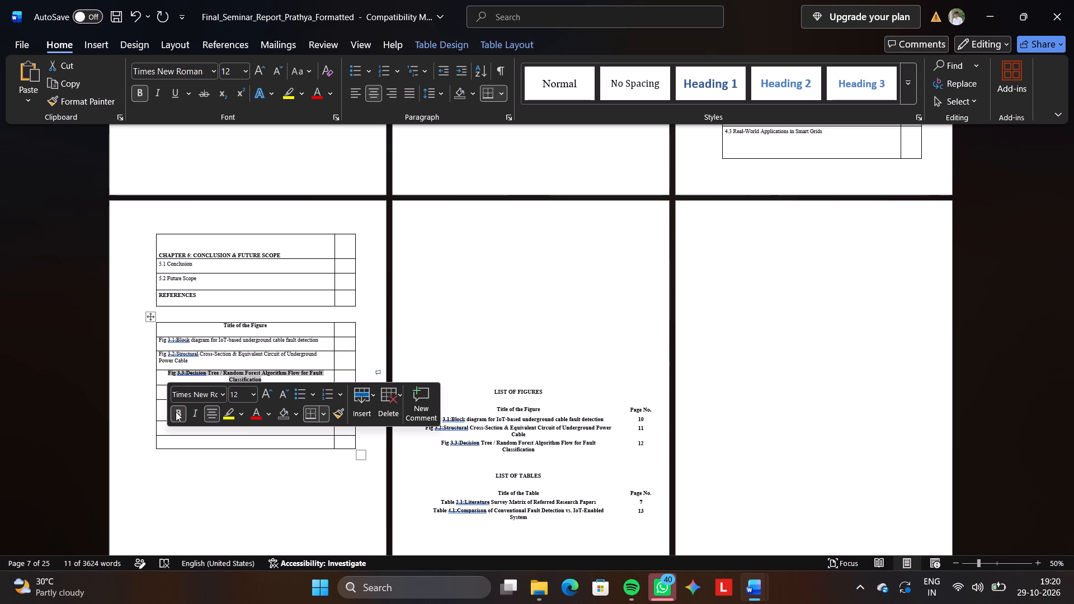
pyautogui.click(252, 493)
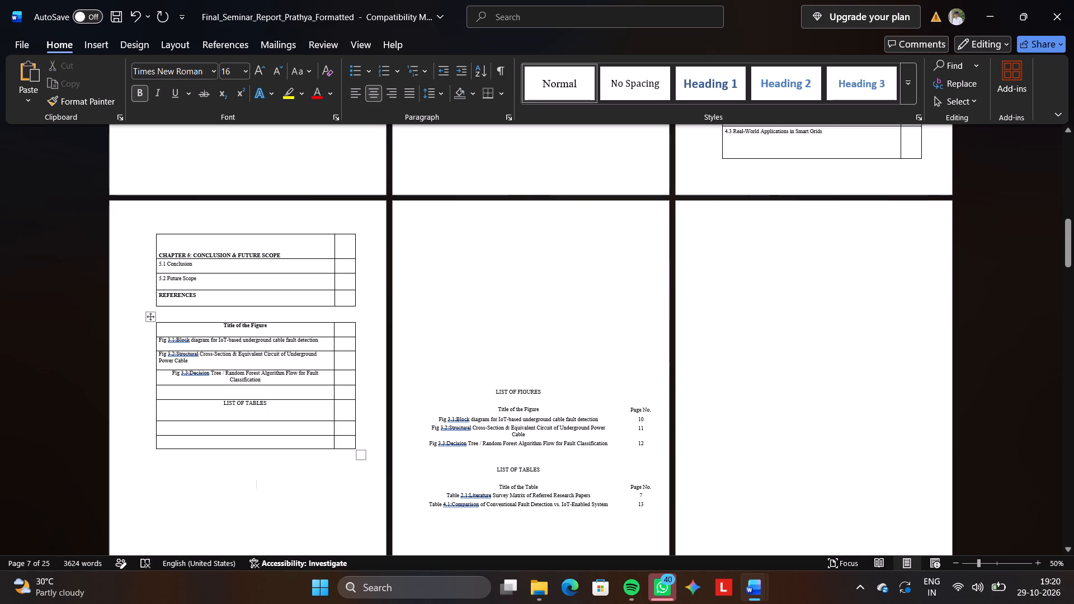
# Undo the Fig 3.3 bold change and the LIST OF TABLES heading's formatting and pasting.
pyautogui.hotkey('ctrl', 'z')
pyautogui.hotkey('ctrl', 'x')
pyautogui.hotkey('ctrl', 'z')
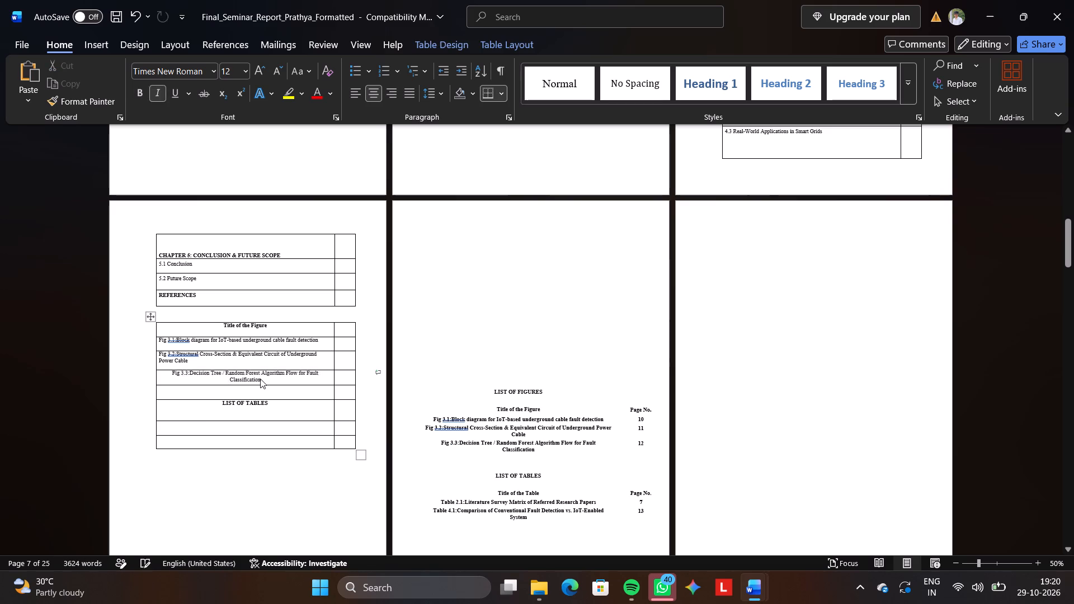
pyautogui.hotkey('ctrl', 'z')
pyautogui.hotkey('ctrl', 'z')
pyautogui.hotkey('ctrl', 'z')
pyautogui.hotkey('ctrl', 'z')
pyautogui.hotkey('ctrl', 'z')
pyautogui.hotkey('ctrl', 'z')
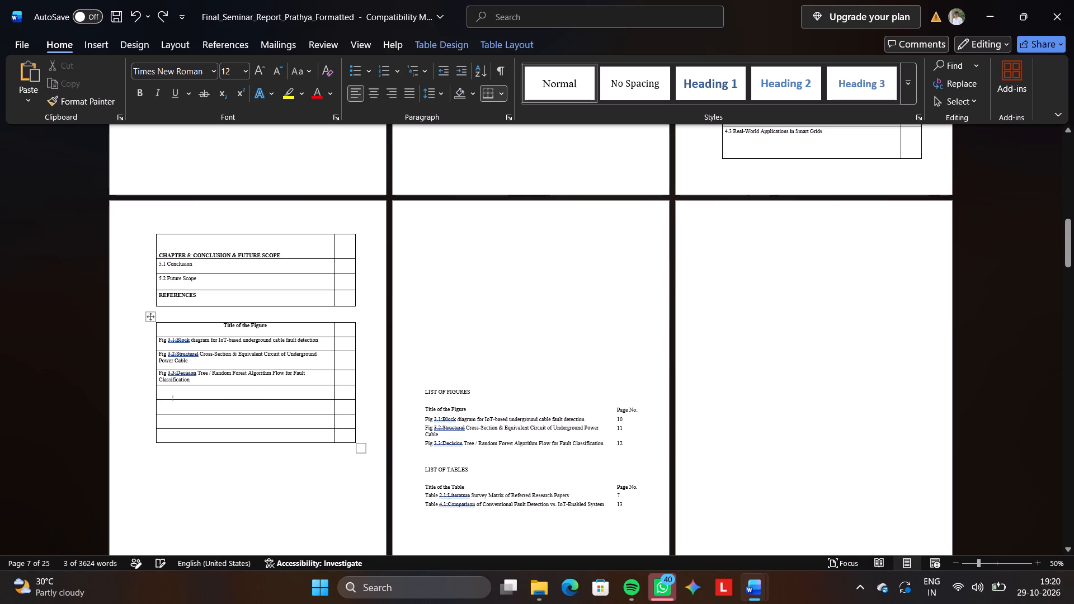
# Undo the list edits back to before the bordered table and extra blank lines were added above the borderless LIST OF FIGURES.
pyautogui.hotkey('ctrl', 'z')
pyautogui.hotkey('ctrl', 'z')
pyautogui.hotkey('ctrl', 'z')
pyautogui.hotkey('ctrl', 'z')
pyautogui.hotkey('ctrl', 'z')
pyautogui.hotkey('ctrl', 'z')
pyautogui.hotkey('ctrl', 'z')
pyautogui.hotkey('ctrl', 'z')
pyautogui.hotkey('ctrl', 'z')
pyautogui.hotkey('ctrl', 'z')
pyautogui.hotkey('ctrl', 'z')
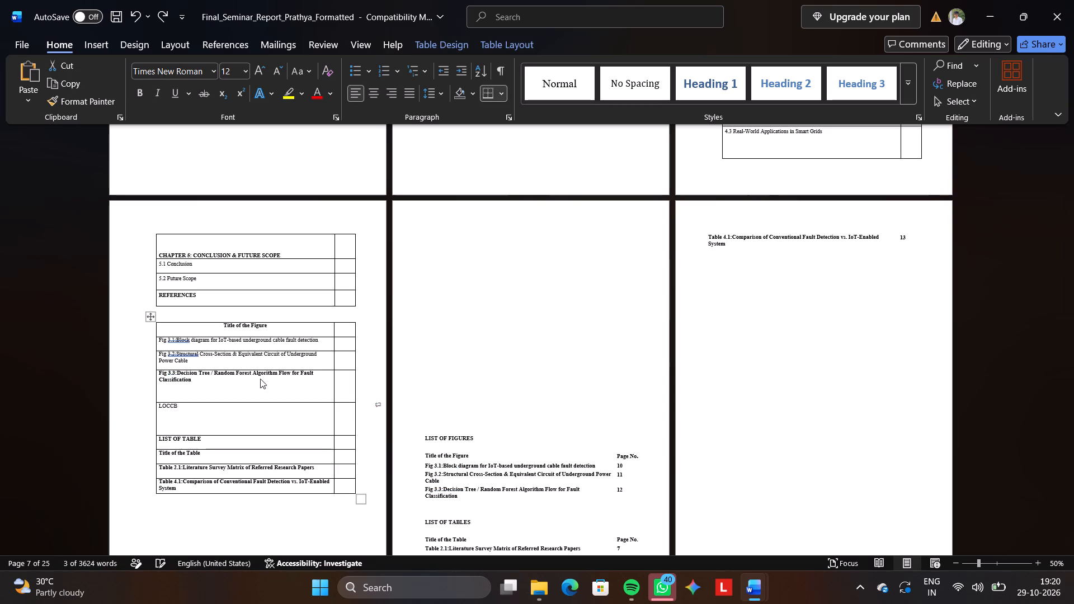
pyautogui.hotkey('ctrl', 'z')
pyautogui.hotkey('ctrl', 'z')
pyautogui.hotkey('ctrl', 'z')
pyautogui.hotkey('ctrl', 'z')
pyautogui.hotkey('ctrl', 'z')
pyautogui.hotkey('ctrl', 'z')
pyautogui.hotkey('ctrl', 'z')
pyautogui.hotkey('ctrl', 'z')
pyautogui.hotkey('ctrl', 'z')
pyautogui.hotkey('ctrl', 'z')
pyautogui.hotkey('ctrl', 'z')
pyautogui.hotkey('ctrl', 'z')
pyautogui.hotkey('ctrl', 'z')
pyautogui.hotkey('ctrl', 'z')
pyautogui.hotkey('ctrl', 'z')
pyautogui.hotkey('ctrl', 'z')
pyautogui.hotkey('ctrl', 'z')
pyautogui.hotkey('ctrl', 'z')
pyautogui.hotkey('ctrl', 'z')
pyautogui.hotkey('ctrl', 'z')
pyautogui.hotkey('ctrl', 'z')
pyautogui.hotkey('ctrl', 'z')
pyautogui.hotkey('ctrl', 'z')
pyautogui.hotkey('ctrl', 'z')
pyautogui.hotkey('ctrl', 'z')
pyautogui.hotkey('ctrl', 'z')
pyautogui.hotkey('ctrl', 'z')
pyautogui.hotkey('ctrl', 'z')
pyautogui.hotkey('ctrl', 'z')
pyautogui.hotkey('ctrl', 'z')
pyautogui.hotkey('ctrl', 'z')
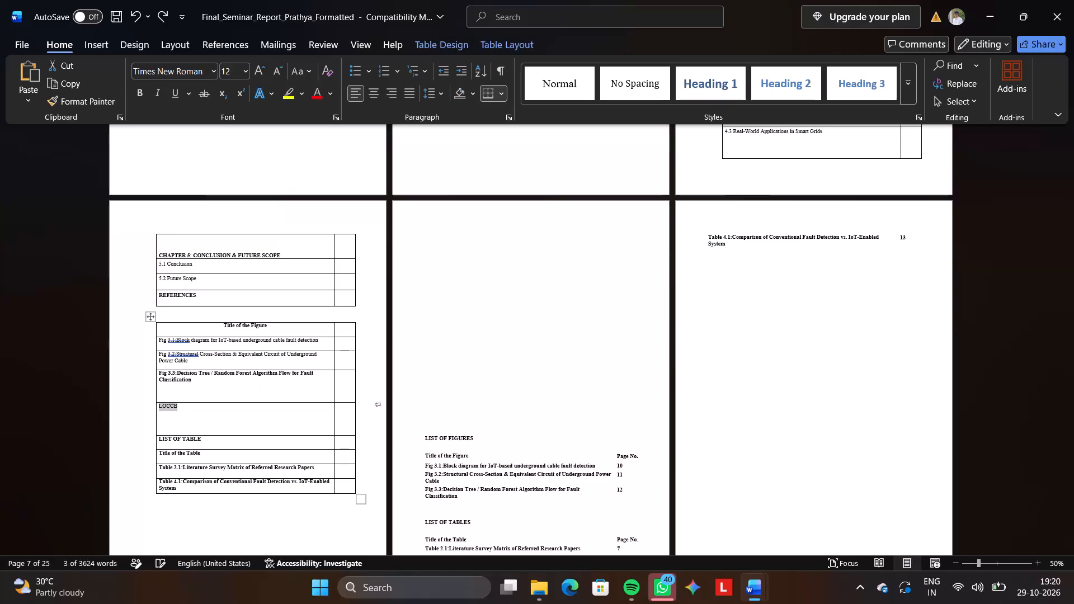
pyautogui.hotkey('ctrl', 'z')
pyautogui.hotkey('ctrl', 'z')
pyautogui.hotkey('ctrl', 'z')
pyautogui.hotkey('ctrl', 'z')
pyautogui.hotkey('ctrl', 'z')
pyautogui.hotkey('ctrl', 'z')
pyautogui.hotkey('ctrl', 'z')
pyautogui.hotkey('ctrl', 'z')
pyautogui.hotkey('ctrl', 'z')
pyautogui.hotkey('ctrl', 'z')
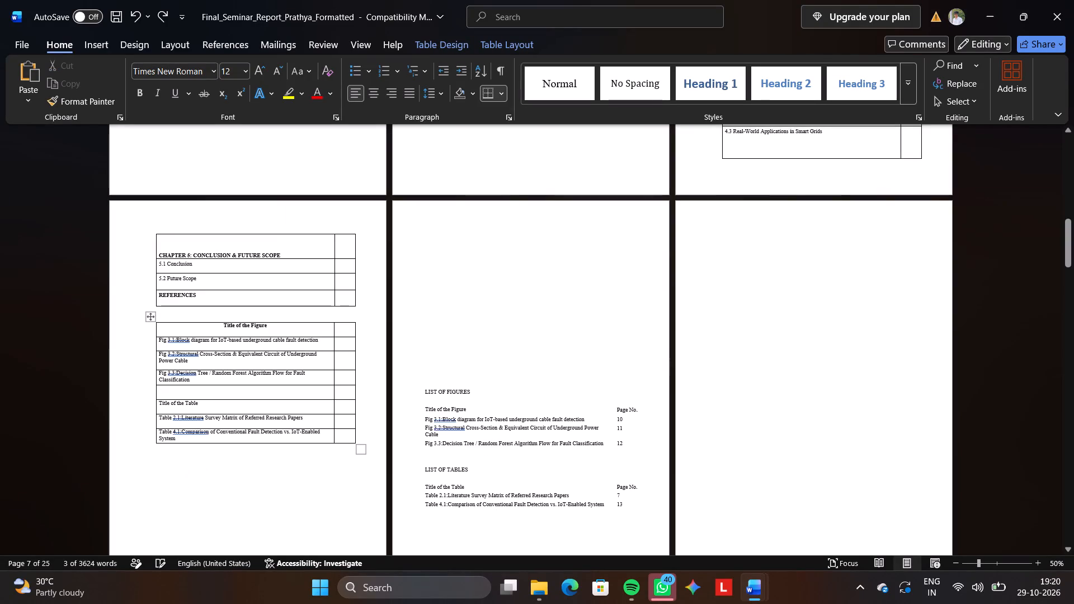
pyautogui.hotkey('ctrl', 'z')
pyautogui.hotkey('ctrl', 'z')
pyautogui.hotkey('ctrl', 'z')
pyautogui.hotkey('ctrl', 'z')
pyautogui.hotkey('ctrl', 'z')
pyautogui.hotkey('ctrl', 'z')
pyautogui.hotkey('ctrl', 'z')
pyautogui.hotkey('ctrl', 'z')
pyautogui.hotkey('ctrl', 'z')
pyautogui.hotkey('ctrl', 'z')
pyautogui.hotkey('ctrl', 'z')
pyautogui.hotkey('ctrl', 'z')
pyautogui.hotkey('ctrl', 'z')
pyautogui.hotkey('ctrl', 'z')
pyautogui.hotkey('ctrl', 'z')
pyautogui.hotkey('ctrl', 'z')
pyautogui.hotkey('ctrl', 'z')
pyautogui.hotkey('ctrl', 'z')
pyautogui.hotkey('ctrl', 'z')
pyautogui.hotkey('ctrl', 'z')
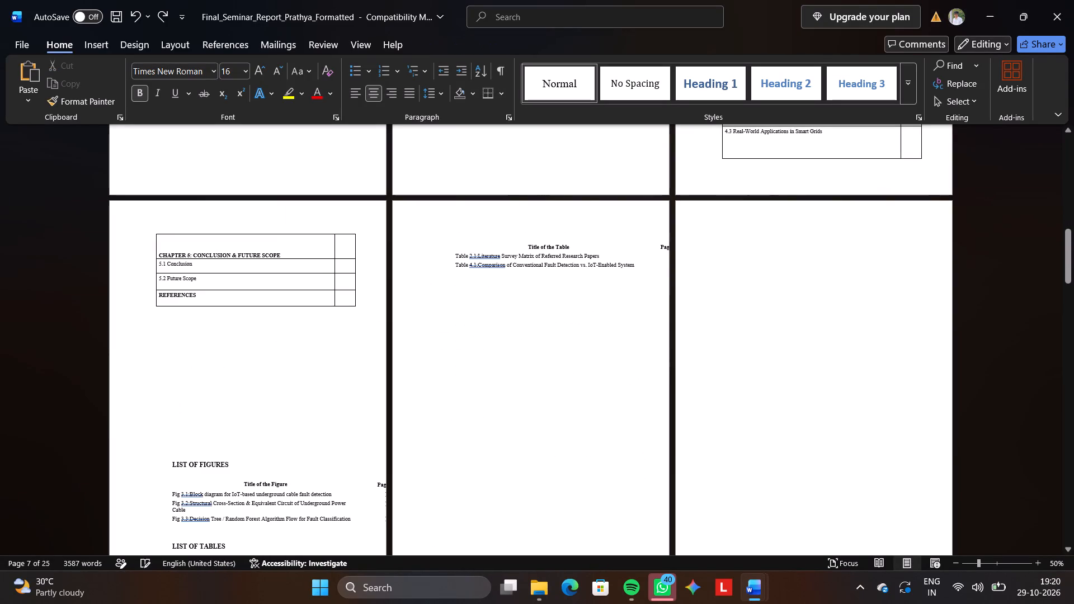
pyautogui.hotkey('ctrl', 'z')
pyautogui.hotkey('ctrl', 'z')
pyautogui.hotkey('ctrl', 'z')
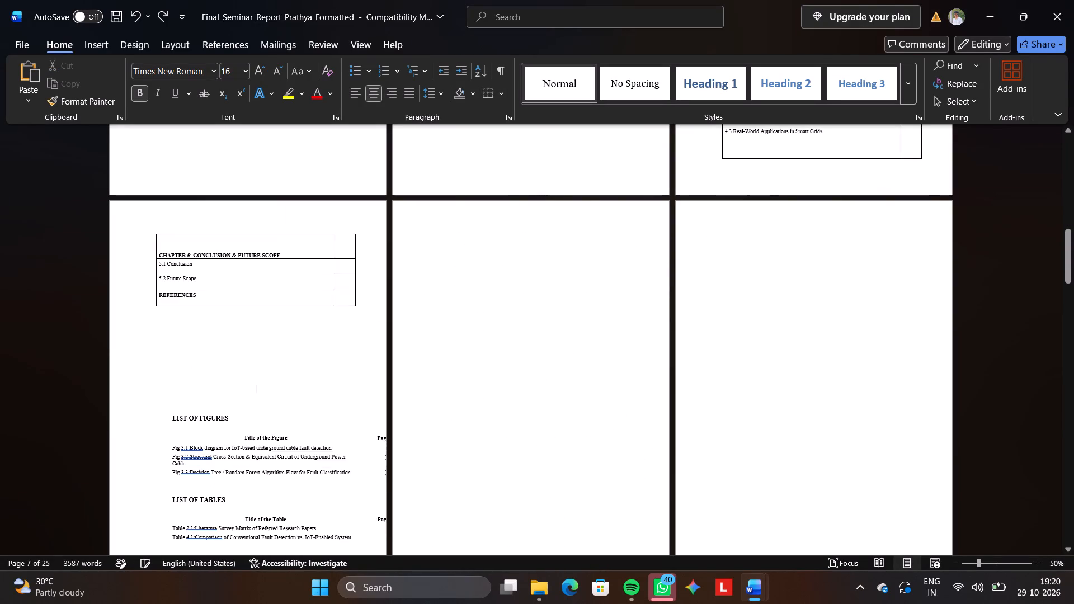
pyautogui.hotkey('ctrl', 'z')
pyautogui.hotkey('ctrl', 'z')
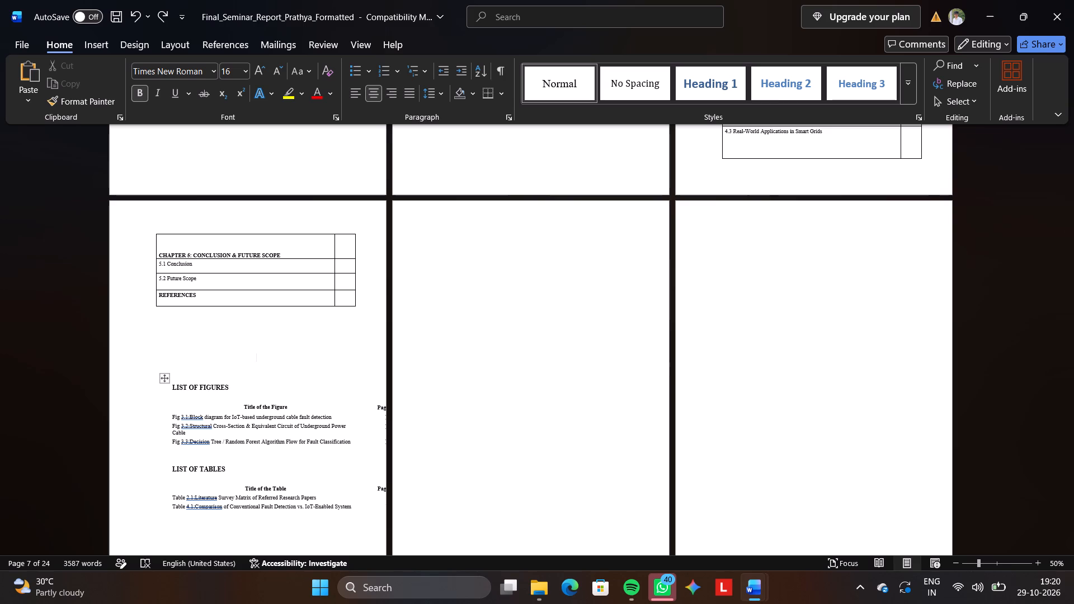
# Insert a table with 2 columns and 9 rows between the contents table and the borderless LIST OF FIGURES.
pyautogui.moveTo(86, 43); pyautogui.dragTo(111, 95)
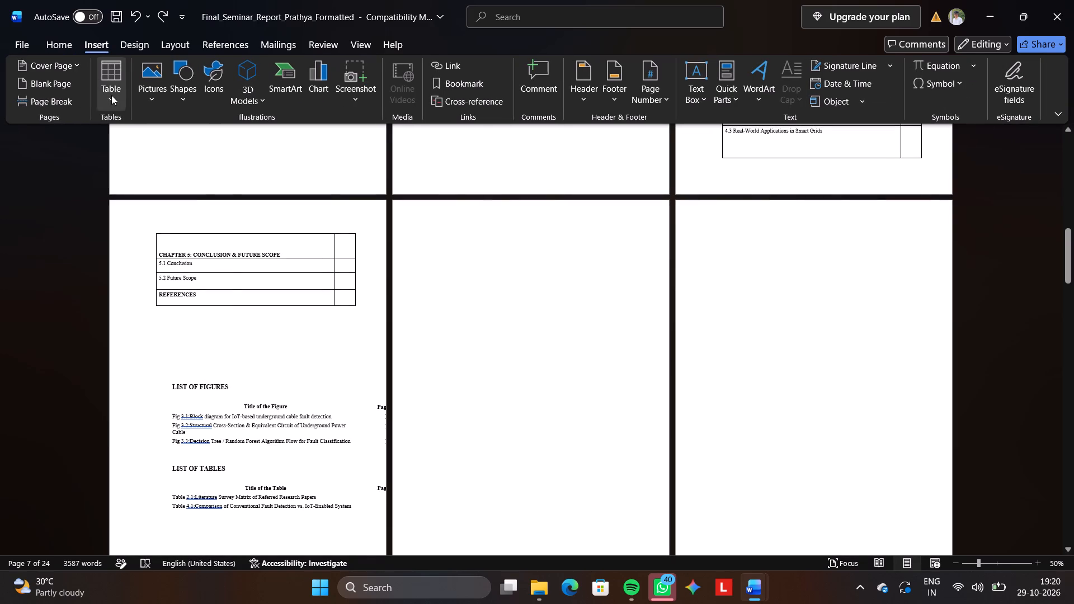
pyautogui.moveTo(111, 95); pyautogui.dragTo(112, 94)
pyautogui.click(112, 94)
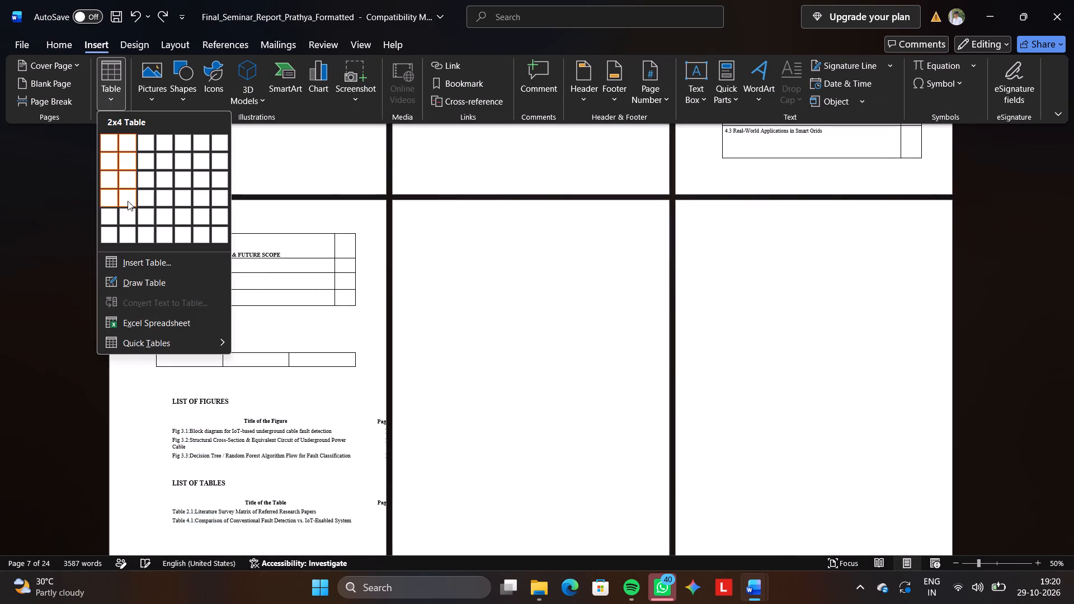
pyautogui.click(135, 262)
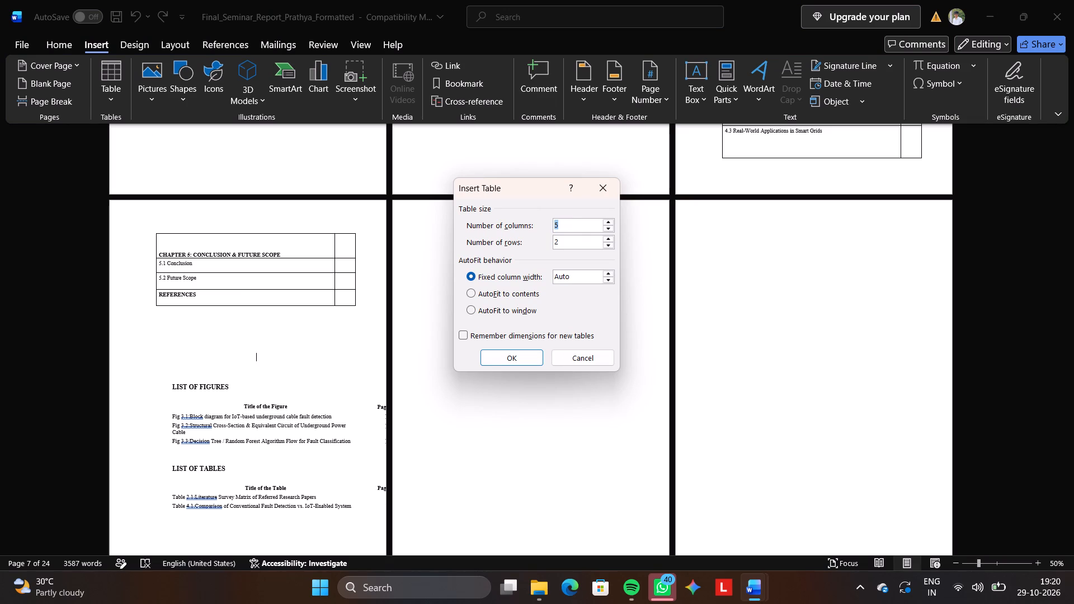
pyautogui.click(572, 223)
pyautogui.press('2')
pyautogui.press('BackSpace')
pyautogui.press('BackSpace')
pyautogui.press('2')
pyautogui.press('Down')
pyautogui.press('Up')
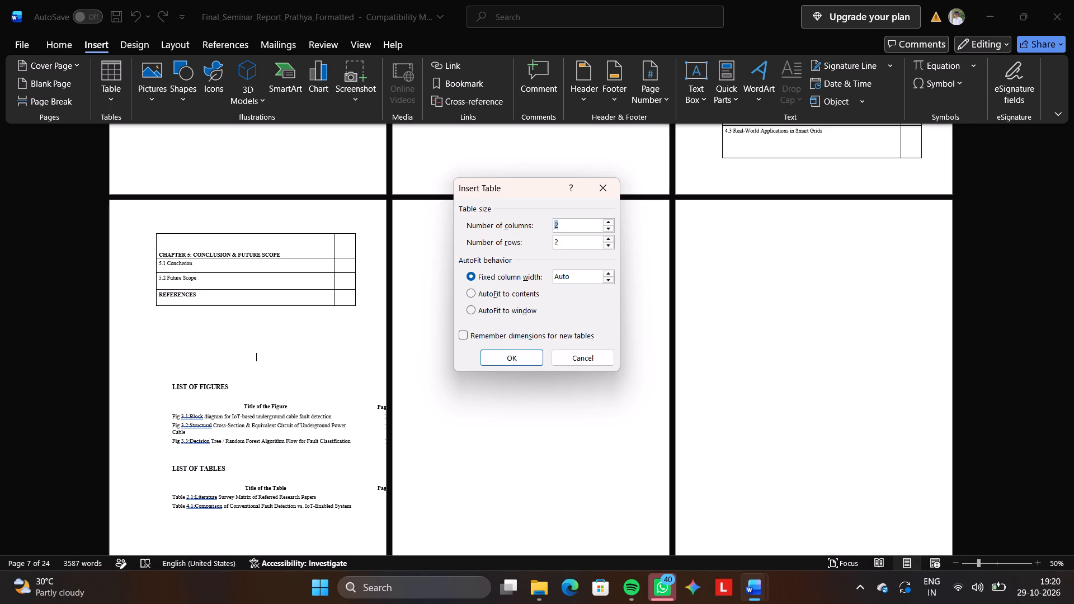
pyautogui.click(575, 235)
pyautogui.press('9')
pyautogui.press('Return')
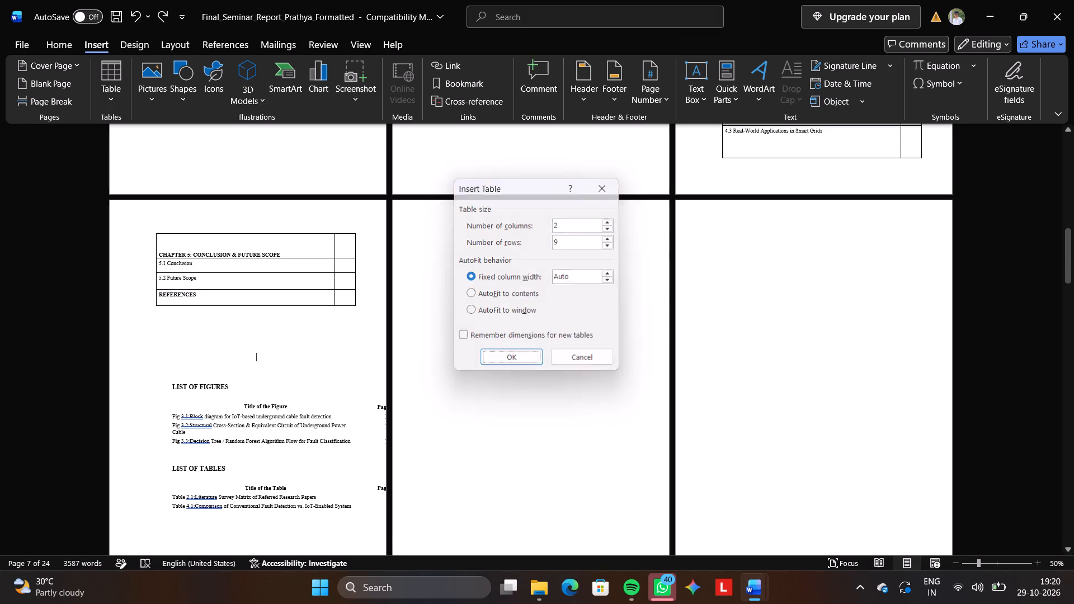
# Copy the LIST OF FIGURES heading into the new table's first cell and remove the extra blank line below it.
pyautogui.scroll(-1, 575, 235)
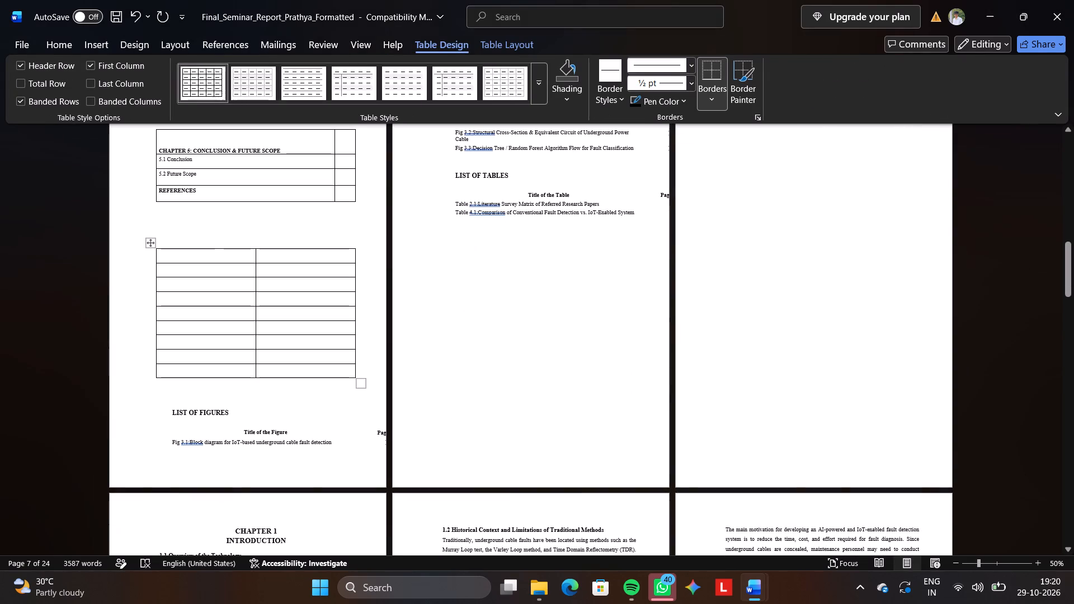
pyautogui.moveTo(230, 407); pyautogui.dragTo(191, 423)
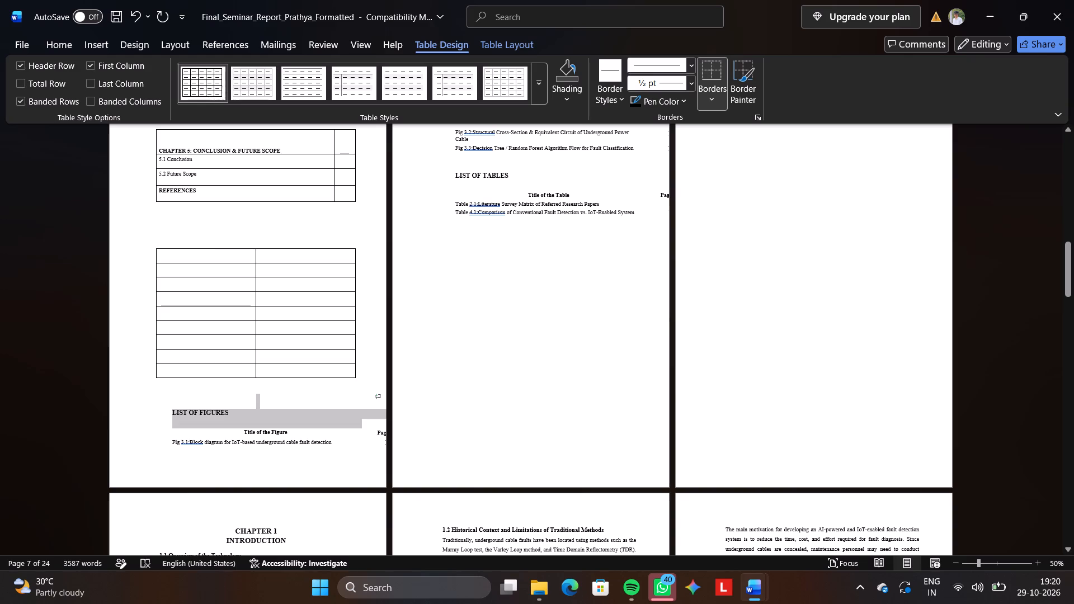
pyautogui.moveTo(191, 423); pyautogui.dragTo(183, 418)
pyautogui.tripleClick(183, 418)
pyautogui.click(183, 418)
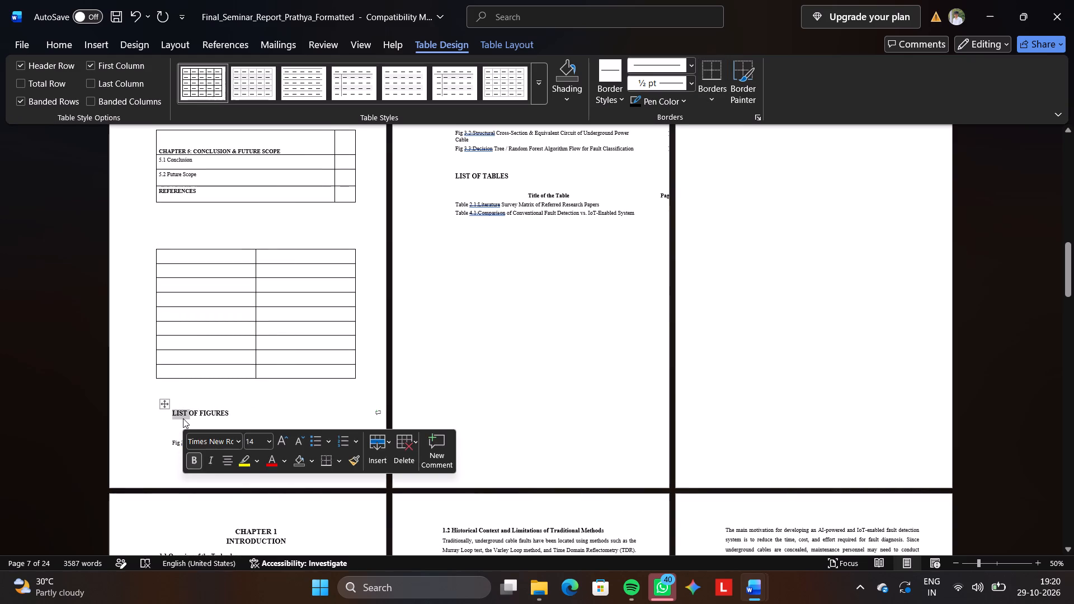
pyautogui.tripleClick(183, 418)
pyautogui.hotkey('ctrl', 'c')
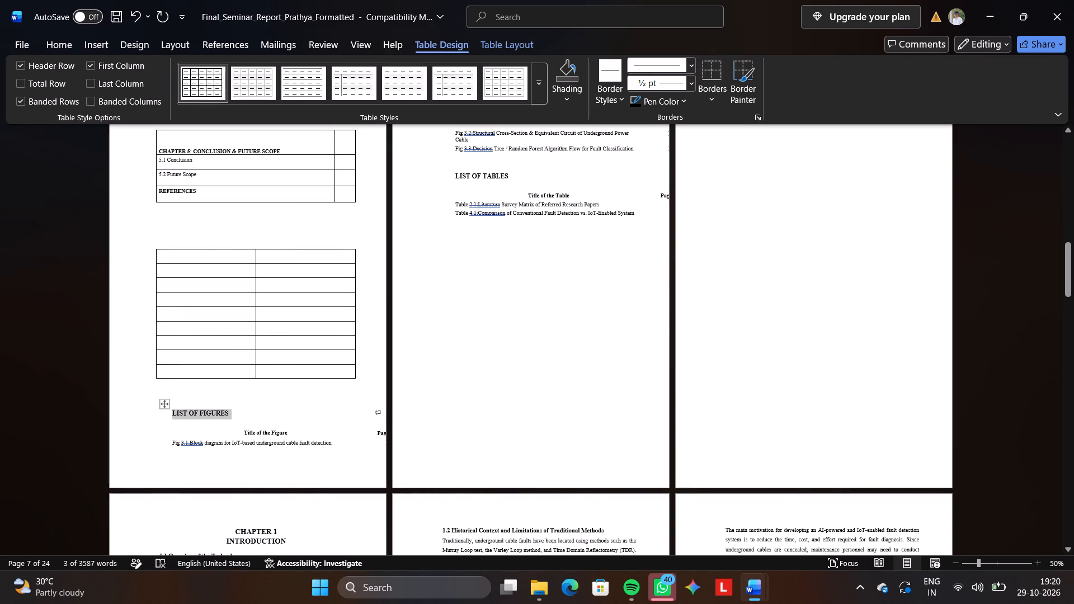
pyautogui.click(181, 254)
pyautogui.hotkey('ctrl', 'v')
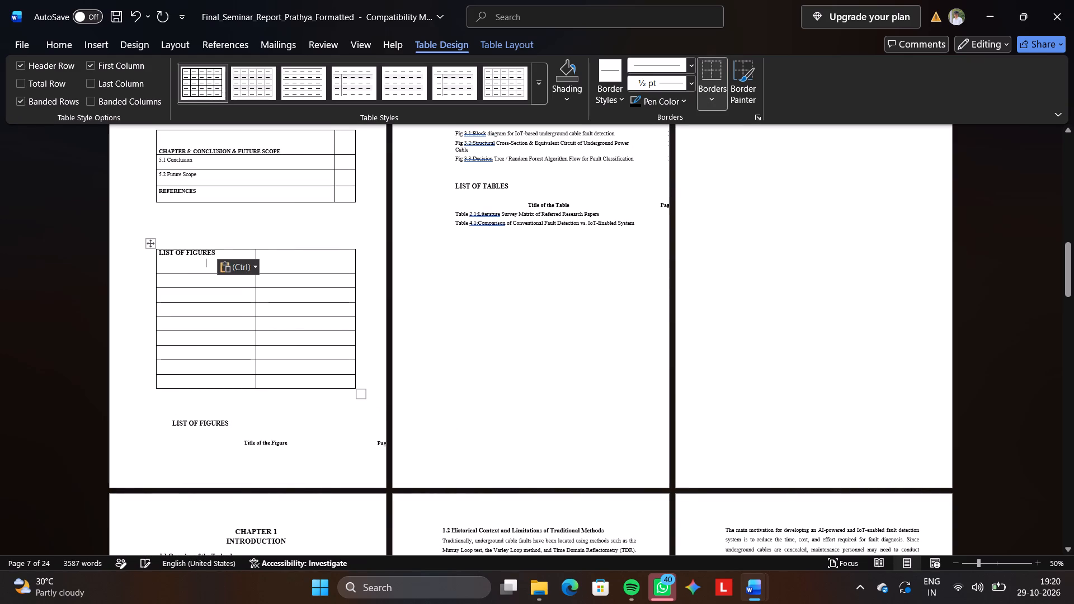
pyautogui.press('BackSpace')
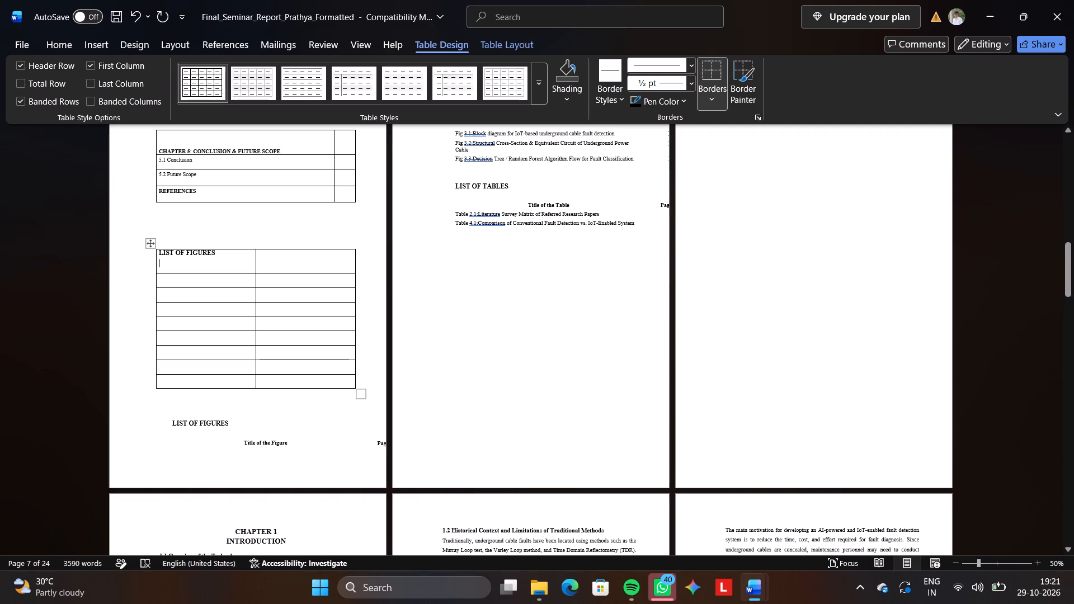
pyautogui.press('BackSpace')
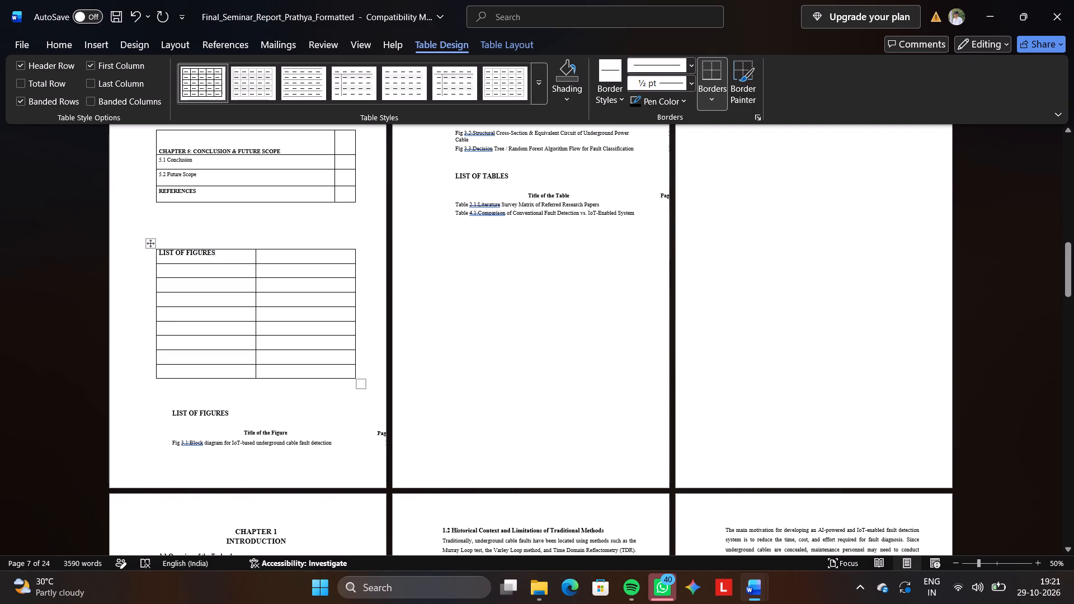
# Copy Title of the Figure from the borderless list into the first column of the new table's second row.
pyautogui.tripleClick(269, 435)
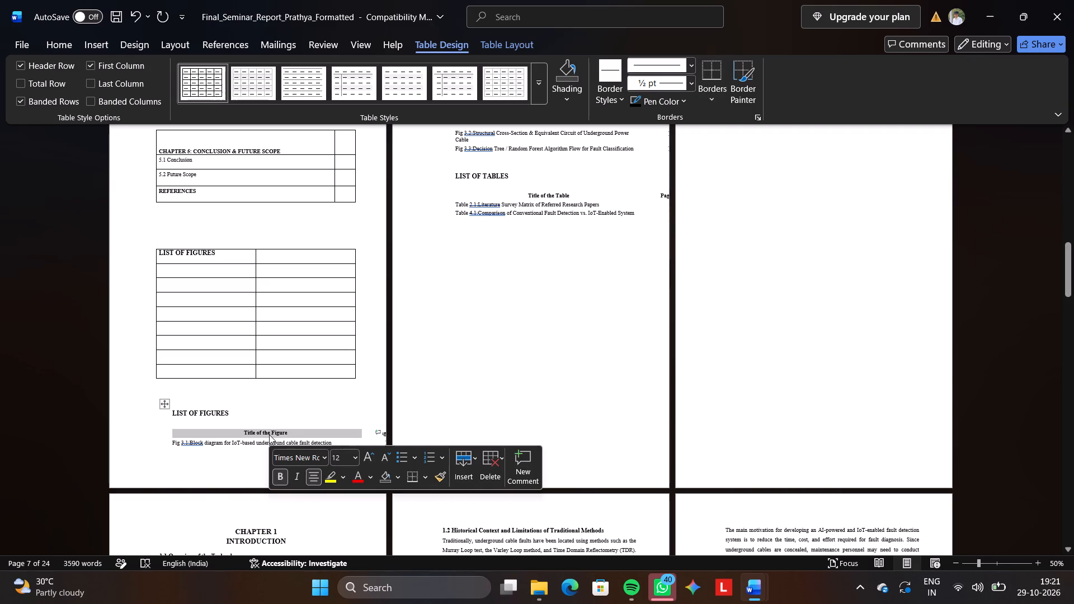
pyautogui.tripleClick(269, 435)
pyautogui.tripleClick(269, 435)
pyautogui.tripleClick(285, 432)
pyautogui.click(285, 432)
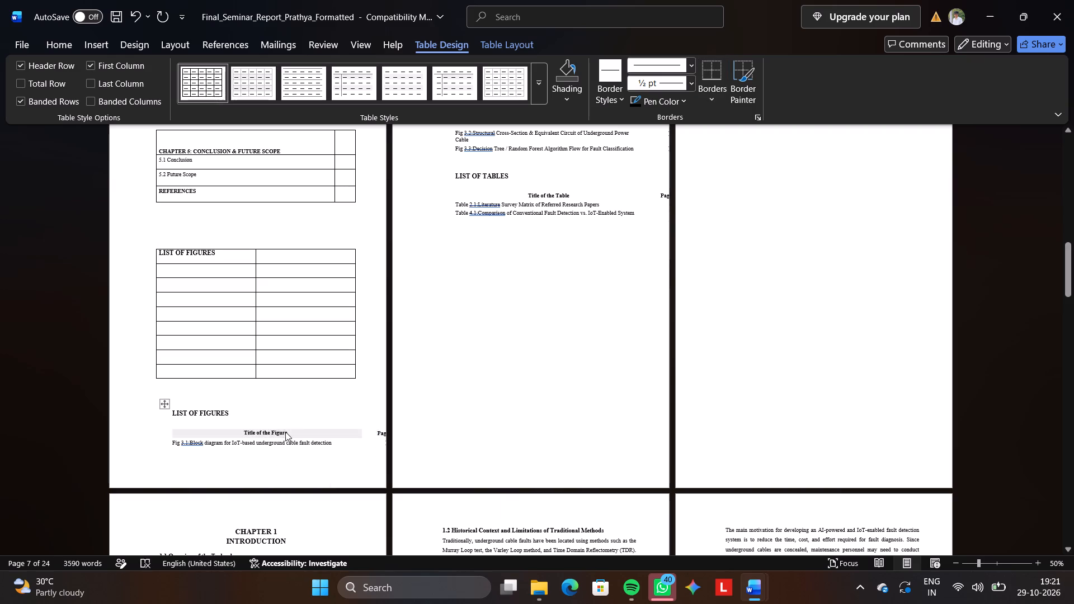
pyautogui.moveTo(285, 432); pyautogui.dragTo(241, 436)
pyautogui.hotkey('ctrl', 'c')
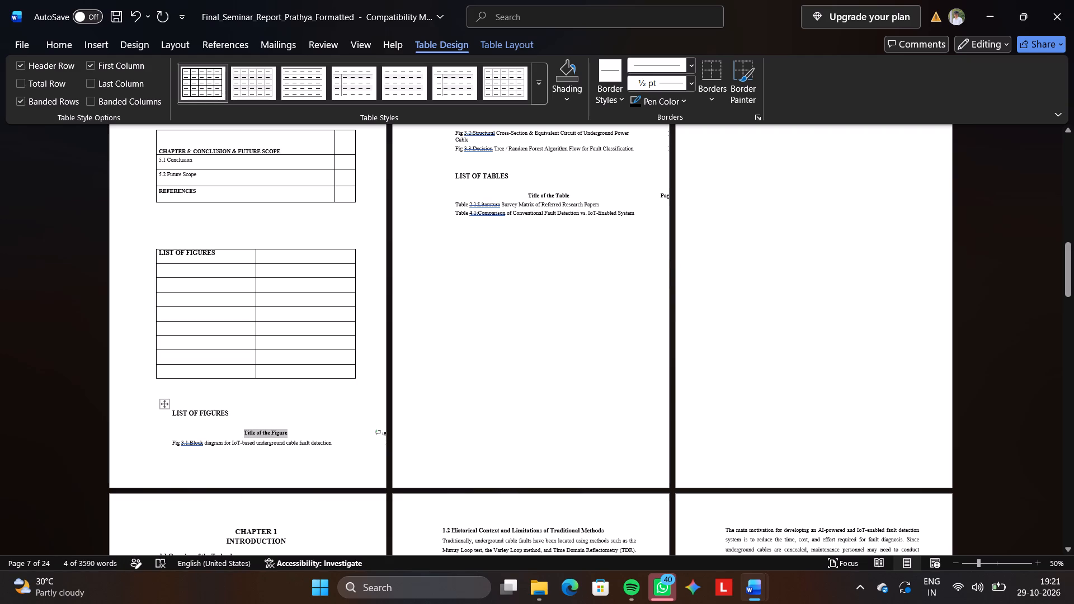
pyautogui.click(222, 275)
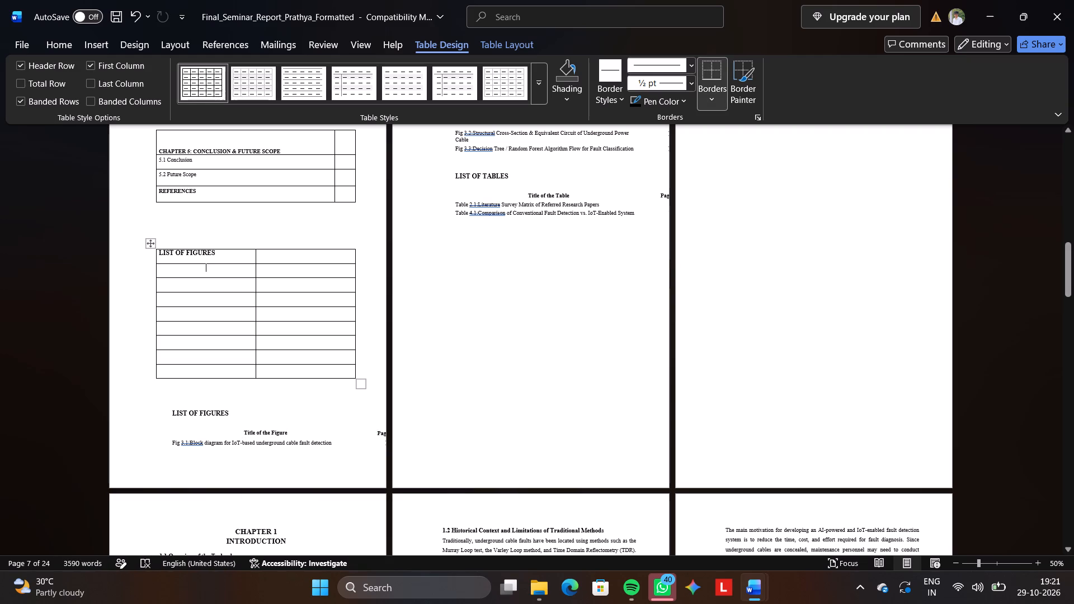
pyautogui.hotkey('ctrl', 'v')
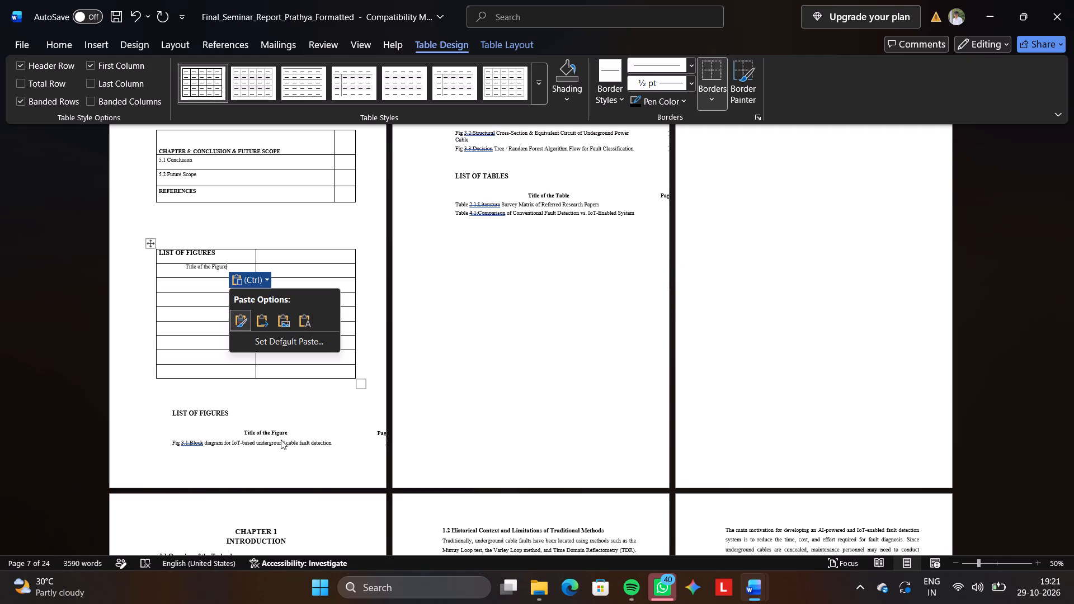
# Copy the Fig 3.1 block diagram entry into the first column of the new table's third row.
pyautogui.tripleClick(277, 442)
pyautogui.tripleClick(277, 442)
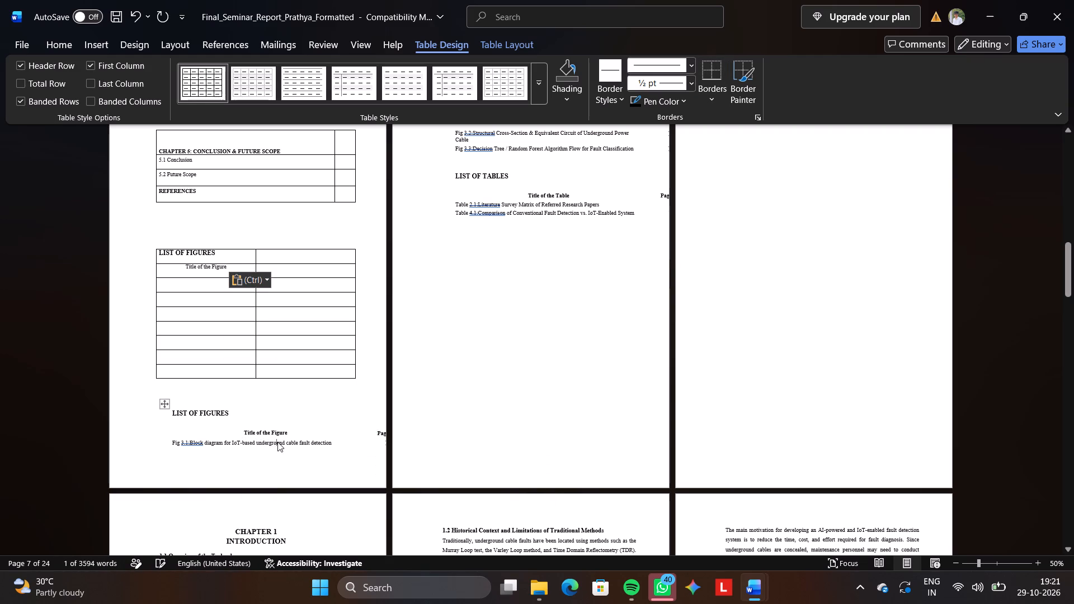
pyautogui.hotkey('ctrl', 'c')
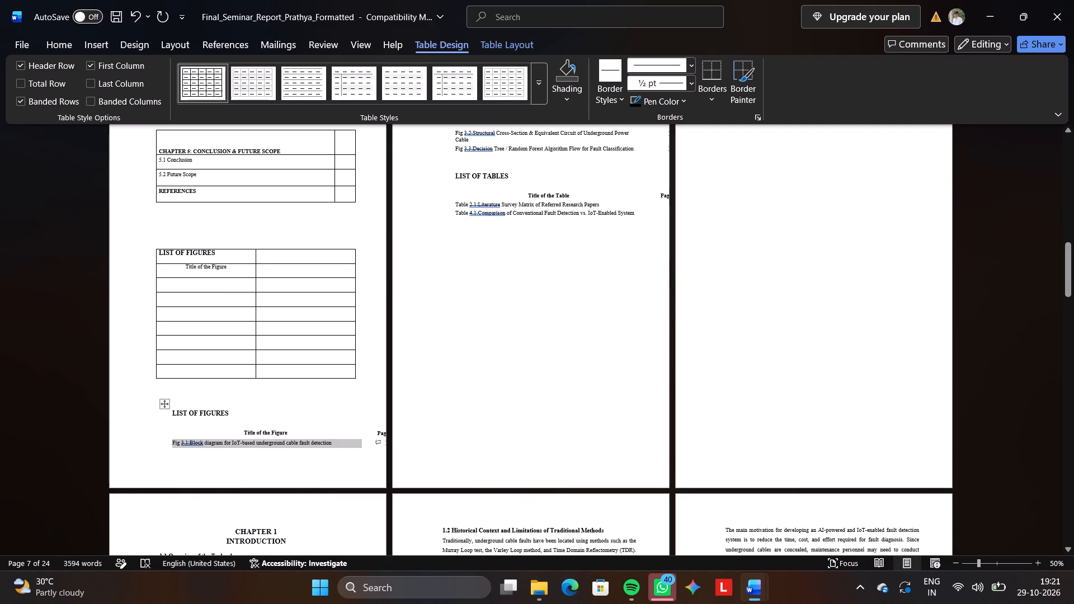
pyautogui.click(215, 287)
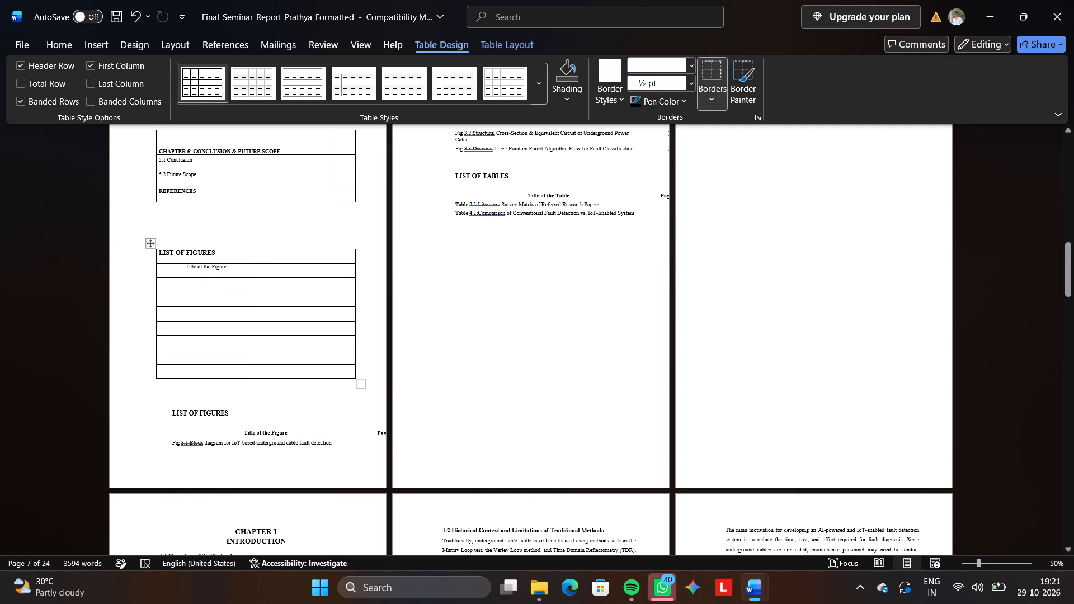
pyautogui.hotkey('ctrl', 'v')
pyautogui.click(223, 286)
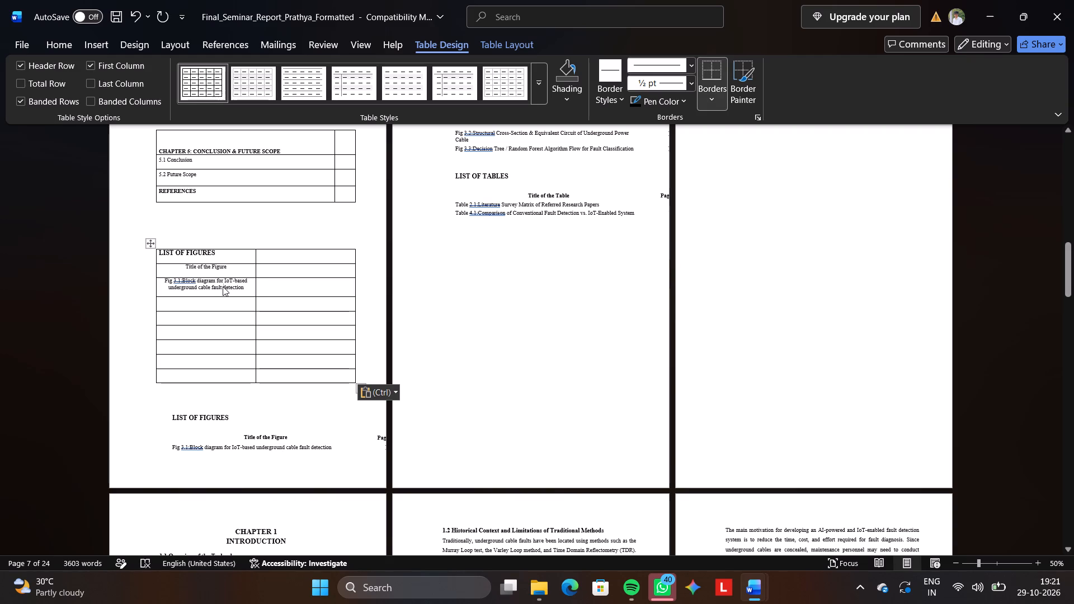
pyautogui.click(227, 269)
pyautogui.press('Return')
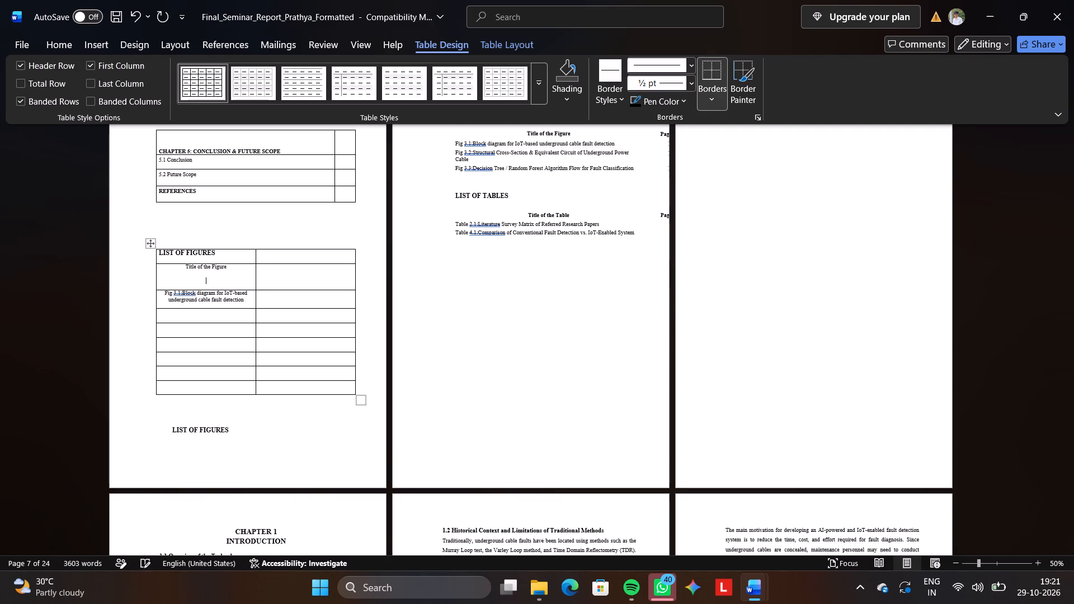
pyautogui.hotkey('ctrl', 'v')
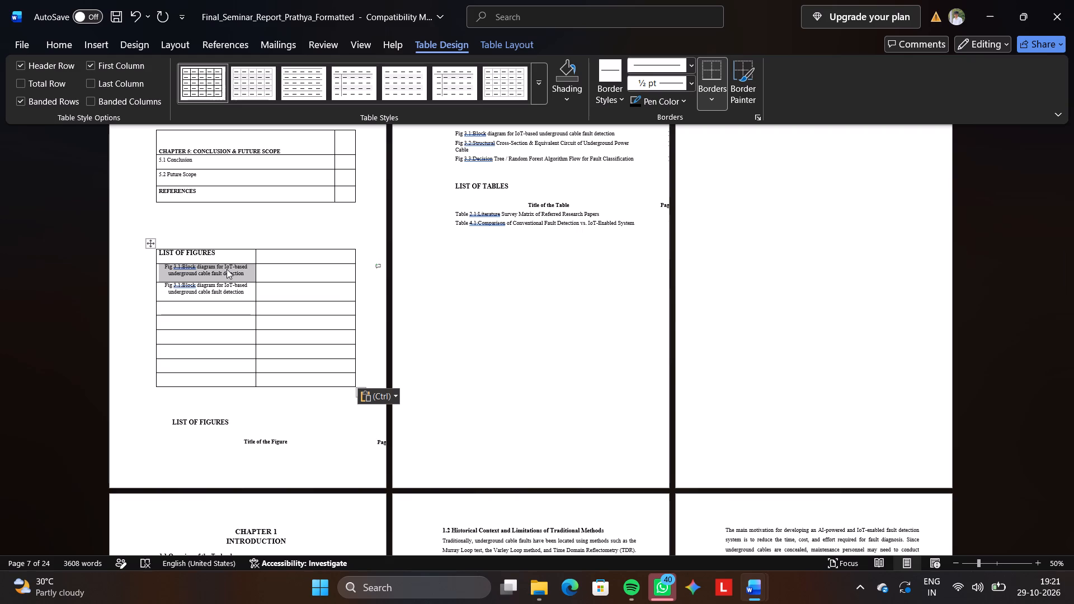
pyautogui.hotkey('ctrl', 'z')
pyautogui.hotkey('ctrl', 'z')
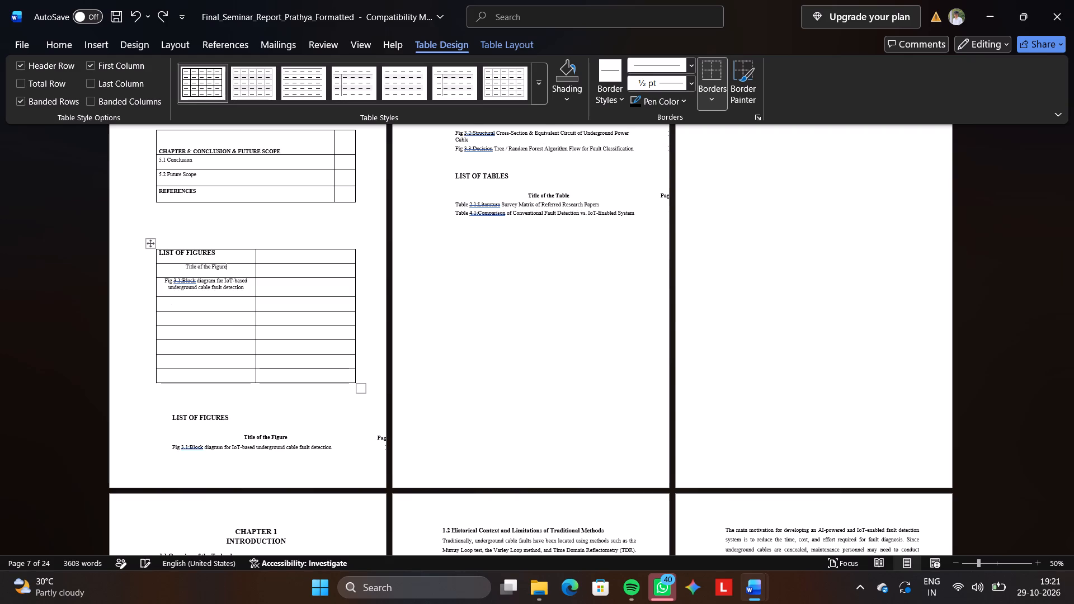
# Copy the Fig 3.2 Structural Cross-Section entry from the borderless list into the first column of the new table's fourth row.
pyautogui.click(215, 305)
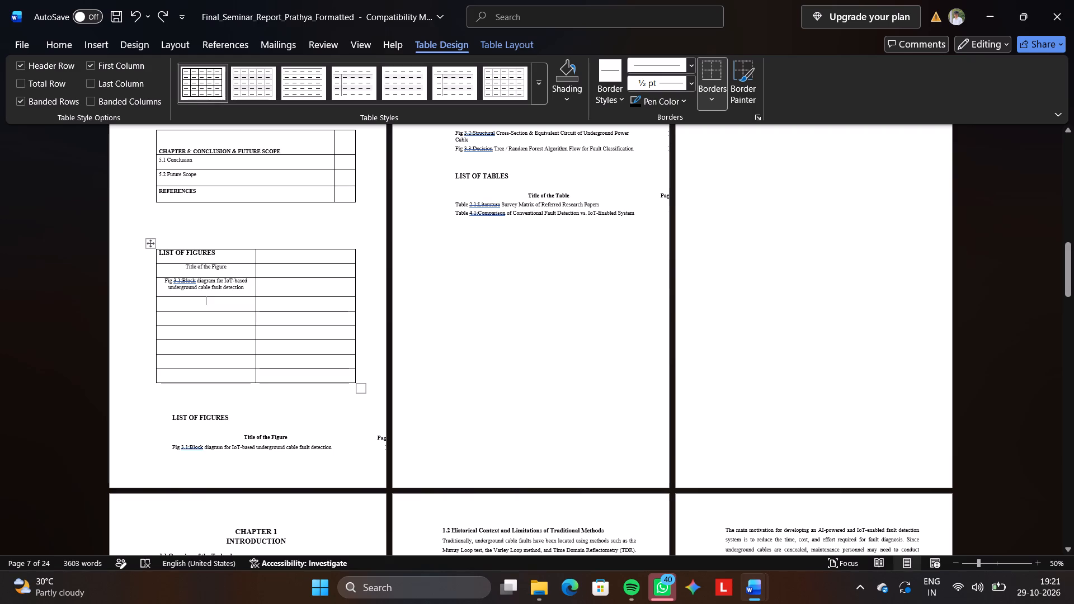
pyautogui.click(274, 280)
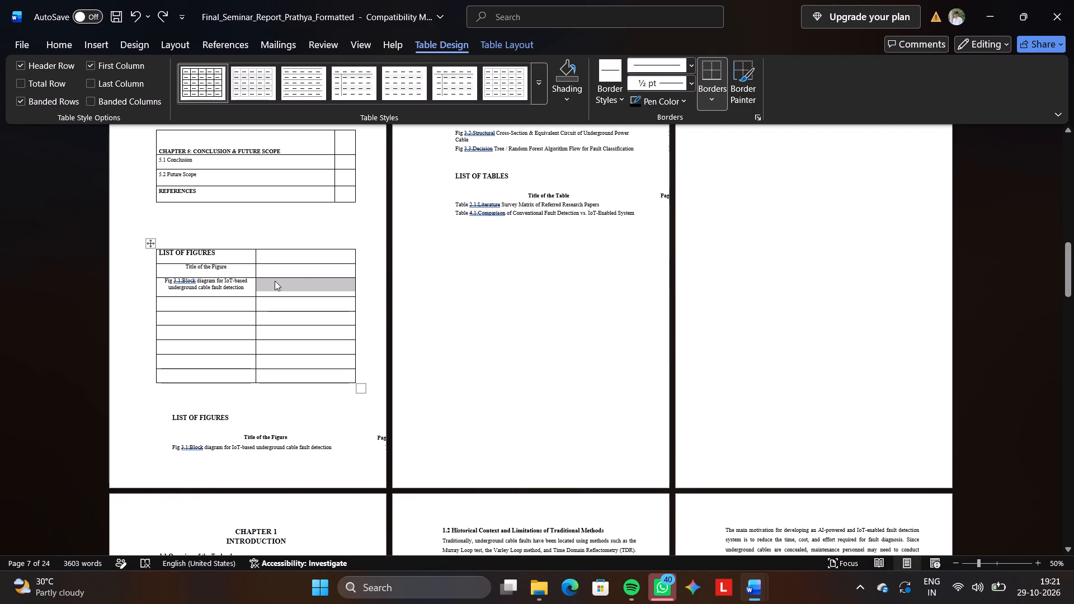
pyautogui.click(275, 281)
pyautogui.moveTo(278, 279); pyautogui.dragTo(279, 272)
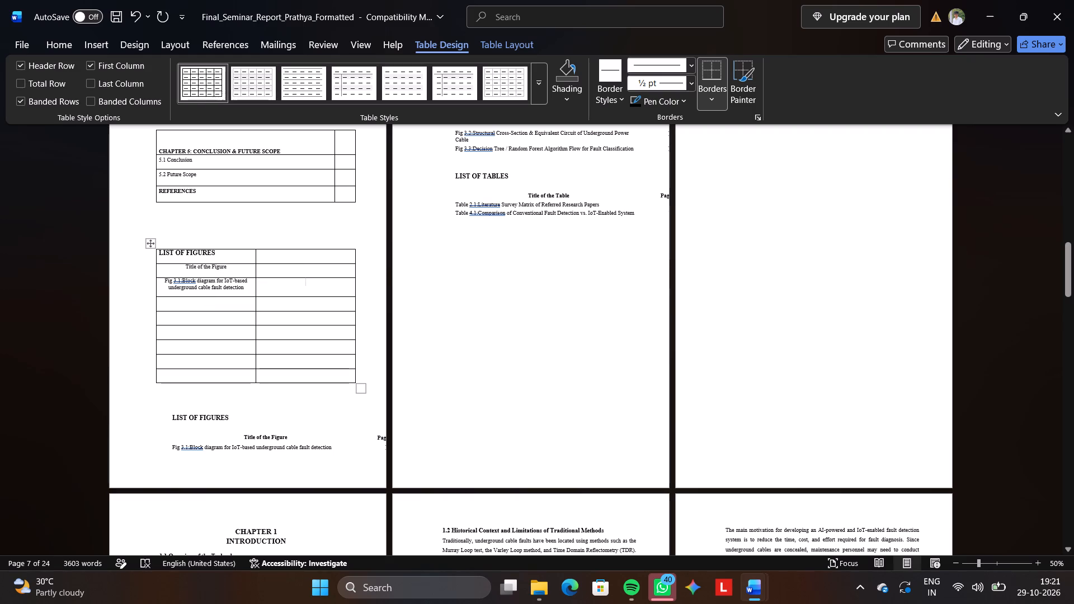
pyautogui.scroll(1, 230, 298)
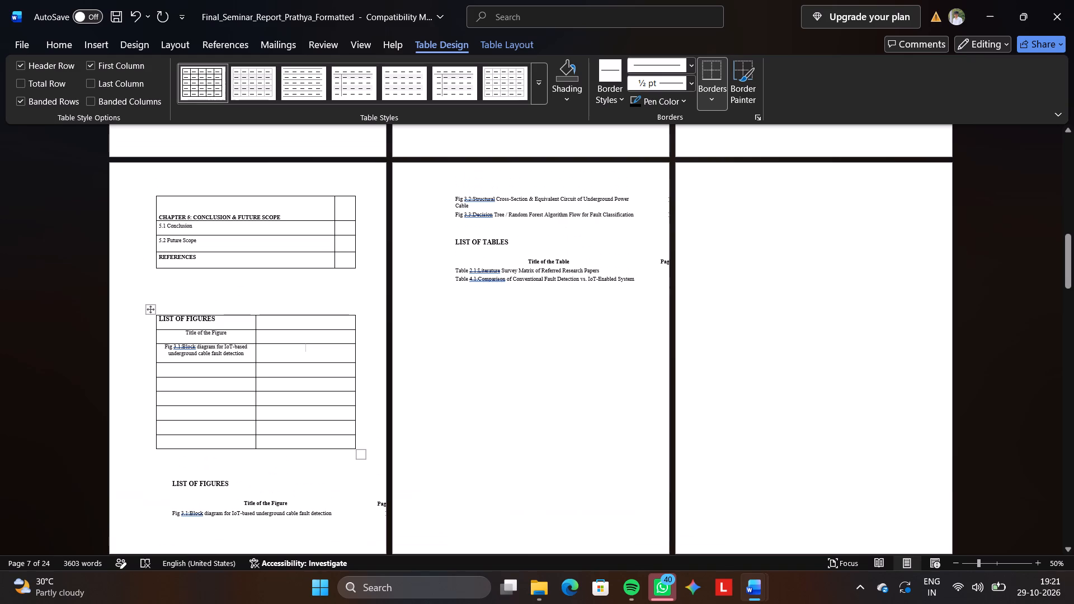
pyautogui.scroll(-2, 230, 298)
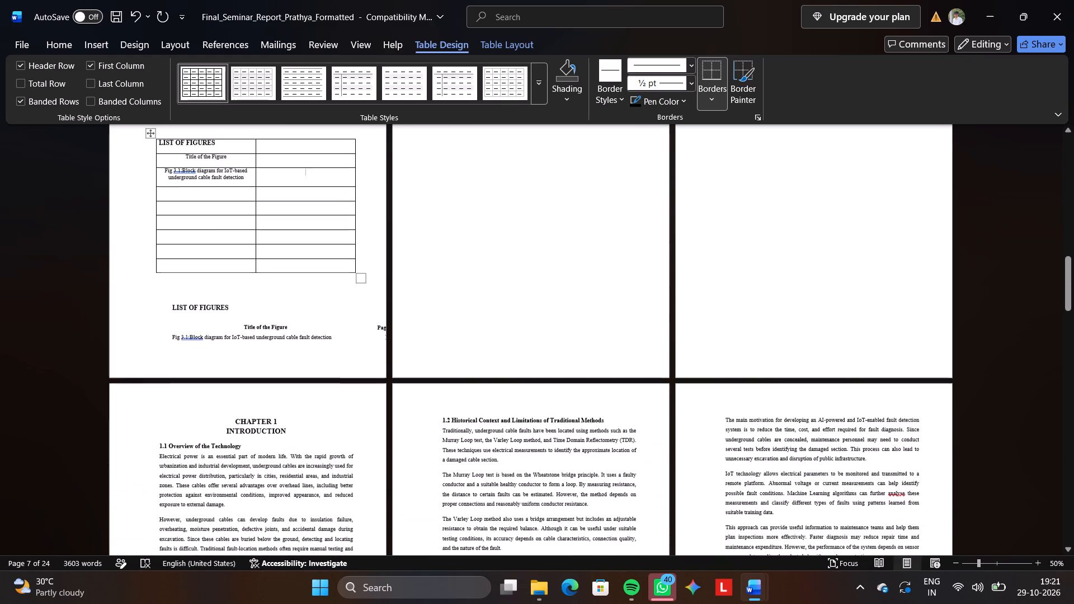
pyautogui.scroll(2, 230, 298)
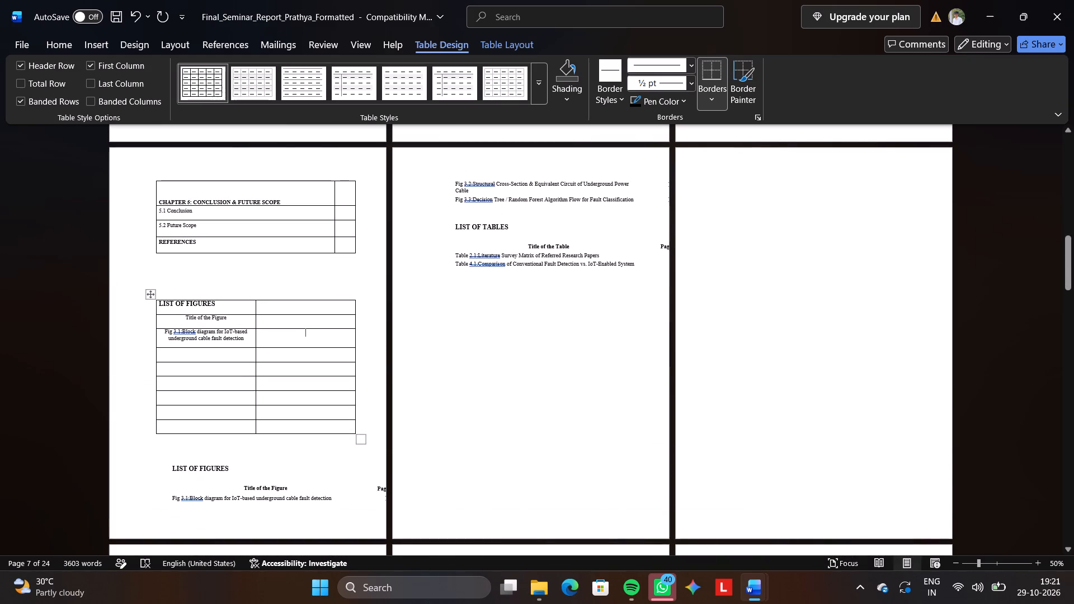
pyautogui.moveTo(453, 184); pyautogui.dragTo(442, 191)
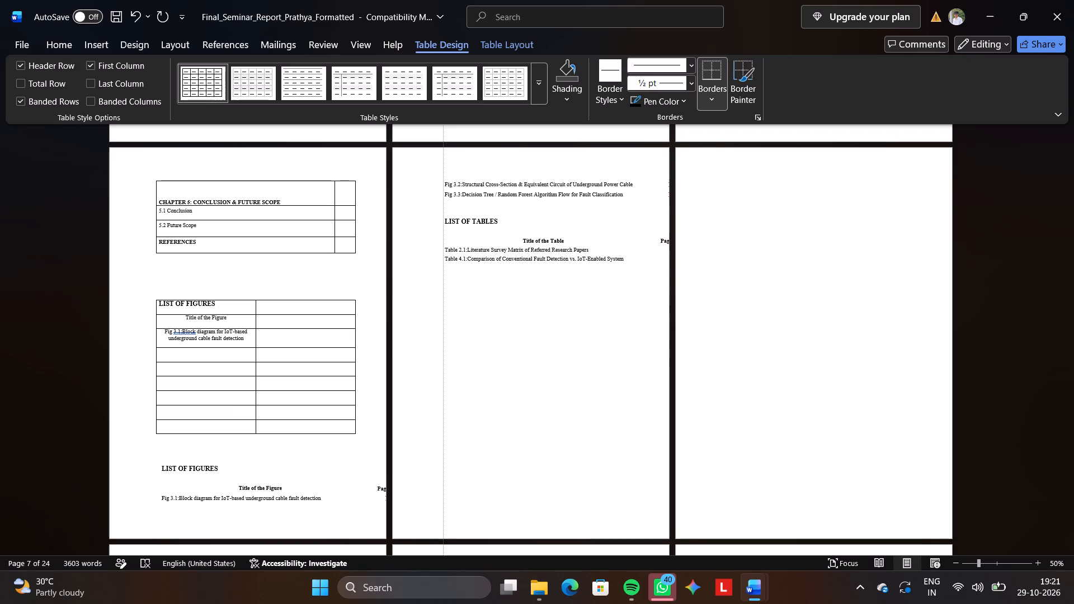
pyautogui.moveTo(442, 191); pyautogui.dragTo(443, 191)
pyautogui.tripleClick(450, 186)
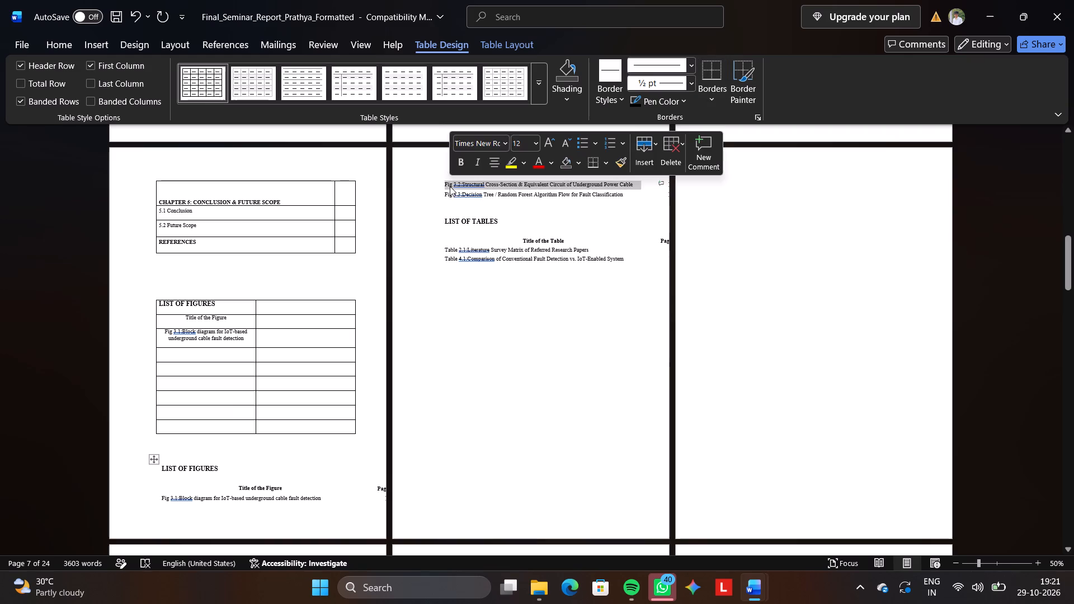
pyautogui.hotkey('ctrl', 'c')
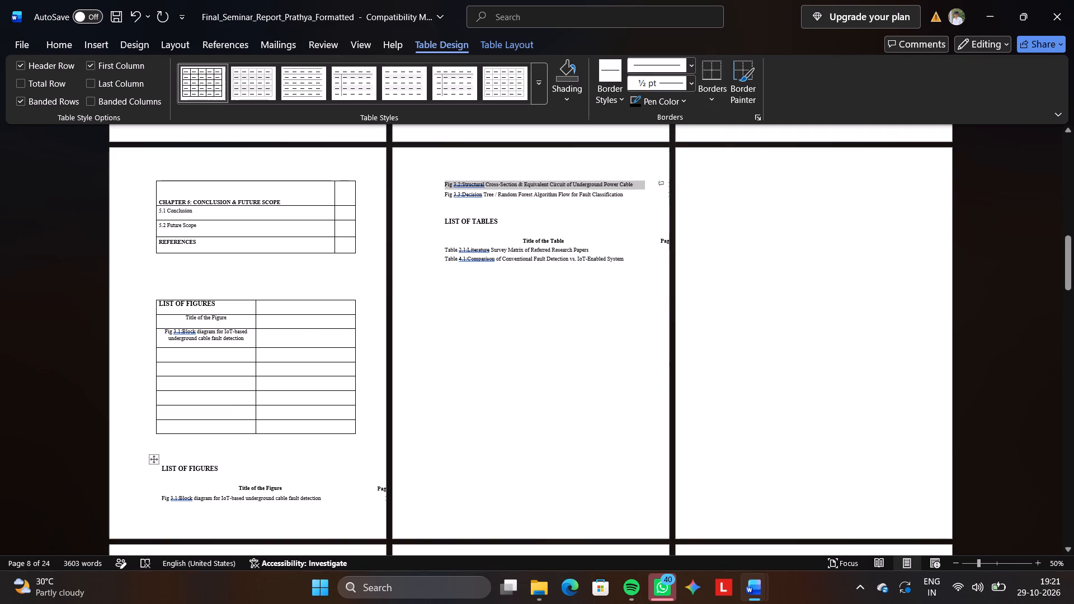
pyautogui.click(222, 353)
pyautogui.hotkey('ctrl', 'v')
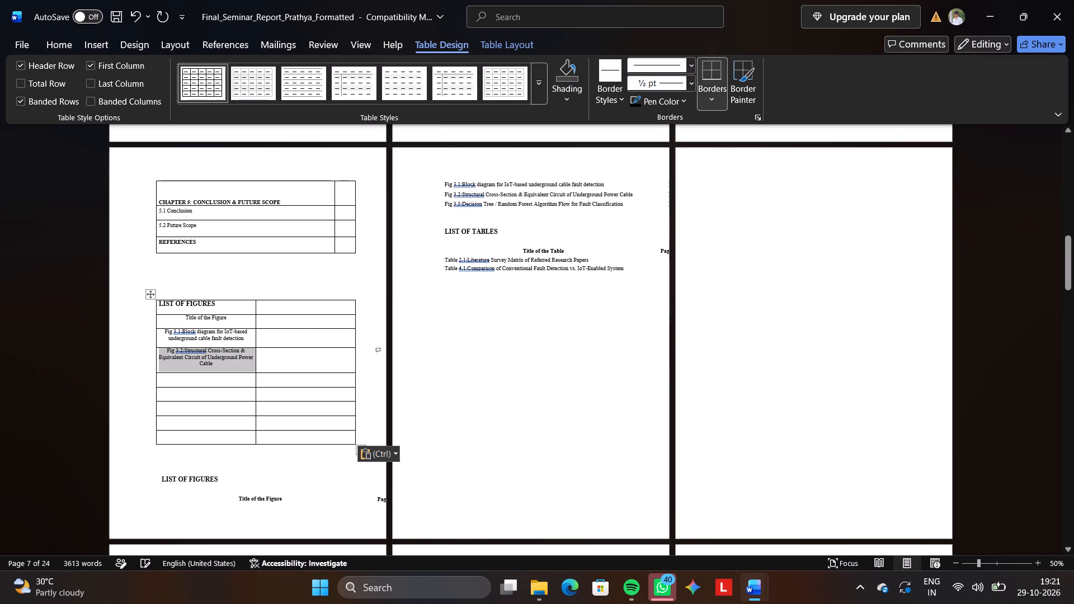
# Copy the Fig 3.3 Decision Tree / Random Forest entry into the first column of the new table's fifth row.
pyautogui.tripleClick(460, 194)
pyautogui.click(460, 194)
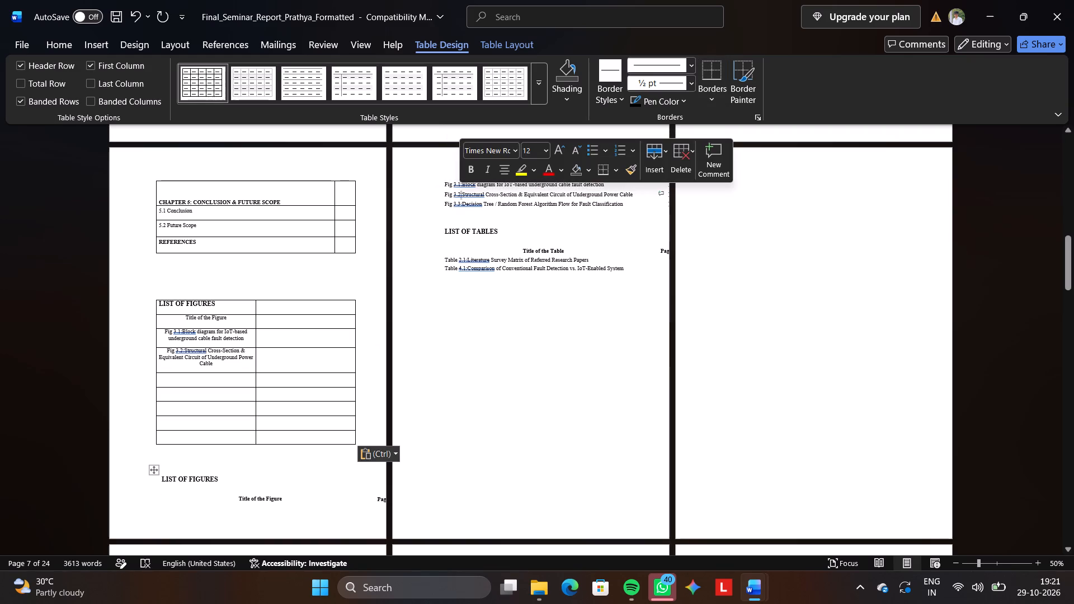
pyautogui.tripleClick(463, 206)
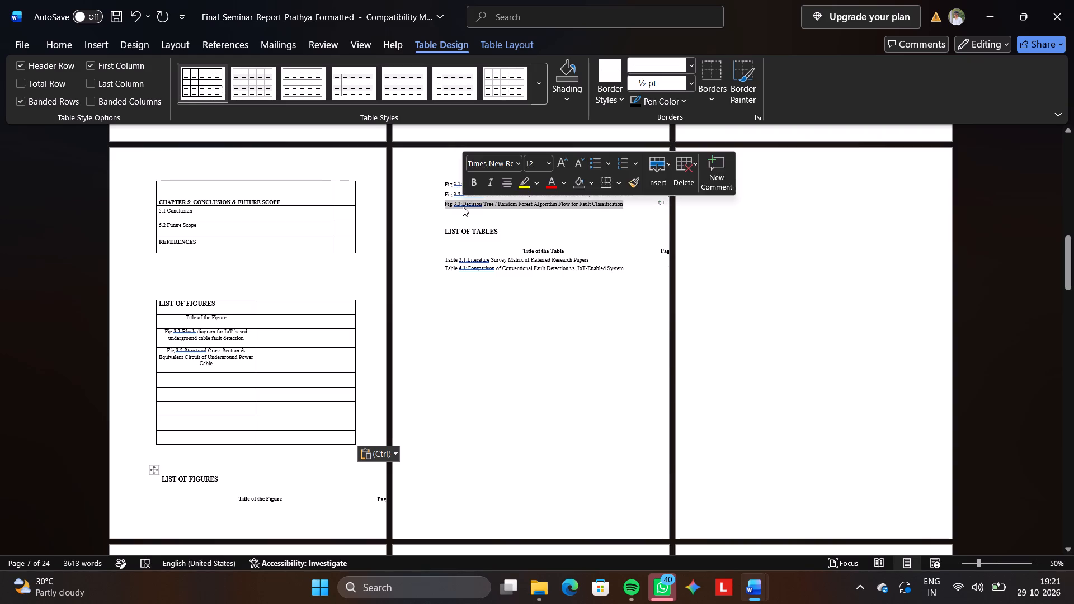
pyautogui.hotkey('ctrl', 'c')
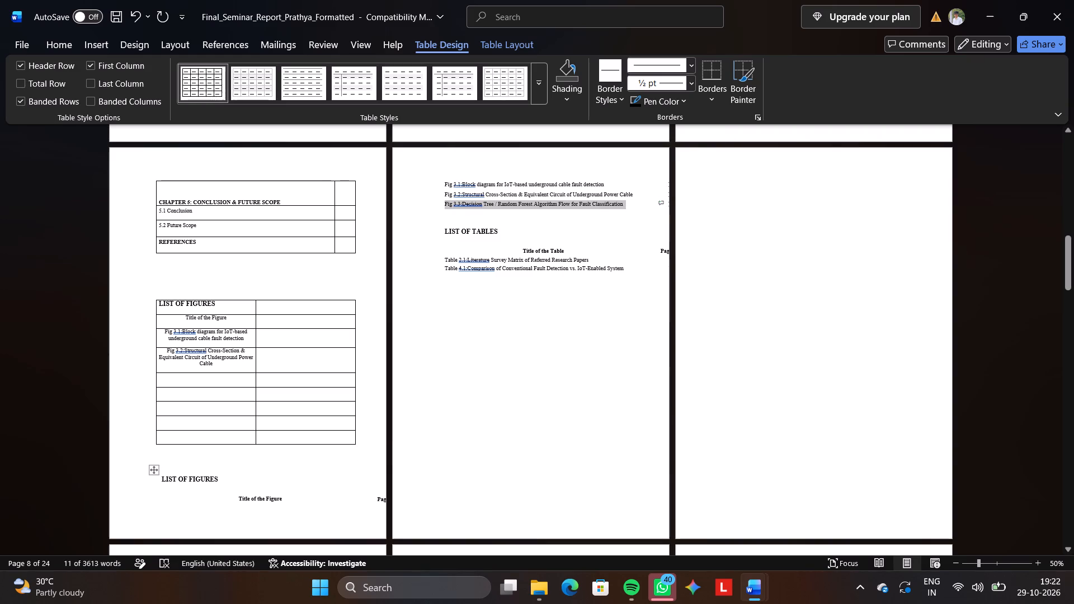
pyautogui.click(210, 379)
pyautogui.keyDown('ctrl'); pyautogui.click(210, 379); pyautogui.keyUp('ctrl')
pyautogui.hotkey('ctrl', 'v')
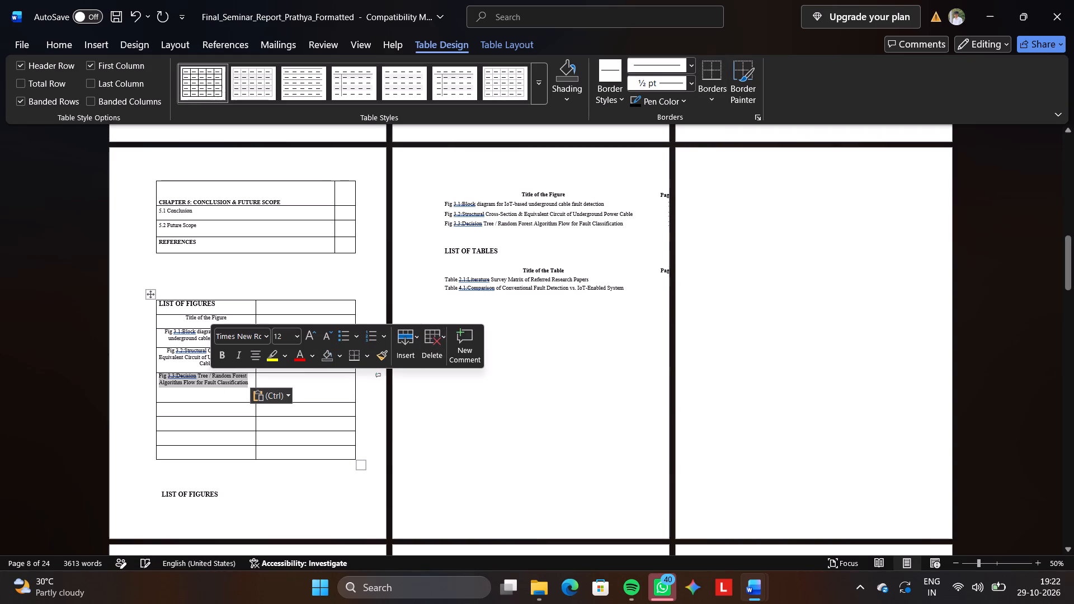
# Copy the LIST OF TABLES heading into the first column of the new table's sixth row and remove the extra blank line below it.
pyautogui.doubleClick(463, 255)
pyautogui.tripleClick(463, 255)
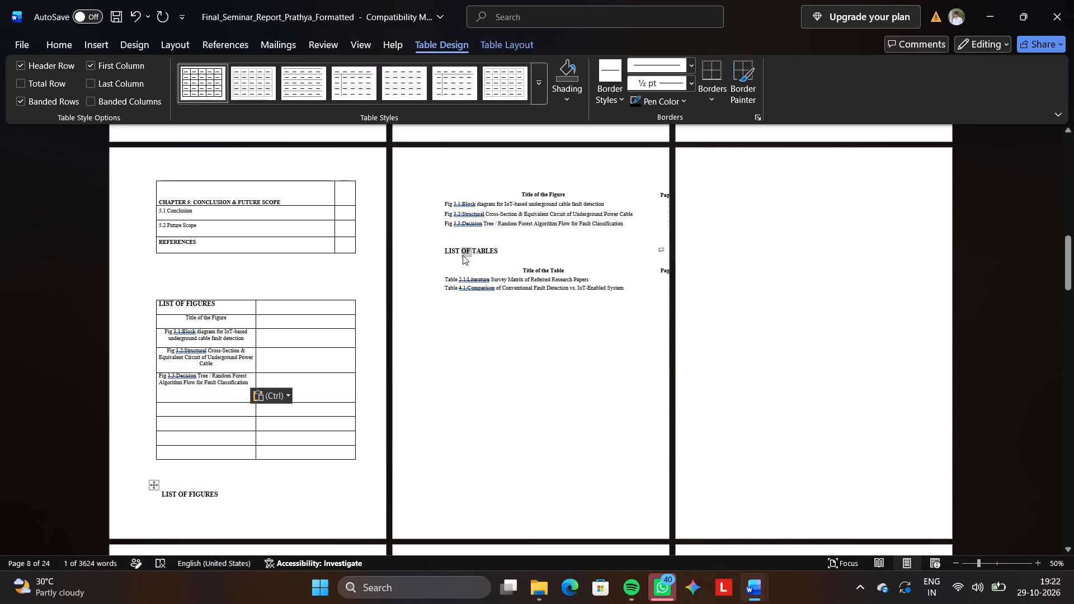
pyautogui.hotkey('ctrl', 'c')
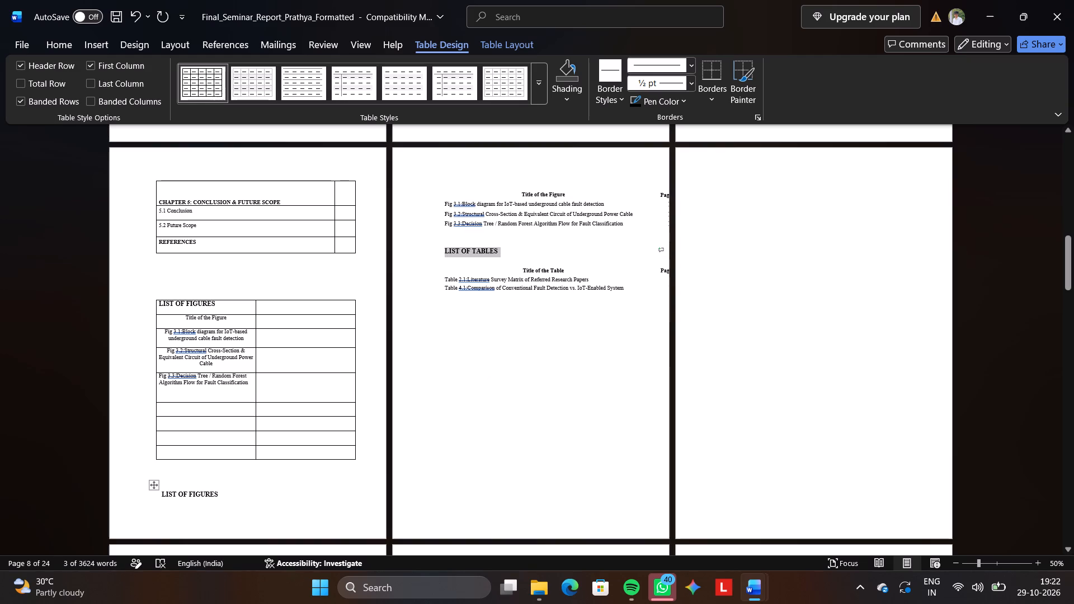
pyautogui.click(202, 409)
pyautogui.hotkey('ctrl', 'v')
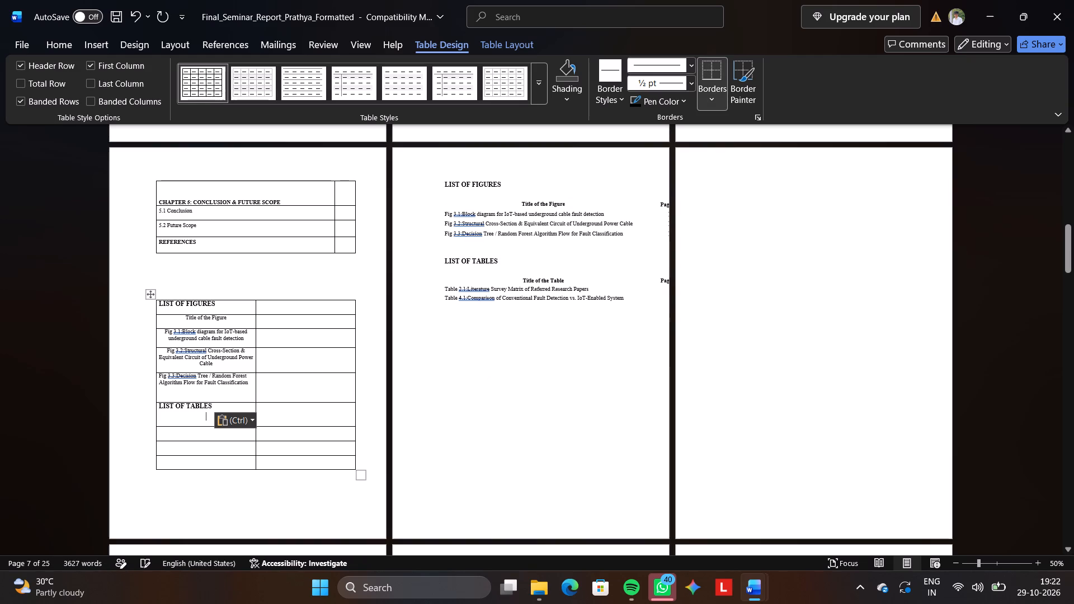
pyautogui.press('BackSpace')
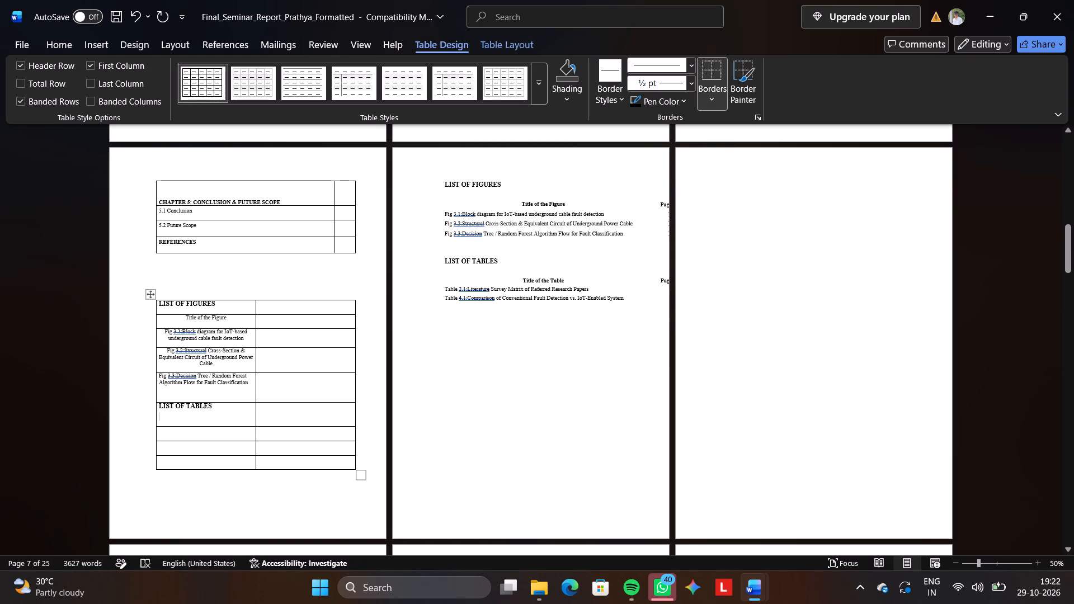
pyautogui.press('BackSpace')
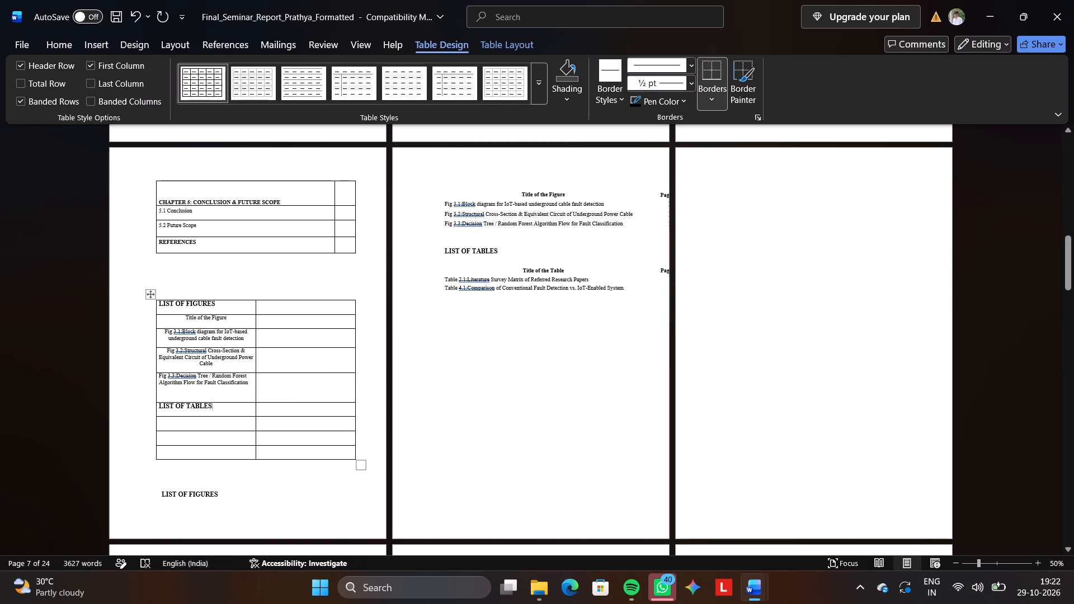
# Copy Title of the Table from the borderless list into the first column of the new table's seventh row.
pyautogui.tripleClick(529, 271)
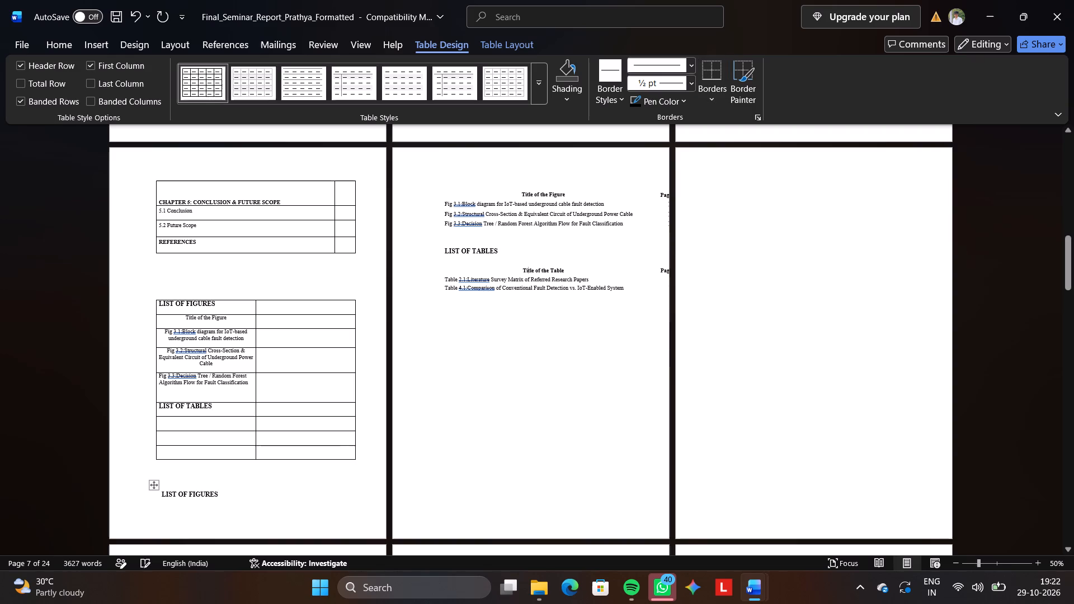
pyautogui.hotkey('ctrl', 'c')
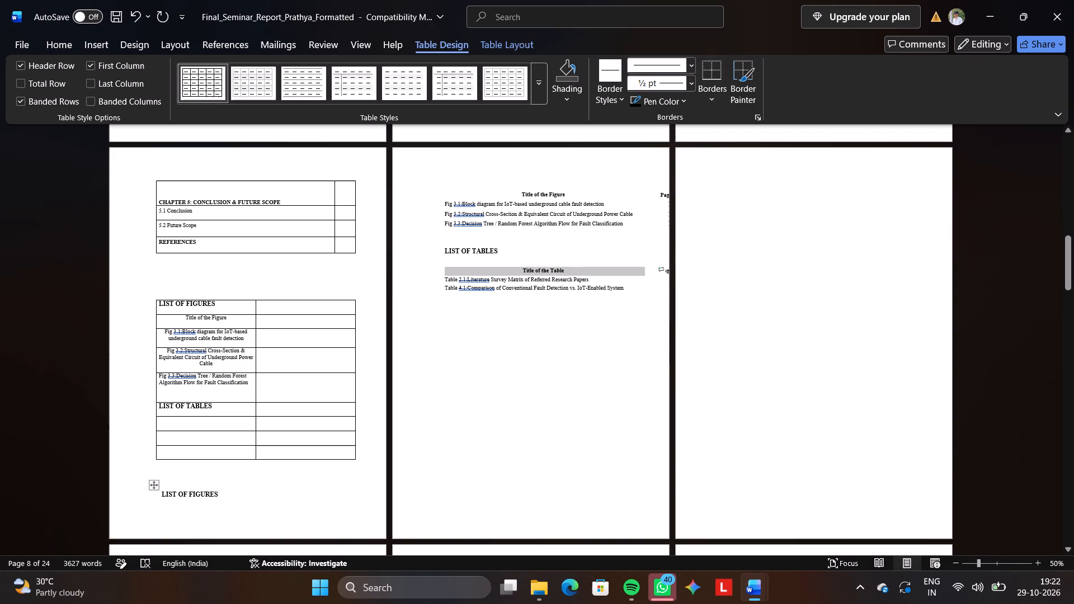
pyautogui.click(203, 414)
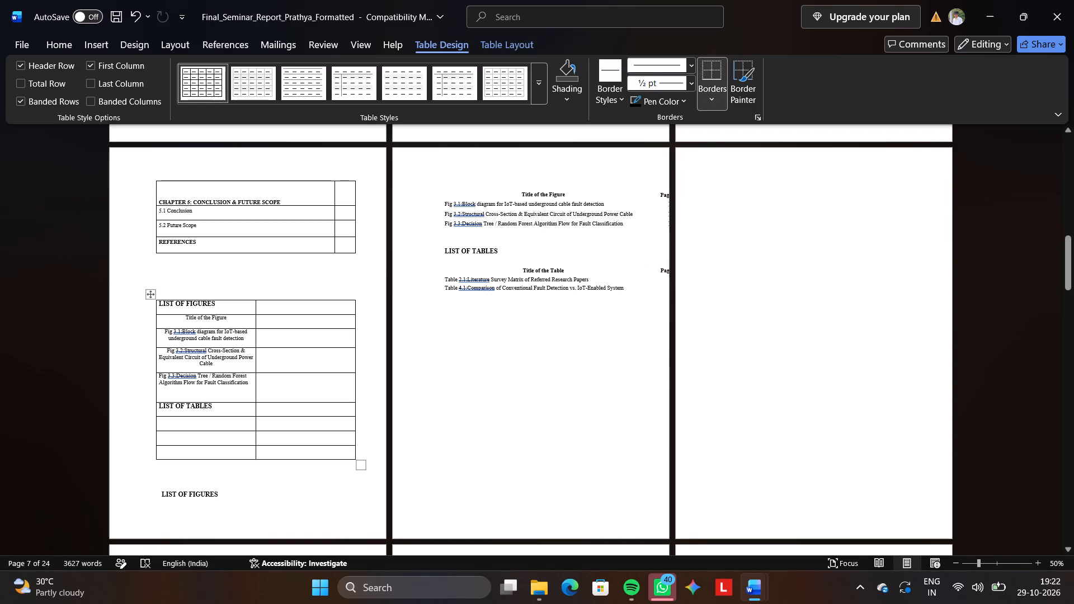
pyautogui.click(202, 421)
pyautogui.hotkey('ctrl', 'v')
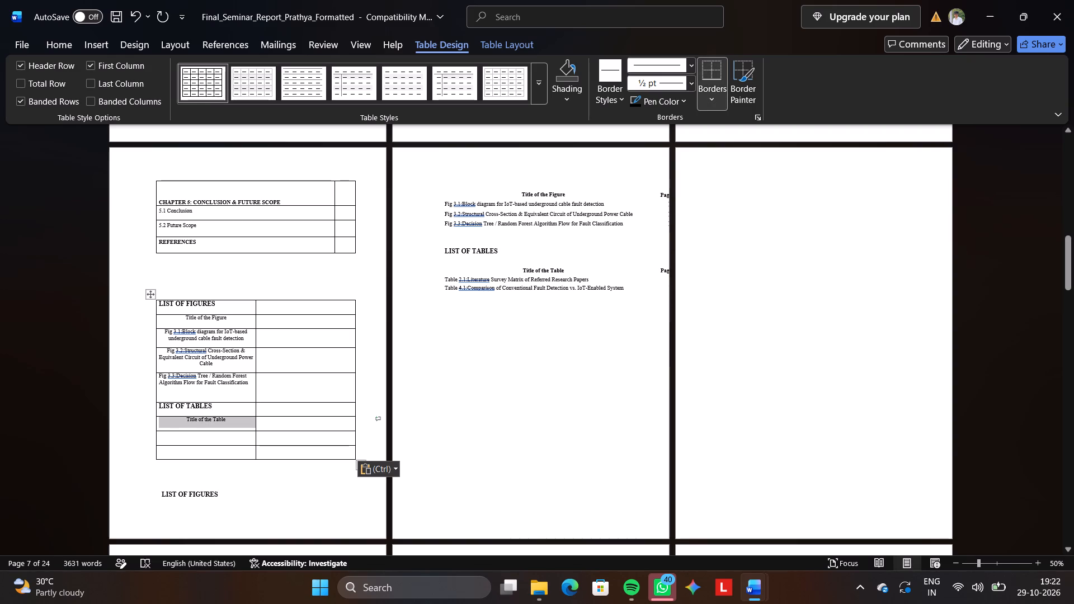
# Copy the Table 2.1 Literature Survey Matrix entry into the first column of the new table's eighth row.
pyautogui.tripleClick(519, 278)
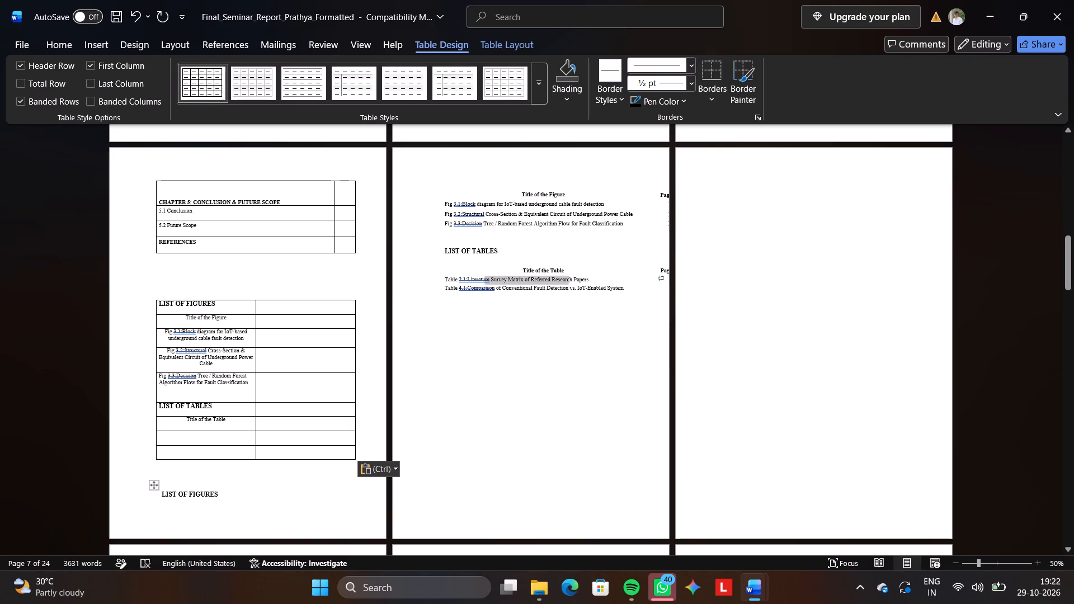
pyautogui.hotkey('ctrl', 'c')
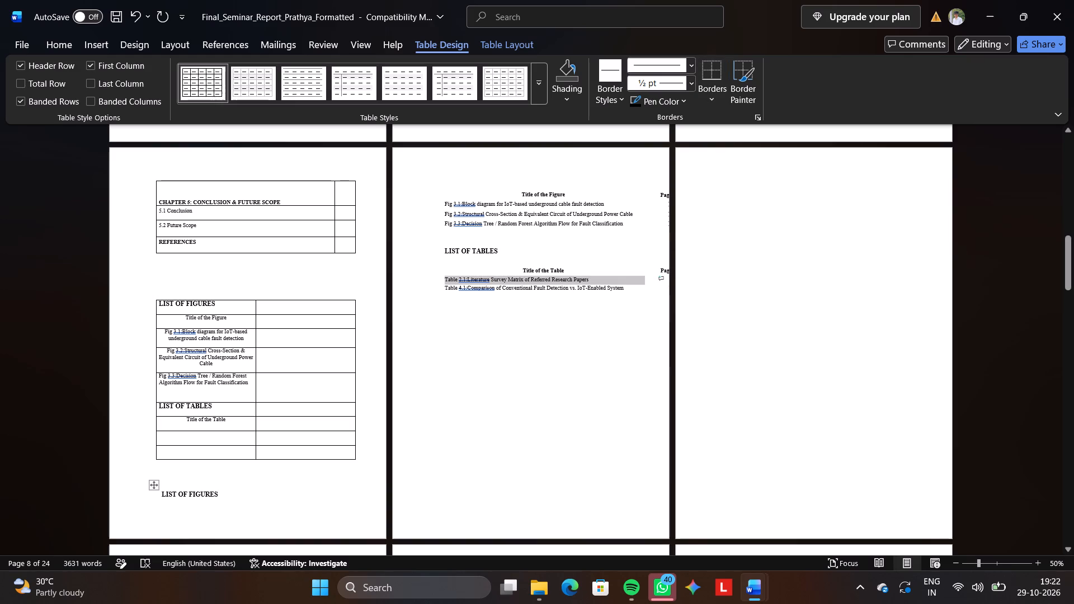
pyautogui.click(202, 439)
pyautogui.hotkey('ctrl', 'v')
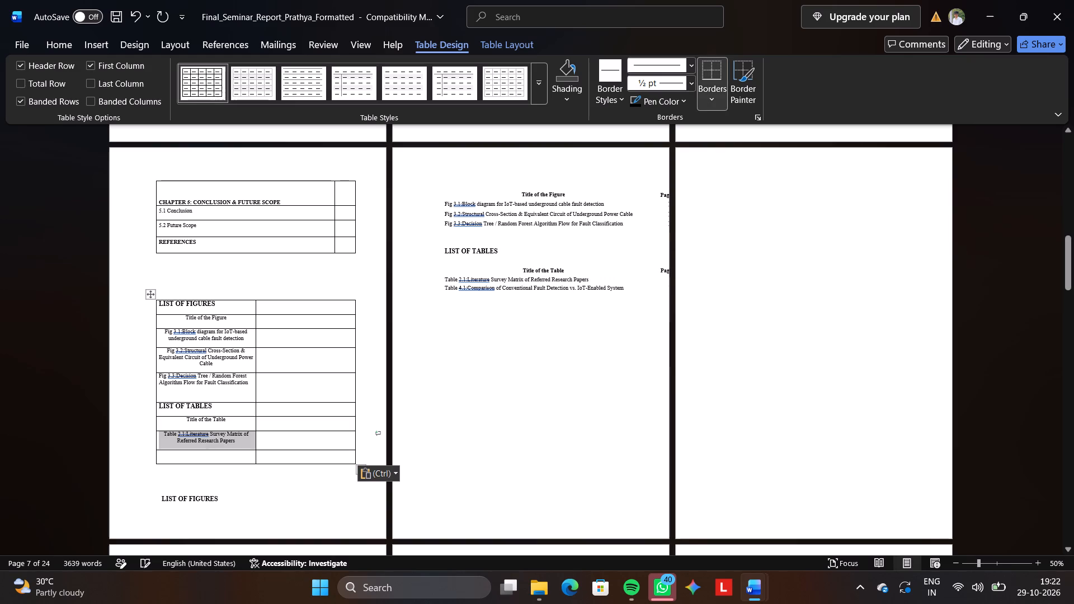
# Copy the Table 4.1 Comparison of Conventional Fault Detection entry into the first column of the new table's last row.
pyautogui.tripleClick(491, 287)
pyautogui.click(491, 287)
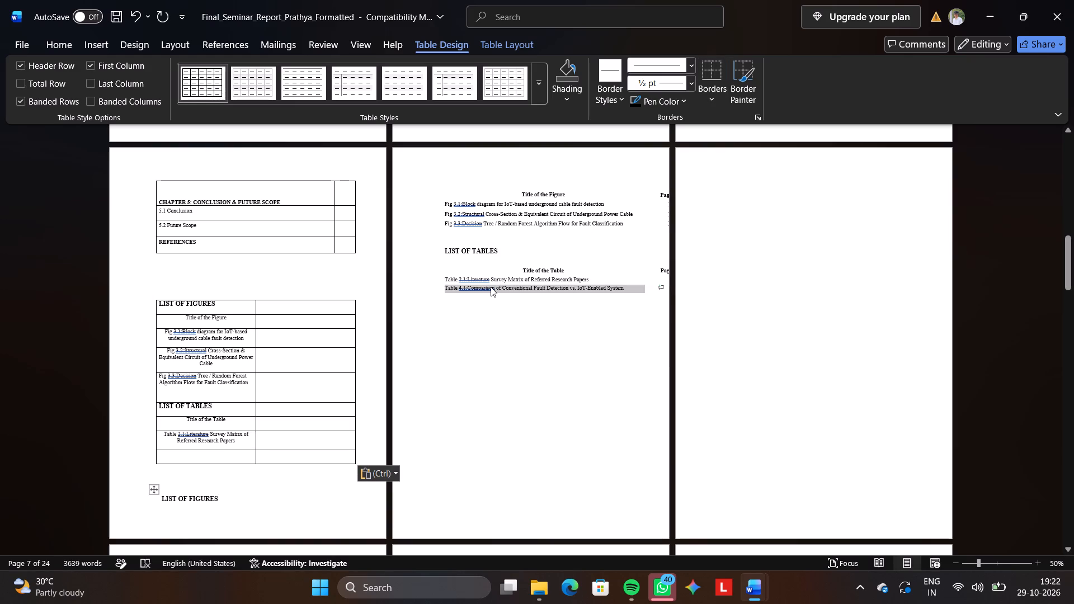
pyautogui.hotkey('ctrl', 'c')
pyautogui.tripleClick(491, 287)
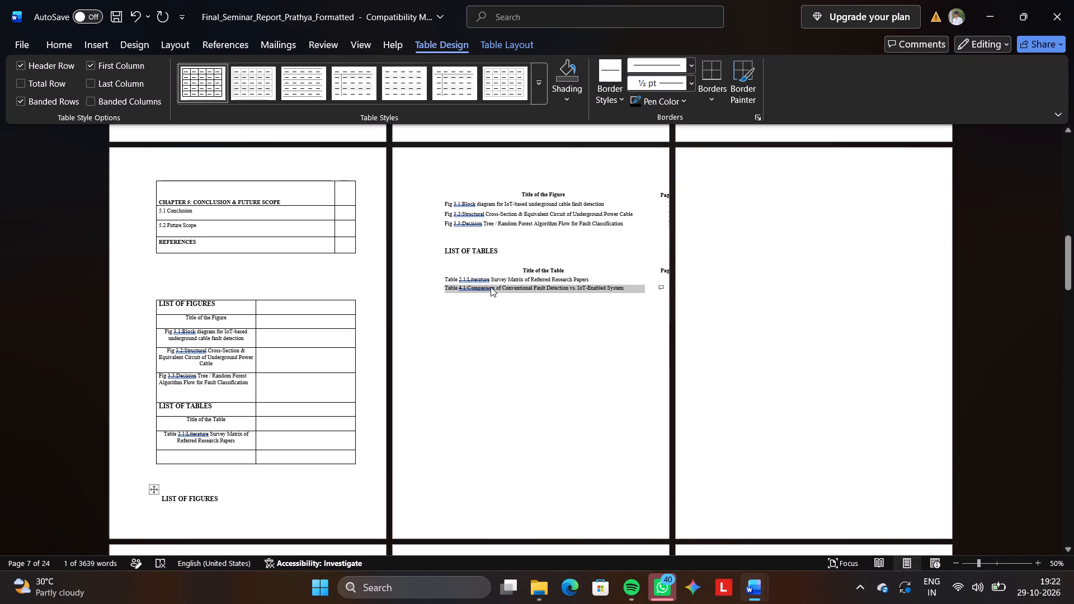
pyautogui.hotkey('ctrl', 'c')
pyautogui.click(214, 456)
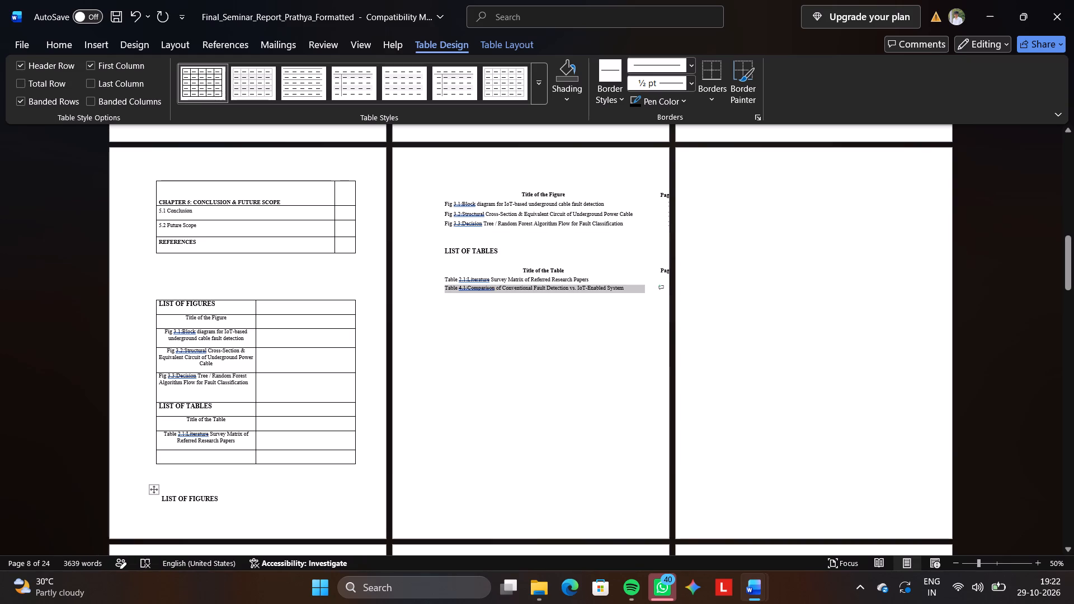
pyautogui.hotkey('ctrl', 'v')
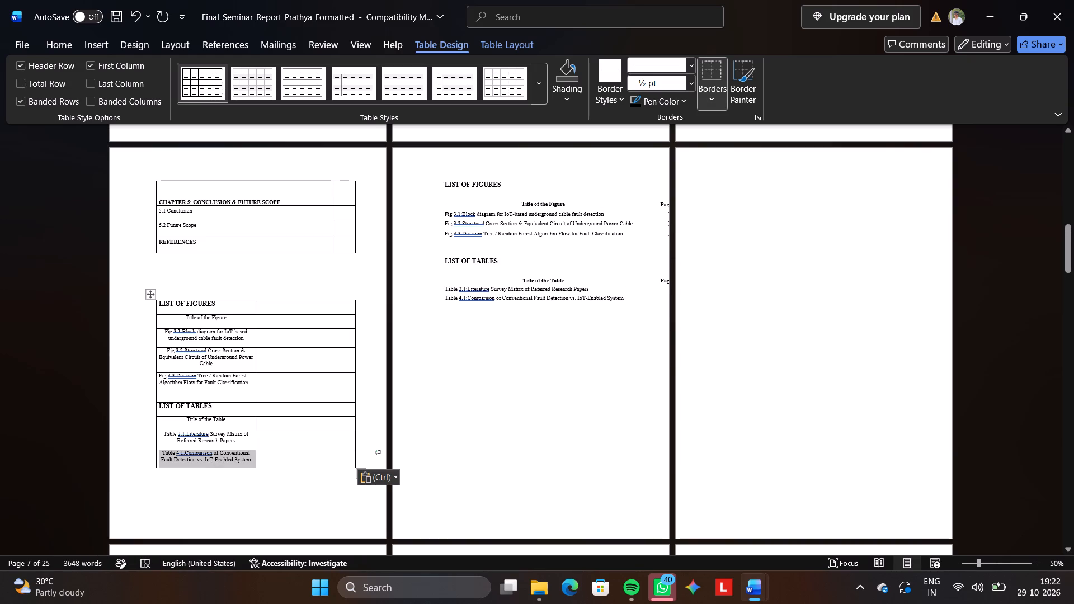
# Center the LIST OF TABLES heading in the new table and turn off its bold formatting.
pyautogui.tripleClick(182, 403)
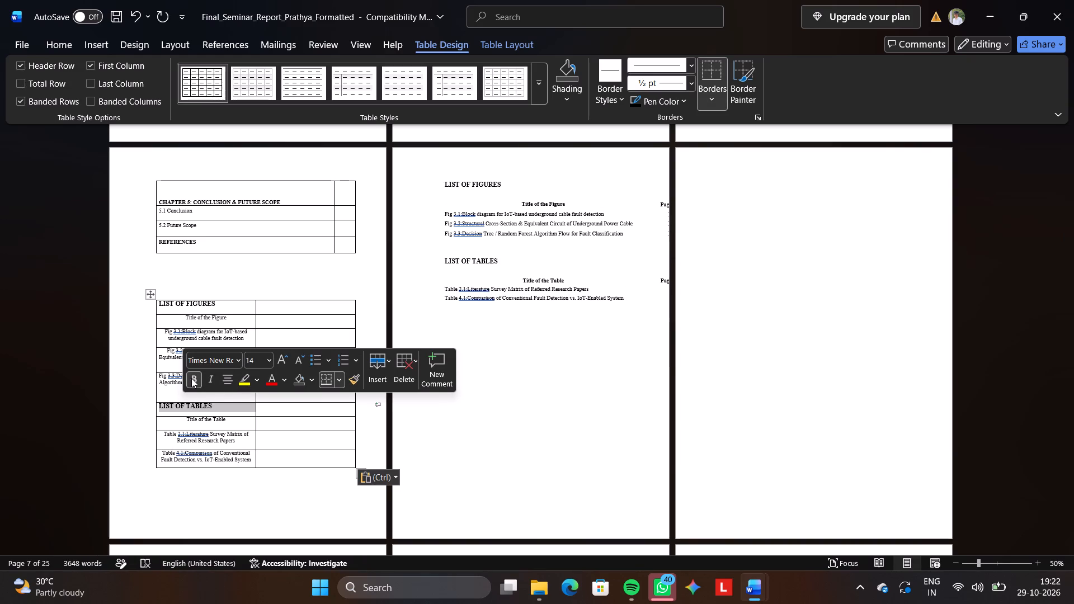
pyautogui.click(226, 377)
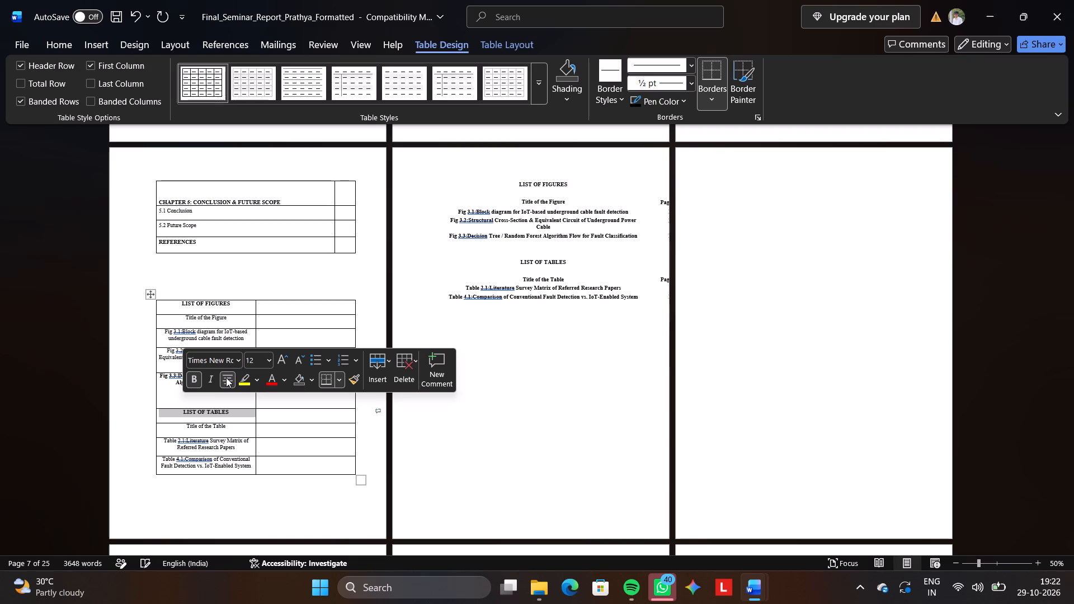
pyautogui.click(199, 386)
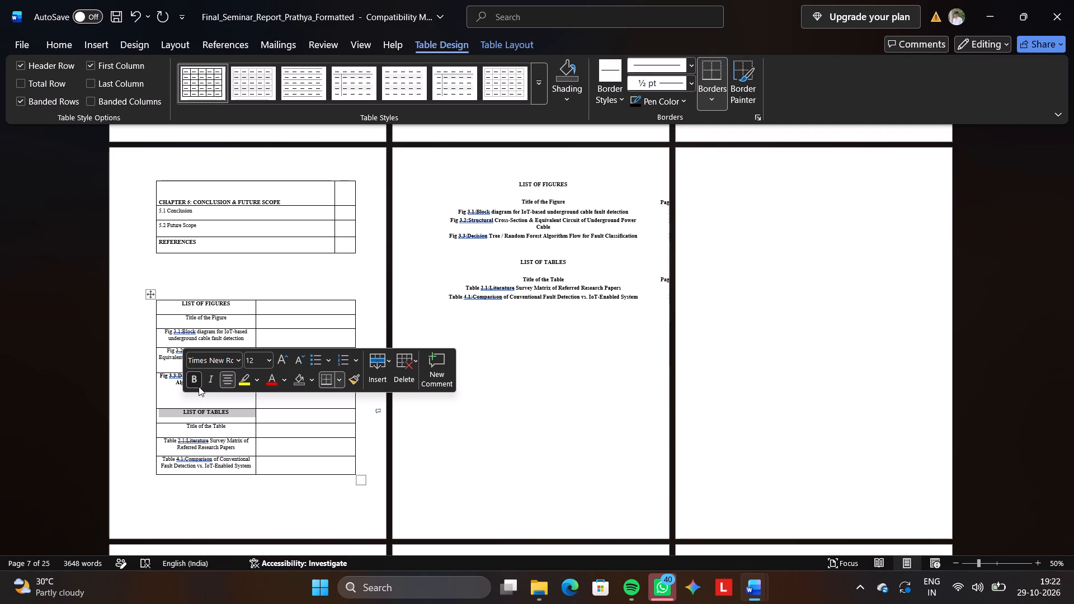
pyautogui.click(199, 386)
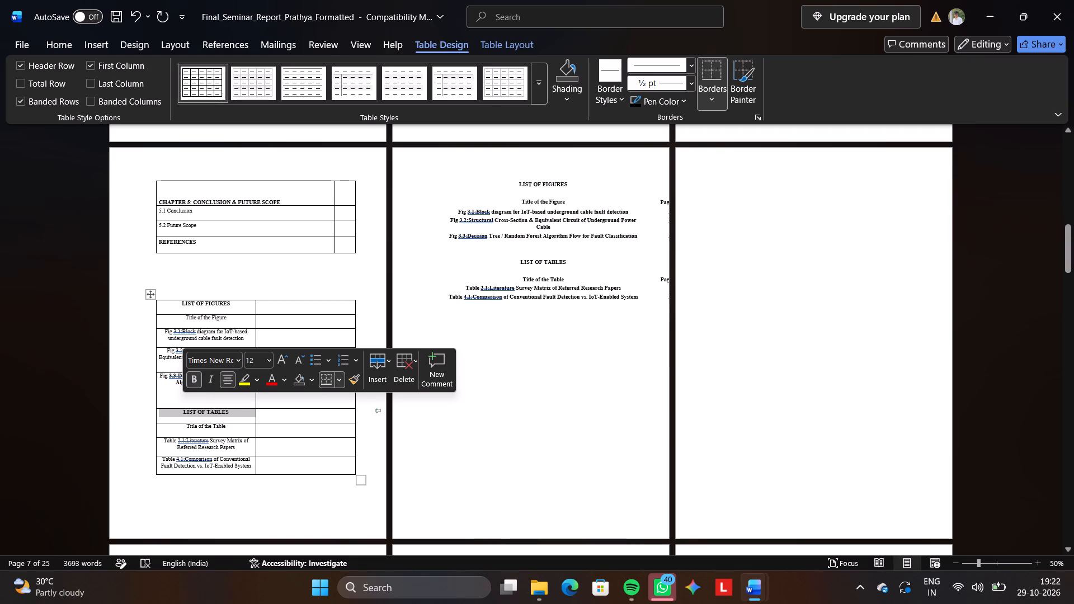
pyautogui.click(196, 383)
pyautogui.click(196, 383)
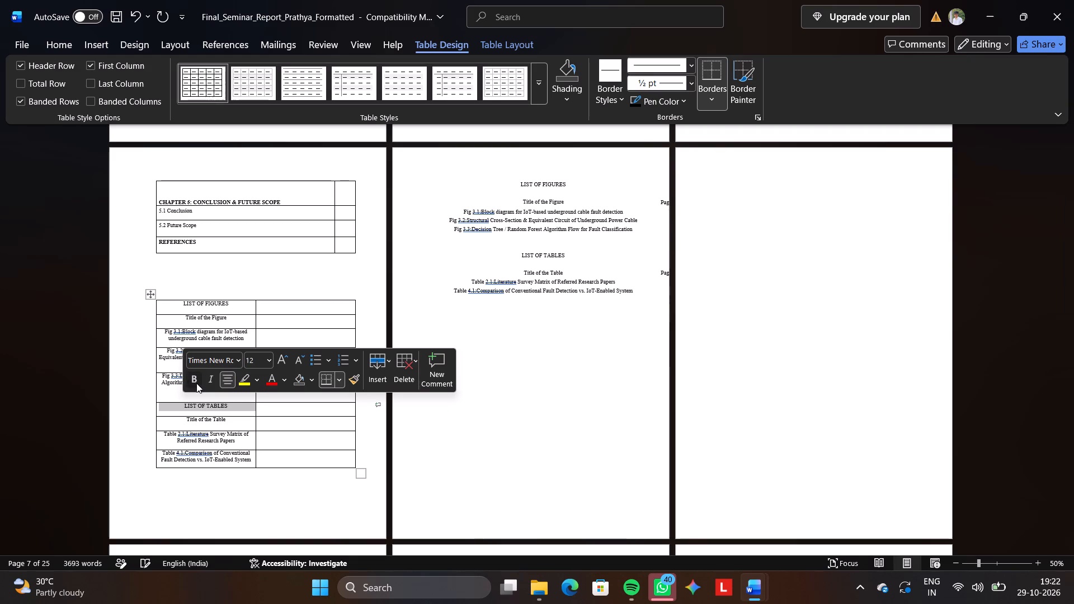
# Make the LIST OF TABLES heading in the new table bold and clear the selection.
pyautogui.click(196, 383)
pyautogui.click(196, 383)
pyautogui.click(196, 383)
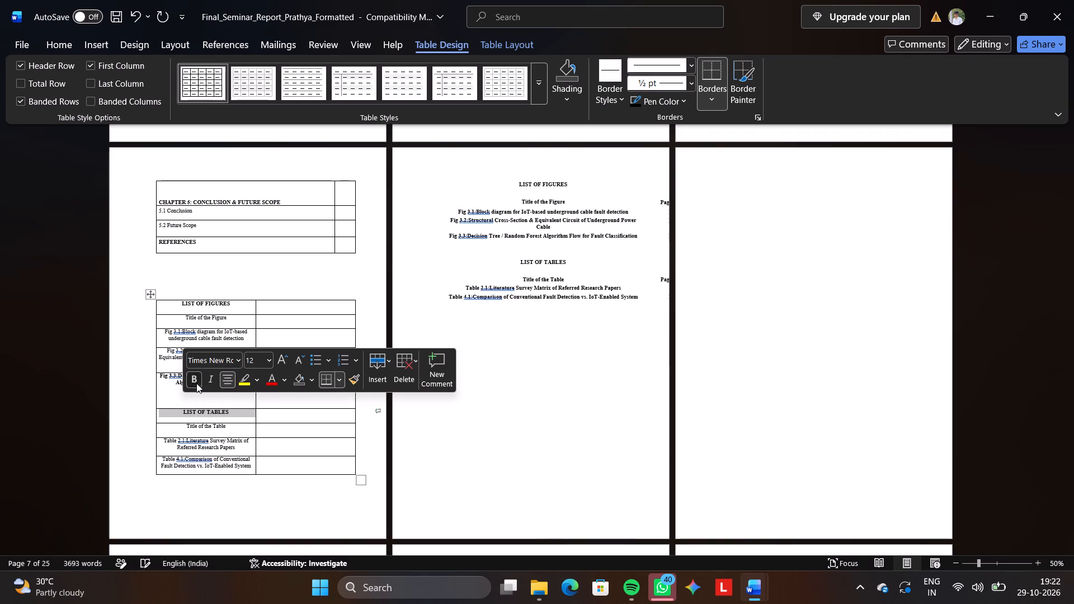
pyautogui.click(196, 383)
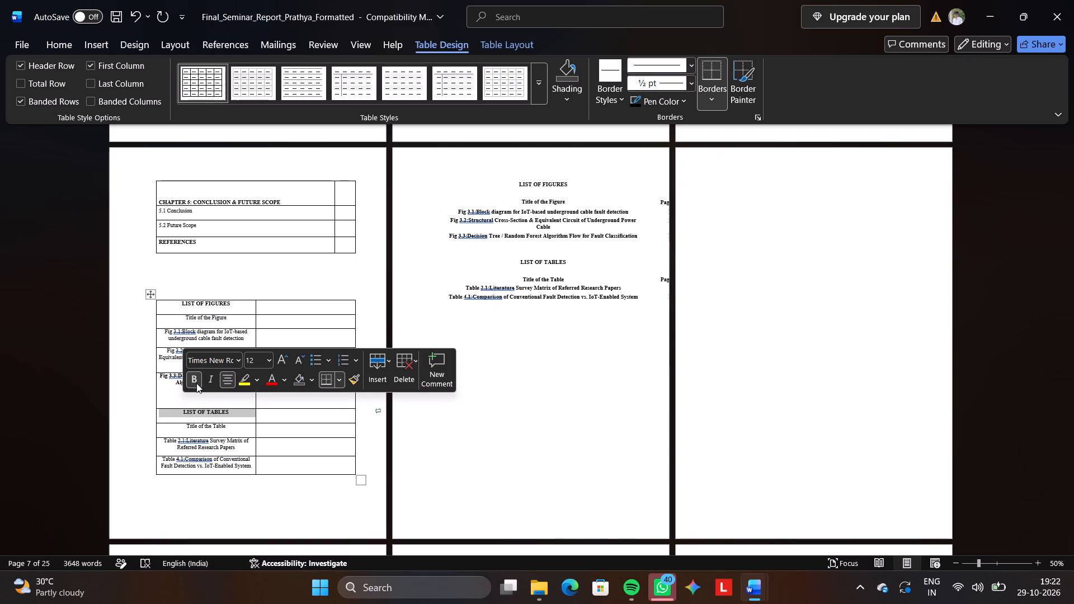
pyautogui.click(196, 383)
pyautogui.click(196, 383)
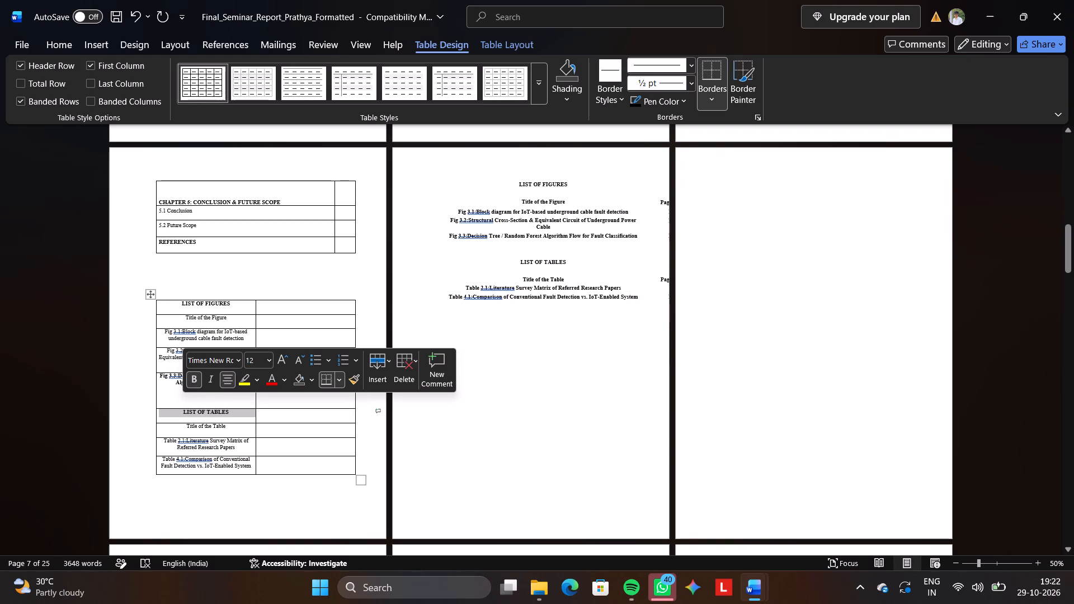
pyautogui.click(127, 398)
pyautogui.click(127, 398)
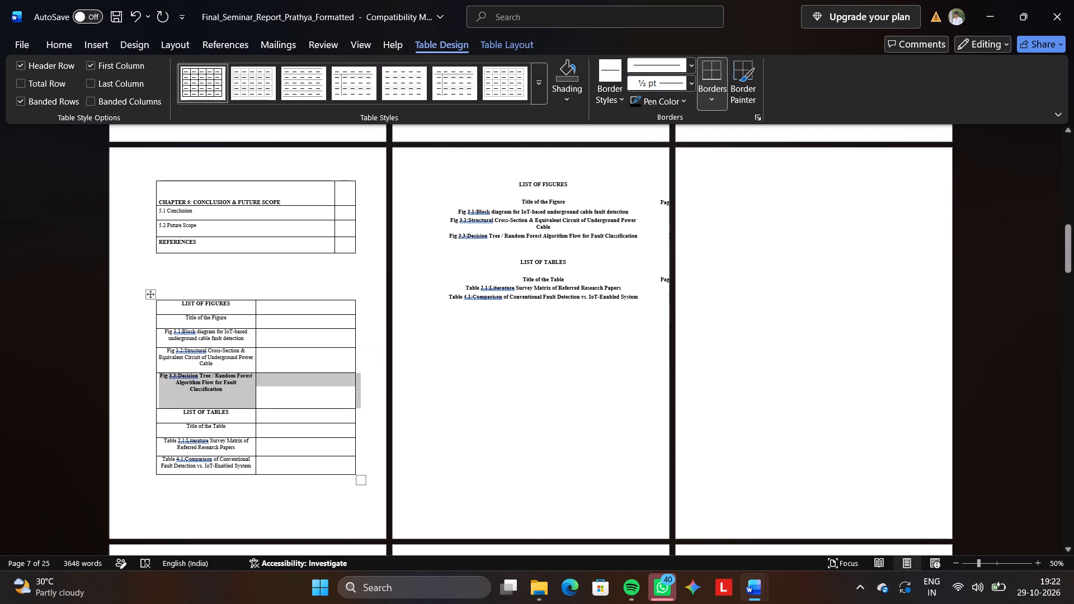
pyautogui.click(127, 398)
pyautogui.click(299, 490)
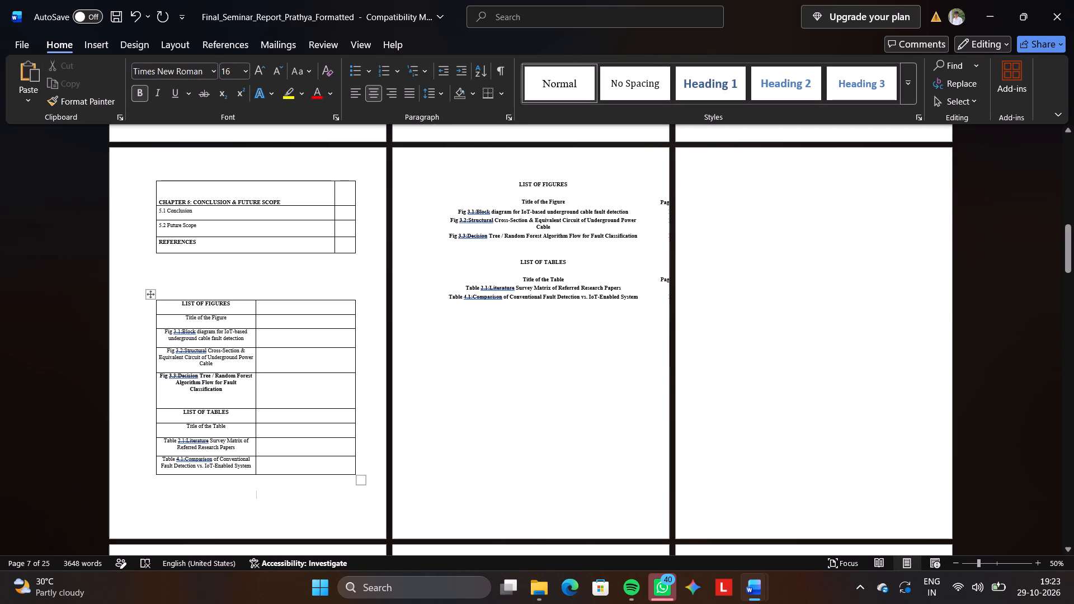
# Widen the new table's first column so its divider lines up with the narrow second column of the contents table above.
pyautogui.moveTo(256, 339); pyautogui.dragTo(337, 339)
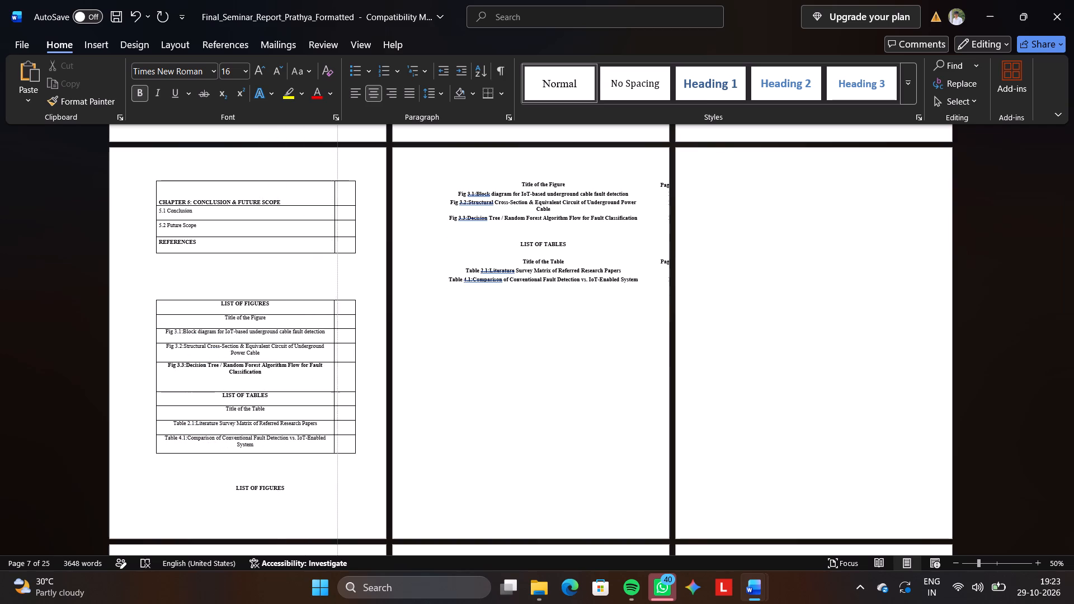
pyautogui.moveTo(337, 339); pyautogui.dragTo(333, 341)
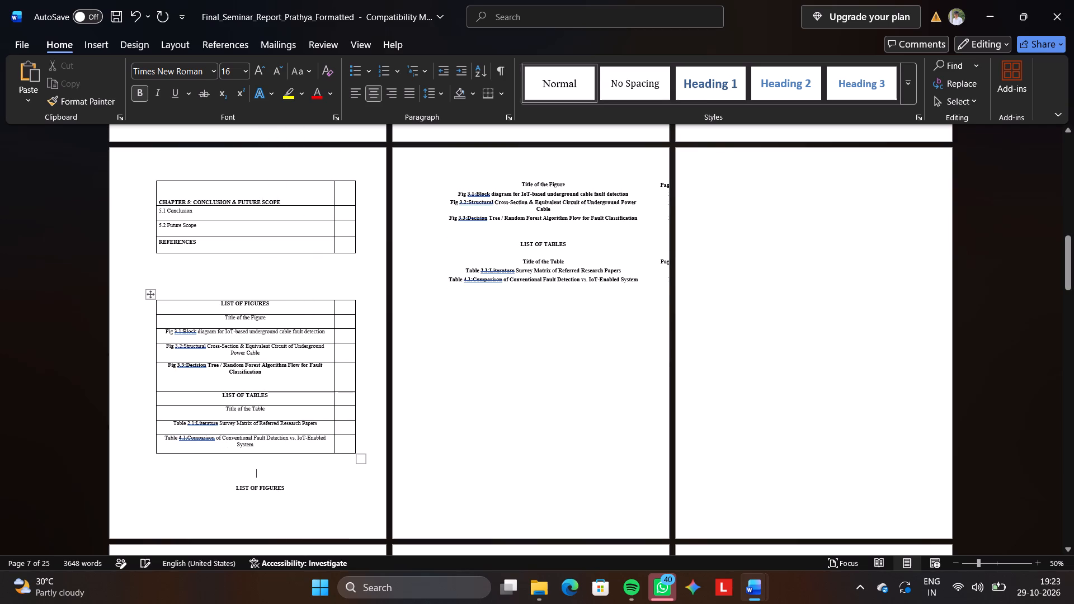
pyautogui.click(455, 394)
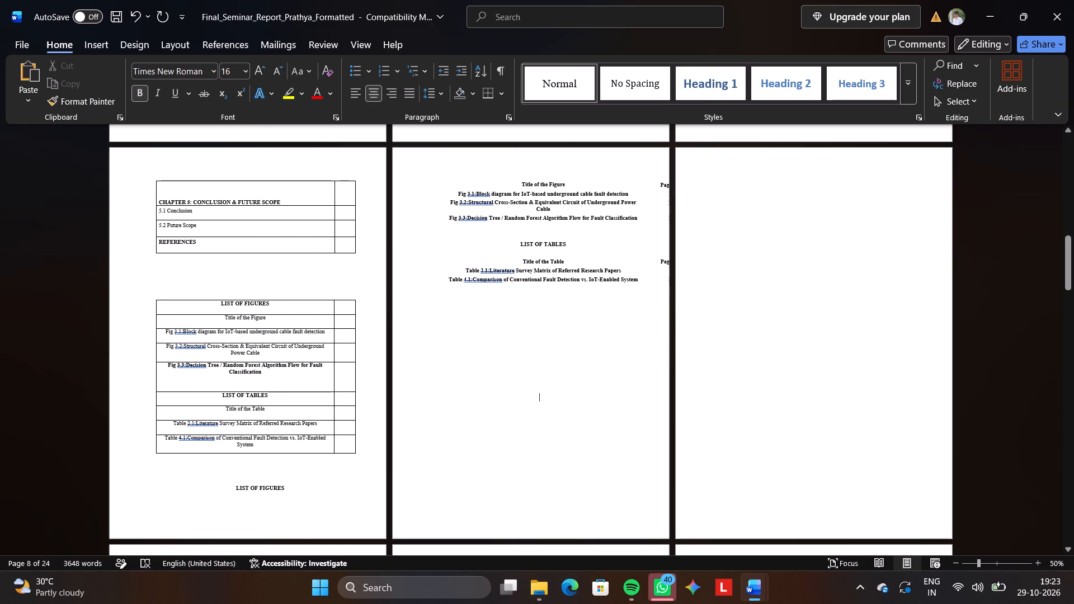
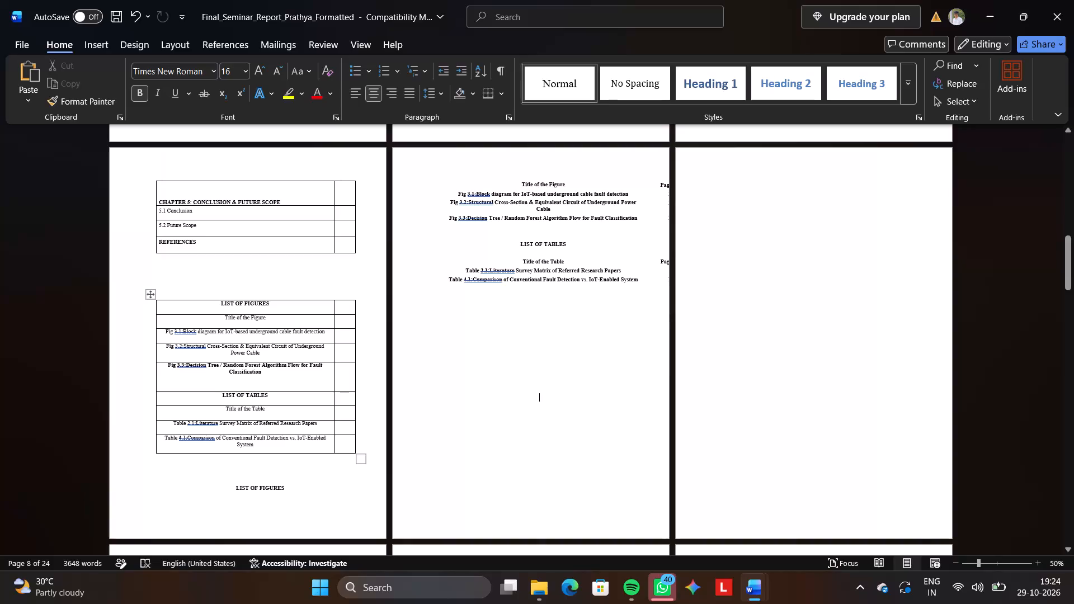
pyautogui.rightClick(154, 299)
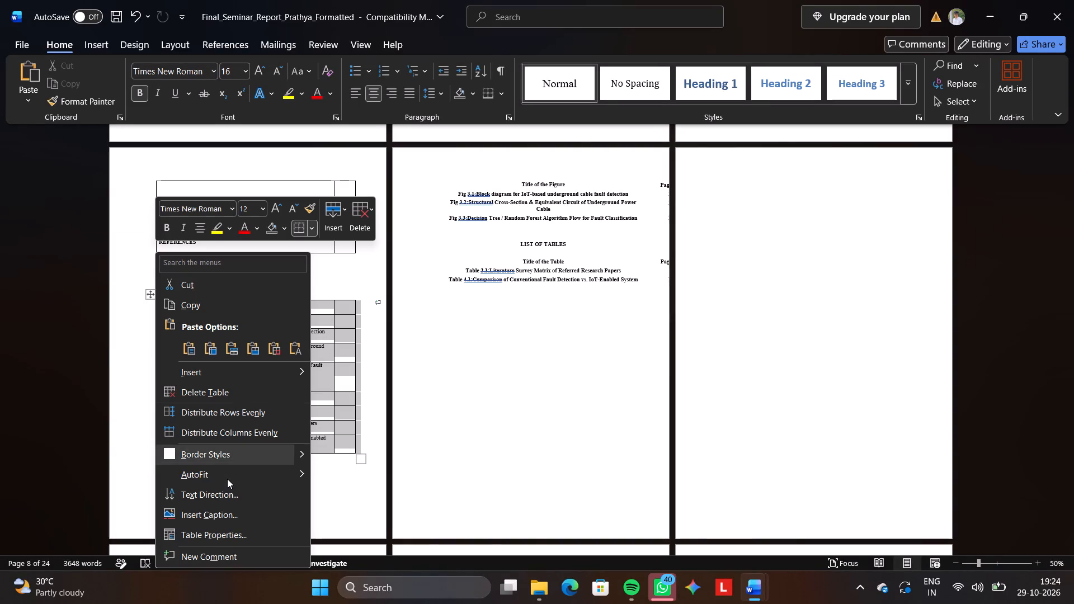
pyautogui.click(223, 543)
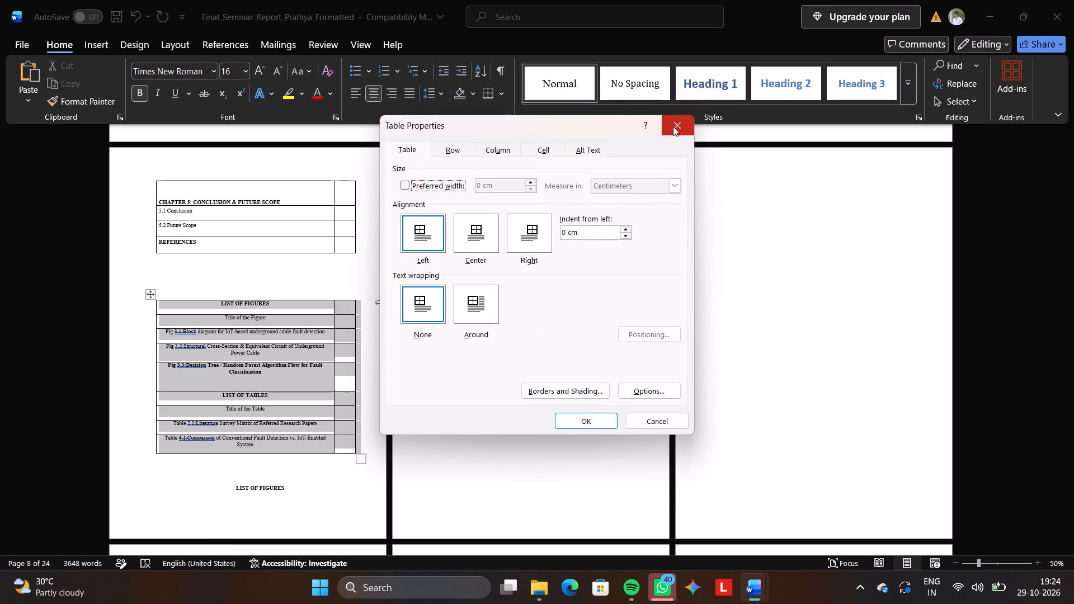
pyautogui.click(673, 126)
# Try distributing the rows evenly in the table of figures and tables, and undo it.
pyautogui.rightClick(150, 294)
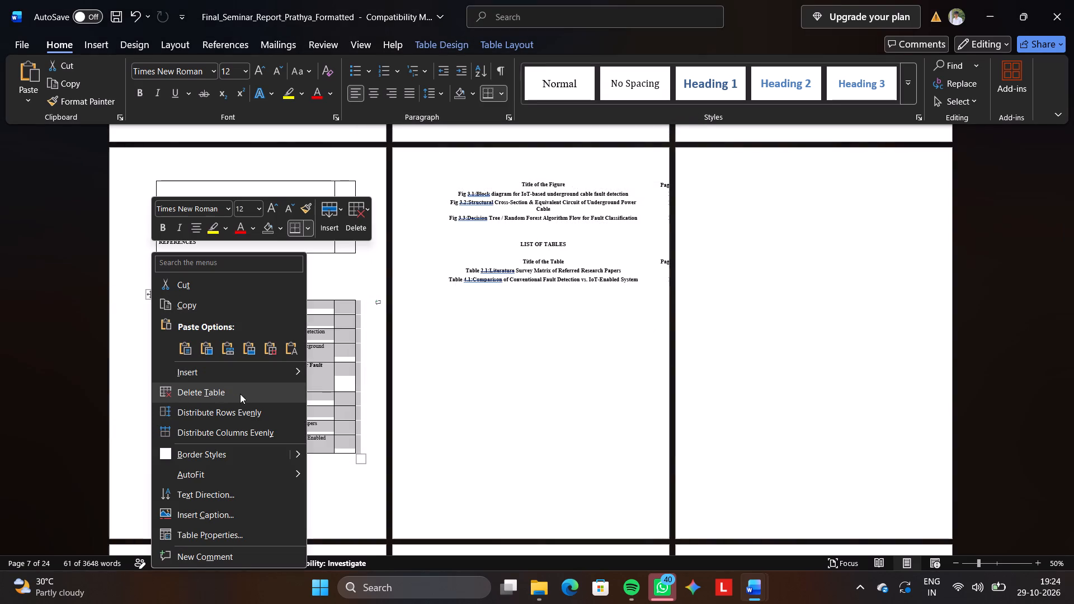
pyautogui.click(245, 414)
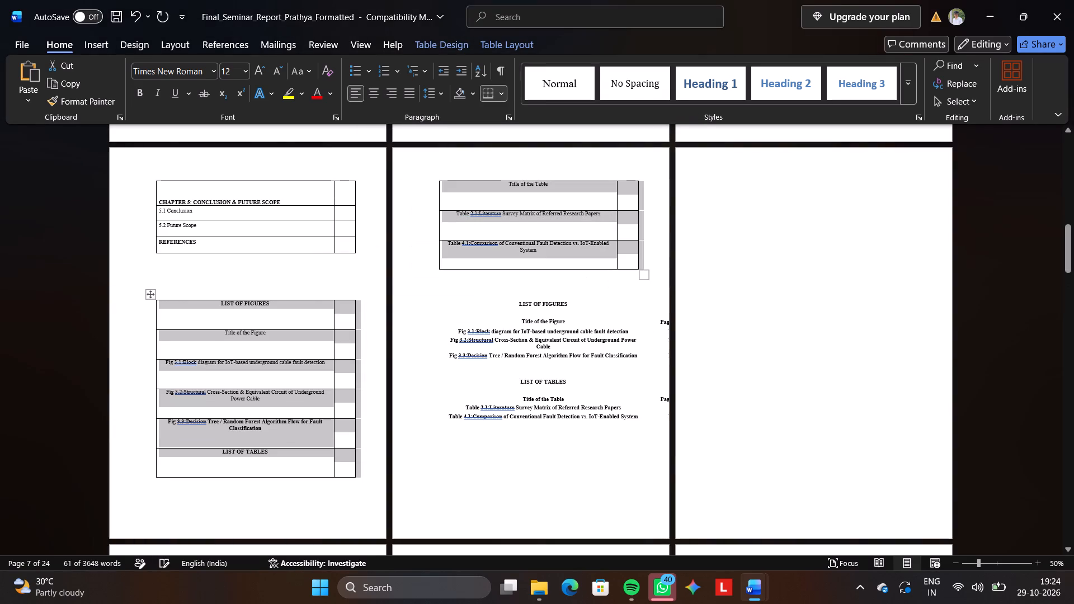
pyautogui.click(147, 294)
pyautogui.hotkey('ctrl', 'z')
# Left-align the Fig 3.2 Structural Cross-Section entry in the table, keeping its regular weight.
pyautogui.click(218, 342)
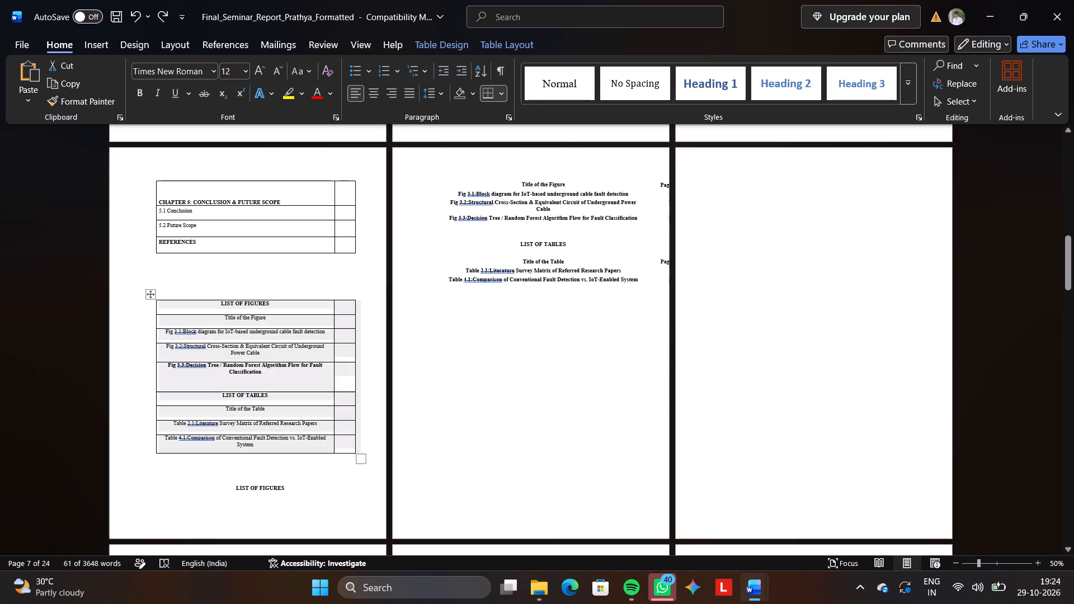
pyautogui.tripleClick(235, 349)
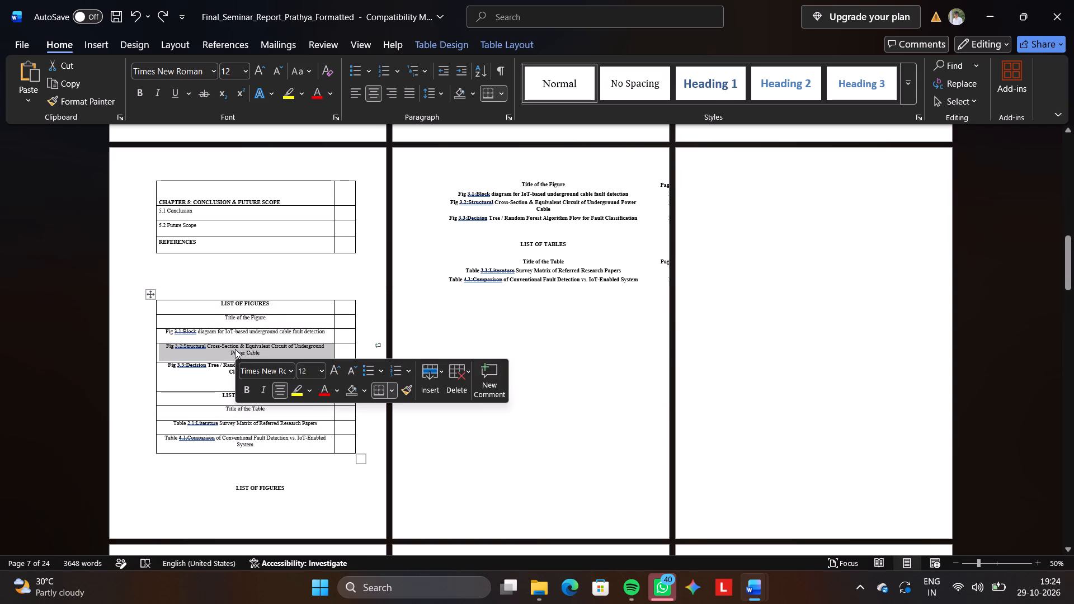
pyautogui.hotkey('ctrl', 'e')
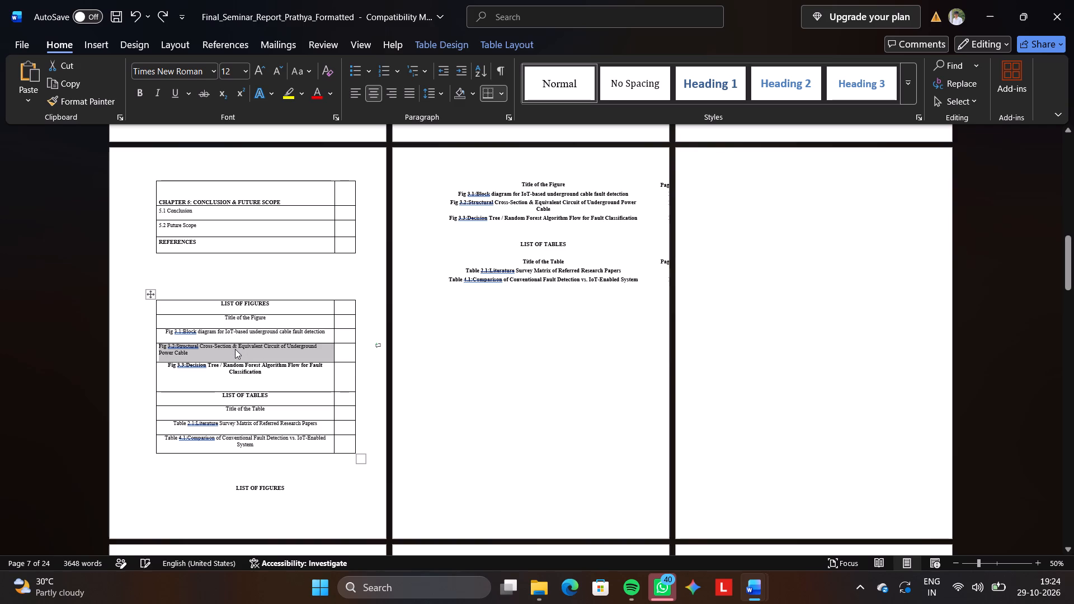
pyautogui.hotkey('ctrl', 'b')
pyautogui.hotkey('ctrl', 'b')
# Left-align the Fig 3.3 Decision Tree / Random Forest Algorithm Flow entry in the table.
pyautogui.click(190, 364)
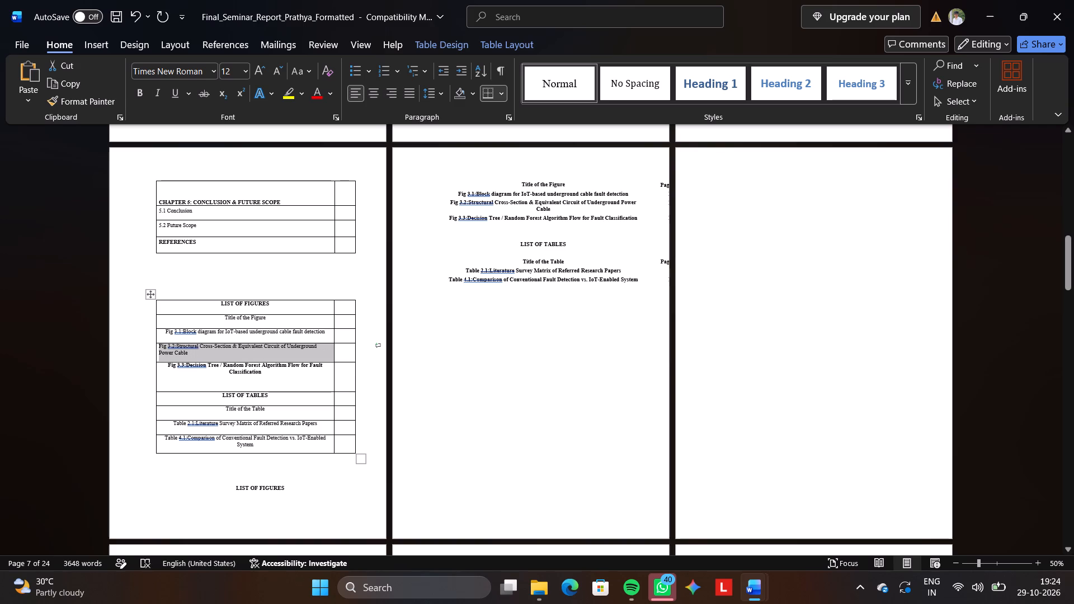
pyautogui.tripleClick(190, 364)
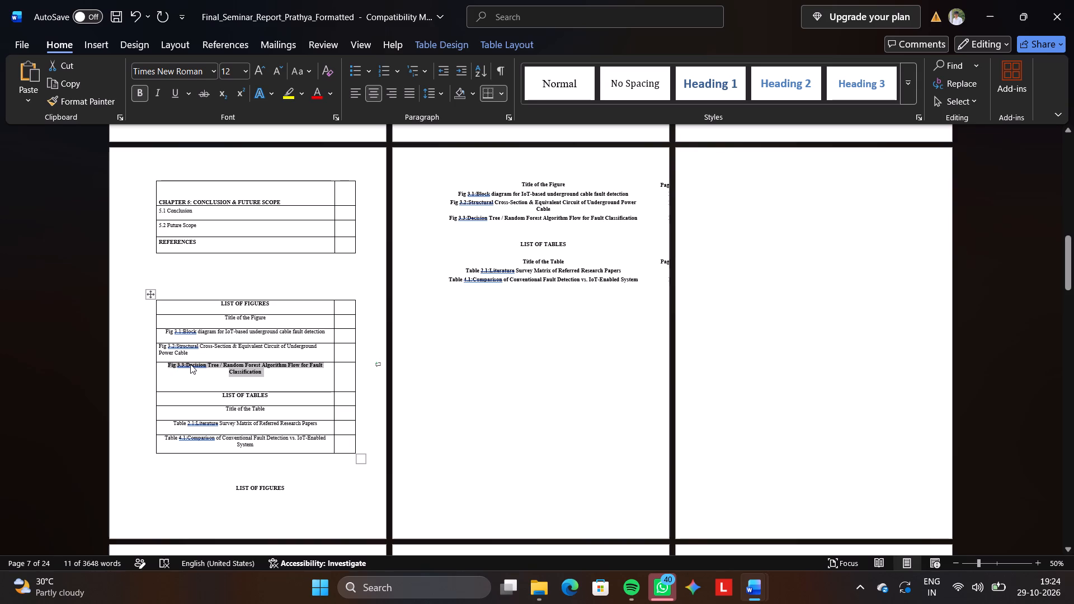
pyautogui.hotkey('ctrl', 'e')
pyautogui.hotkey('ctrl', 'e')
pyautogui.hotkey('ctrl', 'e')
pyautogui.hotkey('ctrl', 'e')
pyautogui.hotkey('ctrl', 'e')
pyautogui.hotkey('ctrl', 'e')
pyautogui.hotkey('ctrl', 'e')
pyautogui.hotkey('ctrl', 'e')
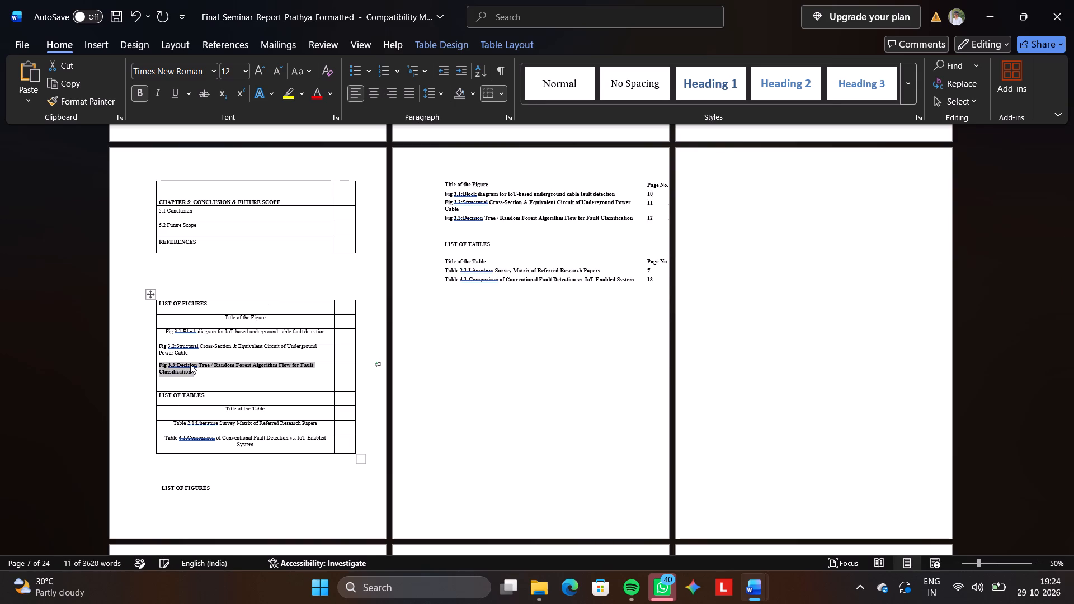
pyautogui.hotkey('ctrl', 'e')
pyautogui.hotkey('ctrl', 'e')
pyautogui.hotkey('ctrl', 'e')
pyautogui.hotkey('ctrl', 'e')
pyautogui.hotkey('ctrl', 'e')
pyautogui.hotkey('ctrl', 'e')
pyautogui.hotkey('ctrl', 'e')
pyautogui.hotkey('ctrl', 'e')
pyautogui.hotkey('ctrl', 'e')
pyautogui.hotkey('ctrl', 'e')
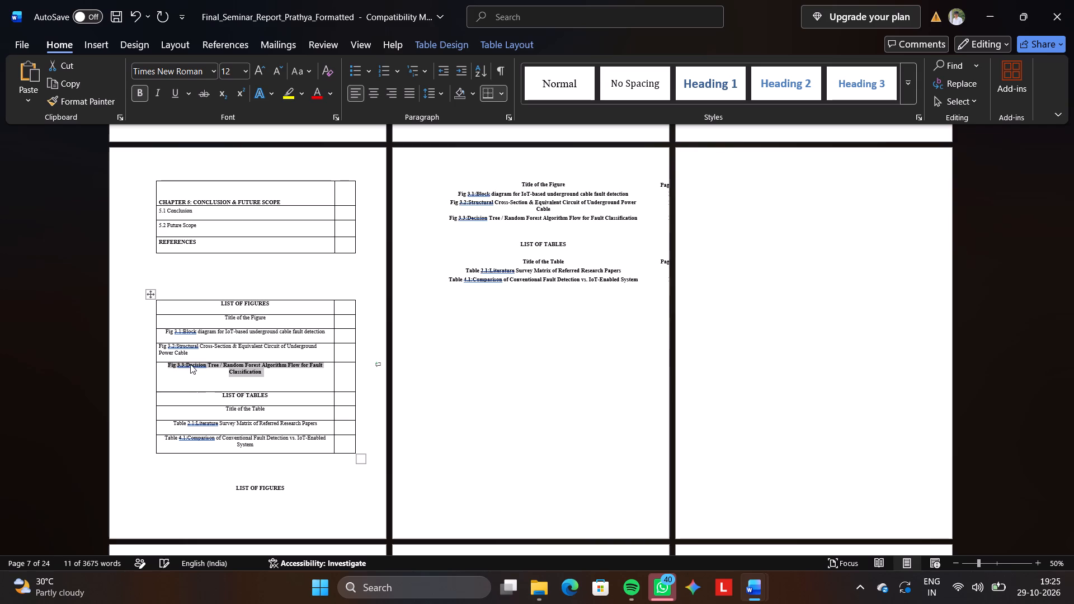
pyautogui.hotkey('ctrl', 'e')
pyautogui.hotkey('ctrl', 'e')
pyautogui.hotkey('ctrl', 'e')
pyautogui.hotkey('ctrl', 'e')
pyautogui.hotkey('ctrl', 'e')
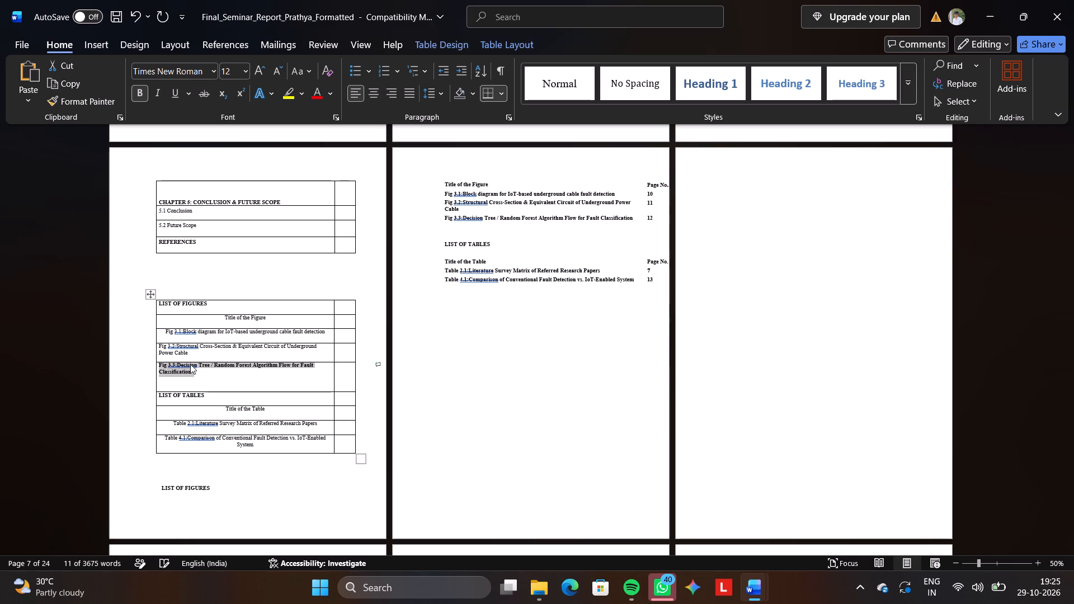
# Remove the bold formatting from the Fig 3.3 entry in the table.
pyautogui.tripleClick(182, 375)
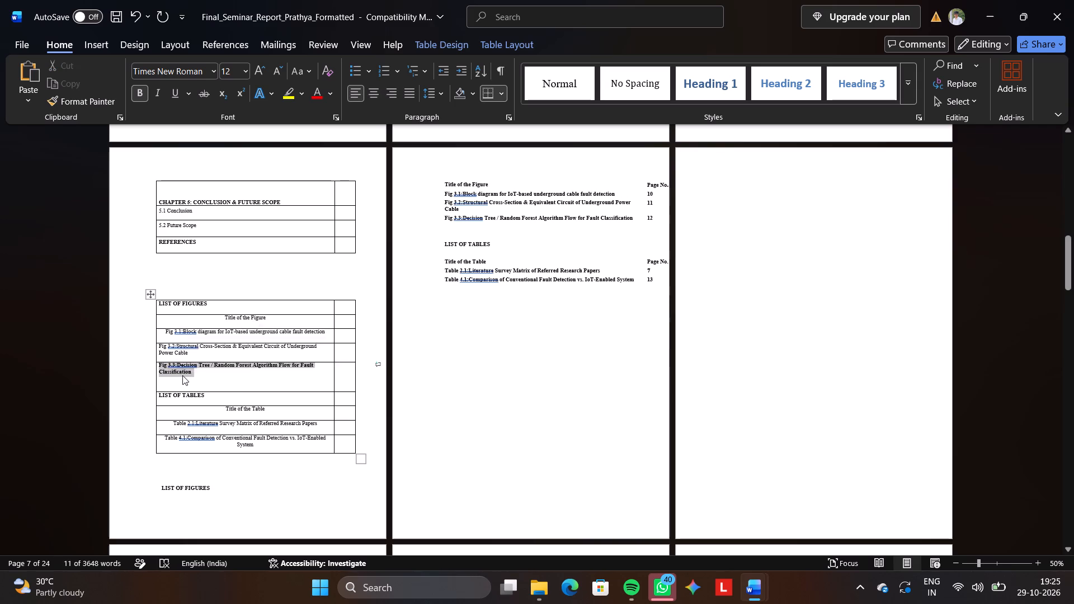
pyautogui.click(194, 351)
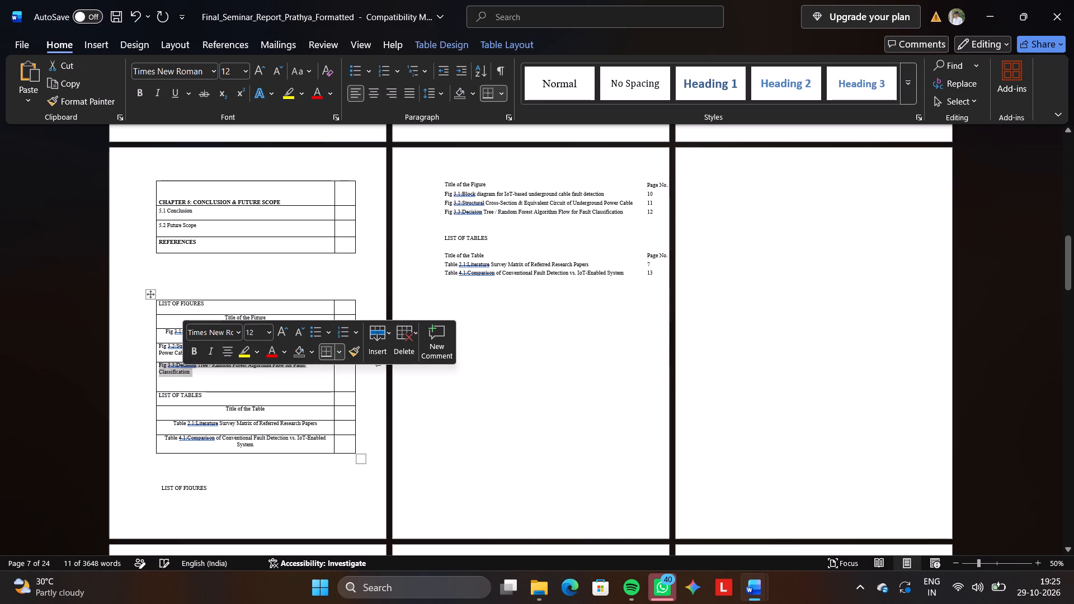
# Replace the LIST OF TABLES heading inside the table with the bold text LIST OF TABLE.
pyautogui.click(200, 398)
pyautogui.click(200, 398)
pyautogui.moveTo(200, 398); pyautogui.dragTo(185, 398)
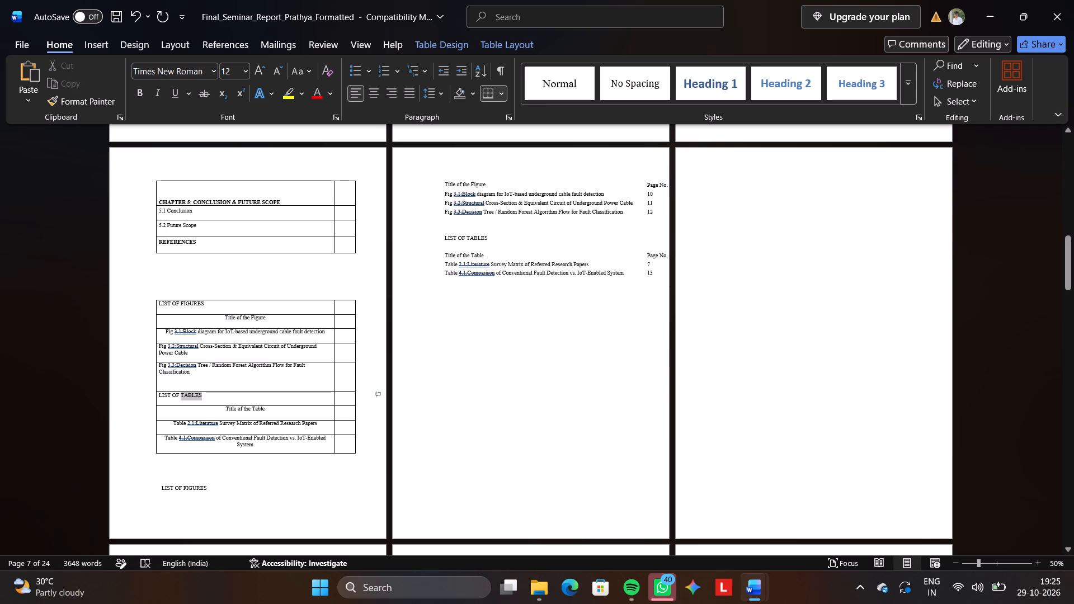
pyautogui.moveTo(185, 398); pyautogui.dragTo(156, 397)
pyautogui.press('BackSpace')
pyautogui.click(149, 90)
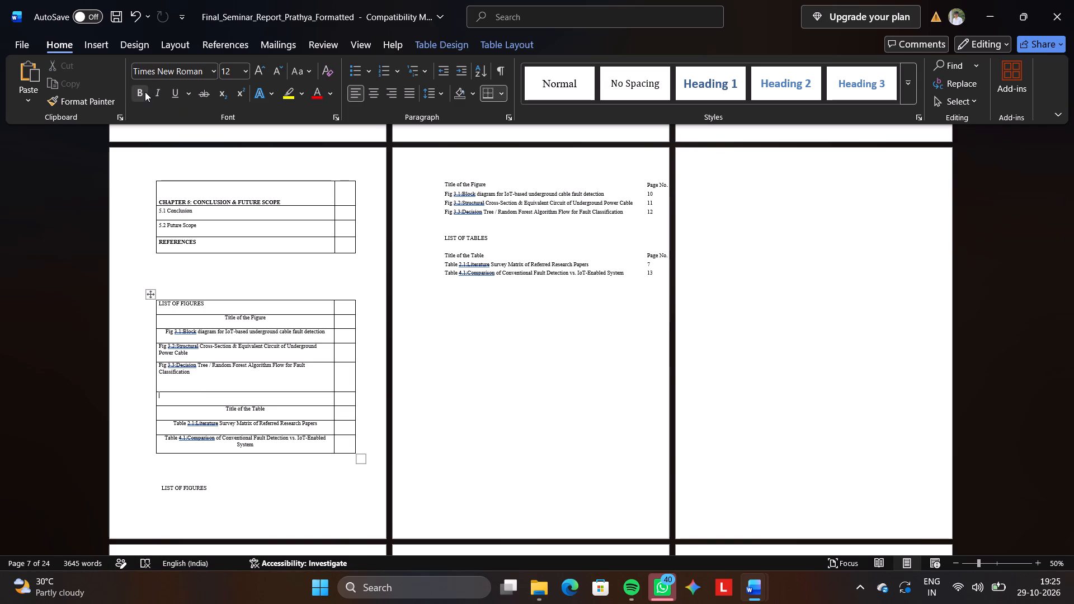
pyautogui.click(145, 92)
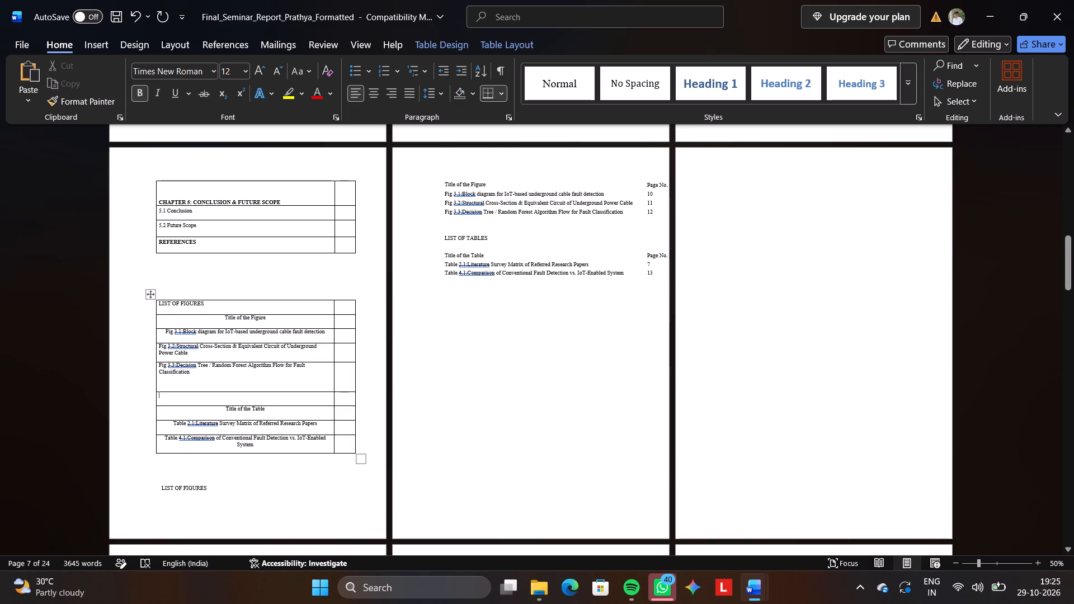
pyautogui.press('l')
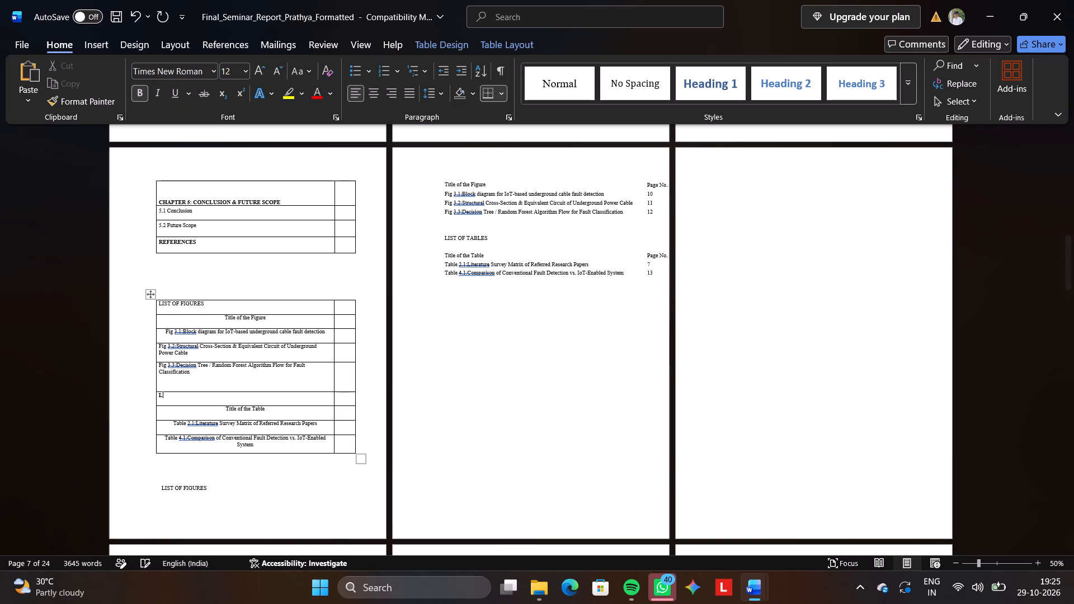
pyautogui.write('IST OF TABLE')
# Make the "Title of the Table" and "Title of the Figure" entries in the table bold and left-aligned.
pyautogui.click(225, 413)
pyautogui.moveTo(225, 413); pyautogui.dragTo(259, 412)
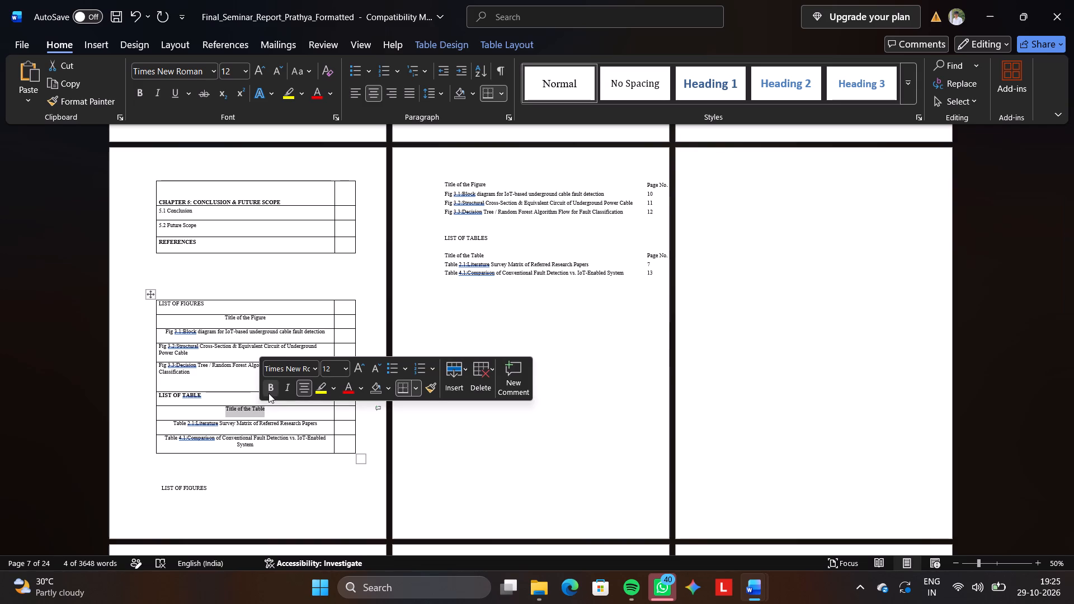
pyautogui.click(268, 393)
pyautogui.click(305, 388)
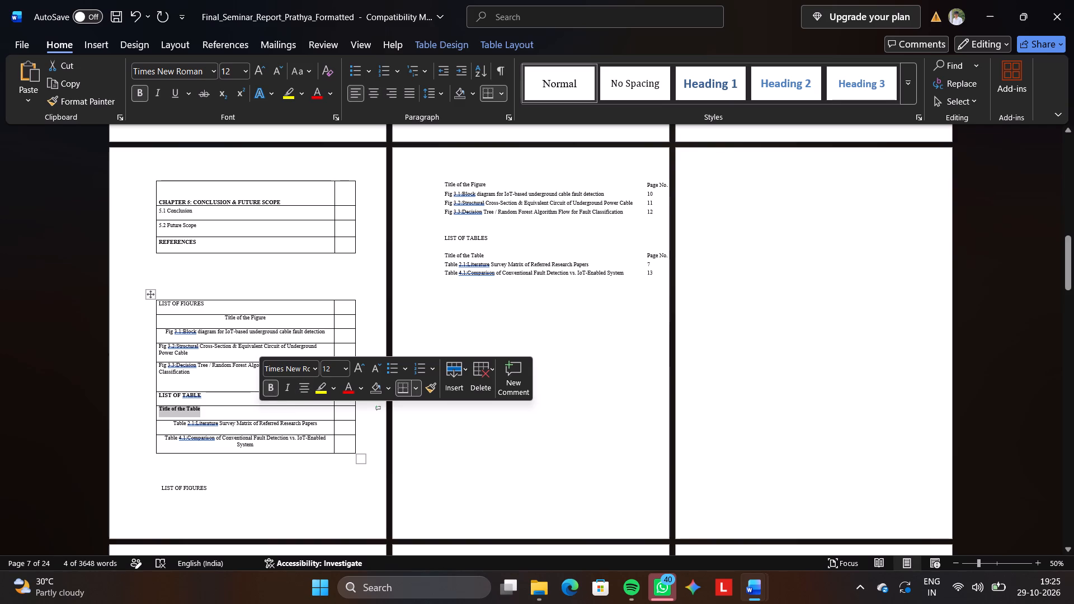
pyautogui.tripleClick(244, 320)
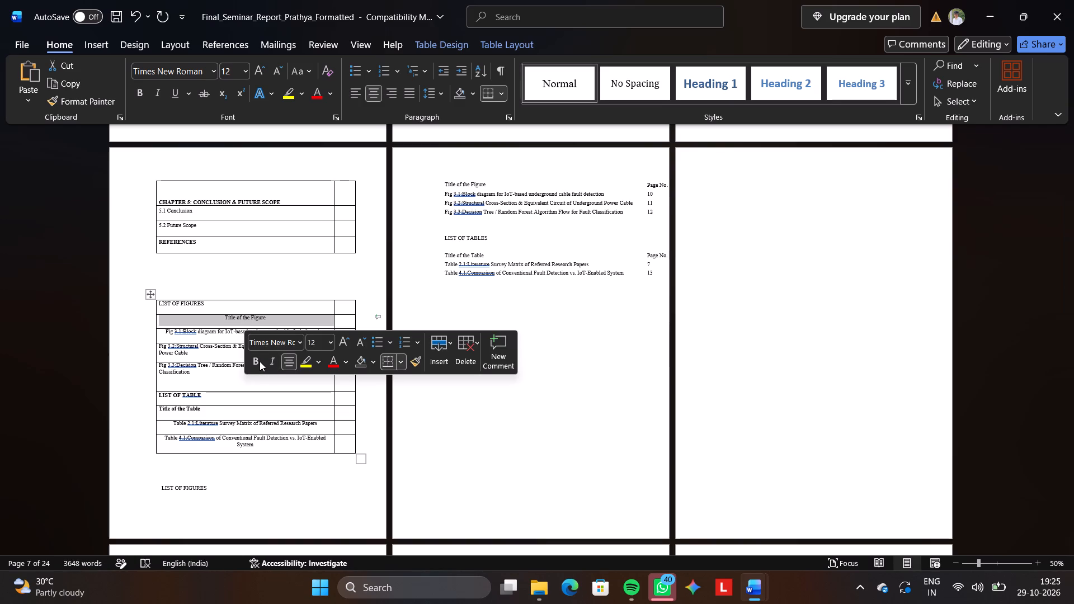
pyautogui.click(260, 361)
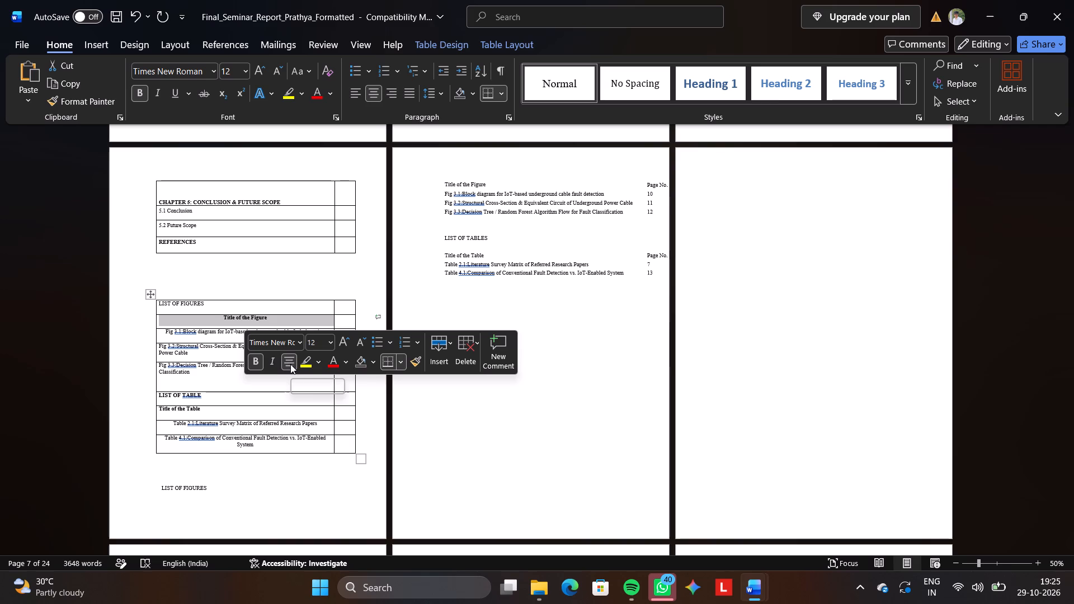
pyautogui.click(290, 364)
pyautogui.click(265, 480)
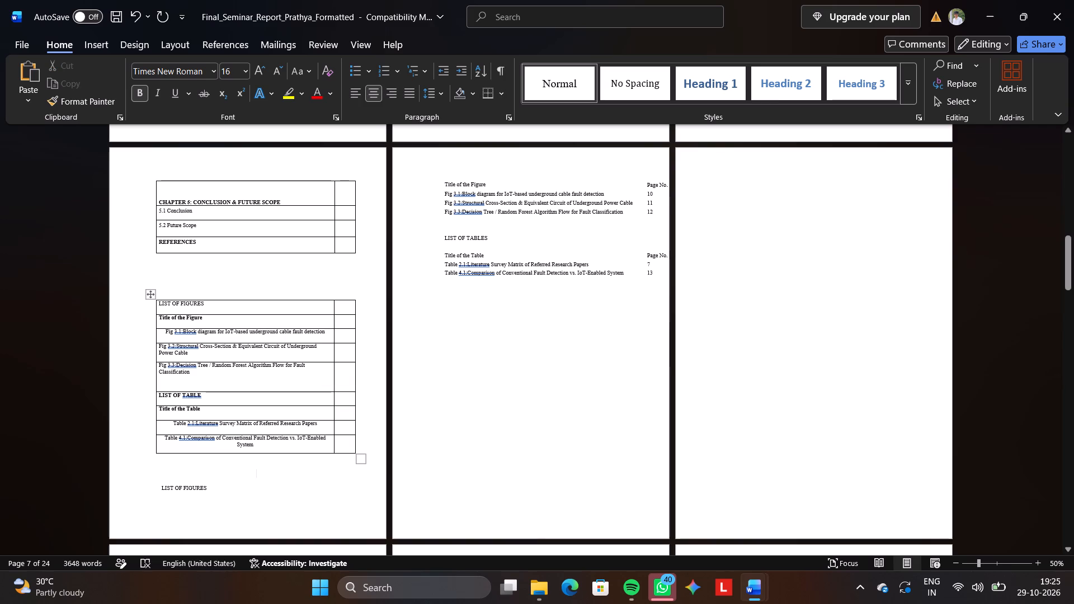
# Delete the entire "Title of the Figure" row from the table.
pyautogui.click(206, 323)
pyautogui.click(206, 323)
pyautogui.tripleClick(206, 323)
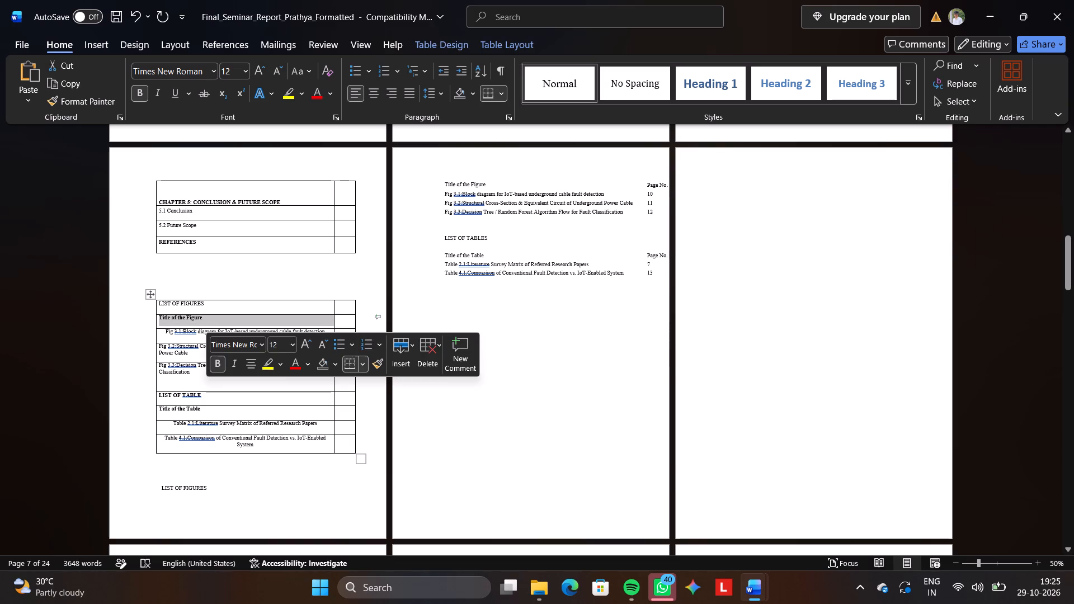
pyautogui.click(206, 323)
pyautogui.tripleClick(206, 323)
pyautogui.moveTo(344, 323); pyautogui.dragTo(295, 319)
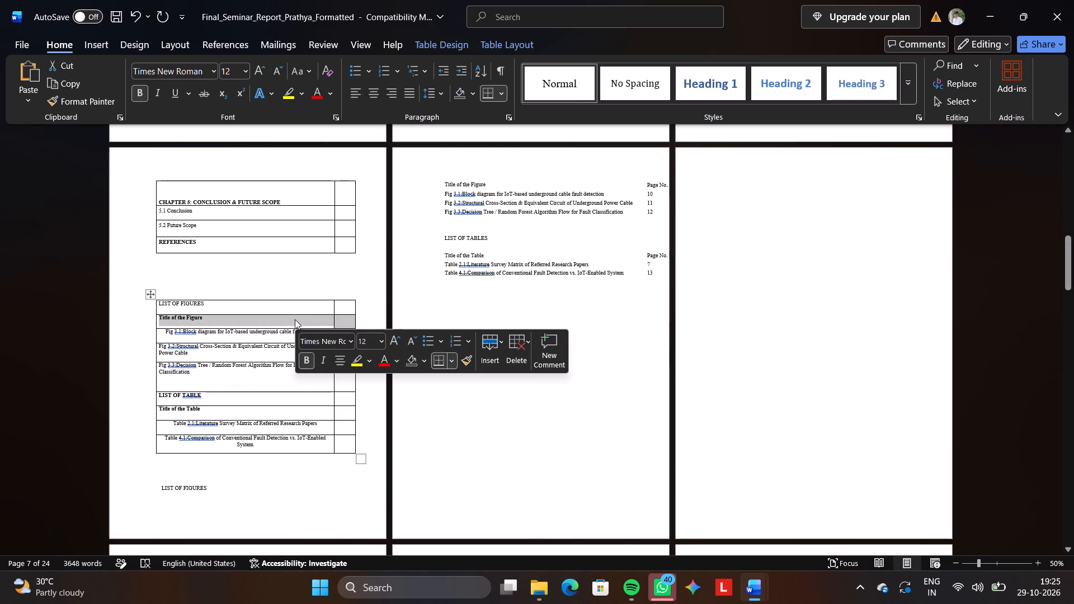
pyautogui.press('BackSpace')
pyautogui.click(499, 319)
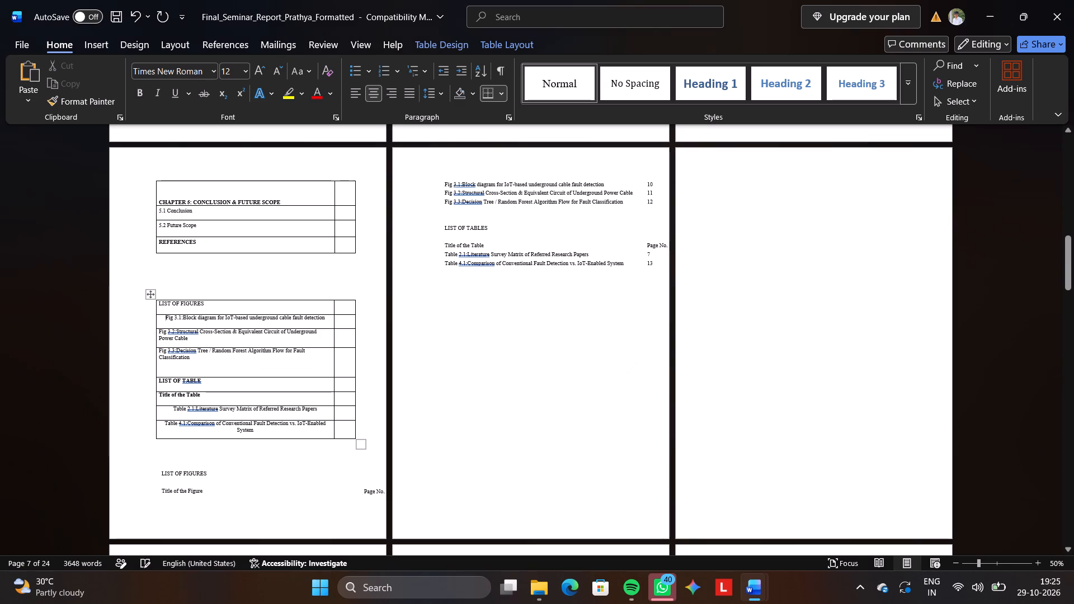
# Left-align the Fig 3.1 Block diagram entry in the table.
pyautogui.press('BackSpace')
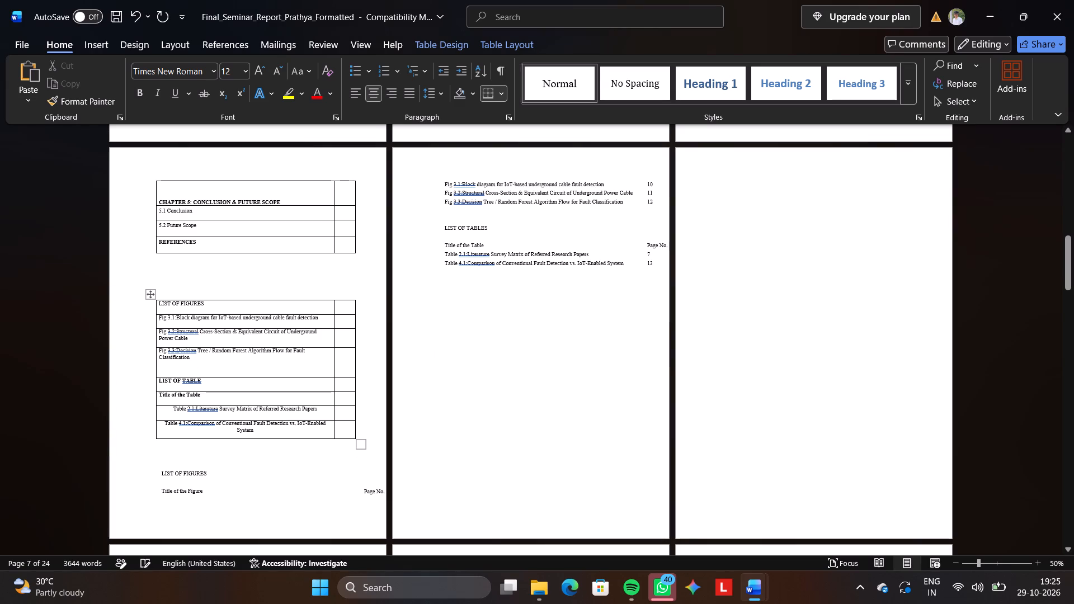
# Delete the "Title of the Table" text from its row under the LIST OF TABLE heading.
pyautogui.click(192, 370)
pyautogui.moveTo(199, 398); pyautogui.dragTo(134, 395)
pyautogui.press('BackSpace')
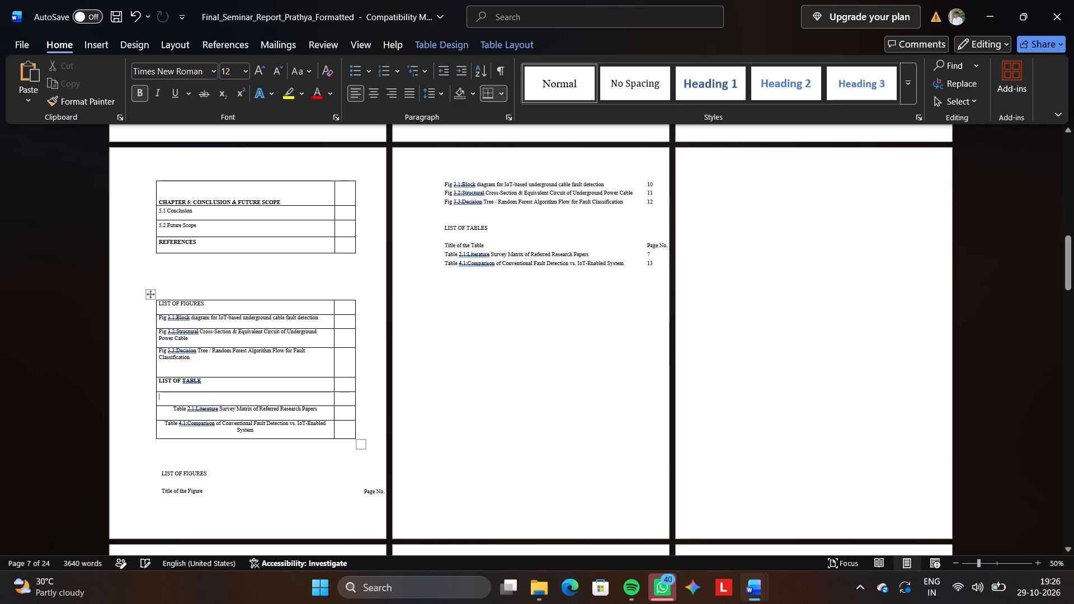
# Delete the empty row beneath the LIST OF TABLE heading in the bordered table.
pyautogui.moveTo(345, 402); pyautogui.dragTo(321, 398)
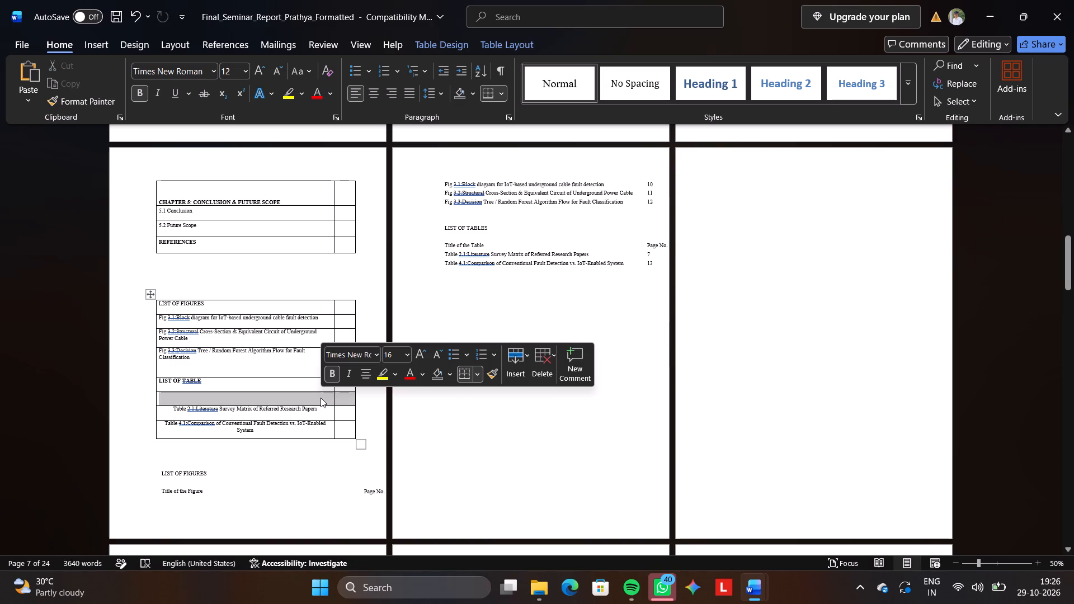
pyautogui.press('BackSpace')
pyautogui.press('Return')
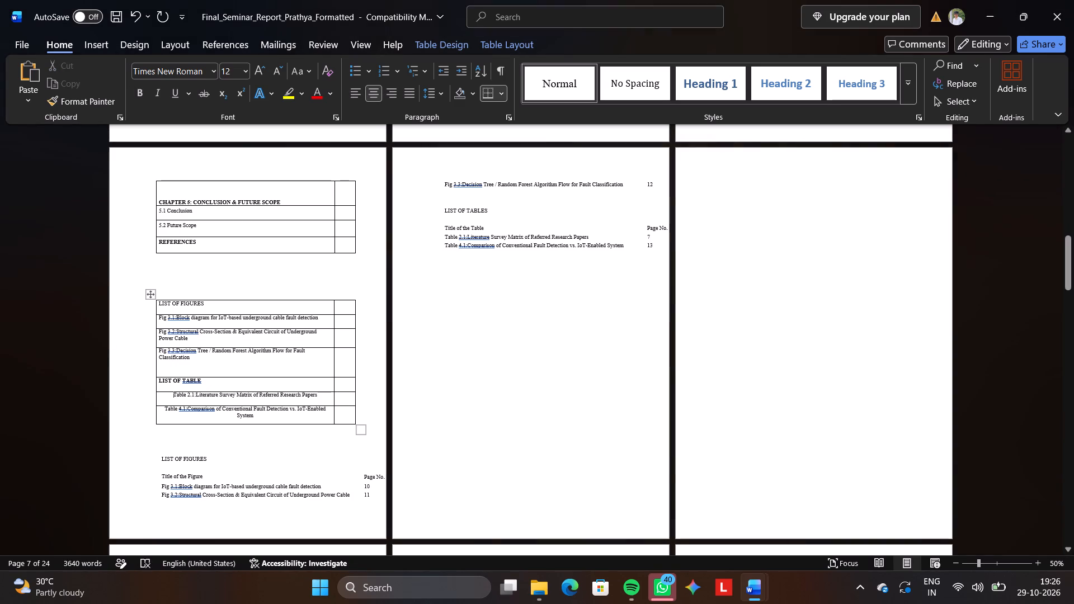
# Left-align the Table 2.1 Literature Survey and Table 4.1 Comparison entries in the bordered table.
pyautogui.press('BackSpace')
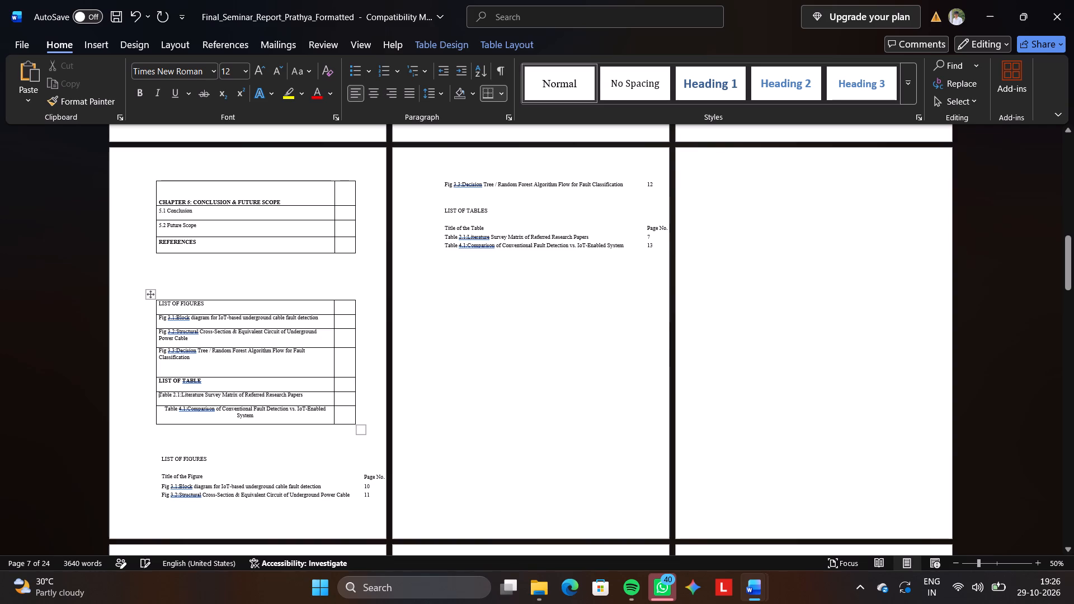
pyautogui.press('Down')
pyautogui.press('BackSpace')
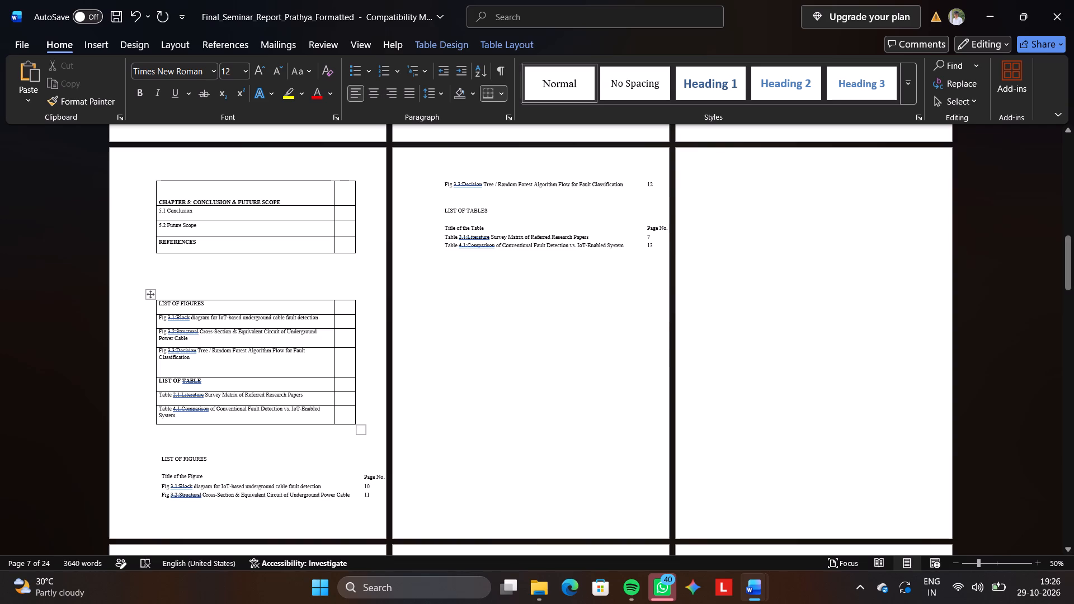
pyautogui.click(262, 446)
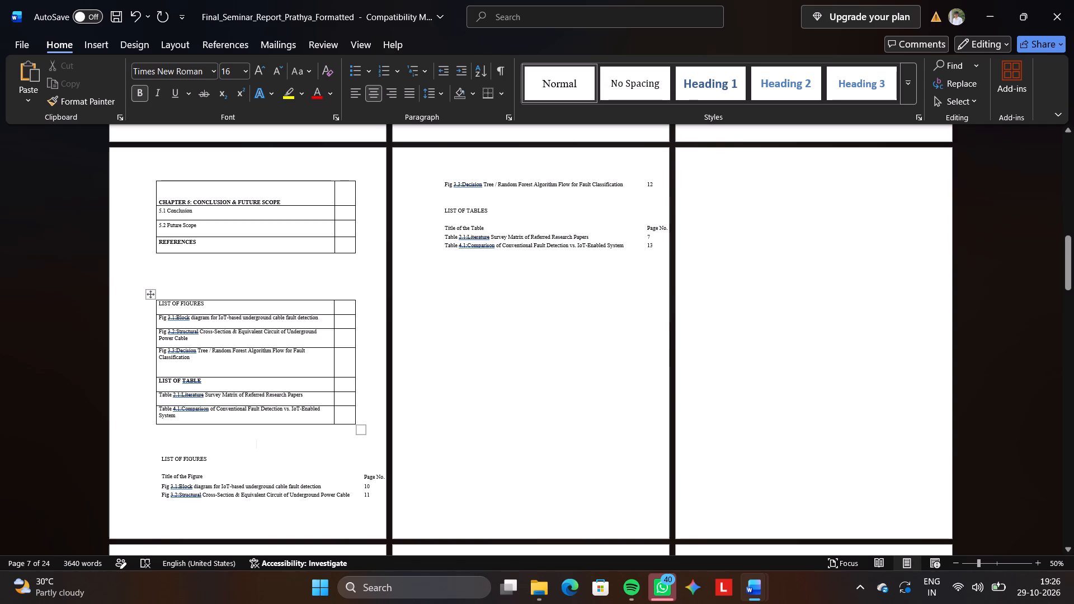
# Make only the LIST OF FIGURES heading in the bordered table bold, undoing the bold applied to other text.
pyautogui.tripleClick(191, 306)
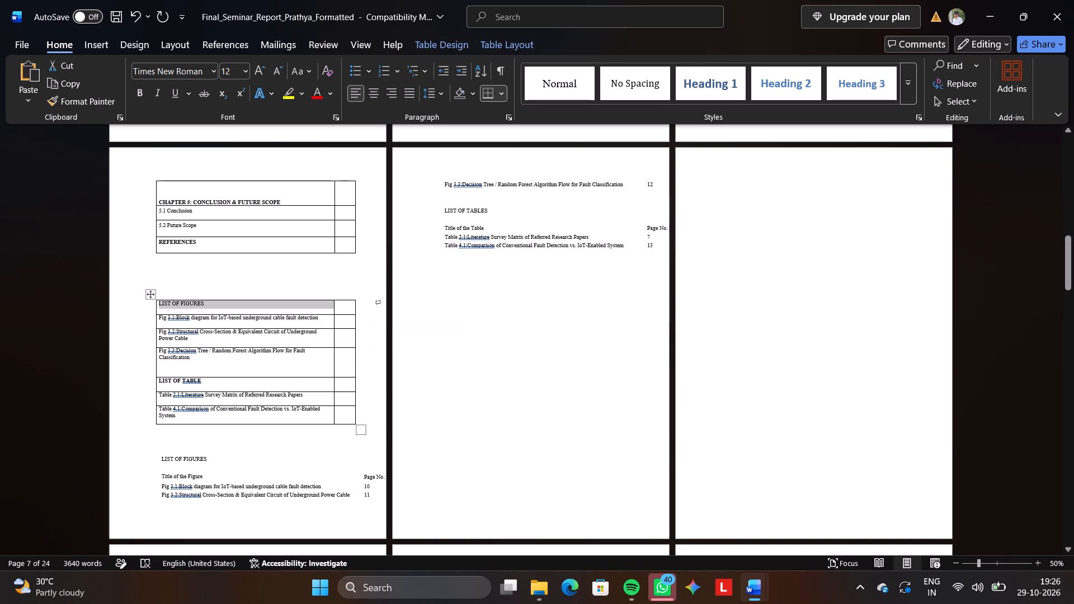
pyautogui.hotkey('ctrl', 'b')
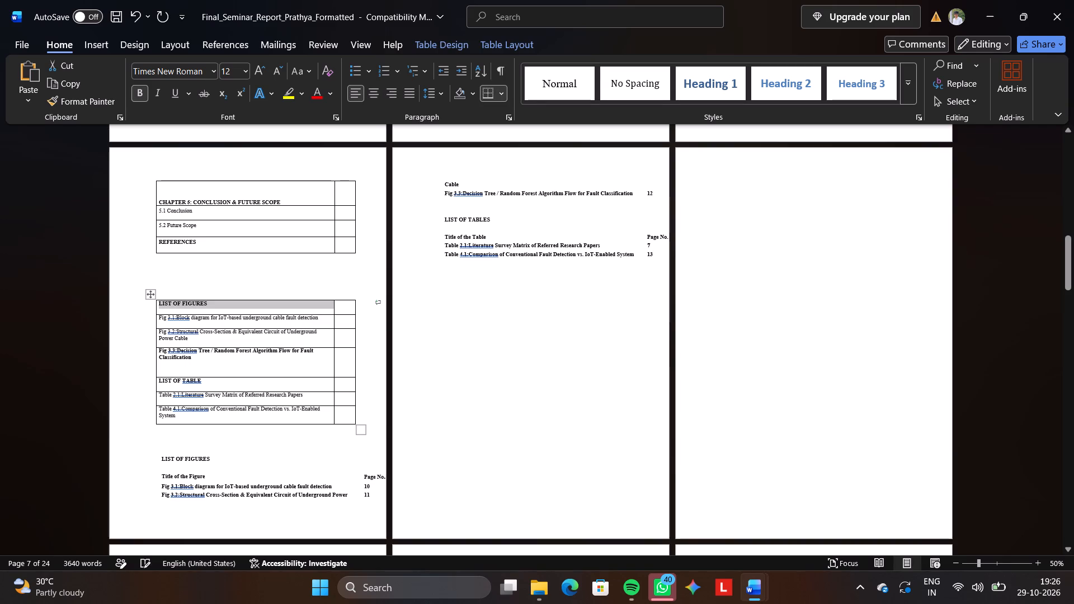
pyautogui.hotkey('ctrl', 'z')
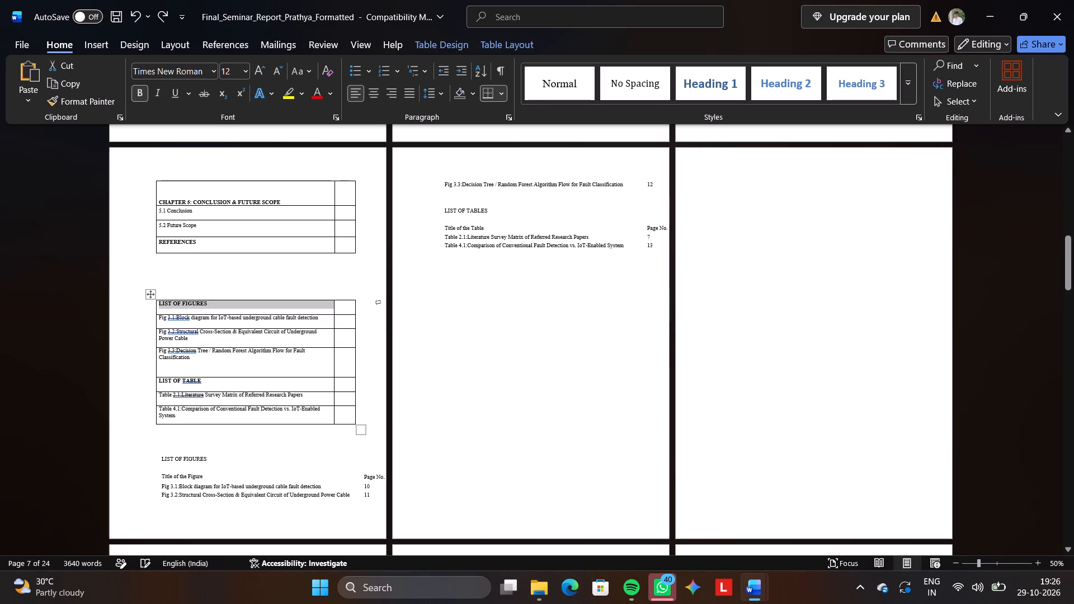
pyautogui.click(214, 306)
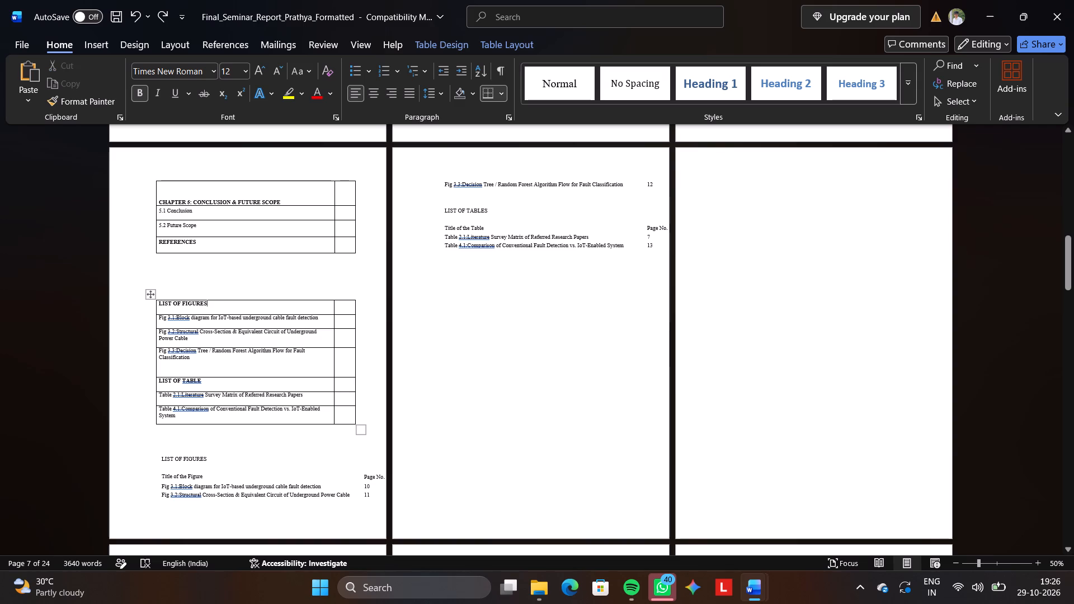
# Set the font size of the whole bordered figures and tables list to 12.
pyautogui.click(150, 292)
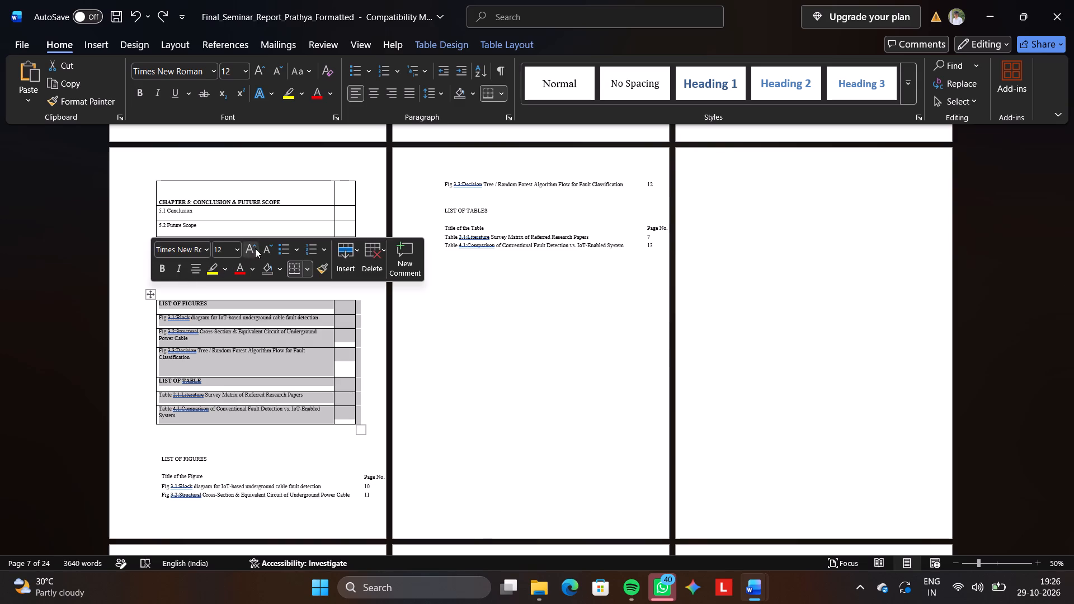
pyautogui.click(267, 247)
pyautogui.click(249, 244)
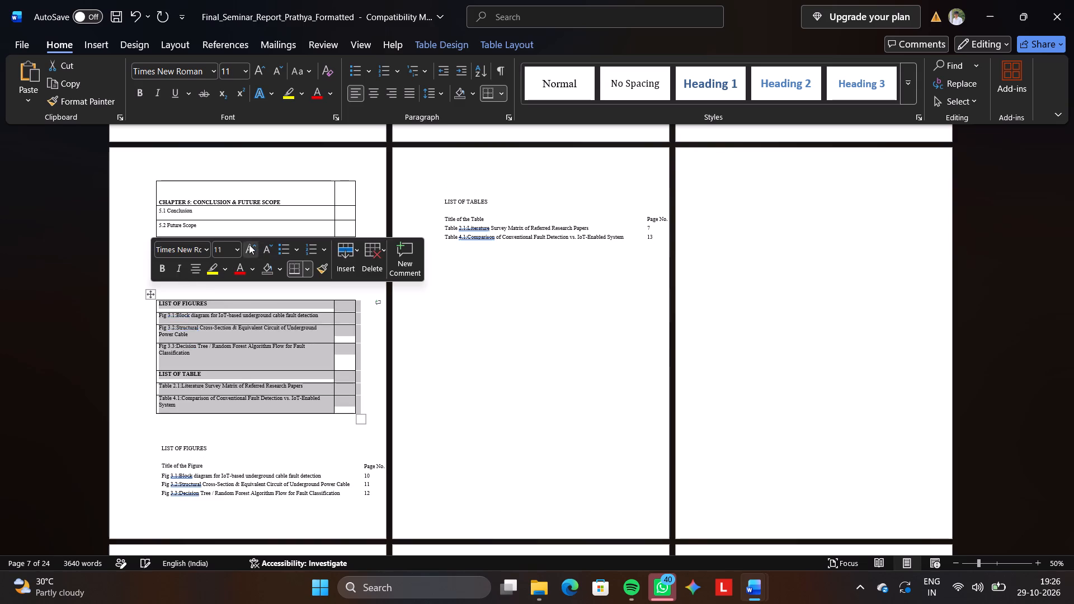
pyautogui.click(300, 227)
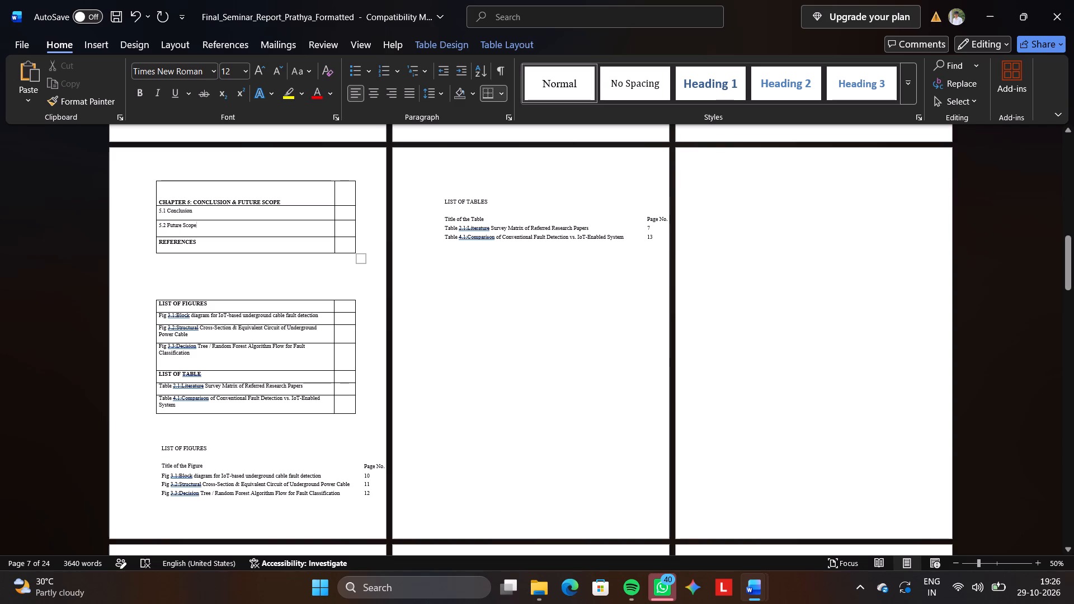
# Switch to the other open seminar report to examine its LIST OF FIGURES & TABLES page, and return to the formatted report.
pyautogui.click(344, 305)
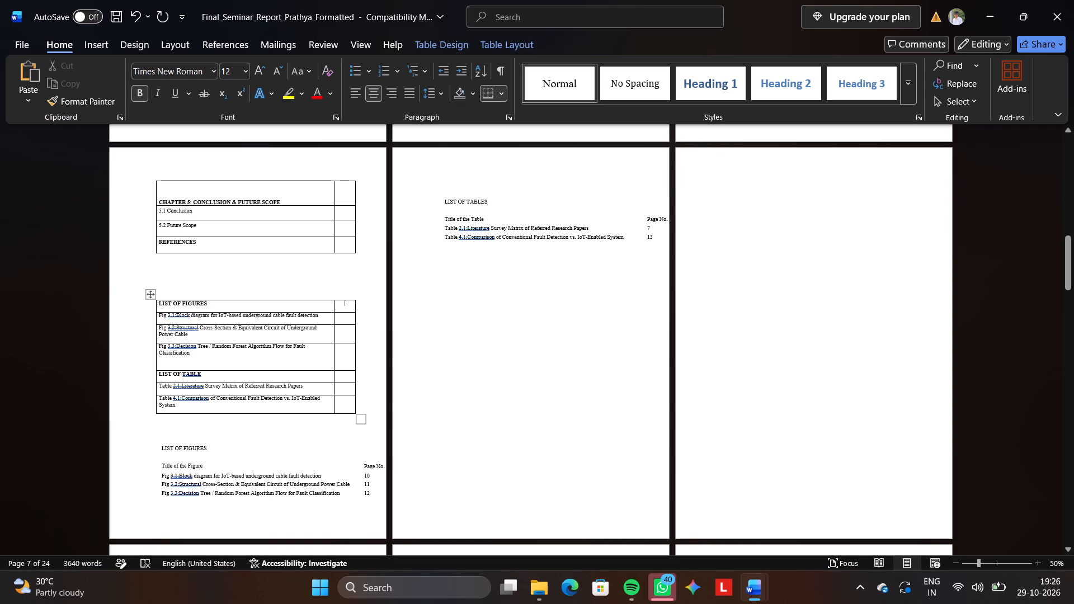
pyautogui.hotkey('alt', 'Tab')
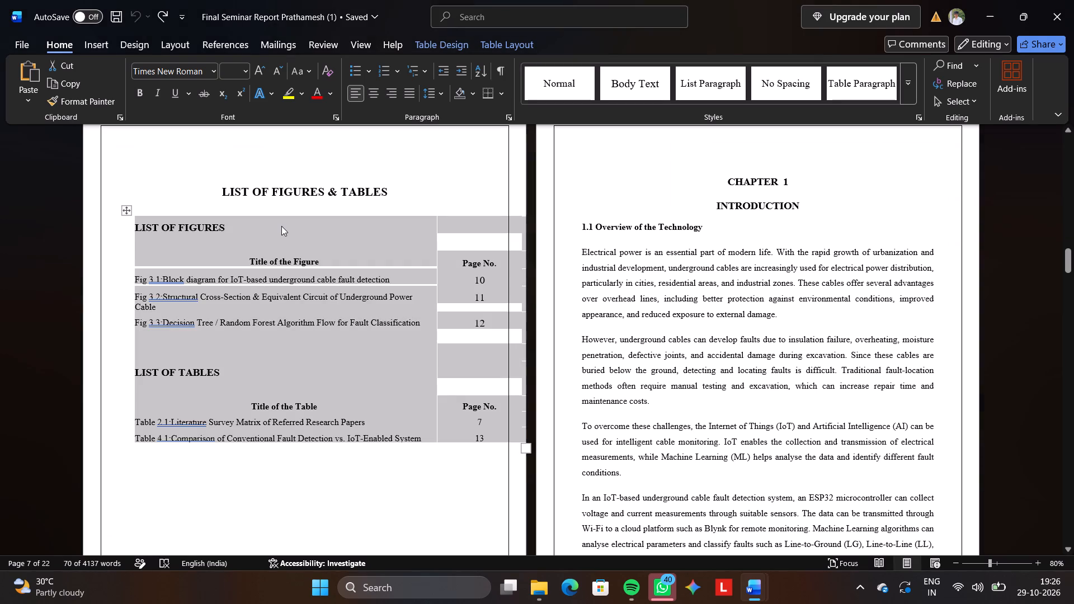
pyautogui.press('Tab')
pyautogui.hotkey('alt', 'Tab')
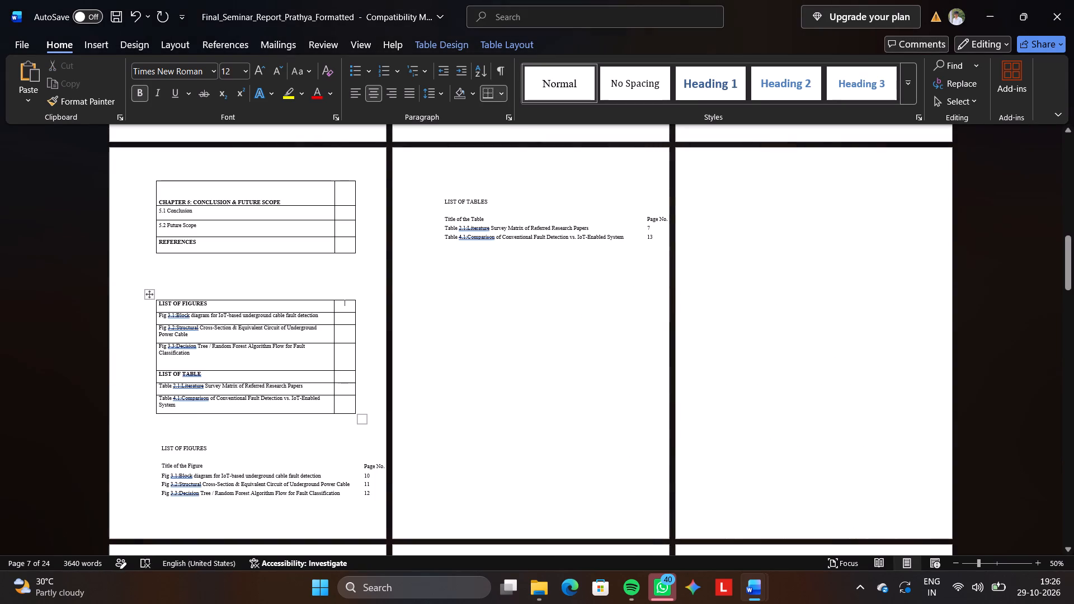
pyautogui.scroll(4, 291, 262)
pyautogui.scroll(-4, 291, 262)
pyautogui.scroll(-1, 436, 383)
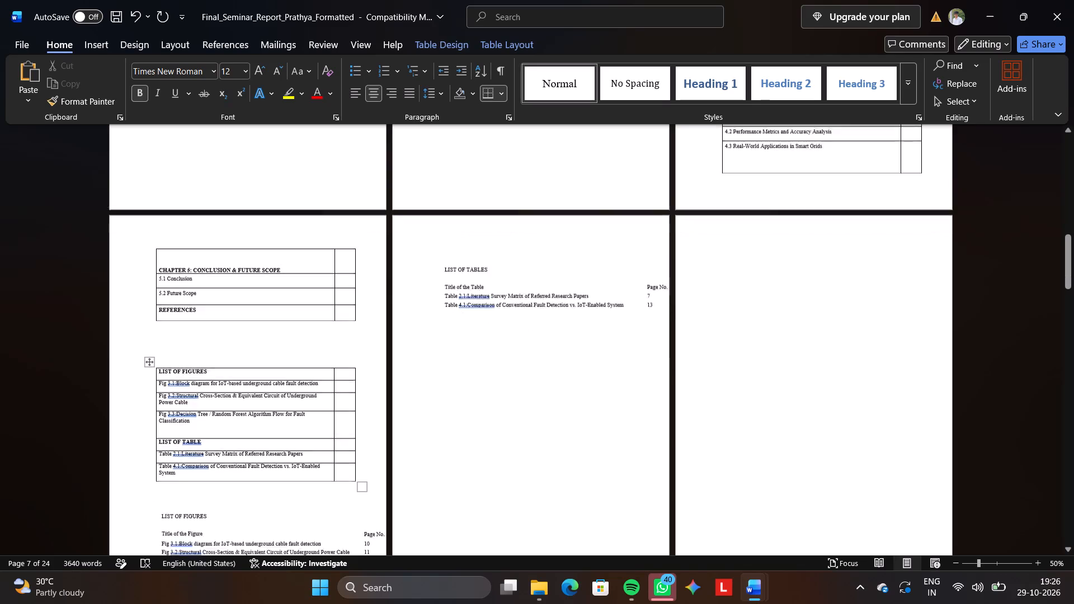
pyautogui.scroll(-1, 436, 383)
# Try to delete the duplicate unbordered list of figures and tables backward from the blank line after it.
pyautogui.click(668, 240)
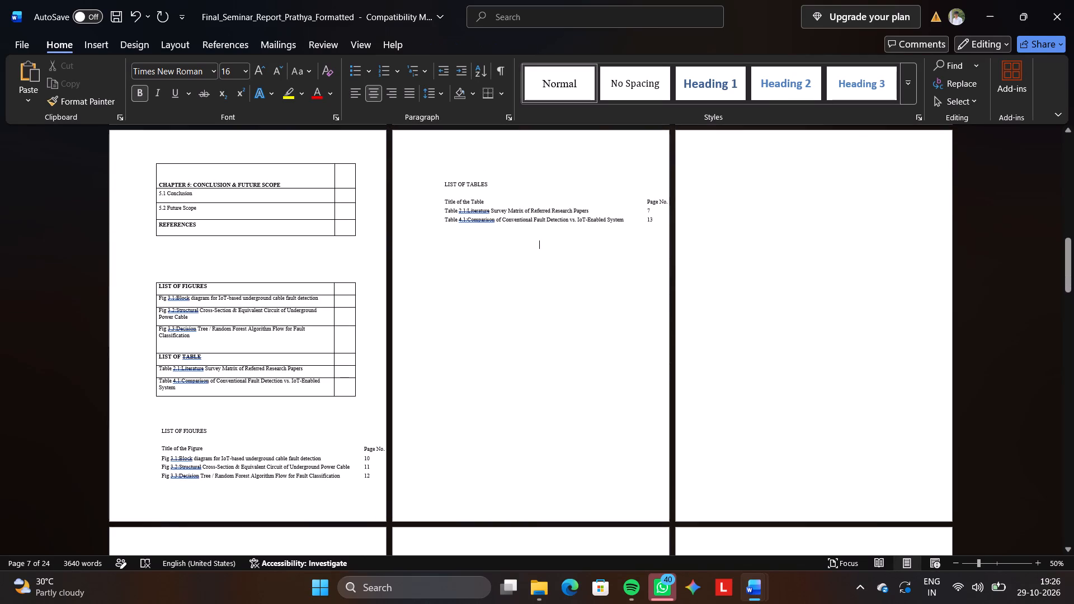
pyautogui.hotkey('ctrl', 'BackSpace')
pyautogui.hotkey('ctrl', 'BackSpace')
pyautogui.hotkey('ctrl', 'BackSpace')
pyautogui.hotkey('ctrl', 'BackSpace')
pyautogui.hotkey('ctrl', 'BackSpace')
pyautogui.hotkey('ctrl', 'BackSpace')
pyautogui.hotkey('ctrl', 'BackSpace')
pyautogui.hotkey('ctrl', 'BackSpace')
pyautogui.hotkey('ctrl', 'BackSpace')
# Delete the entire duplicate unbordered table holding the old LIST OF FIGURES and LIST OF TABLES with page numbers.
pyautogui.click(150, 420)
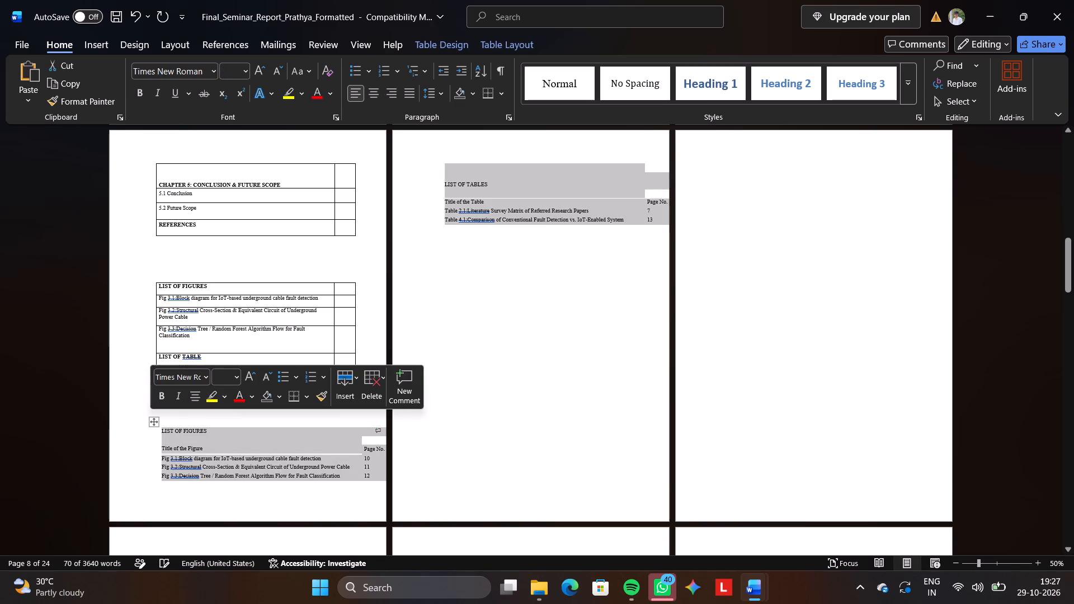
pyautogui.press('BackSpace')
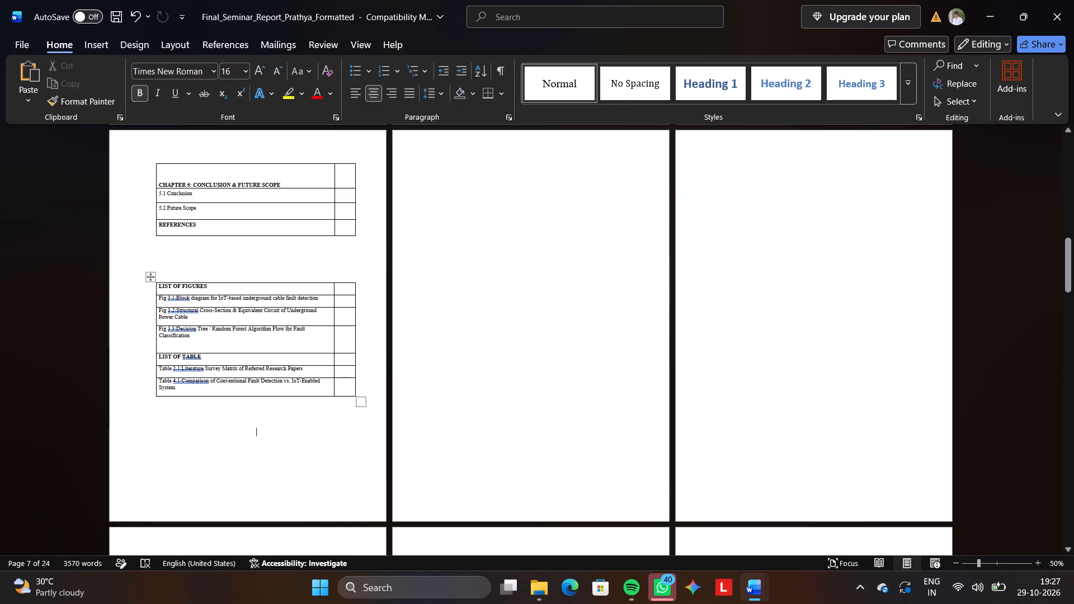
# Insert blank lines above the LIST OF FIGURES table to push it onto the following page, with an empty line above it.
pyautogui.click(231, 276)
pyautogui.press('Return')
pyautogui.press('Return')
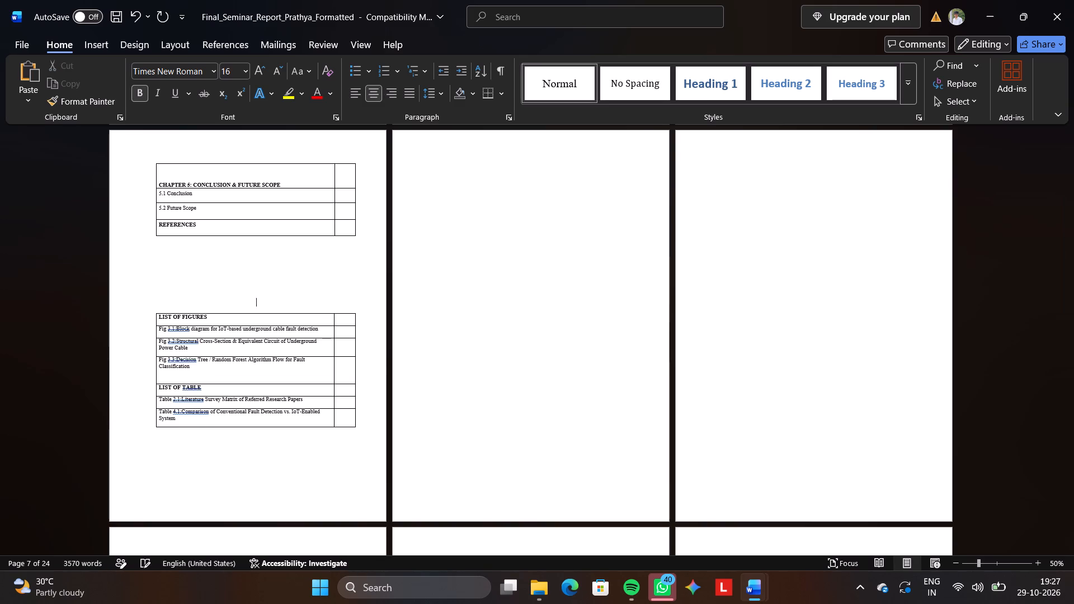
pyautogui.press('Return')
pyautogui.press('Return')
pyautogui.press('Return')
pyautogui.press('Return')
pyautogui.press('Return')
pyautogui.press('Return')
pyautogui.press('Return')
pyautogui.press('Return')
pyautogui.press('Return')
pyautogui.press('Return')
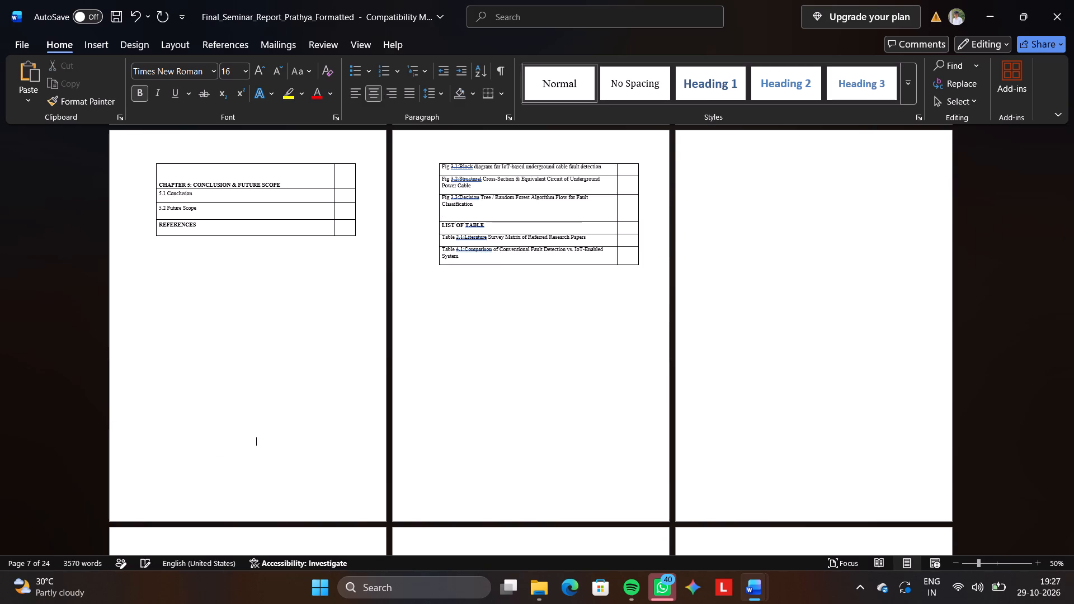
pyautogui.press('Return')
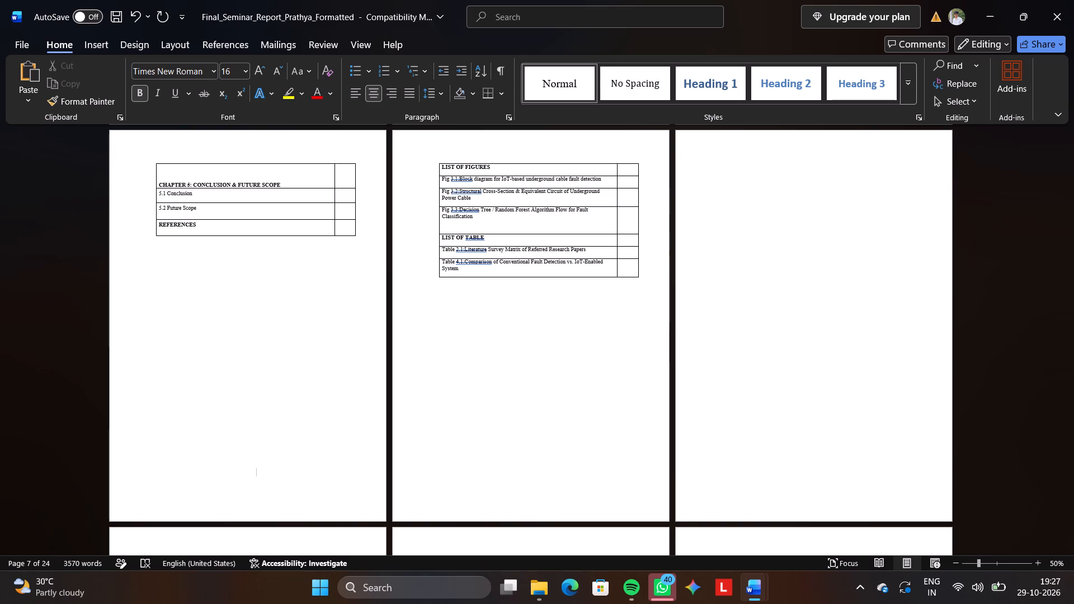
pyautogui.press('Return')
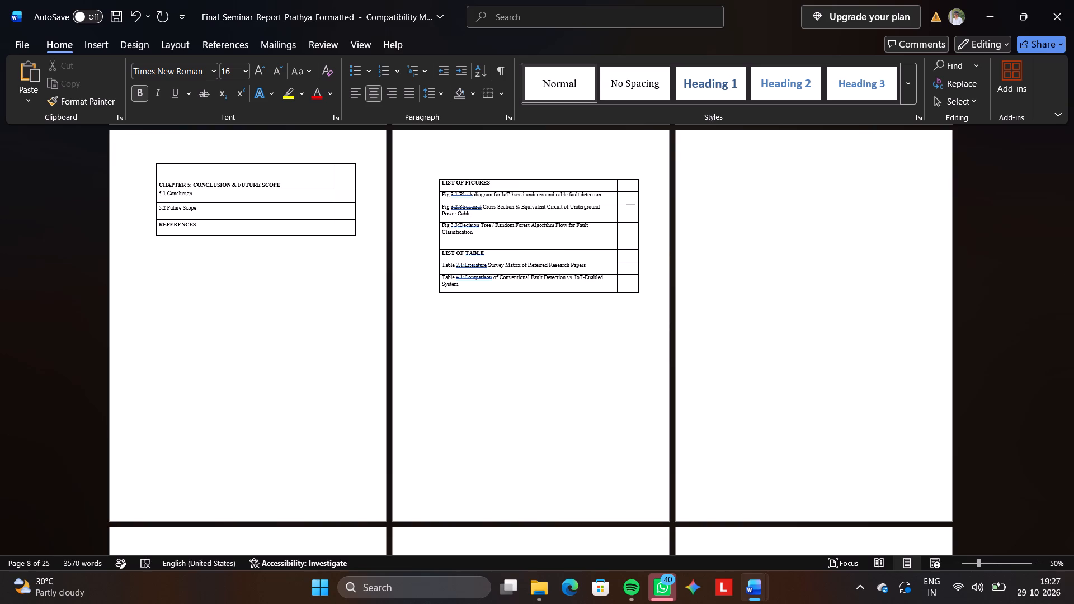
# Enter the page heading "LIST OF FIGURES AND TABLE" above the table.
pyautogui.write('LI')
pyautogui.write('ST OF FIGURES AND TABLE')
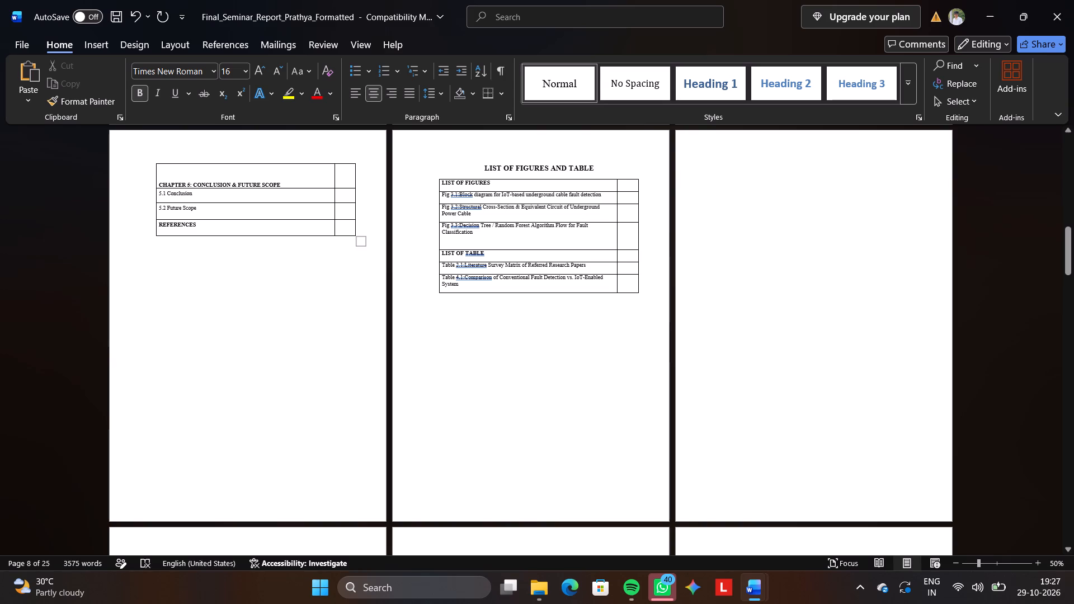
# Remove all borders from the table under the LIST OF FIGURES AND TABLE heading.
pyautogui.click(426, 183)
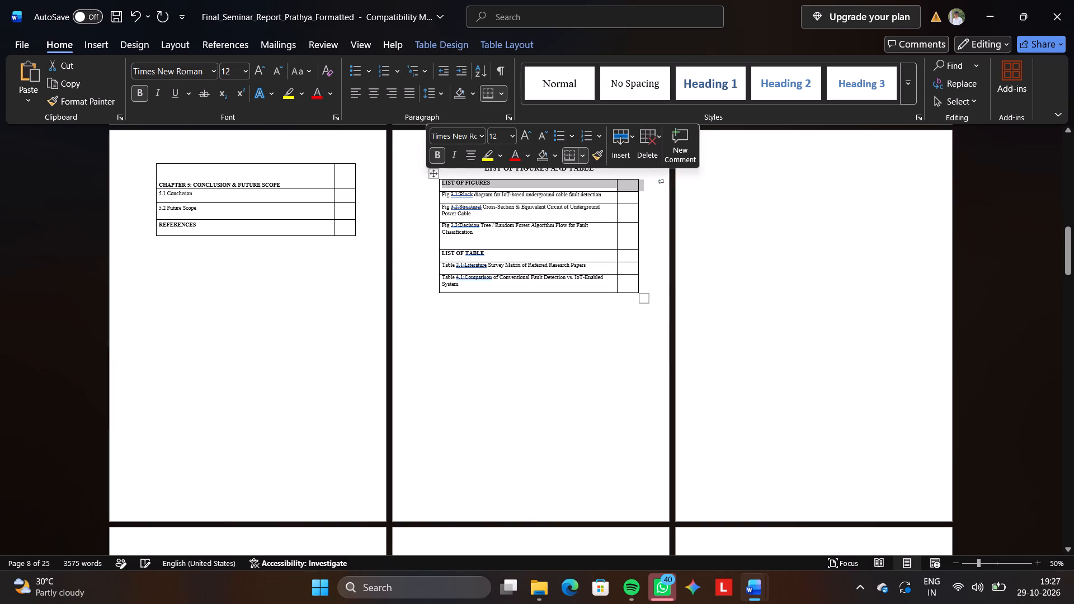
pyautogui.click(435, 171)
pyautogui.click(501, 98)
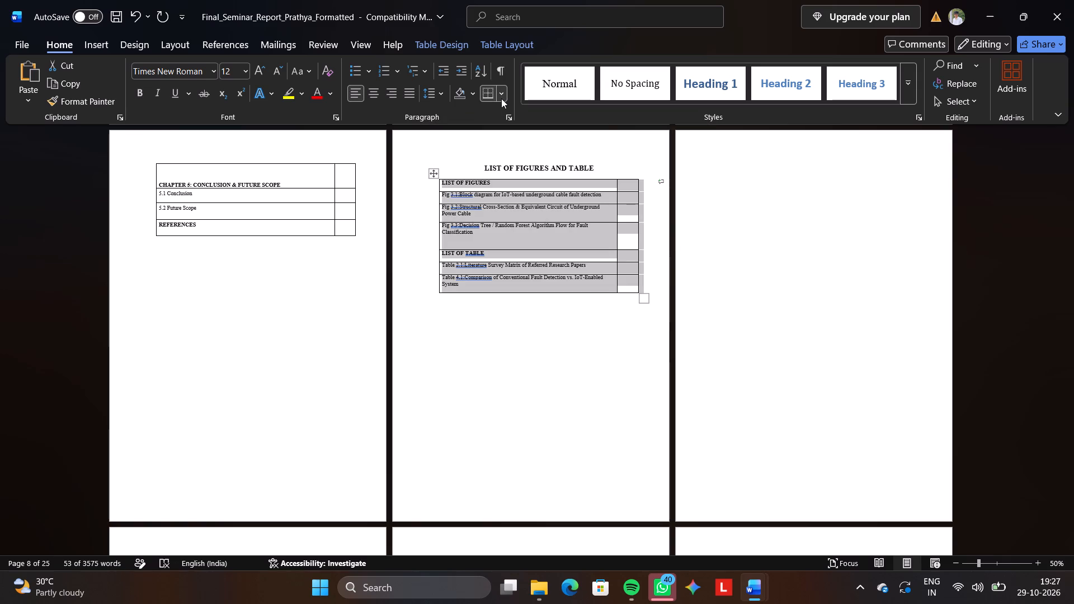
pyautogui.click(500, 183)
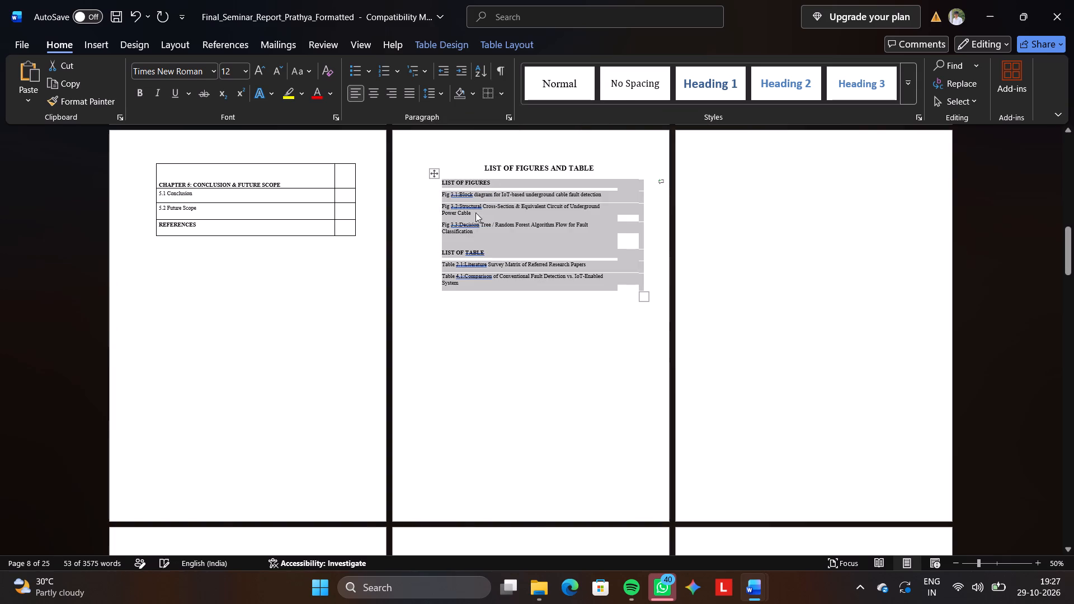
pyautogui.click(498, 310)
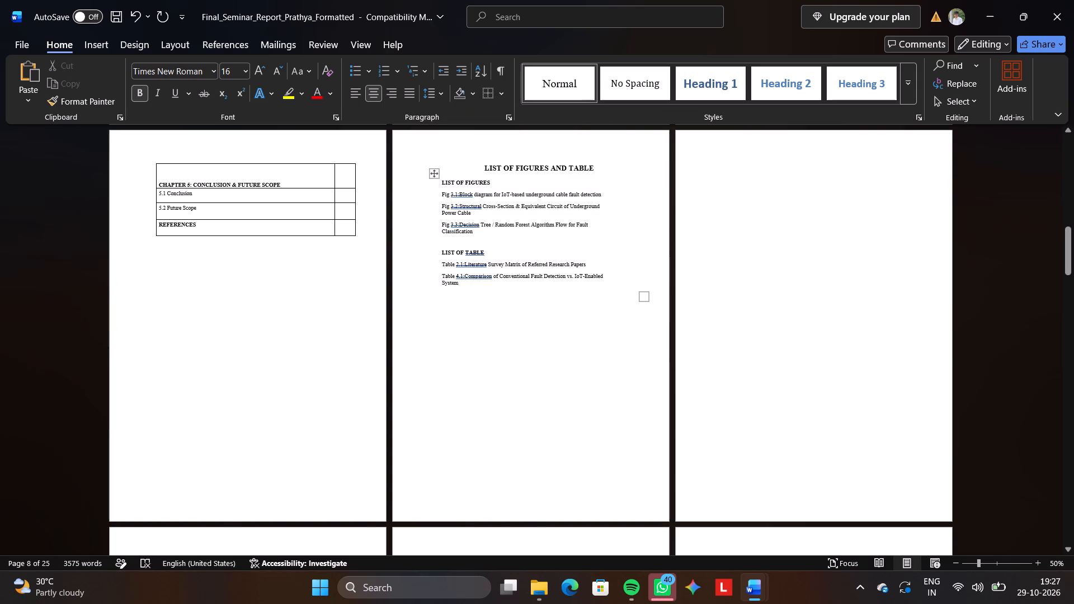
# Add a blank line between the LIST OF FIGURES AND TABLE heading and its table.
pyautogui.click(609, 167)
pyautogui.press('Return')
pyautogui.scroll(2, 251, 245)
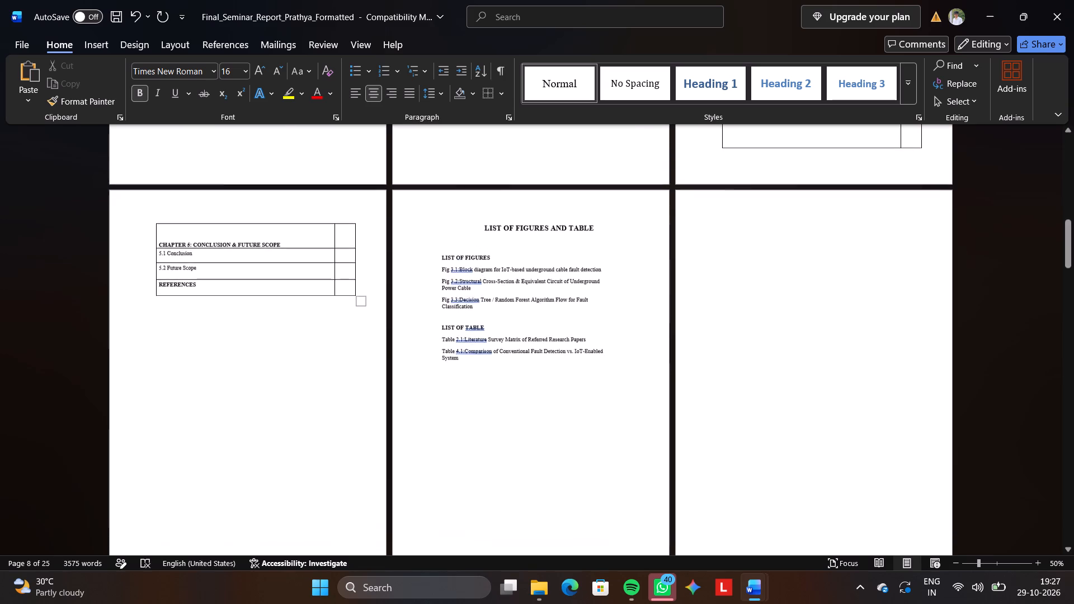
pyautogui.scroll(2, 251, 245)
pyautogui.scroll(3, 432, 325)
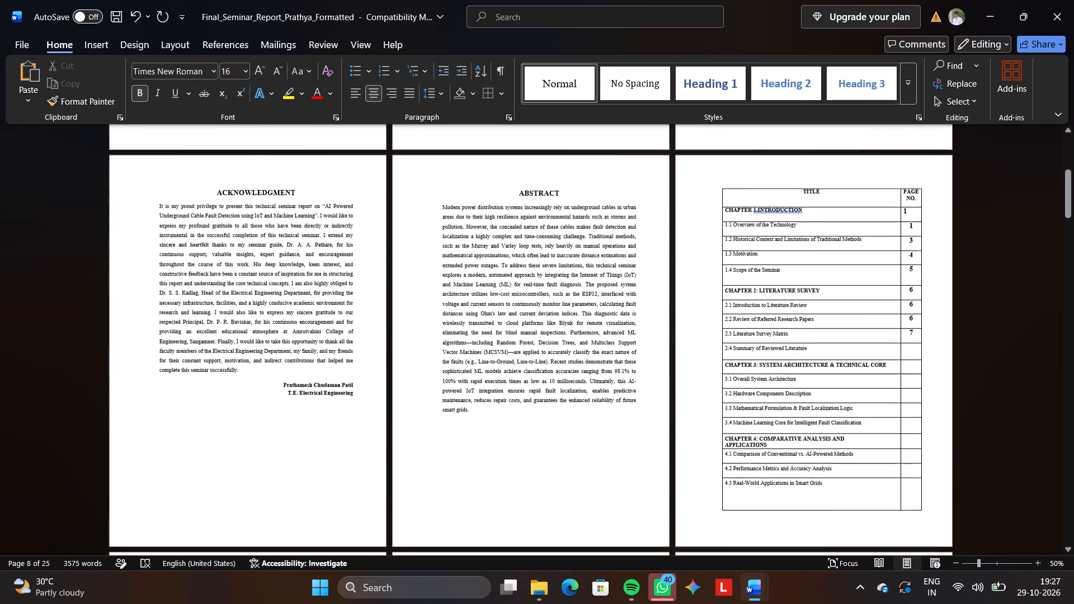
# Set the entire contents table with the TITLE and PAGE NO. columns to Times New Roman, size 12.
pyautogui.scroll(1, 432, 325)
pyautogui.click(717, 306)
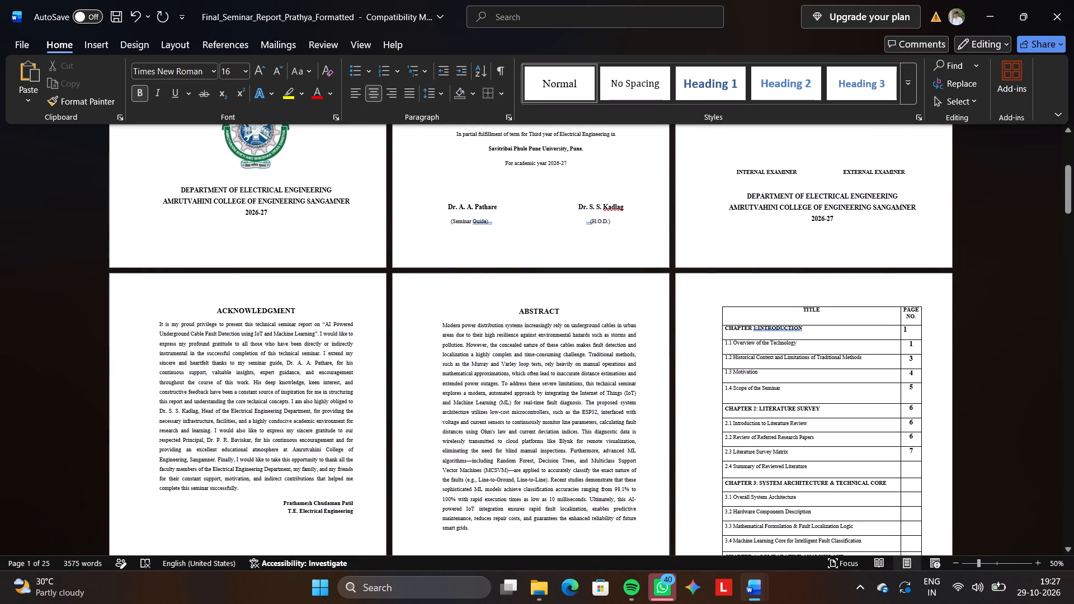
pyautogui.click(717, 303)
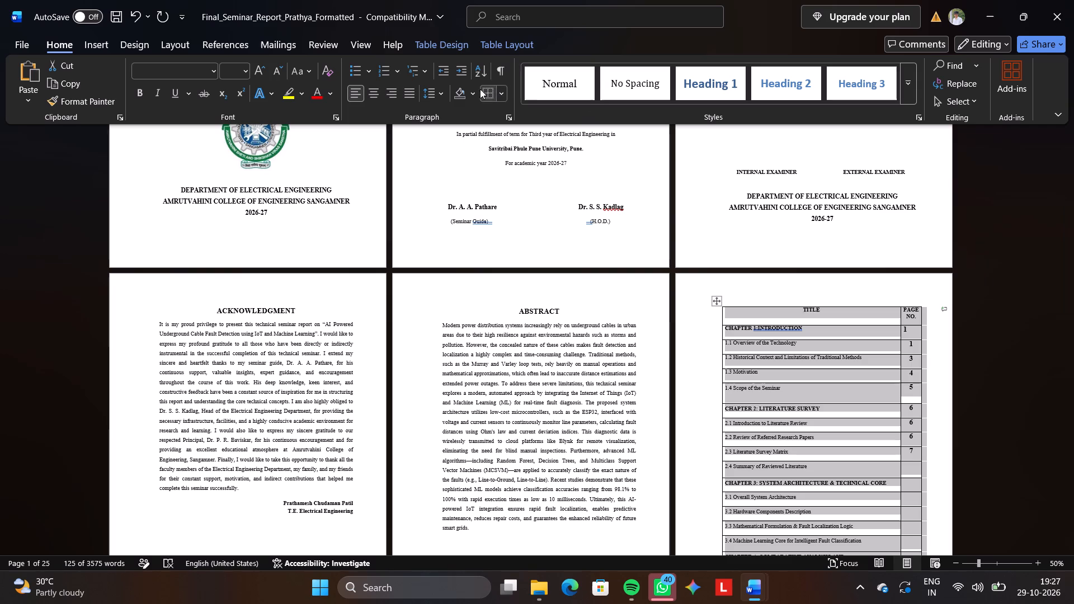
pyautogui.click(229, 70)
pyautogui.write('12')
pyautogui.press('Return')
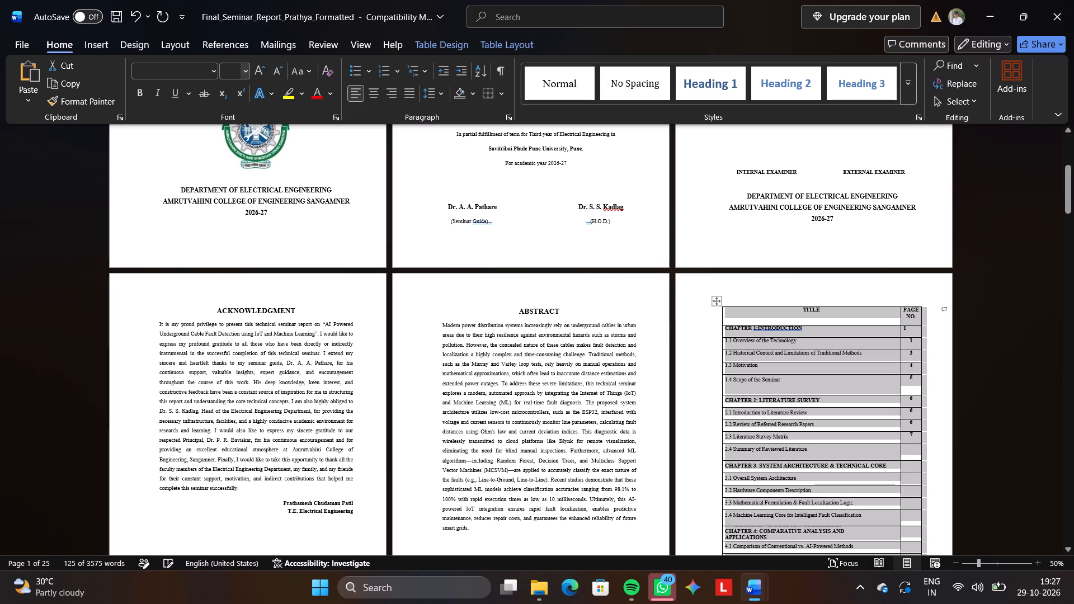
pyautogui.click(177, 70)
pyautogui.write('TIME')
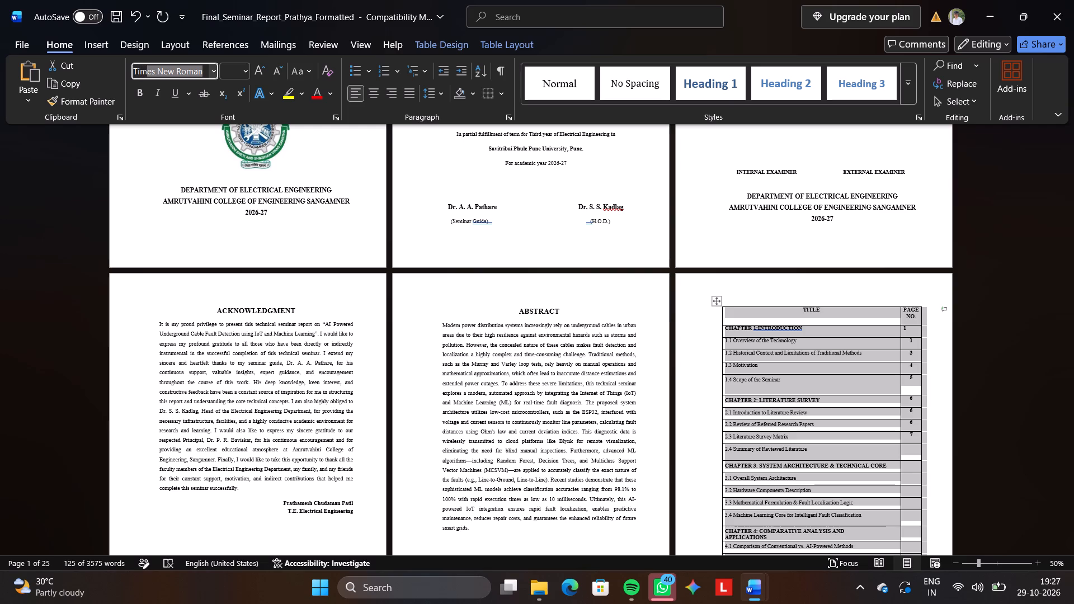
pyautogui.press('Return')
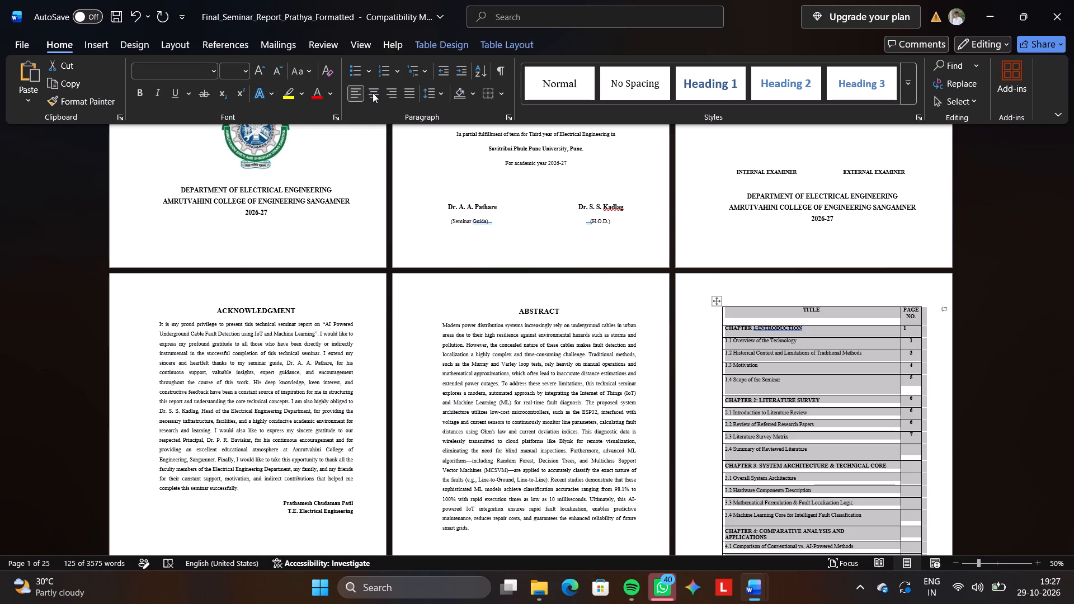
# Give the contents table inside borders only, without an outer frame.
pyautogui.click(496, 93)
pyautogui.click(502, 97)
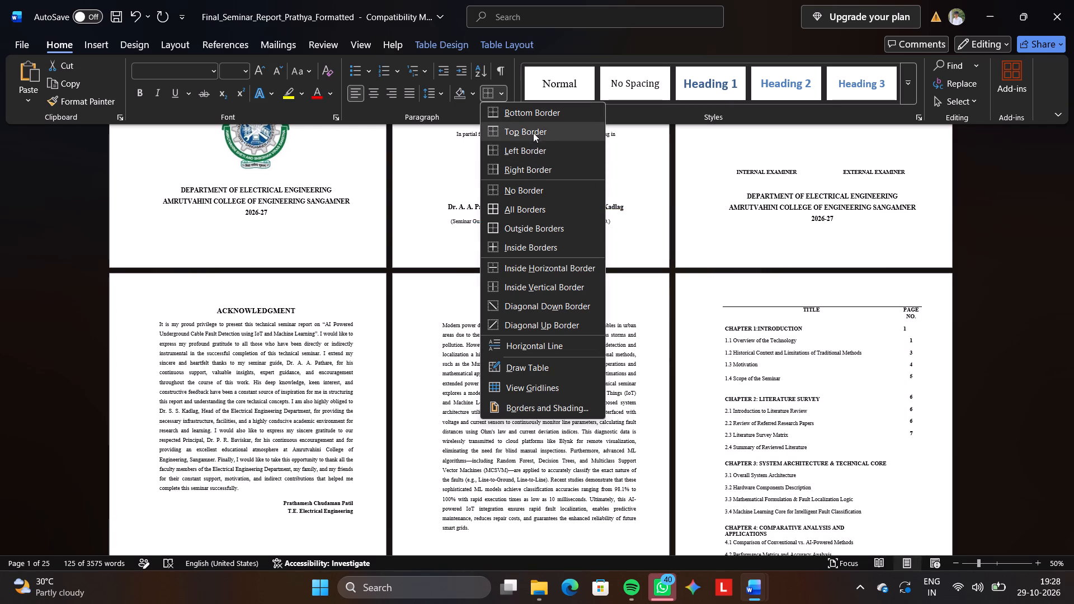
pyautogui.click(544, 243)
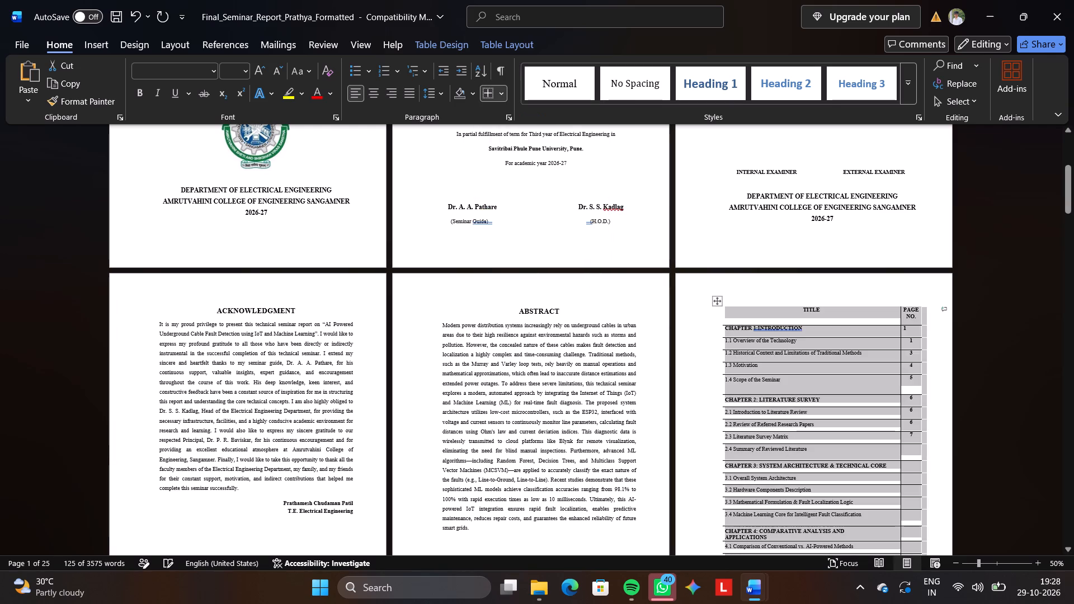
# Left-align the page numbers in the contents table from the CHAPTER 1 row through the 2.3 Literature Survey Matrix row.
pyautogui.click(916, 327)
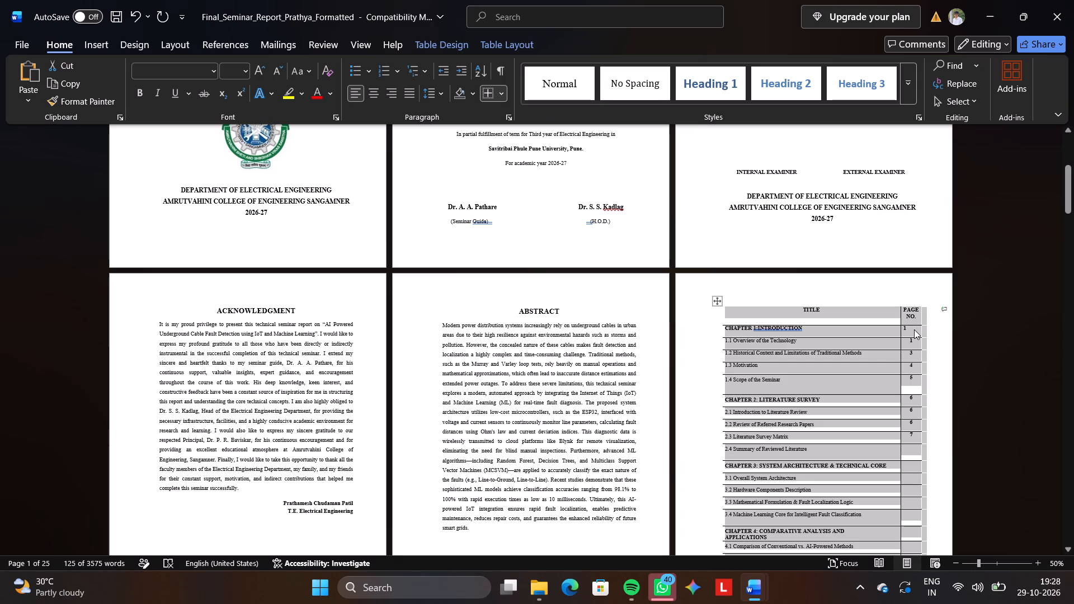
pyautogui.click(913, 329)
pyautogui.moveTo(913, 329); pyautogui.dragTo(926, 437)
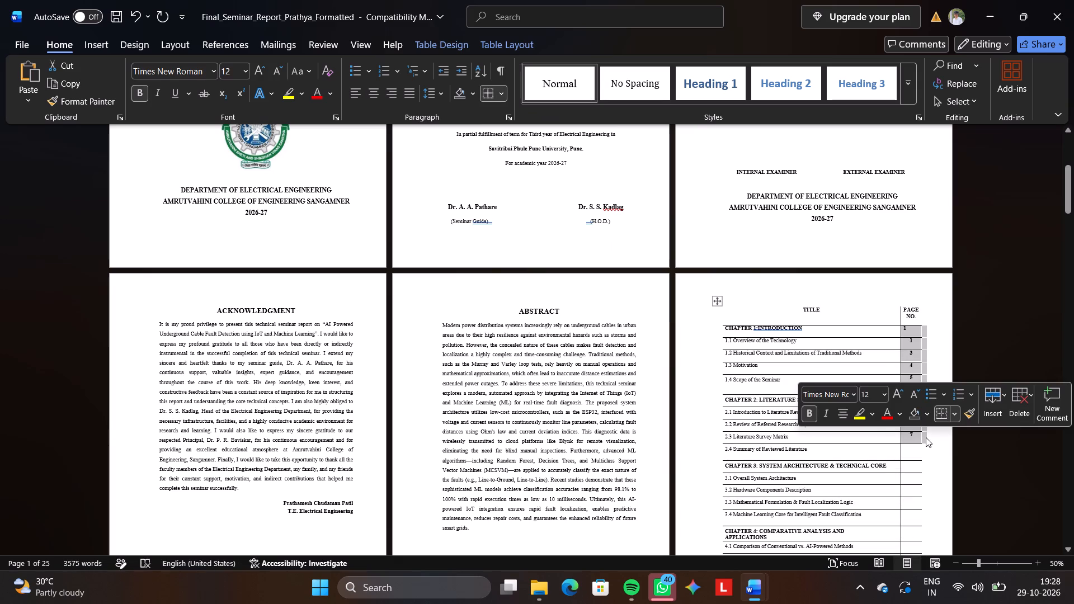
pyautogui.click(848, 417)
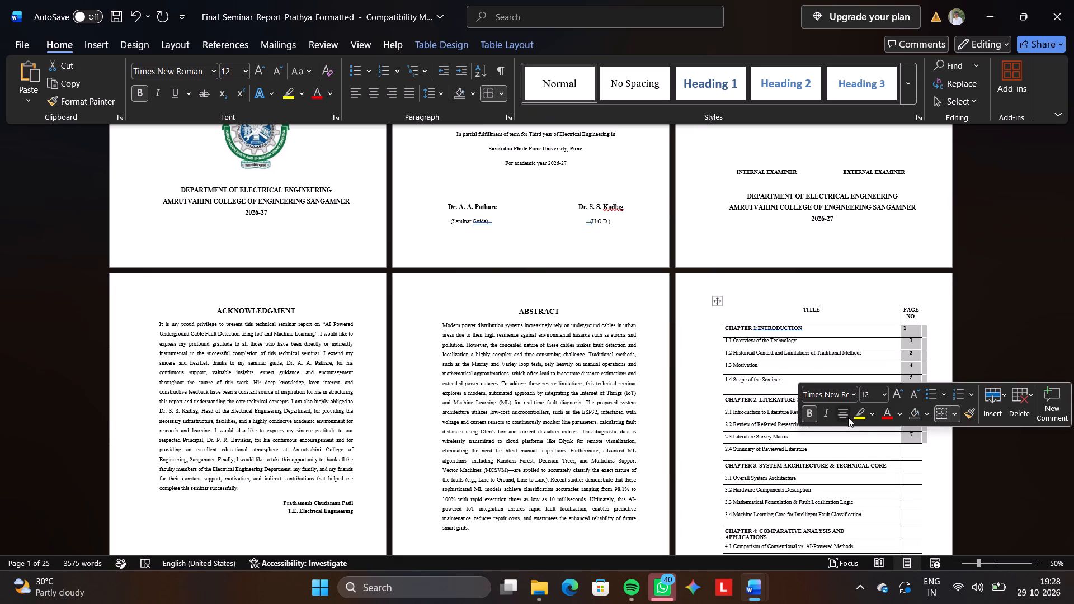
pyautogui.click(848, 417)
pyautogui.click(946, 473)
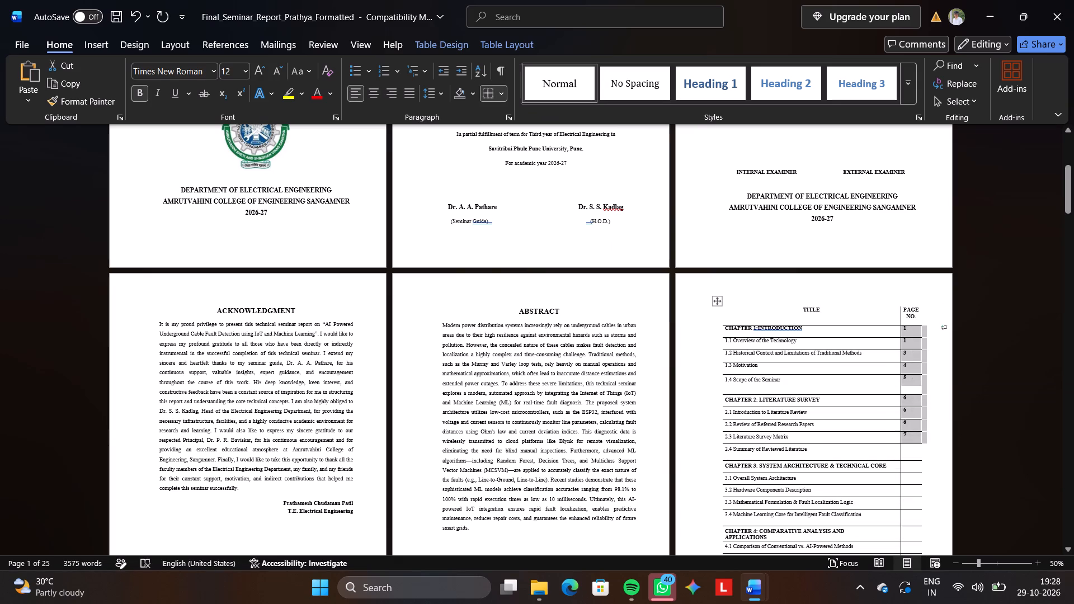
# Delete the surplus blank lines below 4.3 Real-World Applications in Smart Grids and above the CHAPTER 5 heading in the contents table.
pyautogui.scroll(-2, 946, 473)
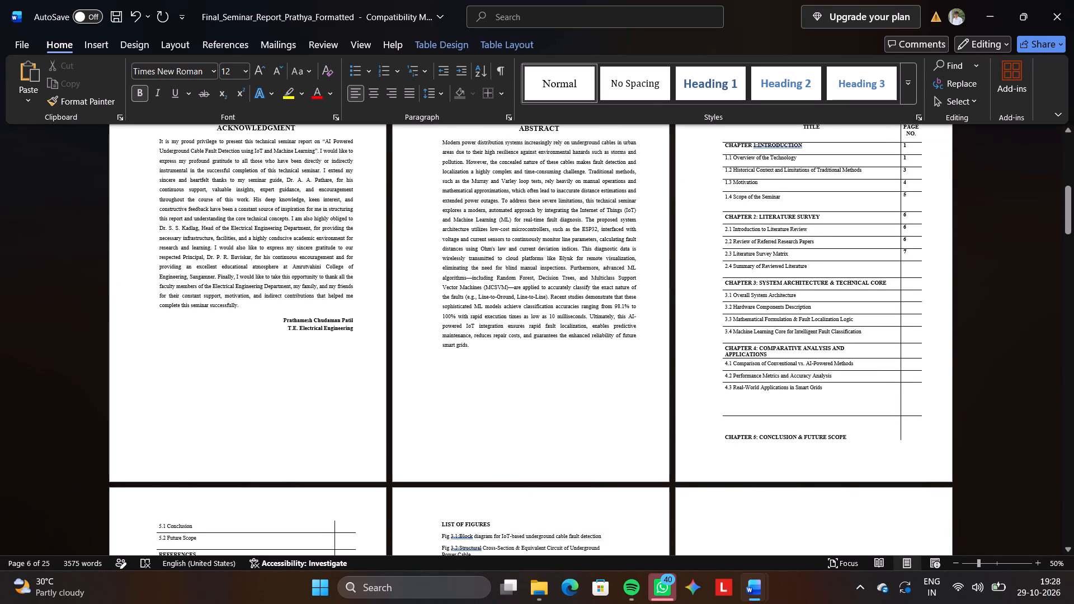
pyautogui.click(738, 405)
pyautogui.press('BackSpace')
pyautogui.press('BackSpace')
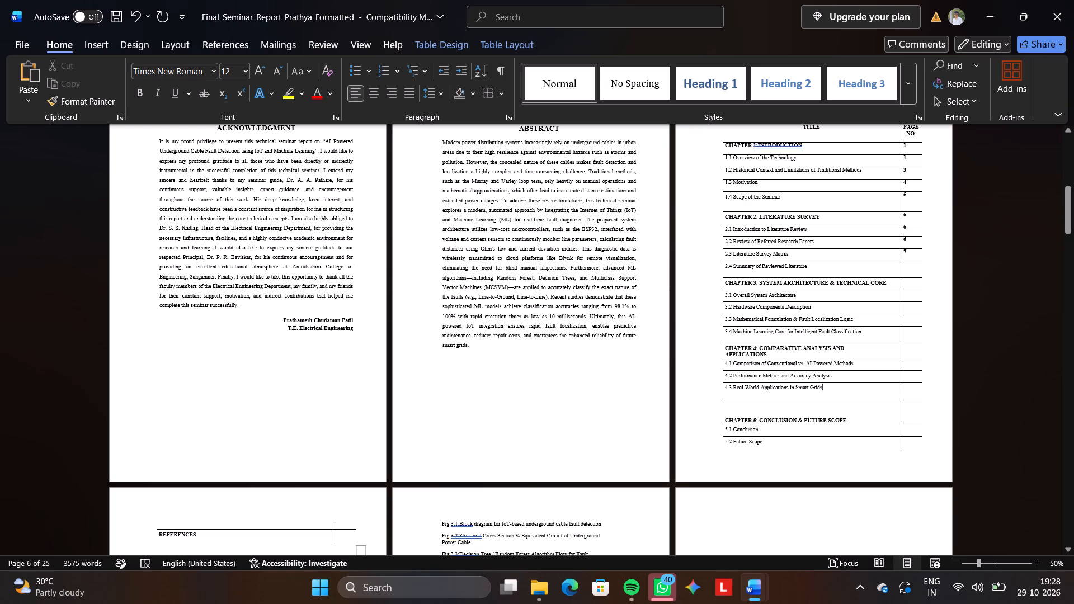
pyautogui.click(734, 412)
pyautogui.press('BackSpace')
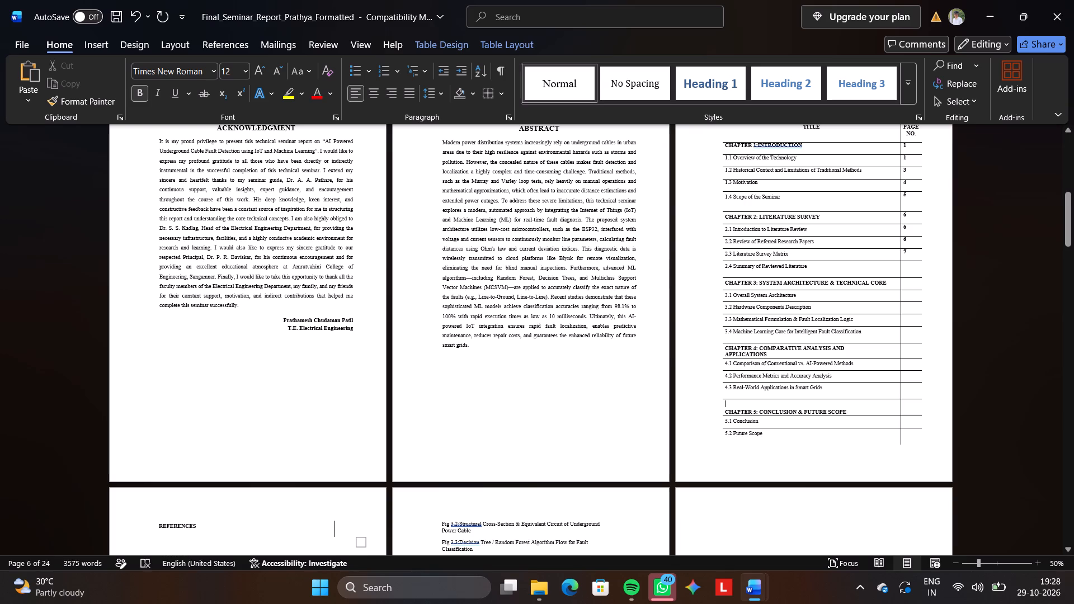
pyautogui.scroll(-1, 734, 412)
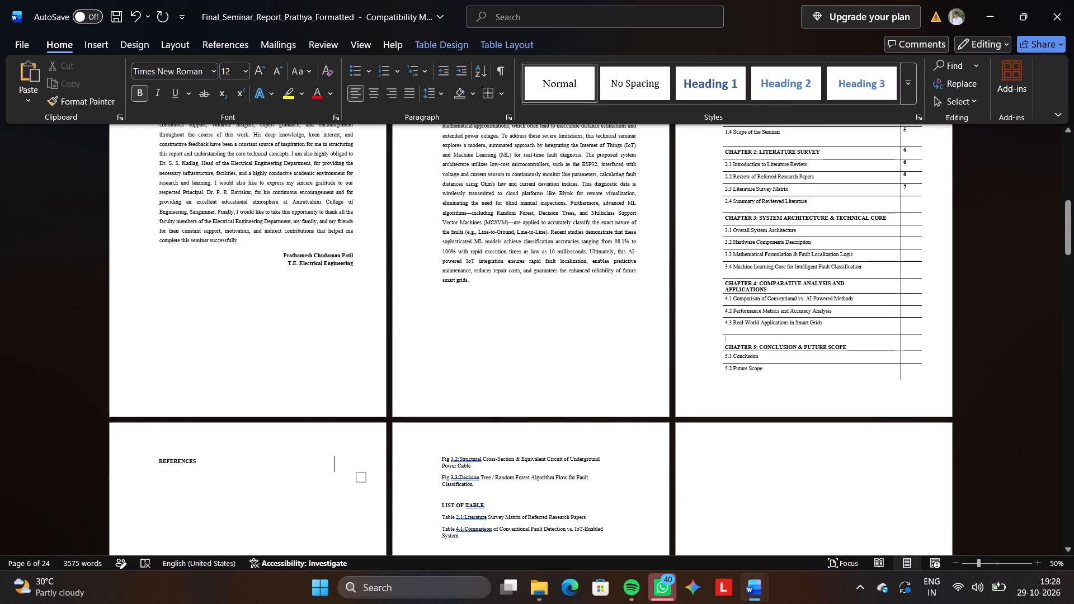
pyautogui.press('BackSpace')
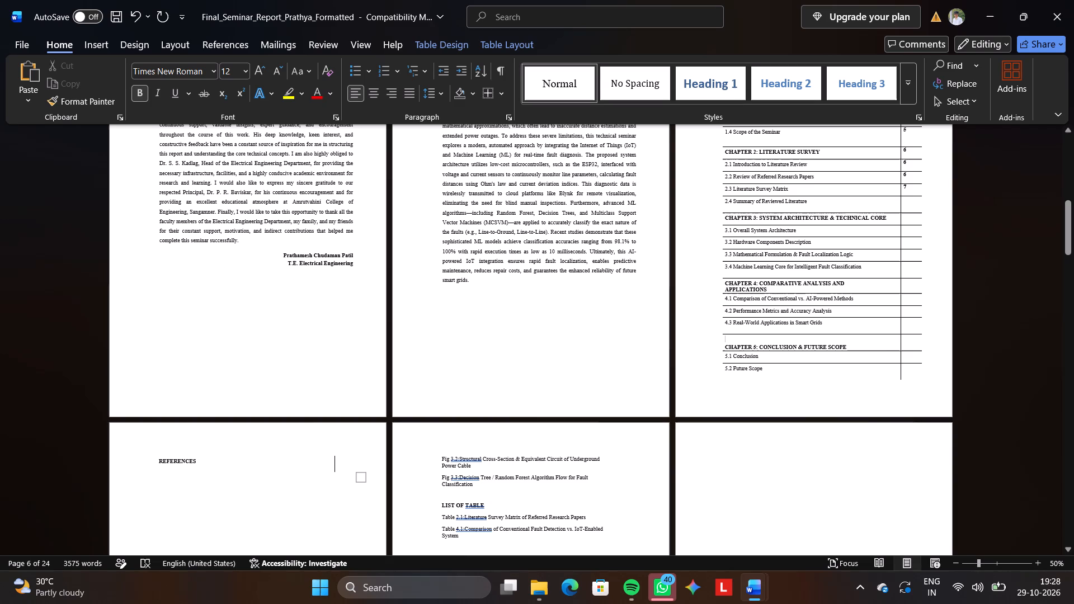
pyautogui.press('BackSpace')
pyautogui.press('BackSpace')
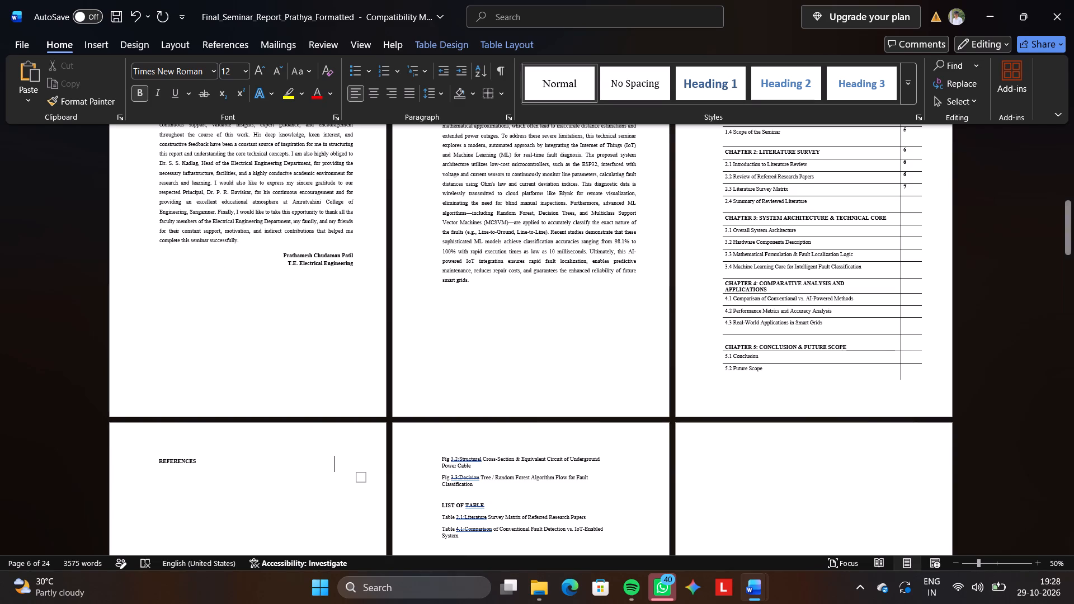
pyautogui.press('Down')
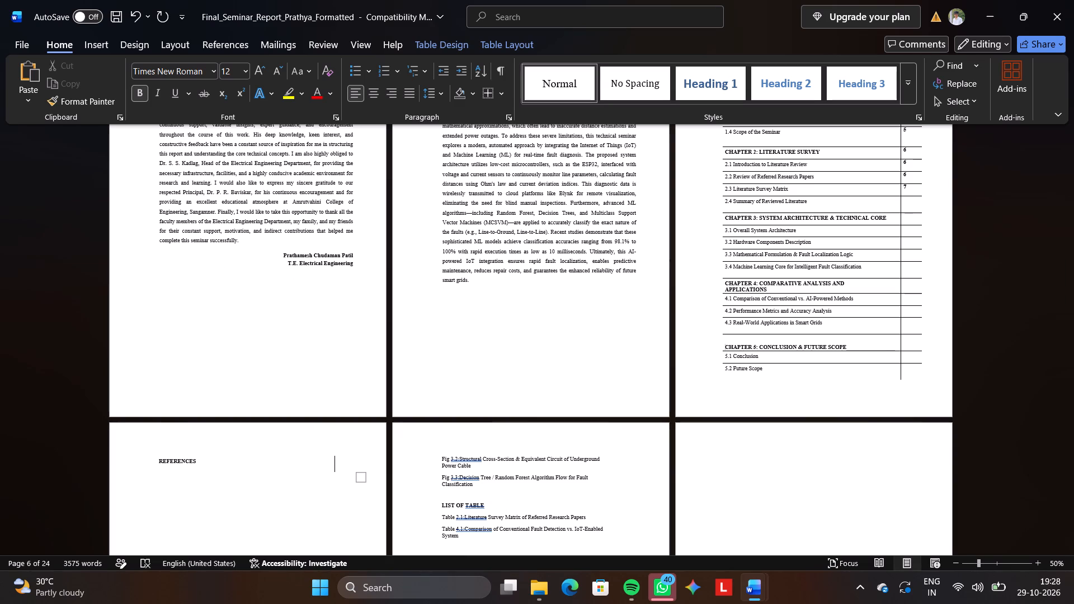
pyautogui.press('BackSpace')
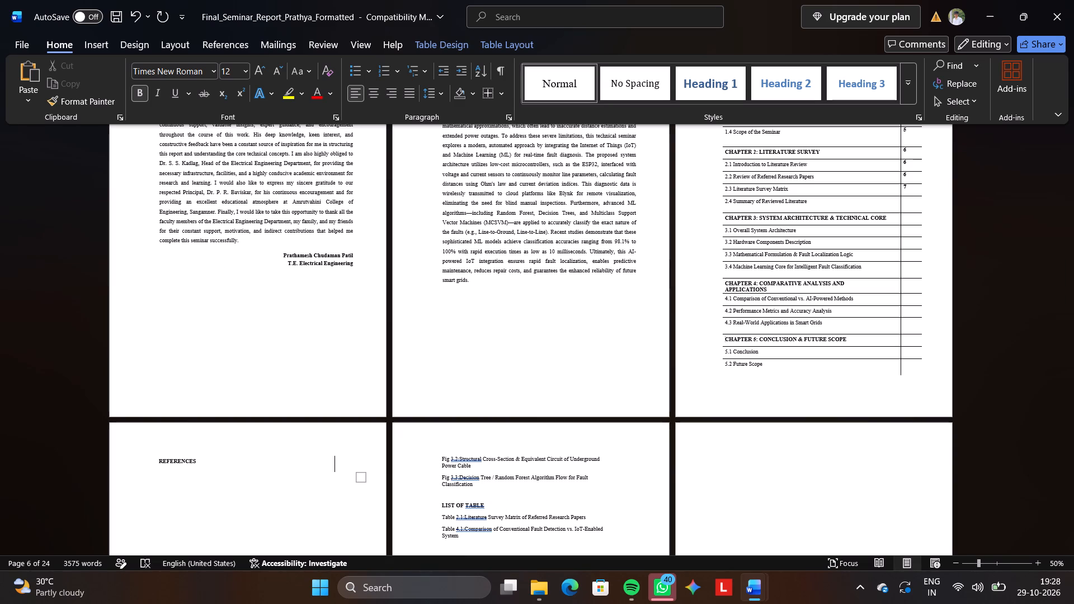
# Tighten the space below 1.4 Scope of the Seminar in the contents table, leaving one blank line before CHAPTER 2.
pyautogui.scroll(1, 734, 412)
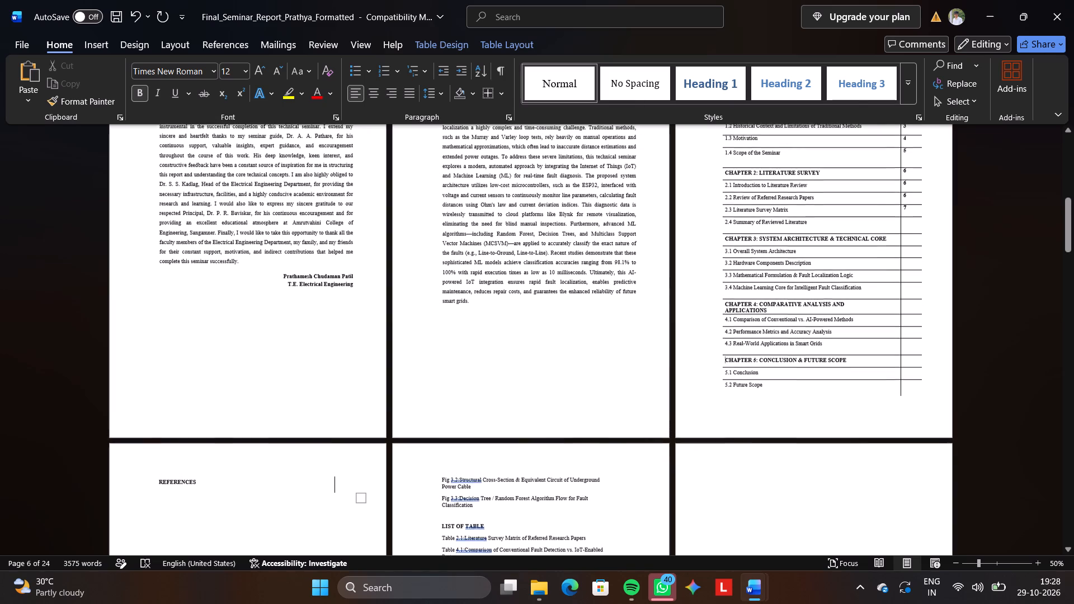
pyautogui.scroll(2, 734, 412)
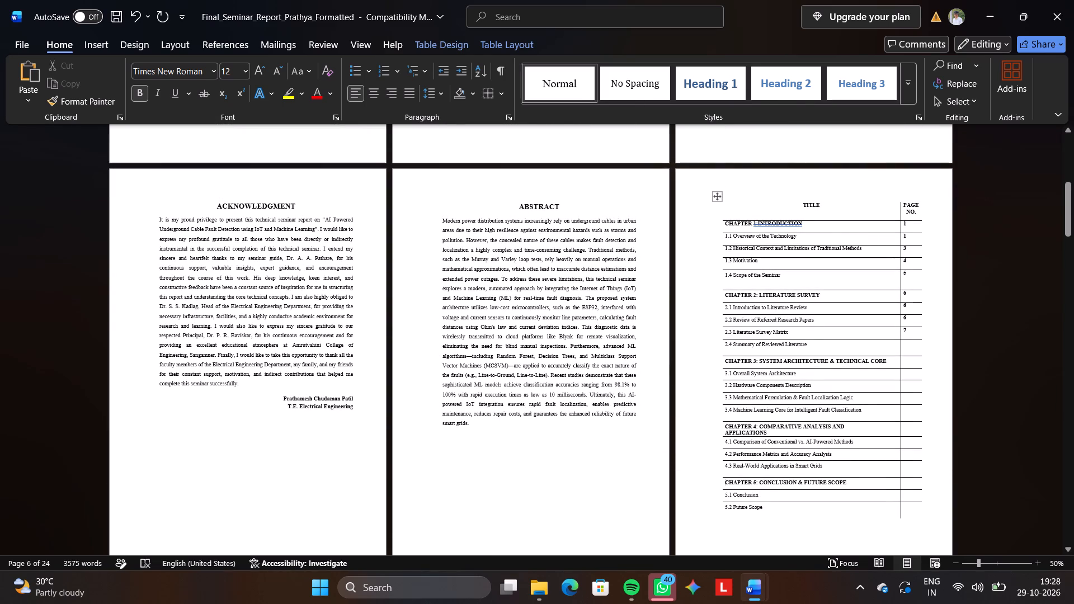
pyautogui.click(759, 268)
pyautogui.click(732, 285)
pyautogui.press('Down')
pyautogui.press('Up')
pyautogui.press('BackSpace')
pyautogui.press('BackSpace')
pyautogui.press('Return')
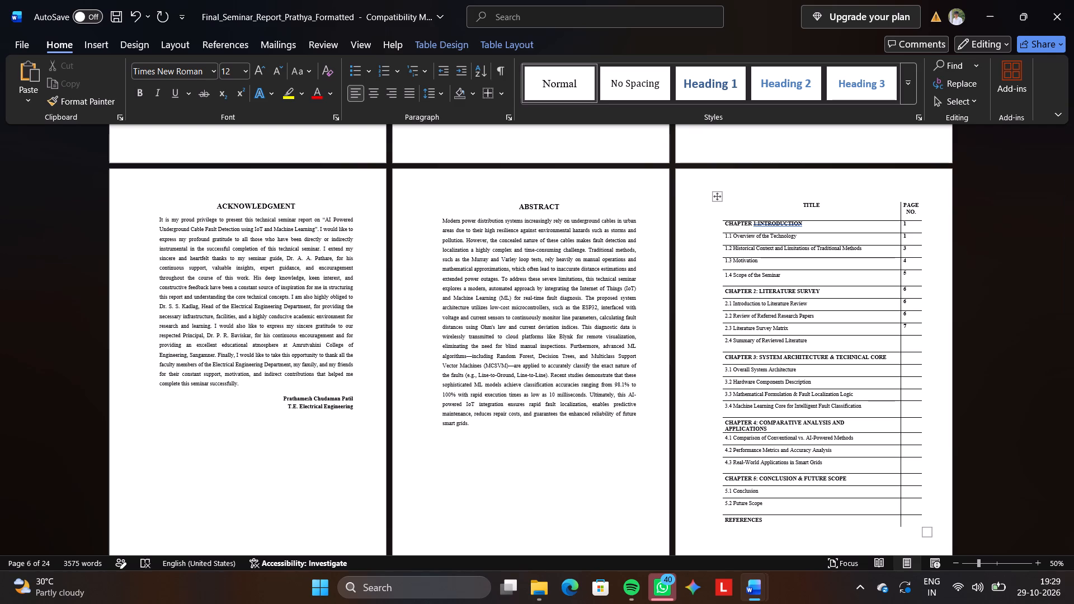
# Delete the extra blank lines above the LIST OF FIGURES AND TABLE heading so it and its table sit at the top of one page.
pyautogui.scroll(-2, 732, 285)
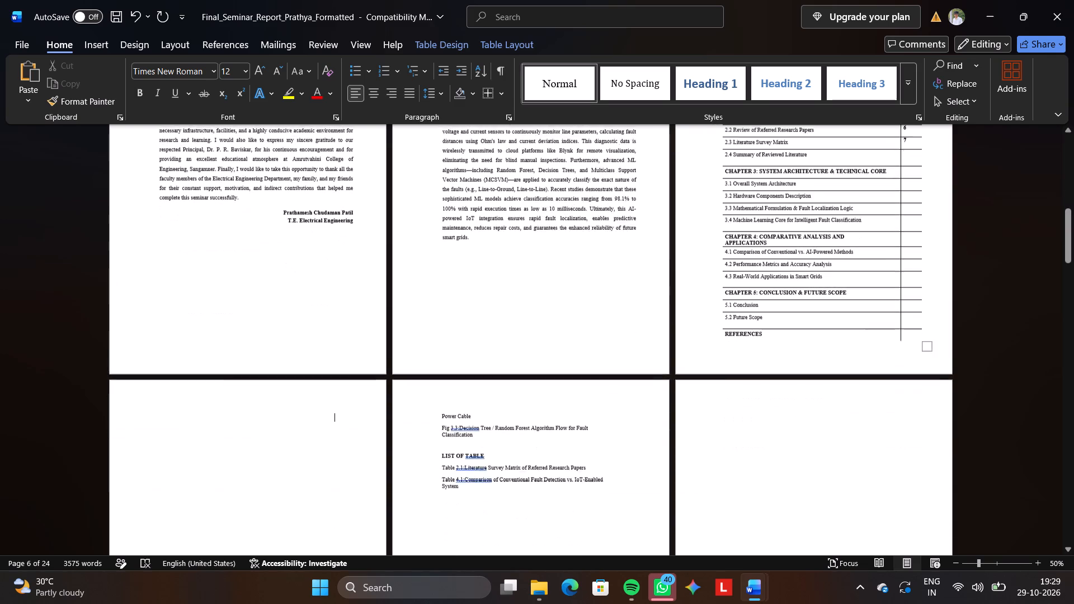
pyautogui.scroll(-2, 732, 285)
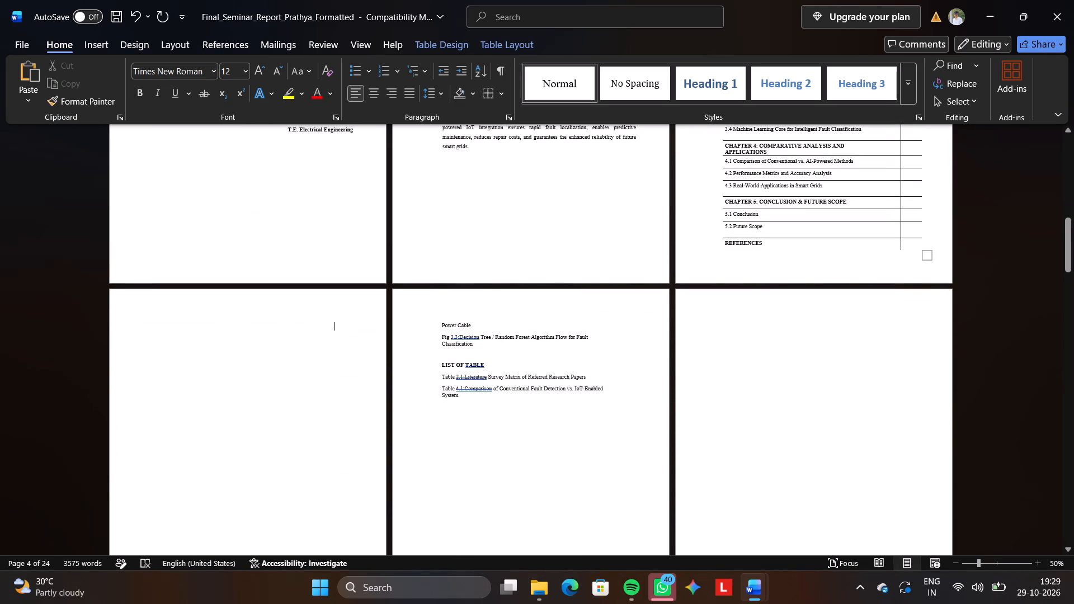
pyautogui.scroll(2, 732, 285)
pyautogui.scroll(-2, 732, 285)
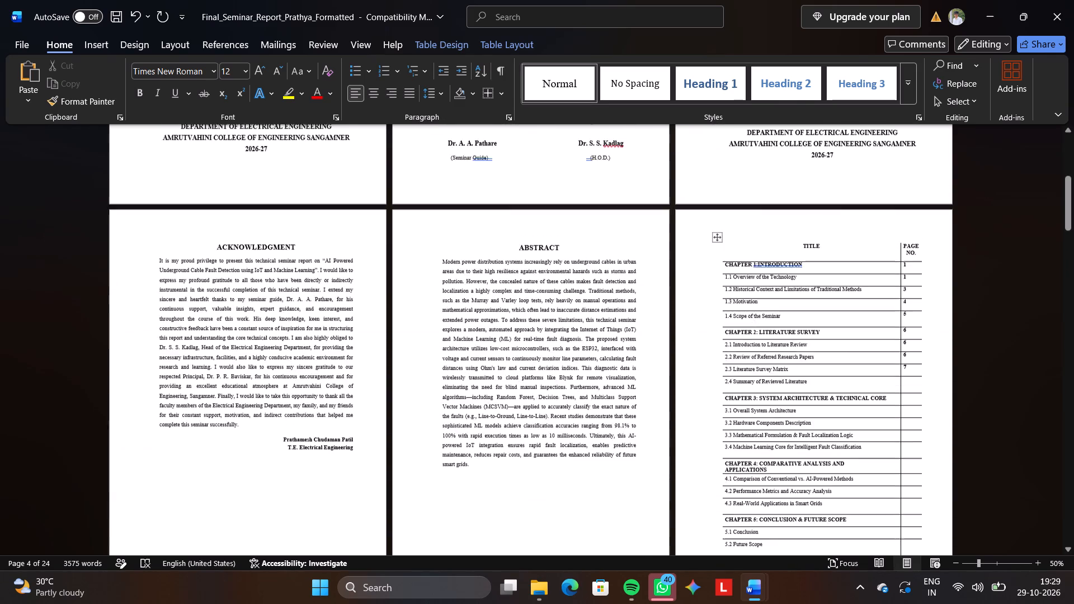
pyautogui.scroll(-4, 732, 285)
pyautogui.scroll(1, 732, 285)
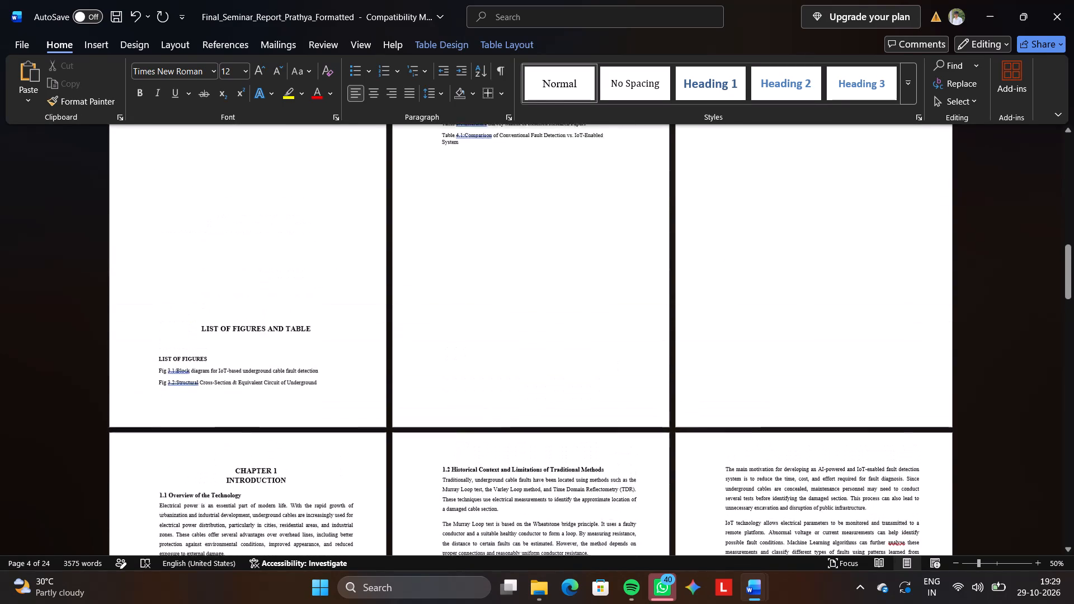
pyautogui.scroll(1, 732, 285)
pyautogui.click(241, 379)
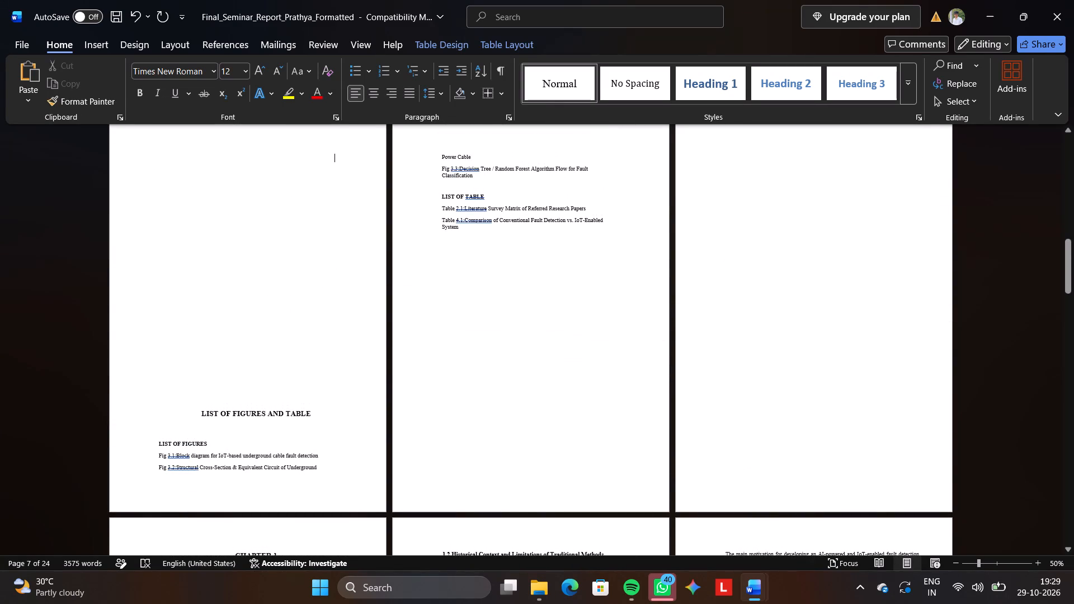
pyautogui.press('Down')
pyautogui.press('Down')
pyautogui.press('Up')
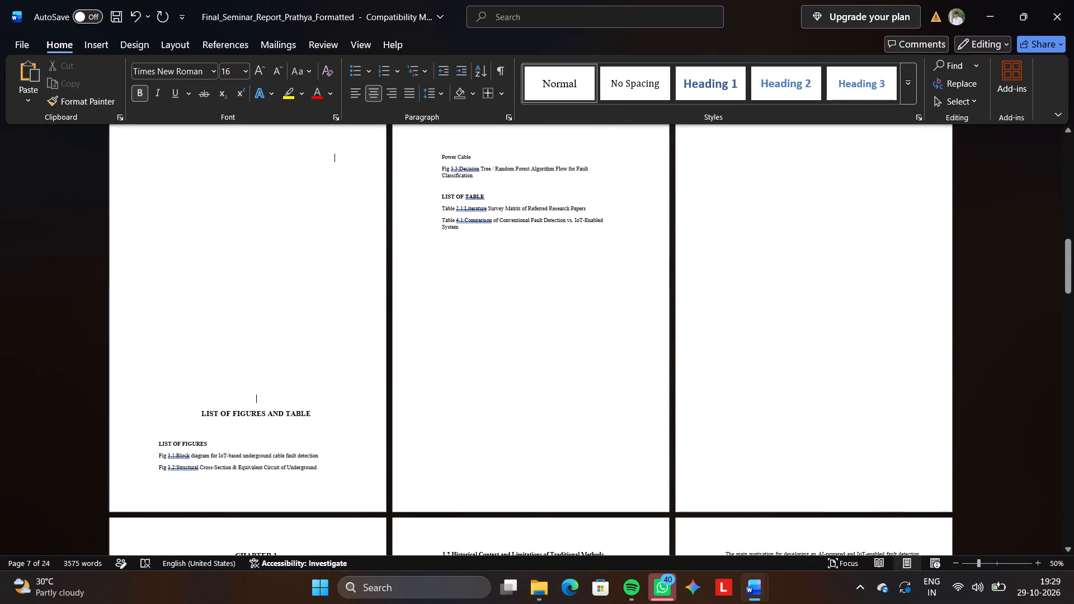
pyautogui.press('BackSpace')
pyautogui.press('BackSpace')
pyautogui.press('BackSpace')
pyautogui.press('BackSpace')
pyautogui.press('BackSpace')
pyautogui.press('BackSpace')
pyautogui.press('BackSpace')
pyautogui.press('BackSpace')
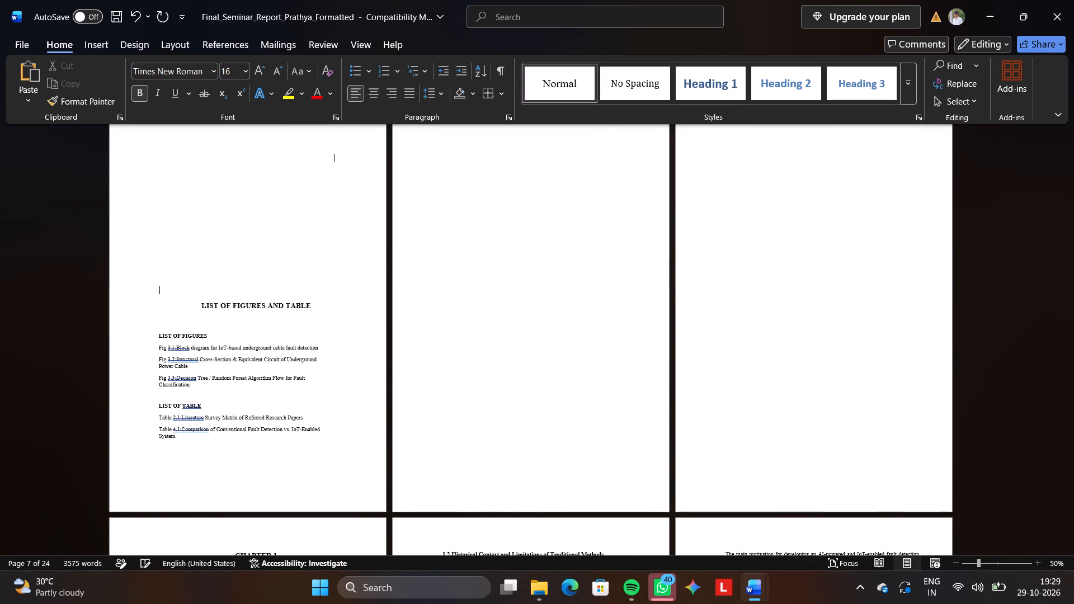
pyautogui.press('BackSpace')
pyautogui.press('BackSpace')
pyautogui.press('BackSpace')
pyautogui.press('BackSpace')
pyautogui.press('BackSpace')
pyautogui.press('BackSpace')
pyautogui.press('BackSpace')
pyautogui.press('BackSpace')
pyautogui.press('BackSpace')
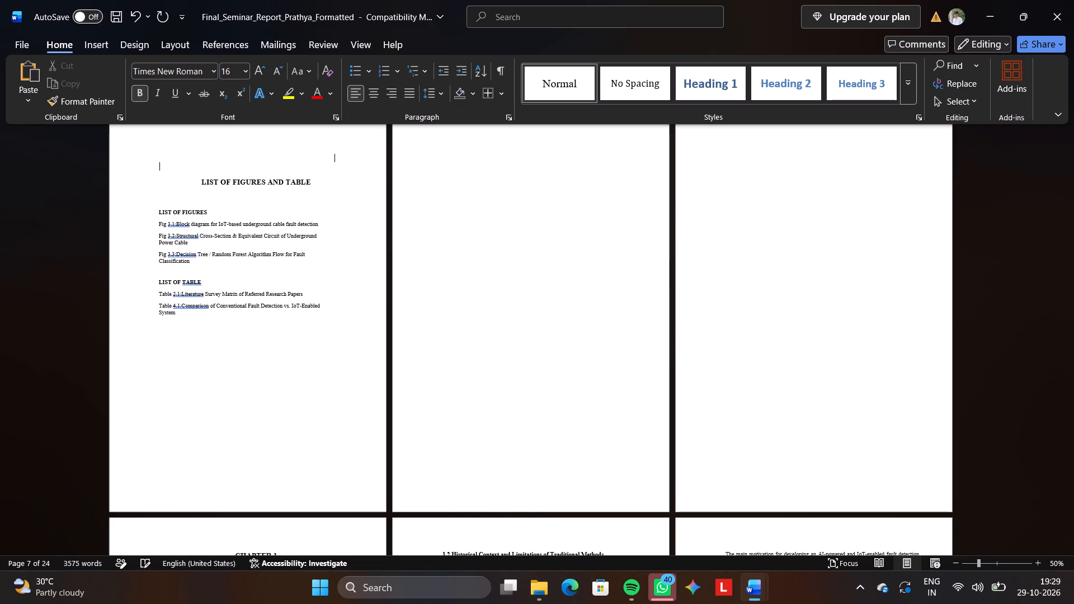
pyautogui.scroll(1, 241, 379)
pyautogui.press('BackSpace')
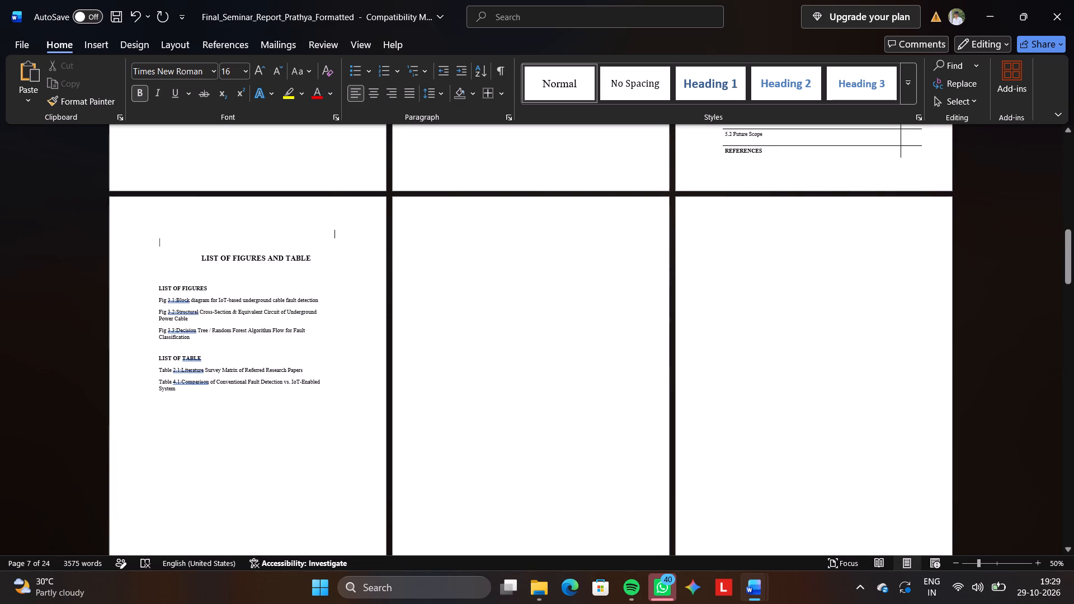
# Apply inside borders to the whole table under LIST OF FIGURES AND TABLE.
pyautogui.click(148, 282)
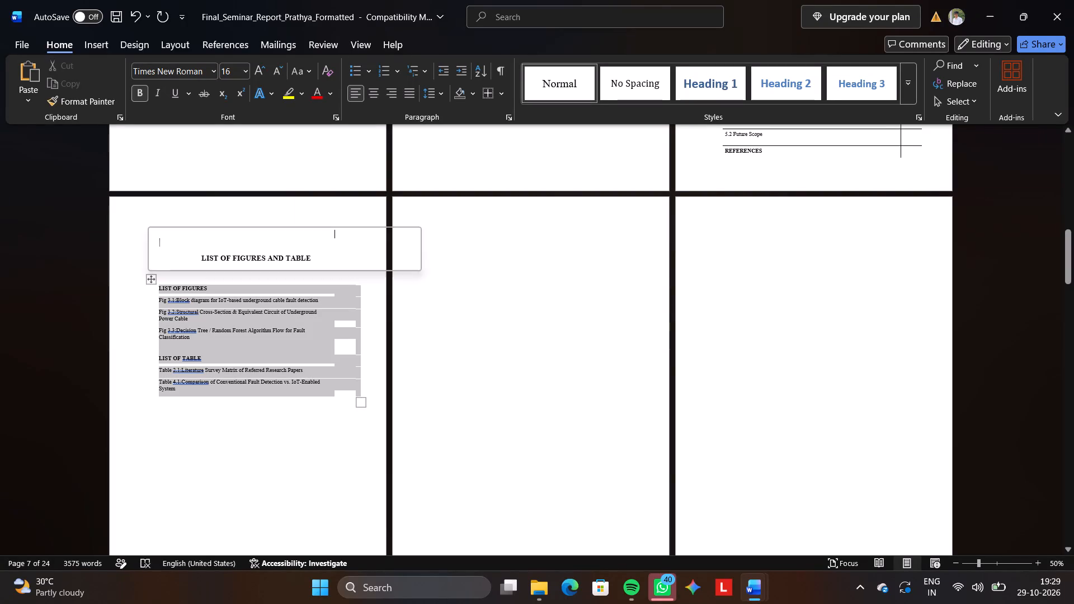
pyautogui.click(506, 93)
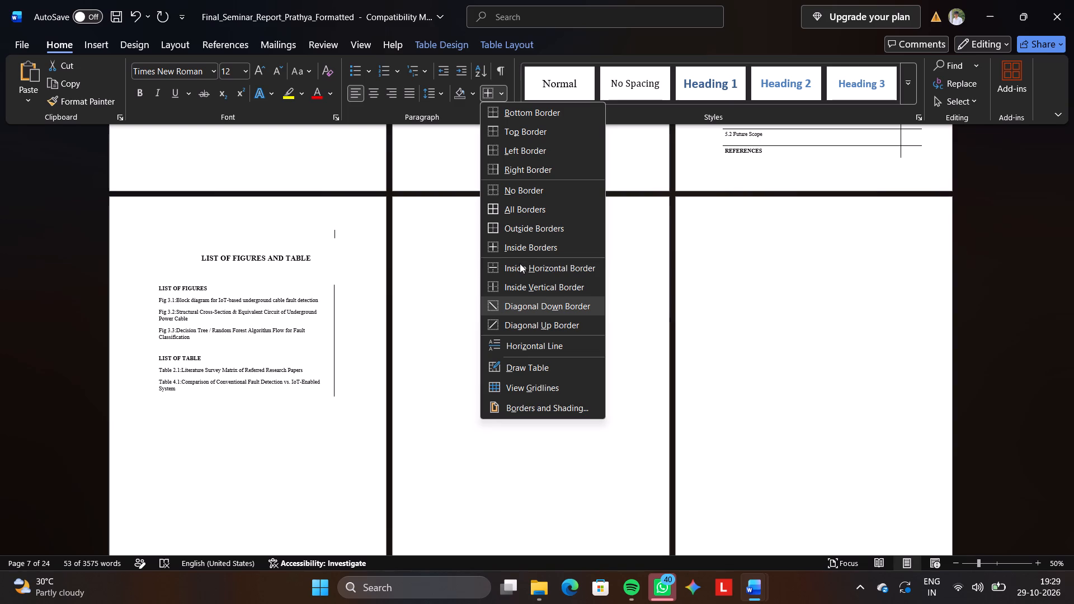
pyautogui.click(521, 244)
pyautogui.click(470, 374)
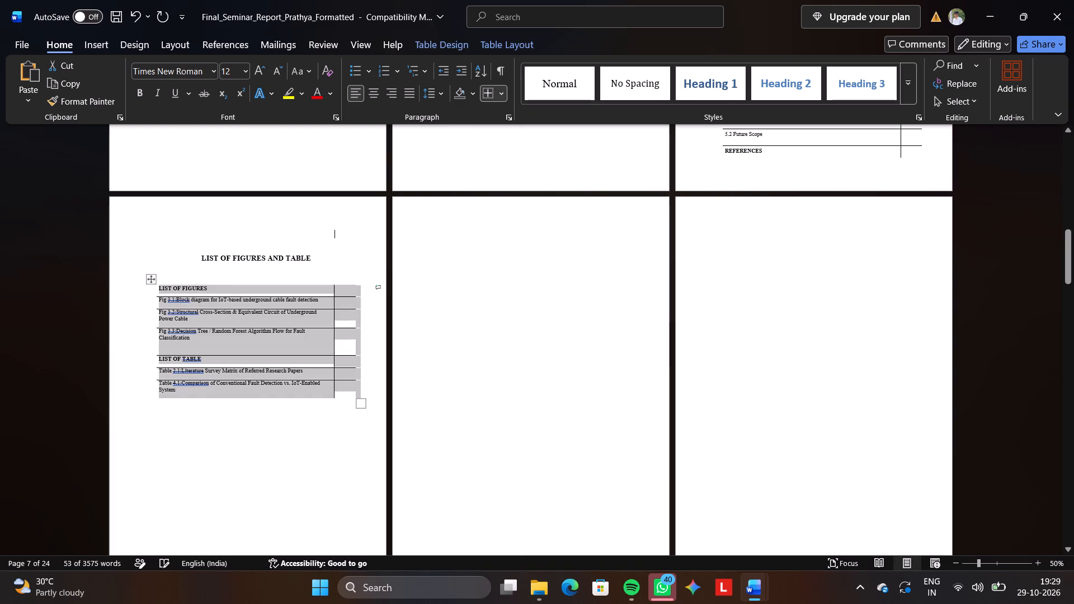
# Delete the blank pages and empty lines before CHAPTER 1 INTRODUCTION so the heading starts at the top of the page after the lists.
pyautogui.scroll(2, 470, 374)
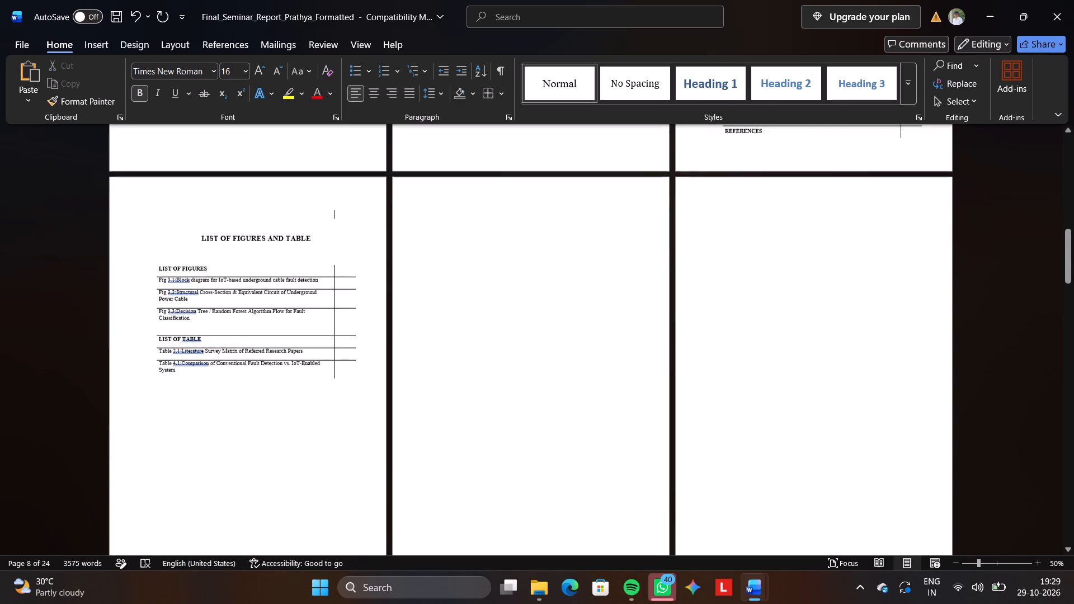
pyautogui.scroll(1, 470, 374)
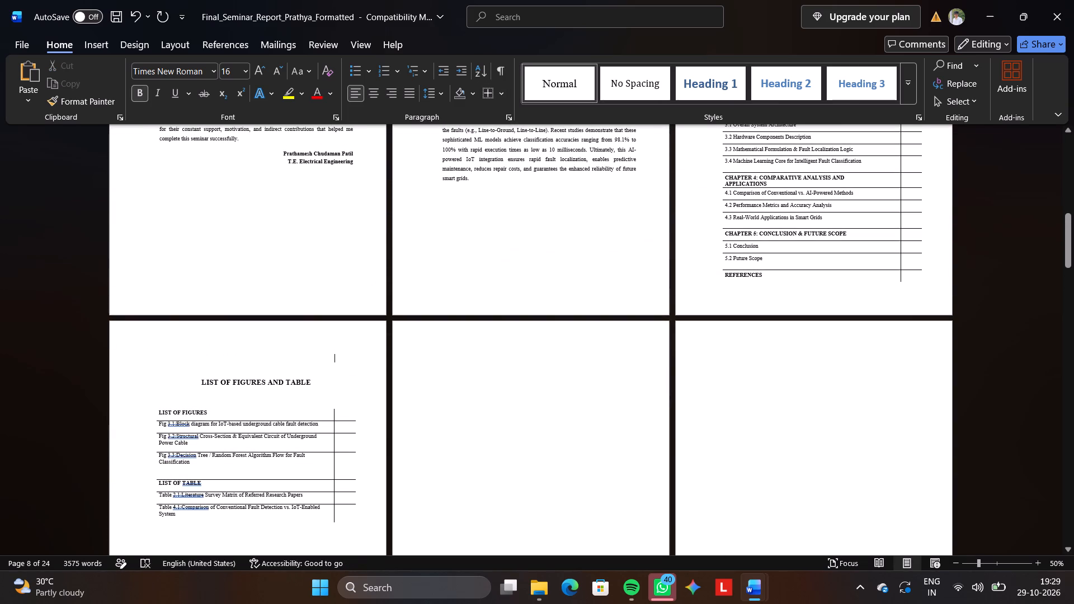
pyautogui.scroll(1, 470, 374)
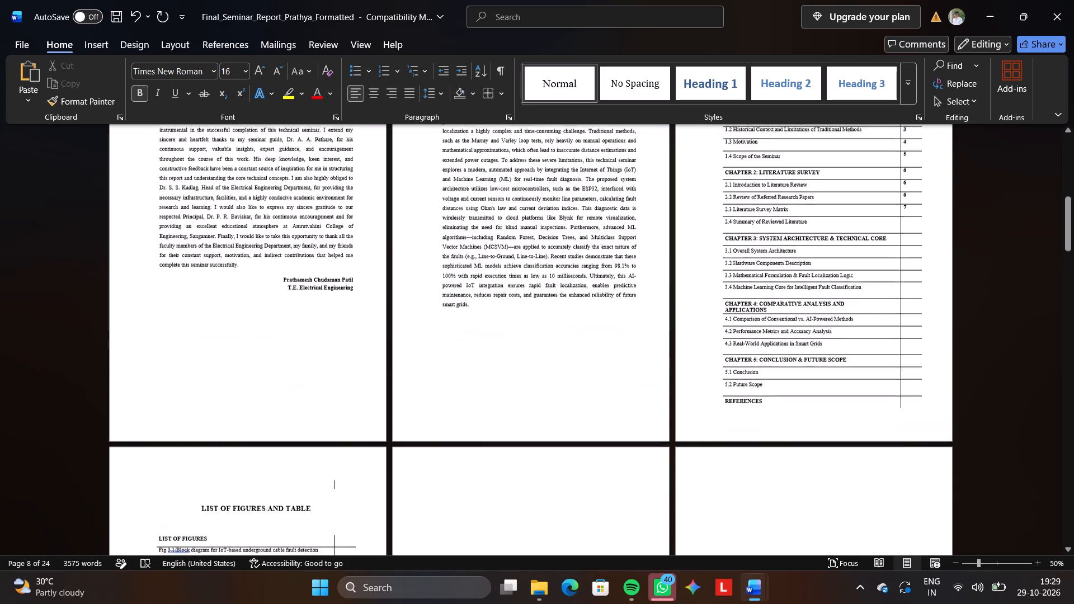
pyautogui.scroll(-3, 470, 374)
pyautogui.scroll(1, 470, 374)
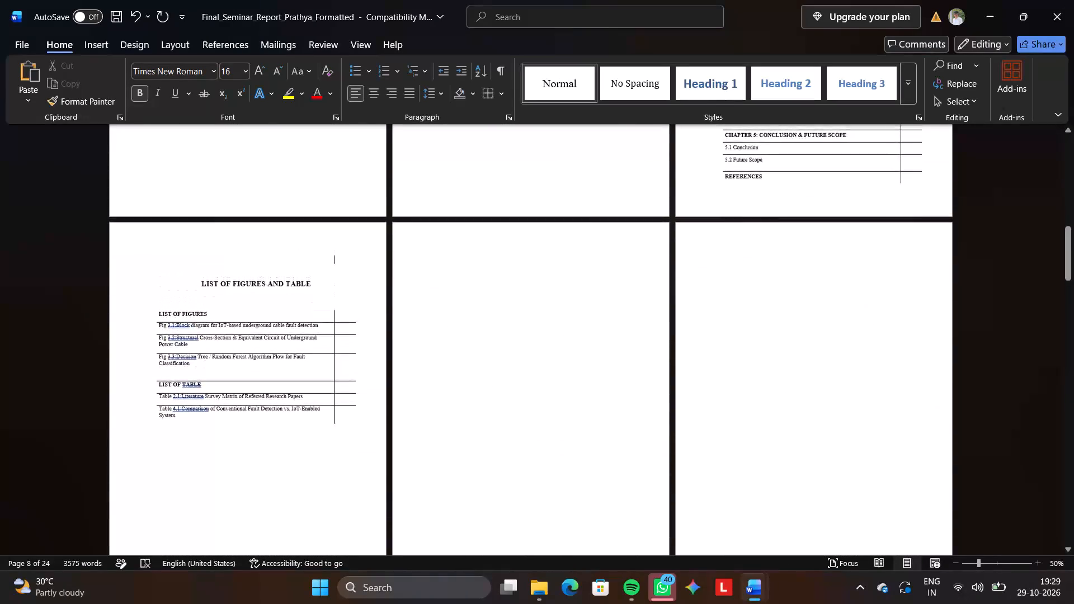
pyautogui.click(513, 353)
pyautogui.tripleClick(547, 416)
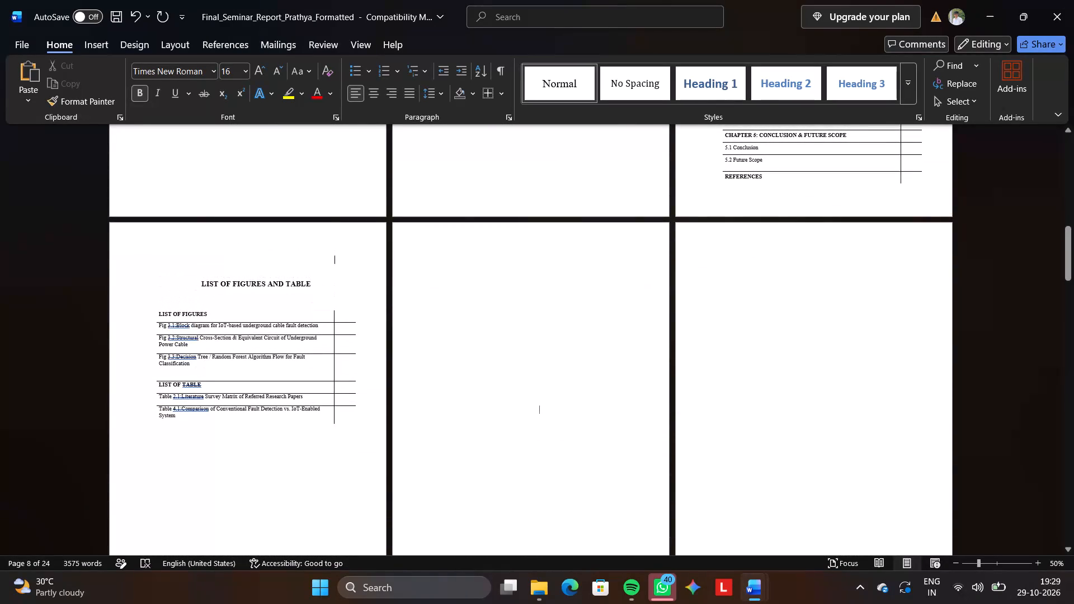
pyautogui.tripleClick(547, 416)
pyautogui.click(547, 416)
pyautogui.tripleClick(547, 416)
pyautogui.press('BackSpace')
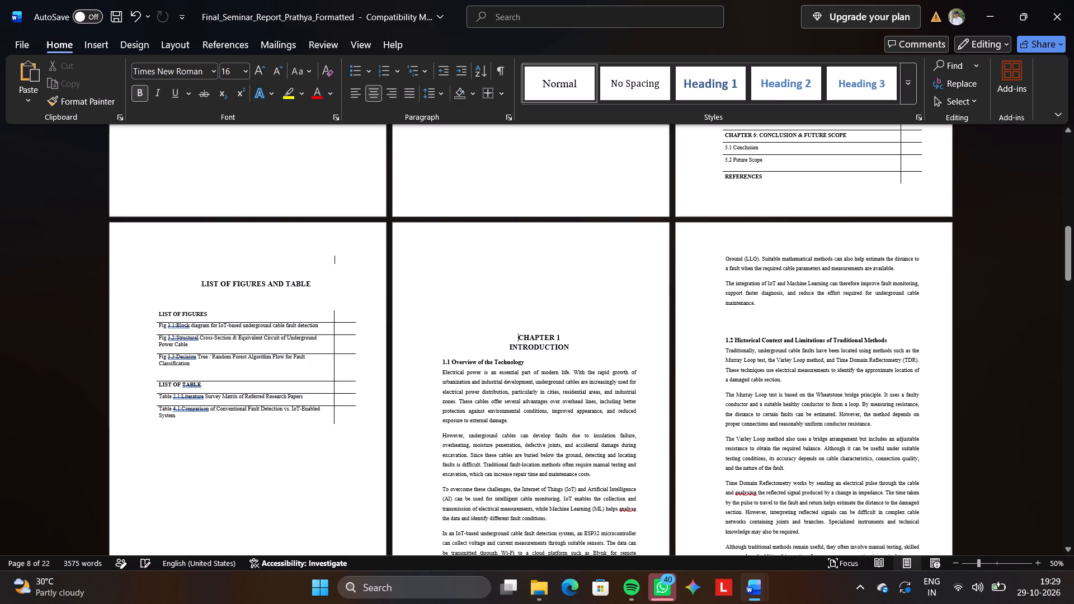
pyautogui.hotkey('ctrl', 'BackSpace')
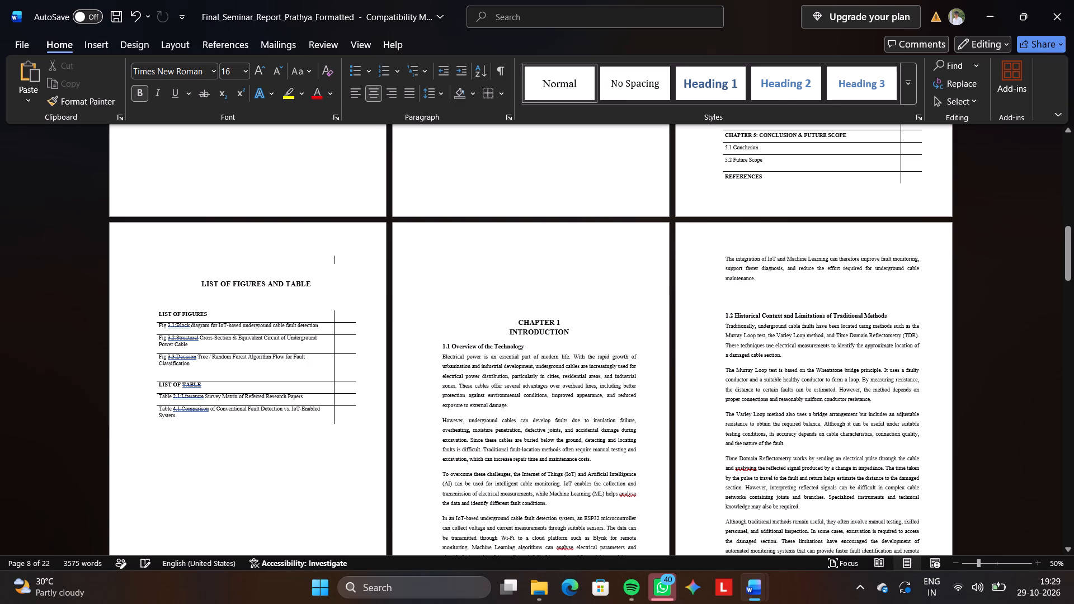
pyautogui.hotkey('ctrl', 'BackSpace')
pyautogui.hotkey('ctrl', 'BackSpace')
pyautogui.hotkey('ctrl', 'BackSpace')
pyautogui.hotkey('ctrl', 'BackSpace')
pyautogui.hotkey('ctrl', 'BackSpace')
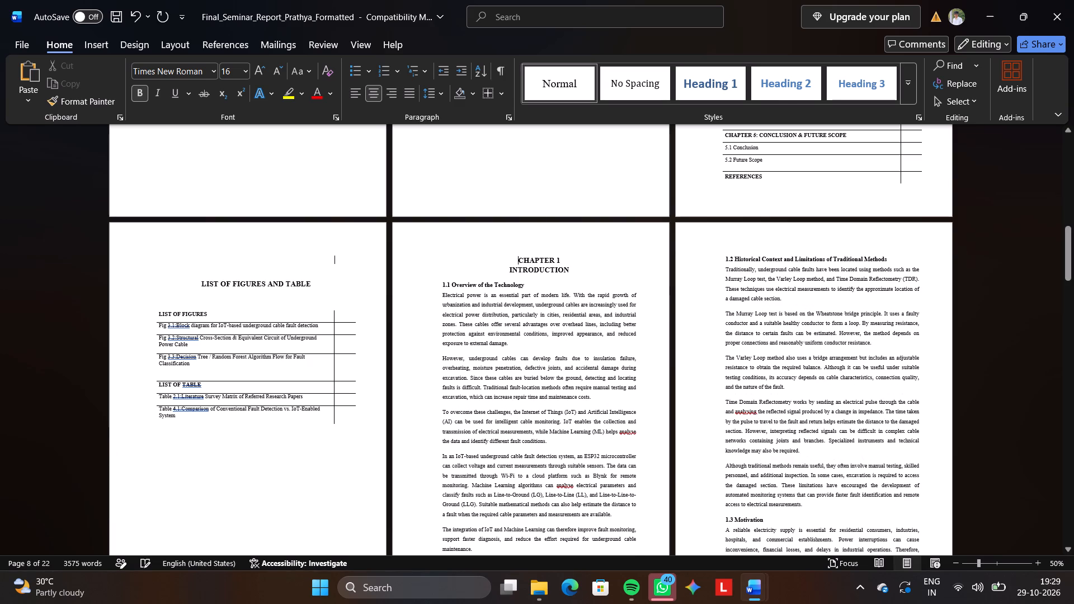
# Review the page layout from the contents table through the start of Chapter 3, including the 2.2 and 2.4 sections.
pyautogui.scroll(-1, 520, 353)
pyautogui.scroll(2, 520, 353)
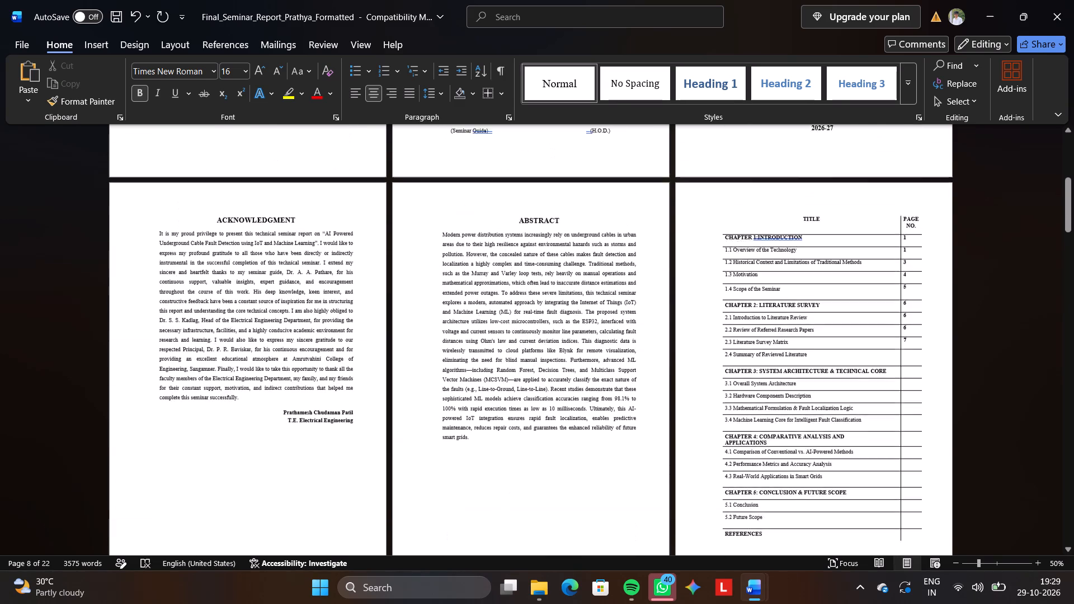
pyautogui.scroll(-4, 520, 353)
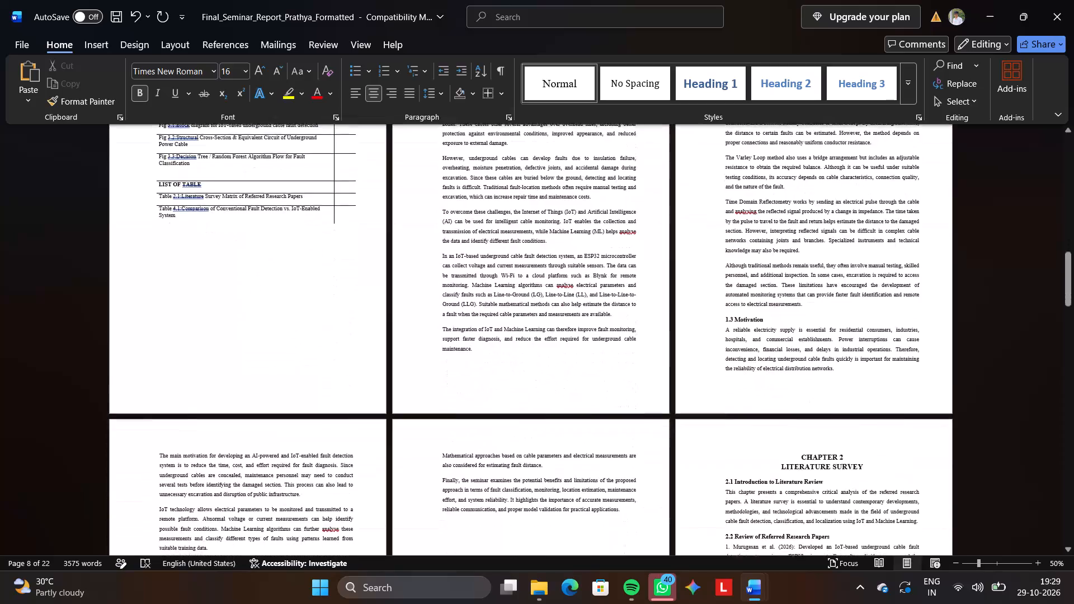
pyautogui.scroll(-2, 520, 353)
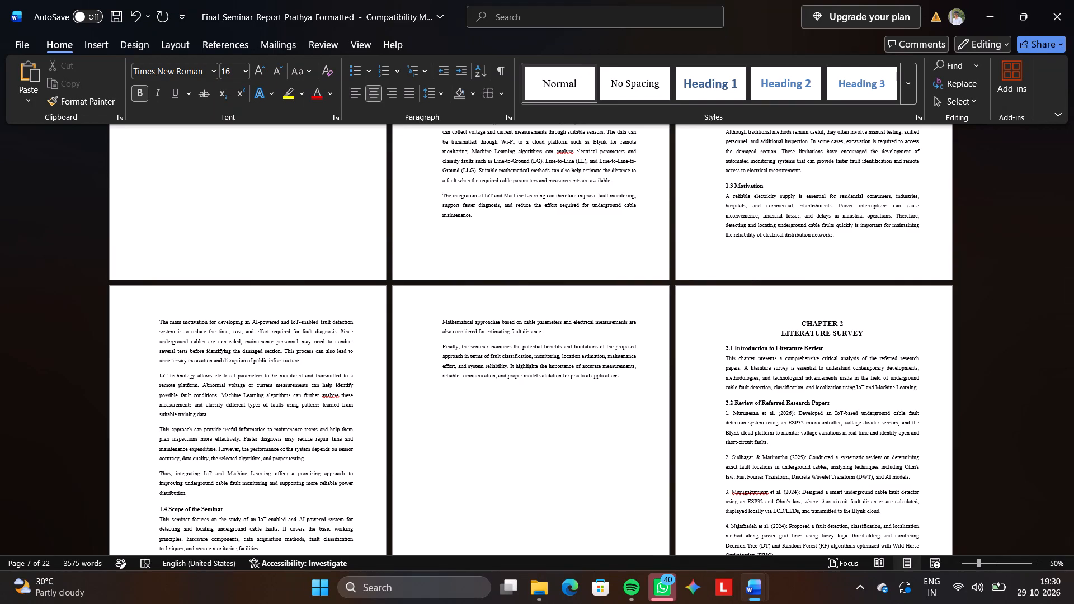
pyautogui.scroll(-2, 520, 353)
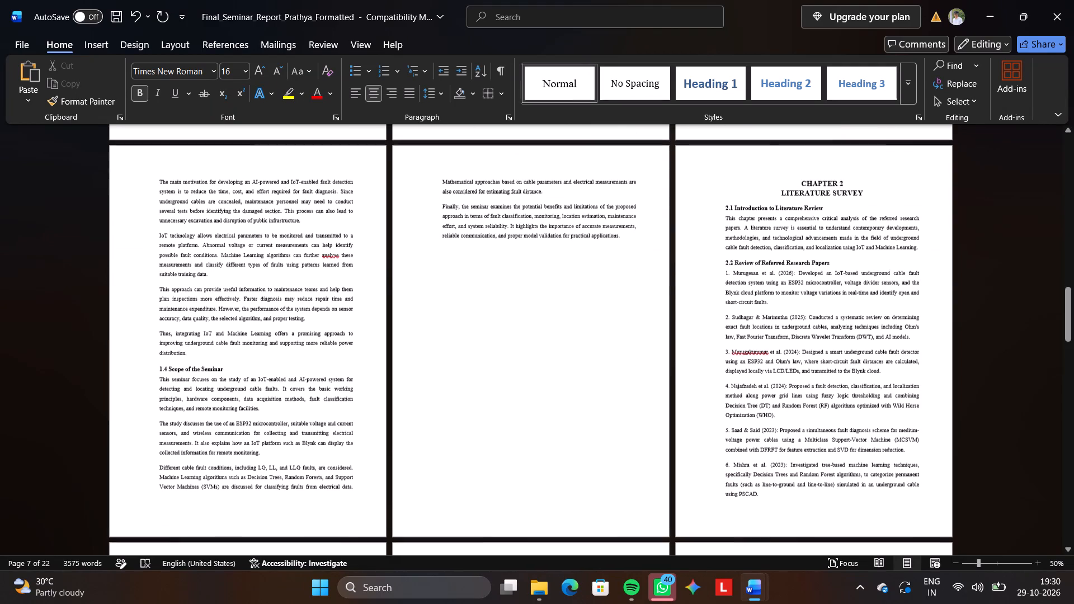
pyautogui.scroll(-1, 520, 353)
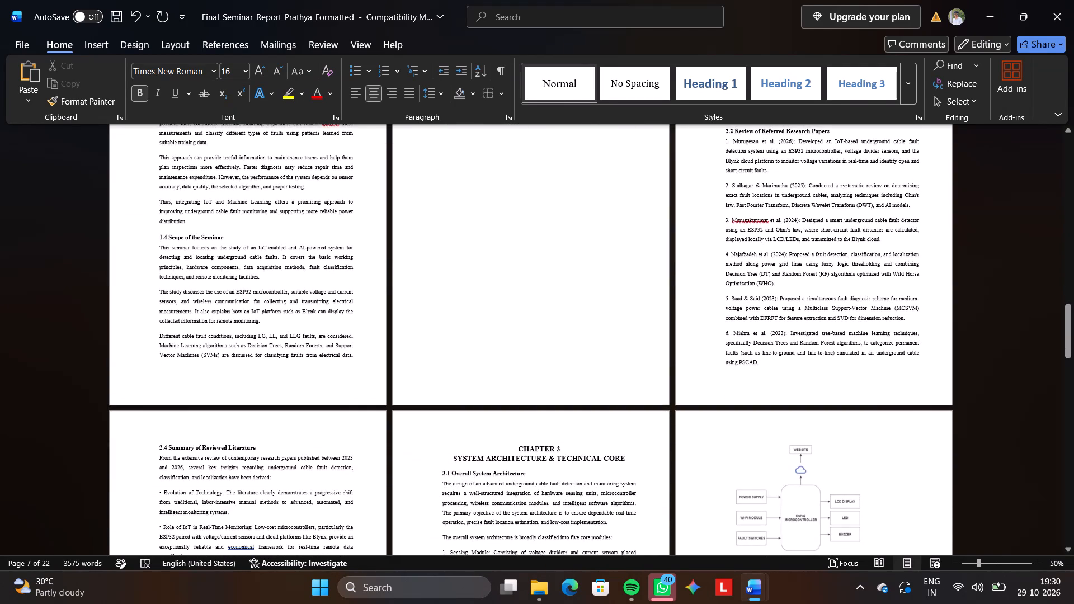
pyautogui.scroll(-2, 520, 353)
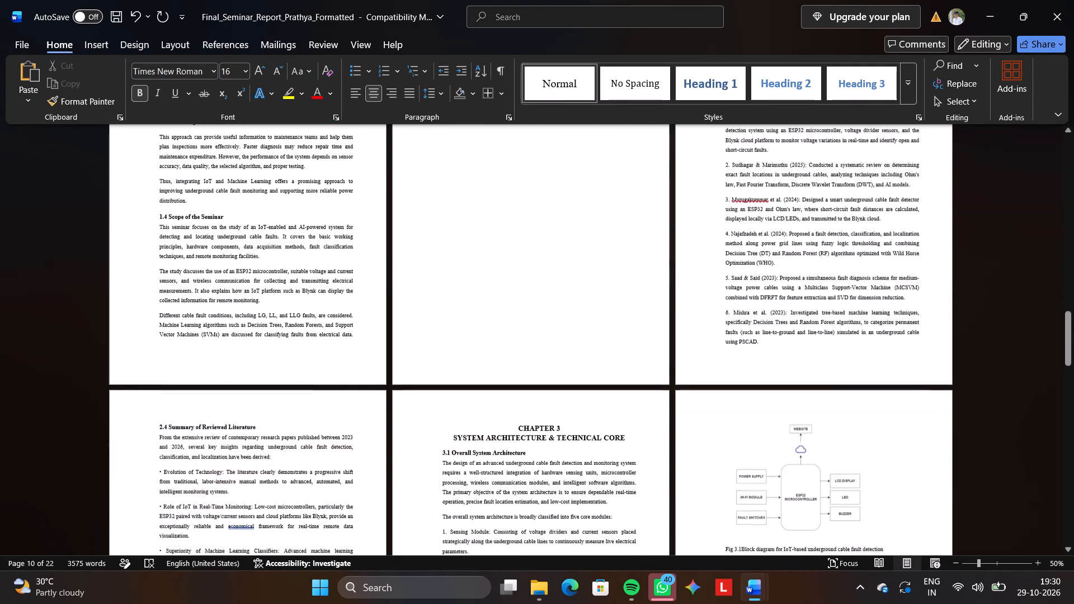
pyautogui.scroll(-1, 520, 353)
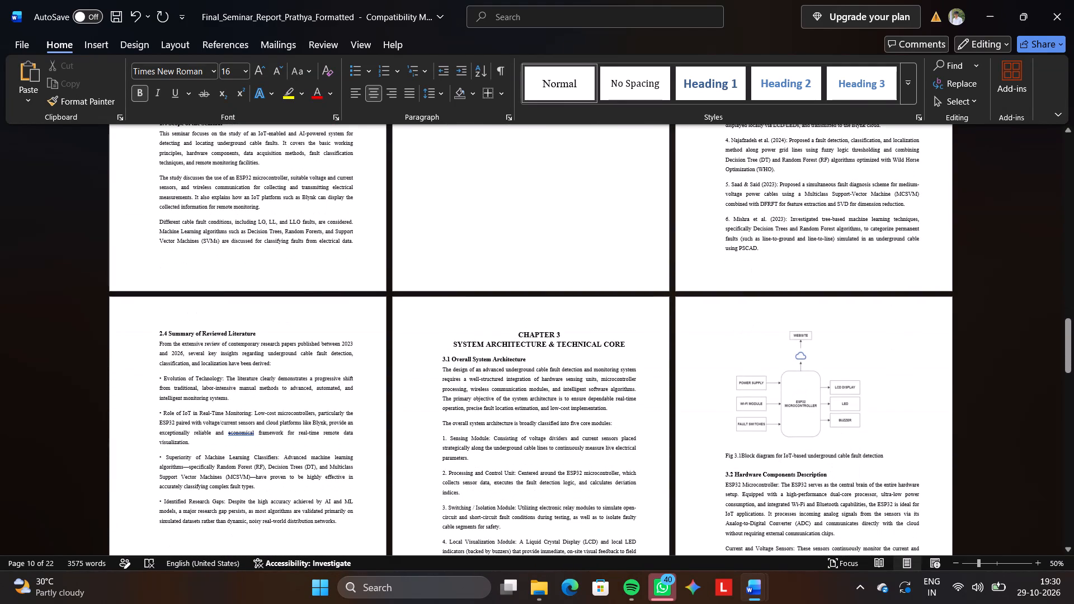
pyautogui.scroll(3, 520, 353)
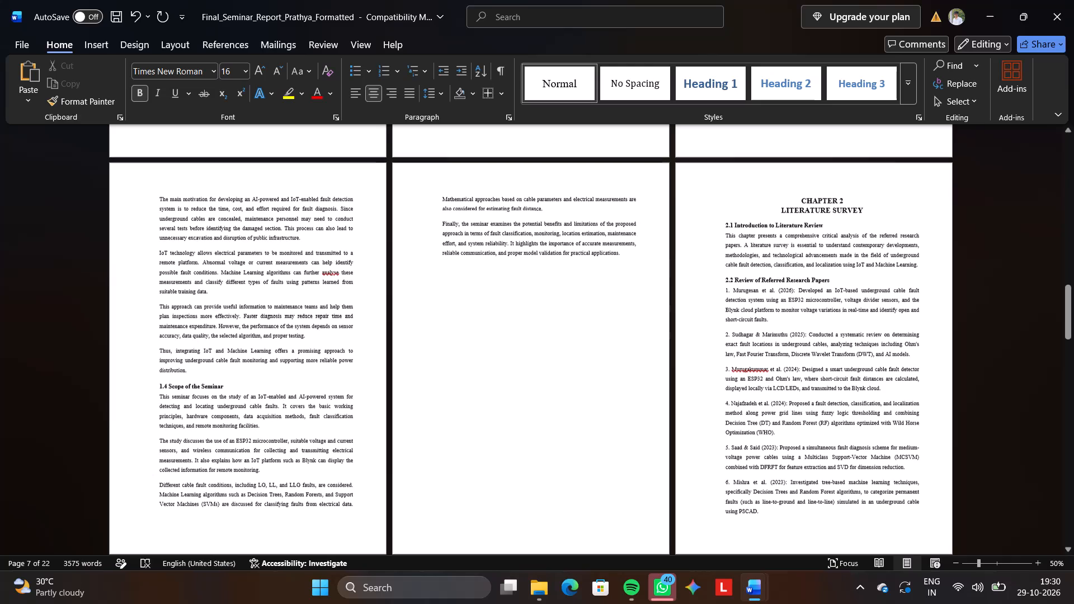
pyautogui.scroll(1, 520, 353)
# Switch to the other open seminar report and look through its Chapter 1 and literature survey pages for comparison.
pyautogui.hotkey('alt', 'Tab')
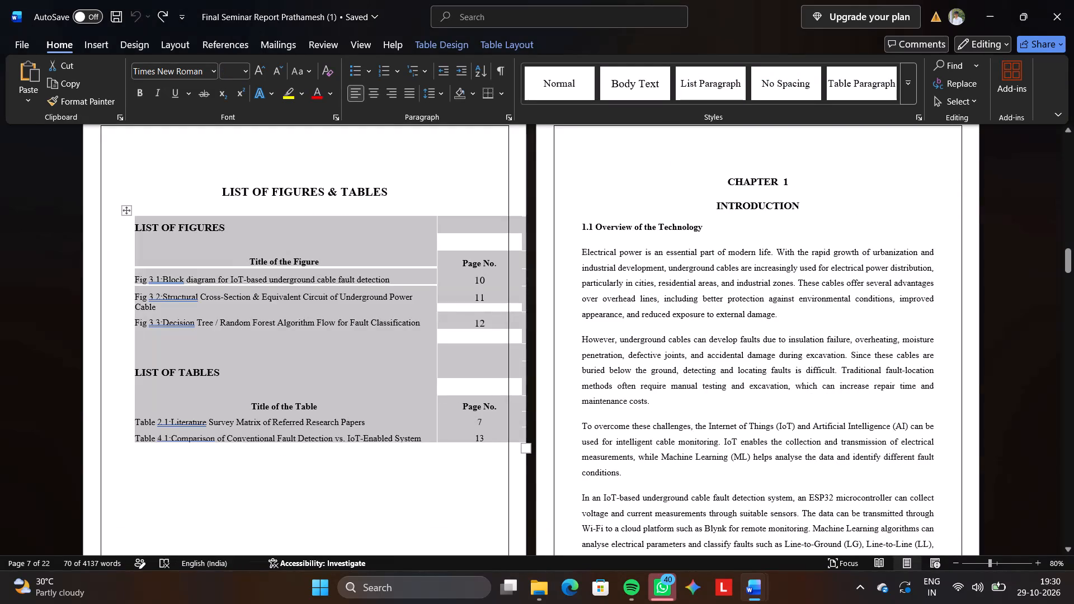
pyautogui.click(520, 353)
pyautogui.scroll(-7, 520, 353)
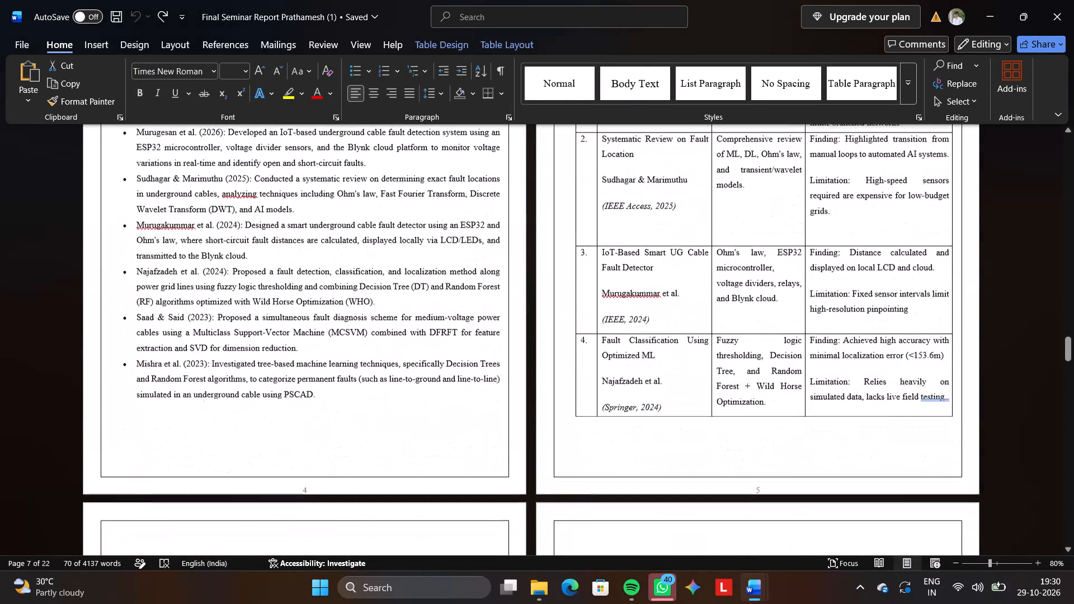
pyautogui.scroll(-1, 520, 353)
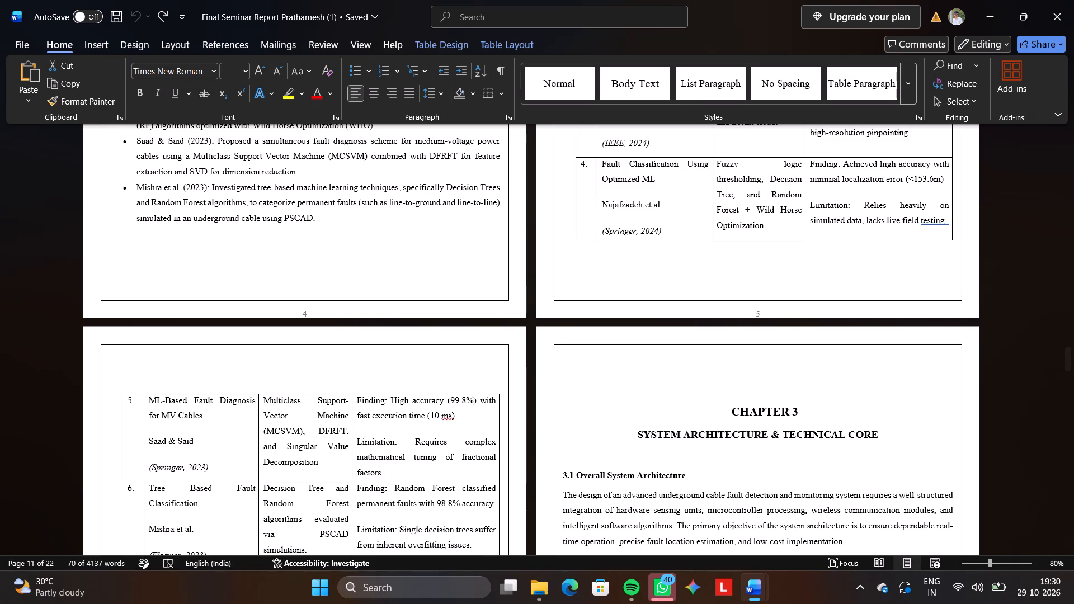
pyautogui.press('Down')
pyautogui.press('Down')
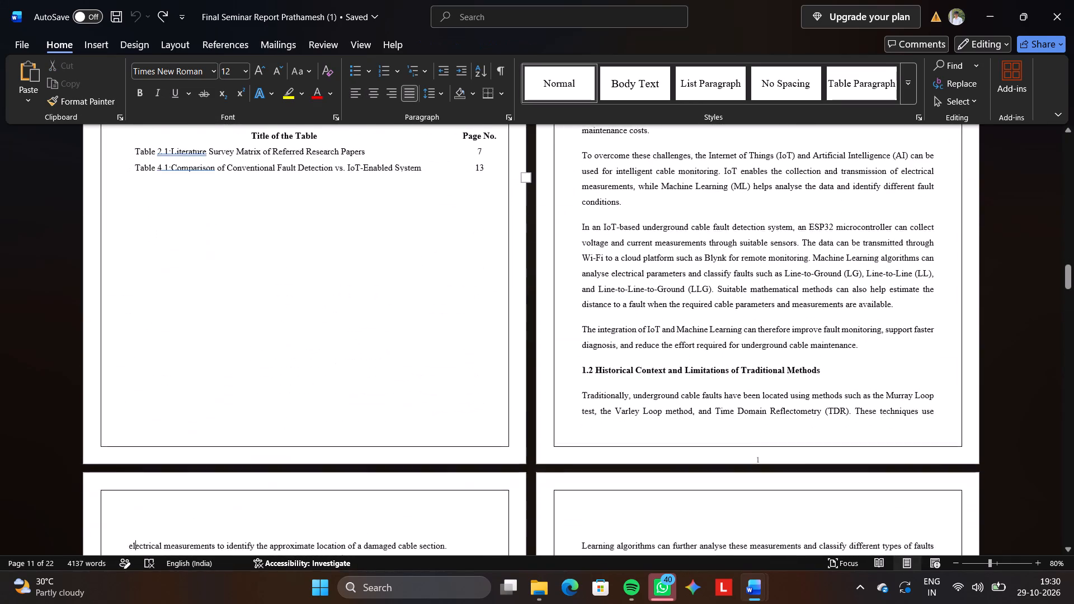
pyautogui.press('Down')
pyautogui.press('Down')
pyautogui.press('Down')
pyautogui.press('Down')
pyautogui.press('Down')
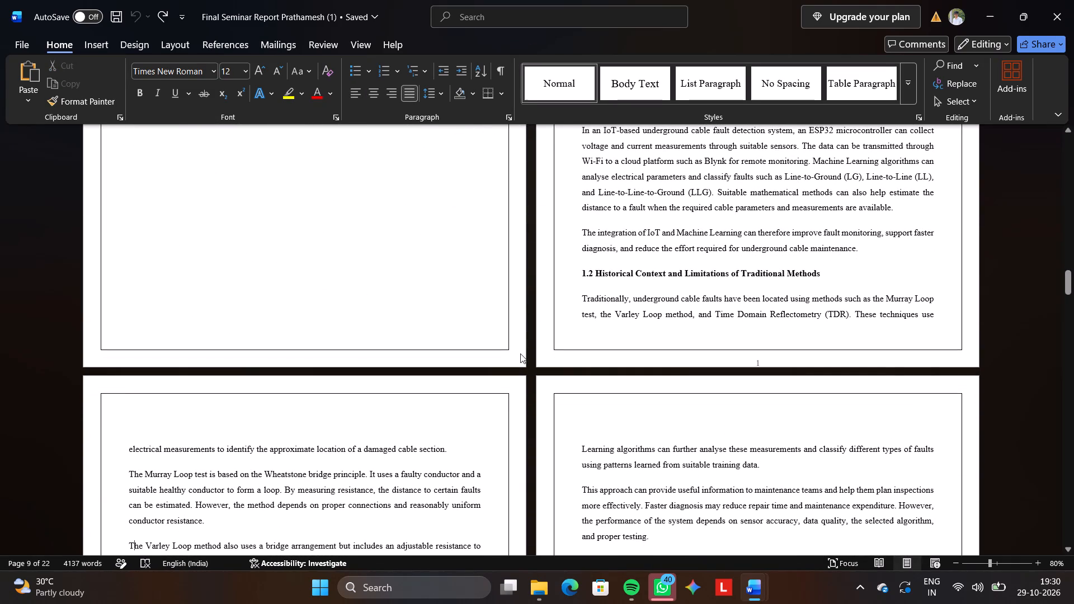
pyautogui.hotkey('ctrl', 'Down')
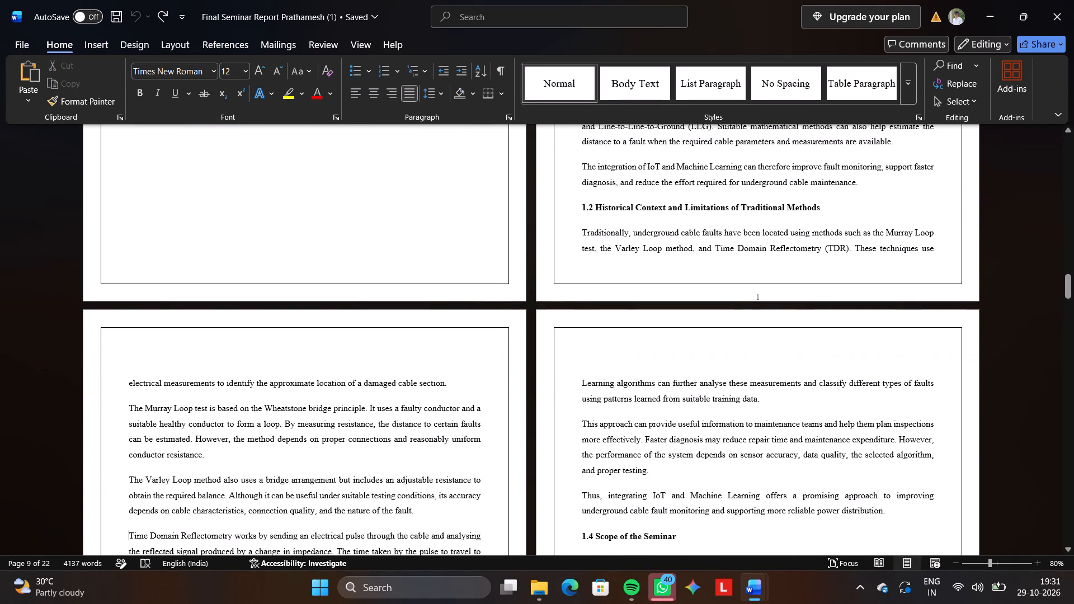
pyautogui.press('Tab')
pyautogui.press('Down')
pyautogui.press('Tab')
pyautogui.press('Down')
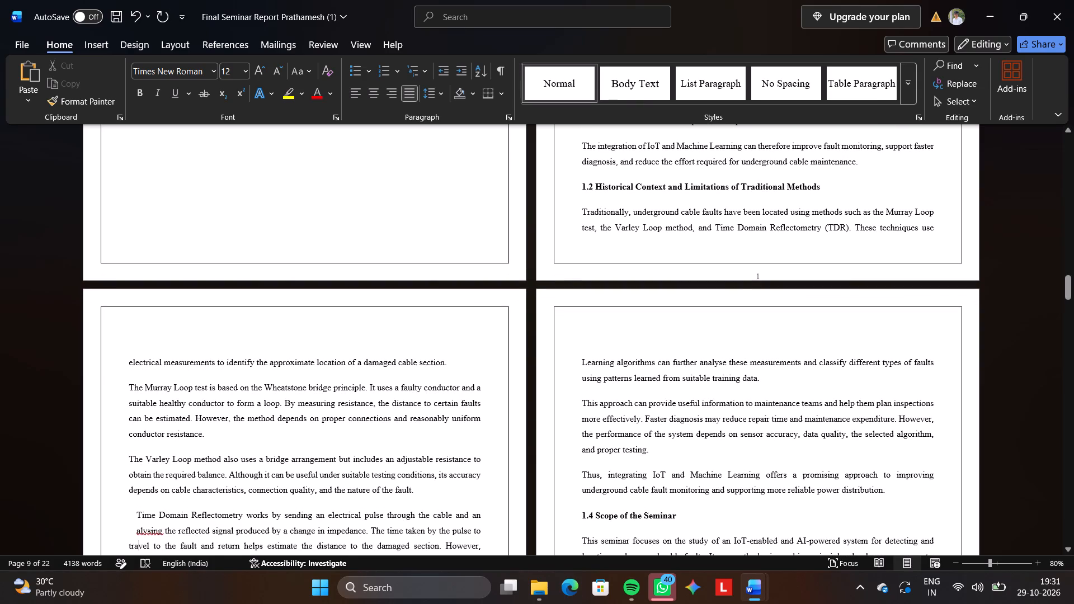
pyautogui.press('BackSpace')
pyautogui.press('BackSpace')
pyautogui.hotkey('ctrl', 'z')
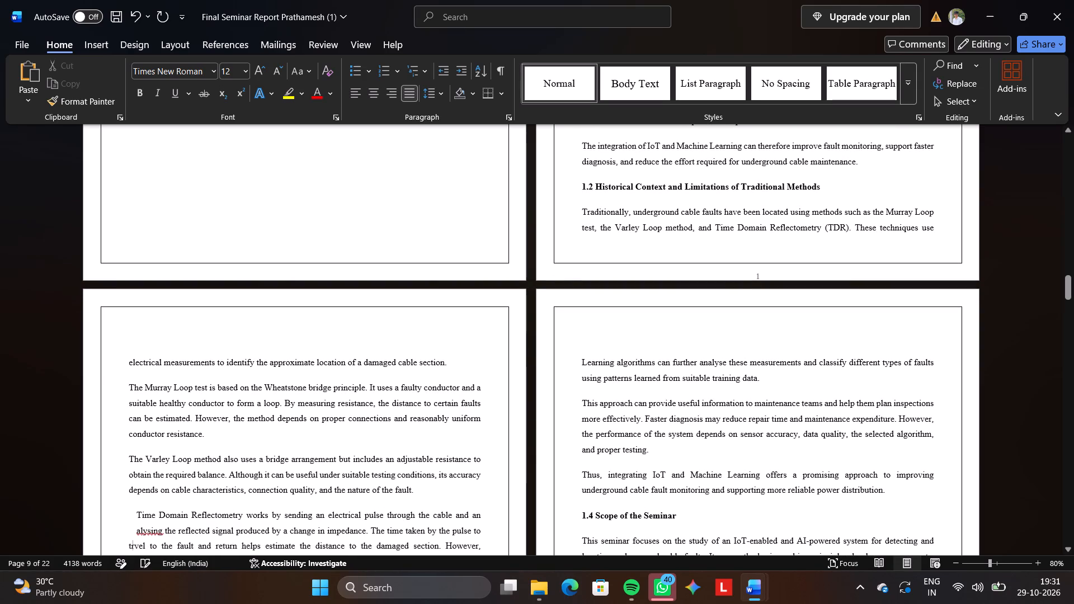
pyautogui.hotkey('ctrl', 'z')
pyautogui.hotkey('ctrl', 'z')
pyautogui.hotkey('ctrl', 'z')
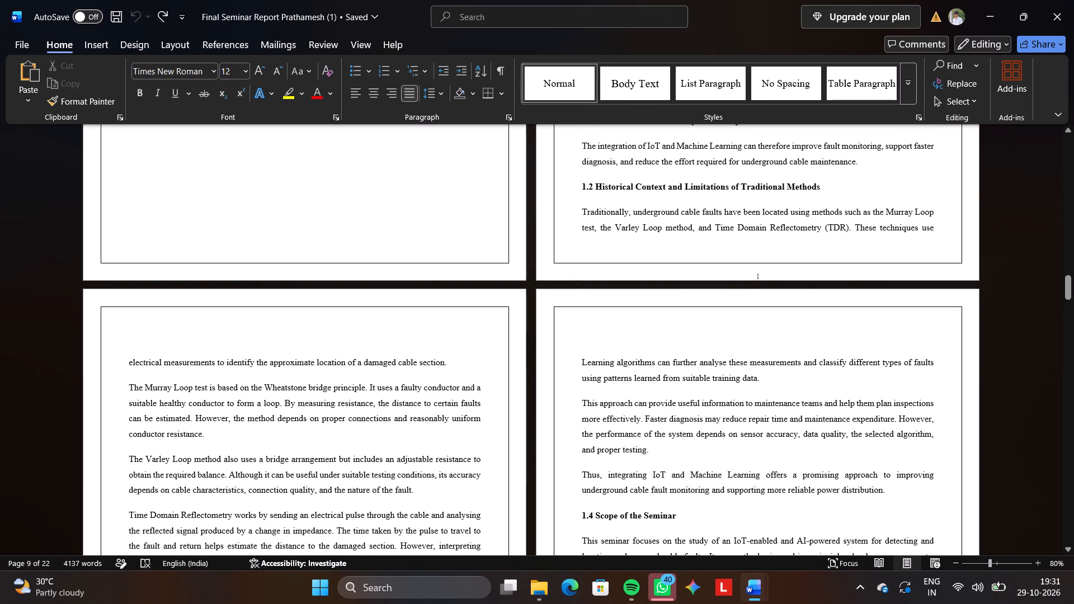
# Examine Chapter 2 of the other report, especially section 2.3 Literature Survey Matrix and its Table 2.1.
pyautogui.press('Down')
pyautogui.scroll(-5, 521, 358)
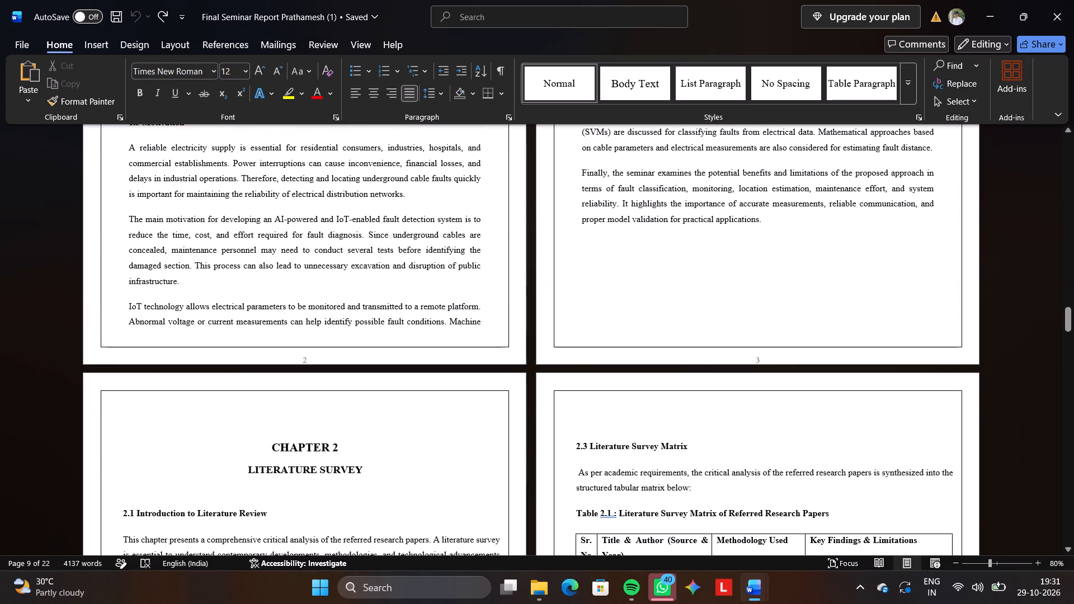
pyautogui.scroll(-1, 521, 358)
pyautogui.scroll(1, 521, 358)
pyautogui.scroll(-1, 521, 358)
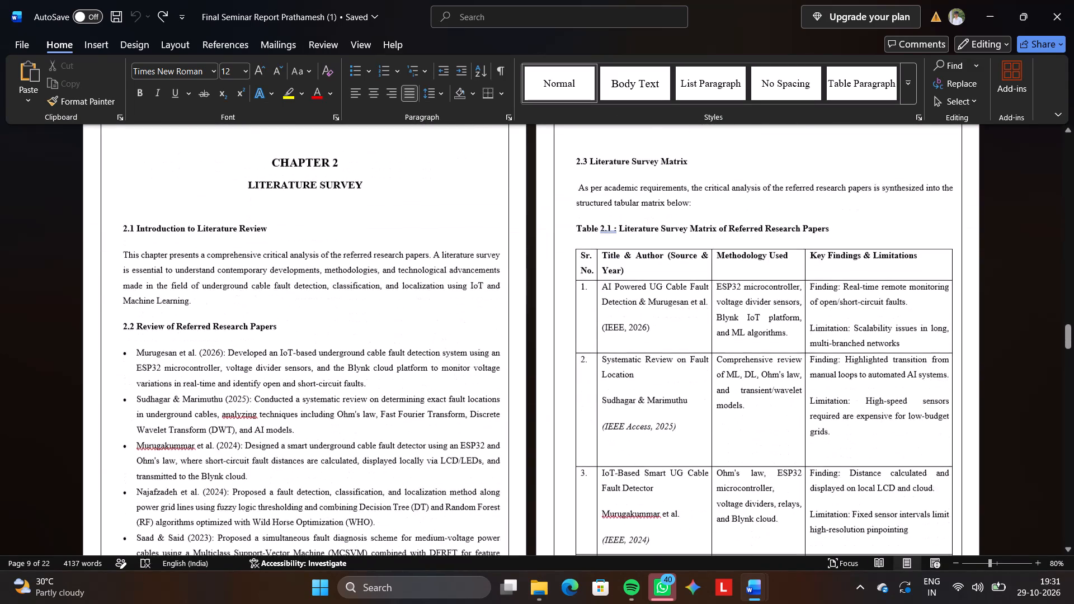
pyautogui.scroll(-2, 521, 358)
pyautogui.scroll(2, 521, 358)
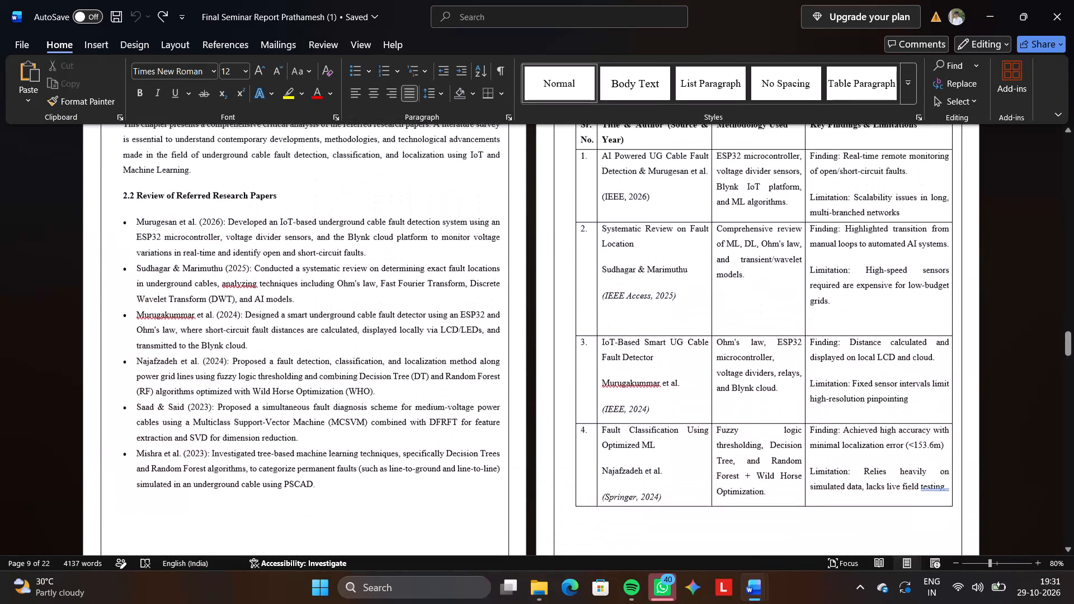
pyautogui.scroll(2, 521, 358)
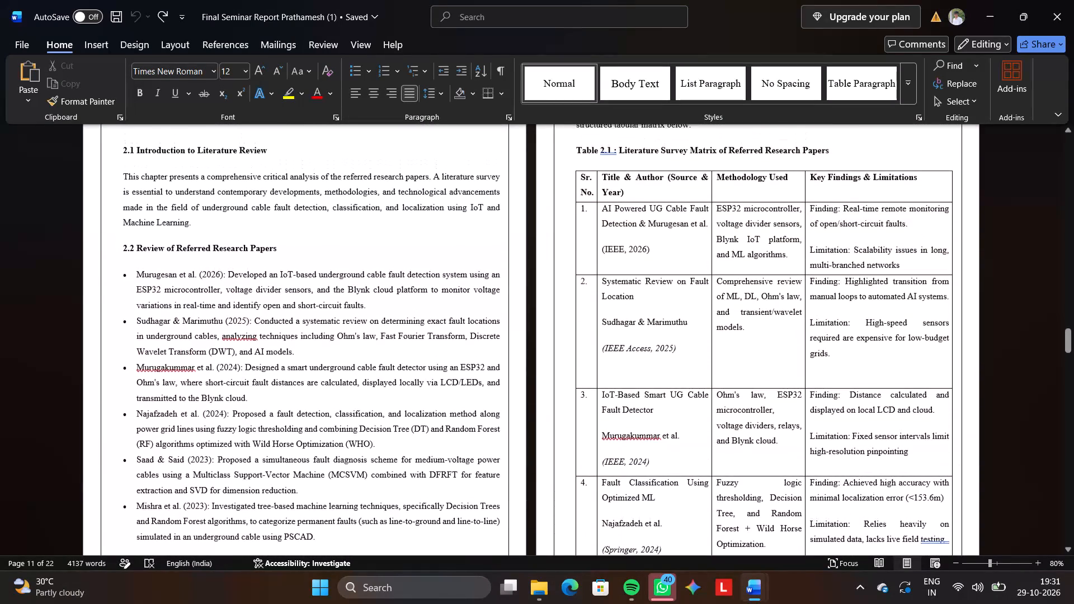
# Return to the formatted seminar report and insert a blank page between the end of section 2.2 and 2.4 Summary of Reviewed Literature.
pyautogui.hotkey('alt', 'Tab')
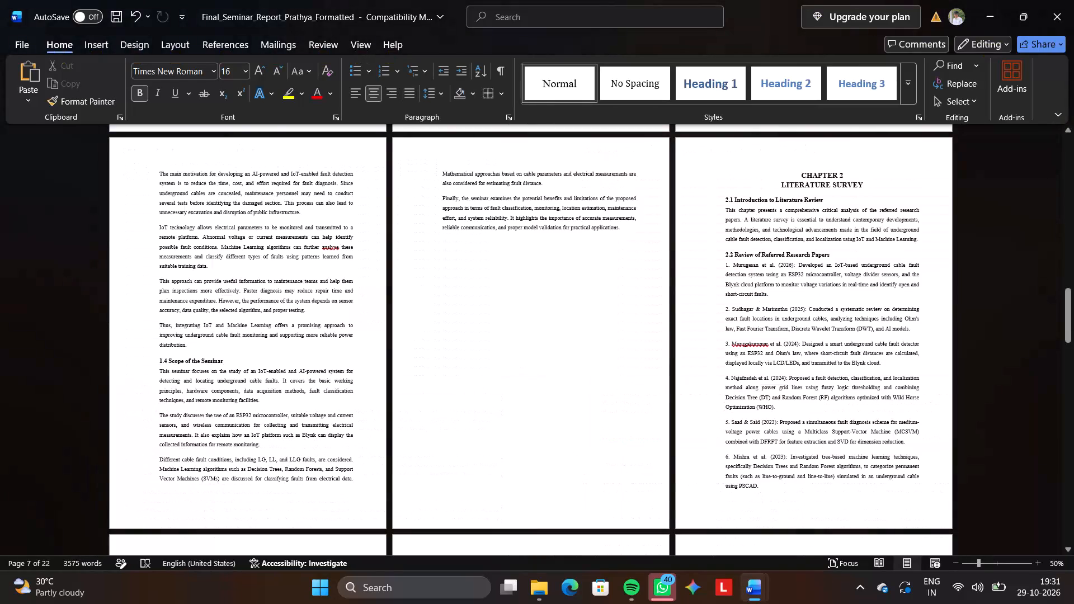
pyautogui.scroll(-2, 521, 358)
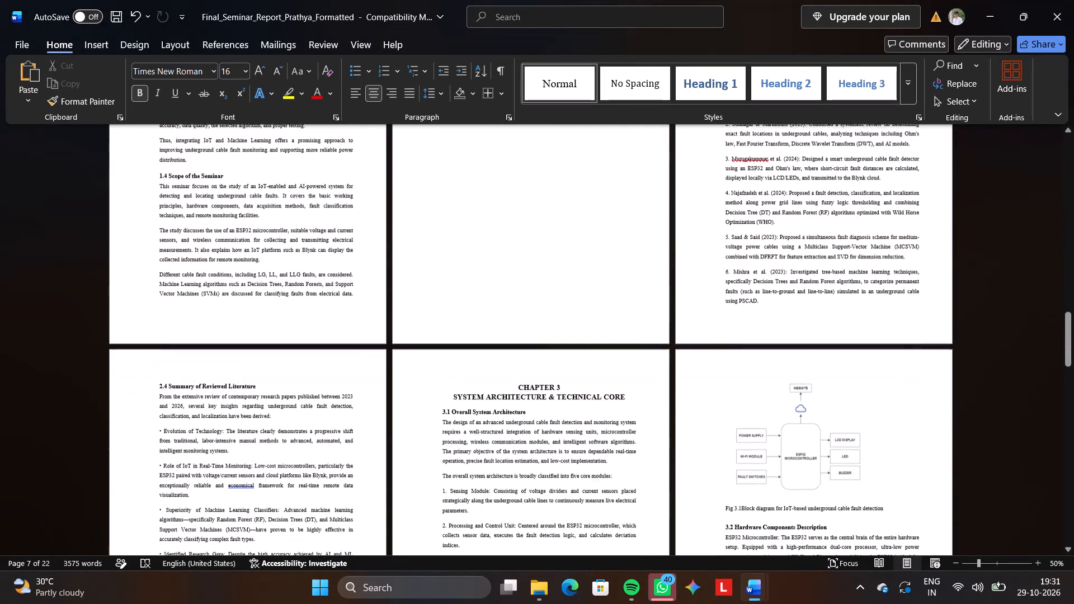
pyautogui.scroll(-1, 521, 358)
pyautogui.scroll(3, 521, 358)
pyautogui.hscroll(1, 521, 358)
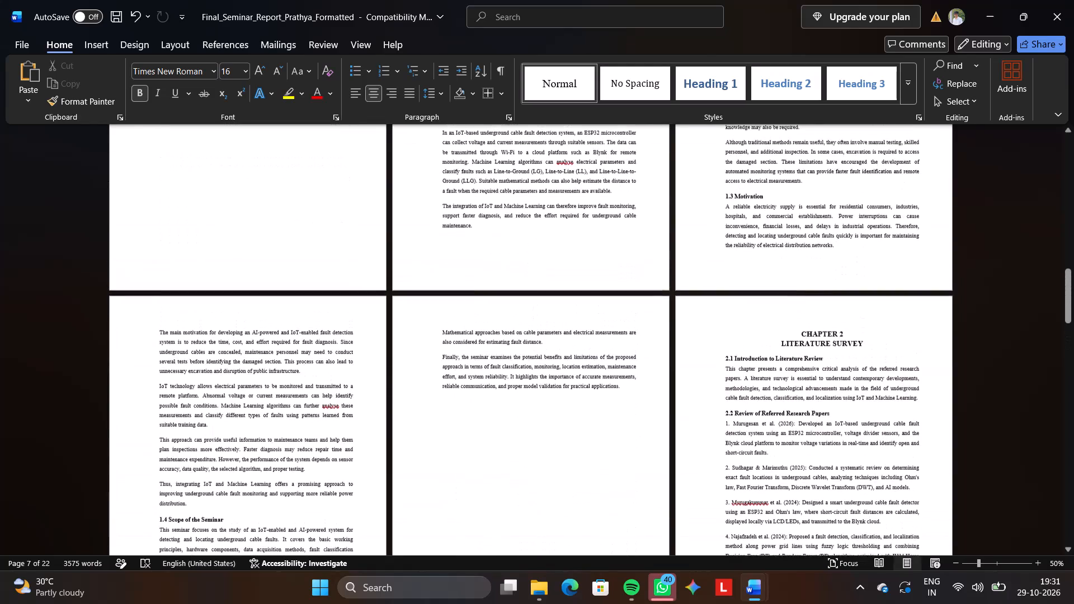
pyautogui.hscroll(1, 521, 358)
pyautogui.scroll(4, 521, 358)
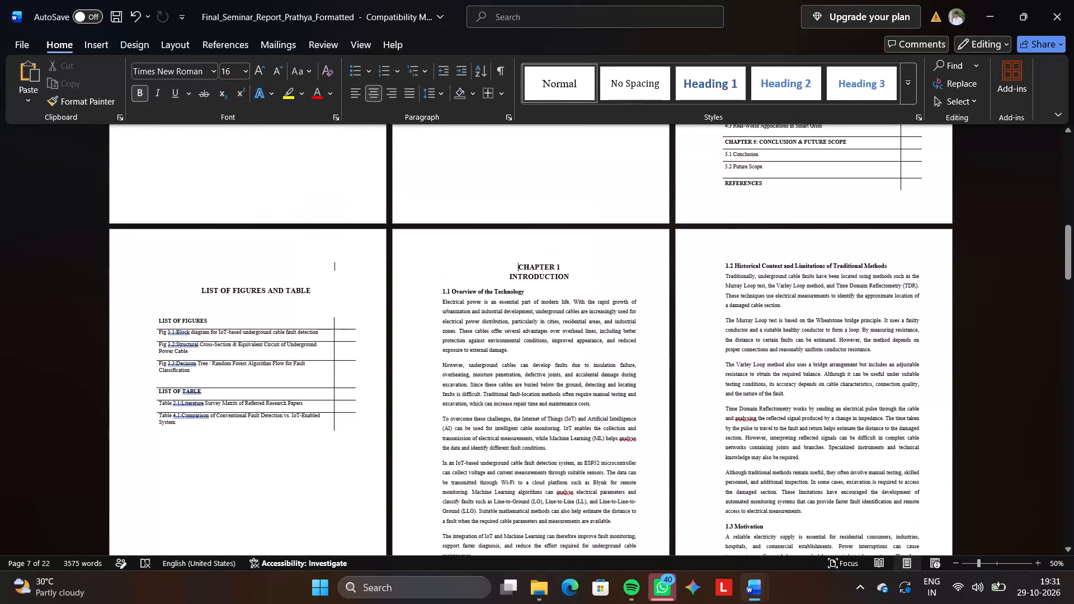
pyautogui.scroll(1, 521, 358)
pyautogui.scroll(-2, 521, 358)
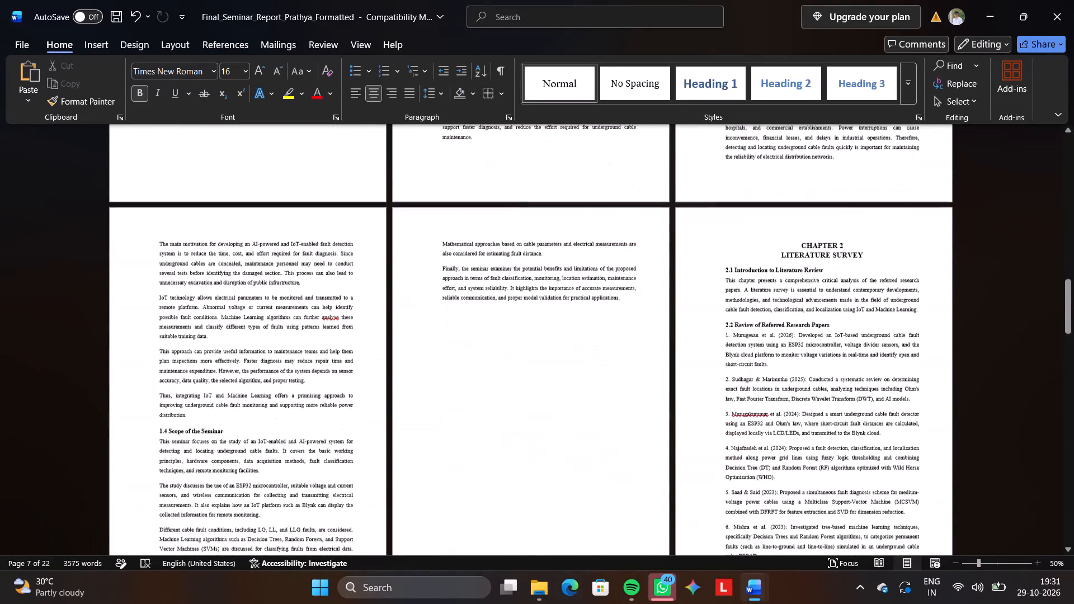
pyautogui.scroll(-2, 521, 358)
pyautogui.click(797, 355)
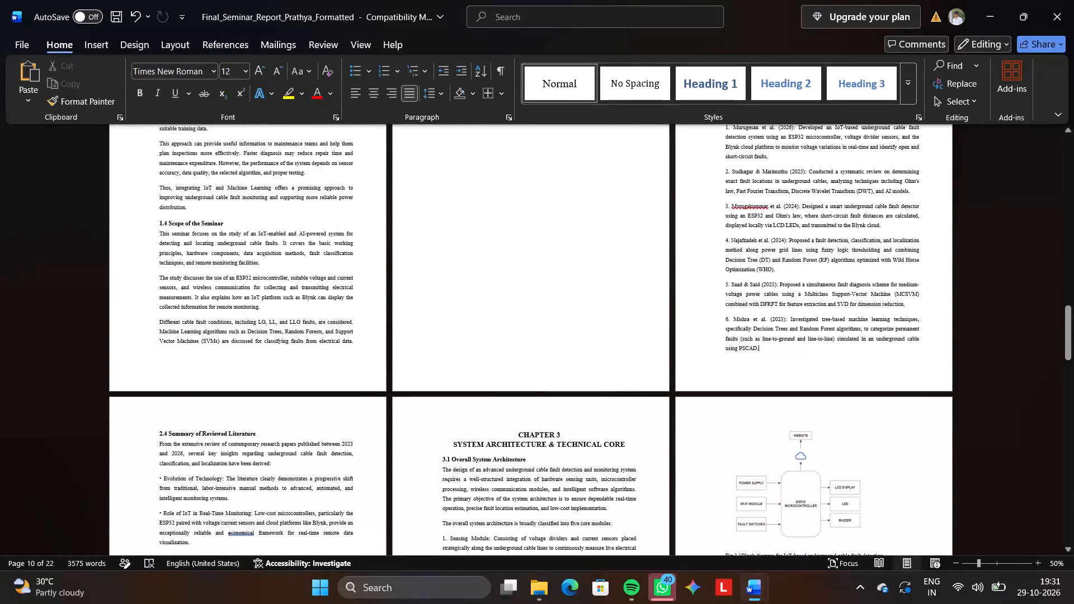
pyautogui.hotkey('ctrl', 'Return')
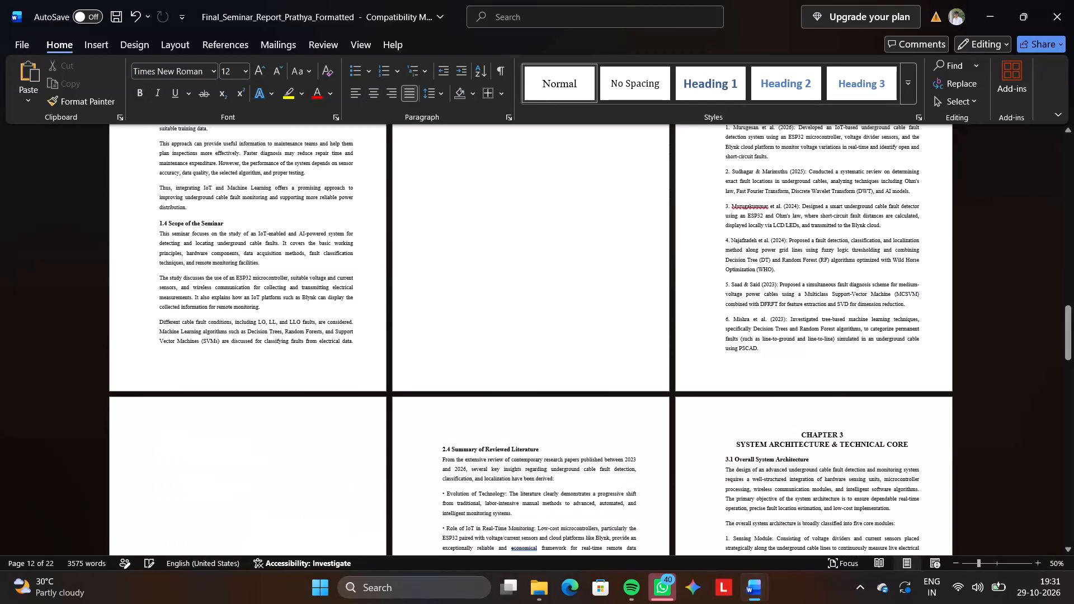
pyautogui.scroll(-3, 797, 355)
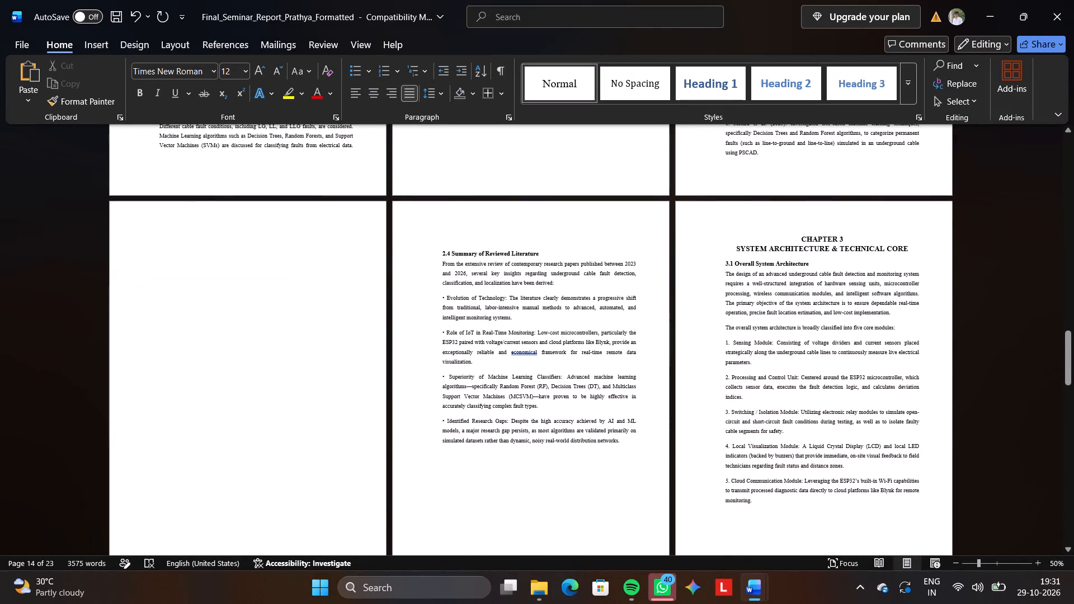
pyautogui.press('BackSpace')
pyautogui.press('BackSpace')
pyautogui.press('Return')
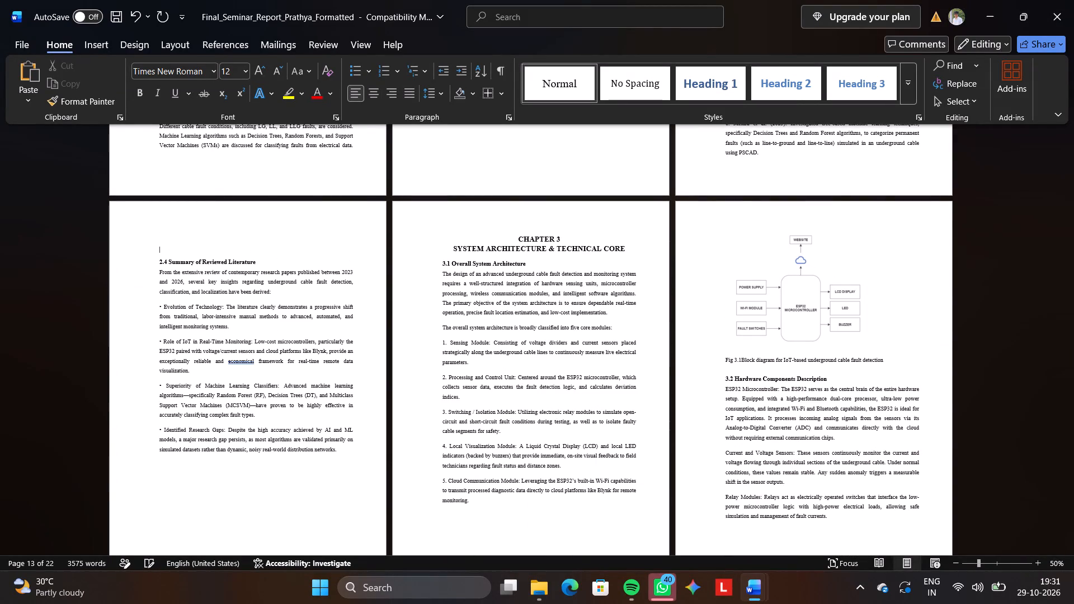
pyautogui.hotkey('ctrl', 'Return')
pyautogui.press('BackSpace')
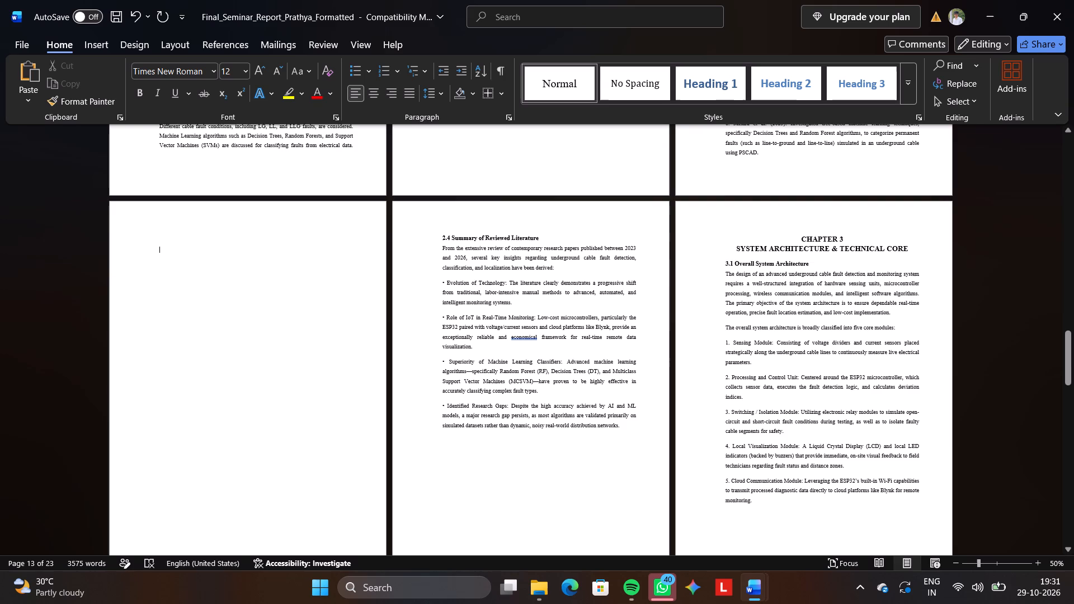
# Copy the 2.3 Literature Survey Matrix heading and introductory paragraph from the other report and paste them above 2.4 in the formatted report.
pyautogui.scroll(4, 241, 275)
pyautogui.scroll(-1, 241, 275)
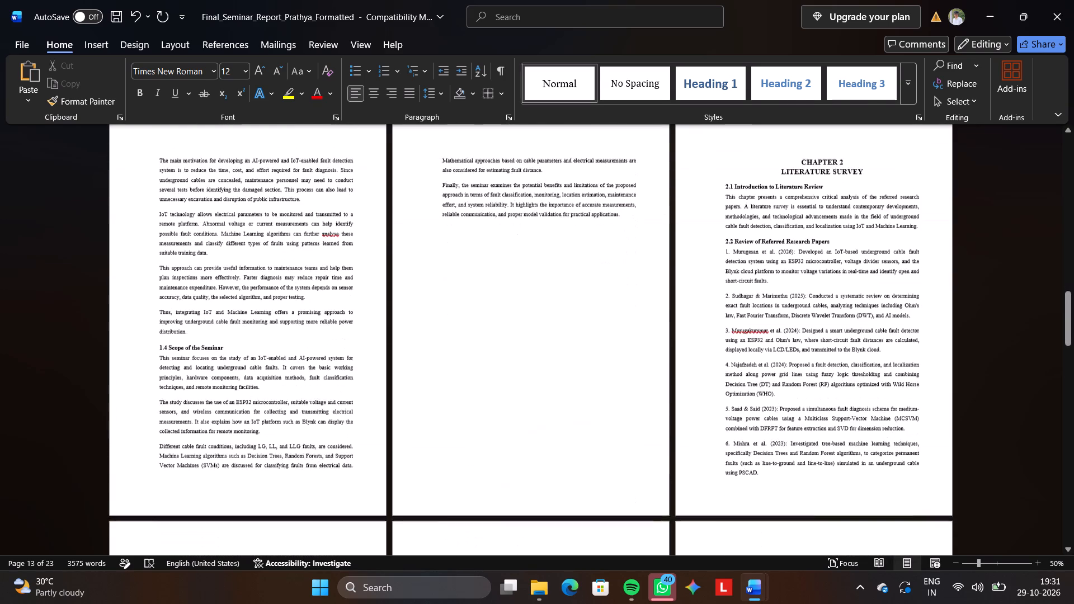
pyautogui.scroll(-1, 241, 275)
pyautogui.hotkey('alt', 'Tab')
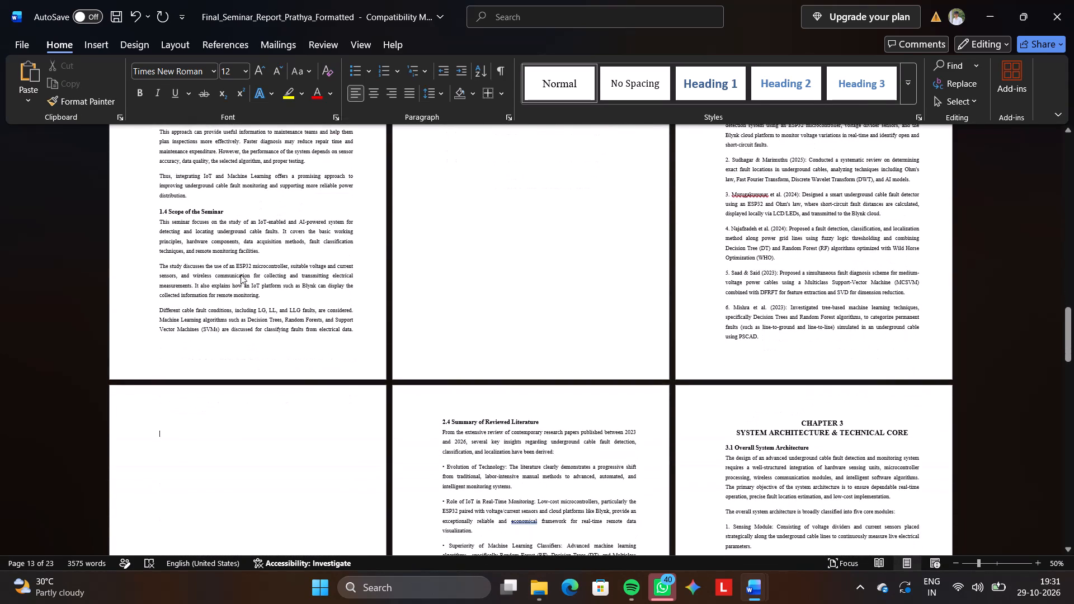
pyautogui.scroll(1, 241, 275)
pyautogui.scroll(-3, 241, 275)
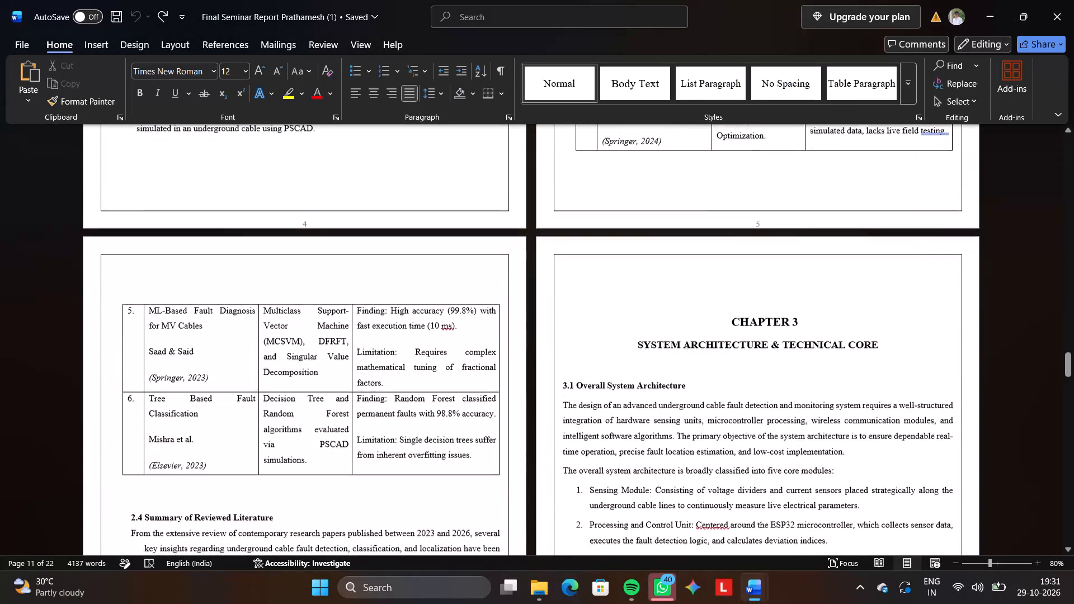
pyautogui.scroll(-1, 241, 275)
pyautogui.scroll(4, 241, 275)
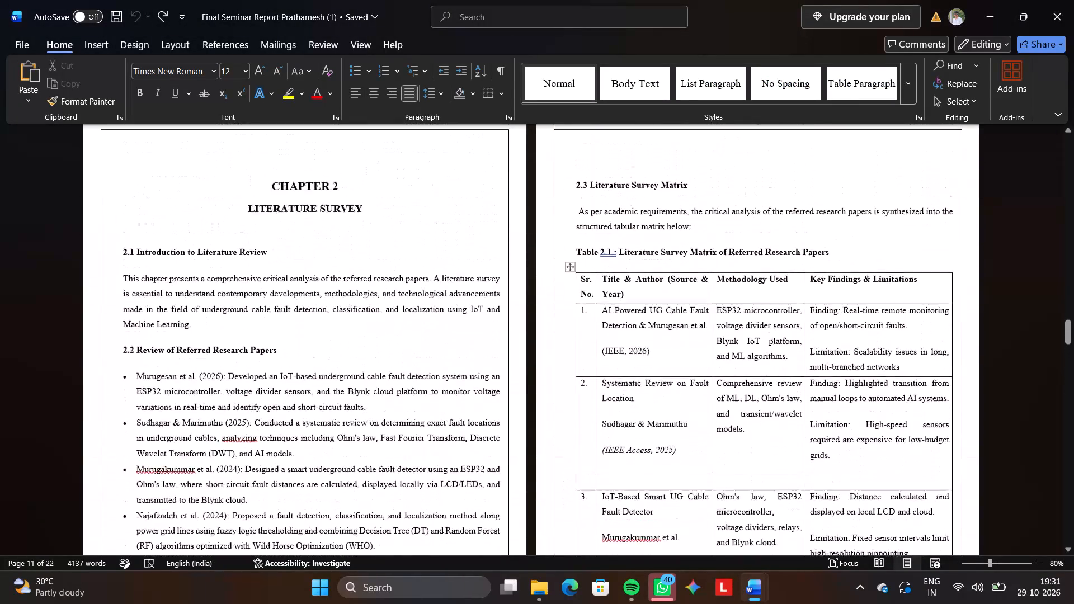
pyautogui.scroll(1, 241, 275)
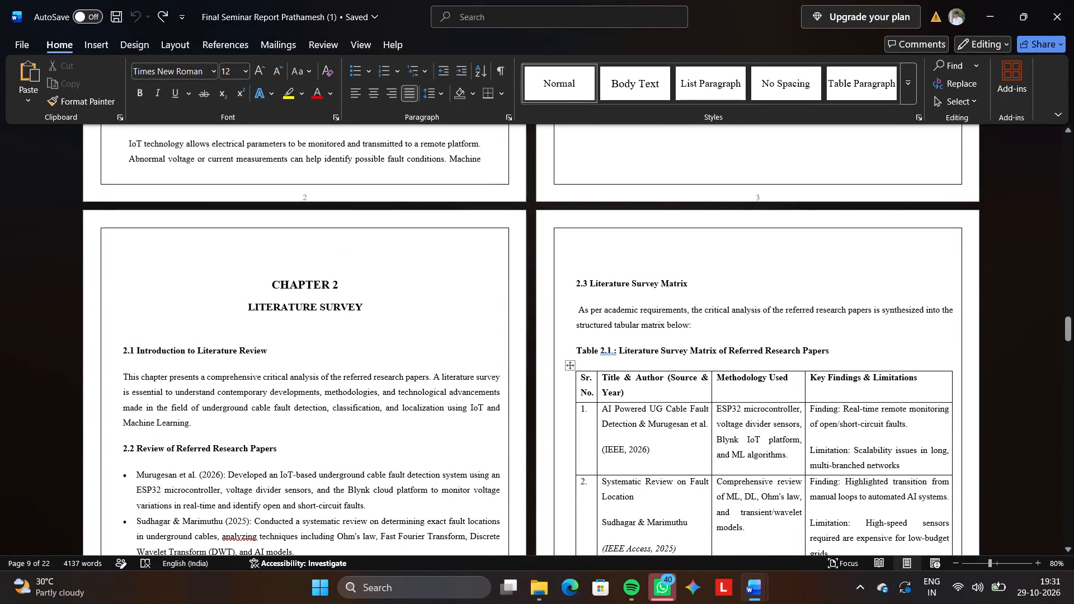
pyautogui.moveTo(576, 282); pyautogui.dragTo(700, 328)
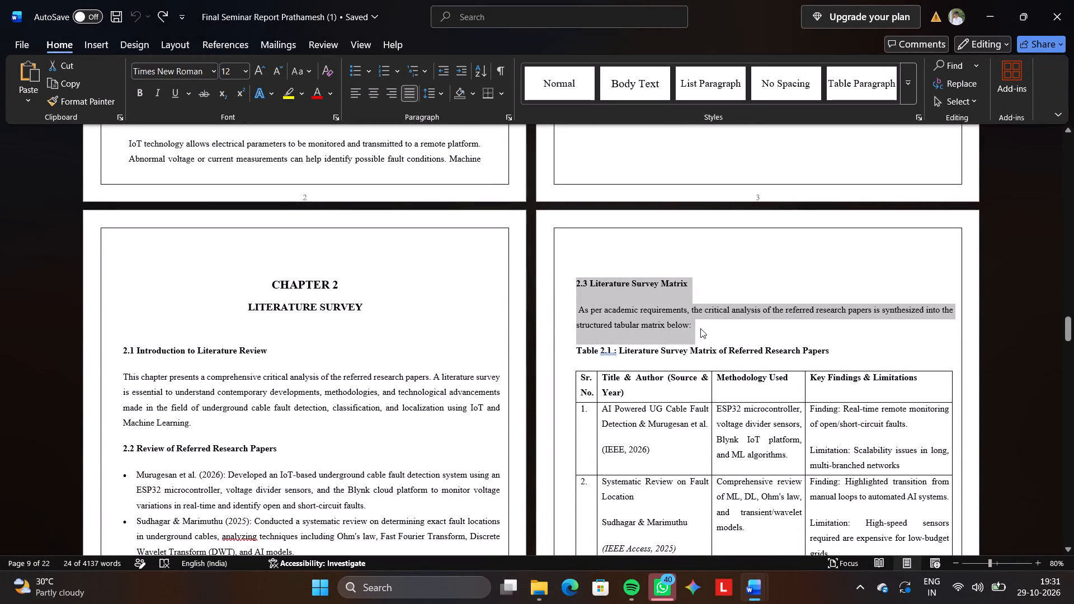
pyautogui.hotkey('ctrl', 'c')
pyautogui.hotkey('alt', 'Tab')
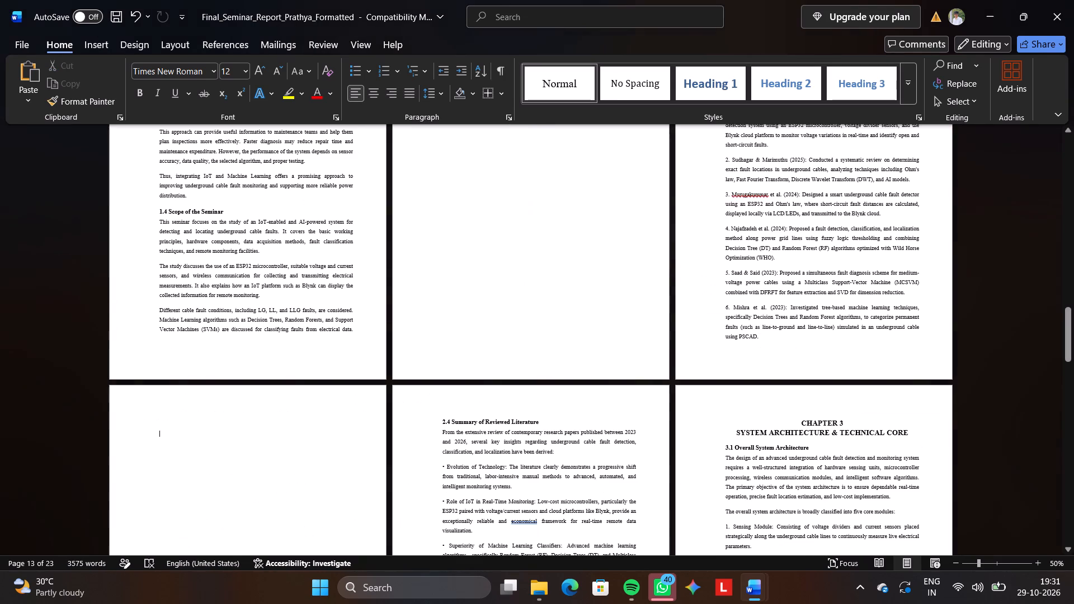
pyautogui.hotkey('ctrl', 'v')
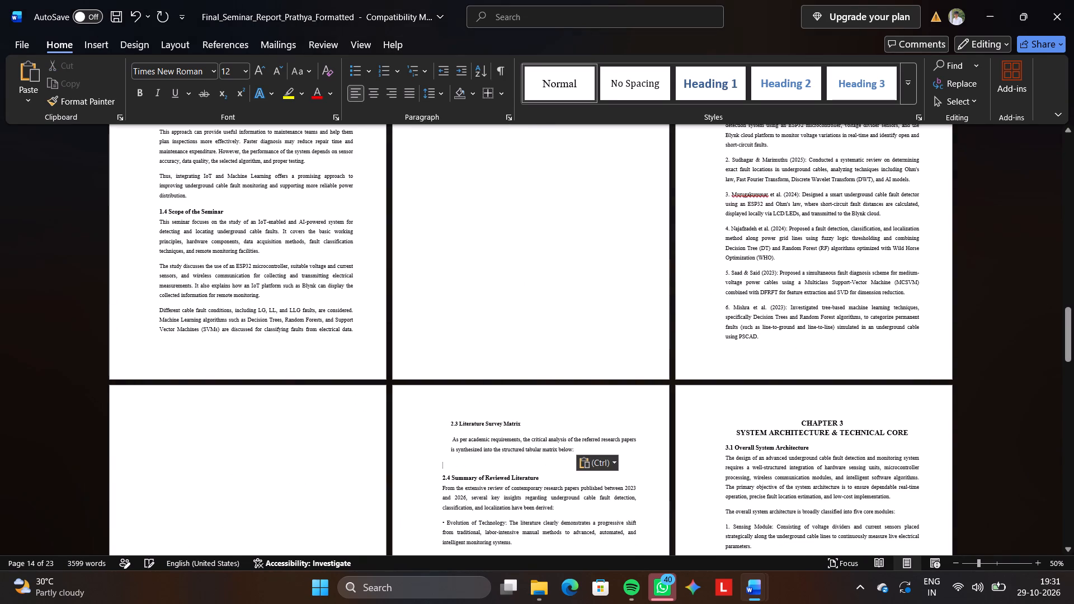
# Remove the page break above the pasted 2.3 Literature Survey Matrix heading so it moves up to the page following section 2.2.
pyautogui.click(448, 423)
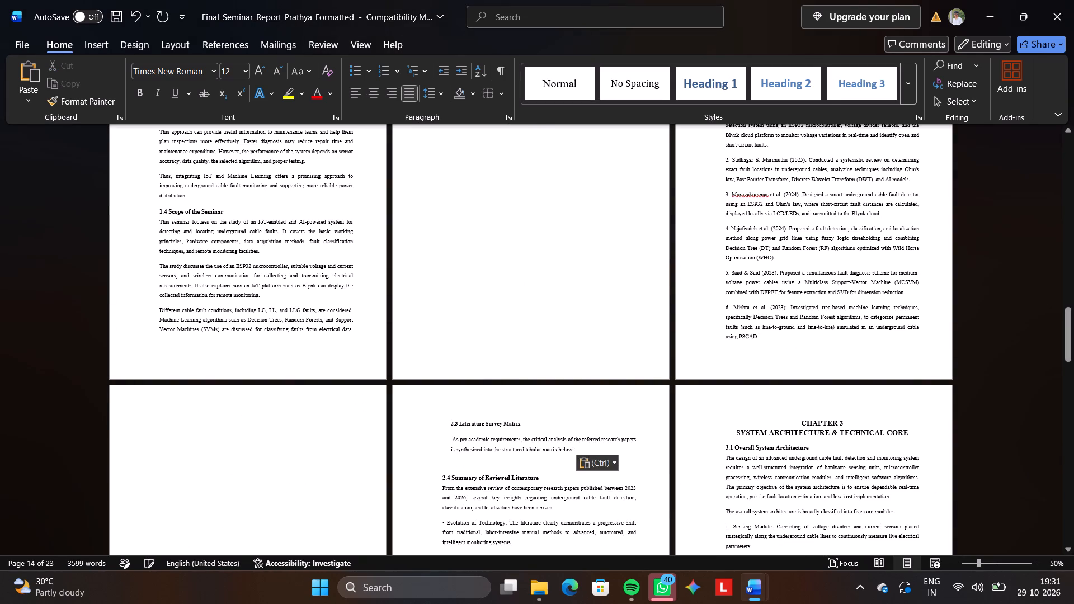
pyautogui.press('BackSpace')
pyautogui.press('BackSpace')
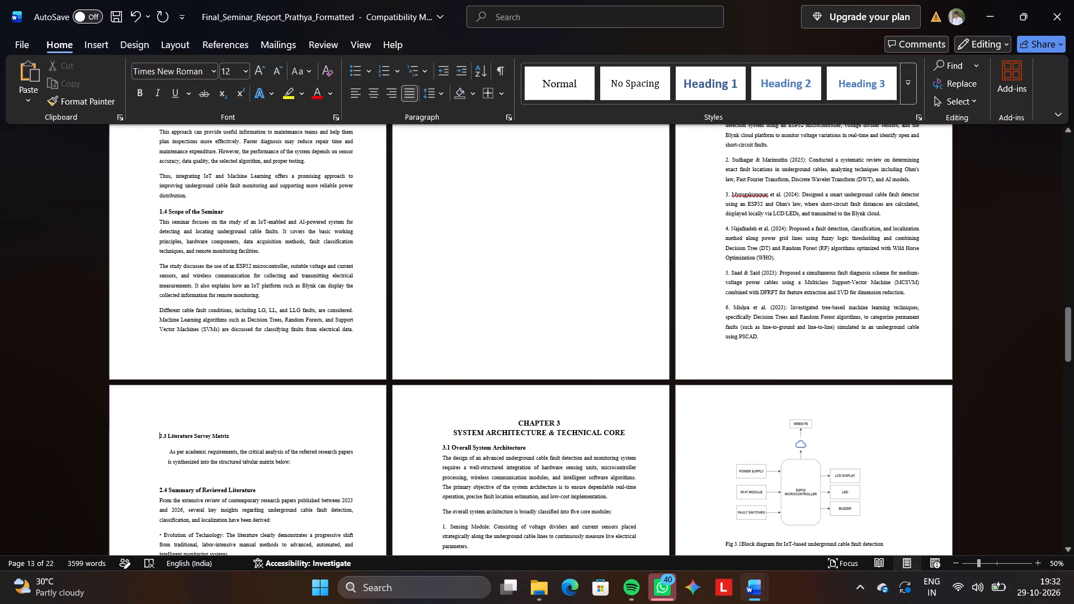
# Insert a page break after the 2.3 introductory paragraph and delete the empty lines above 2.4 Summary of Reviewed Literature.
pyautogui.click(317, 466)
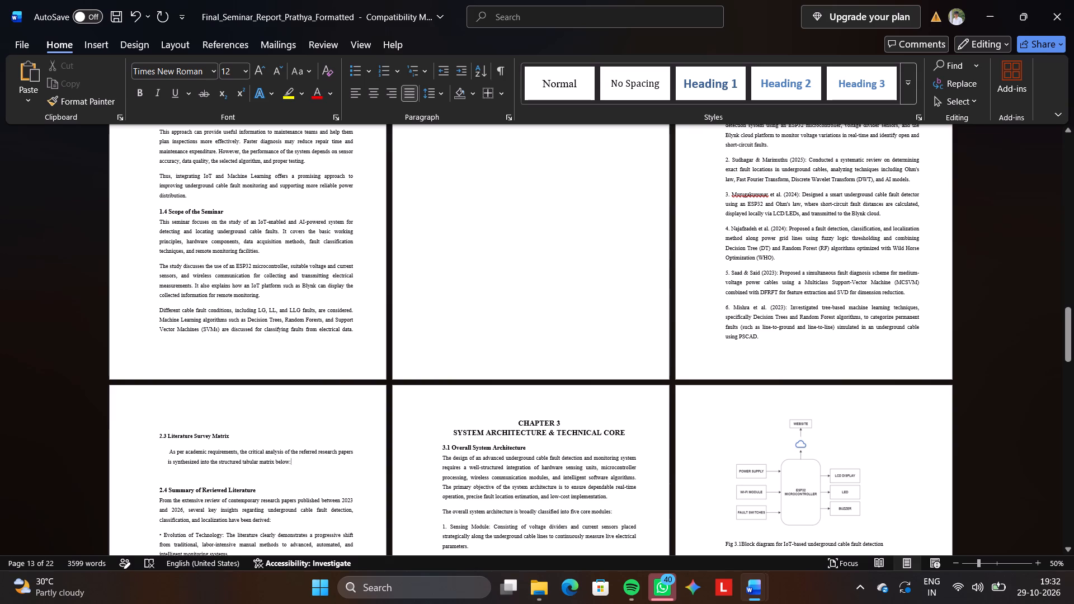
pyautogui.hotkey('ctrl', 'Return')
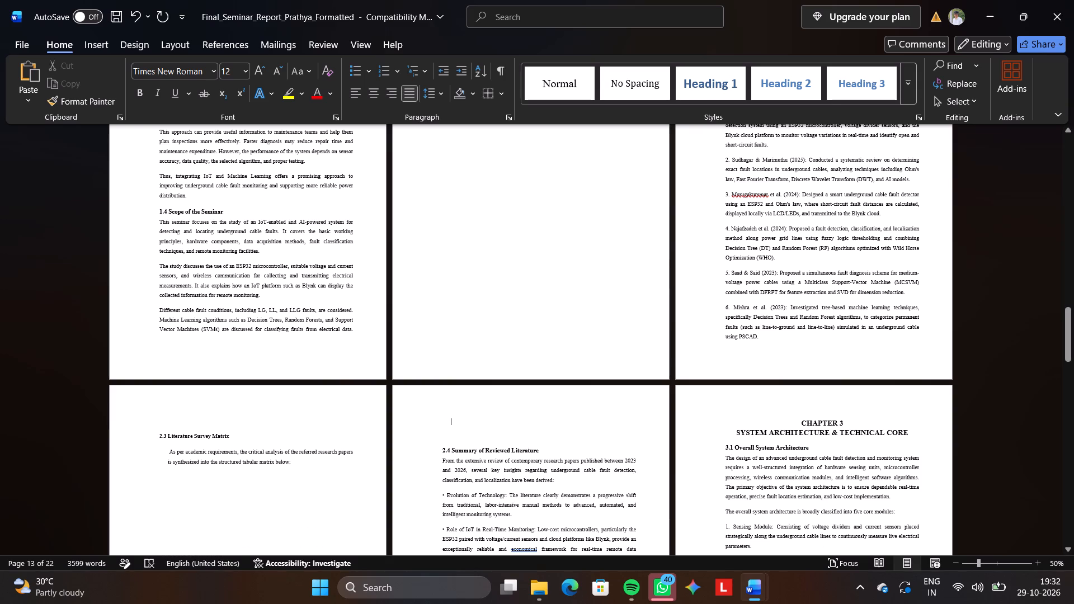
pyautogui.click(463, 435)
pyautogui.click(440, 450)
pyautogui.press('BackSpace')
pyautogui.press('BackSpace')
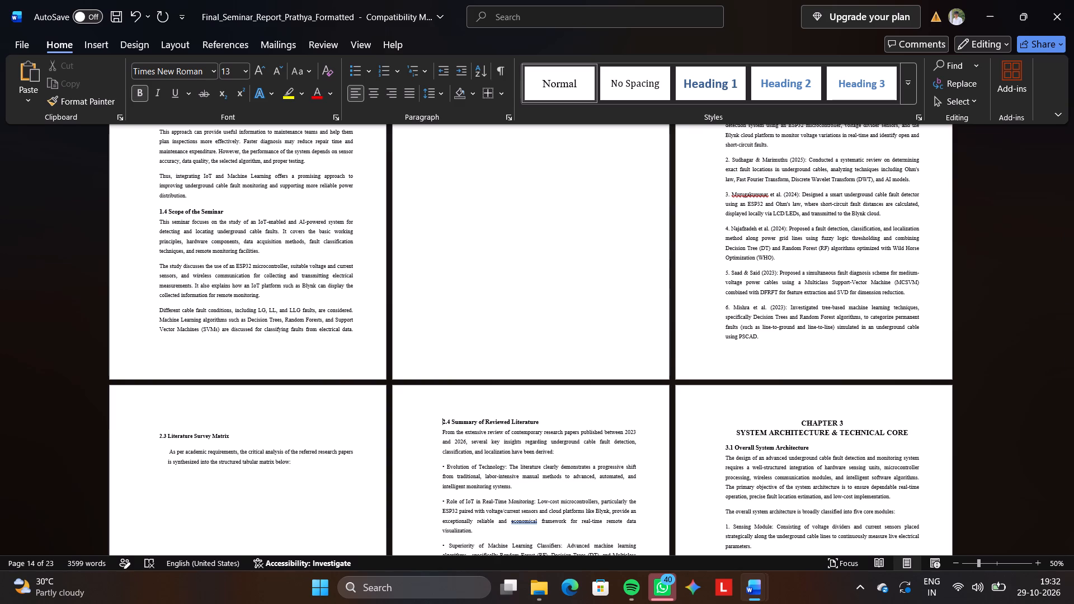
# Delete the empty line above the 2.3 Literature Survey Matrix heading so it starts at the top of its page.
pyautogui.scroll(-1, 440, 450)
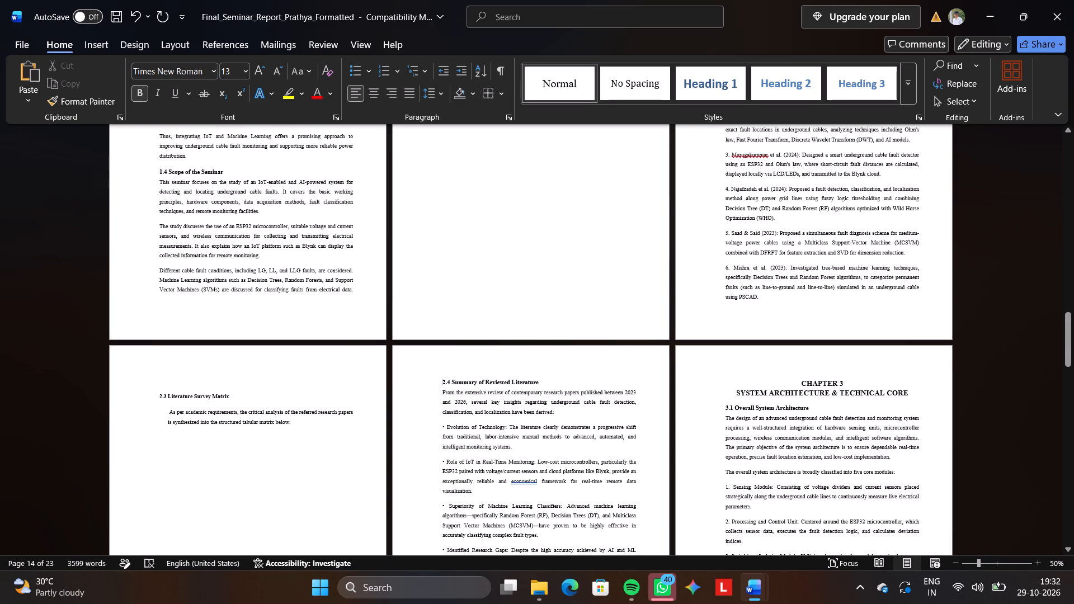
pyautogui.click(156, 395)
pyautogui.press('Up')
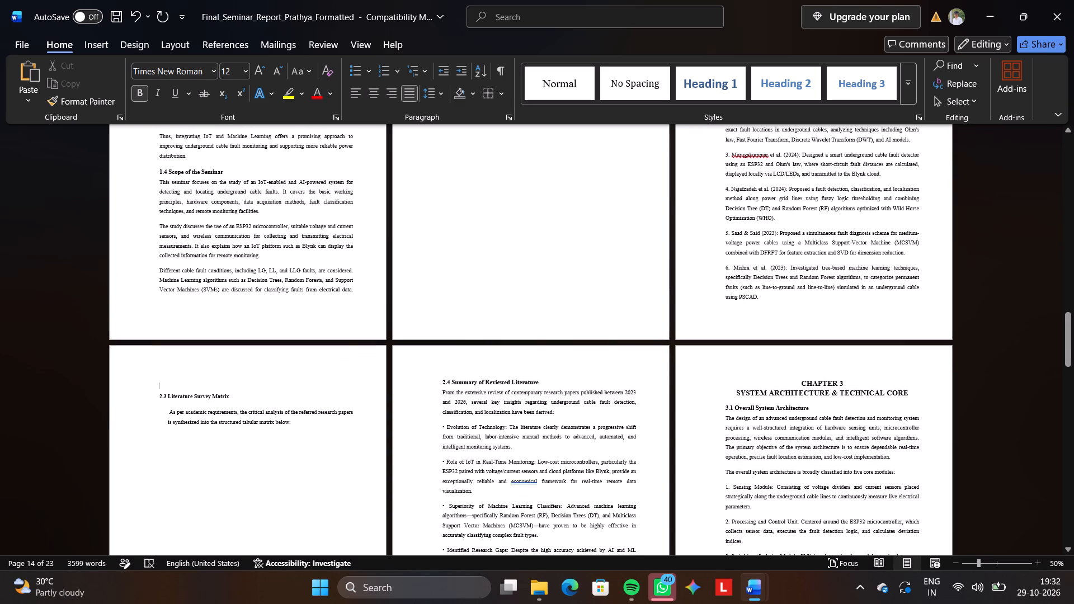
pyautogui.press('BackSpace')
pyautogui.press('BackSpace')
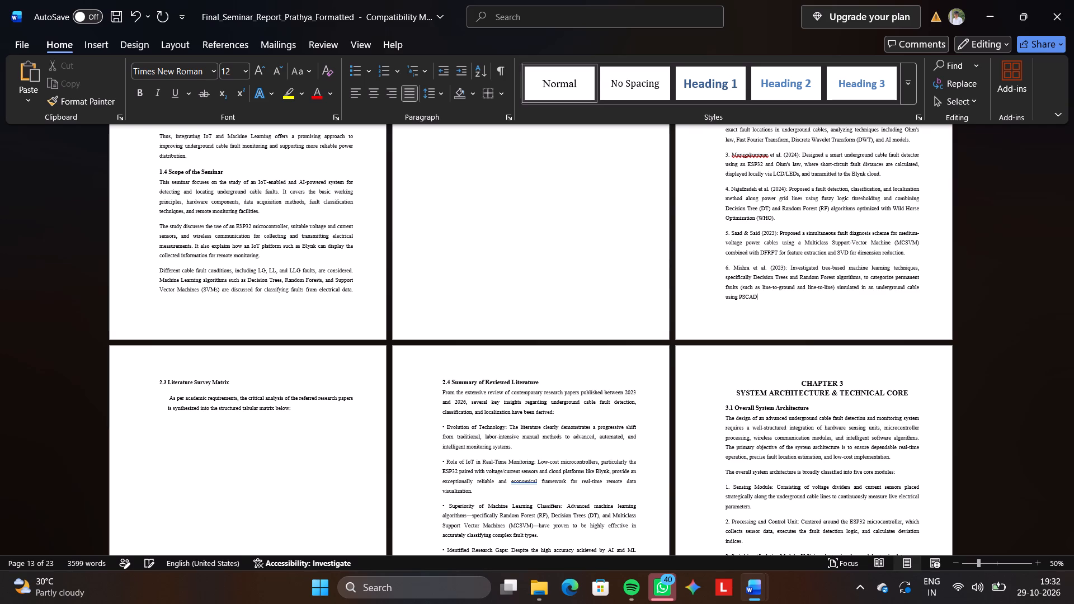
# Review the formatted report's page layout, covering the front matter, contents table, lists, and Chapters 1 to 3.
pyautogui.scroll(1, 156, 395)
pyautogui.scroll(-1, 156, 395)
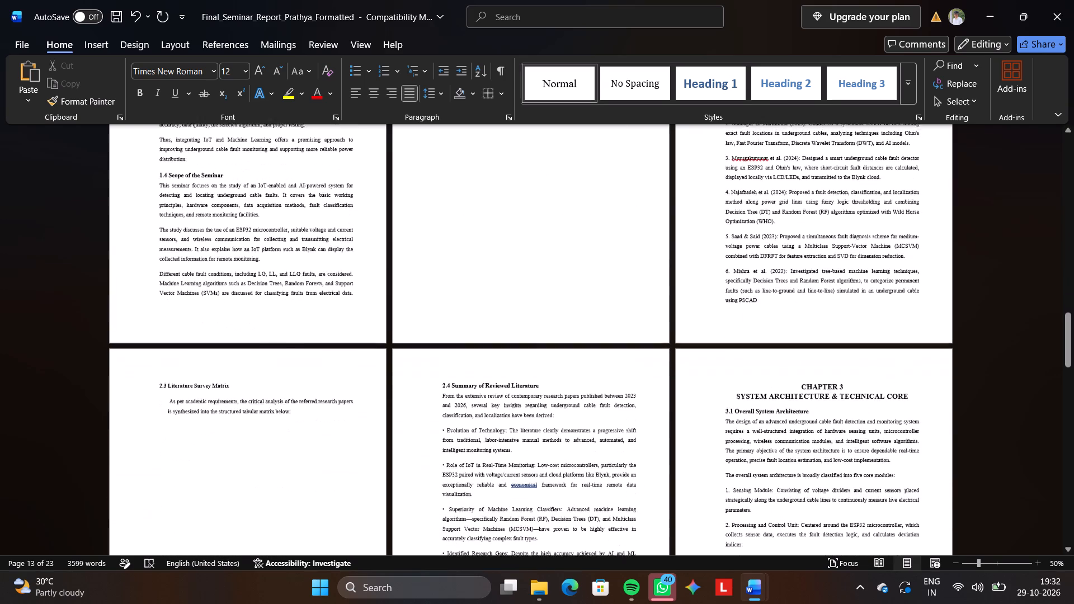
pyautogui.scroll(-4, 156, 395)
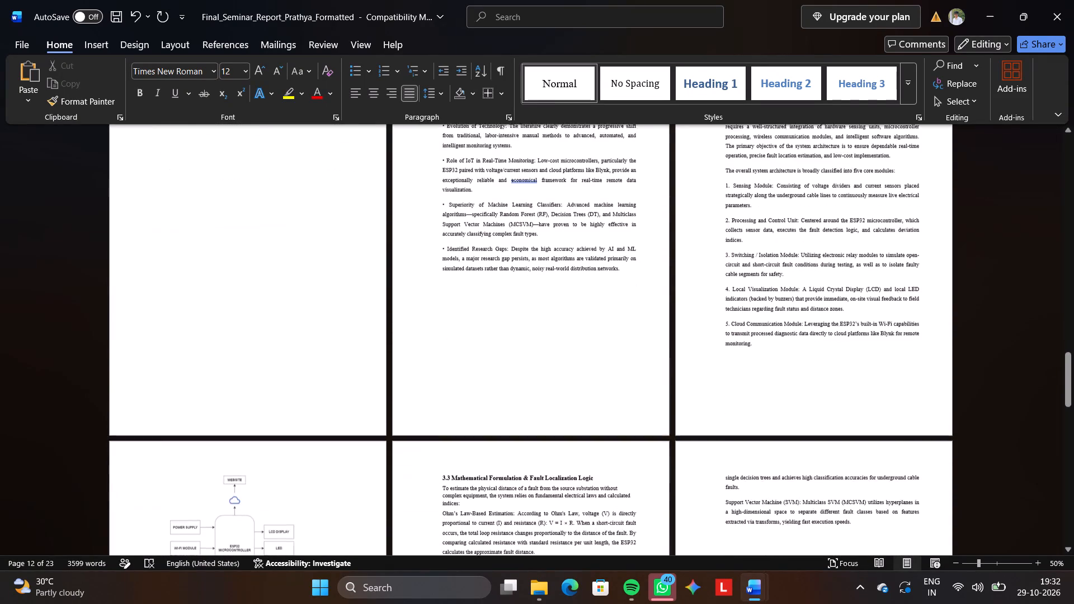
pyautogui.scroll(-2, 156, 395)
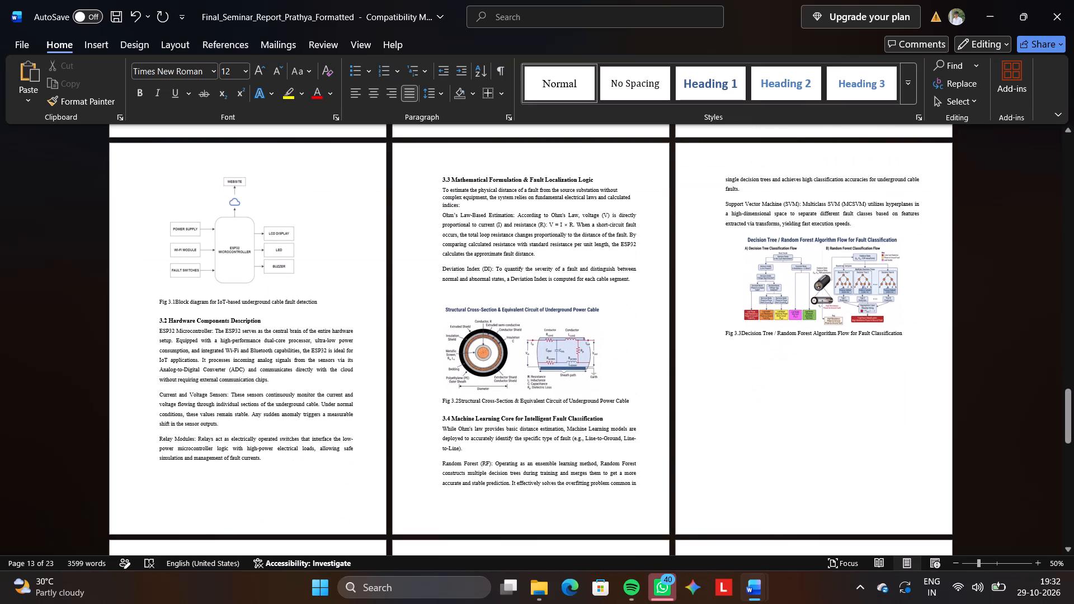
pyautogui.scroll(-1, 156, 395)
pyautogui.scroll(12, 156, 395)
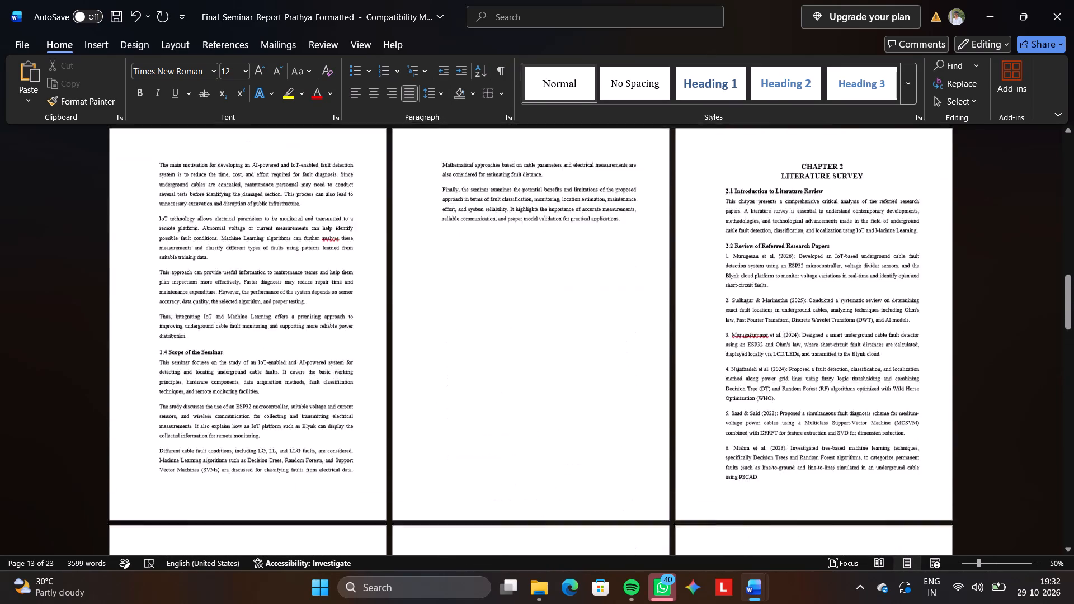
pyautogui.scroll(8, 156, 395)
pyautogui.scroll(-1, 156, 395)
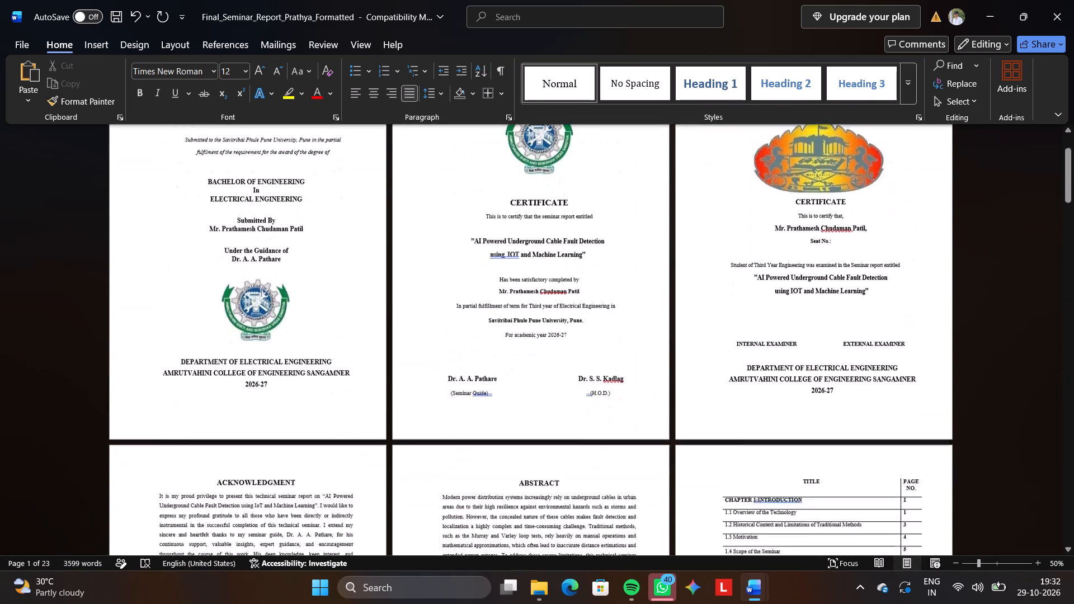
pyautogui.scroll(-3, 156, 395)
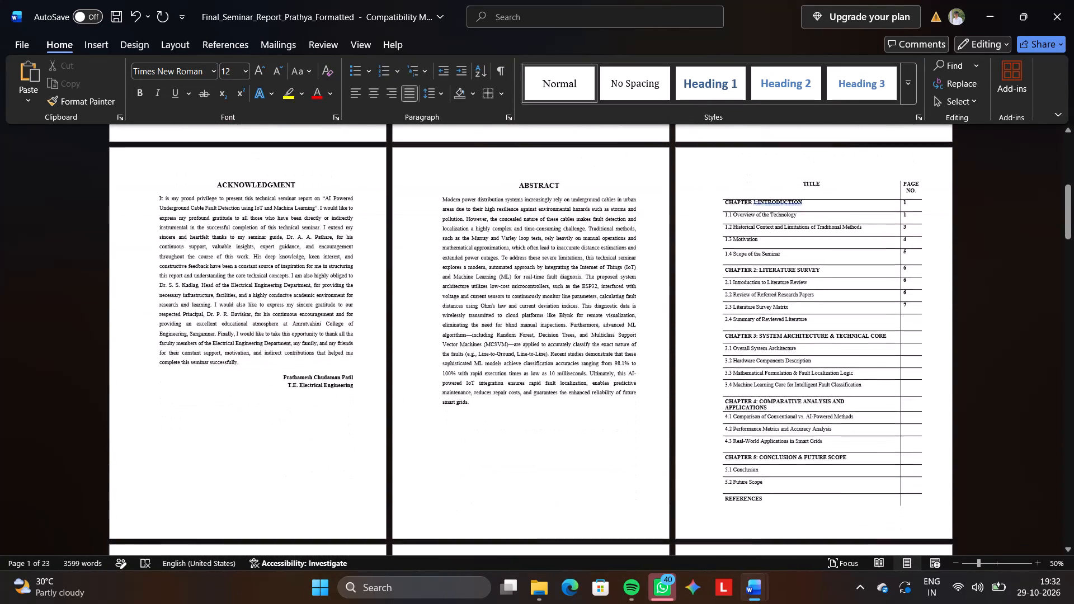
pyautogui.scroll(-4, 156, 395)
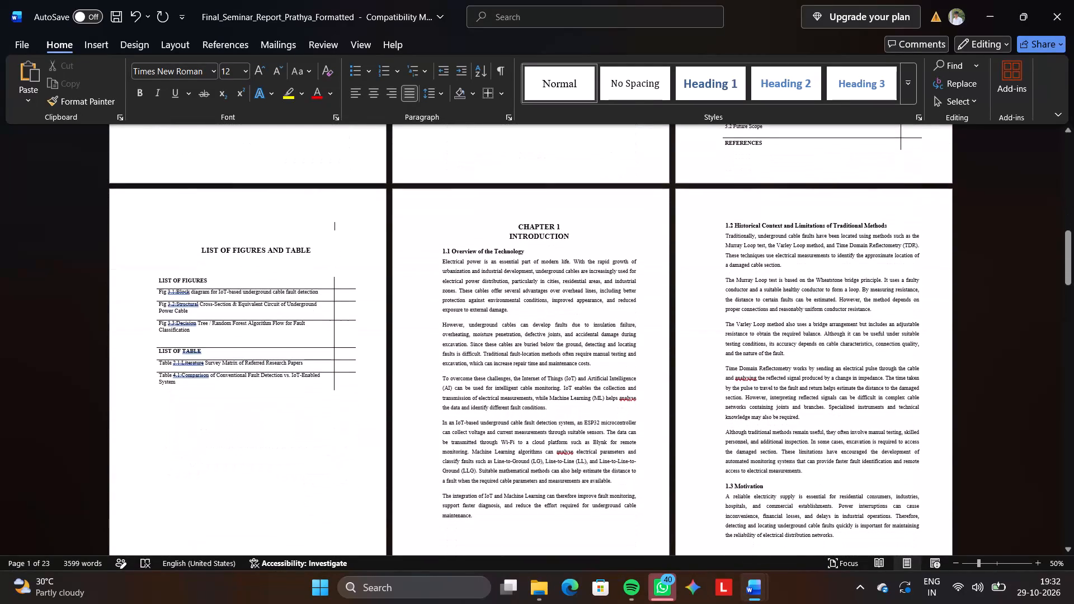
pyautogui.scroll(-1, 156, 395)
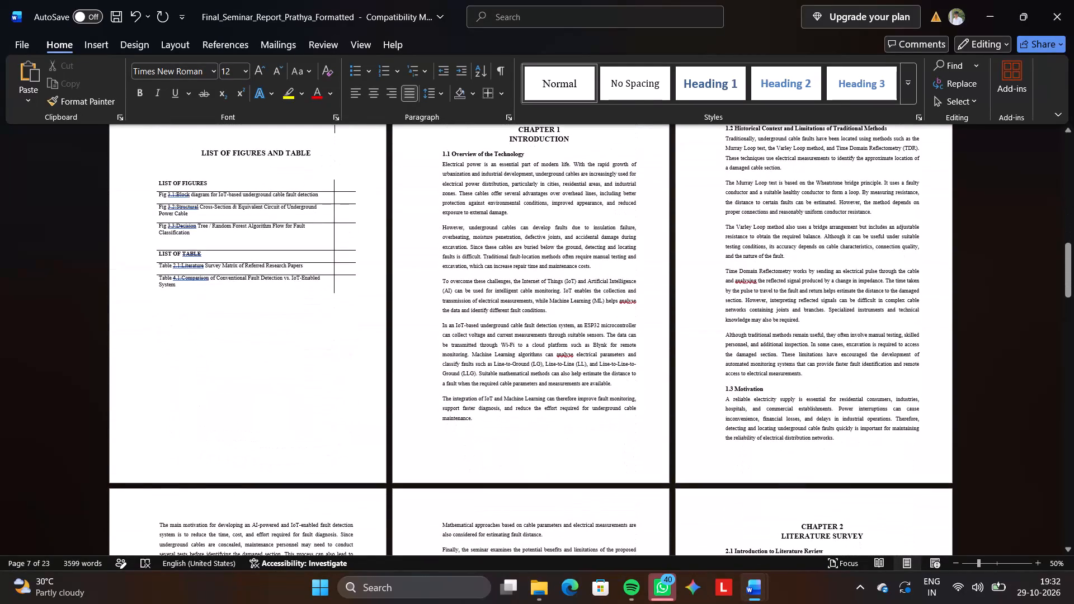
# Remove the indent and leading space from the introductory paragraph below the 2.3 Literature Survey Matrix heading, keeping it on its own line.
pyautogui.scroll(-2, 156, 395)
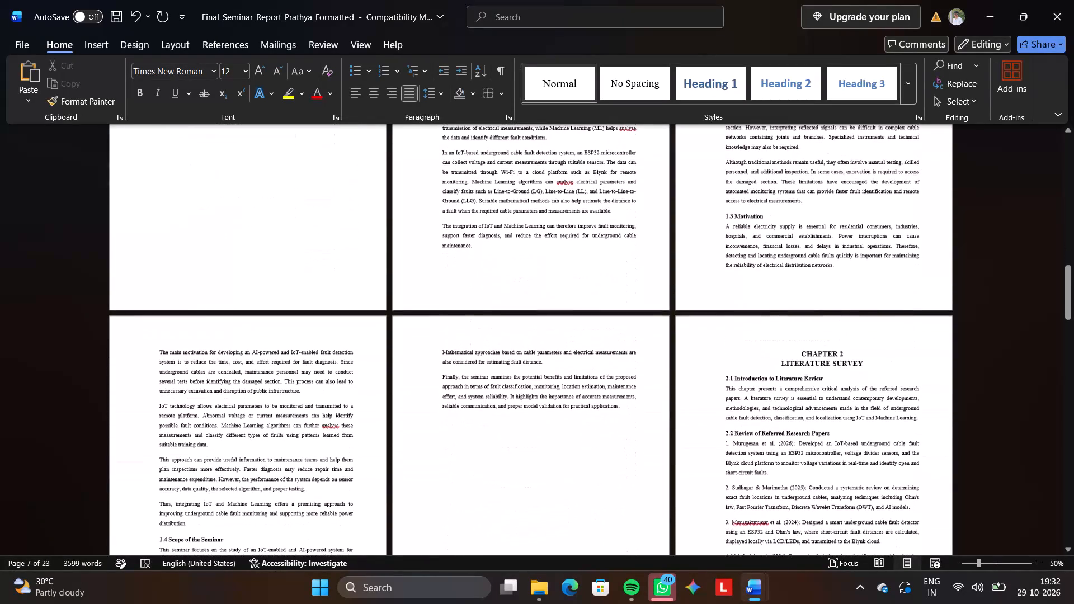
pyautogui.scroll(-1, 156, 395)
pyautogui.hscroll(1, 156, 395)
pyautogui.scroll(-1, 156, 395)
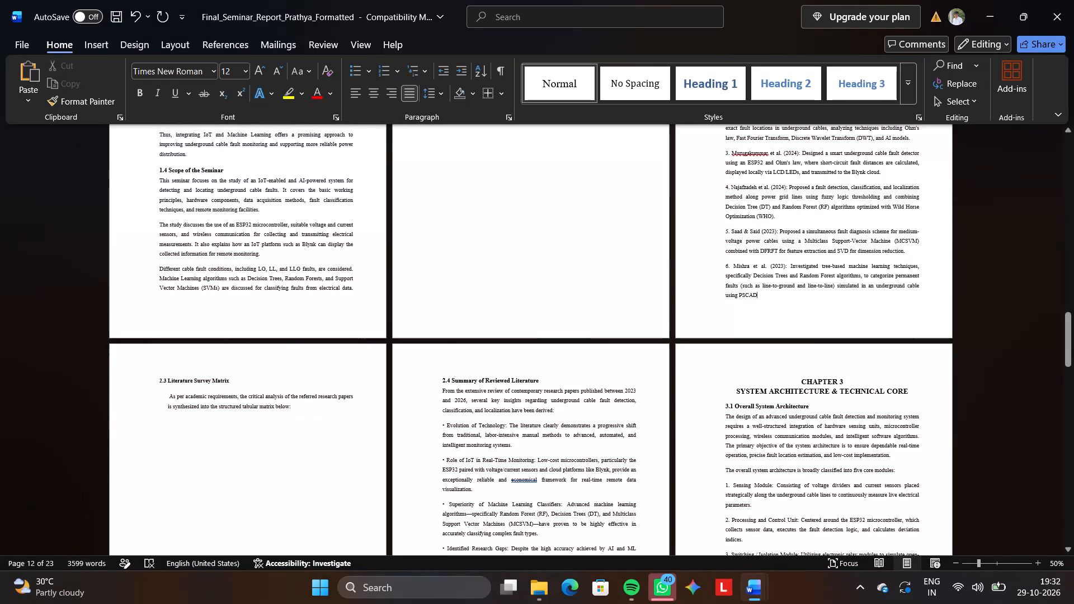
pyautogui.scroll(-2, 156, 395)
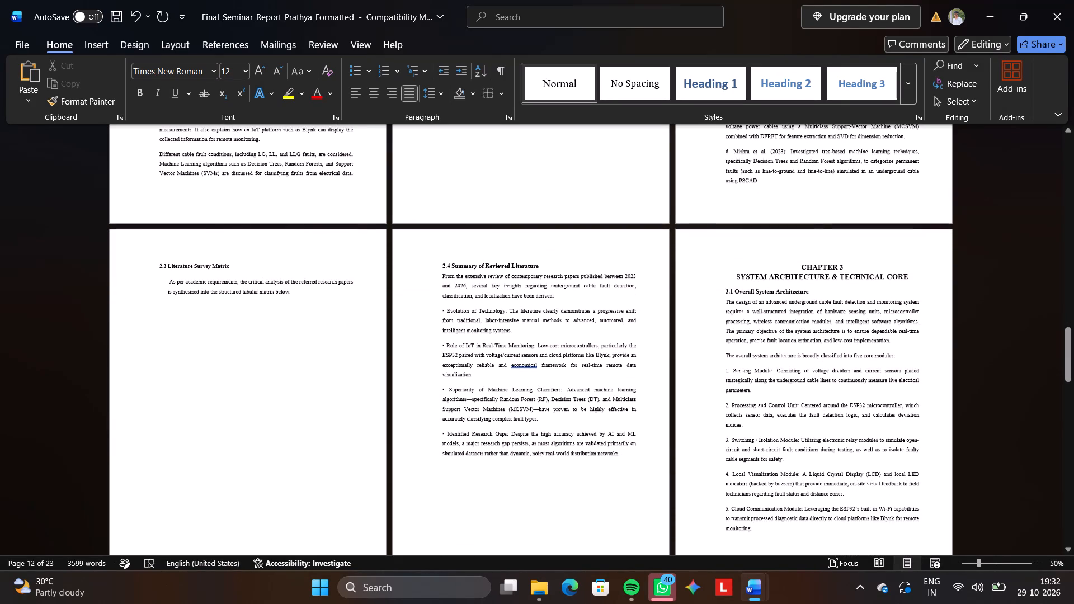
pyautogui.click(178, 328)
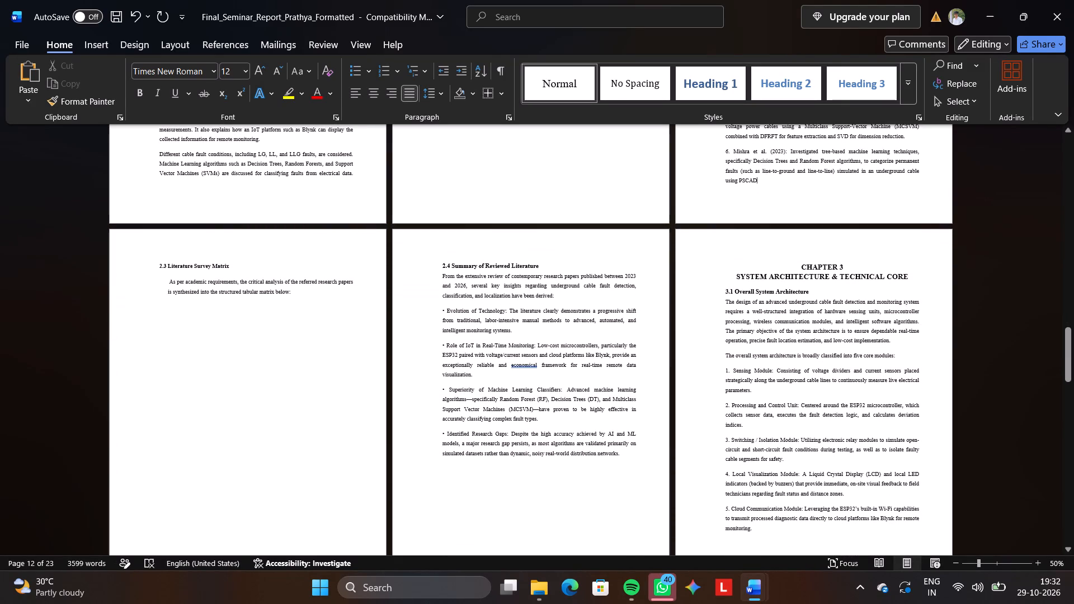
pyautogui.click(164, 288)
pyautogui.press('Up')
pyautogui.press('BackSpace')
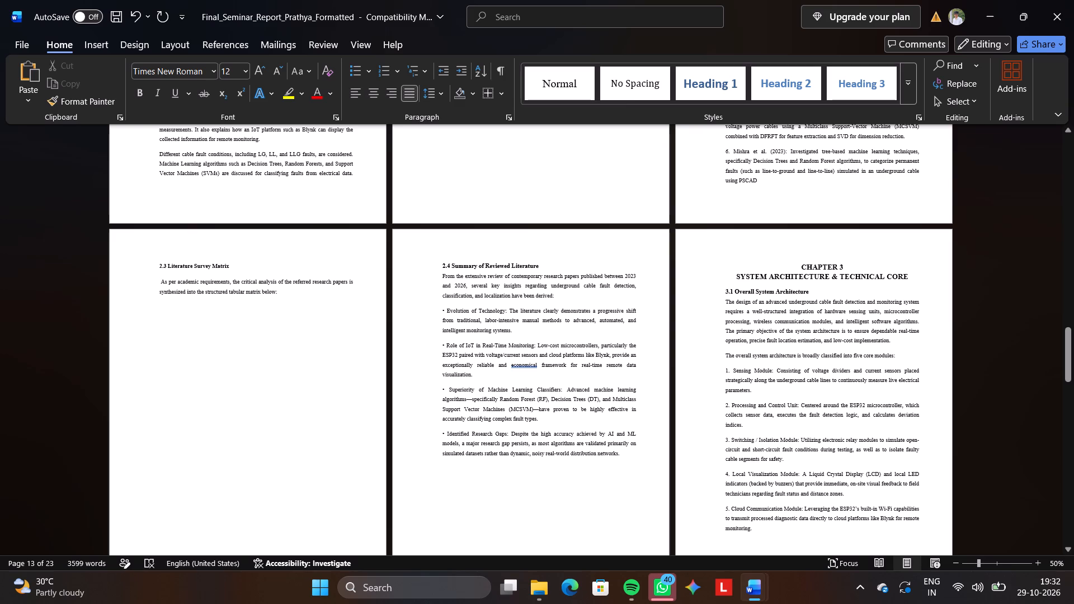
pyautogui.press('BackSpace')
pyautogui.press('Return')
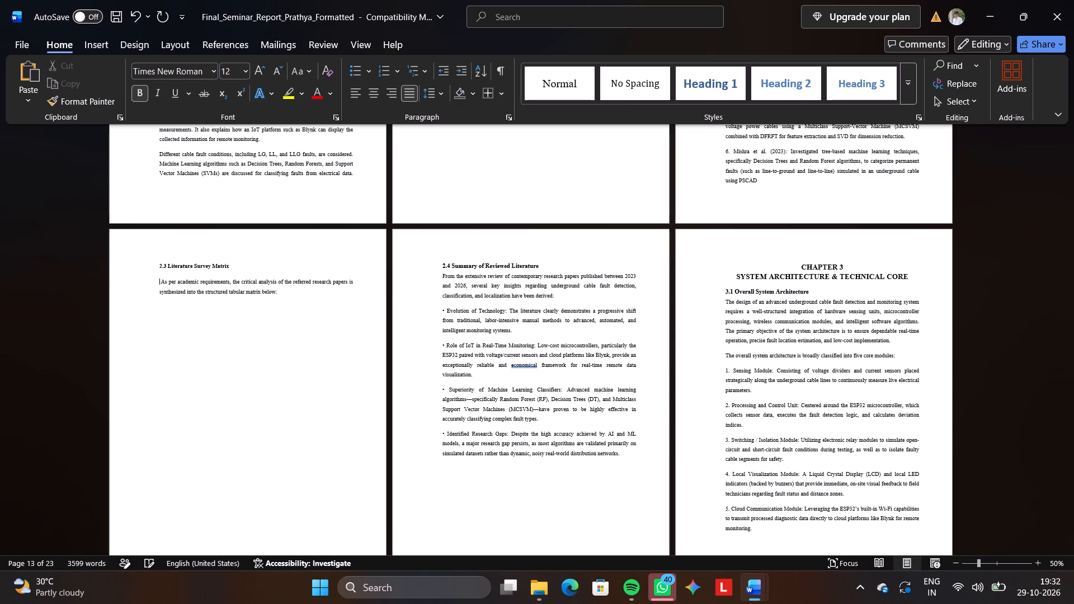
pyautogui.press('Right')
pyautogui.press('BackSpace')
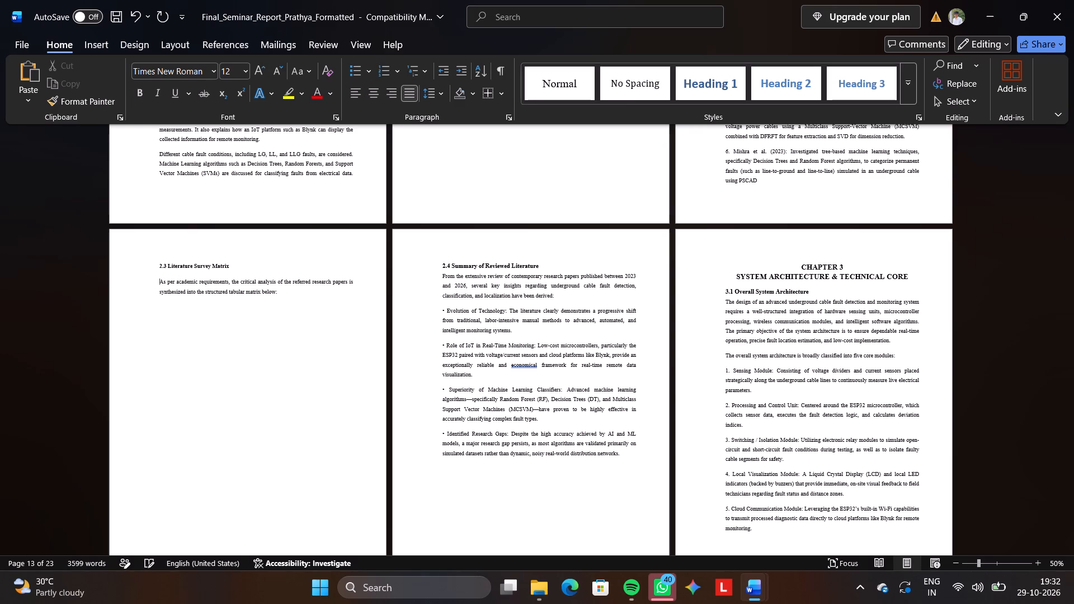
pyautogui.press('BackSpace')
pyautogui.press('Return')
# Apply 1.5 line spacing to the 2.3 Literature Survey Matrix heading and its introductory paragraph.
pyautogui.moveTo(294, 296); pyautogui.dragTo(150, 264)
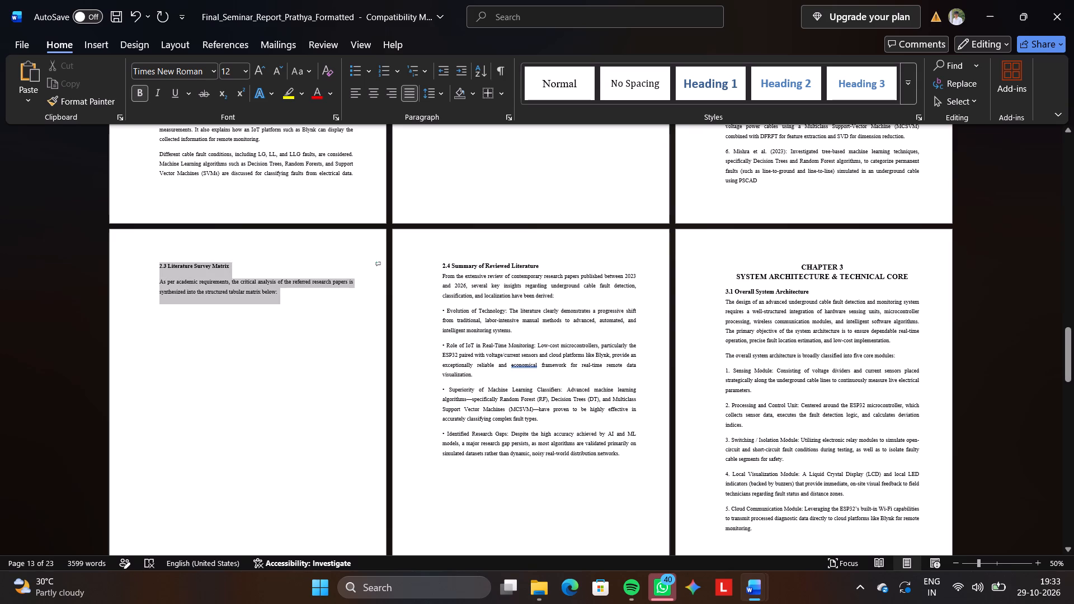
pyautogui.moveTo(150, 264); pyautogui.dragTo(149, 264)
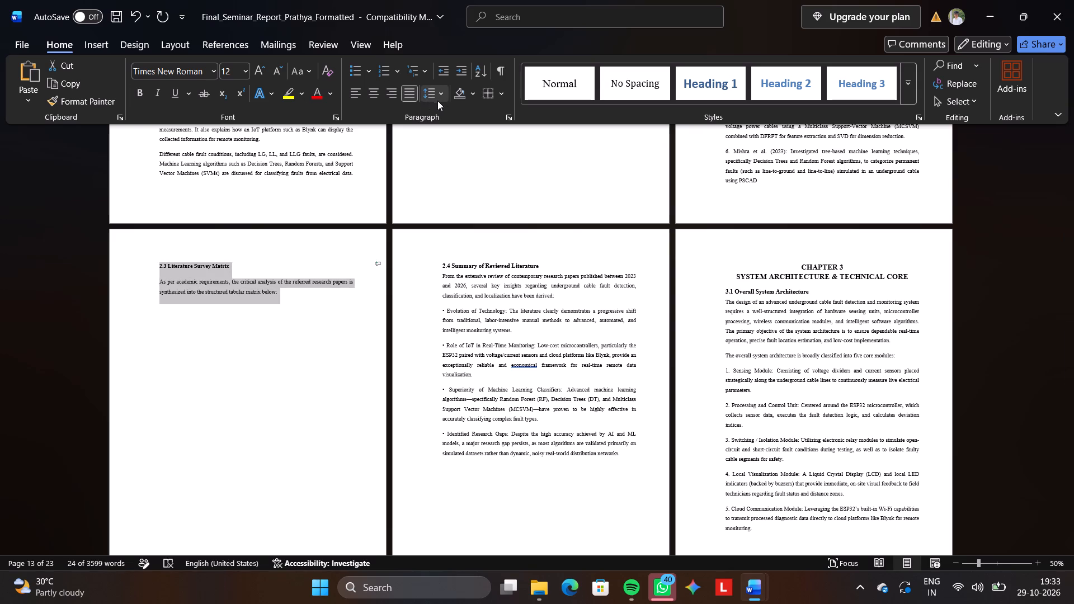
pyautogui.click(441, 95)
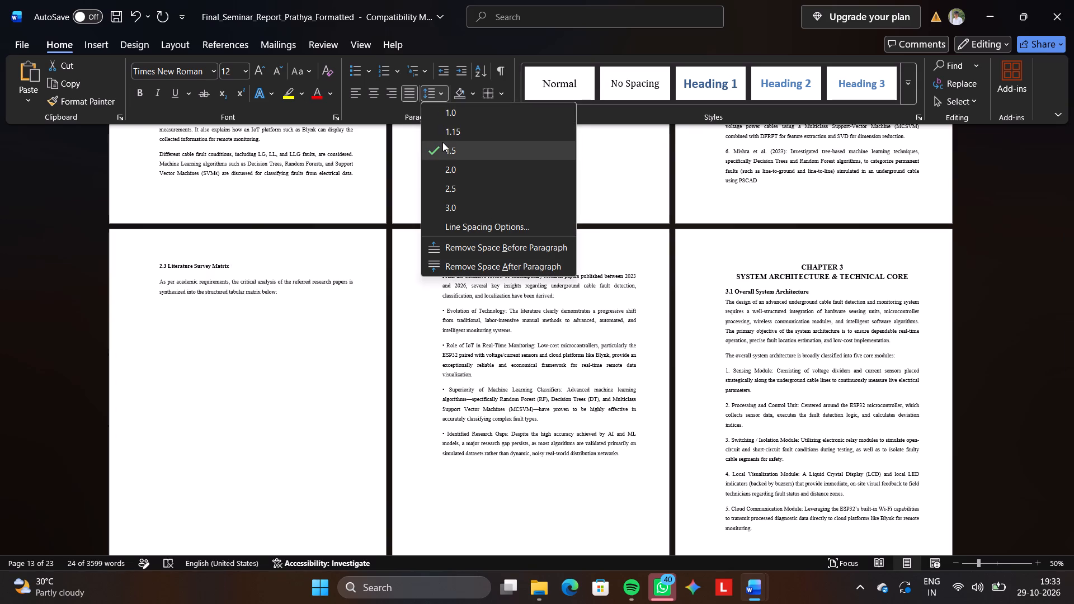
pyautogui.click(442, 143)
pyautogui.click(230, 270)
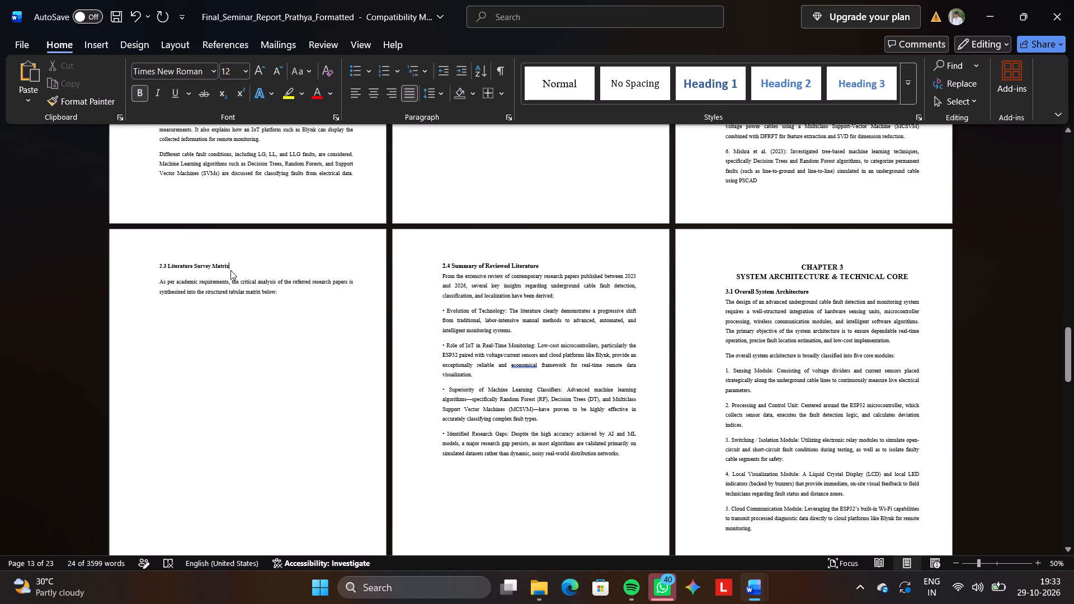
pyautogui.tripleClick(228, 271)
pyautogui.tripleClick(228, 271)
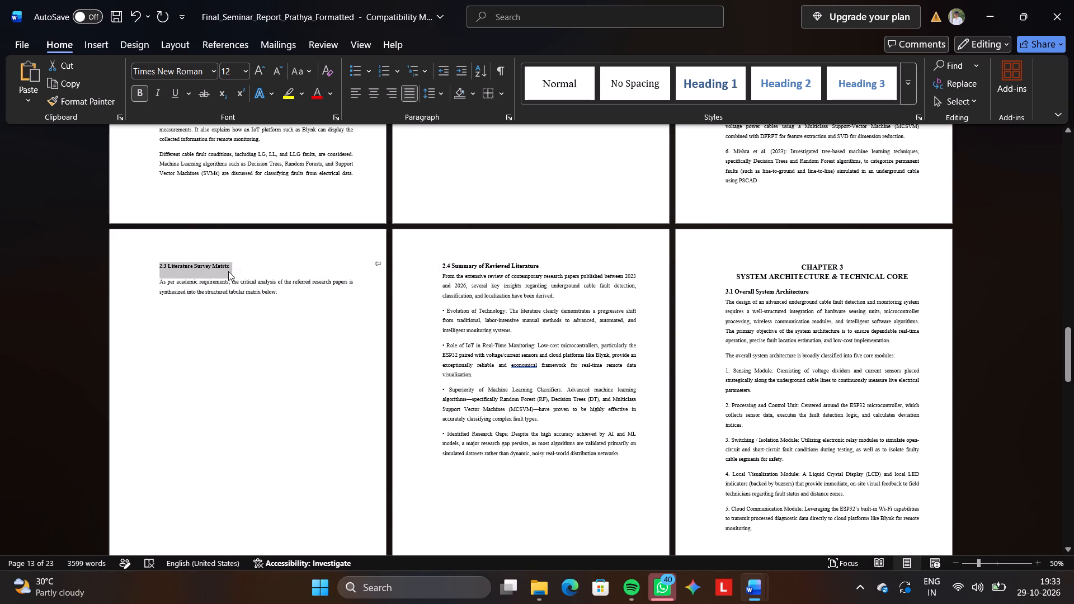
pyautogui.doubleClick(228, 271)
pyautogui.click(262, 312)
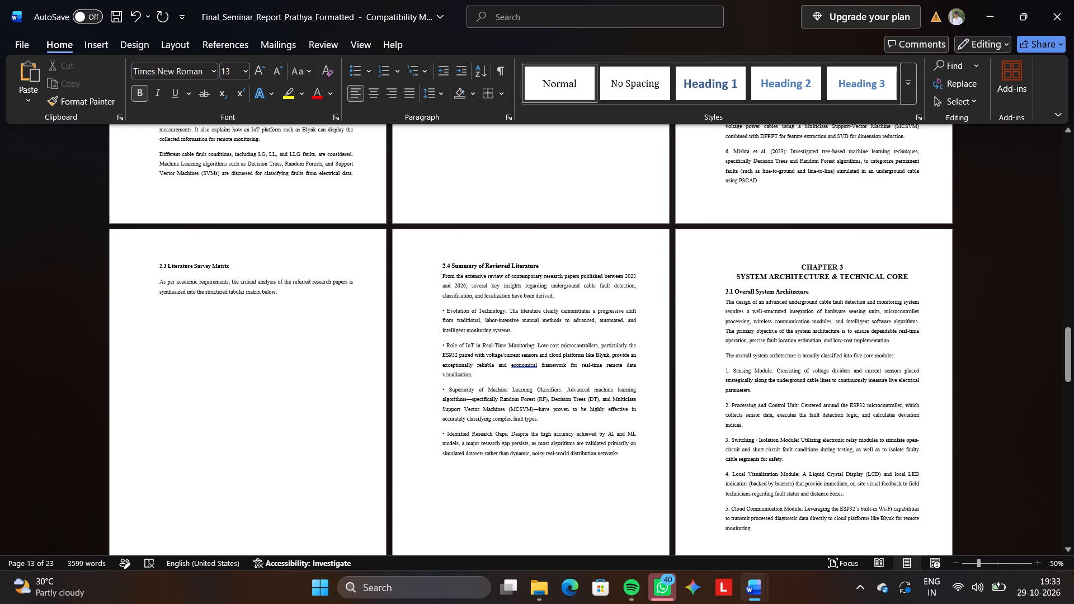
# Delete the number 2.3 from the Literature Survey Matrix heading and redo the paragraph break in front of it.
pyautogui.doubleClick(167, 266)
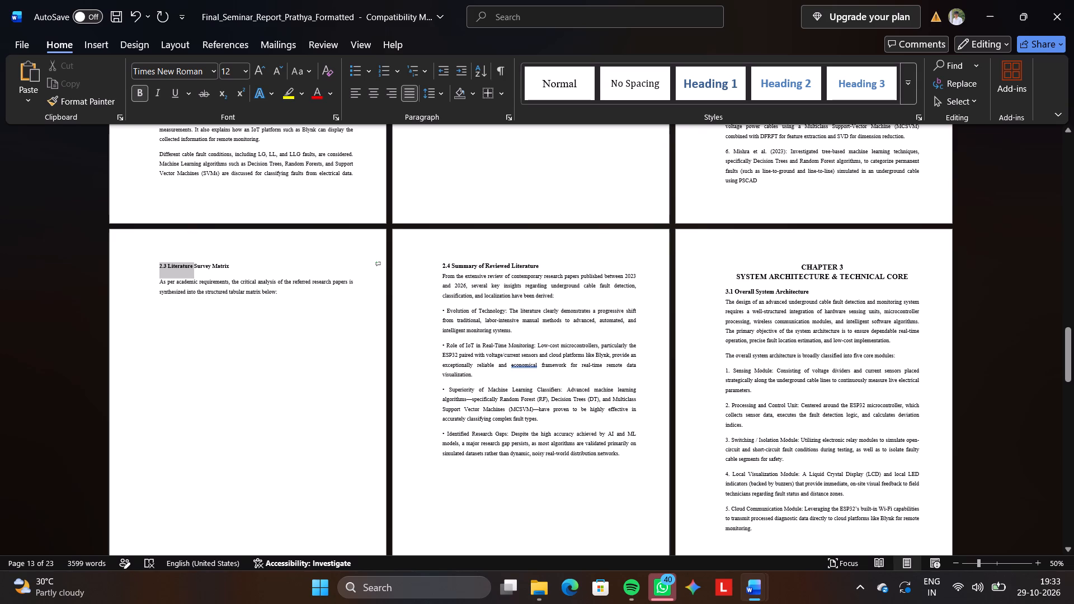
pyautogui.click(170, 267)
pyautogui.press('Left')
pyautogui.press('BackSpace')
pyautogui.press('BackSpace')
pyautogui.press('BackSpace')
pyautogui.press('BackSpace')
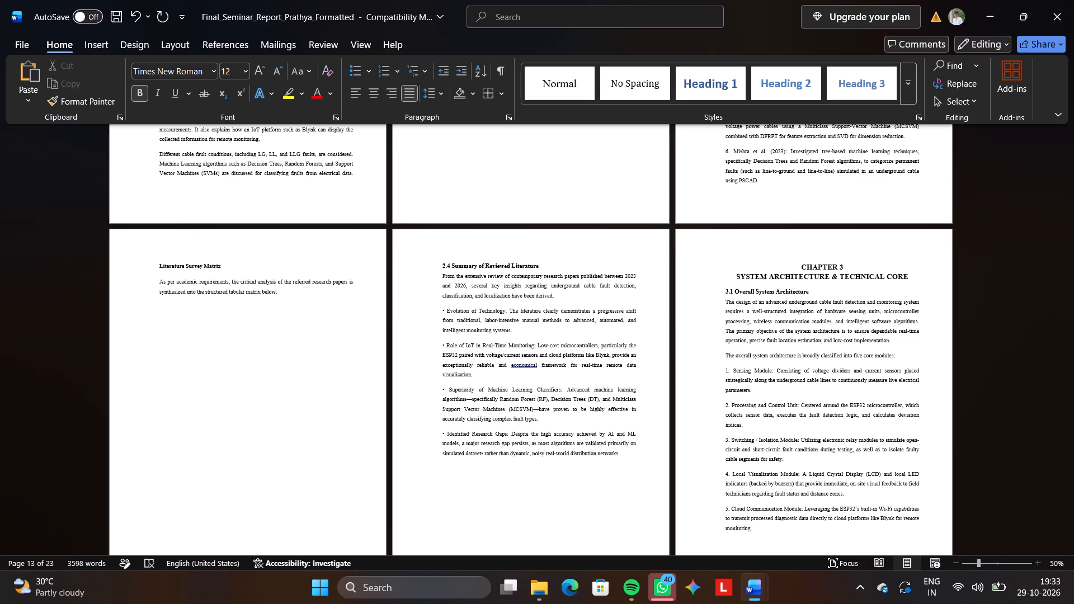
pyautogui.press('BackSpace')
pyautogui.press('Return')
# Reapply 1.5 line spacing to the unnumbered Literature Survey Matrix heading and its introductory paragraph.
pyautogui.moveTo(156, 265); pyautogui.dragTo(279, 301)
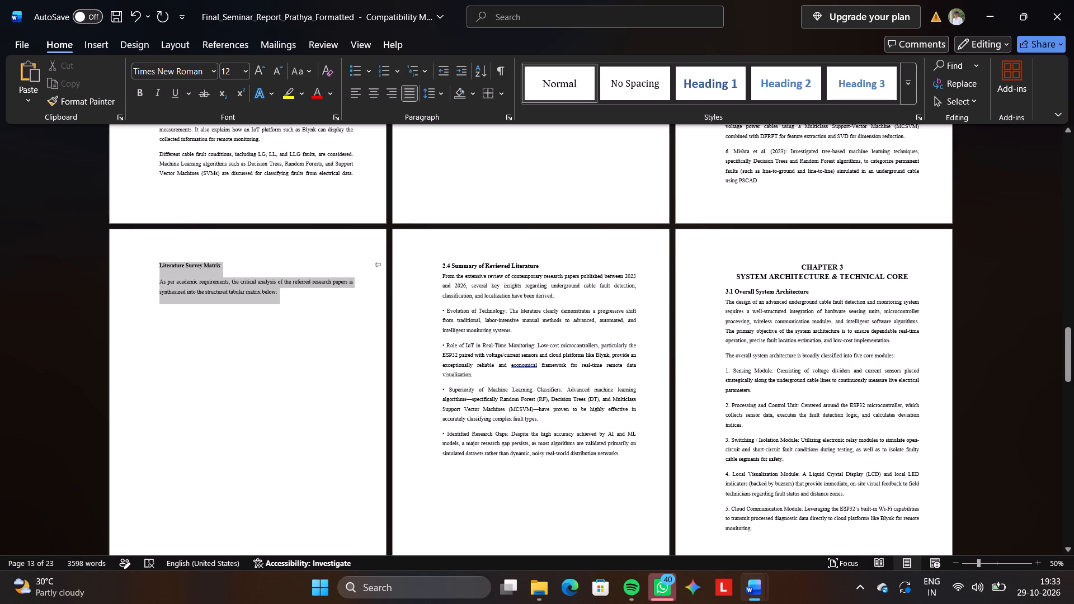
pyautogui.moveTo(279, 301); pyautogui.dragTo(279, 302)
pyautogui.click(442, 93)
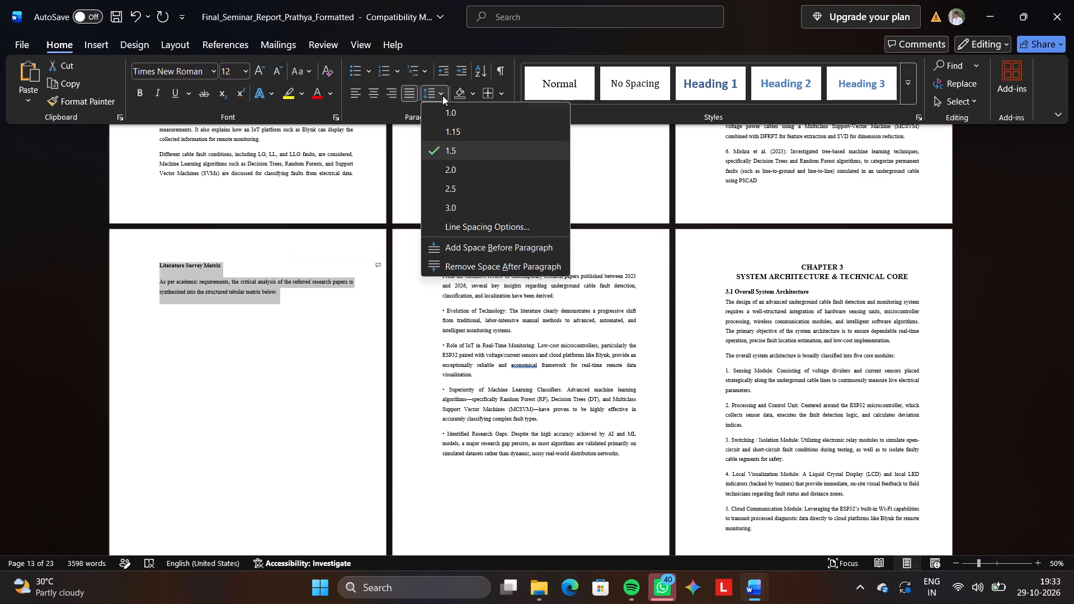
pyautogui.click(457, 147)
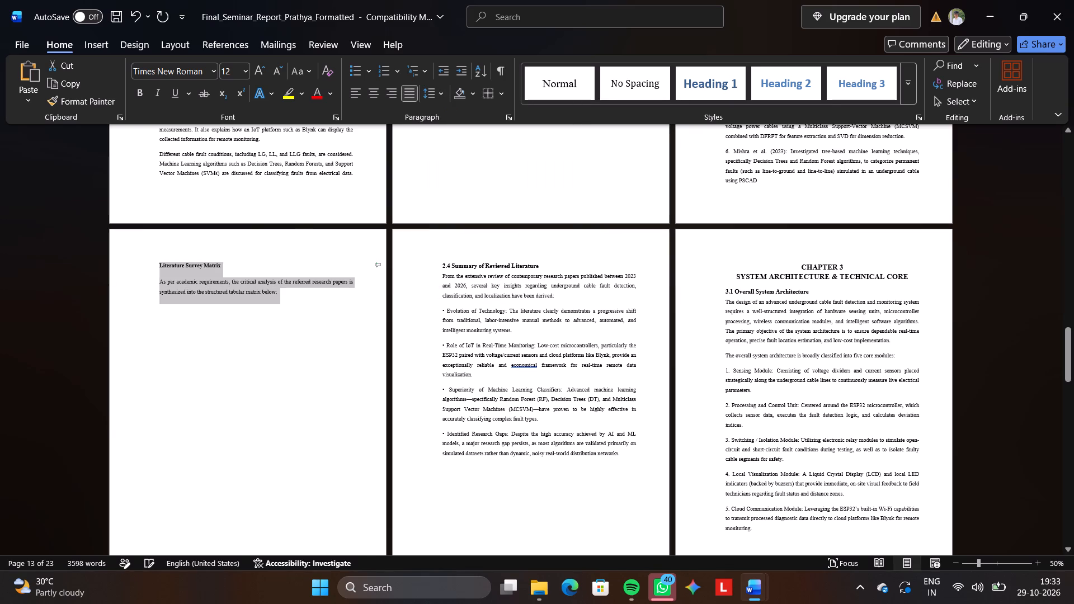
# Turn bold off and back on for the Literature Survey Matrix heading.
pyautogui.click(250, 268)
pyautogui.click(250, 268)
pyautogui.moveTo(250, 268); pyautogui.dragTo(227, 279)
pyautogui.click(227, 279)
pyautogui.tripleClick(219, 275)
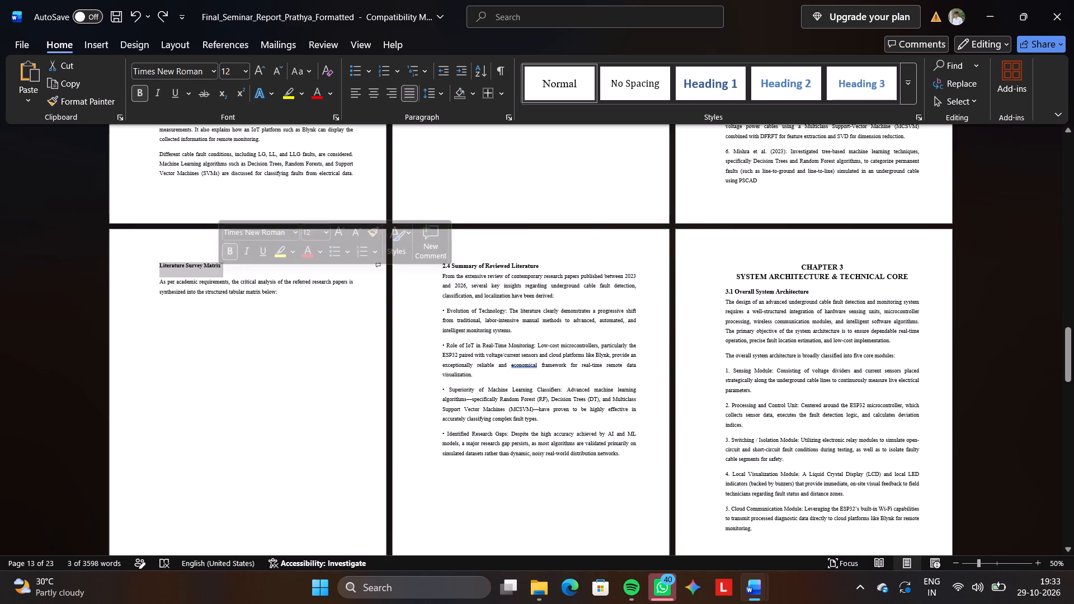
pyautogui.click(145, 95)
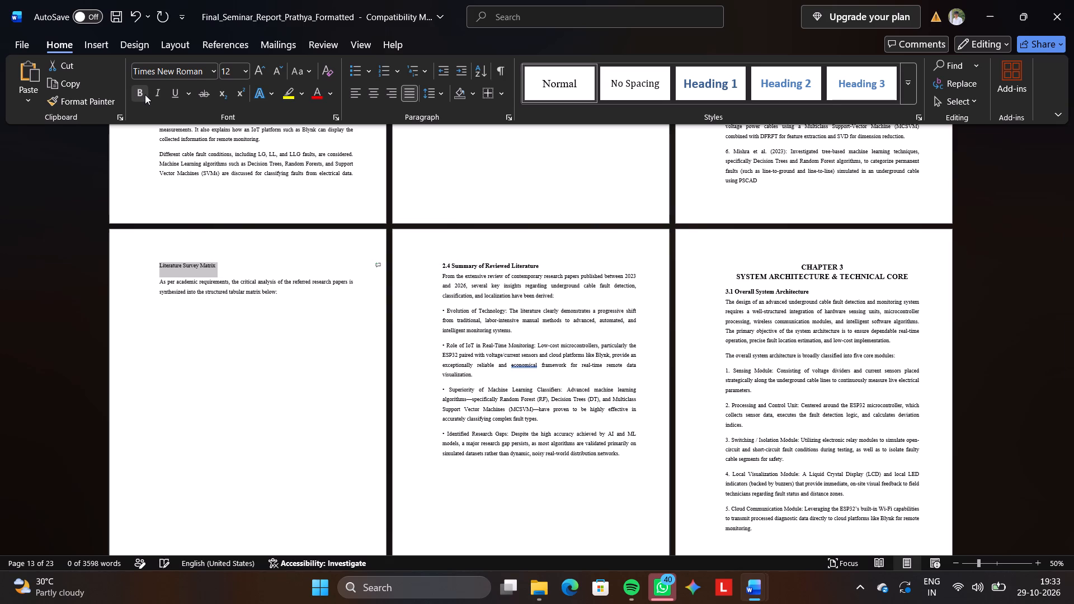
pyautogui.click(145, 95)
# Insert the section number 2.3 and a space in front of the Literature Survey Matrix heading.
pyautogui.click(187, 264)
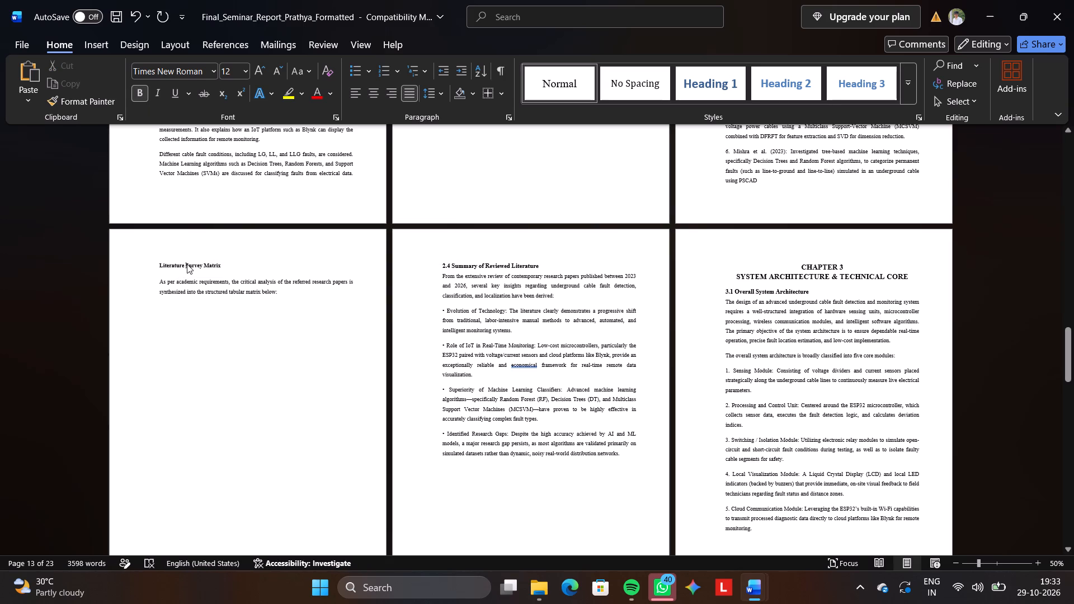
pyautogui.press('Left')
pyautogui.press('Left')
pyautogui.press('Left')
pyautogui.press('Left')
pyautogui.press('Left')
pyautogui.press('Left')
pyautogui.press('Left')
pyautogui.press('Left')
pyautogui.press('Left')
pyautogui.press('Left')
pyautogui.press('Left')
pyautogui.write('2.3')
pyautogui.press('space')
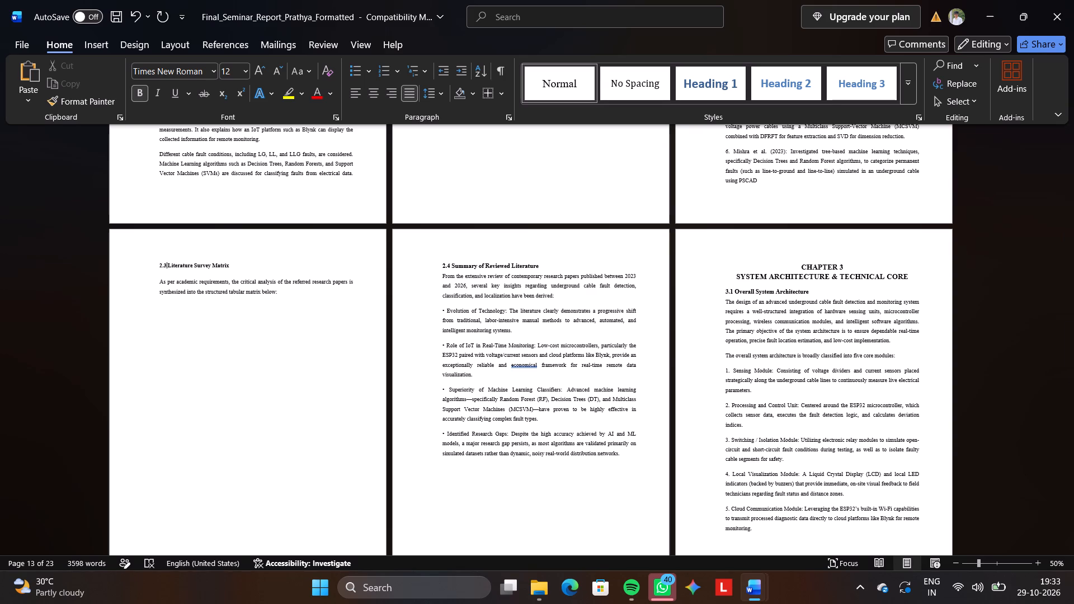
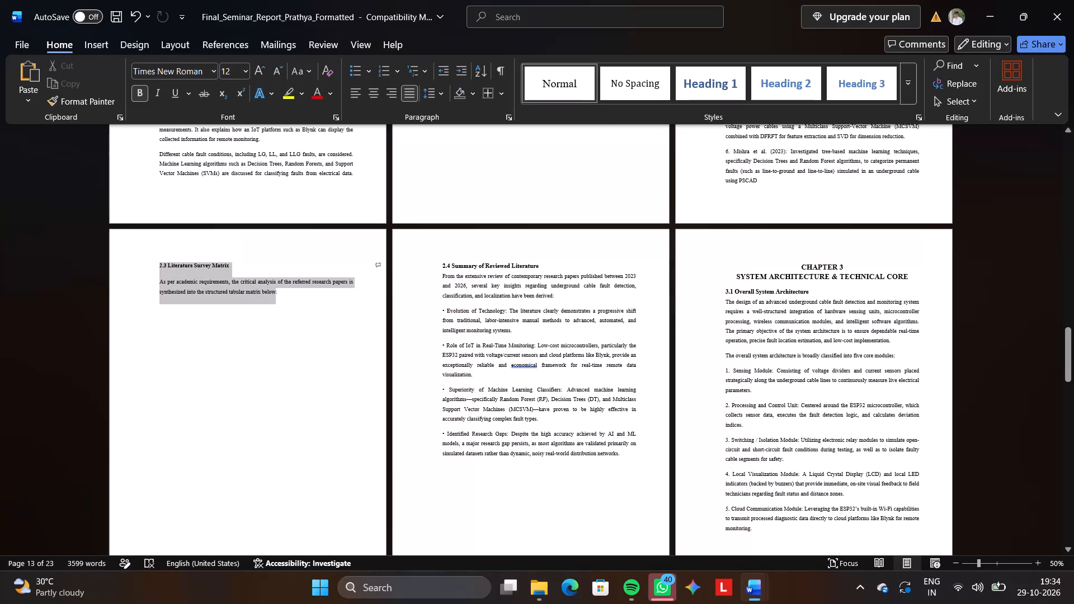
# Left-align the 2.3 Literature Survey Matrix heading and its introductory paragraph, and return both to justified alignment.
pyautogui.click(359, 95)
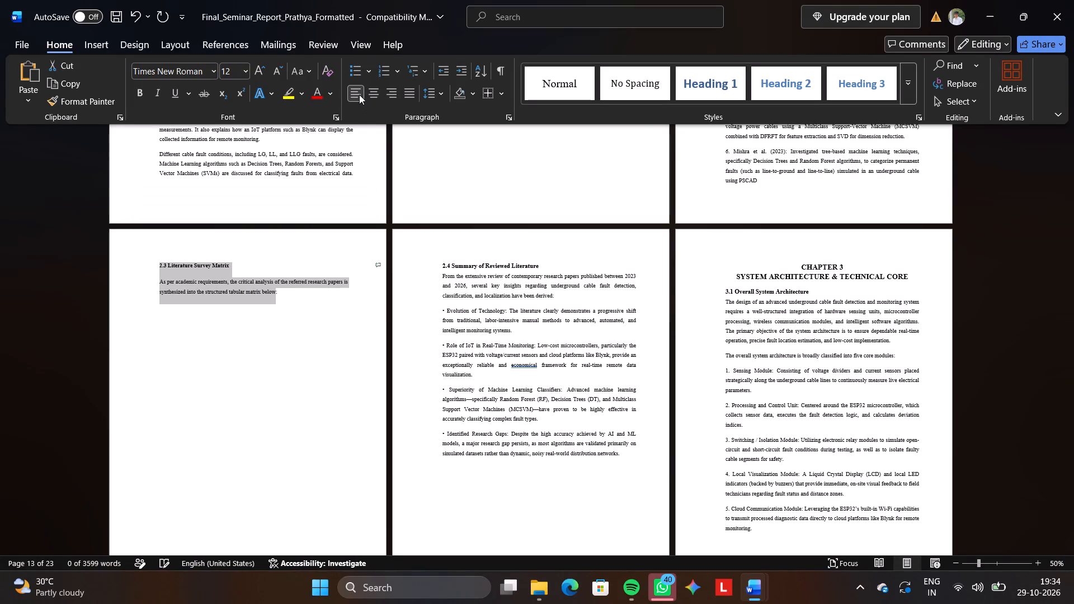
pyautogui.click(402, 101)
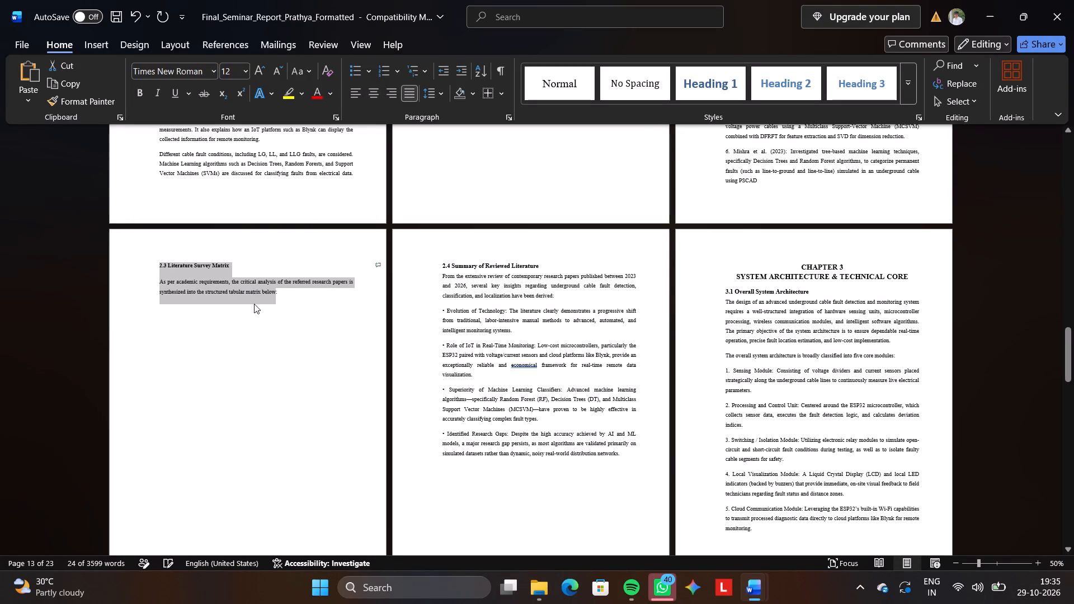
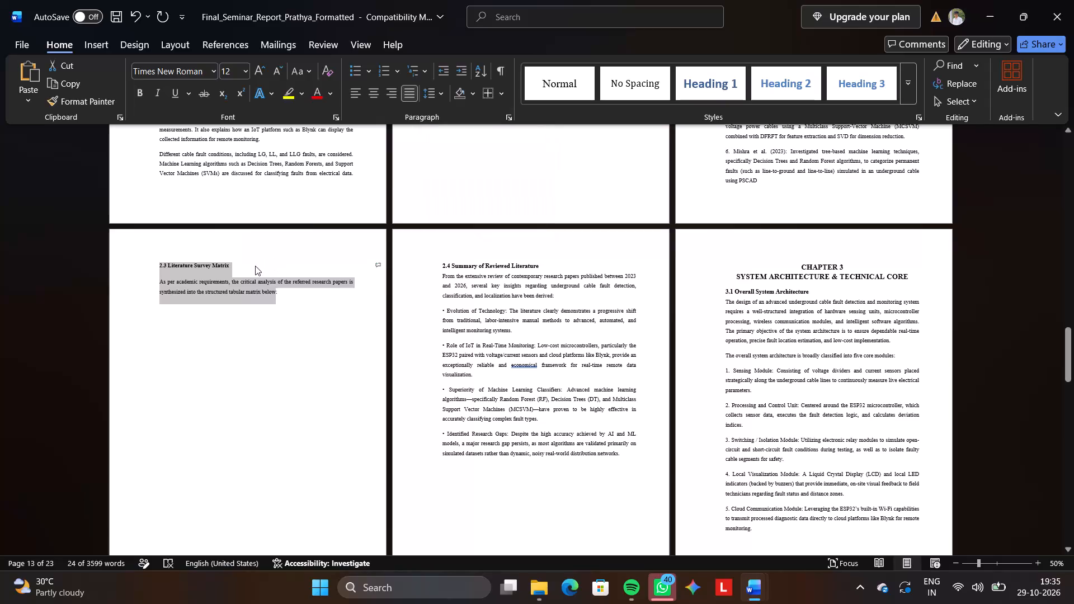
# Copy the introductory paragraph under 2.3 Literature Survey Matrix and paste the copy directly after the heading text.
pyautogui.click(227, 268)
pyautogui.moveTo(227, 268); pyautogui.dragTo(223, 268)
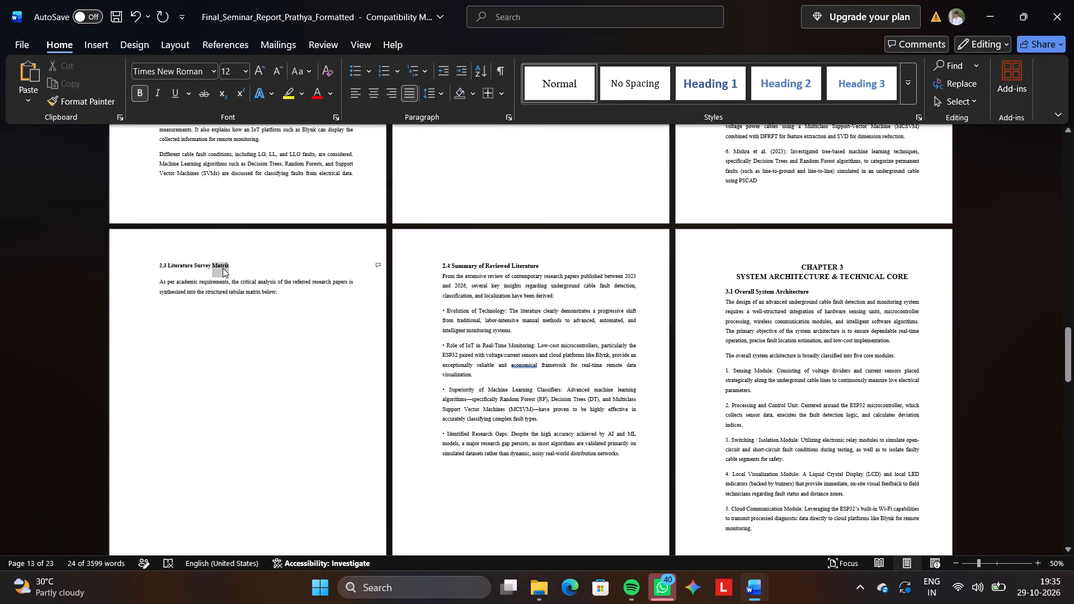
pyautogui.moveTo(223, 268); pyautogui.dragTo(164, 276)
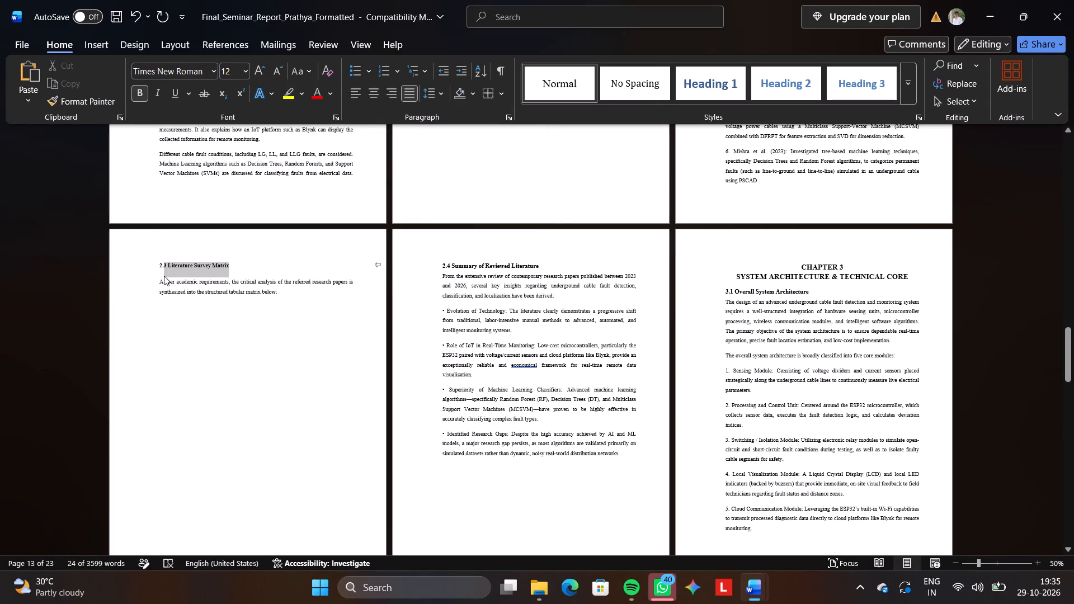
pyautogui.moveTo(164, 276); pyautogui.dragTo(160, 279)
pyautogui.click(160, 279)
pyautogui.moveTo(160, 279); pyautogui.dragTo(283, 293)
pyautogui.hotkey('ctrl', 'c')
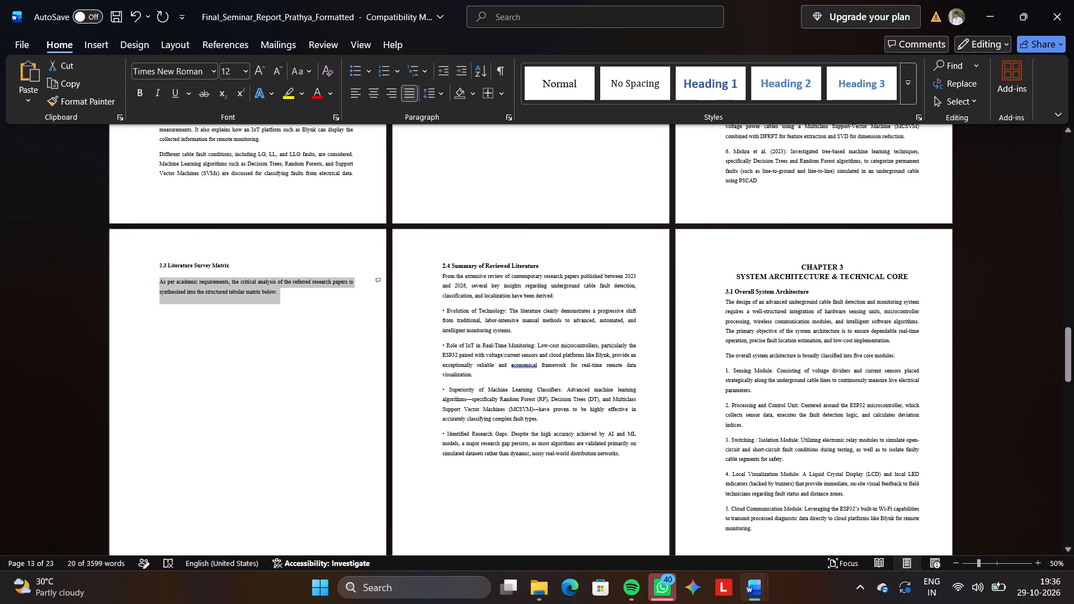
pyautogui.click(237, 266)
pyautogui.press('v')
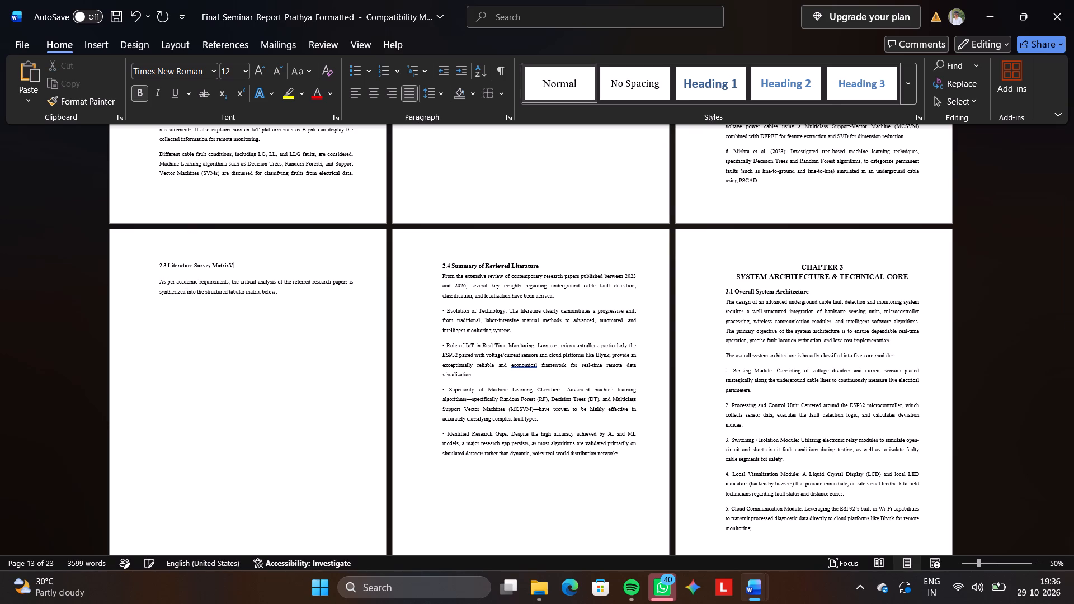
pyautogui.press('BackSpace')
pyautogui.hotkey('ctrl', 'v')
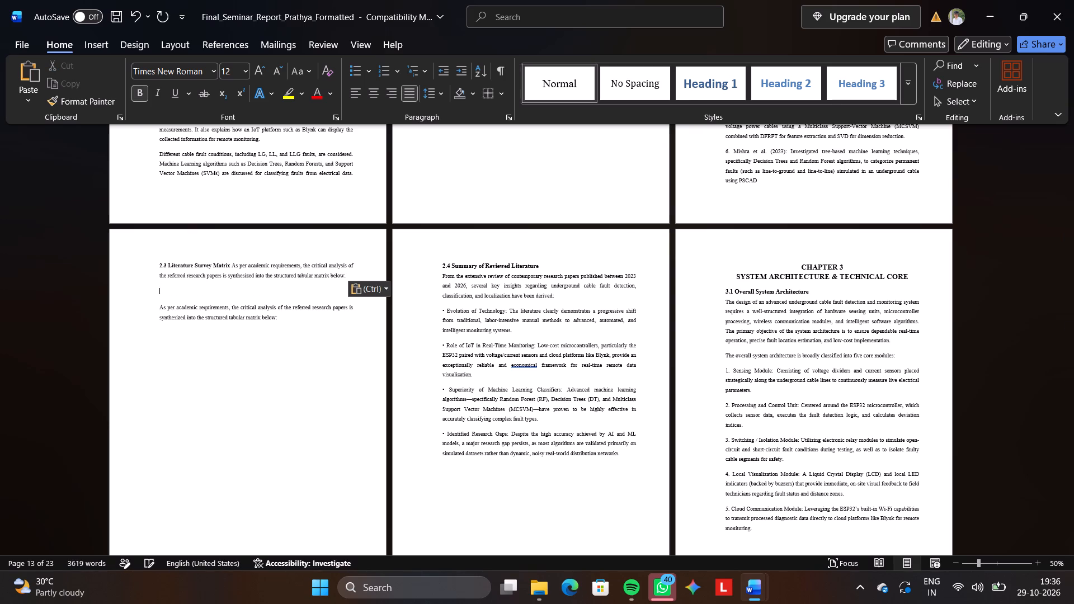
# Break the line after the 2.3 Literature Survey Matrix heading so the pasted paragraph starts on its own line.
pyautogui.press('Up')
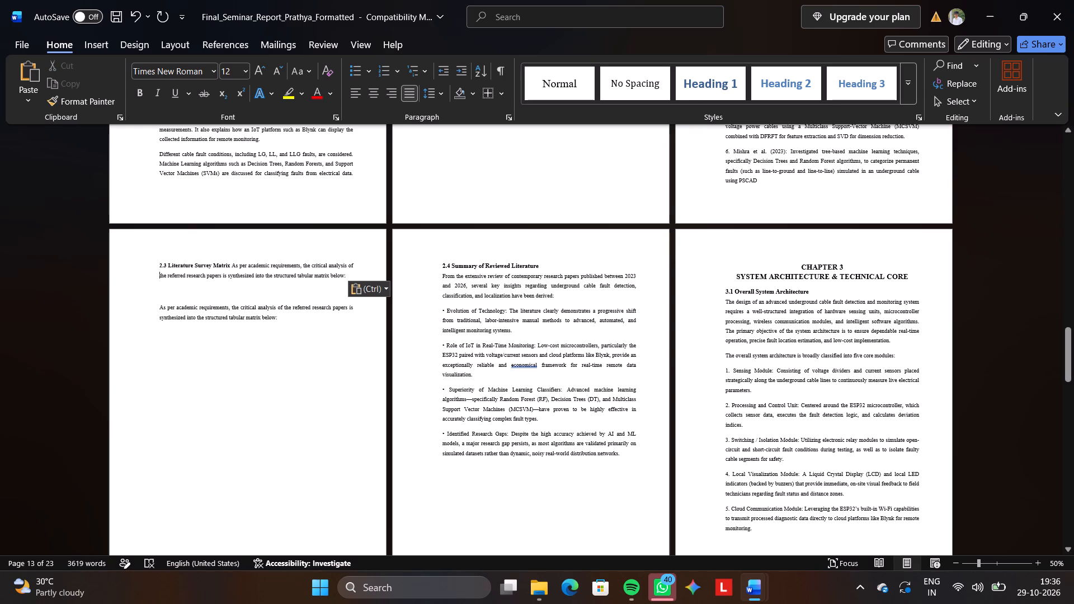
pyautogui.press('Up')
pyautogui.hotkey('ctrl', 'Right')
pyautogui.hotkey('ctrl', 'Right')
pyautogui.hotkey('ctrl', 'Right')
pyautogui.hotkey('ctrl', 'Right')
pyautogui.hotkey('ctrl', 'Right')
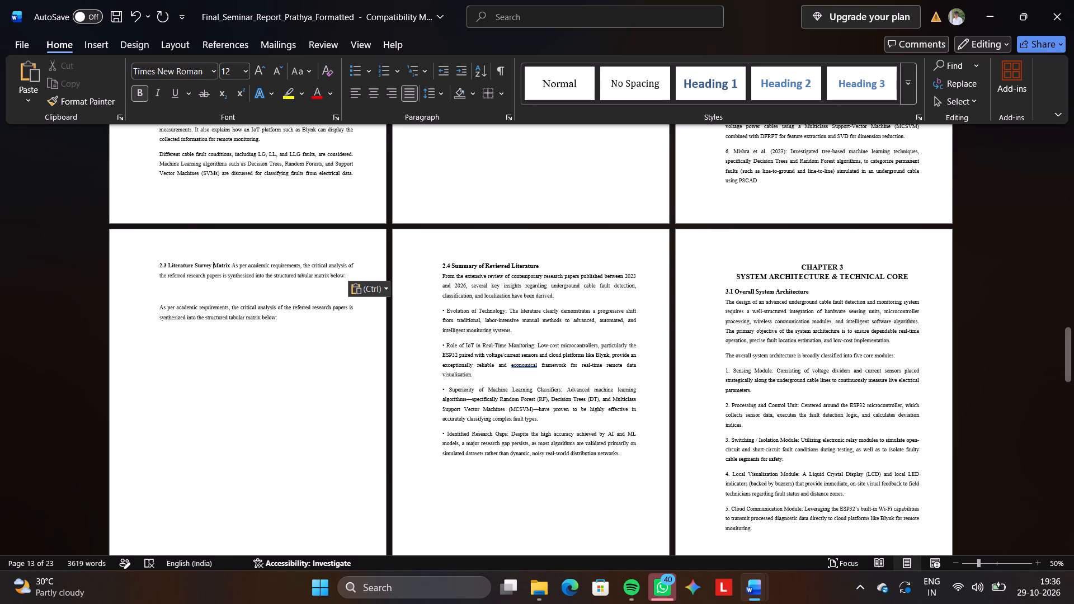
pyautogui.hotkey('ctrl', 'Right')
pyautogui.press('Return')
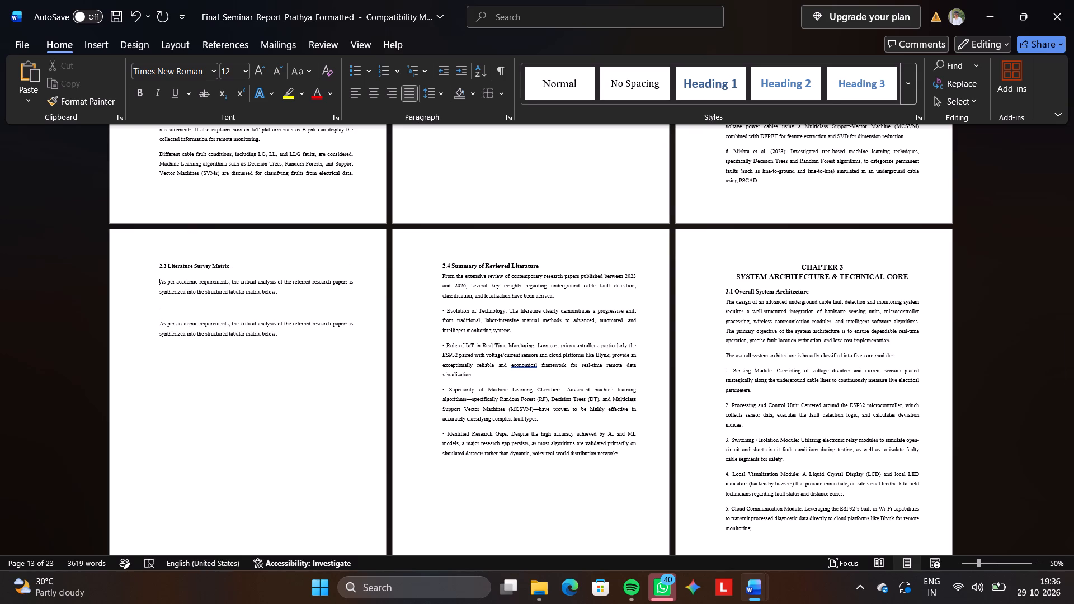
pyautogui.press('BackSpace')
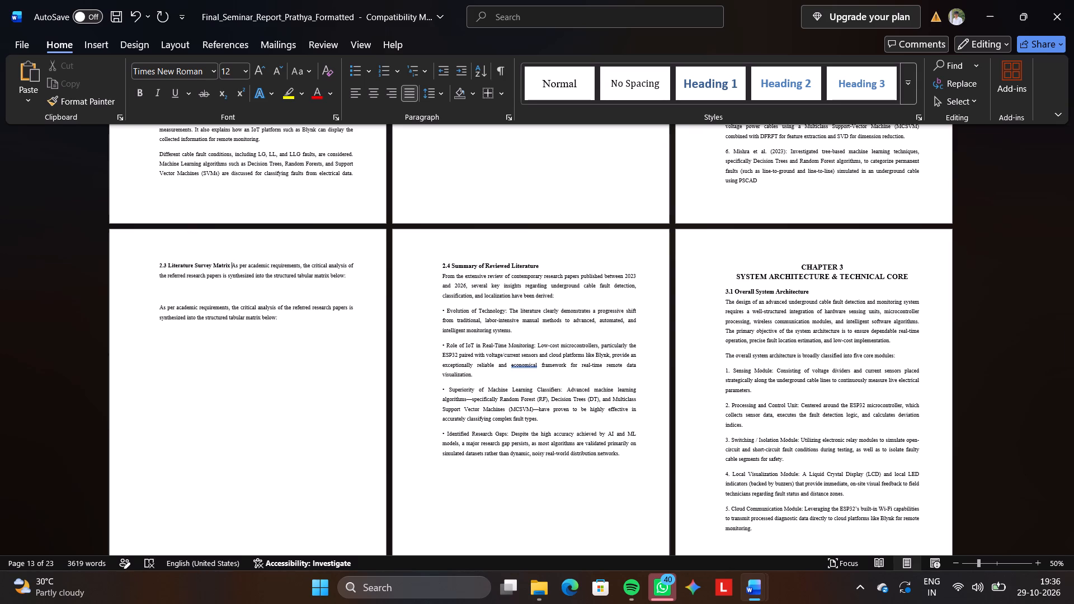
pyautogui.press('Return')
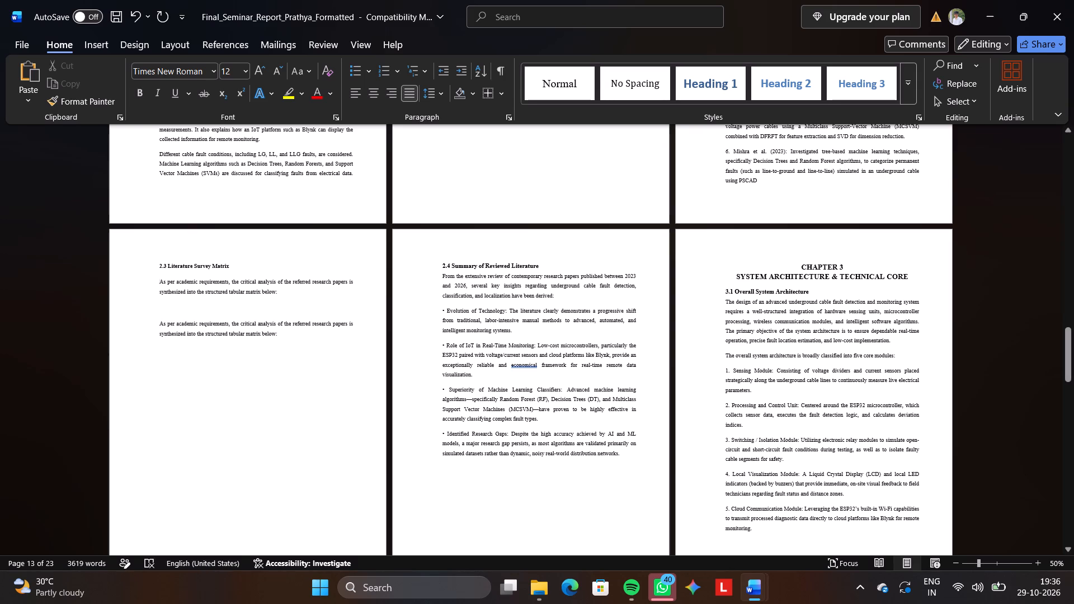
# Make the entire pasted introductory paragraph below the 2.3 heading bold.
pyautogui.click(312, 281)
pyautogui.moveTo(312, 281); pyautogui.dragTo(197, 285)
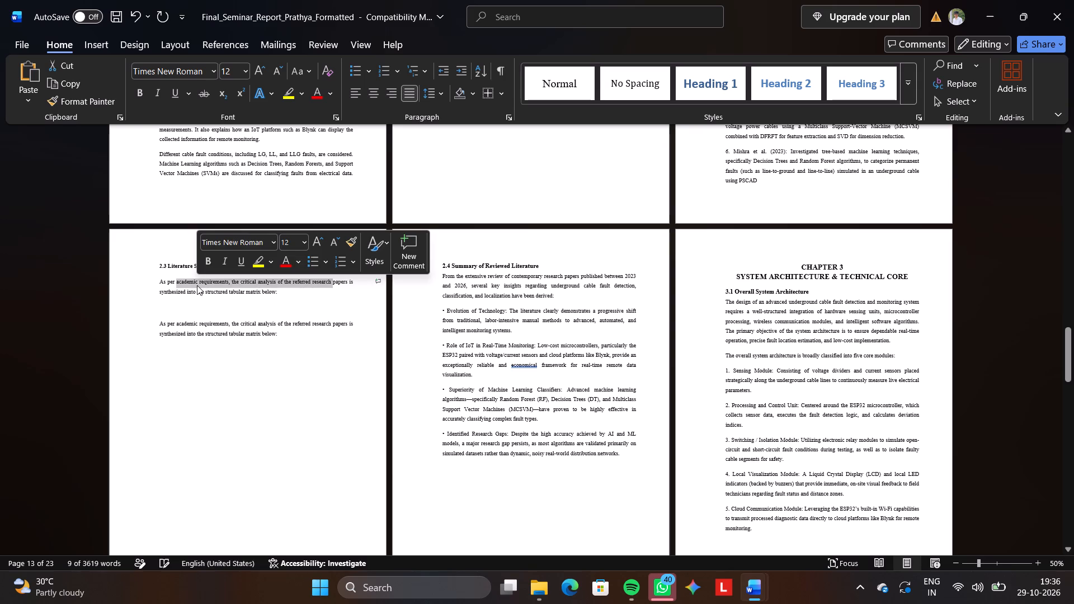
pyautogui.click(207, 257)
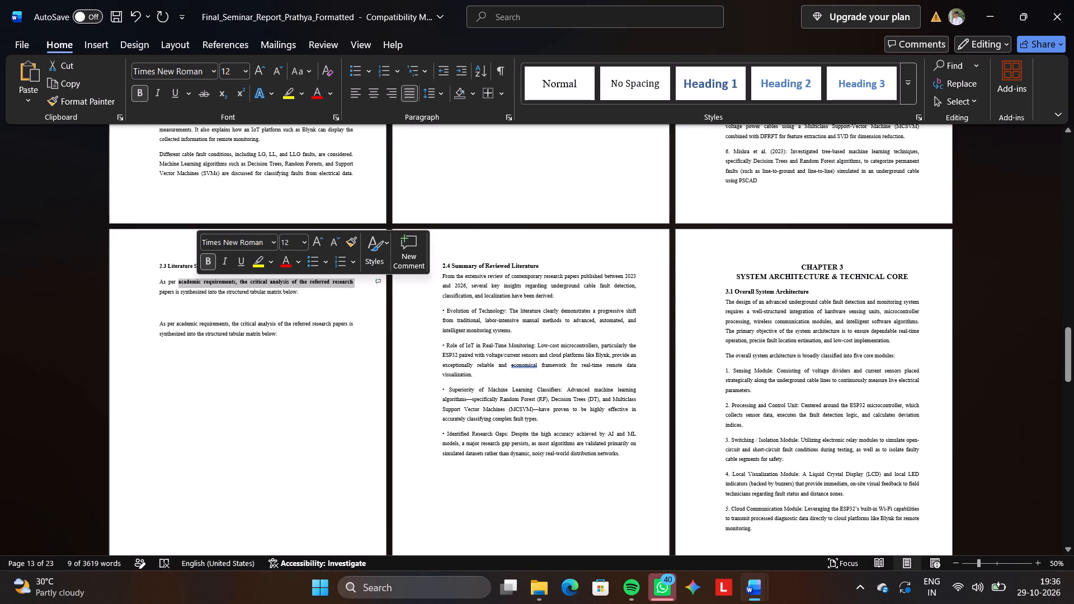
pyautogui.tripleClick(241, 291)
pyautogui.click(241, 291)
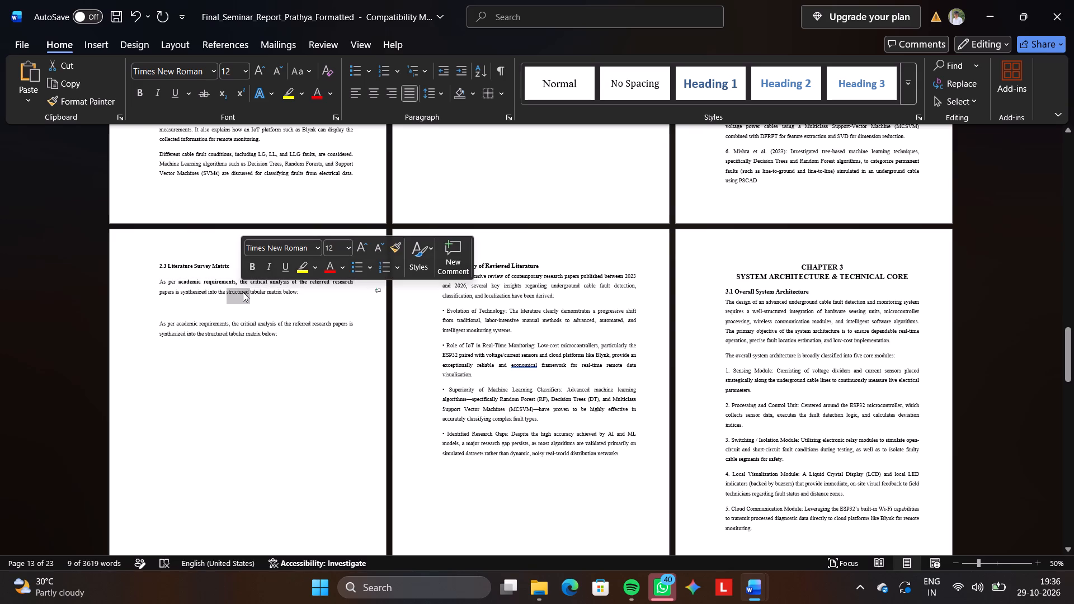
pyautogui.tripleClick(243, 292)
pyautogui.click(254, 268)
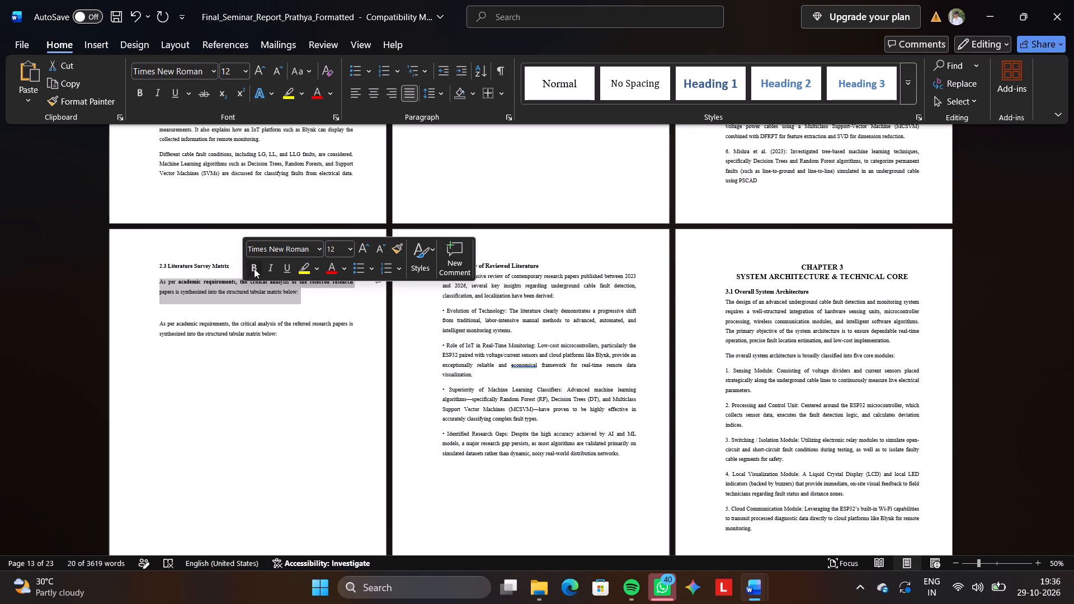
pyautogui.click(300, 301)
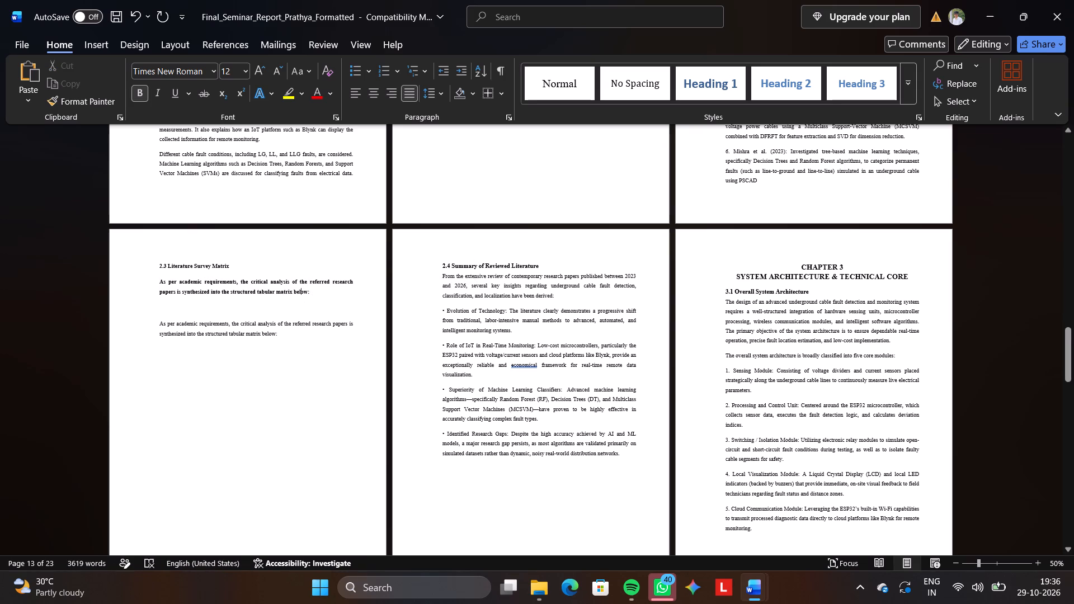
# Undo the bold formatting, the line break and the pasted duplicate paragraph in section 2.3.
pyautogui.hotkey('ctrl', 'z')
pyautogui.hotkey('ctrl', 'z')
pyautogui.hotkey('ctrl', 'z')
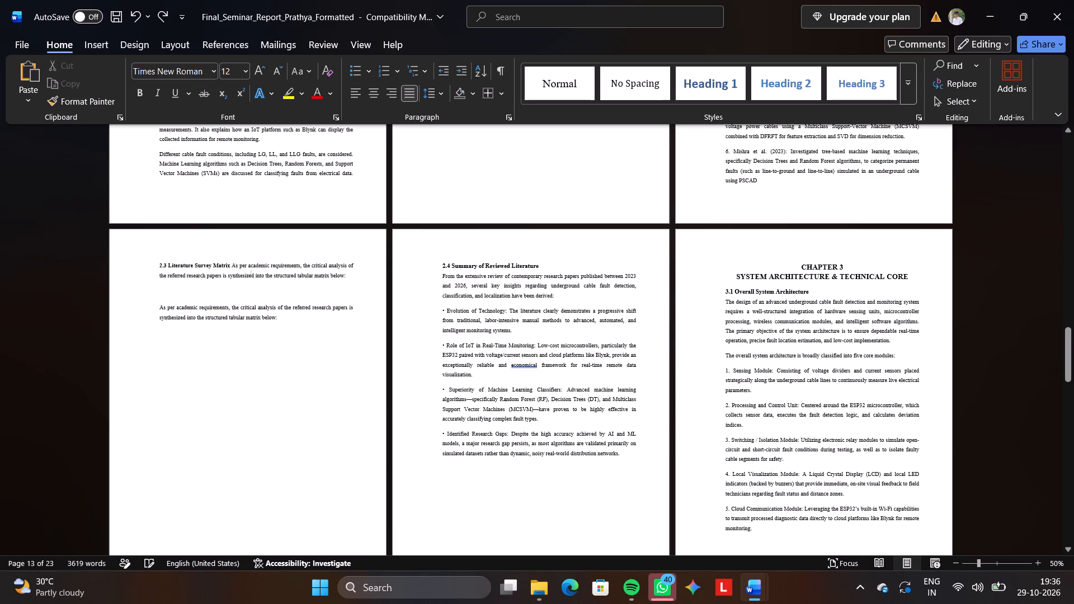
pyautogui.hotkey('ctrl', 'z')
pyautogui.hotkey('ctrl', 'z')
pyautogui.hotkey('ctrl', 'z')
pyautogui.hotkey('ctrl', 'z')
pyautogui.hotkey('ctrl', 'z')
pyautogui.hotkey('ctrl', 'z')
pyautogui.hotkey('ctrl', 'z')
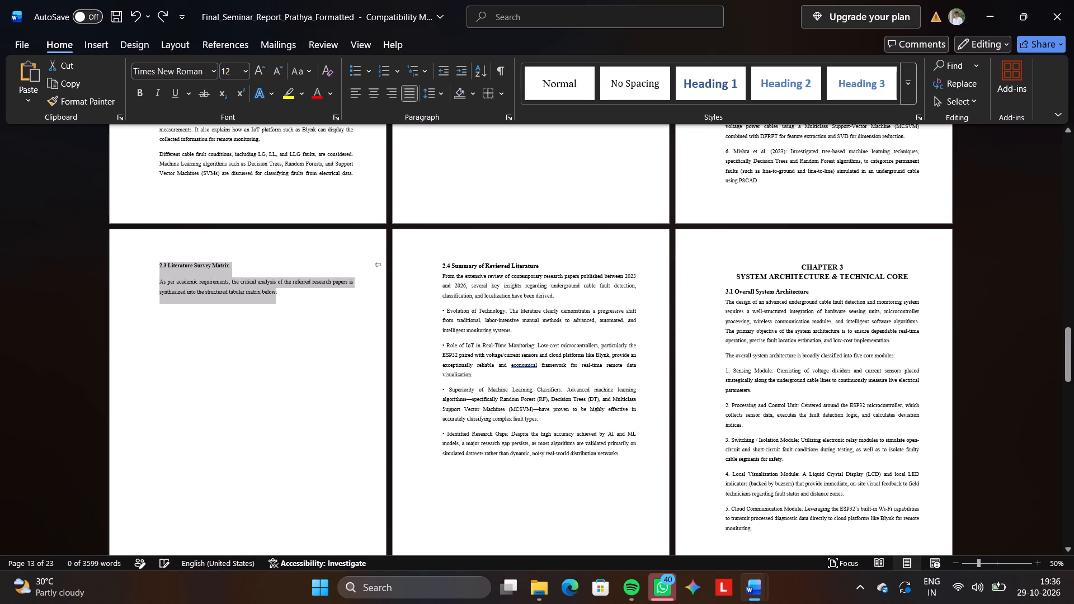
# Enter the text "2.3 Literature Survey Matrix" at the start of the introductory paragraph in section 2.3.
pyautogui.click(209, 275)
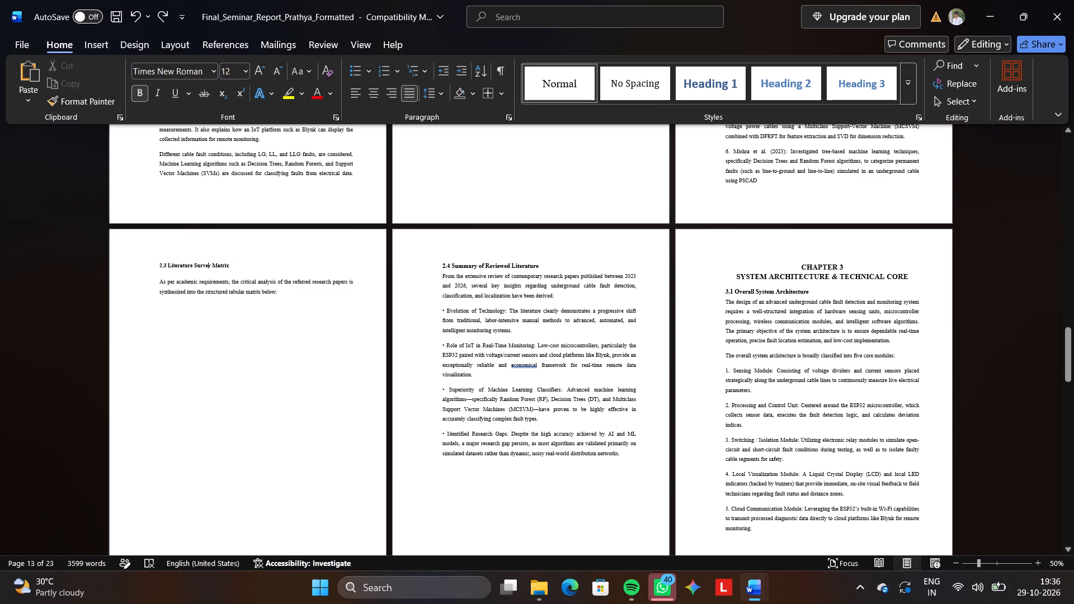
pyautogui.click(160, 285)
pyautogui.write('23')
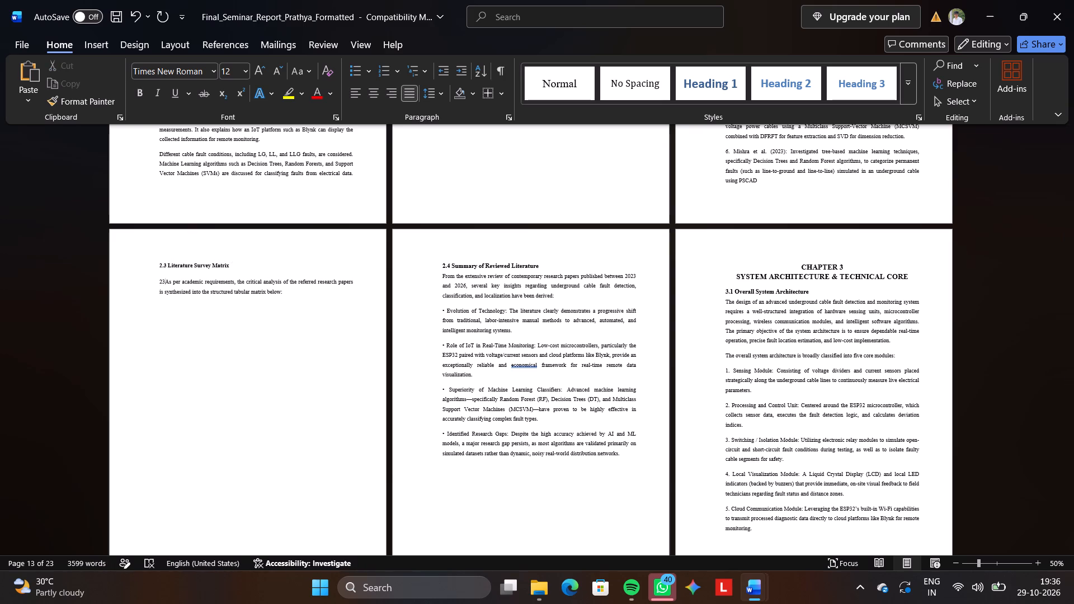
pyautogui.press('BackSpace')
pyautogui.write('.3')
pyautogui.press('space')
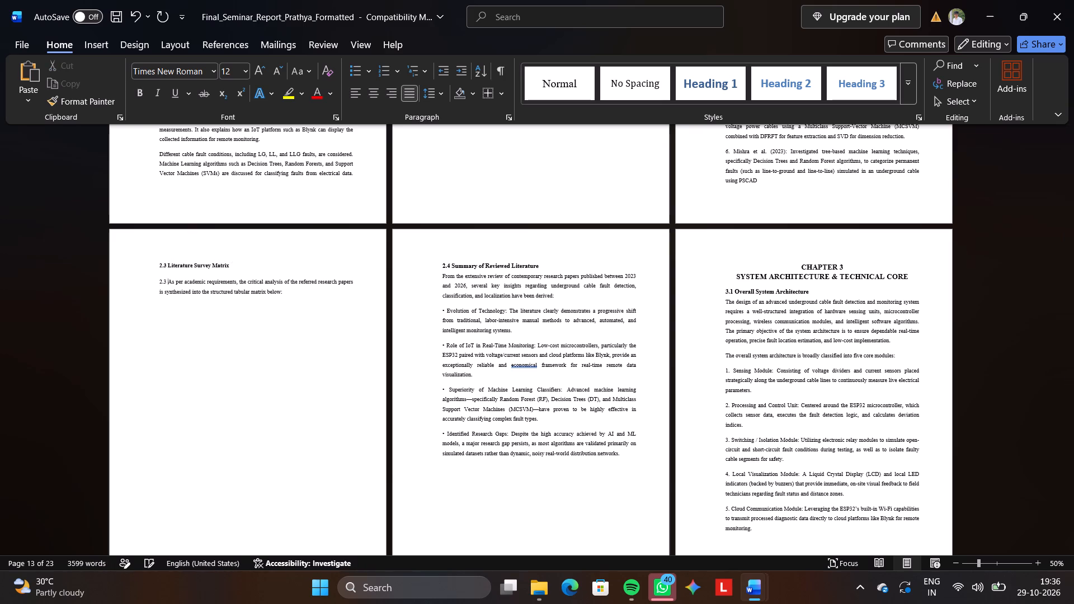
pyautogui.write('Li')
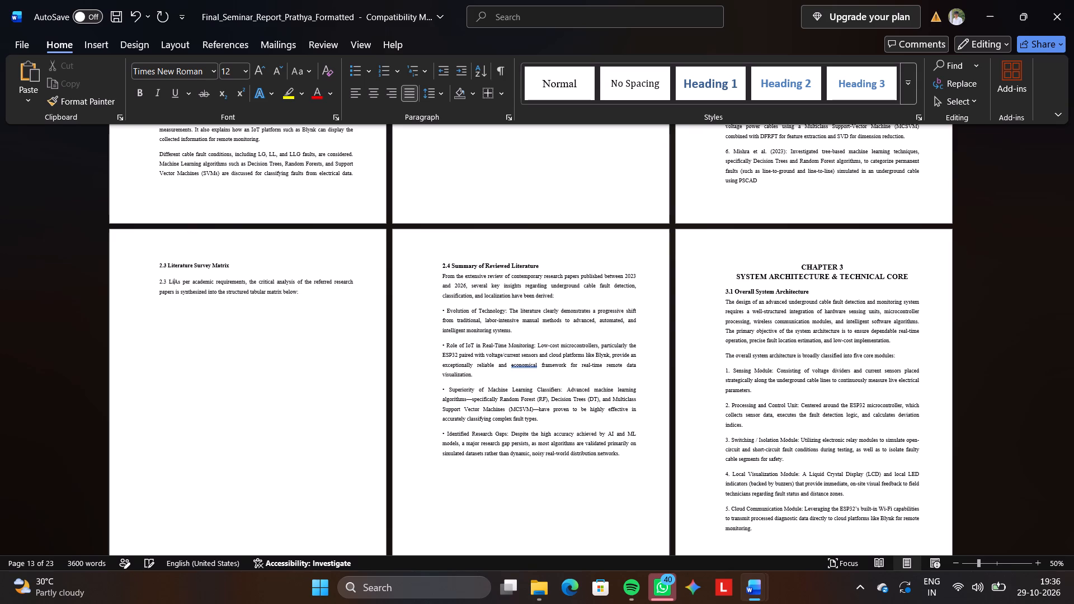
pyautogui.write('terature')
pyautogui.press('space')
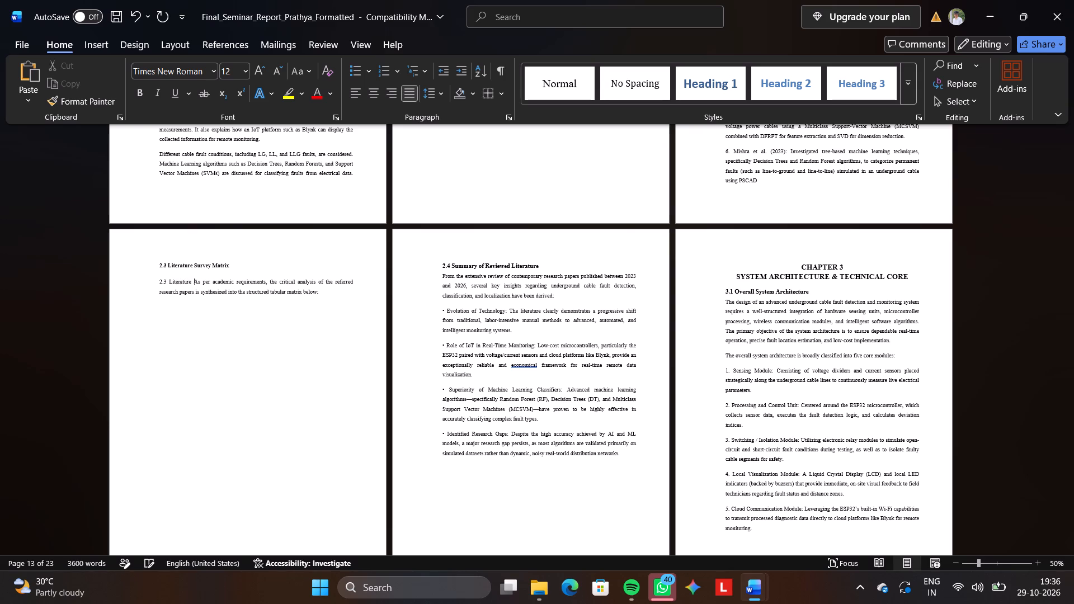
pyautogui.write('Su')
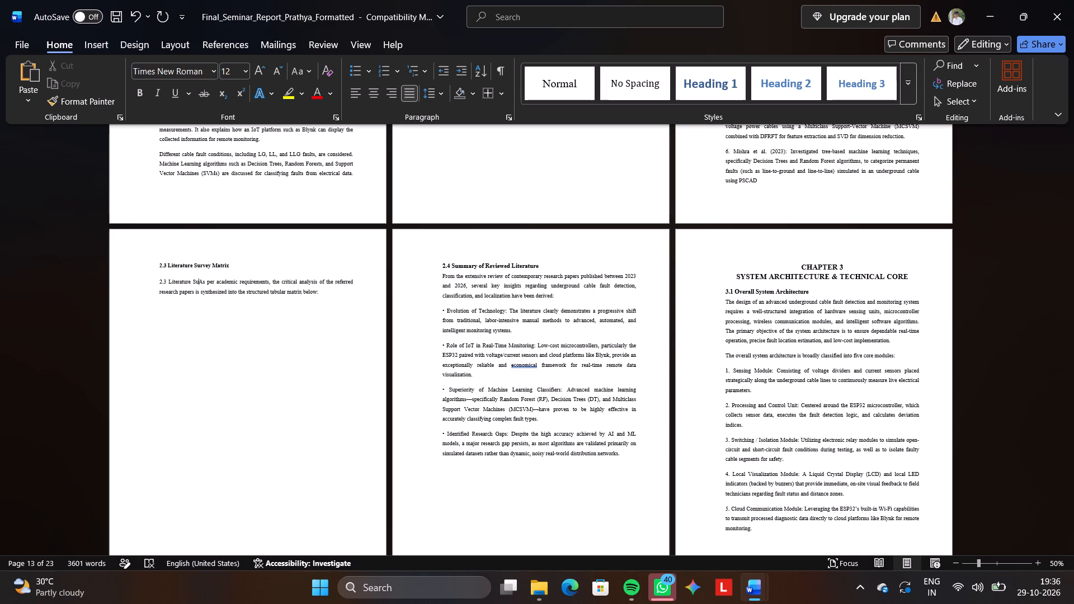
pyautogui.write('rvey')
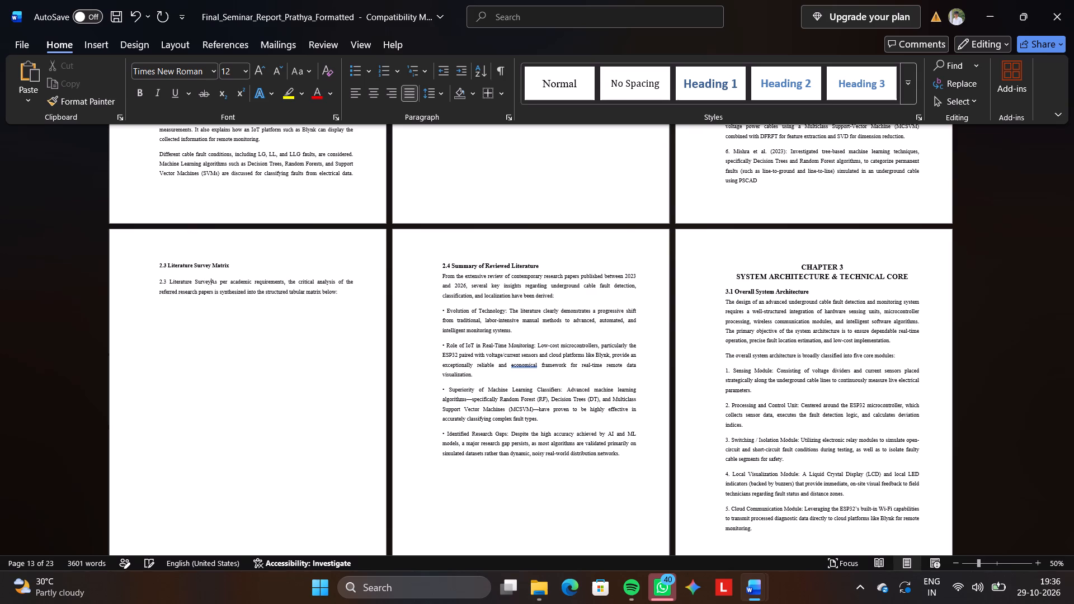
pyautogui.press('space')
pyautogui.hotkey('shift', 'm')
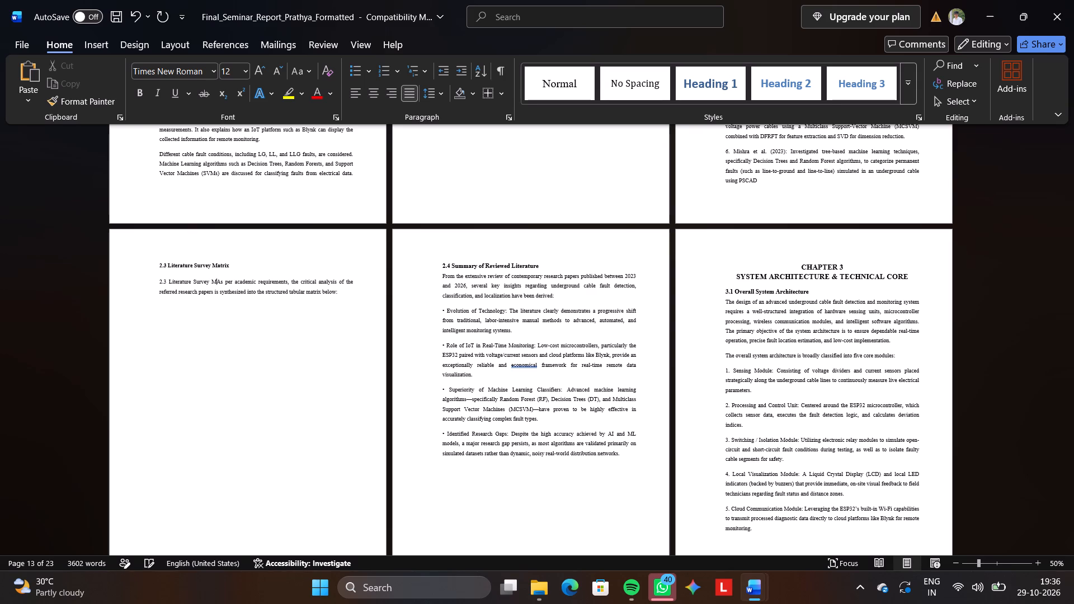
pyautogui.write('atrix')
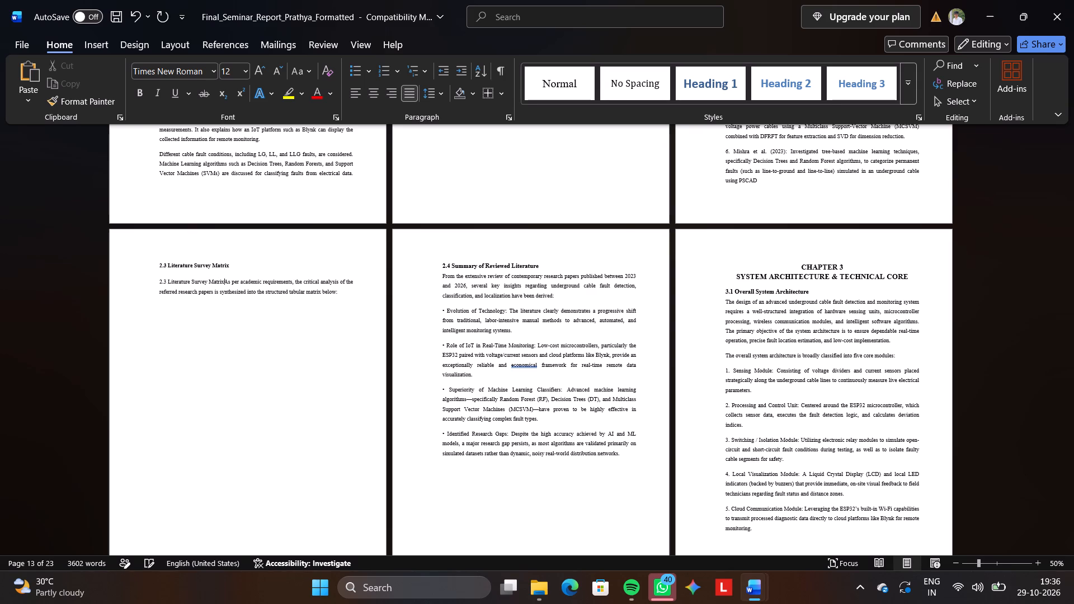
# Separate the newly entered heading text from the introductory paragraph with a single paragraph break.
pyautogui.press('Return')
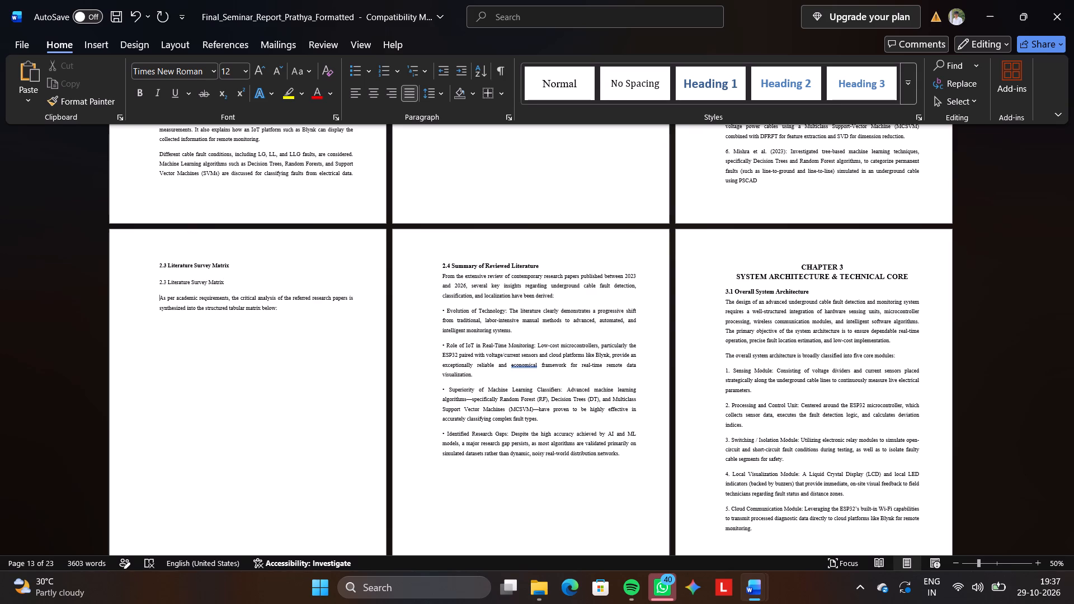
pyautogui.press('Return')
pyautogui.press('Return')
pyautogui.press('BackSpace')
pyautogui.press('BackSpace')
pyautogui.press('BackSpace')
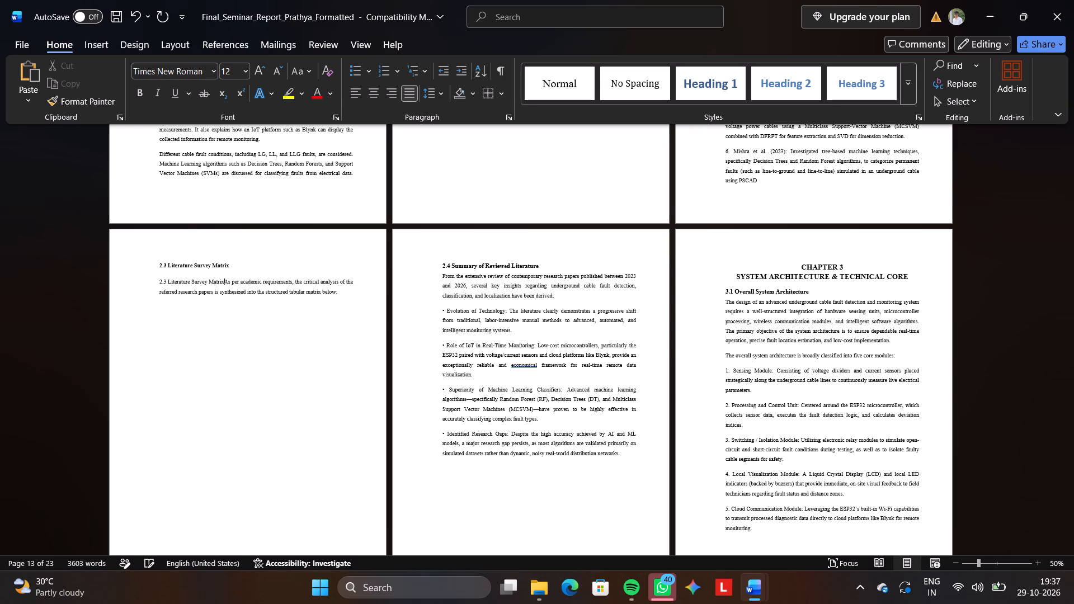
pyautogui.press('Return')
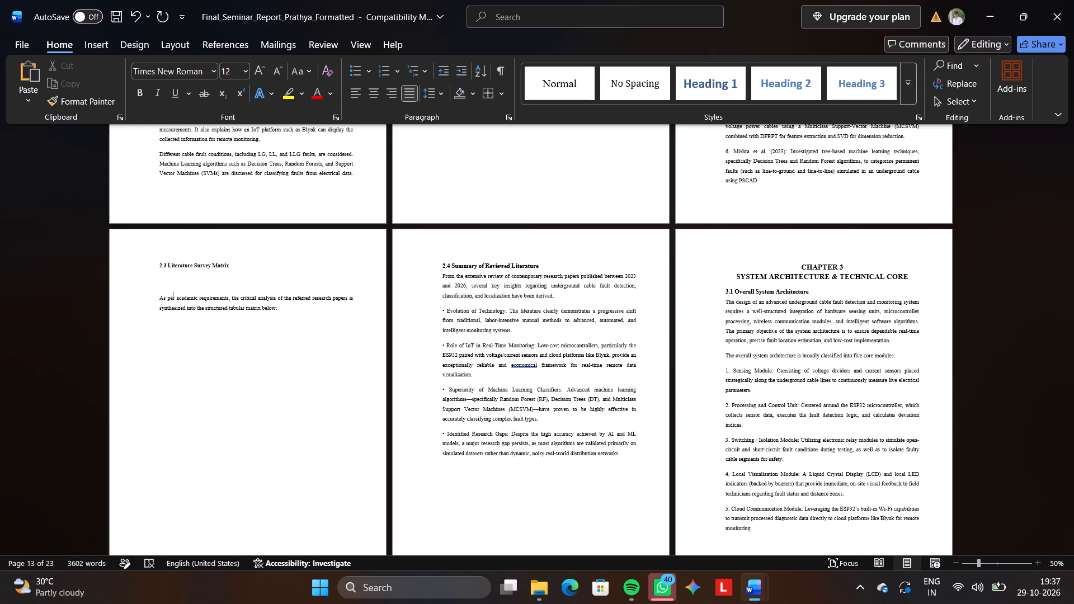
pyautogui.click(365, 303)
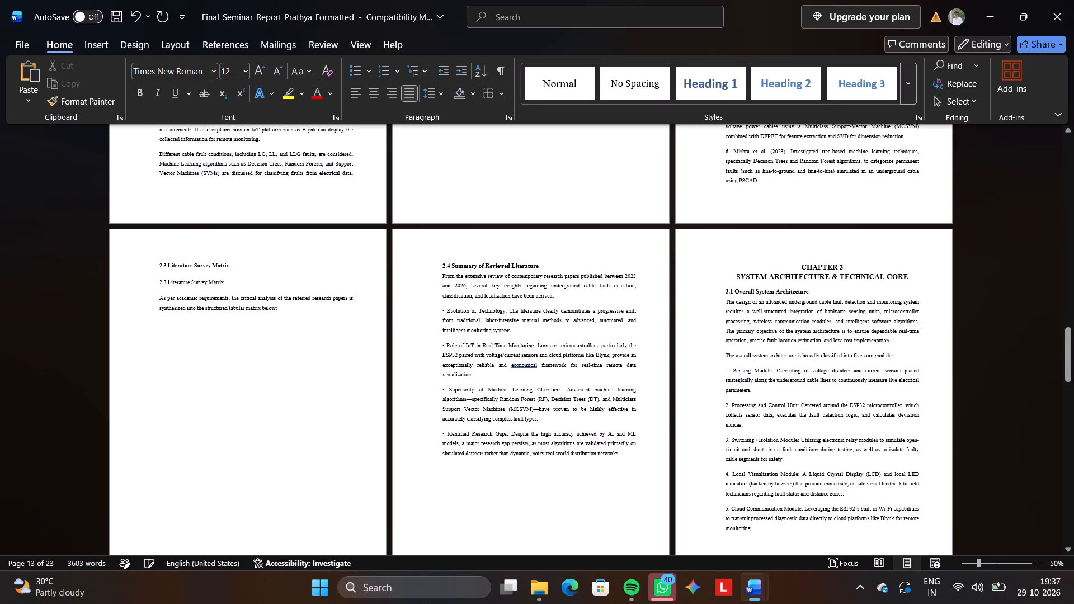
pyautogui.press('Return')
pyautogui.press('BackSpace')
# Undo the extra heading text and breaks entered in section 2.3, and merge the introductory paragraph onto the original 2.3 heading line.
pyautogui.hotkey('ctrl', 'z')
pyautogui.hotkey('ctrl', 'z')
pyautogui.hotkey('ctrl', 'z')
pyautogui.hotkey('ctrl', 'z')
pyautogui.hotkey('ctrl', 'z')
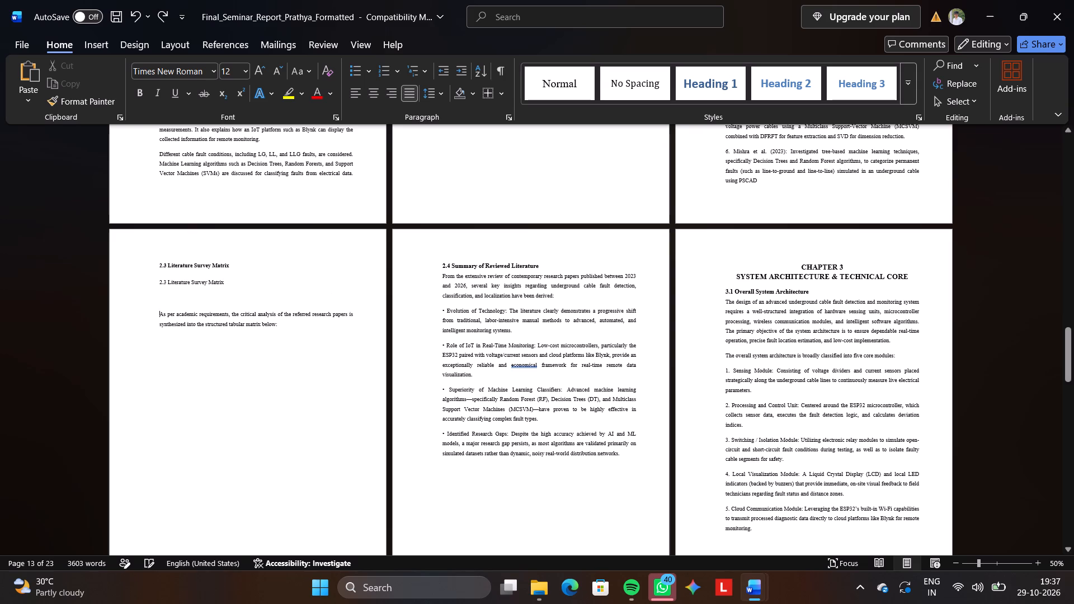
pyautogui.hotkey('ctrl', 'z')
pyautogui.hotkey('ctrl', 'z')
pyautogui.hotkey('ctrl', 'z')
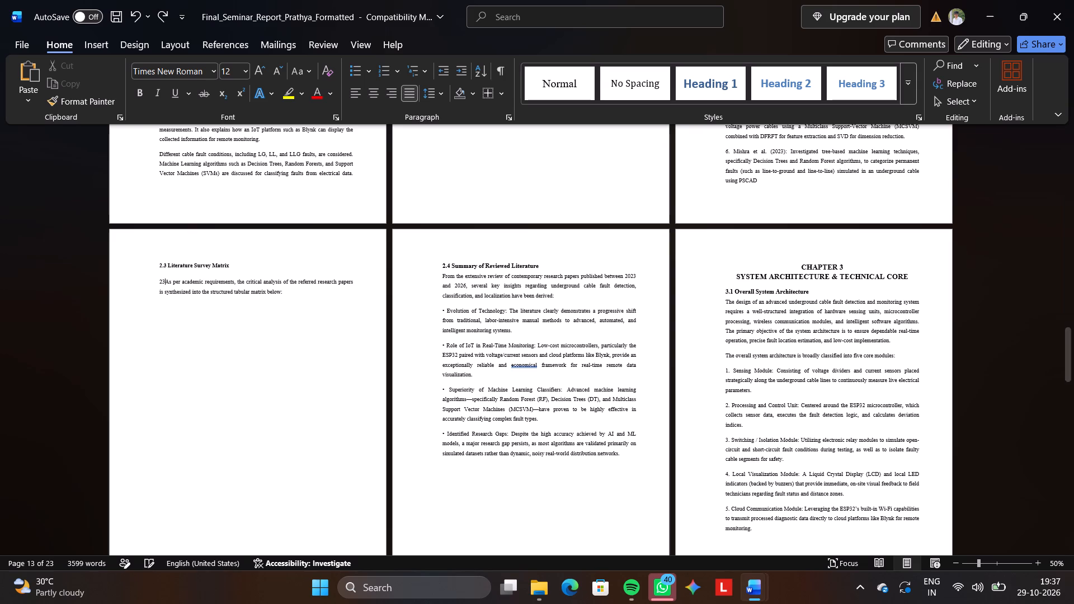
pyautogui.hotkey('ctrl', 'z')
pyautogui.press('BackSpace')
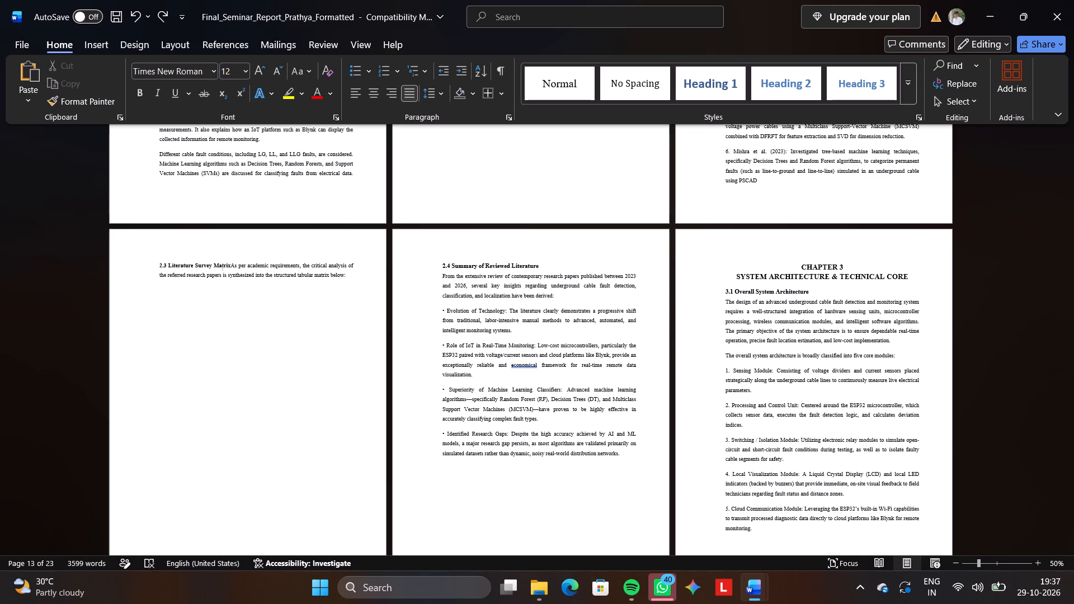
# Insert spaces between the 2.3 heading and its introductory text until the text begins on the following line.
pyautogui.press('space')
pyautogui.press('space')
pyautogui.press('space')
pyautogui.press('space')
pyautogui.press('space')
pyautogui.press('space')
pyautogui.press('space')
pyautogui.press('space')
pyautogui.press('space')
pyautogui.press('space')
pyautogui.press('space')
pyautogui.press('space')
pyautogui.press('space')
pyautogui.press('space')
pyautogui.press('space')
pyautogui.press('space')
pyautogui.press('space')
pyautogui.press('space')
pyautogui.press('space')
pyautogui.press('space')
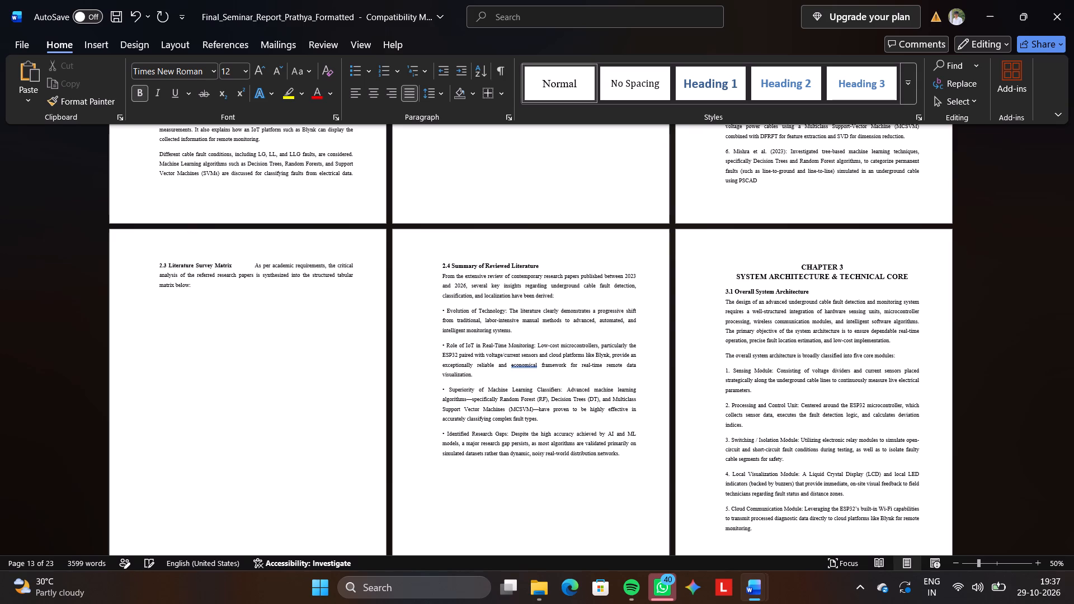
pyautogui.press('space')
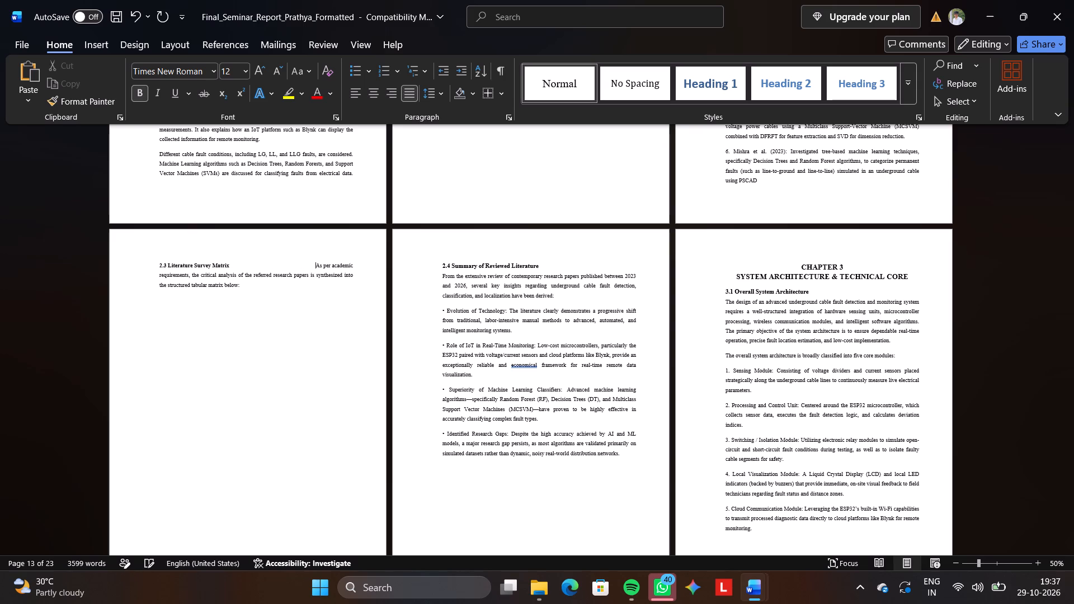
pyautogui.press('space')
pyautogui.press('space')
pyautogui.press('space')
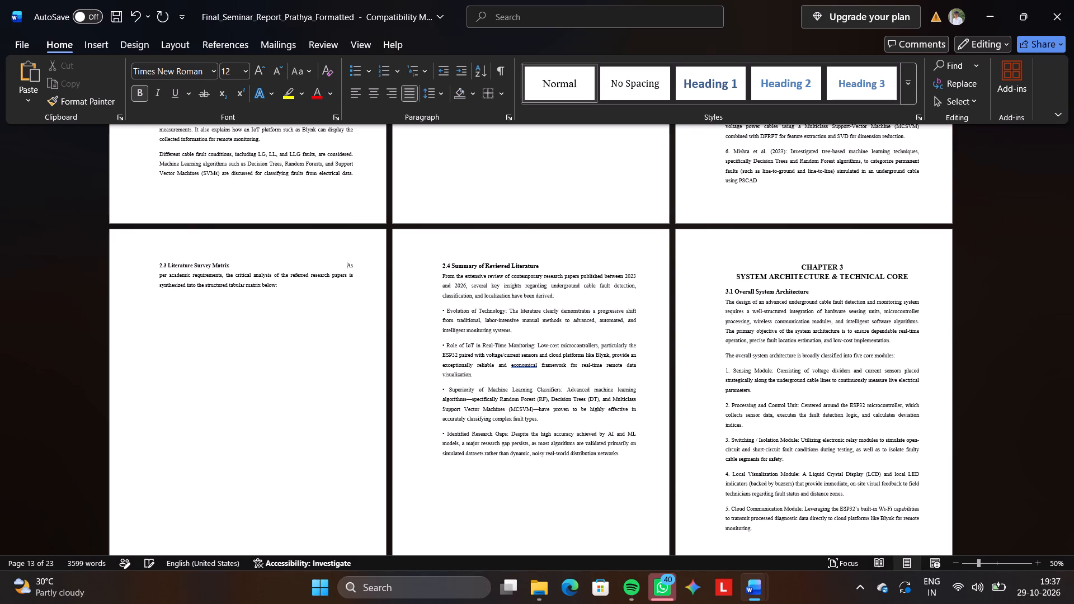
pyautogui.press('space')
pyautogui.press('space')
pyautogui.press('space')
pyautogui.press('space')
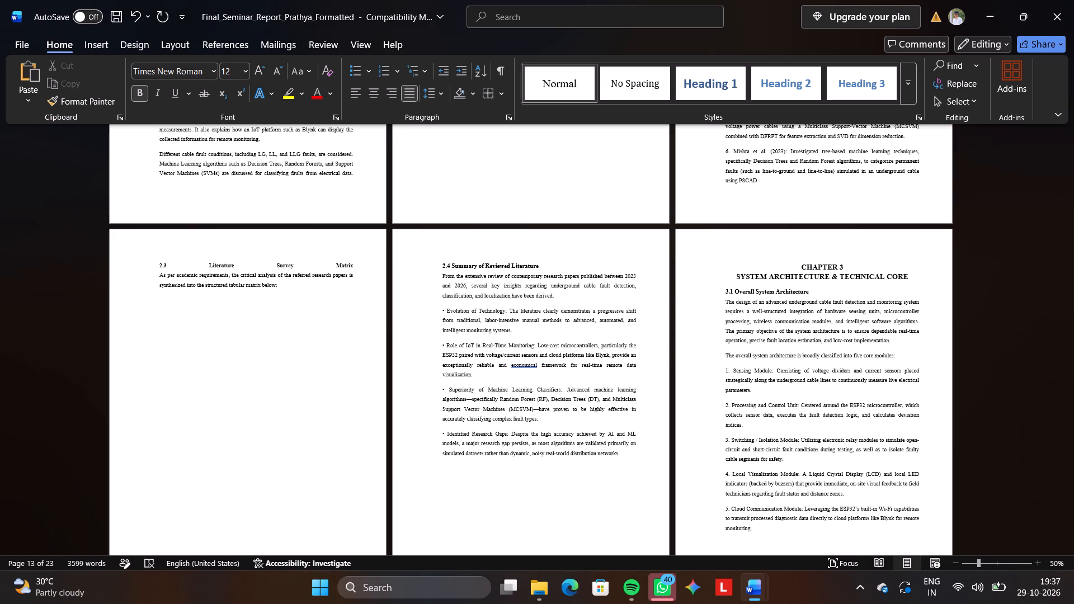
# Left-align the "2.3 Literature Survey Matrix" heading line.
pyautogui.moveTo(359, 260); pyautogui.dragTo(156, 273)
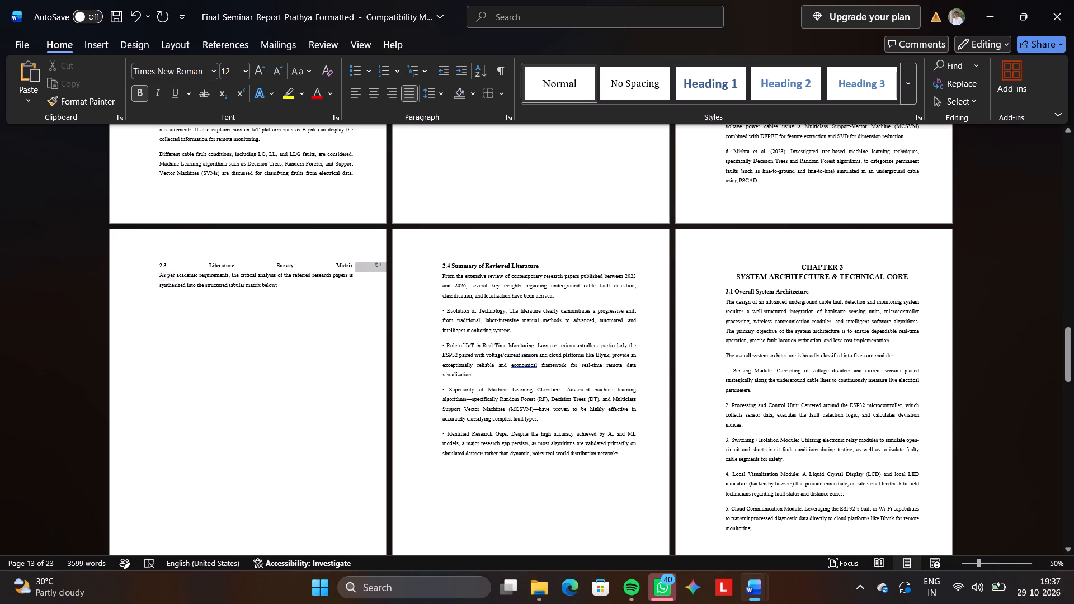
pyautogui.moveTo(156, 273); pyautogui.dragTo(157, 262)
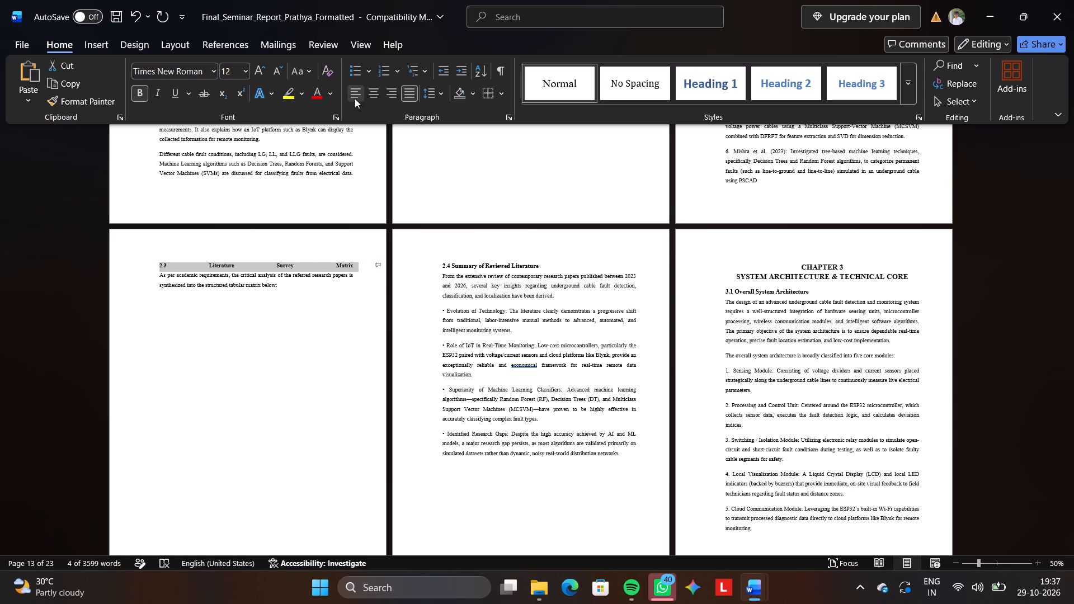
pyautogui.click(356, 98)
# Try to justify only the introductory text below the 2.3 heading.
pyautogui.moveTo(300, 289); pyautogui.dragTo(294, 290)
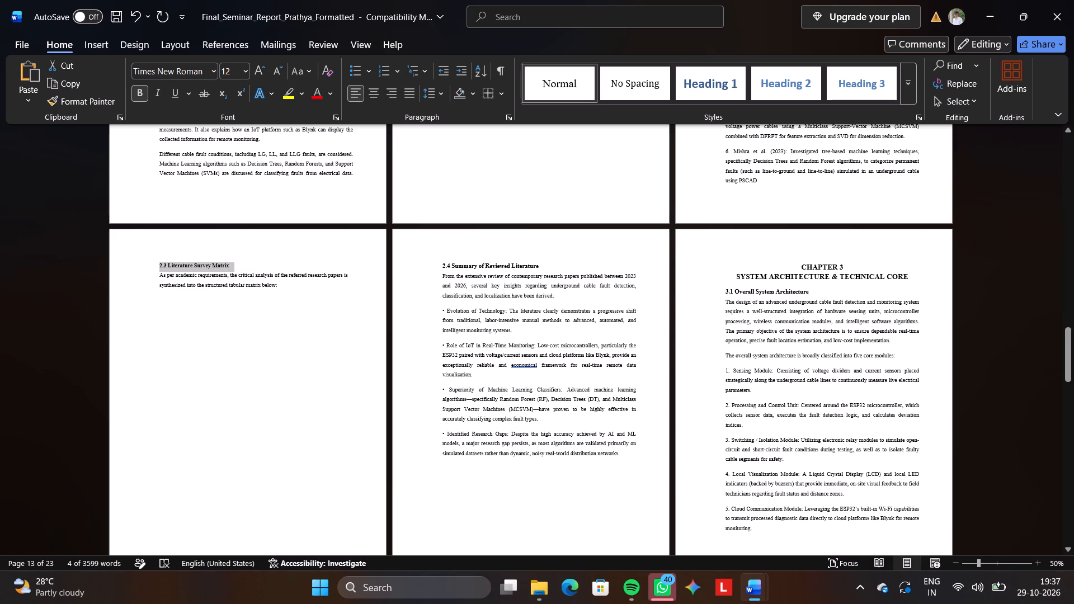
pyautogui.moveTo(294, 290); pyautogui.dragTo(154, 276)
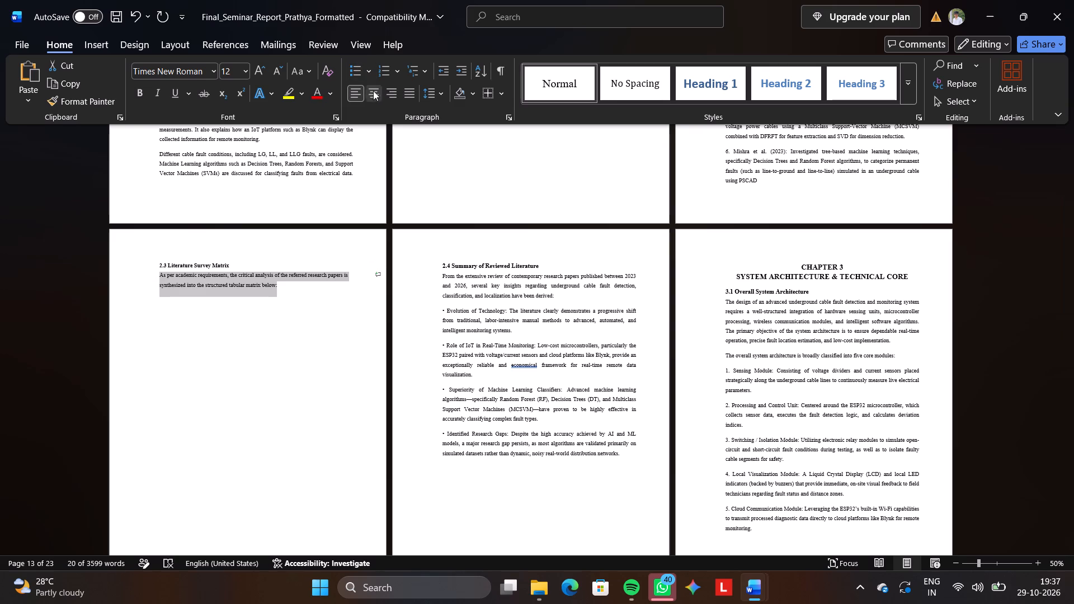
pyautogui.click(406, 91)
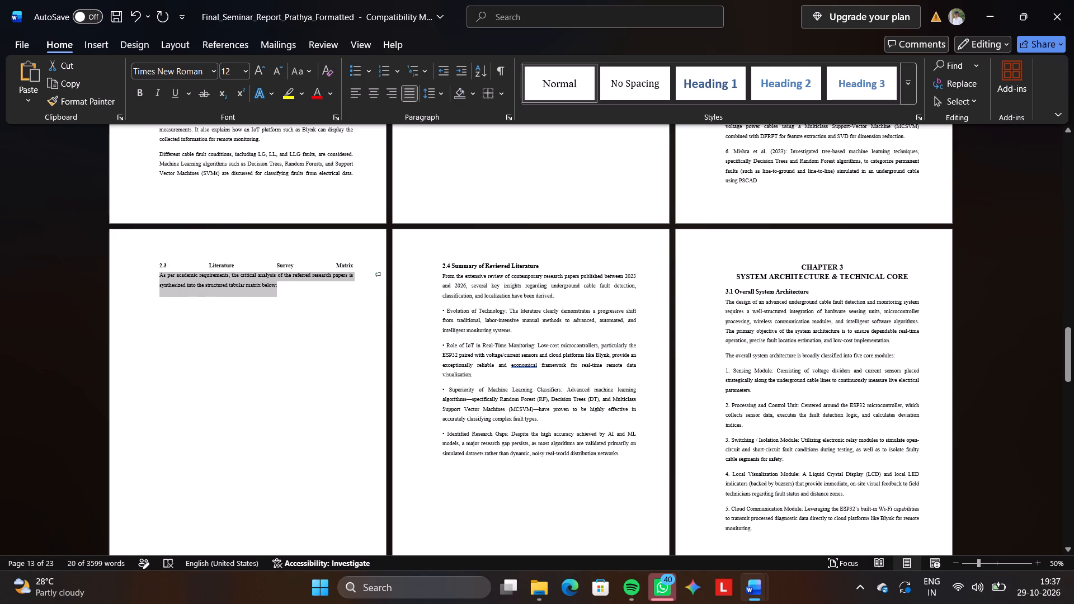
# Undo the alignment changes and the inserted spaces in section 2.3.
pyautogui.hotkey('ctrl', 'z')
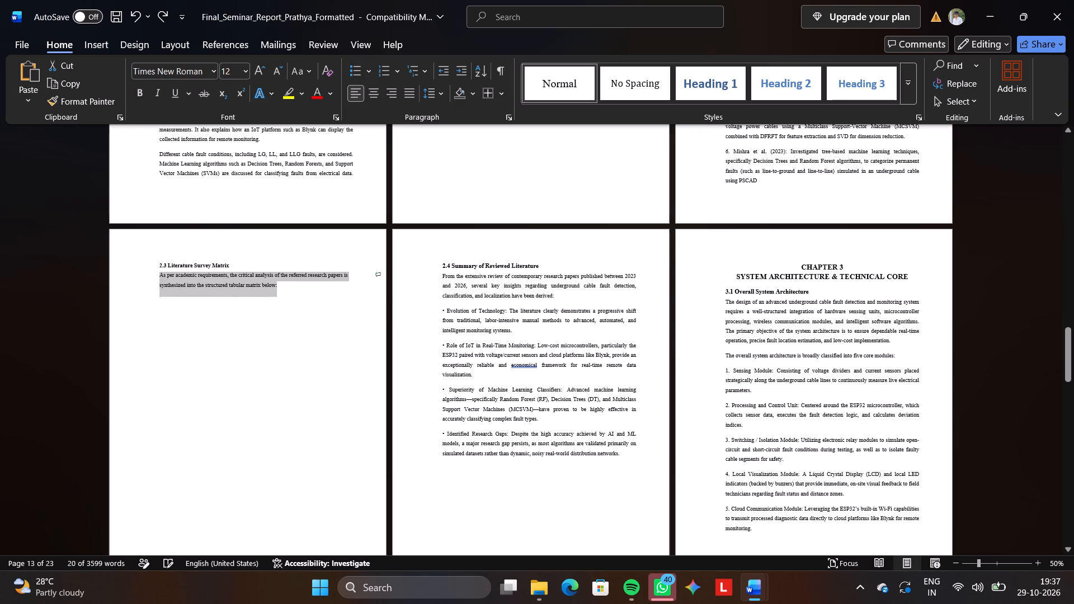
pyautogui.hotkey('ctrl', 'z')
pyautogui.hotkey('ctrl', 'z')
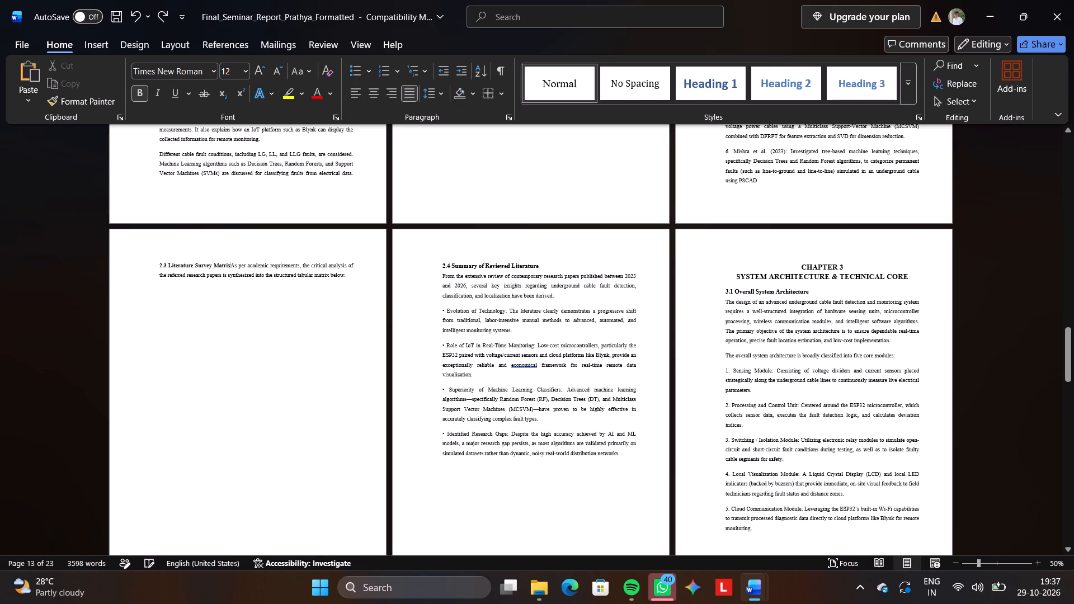
# Separate the 2.3 heading from its introductory text with a single paragraph break.
pyautogui.press('Return')
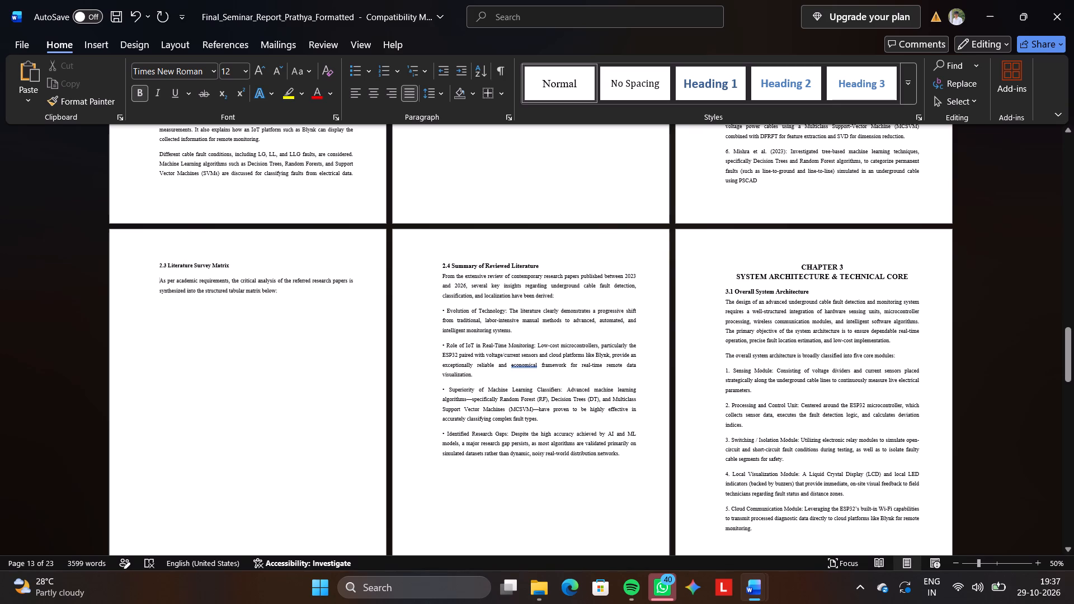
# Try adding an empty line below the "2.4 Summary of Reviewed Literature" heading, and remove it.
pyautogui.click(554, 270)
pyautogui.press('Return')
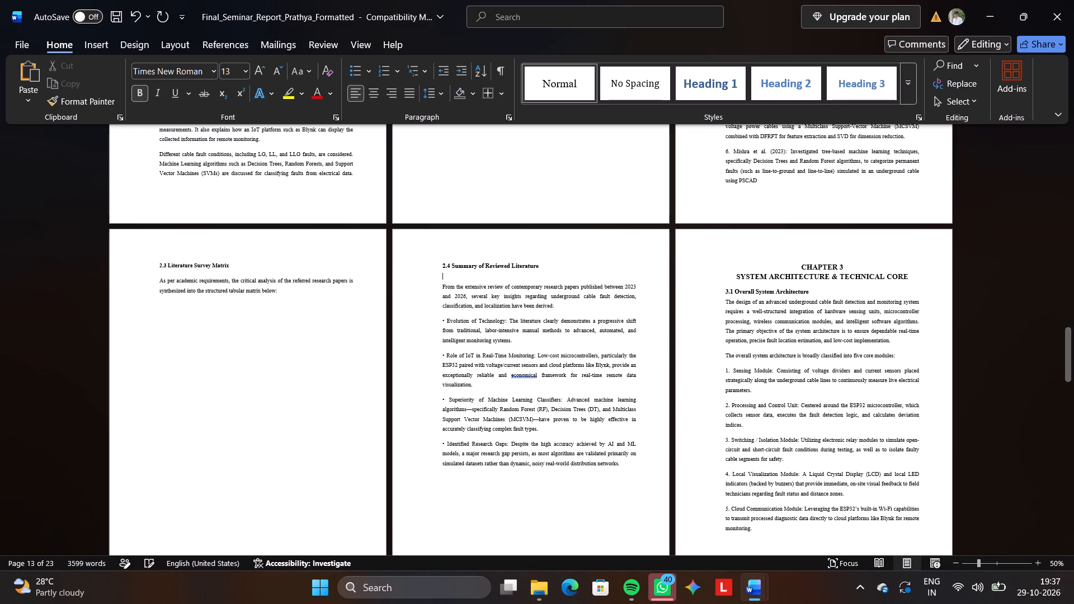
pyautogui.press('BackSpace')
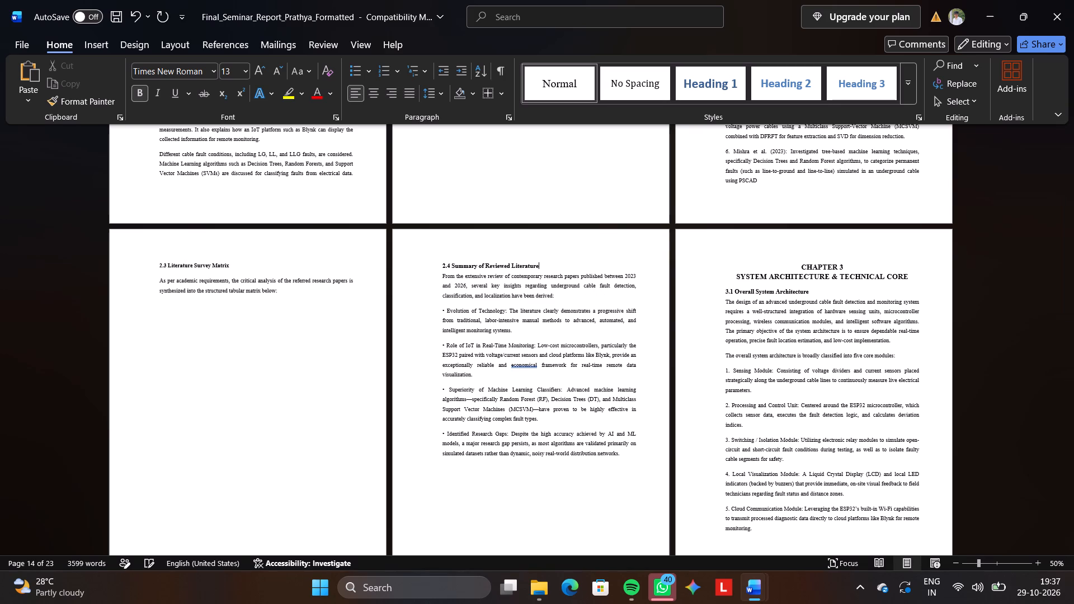
# Merge section 2.4's introductory paragraph onto the end of the "2.4 Summary of Reviewed Literature" heading line.
pyautogui.press('Down')
pyautogui.press('Up')
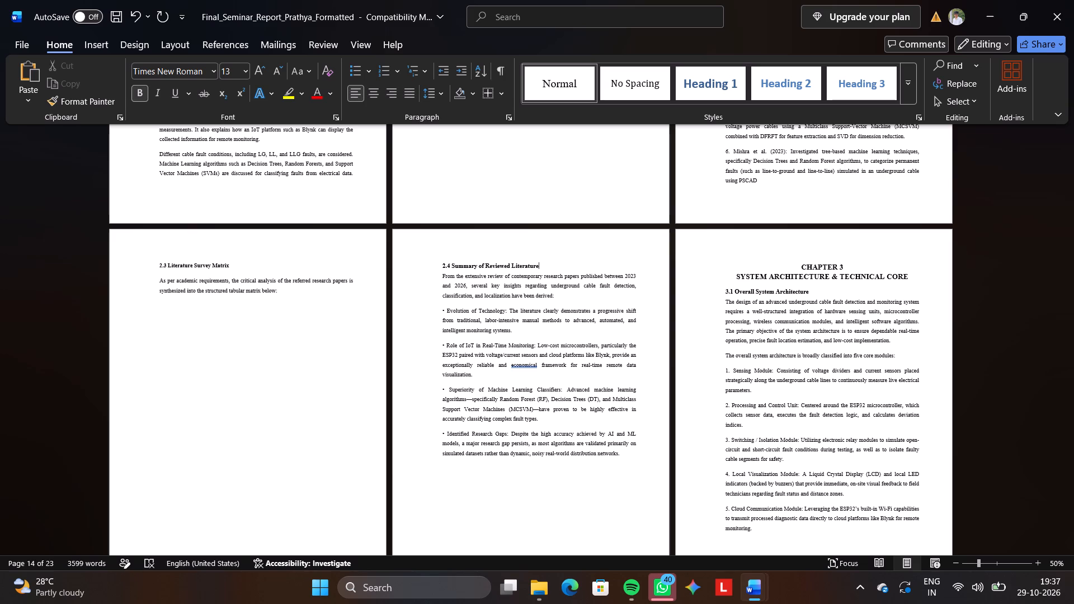
pyautogui.press('Down')
pyautogui.hotkey('ctrl', 'Left')
pyautogui.hotkey('ctrl', 'Left')
pyautogui.hotkey('ctrl', 'Left')
pyautogui.hotkey('ctrl', 'Left')
pyautogui.hotkey('ctrl', 'Left')
pyautogui.hotkey('ctrl', 'Left')
pyautogui.press('BackSpace')
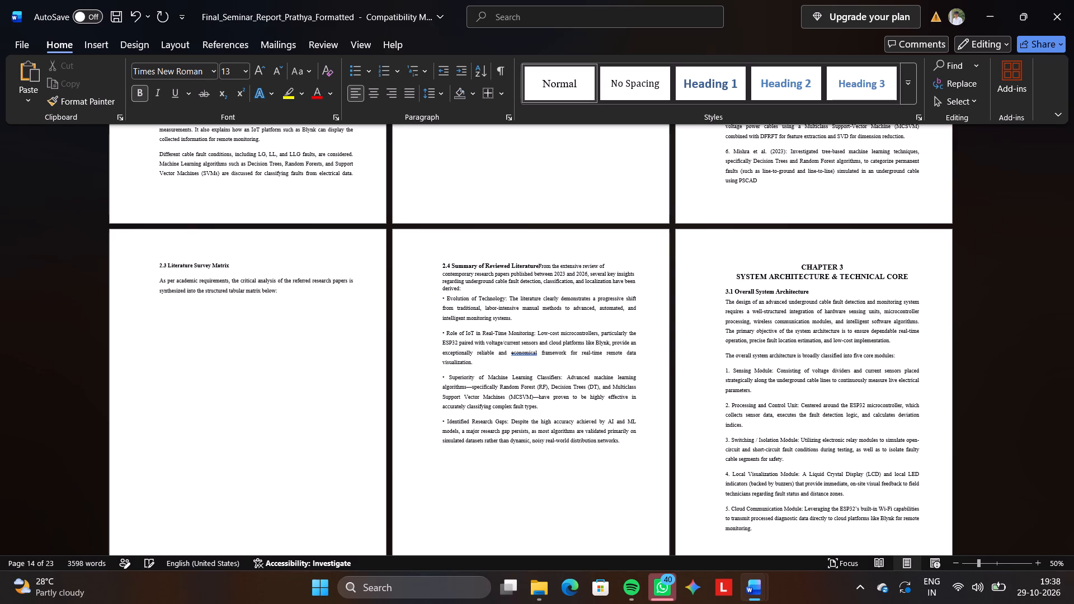
pyautogui.press('Return')
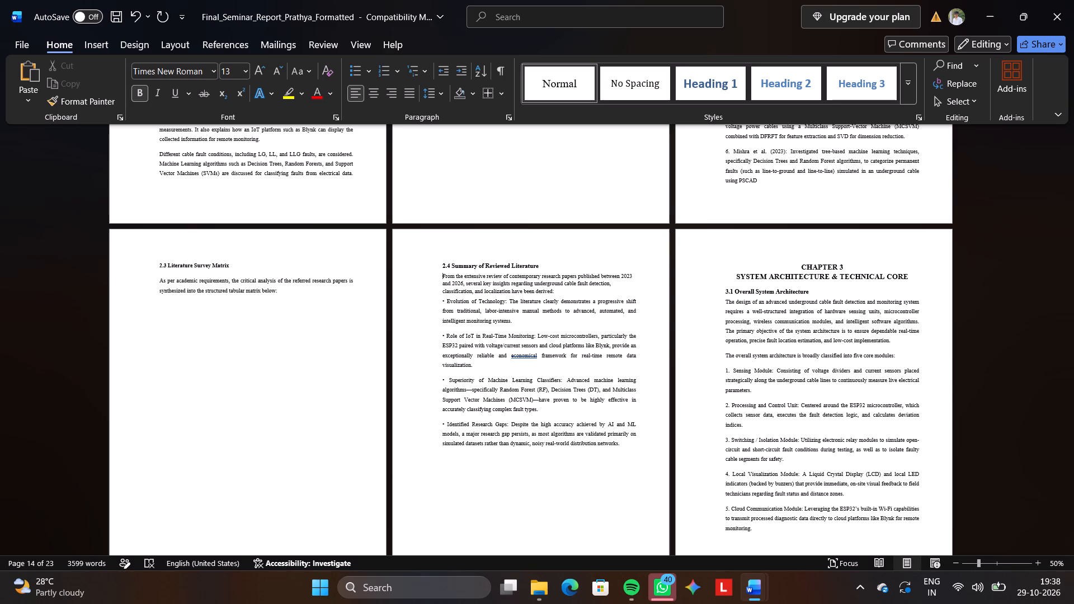
pyautogui.hotkey('ctrl', 'BackSpace')
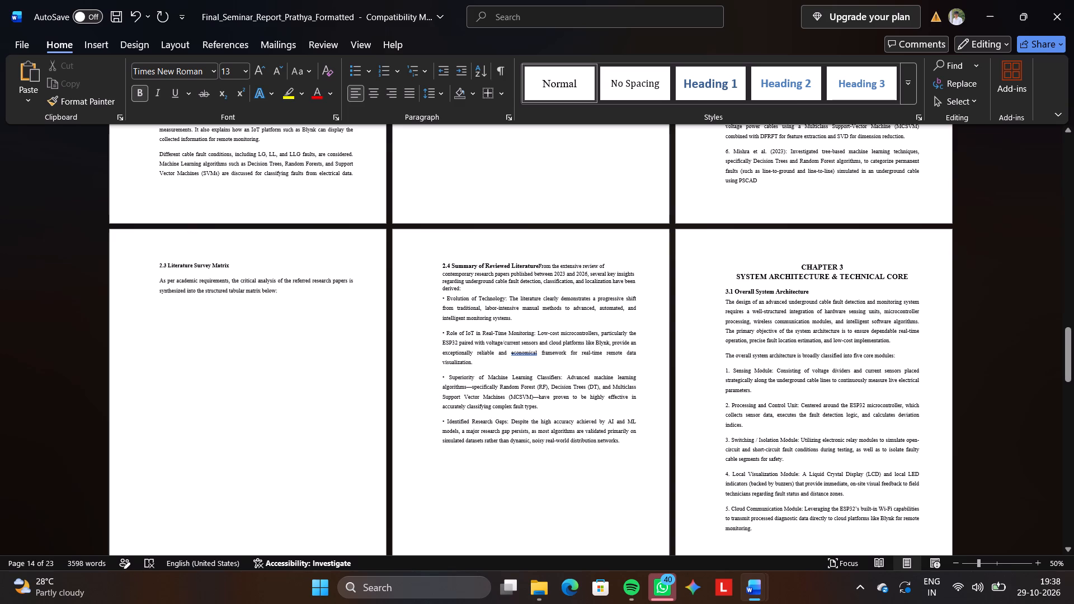
# Set the line spacing of all of section 2.4, including its heading and bullet points, to 1.5.
pyautogui.moveTo(434, 265); pyautogui.dragTo(619, 463)
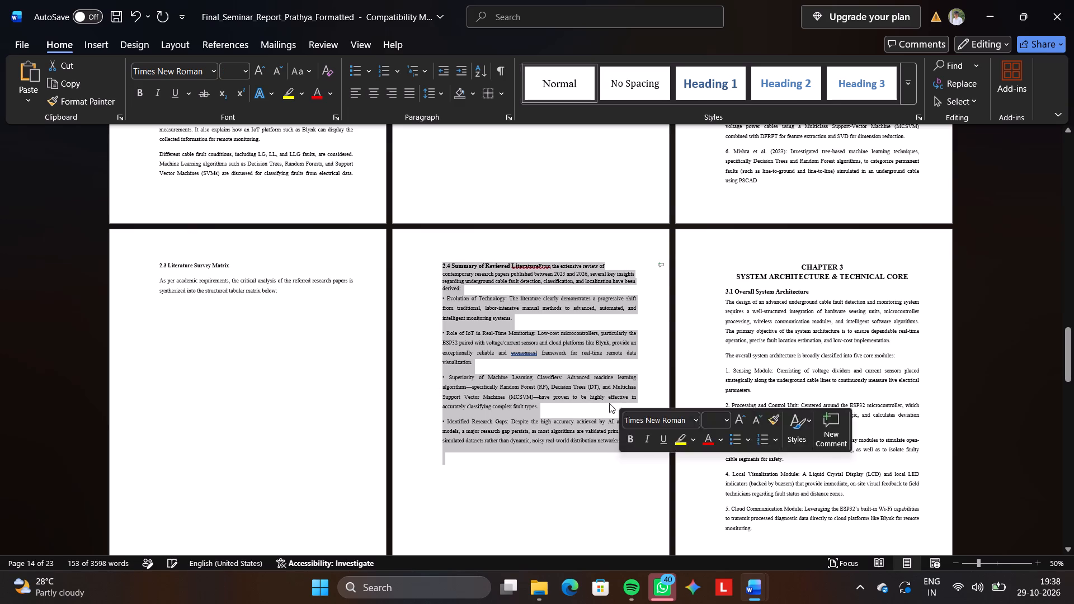
pyautogui.click(443, 96)
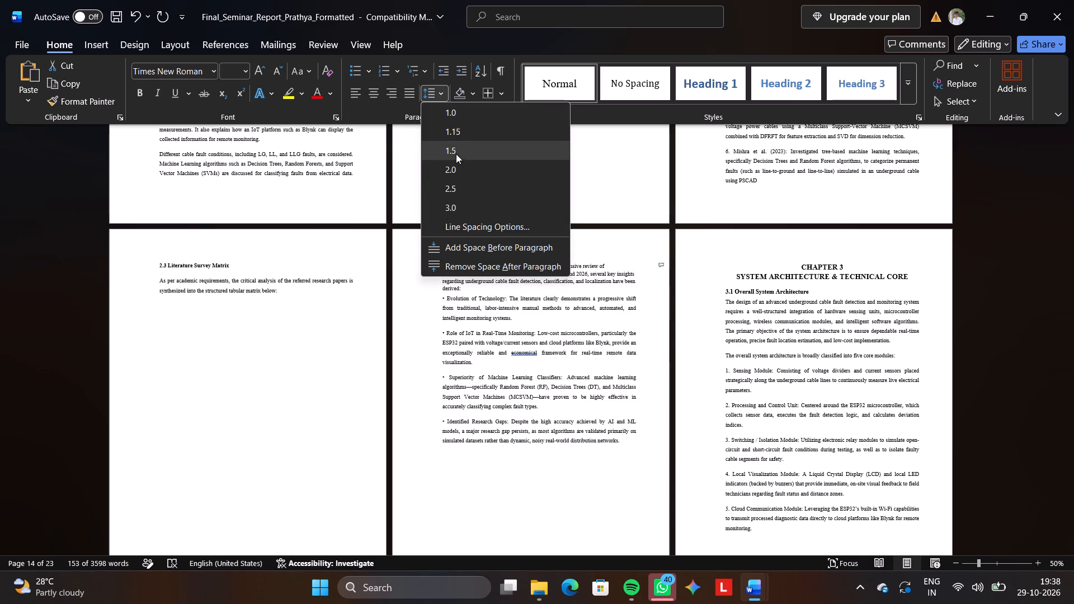
pyautogui.click(456, 153)
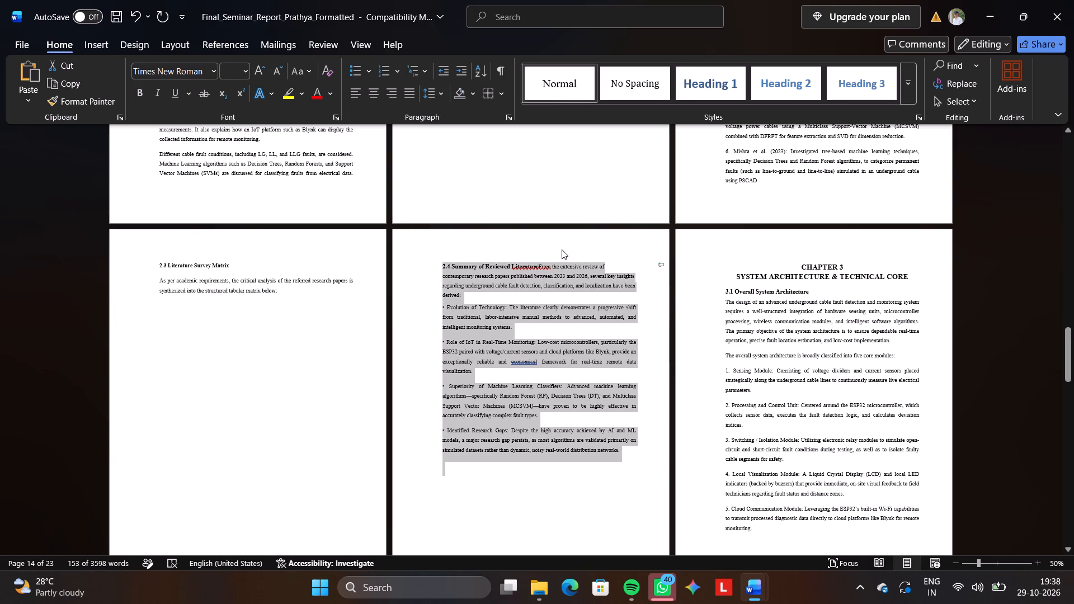
# Separate the 2.4 heading from its introductory text with a single paragraph break.
pyautogui.click(562, 249)
pyautogui.click(539, 266)
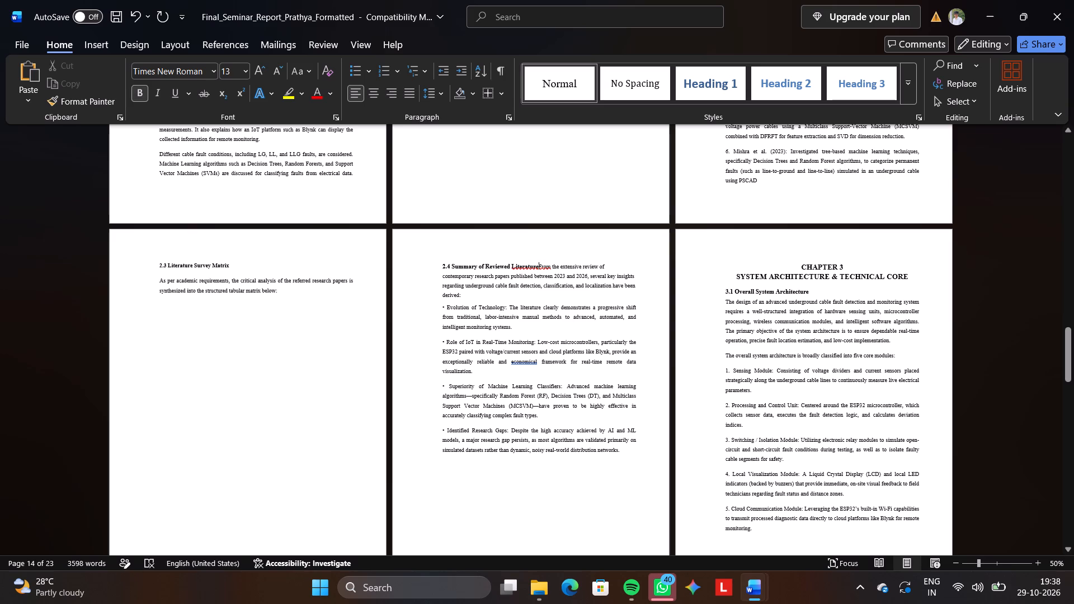
pyautogui.press('Return')
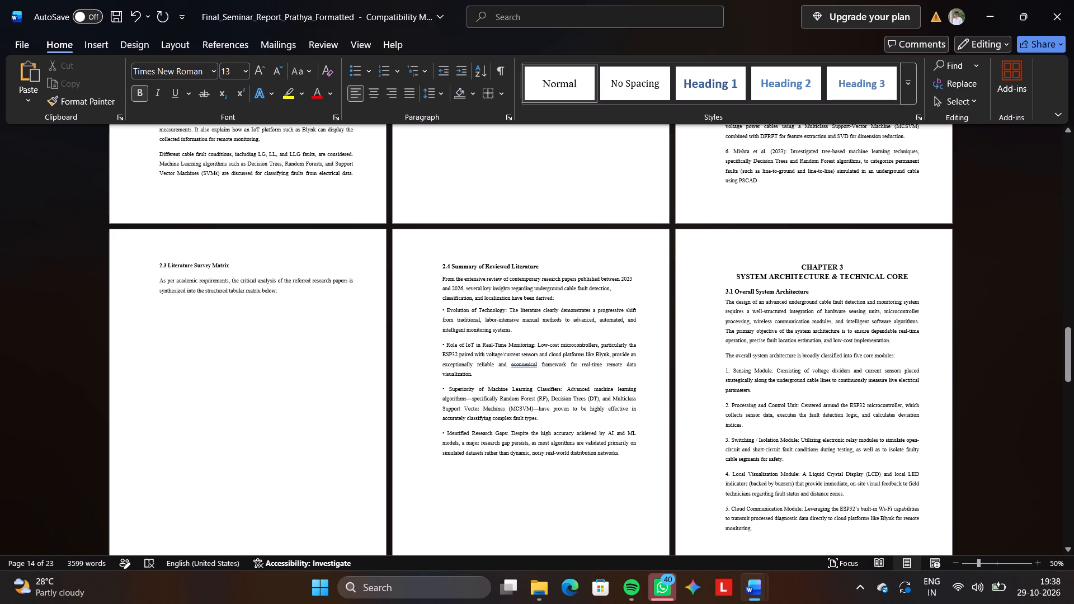
# Switch to the other seminar report and examine how its Chapter 2 sections and literature survey matrix table are laid out.
pyautogui.hotkey('alt', 'Tab')
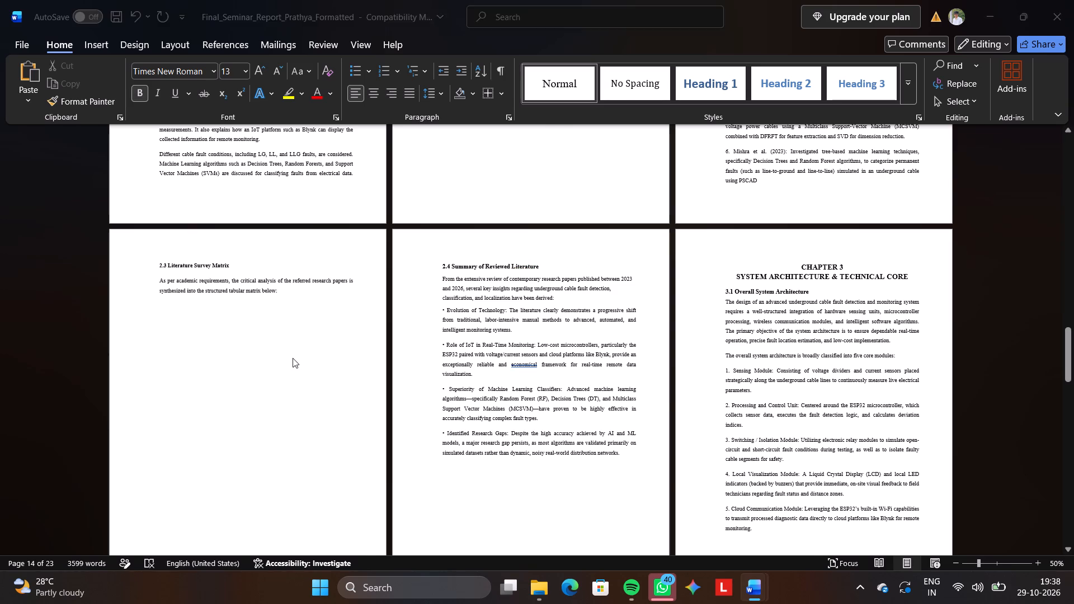
pyautogui.scroll(-4, 528, 338)
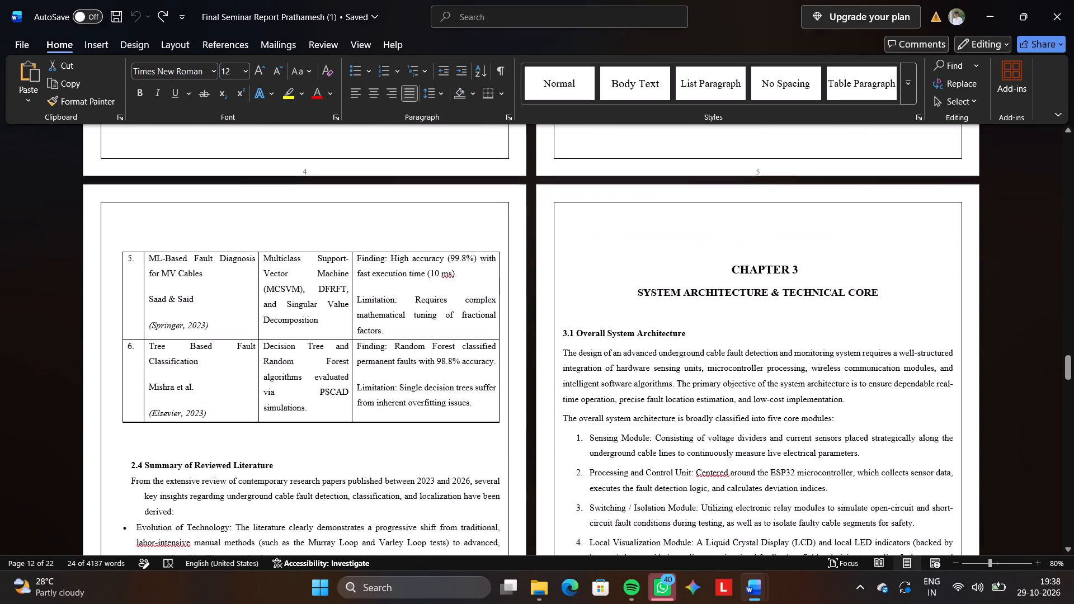
pyautogui.scroll(5, 528, 338)
pyautogui.scroll(-1, 528, 338)
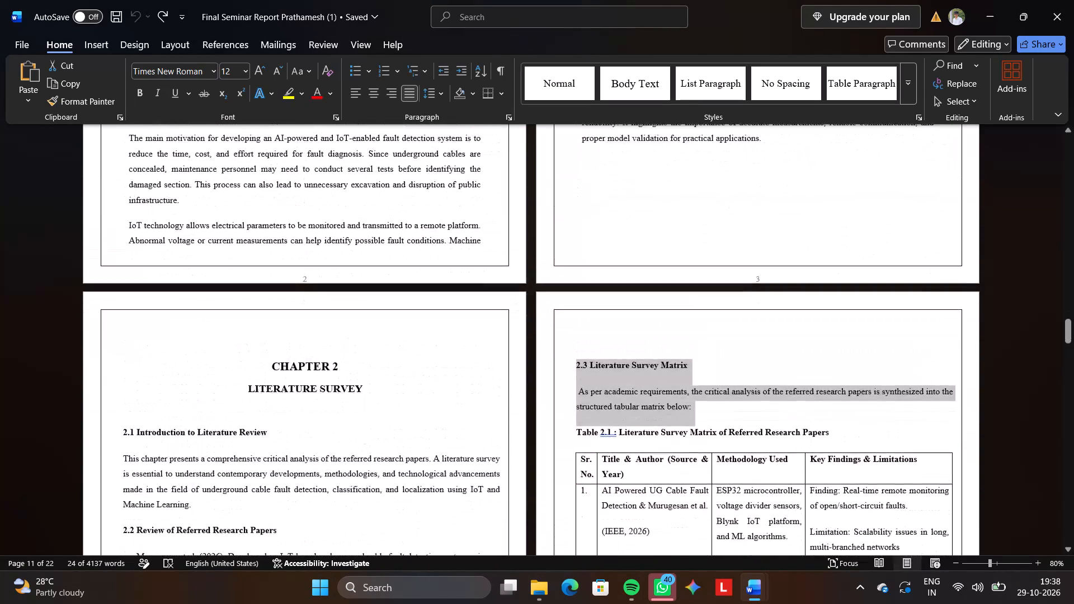
pyautogui.scroll(-2, 528, 338)
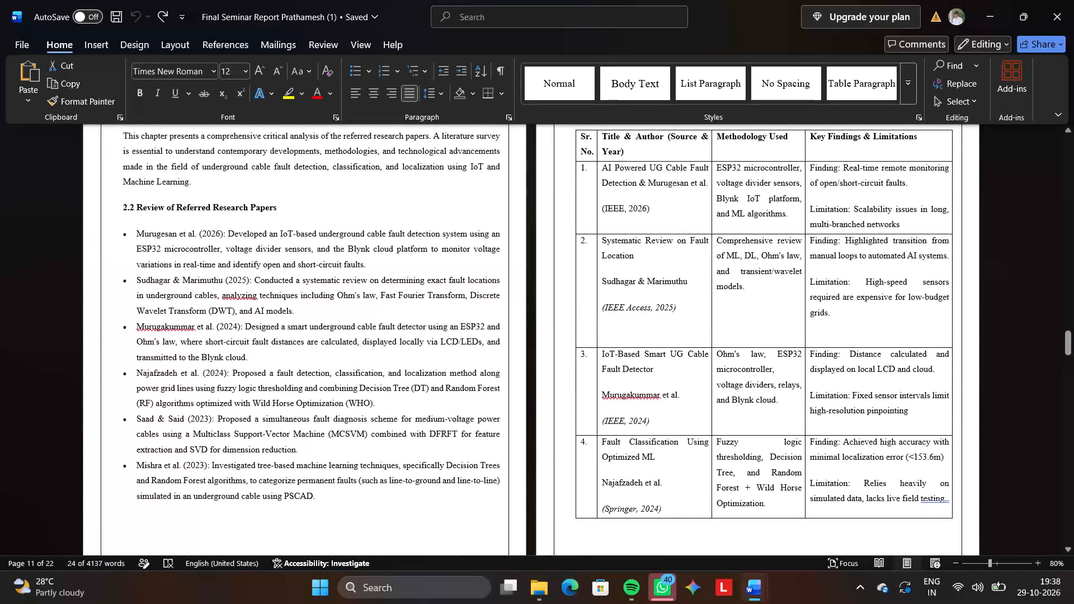
pyautogui.hotkey('alt', 'Tab')
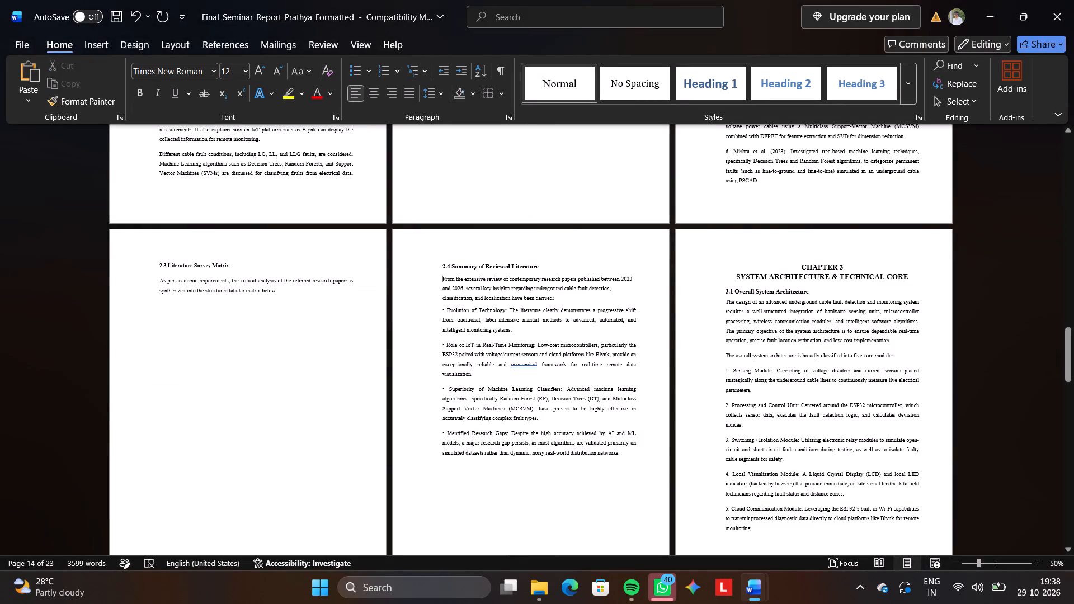
pyautogui.hotkey('alt', 'Tab')
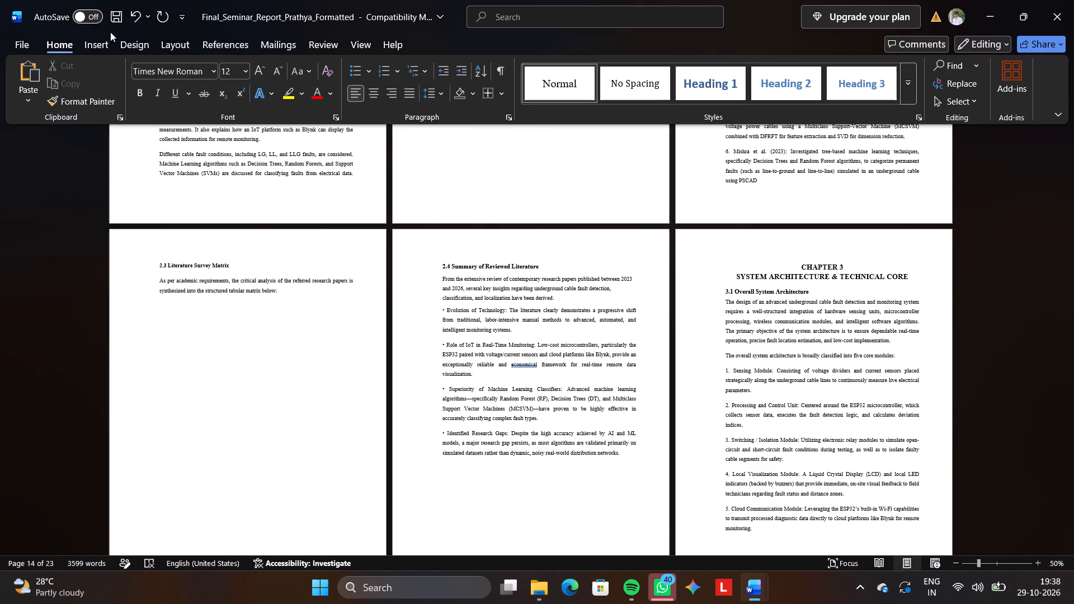
# Insert a table with four columns and six rows on a new line below section 2.3's introductory paragraph.
pyautogui.click(275, 284)
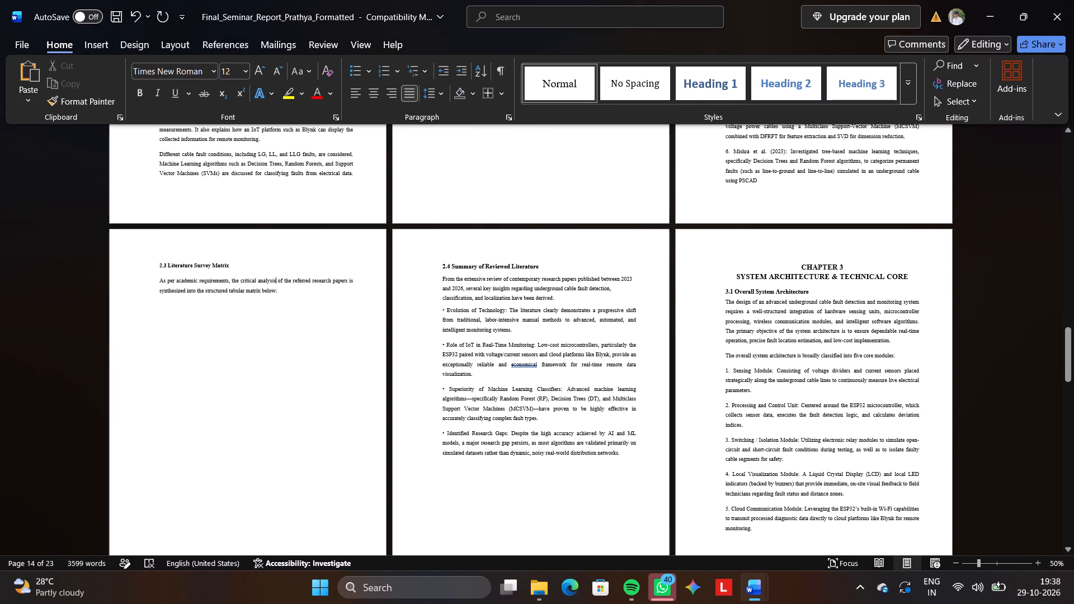
pyautogui.click(286, 299)
pyautogui.press('Return')
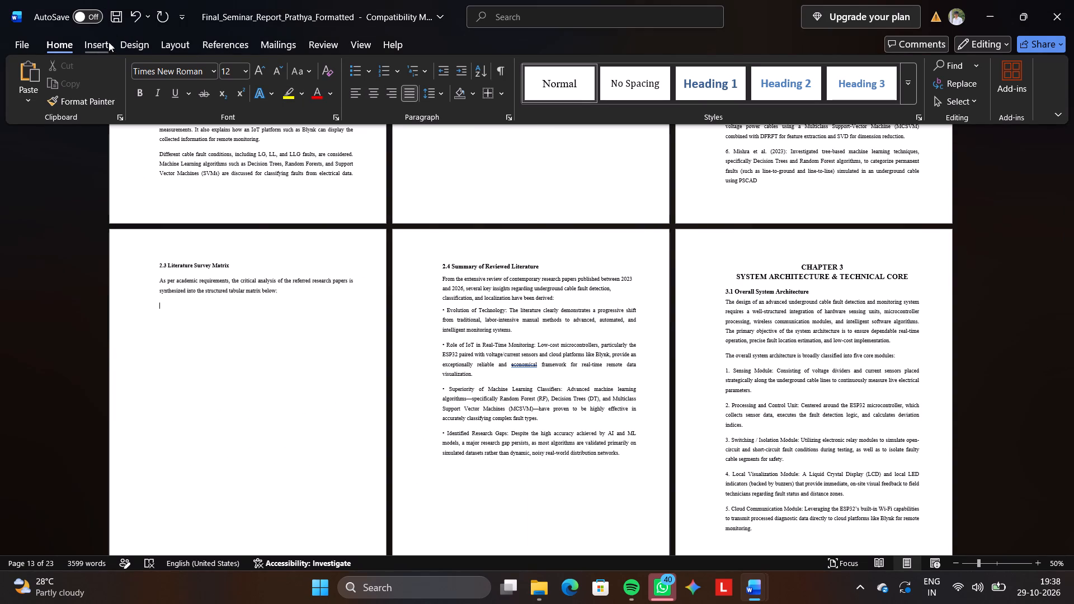
pyautogui.click(96, 47)
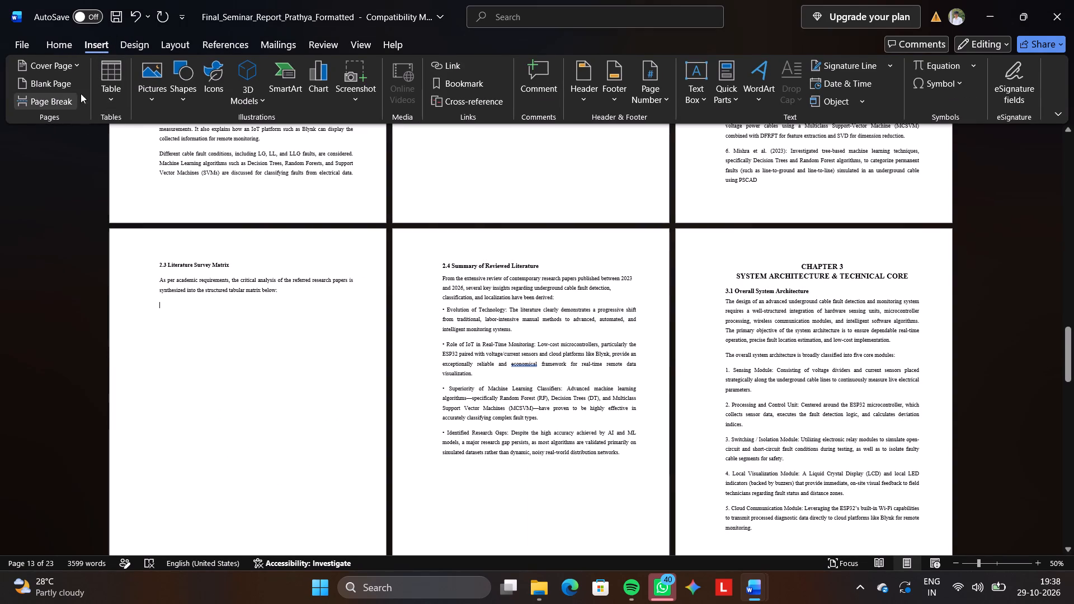
pyautogui.click(115, 96)
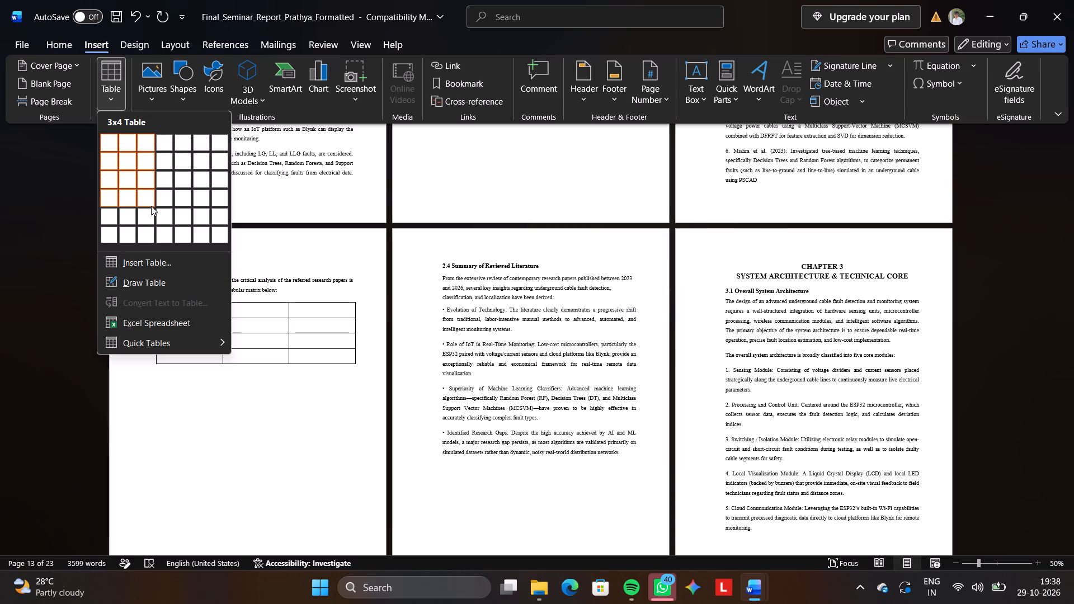
pyautogui.click(167, 235)
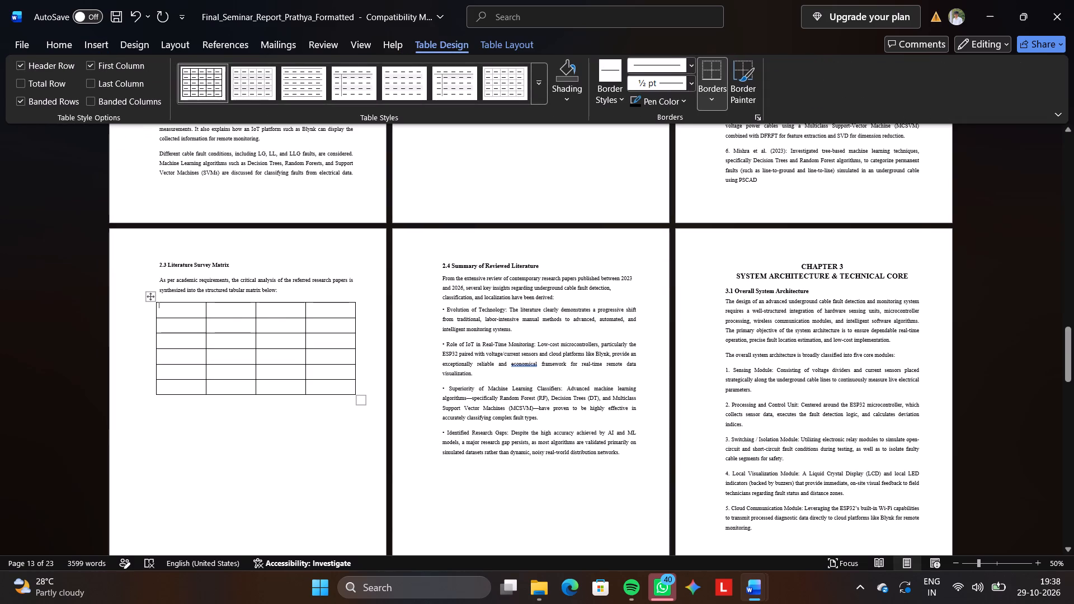
# Copy the "Title & Author (Source & Year)" heading from the other report's survey matrix into the new table's second header cell.
pyautogui.hotkey('alt', 'Tab')
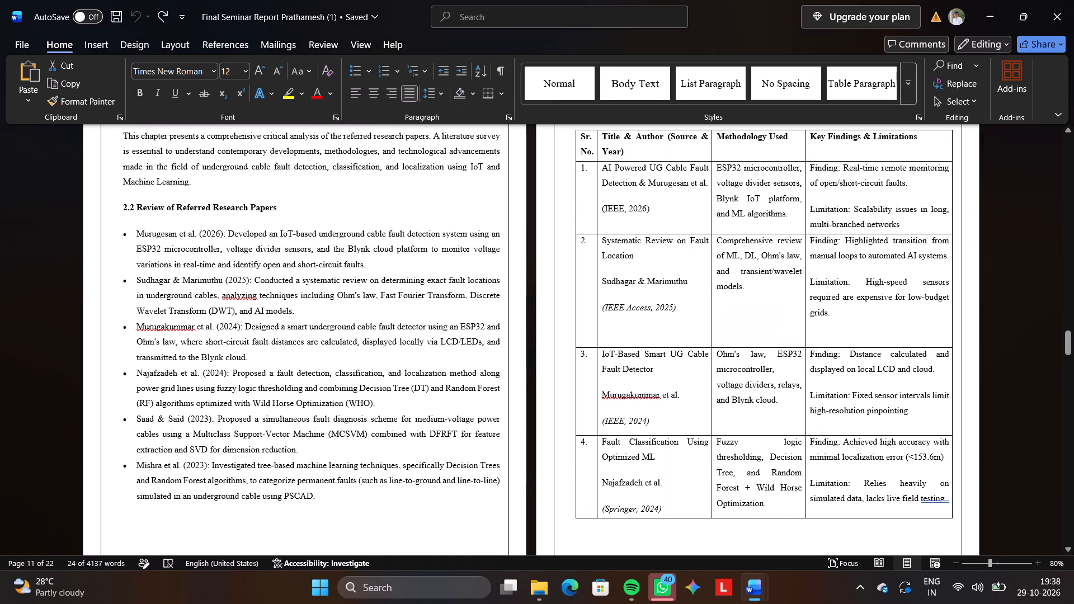
pyautogui.scroll(1, 522, 339)
pyautogui.tripleClick(606, 287)
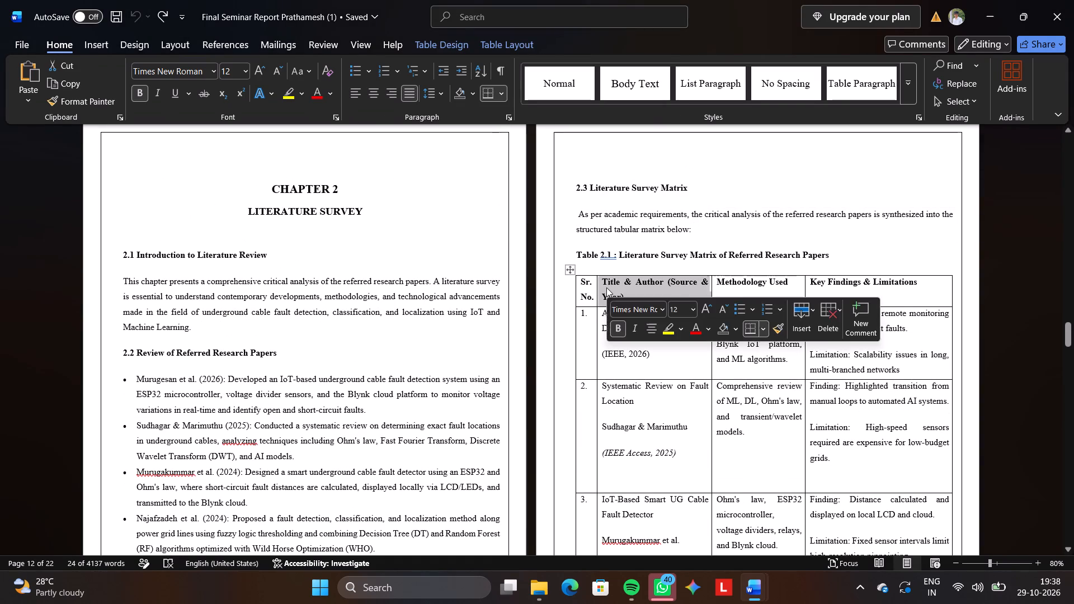
pyautogui.hotkey('ctrl', 'c')
pyautogui.hotkey('alt', 'Tab')
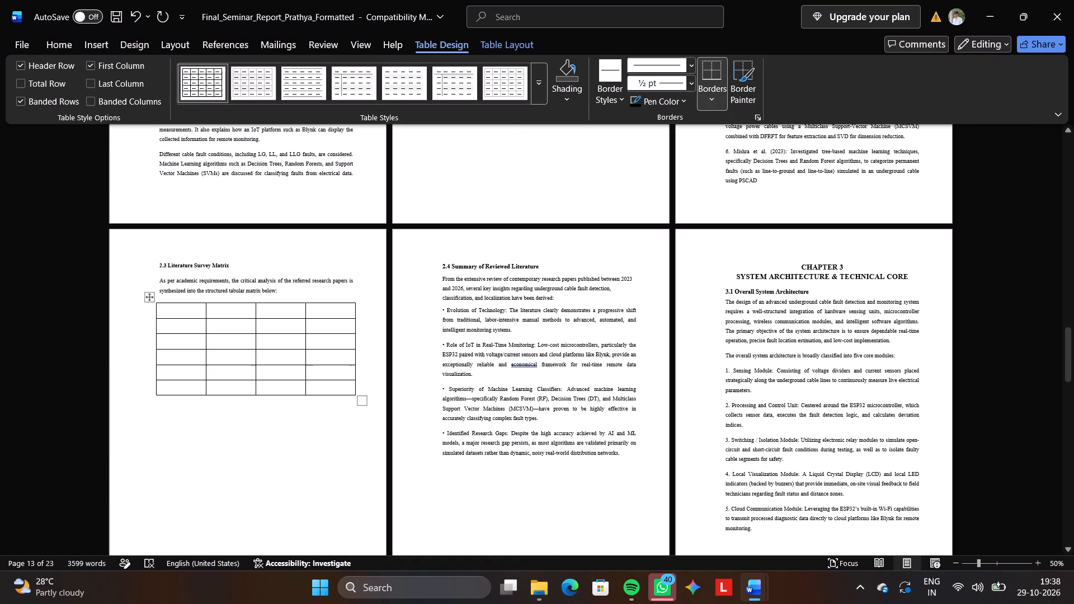
pyautogui.click(222, 308)
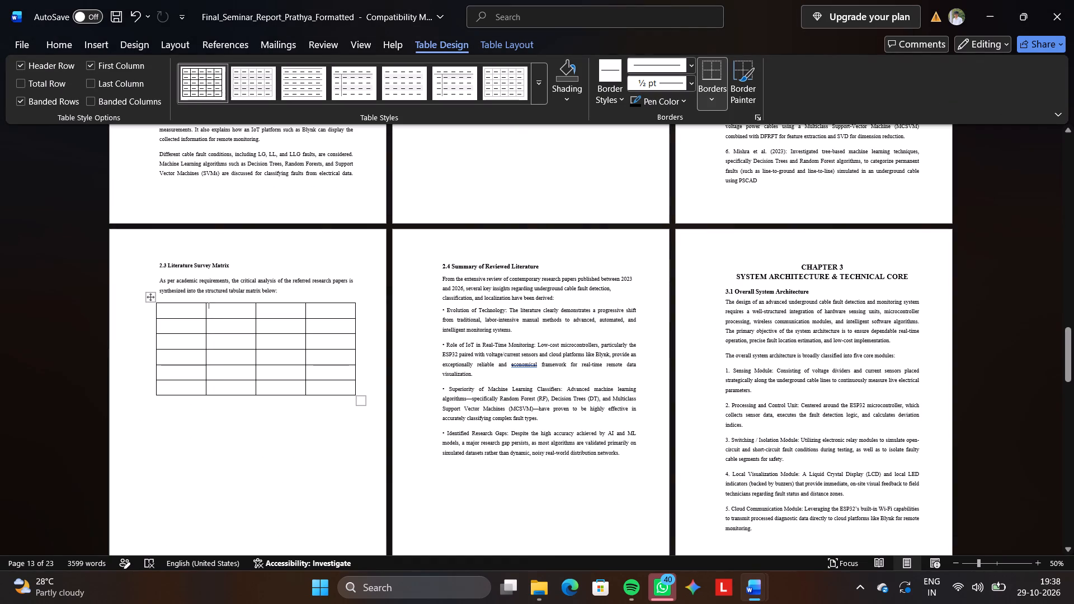
pyautogui.hotkey('ctrl', 'v')
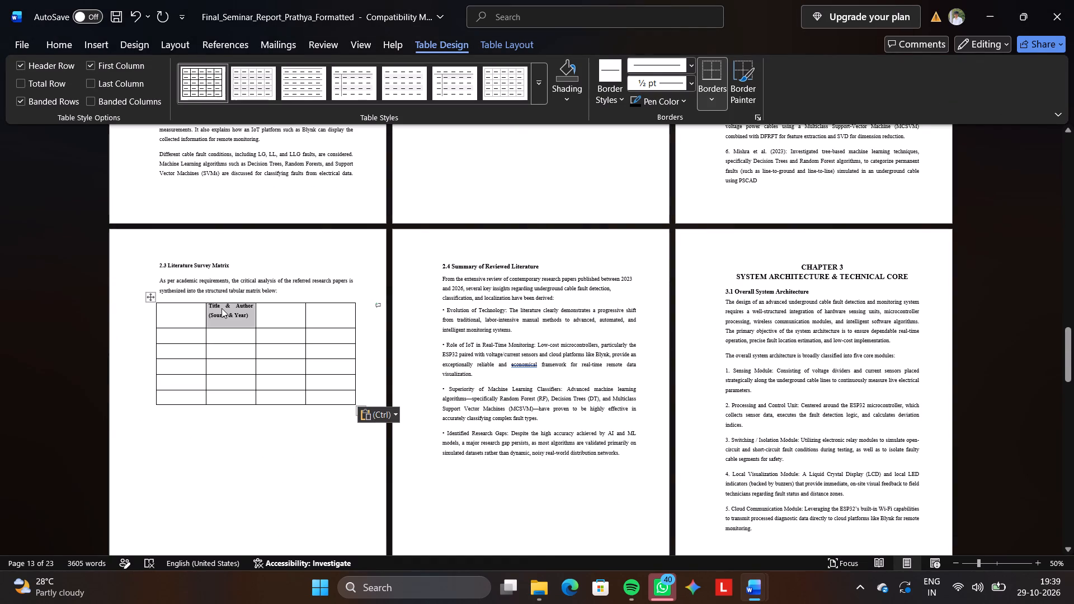
# Copy the "Methodology Used" heading from the other report's matrix into the new table's third header cell.
pyautogui.hotkey('alt', 'Tab')
pyautogui.tripleClick(737, 284)
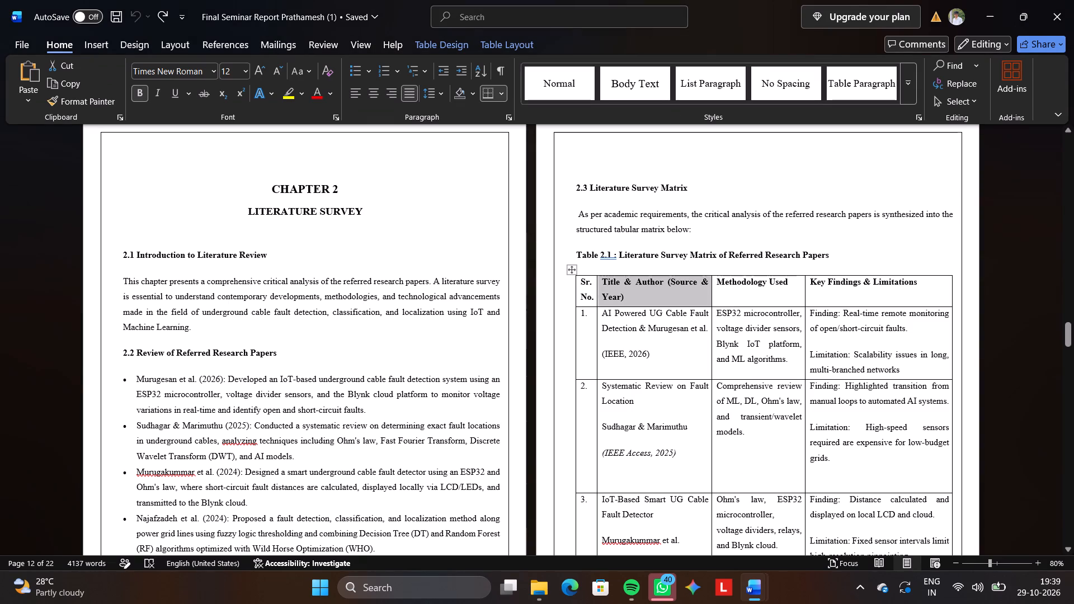
pyautogui.hotkey('ctrl', 'c')
pyautogui.hotkey('alt', 'Tab')
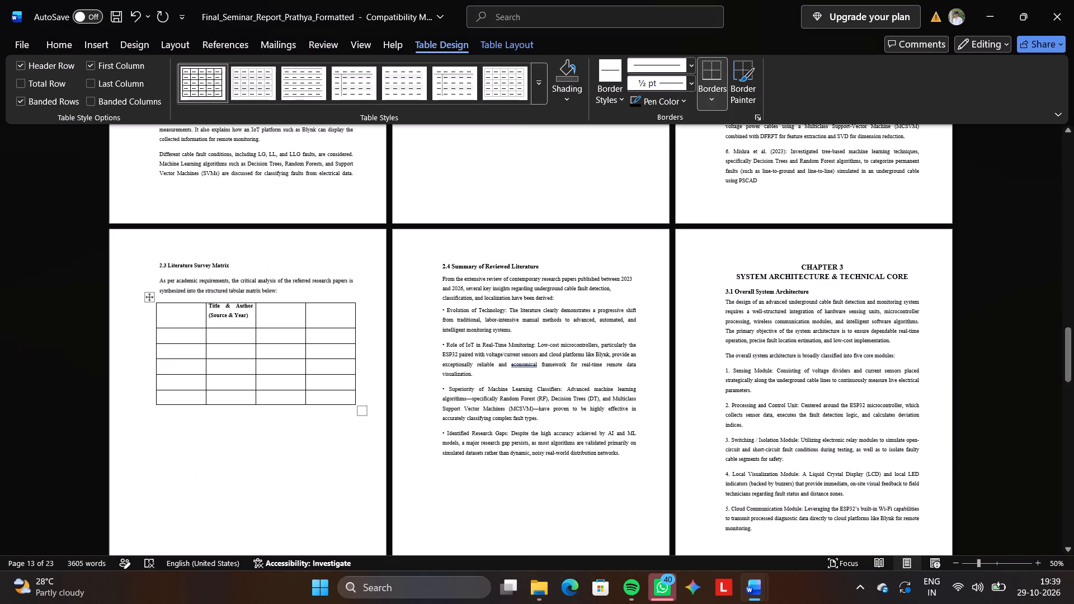
pyautogui.press('Right')
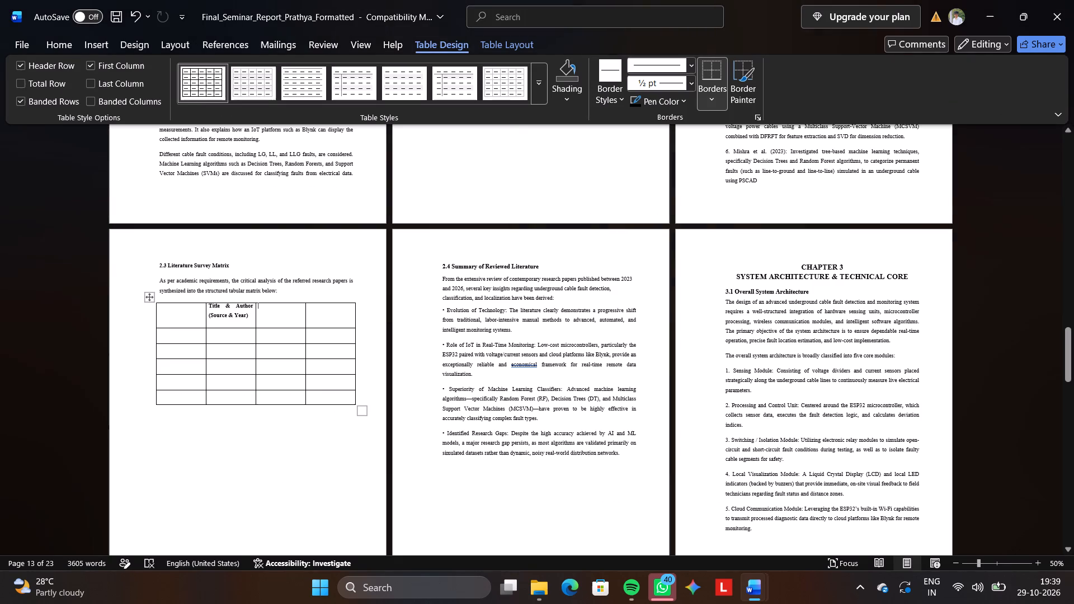
pyautogui.hotkey('ctrl', 'v')
pyautogui.press('Right')
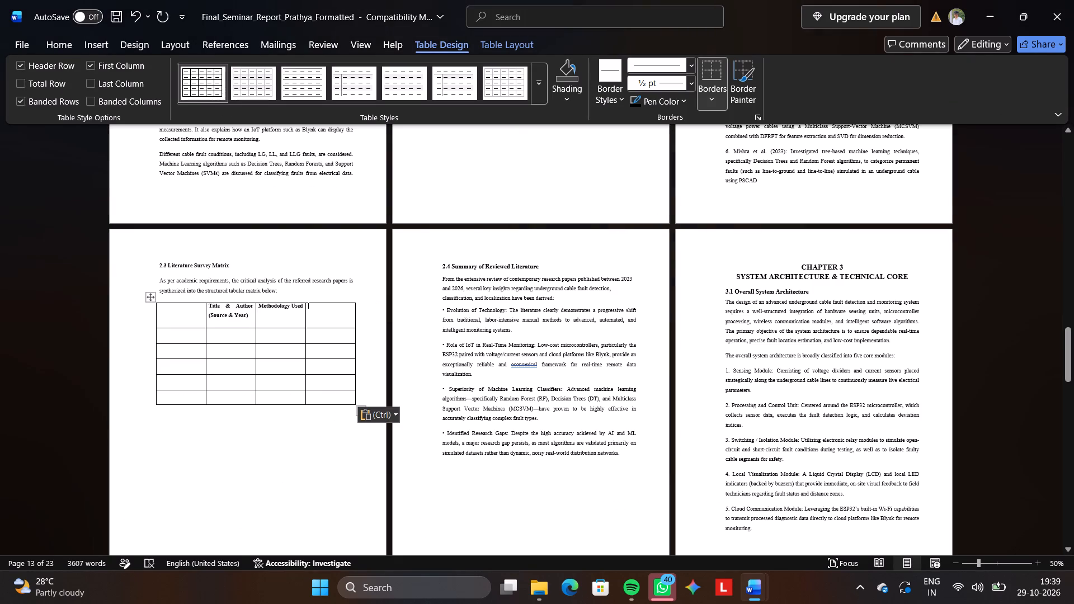
# Copy the "Key Findings & Limitations" heading from the other report's matrix into the new table's fourth header cell.
pyautogui.hotkey('alt', 'Tab')
pyautogui.press('Right')
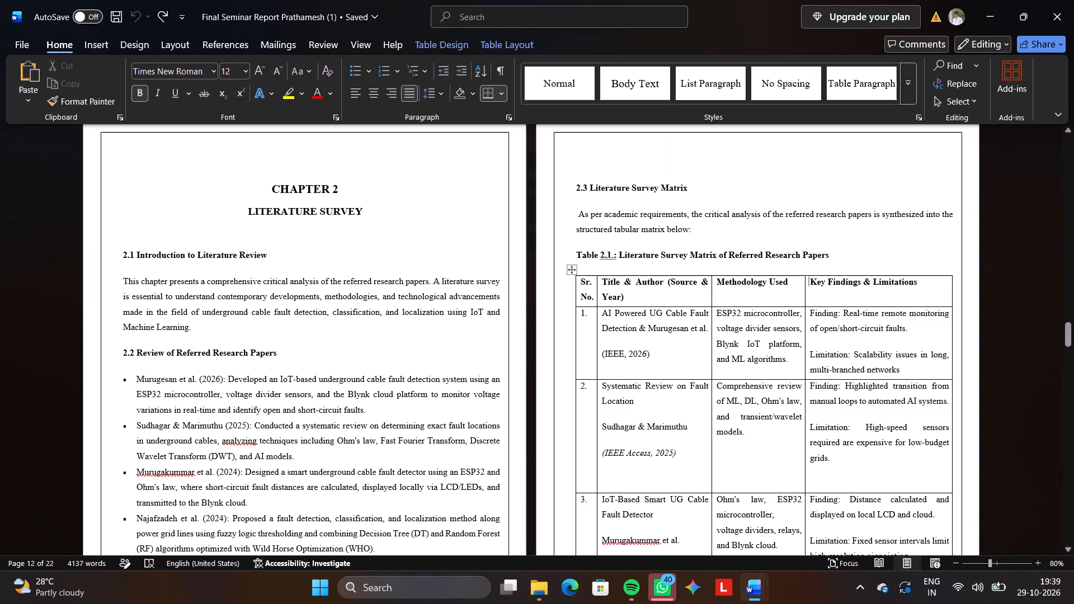
pyautogui.hotkey('ctrl', 'c')
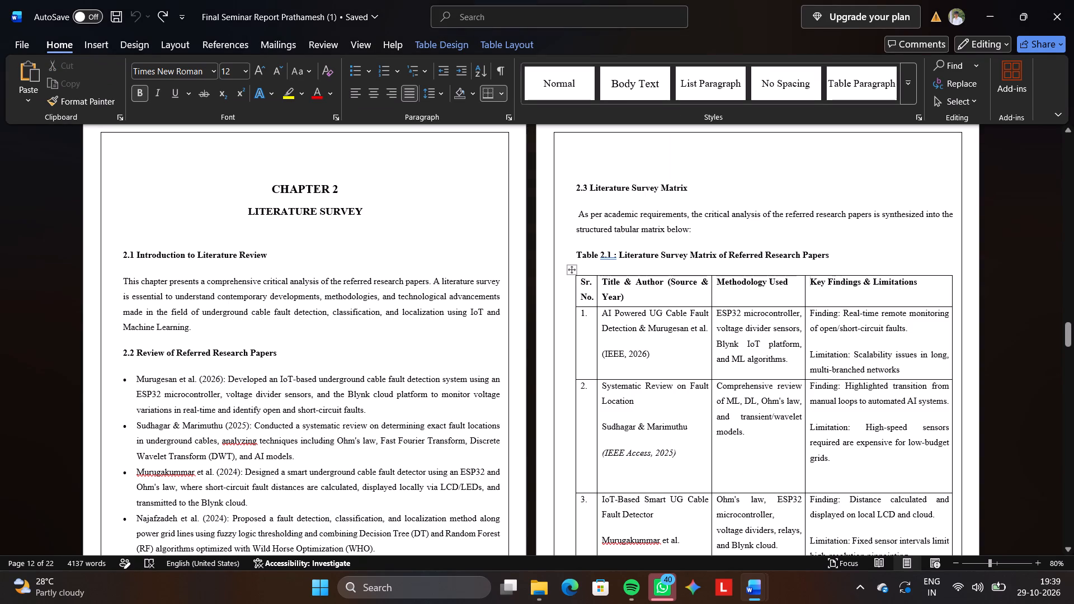
pyautogui.hotkey('ctrl', 'a')
pyautogui.hotkey('ctrl', 'a')
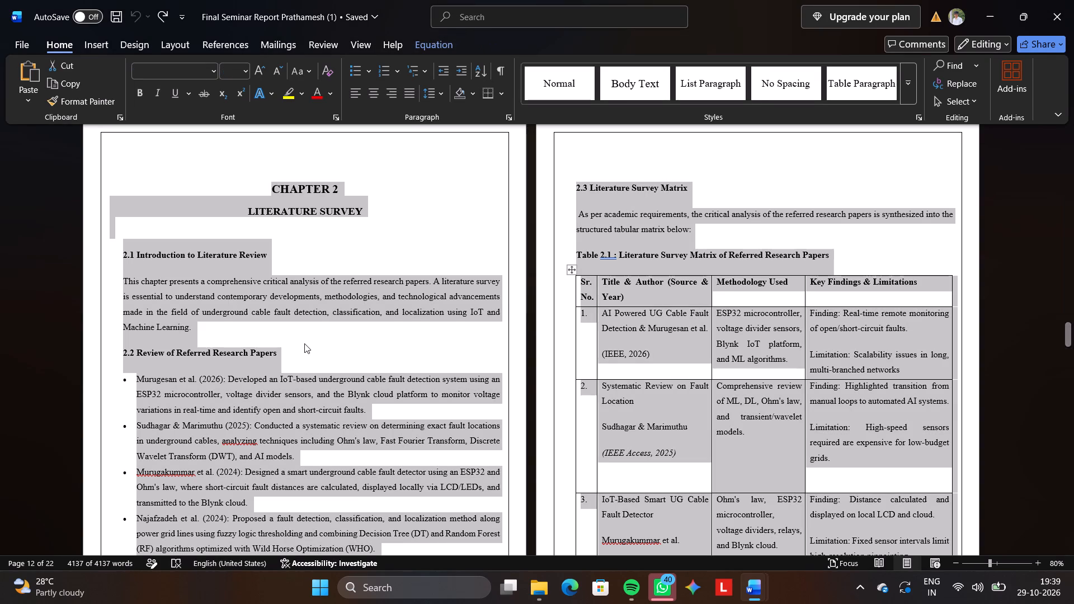
pyautogui.click(304, 343)
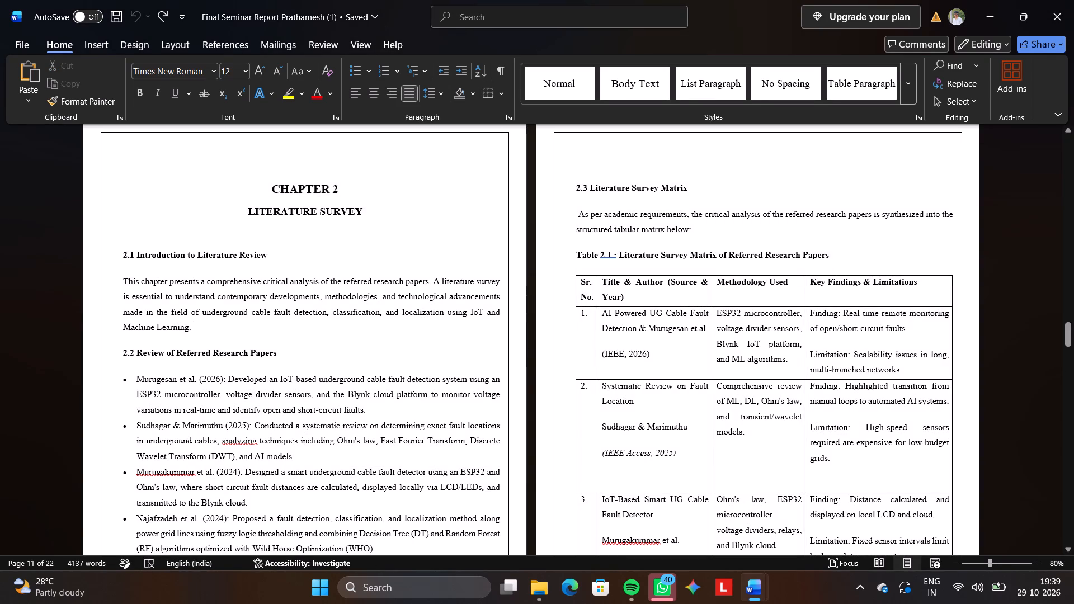
pyautogui.tripleClick(851, 283)
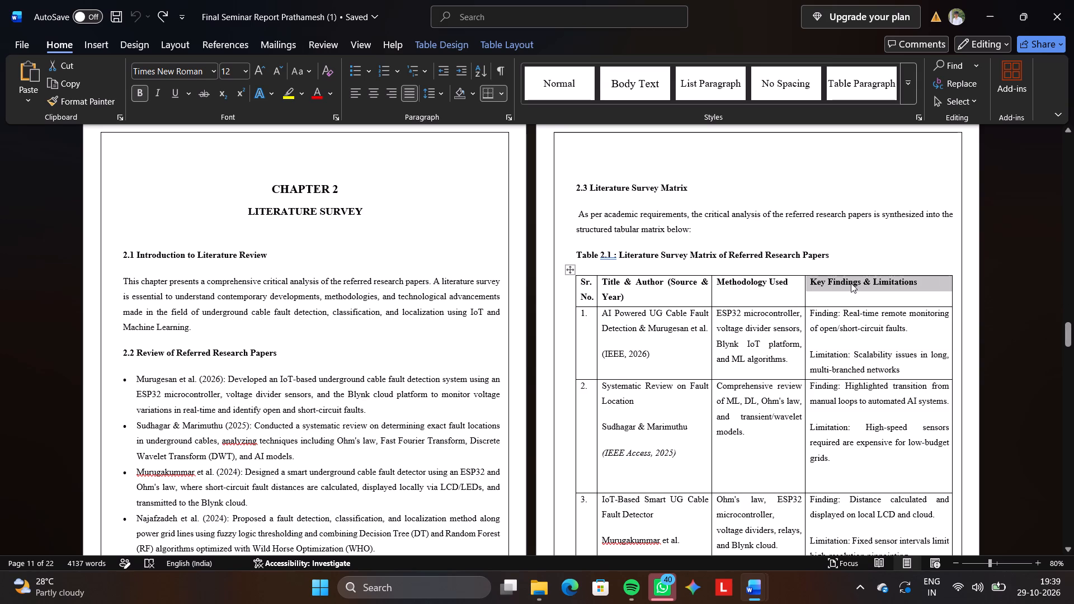
pyautogui.hotkey('ctrl', 'c')
pyautogui.hotkey('alt', 'Tab')
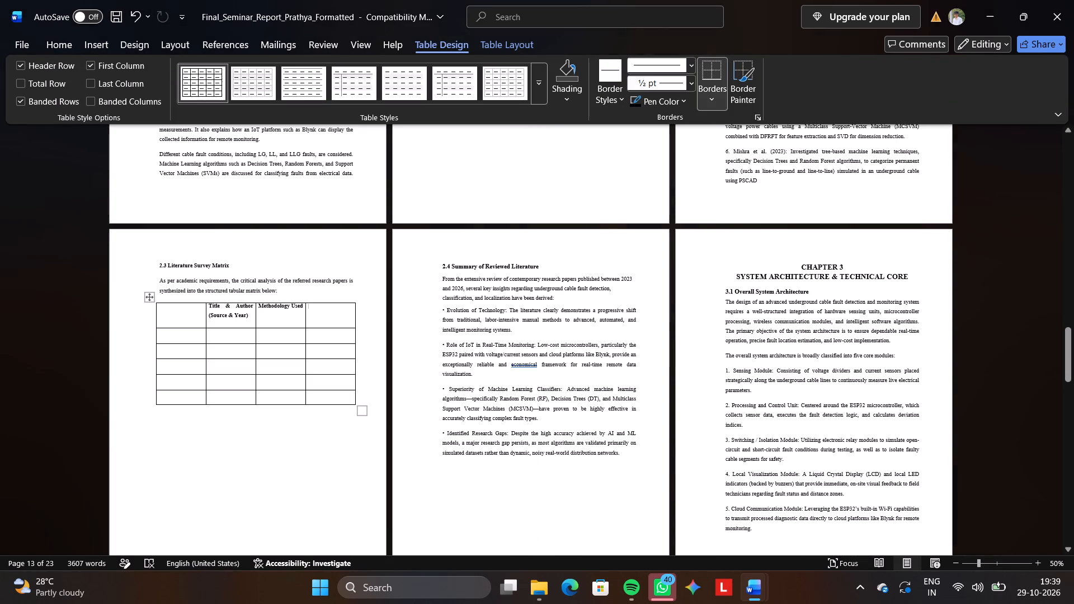
pyautogui.hotkey('ctrl', 'v')
# Copy the "Sr. No." heading from the other report's matrix into the first header cell and toggle its bold formatting.
pyautogui.press('Left')
pyautogui.press('Left')
pyautogui.press('Left')
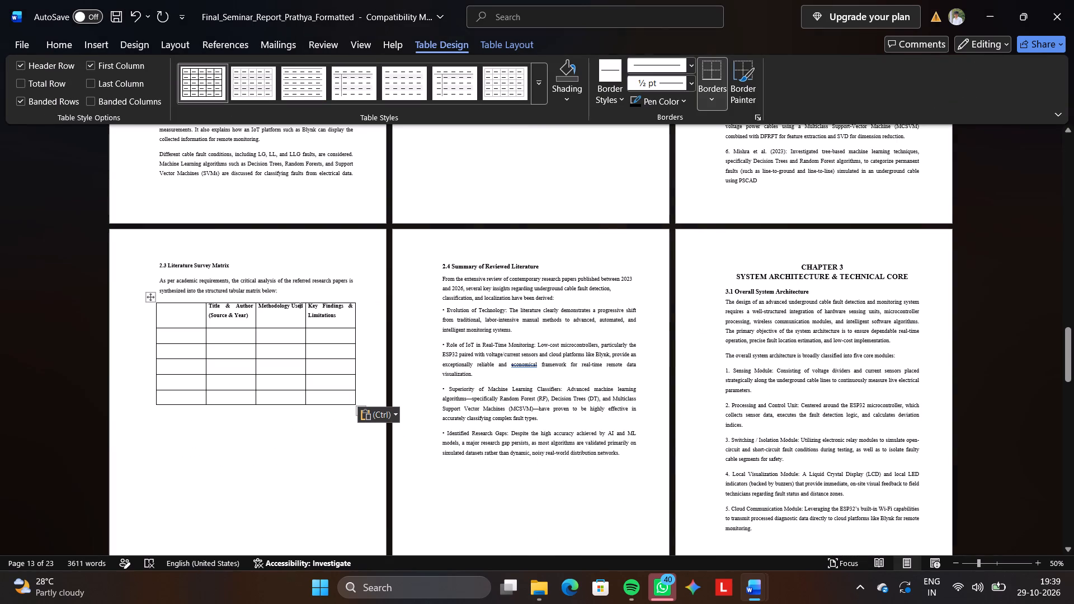
pyautogui.press('Left')
pyautogui.press('Left')
pyautogui.press('Left')
pyautogui.press('Left')
pyautogui.press('Left')
pyautogui.press('Left')
pyautogui.press('Left')
pyautogui.press('Left')
pyautogui.press('Left')
pyautogui.press('Left')
pyautogui.press('Left')
pyautogui.press('Left')
pyautogui.press('Left')
pyautogui.press('Left')
pyautogui.press('Left')
pyautogui.press('Left')
pyautogui.press('Left')
pyautogui.press('Left')
pyautogui.press('Left')
pyautogui.press('Left')
pyautogui.press('Left')
pyautogui.press('Left')
pyautogui.press('Left')
pyautogui.press('Right')
pyautogui.press('Right')
pyautogui.press('Right')
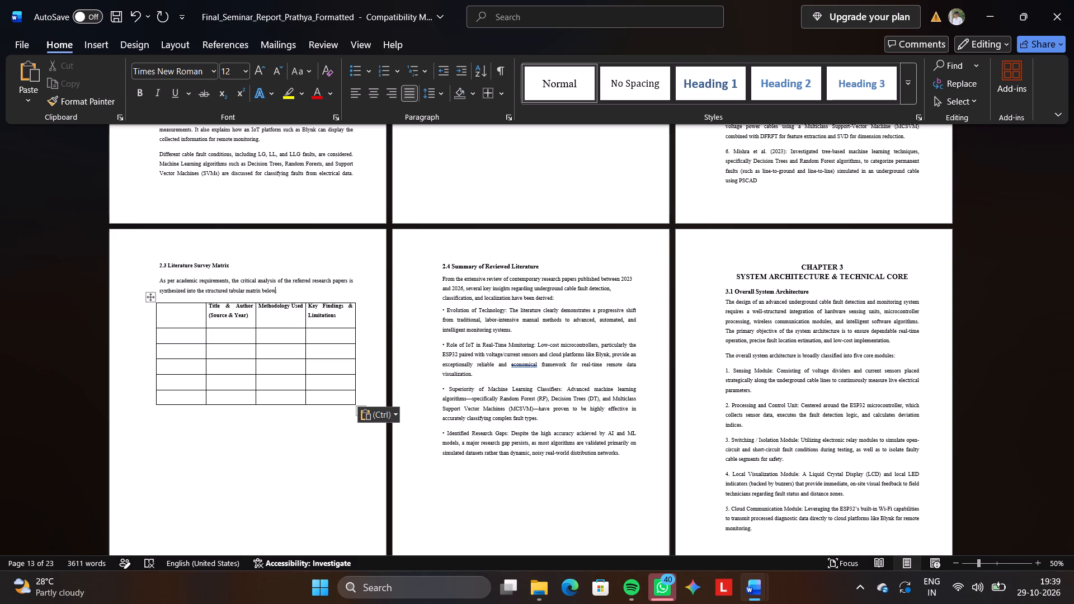
pyautogui.press('Right')
pyautogui.press('Right')
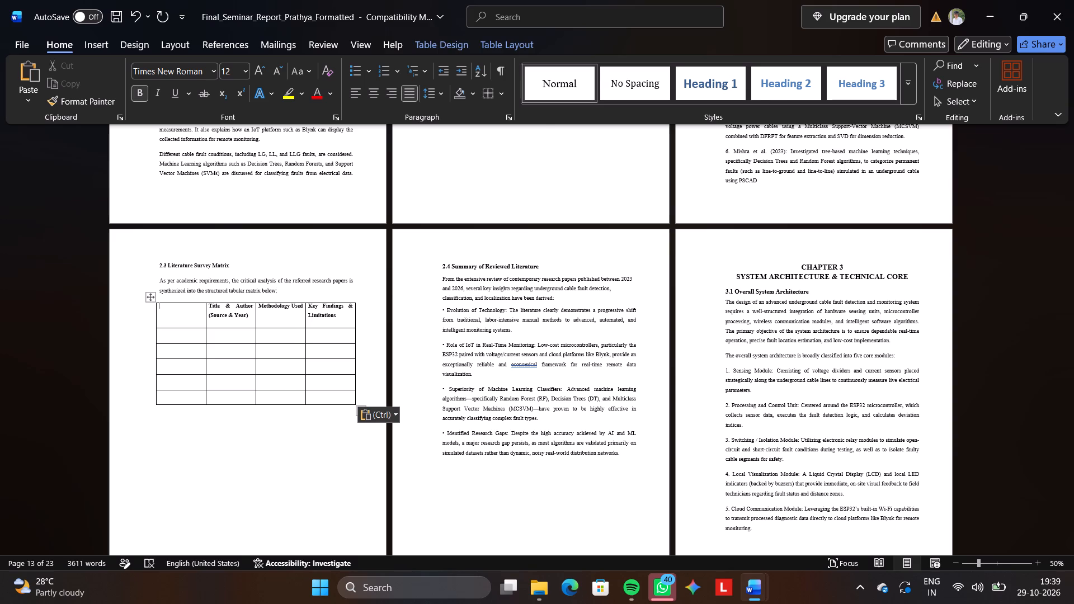
pyautogui.hotkey('alt', 'Tab')
pyautogui.tripleClick(591, 286)
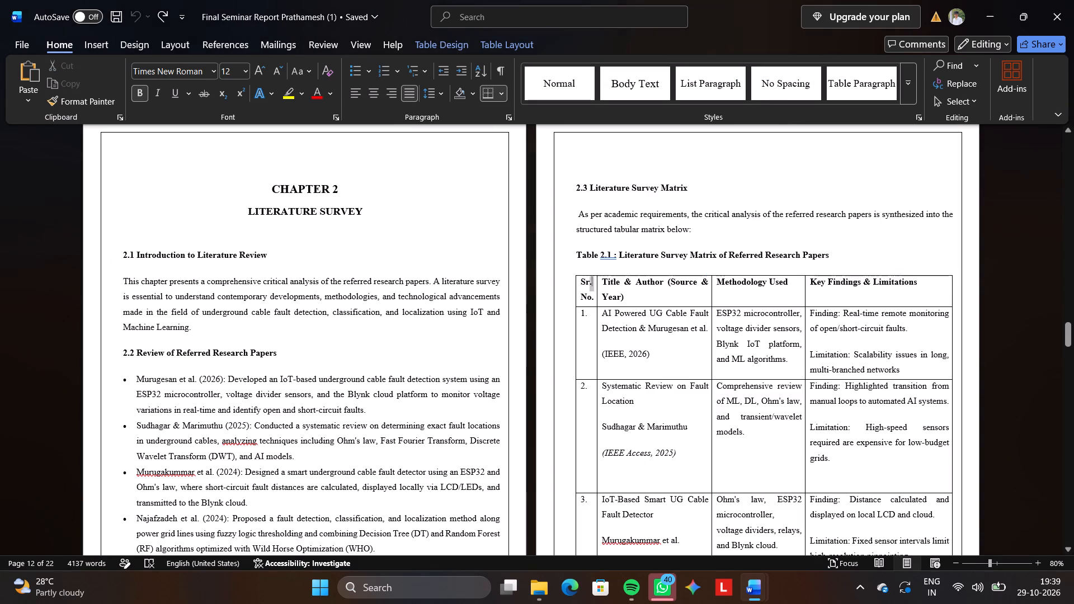
pyautogui.hotkey('ctrl', 'c')
pyautogui.hotkey('alt', 'Tab')
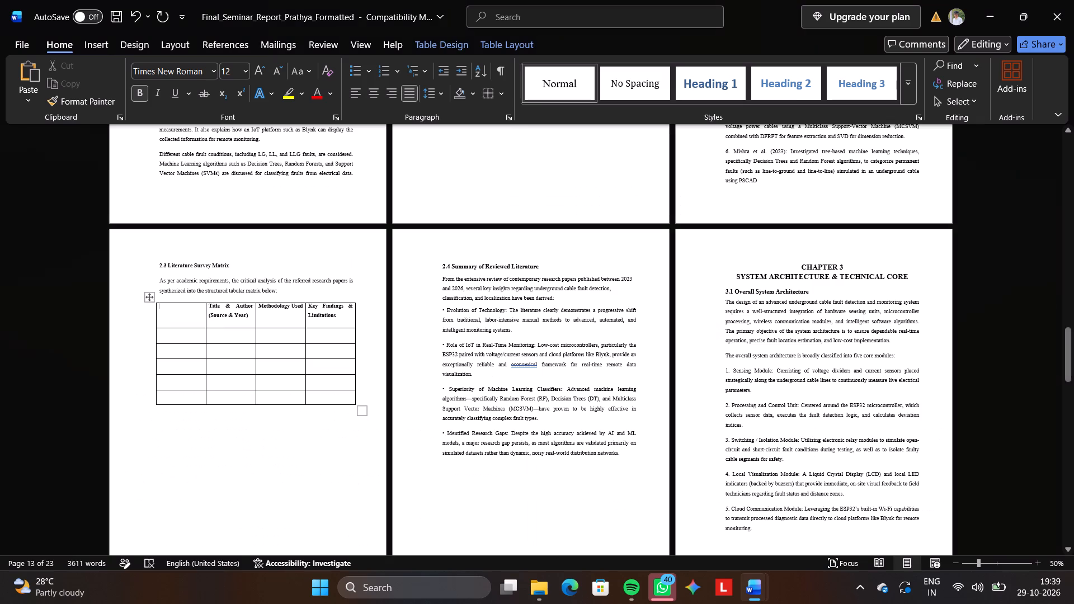
pyautogui.hotkey('ctrl', 'v')
pyautogui.hotkey('ctrl', 'b')
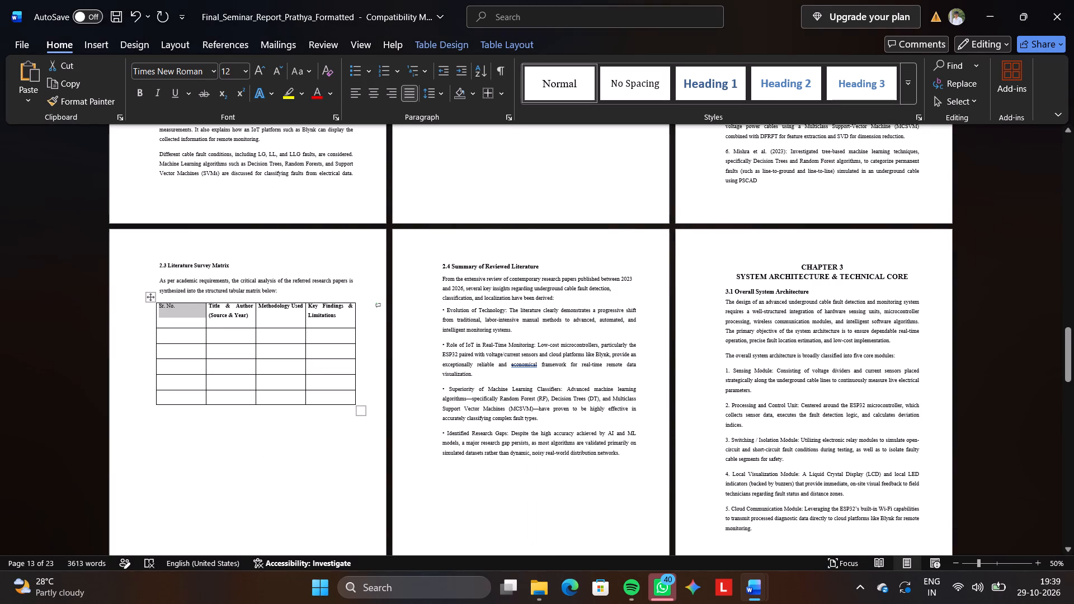
# Narrow the "Sr. No." column until its heading just fits on two lines, widening the Title & Author column.
pyautogui.moveTo(206, 336); pyautogui.dragTo(200, 336)
pyautogui.click(200, 336)
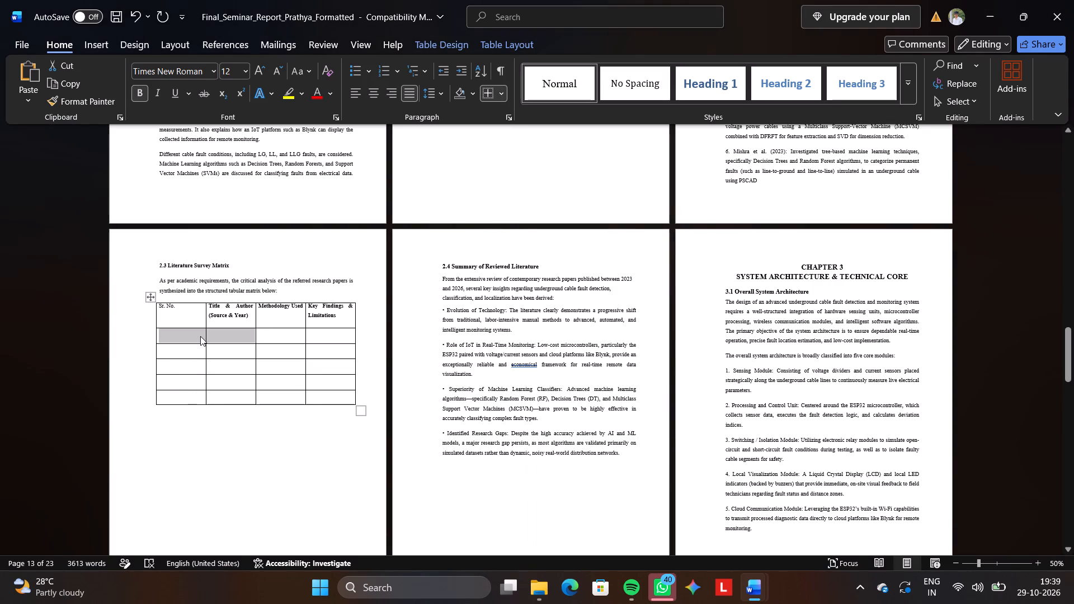
pyautogui.moveTo(205, 336); pyautogui.dragTo(203, 336)
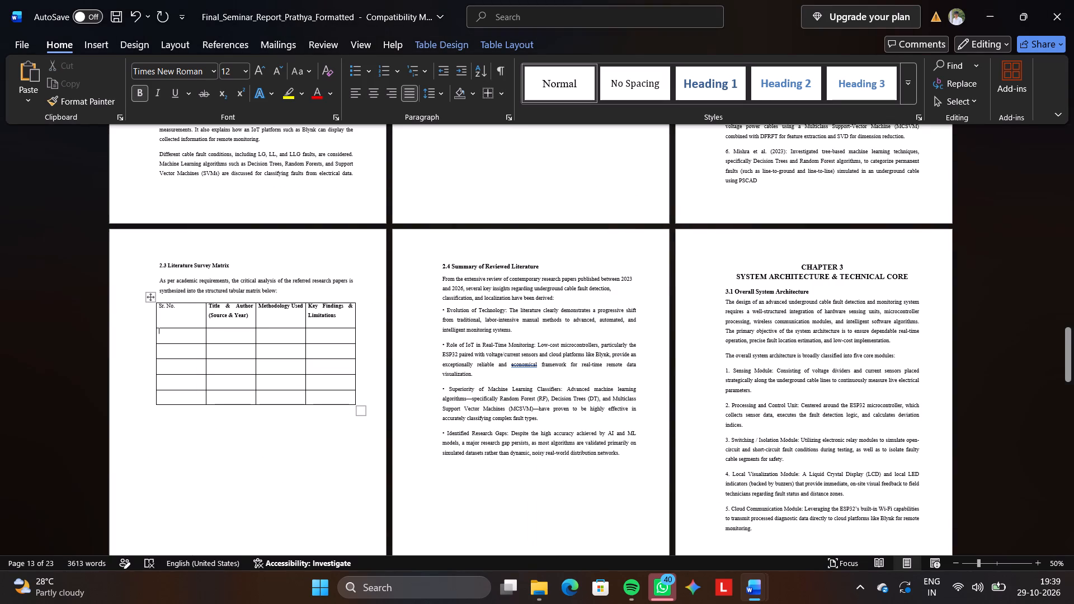
pyautogui.moveTo(203, 336); pyautogui.dragTo(167, 333)
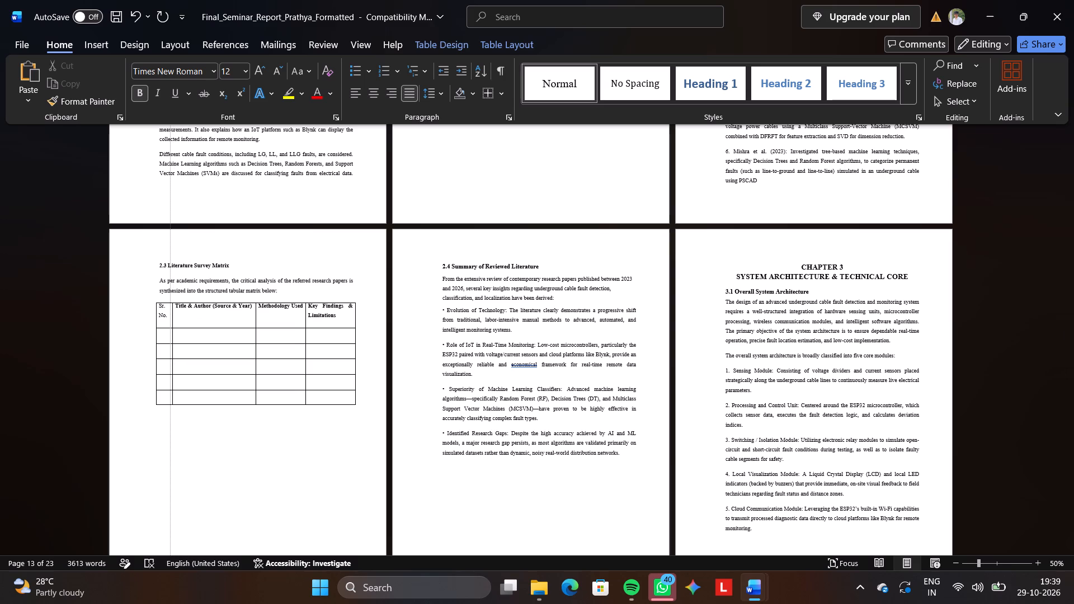
pyautogui.moveTo(167, 333); pyautogui.dragTo(168, 334)
# Copy the "AI Powered UG Cable Fault Detection" title, author and year entry from the other report into the first data row's Title & Author cell.
pyautogui.click(186, 333)
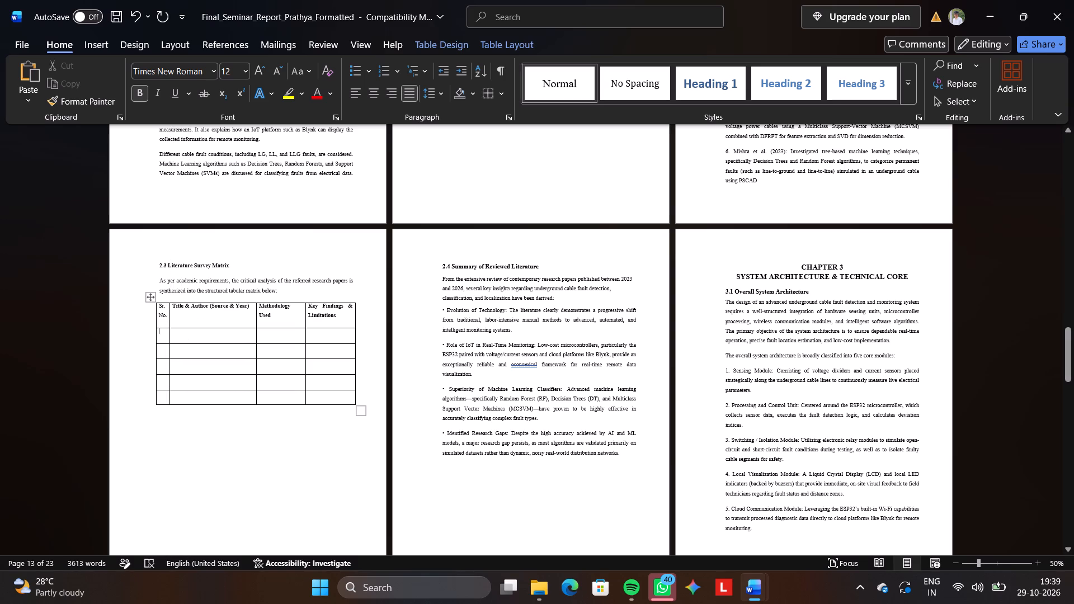
pyautogui.click(186, 335)
pyautogui.hotkey('alt', 'Tab')
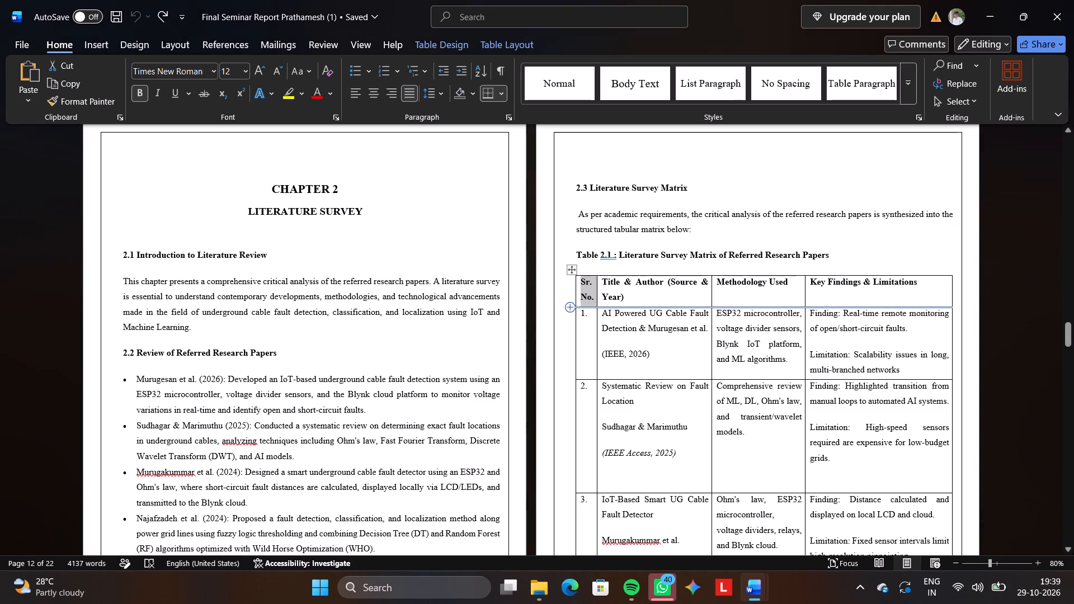
pyautogui.tripleClick(602, 314)
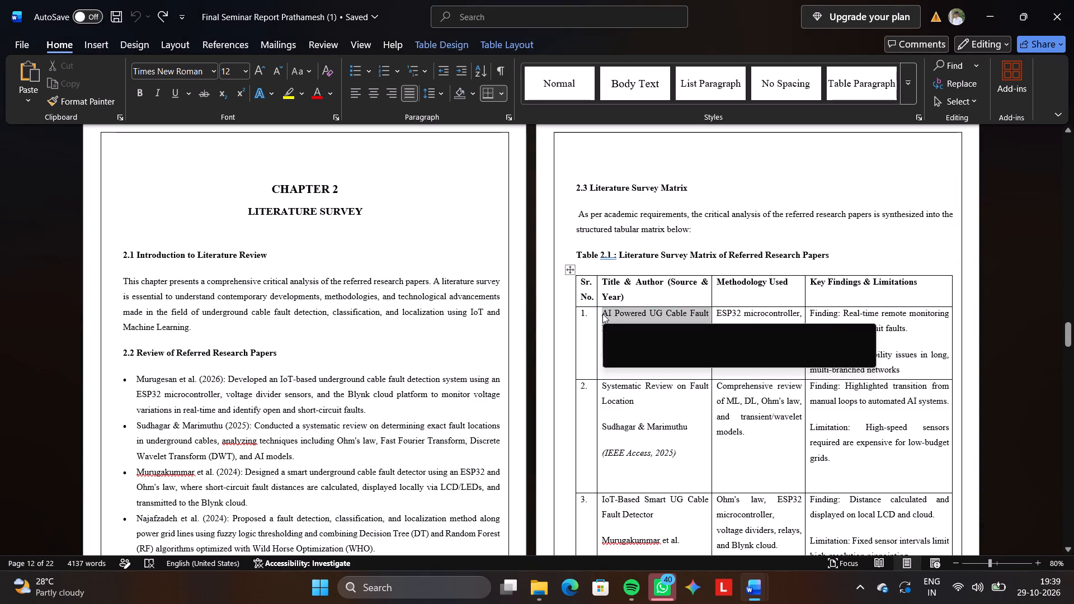
pyautogui.tripleClick(602, 314)
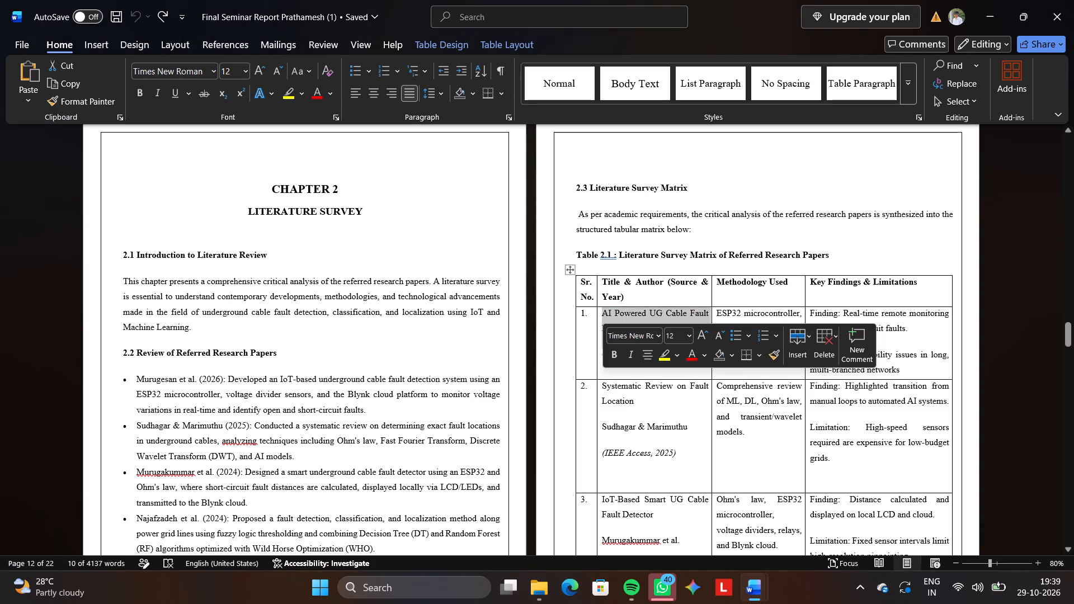
pyautogui.click(673, 380)
pyautogui.moveTo(662, 367); pyautogui.dragTo(619, 329)
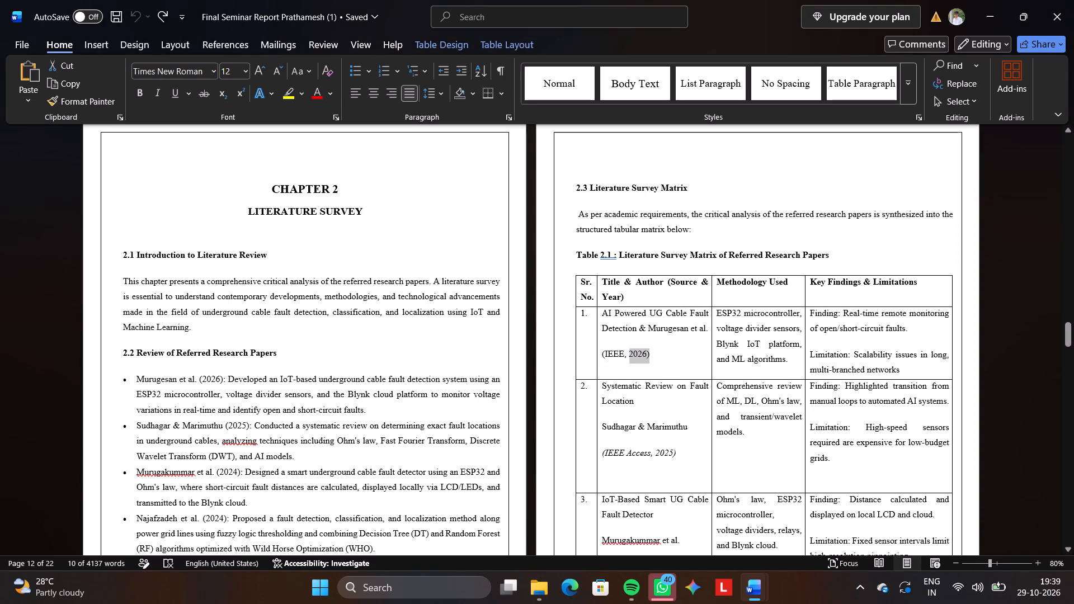
pyautogui.moveTo(619, 329); pyautogui.dragTo(606, 317)
pyautogui.hotkey('ctrl', 'c')
pyautogui.hotkey('alt', 'Tab')
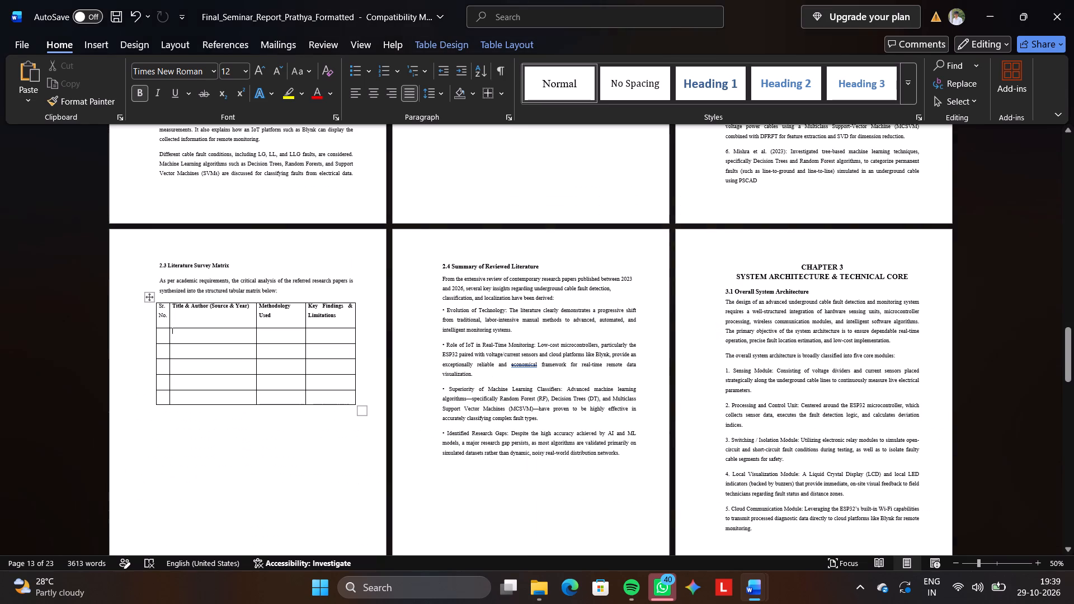
pyautogui.hotkey('ctrl', 'v')
pyautogui.click(606, 317)
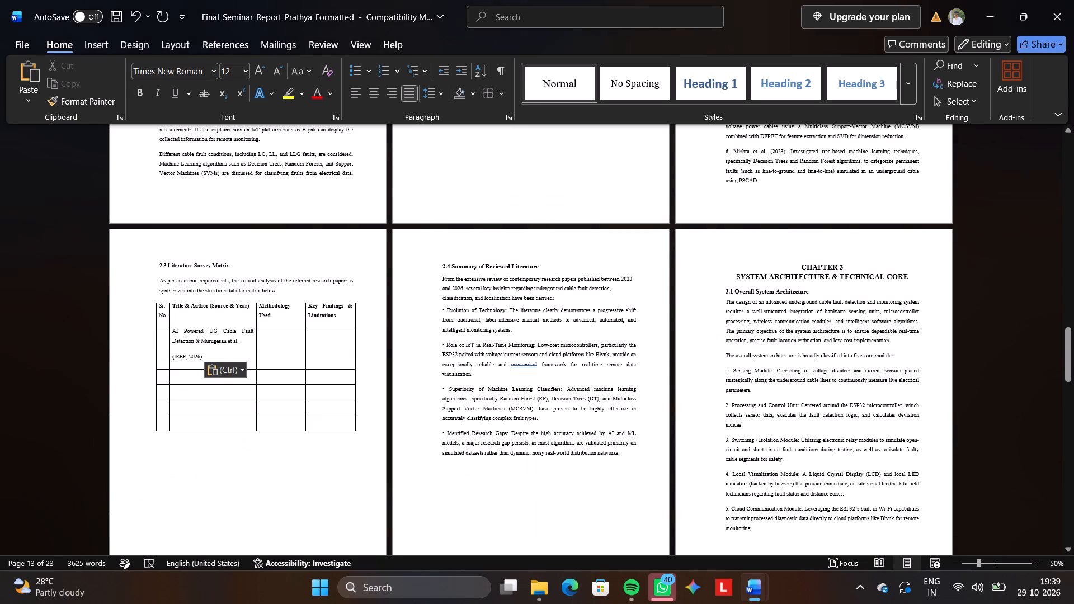
pyautogui.press('Right')
pyautogui.press('Right')
pyautogui.press('Right')
pyautogui.press('Right')
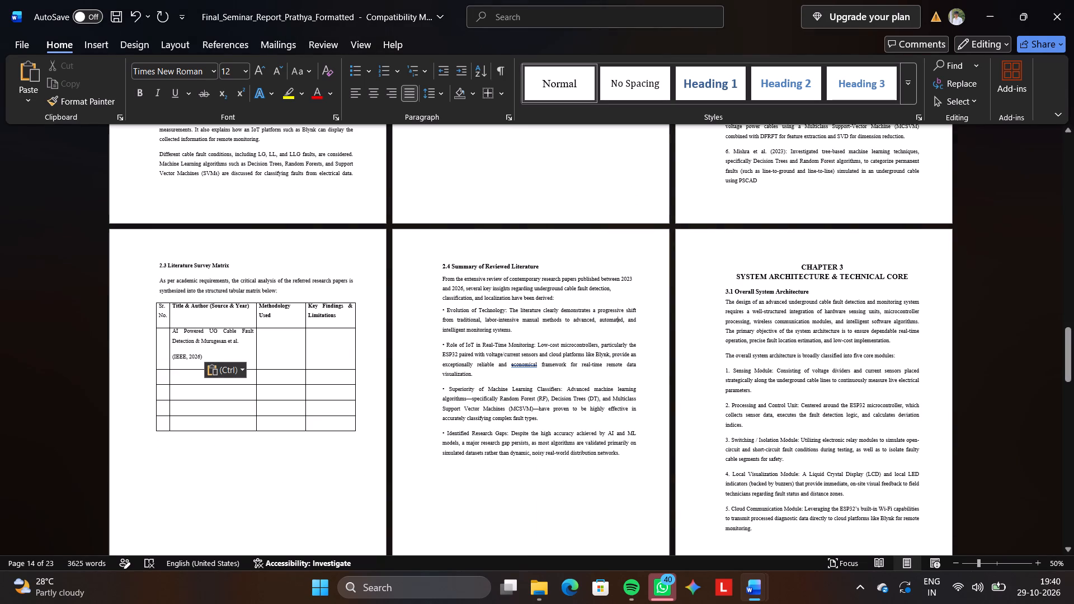
# Copy the first paper's methodology entry (ESP32, voltage divider sensors, Blynk, ML) from the other report into the first data row's Methodology Used cell.
pyautogui.click(269, 350)
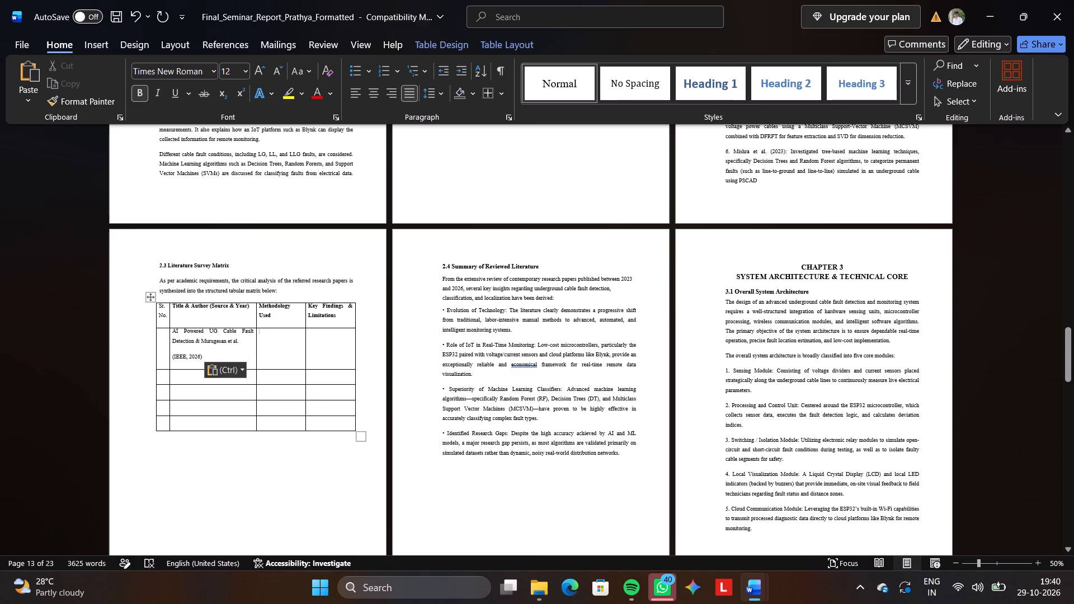
pyautogui.hotkey('alt', 'Tab')
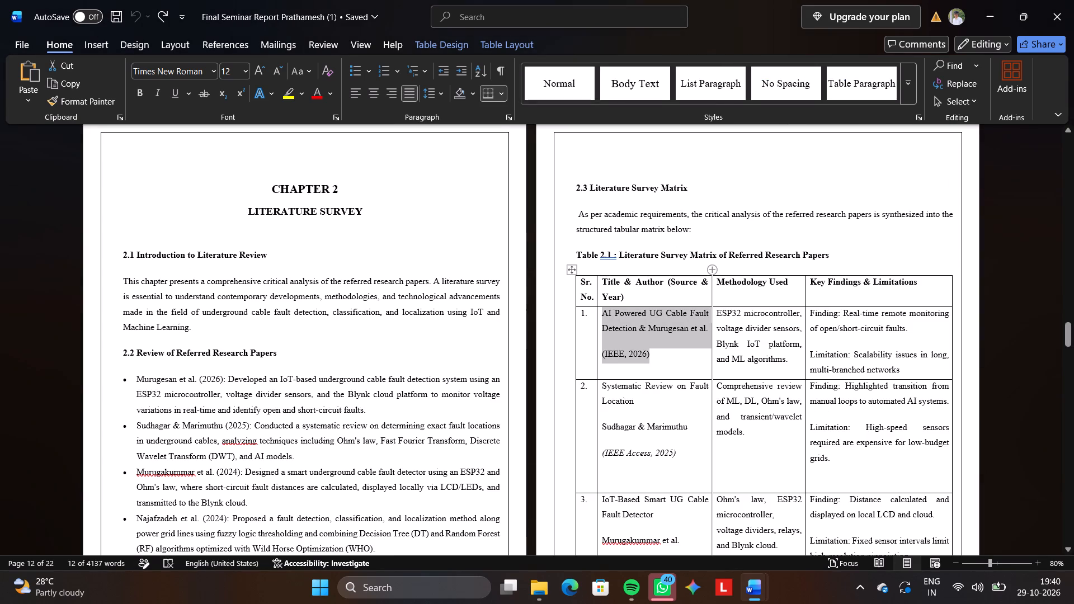
pyautogui.tripleClick(728, 315)
pyautogui.hotkey('ctrl', 'c')
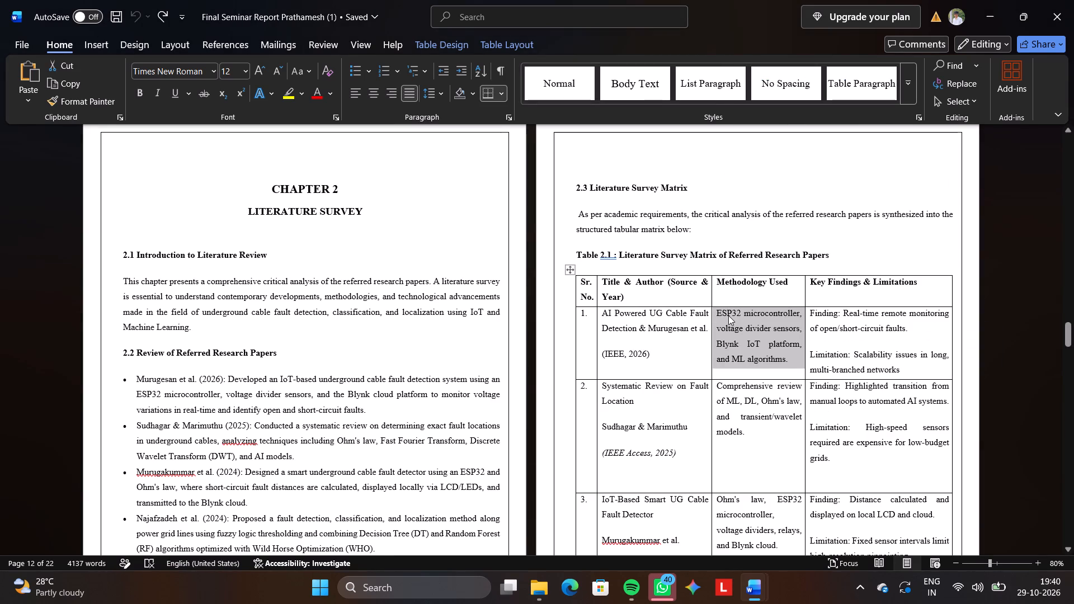
pyautogui.hotkey('alt', 'Tab')
pyautogui.hotkey('ctrl', 'v')
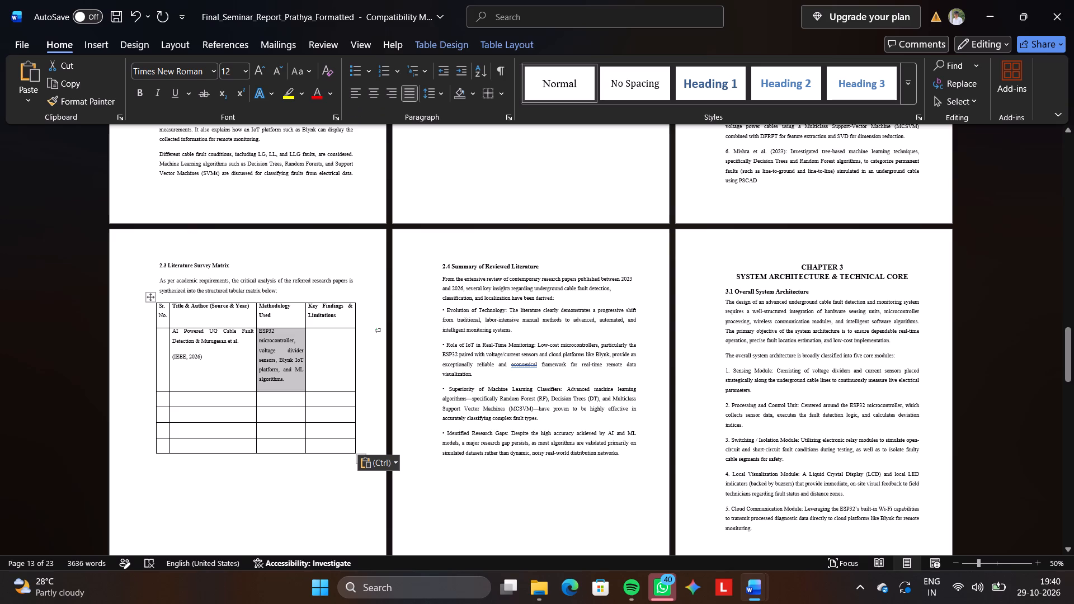
# Copy the first paper's finding and limitation text from the other report into the first data row's Key Findings & Limitations cell.
pyautogui.click(329, 353)
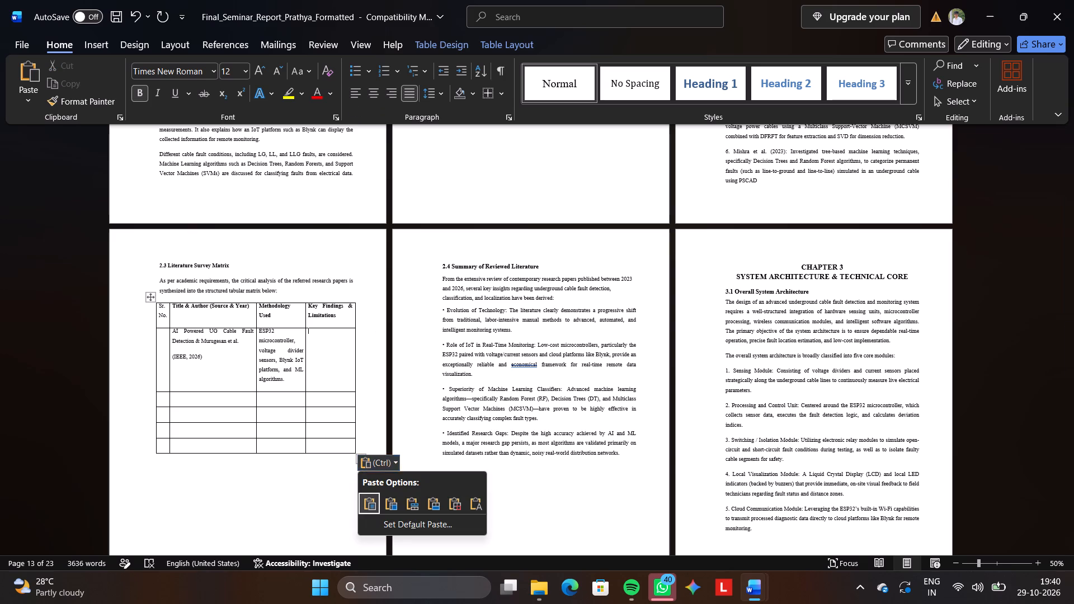
pyautogui.hotkey('alt', 'Tab')
pyautogui.tripleClick(878, 310)
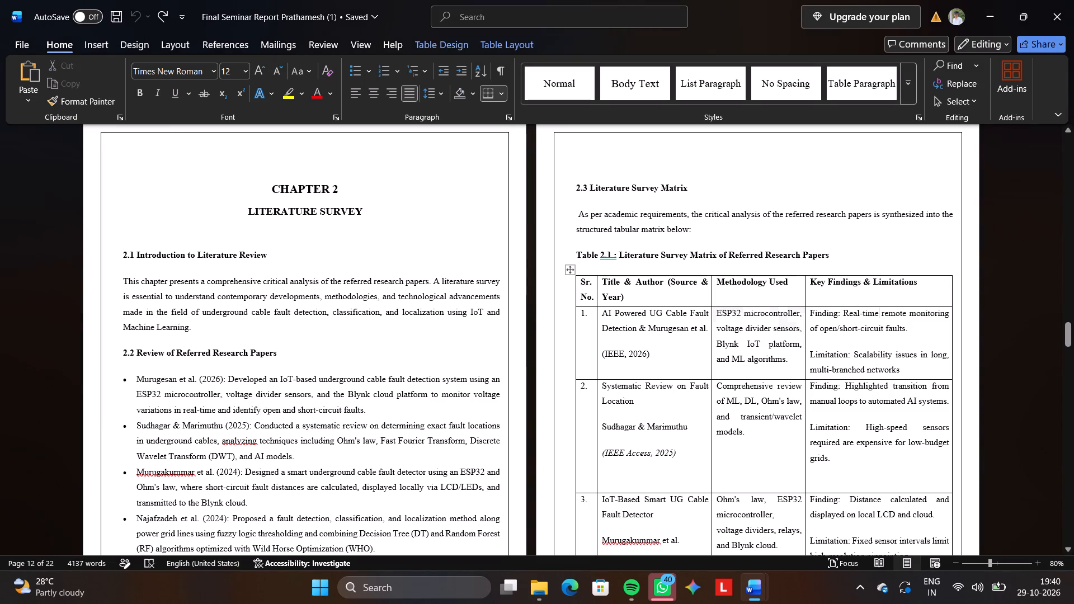
pyautogui.doubleClick(878, 310)
pyautogui.moveTo(878, 310); pyautogui.dragTo(915, 374)
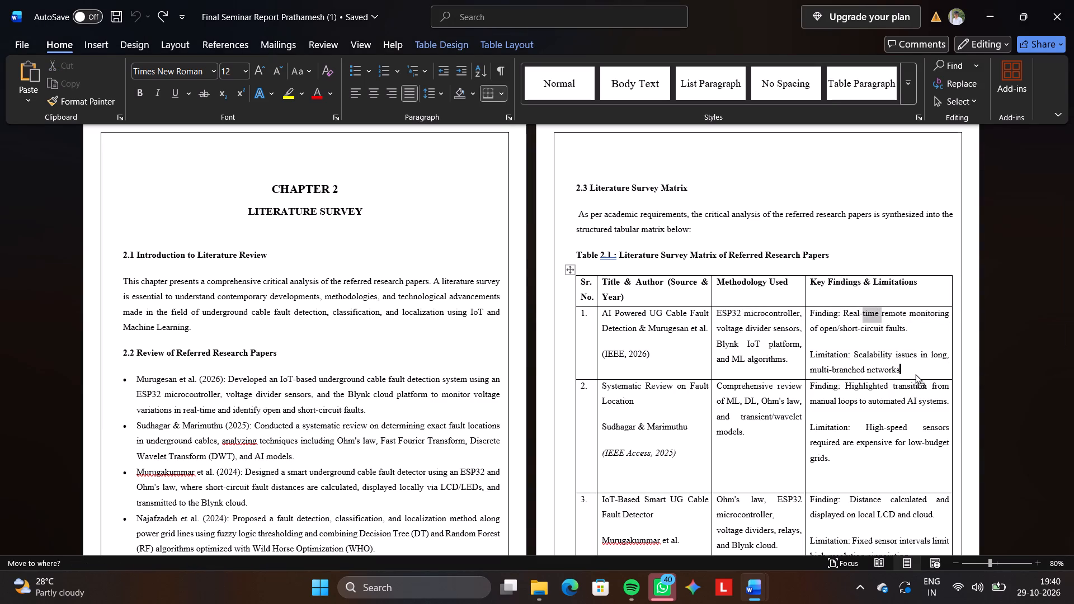
pyautogui.moveTo(915, 374); pyautogui.dragTo(914, 375)
pyautogui.hotkey('ctrl', 'z')
pyautogui.moveTo(914, 375); pyautogui.dragTo(811, 324)
pyautogui.hotkey('ctrl', 'c')
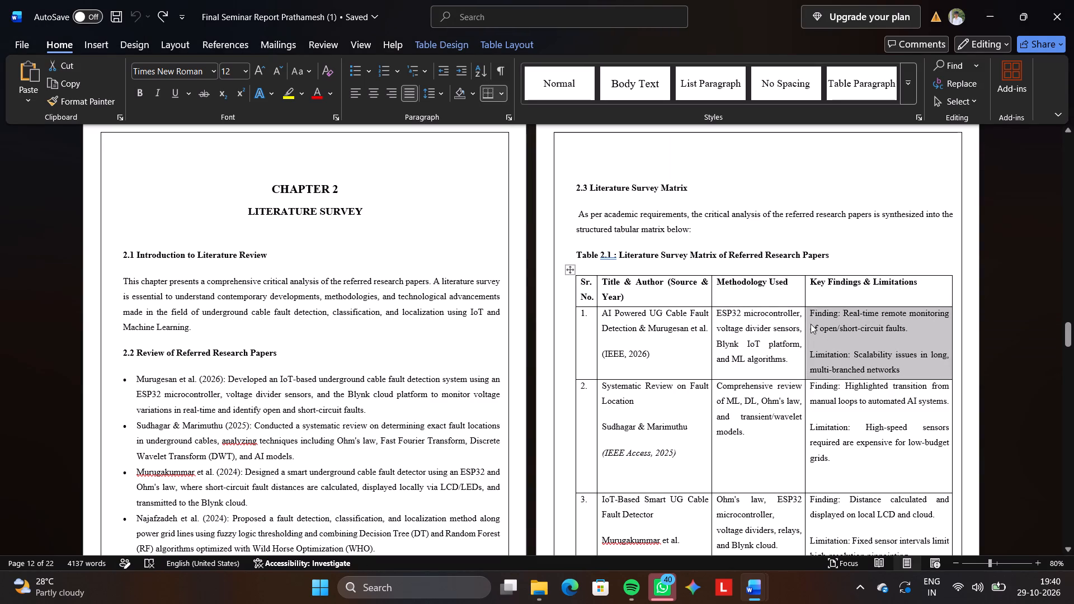
pyautogui.hotkey('alt', 'Tab')
pyautogui.hotkey('ctrl', 'v')
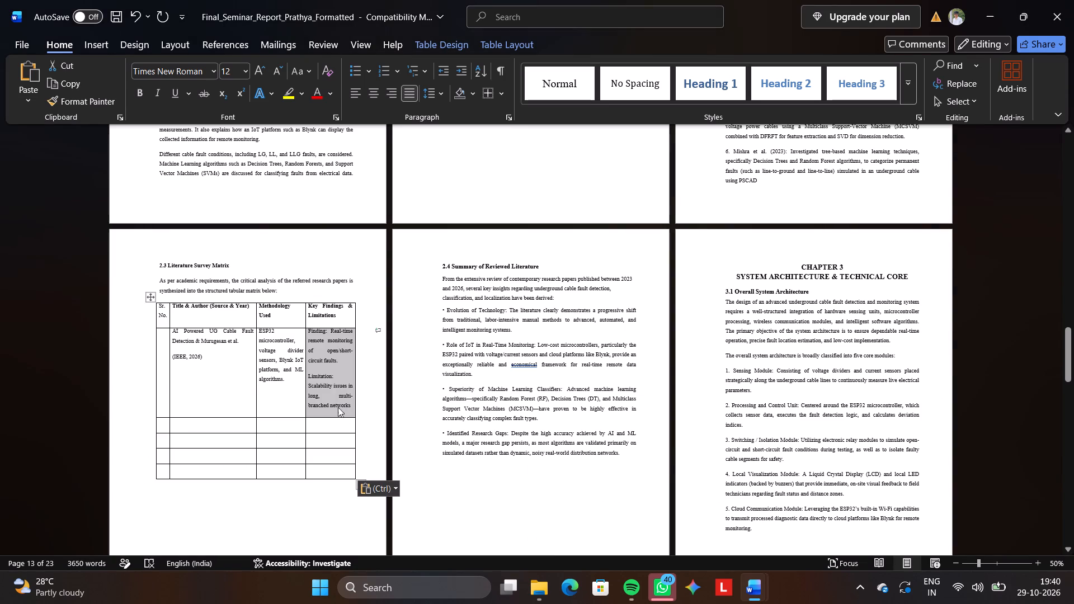
# Copy the second paper's finding and limitation text from the other report into the second data row's Key Findings & Limitations cell.
pyautogui.click(335, 433)
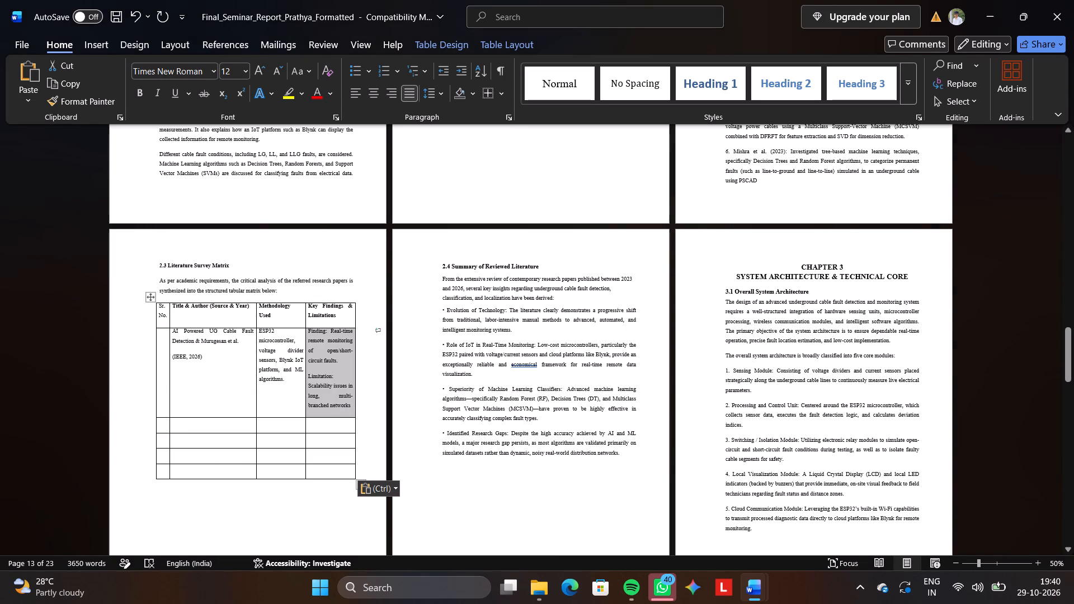
pyautogui.click(326, 424)
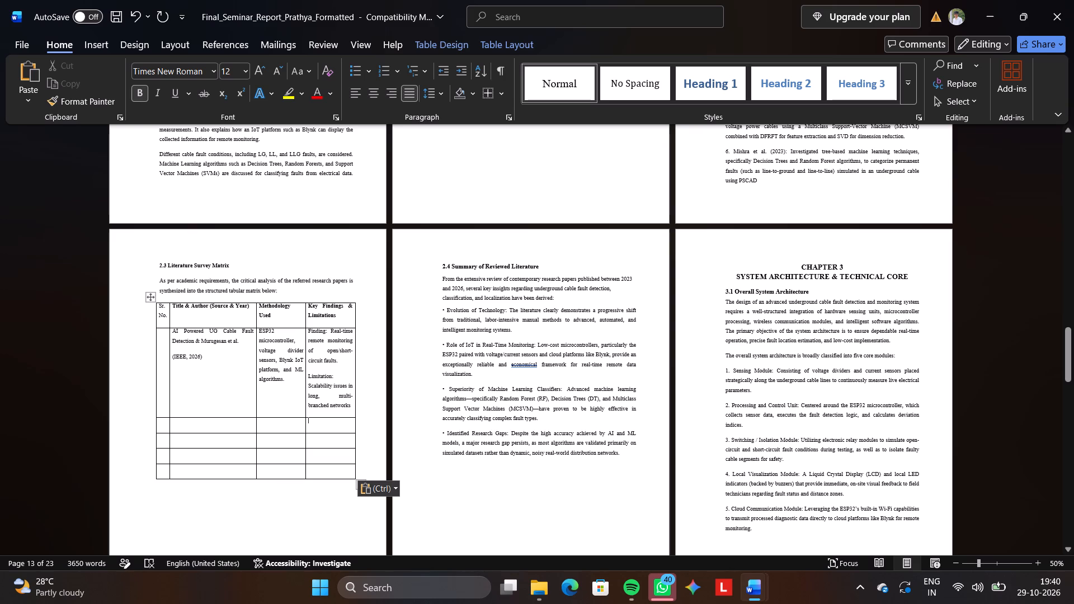
pyautogui.hotkey('alt', 'Tab')
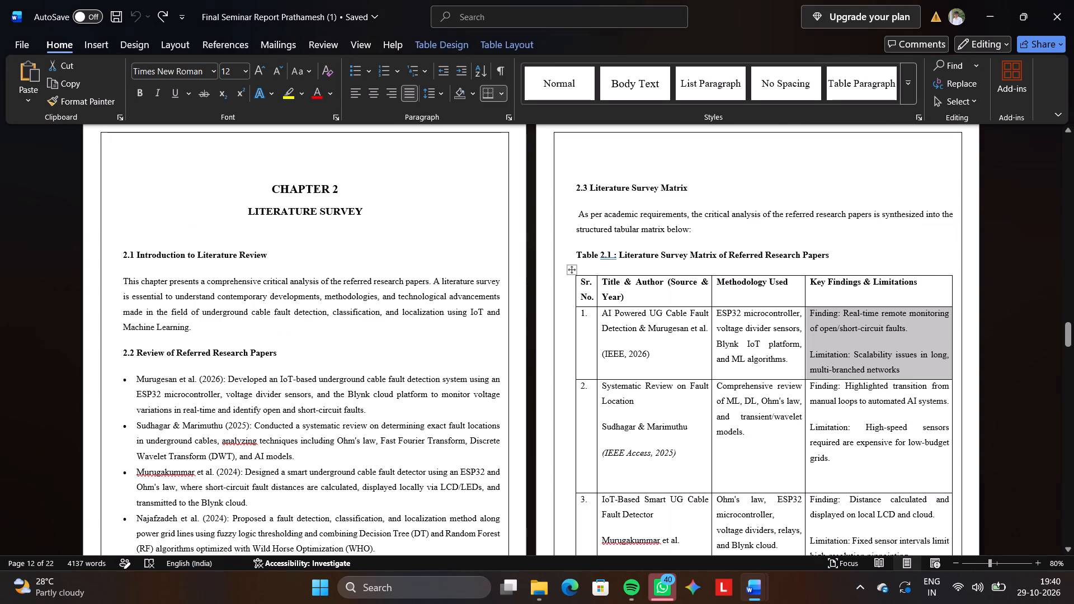
pyautogui.moveTo(829, 465); pyautogui.dragTo(816, 410)
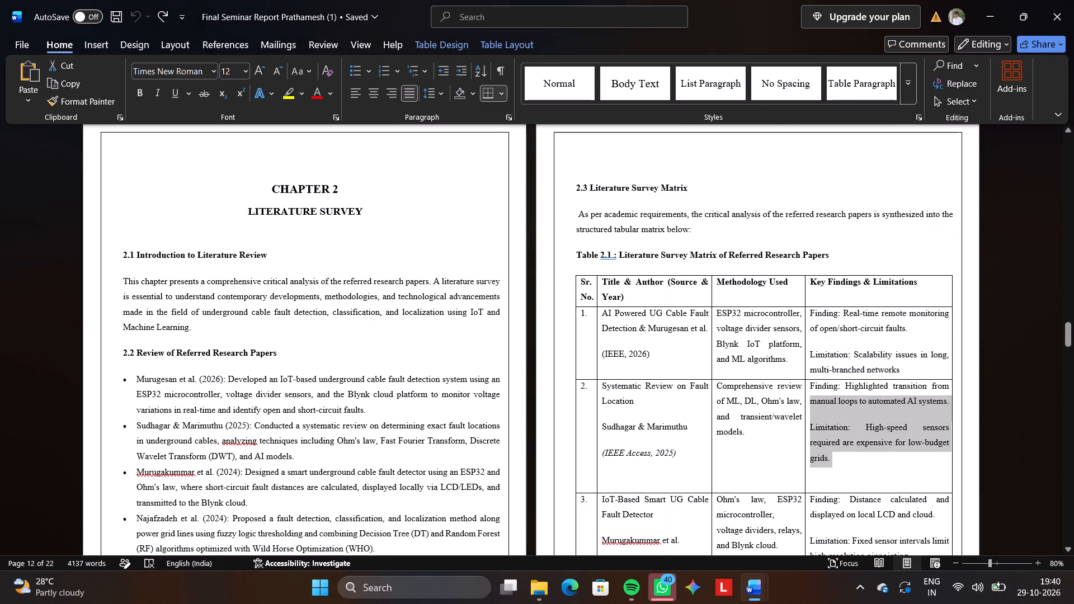
pyautogui.moveTo(816, 410); pyautogui.dragTo(810, 390)
pyautogui.hotkey('ctrl', 'c')
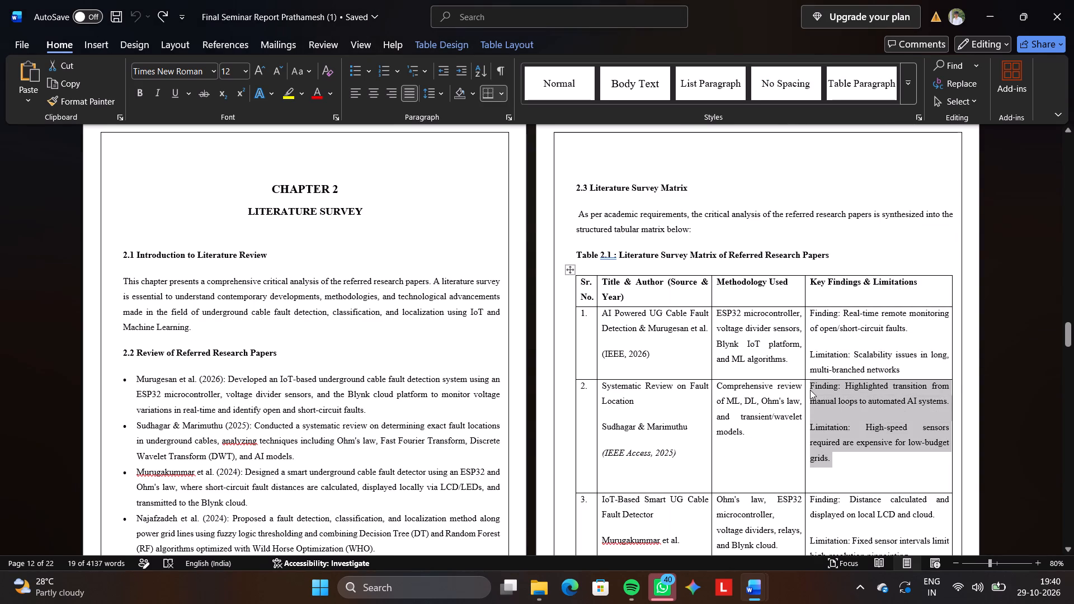
pyautogui.hotkey('alt', 'Tab')
pyautogui.hotkey('ctrl', 'v')
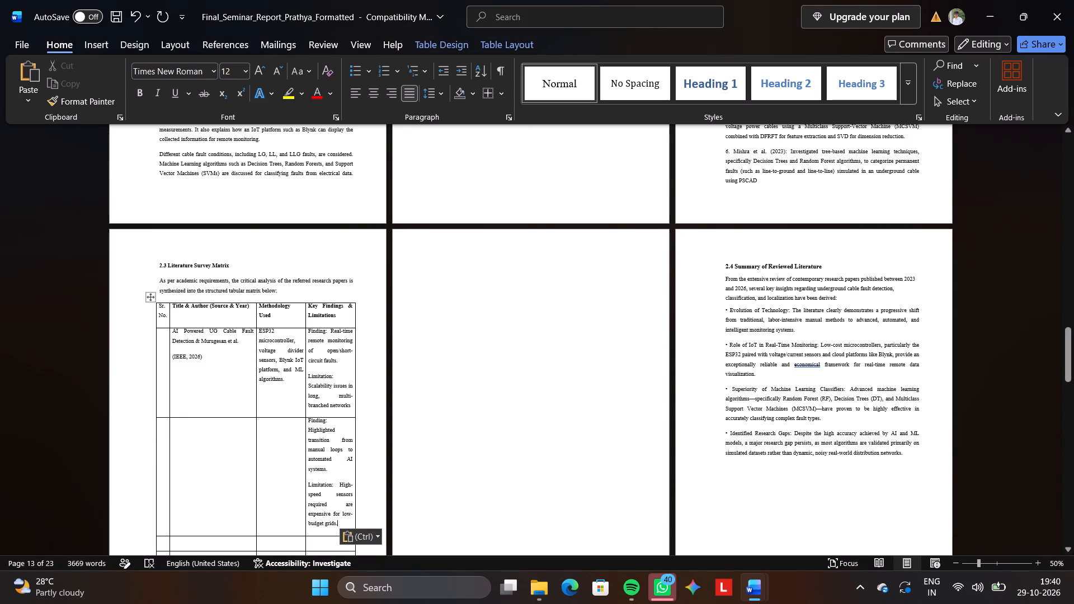
# Narrow the Title & Author column until its heading wraps onto two lines, giving the width to the Methodology Used column.
pyautogui.click(257, 397)
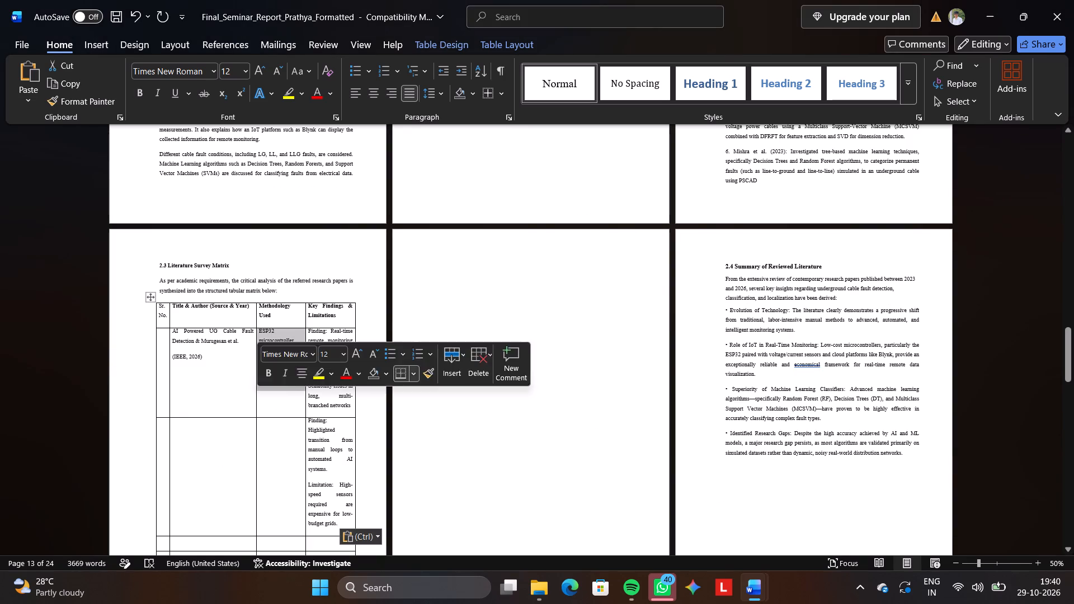
pyautogui.click(255, 397)
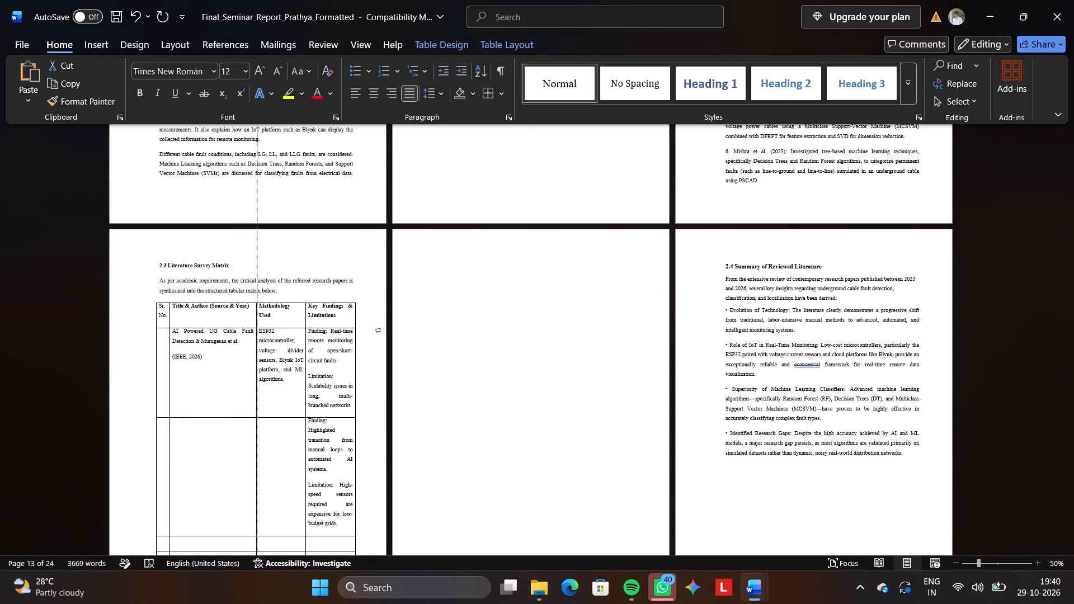
pyautogui.hotkey('ctrl', 'z')
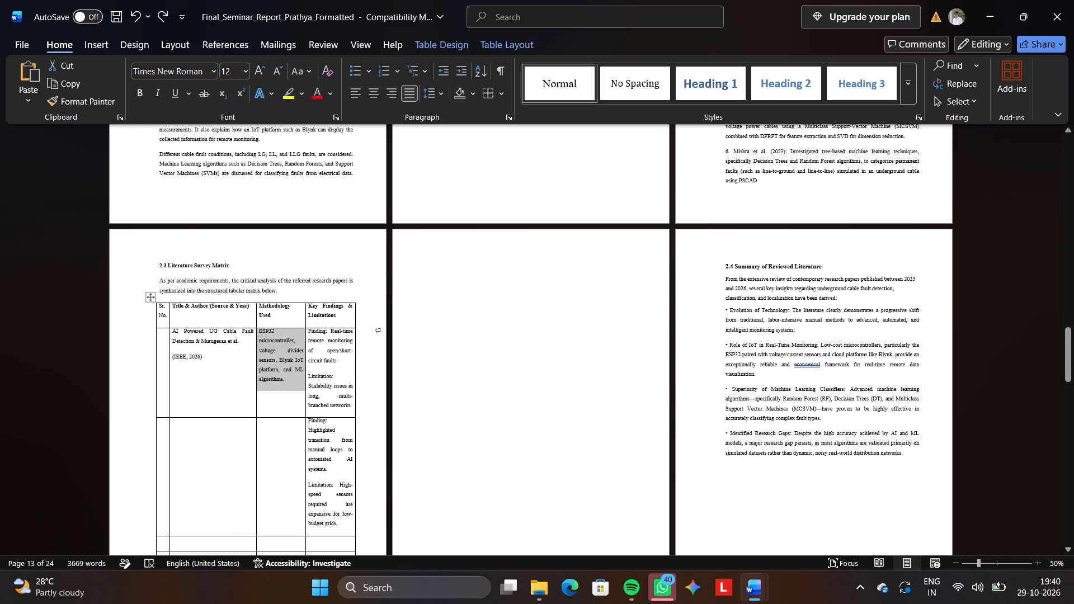
pyautogui.moveTo(256, 437); pyautogui.dragTo(239, 439)
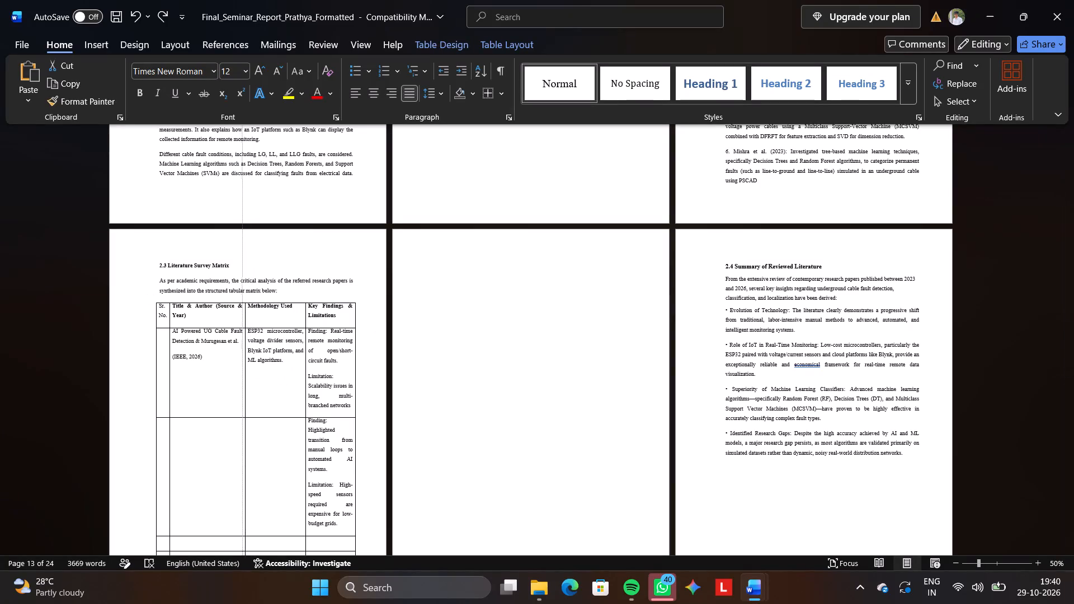
pyautogui.moveTo(239, 439); pyautogui.dragTo(227, 439)
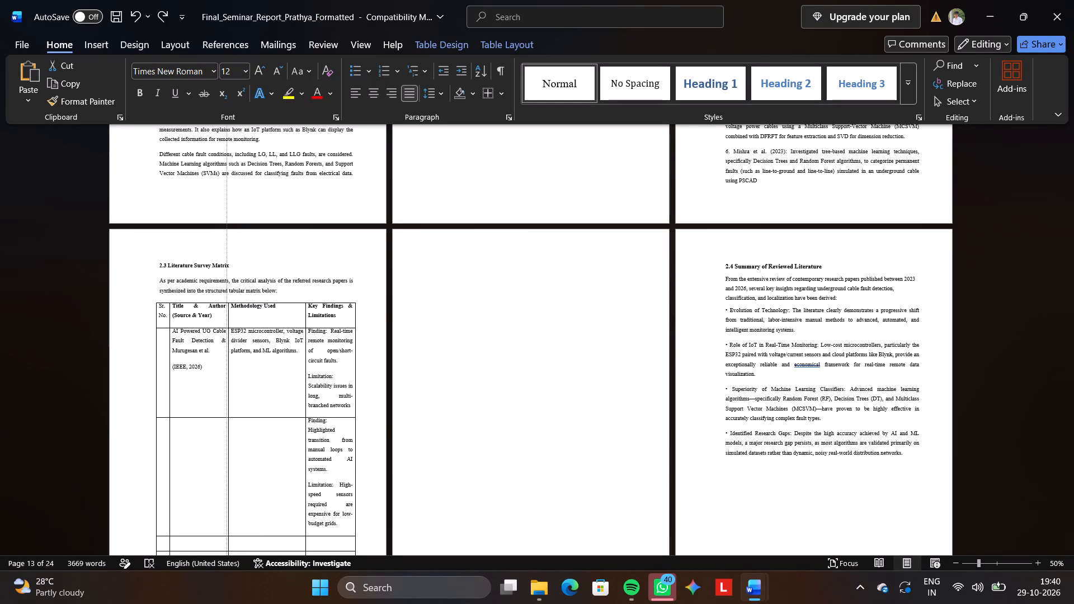
pyautogui.moveTo(227, 439); pyautogui.dragTo(228, 440)
# Widen the Key Findings & Limitations column, narrowing Methodology Used until its heading just fits on one line.
pyautogui.moveTo(305, 443); pyautogui.dragTo(272, 442)
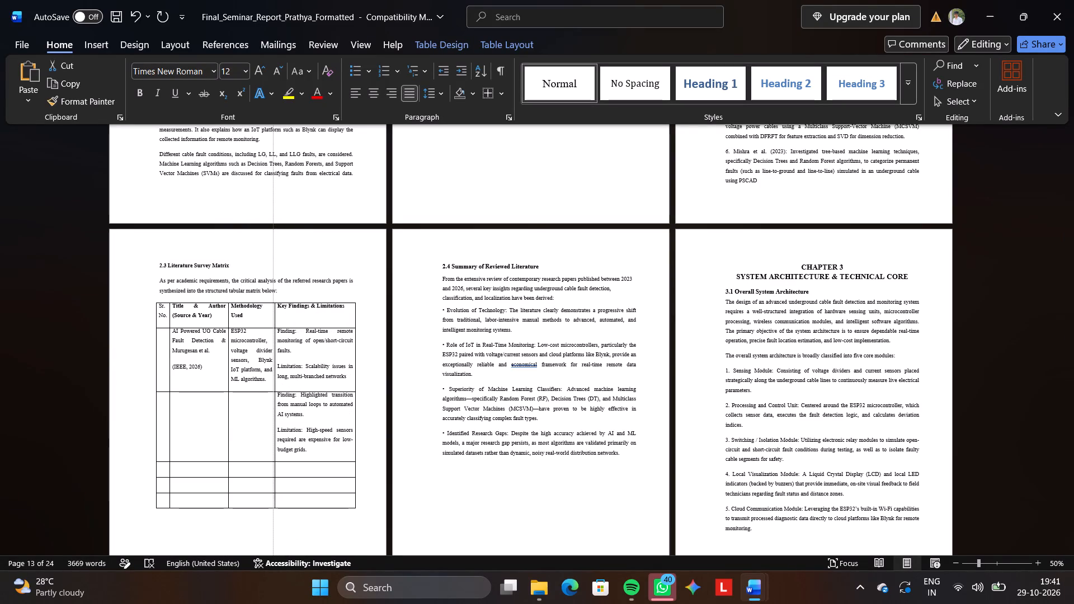
pyautogui.moveTo(272, 442); pyautogui.dragTo(276, 441)
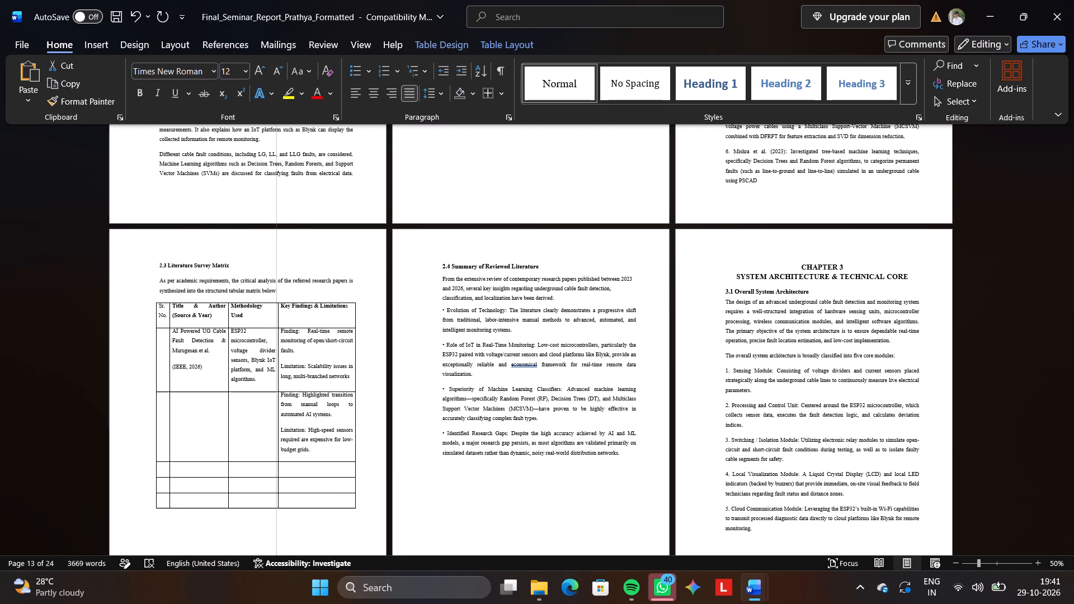
pyautogui.moveTo(276, 441); pyautogui.dragTo(285, 440)
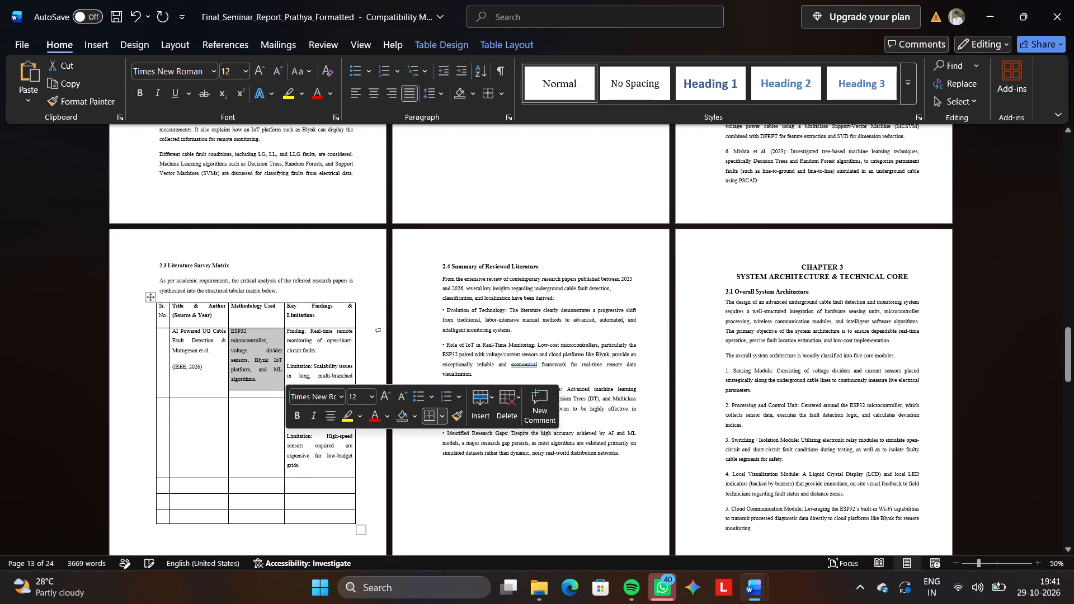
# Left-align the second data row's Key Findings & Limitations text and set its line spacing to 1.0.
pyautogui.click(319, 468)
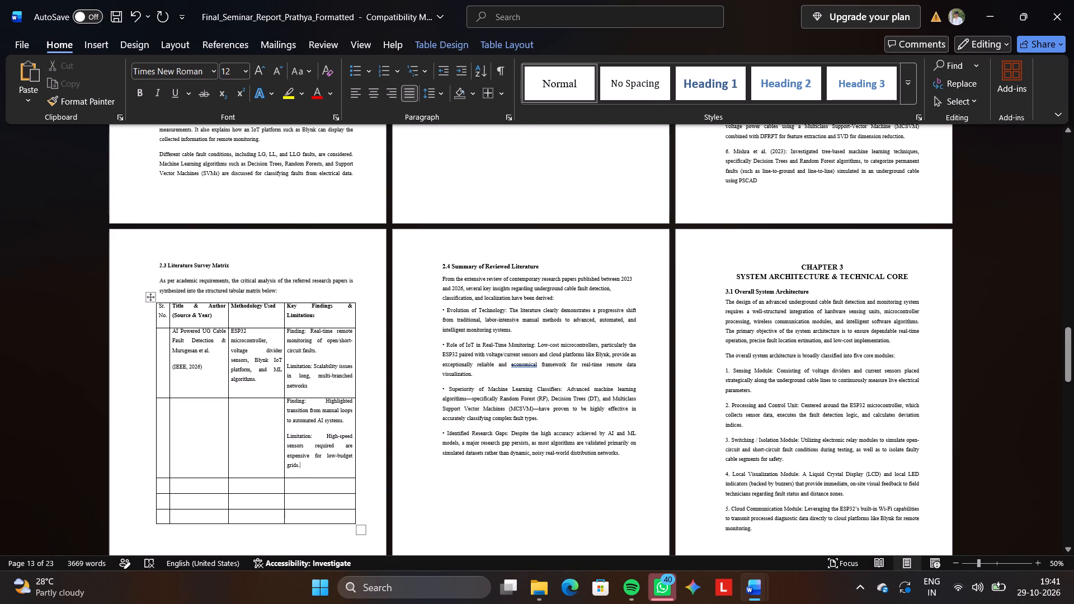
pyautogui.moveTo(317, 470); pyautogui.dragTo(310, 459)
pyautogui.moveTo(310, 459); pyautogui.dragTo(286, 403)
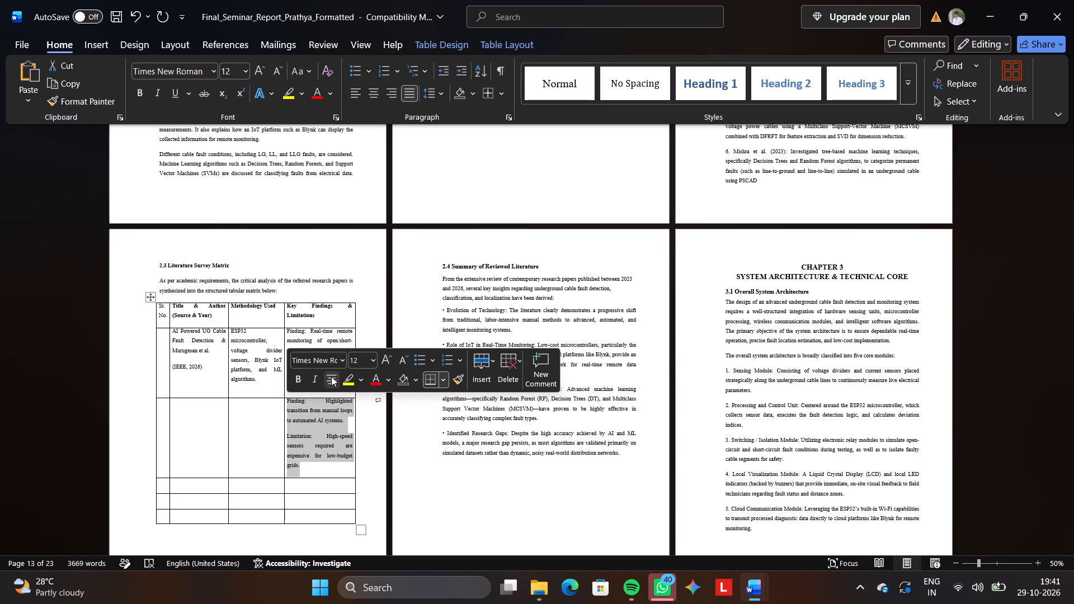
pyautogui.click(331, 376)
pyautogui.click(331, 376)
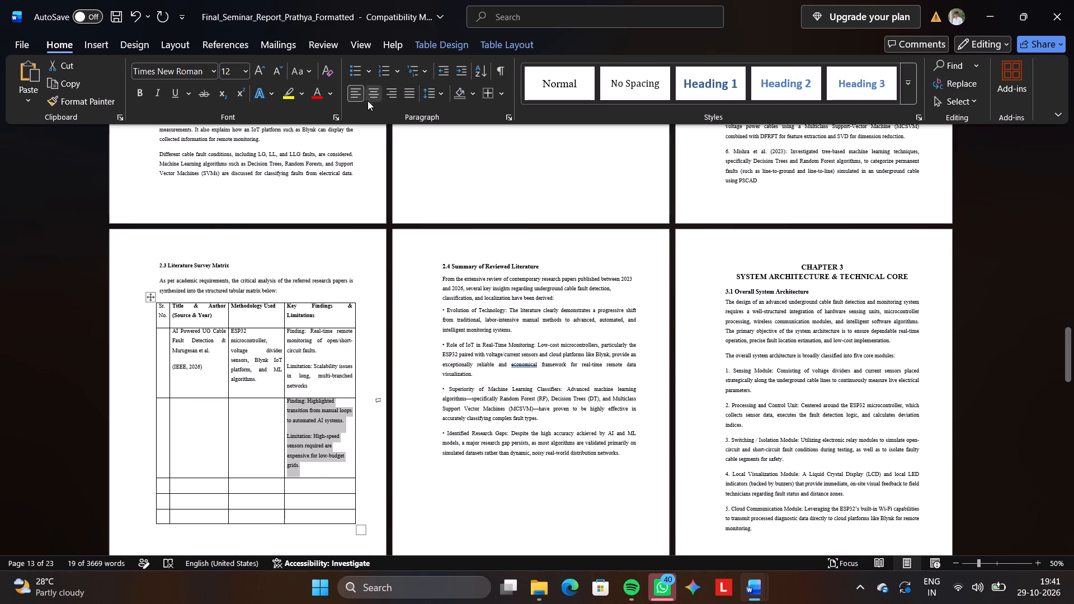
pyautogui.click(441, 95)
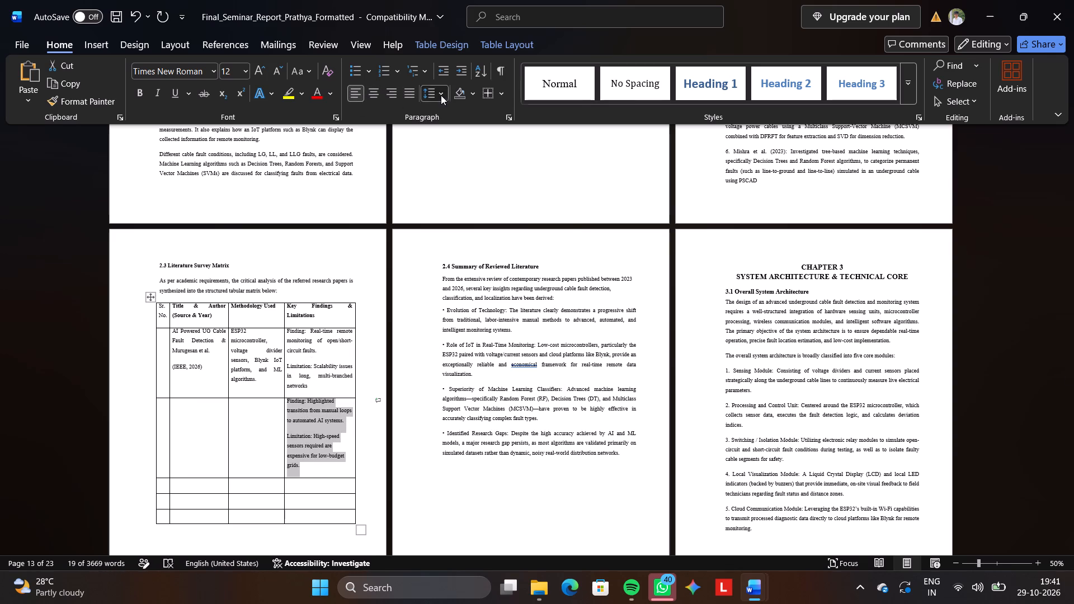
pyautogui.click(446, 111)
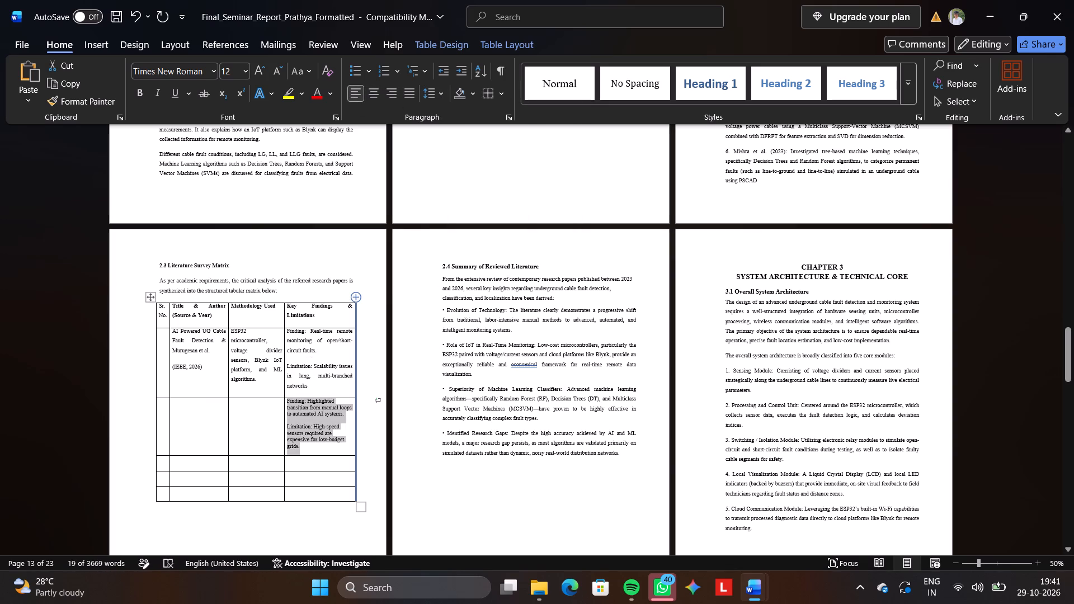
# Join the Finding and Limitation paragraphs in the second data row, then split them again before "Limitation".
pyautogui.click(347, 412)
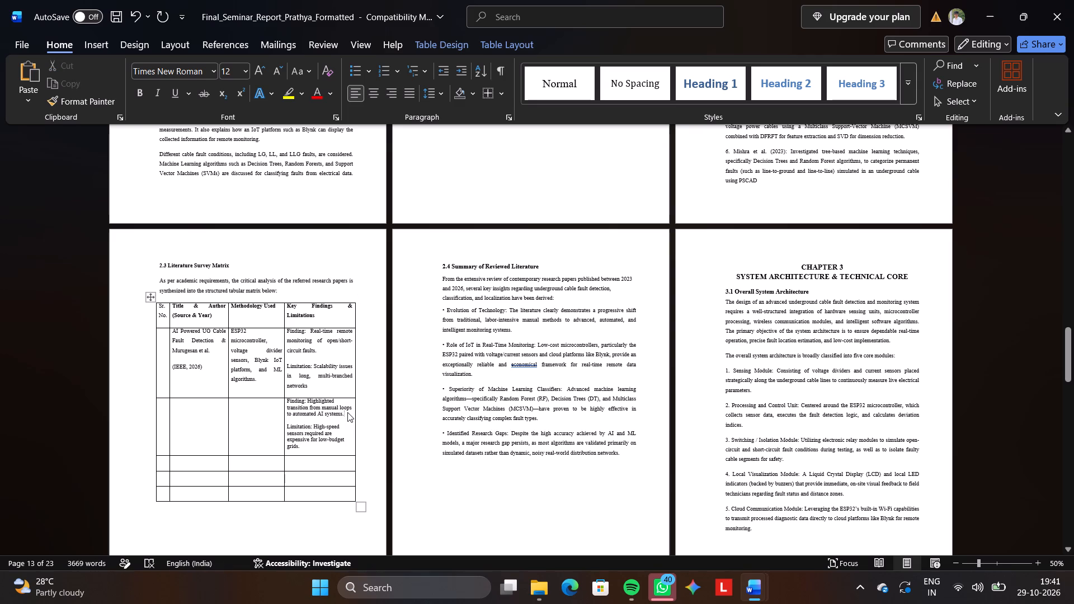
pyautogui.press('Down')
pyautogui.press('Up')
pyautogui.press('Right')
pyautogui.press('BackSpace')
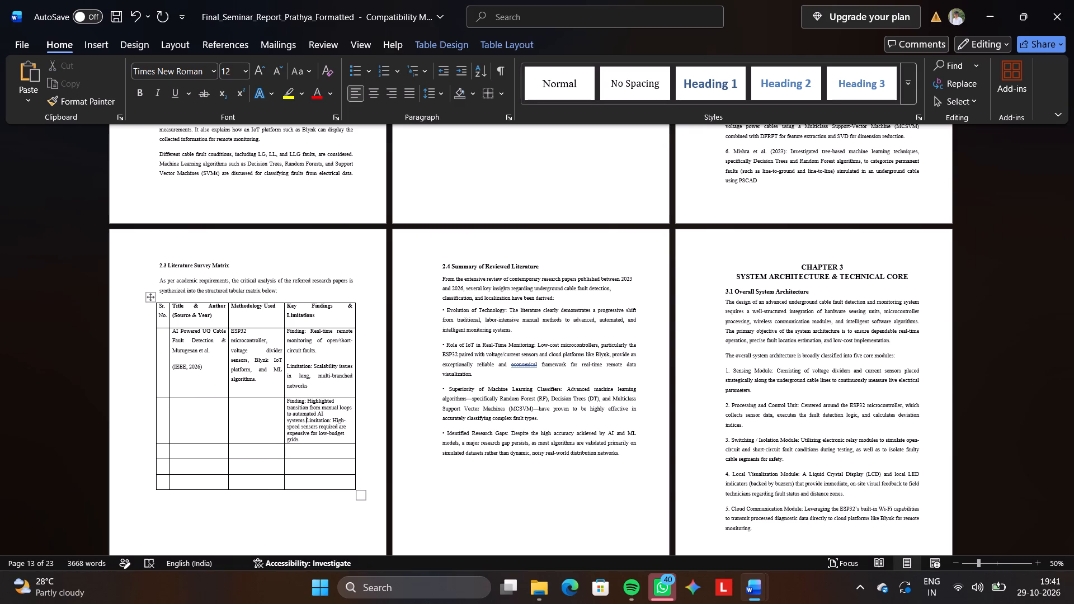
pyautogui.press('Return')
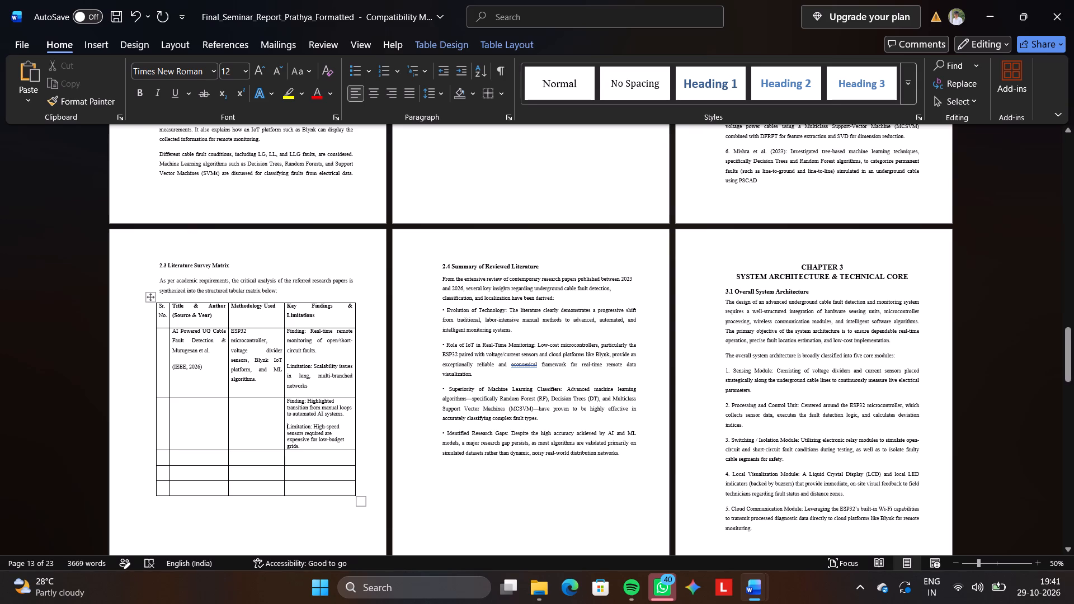
# Set line spacing to 1.0 for the Title & Author, Methodology Used and Key Findings & Limitations cells of the first two data rows.
pyautogui.moveTo(172, 334); pyautogui.dragTo(344, 436)
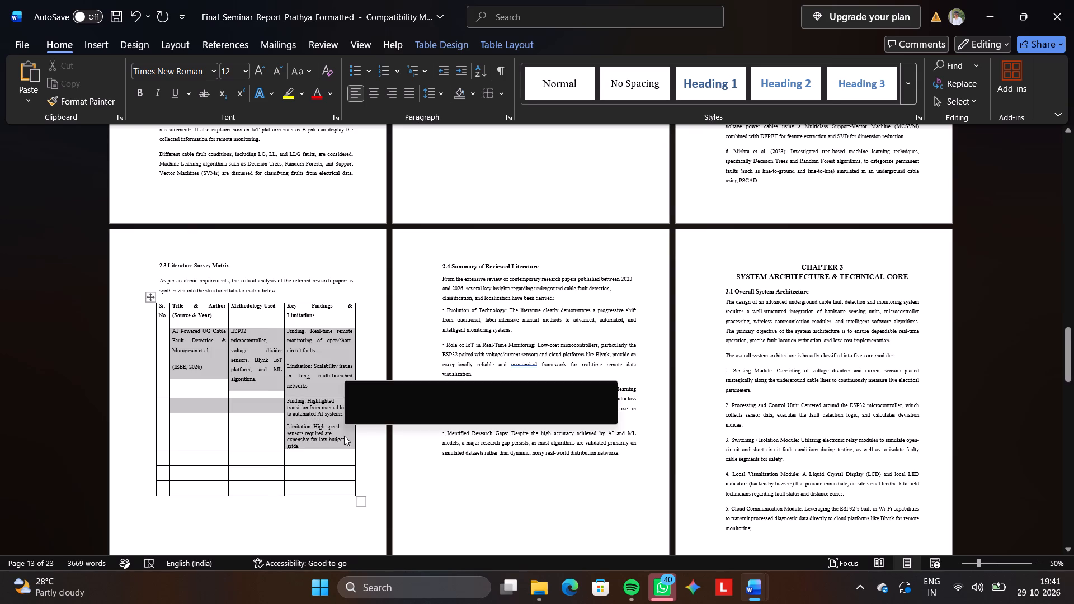
pyautogui.click(444, 93)
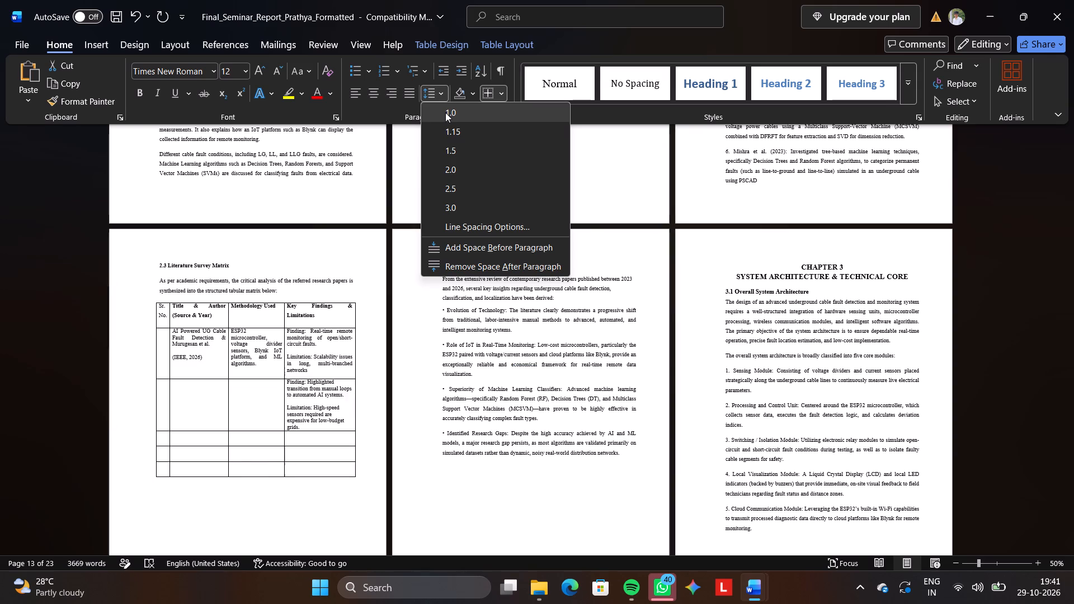
pyautogui.click(445, 112)
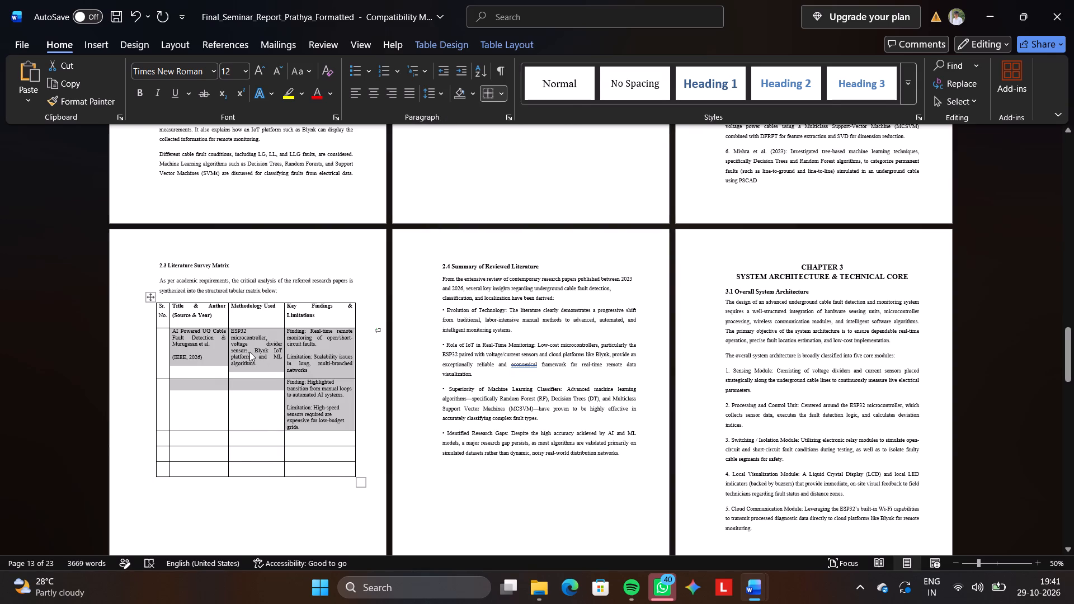
pyautogui.click(249, 352)
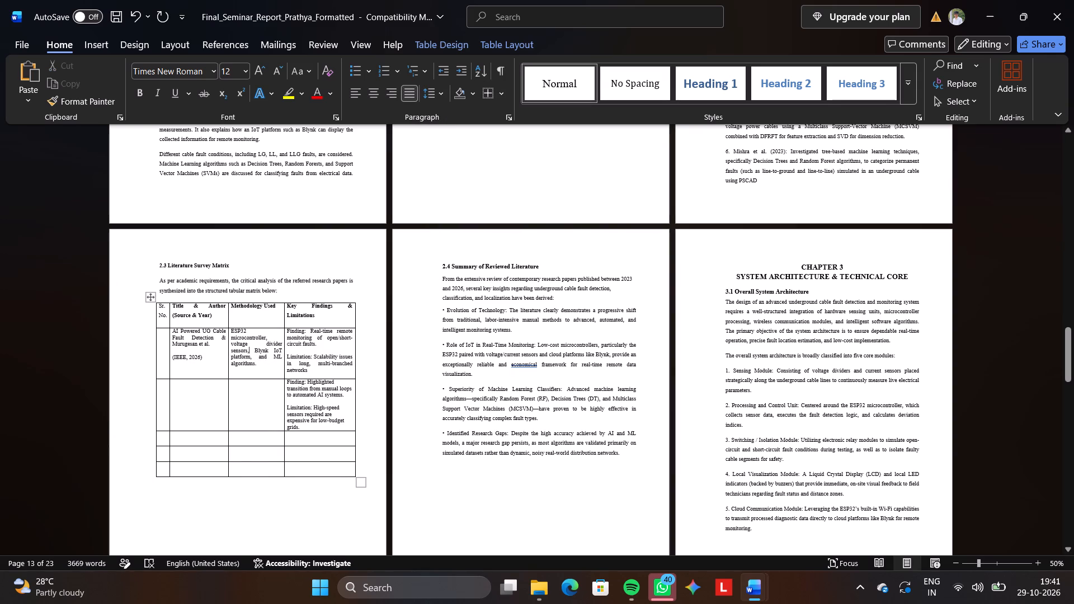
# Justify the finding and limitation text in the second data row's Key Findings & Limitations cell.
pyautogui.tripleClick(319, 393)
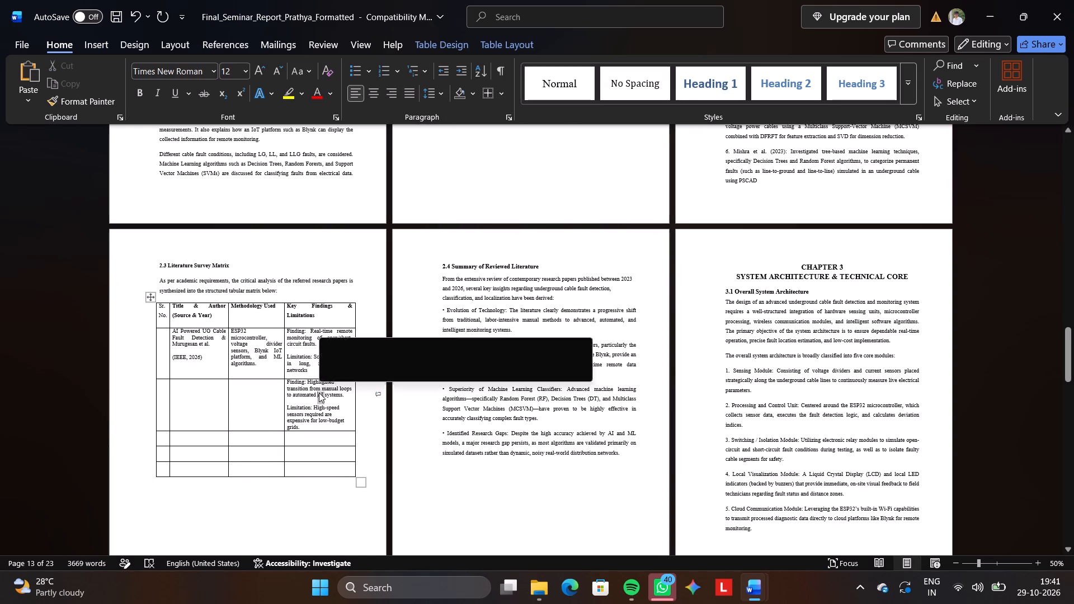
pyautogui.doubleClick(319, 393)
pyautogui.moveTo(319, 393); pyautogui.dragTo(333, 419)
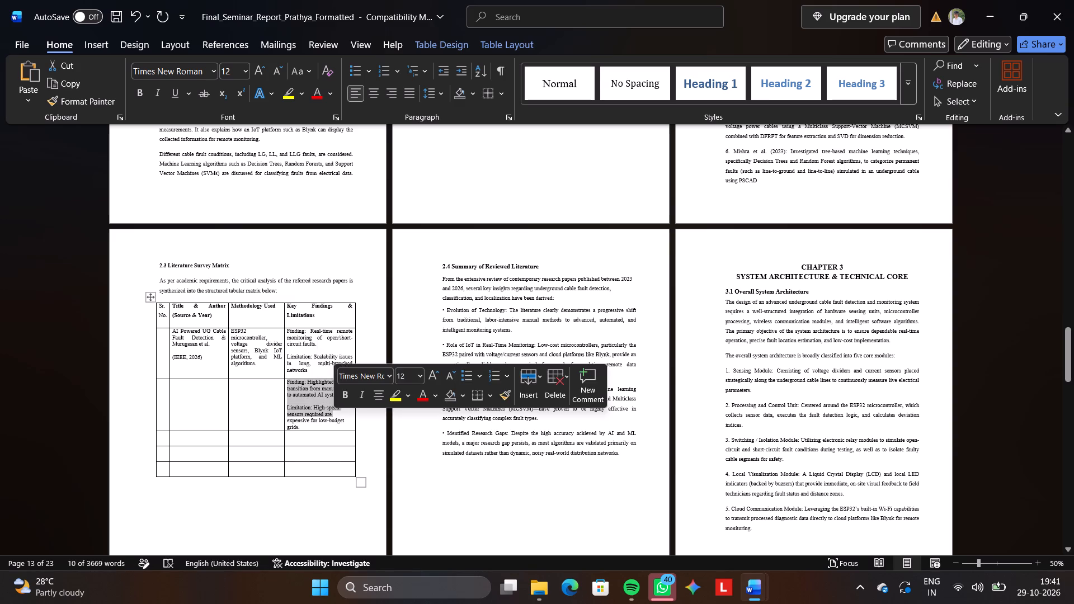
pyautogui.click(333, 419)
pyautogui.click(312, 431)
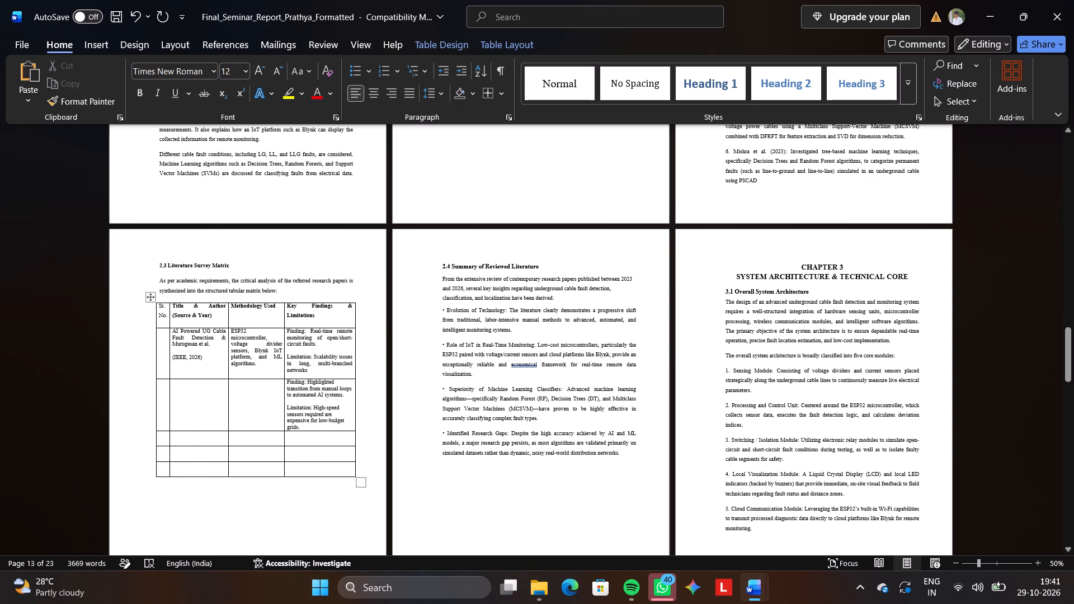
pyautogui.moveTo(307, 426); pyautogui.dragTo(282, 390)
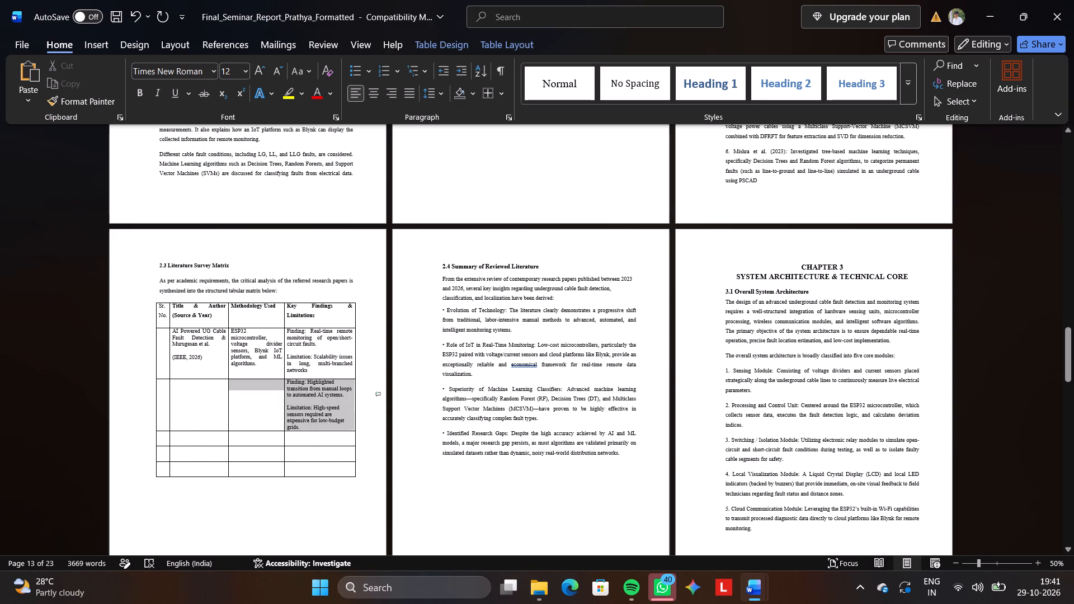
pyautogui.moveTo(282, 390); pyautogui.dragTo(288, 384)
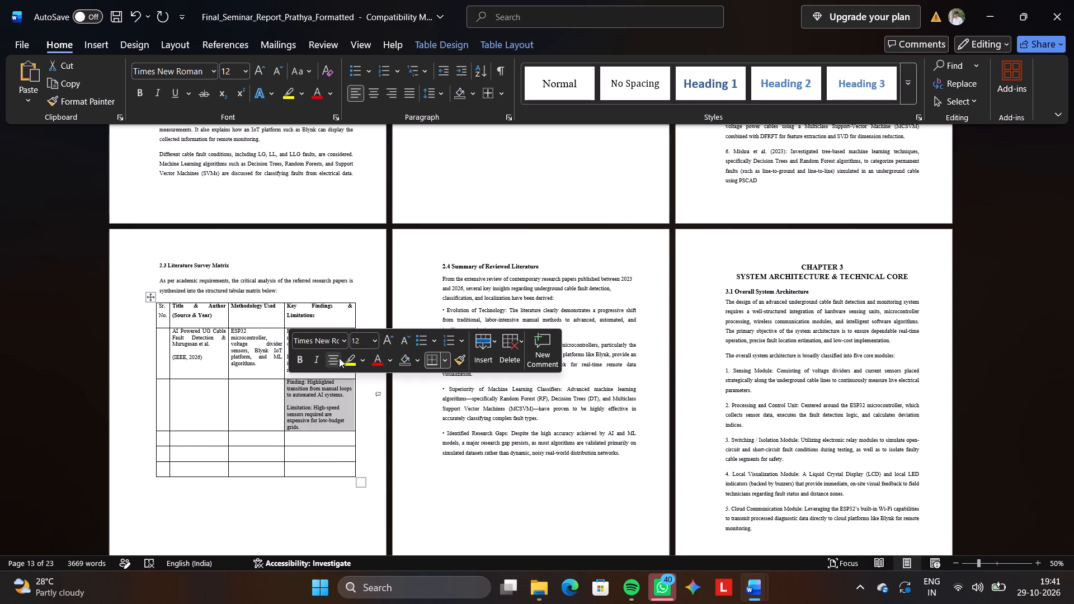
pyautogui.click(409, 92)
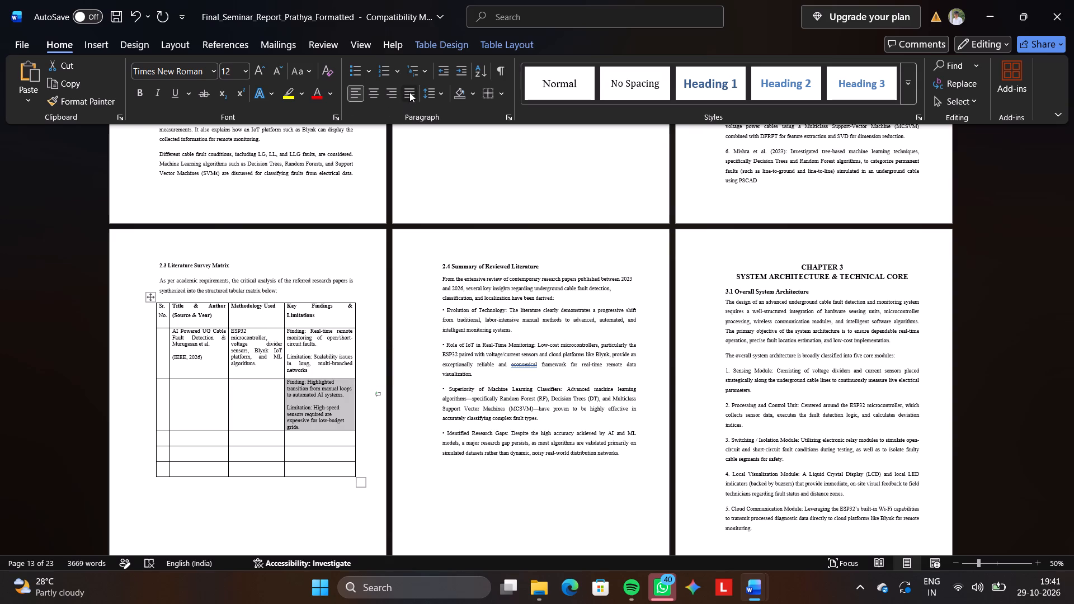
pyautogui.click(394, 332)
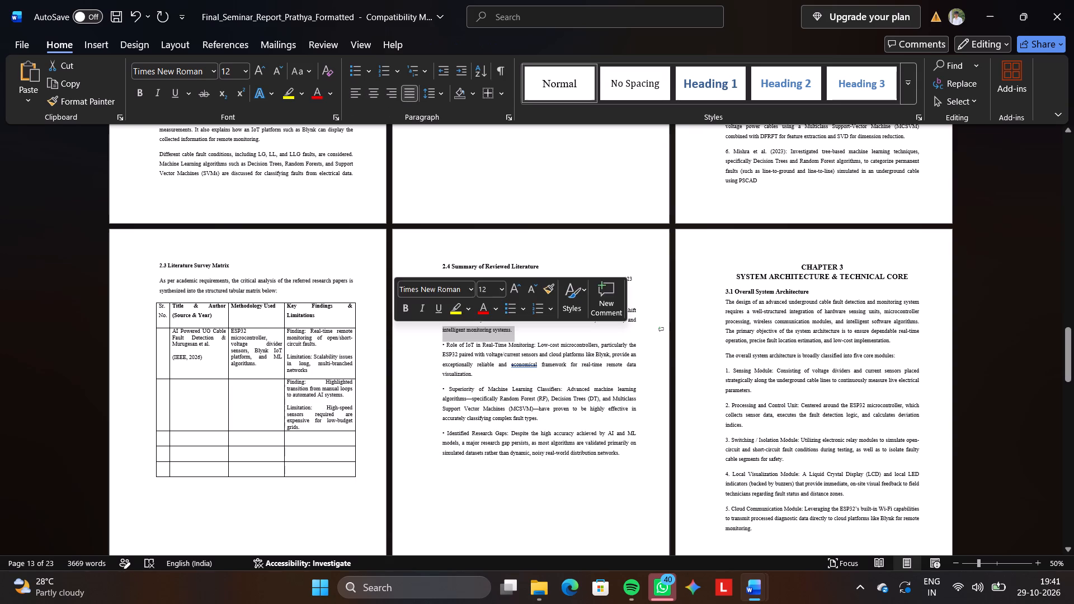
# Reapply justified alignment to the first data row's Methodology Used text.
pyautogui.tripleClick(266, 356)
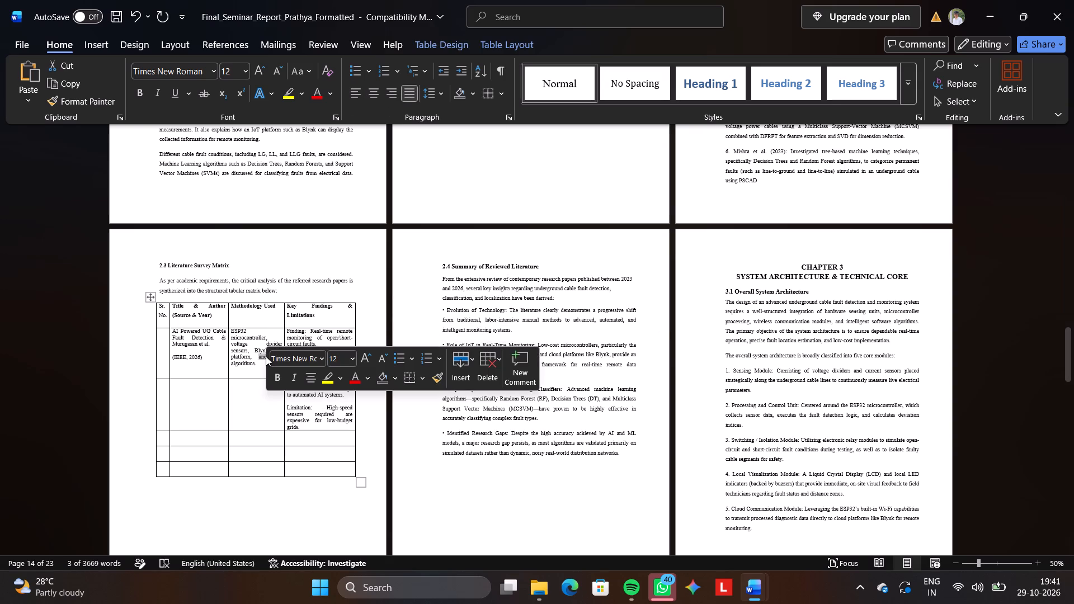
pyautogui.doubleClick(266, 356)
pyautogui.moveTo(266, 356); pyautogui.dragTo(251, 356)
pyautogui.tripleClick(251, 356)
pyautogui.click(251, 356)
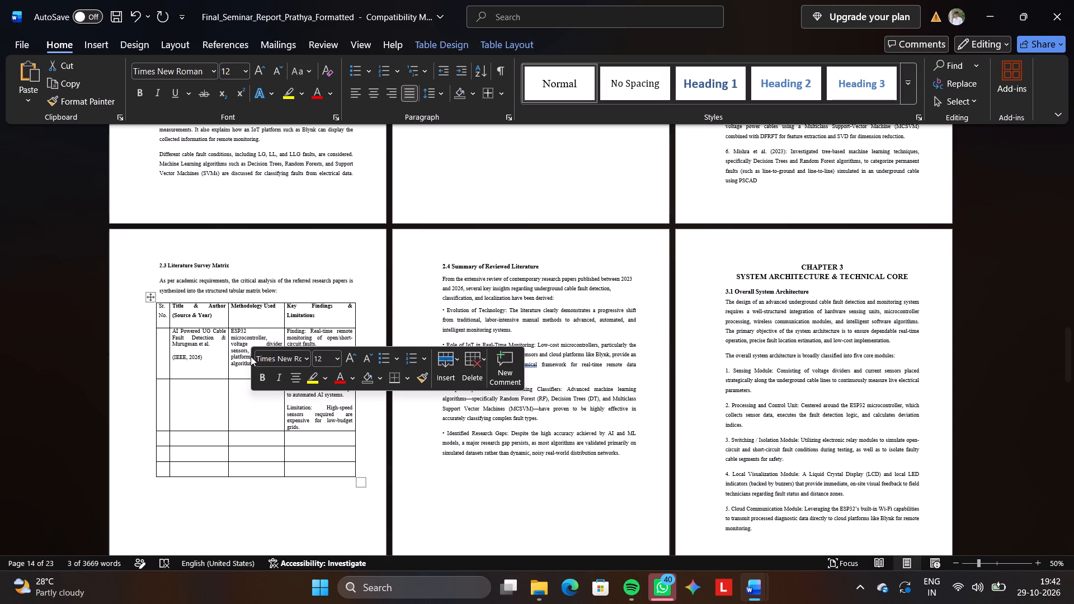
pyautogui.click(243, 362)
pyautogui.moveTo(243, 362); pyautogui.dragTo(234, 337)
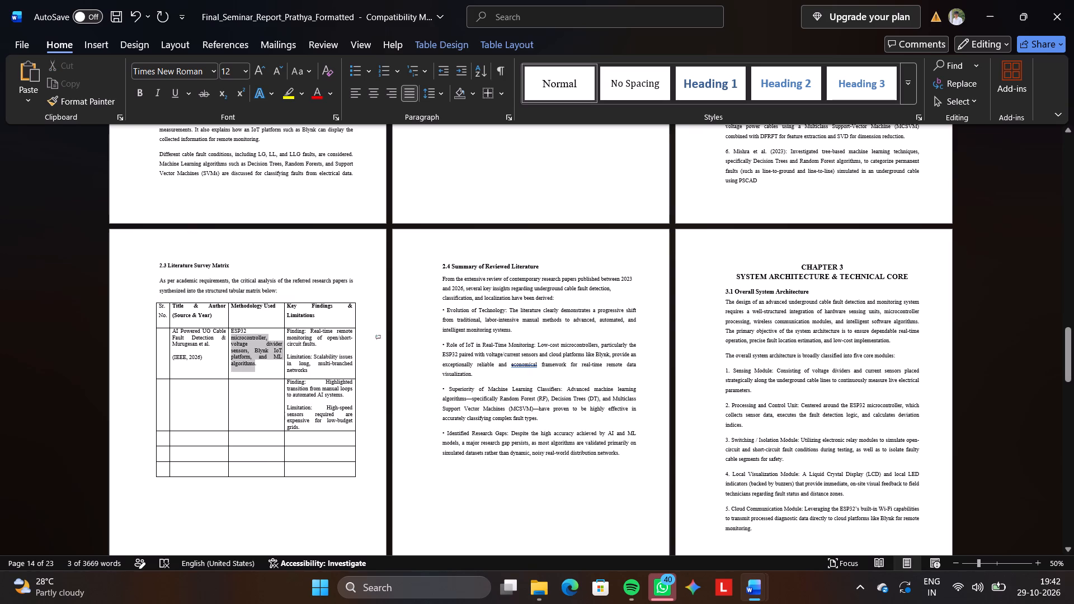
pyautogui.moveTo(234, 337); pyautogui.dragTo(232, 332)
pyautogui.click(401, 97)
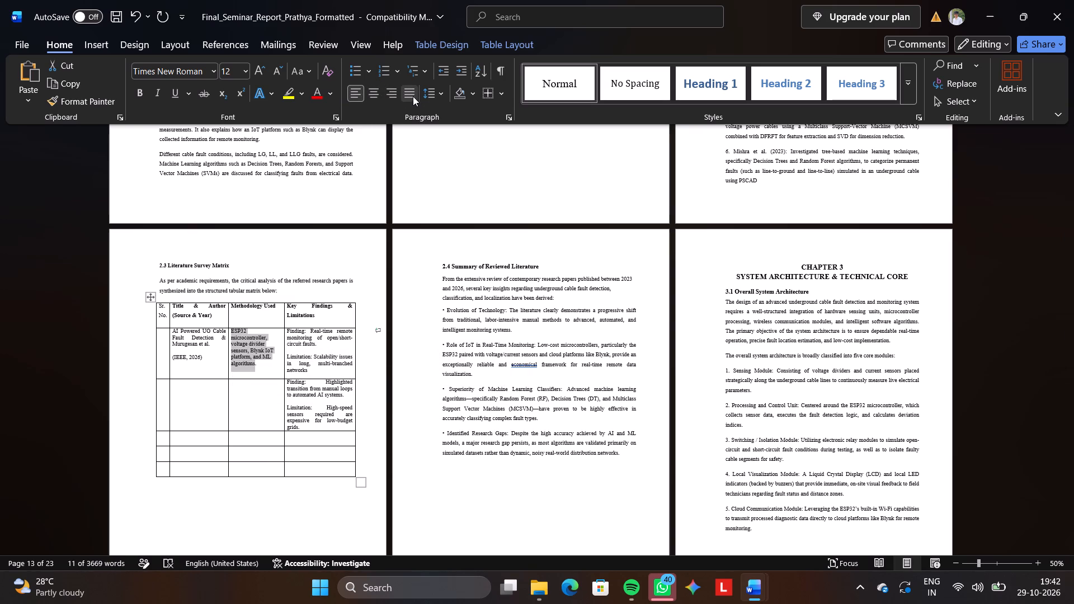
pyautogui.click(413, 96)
# Copy the second paper's methodology text from the other report into the second data row's Methodology Used cell.
pyautogui.click(308, 384)
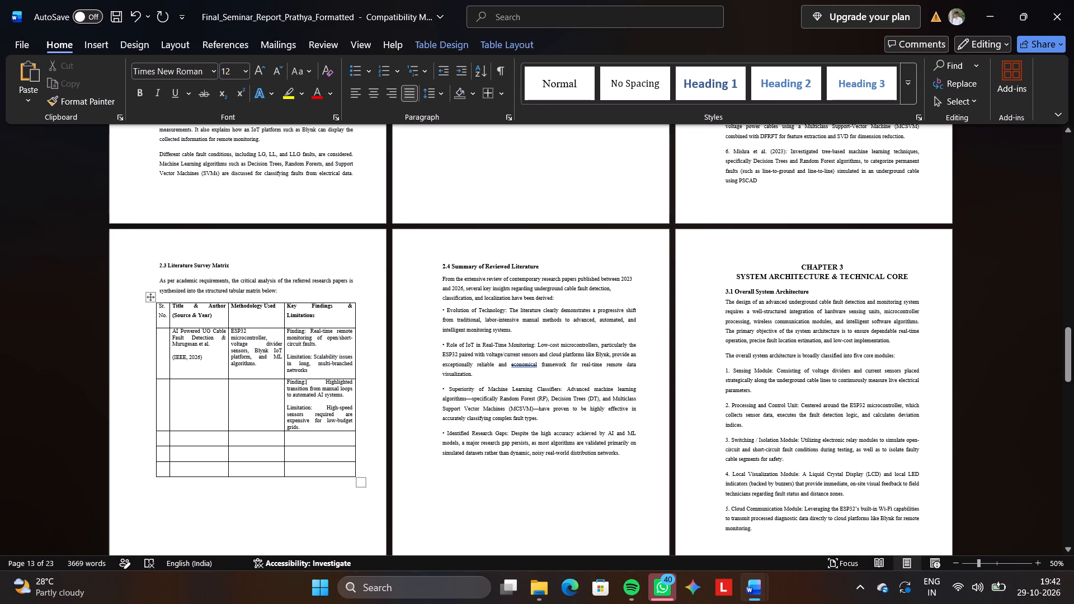
pyautogui.hotkey('alt', 'Tab')
pyautogui.click(764, 430)
pyautogui.moveTo(764, 430); pyautogui.dragTo(729, 386)
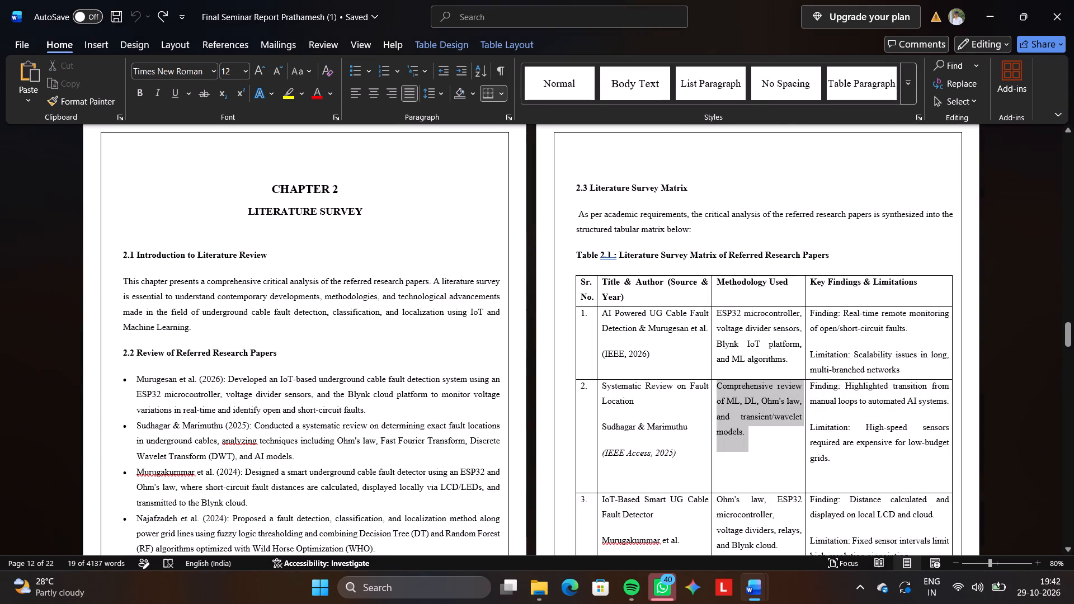
pyautogui.moveTo(729, 386); pyautogui.dragTo(720, 388)
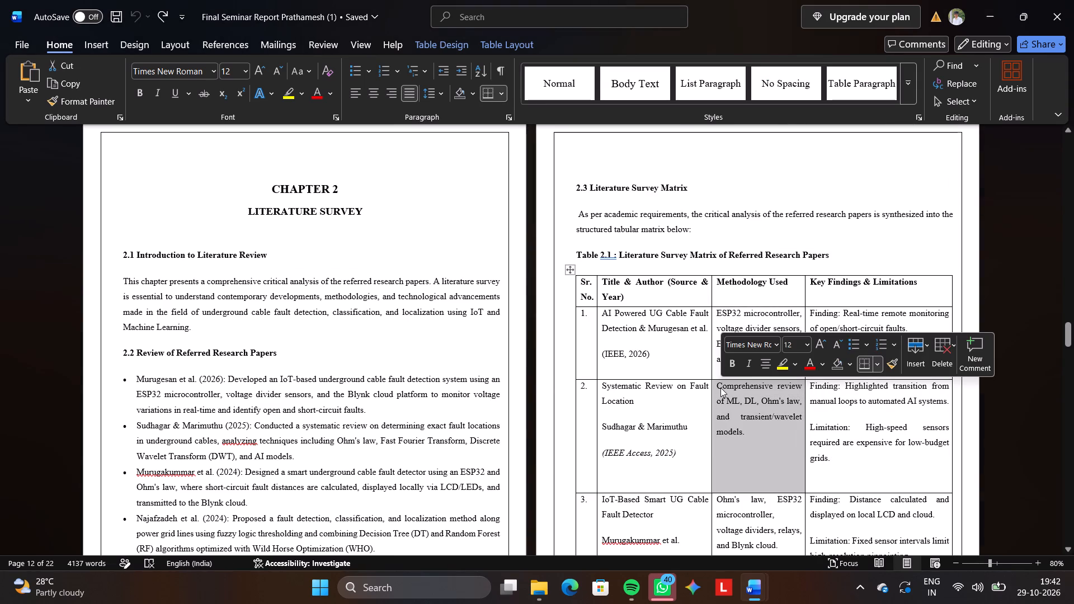
pyautogui.hotkey('ctrl', 'c')
pyautogui.hotkey('alt', 'Tab')
pyautogui.hotkey('ctrl', 'v')
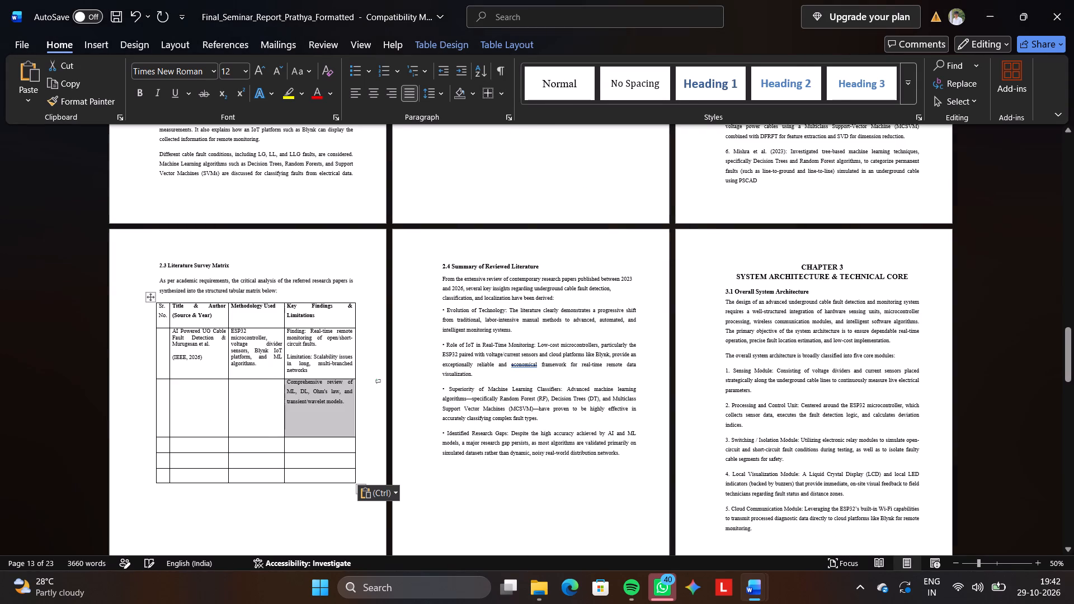
pyautogui.press('Left')
pyautogui.press('Left')
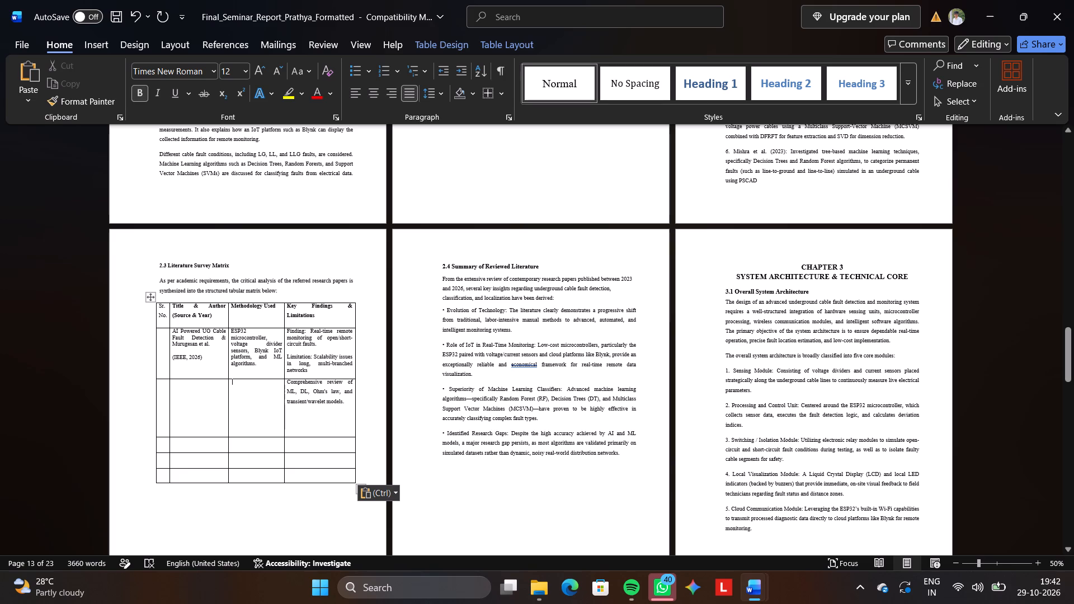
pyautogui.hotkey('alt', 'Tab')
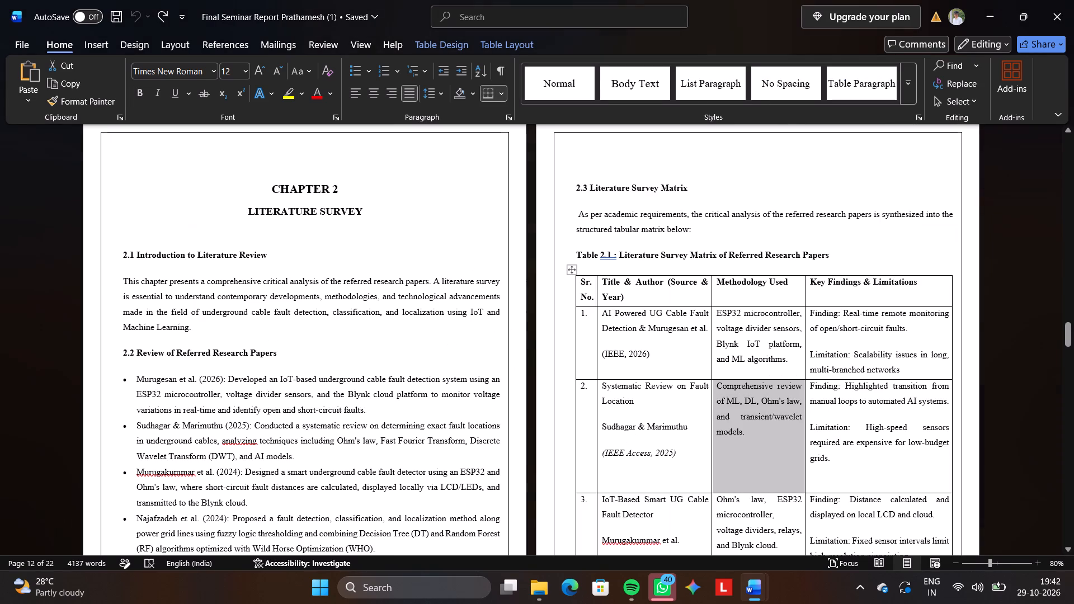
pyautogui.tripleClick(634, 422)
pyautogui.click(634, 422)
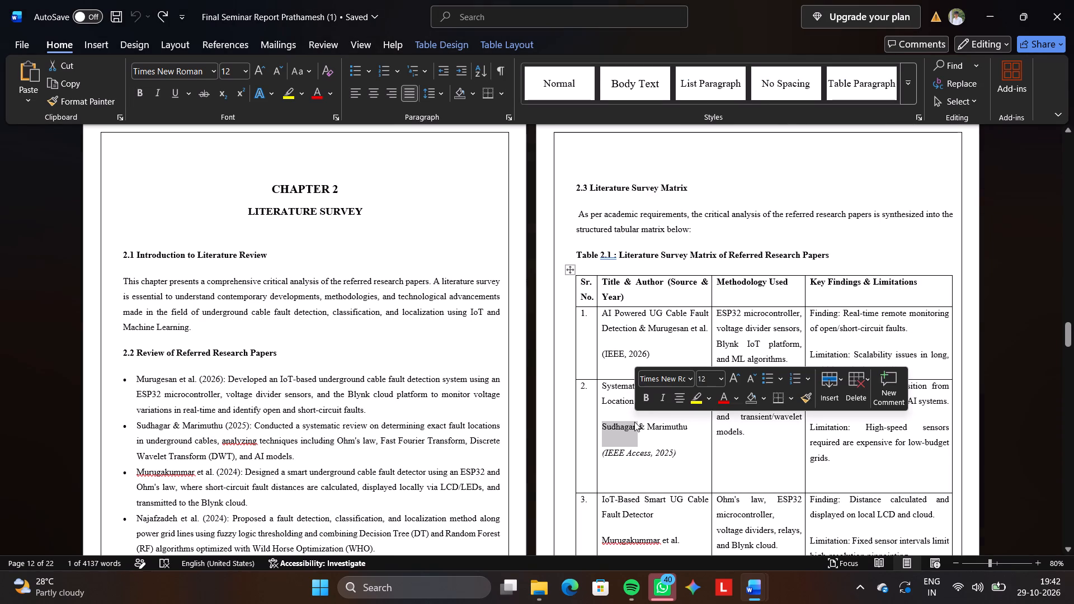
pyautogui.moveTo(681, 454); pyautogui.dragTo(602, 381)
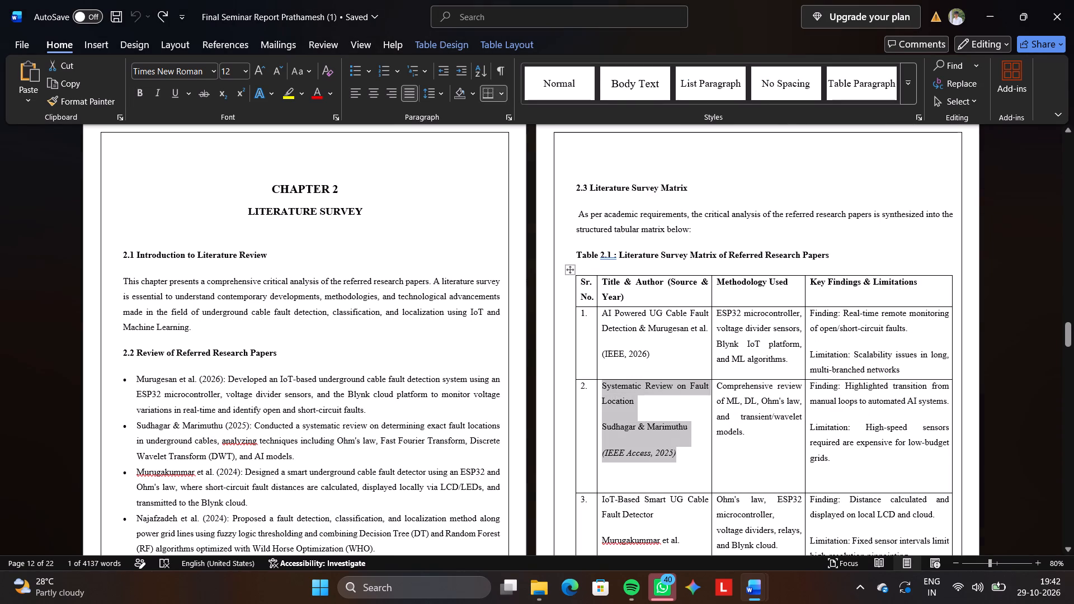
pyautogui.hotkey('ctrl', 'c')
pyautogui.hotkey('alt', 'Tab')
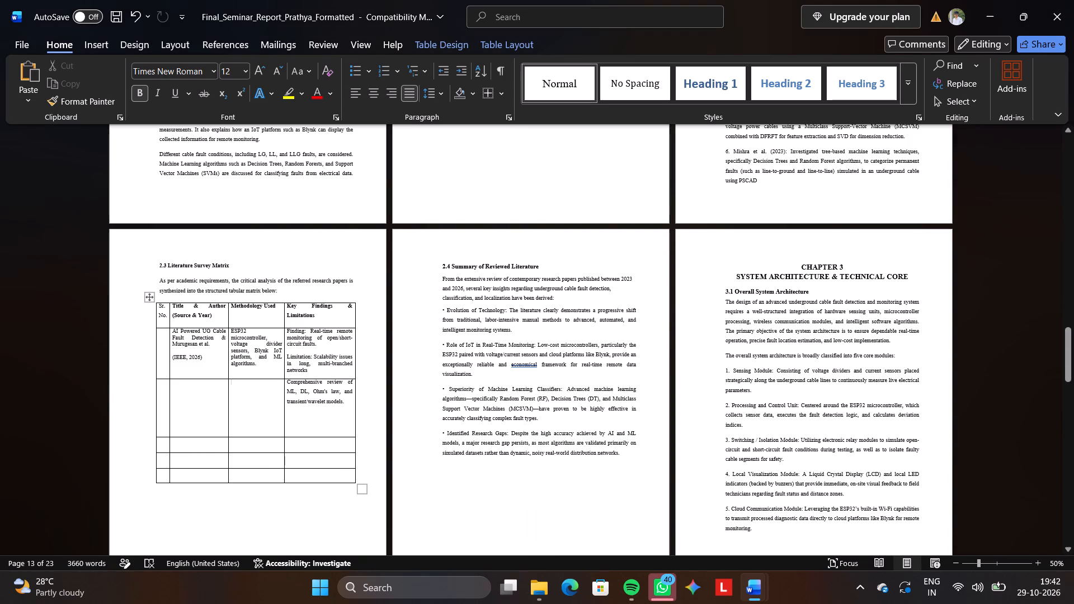
# Copy the second paper's methodology text from the other report into the second data row's Methodology Used cell.
pyautogui.hotkey('alt', 'Tab')
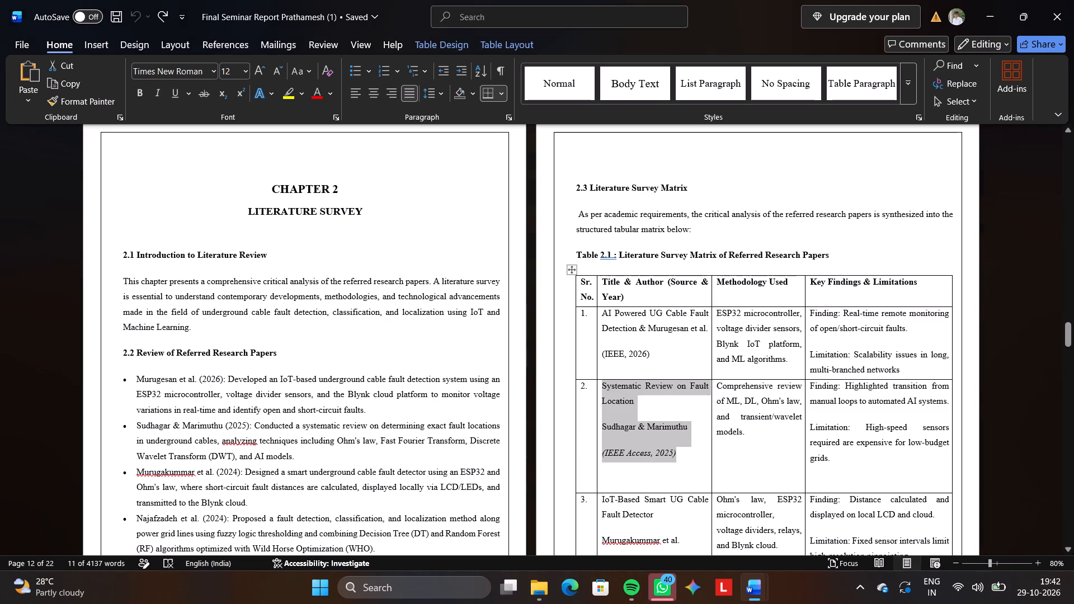
pyautogui.moveTo(755, 438); pyautogui.dragTo(718, 384)
pyautogui.hotkey('ctrl', 'c')
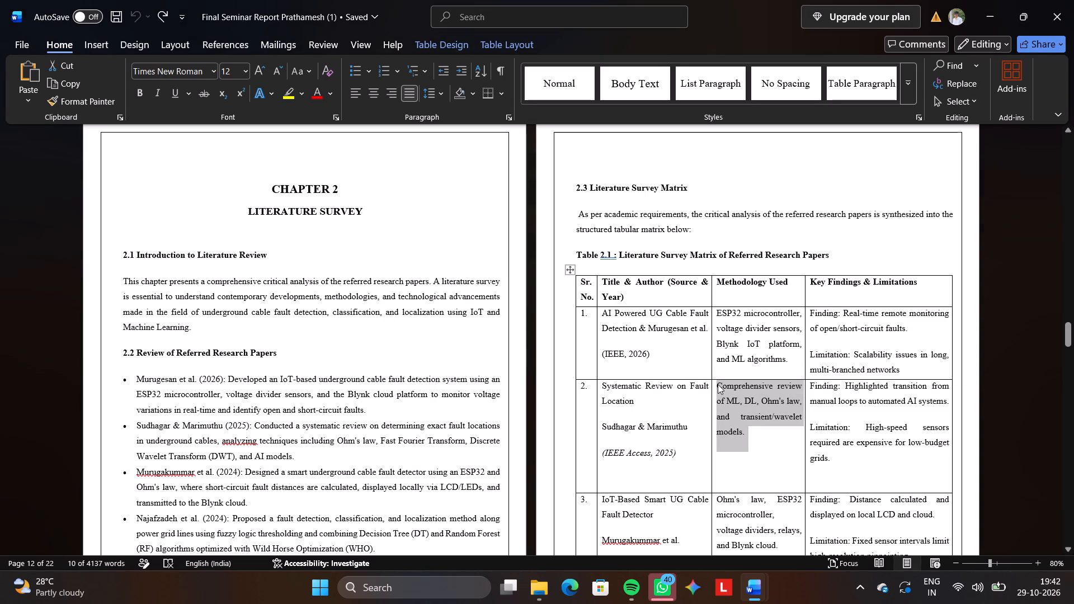
pyautogui.hotkey('alt', 'Tab')
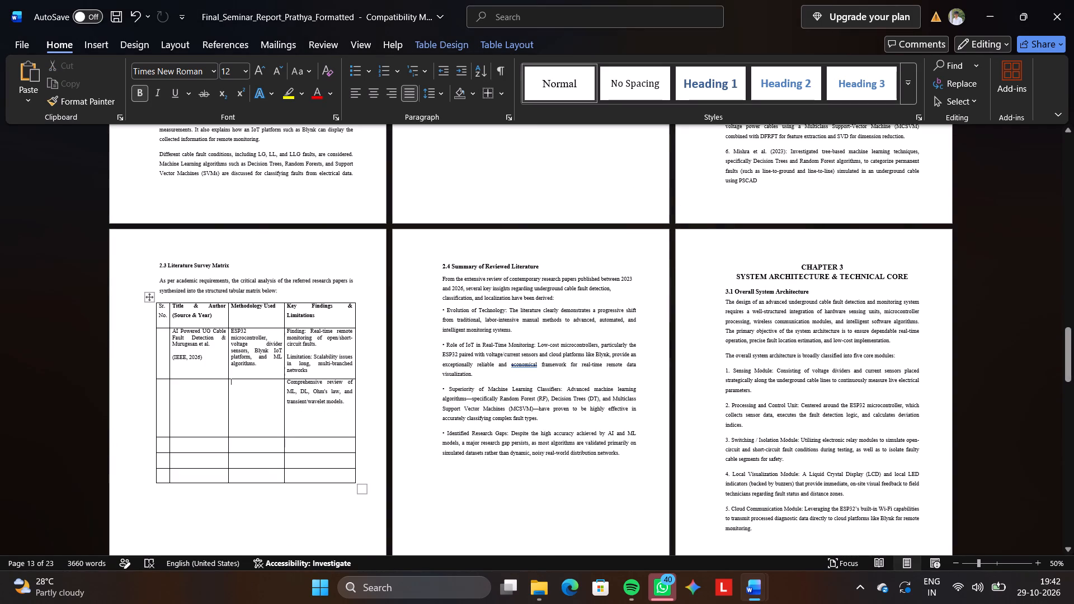
pyautogui.hotkey('ctrl', 'v')
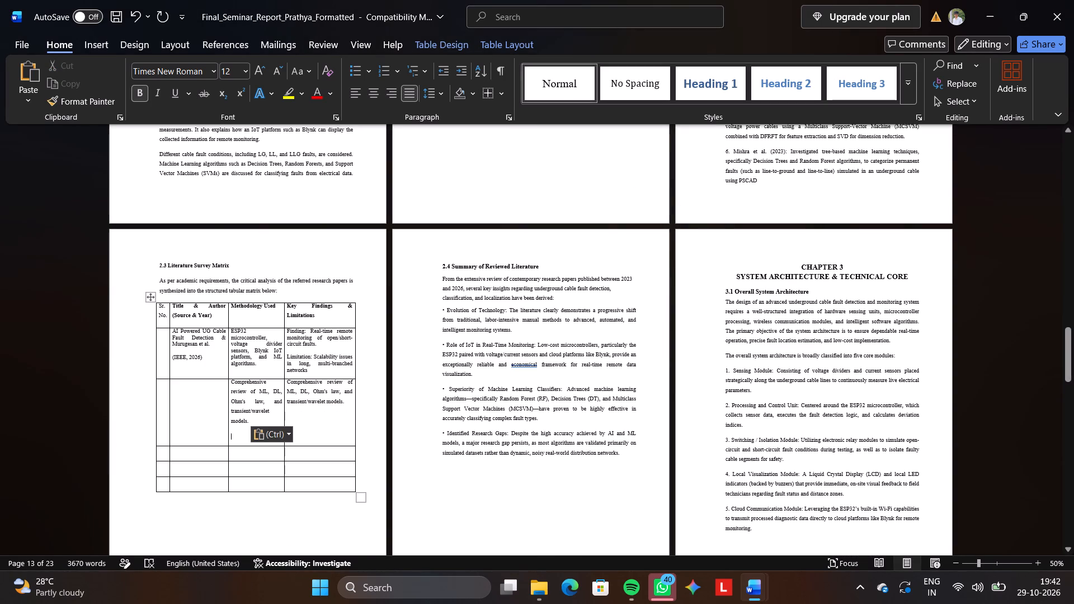
# Replace the second data row's Key Findings & Limitations text with the second paper's finding and limitation copied from the other report.
pyautogui.moveTo(345, 408); pyautogui.dragTo(293, 387)
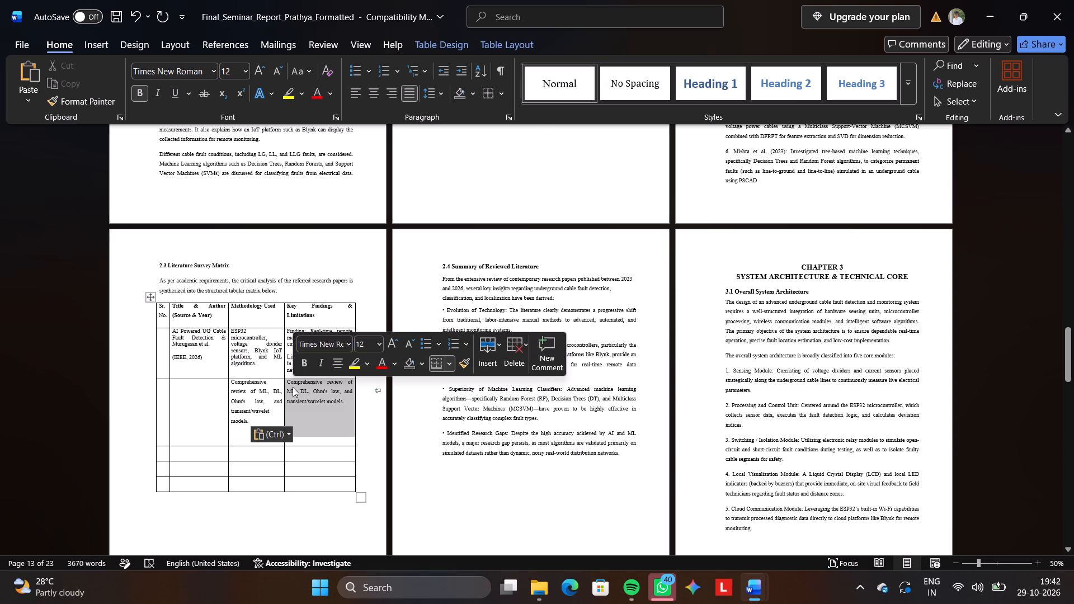
pyautogui.hotkey('alt', 'Tab')
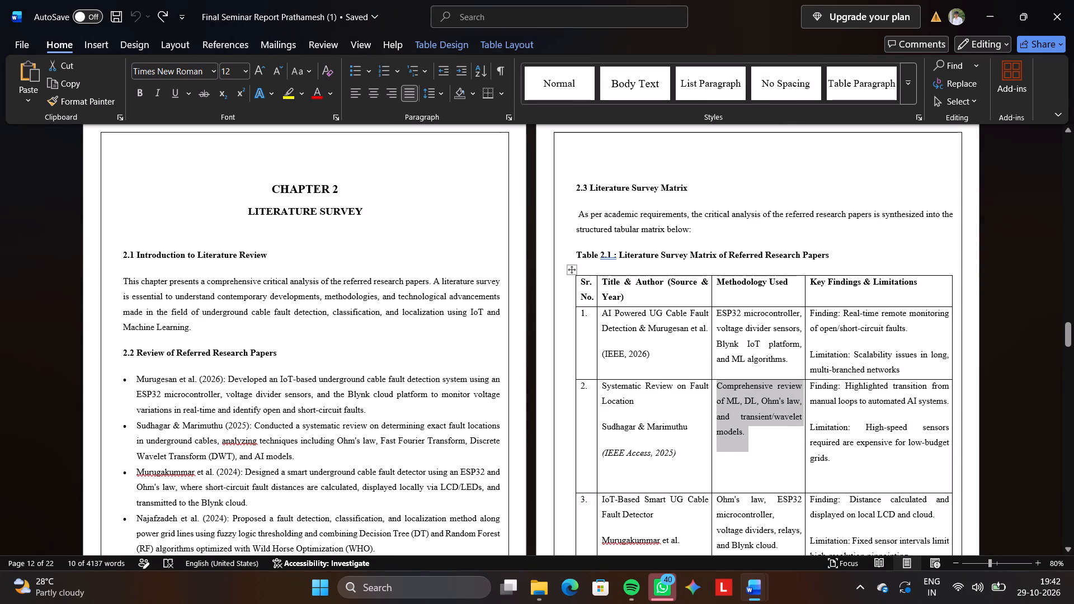
pyautogui.moveTo(846, 464); pyautogui.dragTo(816, 393)
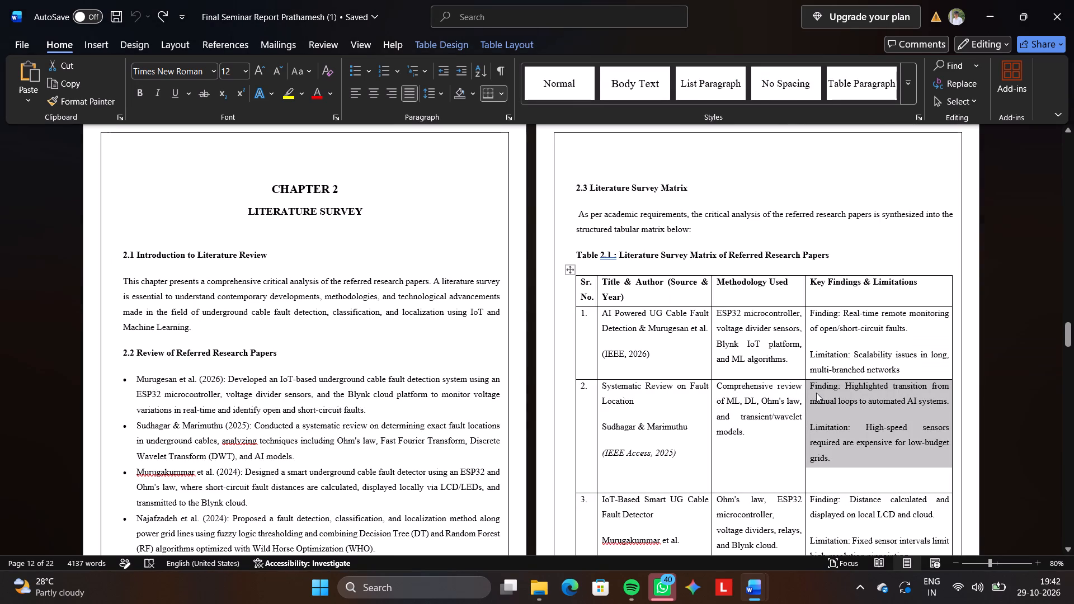
pyautogui.hotkey('ctrl', 'c')
pyautogui.hotkey('alt', 'Tab')
pyautogui.click(816, 393)
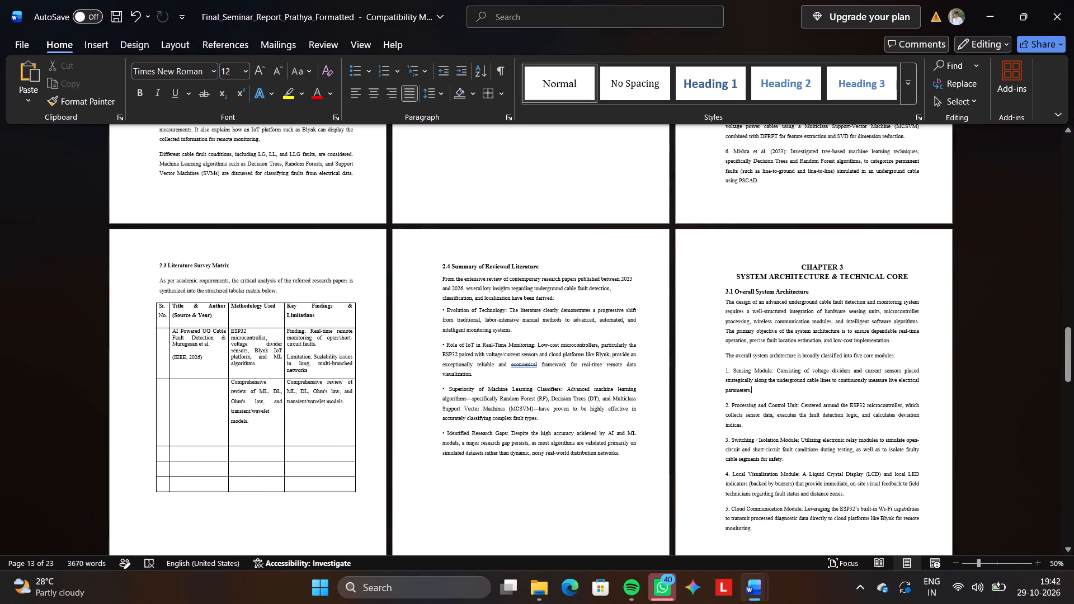
pyautogui.hotkey('ctrl', 'v')
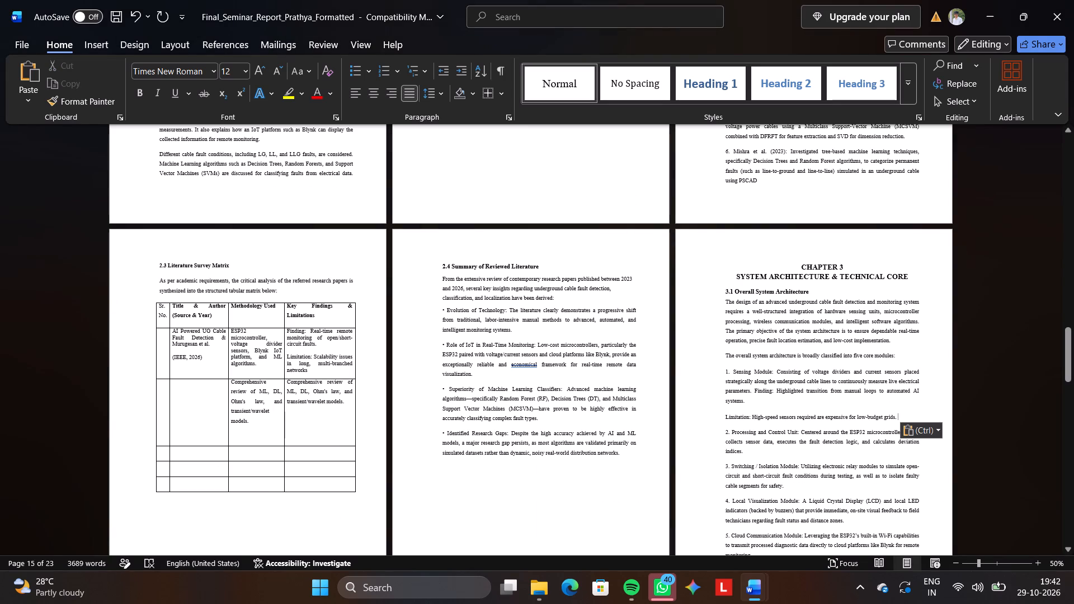
pyautogui.hotkey('ctrl', 'z')
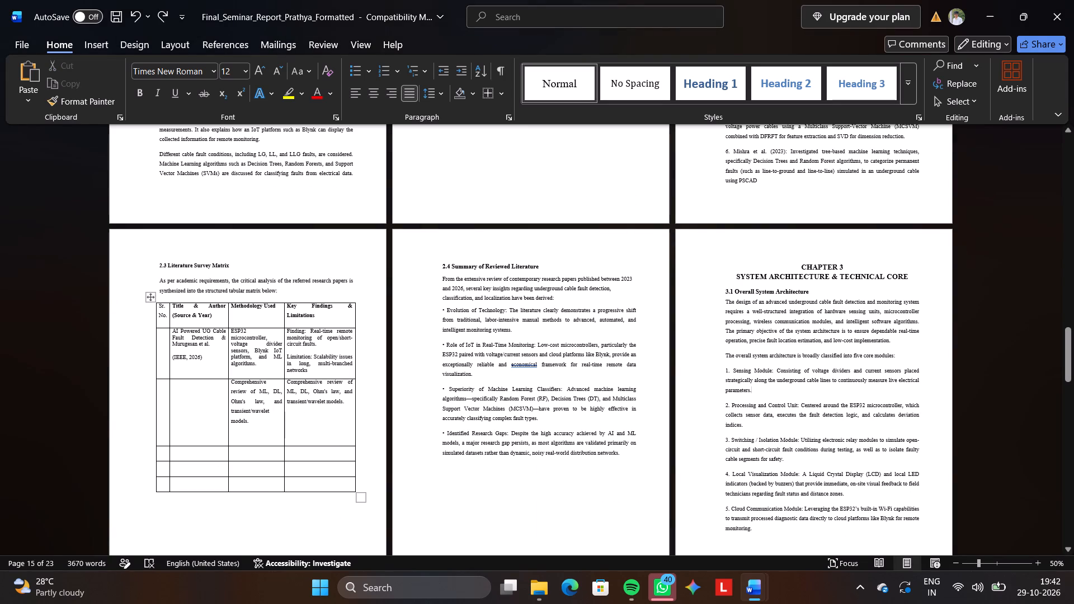
pyautogui.moveTo(339, 406); pyautogui.dragTo(287, 384)
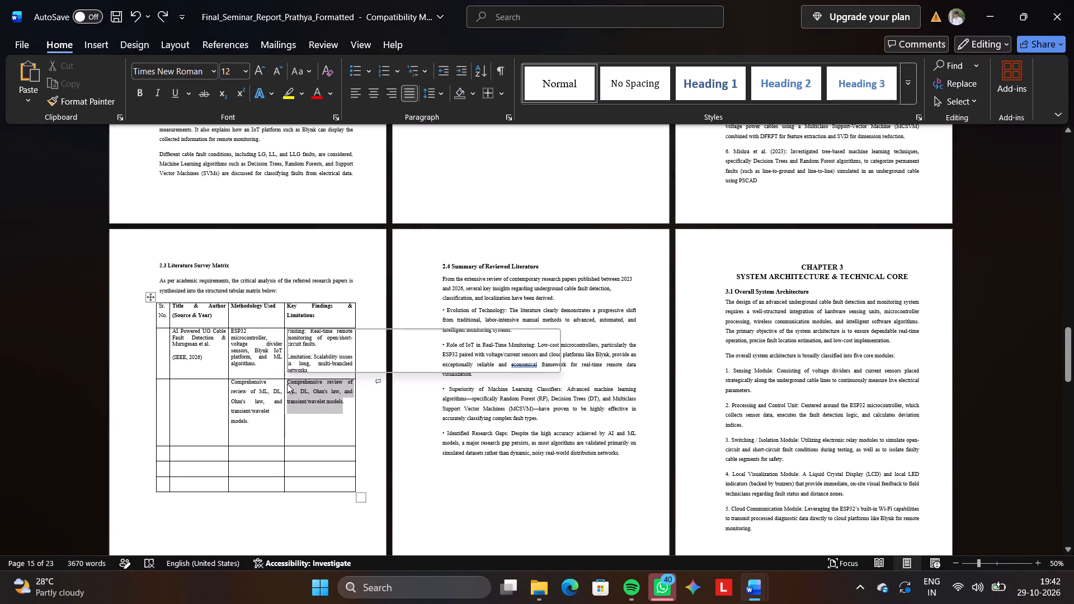
pyautogui.hotkey('ctrl', 'v')
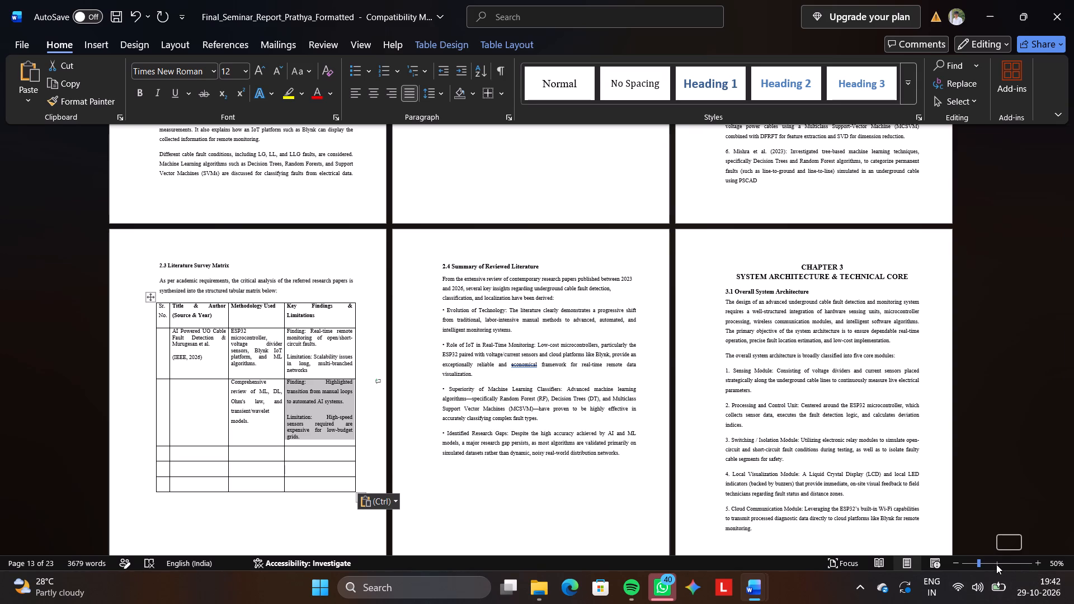
pyautogui.press('Return')
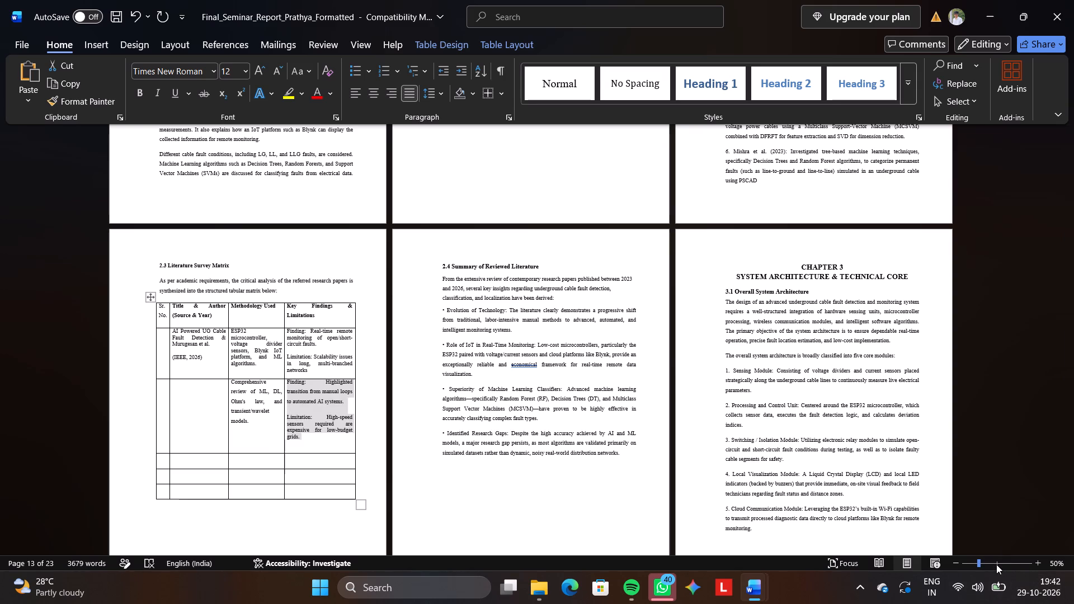
# Copy the "Systematic Review on Fault Location" title, authors and source from the other report into the second data row's Title & Author cell.
pyautogui.click(996, 564)
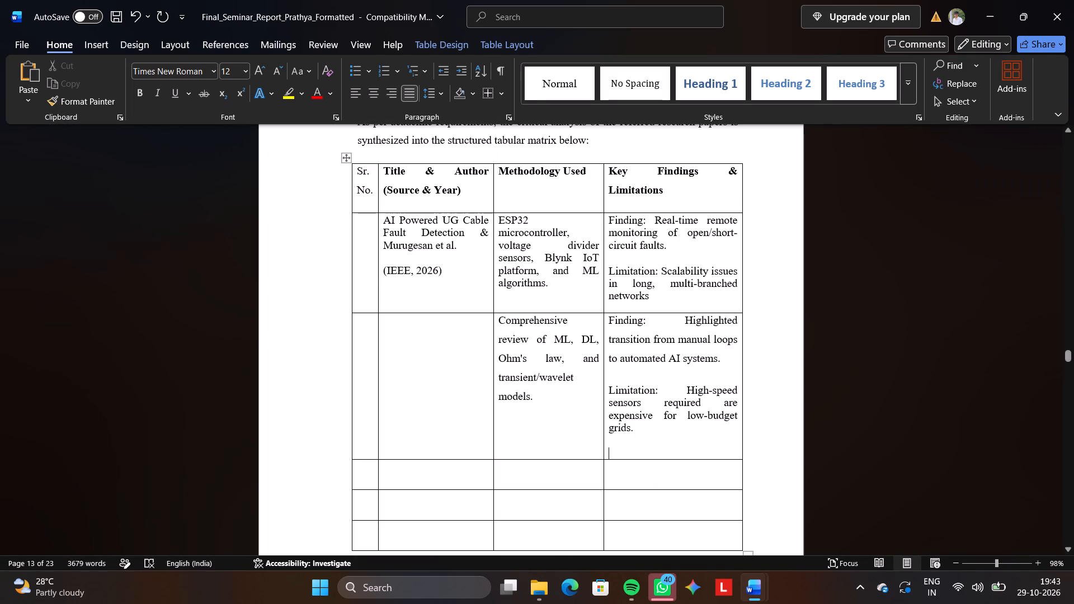
pyautogui.hotkey('alt', 'Tab')
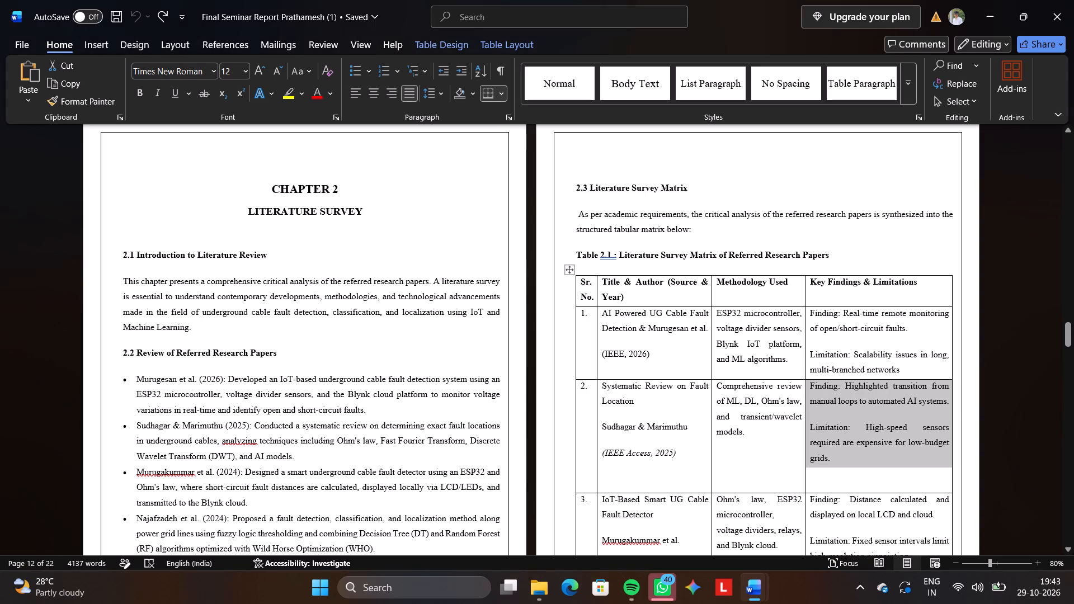
pyautogui.moveTo(680, 457); pyautogui.dragTo(597, 384)
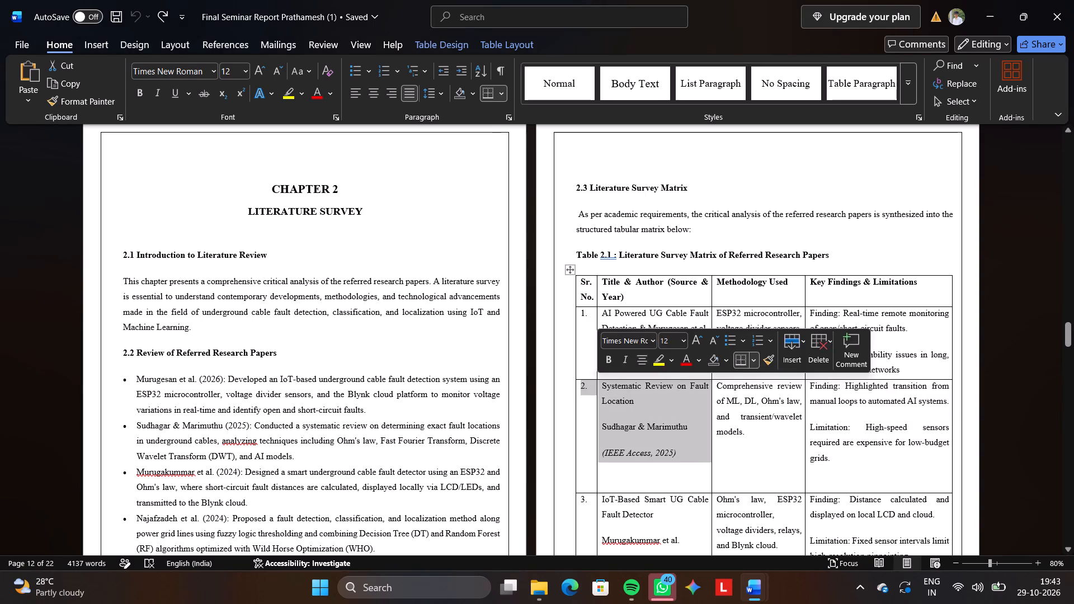
pyautogui.doubleClick(597, 384)
pyautogui.moveTo(597, 384); pyautogui.dragTo(624, 409)
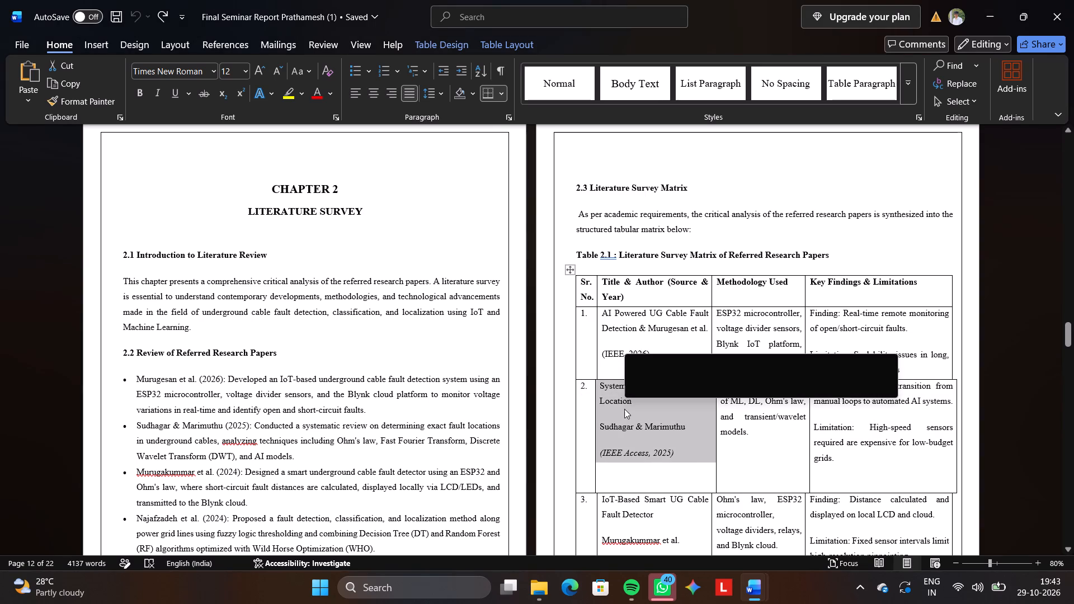
pyautogui.click(661, 457)
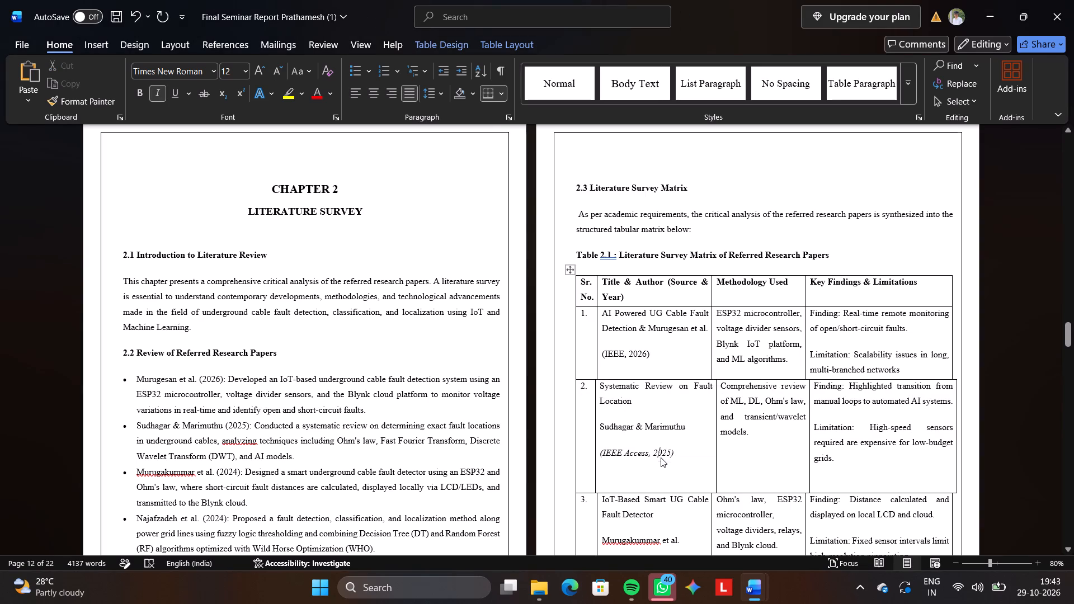
pyautogui.hotkey('ctrl', 'z')
pyautogui.click(692, 474)
pyautogui.moveTo(692, 474); pyautogui.dragTo(638, 422)
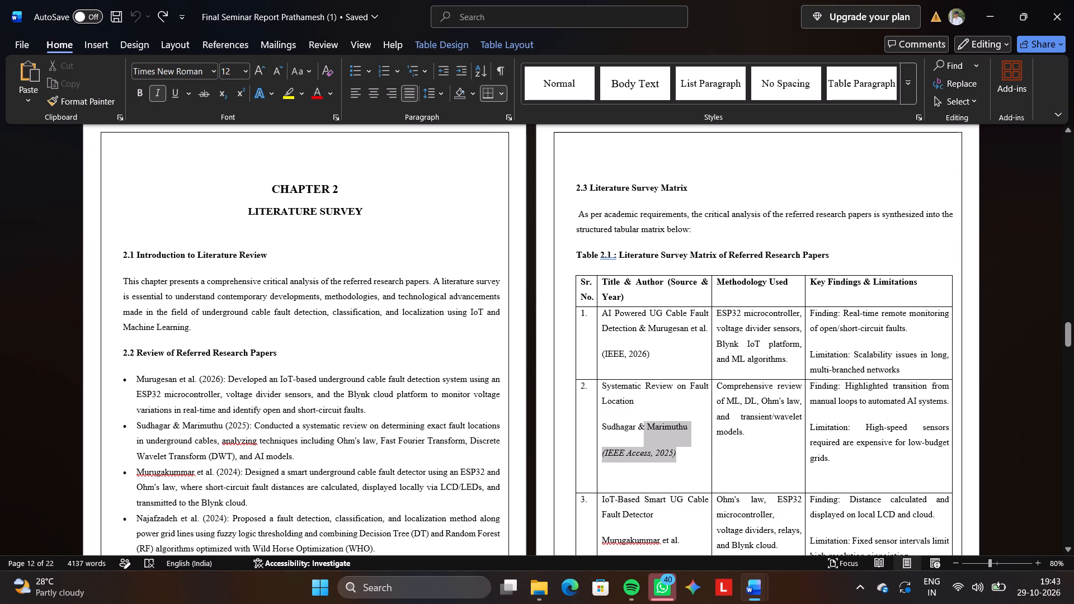
pyautogui.moveTo(638, 422); pyautogui.dragTo(611, 389)
pyautogui.hotkey('ctrl', 'c')
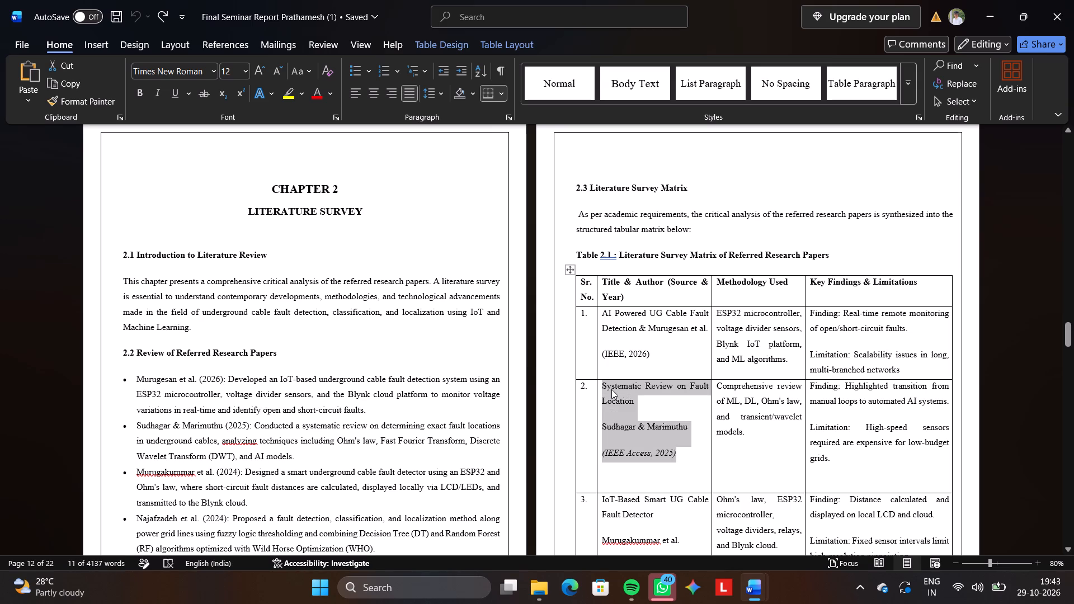
pyautogui.hotkey('alt', 'Tab')
pyautogui.hotkey('ctrl', 'v')
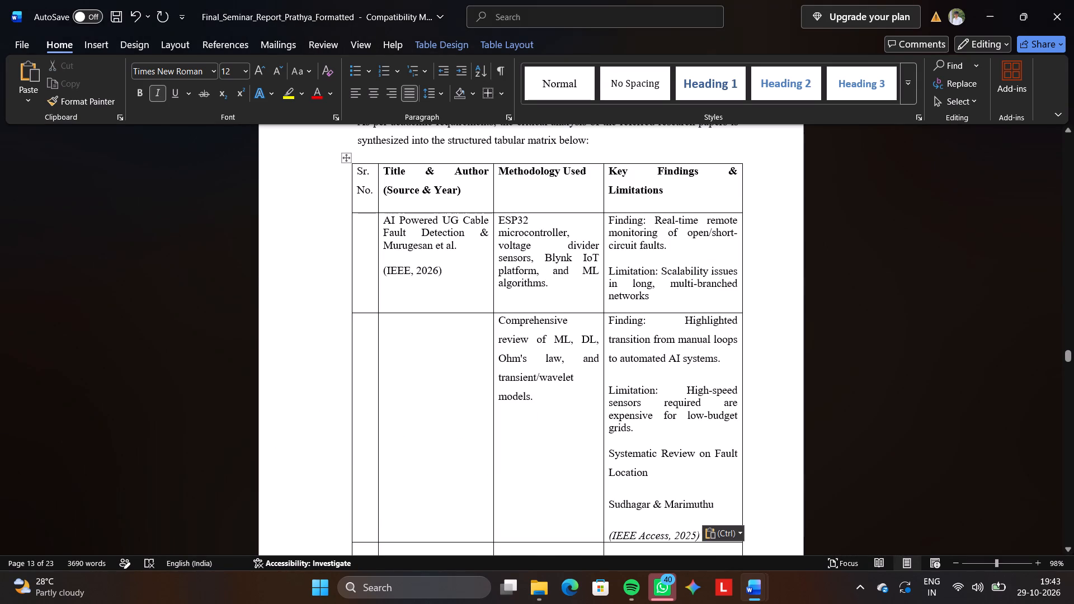
pyautogui.hotkey('ctrl', 'z')
pyautogui.click(452, 329)
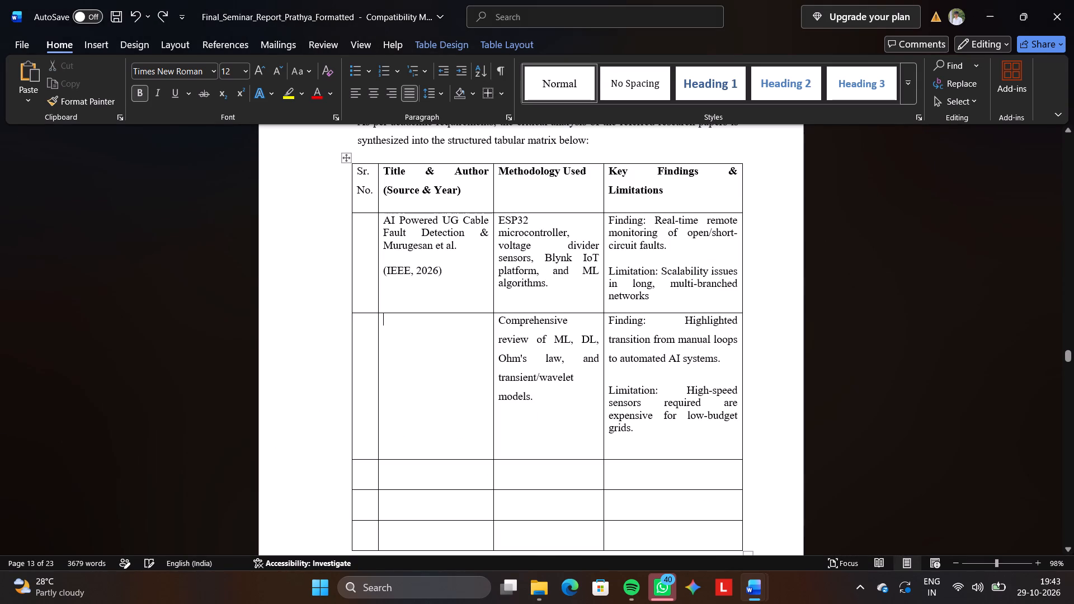
pyautogui.hotkey('ctrl', 'v')
# Copy the "IoT-Based Smart UG Cable Fault Detector" title, author and source from the other report into the third data row's Title & Author cell.
pyautogui.scroll(-1, 452, 329)
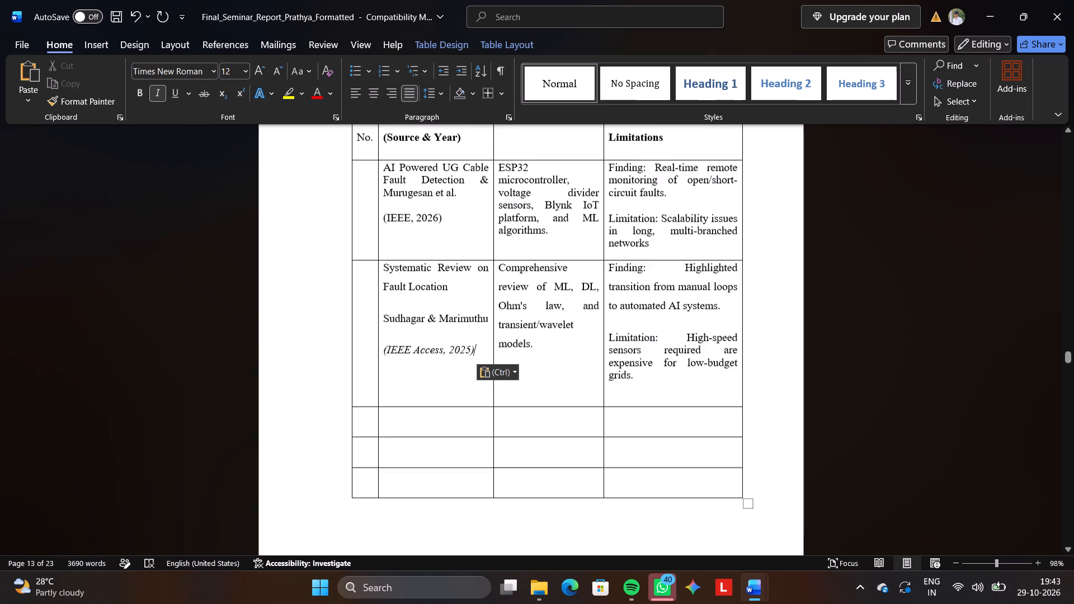
pyautogui.scroll(-2, 452, 329)
pyautogui.click(446, 317)
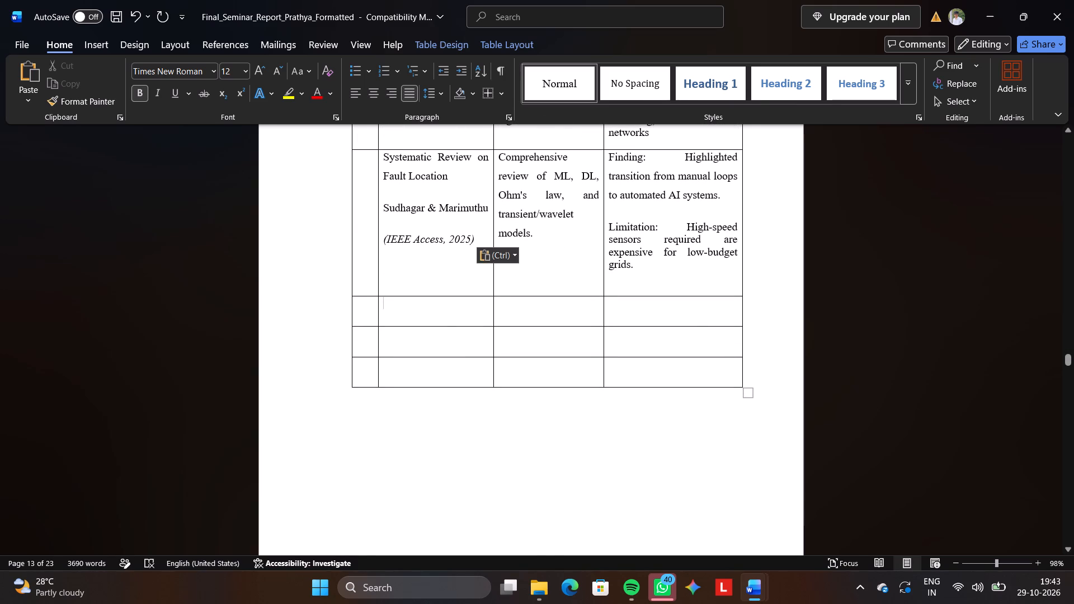
pyautogui.hotkey('alt', 'Tab')
pyautogui.scroll(-1, 562, 411)
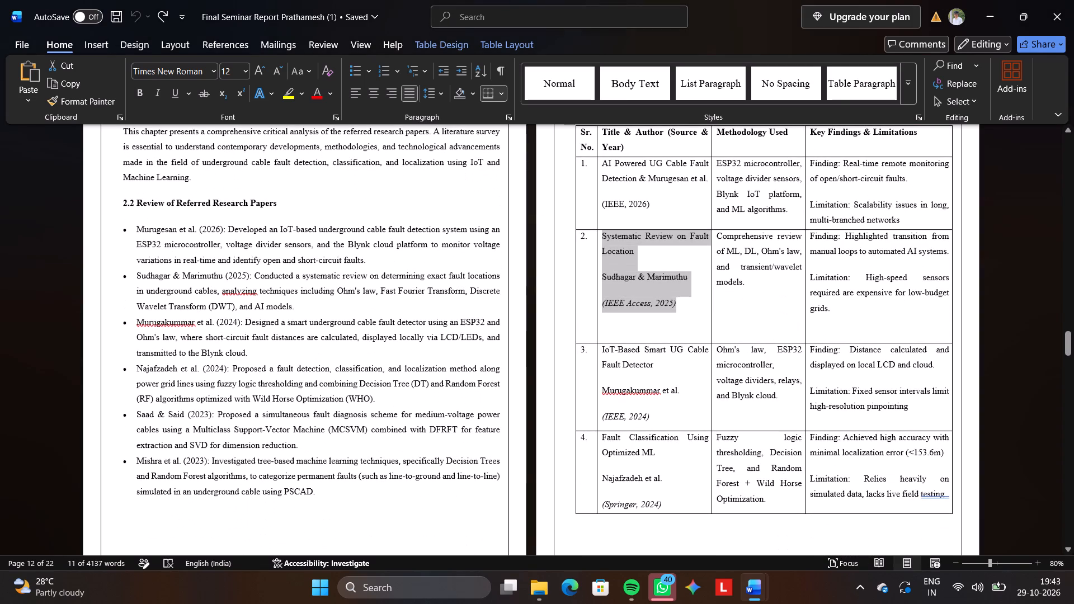
pyautogui.moveTo(650, 420); pyautogui.dragTo(611, 357)
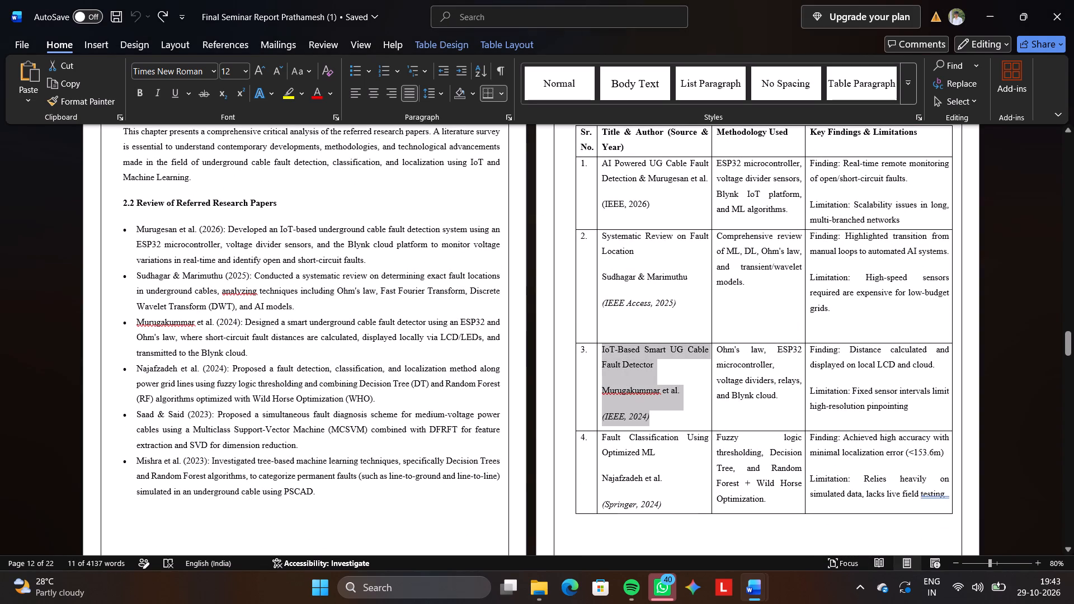
pyautogui.moveTo(611, 357); pyautogui.dragTo(607, 352)
pyautogui.hotkey('ctrl', 'c')
pyautogui.hotkey('alt', 'Tab')
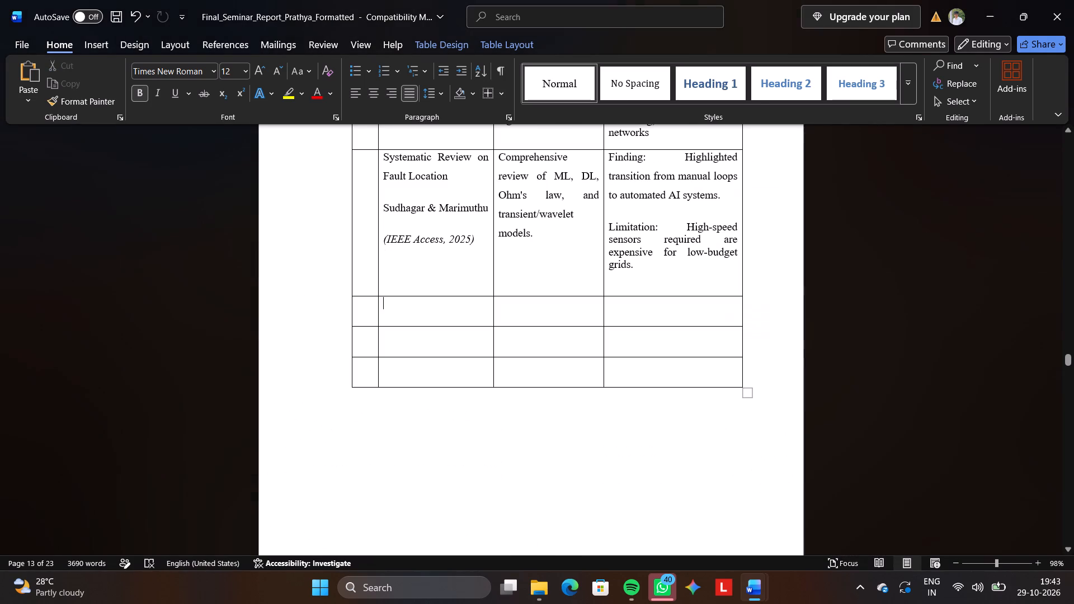
pyautogui.hotkey('ctrl', 'v')
# Copy the third paper's methodology text, from "Ohm's law" to "Blynk cloud", from the other report into the third data row's Methodology Used cell.
pyautogui.click(560, 326)
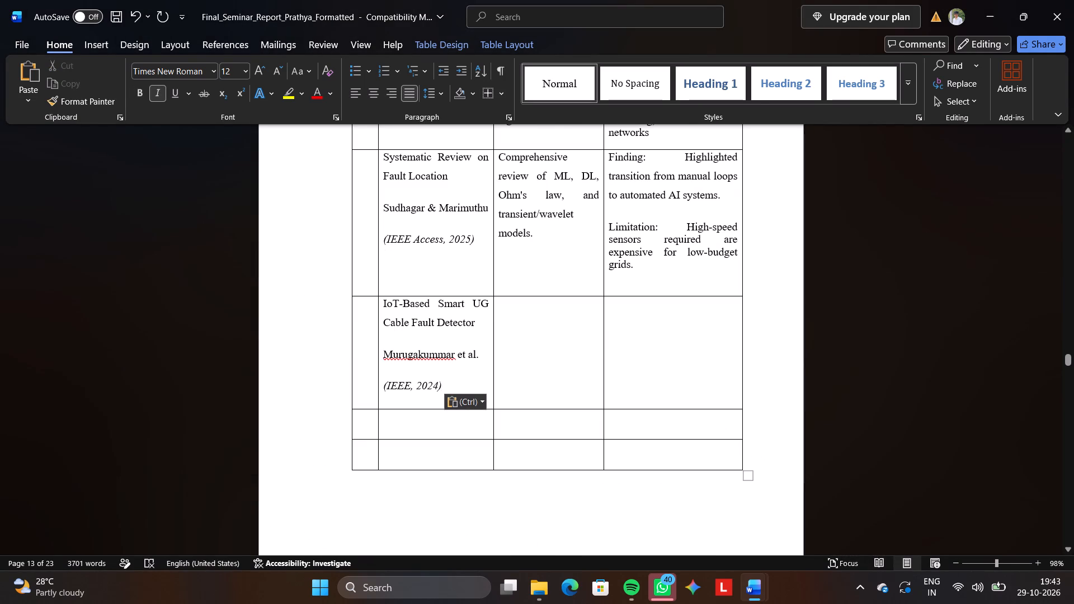
pyautogui.hotkey('alt', 'Tab')
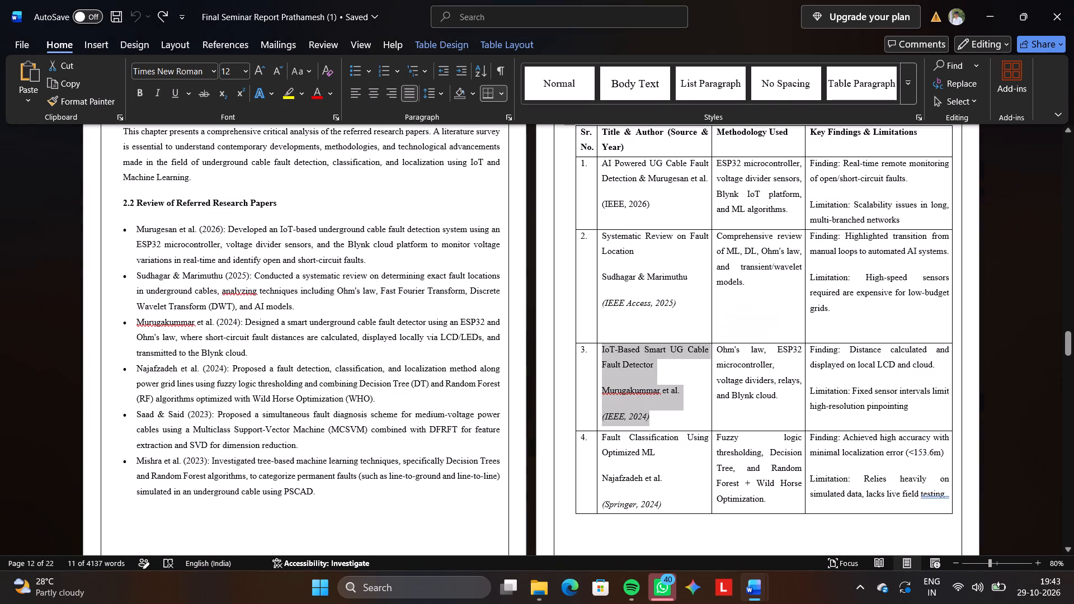
pyautogui.moveTo(776, 395); pyautogui.dragTo(722, 345)
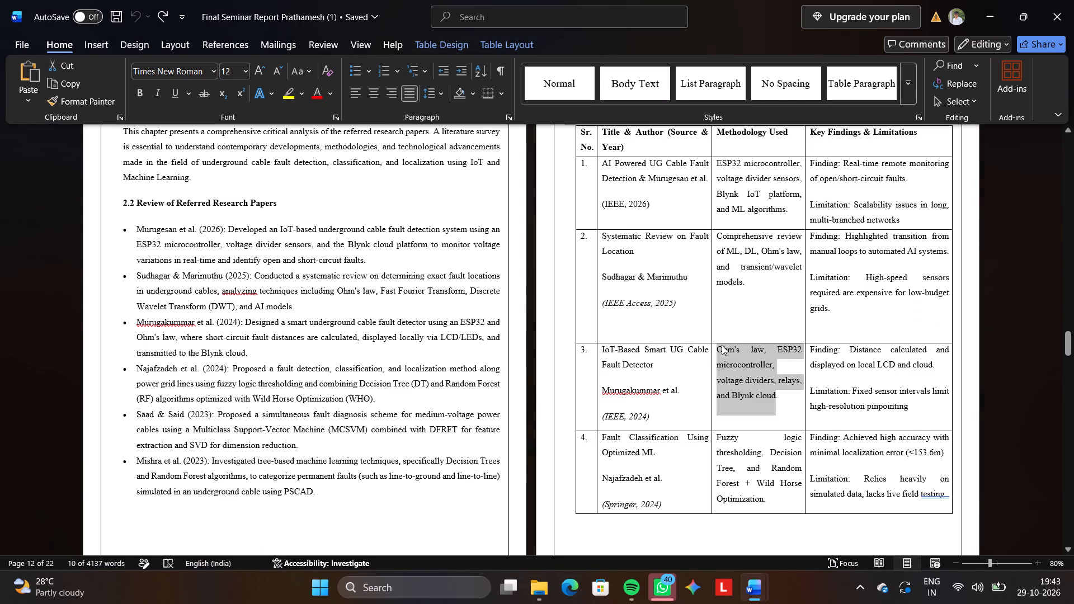
pyautogui.hotkey('ctrl', 'c')
pyautogui.hotkey('alt', 'Tab')
pyautogui.hotkey('ctrl', 'v')
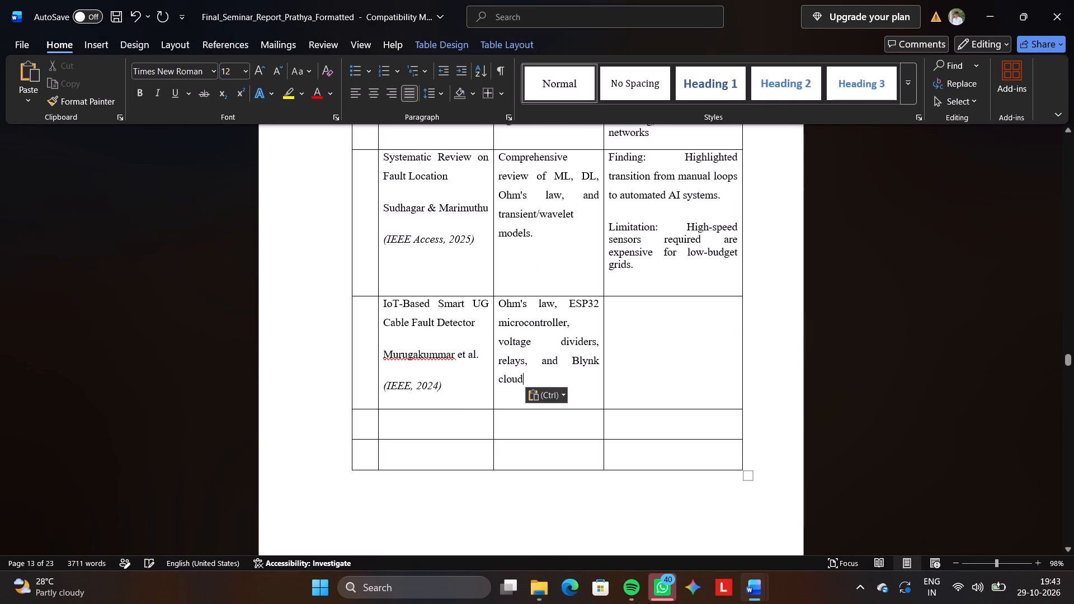
# Copy the third paper's finding and limitation text from the other report into the third data row's Key Findings & Limitations cell.
pyautogui.click(689, 364)
pyautogui.hotkey('alt', 'Tab')
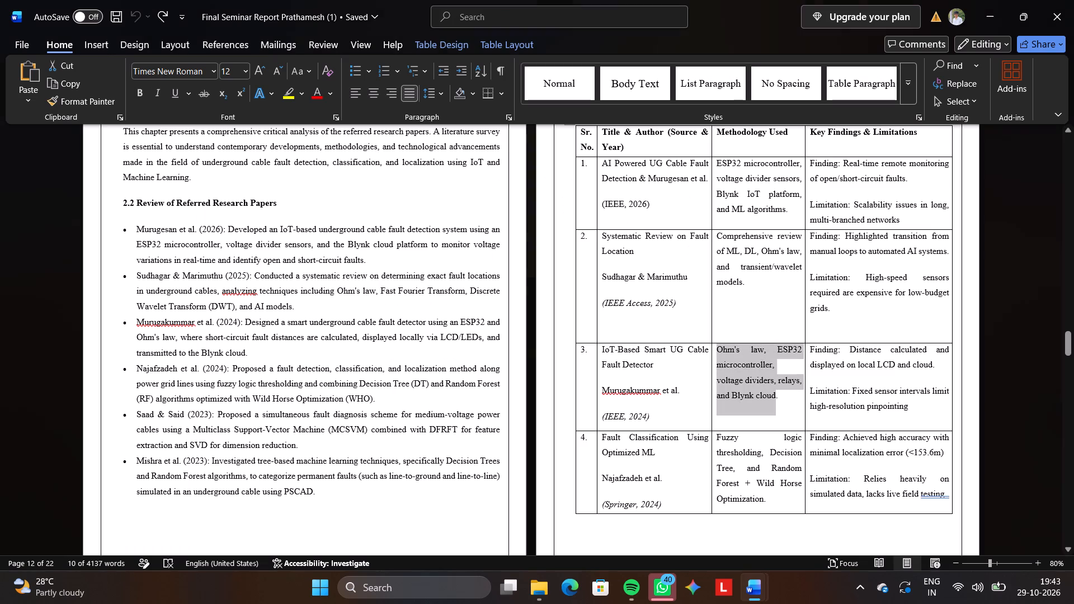
pyautogui.moveTo(918, 408); pyautogui.dragTo(820, 348)
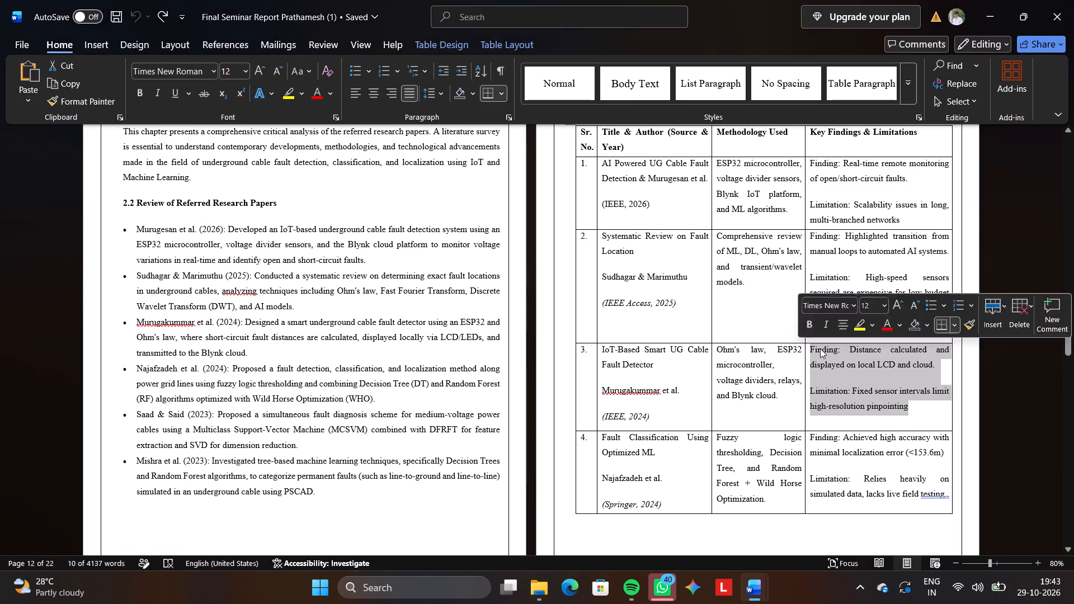
pyautogui.hotkey('ctrl', 'c')
pyautogui.press('space')
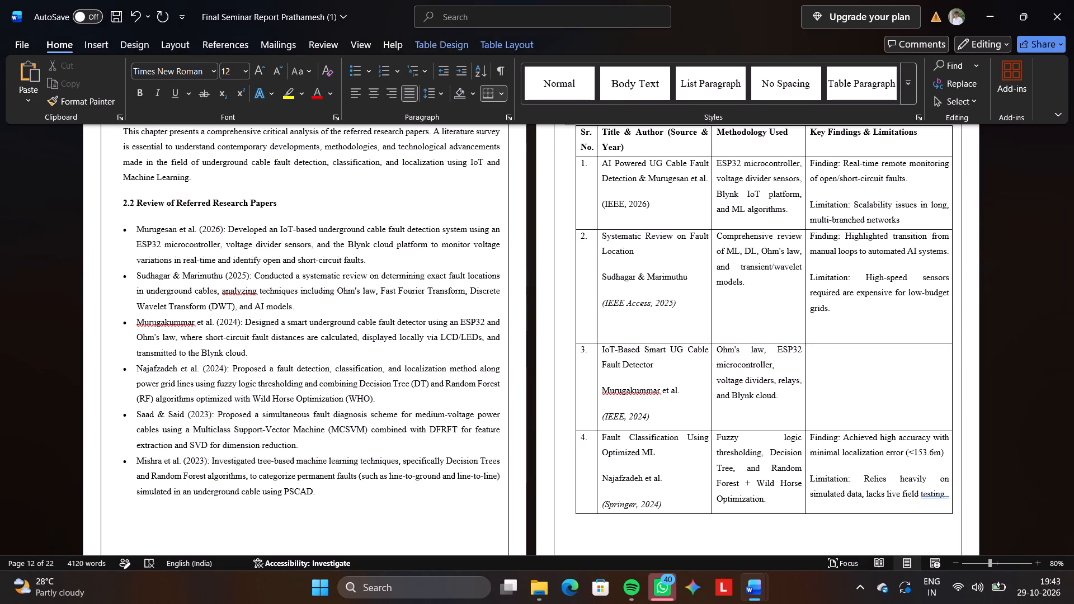
pyautogui.hotkey('ctrl', 'z')
pyautogui.click(820, 348)
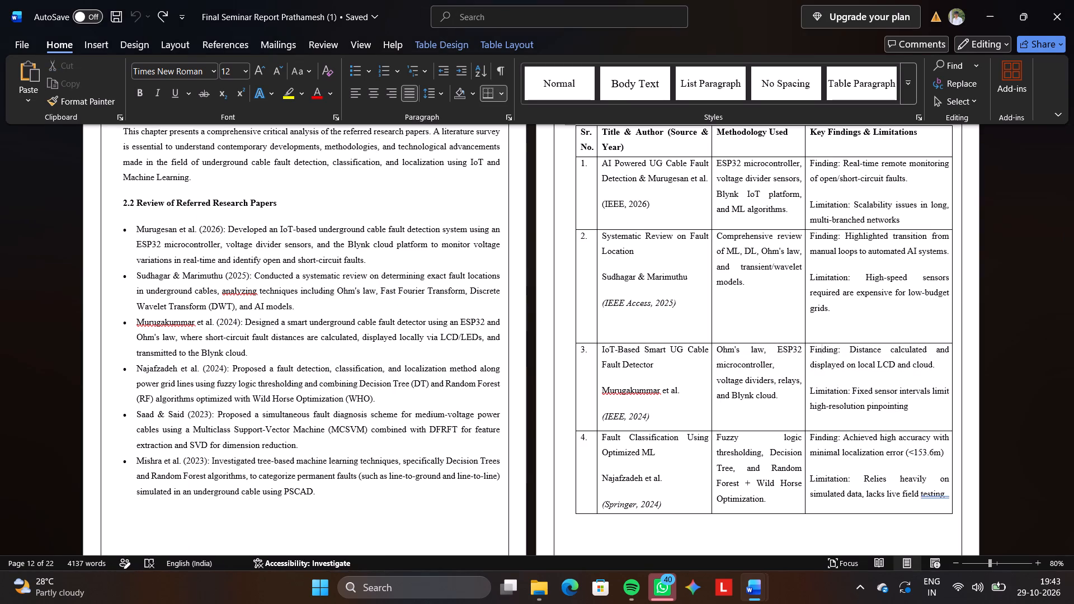
pyautogui.moveTo(922, 420); pyautogui.dragTo(817, 363)
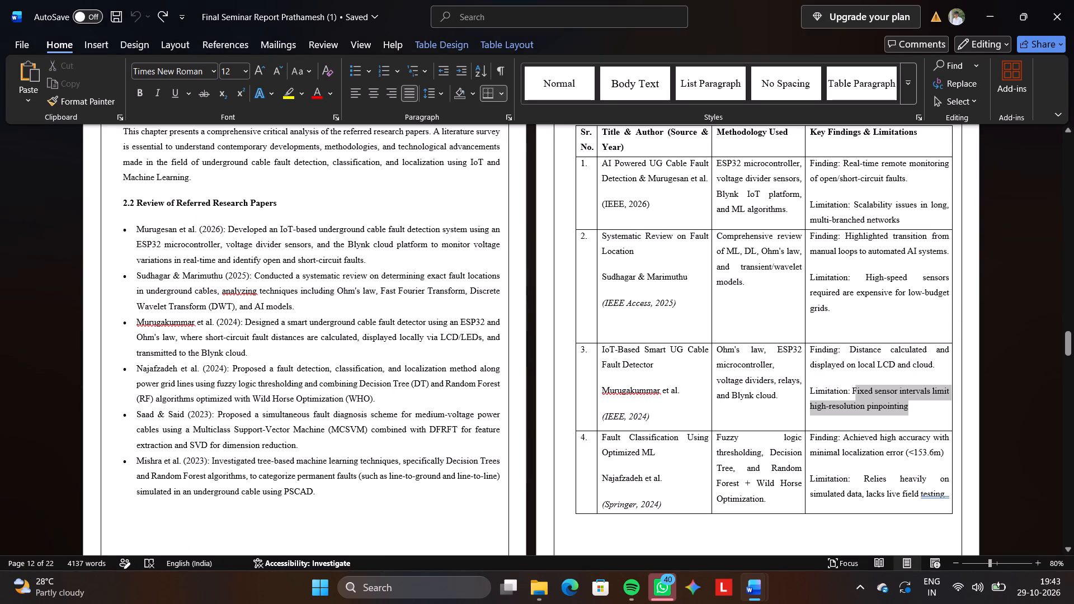
pyautogui.moveTo(817, 363); pyautogui.dragTo(814, 356)
pyautogui.hotkey('ctrl', 'c')
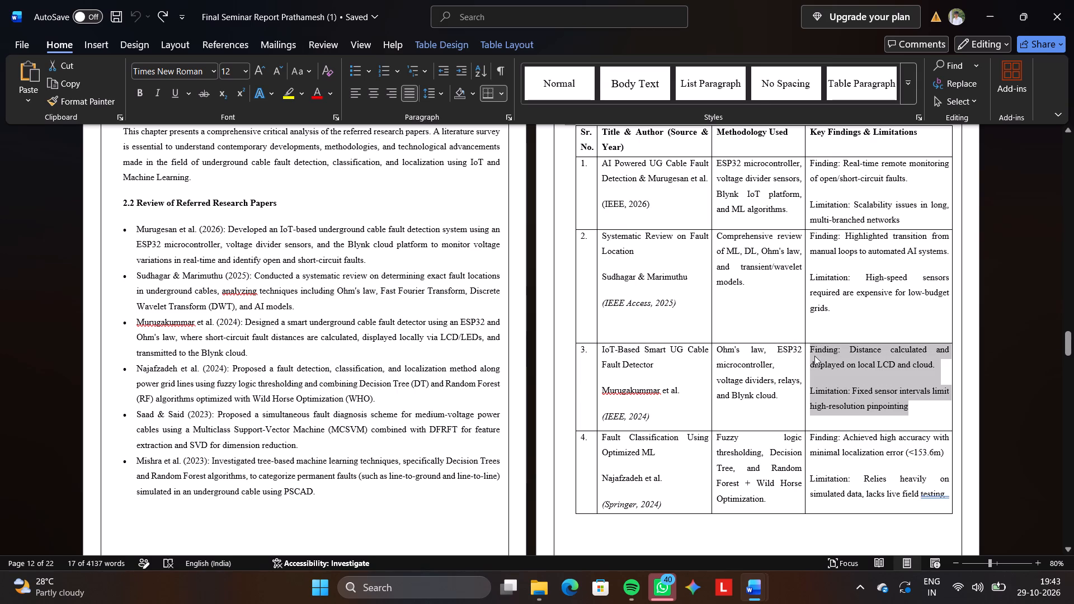
pyautogui.hotkey('alt', 'Tab')
pyautogui.hotkey('ctrl', 'v')
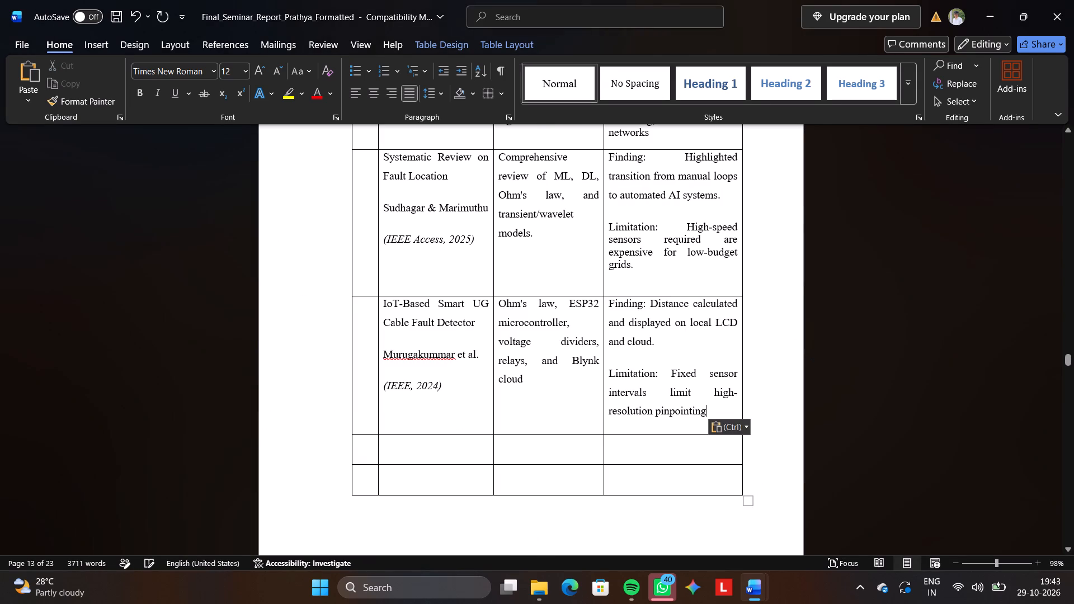
# Copy the fourth paper's finding and limitation text from the other report into the fourth data row's Key Findings & Limitations cell.
pyautogui.click(677, 456)
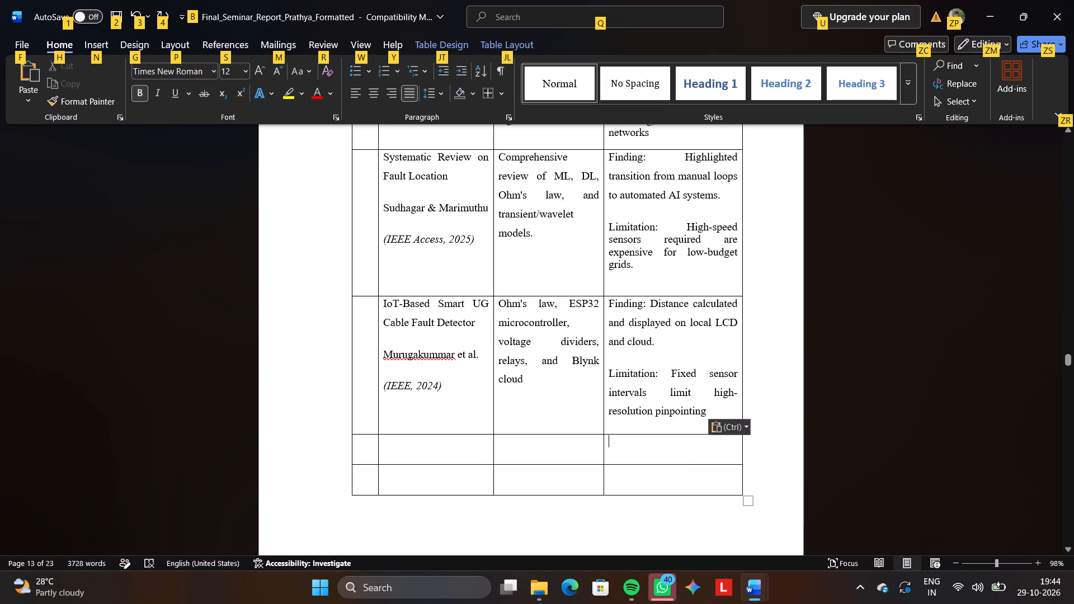
pyautogui.hotkey('alt', 'Tab')
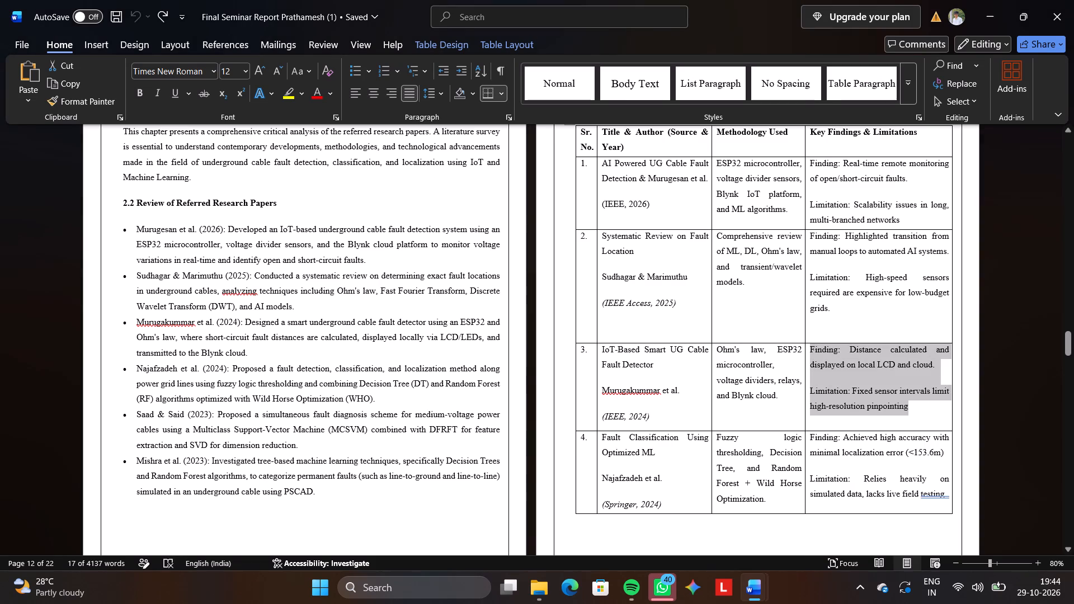
pyautogui.moveTo(949, 502); pyautogui.dragTo(818, 440)
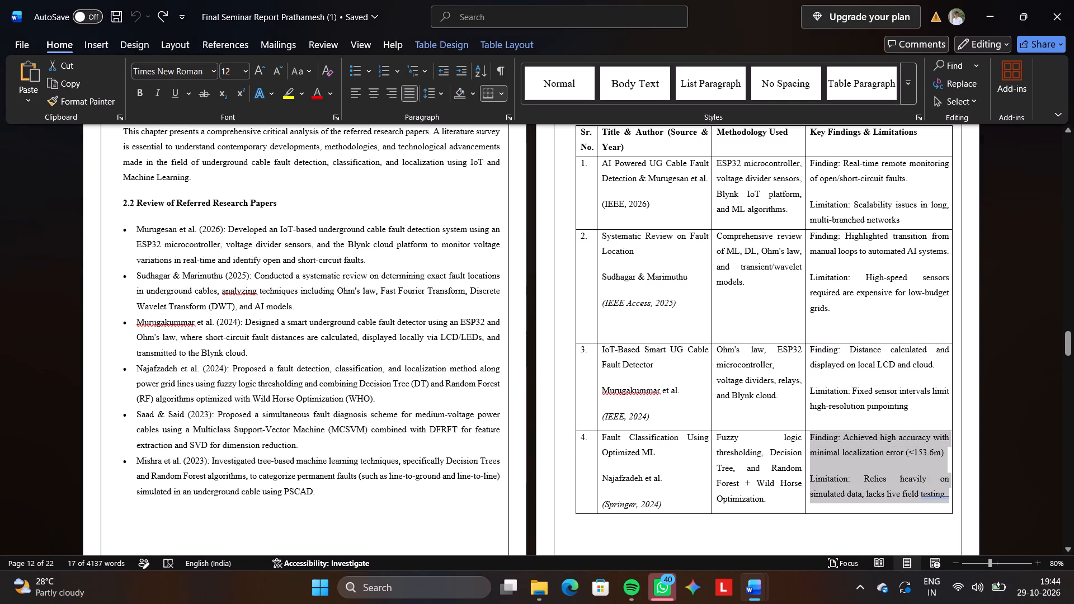
pyautogui.moveTo(818, 440); pyautogui.dragTo(816, 438)
pyautogui.hotkey('ctrl', 'c')
pyautogui.hotkey('alt', 'Tab')
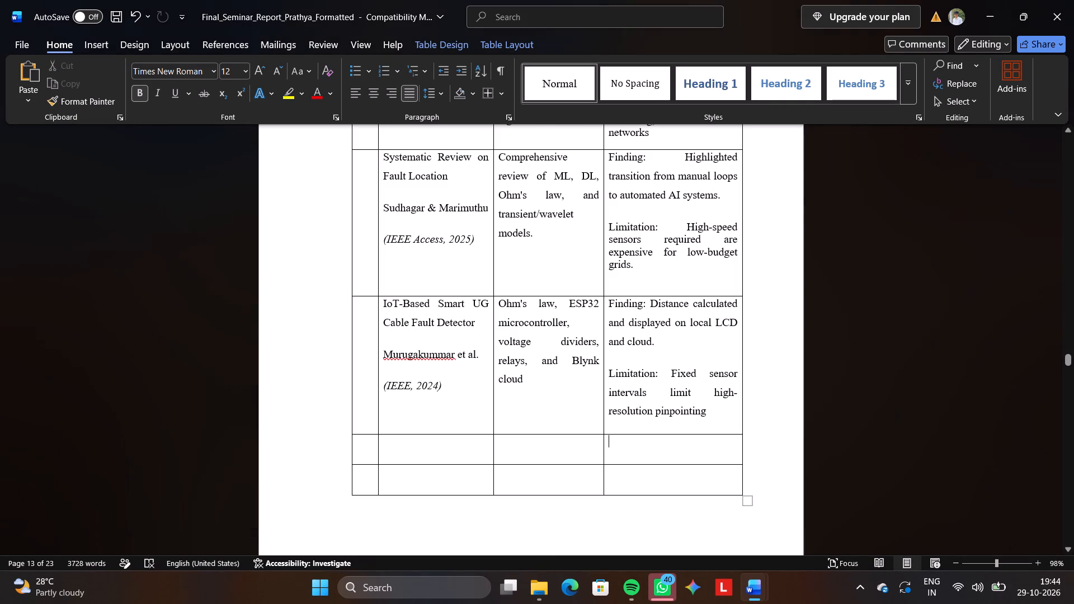
pyautogui.hotkey('ctrl', 'v')
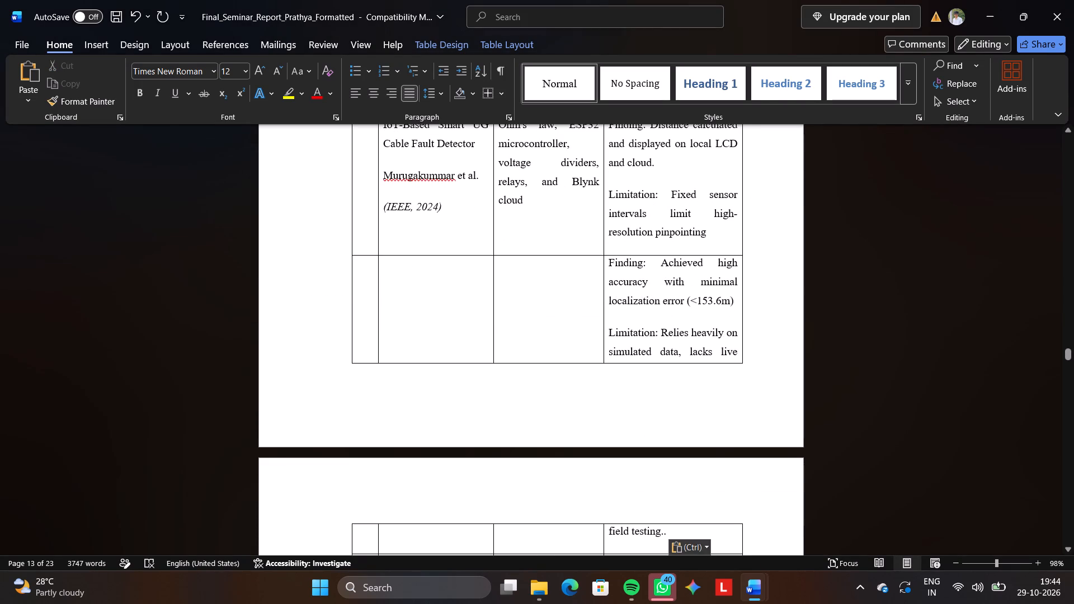
# Copy the fourth paper's methodology text, from "Fuzzy logic" to "Wild Horse Optimization", from the other report into the fourth data row's Methodology Used cell.
pyautogui.scroll(-1, 722, 412)
pyautogui.click(557, 254)
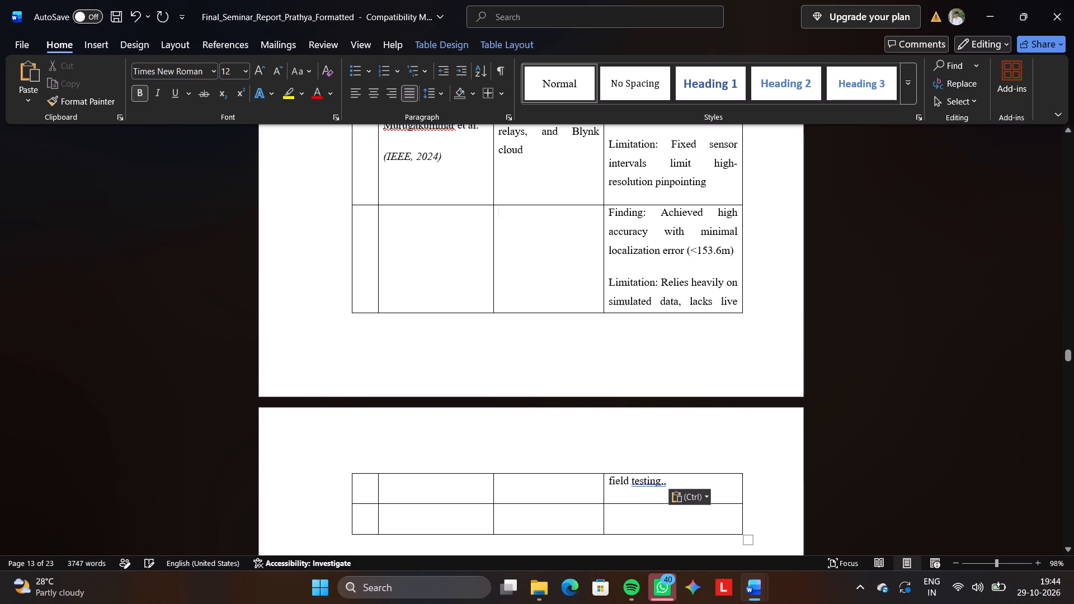
pyautogui.hotkey('alt', 'Tab')
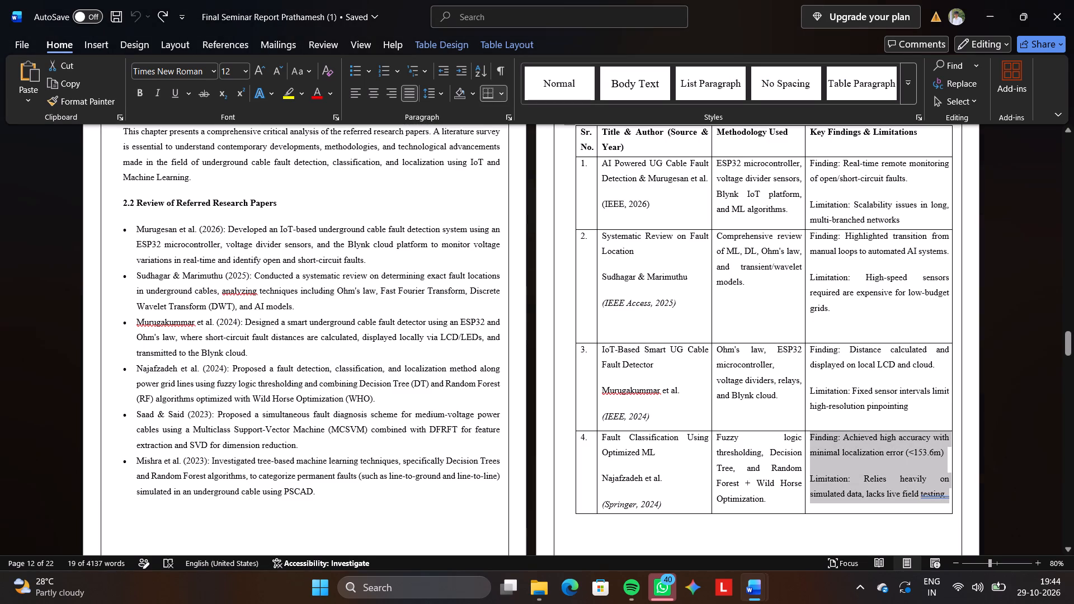
pyautogui.moveTo(772, 501); pyautogui.dragTo(714, 442)
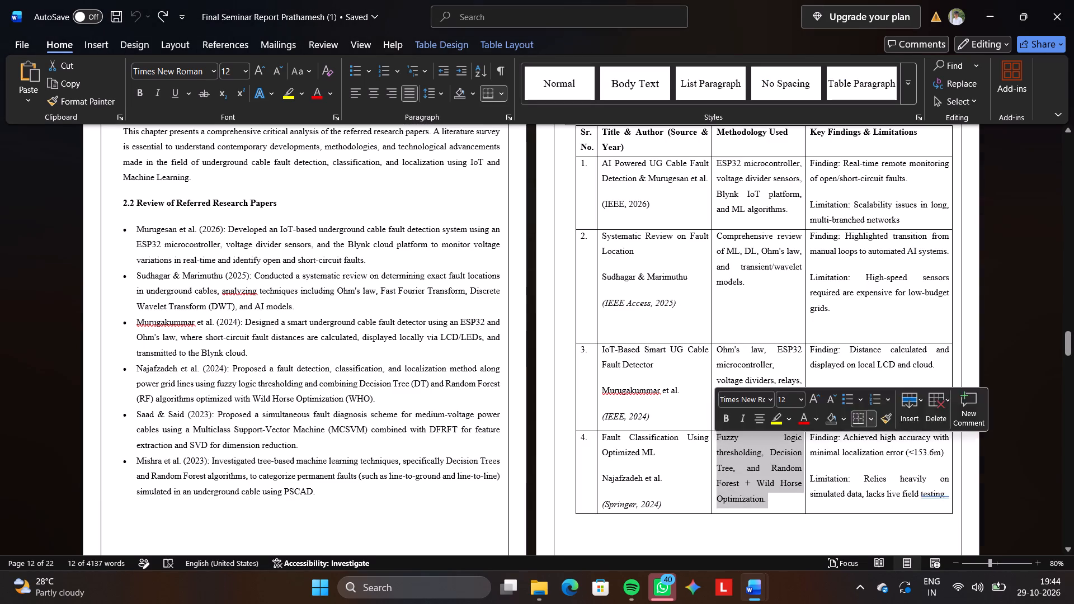
pyautogui.keyDown('ctrl'); pyautogui.click(714, 442); pyautogui.keyUp('ctrl')
pyautogui.hotkey('ctrl', 'c')
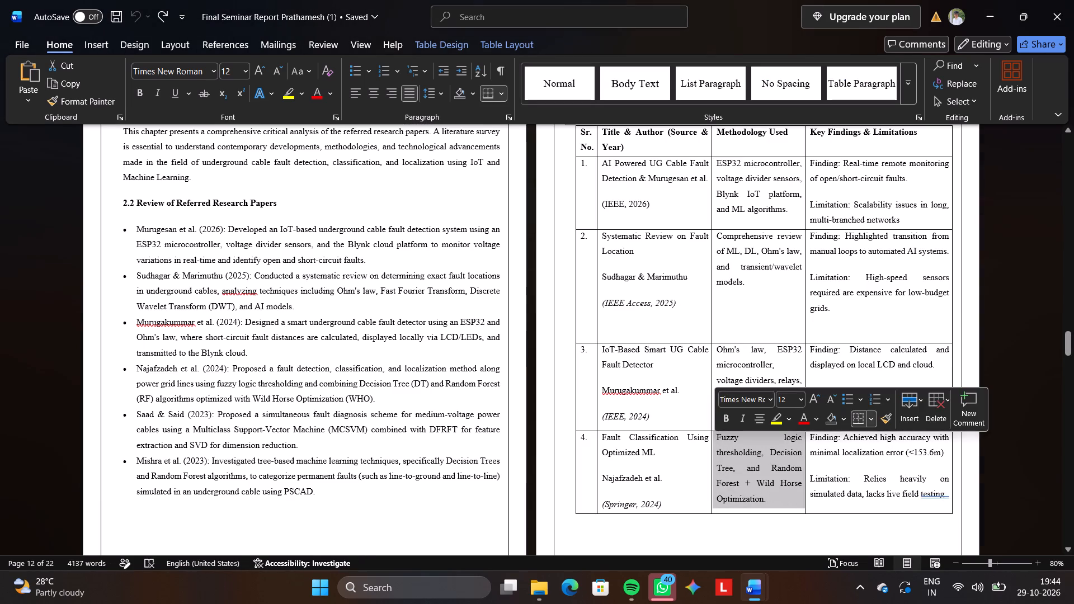
pyautogui.hotkey('alt', 'Tab')
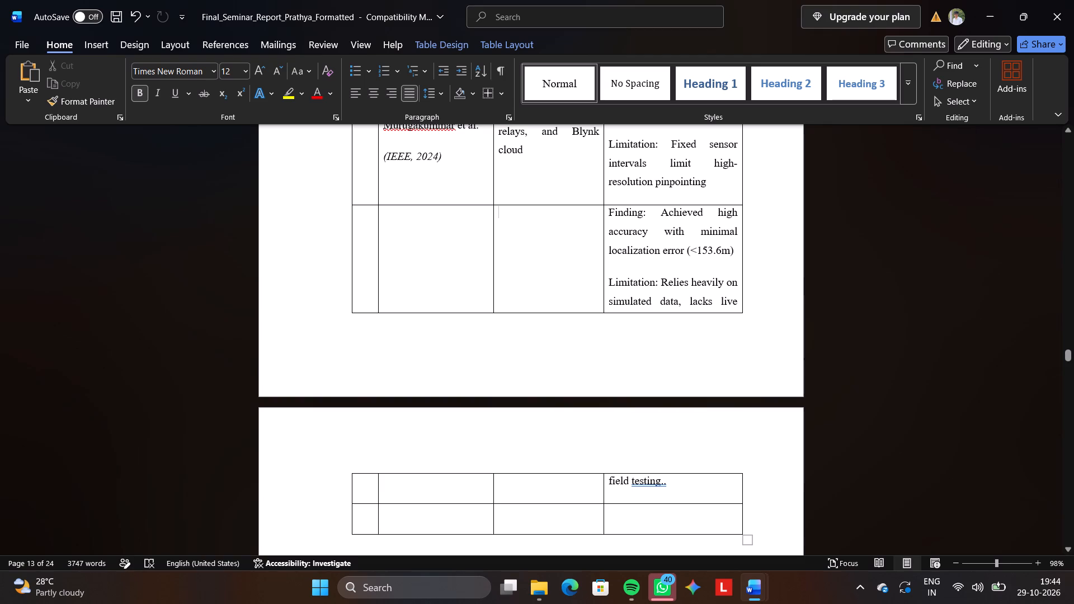
pyautogui.hotkey('ctrl', 'v')
# Copy the "Fault Classification Using Optimized ML" title, author and source from the other report into the fourth data row's Title & Author cell.
pyautogui.click(455, 279)
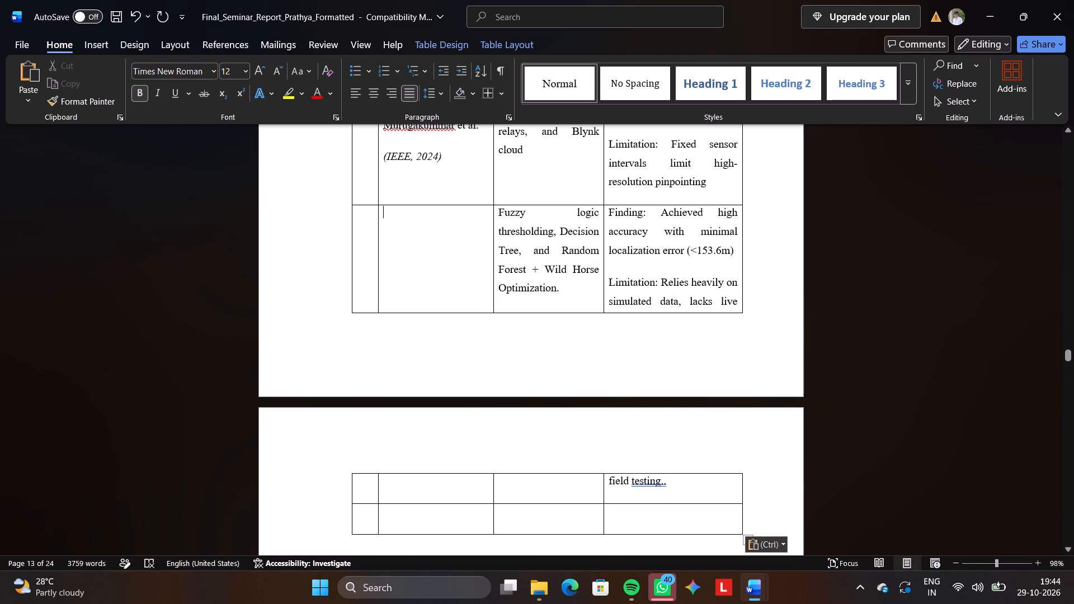
pyautogui.hotkey('alt', 'Tab')
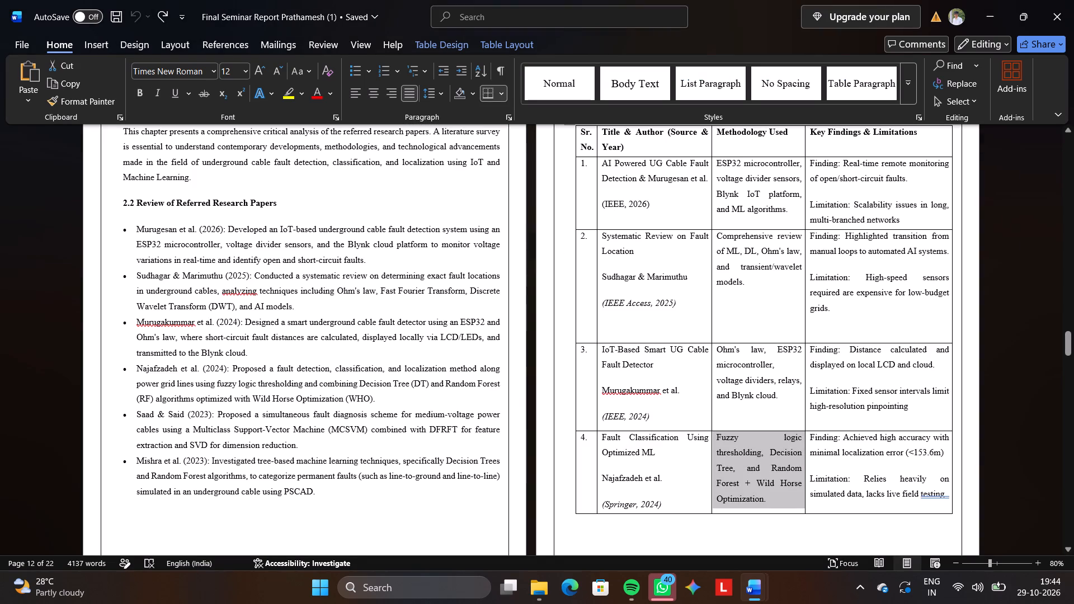
pyautogui.moveTo(669, 508); pyautogui.dragTo(601, 436)
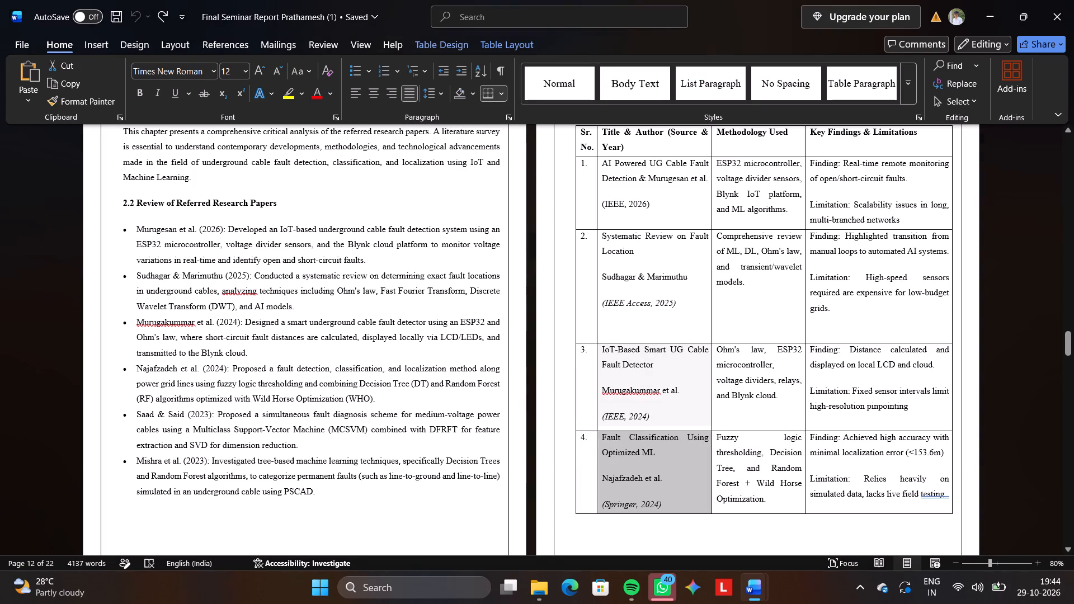
pyautogui.moveTo(601, 436); pyautogui.dragTo(601, 436)
pyautogui.hotkey('ctrl', 'c')
pyautogui.hotkey('alt', 'Tab')
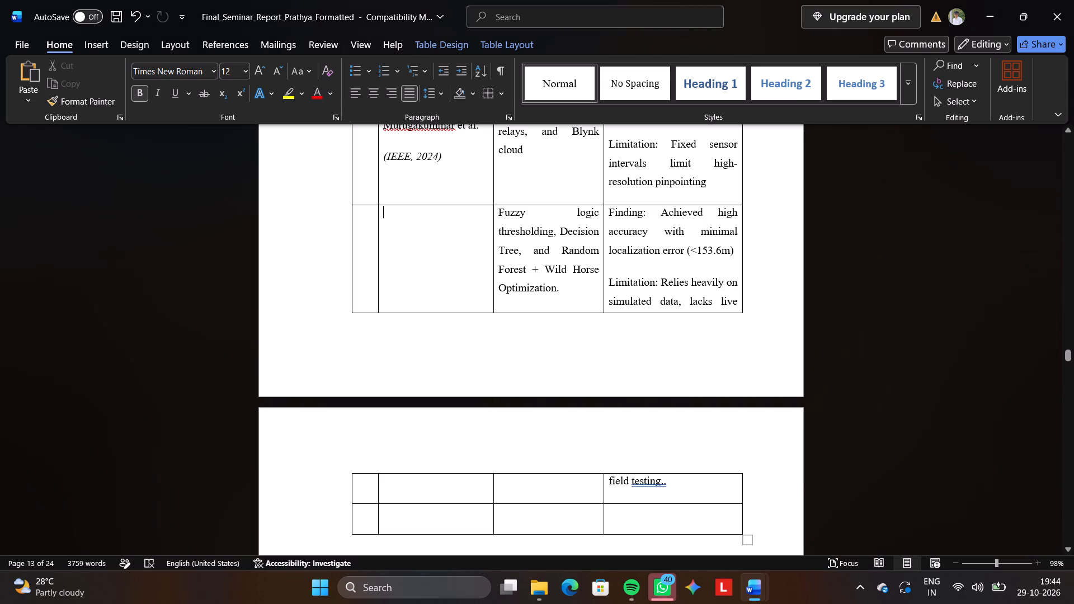
pyautogui.hotkey('ctrl', 'v')
# Copy the fifth paper's finding and limitation text from the other report into the fifth data row's Key Findings & Limitations cell.
pyautogui.scroll(-1, 562, 399)
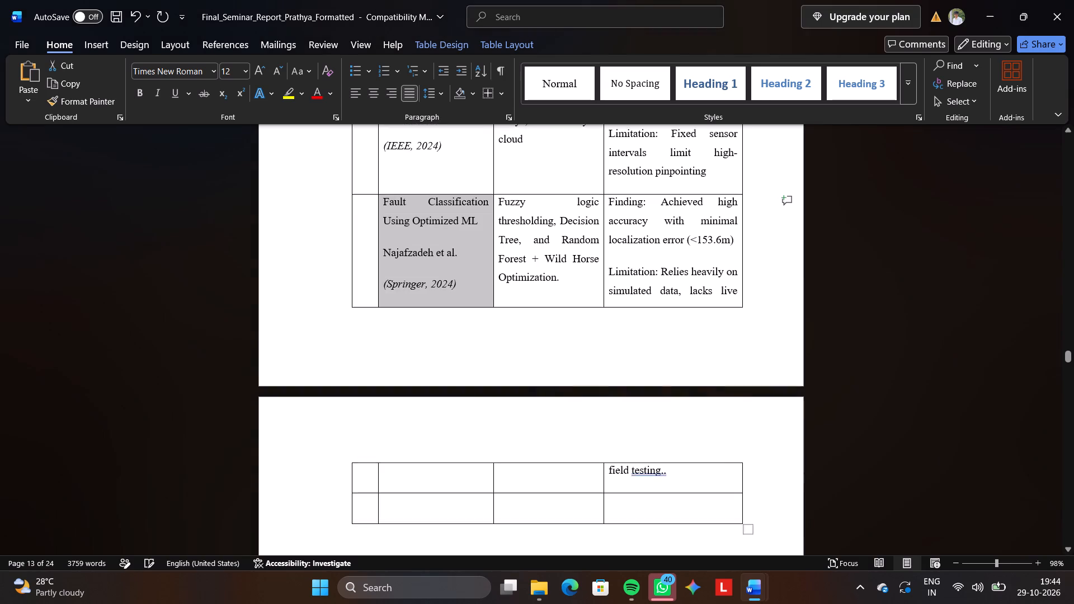
pyautogui.scroll(-1, 562, 399)
pyautogui.click(649, 352)
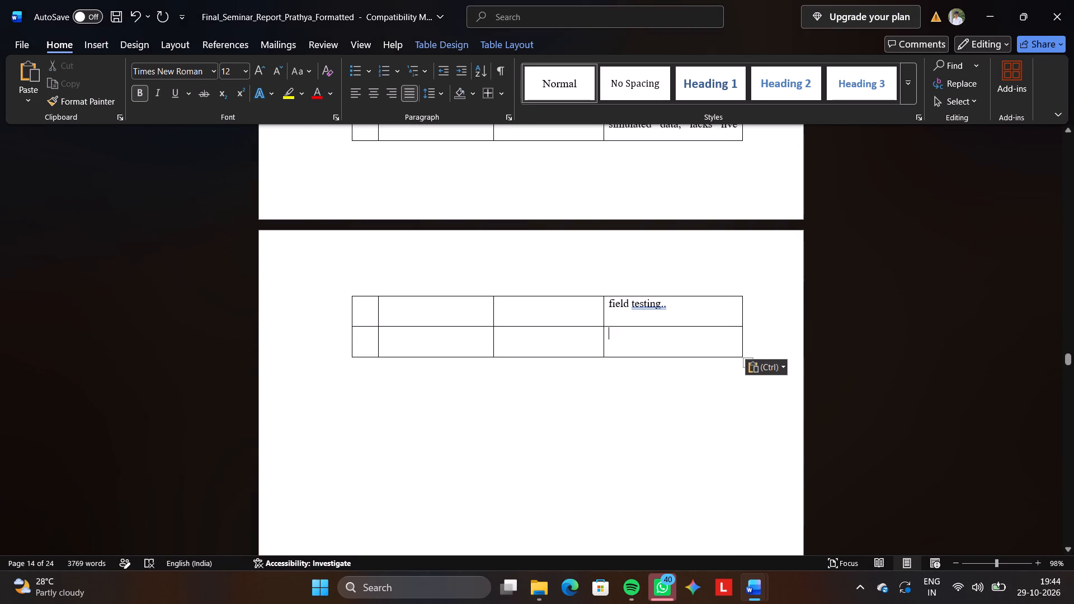
pyautogui.hotkey('alt', 'Tab')
pyautogui.scroll(-2, 837, 437)
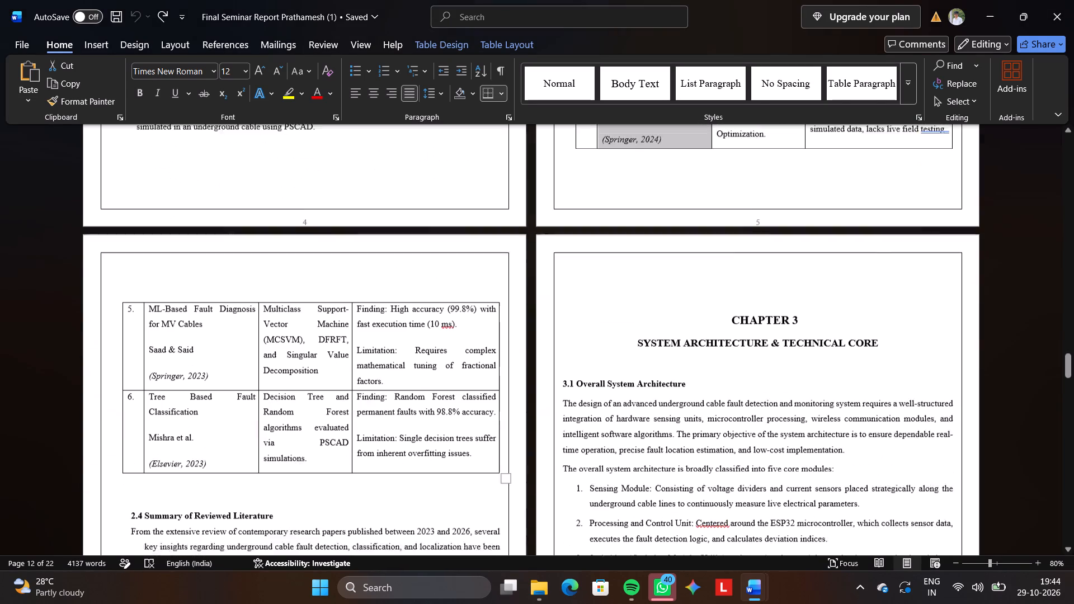
pyautogui.click(482, 355)
pyautogui.moveTo(482, 355); pyautogui.dragTo(360, 298)
pyautogui.click(360, 298)
pyautogui.moveTo(360, 298); pyautogui.dragTo(374, 312)
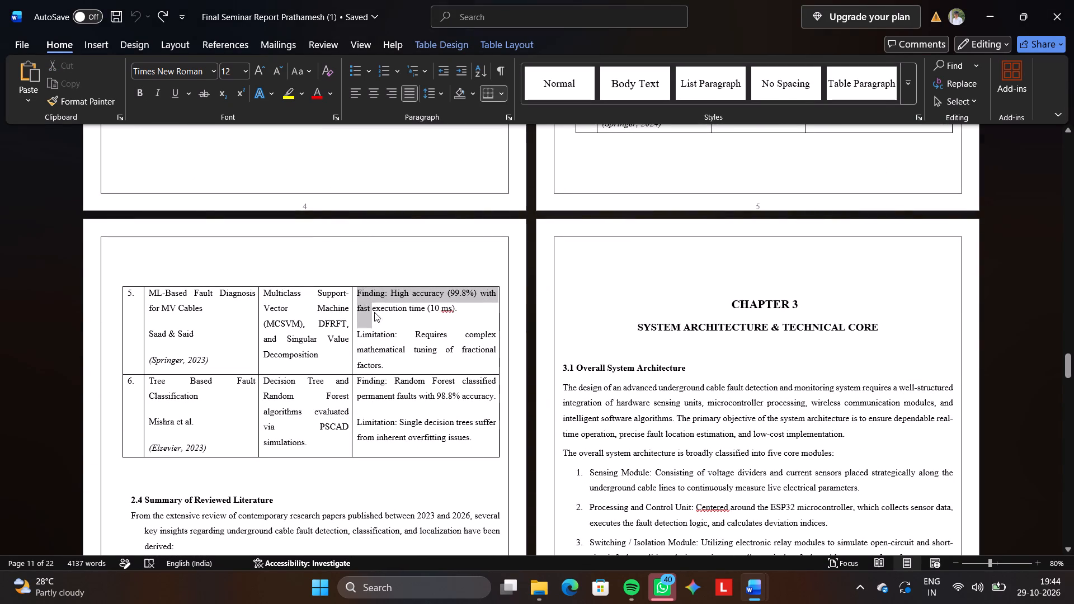
pyautogui.moveTo(374, 312); pyautogui.dragTo(394, 362)
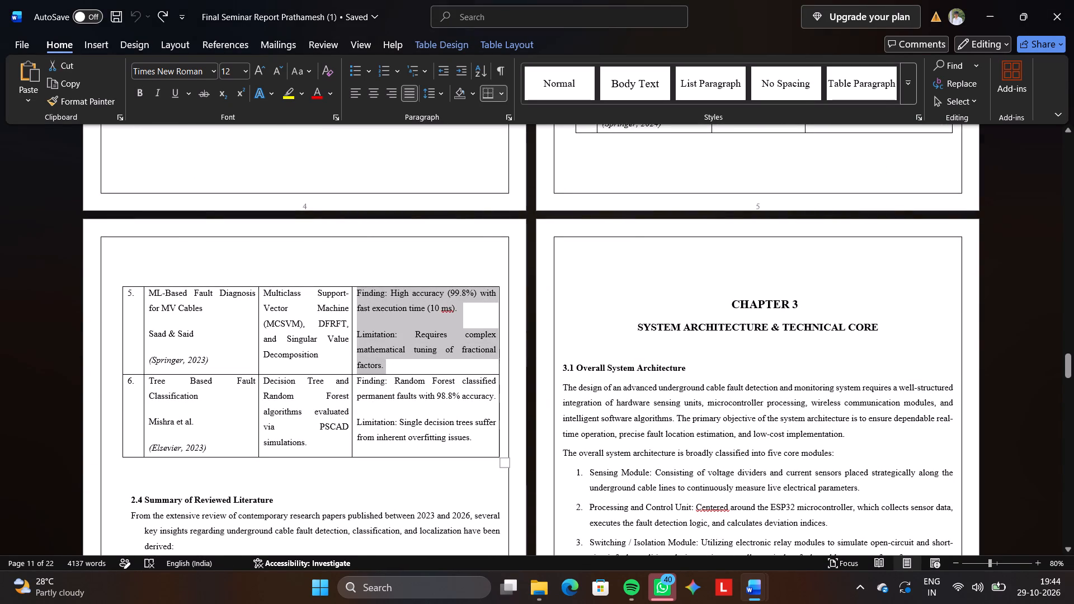
pyautogui.hotkey('ctrl', 'c')
pyautogui.press('Tab')
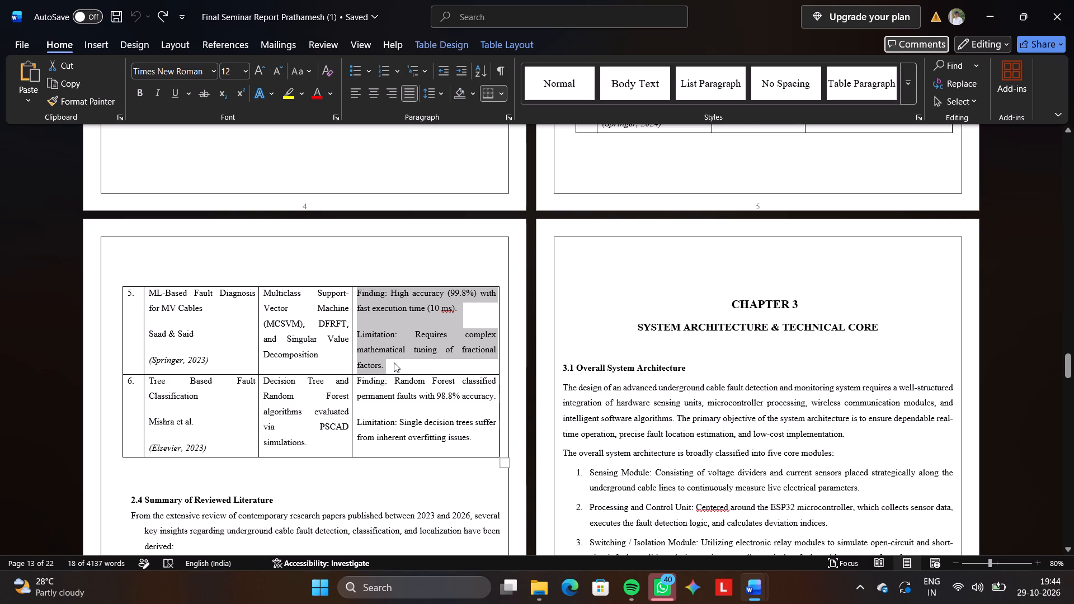
pyautogui.hotkey('alt', 'Tab')
pyautogui.hotkey('ctrl', 'v')
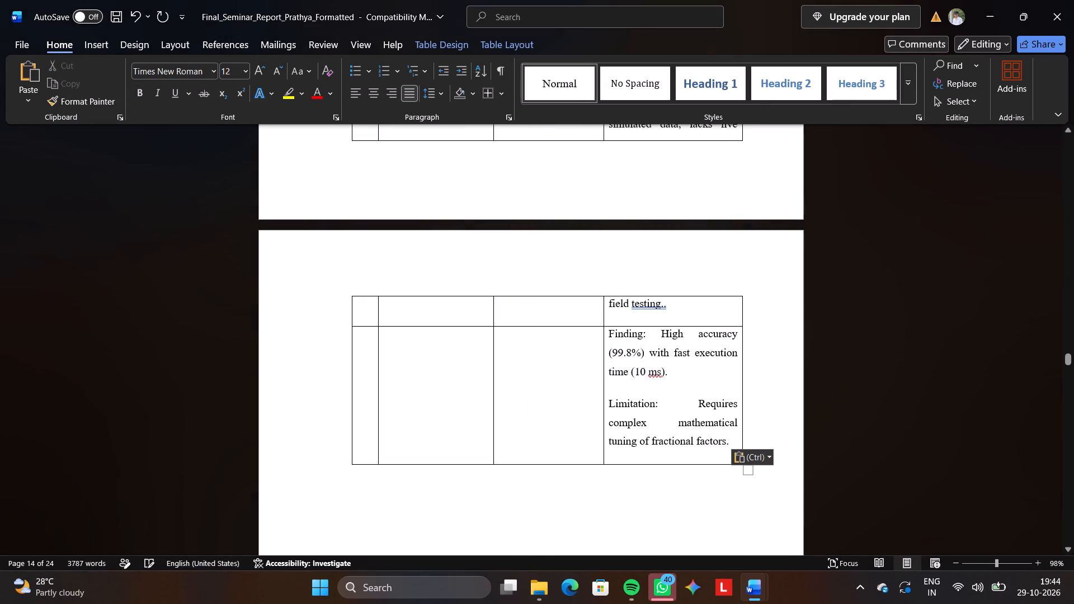
# Copy the fifth paper's methodology text, from "Multiclass Support-Vector Machine" to "Decomposition", from the other report into the fifth data row's Methodology Used cell.
pyautogui.click(558, 363)
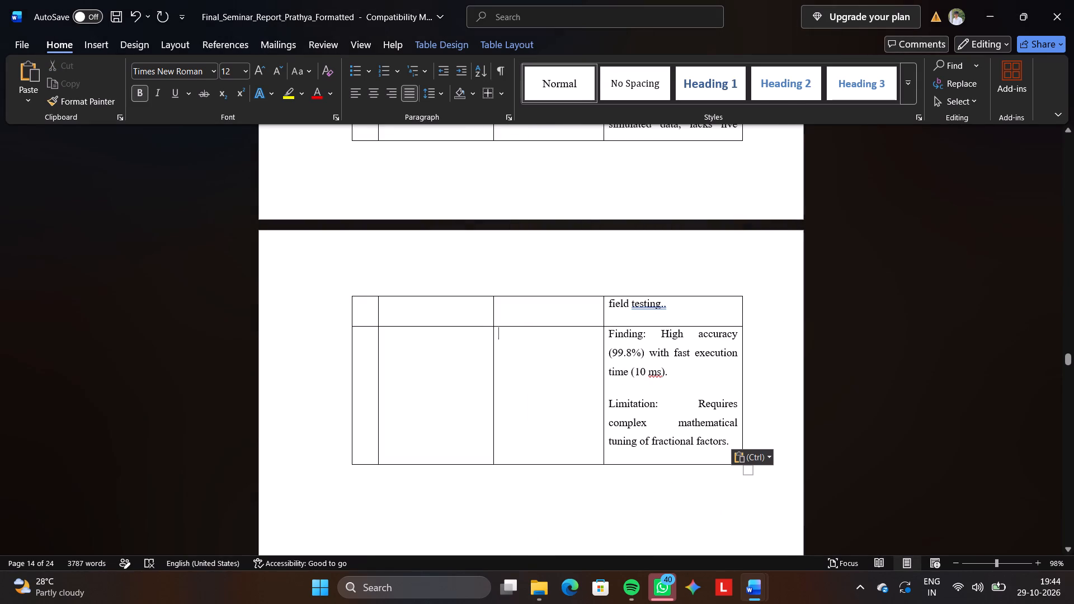
pyautogui.hotkey('alt', 'Tab')
pyautogui.moveTo(329, 363); pyautogui.dragTo(320, 358)
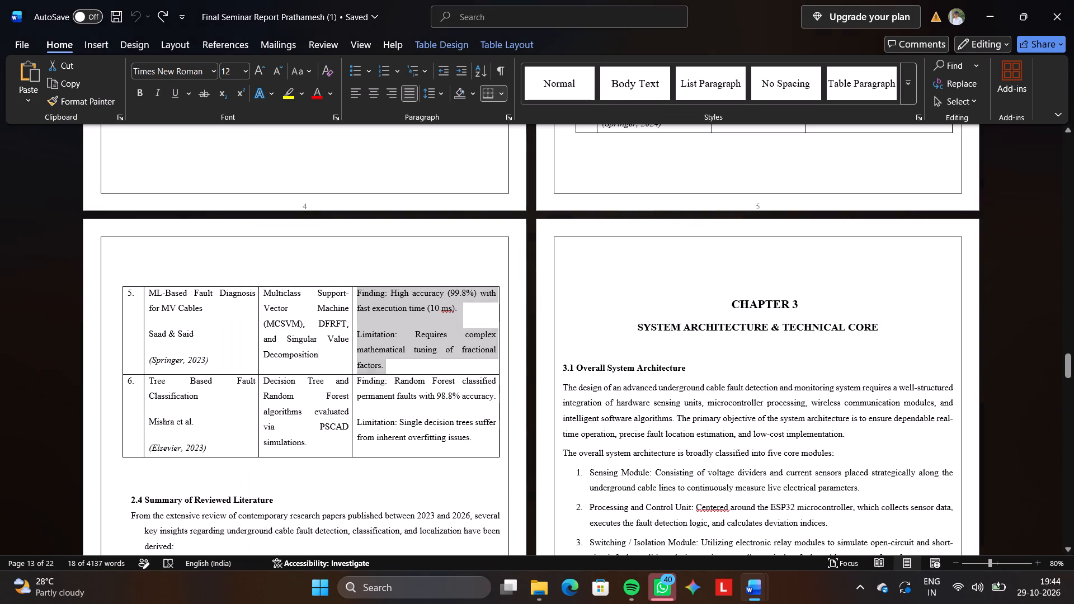
pyautogui.moveTo(320, 358); pyautogui.dragTo(267, 295)
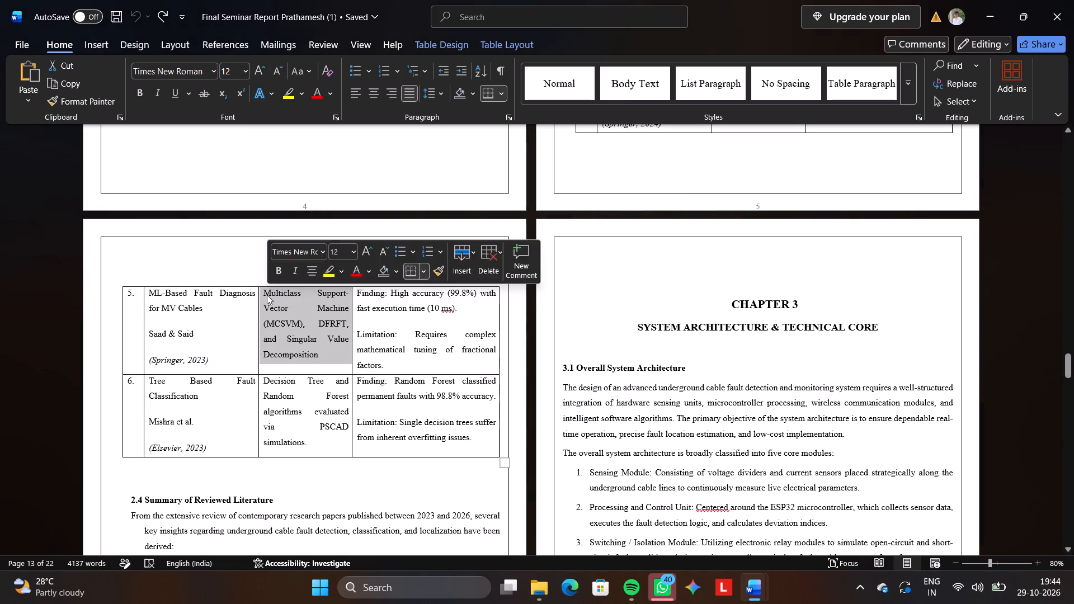
pyautogui.hotkey('ctrl', 'c')
pyautogui.hotkey('alt', 'Tab')
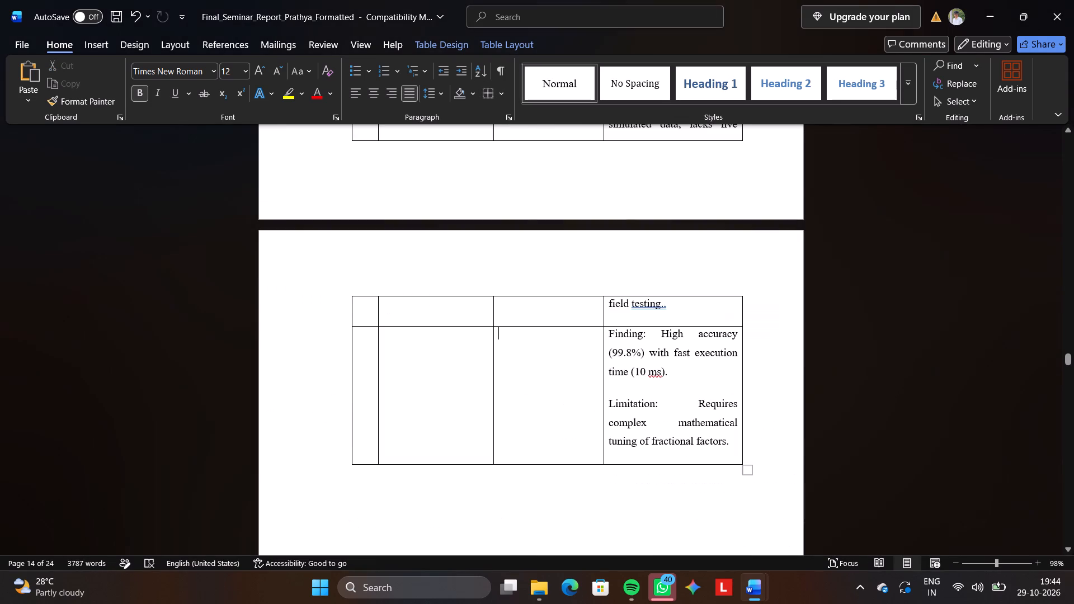
pyautogui.hotkey('ctrl', 'v')
# Copy the "ML-Based Fault Diagnosis for MV Cables" title, authors and source from the other report into the fifth data row's Title & Author cell.
pyautogui.click(432, 366)
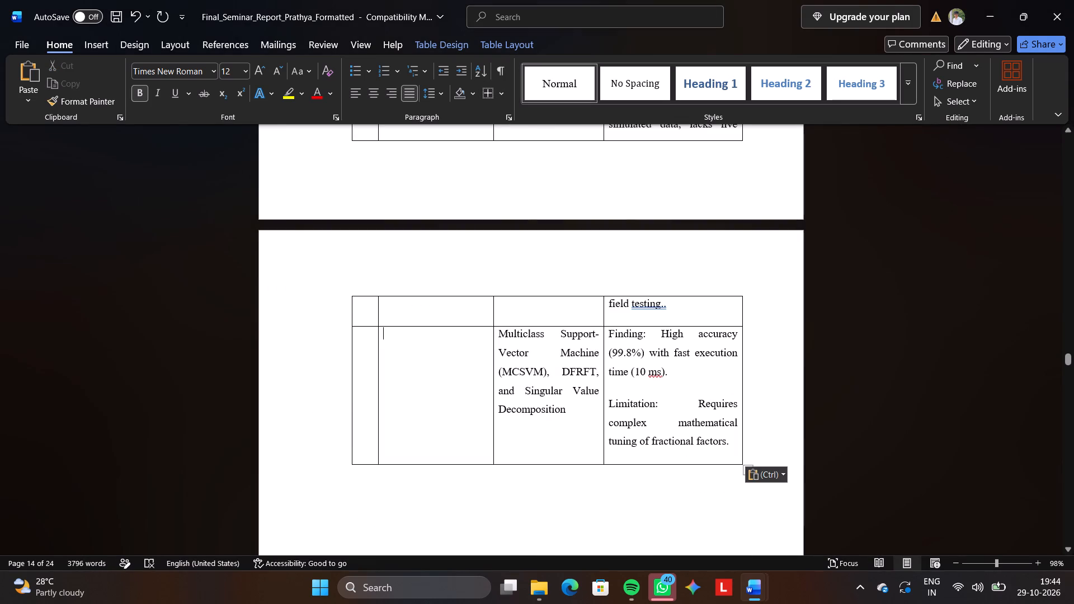
pyautogui.hotkey('alt', 'Tab')
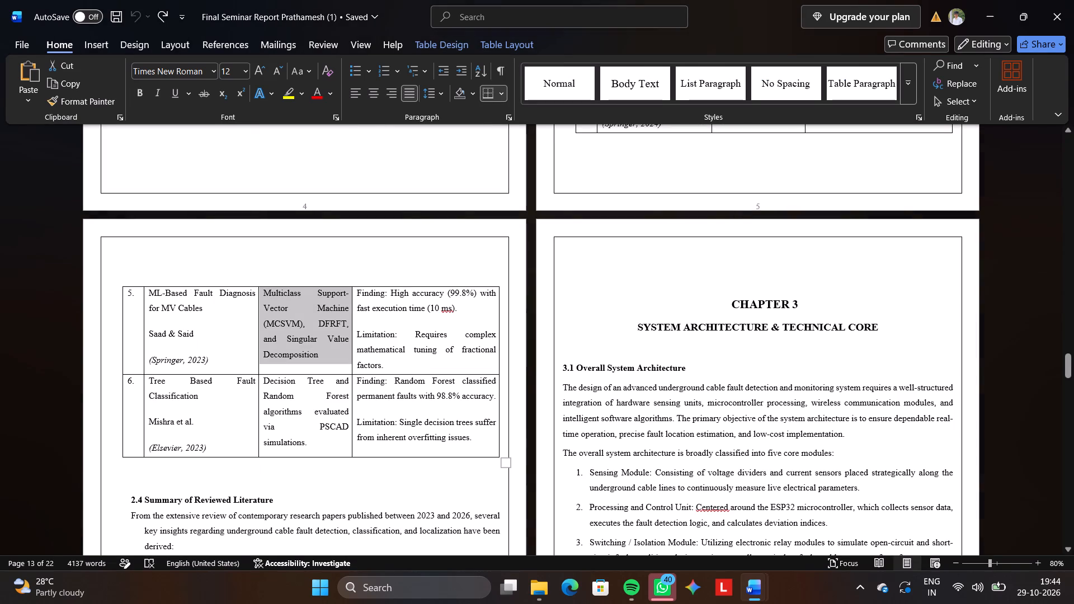
pyautogui.moveTo(241, 364); pyautogui.dragTo(150, 293)
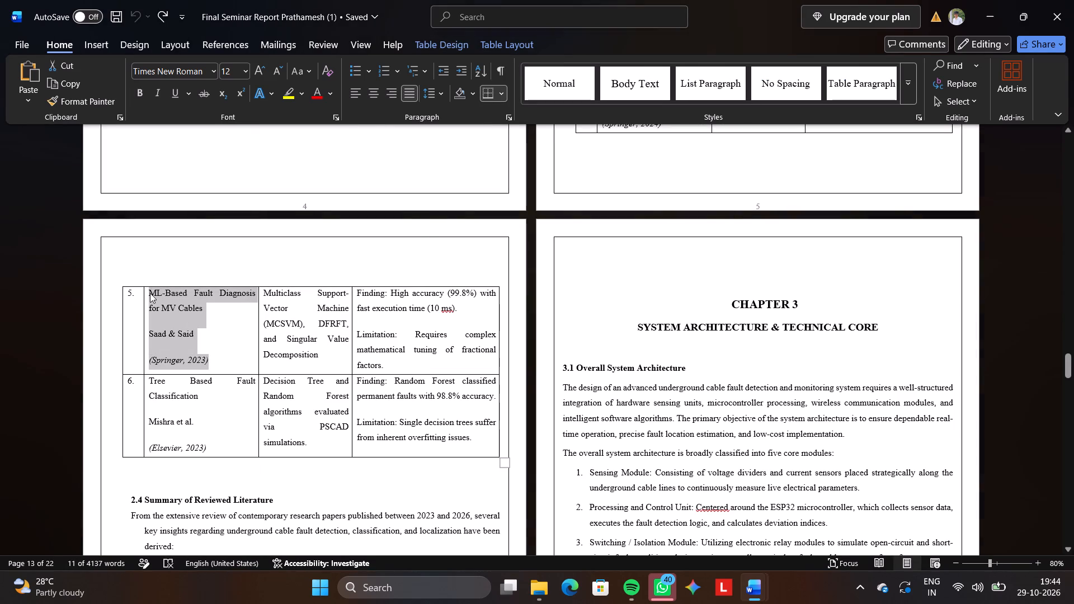
pyautogui.hotkey('ctrl', 'c')
pyautogui.hotkey('alt', 'Tab')
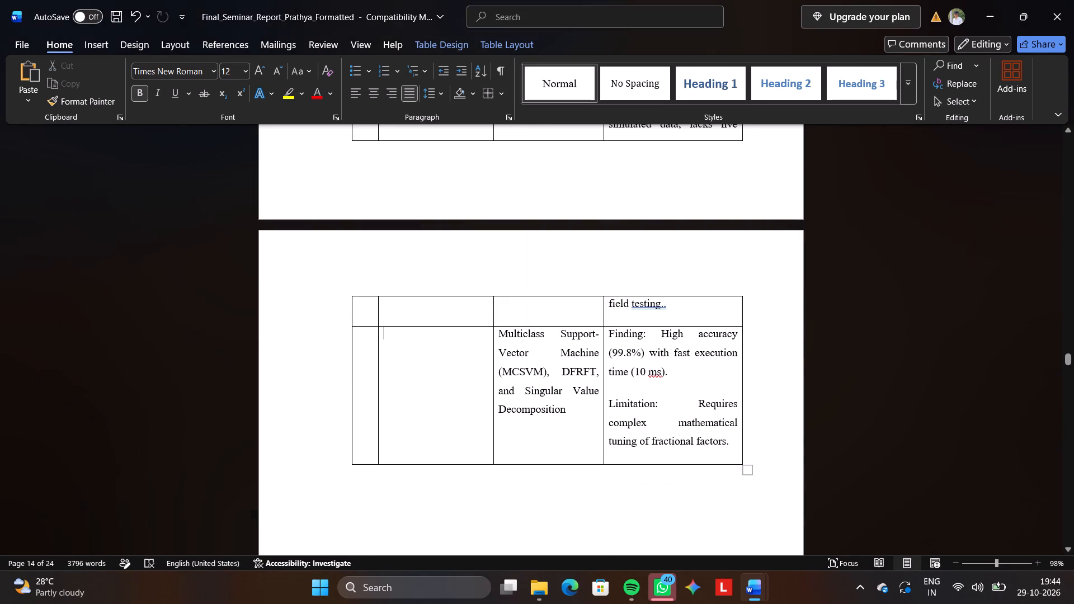
pyautogui.hotkey('ctrl', 'v')
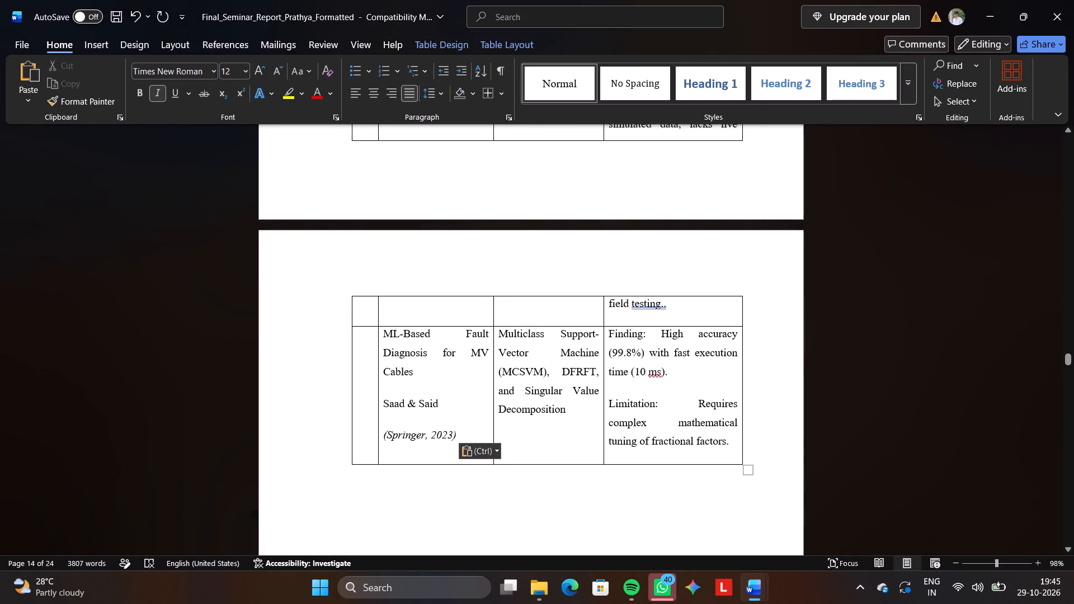
# Add an empty sixth data row below the "ML-Based Fault Diagnosis for MV Cables" row of the matrix.
pyautogui.click(348, 464)
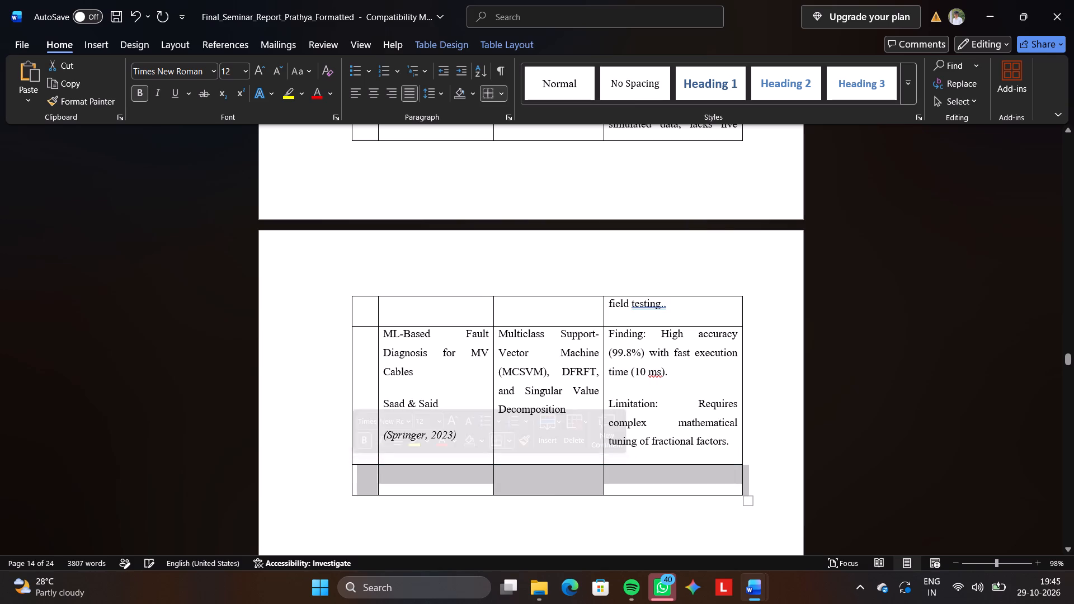
# Copy the sixth paper's finding and limitation text from the other report into the sixth data row's Methodology Used cell.
pyautogui.click(548, 487)
pyautogui.hotkey('alt', 'Tab')
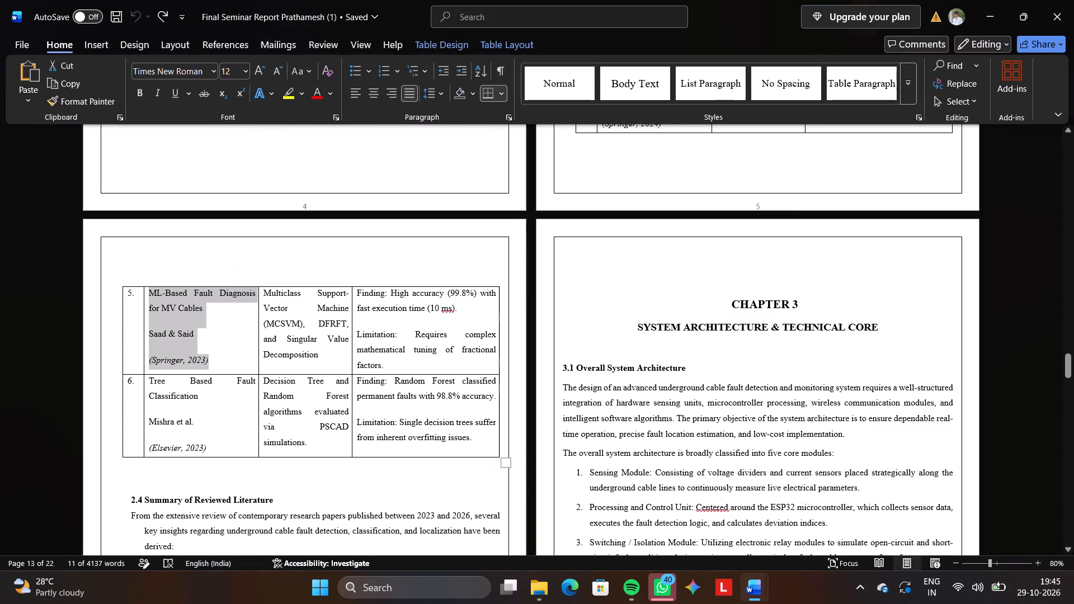
pyautogui.moveTo(472, 442); pyautogui.dragTo(375, 409)
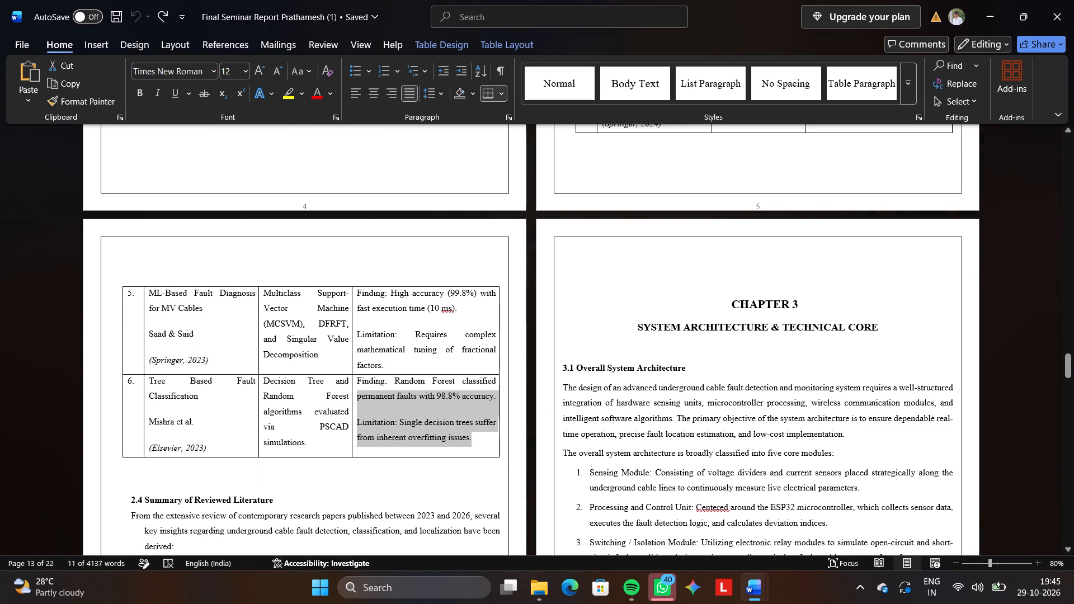
pyautogui.moveTo(375, 409); pyautogui.dragTo(357, 383)
pyautogui.hotkey('ctrl', 'c')
pyautogui.hotkey('alt', 'Tab')
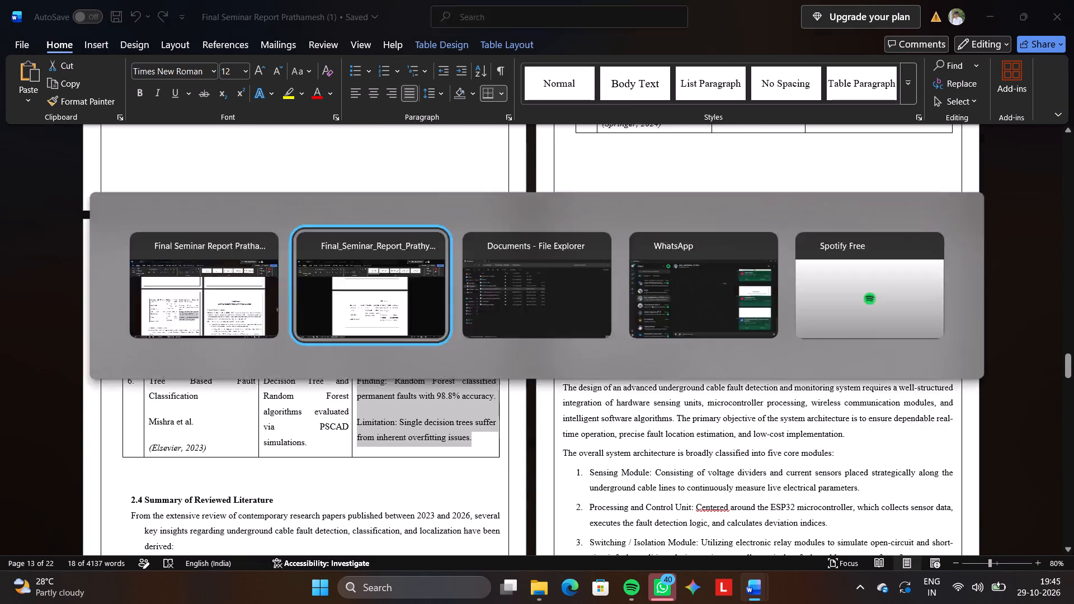
pyautogui.hotkey('ctrl', 'v')
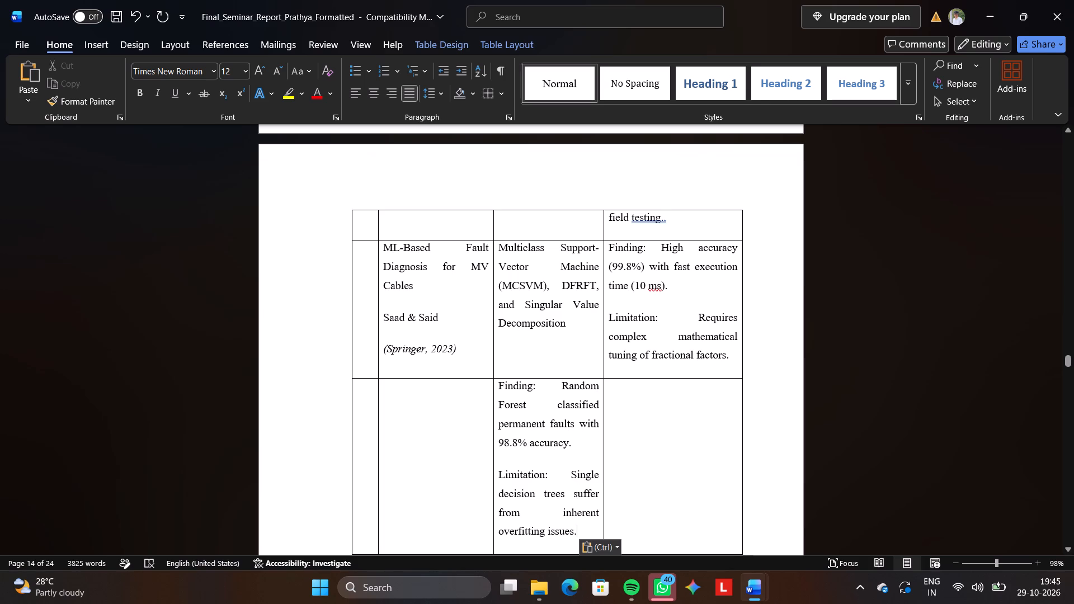
# Undo the misplaced paste and put the sixth paper's finding and limitation text into the sixth data row's Key Findings & Limitations cell.
pyautogui.hotkey('ctrl', 'z')
pyautogui.click(653, 394)
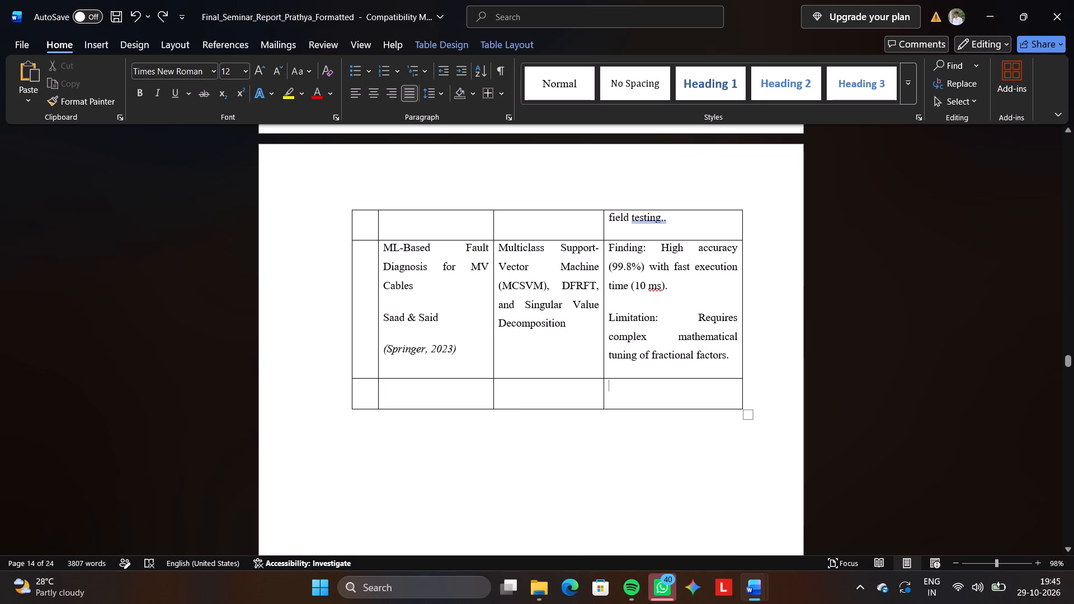
pyautogui.hotkey('ctrl', 'v')
pyautogui.hscroll(-1, 653, 394)
# Copy the sixth paper's methodology text, from "Decision Tree and" to "simulations.", from the other report into the sixth data row's Methodology Used cell.
pyautogui.click(569, 403)
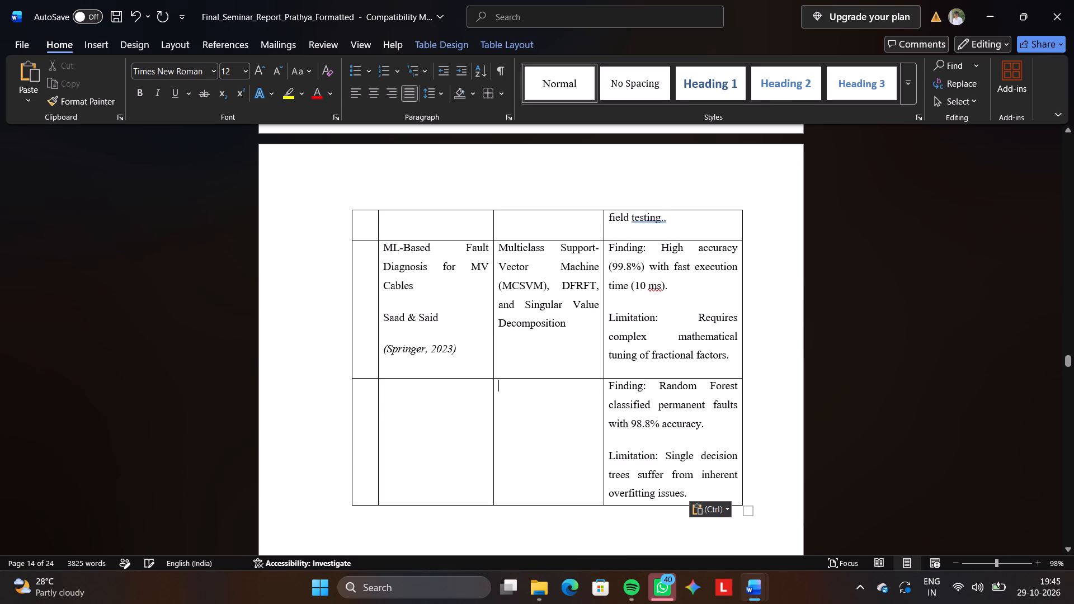
pyautogui.hotkey('alt', 'Tab')
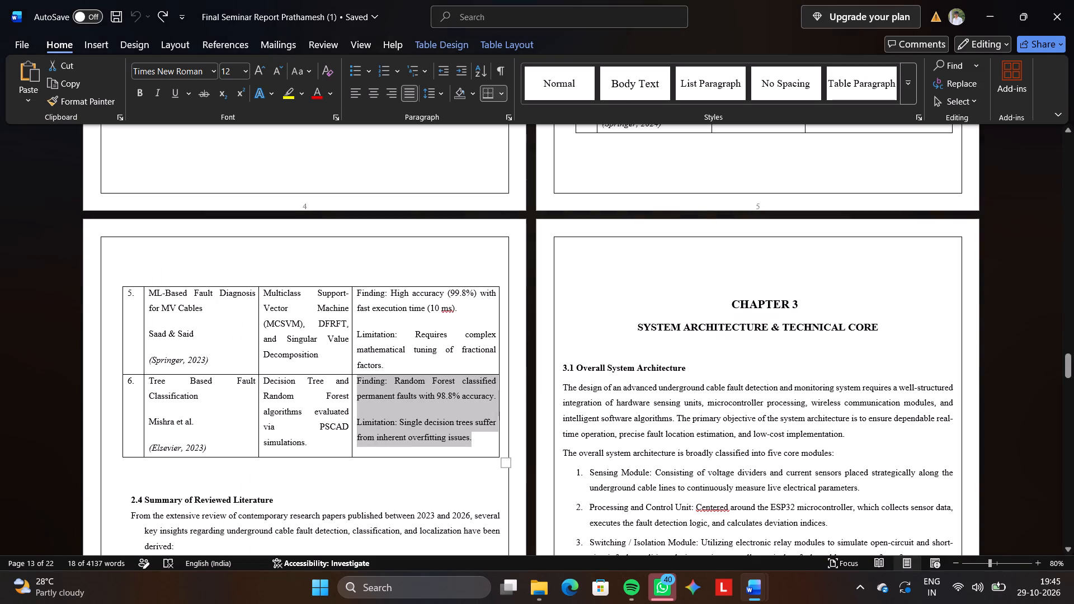
pyautogui.click(334, 444)
pyautogui.moveTo(334, 444); pyautogui.dragTo(265, 382)
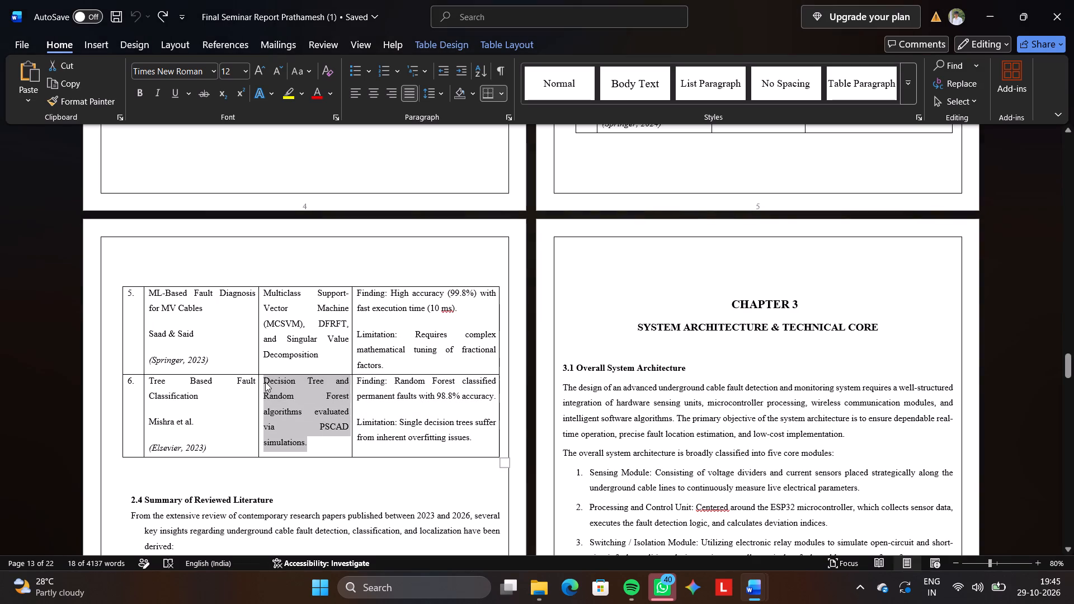
pyautogui.hotkey('ctrl', 'c')
pyautogui.hotkey('alt', 'Tab')
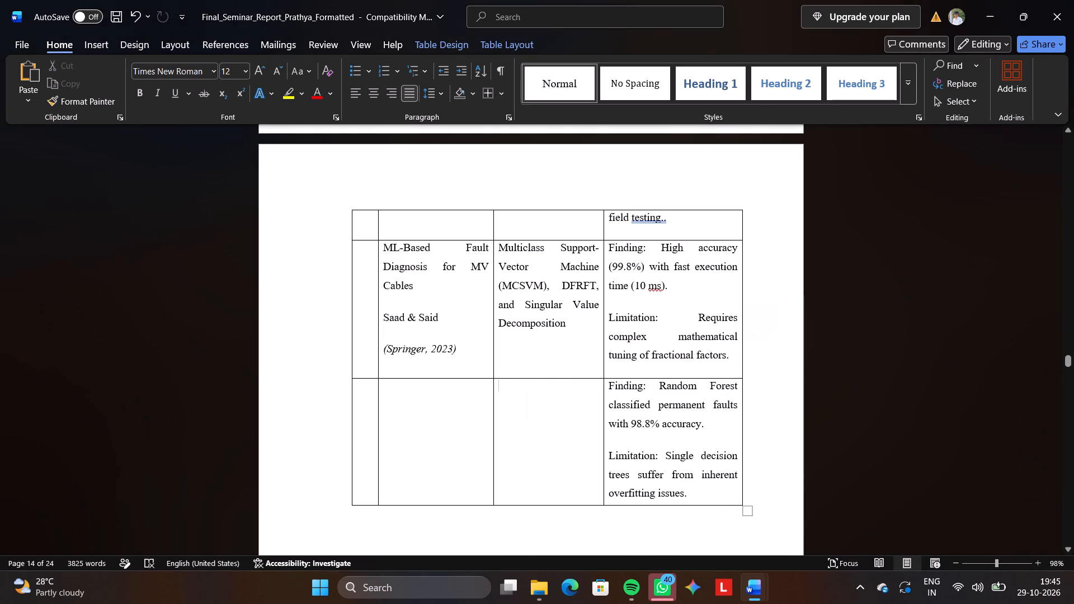
pyautogui.hotkey('ctrl', 'v')
# Copy the "Tree Based Fault Classification" title, authors and source from the other report into the sixth data row's Title & Author cell.
pyautogui.click(408, 430)
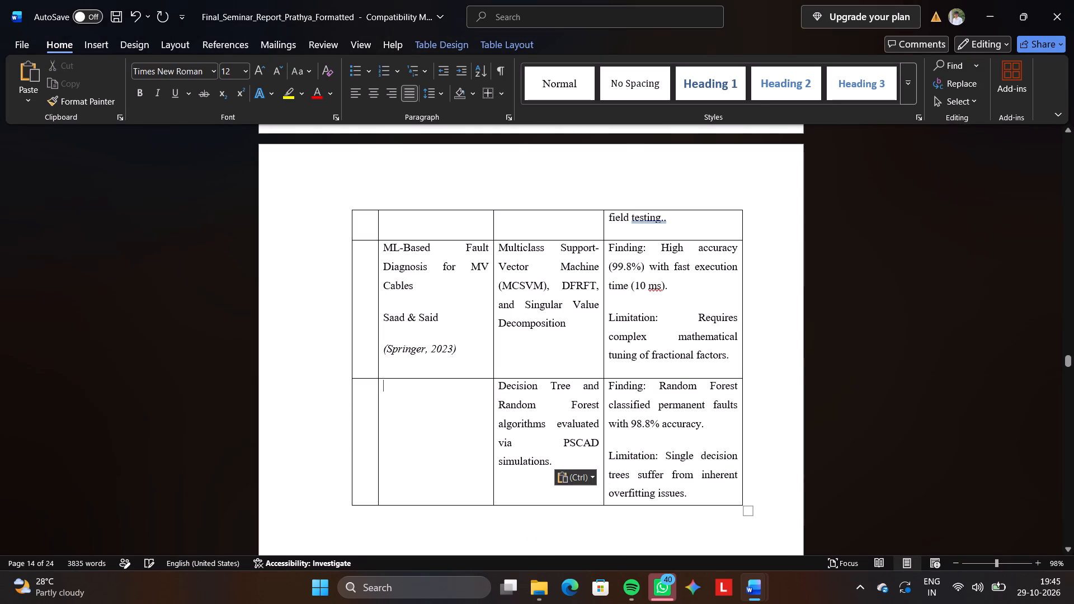
pyautogui.hotkey('alt', 'Tab')
pyautogui.moveTo(230, 438); pyautogui.dragTo(149, 381)
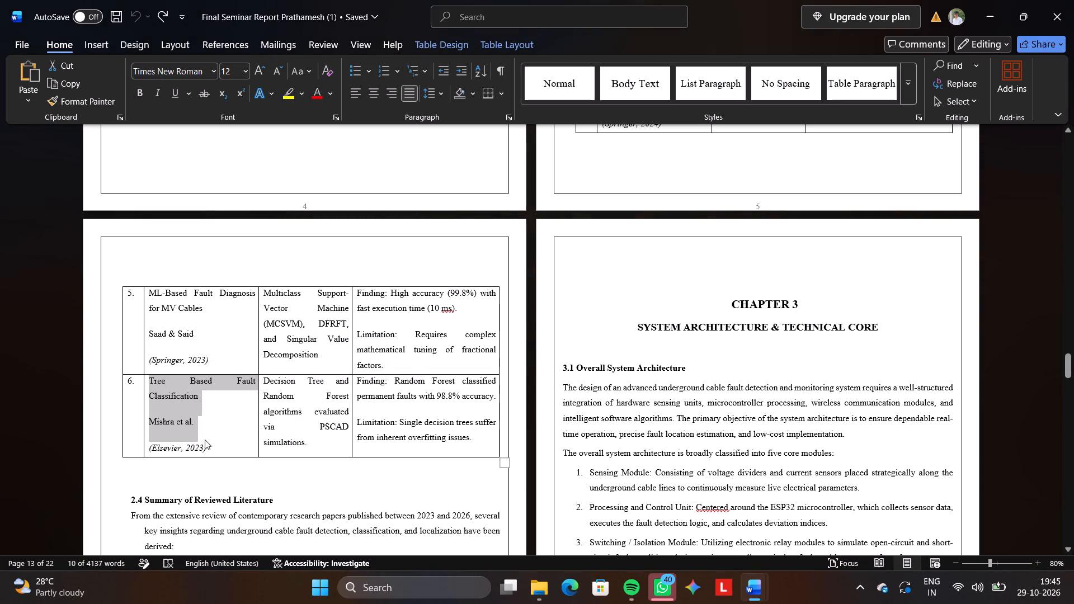
pyautogui.moveTo(209, 447); pyautogui.dragTo(152, 383)
pyautogui.hotkey('ctrl', 'c')
pyautogui.hotkey('alt', 'Tab')
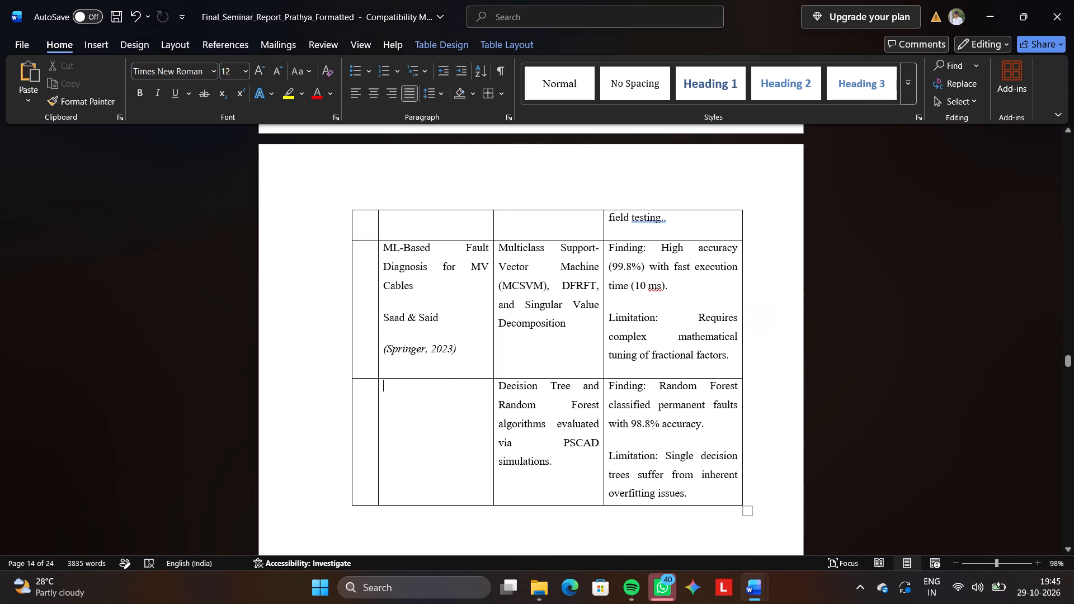
pyautogui.hotkey('ctrl', 'v')
# Number the "ML-Based Fault Diagnosis for MV Cables" row 5. and the "Tree Based Fault Classification" row 6. in the Sr. No. column.
pyautogui.click(362, 338)
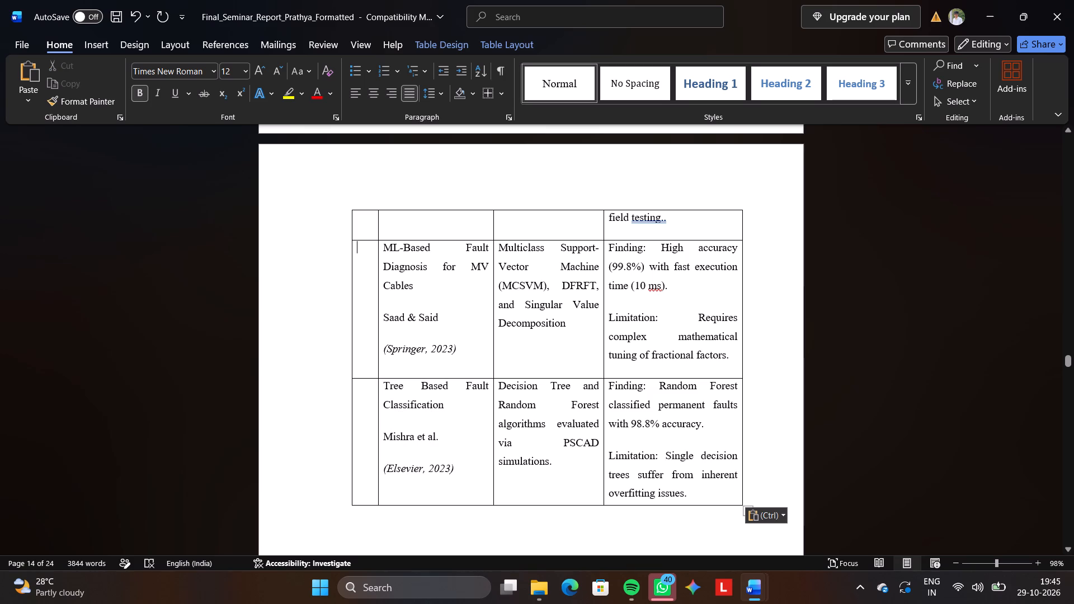
pyautogui.write('5.')
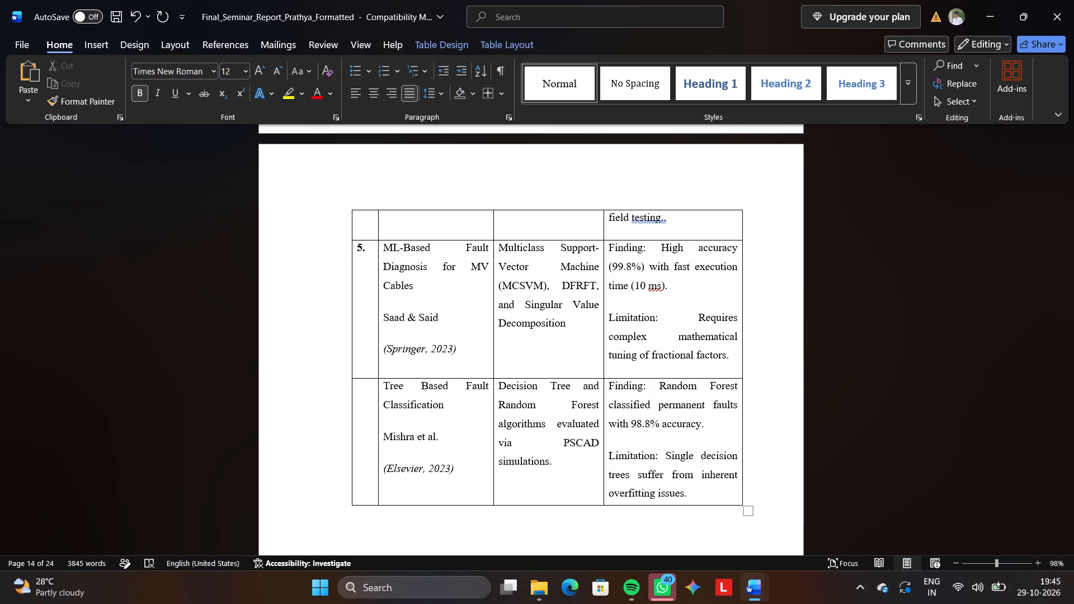
pyautogui.press('Down')
pyautogui.press('6')
pyautogui.press('.')
# Number the first four data rows 1., 2., 3. and 4. in the Sr. No. column, working upward from the "Fault Classification Using Optimized ML" row.
pyautogui.press('Up')
pyautogui.press('Up')
pyautogui.press('Up')
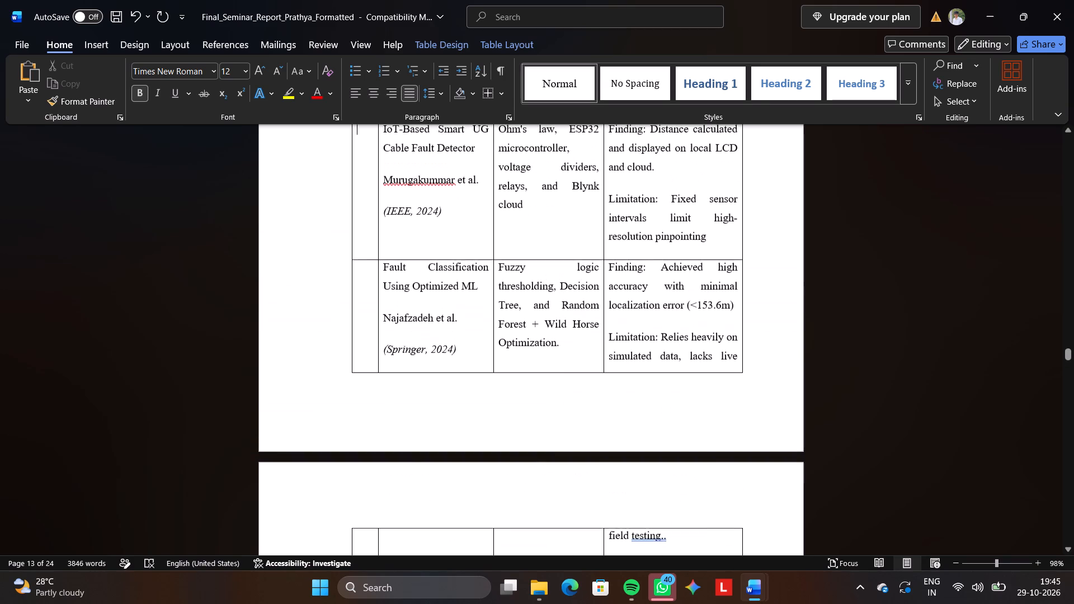
pyautogui.press('Down')
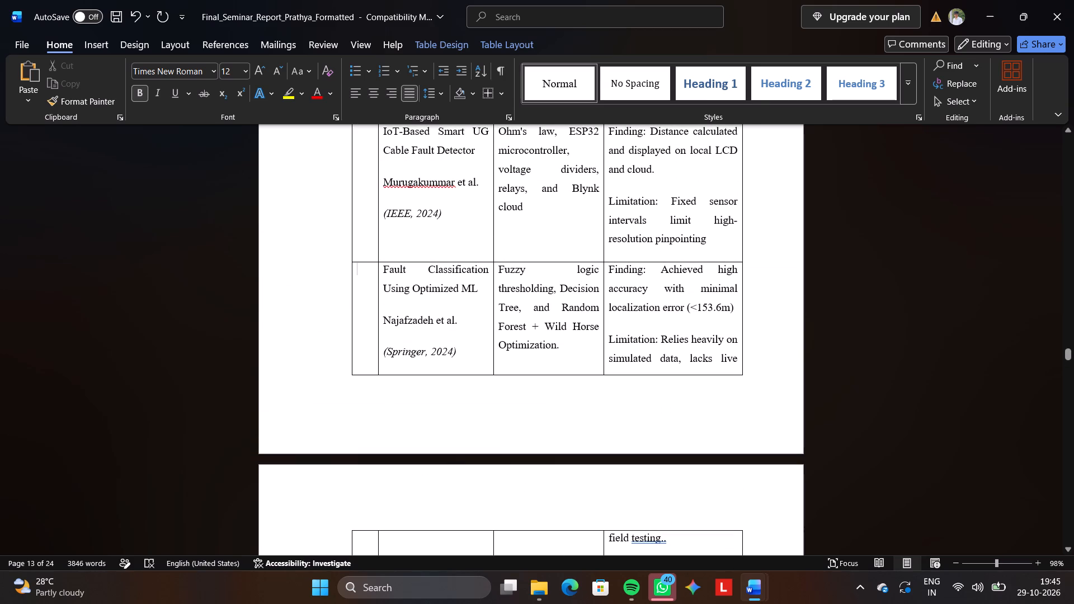
pyautogui.write('5.')
pyautogui.press('\\')
pyautogui.press('BackSpace')
pyautogui.press('BackSpace')
pyautogui.press('4')
pyautogui.press('BackSpace')
pyautogui.press('BackSpace')
pyautogui.write('4.')
pyautogui.press('Up')
pyautogui.write('3.')
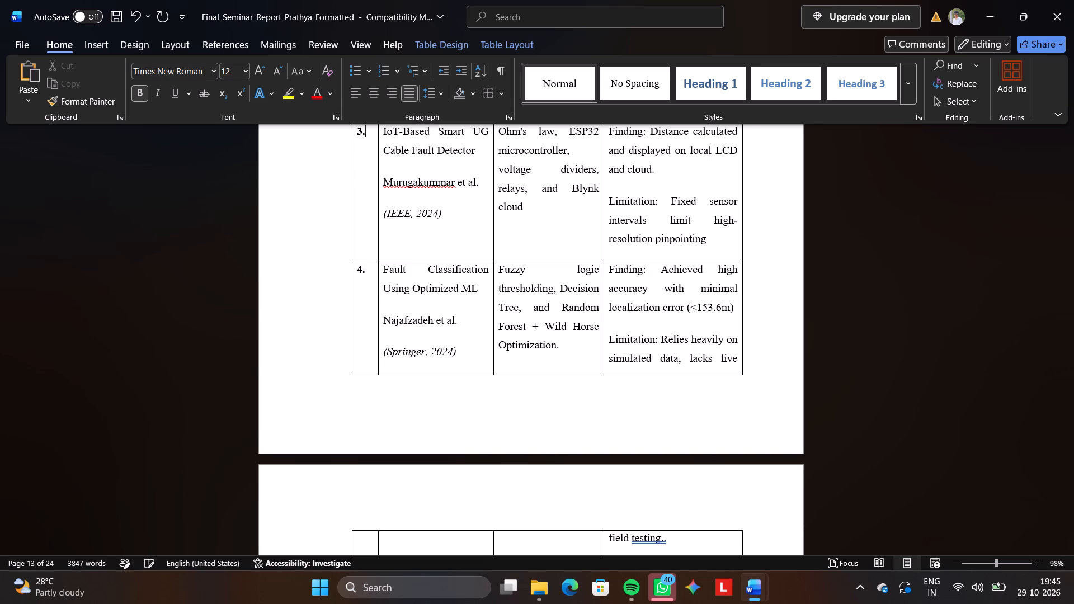
pyautogui.press('Up')
pyautogui.write('2.')
pyautogui.press('Up')
pyautogui.write('1.')
# Make the "Sr. No." header of the literature survey matrix bold.
pyautogui.press('Up')
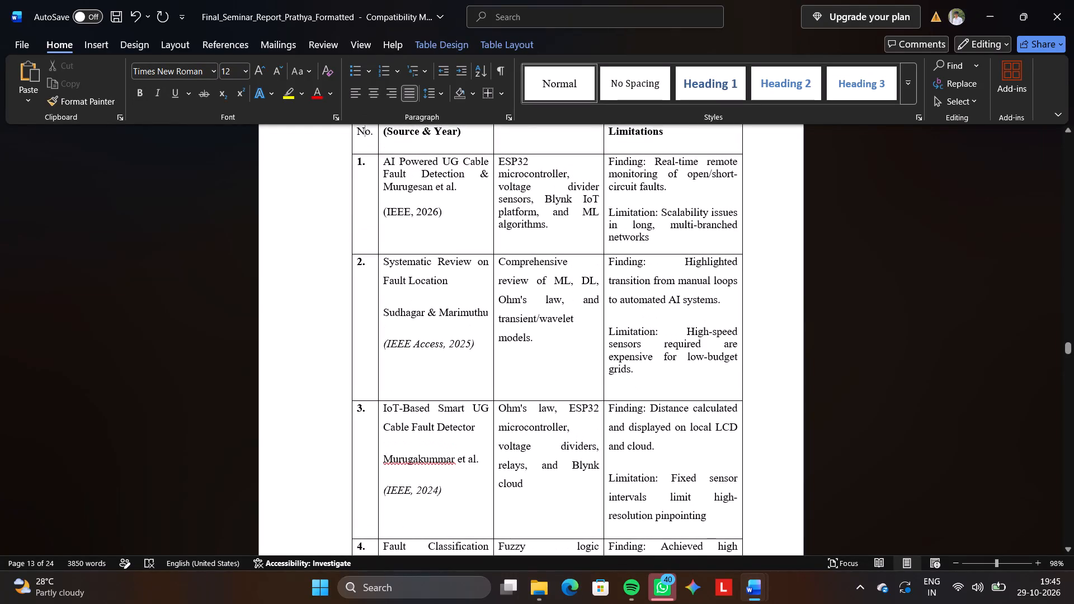
pyautogui.scroll(1, 362, 338)
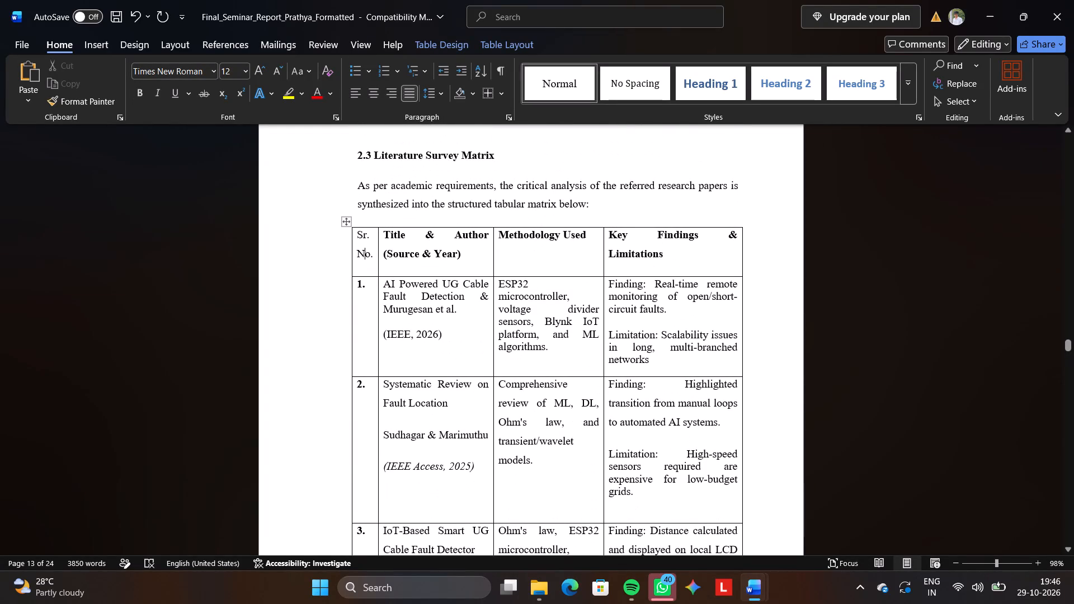
pyautogui.moveTo(370, 248); pyautogui.dragTo(365, 240)
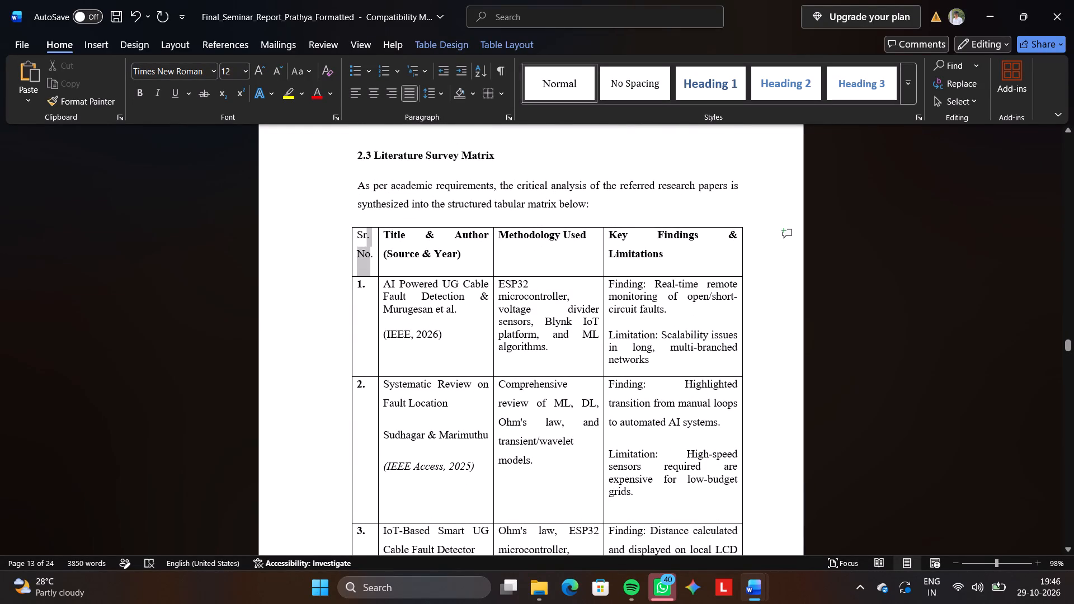
pyautogui.moveTo(365, 240); pyautogui.dragTo(358, 237)
pyautogui.click(373, 277)
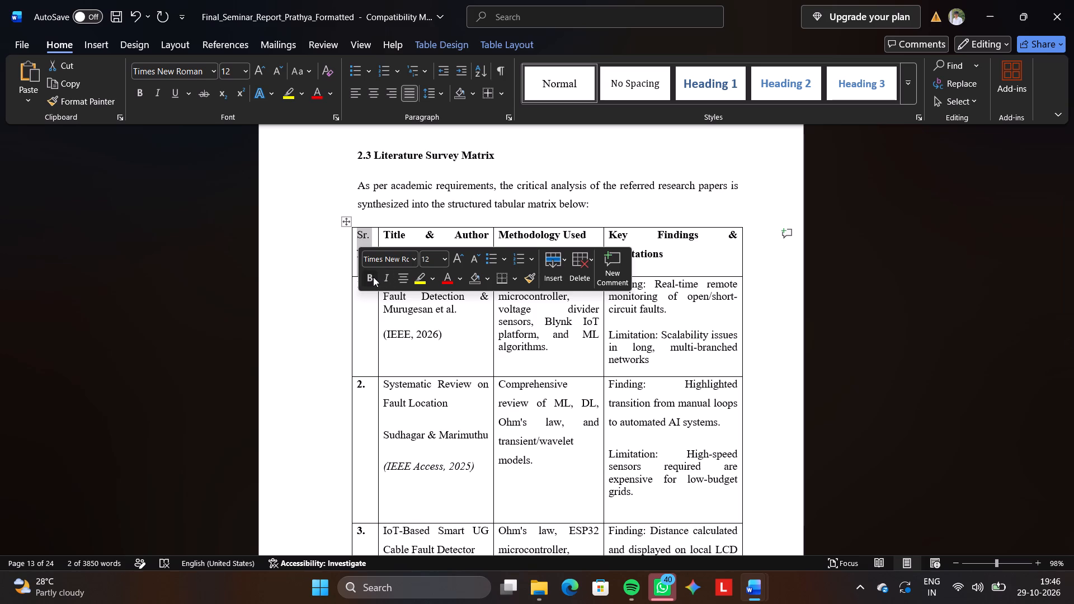
# Remove the bold formatting from serial numbers 1. to 4. in the Sr. No. column.
pyautogui.click(368, 296)
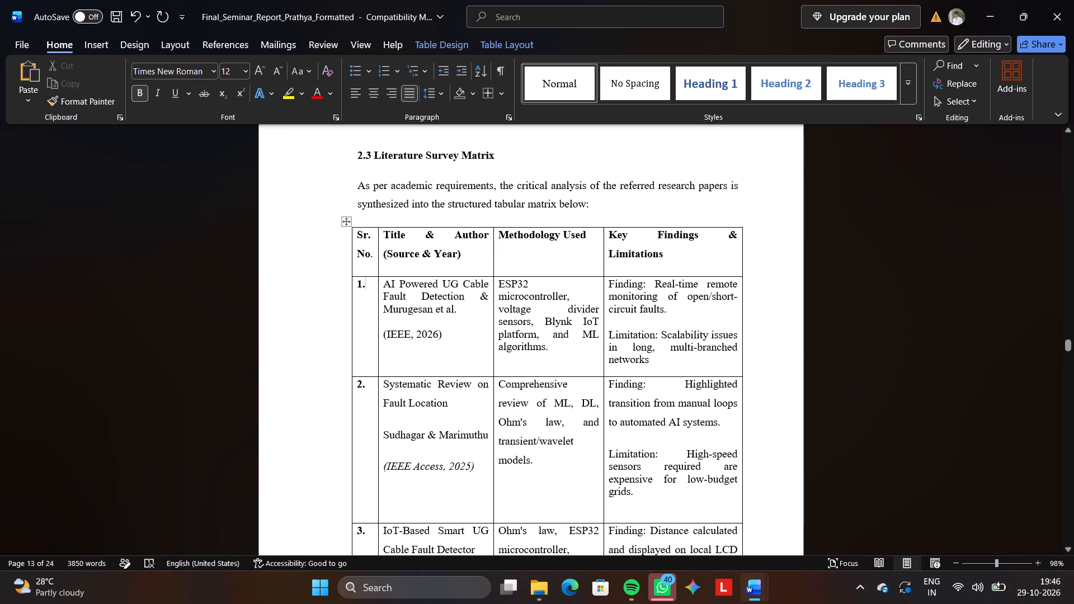
pyautogui.press('Left')
pyautogui.press('Left')
pyautogui.hotkey('shift', 'Down')
pyautogui.hotkey('shift', 'Down')
pyautogui.hotkey('shift', 'Down')
pyautogui.hotkey('shift', 'Down')
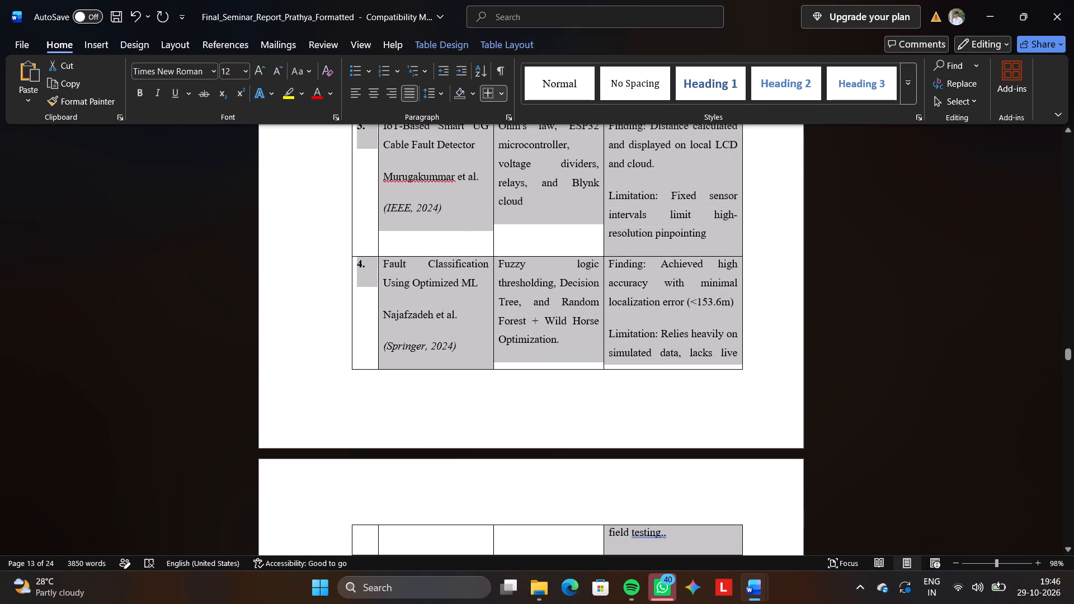
pyautogui.hotkey('shift', 'Up')
pyautogui.hotkey('shift', 'Down')
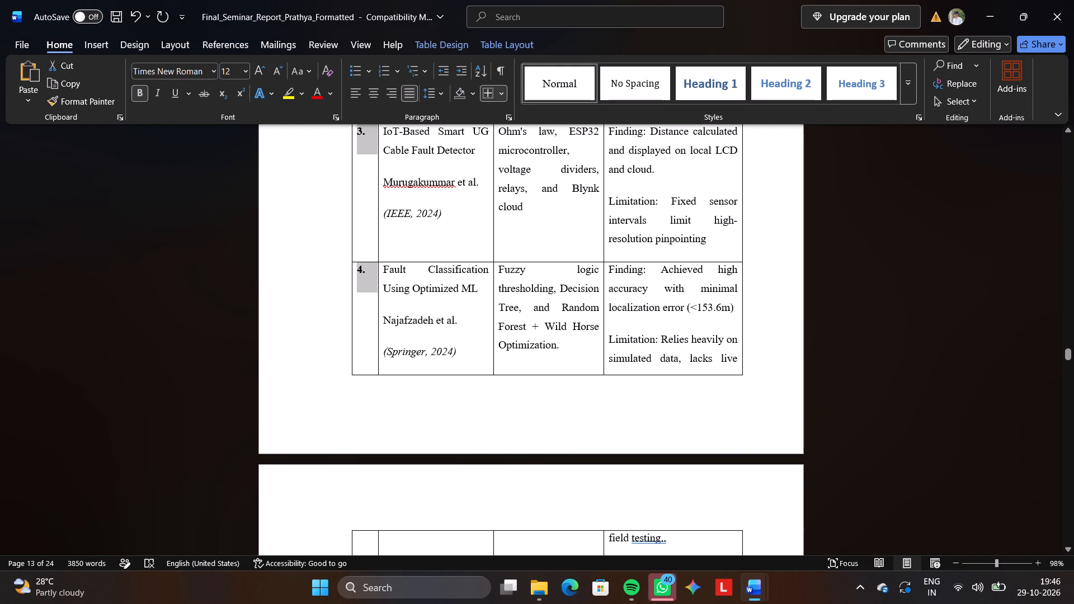
pyautogui.click(139, 96)
# Remove the bold formatting from serial numbers 5. and 6. in the Sr. No. column.
pyautogui.scroll(-2, 432, 376)
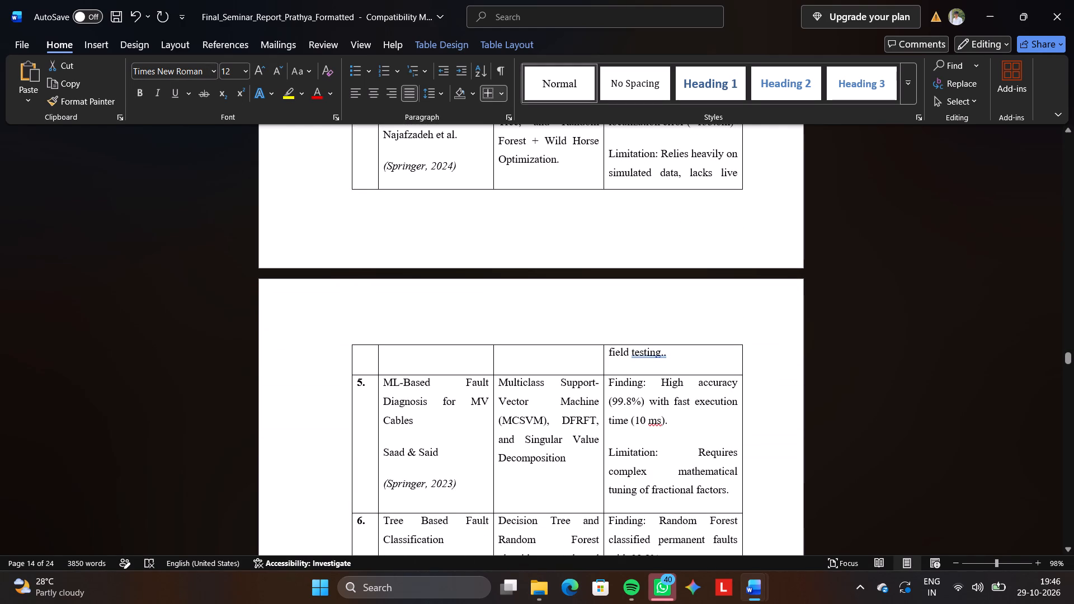
pyautogui.click(369, 388)
pyautogui.doubleClick(369, 388)
pyautogui.press('Left')
pyautogui.press('Left')
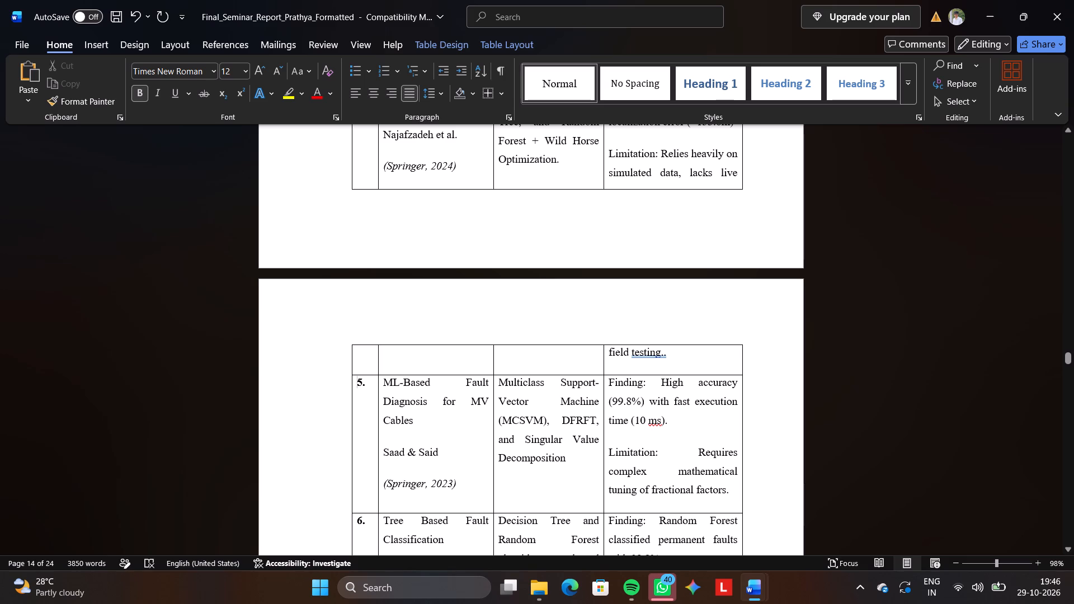
pyautogui.hotkey('shift', 'Down')
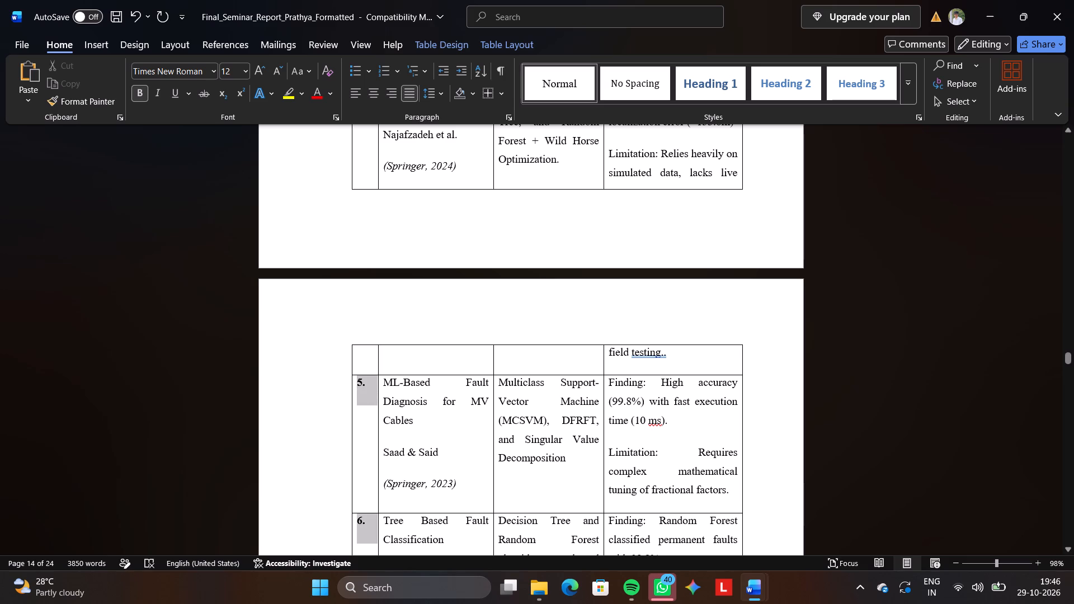
pyautogui.hotkey('ctrl', 'b')
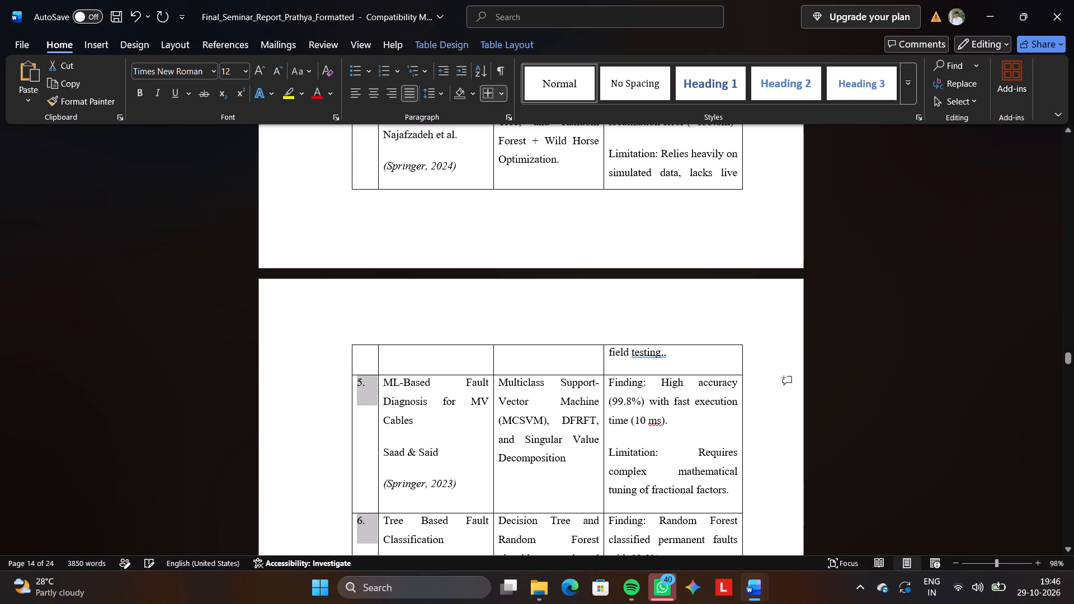
pyautogui.click(305, 465)
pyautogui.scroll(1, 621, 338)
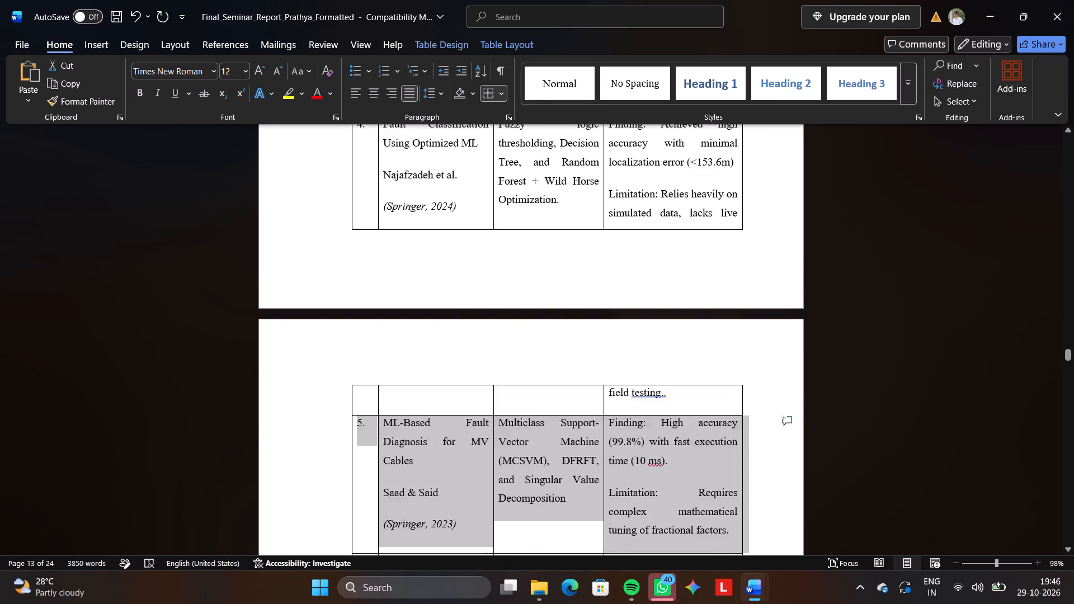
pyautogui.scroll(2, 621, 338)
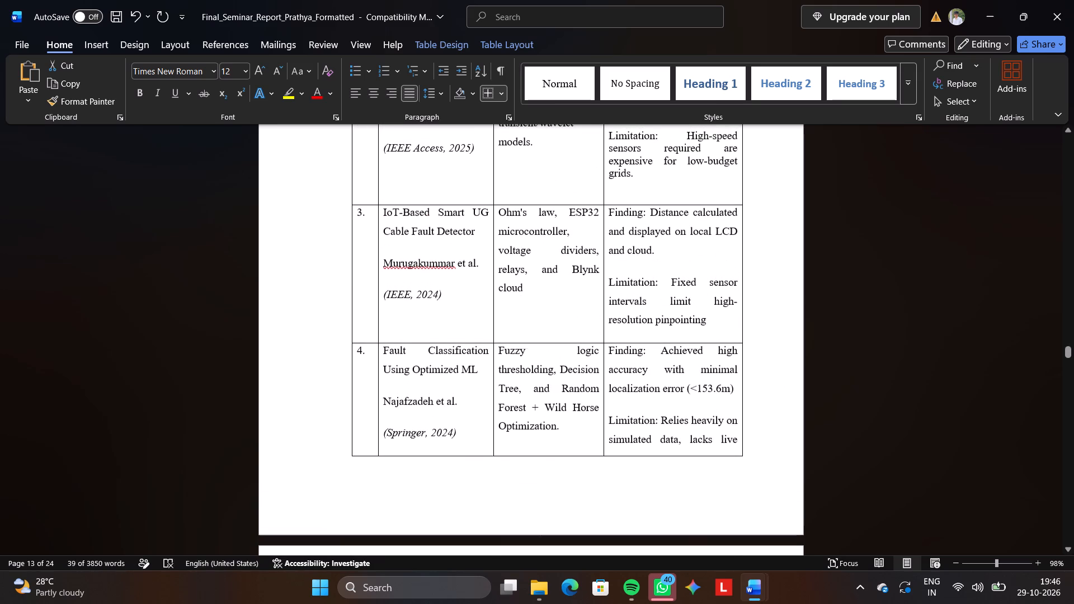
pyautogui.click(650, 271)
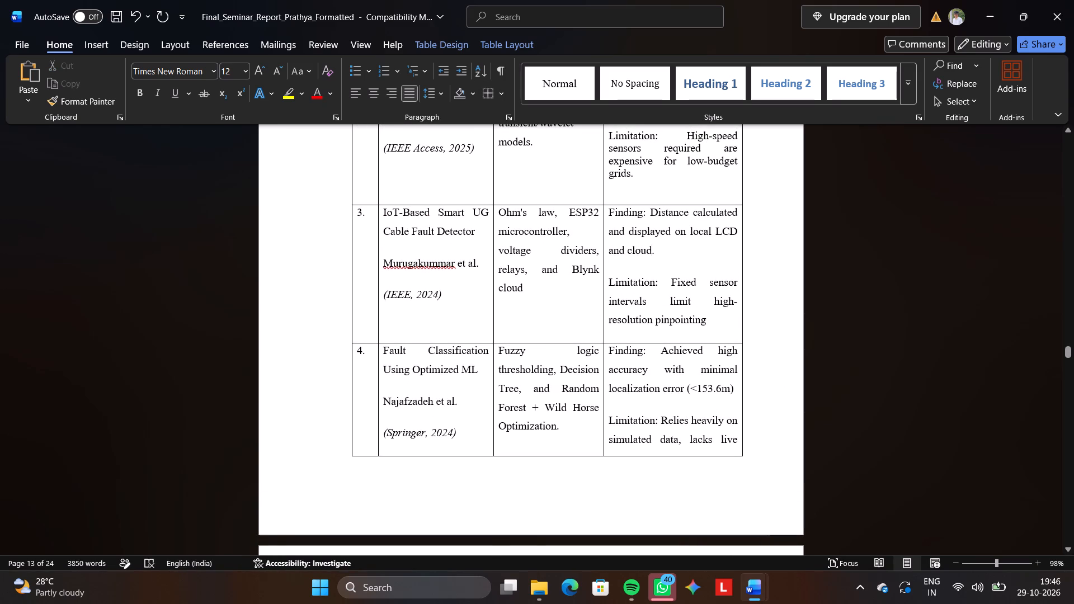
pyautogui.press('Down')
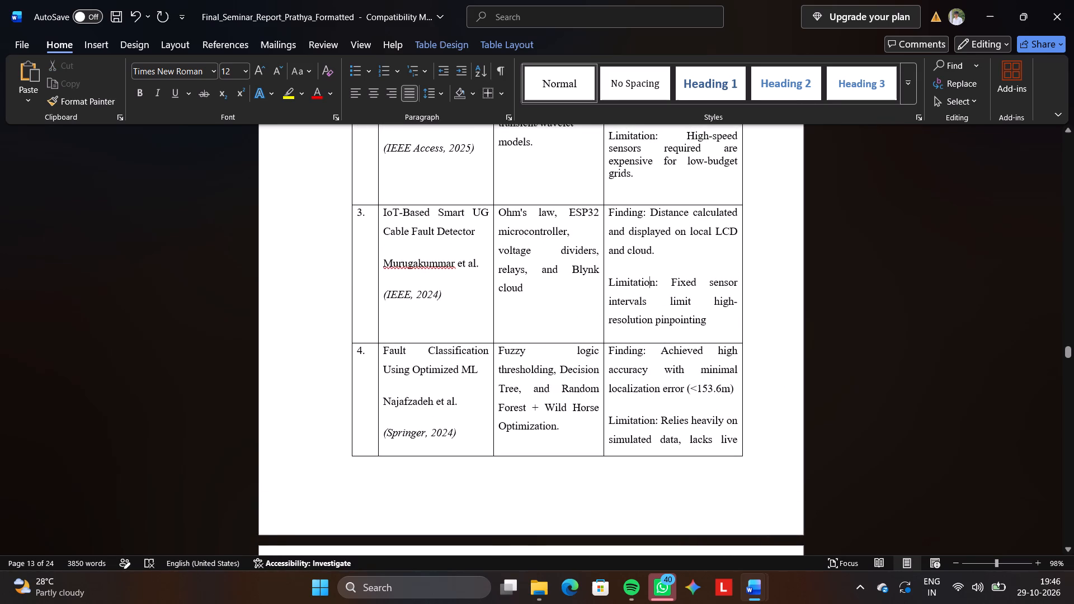
# Merge the "Limitation:" paragraph into the end of the Finding text in row 3's Key Findings & Limitations cell.
pyautogui.press('Left')
pyautogui.press('Left')
pyautogui.press('Left')
pyautogui.press('Left')
pyautogui.press('Left')
pyautogui.press('Left')
pyautogui.press('Left')
pyautogui.press('Left')
pyautogui.press('Left')
pyautogui.press('BackSpace')
pyautogui.press('Return')
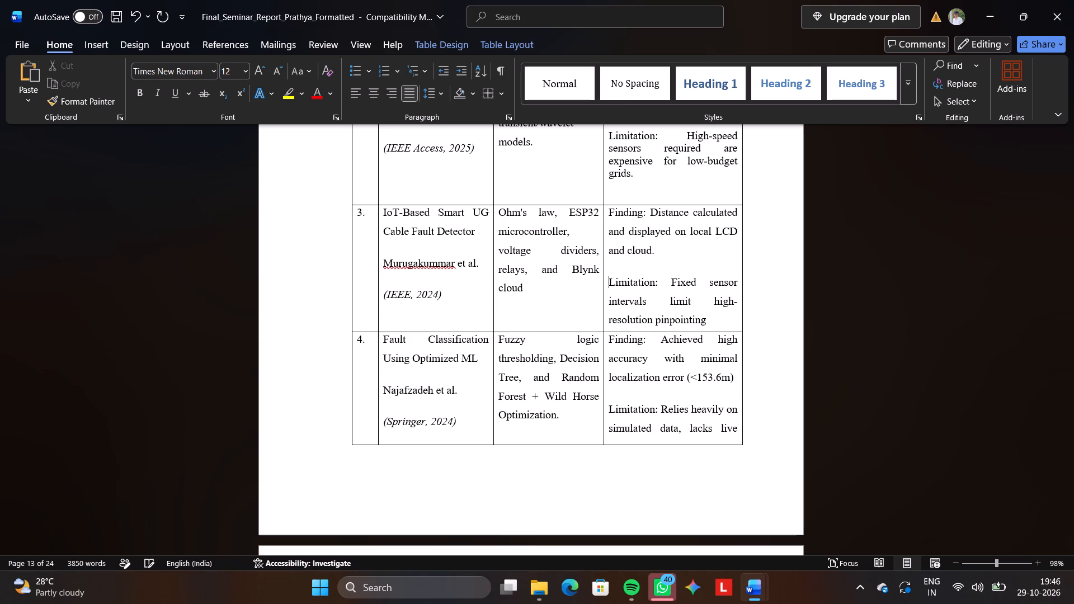
pyautogui.press('BackSpace')
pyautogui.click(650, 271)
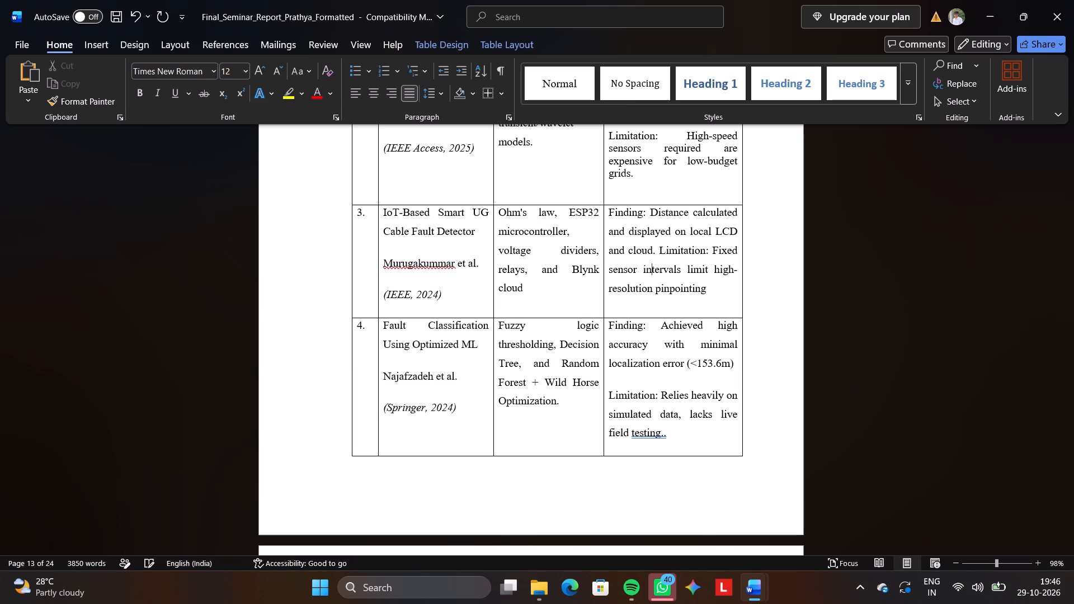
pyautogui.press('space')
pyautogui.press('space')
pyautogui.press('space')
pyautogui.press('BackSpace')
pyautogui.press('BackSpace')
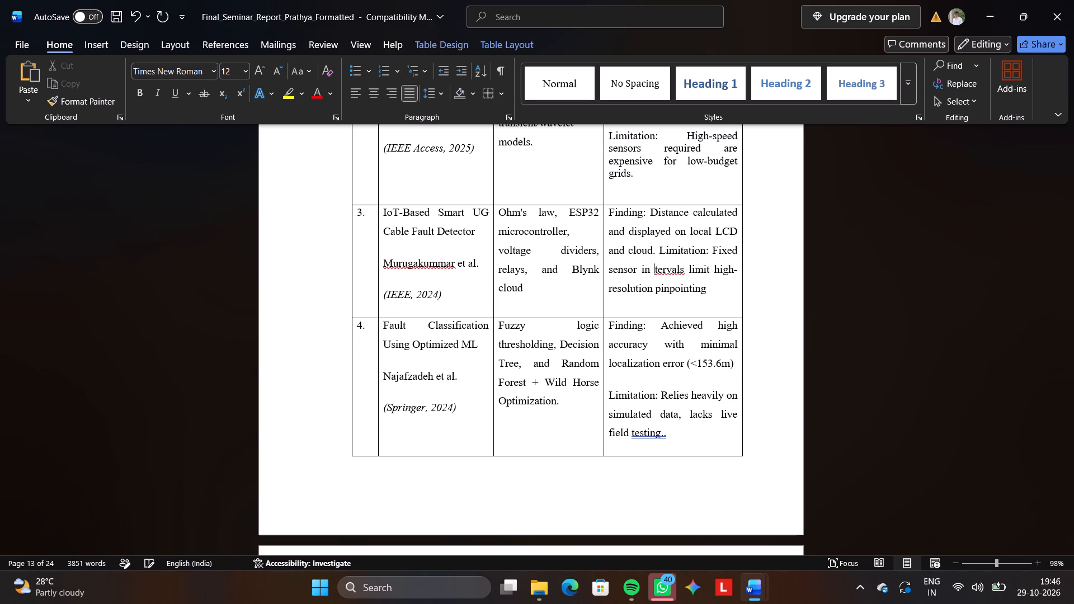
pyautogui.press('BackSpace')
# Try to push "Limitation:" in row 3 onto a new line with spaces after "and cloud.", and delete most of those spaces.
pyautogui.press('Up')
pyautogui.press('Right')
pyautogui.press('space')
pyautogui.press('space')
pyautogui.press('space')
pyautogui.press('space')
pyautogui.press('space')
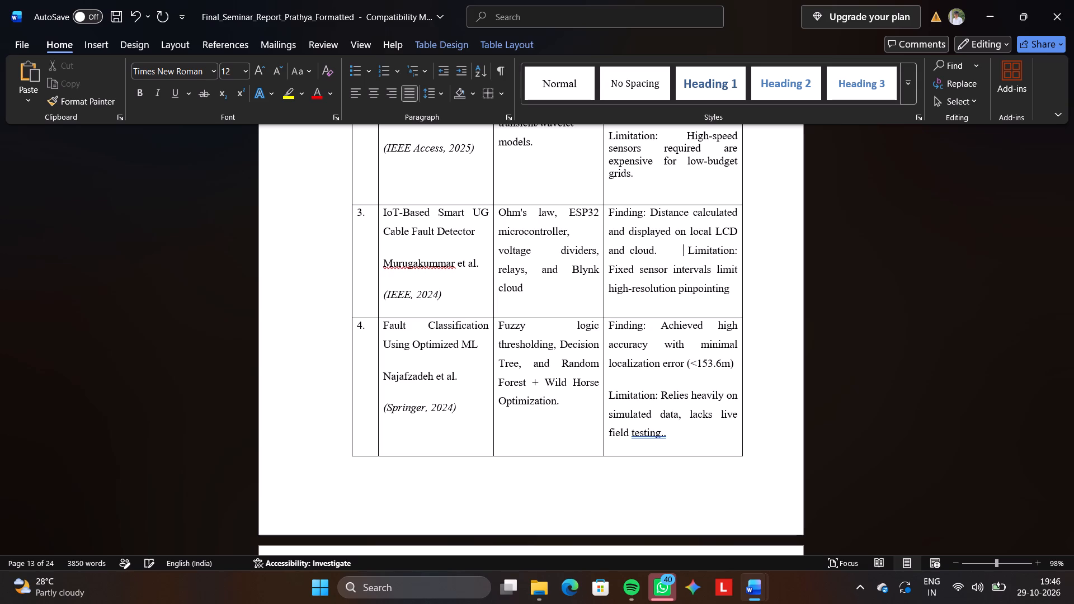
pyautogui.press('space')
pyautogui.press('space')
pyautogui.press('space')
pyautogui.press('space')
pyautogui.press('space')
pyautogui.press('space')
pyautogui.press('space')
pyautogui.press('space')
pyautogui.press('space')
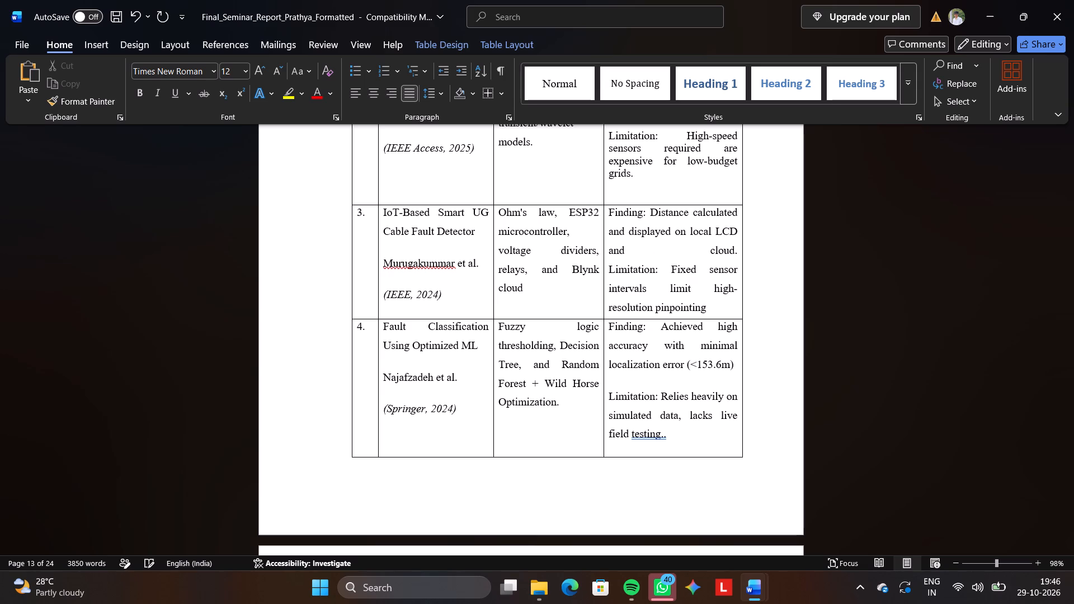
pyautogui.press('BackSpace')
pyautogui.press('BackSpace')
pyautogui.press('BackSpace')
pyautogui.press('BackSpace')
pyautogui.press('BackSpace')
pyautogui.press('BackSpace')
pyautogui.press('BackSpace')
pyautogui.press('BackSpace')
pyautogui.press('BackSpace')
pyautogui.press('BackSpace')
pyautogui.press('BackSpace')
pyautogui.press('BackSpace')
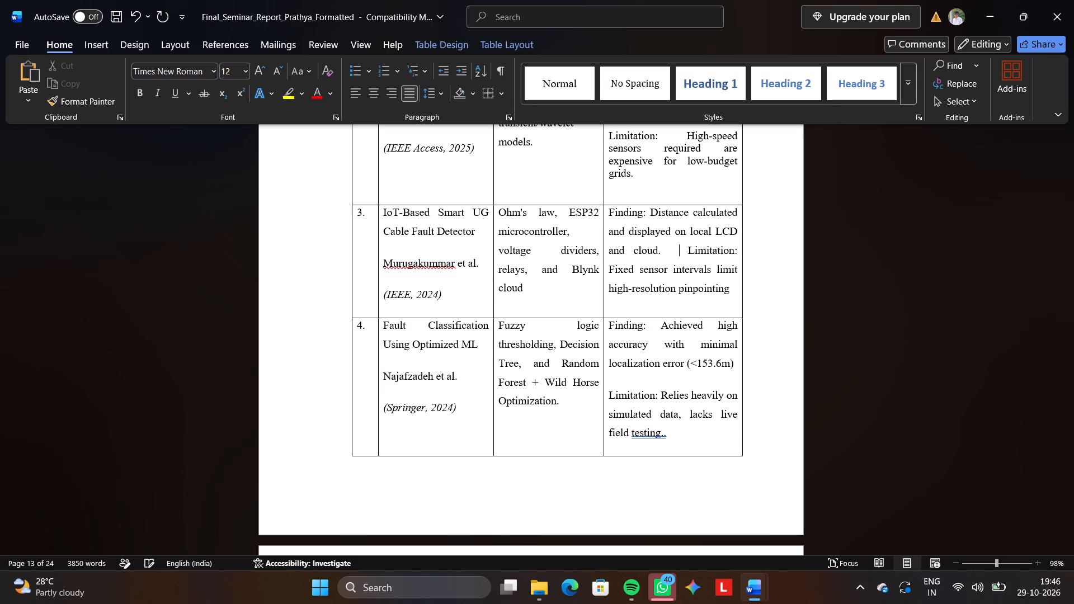
# Start "Limitation:" as a separate paragraph after "and cloud." in row 3's findings cell.
pyautogui.press('Return')
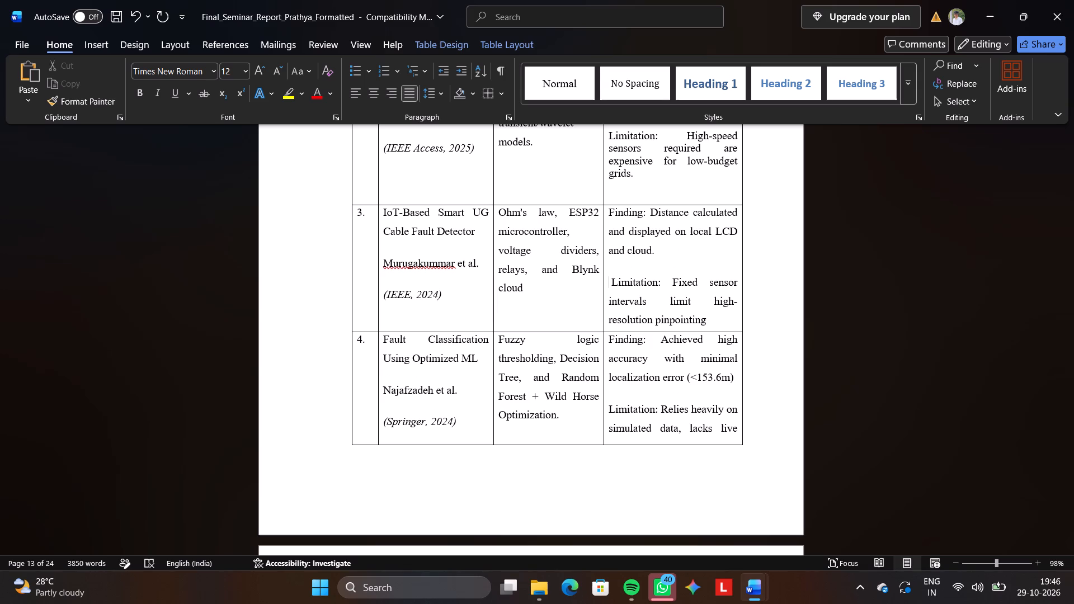
# Remove the empty line after "low-budget grids." in row 2's Key Findings & Limitations cell.
pyautogui.scroll(1, 650, 271)
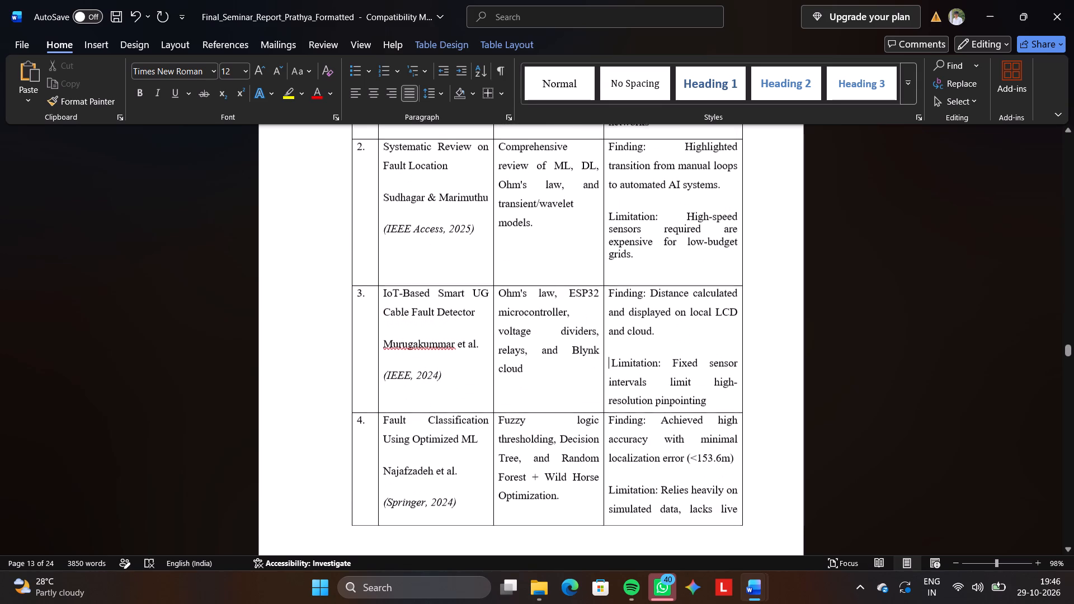
pyautogui.click(684, 278)
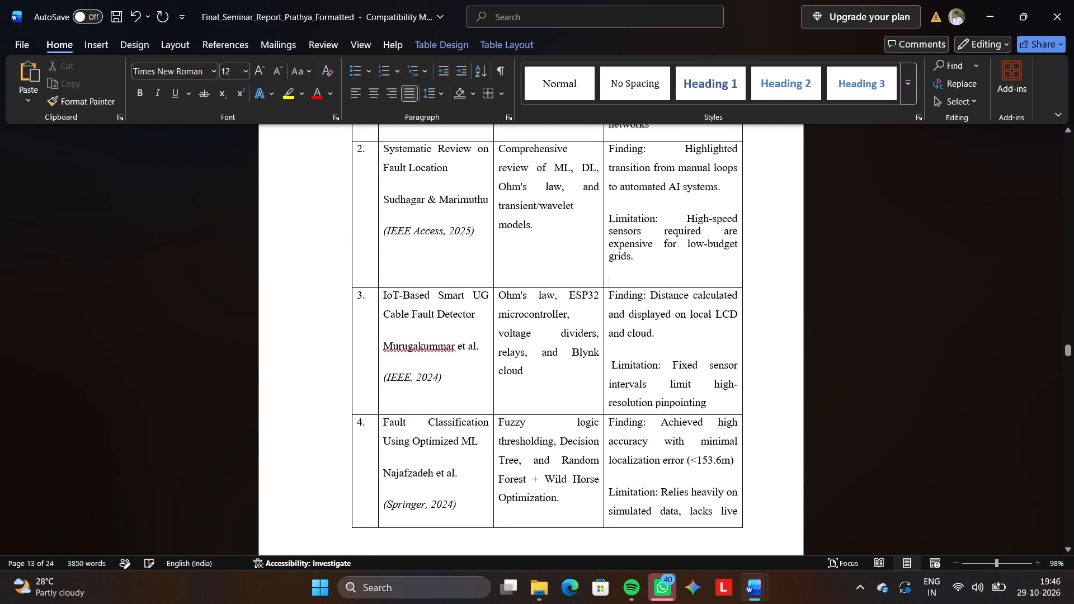
pyautogui.press('BackSpace')
# Examine the literature survey matrix's layout across its two pages and the placement of section 2.4 after it.
pyautogui.scroll(-3, 684, 278)
pyautogui.scroll(1, 684, 278)
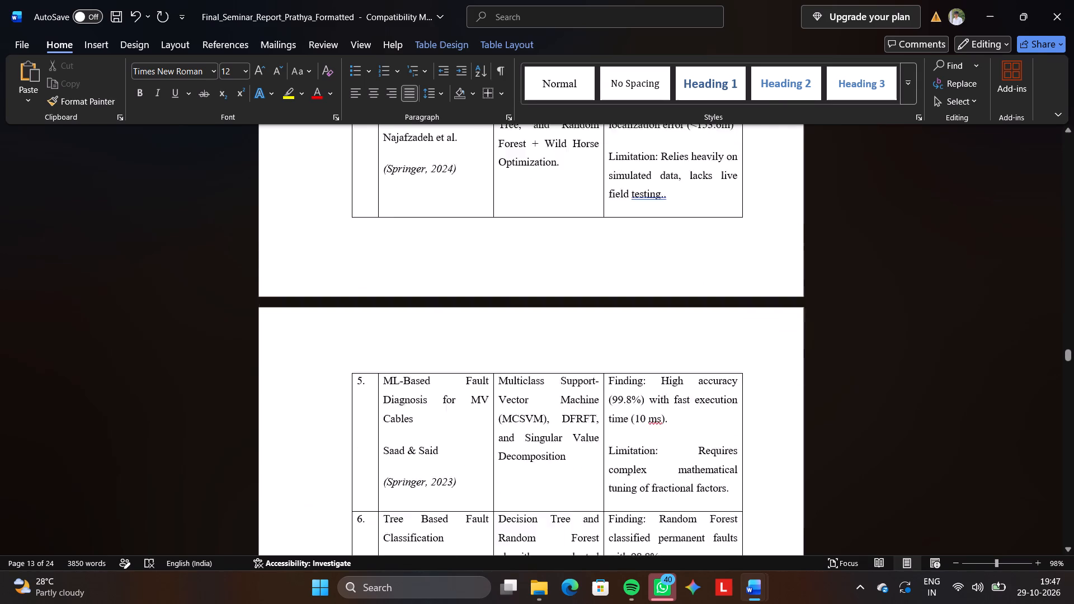
pyautogui.scroll(3, 684, 278)
pyautogui.scroll(-1, 684, 278)
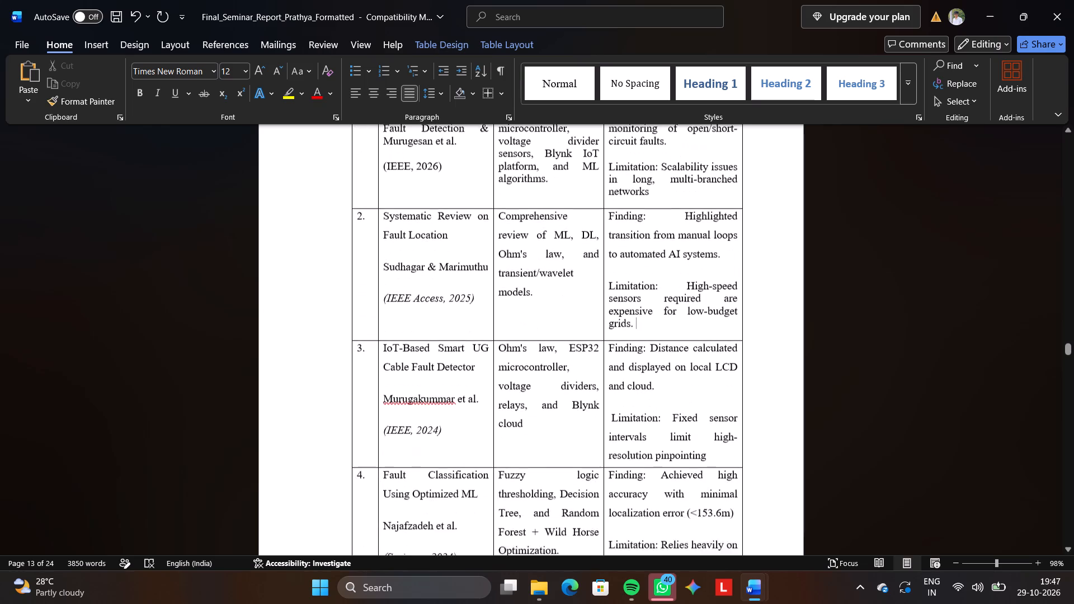
pyautogui.scroll(-3, 684, 278)
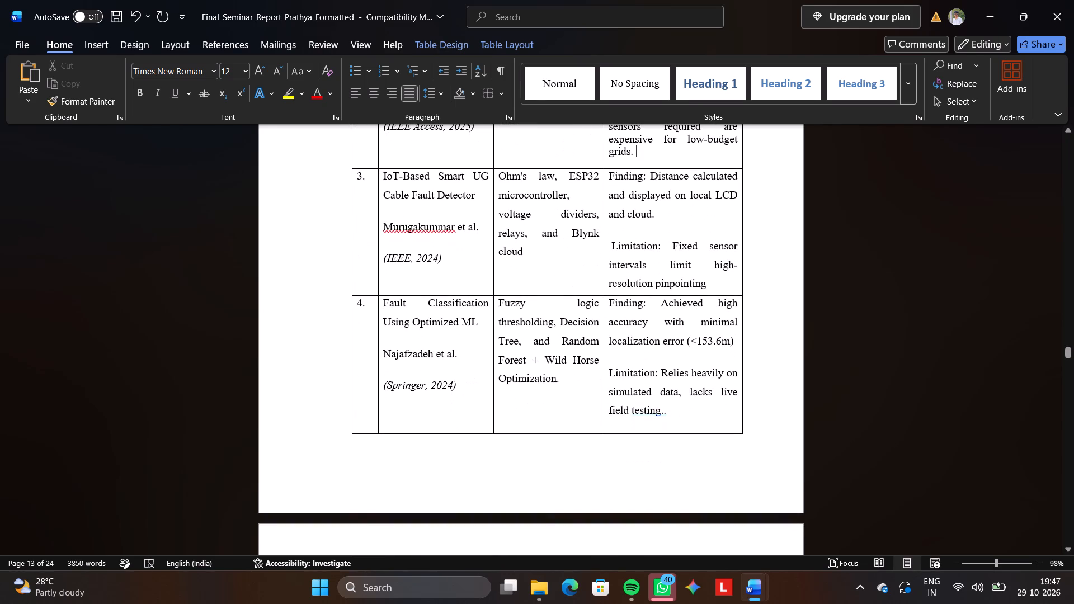
pyautogui.scroll(1, 684, 278)
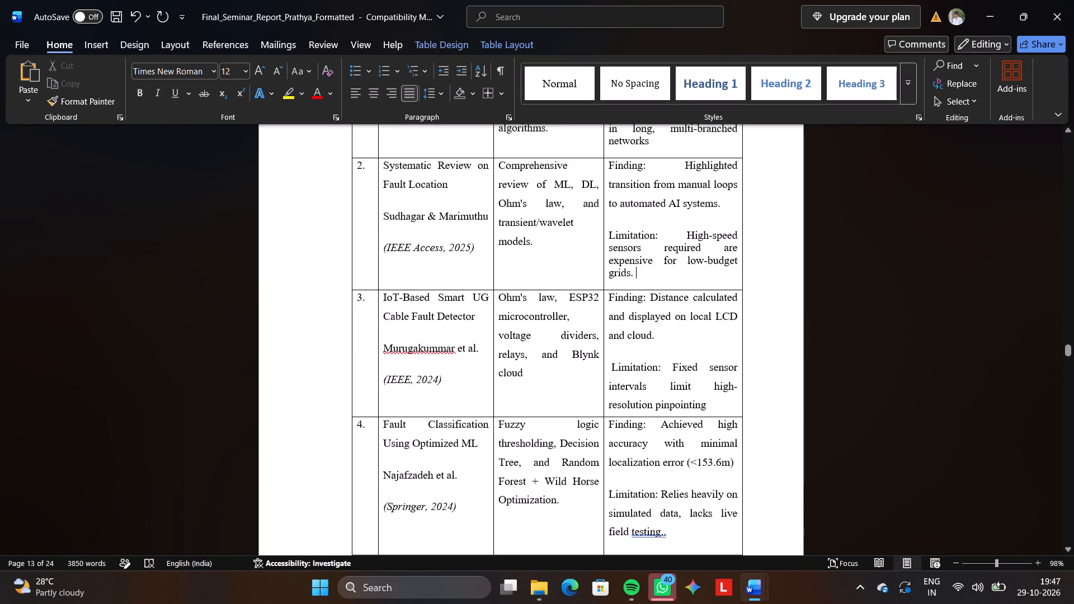
pyautogui.scroll(1, 684, 278)
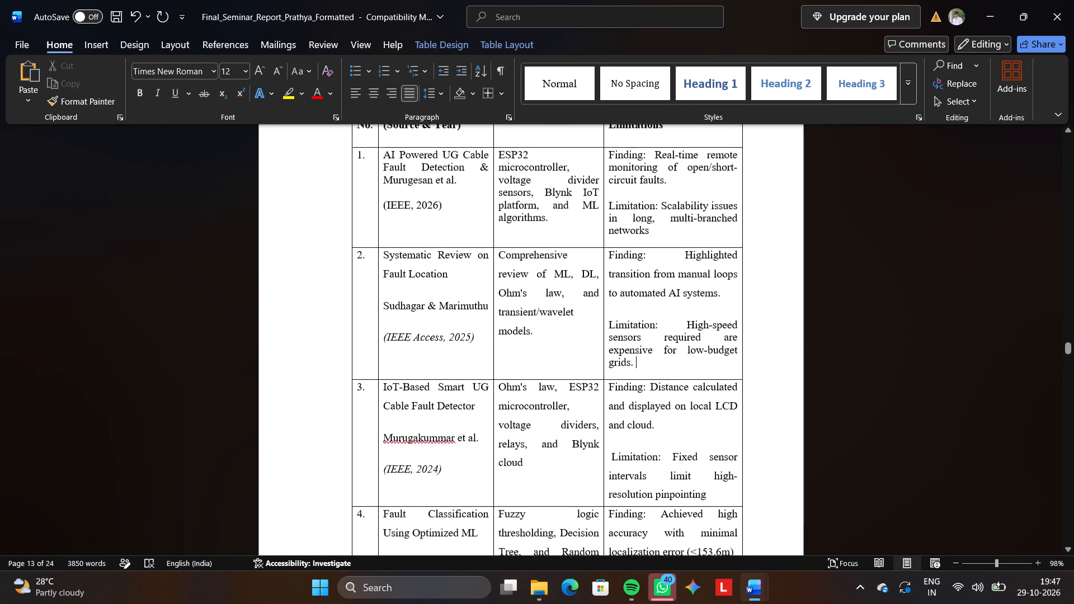
pyautogui.scroll(1, 684, 278)
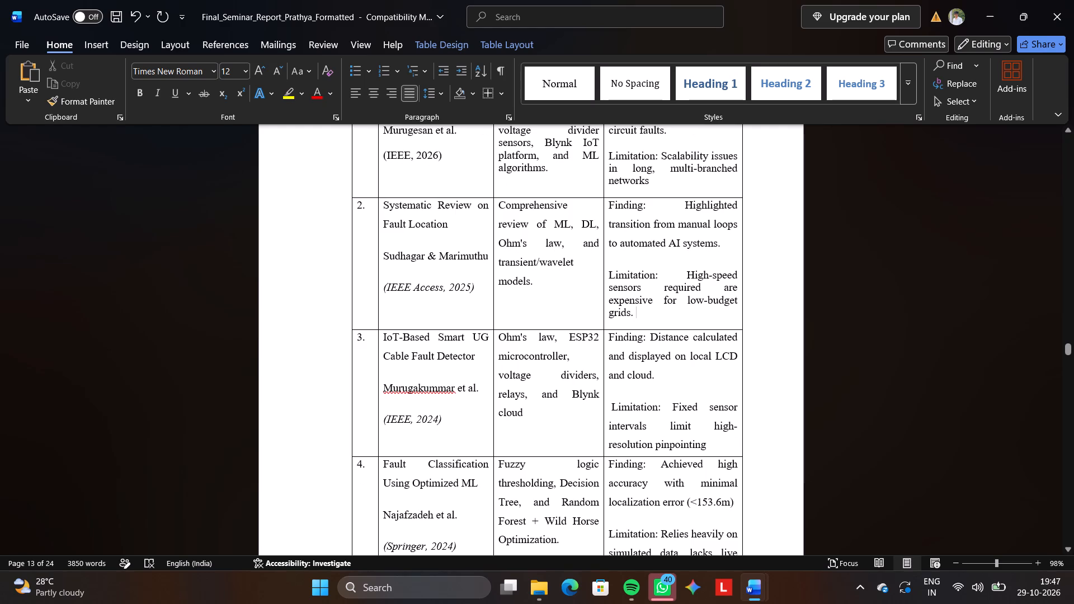
pyautogui.scroll(-1, 684, 278)
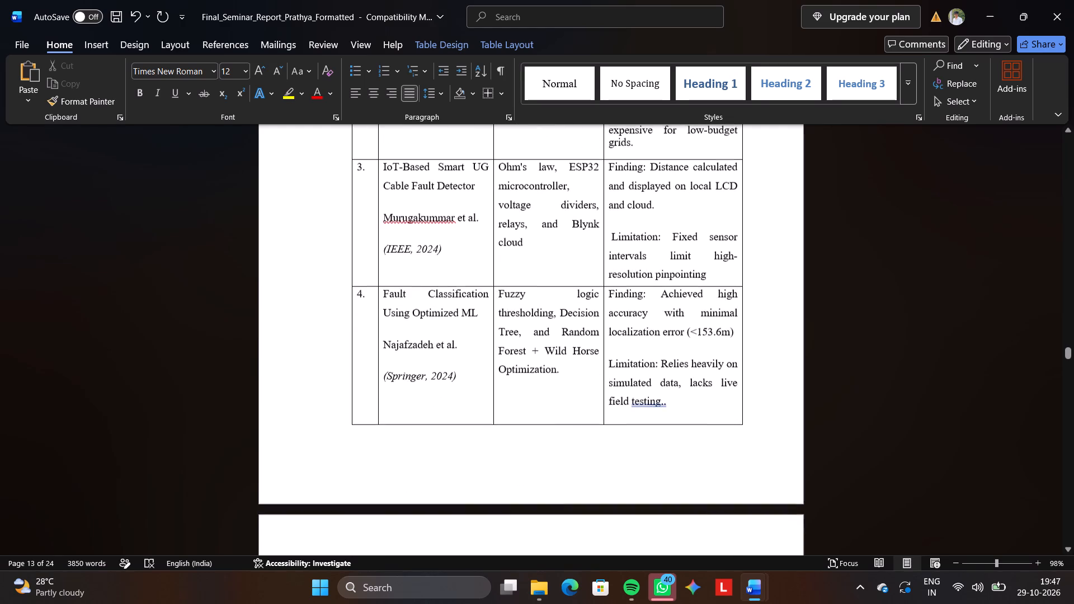
pyautogui.scroll(-2, 684, 278)
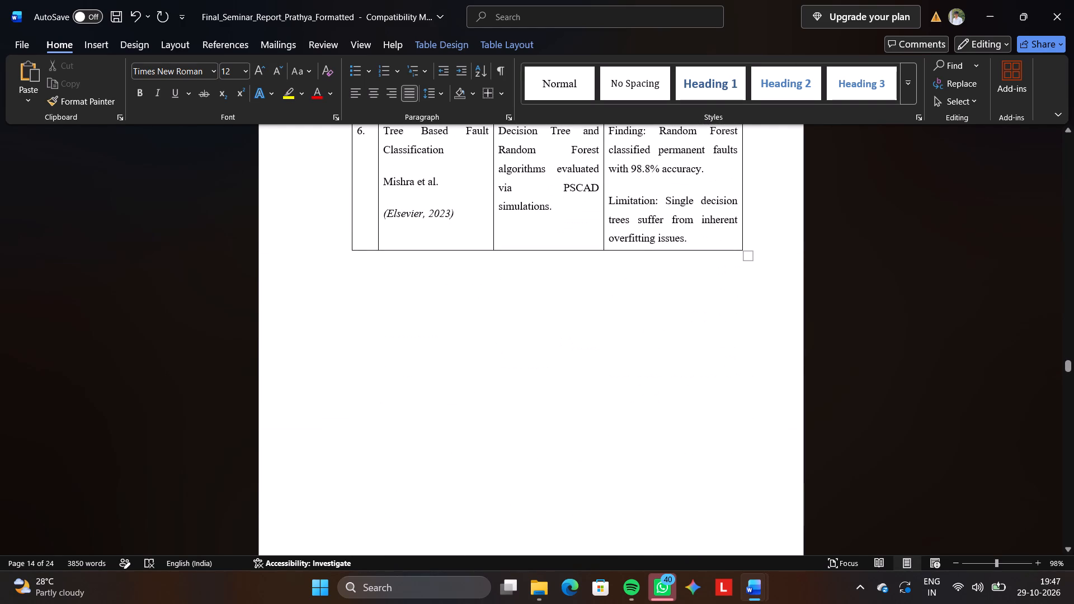
pyautogui.scroll(-1, 686, 278)
pyautogui.keyDown('ctrl'); pyautogui.scroll(-2, 686, 278); pyautogui.keyUp('ctrl')
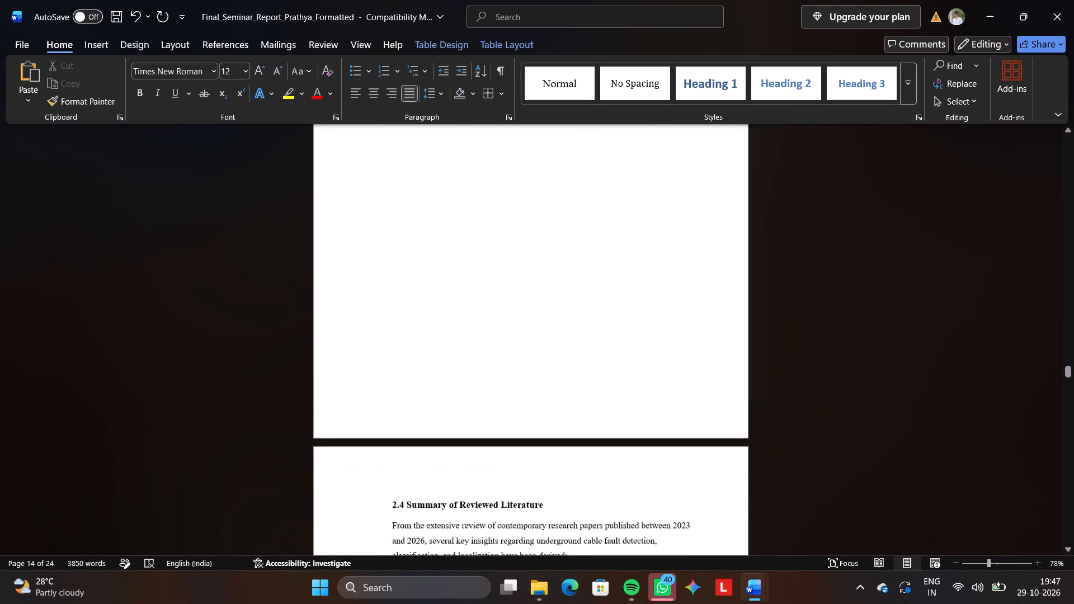
pyautogui.keyDown('ctrl'); pyautogui.scroll(-2, 686, 278); pyautogui.keyUp('ctrl')
pyautogui.scroll(1, 686, 278)
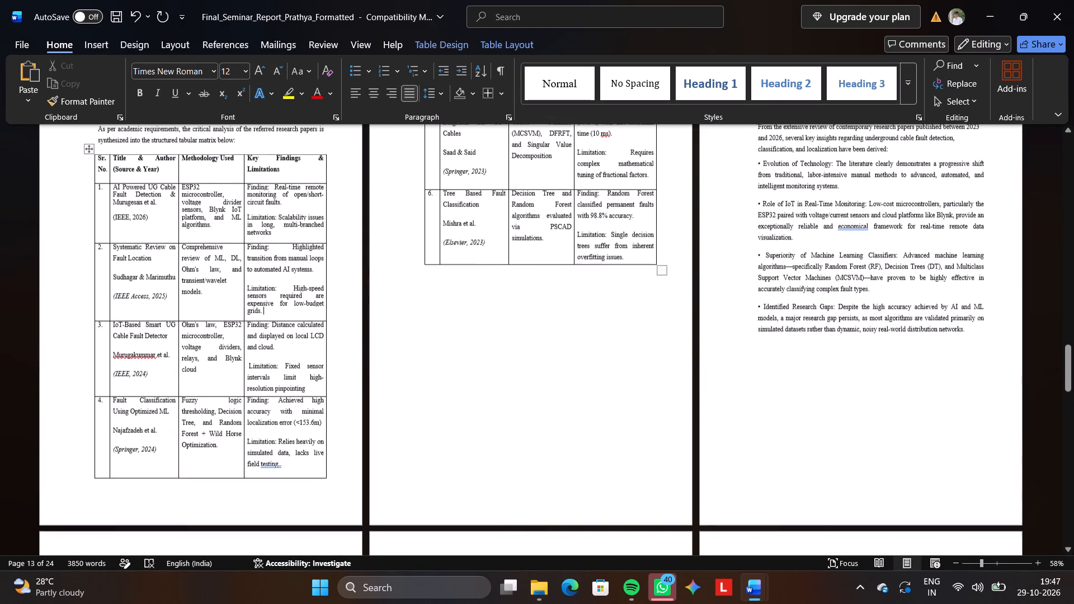
# Remove the break before the "2.4 Summary of Reviewed Literature" heading so the section starts directly below the matrix table.
pyautogui.scroll(2, 686, 278)
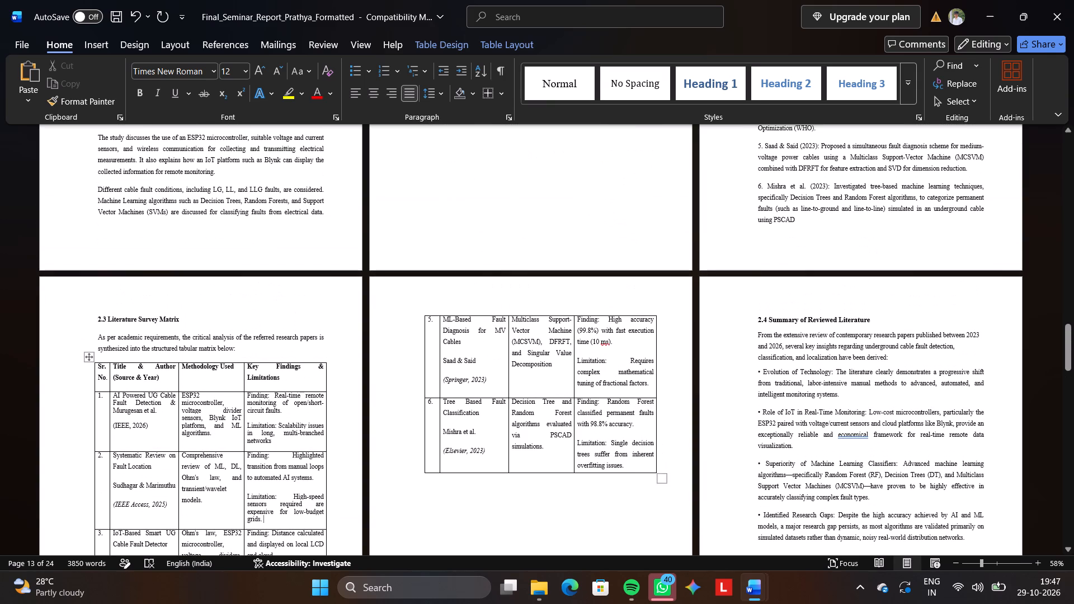
pyautogui.click(761, 305)
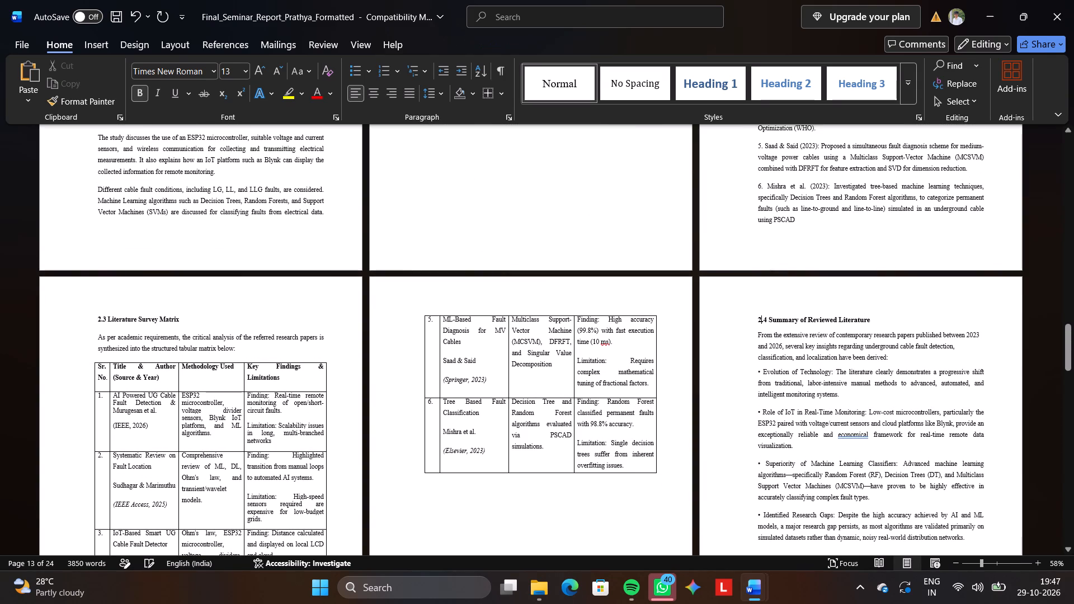
pyautogui.press('Left')
pyautogui.press('BackSpace')
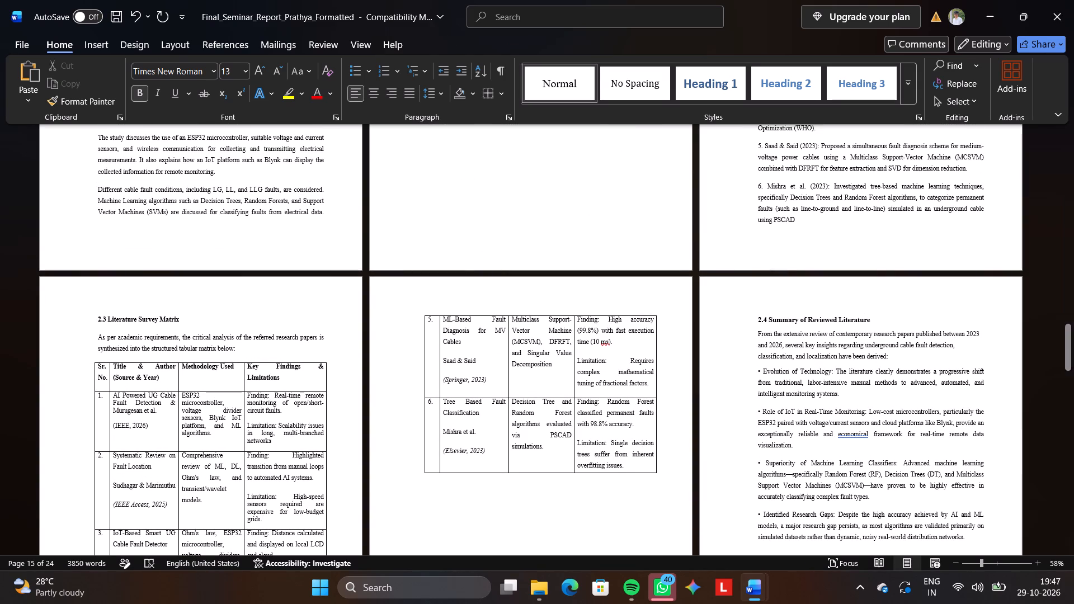
pyautogui.press('BackSpace')
# Review the page flow from section 2.3 through section 2.4 to the start of Chapter 3.
pyautogui.scroll(-1, 761, 305)
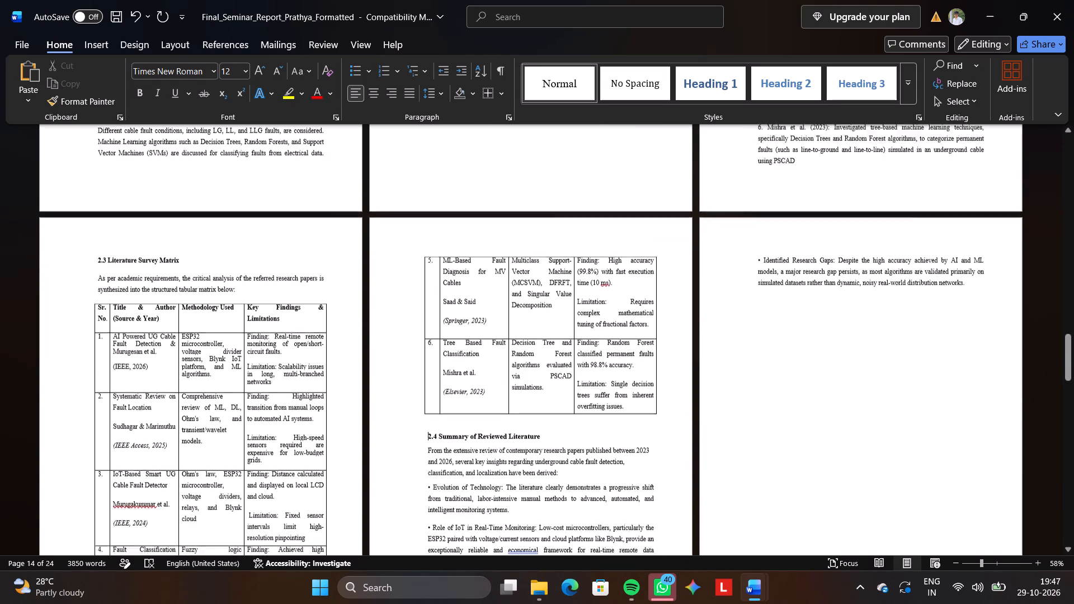
pyautogui.scroll(-3, 761, 305)
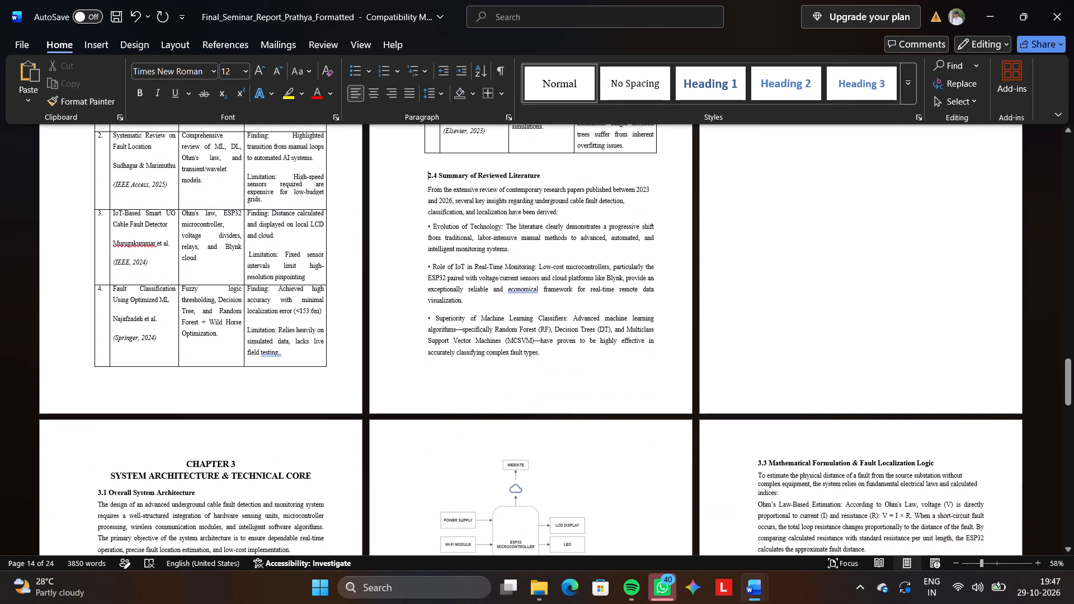
pyautogui.scroll(2, 761, 305)
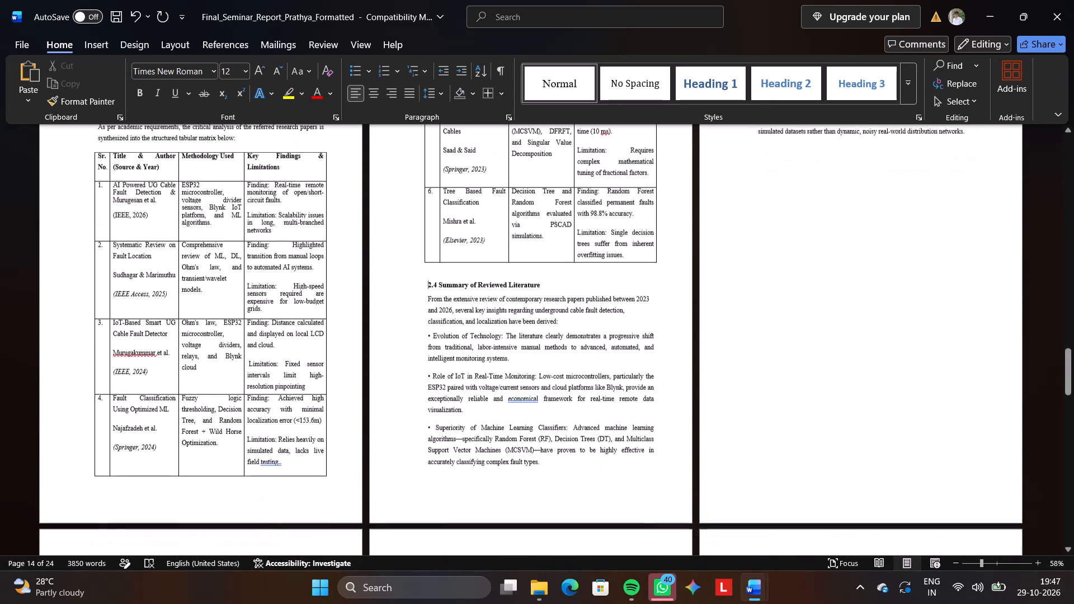
pyautogui.scroll(1, 761, 305)
pyautogui.scroll(-1, 761, 305)
pyautogui.scroll(1, 761, 305)
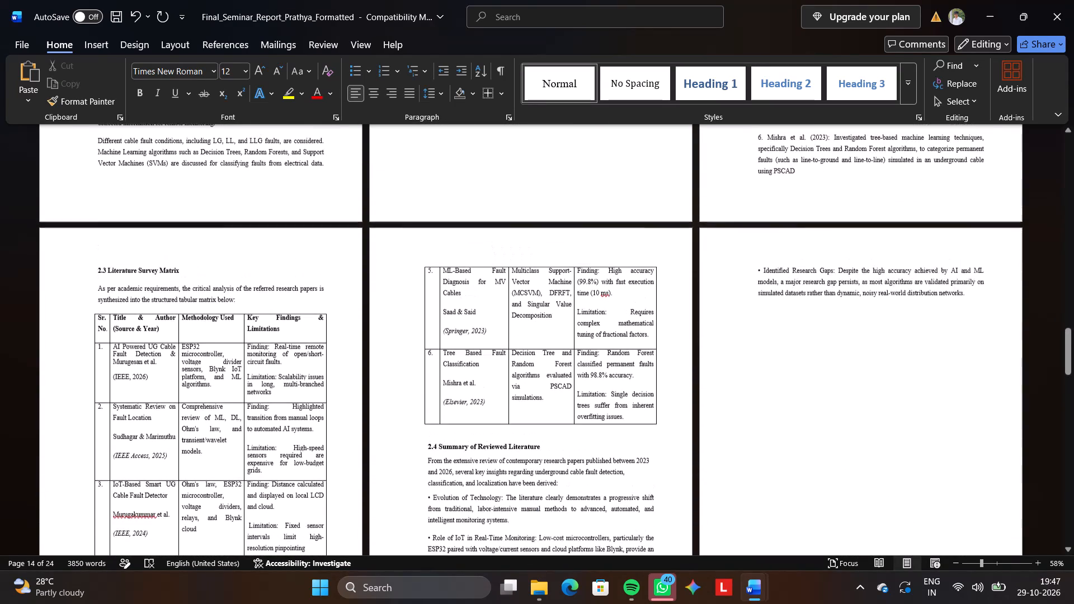
pyautogui.scroll(1, 761, 305)
pyautogui.scroll(-1, 761, 305)
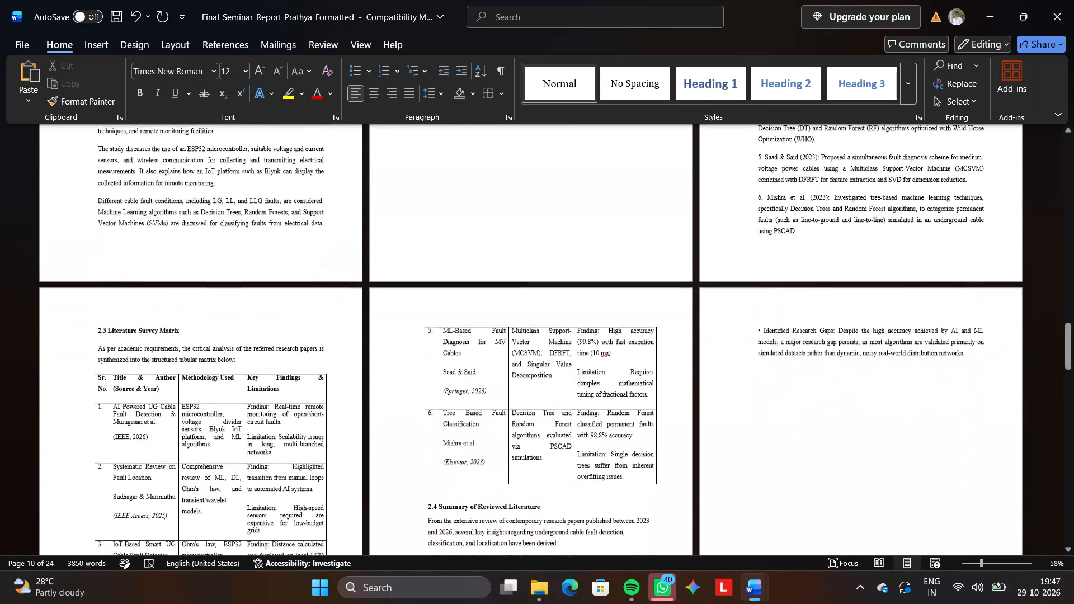
# Insert an empty row above row 5 of the literature survey matrix, where the table continues on its second page.
pyautogui.scroll(-1, 761, 305)
pyautogui.click(628, 301)
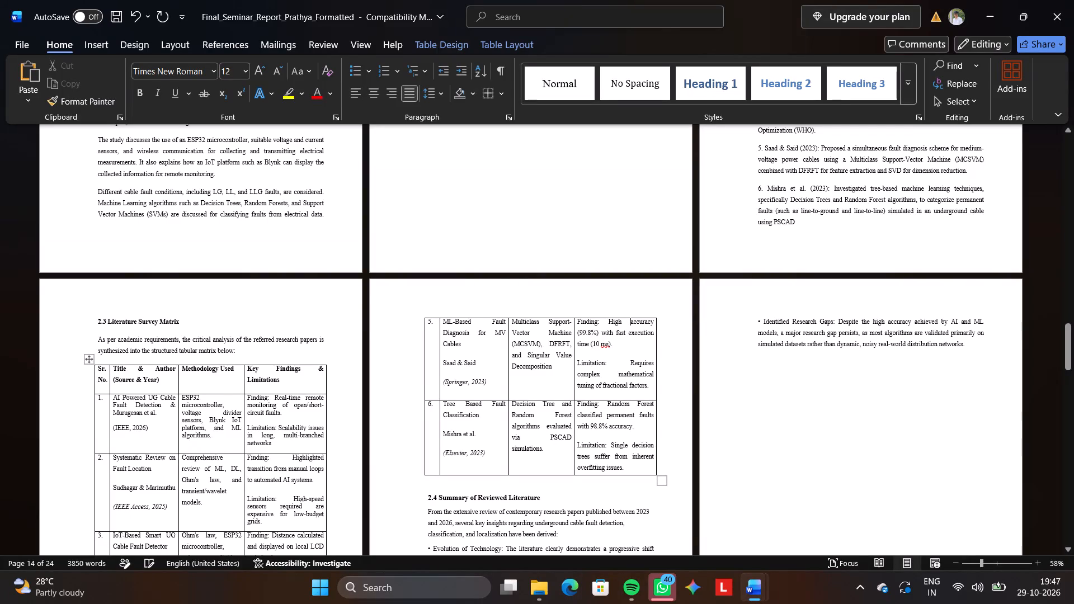
pyautogui.click(628, 301)
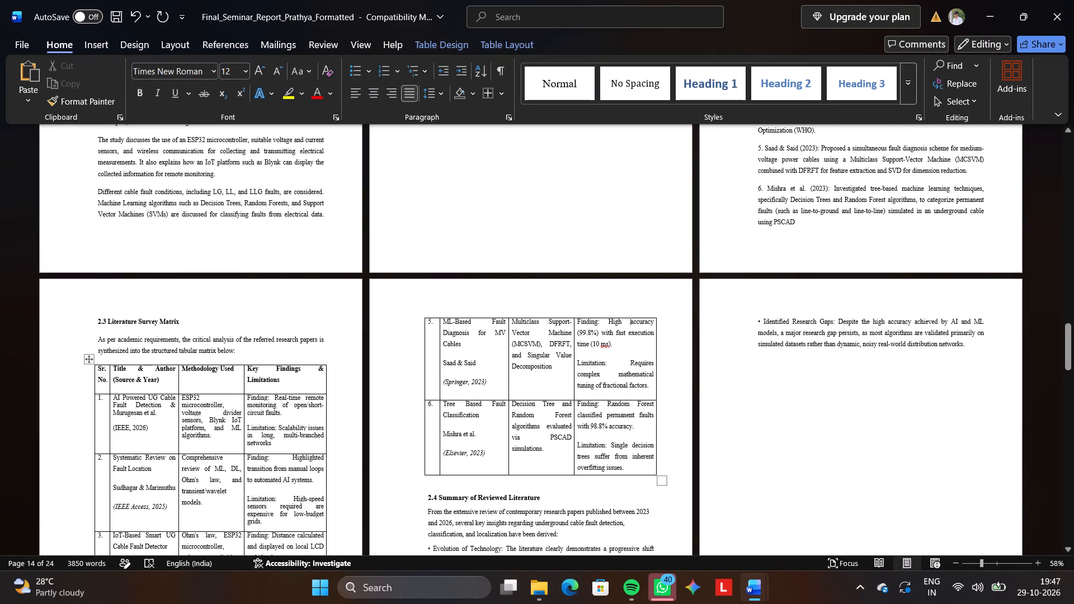
pyautogui.click(400, 323)
pyautogui.click(400, 323)
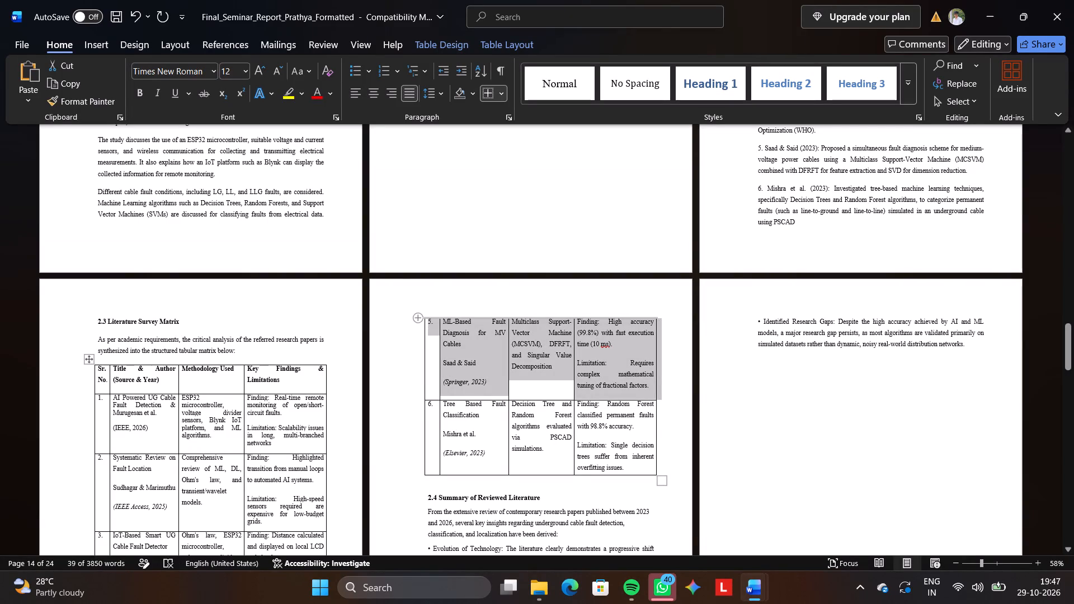
pyautogui.click(417, 316)
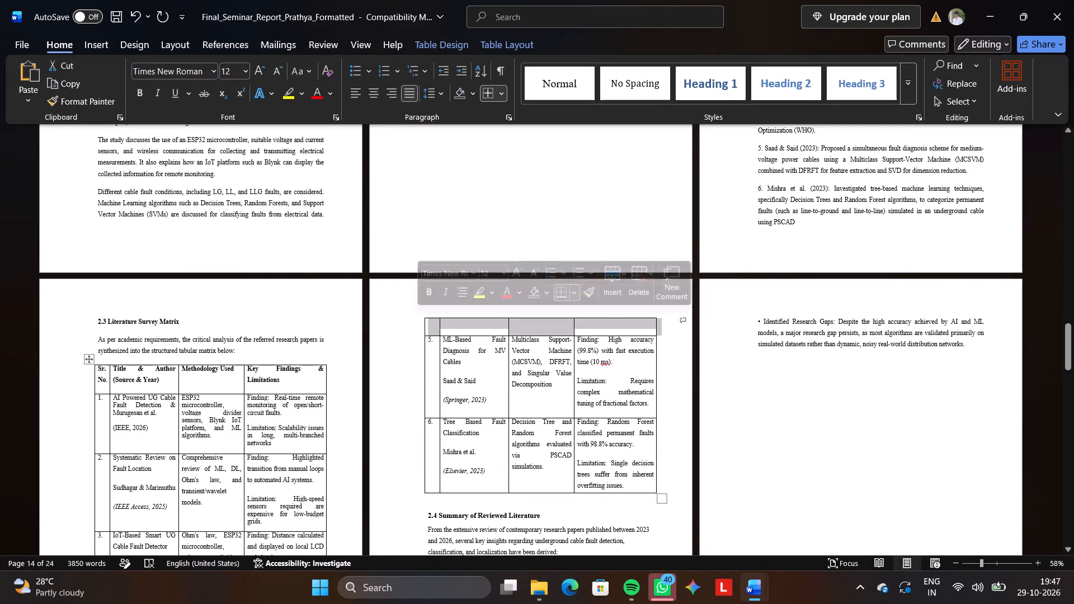
# Remove all borders from the empty row above row 5 of the literature survey matrix, keeping only its bottom border.
pyautogui.click(568, 318)
pyautogui.tripleClick(568, 318)
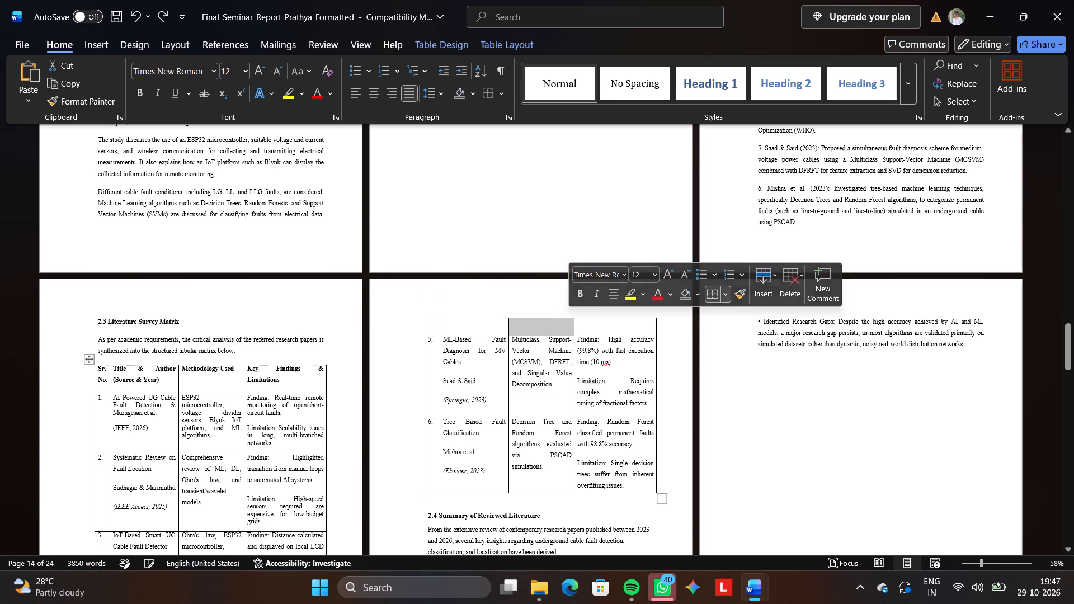
pyautogui.moveTo(606, 322); pyautogui.dragTo(435, 331)
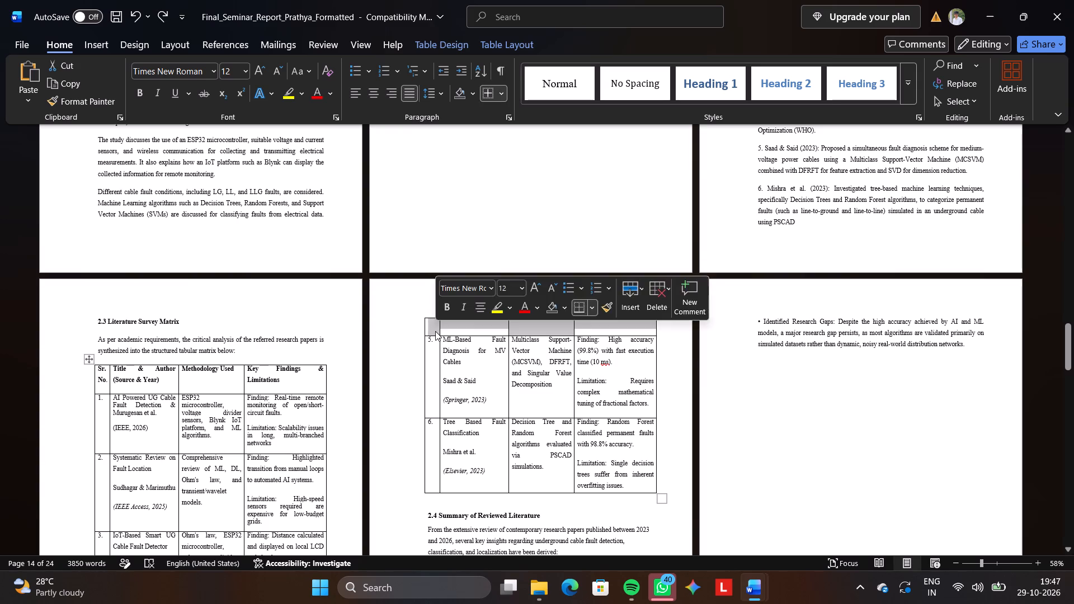
pyautogui.click(498, 93)
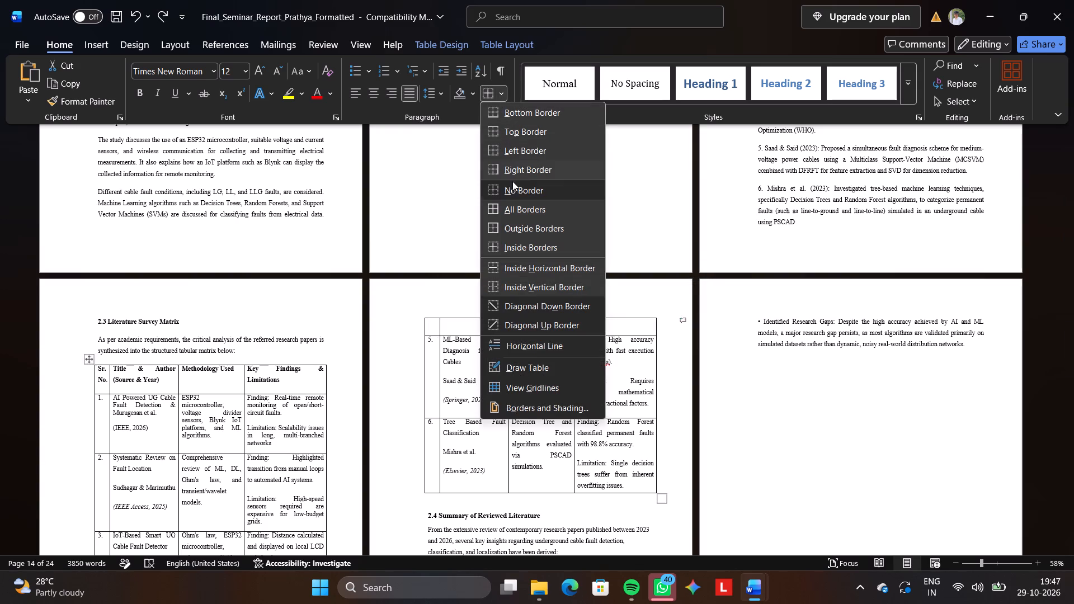
pyautogui.click(515, 192)
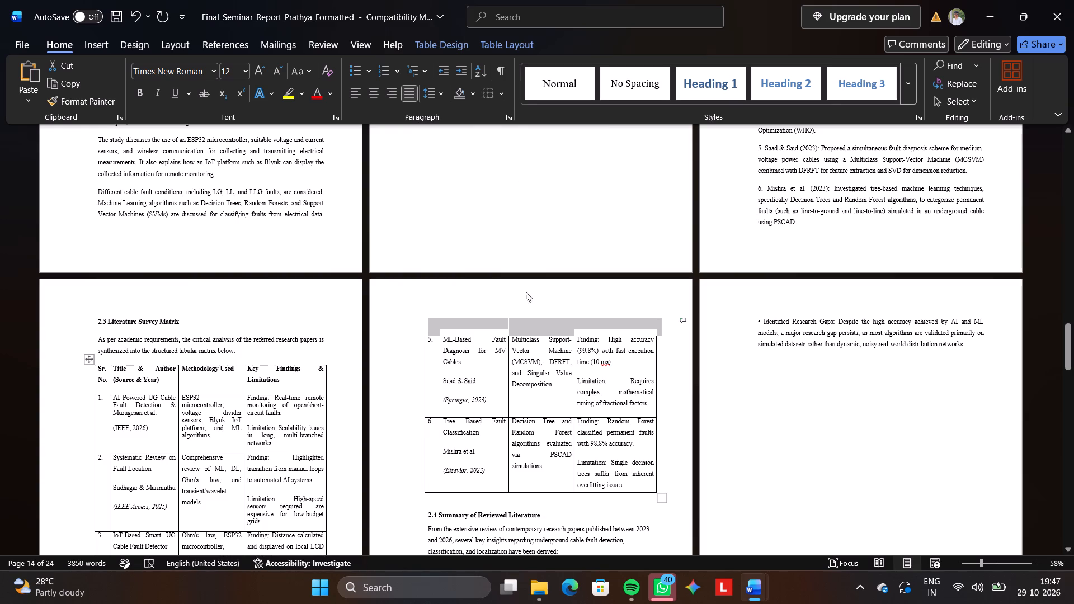
pyautogui.click(497, 90)
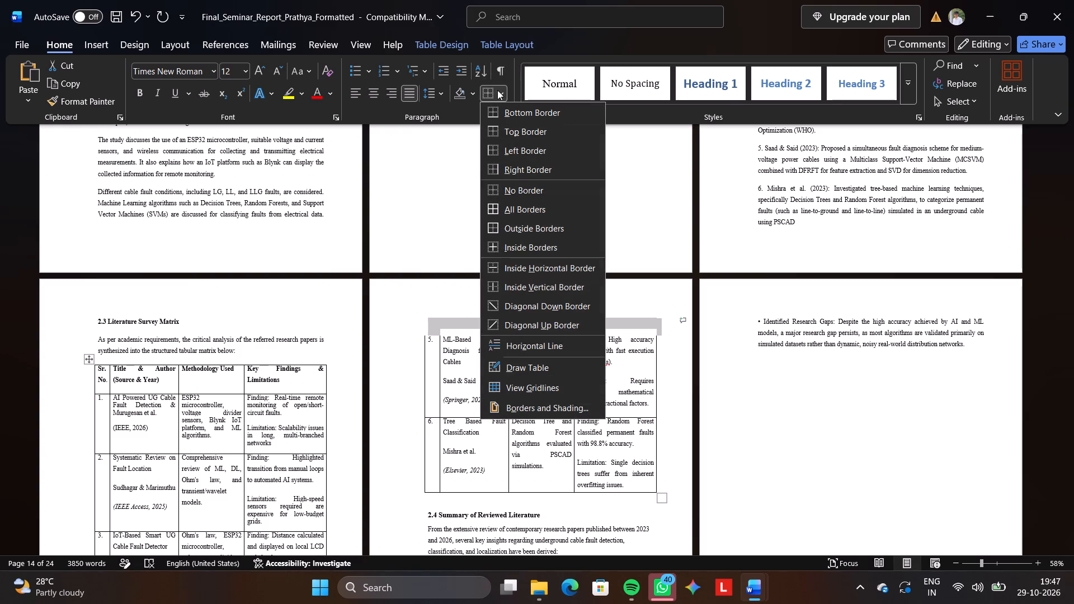
pyautogui.click(522, 110)
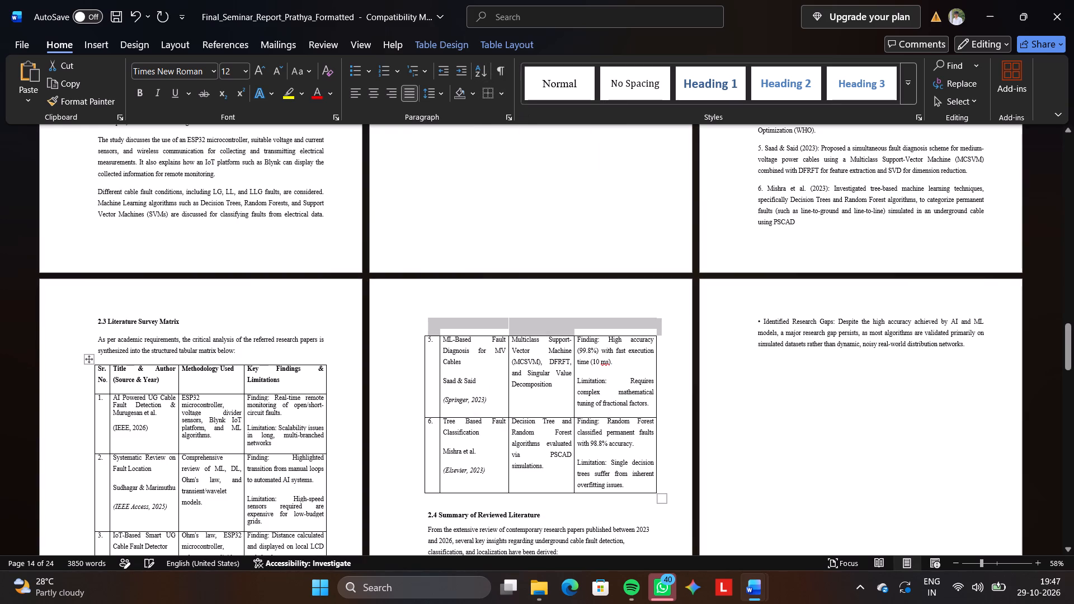
pyautogui.click(573, 287)
pyautogui.click(667, 352)
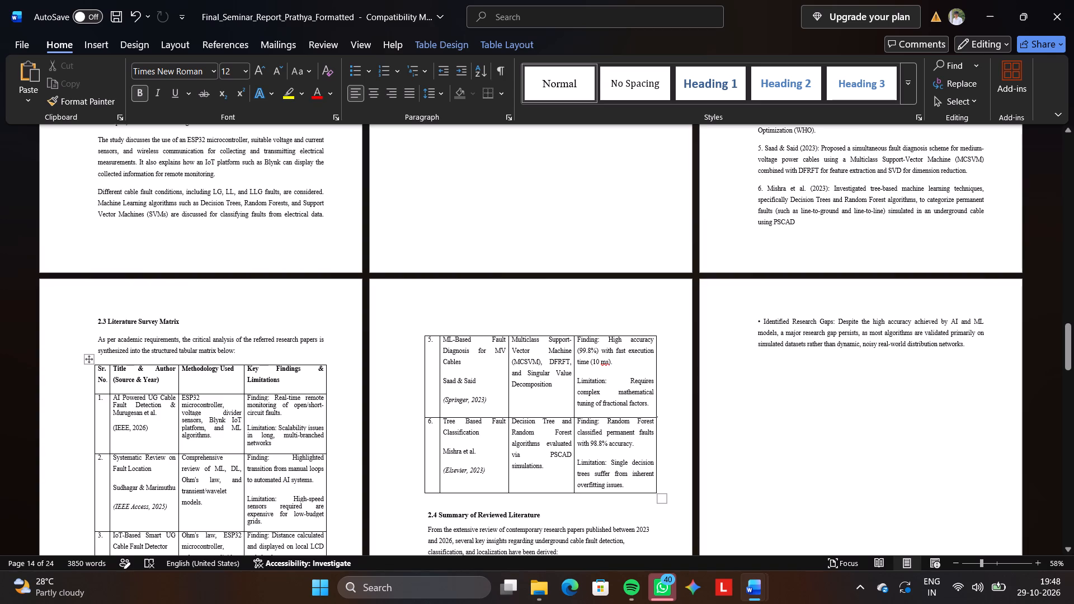
# Switch to the reference seminar report and examine its layout from the Chapter 2 matrix and section 2.4 through Chapter 5.
pyautogui.scroll(-3, 712, 426)
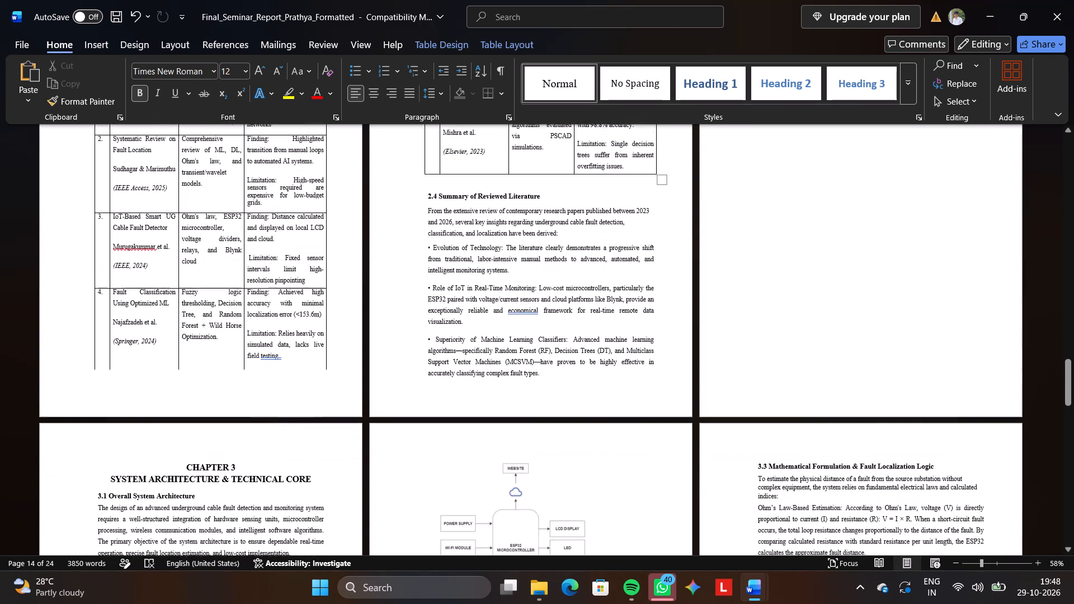
pyautogui.scroll(-1, 712, 426)
pyautogui.hotkey('alt', 'Tab')
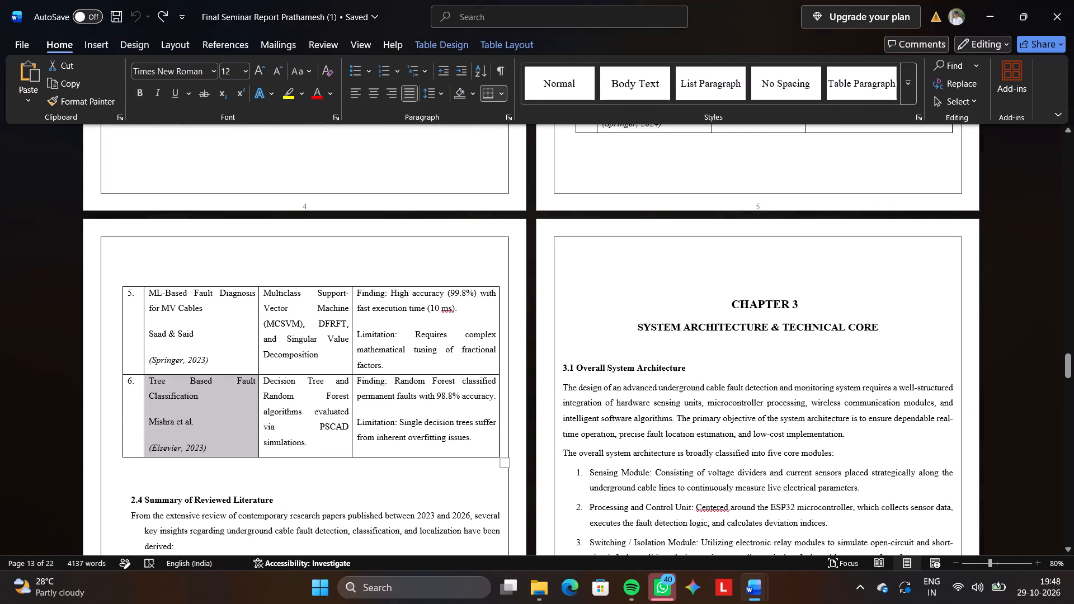
pyautogui.press('Down')
pyautogui.scroll(-3, 712, 426)
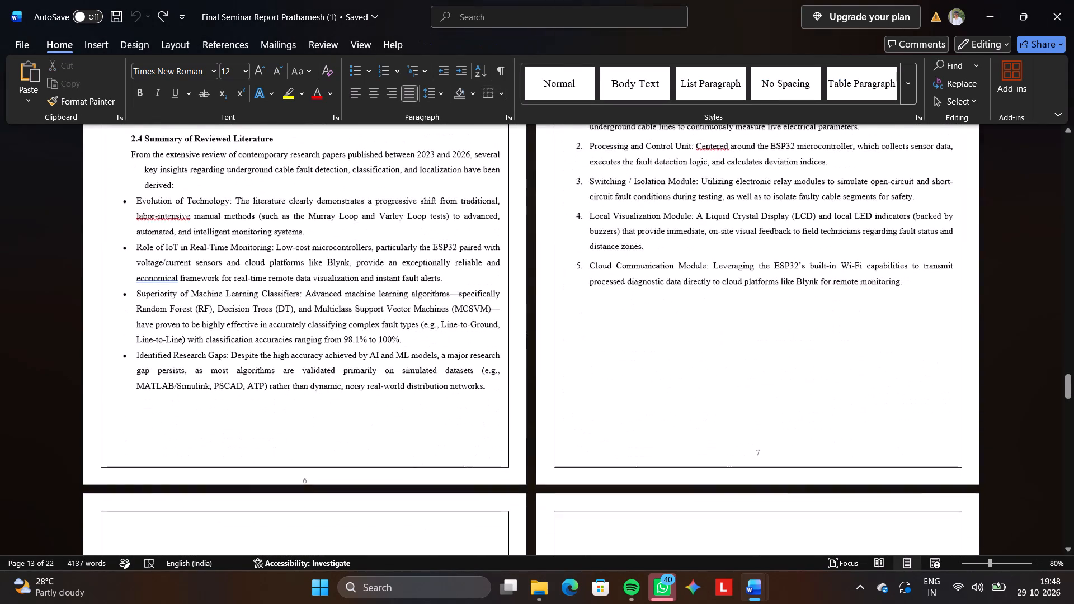
pyautogui.scroll(5, 712, 426)
pyautogui.scroll(-1, 712, 426)
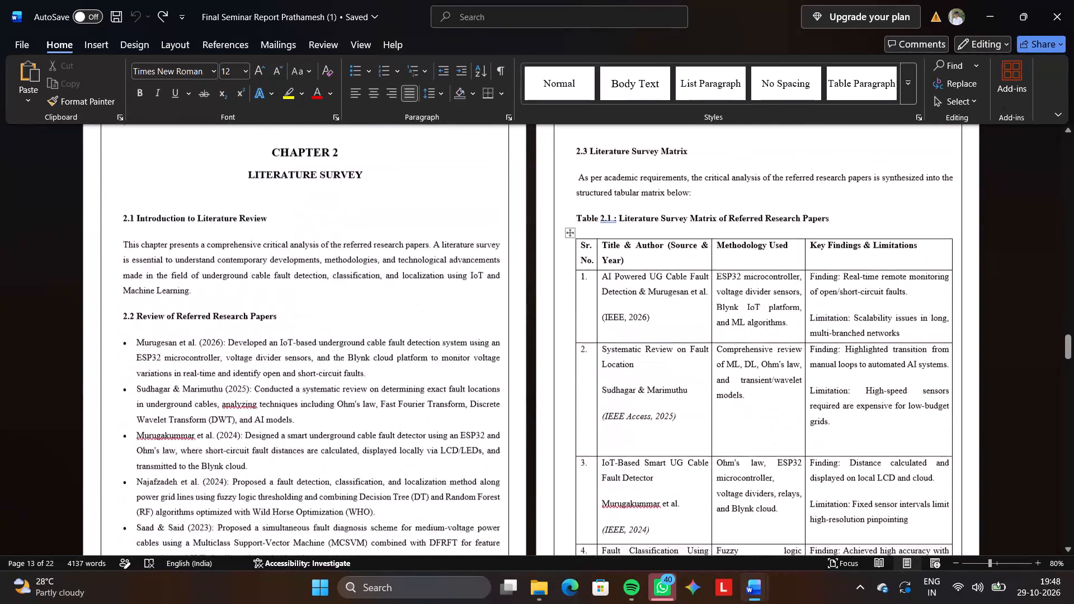
pyautogui.scroll(-4, 712, 426)
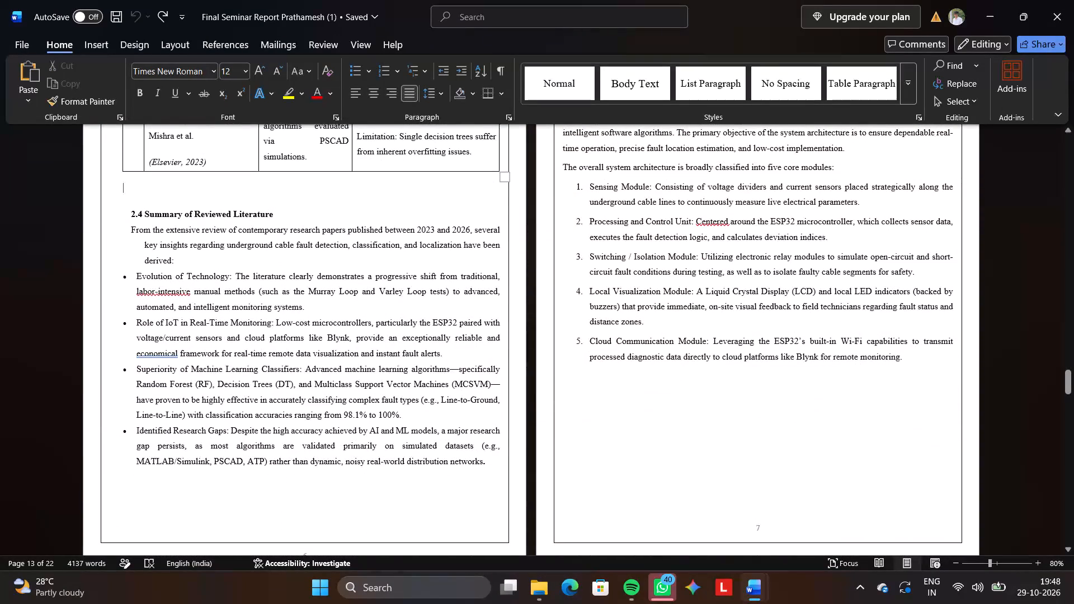
pyautogui.scroll(-6, 712, 426)
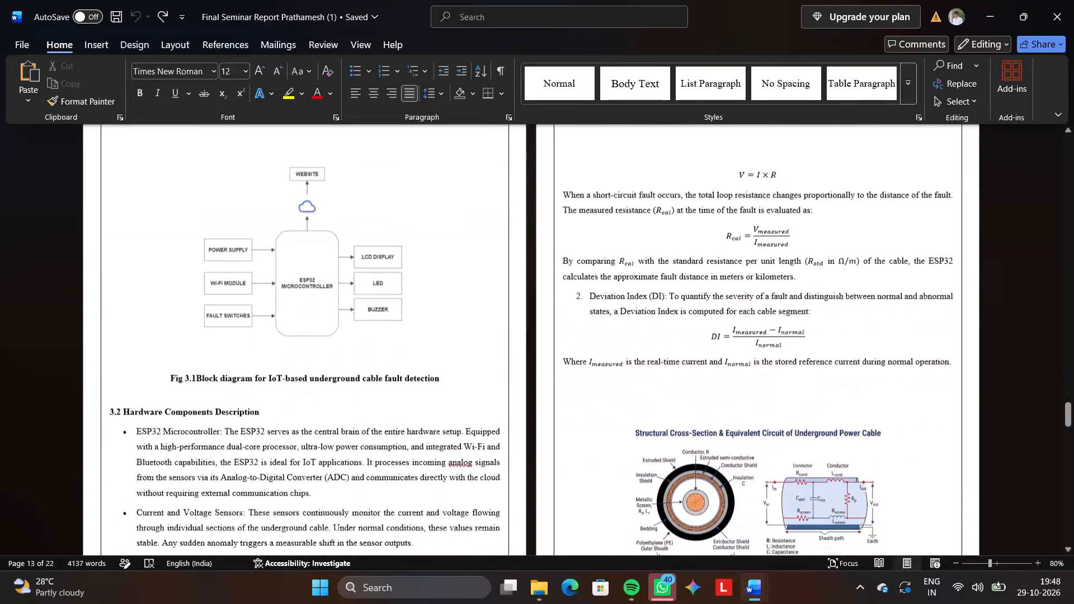
pyautogui.scroll(-5, 712, 426)
pyautogui.scroll(2, 712, 426)
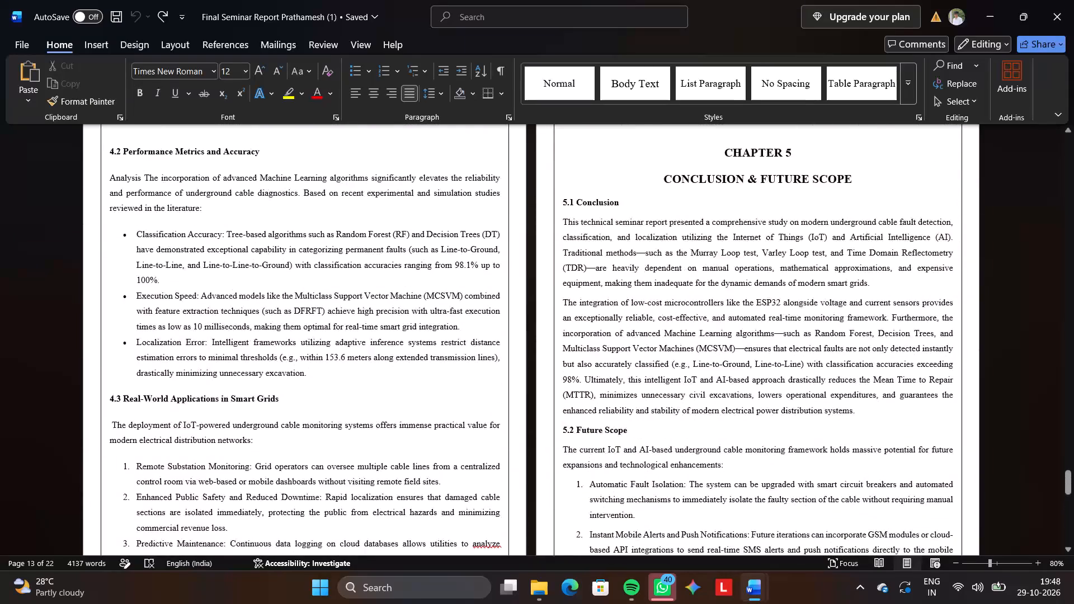
pyautogui.scroll(5, 712, 426)
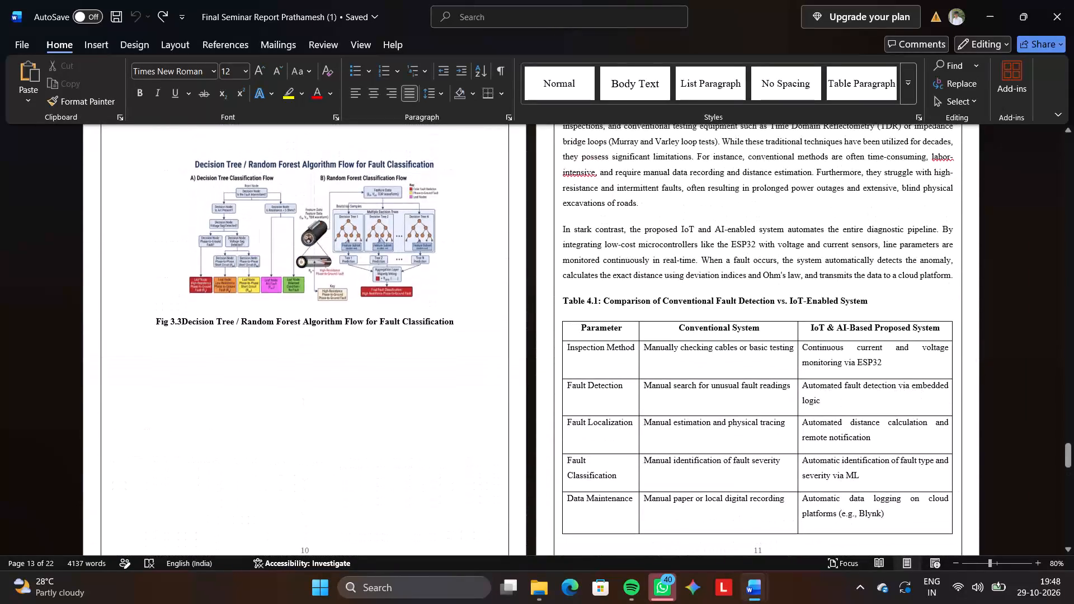
pyautogui.scroll(4, 712, 426)
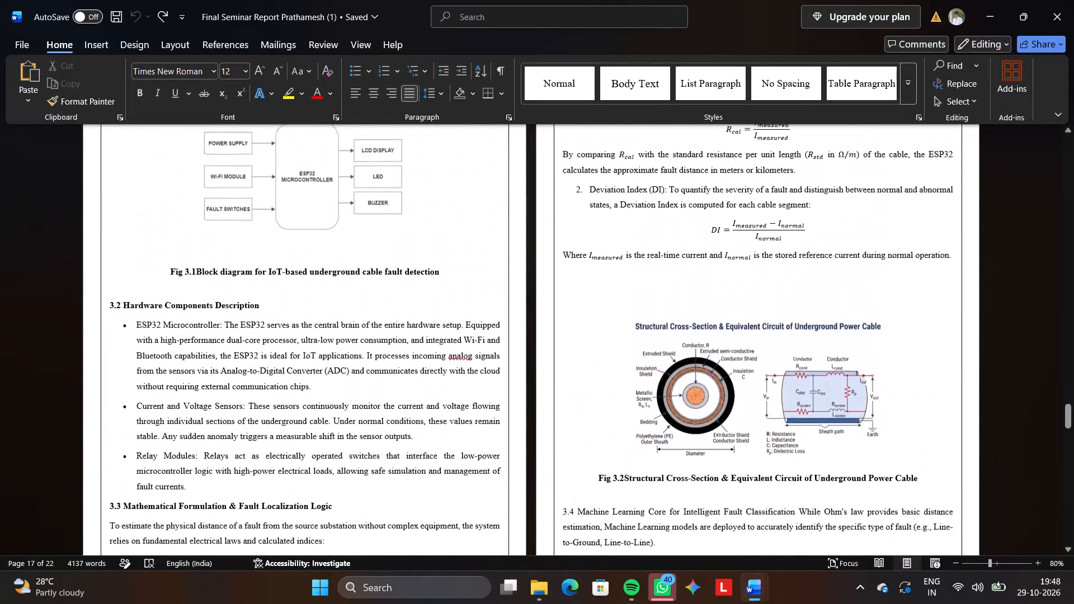
pyautogui.scroll(5, 712, 426)
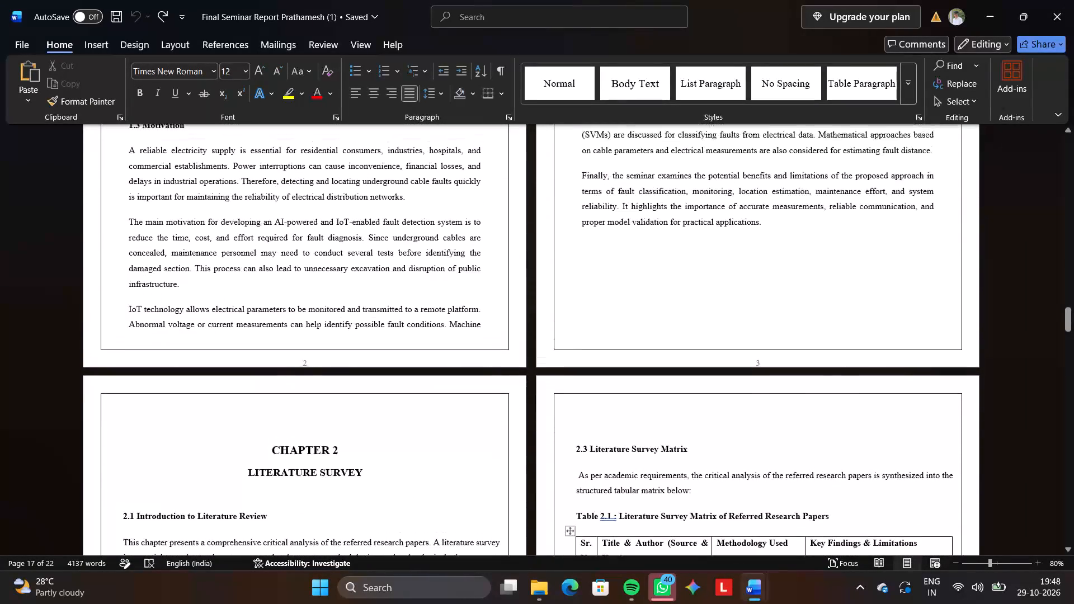
# Copy the caption "Table 2.1 : Literature Survey Matrix of Referred Research Papers" from section 2.3 of the reference report.
pyautogui.scroll(2, 712, 426)
pyautogui.moveTo(841, 406); pyautogui.dragTo(693, 427)
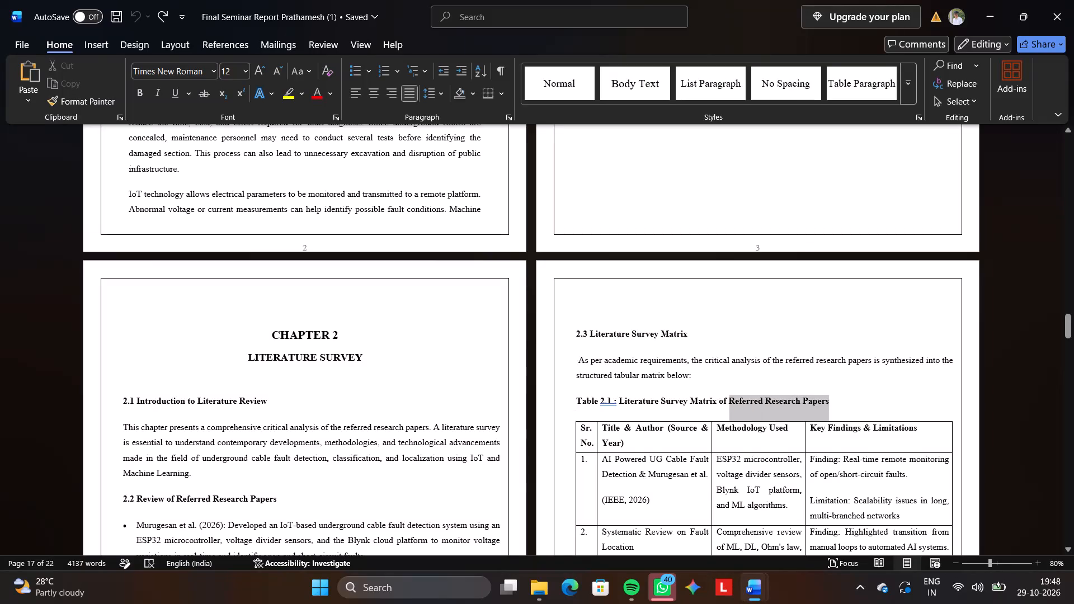
pyautogui.moveTo(693, 427); pyautogui.dragTo(586, 409)
pyautogui.hotkey('ctrl', 'c')
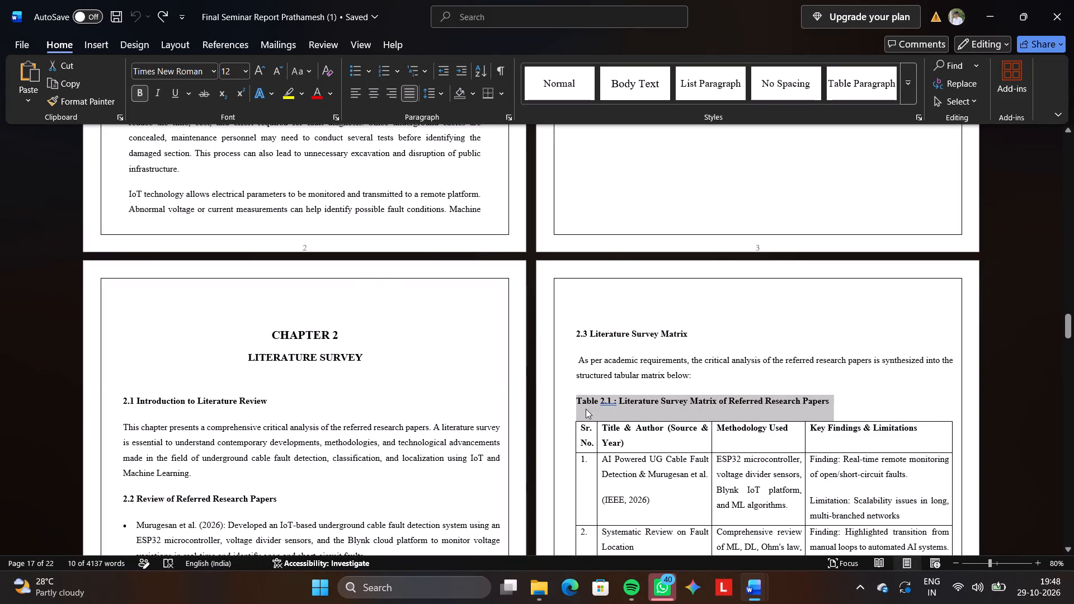
# Switch back to the formatted report, select the borderless row above row 5 of the matrix and activate Draw Table.
pyautogui.hotkey('alt', 'Tab')
pyautogui.scroll(1, 586, 409)
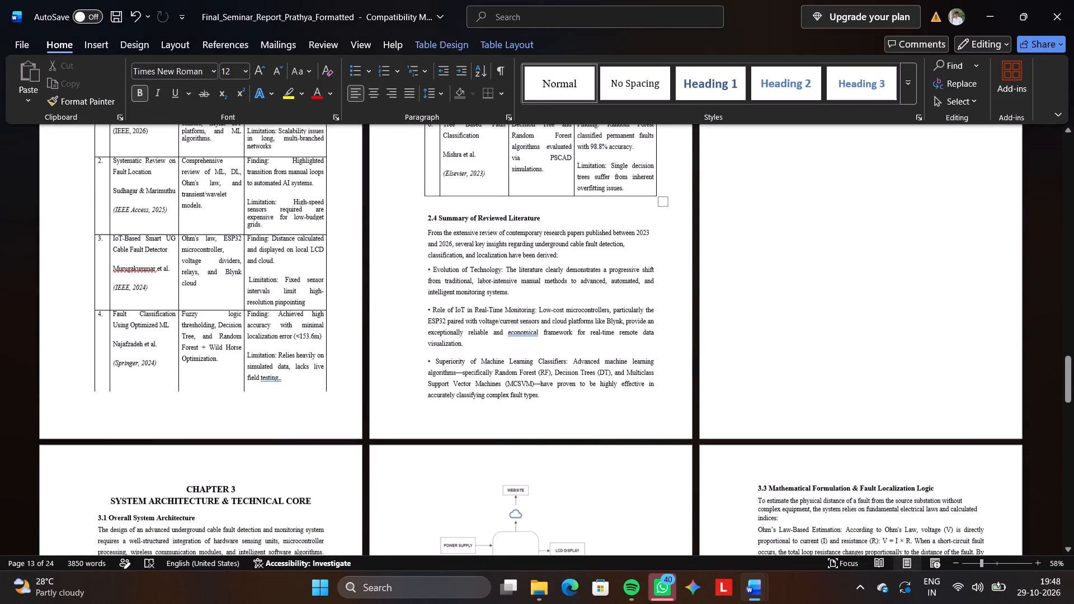
pyautogui.scroll(1, 586, 409)
pyautogui.hscroll(2, 586, 409)
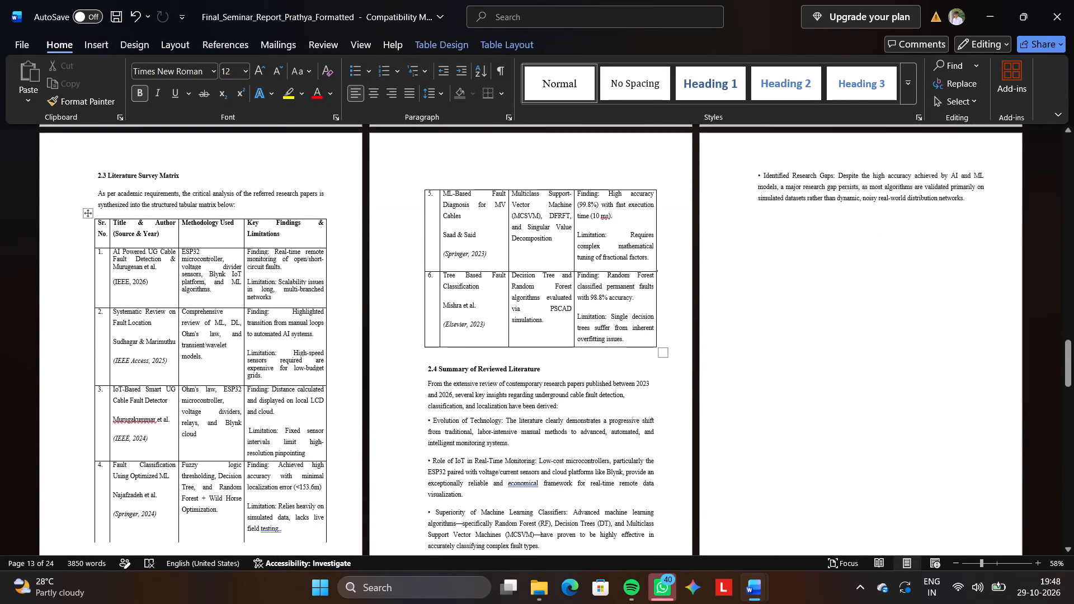
pyautogui.scroll(1, 586, 409)
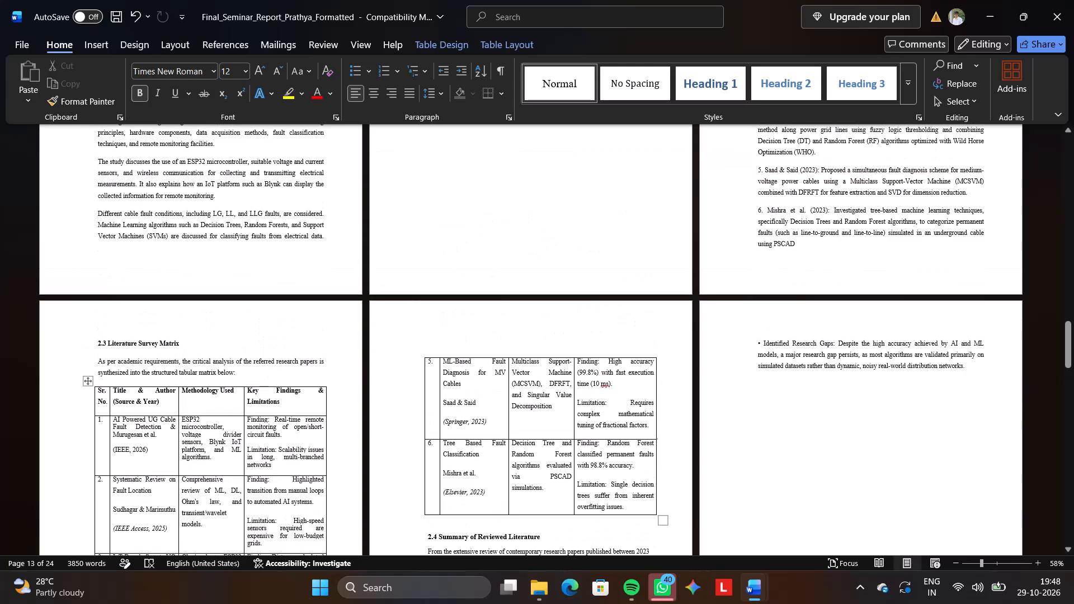
pyautogui.click(548, 345)
pyautogui.tripleClick(548, 345)
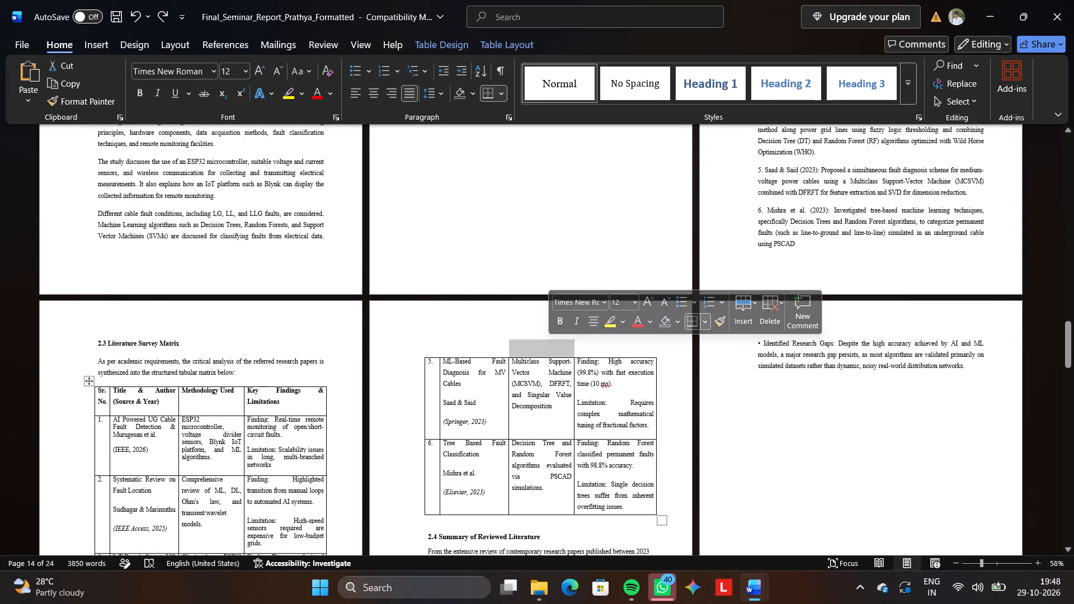
pyautogui.moveTo(647, 351); pyautogui.dragTo(463, 352)
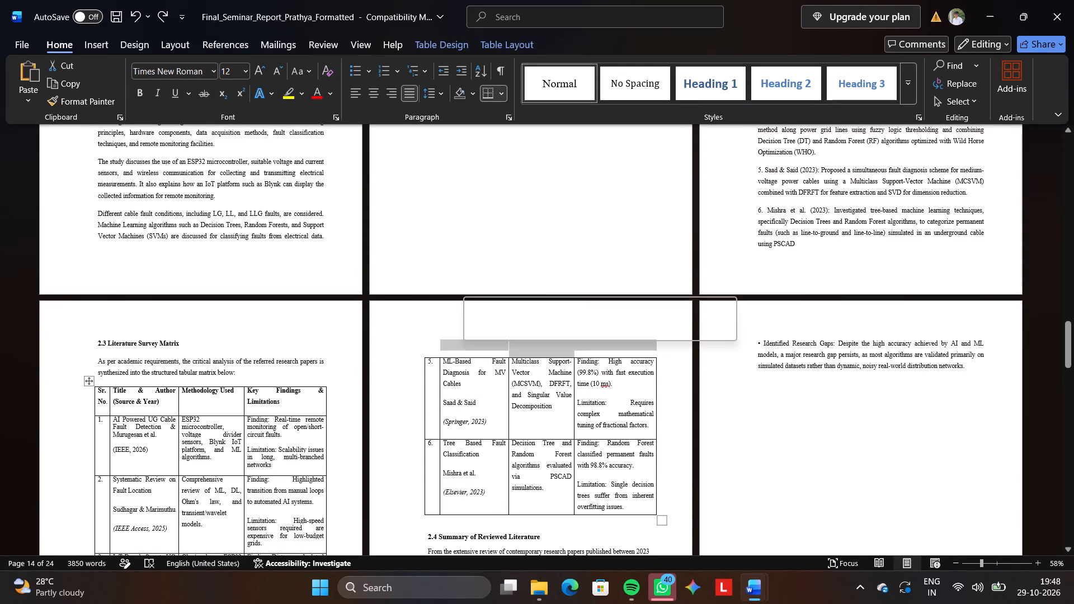
pyautogui.click(651, 350)
pyautogui.moveTo(651, 350); pyautogui.dragTo(587, 348)
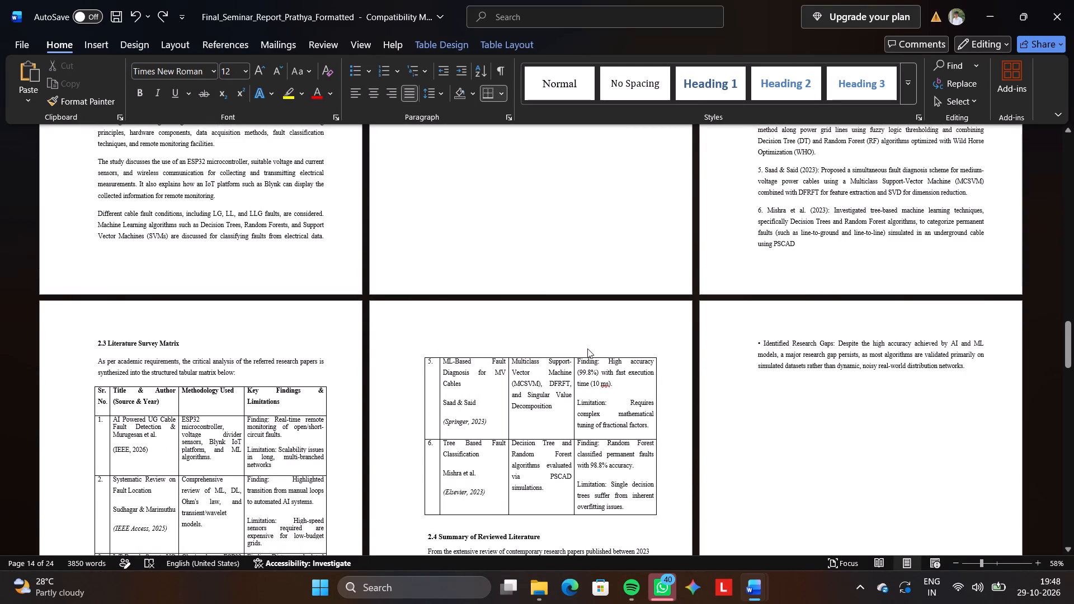
pyautogui.moveTo(587, 348); pyautogui.dragTo(430, 350)
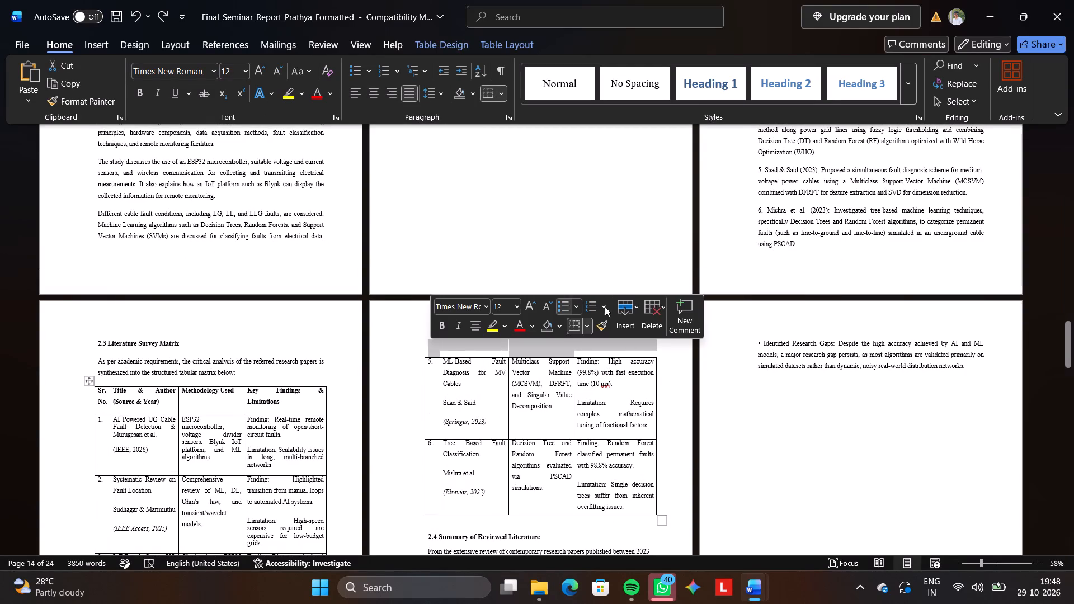
pyautogui.click(586, 322)
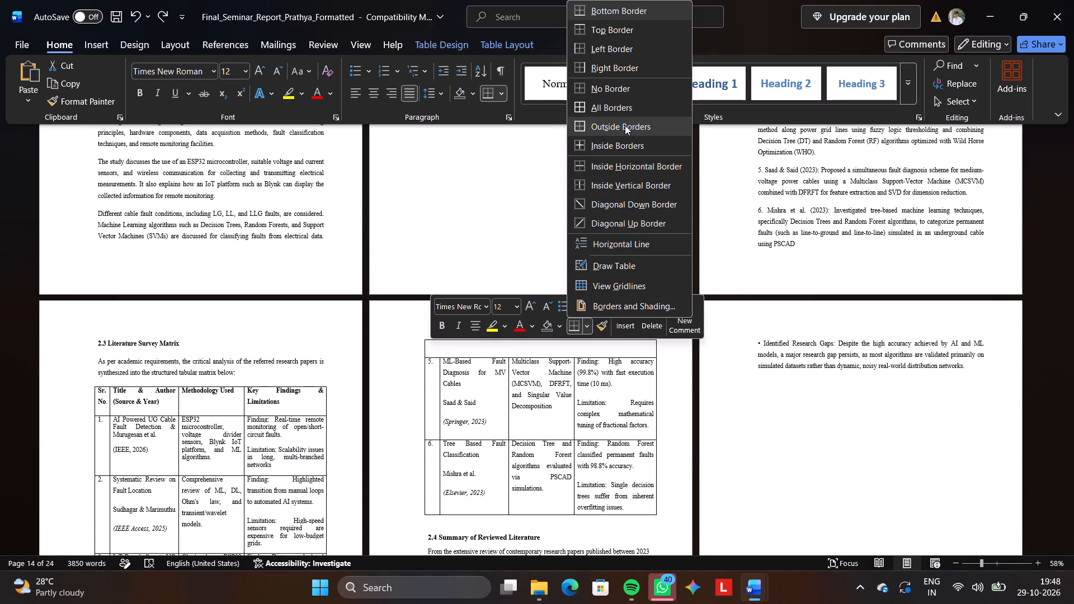
pyautogui.click(629, 266)
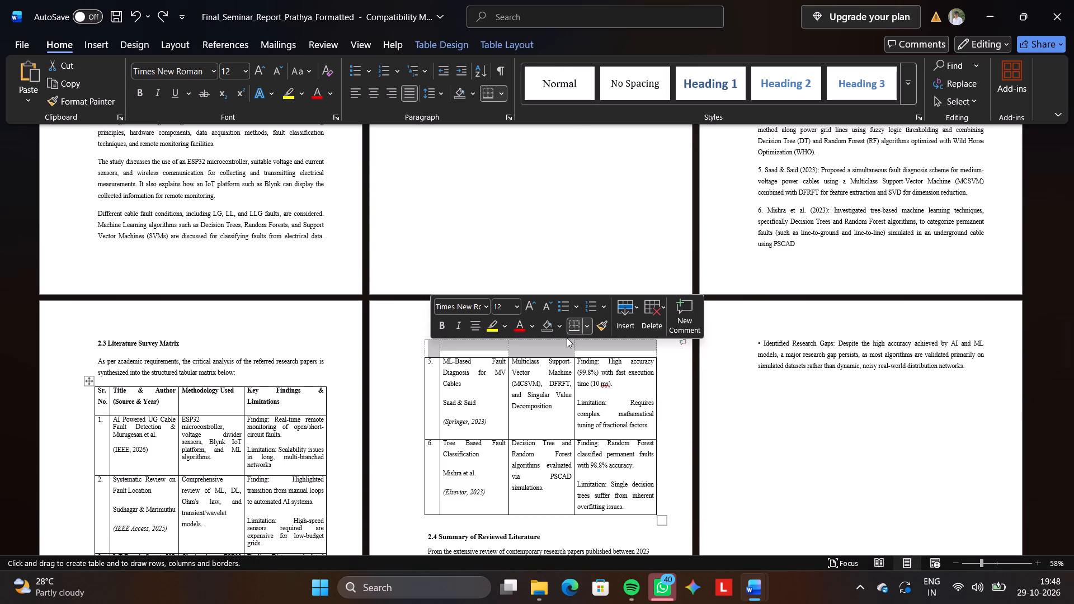
pyautogui.click(567, 338)
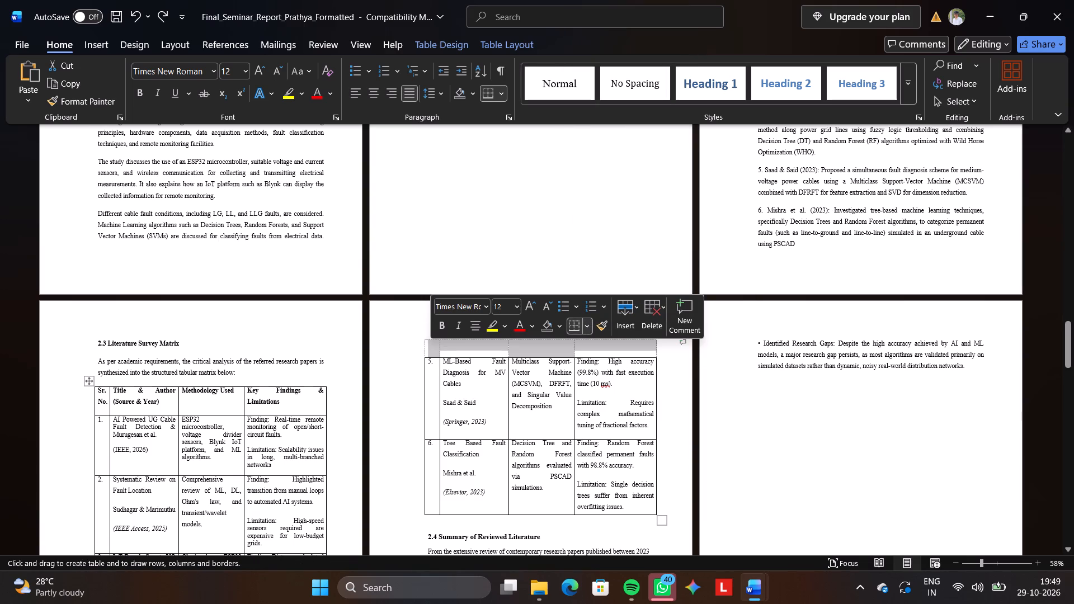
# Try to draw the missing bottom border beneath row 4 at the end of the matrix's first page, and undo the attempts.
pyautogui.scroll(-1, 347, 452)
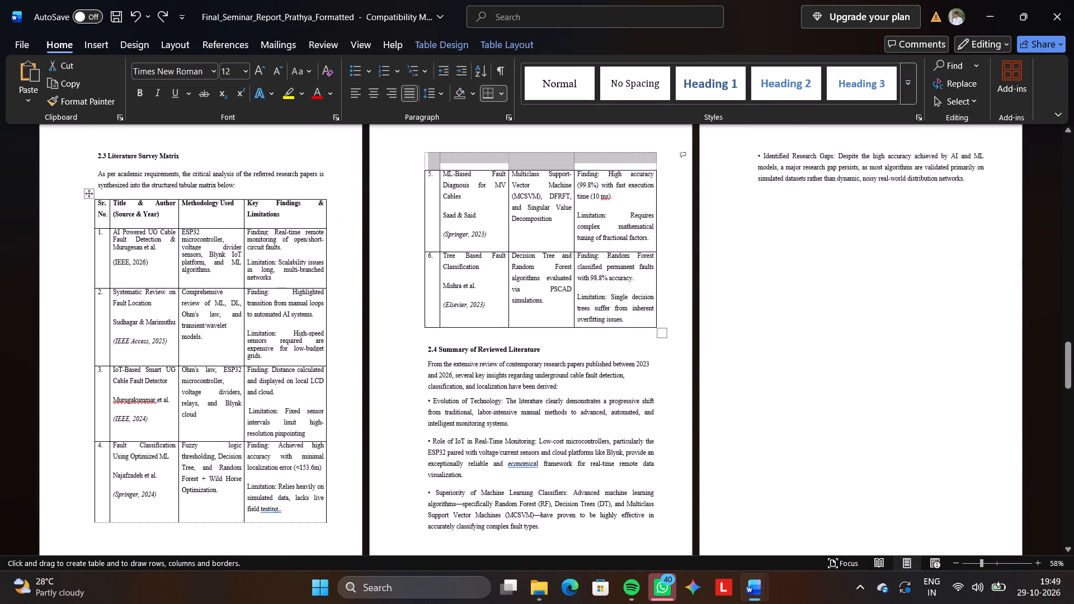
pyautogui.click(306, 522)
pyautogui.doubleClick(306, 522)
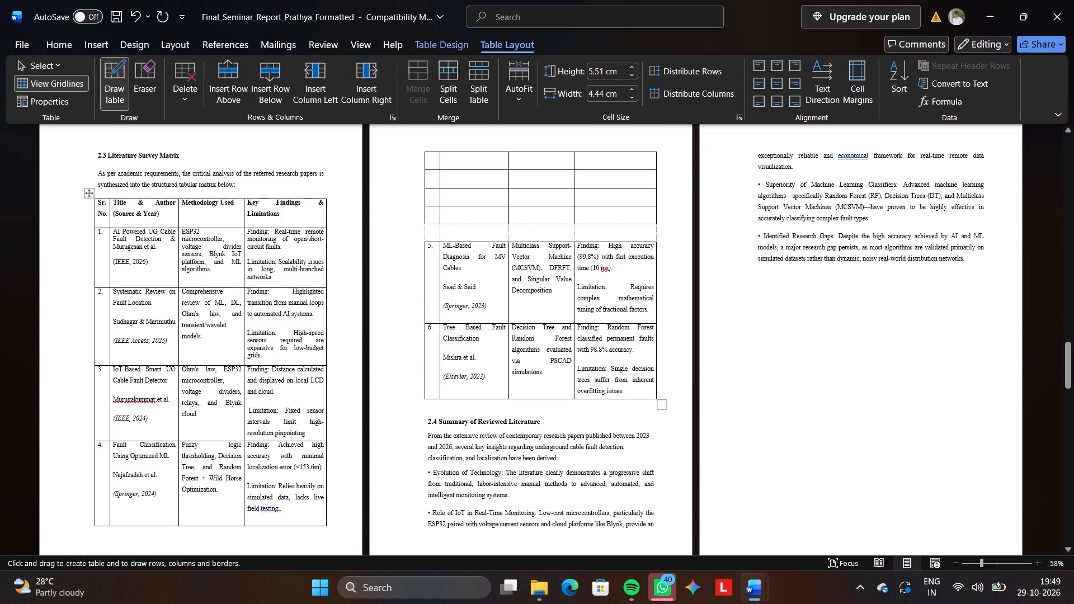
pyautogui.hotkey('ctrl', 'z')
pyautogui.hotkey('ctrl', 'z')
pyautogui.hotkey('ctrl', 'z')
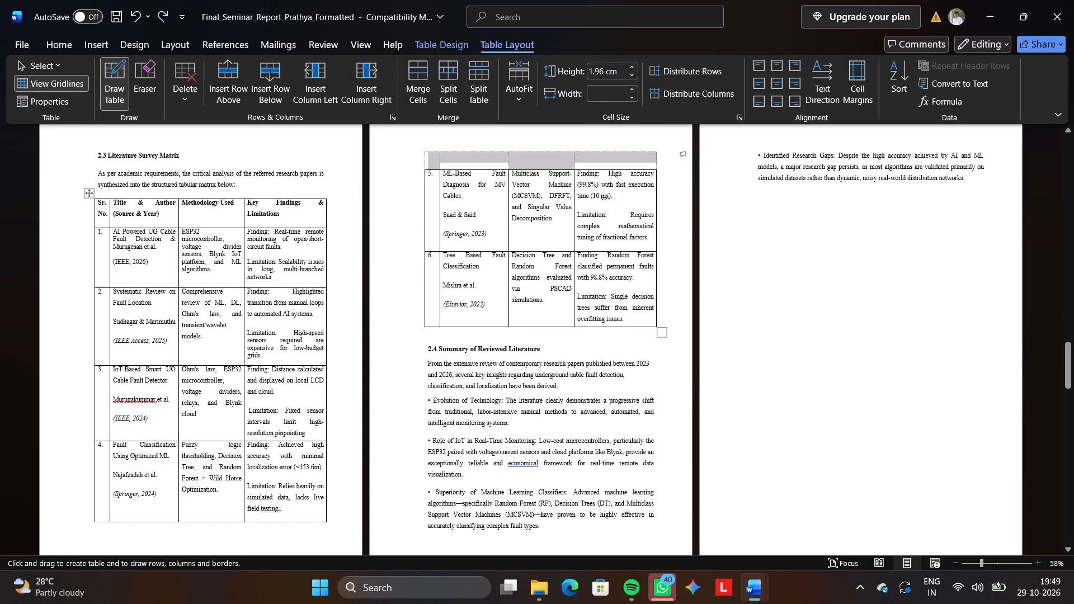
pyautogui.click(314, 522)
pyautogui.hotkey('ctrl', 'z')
# Undo the row inserted above row 5 and the edit that pulled section 2.4 up beneath the matrix, and leave Draw Table.
pyautogui.hotkey('ctrl', 'z')
pyautogui.hotkey('ctrl', 'z')
pyautogui.hotkey('ctrl', 'z')
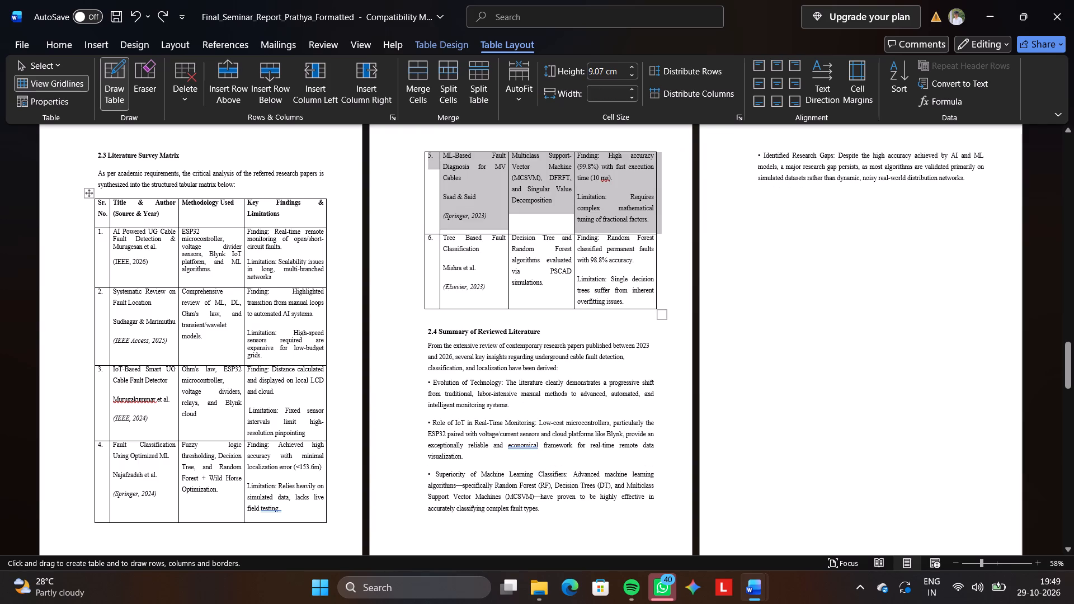
pyautogui.scroll(1, 629, 162)
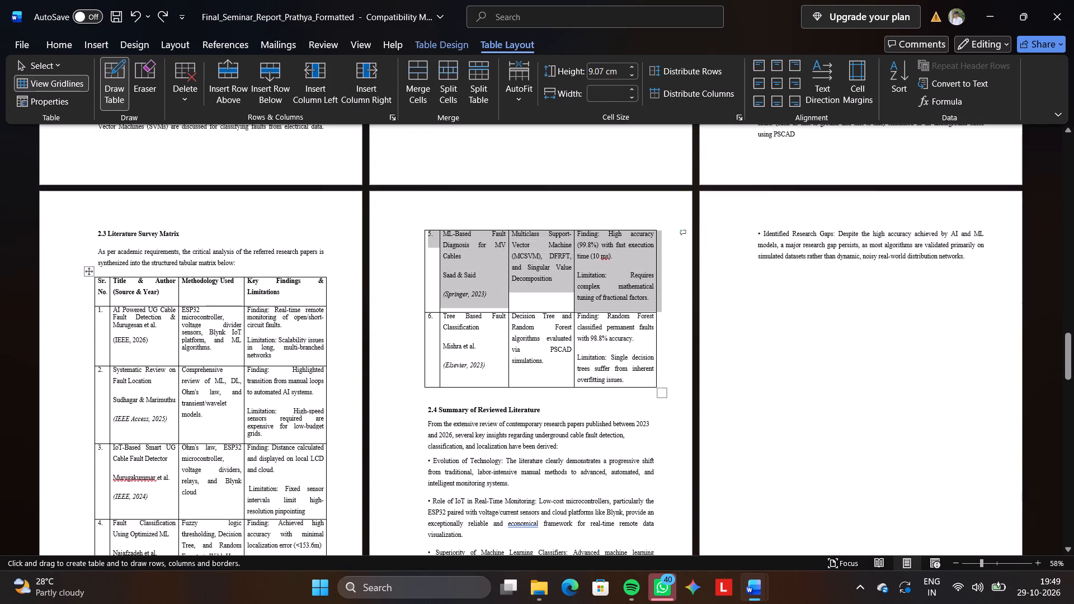
pyautogui.scroll(-1, 629, 162)
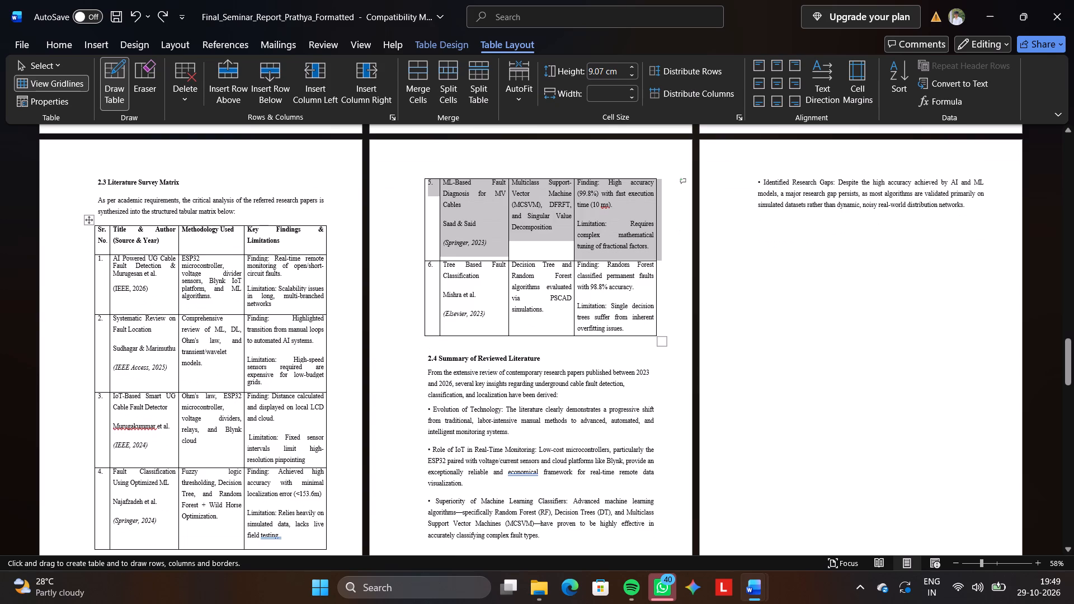
pyautogui.hscroll(2, 629, 162)
pyautogui.scroll(1, 629, 162)
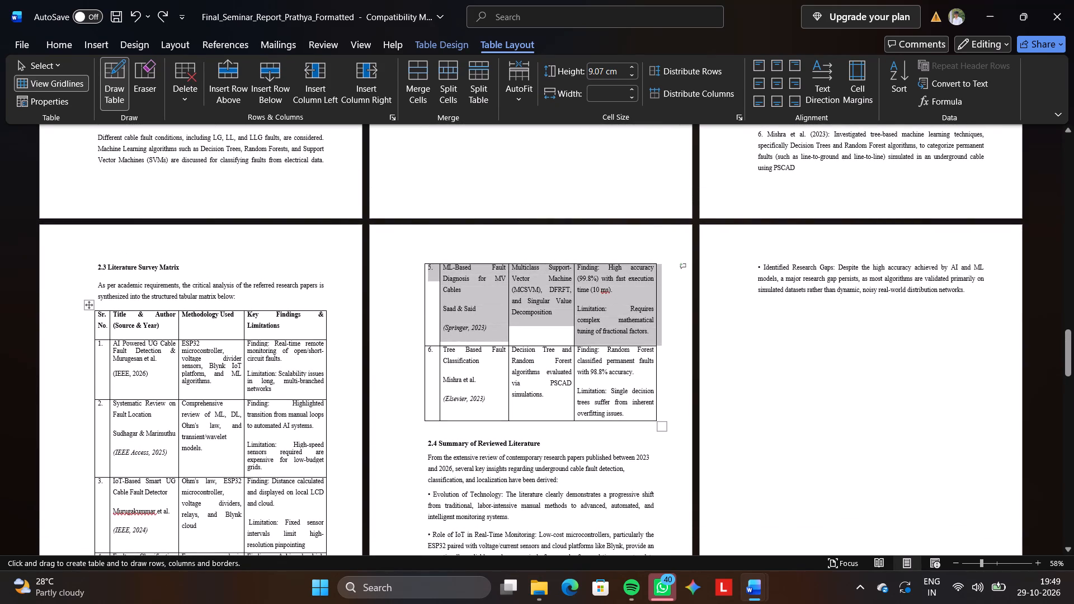
pyautogui.hotkey('ctrl', 'z')
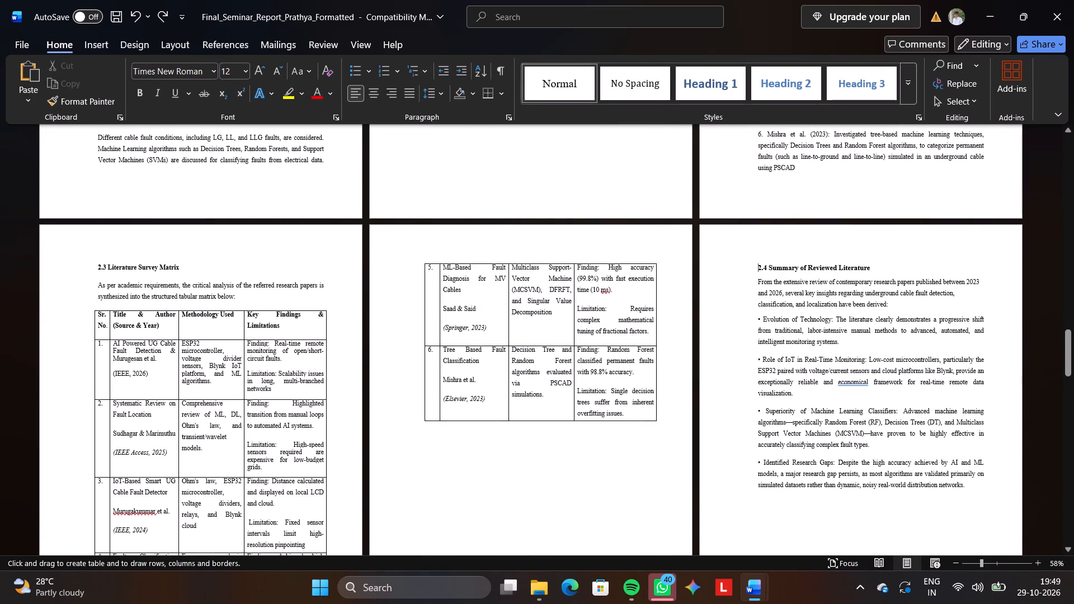
pyautogui.click(589, 249)
pyautogui.moveTo(589, 249); pyautogui.dragTo(627, 252)
pyautogui.doubleClick(627, 252)
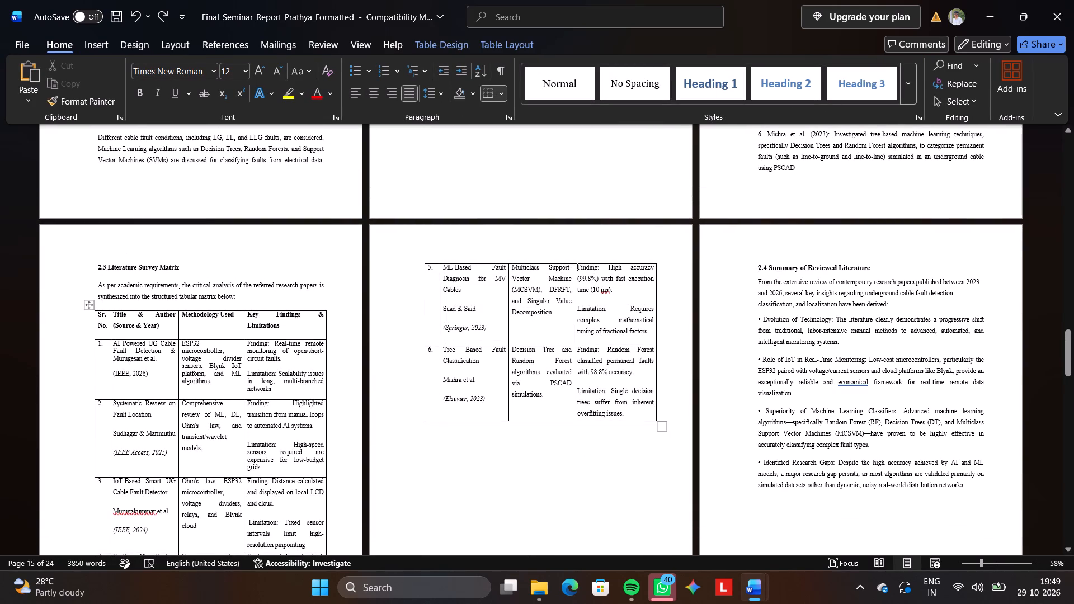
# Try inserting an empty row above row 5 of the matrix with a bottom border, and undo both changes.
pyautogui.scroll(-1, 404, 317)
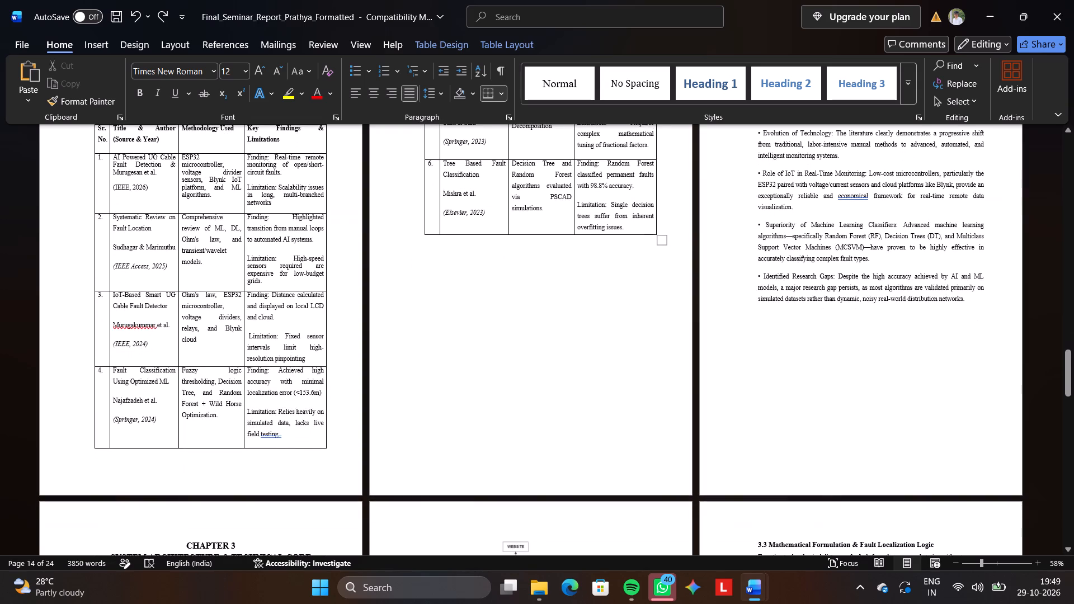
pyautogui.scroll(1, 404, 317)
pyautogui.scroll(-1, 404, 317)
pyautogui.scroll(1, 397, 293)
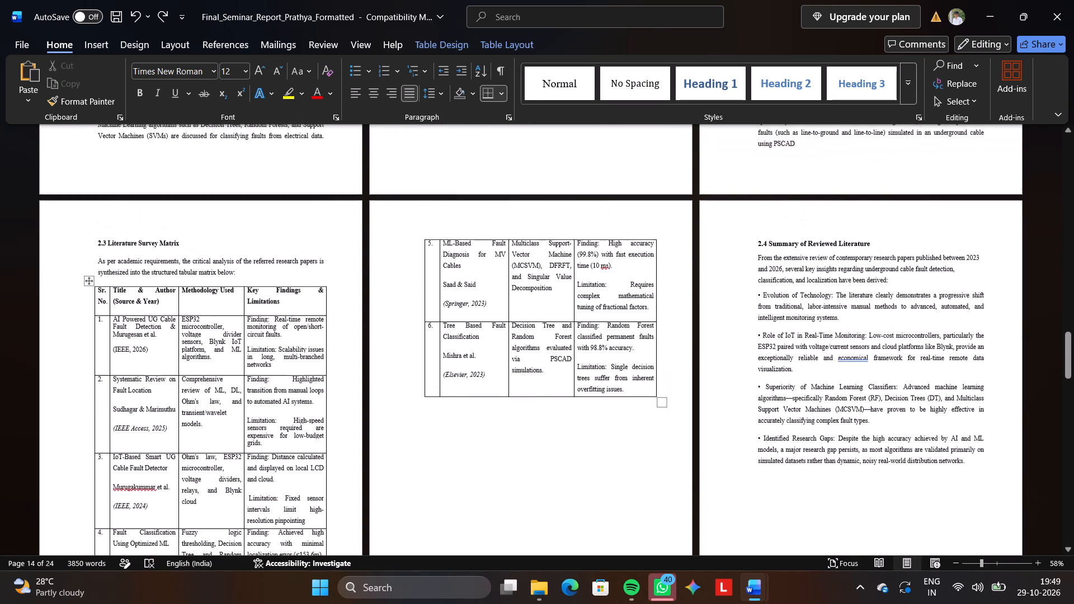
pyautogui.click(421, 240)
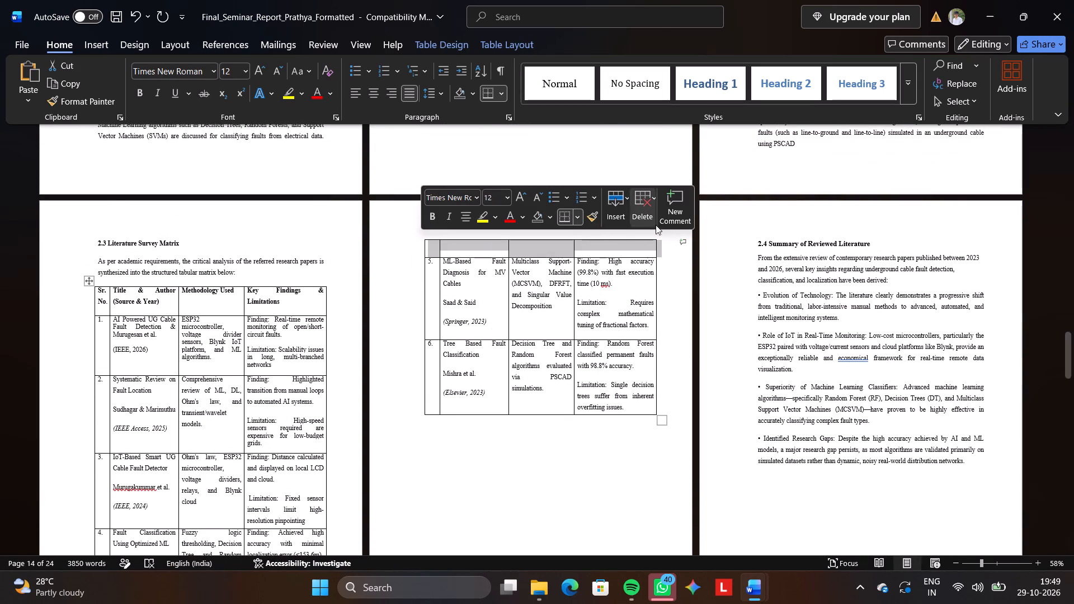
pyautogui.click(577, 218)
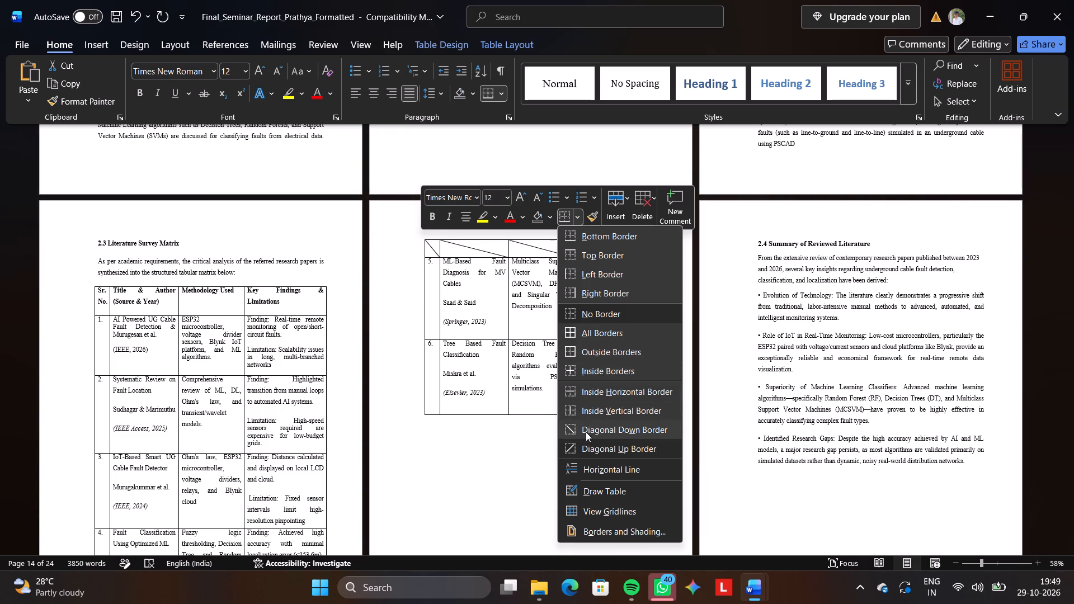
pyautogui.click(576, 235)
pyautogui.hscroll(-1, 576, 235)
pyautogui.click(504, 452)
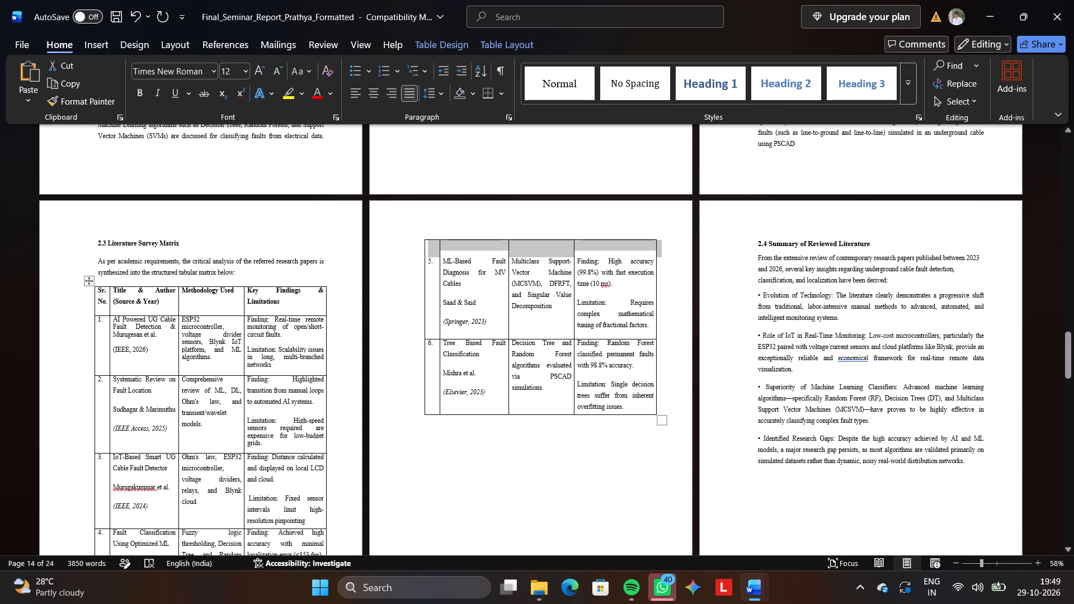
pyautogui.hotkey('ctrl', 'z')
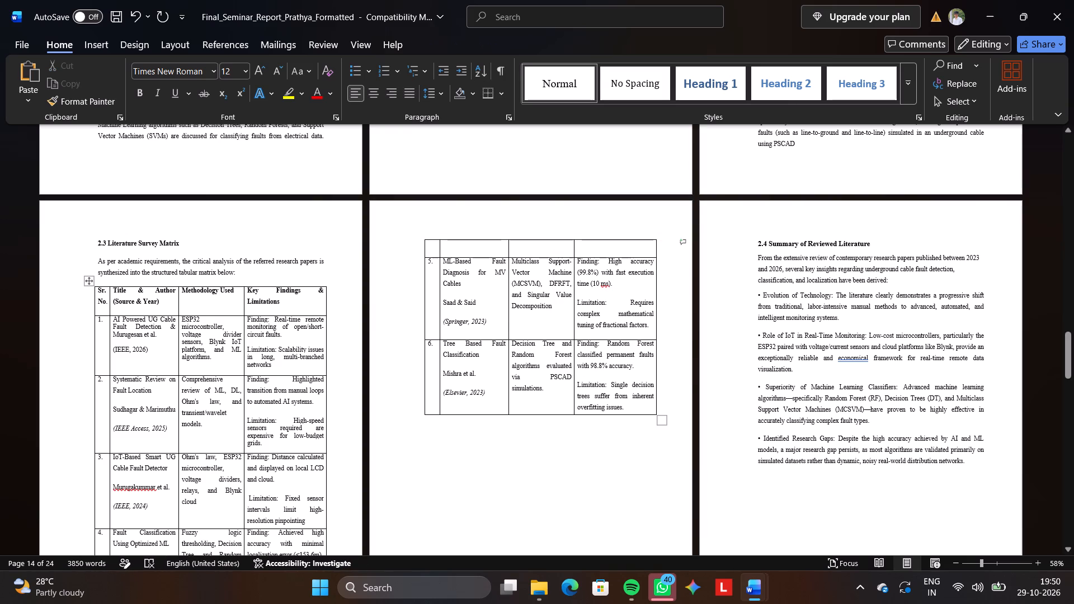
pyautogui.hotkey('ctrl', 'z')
# Paste the caption "Table 2.1 : Literature Survey Matrix of Referred Research Papers" above the matrix, removing the blank line beneath it and its indent.
pyautogui.scroll(-3, 564, 257)
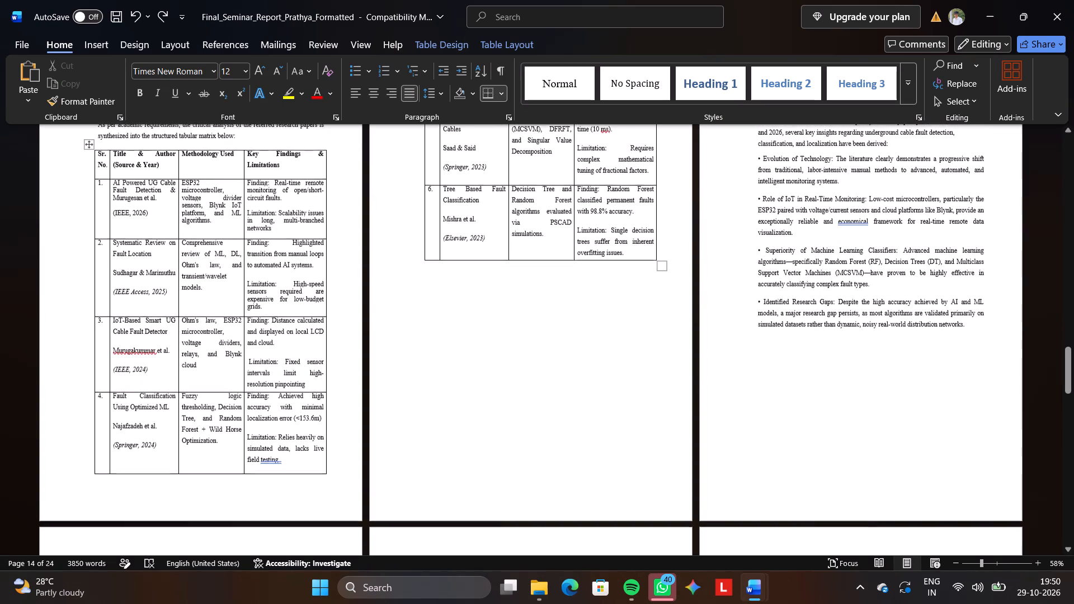
pyautogui.hscroll(1, 564, 257)
pyautogui.scroll(1, 564, 257)
pyautogui.scroll(-1, 564, 257)
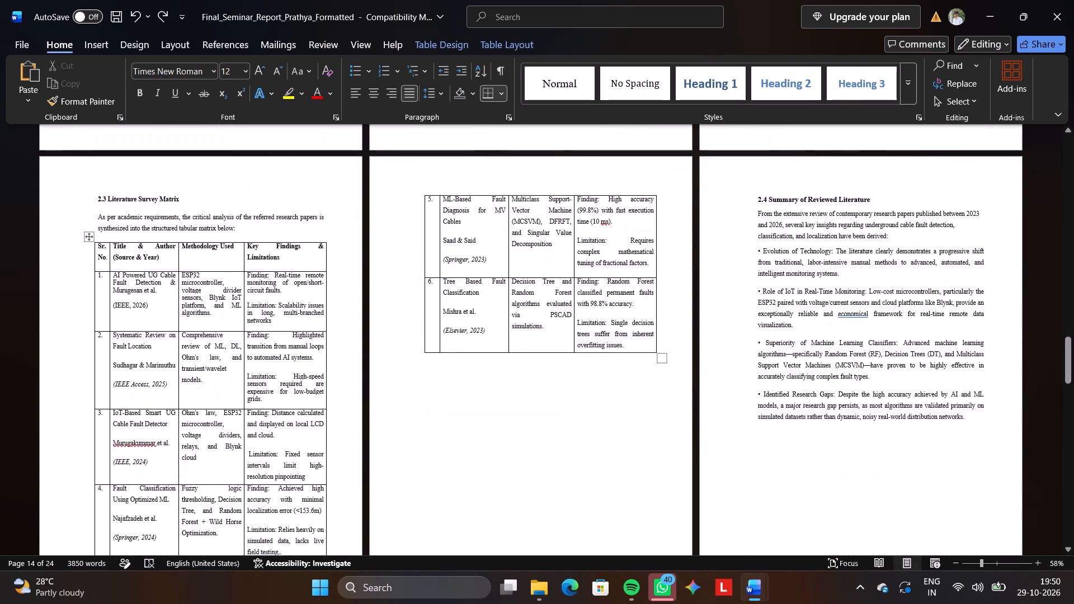
pyautogui.click(243, 230)
pyautogui.press('Return')
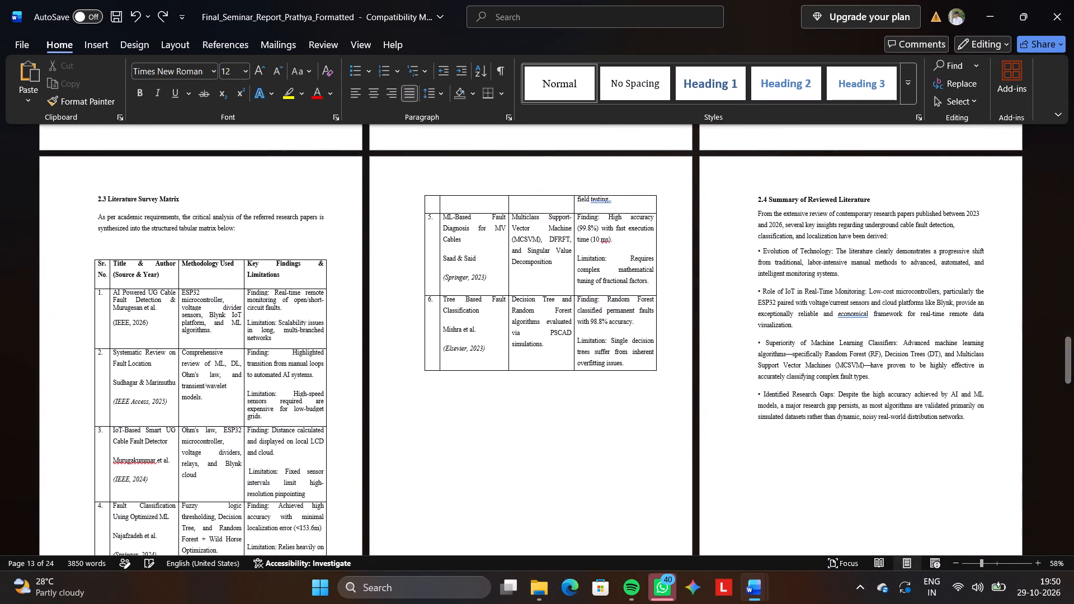
pyautogui.hotkey('ctrl', 'v')
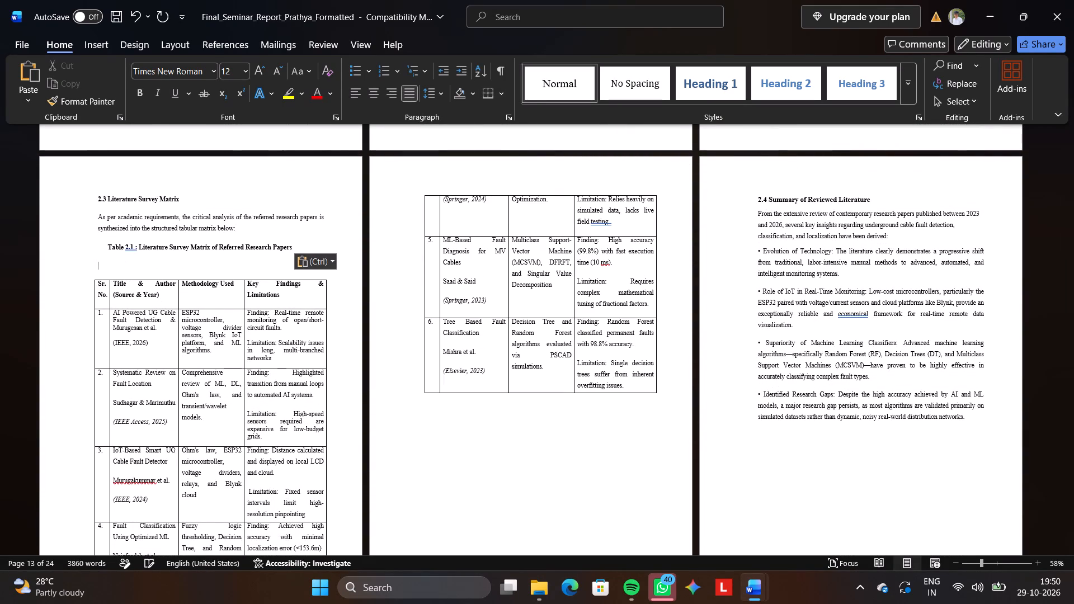
pyautogui.press('BackSpace')
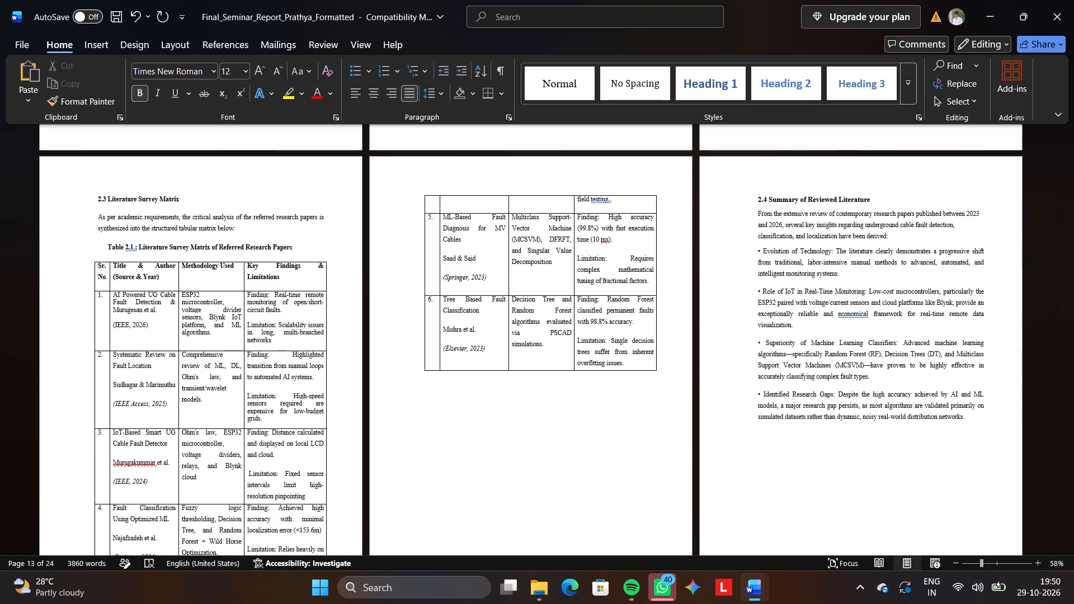
pyautogui.click(105, 245)
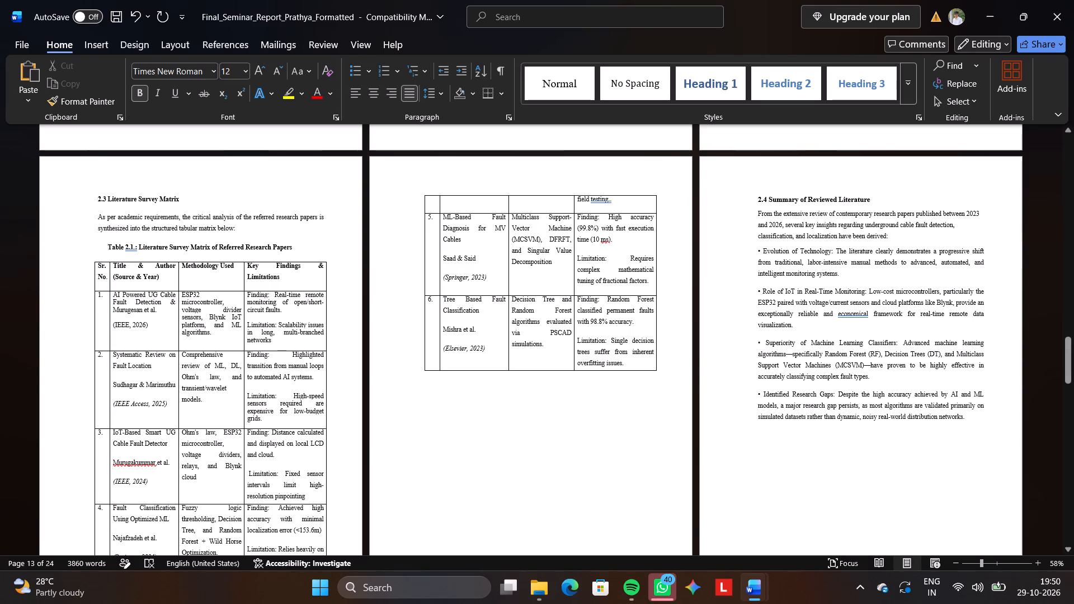
pyautogui.press('BackSpace')
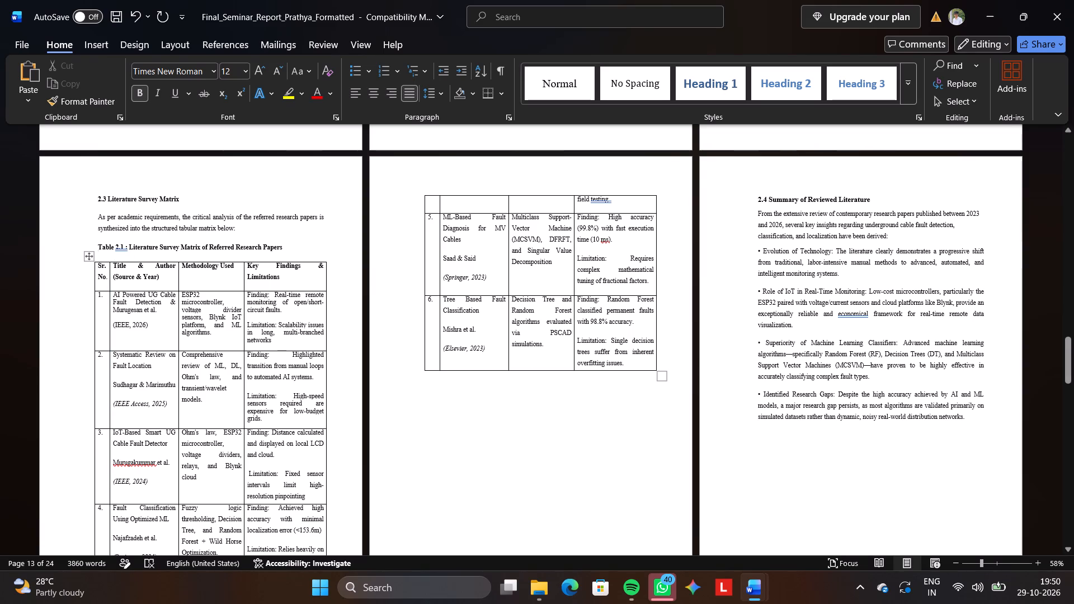
# Delete the trailing blank line in the Methodology Used cell of row 2 to shorten the matrix.
pyautogui.scroll(-1, 380, 207)
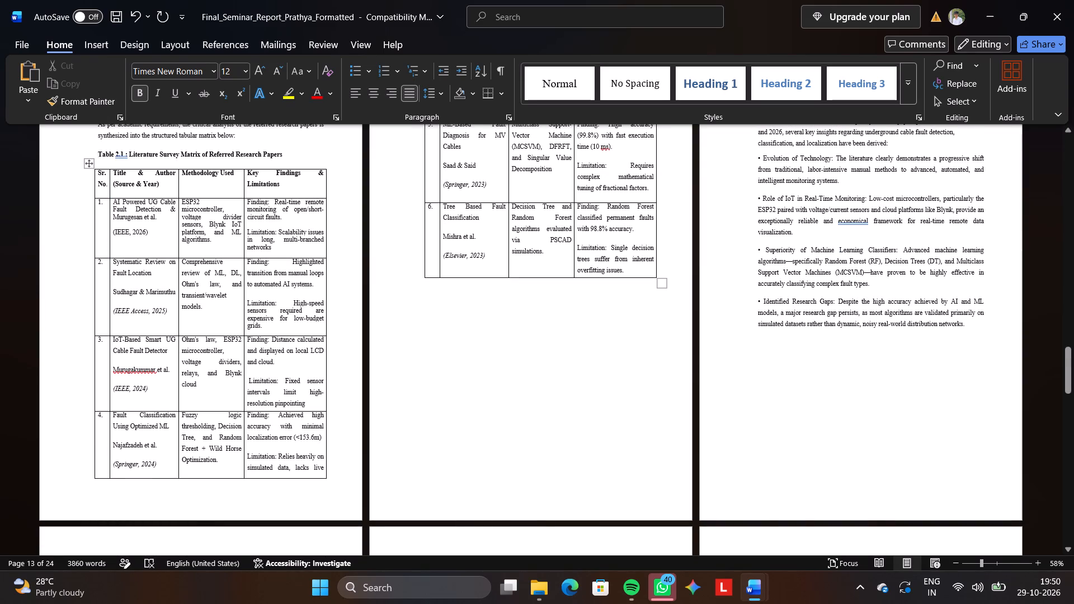
pyautogui.click(202, 255)
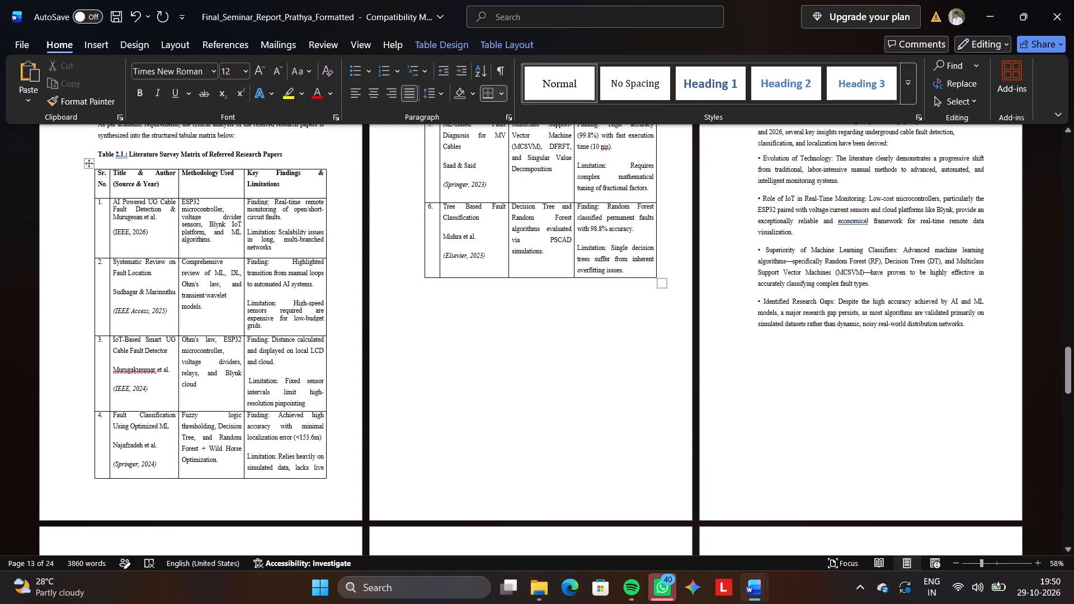
pyautogui.press('Down')
pyautogui.press('Up')
pyautogui.click(152, 247)
pyautogui.press('Up')
pyautogui.click(201, 333)
pyautogui.press('BackSpace')
# Check the Title & Author and Methodology Used cells of rows 1 to 4 for trailing blank lines.
pyautogui.scroll(1, 201, 333)
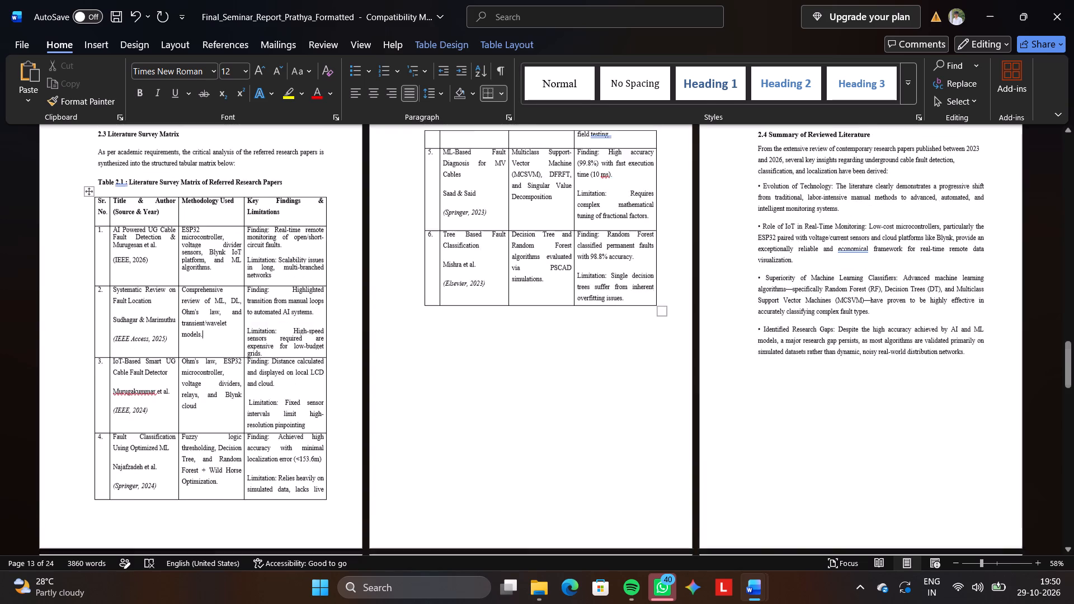
pyautogui.scroll(1, 201, 333)
pyautogui.scroll(-1, 201, 333)
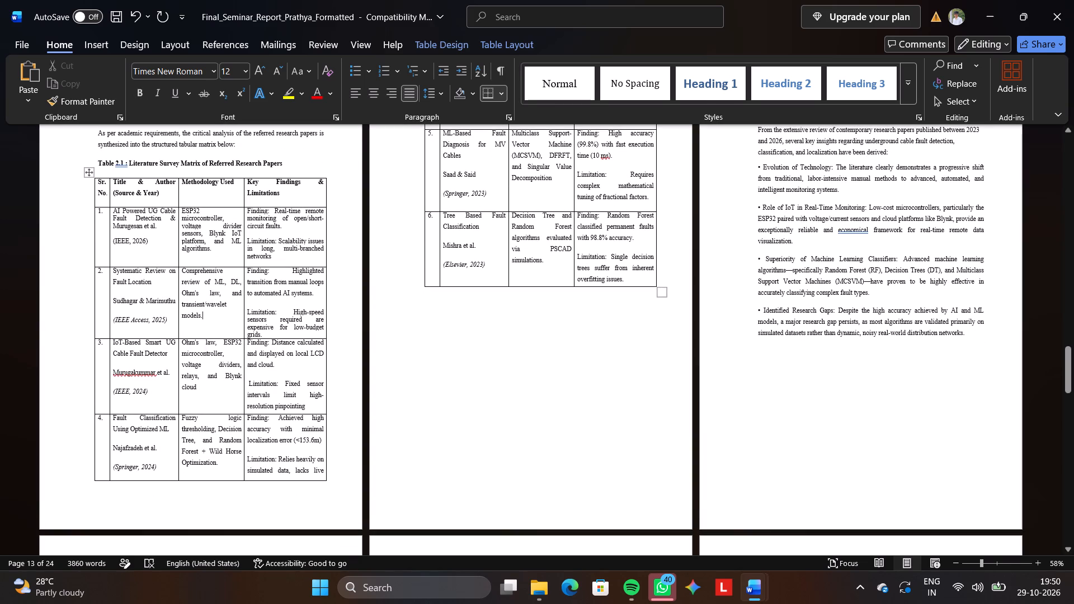
pyautogui.click(224, 481)
pyautogui.click(160, 480)
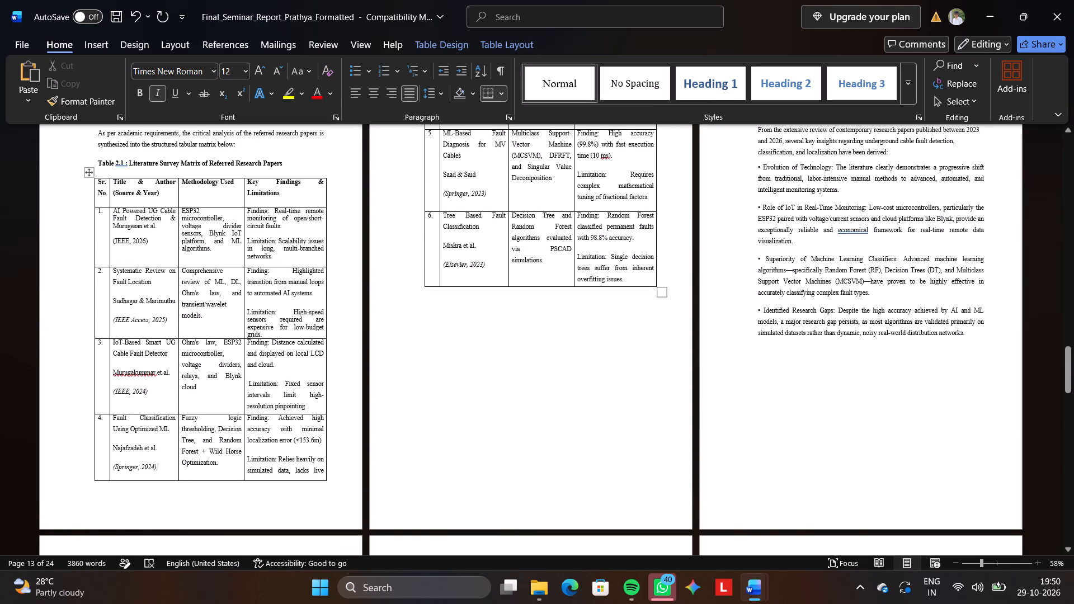
pyautogui.click(187, 478)
pyautogui.click(209, 407)
pyautogui.click(149, 405)
pyautogui.click(159, 334)
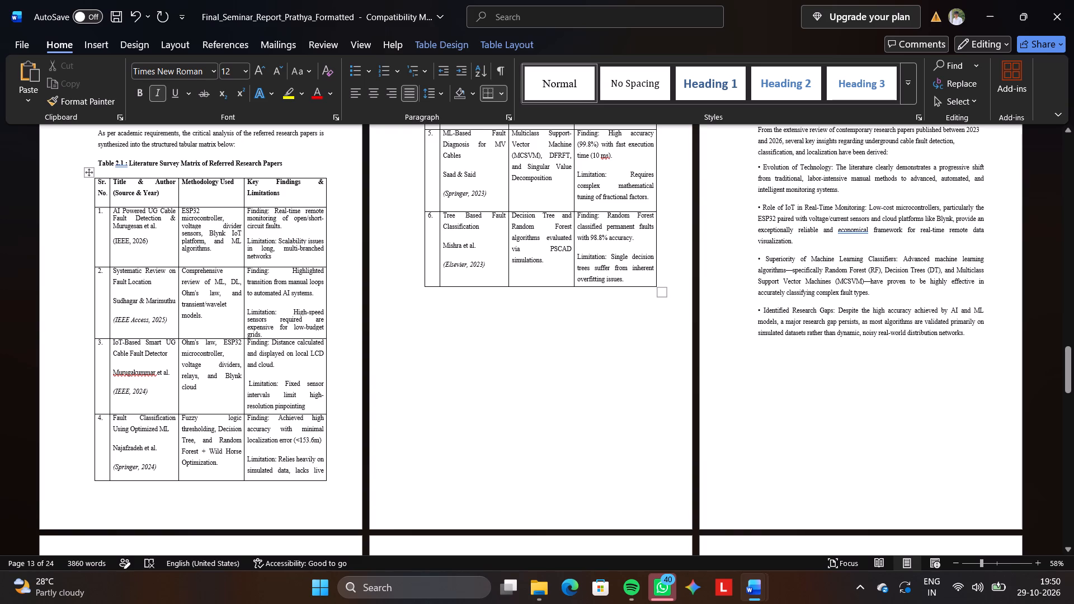
pyautogui.click(213, 331)
pyautogui.click(219, 263)
pyautogui.click(156, 262)
pyautogui.press('Down')
pyautogui.press('Up')
pyautogui.press('Down')
pyautogui.press('Right')
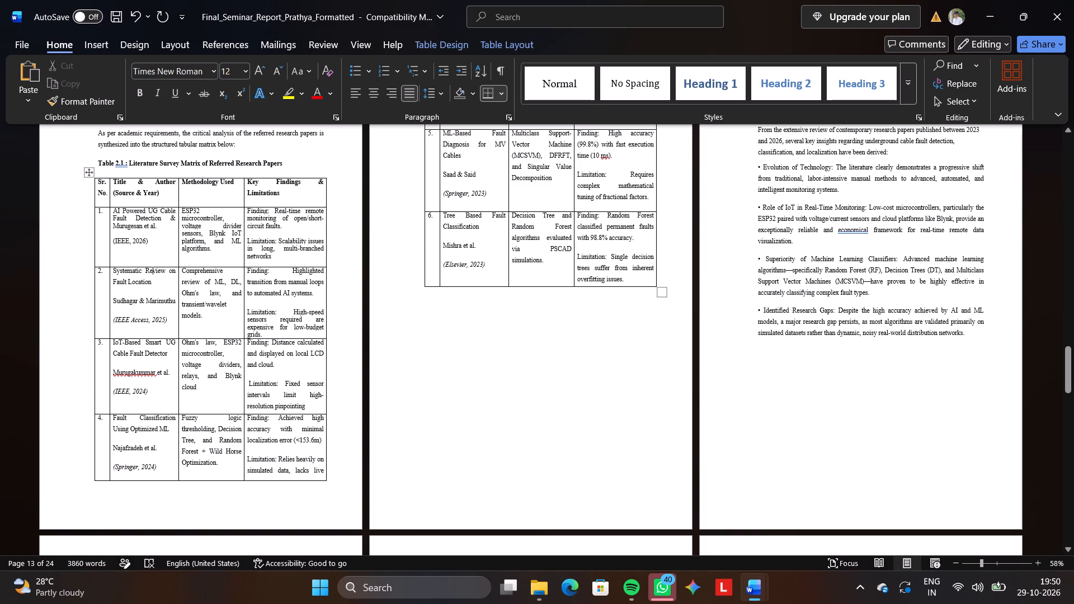
pyautogui.scroll(1, 156, 262)
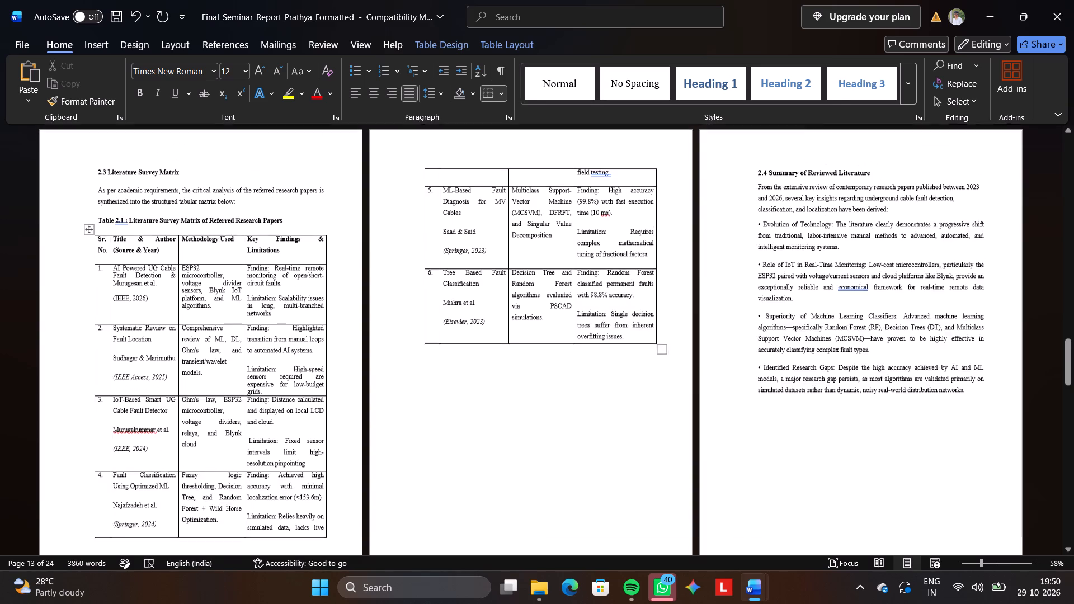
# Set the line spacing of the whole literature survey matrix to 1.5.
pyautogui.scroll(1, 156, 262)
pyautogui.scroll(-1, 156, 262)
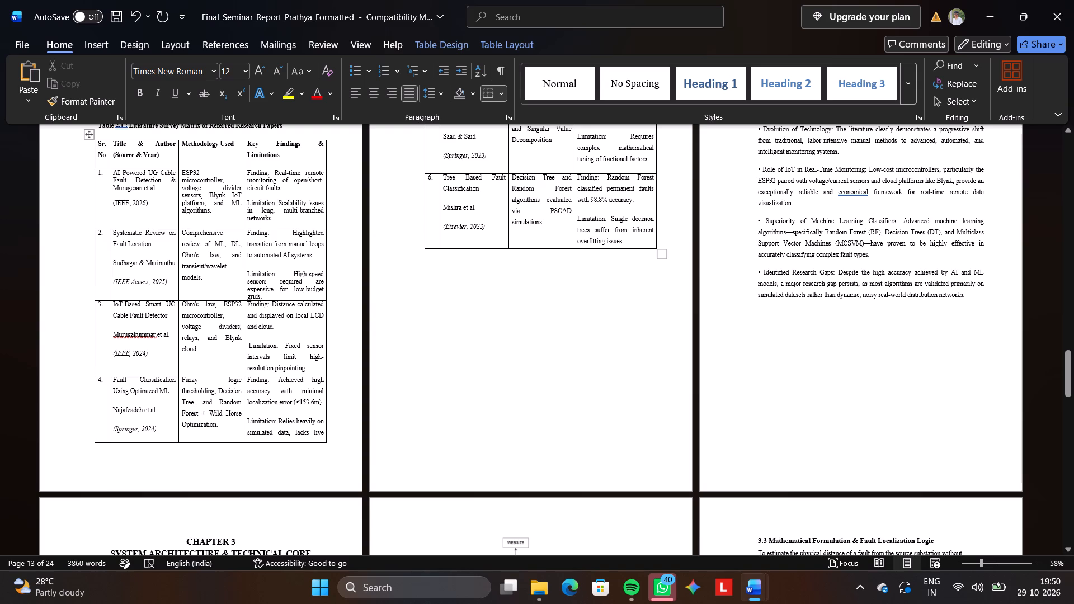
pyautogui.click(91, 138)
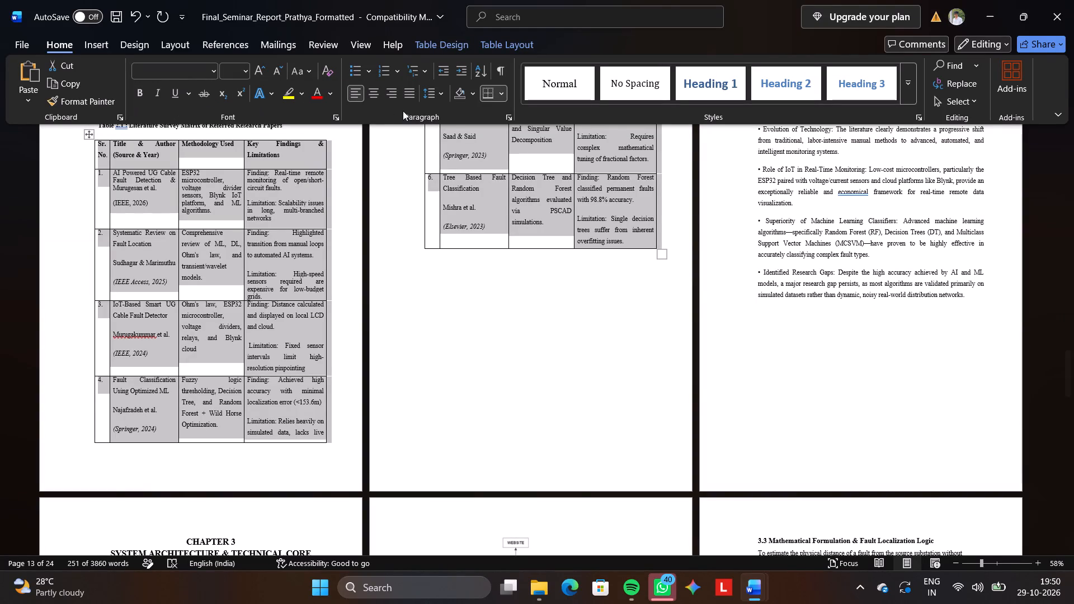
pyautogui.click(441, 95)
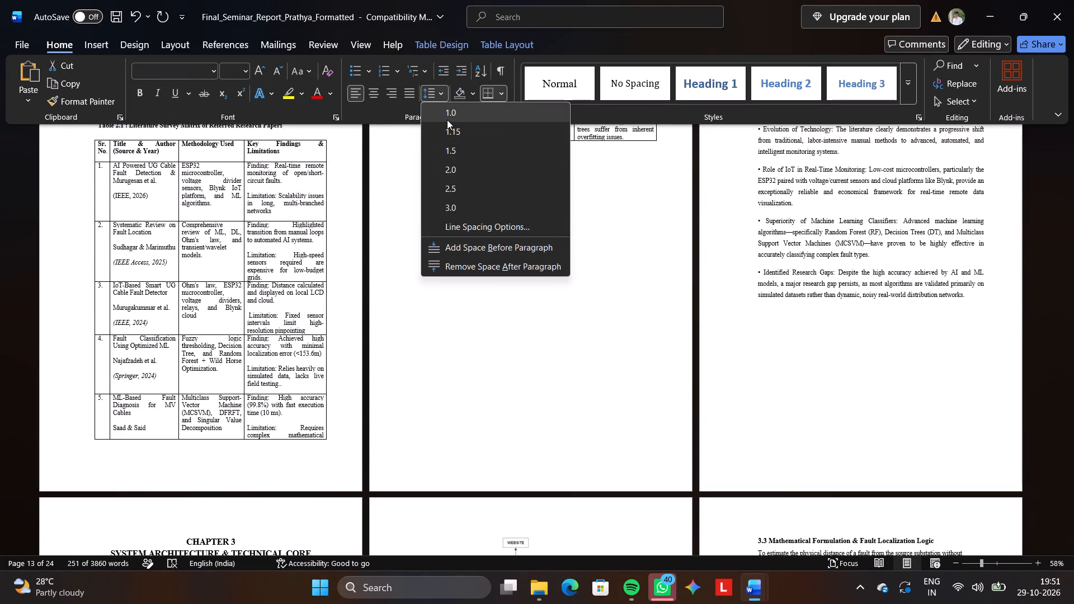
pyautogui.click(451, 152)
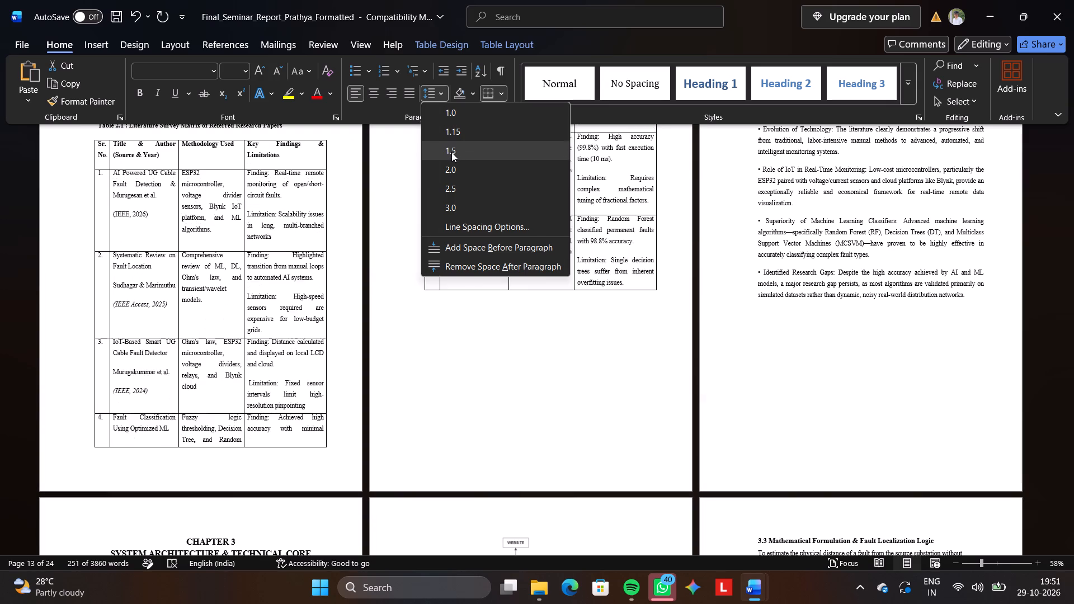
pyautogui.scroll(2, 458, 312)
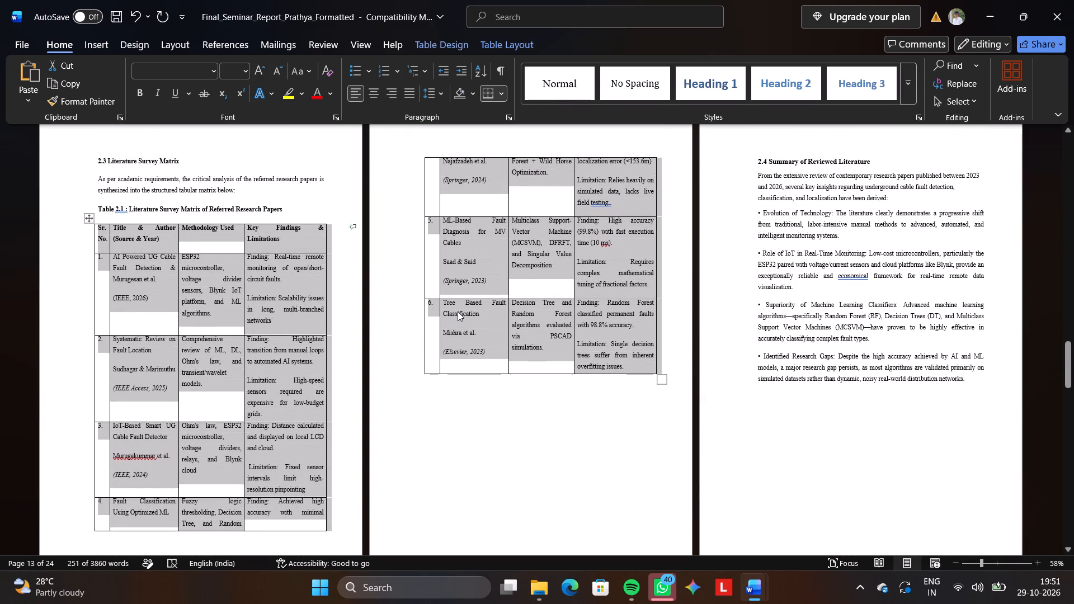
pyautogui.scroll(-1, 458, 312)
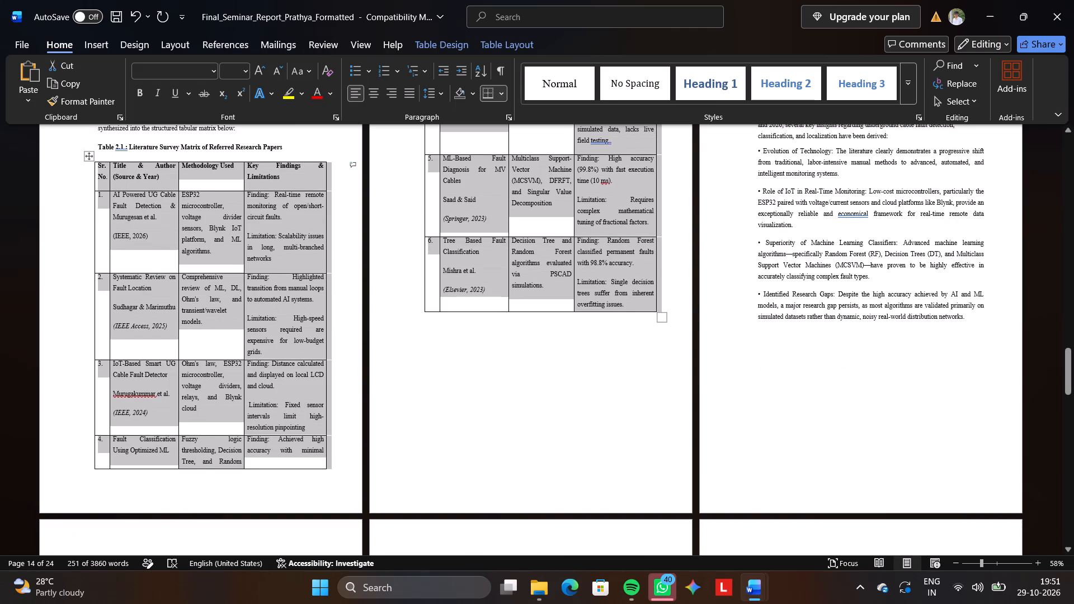
# Set the line spacing of the whole literature survey matrix to 1.15.
pyautogui.click(87, 158)
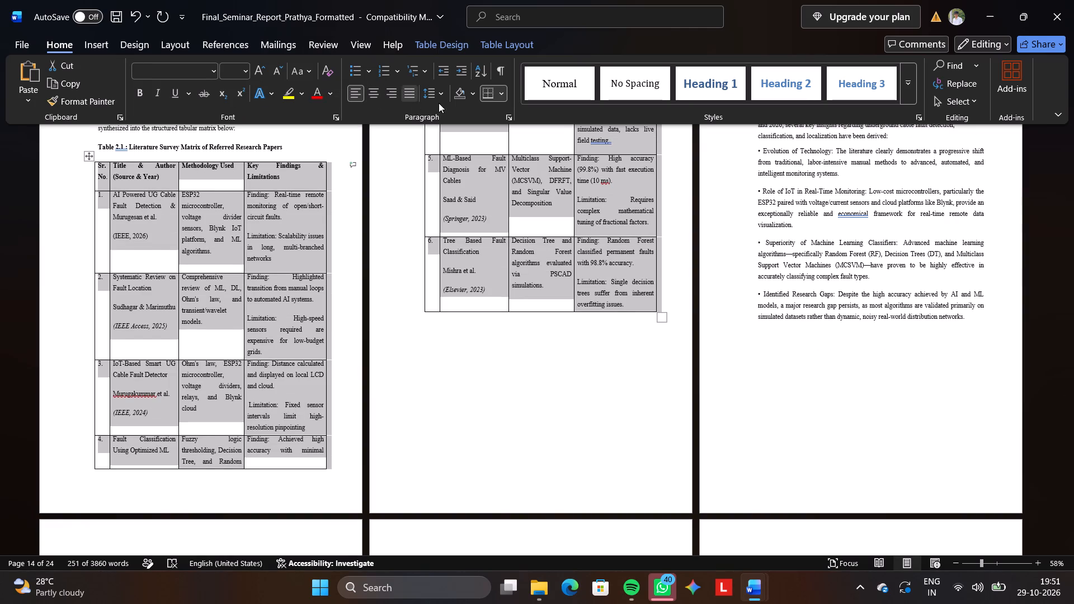
pyautogui.click(441, 95)
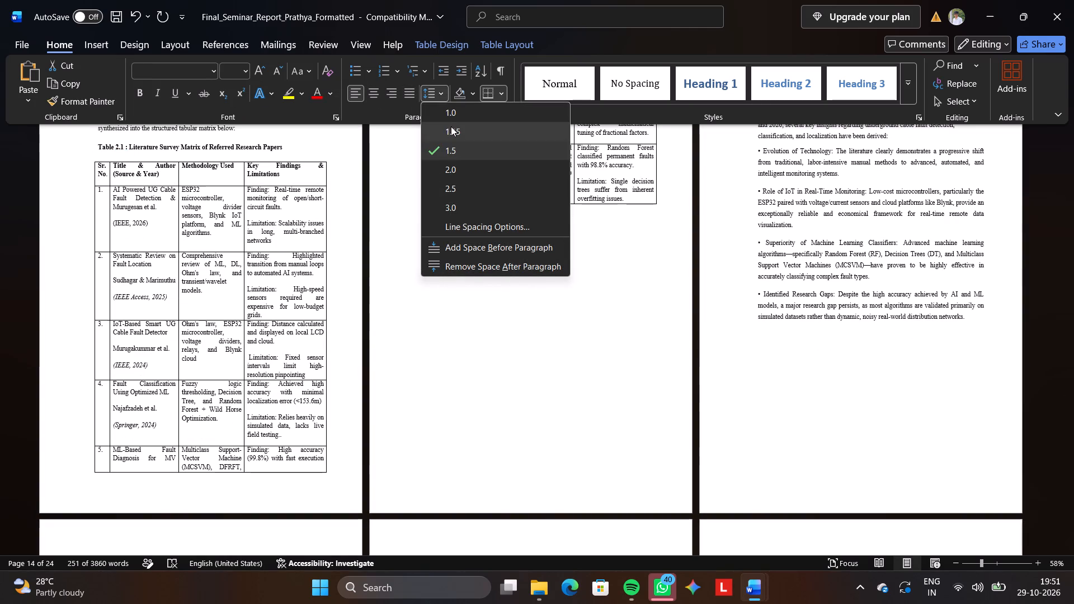
pyautogui.click(451, 126)
pyautogui.scroll(1, 446, 259)
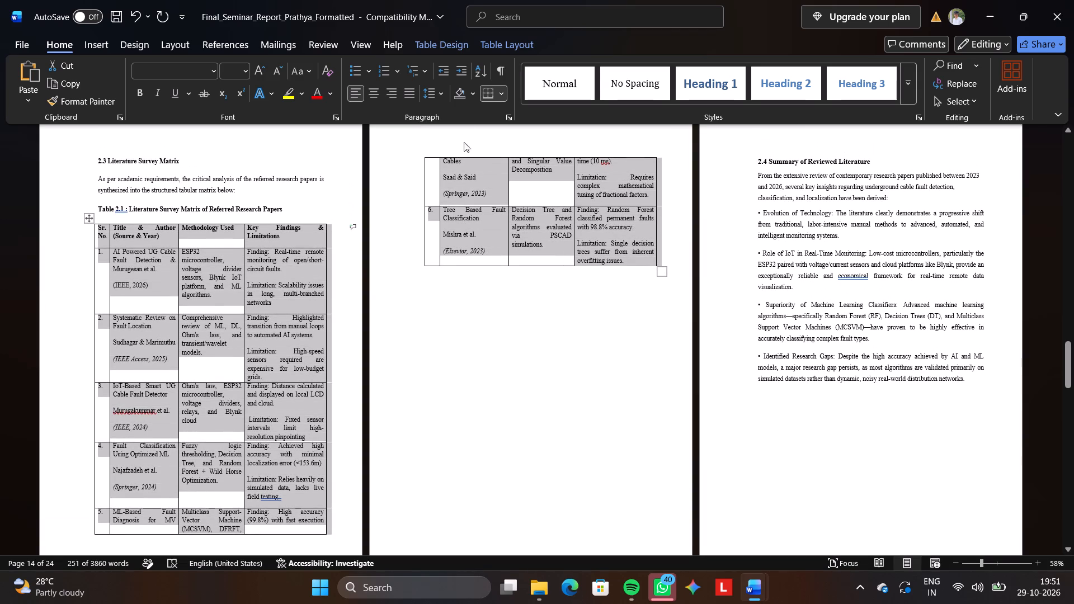
pyautogui.click(441, 90)
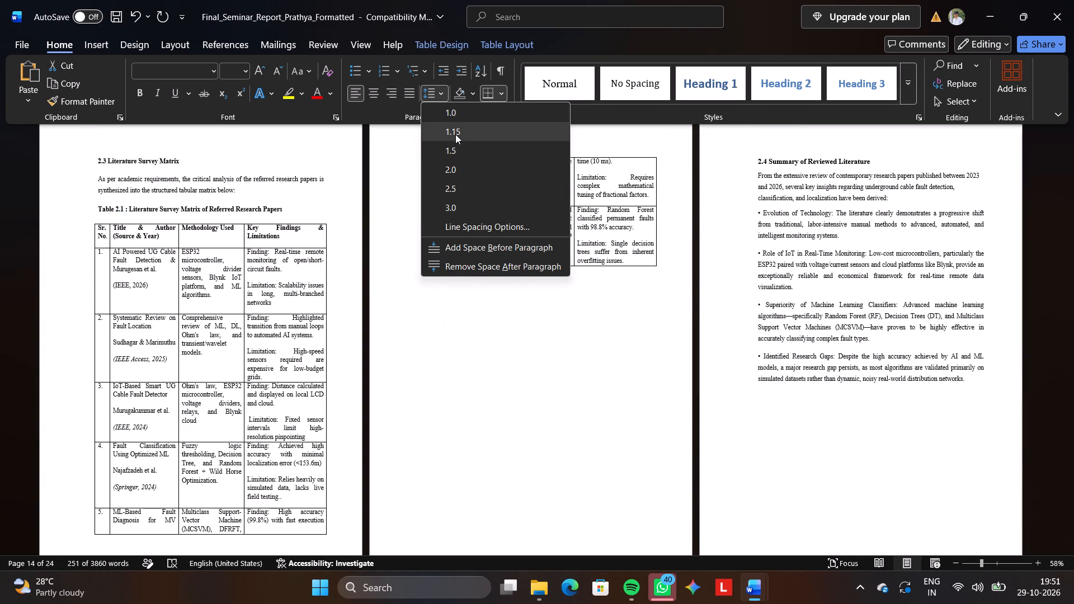
pyautogui.click(455, 134)
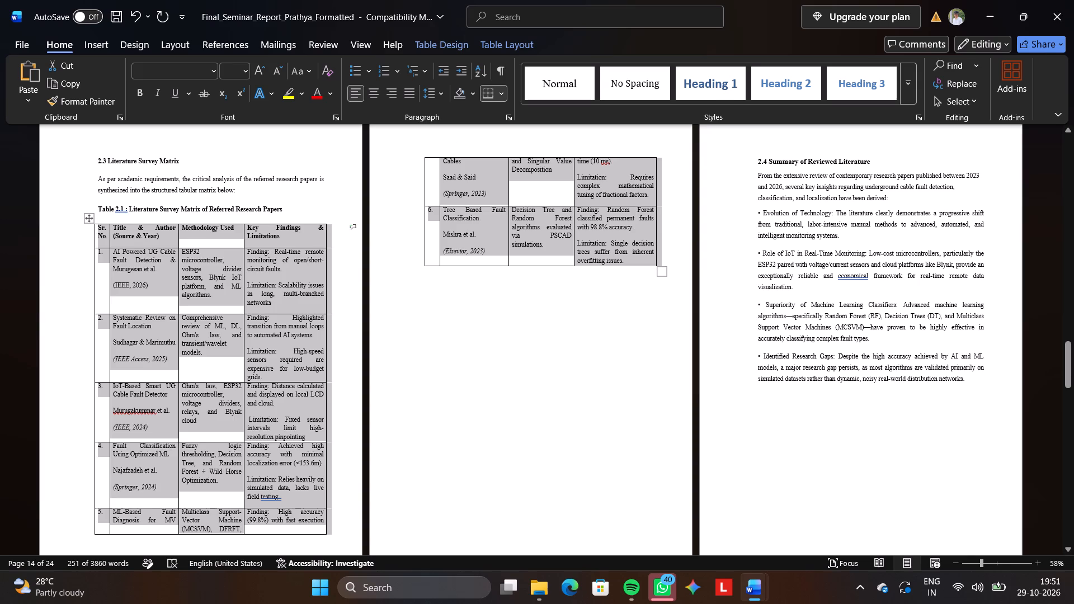
# Add one blank line after "field testing.." in row 4's Key Findings & Limitations cell, so row 5 starts on the following page.
pyautogui.scroll(-1, 377, 366)
pyautogui.click(307, 487)
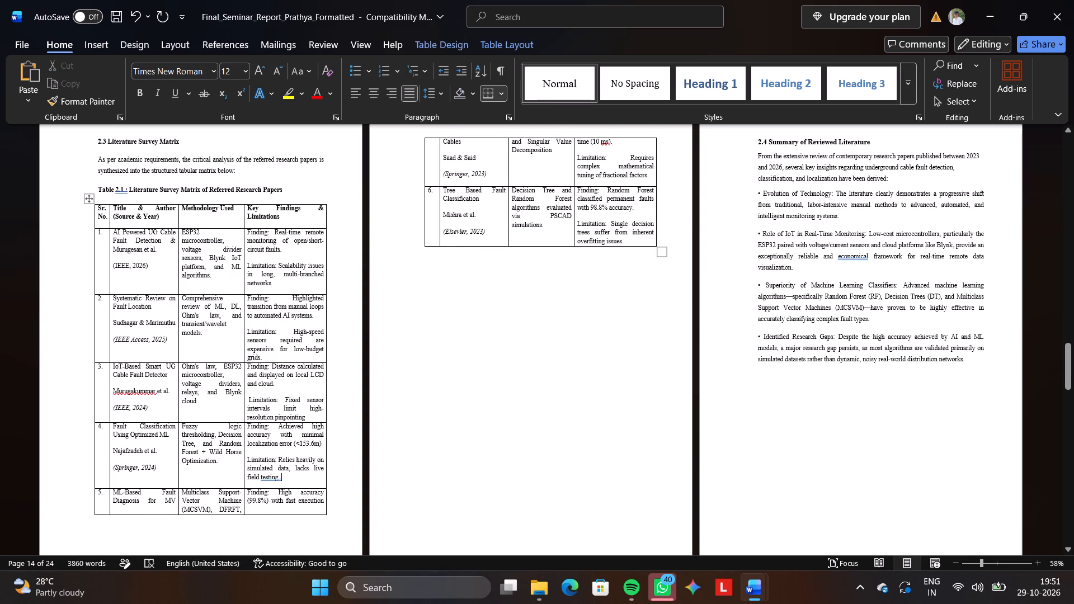
pyautogui.press('Return')
pyautogui.press('Return')
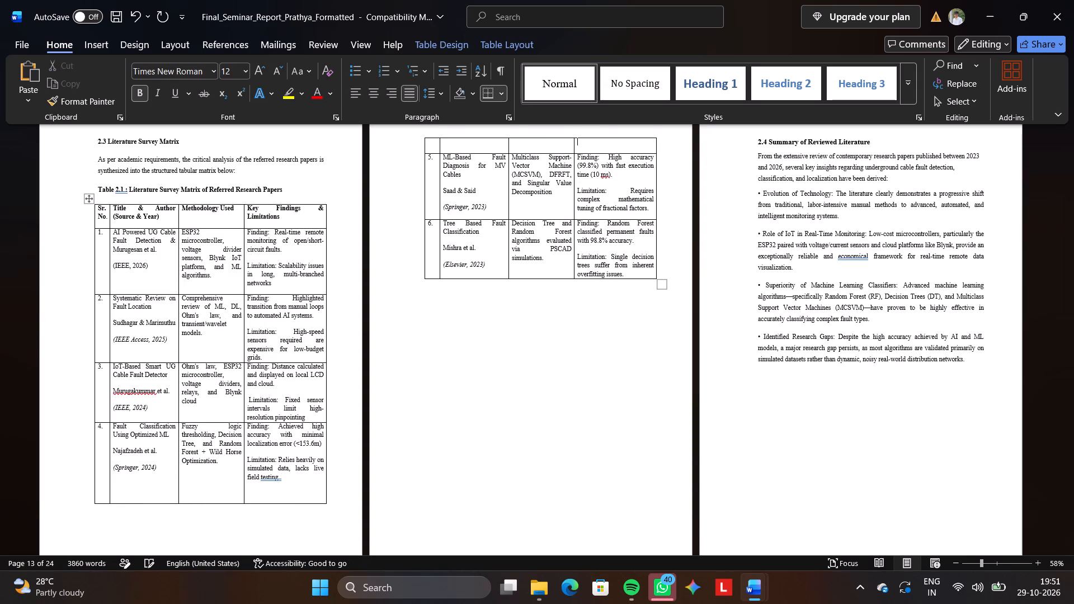
pyautogui.press('BackSpace')
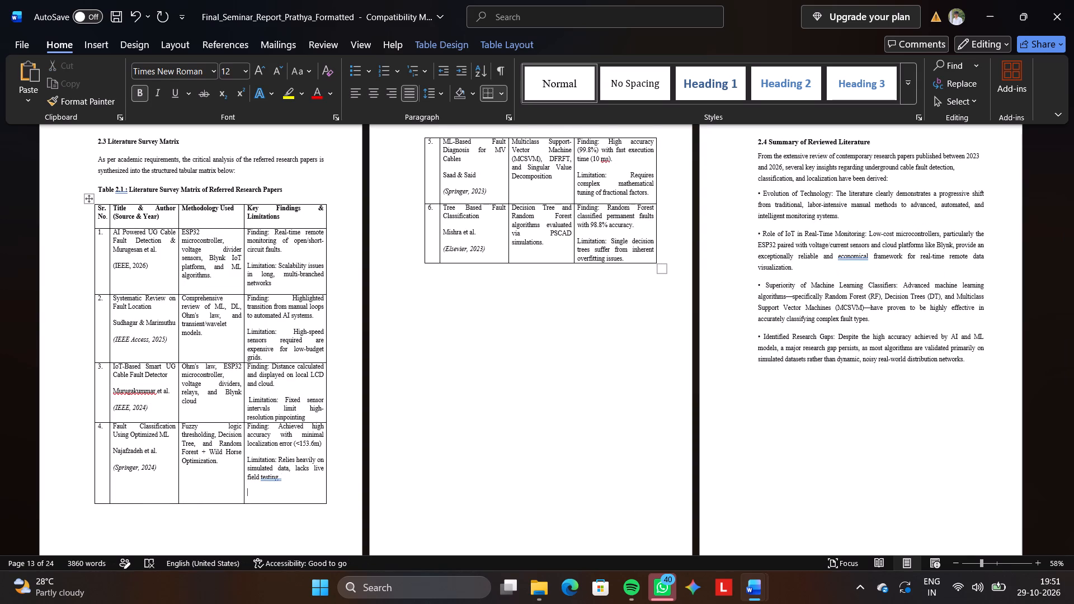
pyautogui.click(597, 497)
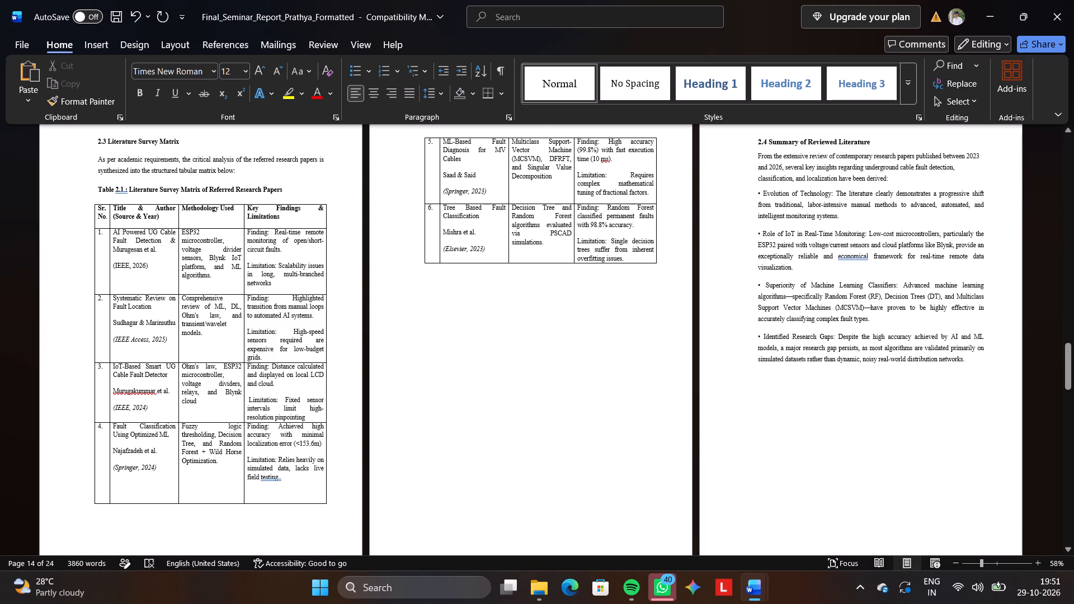
pyautogui.scroll(-1, 597, 497)
pyautogui.scroll(1, 597, 497)
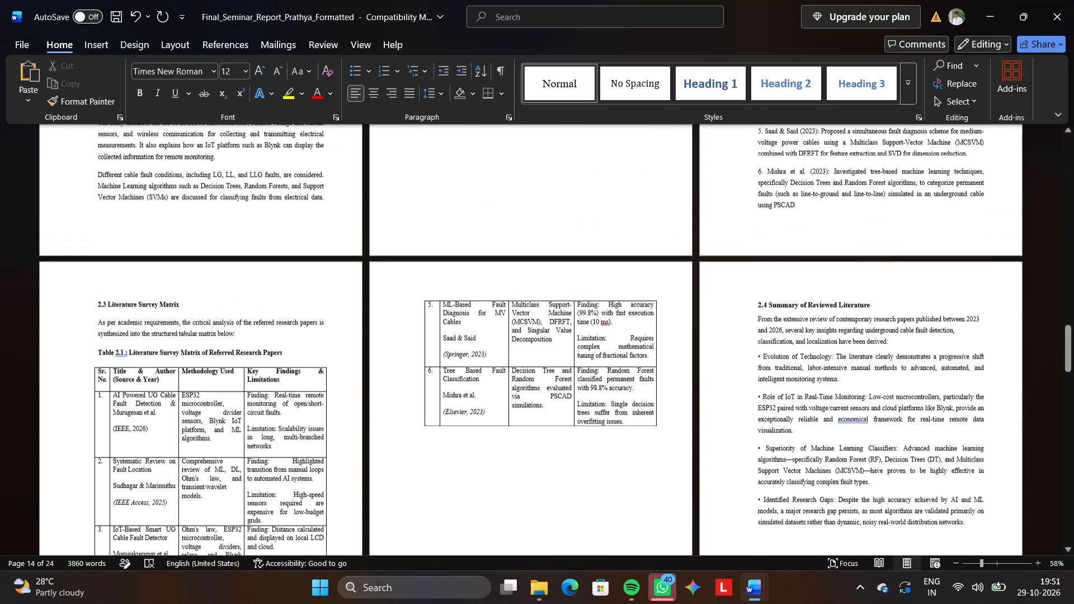
# Position the Fig 3.1 block diagram in Chapter 3 at the top centre of its page with text wrapping.
pyautogui.scroll(-3, 597, 497)
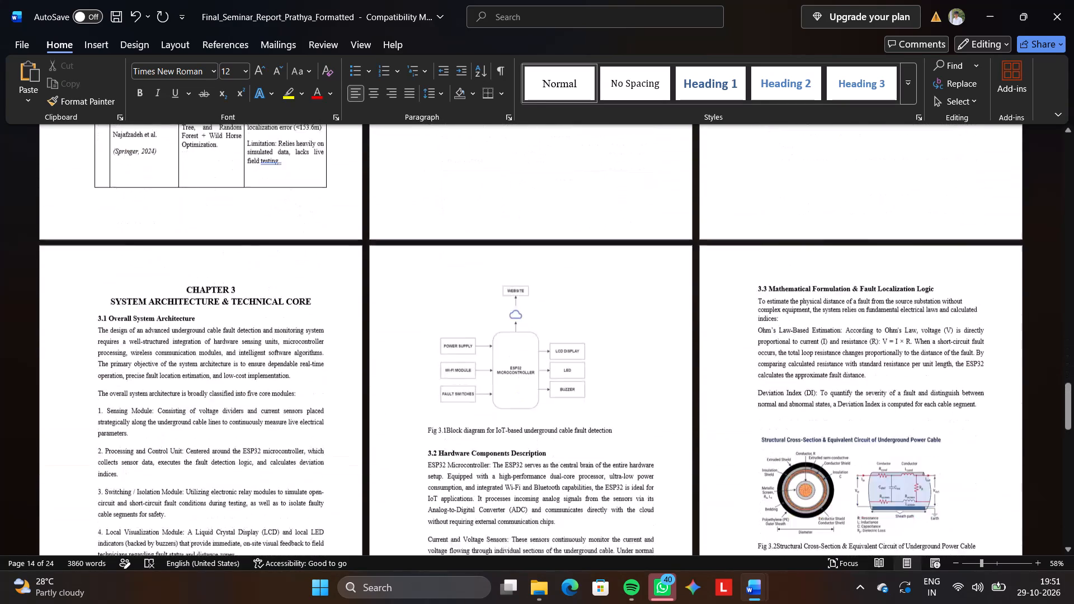
pyautogui.scroll(-3, 597, 497)
pyautogui.scroll(1, 597, 497)
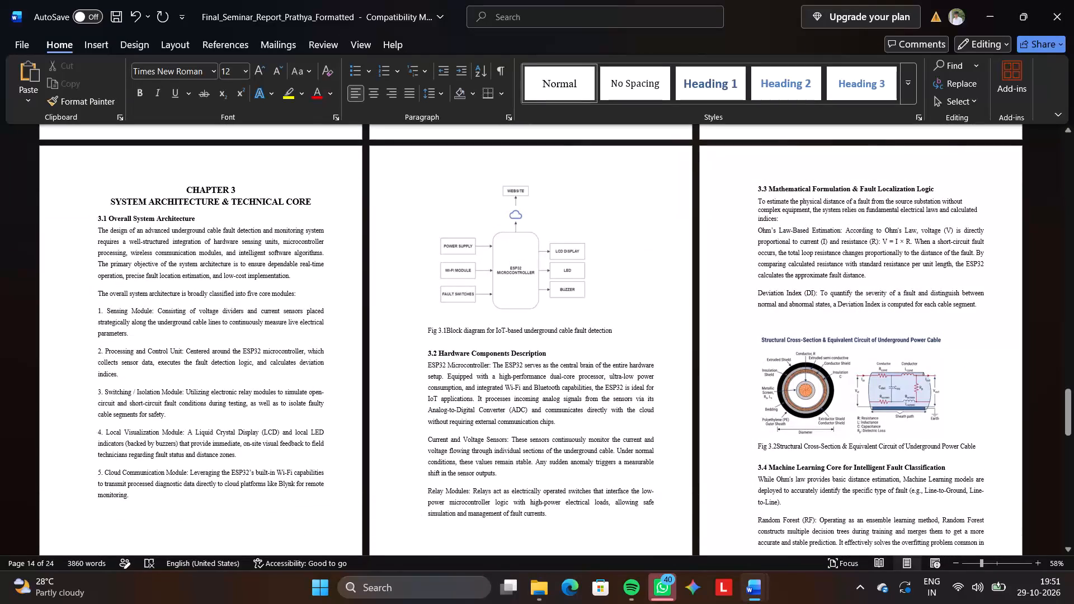
pyautogui.click(514, 285)
pyautogui.moveTo(514, 285); pyautogui.dragTo(540, 280)
pyautogui.moveTo(540, 280); pyautogui.dragTo(541, 280)
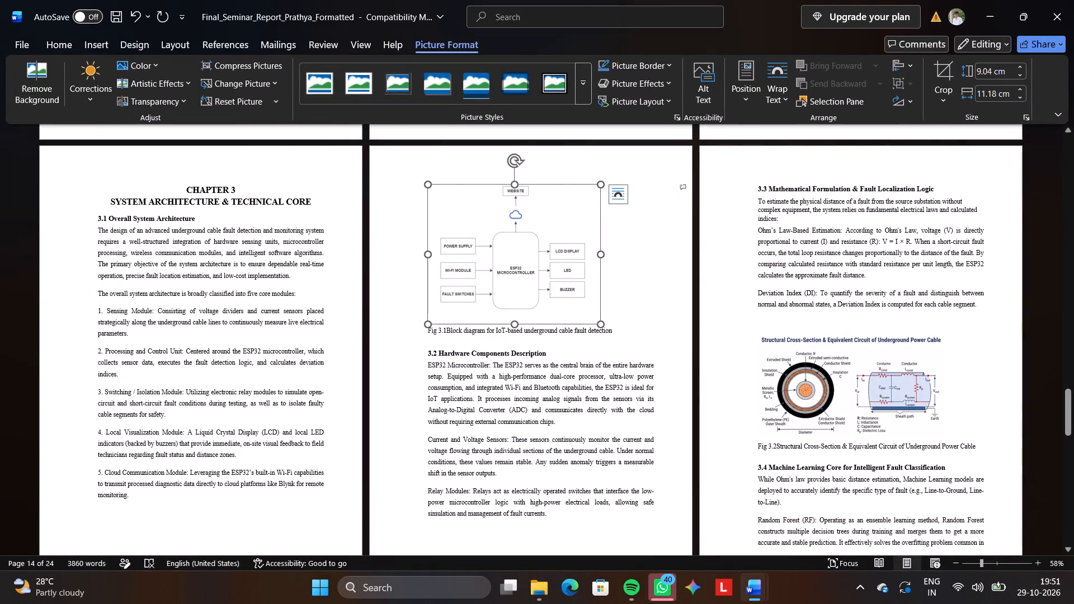
pyautogui.moveTo(541, 280); pyautogui.dragTo(552, 277)
pyautogui.click(552, 277)
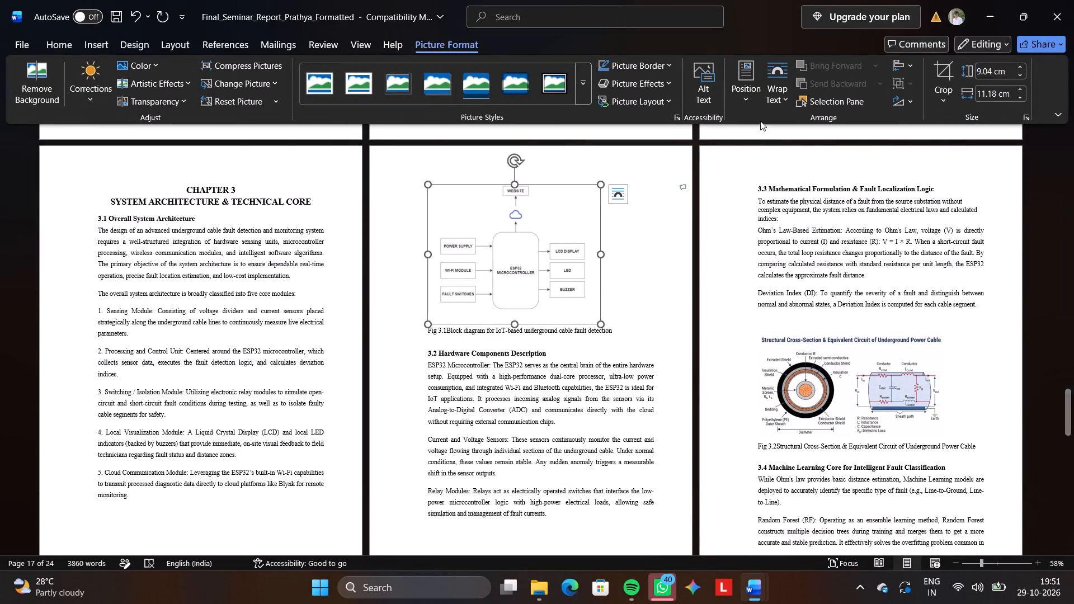
pyautogui.click(748, 99)
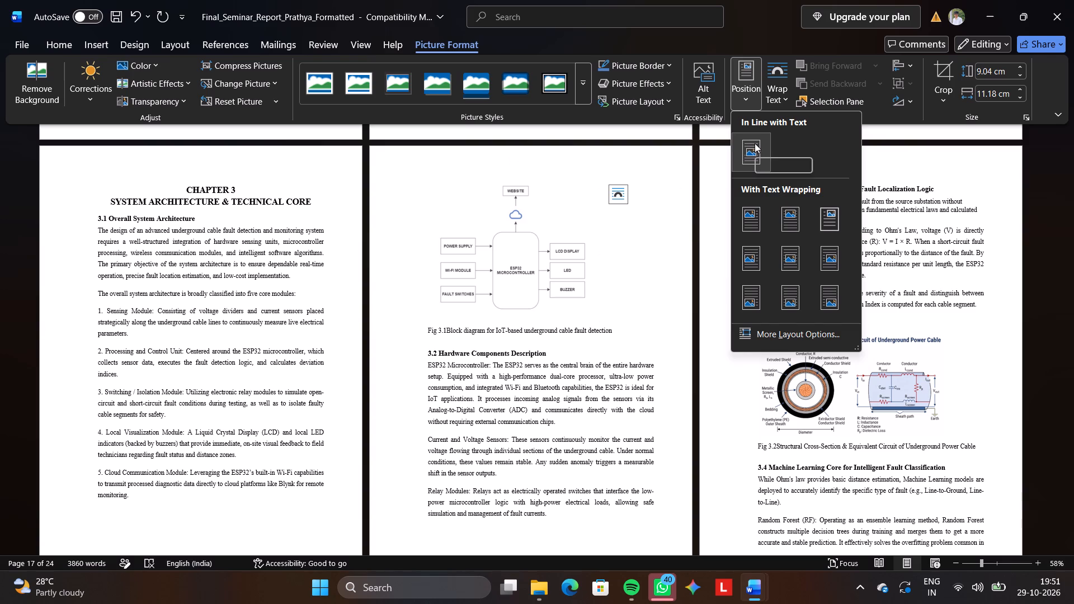
pyautogui.click(786, 218)
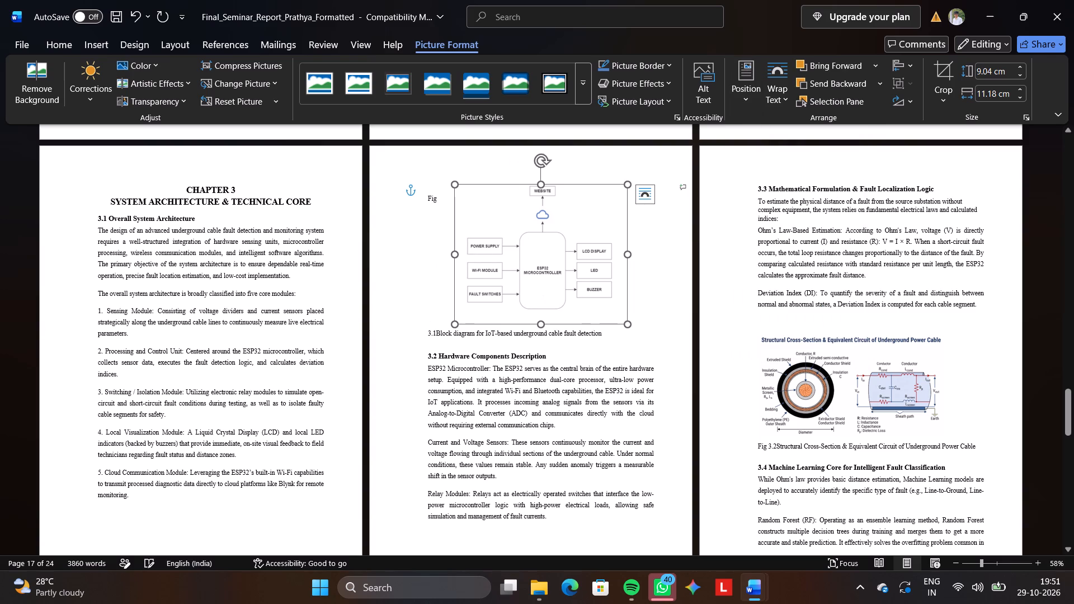
# Insert 13 blank lines before the Fig 3.1 caption so that the whole caption sits on one line beneath the block diagram.
pyautogui.click(442, 203)
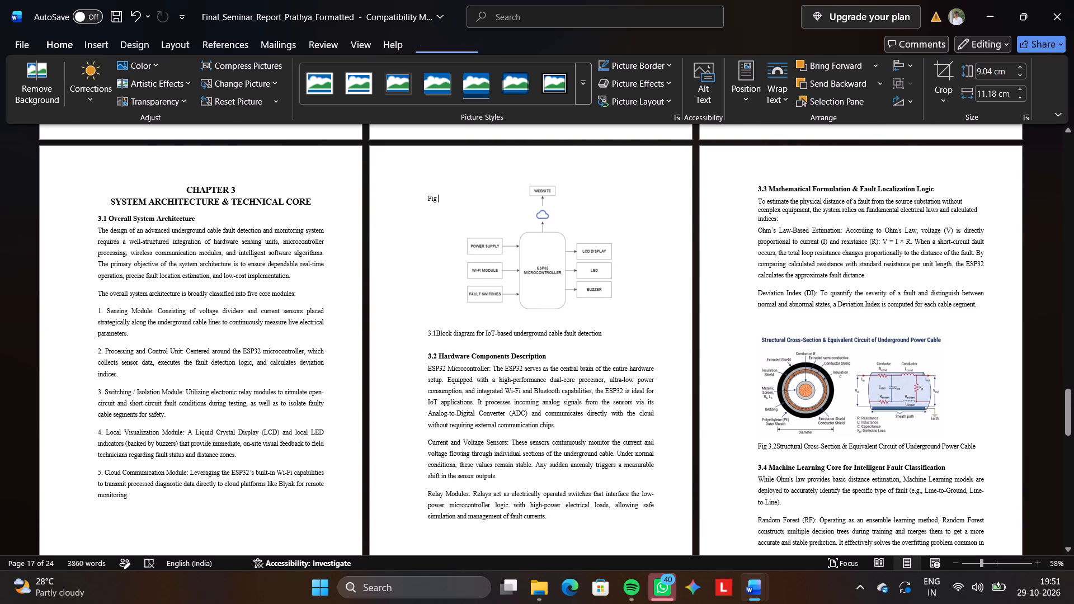
pyautogui.press('Left')
pyautogui.press('Left')
pyautogui.press('Left')
pyautogui.press('Left')
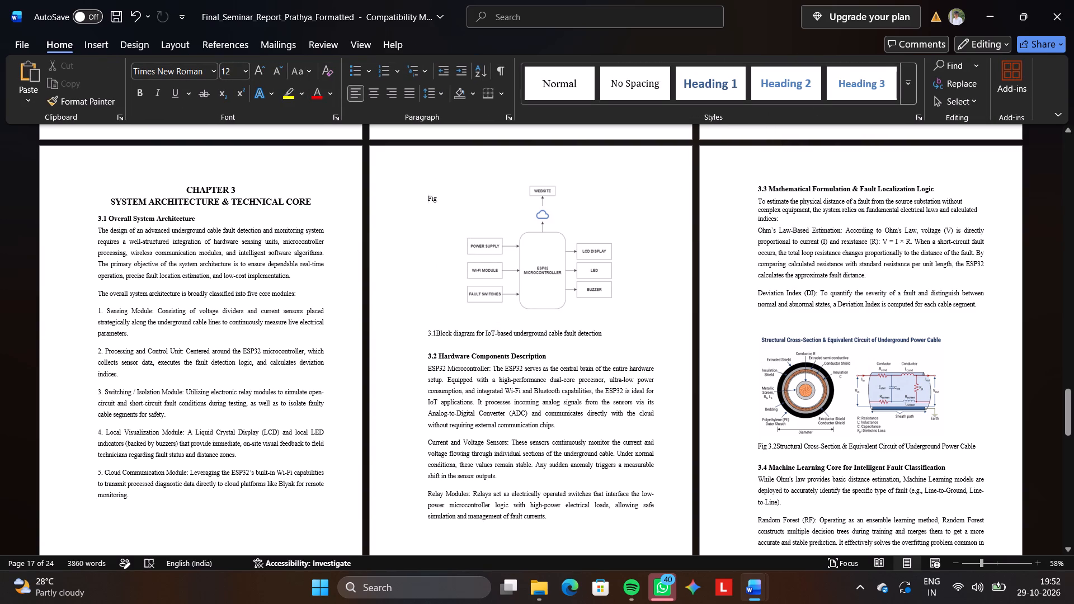
pyautogui.press('Return')
pyautogui.press('Return')
pyautogui.press('Return')
pyautogui.press('Return')
pyautogui.press('Return')
pyautogui.press('Return')
pyautogui.press('Return')
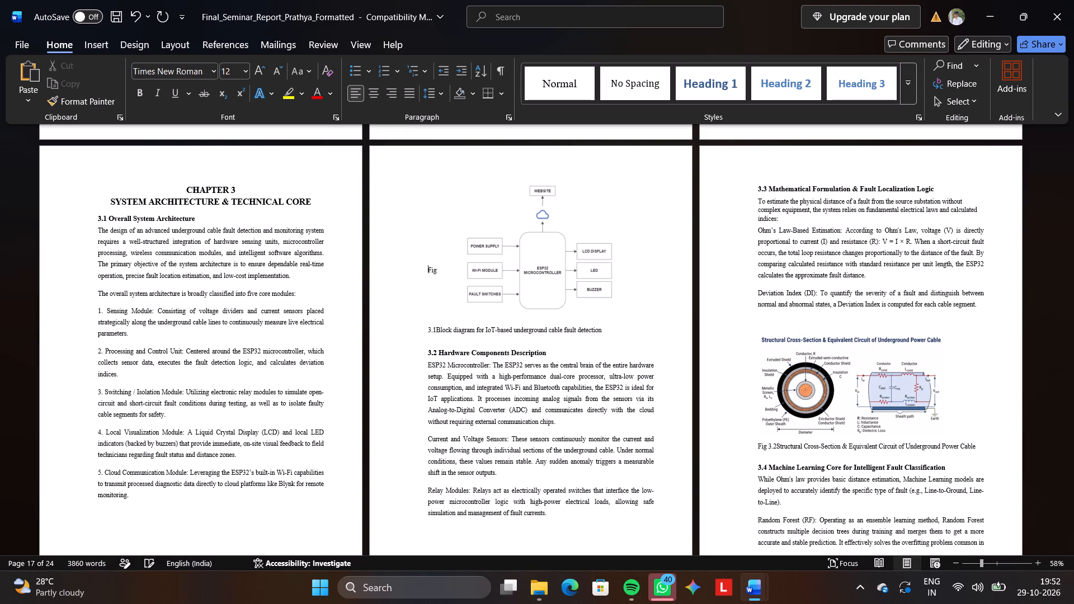
pyautogui.press('Return')
pyautogui.press('Return')
pyautogui.press('Return')
pyautogui.press('Return')
pyautogui.press('Return')
pyautogui.press('Return')
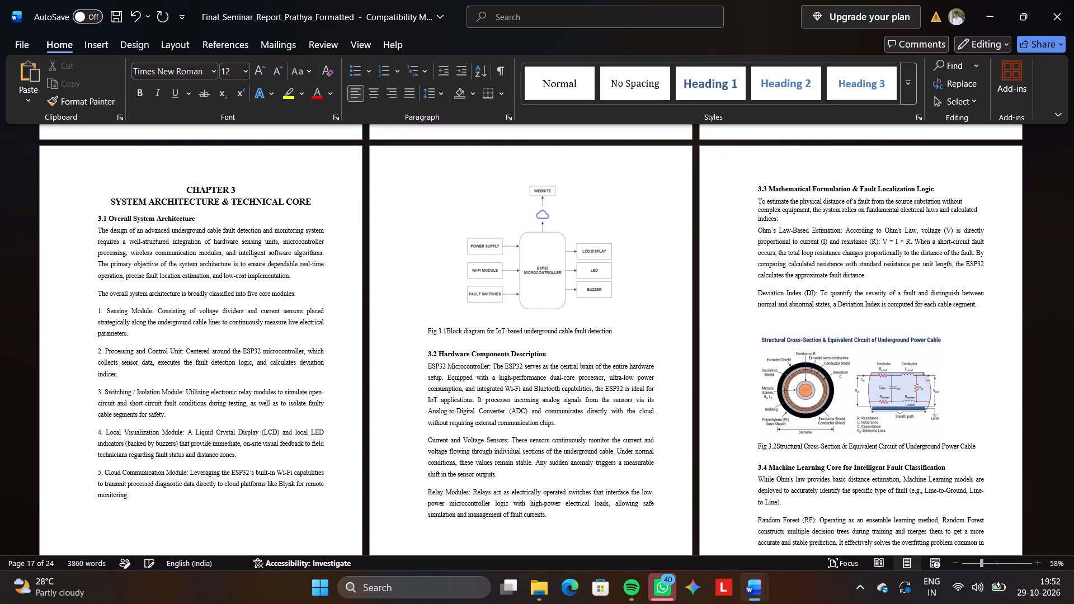
# Set the vertical alignment of the Fig 3.2 cable cross-section picture to Centered relative to the margin.
pyautogui.click(833, 367)
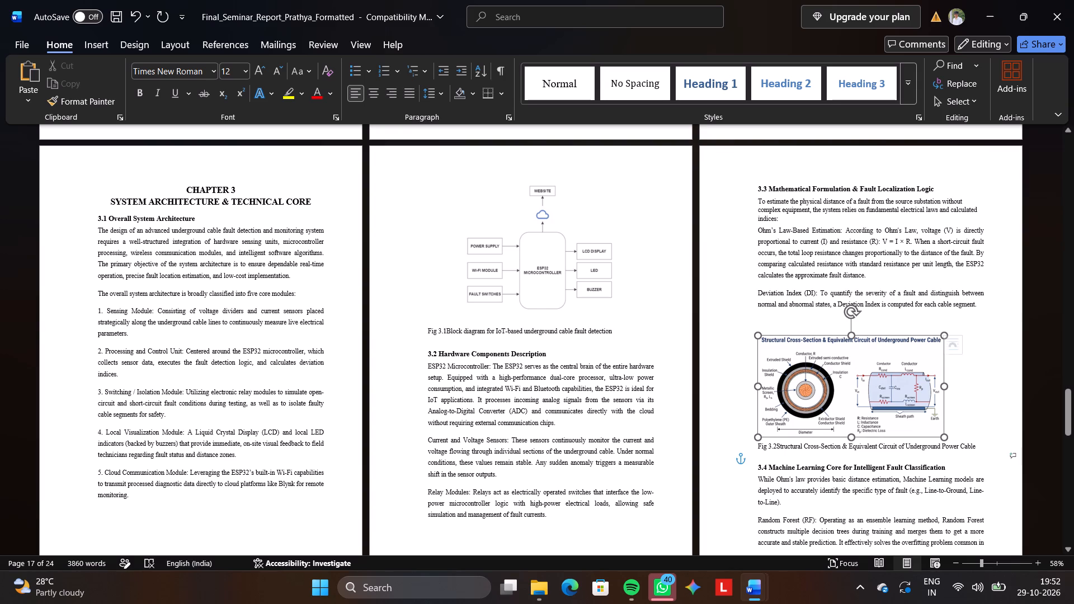
pyautogui.click(864, 376)
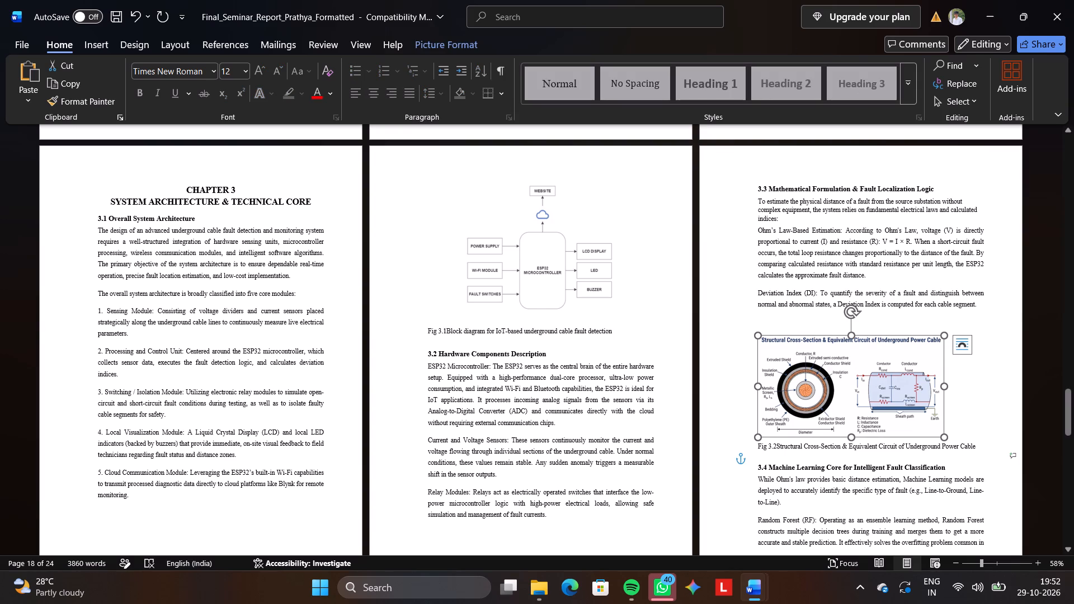
pyautogui.rightClick(864, 376)
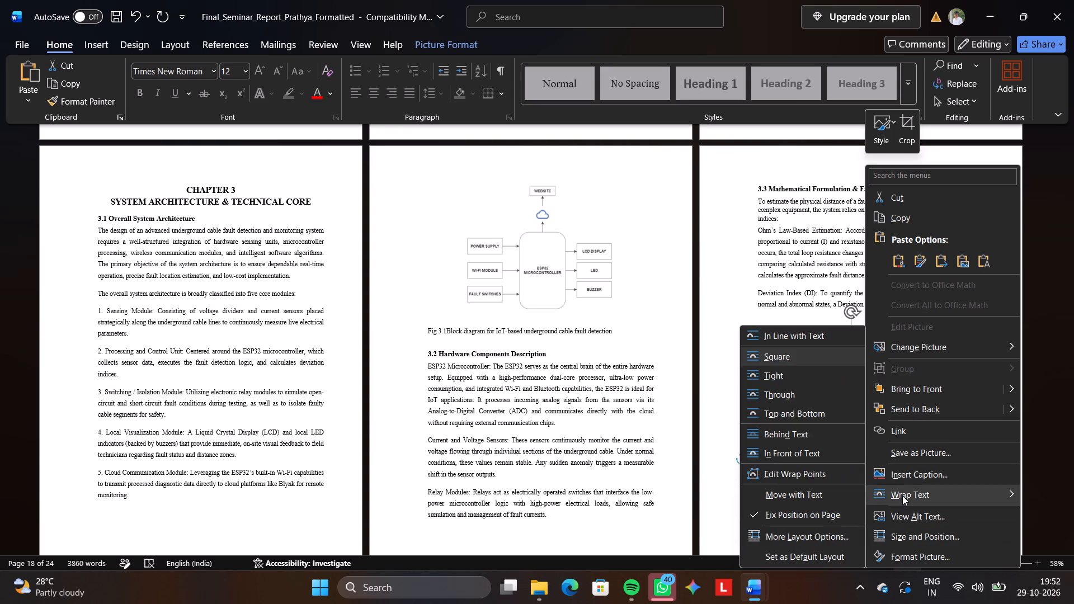
pyautogui.moveTo(910, 517); pyautogui.dragTo(911, 532)
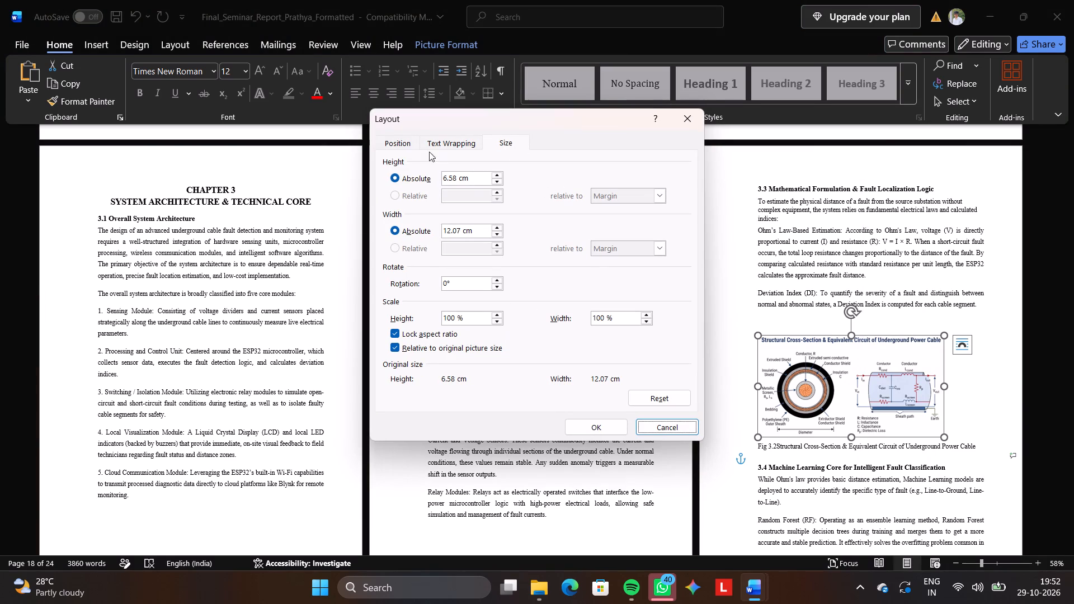
pyautogui.click(401, 144)
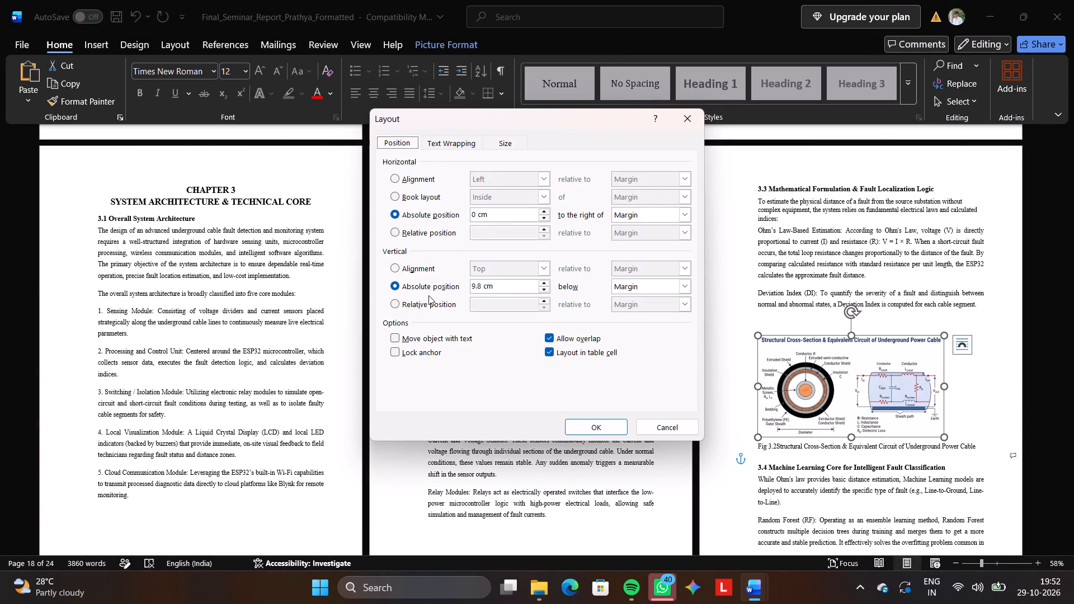
pyautogui.click(397, 263)
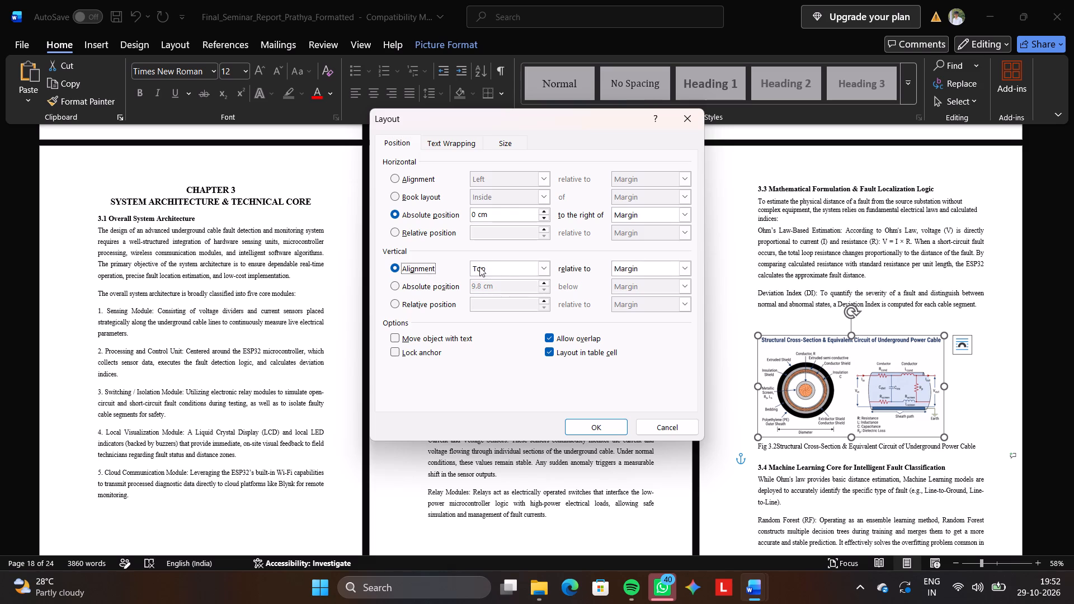
pyautogui.click(543, 268)
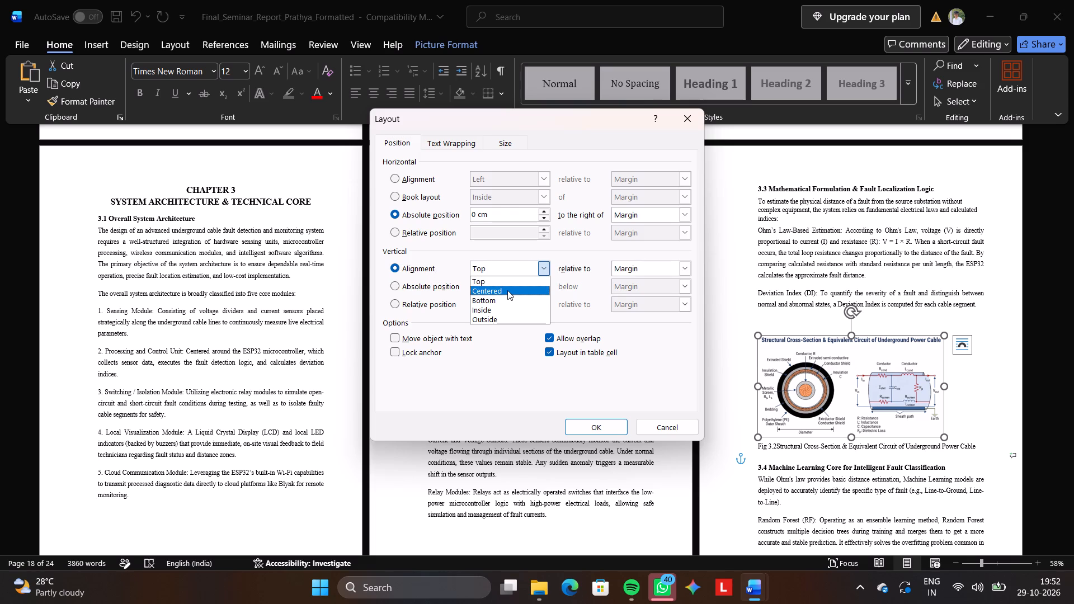
pyautogui.click(507, 290)
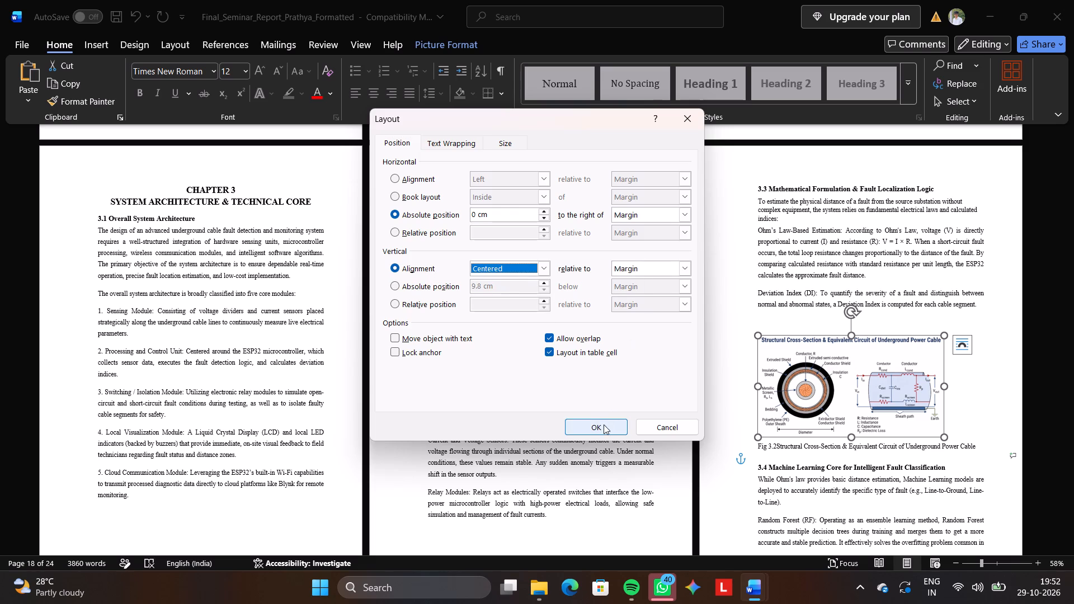
pyautogui.click(604, 424)
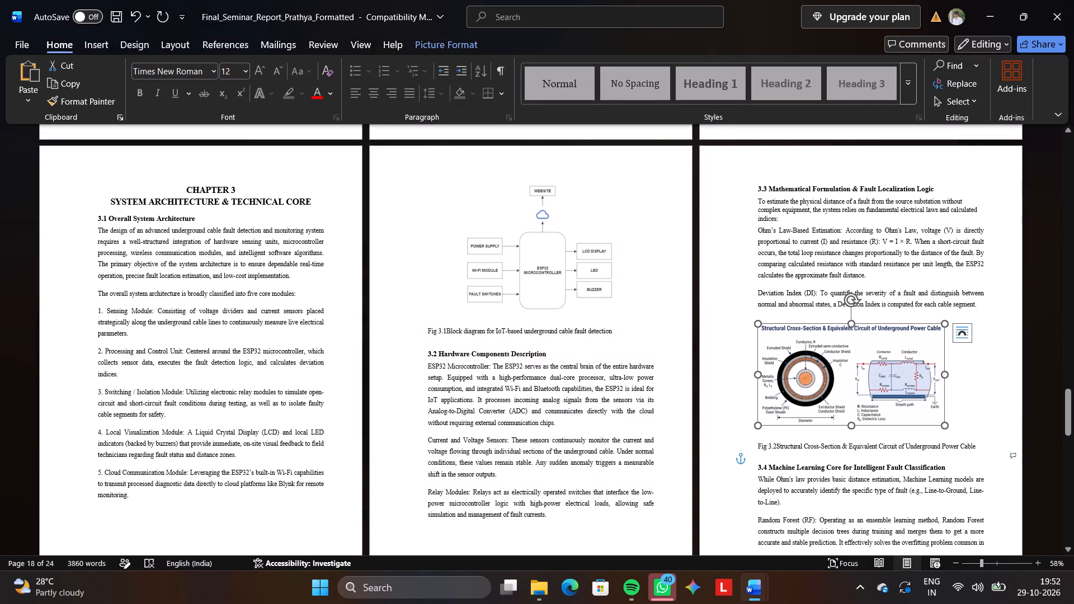
# Undo the vertical centring of the Fig 3.2 cable cross-section picture, keeping the blank lines above the Fig 3.1 caption.
pyautogui.hotkey('ctrl', 'x')
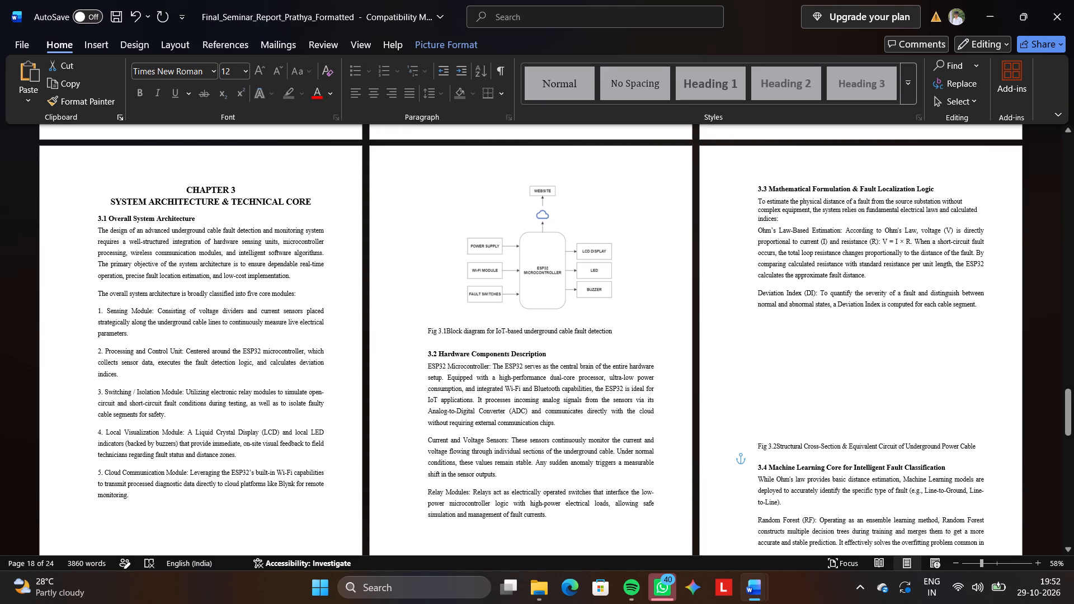
pyautogui.hotkey('ctrl', 'z')
pyautogui.hotkey('ctrl', 'z')
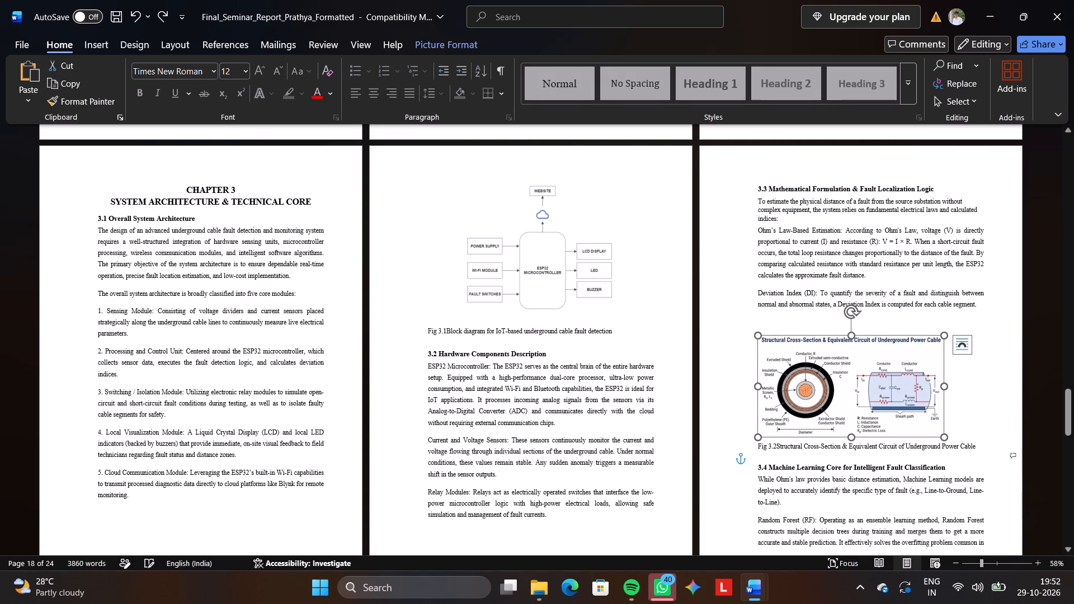
pyautogui.hotkey('ctrl', 'z')
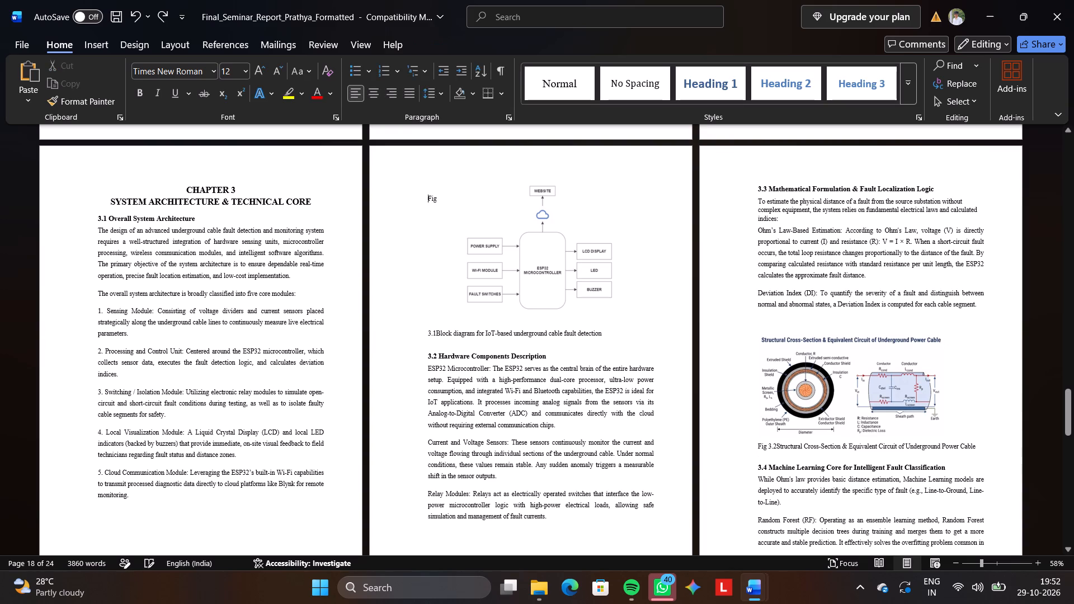
pyautogui.doubleClick(885, 397)
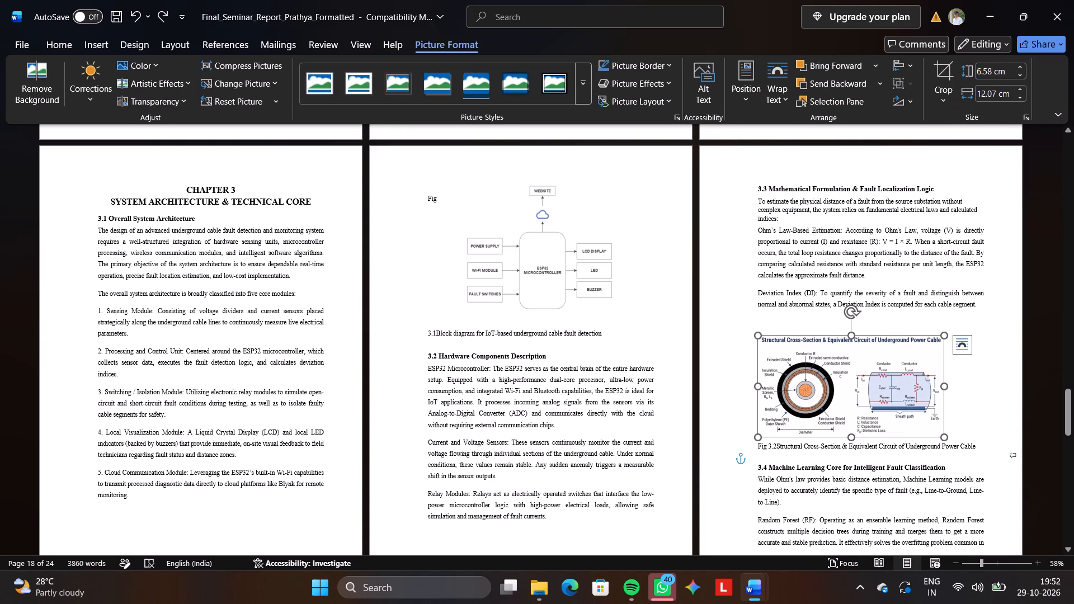
pyautogui.click(155, 16)
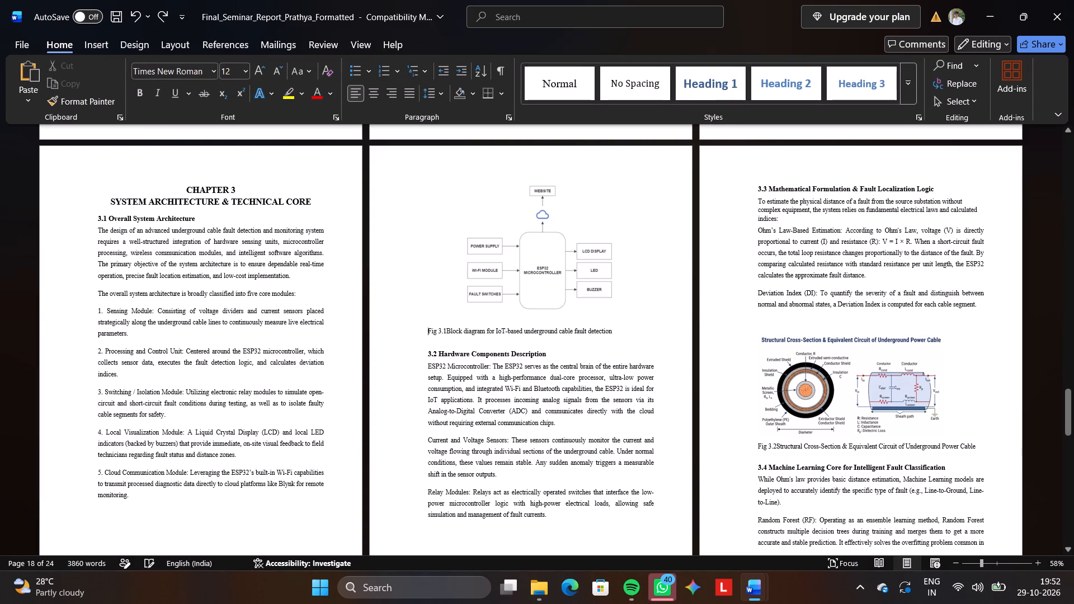
# Set the horizontal alignment of the Fig 3.2 cable cross-section picture to Centered relative to the margin.
pyautogui.click(850, 389)
pyautogui.rightClick(850, 389)
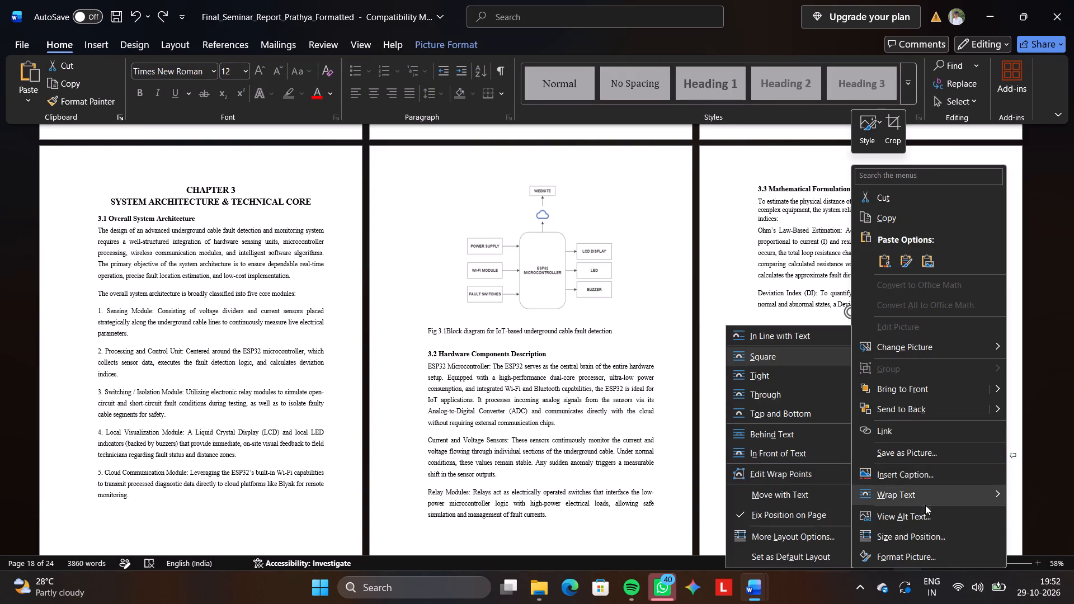
pyautogui.click(925, 533)
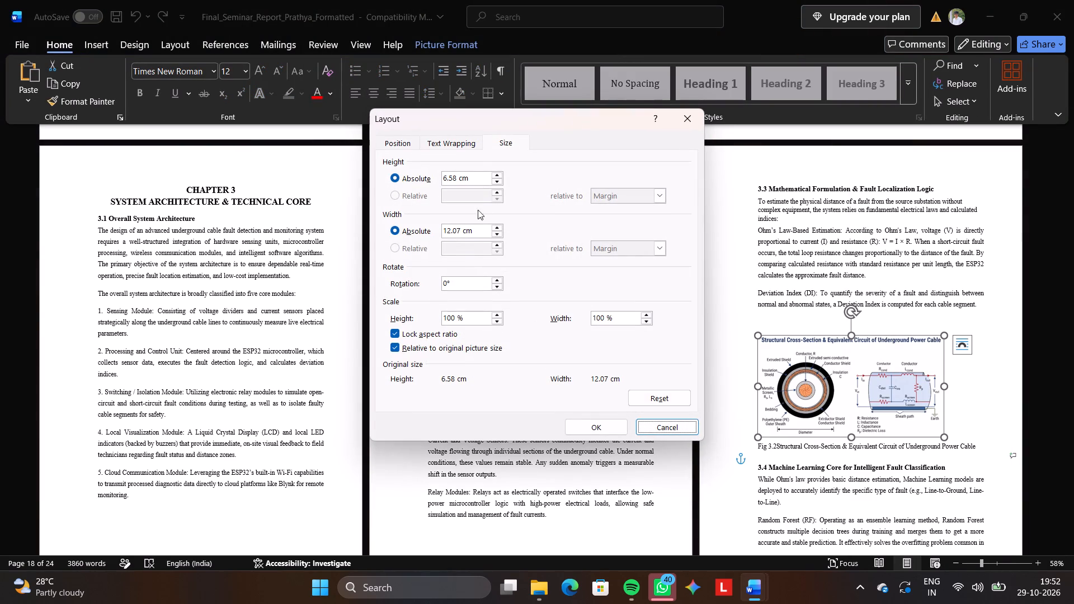
pyautogui.click(402, 145)
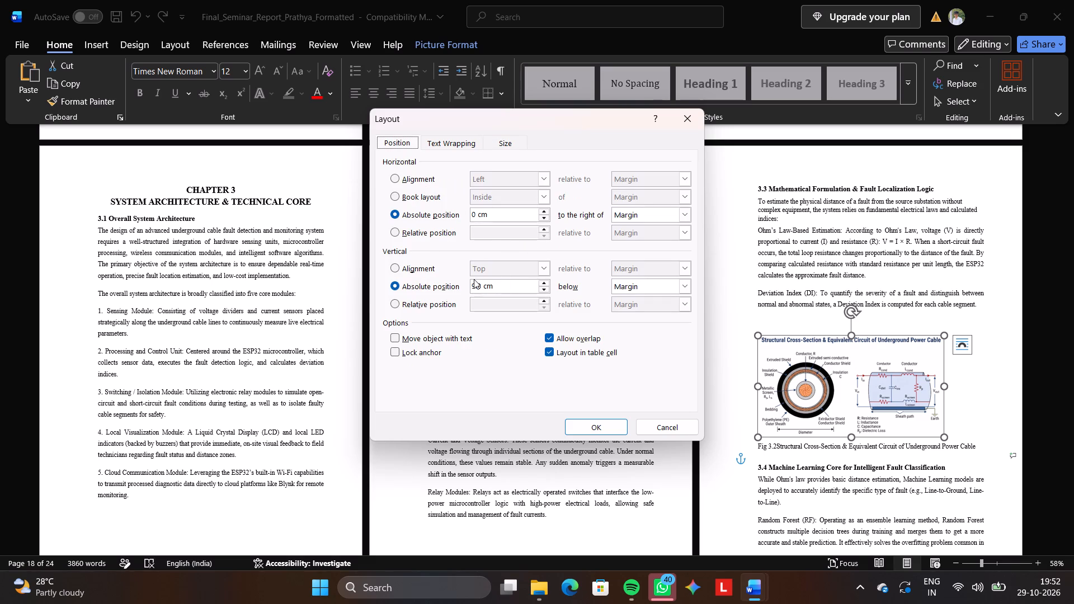
pyautogui.click(395, 179)
pyautogui.click(545, 178)
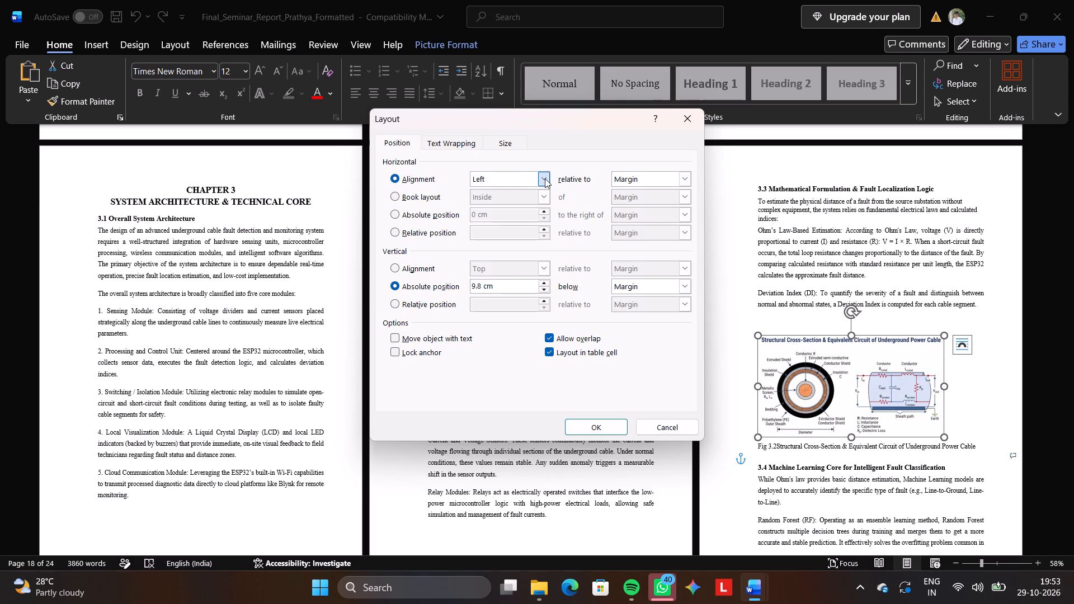
pyautogui.click(524, 205)
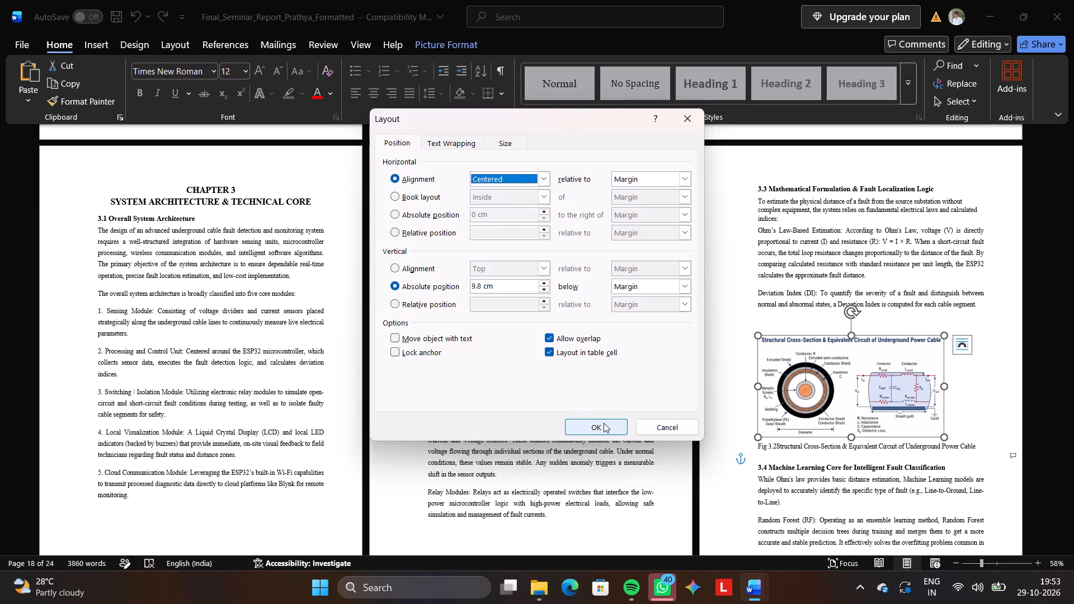
pyautogui.click(604, 423)
pyautogui.click(746, 410)
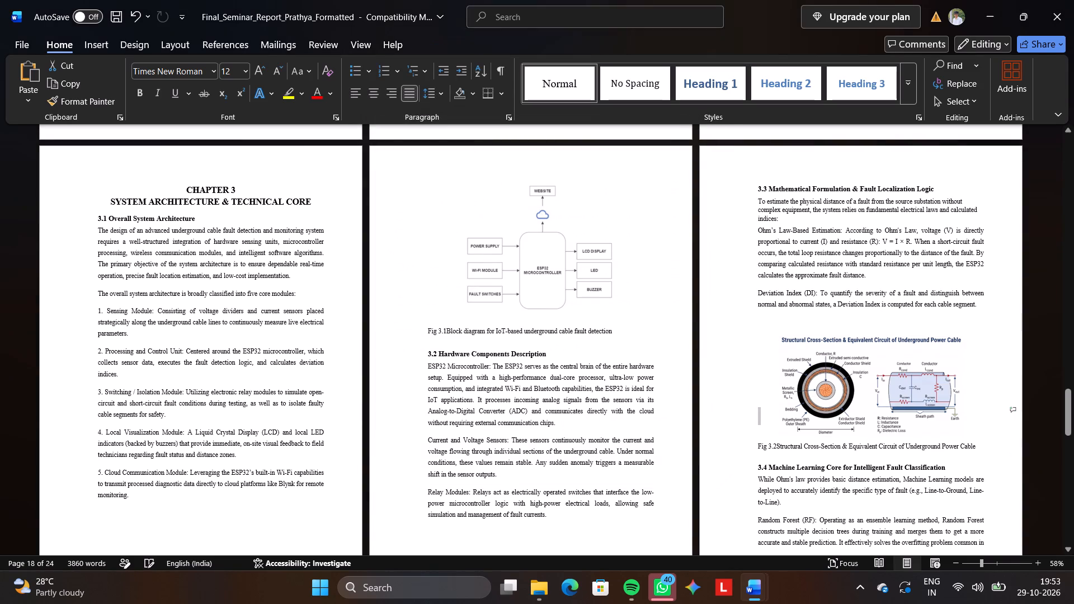
# Check the horizontal and vertical position settings of the Fig 3.1 block diagram.
pyautogui.click(552, 280)
pyautogui.rightClick(552, 280)
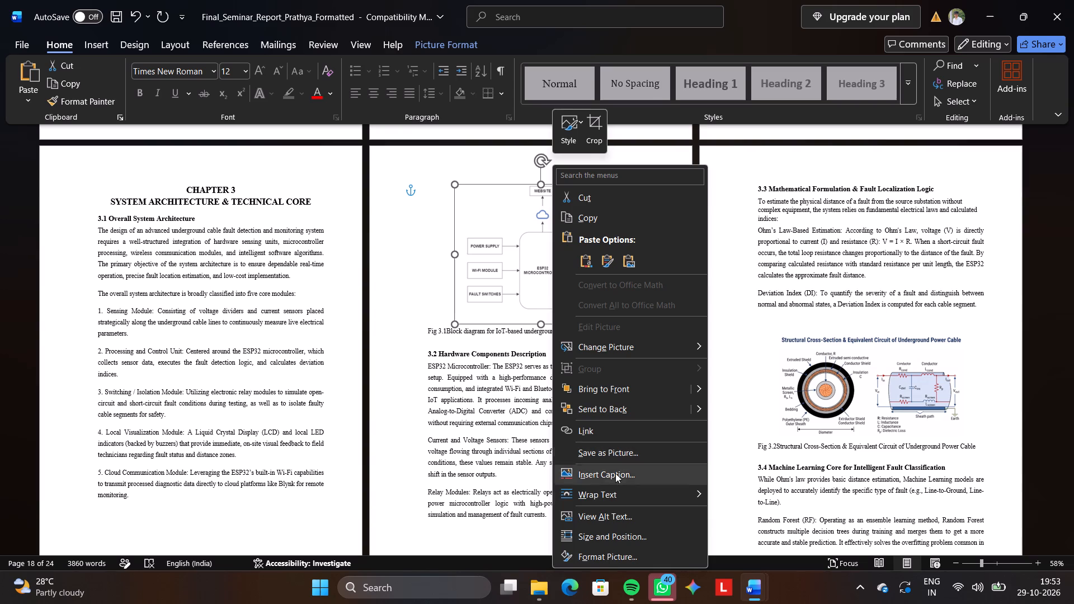
pyautogui.click(604, 532)
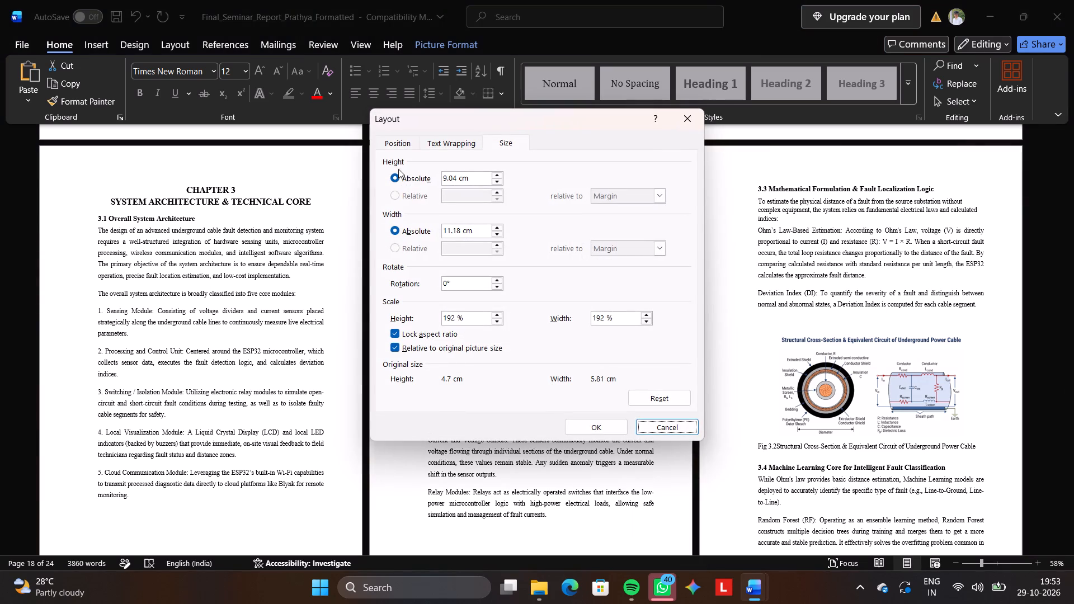
pyautogui.click(397, 149)
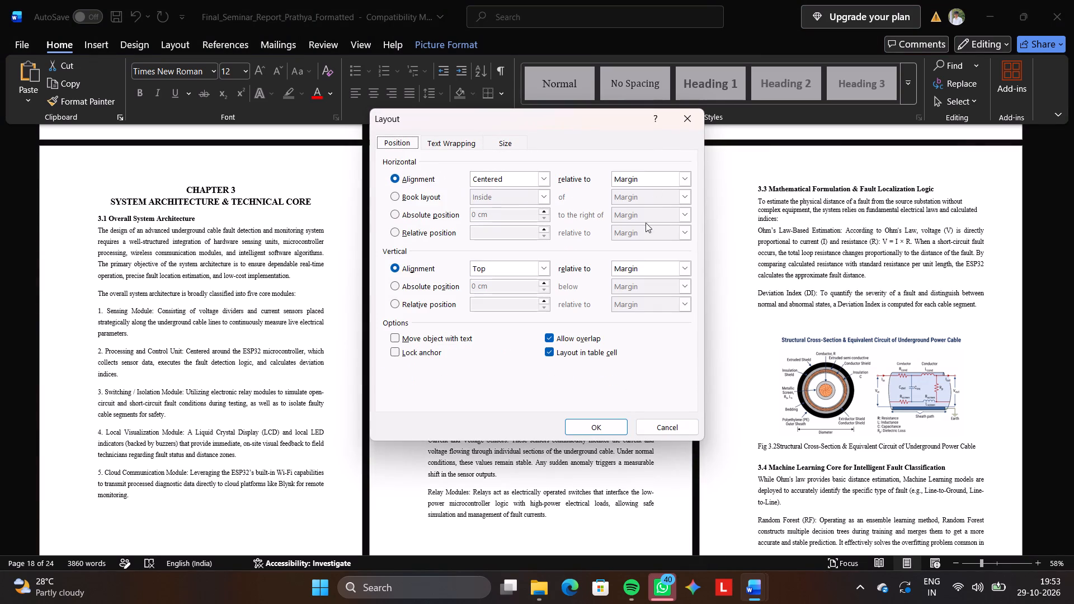
pyautogui.click(586, 427)
# Centre the Fig 3.3 decision tree / random forest picture horizontally relative to the margin.
pyautogui.scroll(-1, 586, 427)
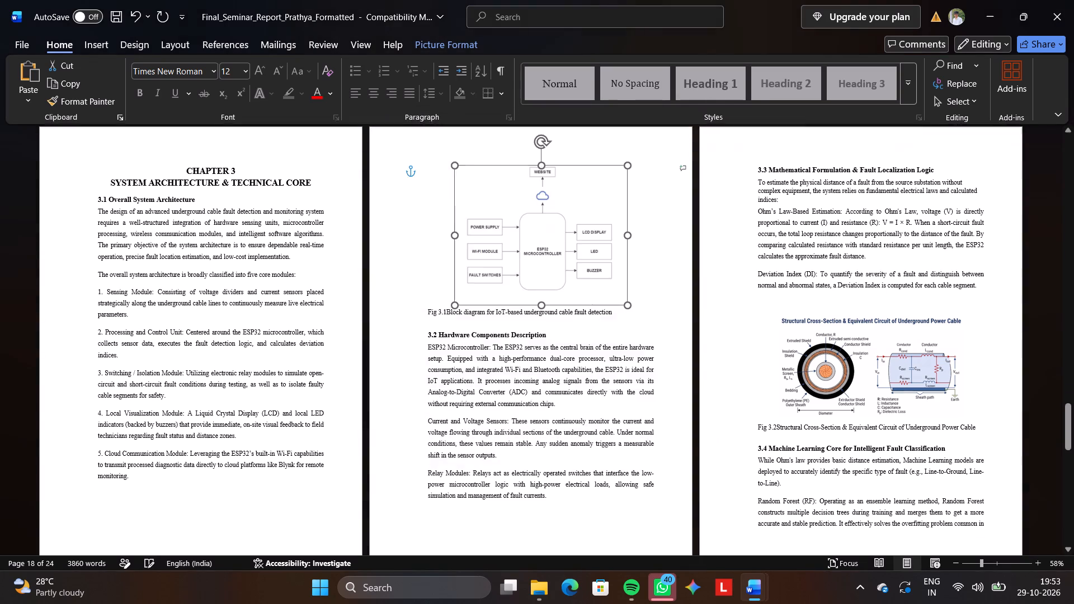
pyautogui.scroll(-1, 586, 427)
pyautogui.click(190, 435)
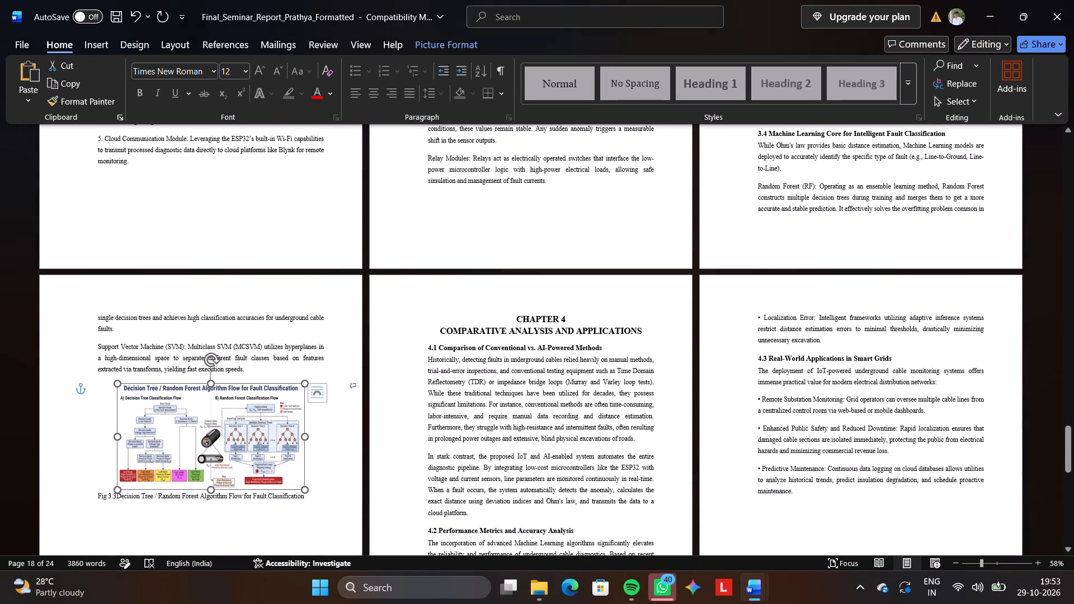
pyautogui.rightClick(190, 435)
pyautogui.click(285, 405)
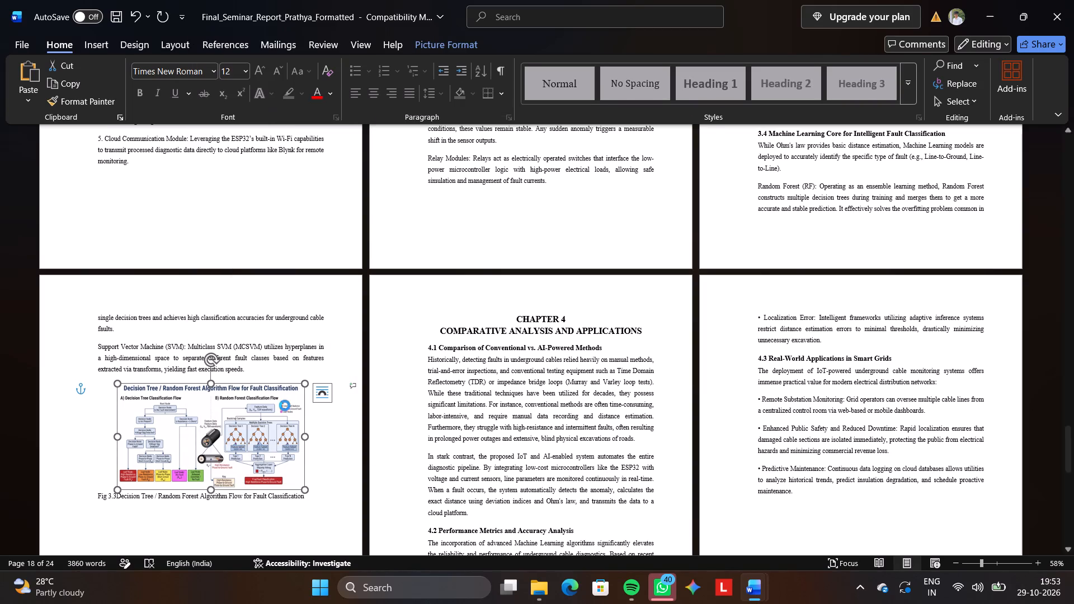
pyautogui.click(393, 140)
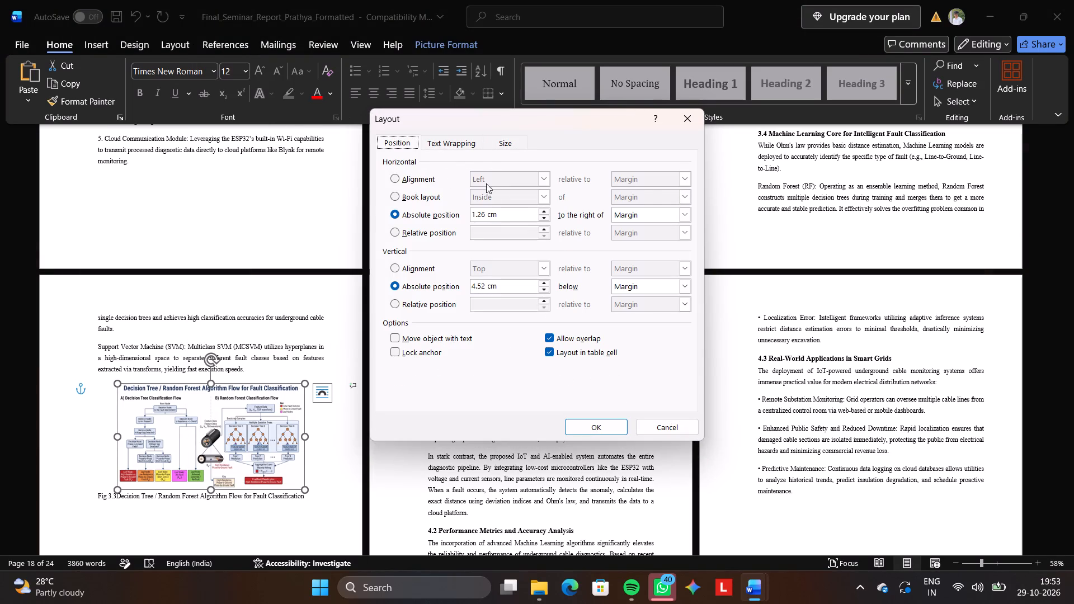
pyautogui.click(547, 179)
pyautogui.click(388, 180)
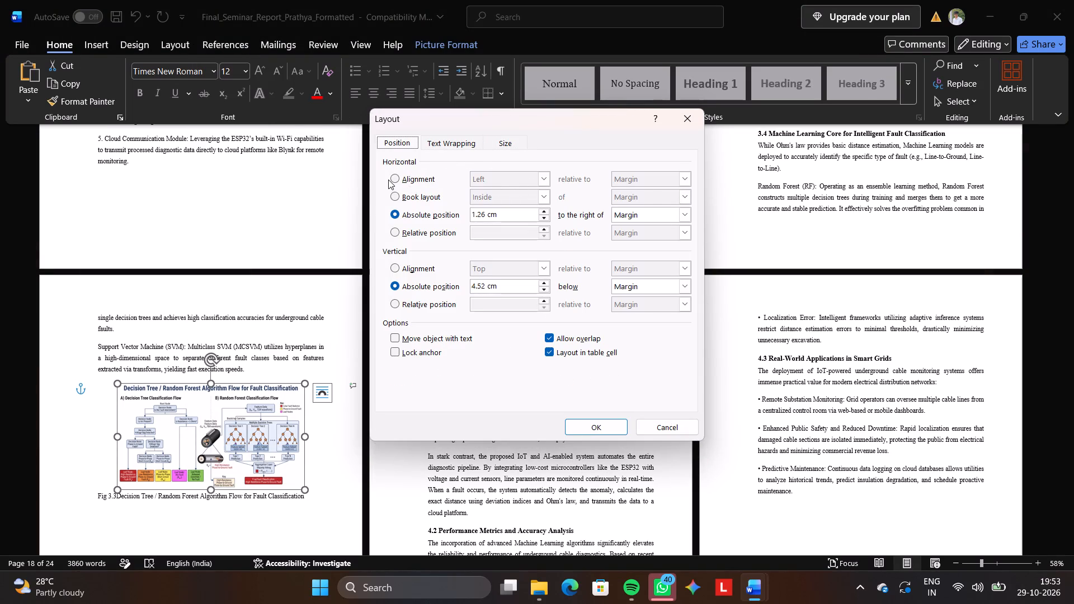
pyautogui.click(393, 178)
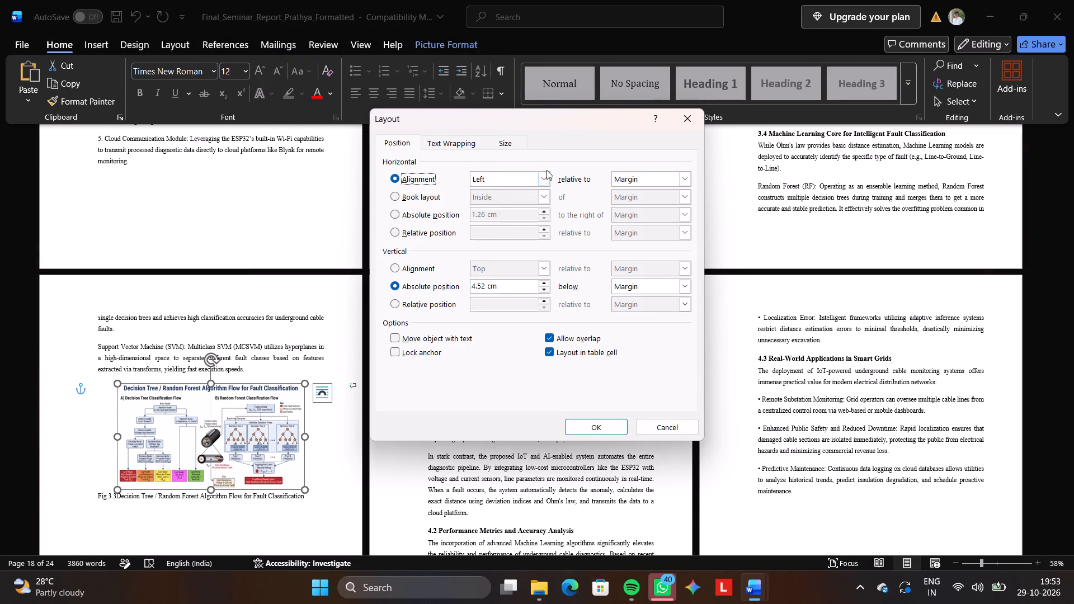
pyautogui.click(547, 173)
pyautogui.doubleClick(518, 197)
pyautogui.click(609, 424)
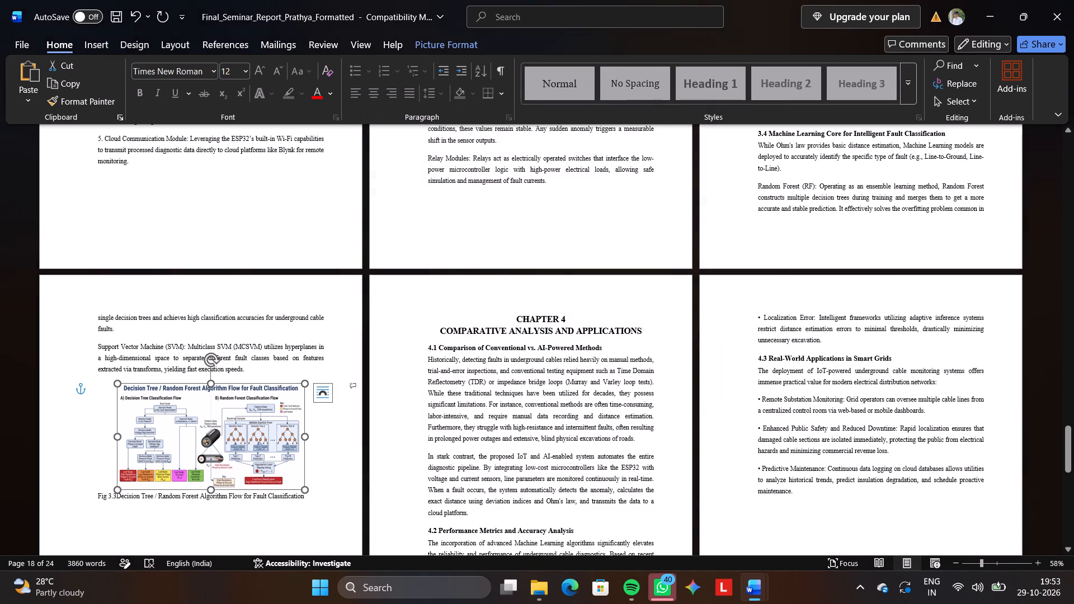
# Centre-align the Fig 3.3 caption beneath the decision tree / random forest picture.
pyautogui.scroll(-1, 271, 521)
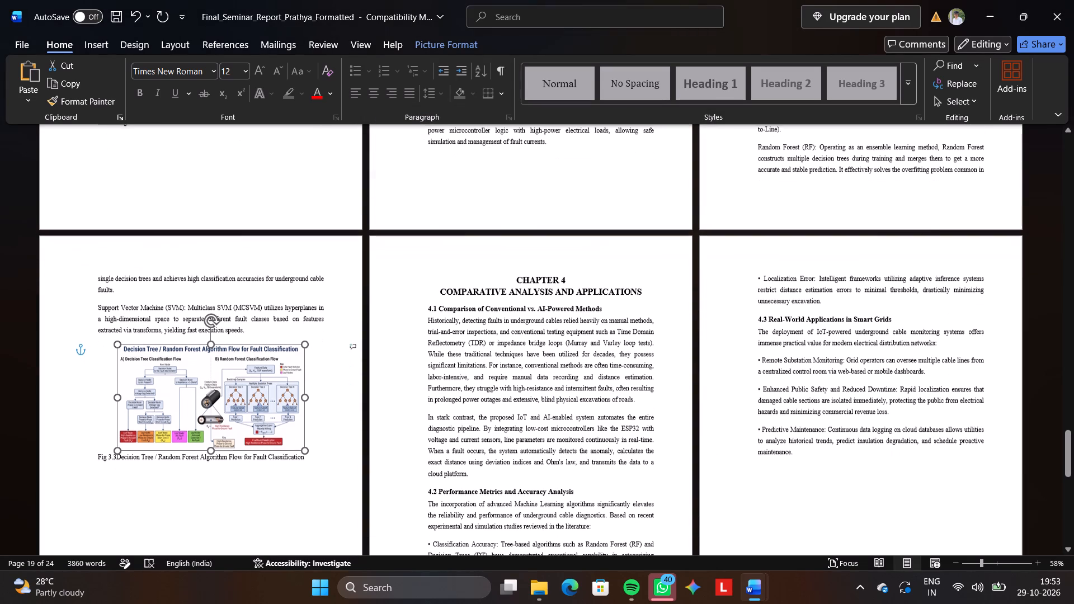
pyautogui.click(270, 503)
pyautogui.click(298, 458)
pyautogui.moveTo(298, 458); pyautogui.dragTo(98, 463)
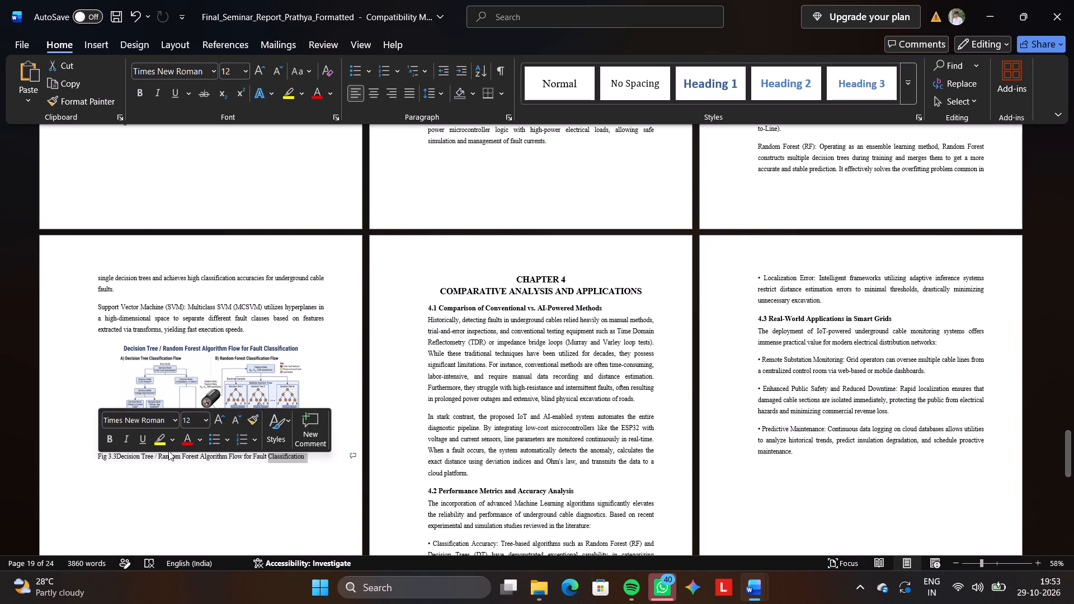
pyautogui.click(376, 94)
pyautogui.click(235, 527)
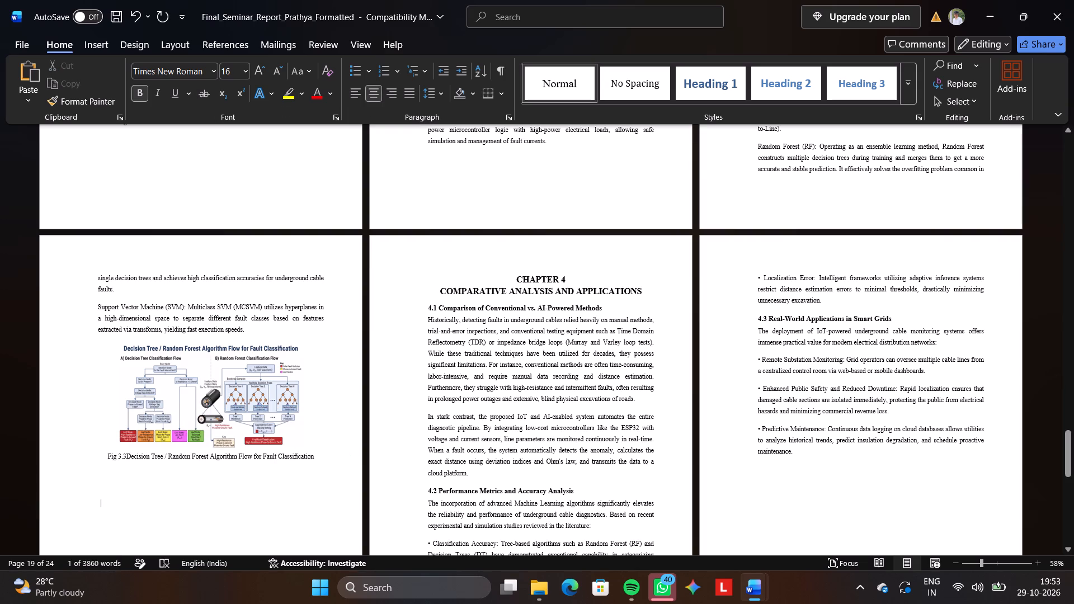
# Centre-align the Fig 3.2 caption beneath the cable cross-section picture.
pyautogui.scroll(2, 672, 347)
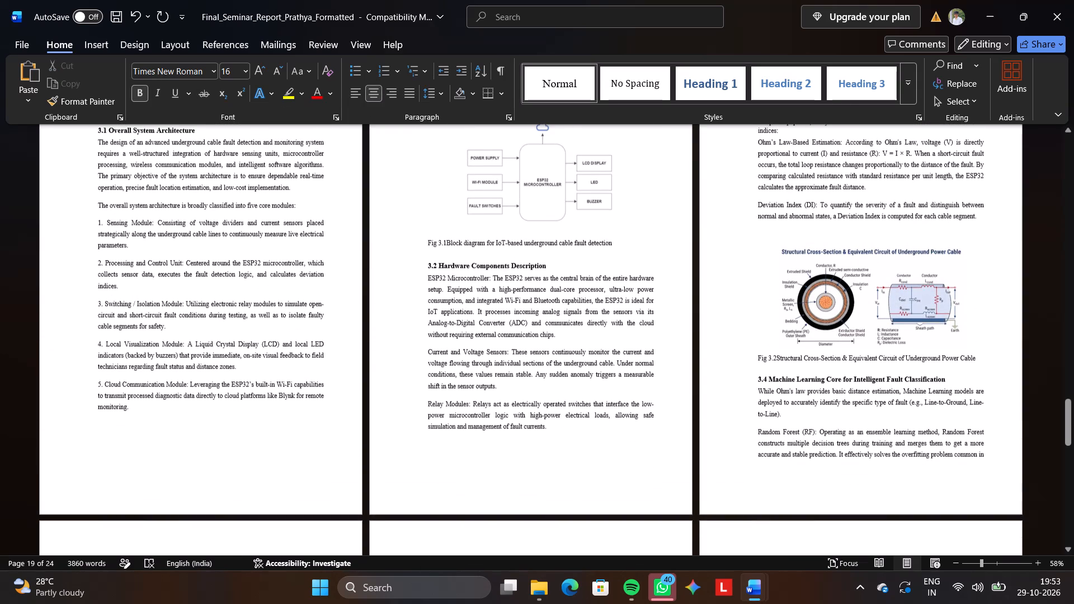
pyautogui.tripleClick(849, 362)
pyautogui.click(849, 362)
pyautogui.tripleClick(849, 362)
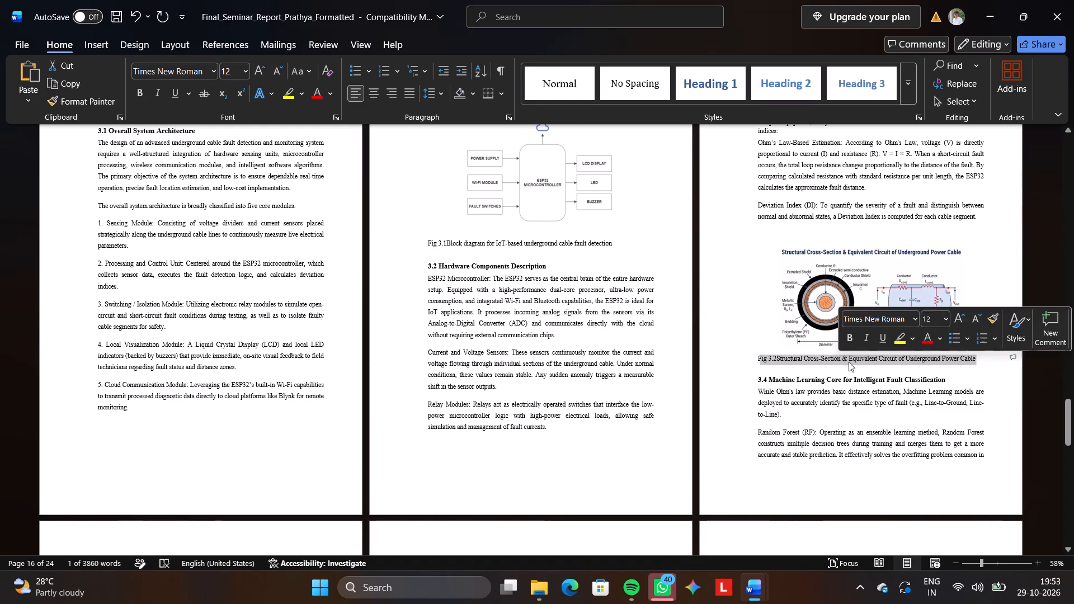
pyautogui.click(375, 95)
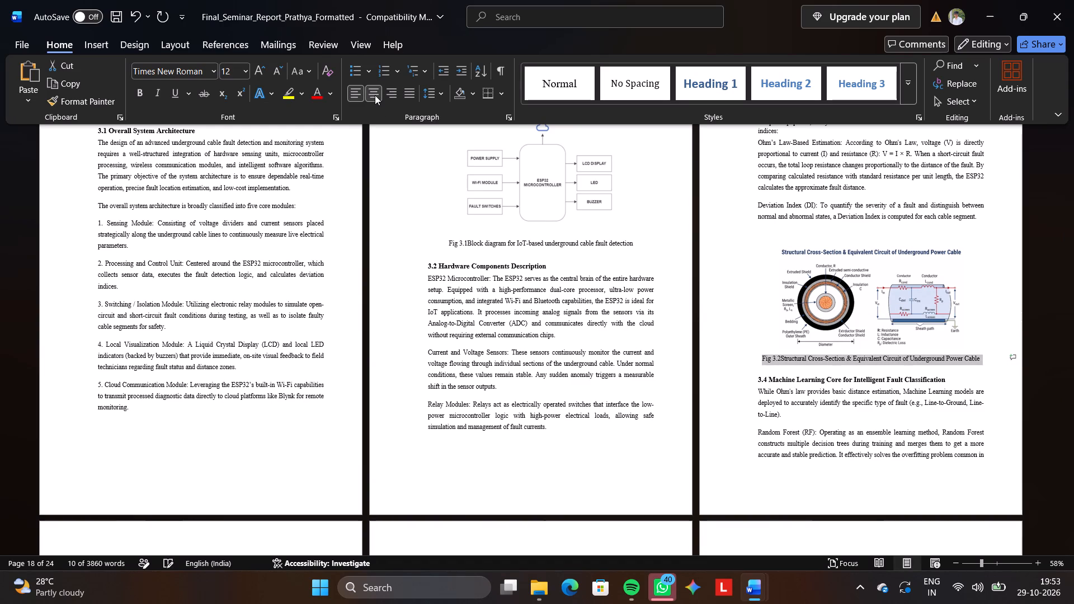
# Apply centre alignment to the Fig 3.1 caption beneath the block diagram.
pyautogui.scroll(2, 756, 297)
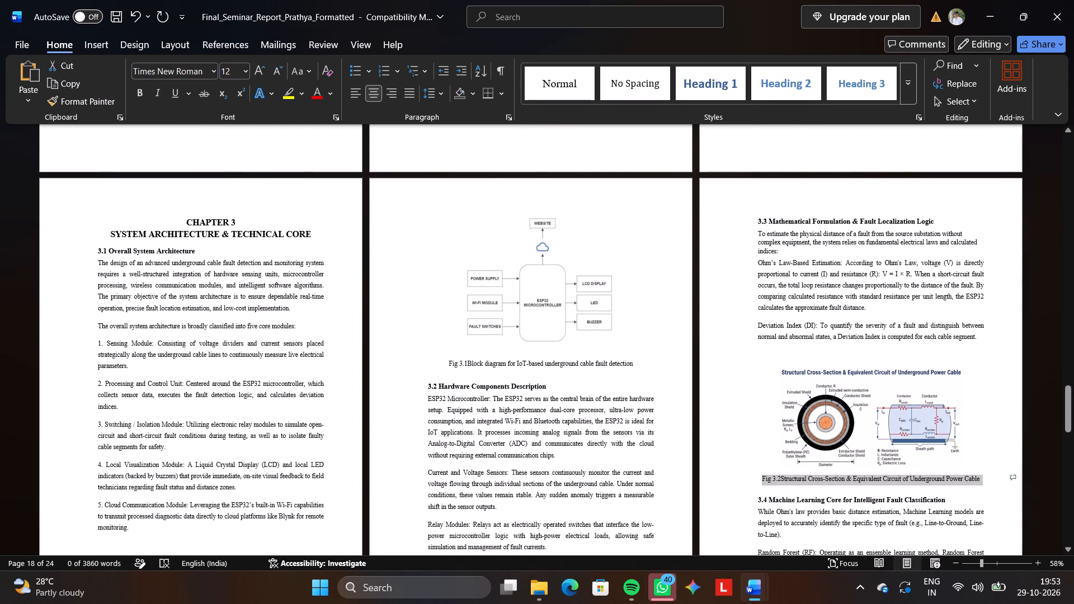
pyautogui.tripleClick(553, 366)
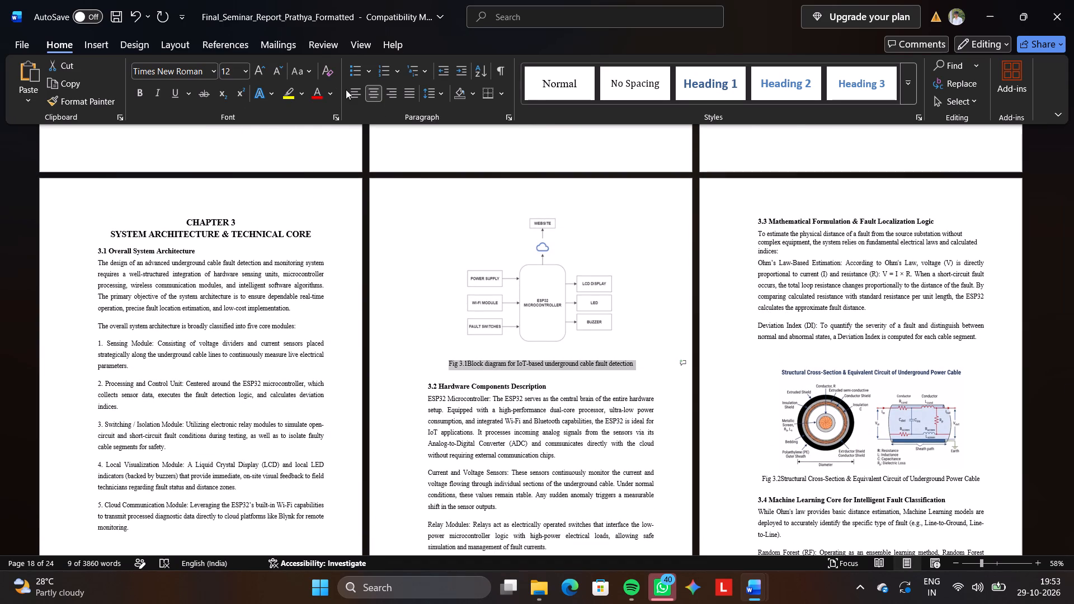
pyautogui.doubleClick(379, 91)
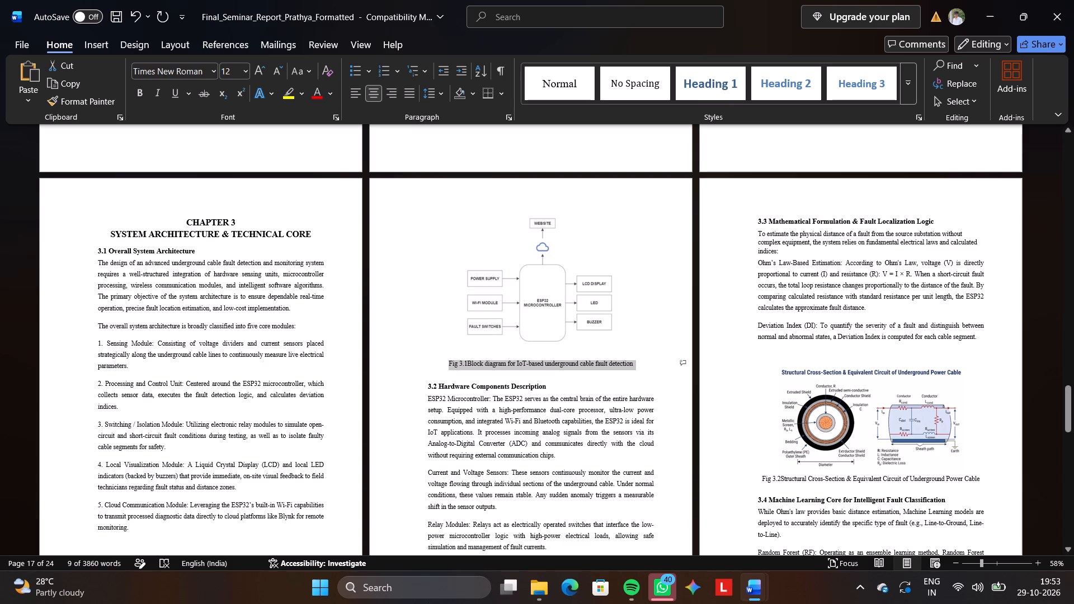
pyautogui.click(622, 296)
pyautogui.click(673, 340)
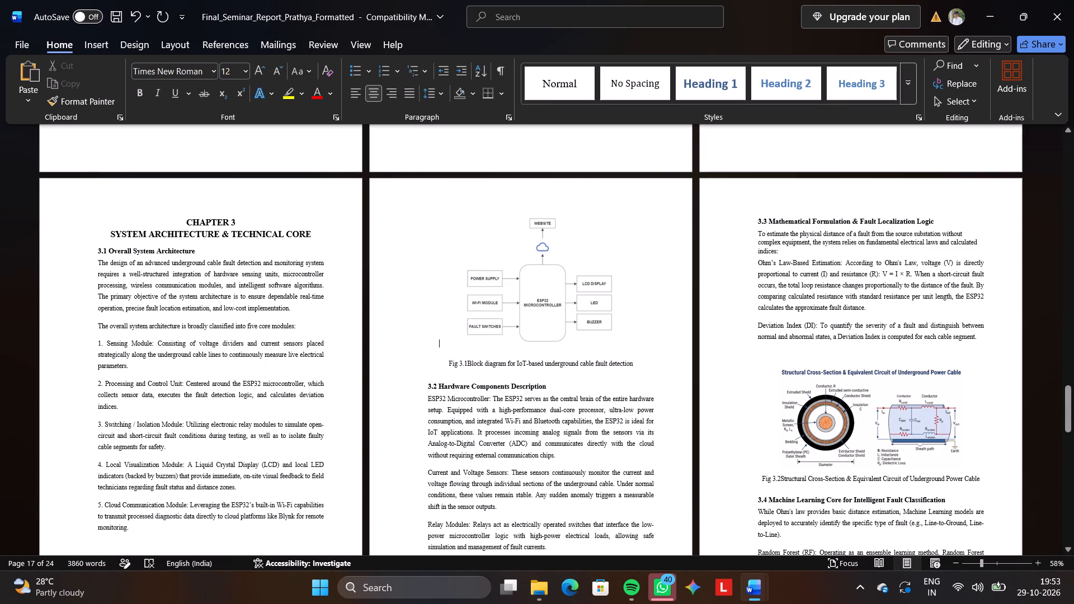
# Review the page layout from the Chapter 3 figures through Chapters 4 and 5 to the references.
pyautogui.scroll(-1, 673, 340)
pyautogui.hscroll(2, 673, 340)
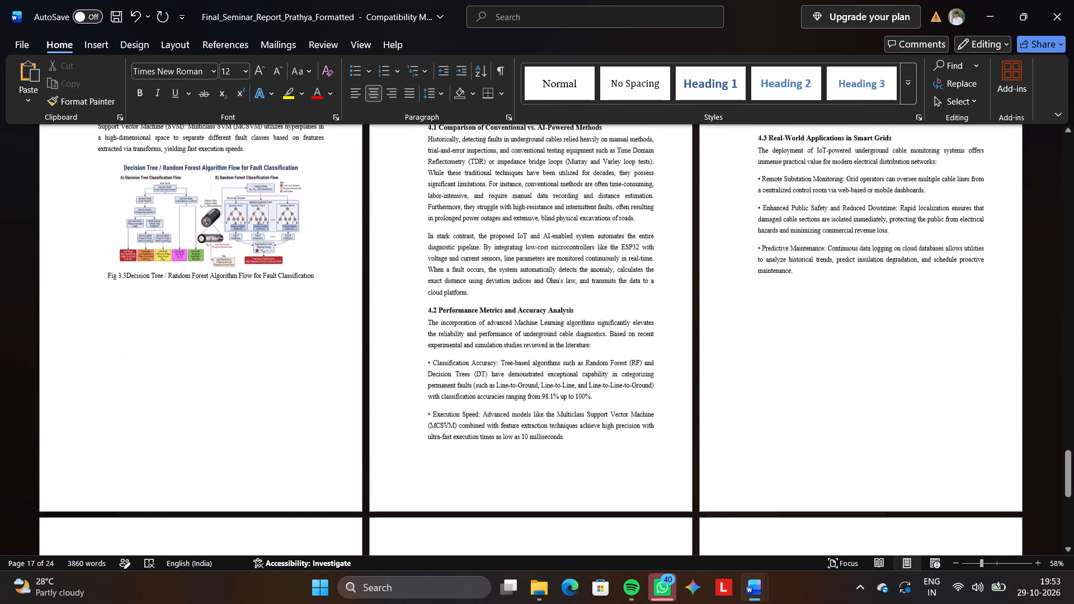
pyautogui.scroll(2, 673, 340)
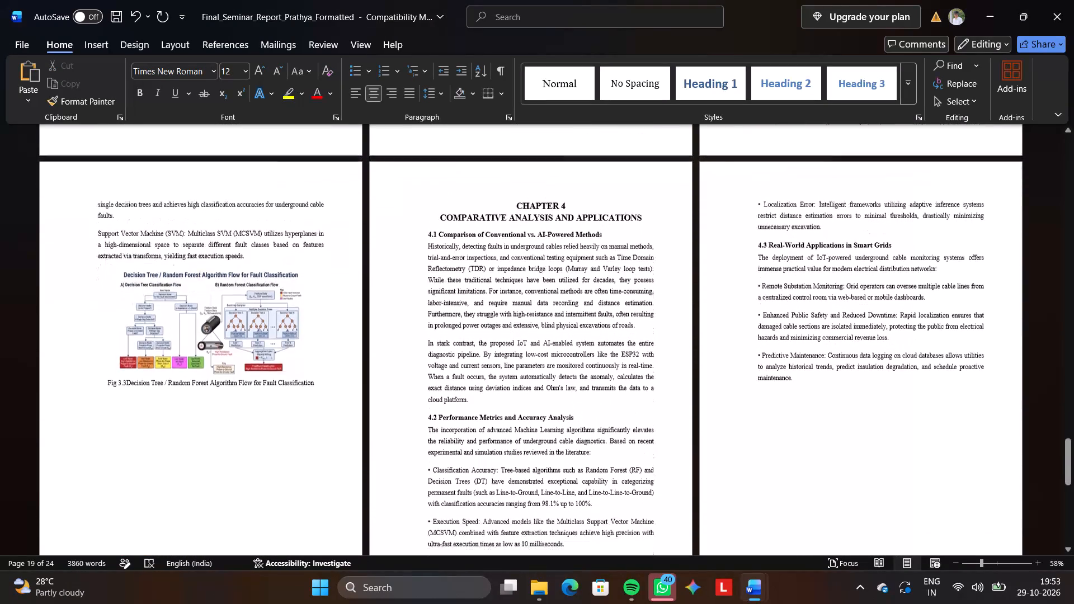
pyautogui.scroll(1, 673, 340)
pyautogui.scroll(-5, 673, 340)
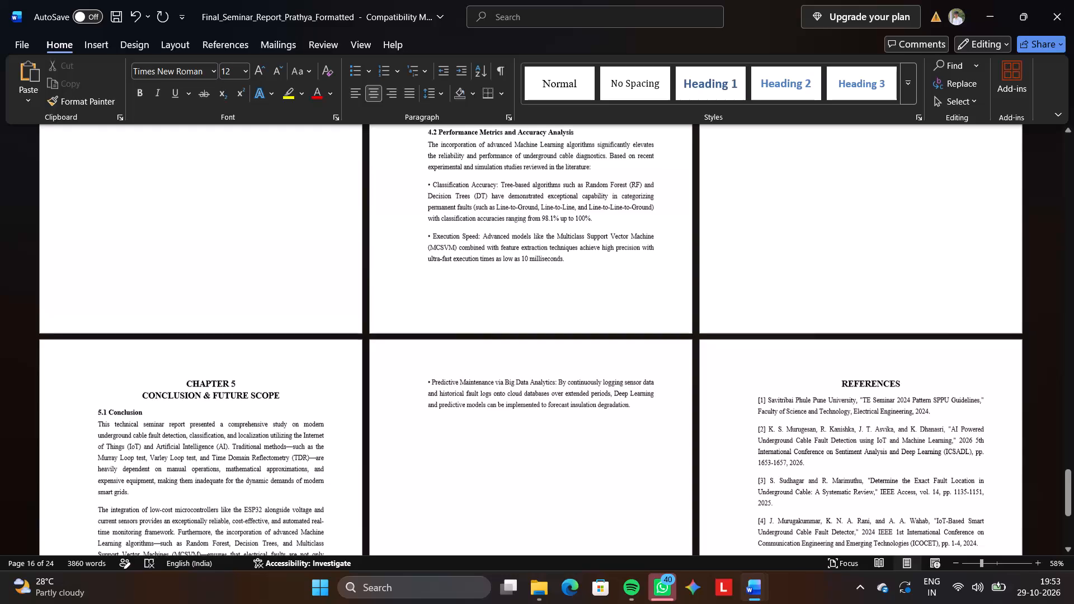
# Review the formatted report's page layout, from the references and Chapter 5 back to the cover pages and forward to Chapter 4.
pyautogui.scroll(-8, 673, 340)
pyautogui.scroll(2, 673, 340)
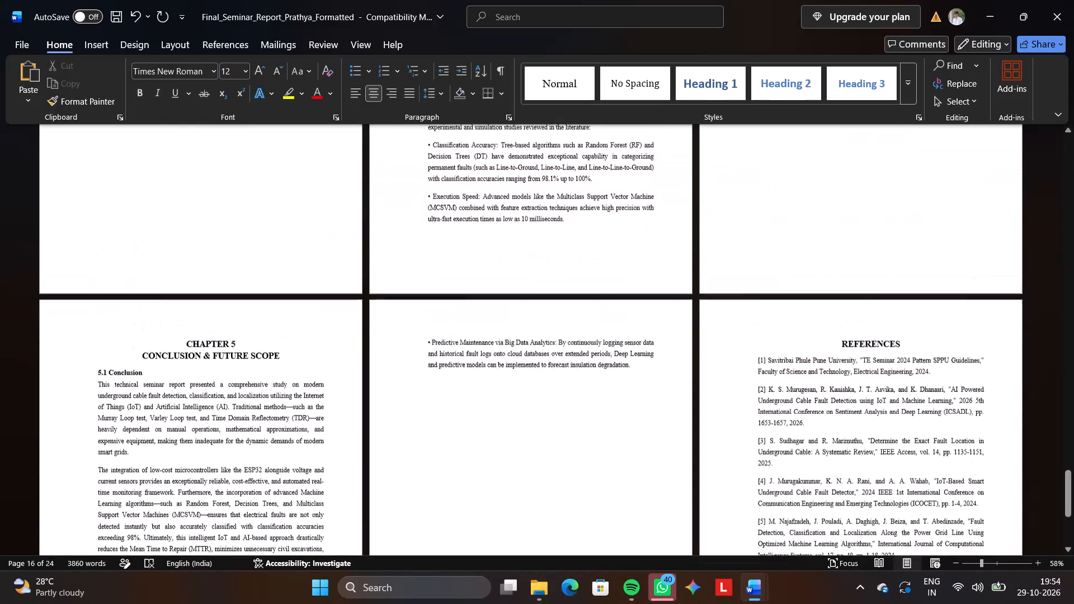
pyautogui.scroll(11, 673, 340)
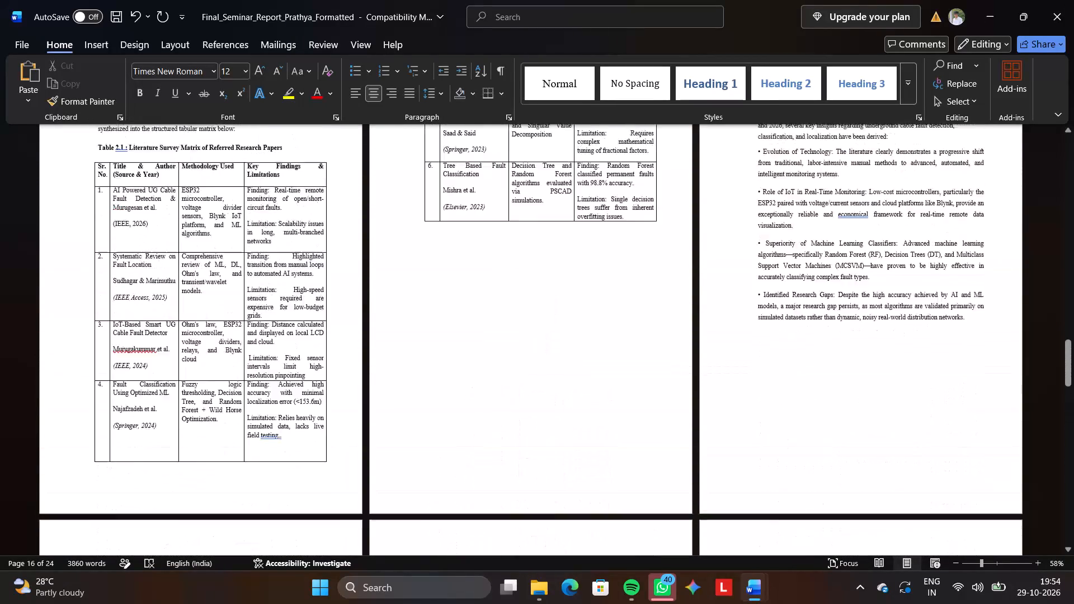
pyautogui.scroll(13, 673, 340)
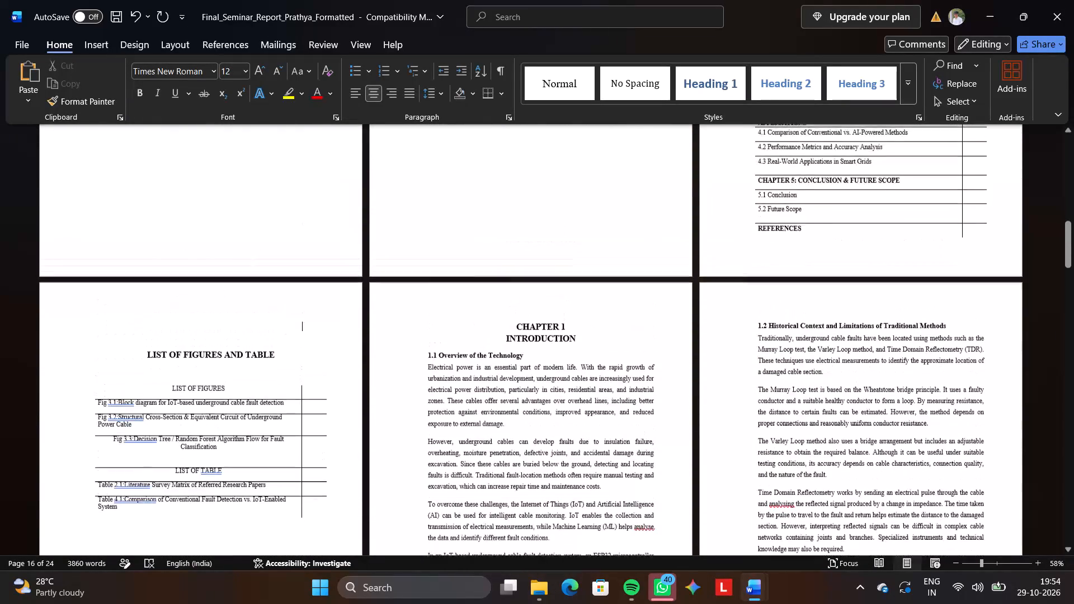
pyautogui.scroll(11, 673, 340)
pyautogui.scroll(-2, 673, 340)
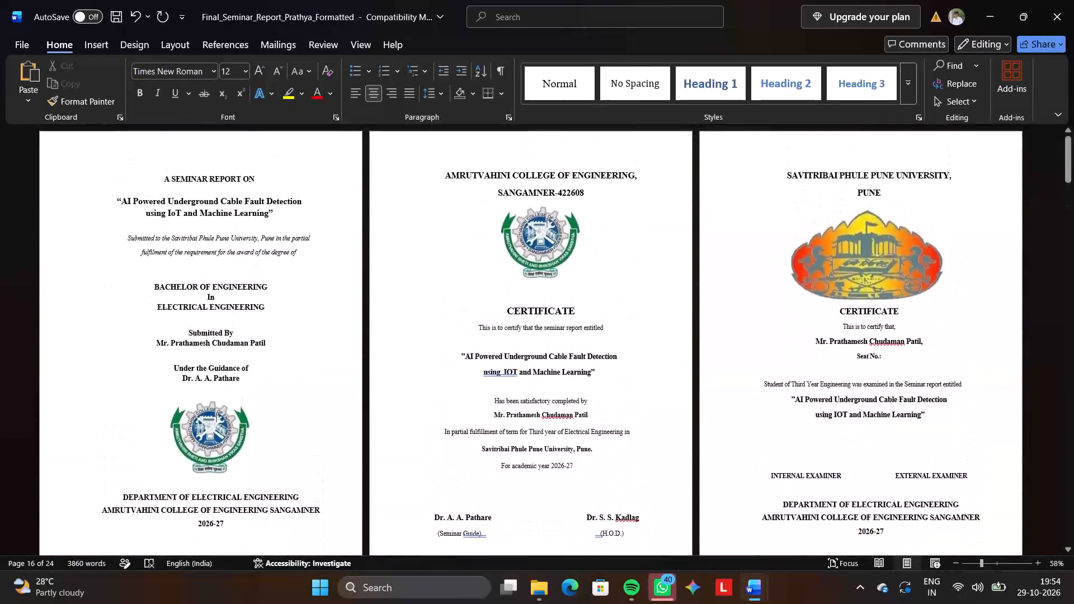
pyautogui.scroll(-12, 673, 340)
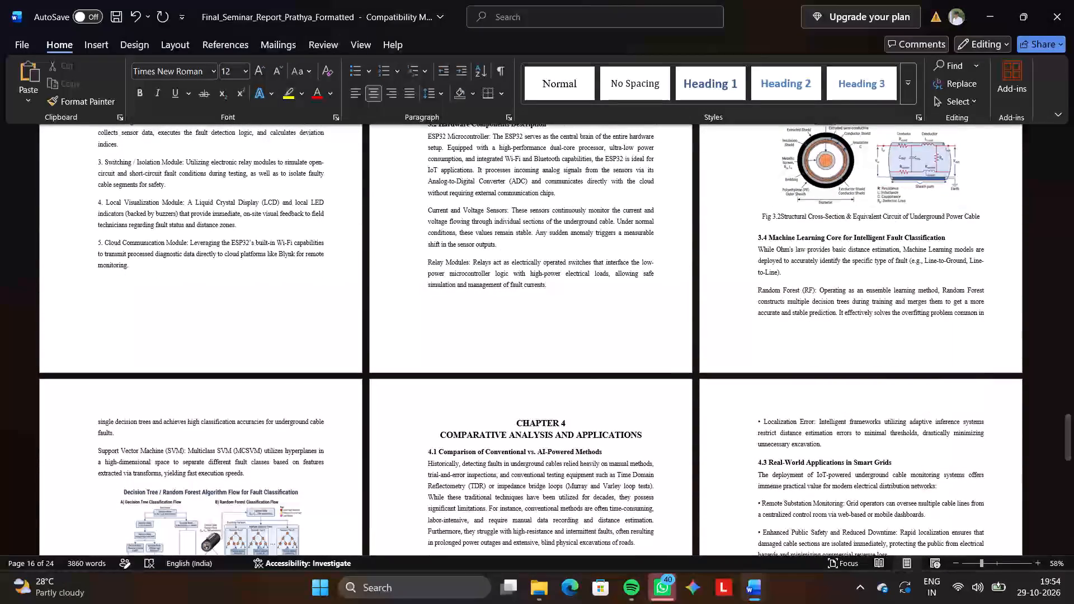
# Switch to the original seminar report and examine its Chapter 4 and Chapter 5 pages, including Table 4.1, for comparison.
pyautogui.hotkey('alt', 'Tab')
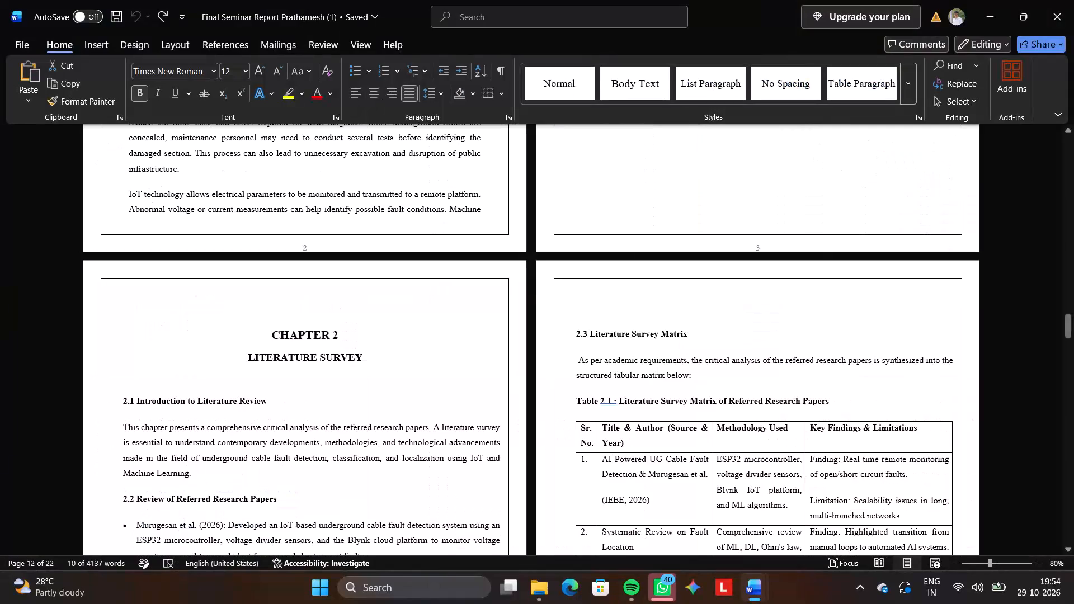
pyautogui.scroll(-9, 673, 340)
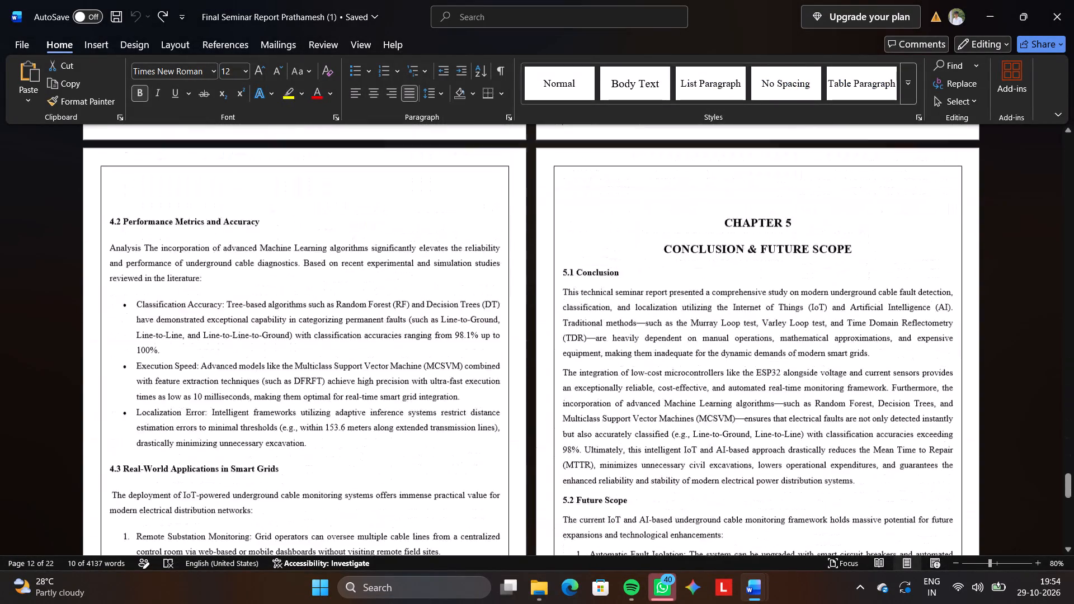
pyautogui.scroll(-6, 673, 340)
pyautogui.scroll(3, 673, 340)
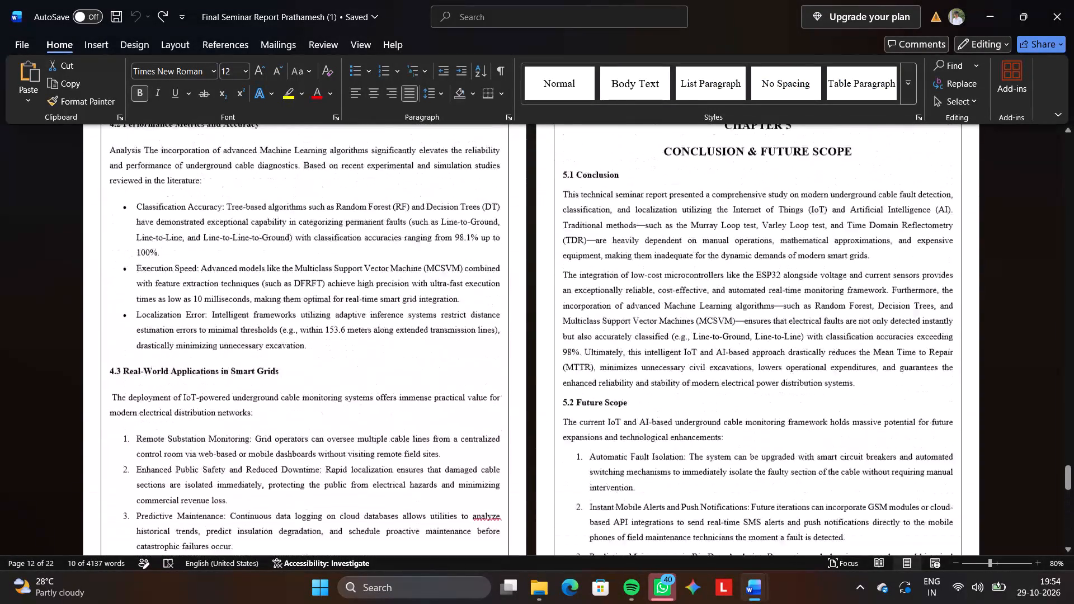
pyautogui.scroll(4, 673, 340)
pyautogui.hscroll(1, 673, 340)
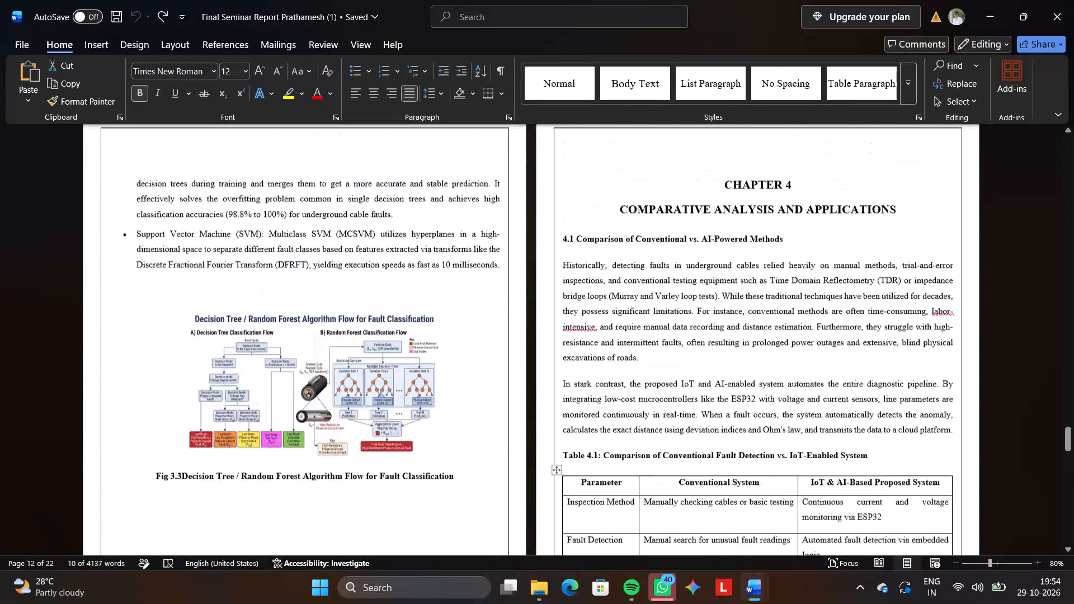
pyautogui.hscroll(1, 673, 340)
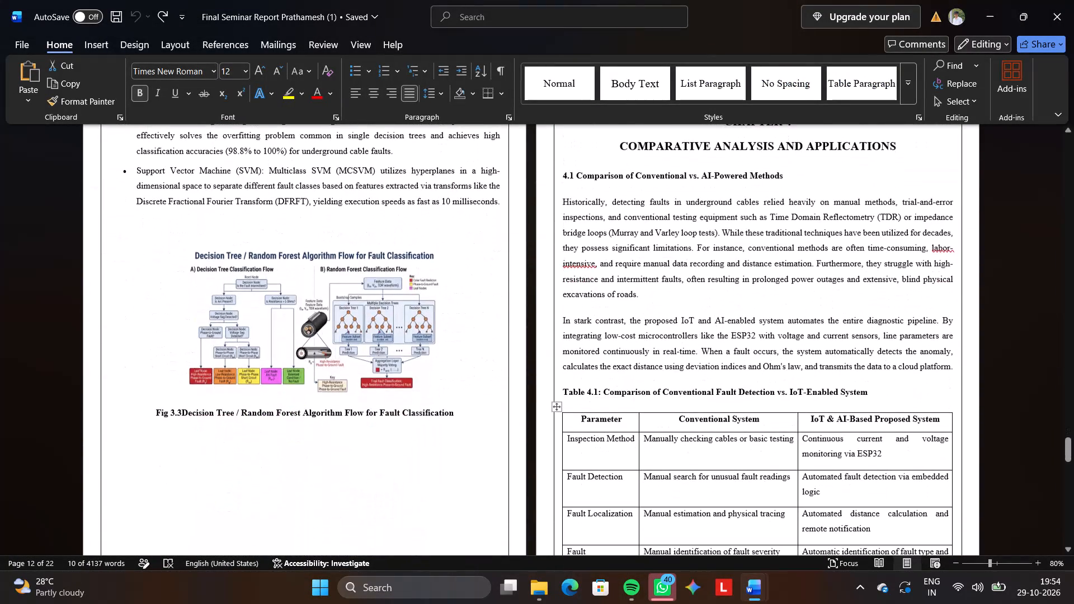
pyautogui.scroll(-1, 673, 340)
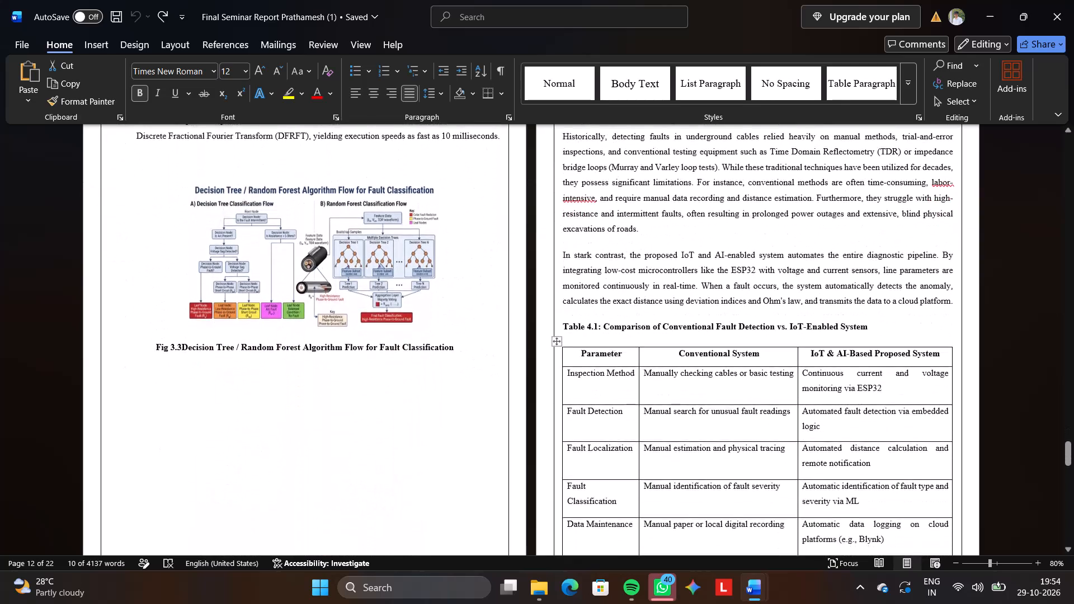
pyautogui.scroll(-1, 673, 340)
pyautogui.scroll(2, 673, 340)
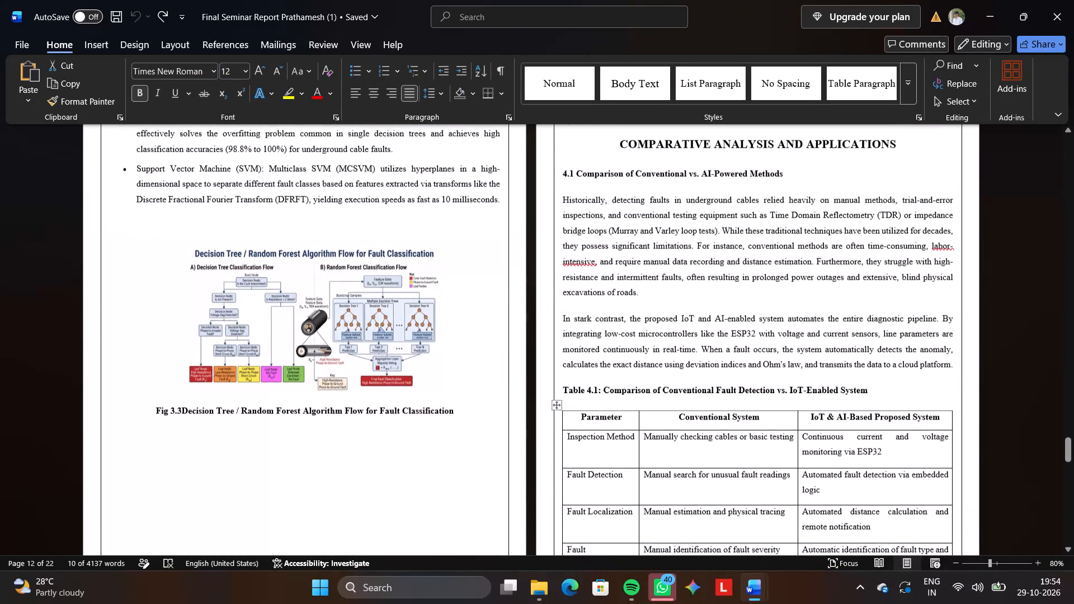
pyautogui.scroll(1, 673, 340)
pyautogui.click(673, 340)
# In the formatted report, insert a table of 3 columns and 6 rows after the last paragraph of section 4.1, matching the original's Table 4.1.
pyautogui.hotkey('alt', 'Tab')
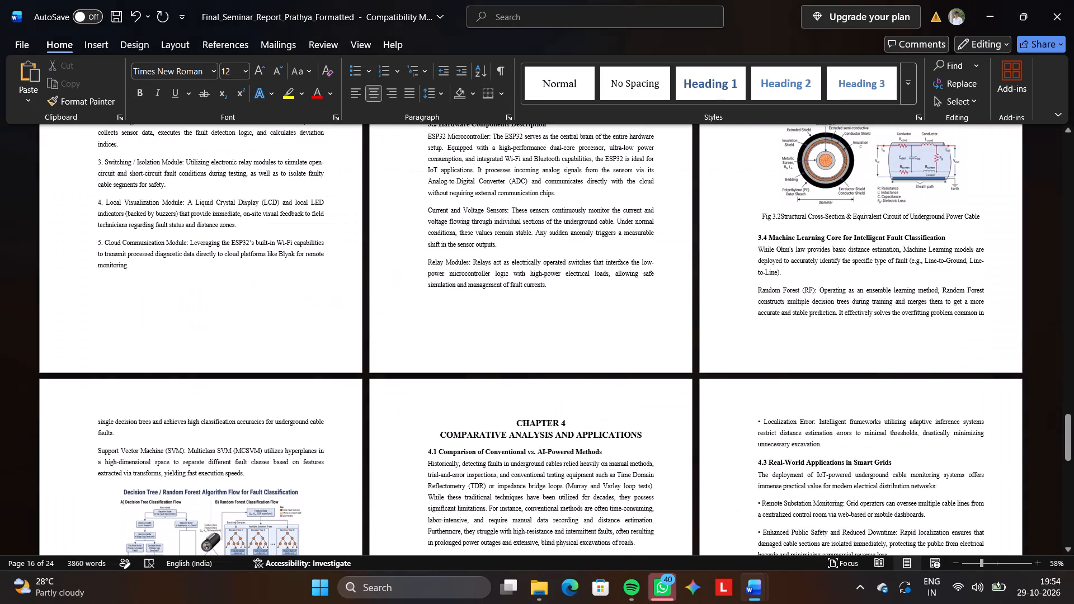
pyautogui.scroll(-2, 673, 340)
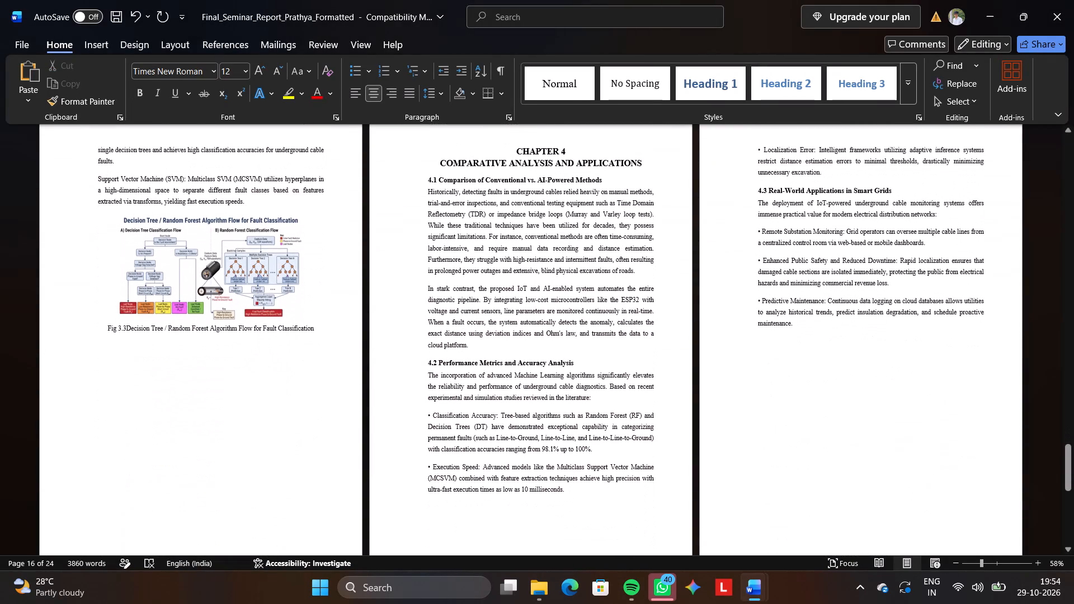
pyautogui.click(503, 345)
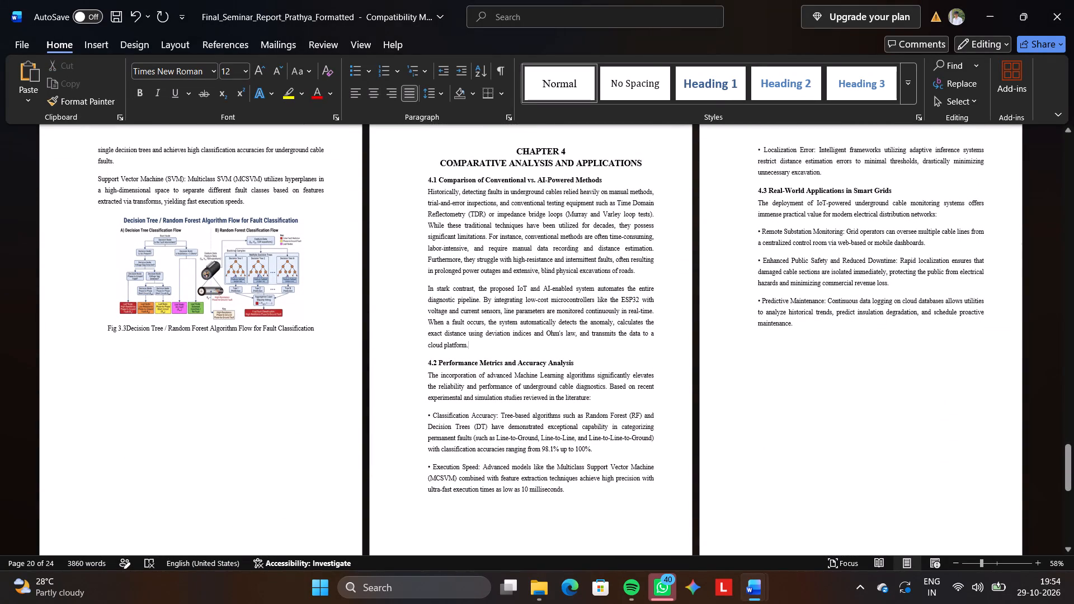
pyautogui.hotkey('alt', 'Tab')
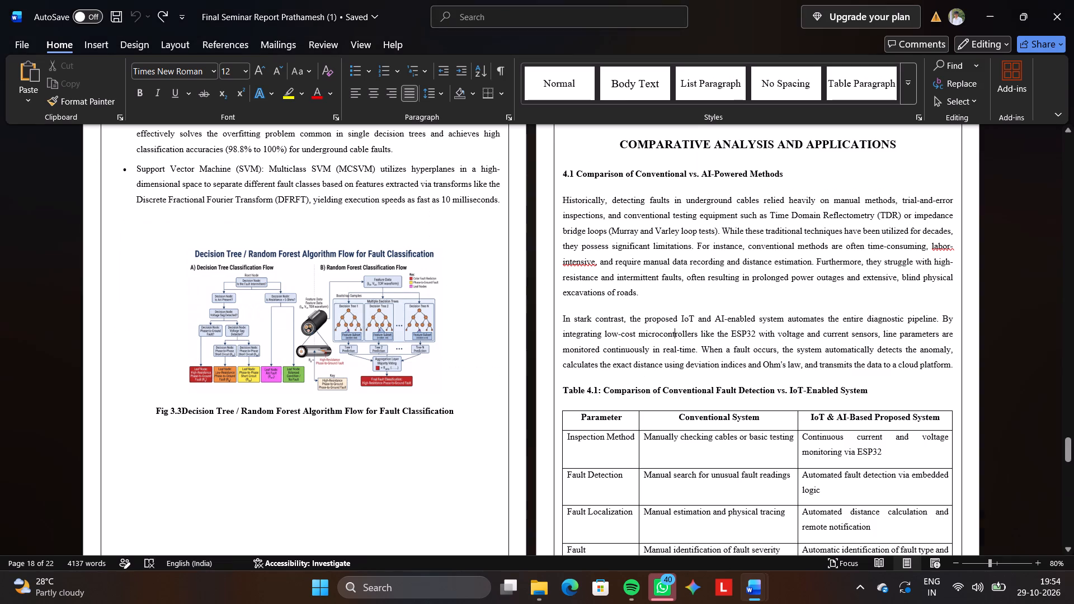
pyautogui.scroll(-2, 654, 261)
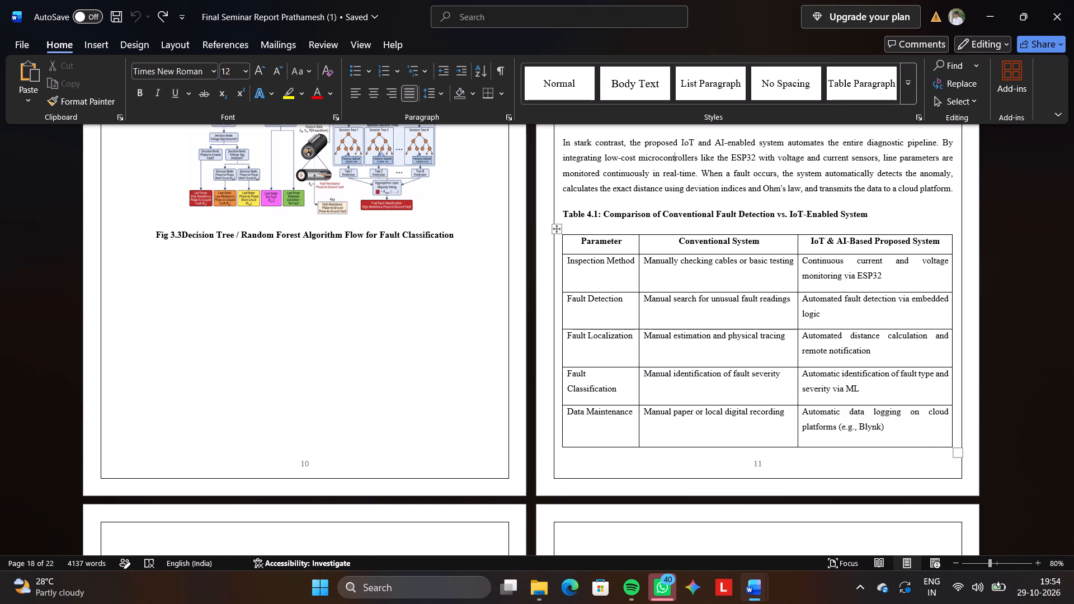
pyautogui.hotkey('alt', 'Tab')
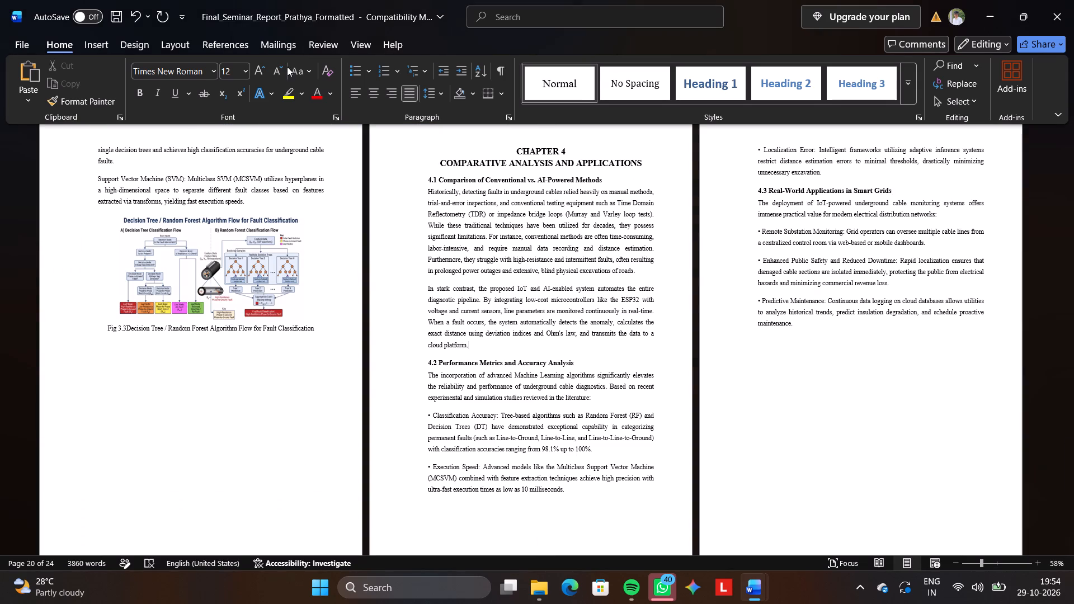
pyautogui.click(94, 40)
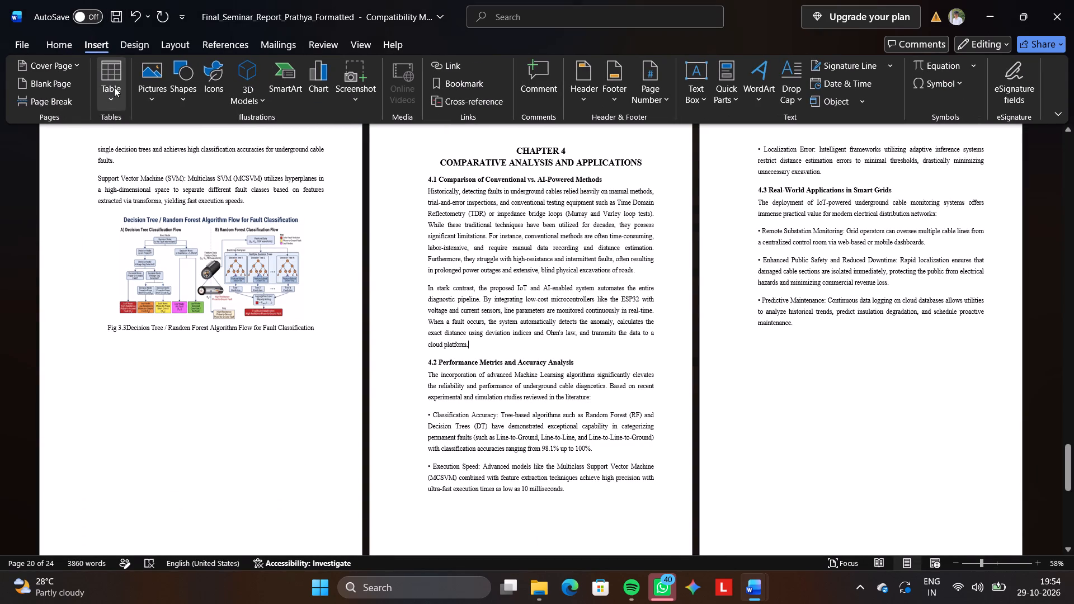
pyautogui.click(114, 87)
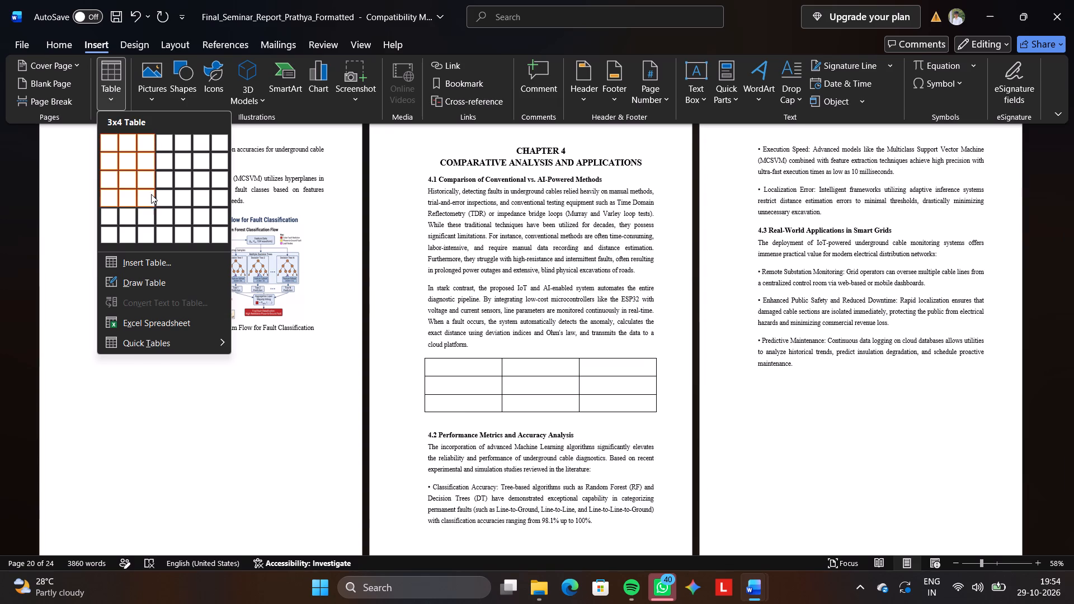
pyautogui.click(150, 229)
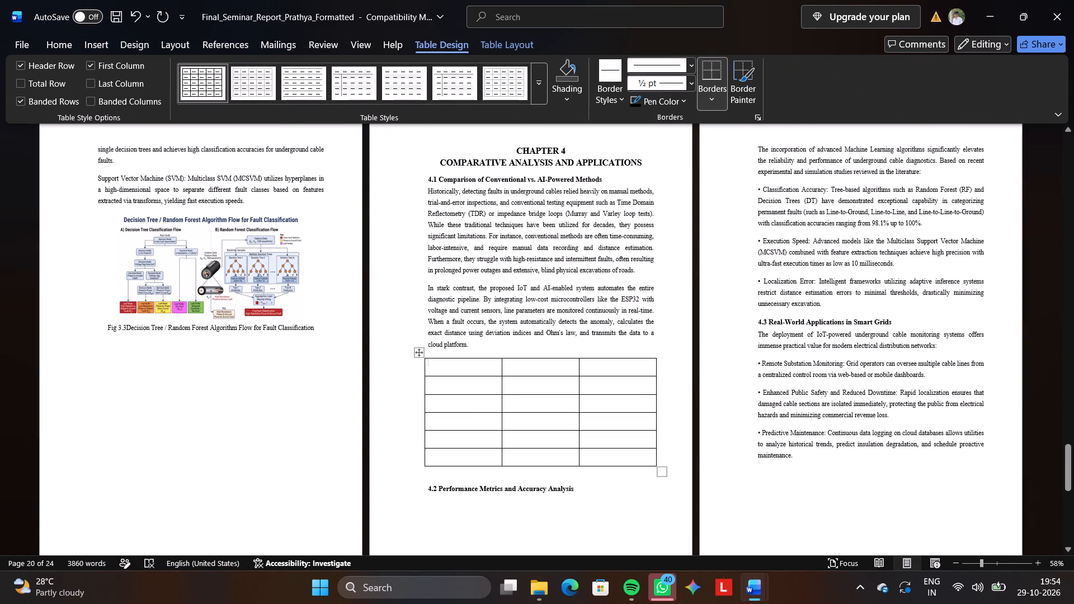
# Copy the headings Parameter, Conventional System and IoT & AI-Based Proposed System from the original's Table 4.1 into the new table's first row.
pyautogui.hotkey('alt', 'Tab')
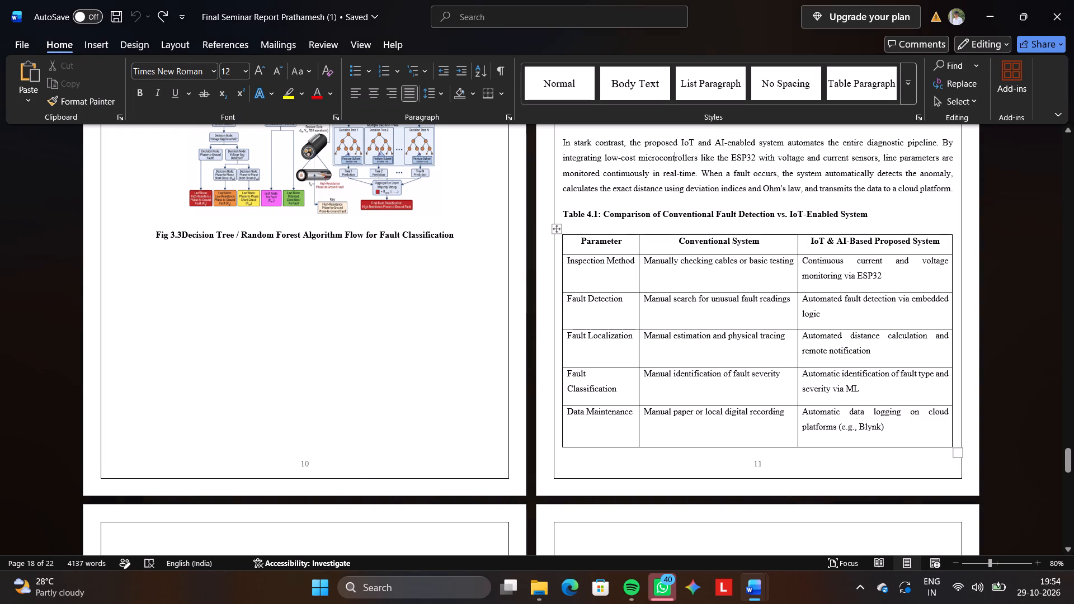
pyautogui.doubleClick(618, 243)
pyautogui.hotkey('ctrl', 'c')
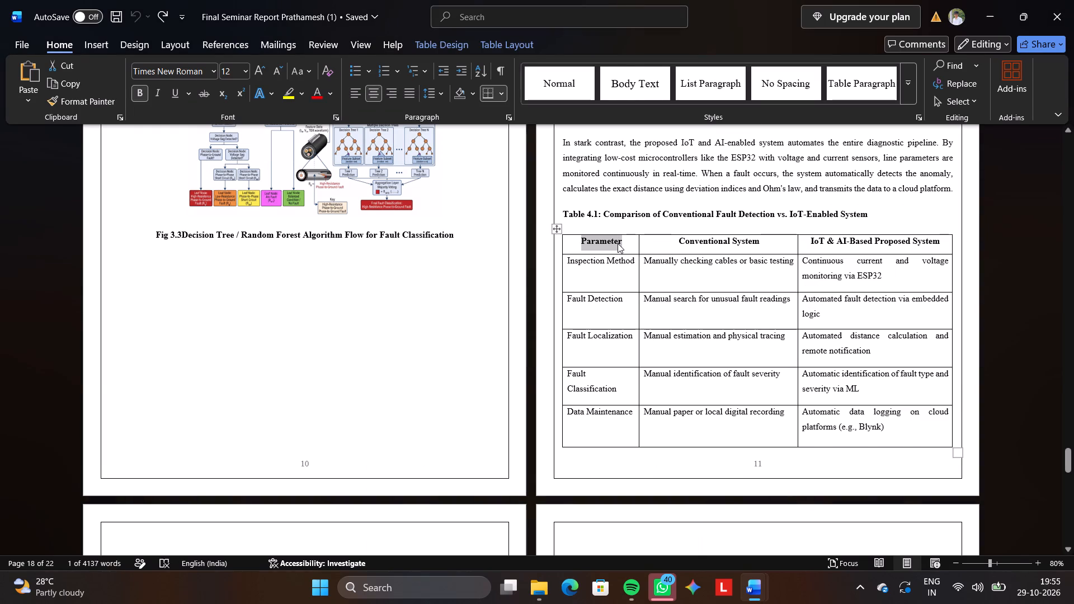
pyautogui.hotkey('alt', 'Tab')
pyautogui.hotkey('ctrl', 'v')
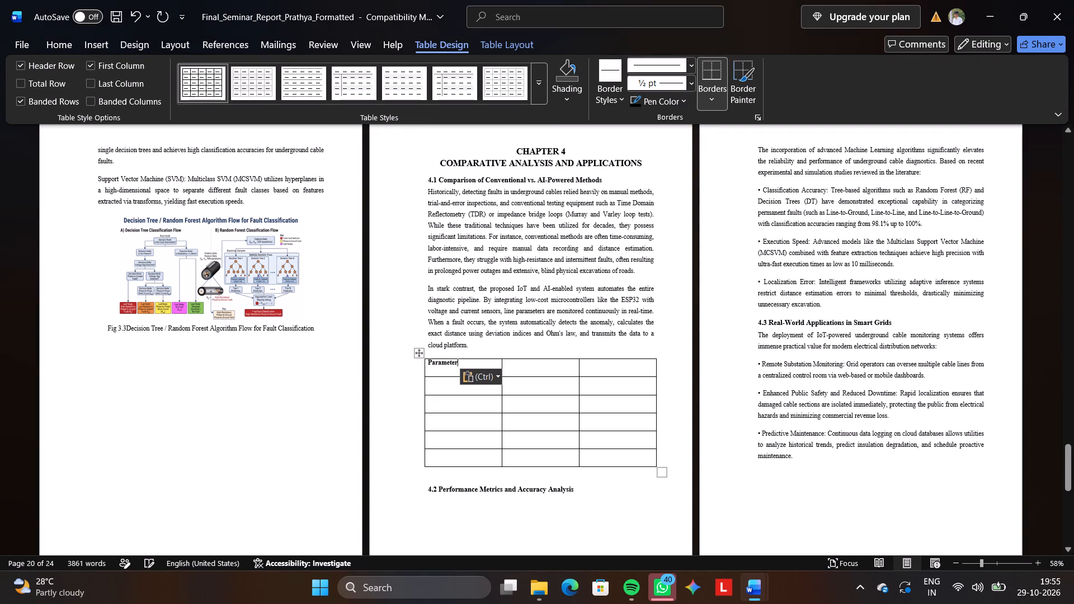
pyautogui.press('Right')
pyautogui.hotkey('alt', 'Tab')
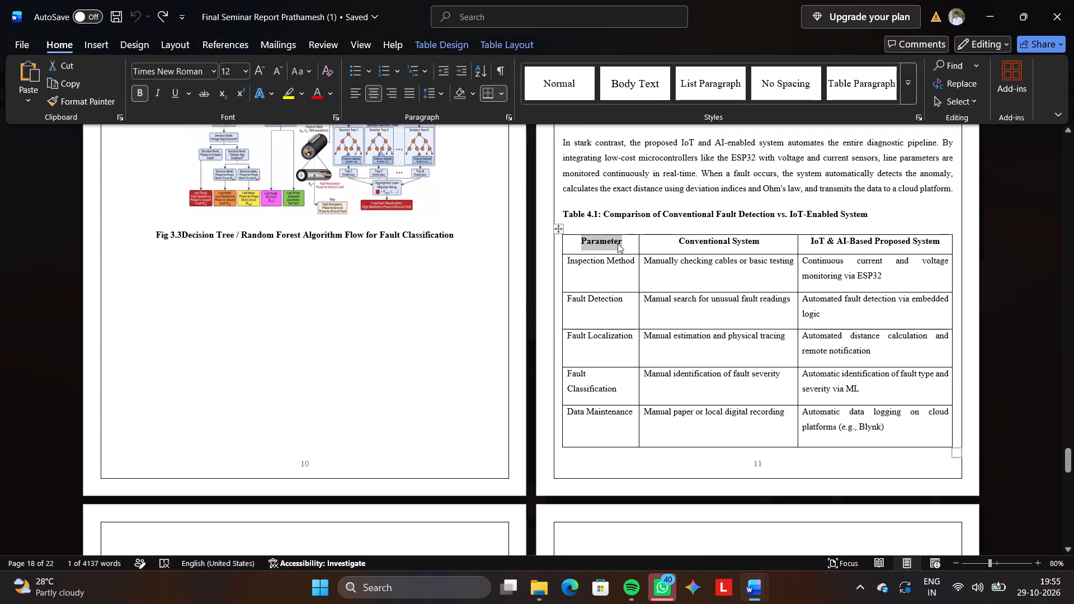
pyautogui.tripleClick(709, 251)
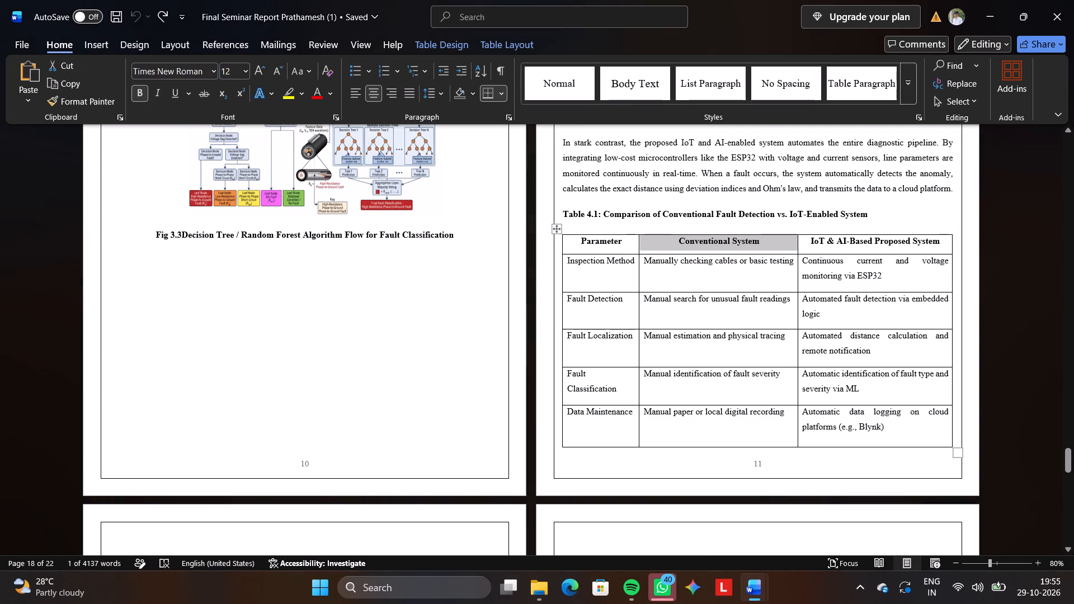
pyautogui.hotkey('ctrl', 'c')
pyautogui.hotkey('alt', 'Tab')
pyautogui.hotkey('ctrl', 'v')
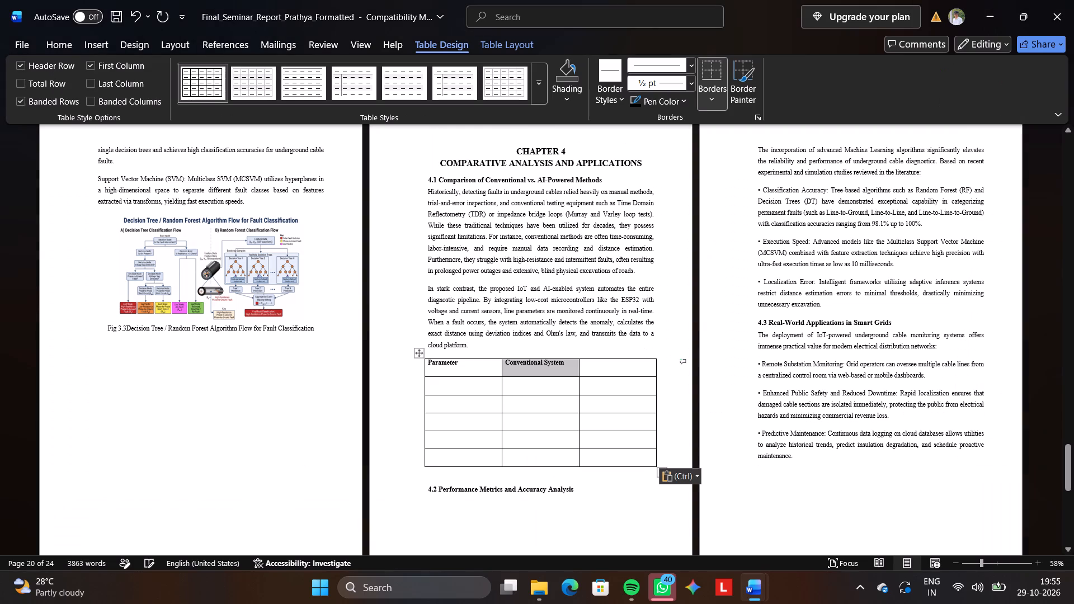
pyautogui.click(629, 369)
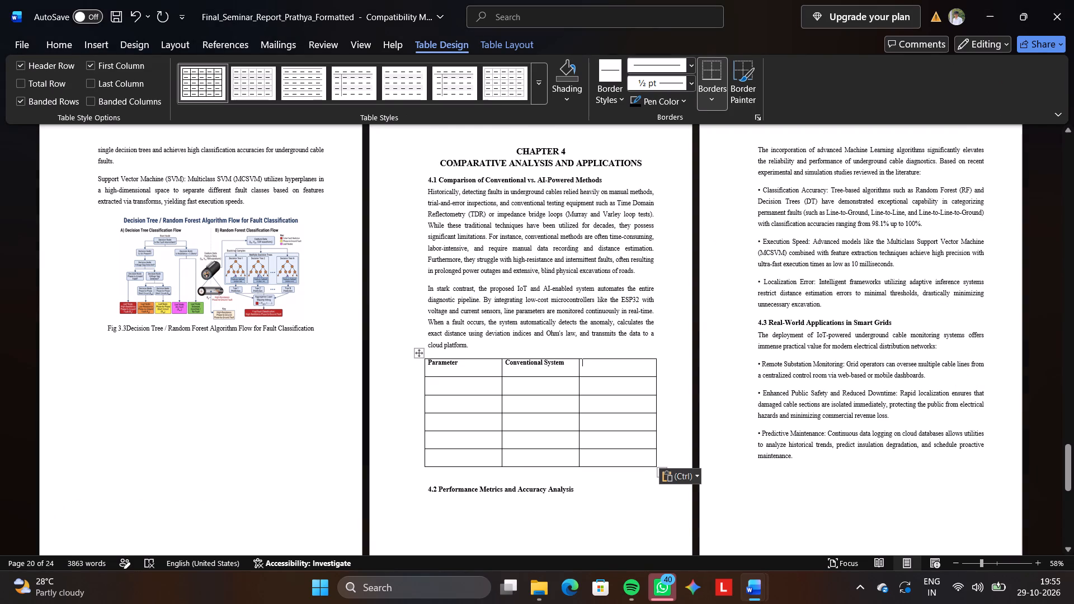
pyautogui.hotkey('alt', 'Tab')
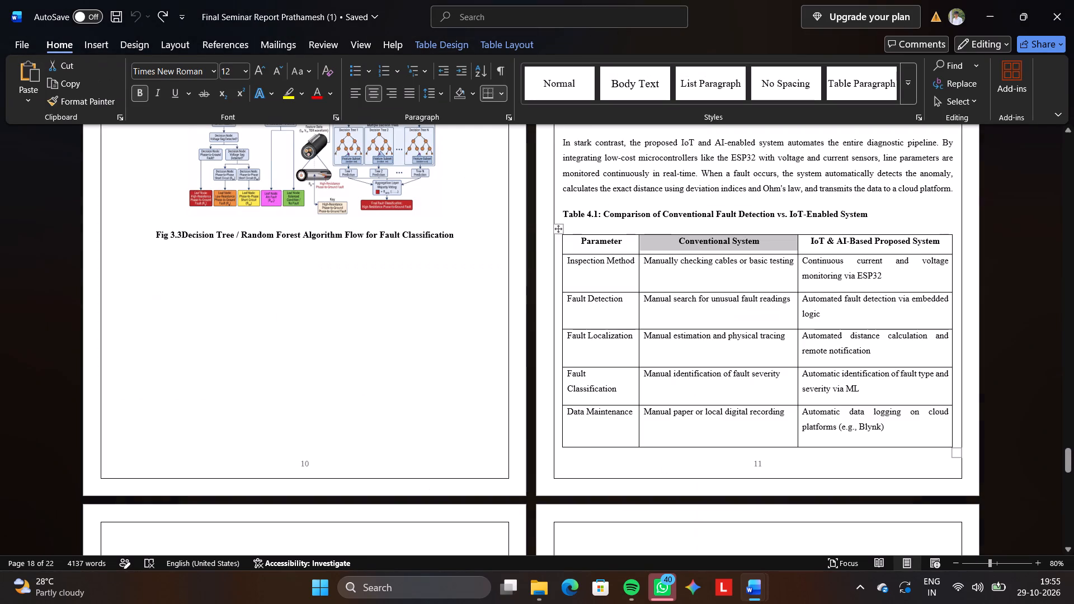
pyautogui.tripleClick(870, 246)
pyautogui.hotkey('ctrl', 'c')
pyautogui.hotkey('alt', 'Tab')
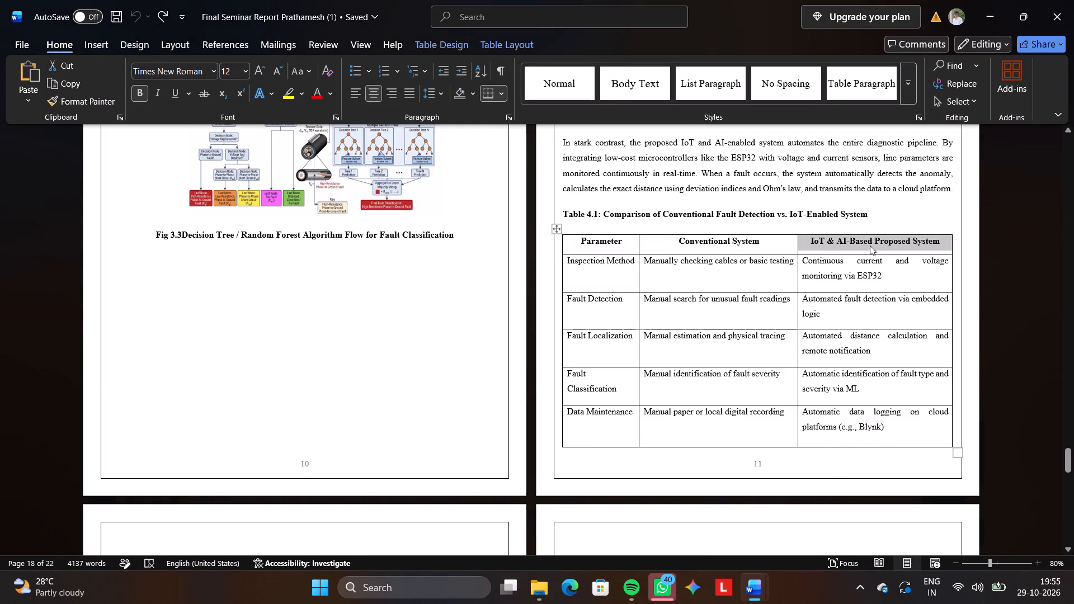
pyautogui.hotkey('ctrl', 'v')
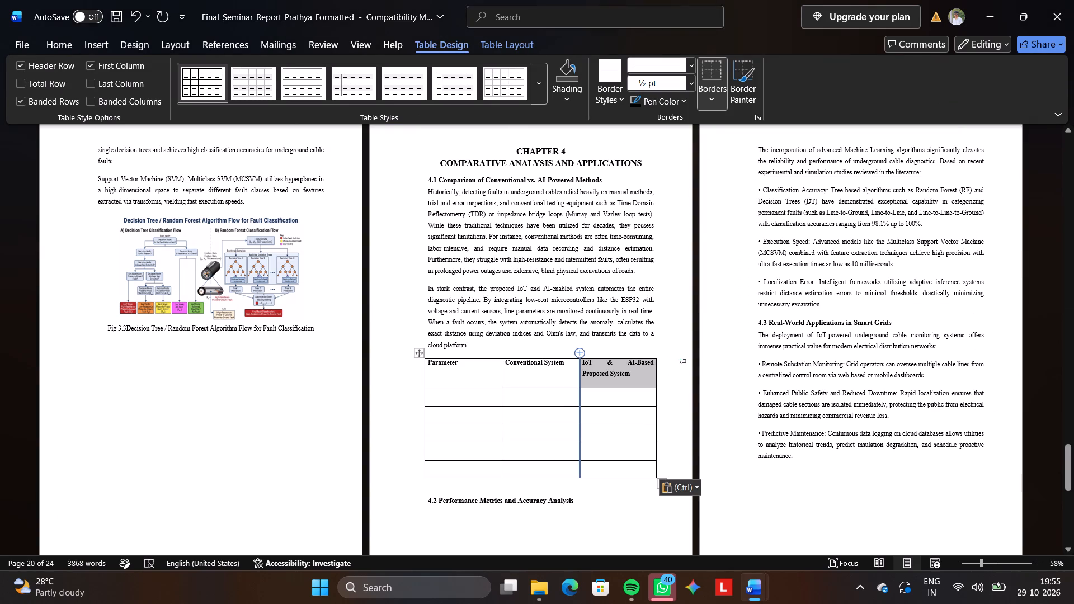
# Copy "Inspection Method" from the original's Table 4.1 into the new table's second row, under Parameter.
pyautogui.moveTo(493, 386); pyautogui.dragTo(482, 394)
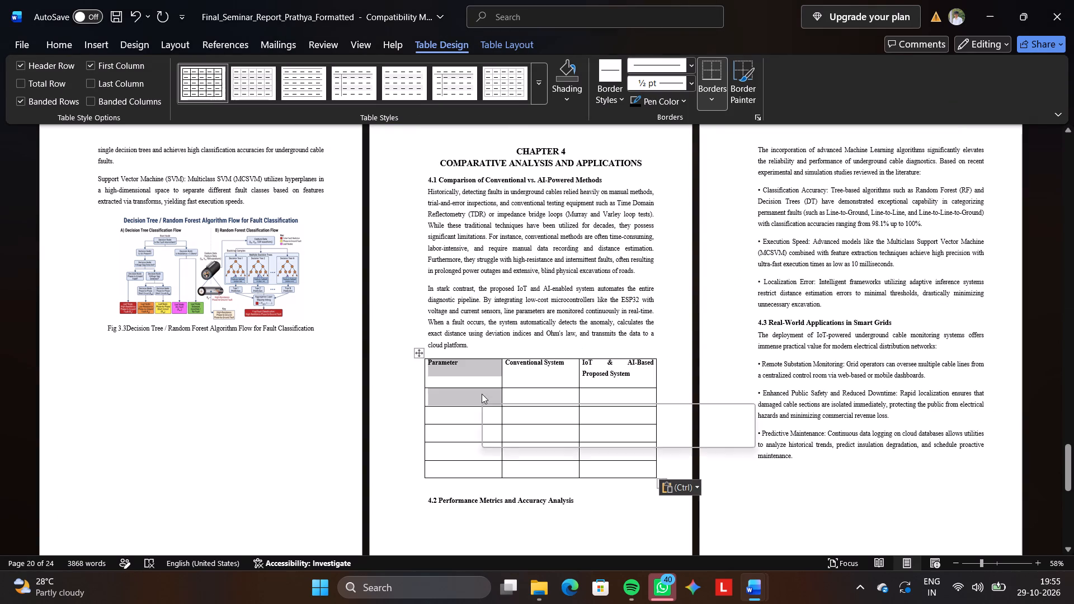
pyautogui.click(482, 394)
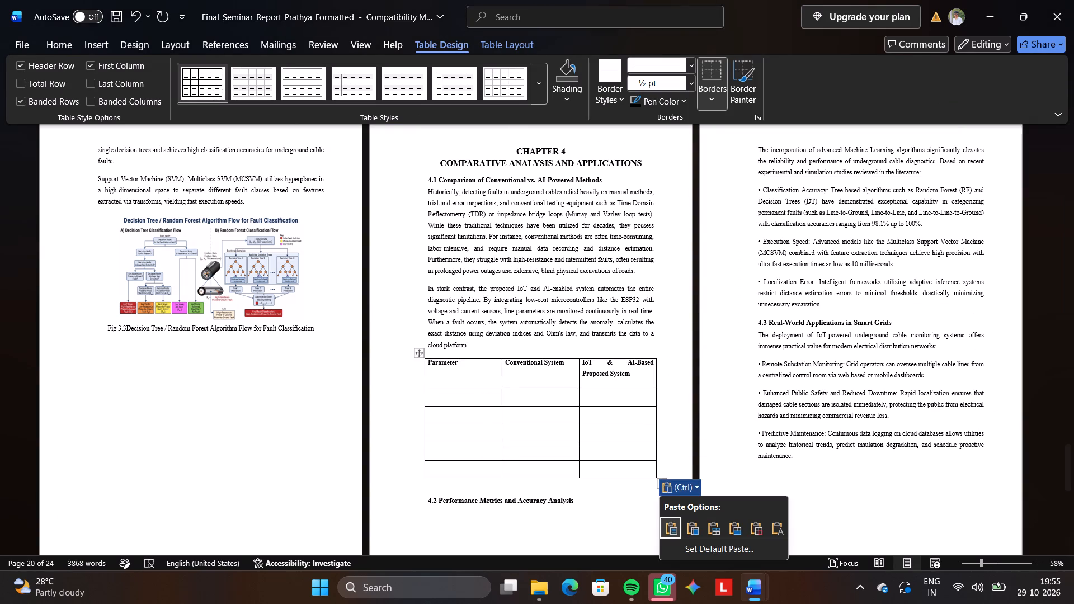
pyautogui.click(482, 394)
pyautogui.hotkey('alt', 'Tab')
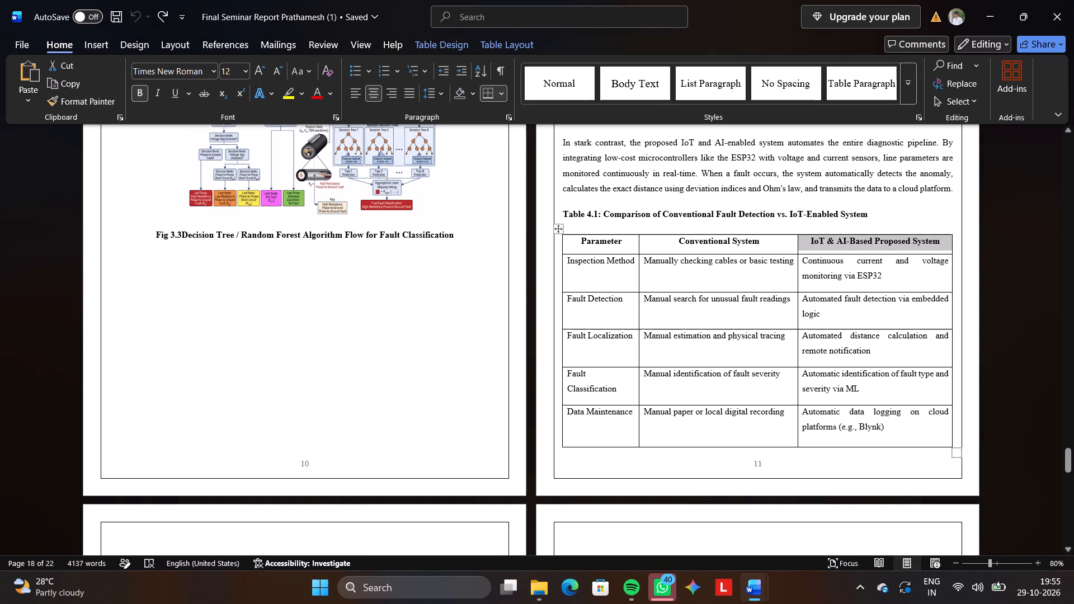
pyautogui.tripleClick(603, 272)
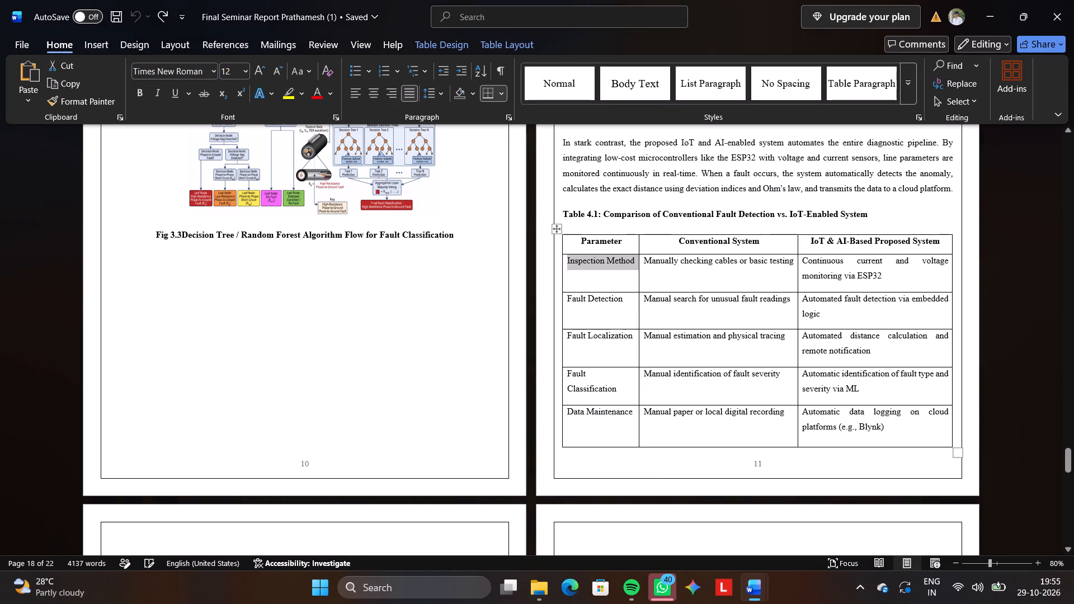
pyautogui.hotkey('ctrl', 'c')
pyautogui.hotkey('alt', 'Tab')
pyautogui.hotkey('ctrl', 'v')
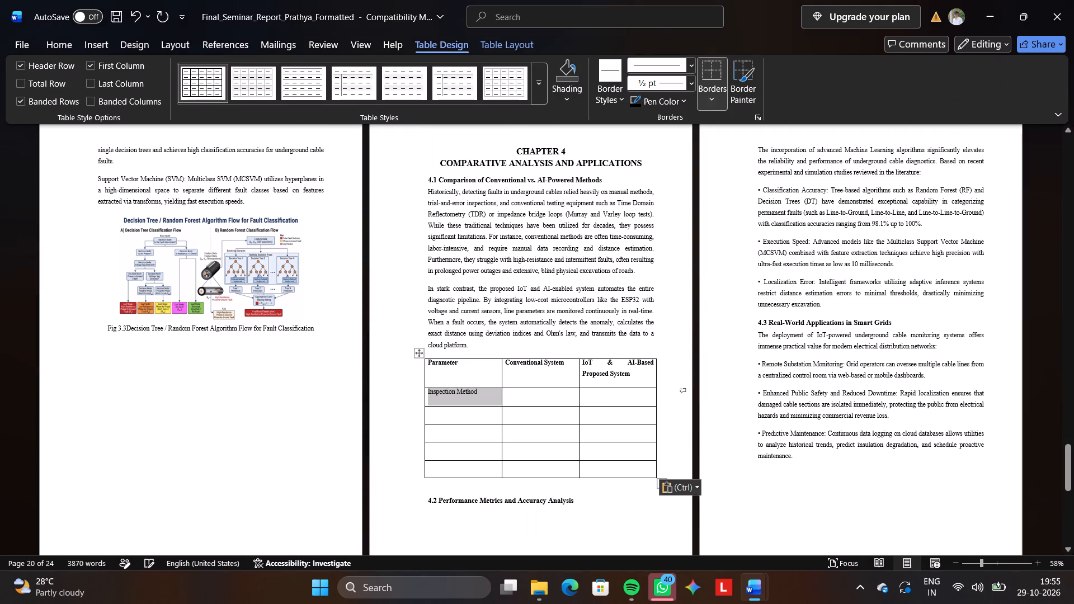
# Copy the Inspection Method entries for Conventional System and IoT & AI-Based Proposed System from the original into the new table's second row.
pyautogui.click(535, 391)
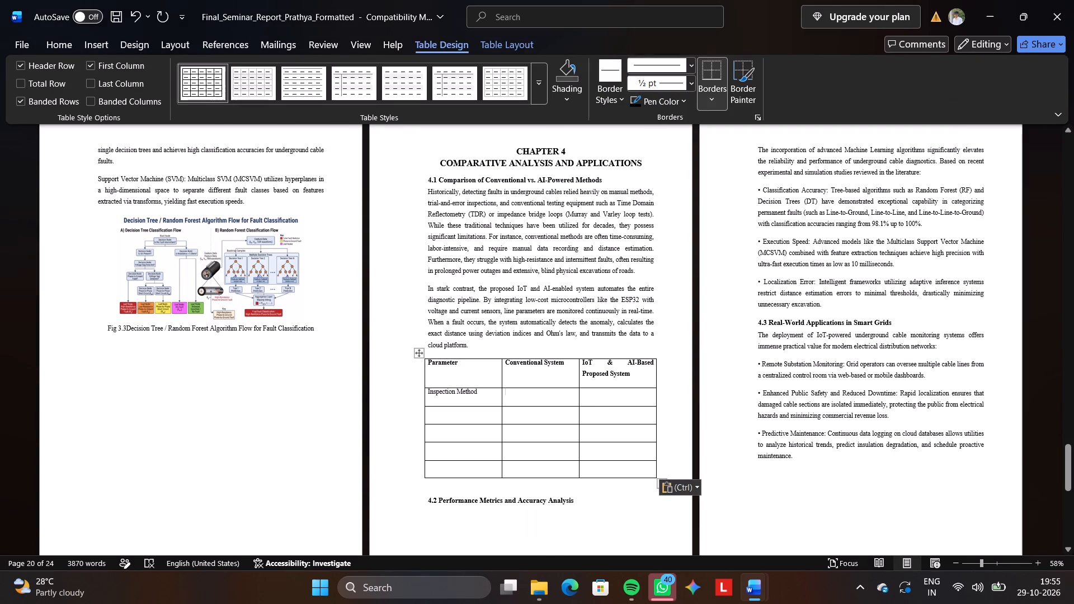
pyautogui.hotkey('alt', 'Tab')
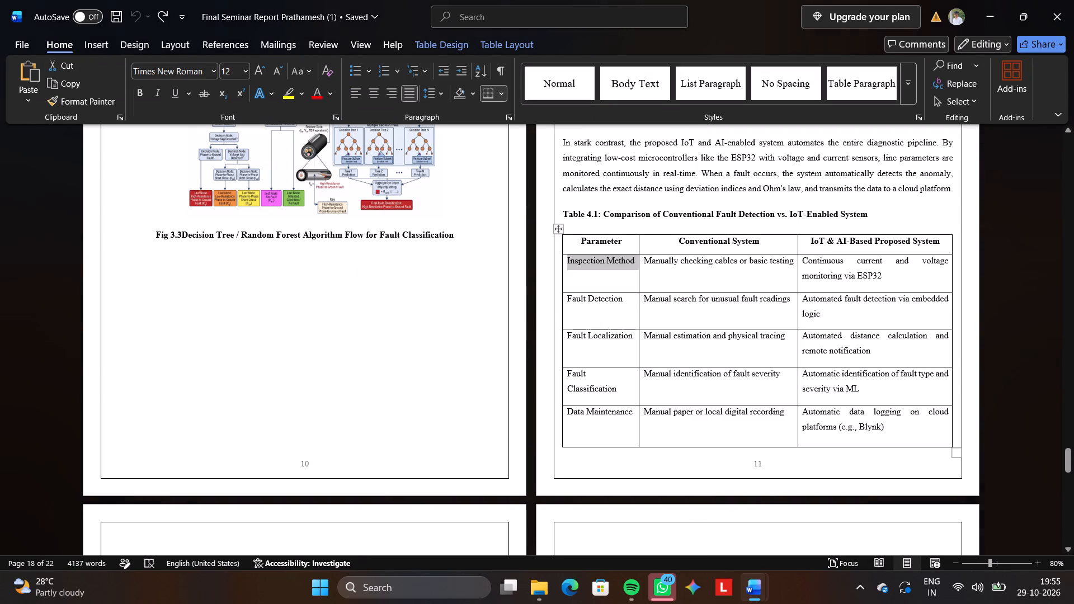
pyautogui.tripleClick(664, 262)
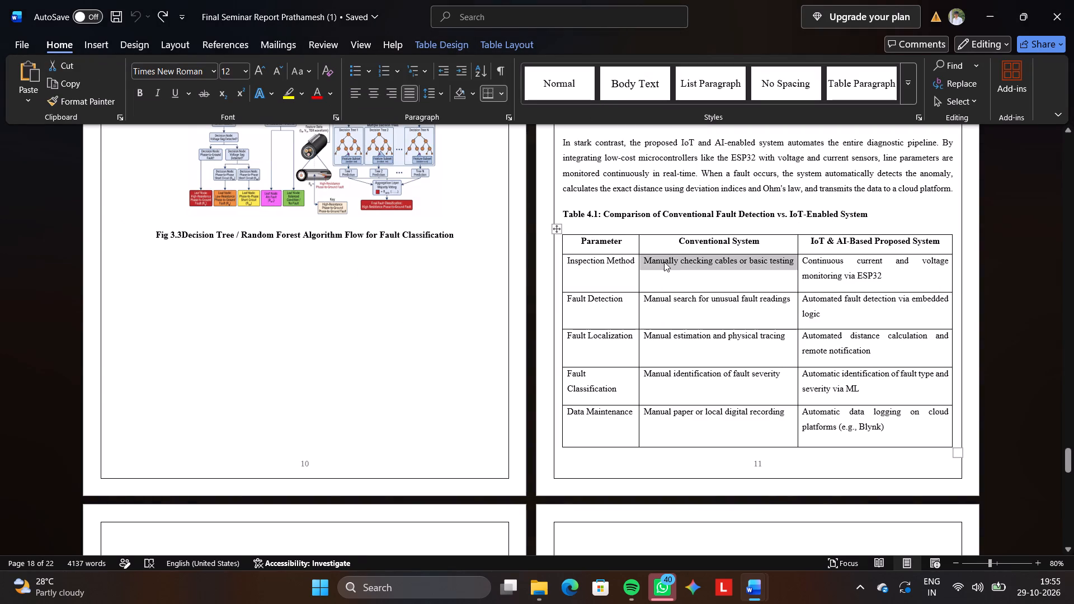
pyautogui.hotkey('ctrl', 'c')
pyautogui.hotkey('alt', 'Tab')
pyautogui.hotkey('ctrl', 'v')
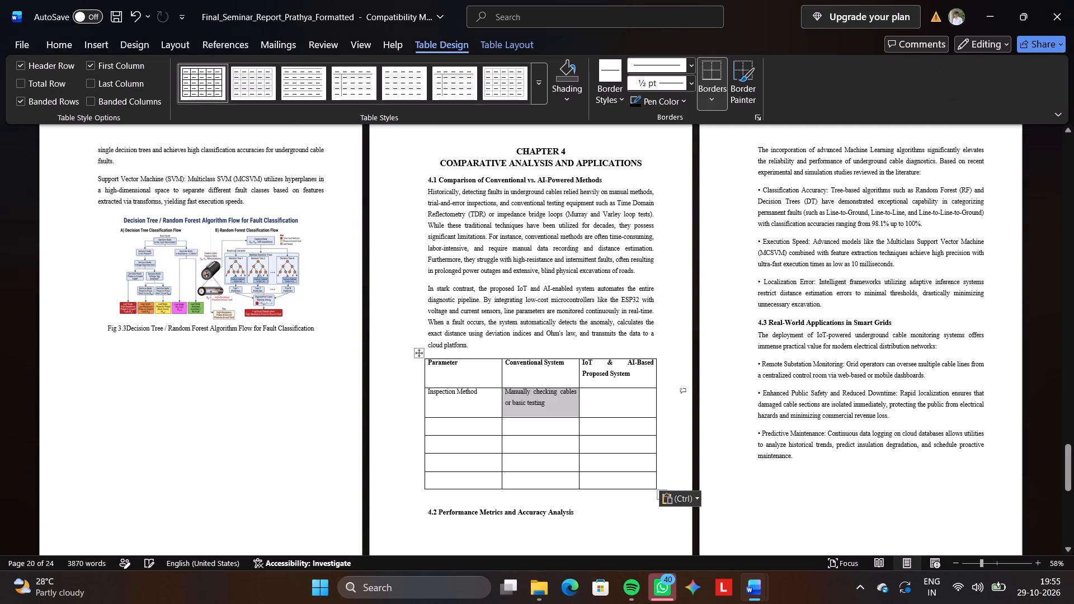
pyautogui.click(611, 393)
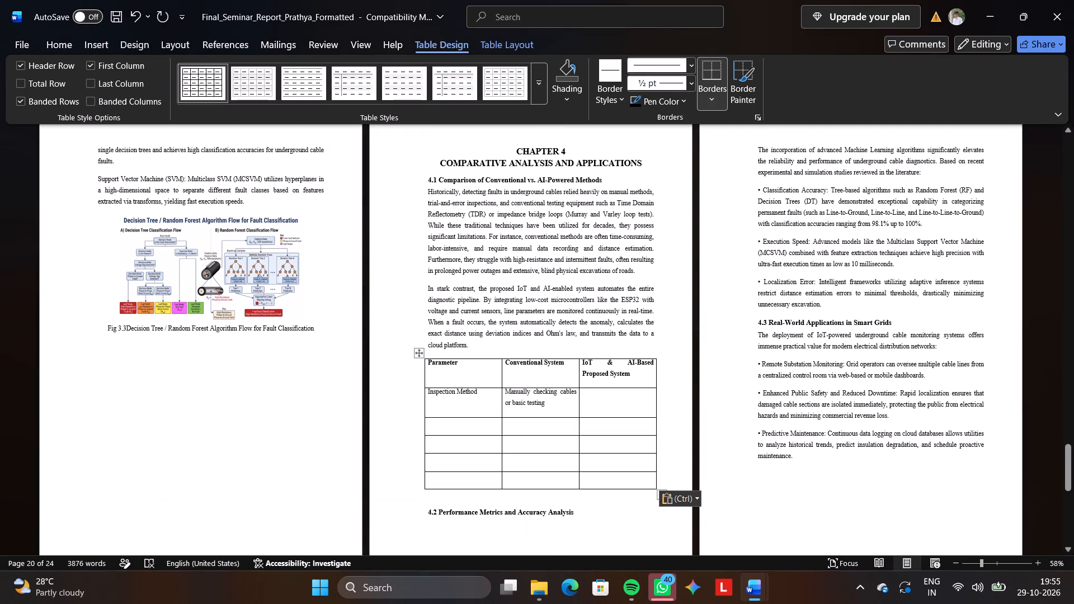
pyautogui.hotkey('alt', 'Tab')
pyautogui.tripleClick(825, 277)
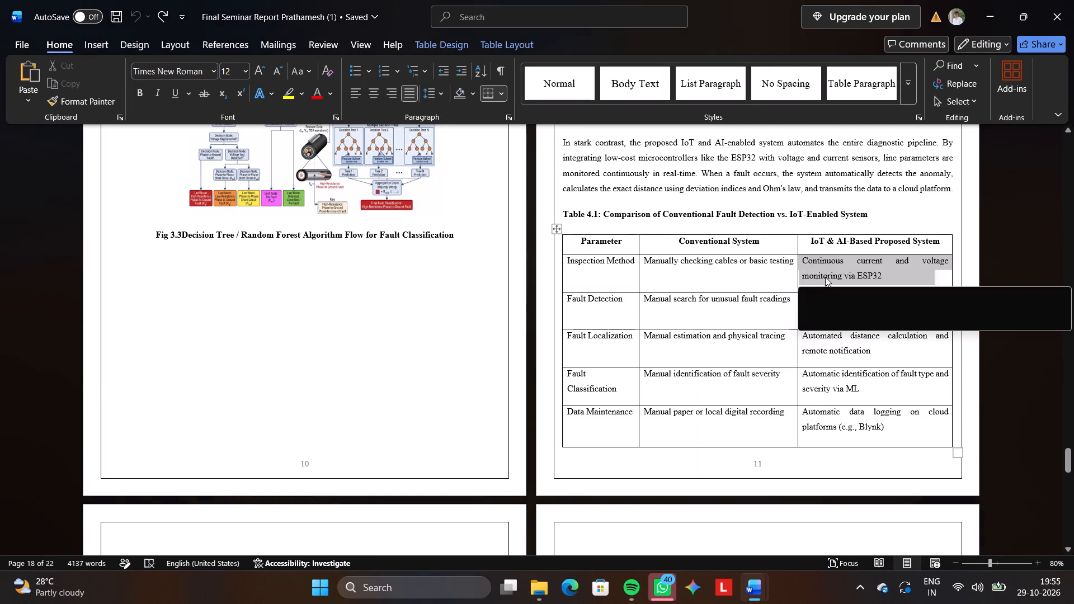
pyautogui.hotkey('ctrl', 'c')
pyautogui.hotkey('alt', 'Tab')
pyautogui.hotkey('ctrl', 'v')
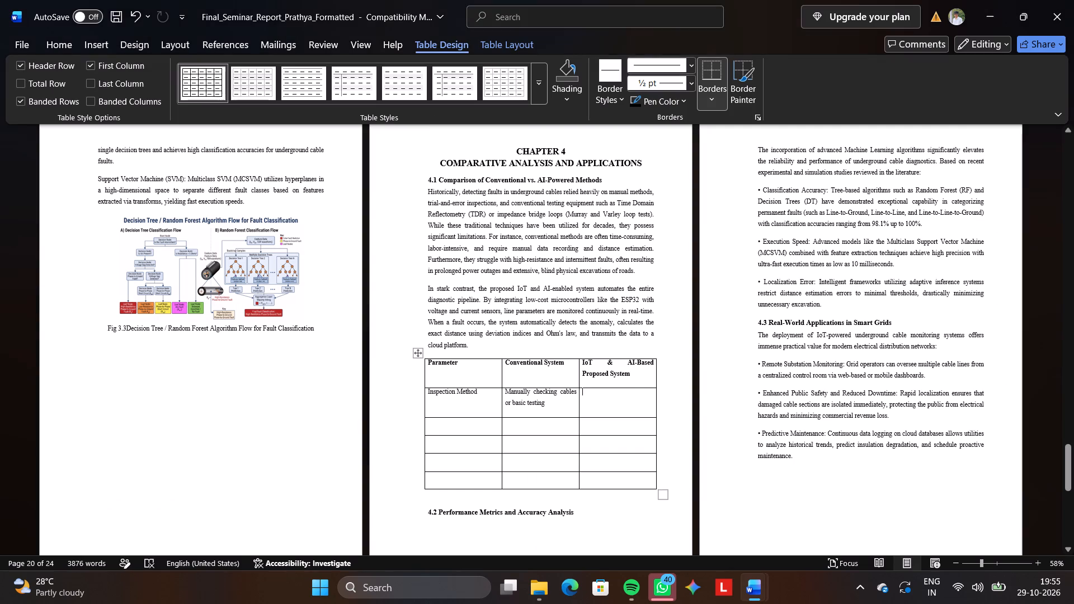
# Copy "Automated fault detection via embedded logic" from the original into the new table's third row, under IoT & AI-Based Proposed System.
pyautogui.click(606, 442)
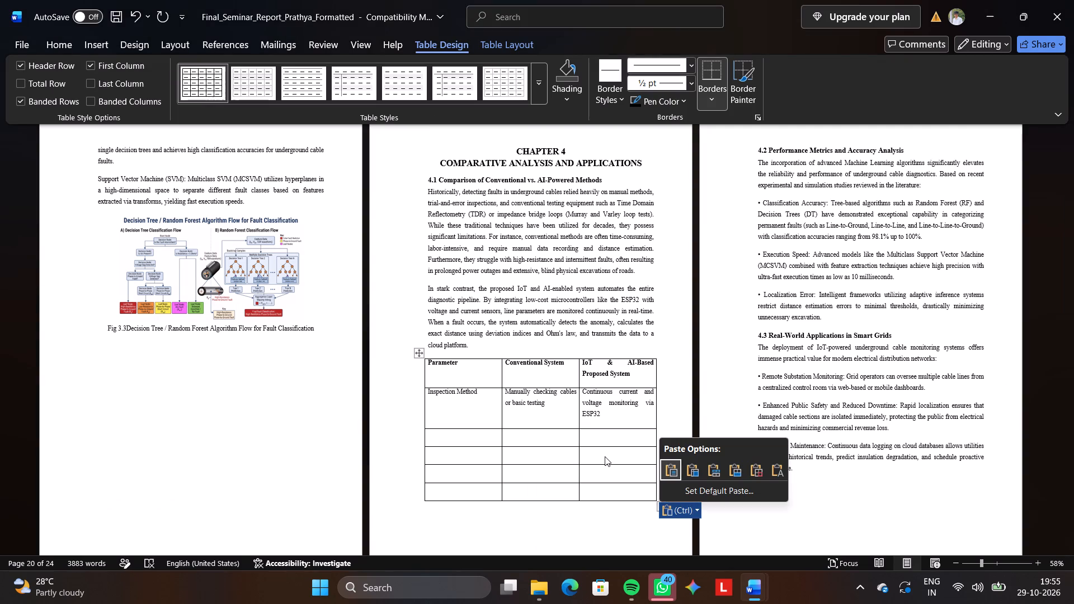
pyautogui.click(609, 434)
pyautogui.hotkey('alt', 'Tab')
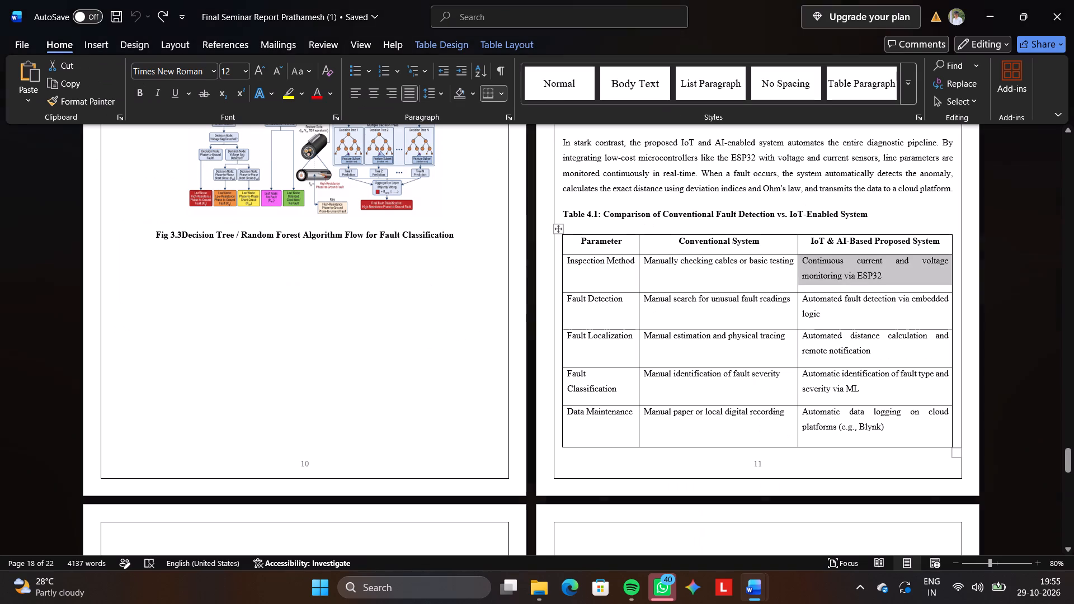
pyautogui.tripleClick(861, 304)
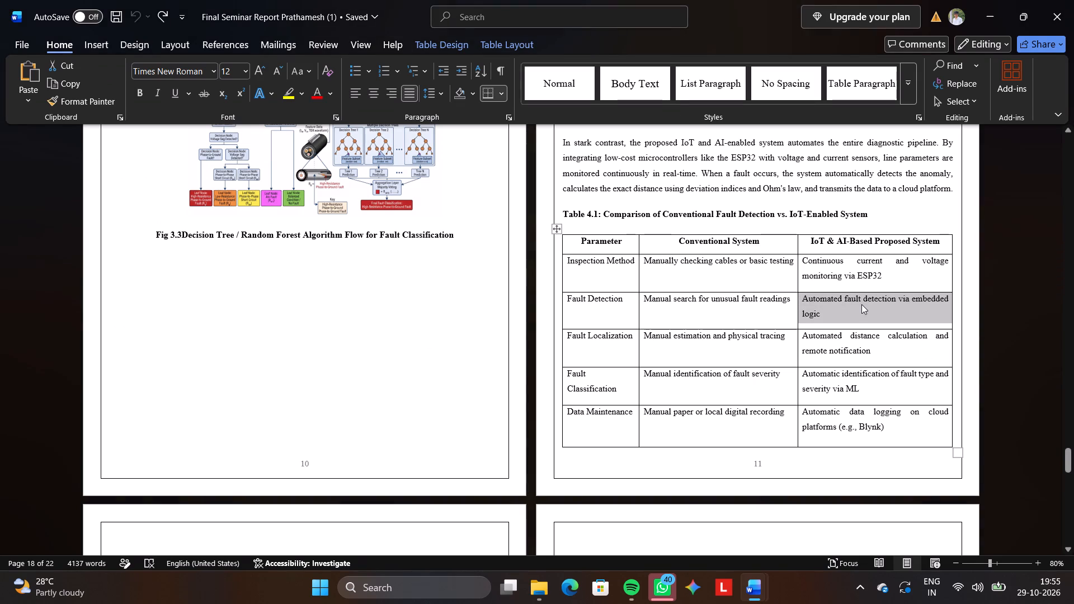
pyautogui.hotkey('ctrl', 'c')
pyautogui.hotkey('alt', 'Tab')
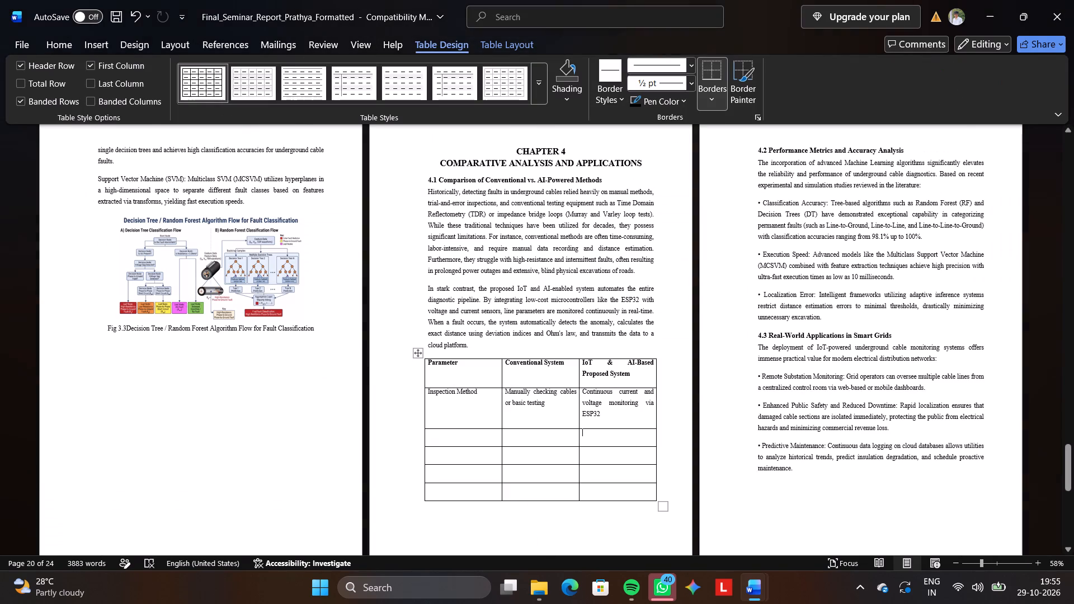
pyautogui.hotkey('ctrl', 'v')
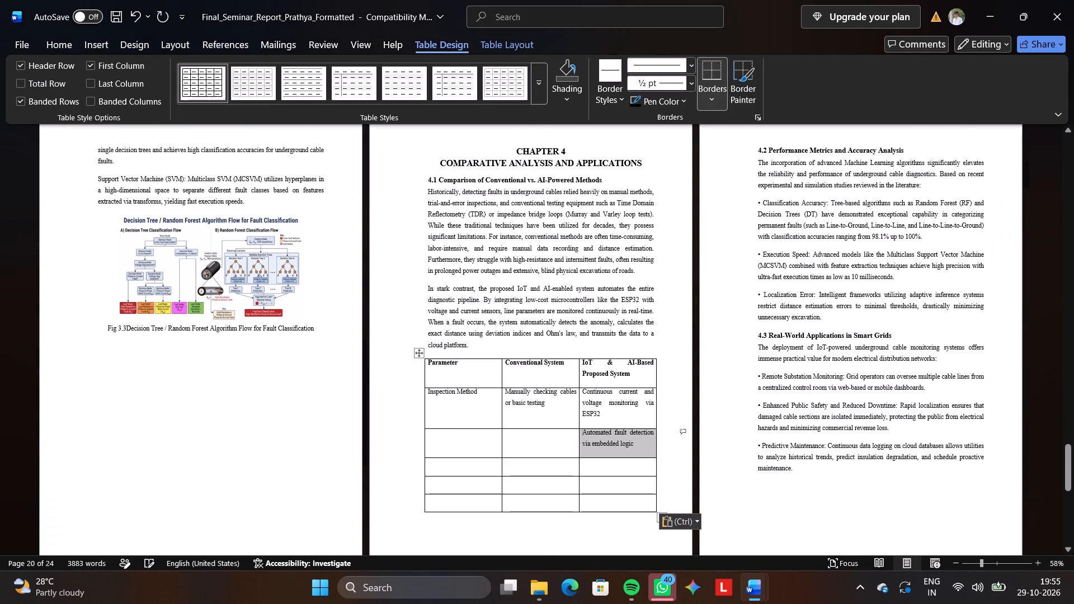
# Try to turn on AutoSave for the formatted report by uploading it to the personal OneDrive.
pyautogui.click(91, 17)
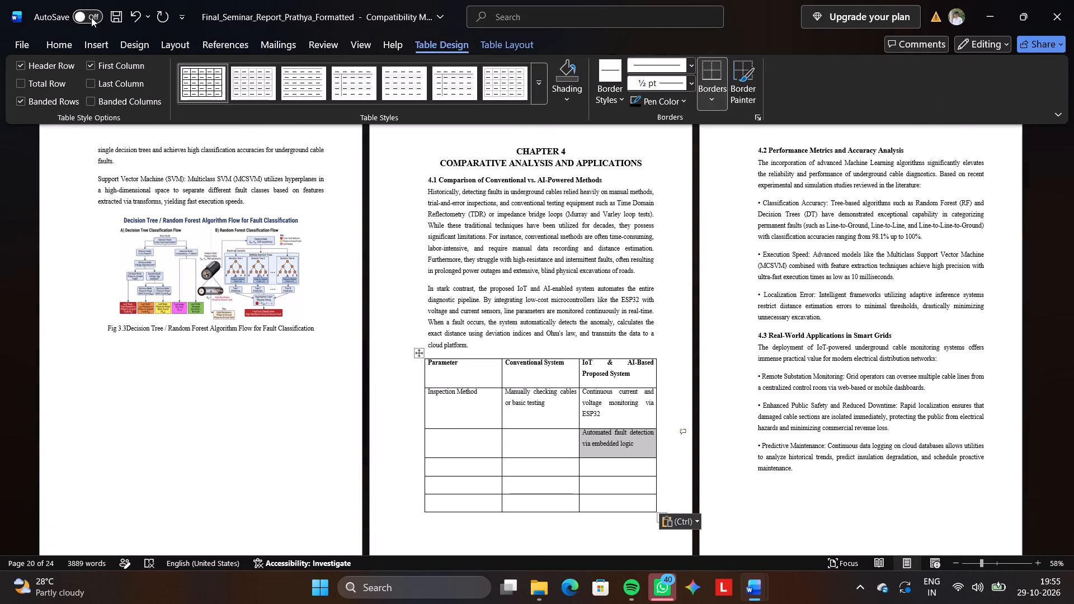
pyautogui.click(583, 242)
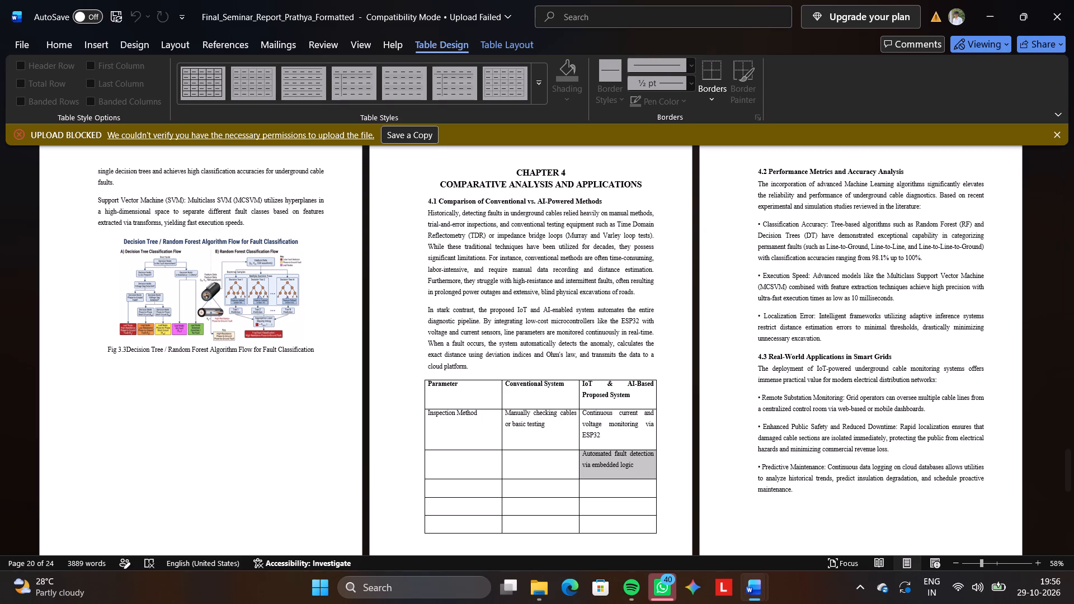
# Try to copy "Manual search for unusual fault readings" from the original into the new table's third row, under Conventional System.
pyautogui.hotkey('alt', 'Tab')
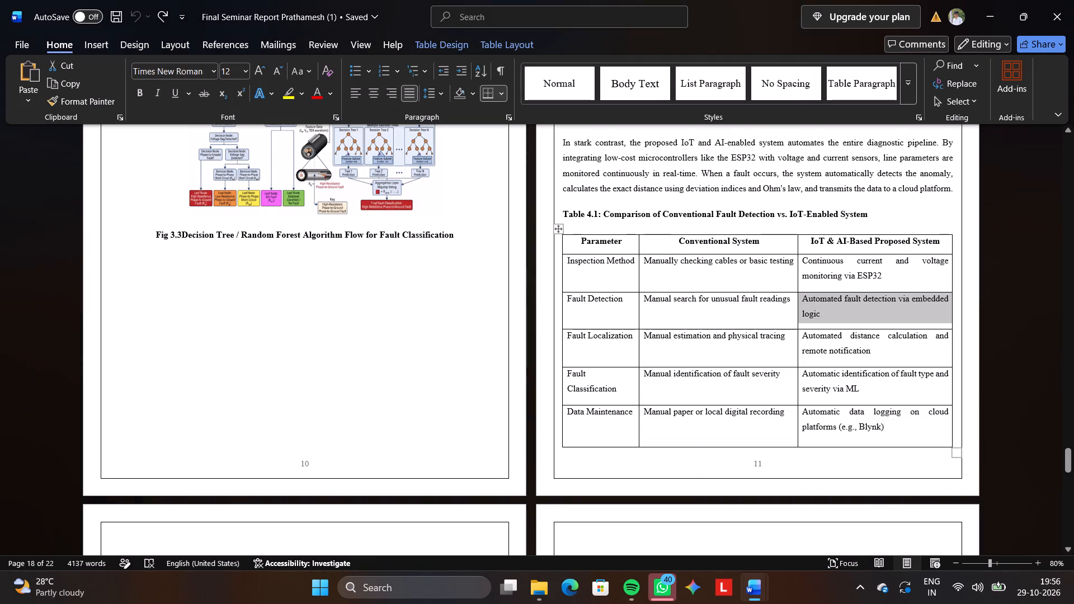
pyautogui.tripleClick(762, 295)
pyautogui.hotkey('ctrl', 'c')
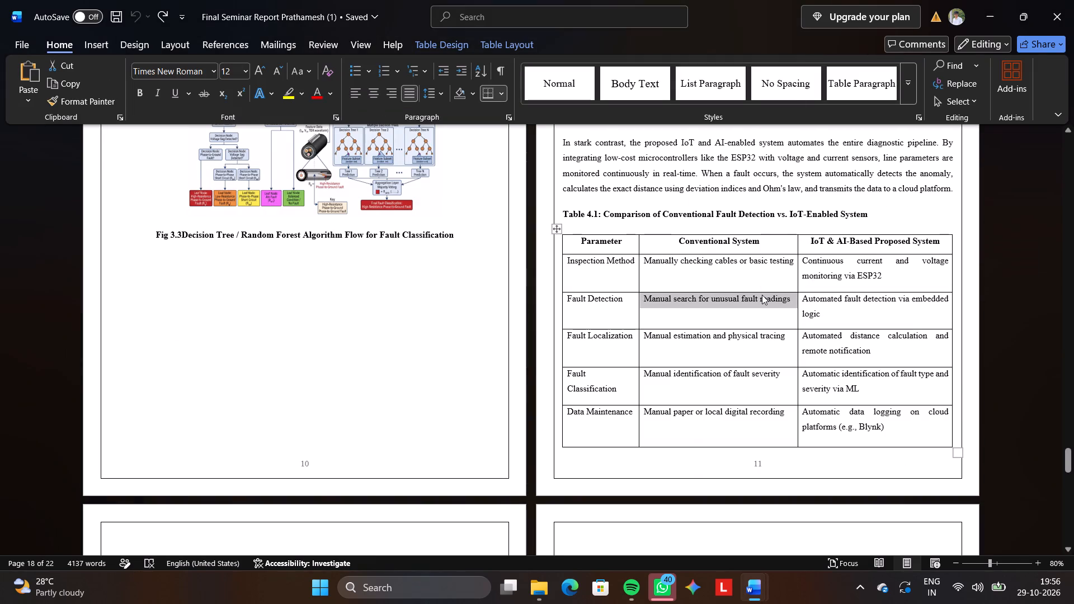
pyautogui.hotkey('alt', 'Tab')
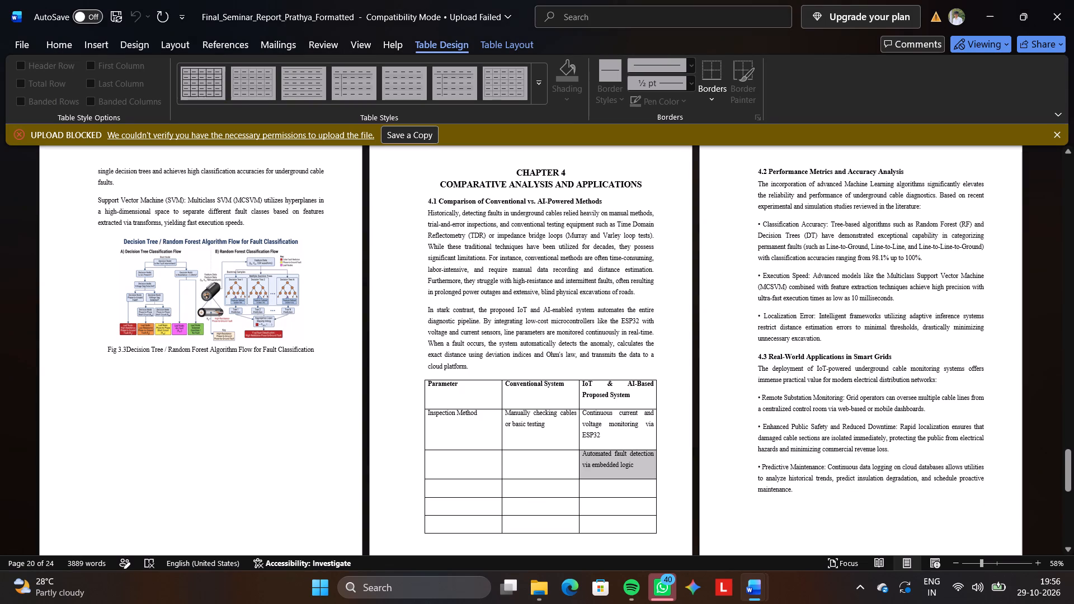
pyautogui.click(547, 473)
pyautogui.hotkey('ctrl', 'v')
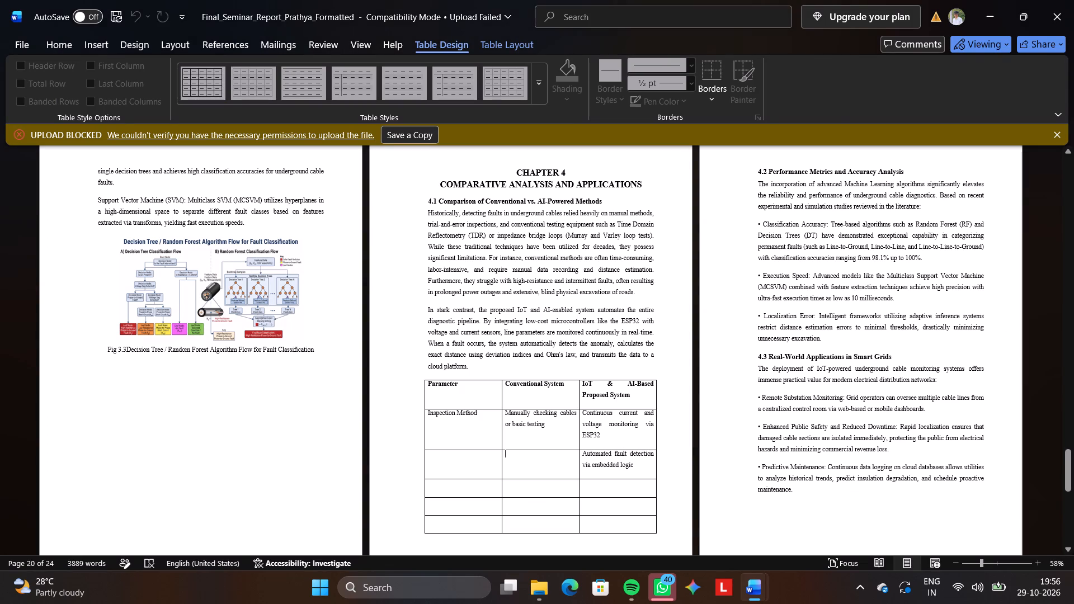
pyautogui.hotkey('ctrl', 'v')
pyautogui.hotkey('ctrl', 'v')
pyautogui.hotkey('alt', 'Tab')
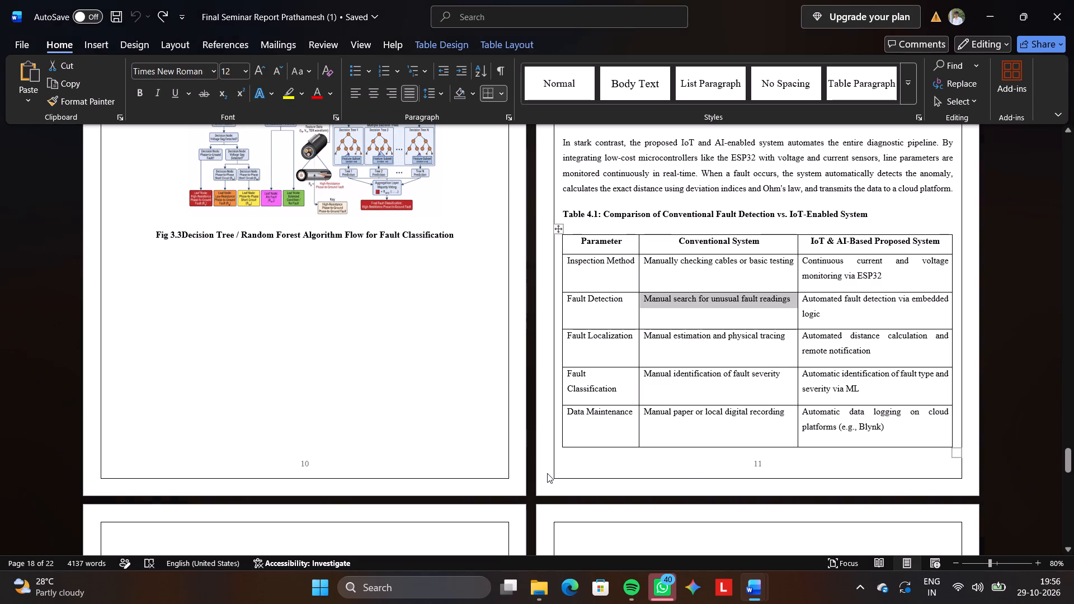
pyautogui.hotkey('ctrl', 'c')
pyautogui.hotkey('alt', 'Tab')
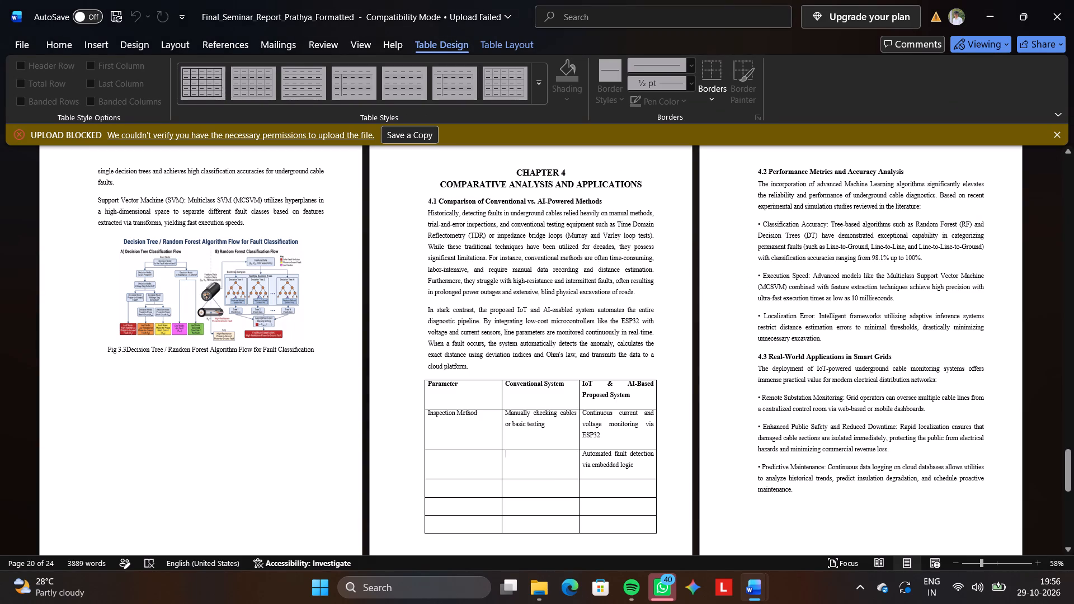
# Save a copy of the formatted report as a Word Document in the personal Documents folder, accepting the upgrade to the newest file format.
pyautogui.click(415, 135)
pyautogui.click(81, 16)
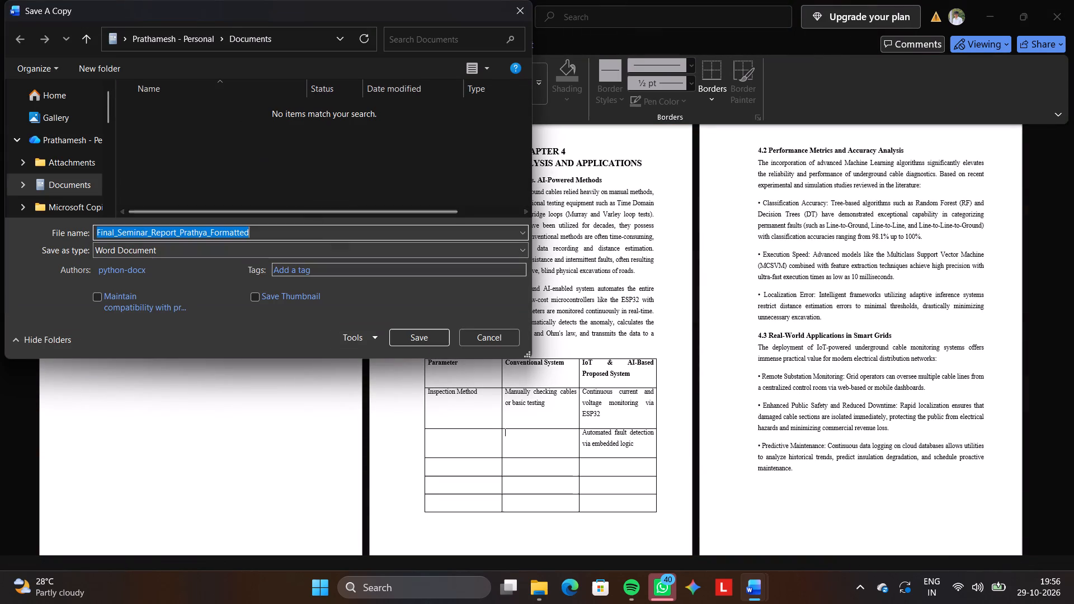
pyautogui.click(412, 341)
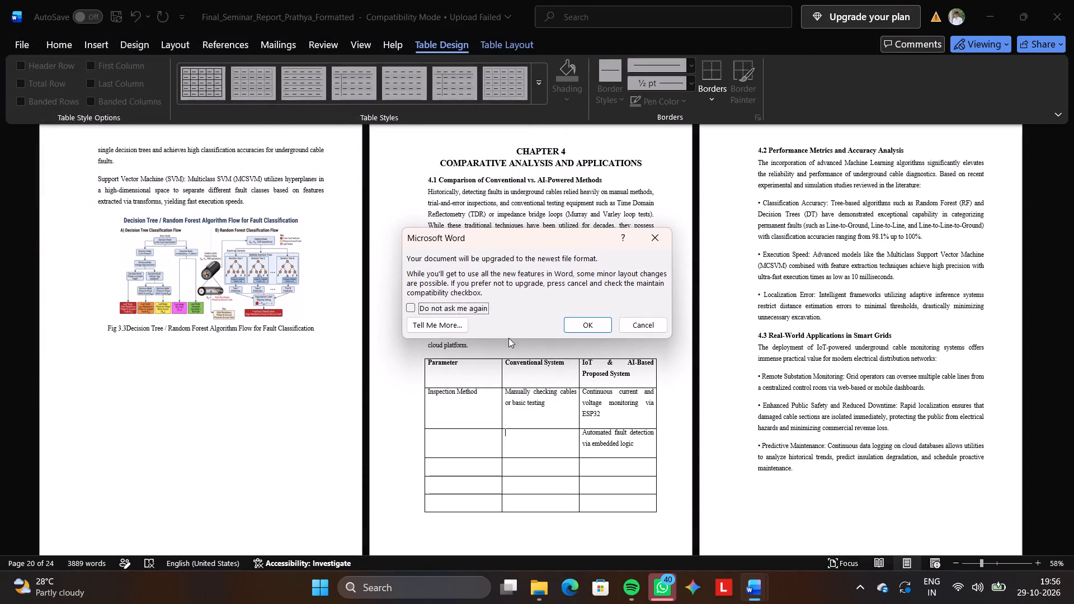
pyautogui.click(581, 329)
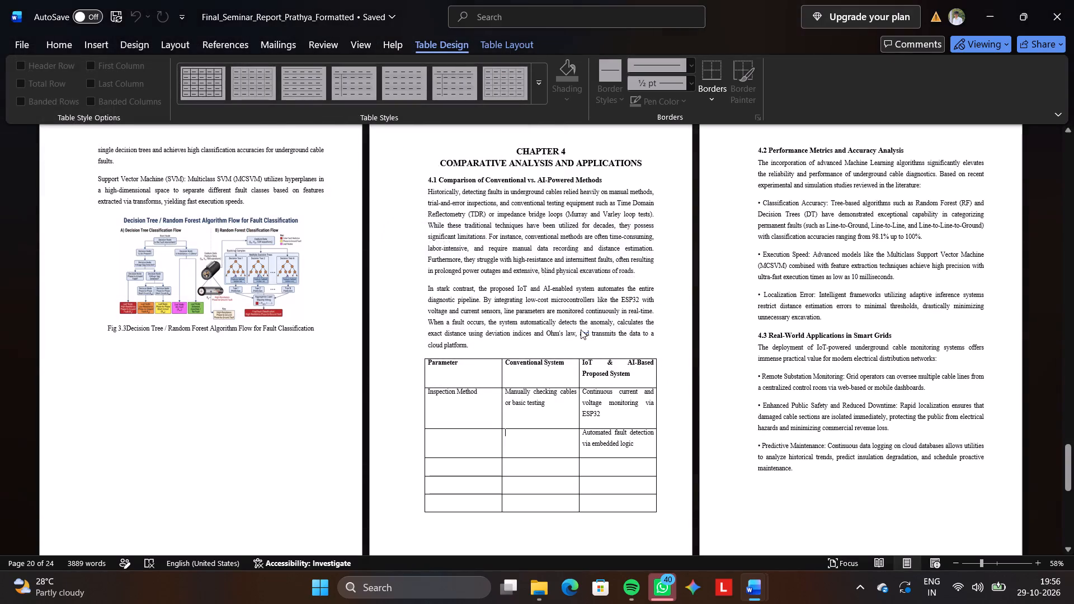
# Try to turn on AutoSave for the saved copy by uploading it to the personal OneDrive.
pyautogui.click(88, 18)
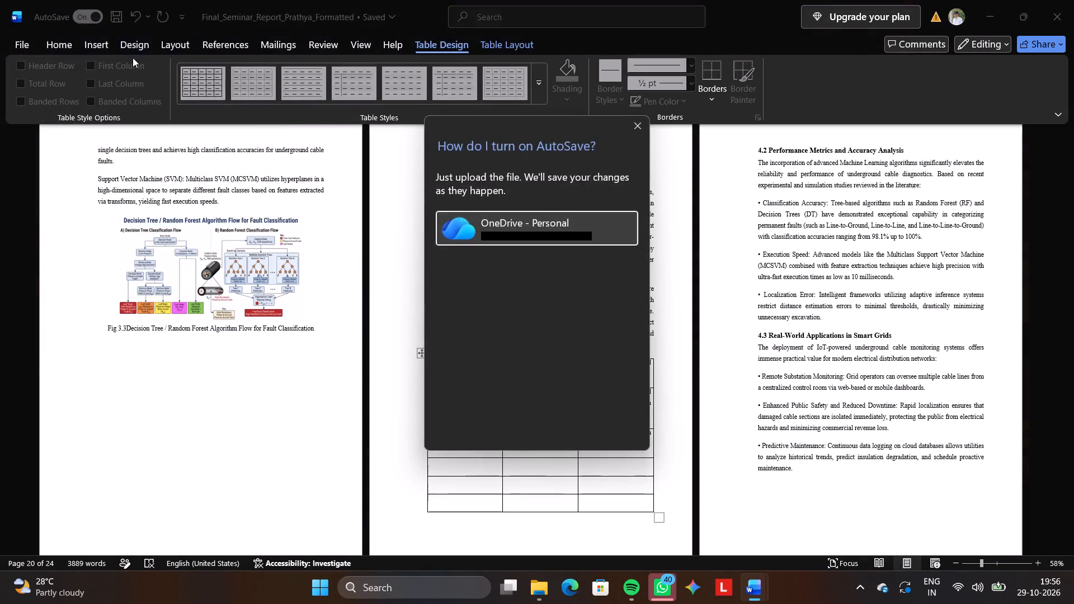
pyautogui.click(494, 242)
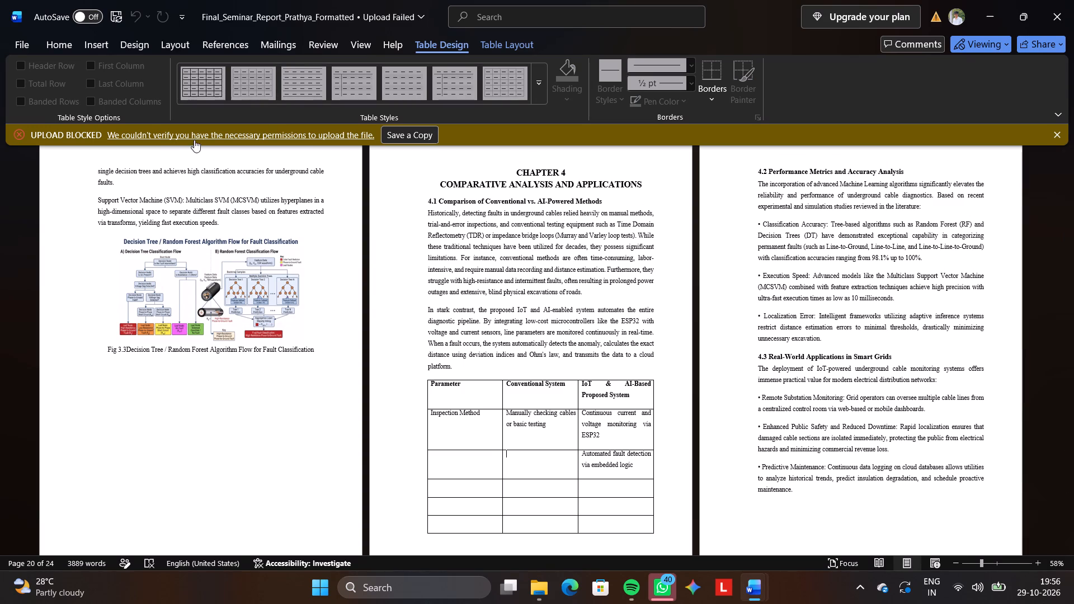
# Examine the document information page for details about the OneDrive upload, and return to the report.
pyautogui.click(293, 135)
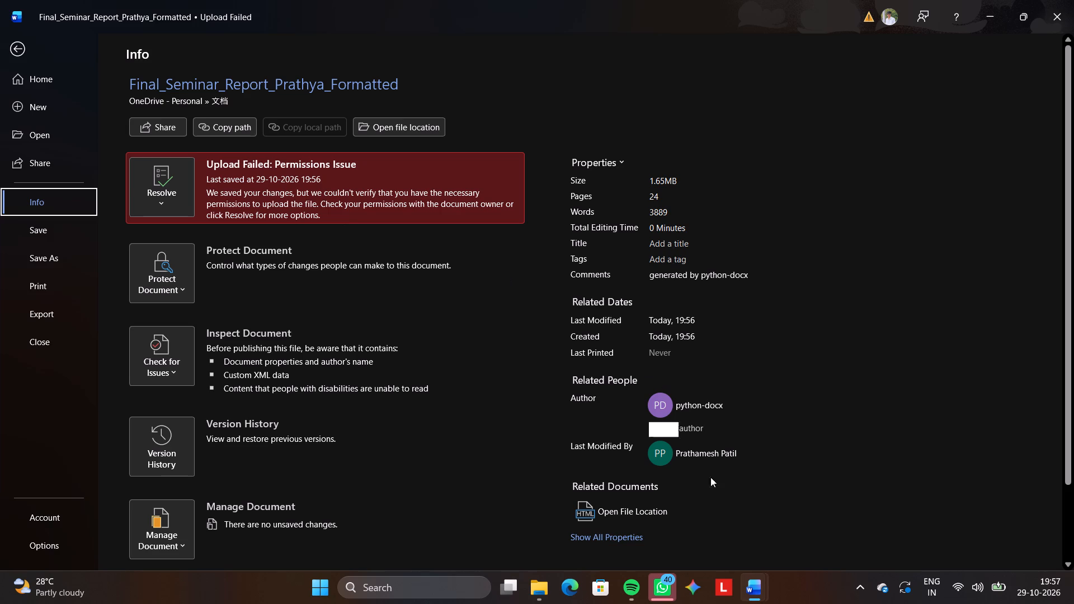
pyautogui.click(15, 46)
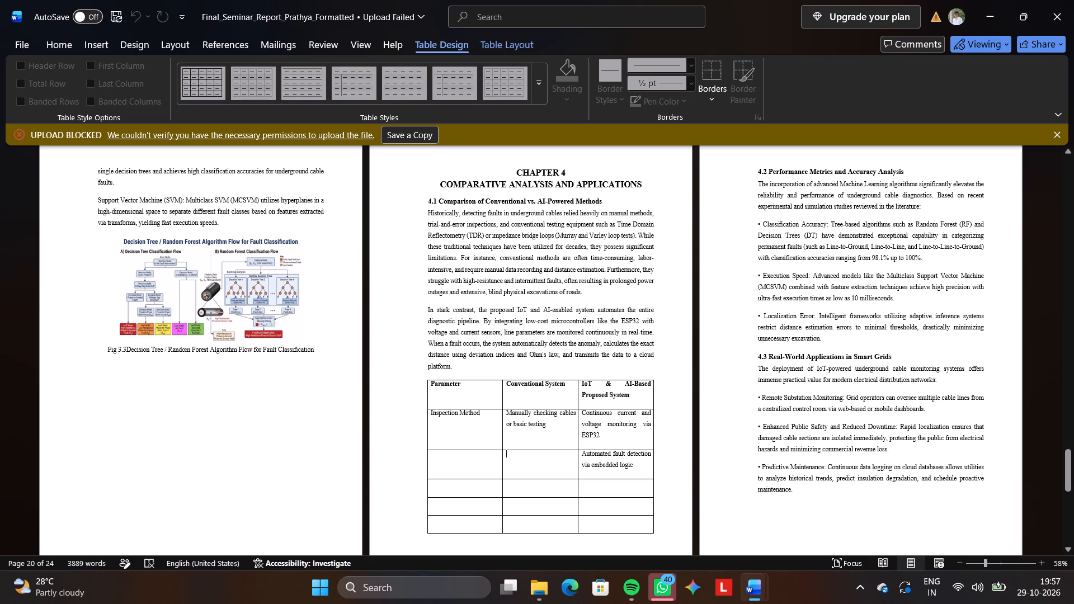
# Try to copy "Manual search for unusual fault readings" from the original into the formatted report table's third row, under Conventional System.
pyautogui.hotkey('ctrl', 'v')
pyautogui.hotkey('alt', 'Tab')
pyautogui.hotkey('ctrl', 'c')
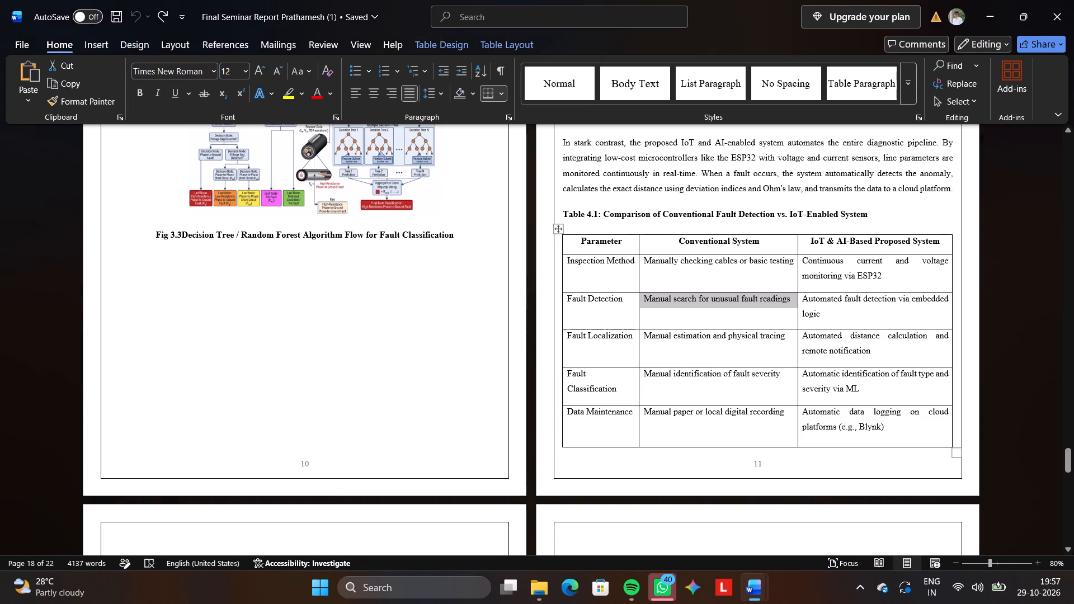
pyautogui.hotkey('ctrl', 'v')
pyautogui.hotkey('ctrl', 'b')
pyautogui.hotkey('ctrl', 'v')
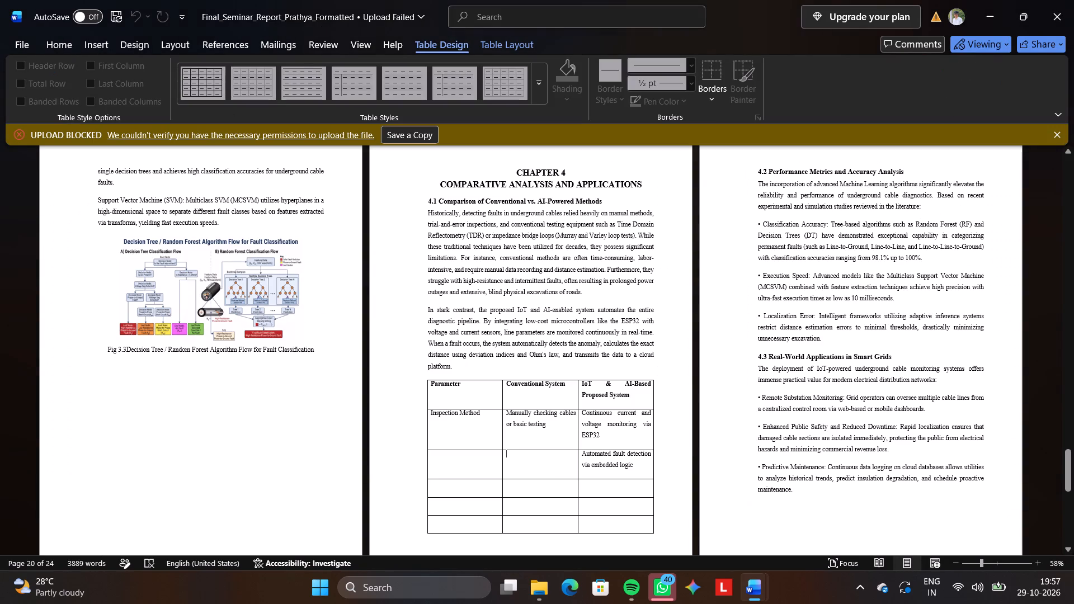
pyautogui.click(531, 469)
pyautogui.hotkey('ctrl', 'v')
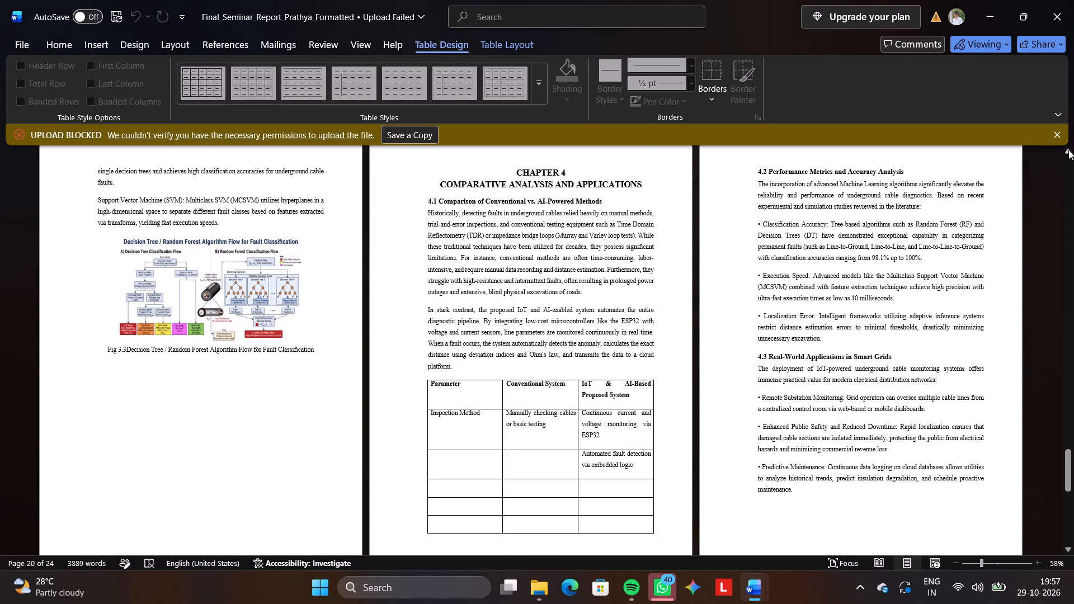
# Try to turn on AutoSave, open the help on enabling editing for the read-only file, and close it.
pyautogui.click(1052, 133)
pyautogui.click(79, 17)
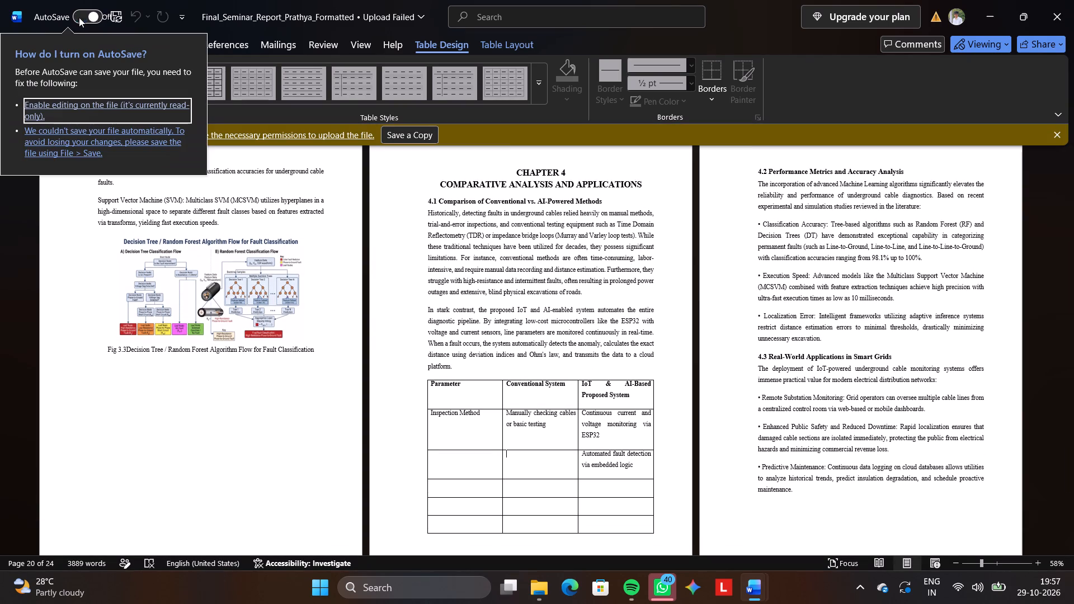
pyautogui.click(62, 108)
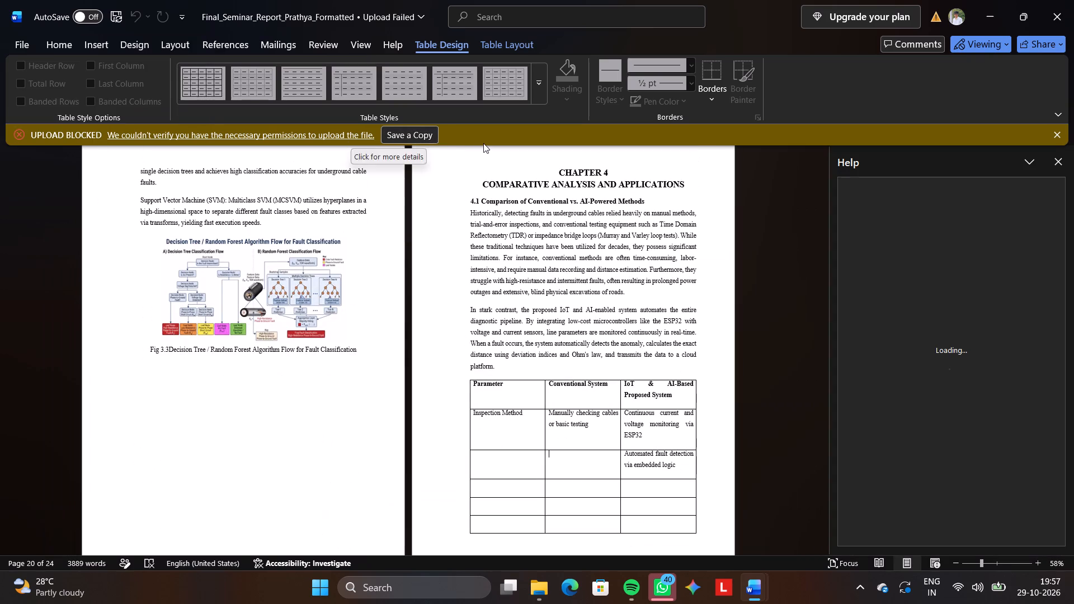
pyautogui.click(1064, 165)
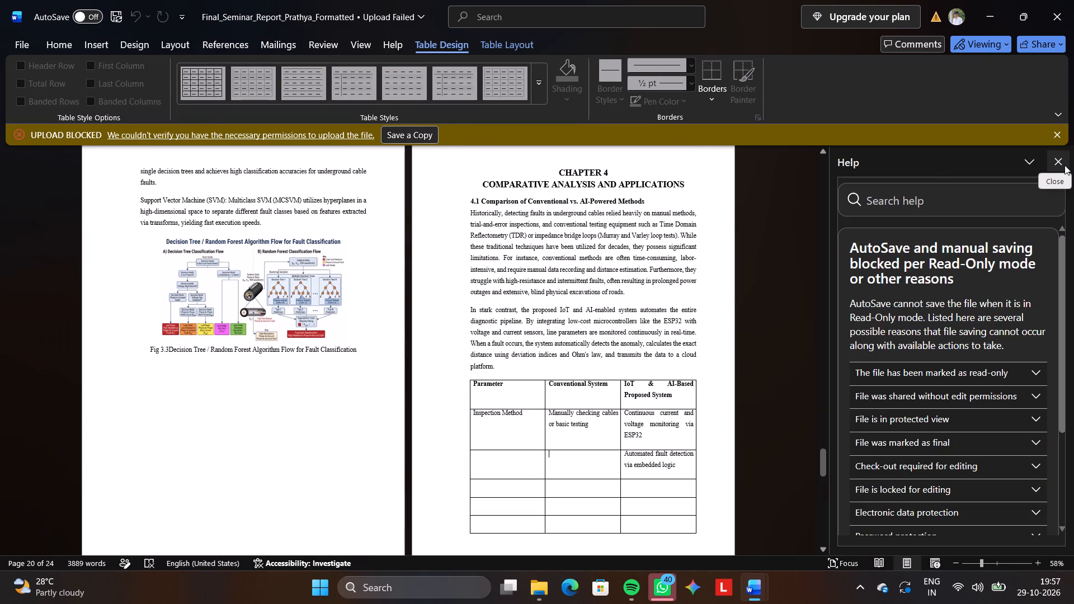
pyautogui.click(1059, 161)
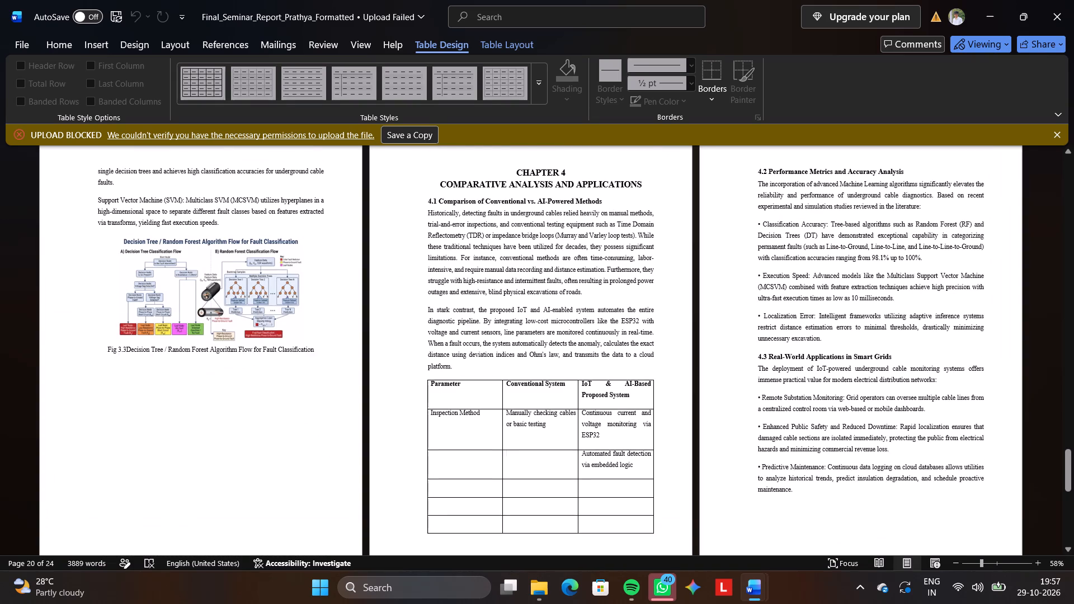
# Unlock the read-only formatted report for editing by attempting an entry in the table and choosing to edit anyway.
pyautogui.scroll(-1, 712, 273)
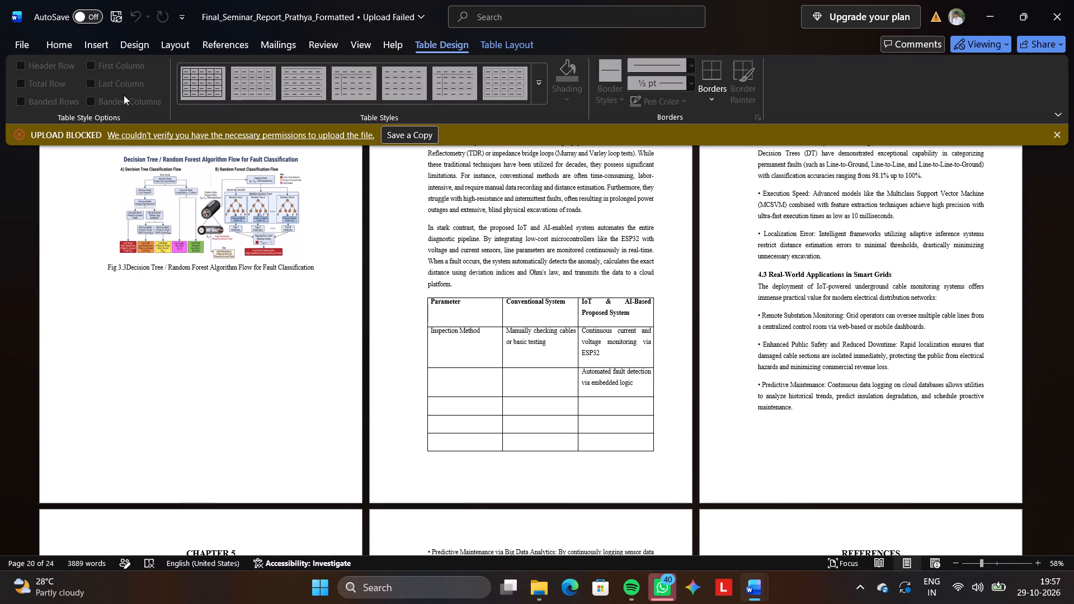
pyautogui.click(18, 135)
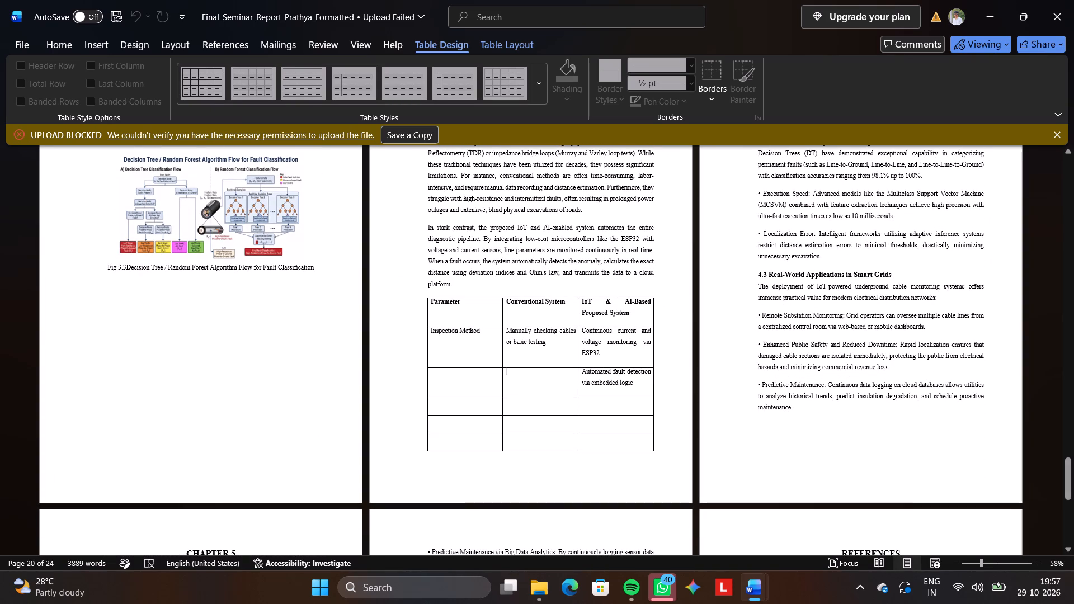
pyautogui.doubleClick(508, 389)
pyautogui.write('yjgf')
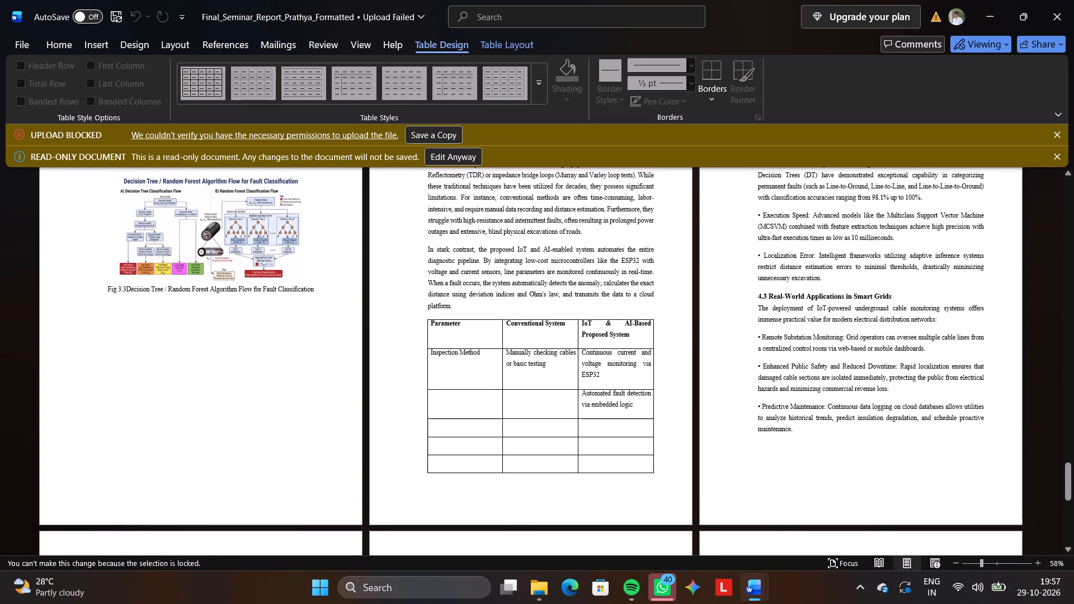
pyautogui.write('jgcvj')
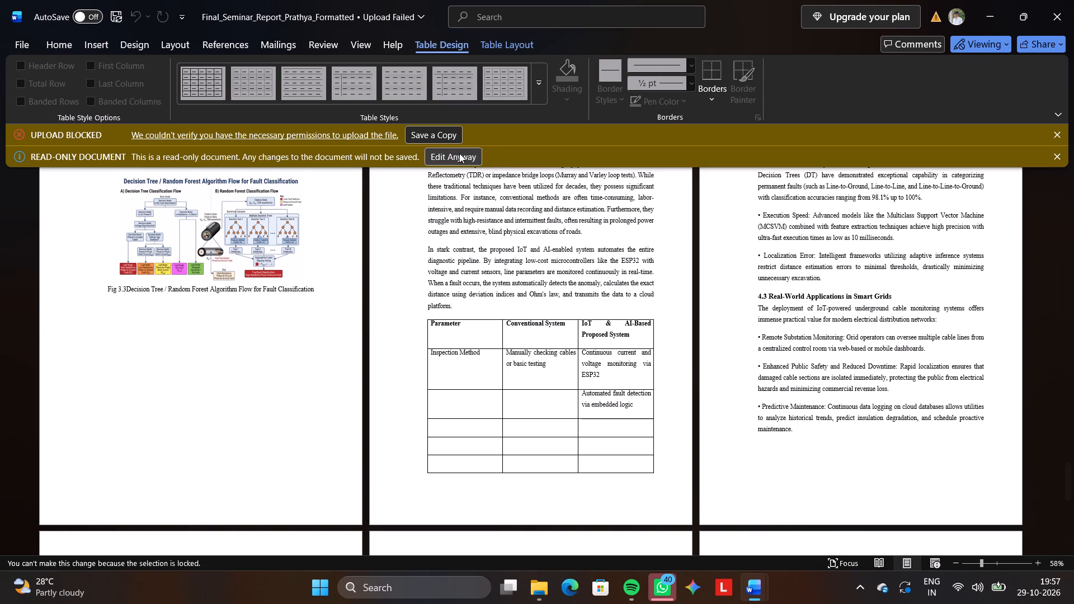
pyautogui.click(459, 153)
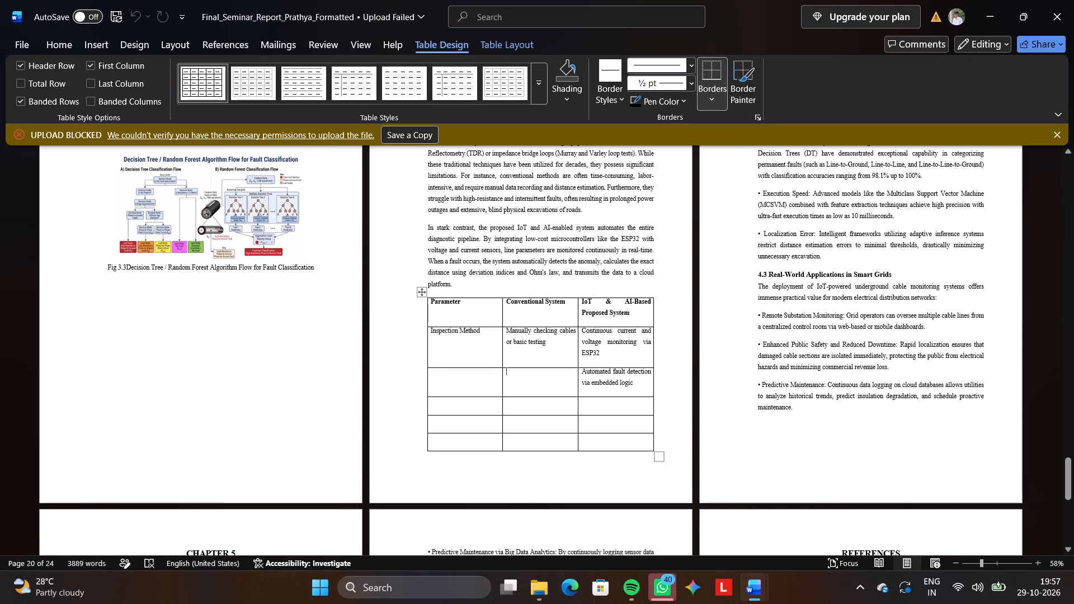
# Complete the third row with "Manual search for unusual fault readings" under Conventional System and "Fault Detection" under Parameter, copied from the original.
pyautogui.hotkey('ctrl', 'v')
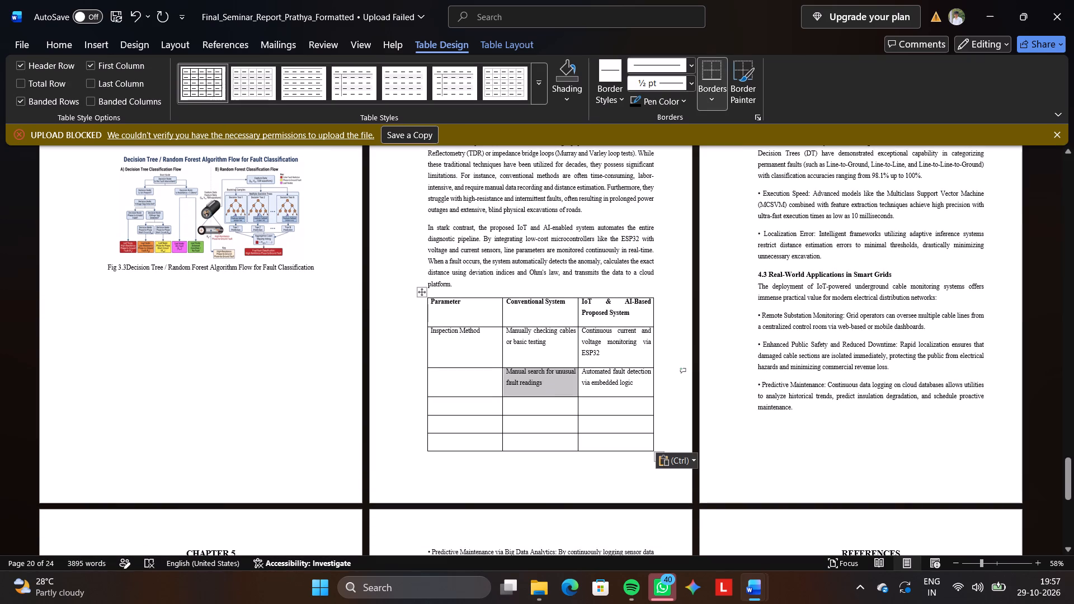
pyautogui.click(458, 393)
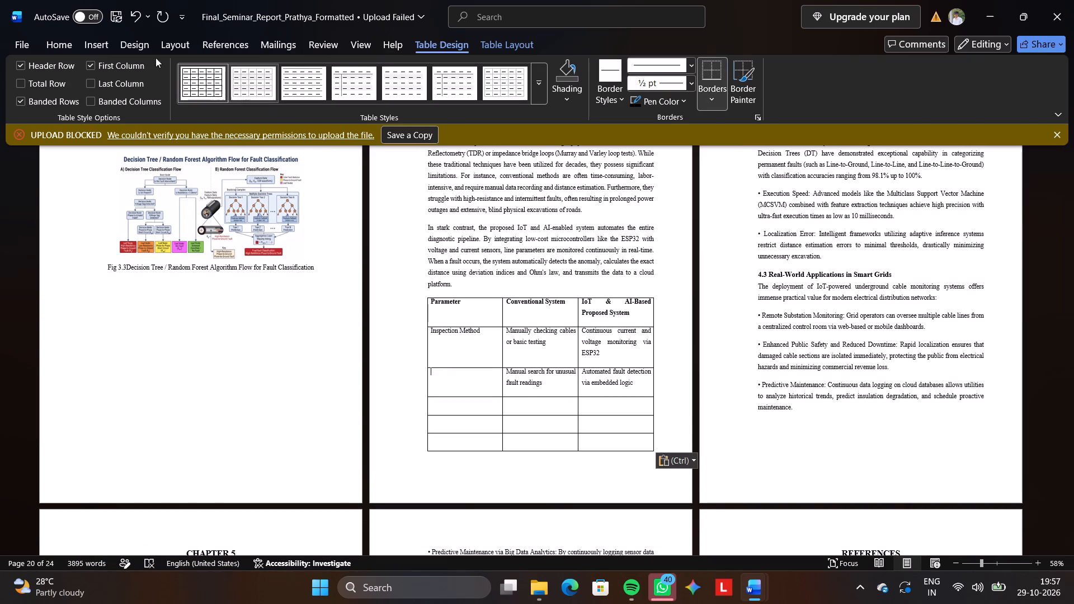
pyautogui.click(59, 46)
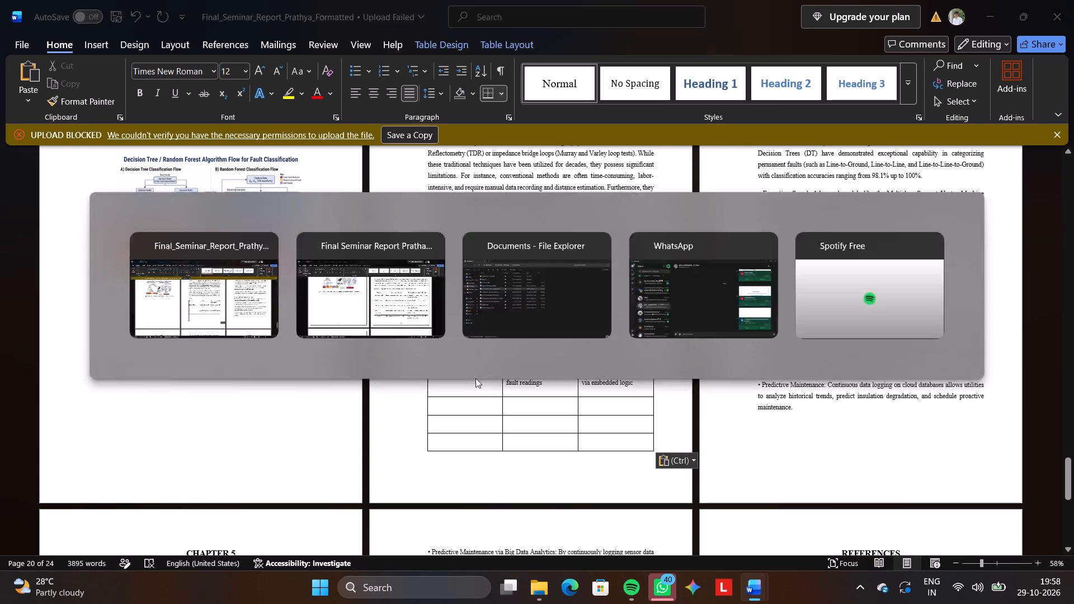
pyautogui.tripleClick(615, 310)
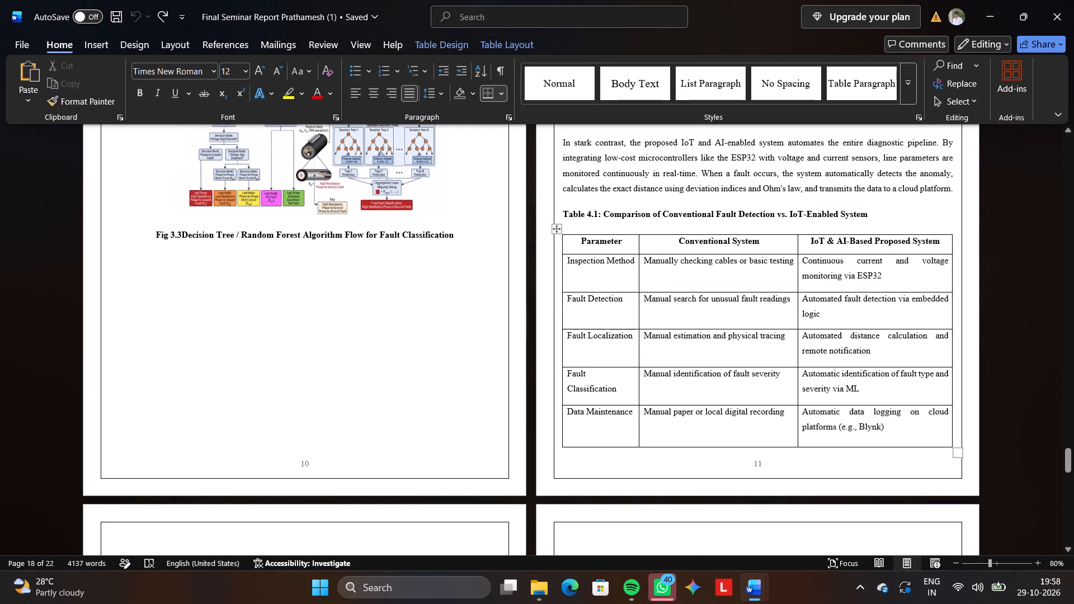
pyautogui.hotkey('ctrl', 'c')
pyautogui.hotkey('alt', 'Tab')
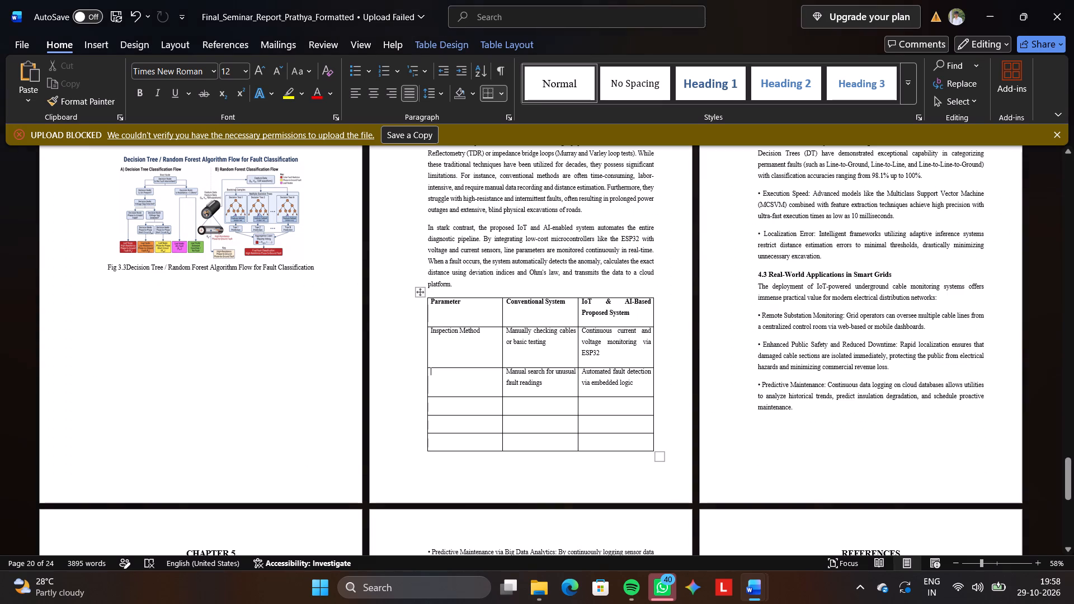
pyautogui.hotkey('ctrl', 'v')
# Copy "Automated distance calculation and remote notification" from the original into the fourth row, under IoT & AI-Based Proposed System.
pyautogui.click(629, 409)
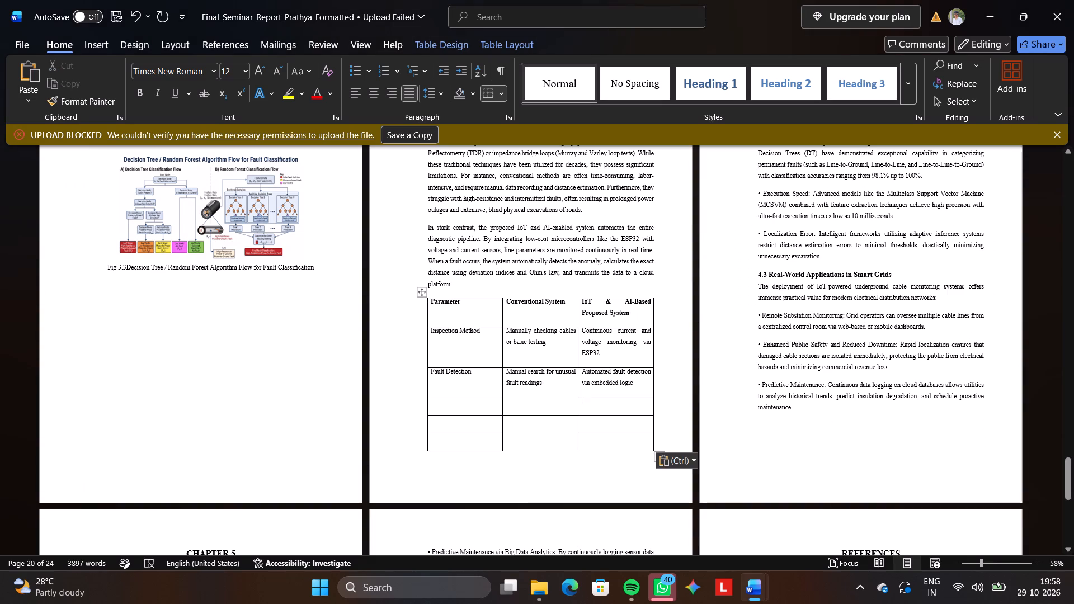
pyautogui.hotkey('alt', 'Tab')
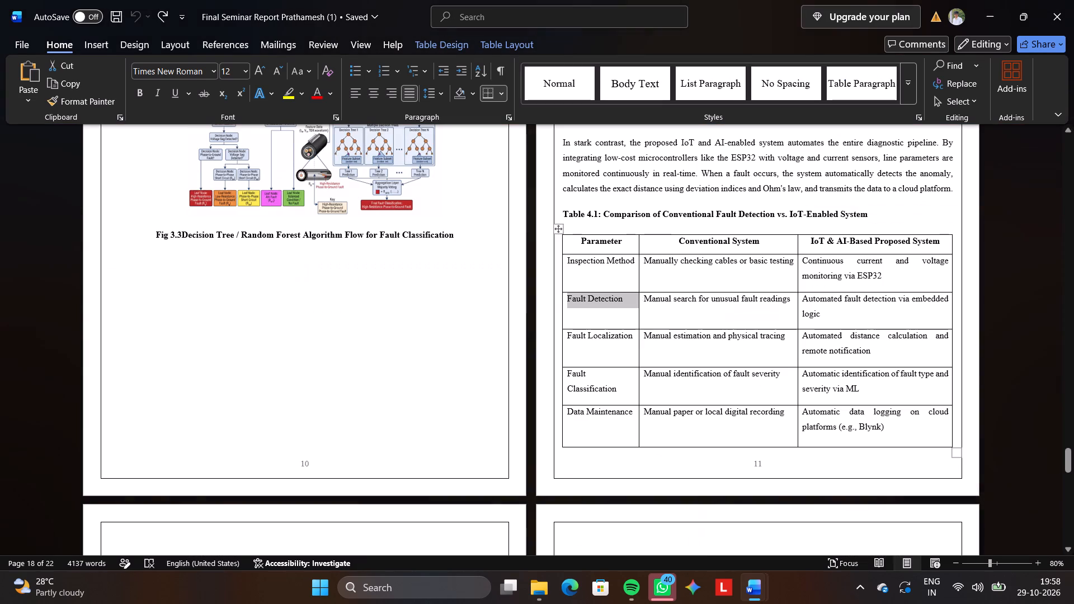
pyautogui.tripleClick(866, 352)
pyautogui.click(866, 352)
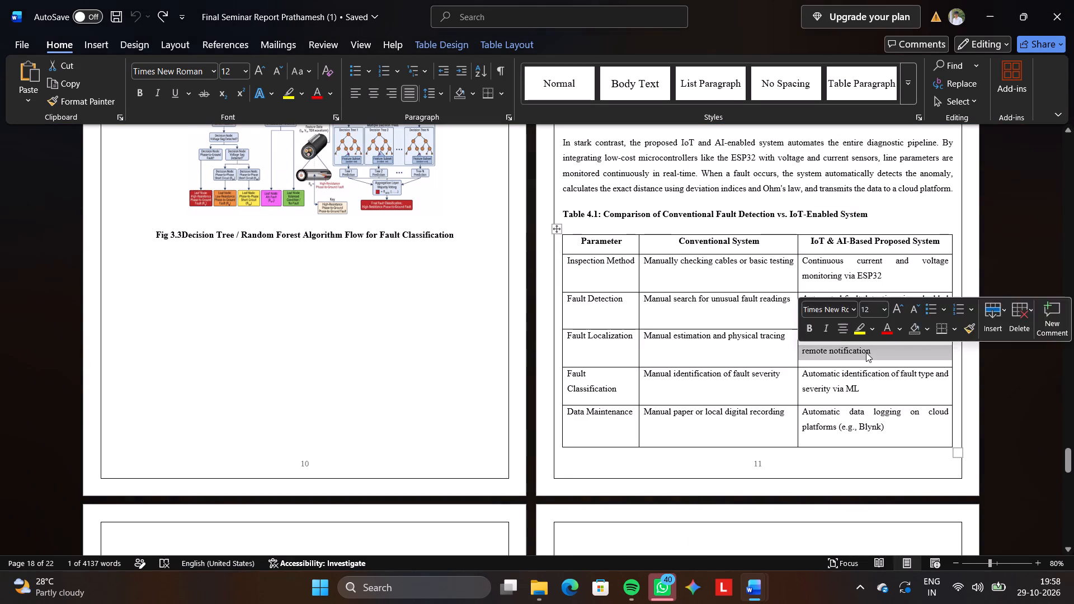
pyautogui.tripleClick(866, 352)
pyautogui.hotkey('ctrl', 'c')
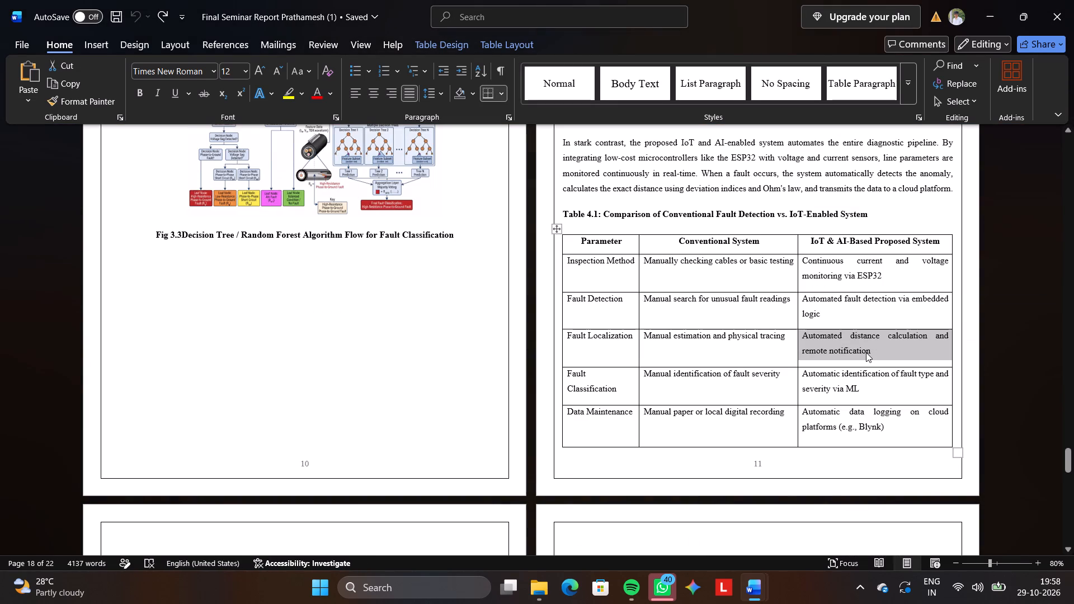
pyautogui.hotkey('alt', 'Tab')
pyautogui.hotkey('ctrl', 'v')
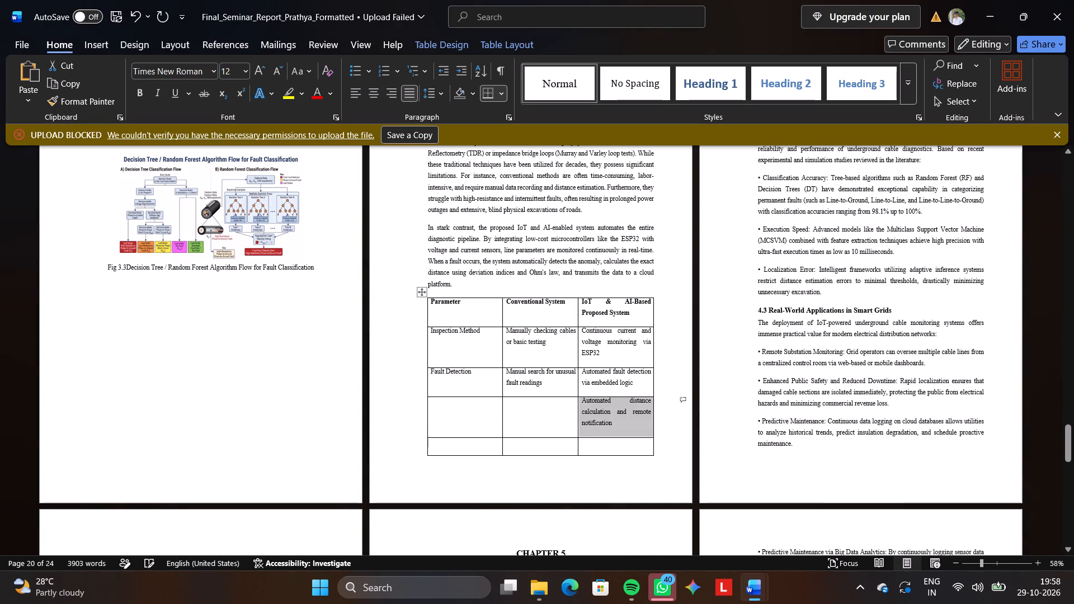
# Copy "Manual estimation and physical tracing" from the original into the fourth row, under Conventional System.
pyautogui.click(535, 423)
pyautogui.hotkey('alt', 'Tab')
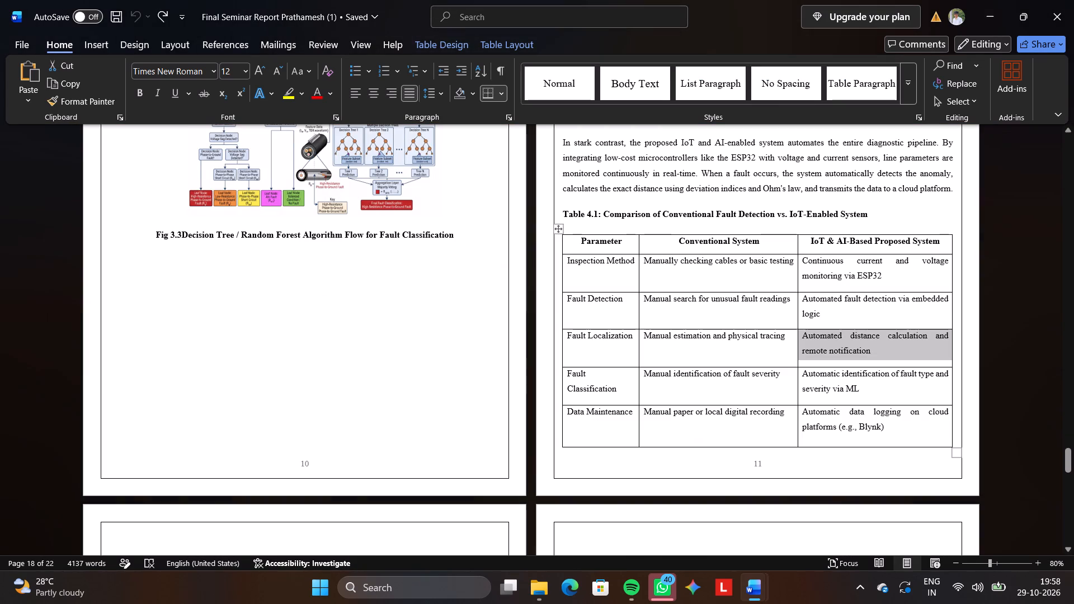
pyautogui.tripleClick(695, 342)
pyautogui.hotkey('ctrl', 'c')
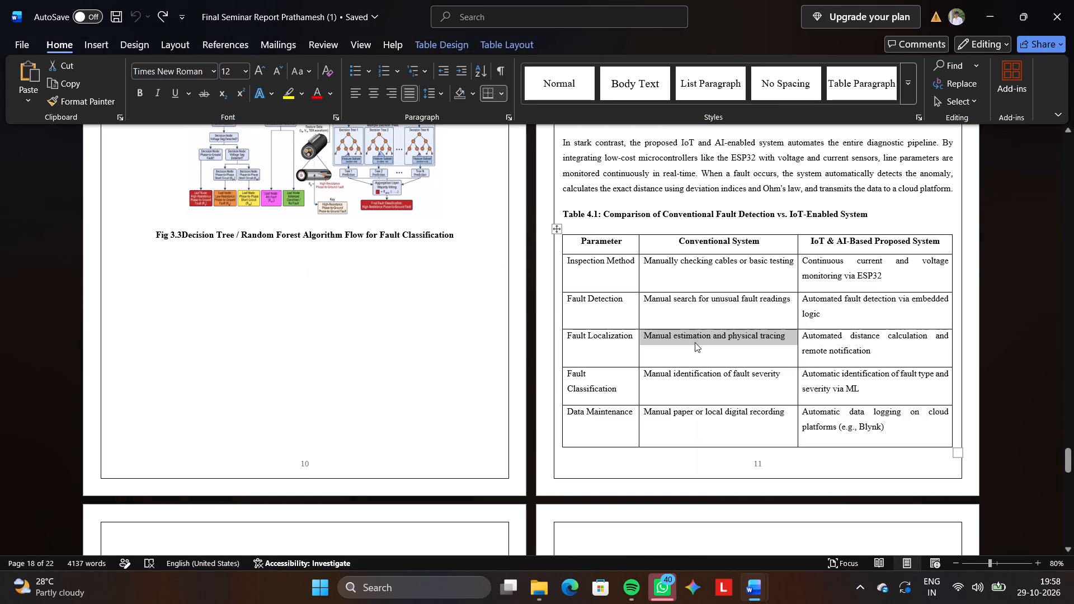
pyautogui.hotkey('alt', 'Tab')
pyautogui.hotkey('ctrl', 'v')
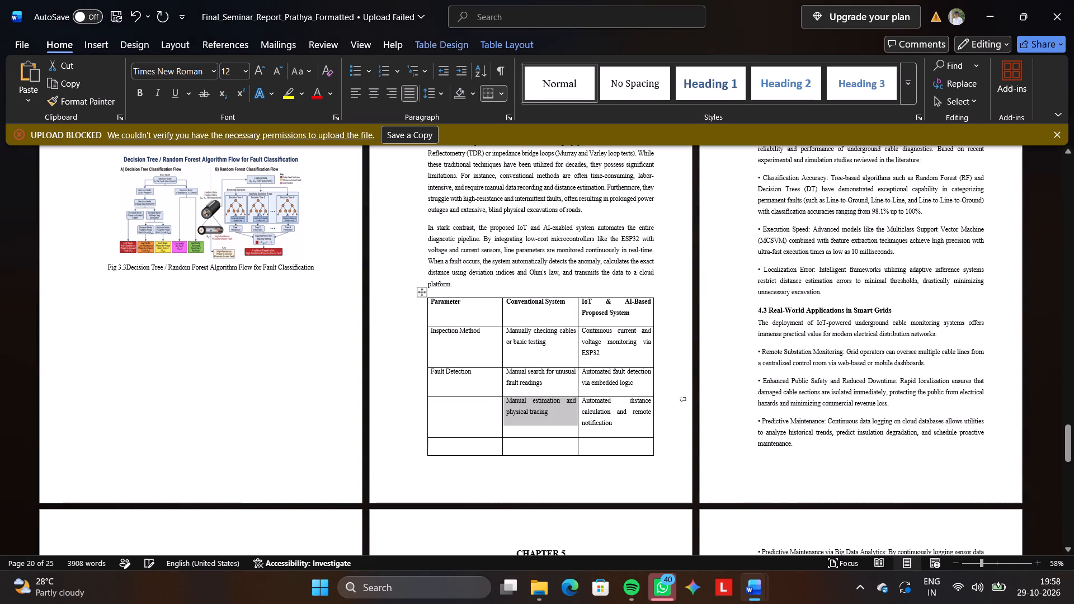
# Copy "Fault Localization" from the original into the fourth row, under Parameter.
pyautogui.click(481, 420)
pyautogui.hotkey('alt', 'Tab')
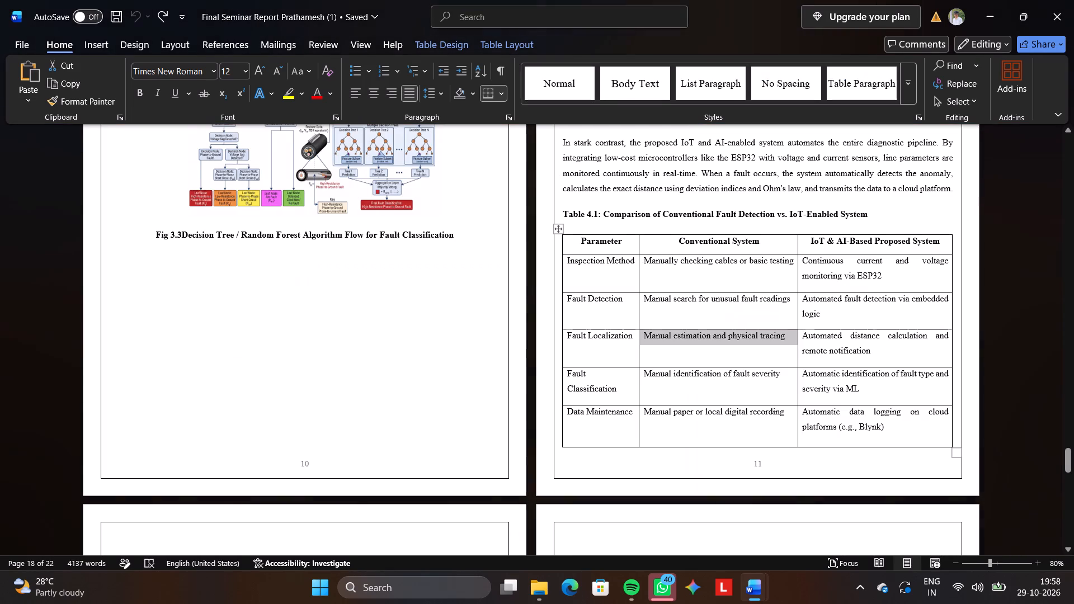
pyautogui.tripleClick(598, 345)
pyautogui.hotkey('ctrl', 'c')
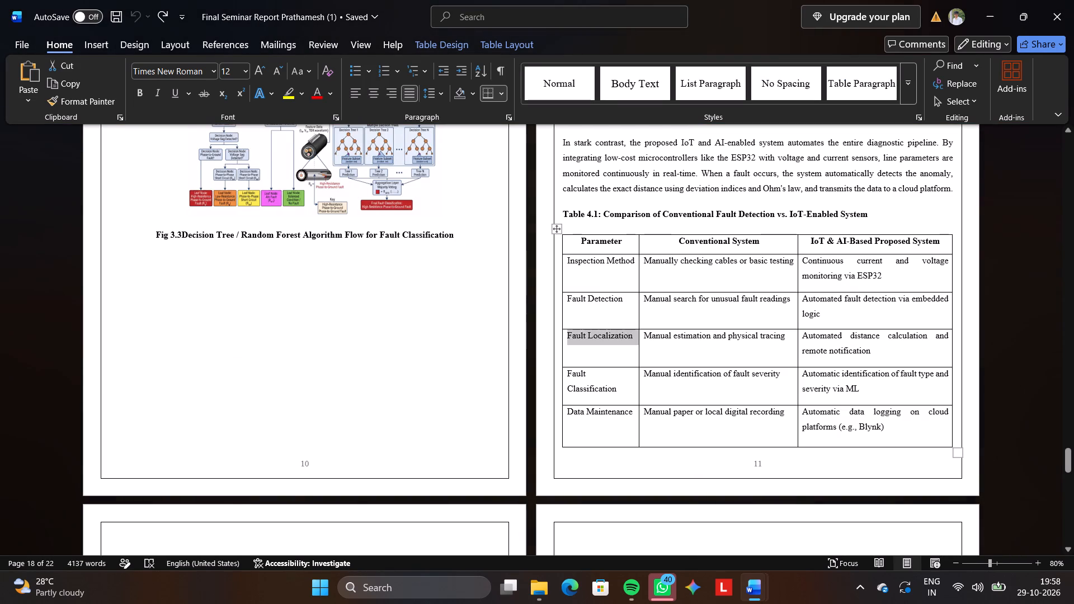
pyautogui.hotkey('alt', 'Tab')
pyautogui.hotkey('ctrl', 'v')
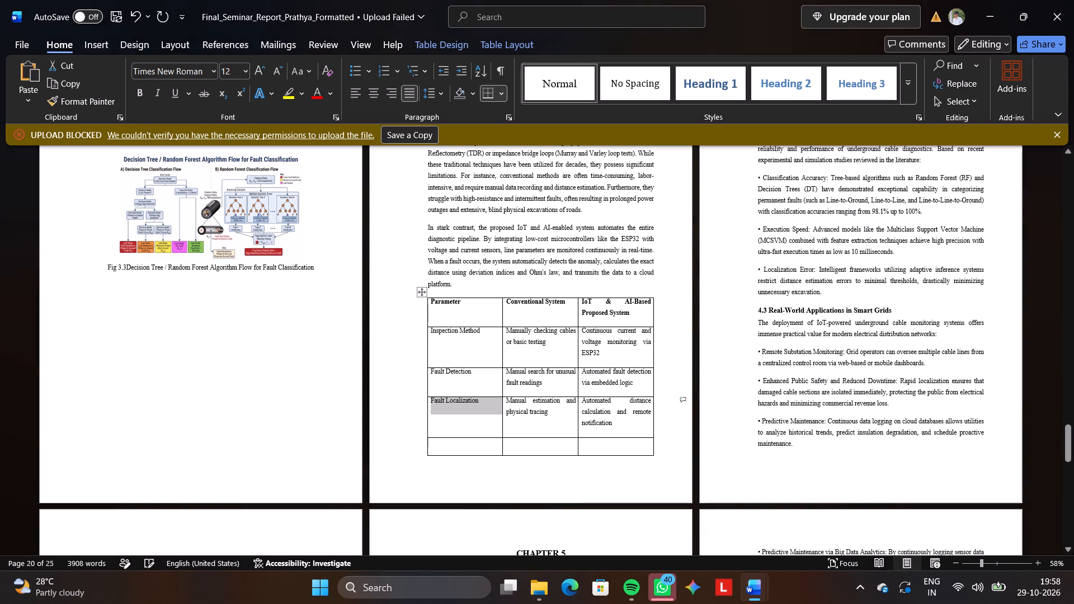
# Copy "Automatic identification of fault type and severity via ML" from the original into the fifth row, under IoT & AI-Based Proposed System.
pyautogui.click(634, 446)
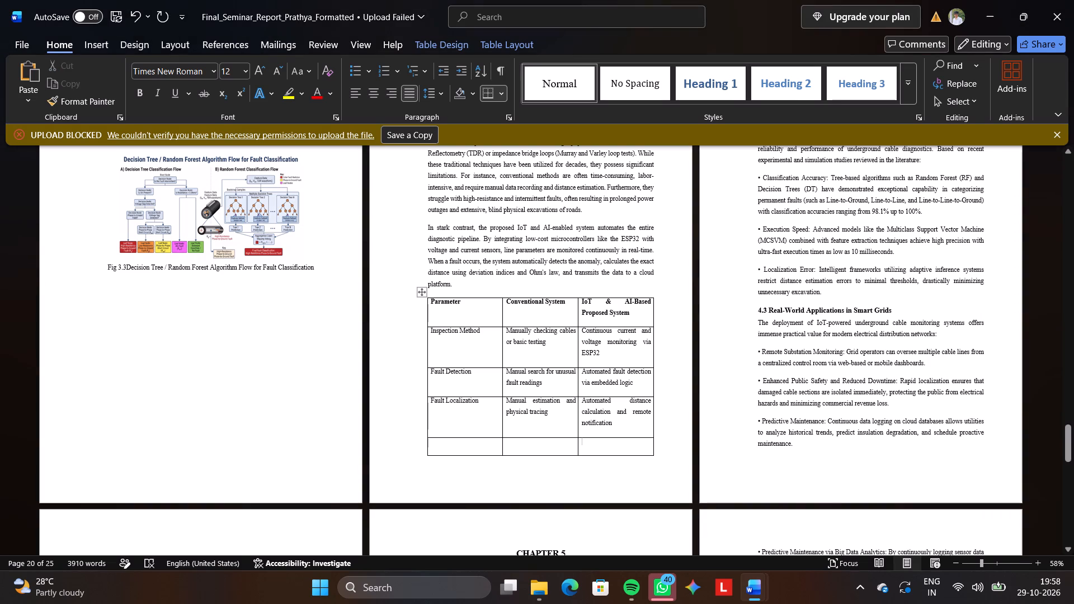
pyautogui.hotkey('alt', 'Tab')
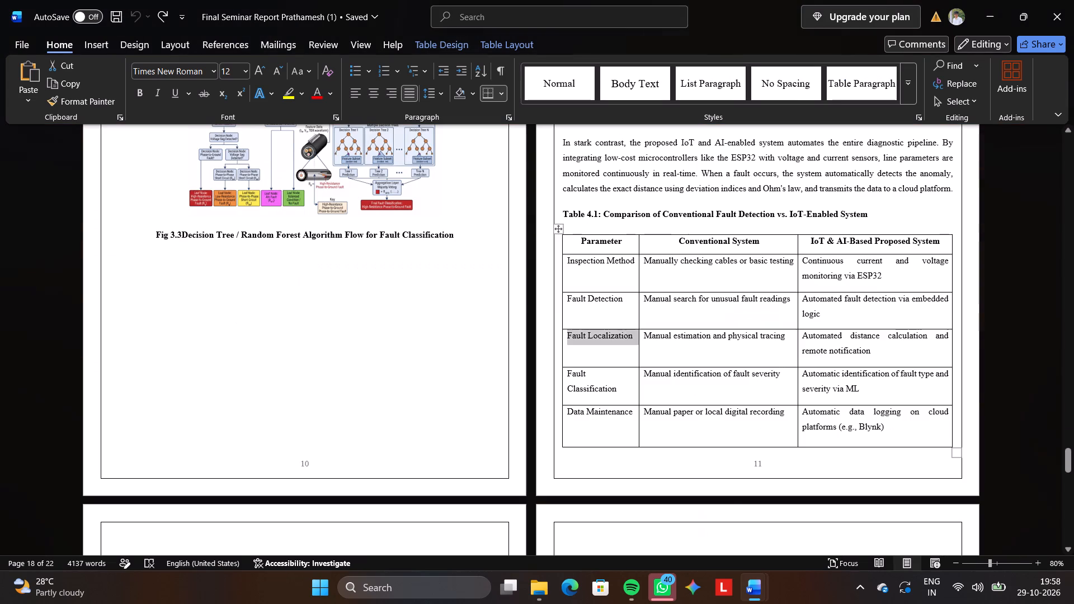
pyautogui.tripleClick(863, 391)
pyautogui.hotkey('ctrl', 'c')
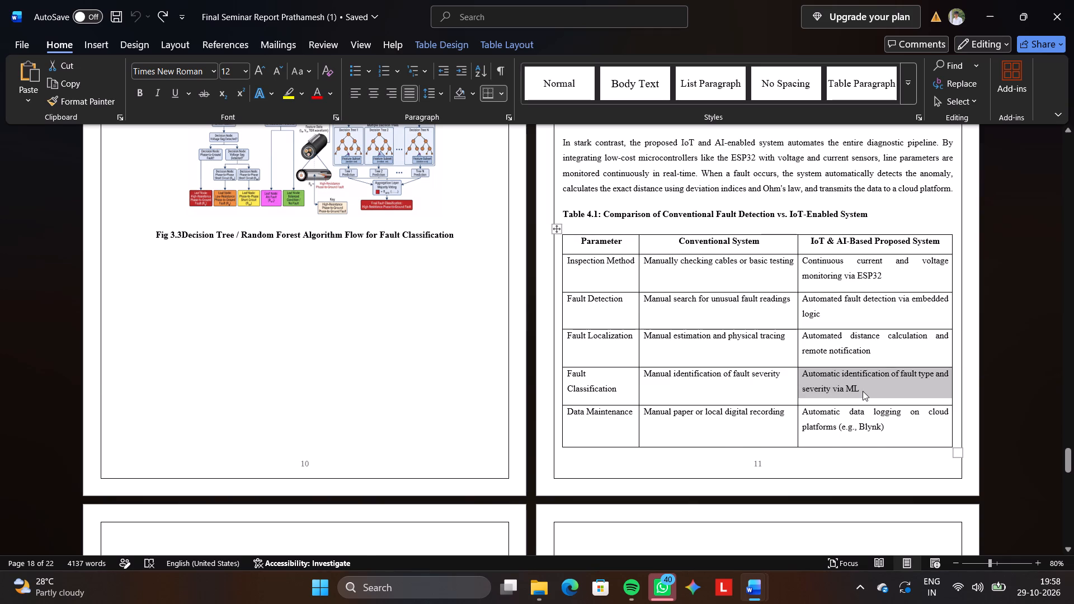
pyautogui.hotkey('alt', 'Tab')
pyautogui.hotkey('ctrl', 'v')
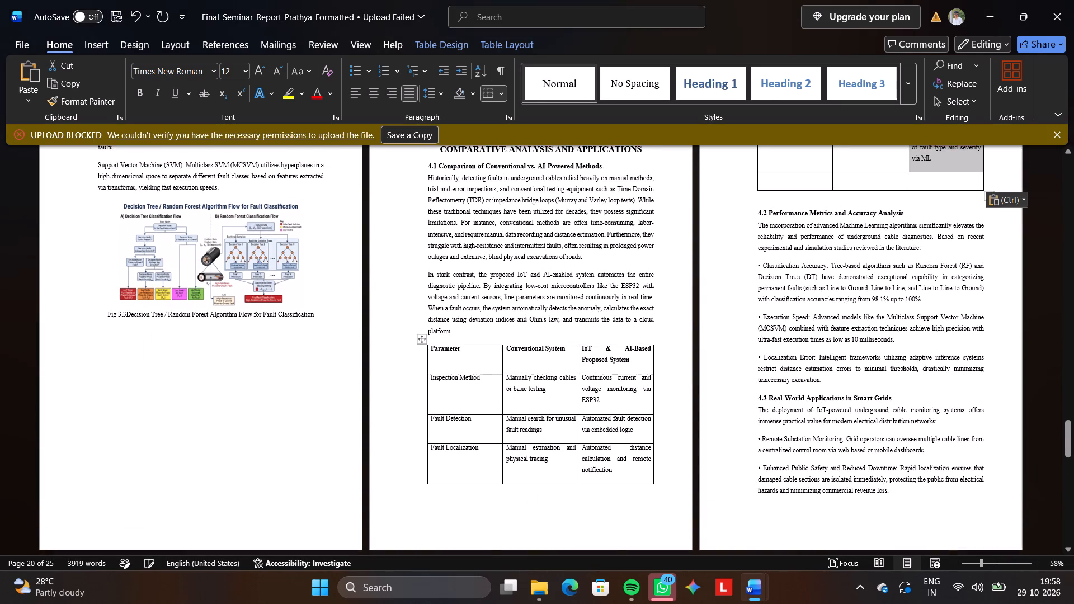
# Copy "Manual identification of fault severity" from the original into the fifth row, under Conventional System.
pyautogui.scroll(1, 752, 364)
pyautogui.click(861, 350)
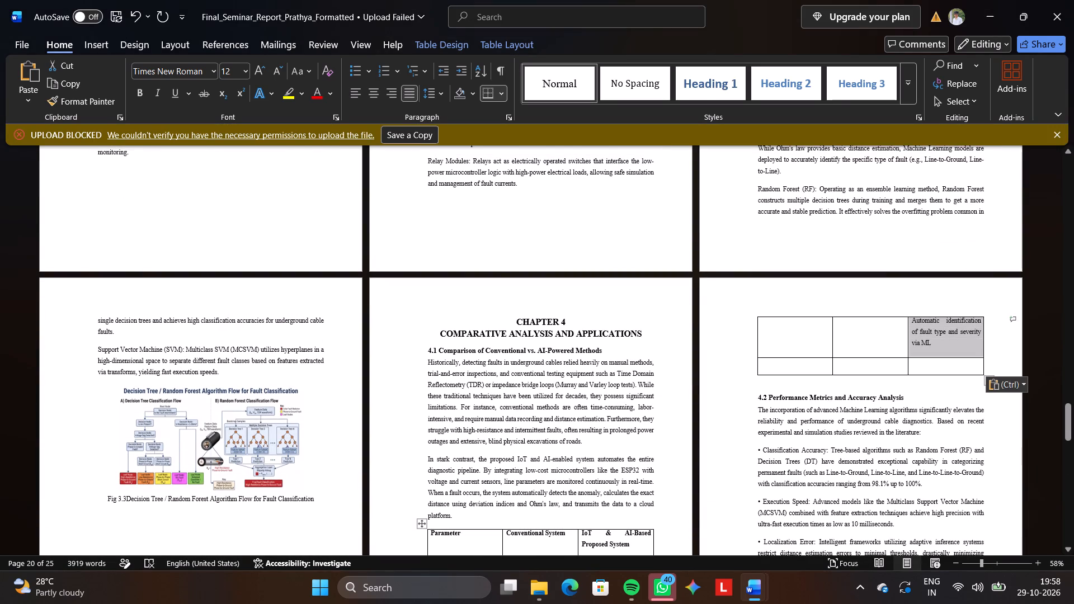
pyautogui.hotkey('alt', 'Tab')
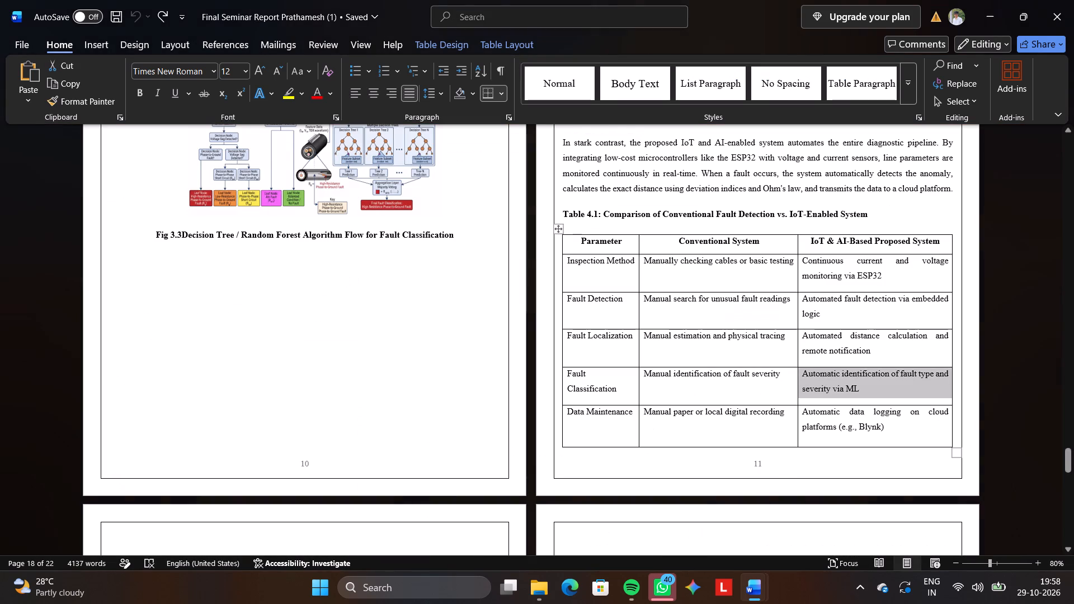
pyautogui.tripleClick(760, 382)
pyautogui.hotkey('ctrl', 'c')
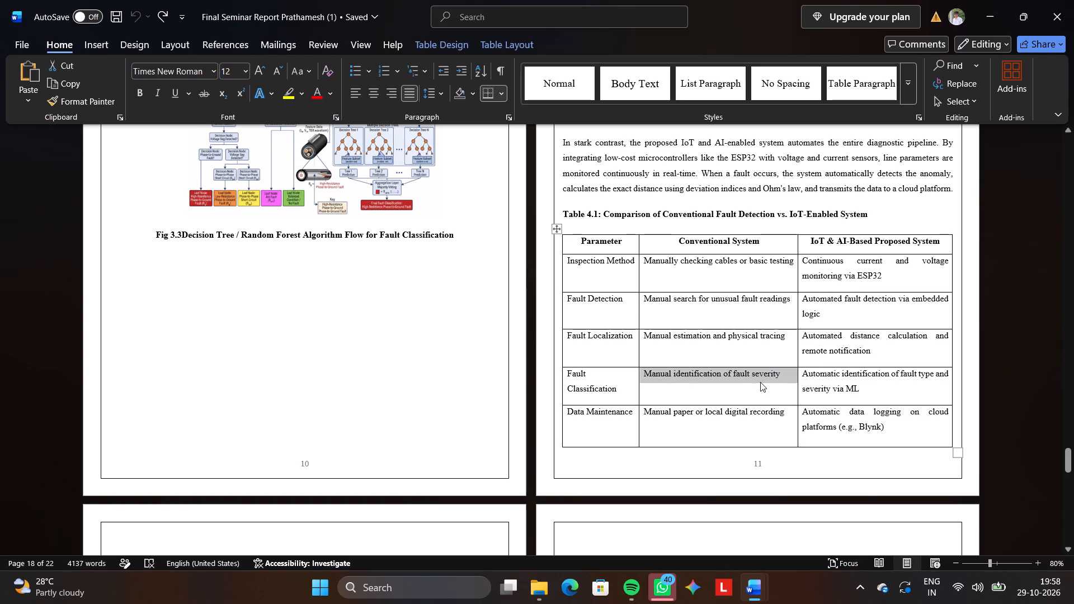
pyautogui.hotkey('alt', 'Tab')
pyautogui.hotkey('ctrl', 'v')
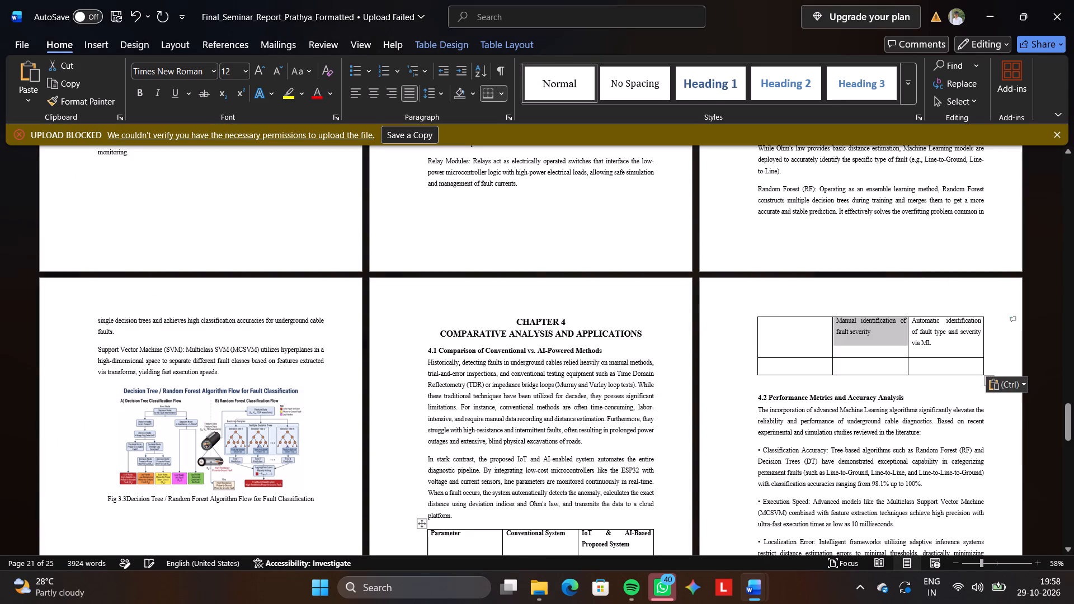
# Copy "Fault Classification" from the original into the fifth row, under Parameter.
pyautogui.click(803, 330)
pyautogui.hotkey('alt', 'Tab')
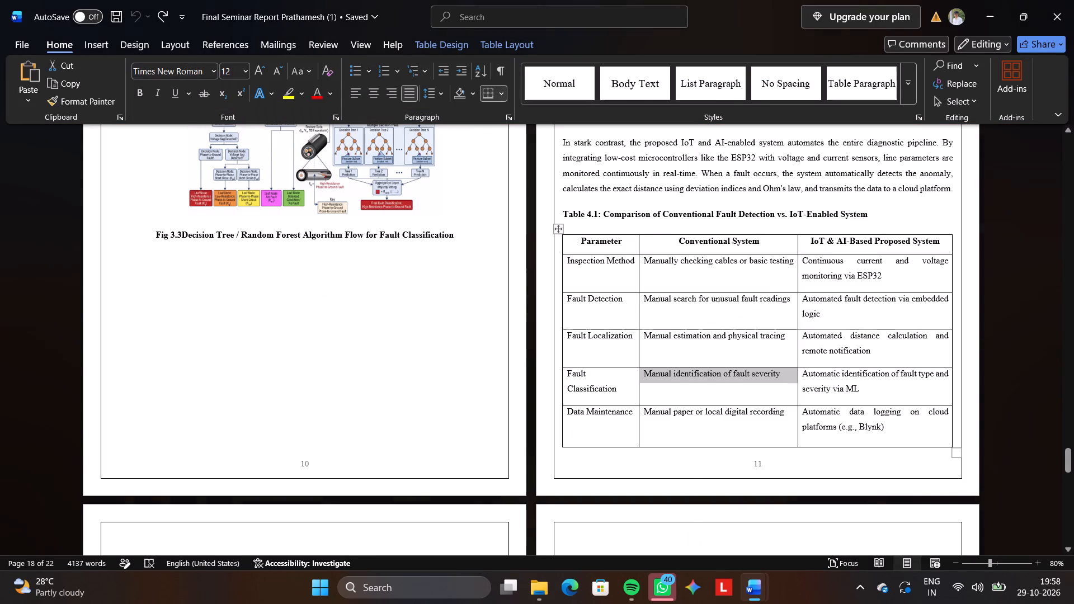
pyautogui.tripleClick(600, 380)
pyautogui.hotkey('ctrl', 'c')
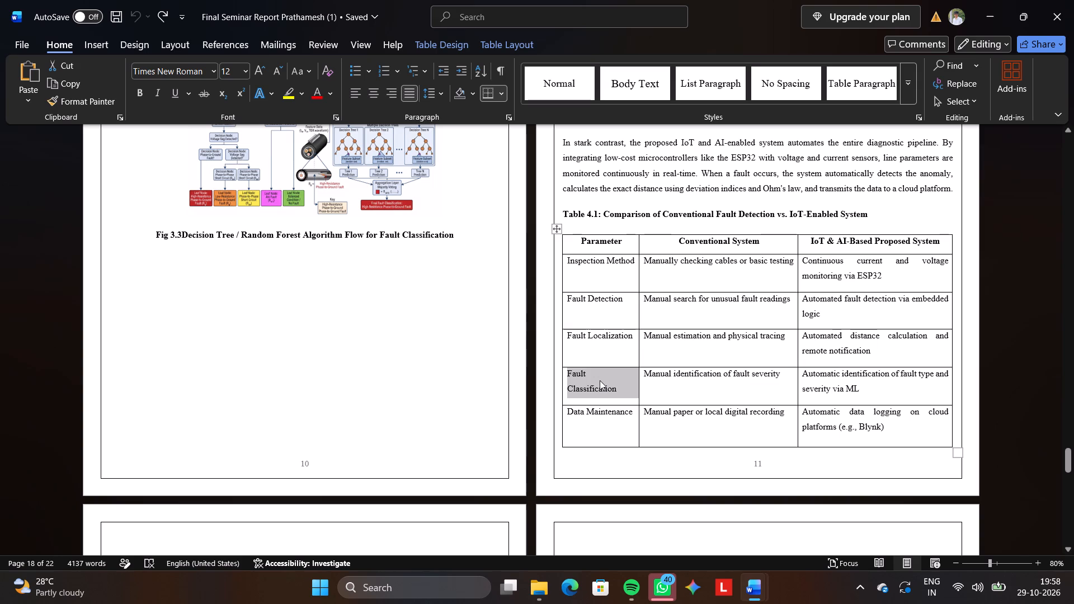
pyautogui.hotkey('alt', 'Tab')
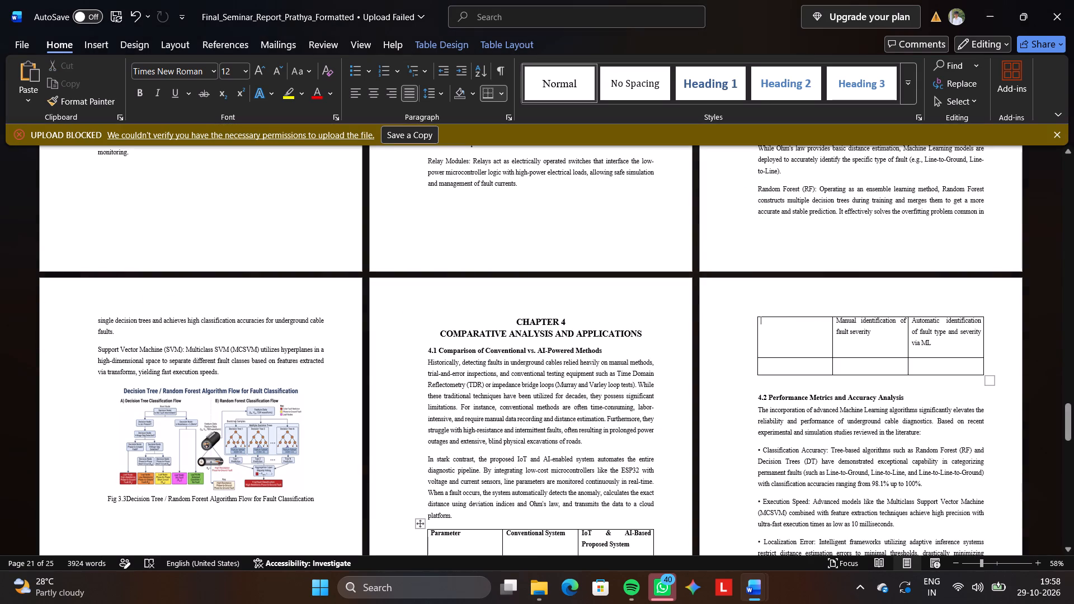
pyautogui.hotkey('ctrl', 'v')
# Copy "Automatic data logging on cloud platforms (e.g., Blynk)" from the original into the last row, under IoT & AI-Based Proposed System.
pyautogui.keyDown('ctrl'); pyautogui.moveTo(600, 380); pyautogui.dragTo(941, 364); pyautogui.keyUp('ctrl')
pyautogui.click(941, 364)
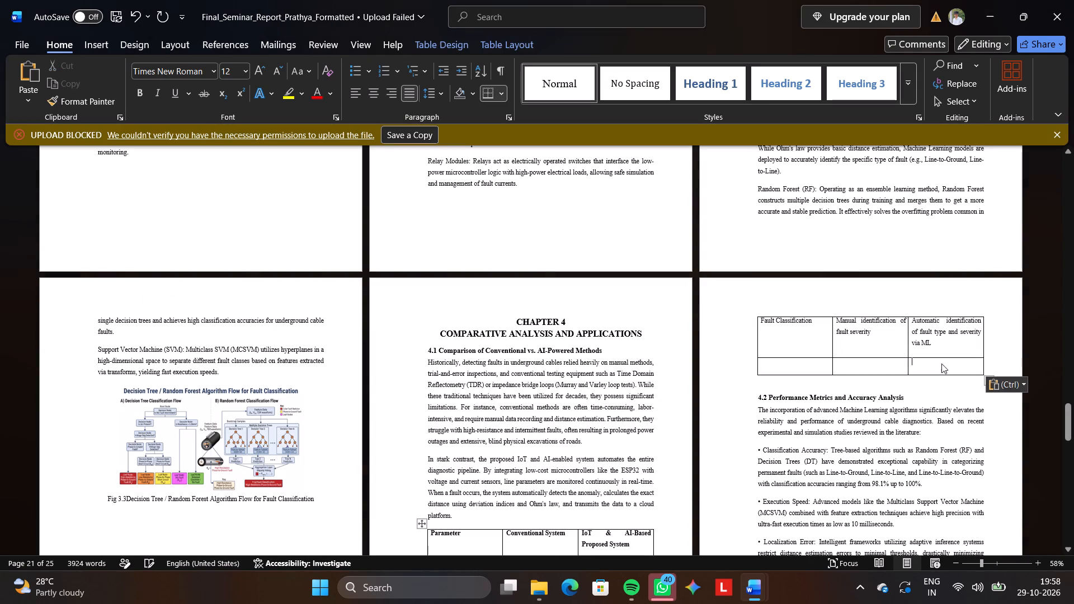
pyautogui.hotkey('alt', 'Tab')
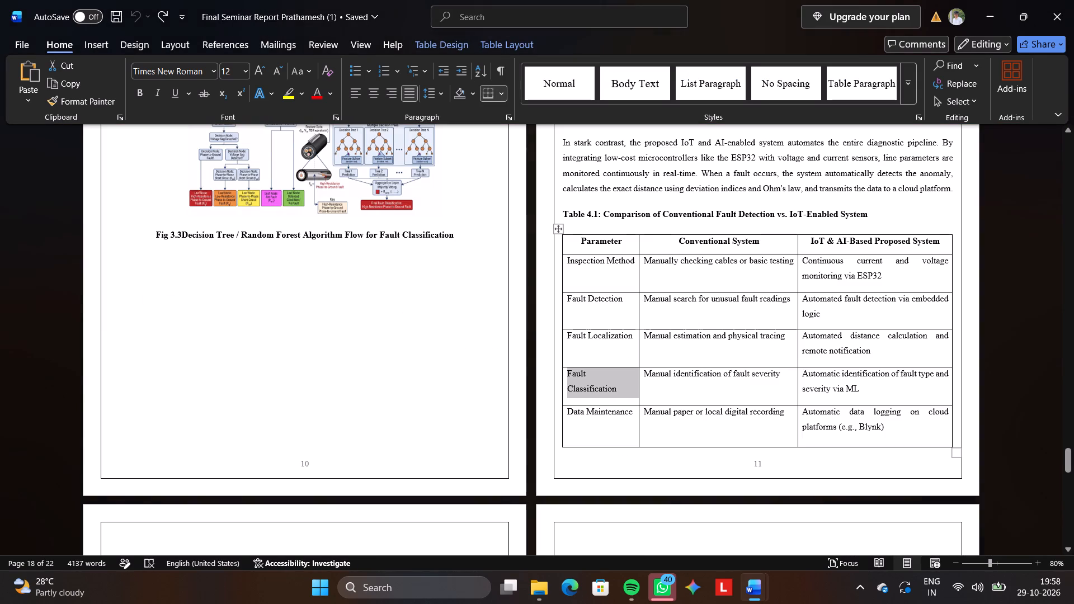
pyautogui.tripleClick(870, 427)
pyautogui.hotkey('ctrl', 'c')
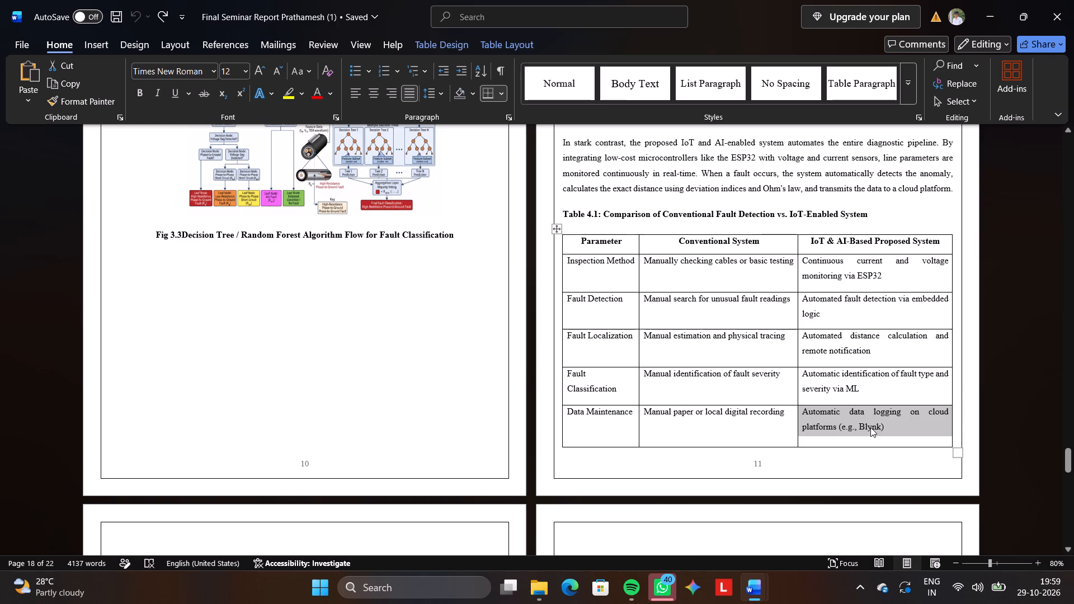
pyautogui.hotkey('alt', 'Tab')
pyautogui.hotkey('ctrl', 'v')
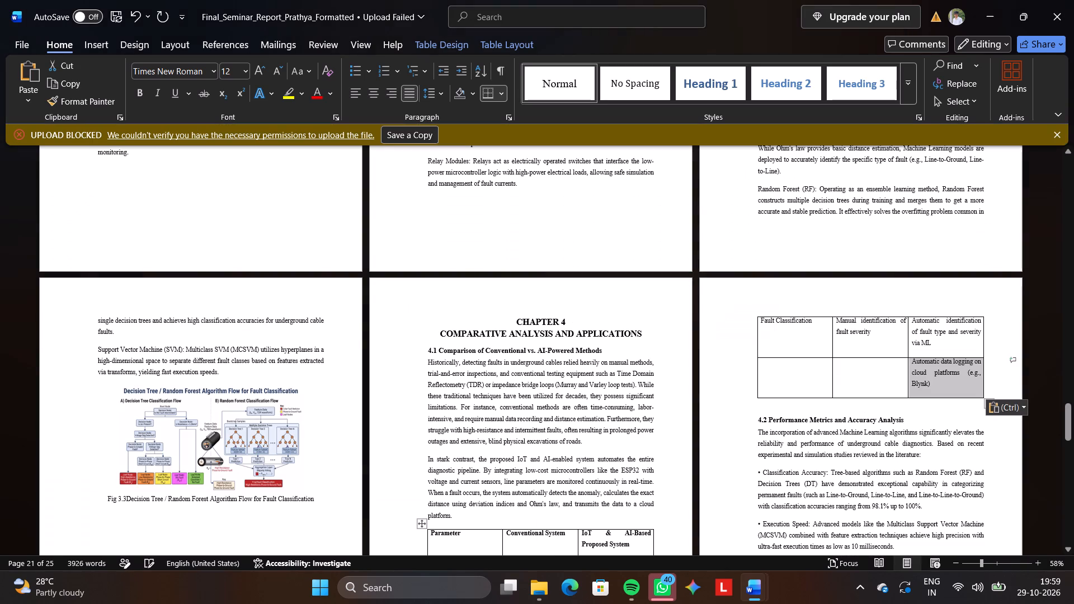
# Copy "Manual paper or local digital recording" from the original into the last row, under Conventional System.
pyautogui.click(879, 380)
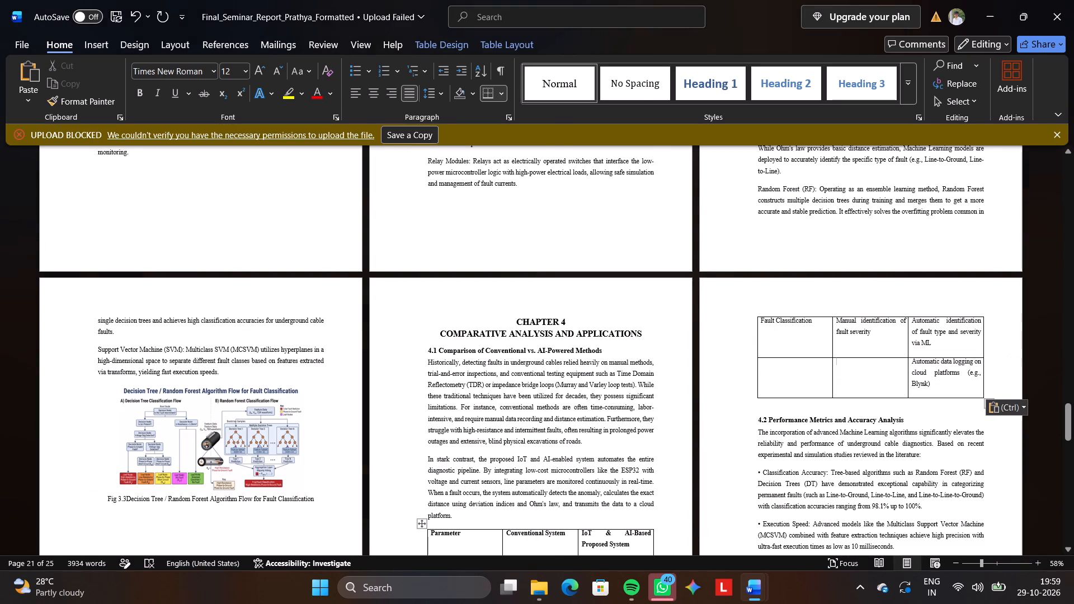
pyautogui.hotkey('alt', 'Tab')
pyautogui.tripleClick(751, 421)
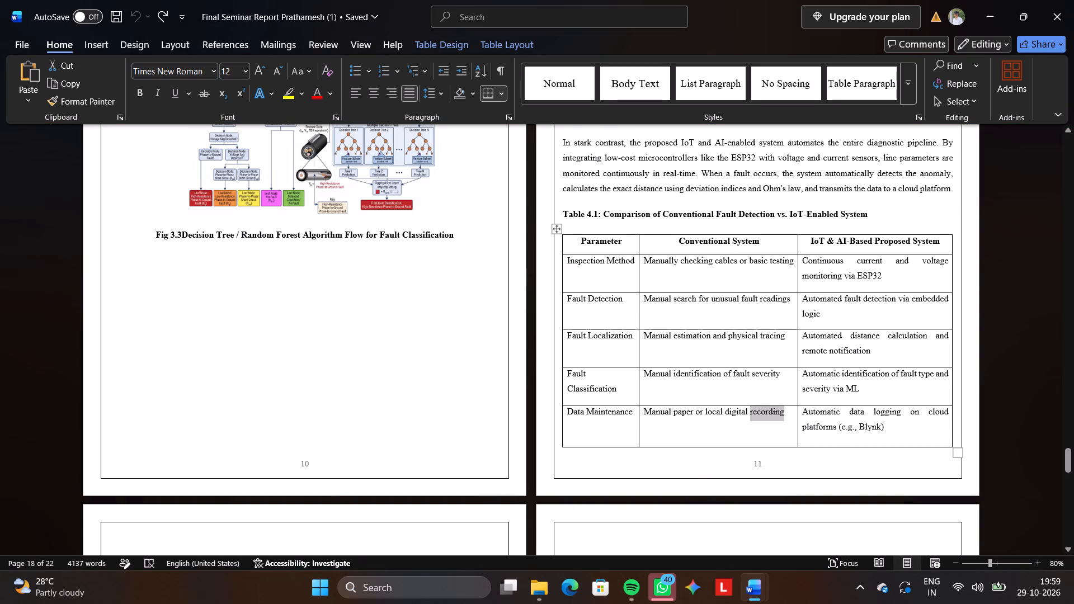
pyautogui.hotkey('ctrl', 'c')
pyautogui.hotkey('alt', 'Tab')
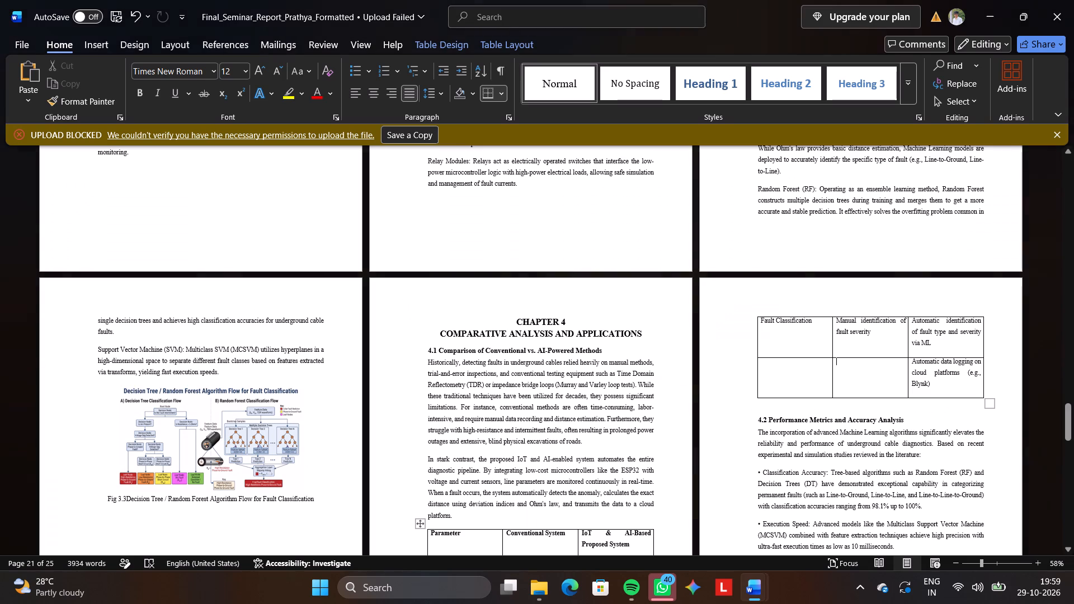
pyautogui.hotkey('ctrl', 'v')
# Copy "Data Maintenance" from the original into the last row, under Parameter.
pyautogui.click(781, 379)
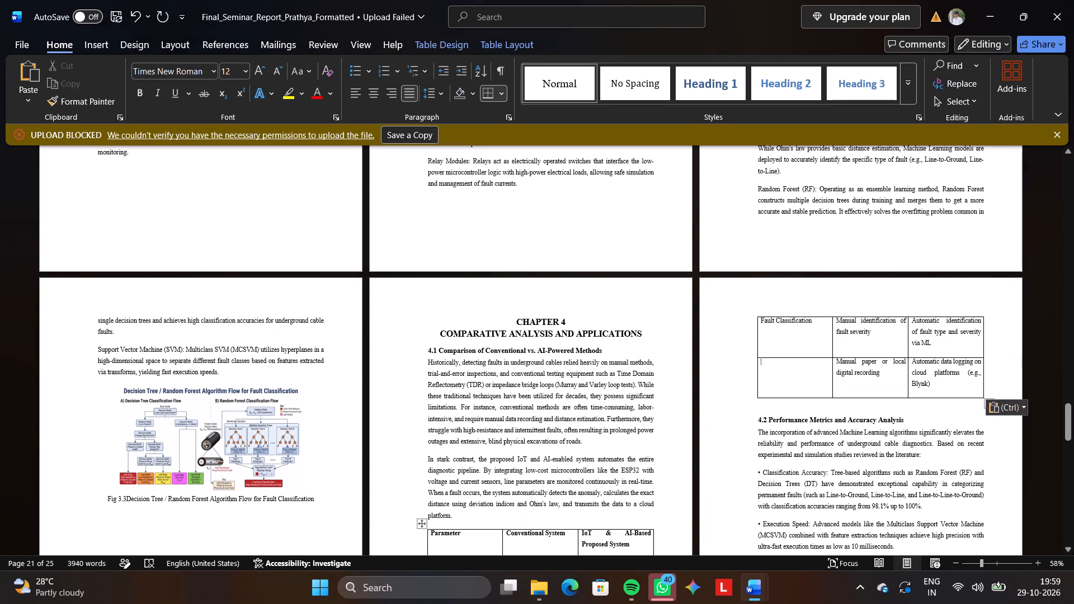
pyautogui.hotkey('alt', 'Tab')
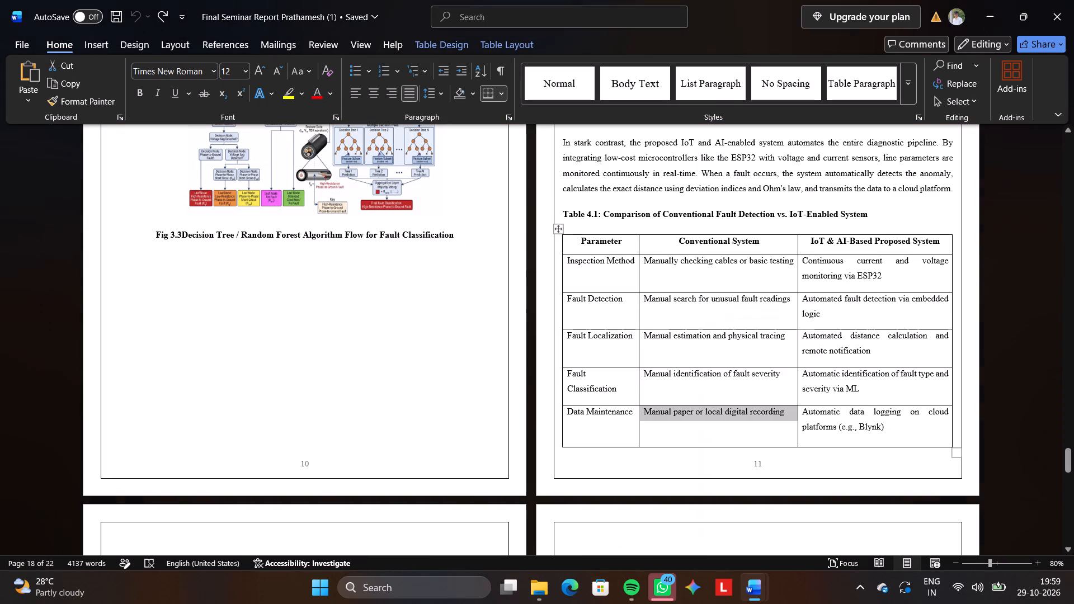
pyautogui.tripleClick(623, 409)
pyautogui.hotkey('ctrl', 'c')
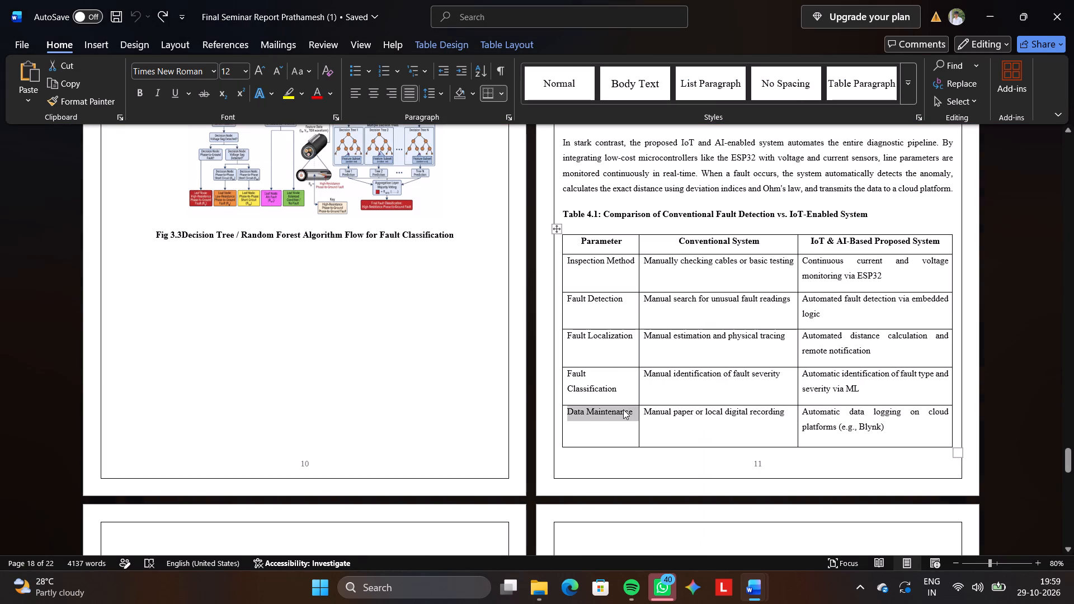
pyautogui.hotkey('alt', 'Tab')
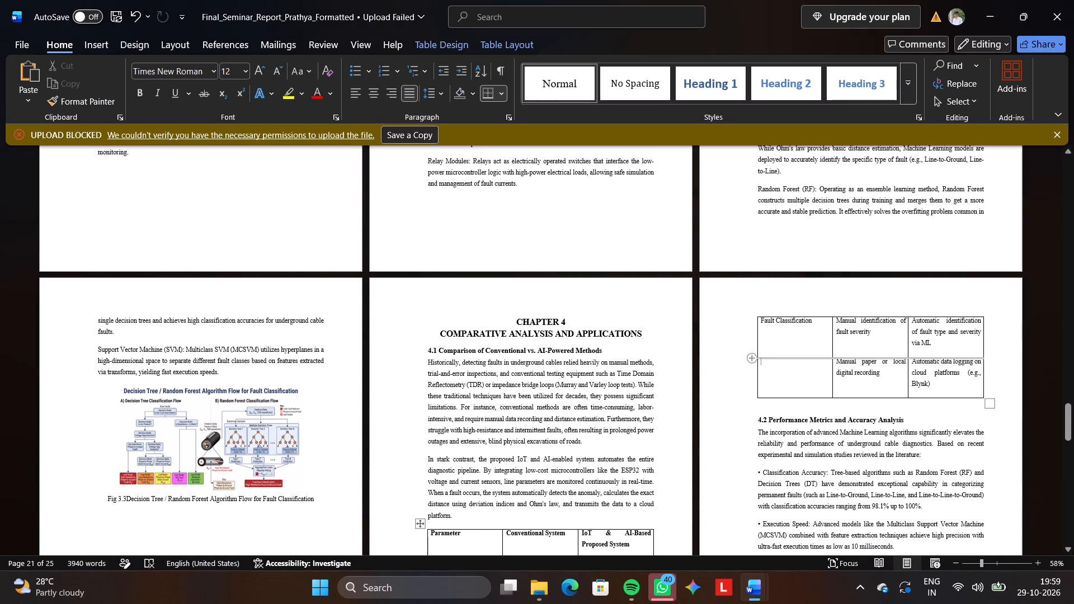
pyautogui.hotkey('ctrl', 'c')
pyautogui.moveTo(752, 374); pyautogui.dragTo(805, 369)
pyautogui.click(805, 369)
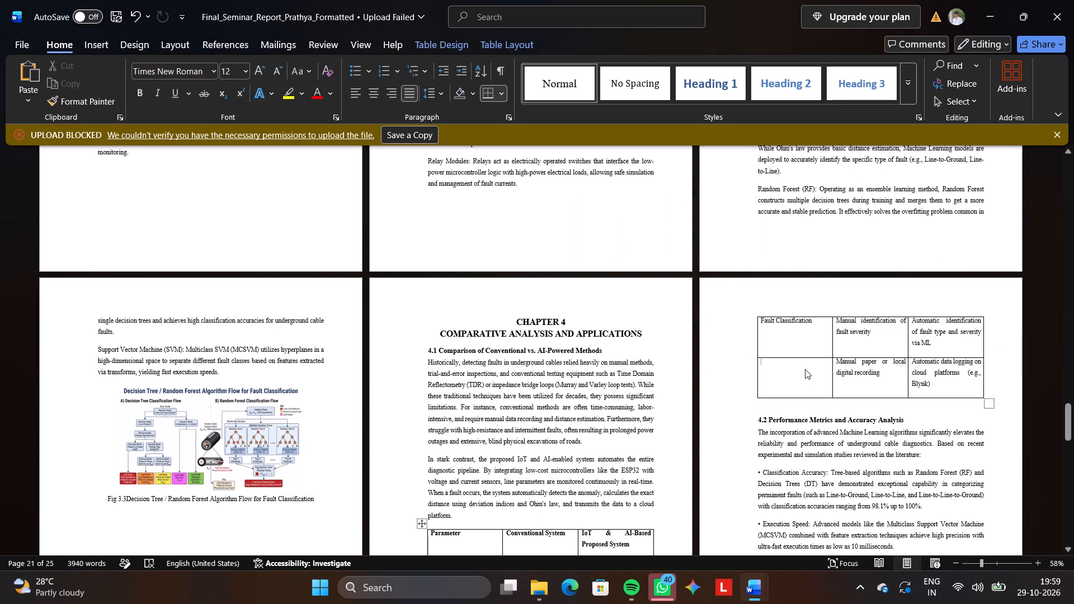
pyautogui.hotkey('ctrl', 'v')
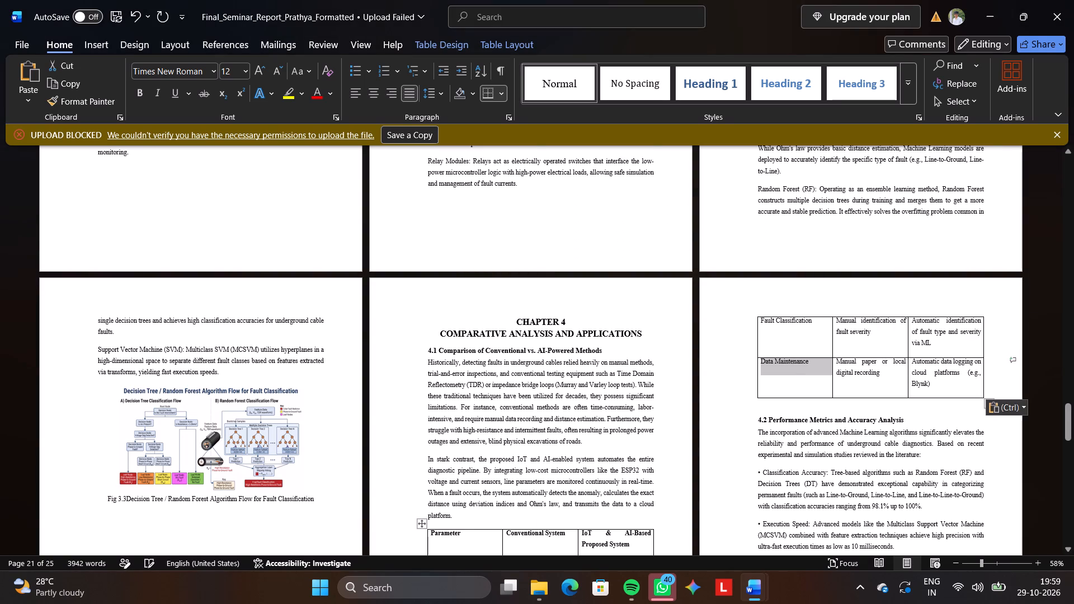
# Set the line spacing of the whole Chapter 4 comparison table to 1.15.
pyautogui.scroll(-2, 552, 470)
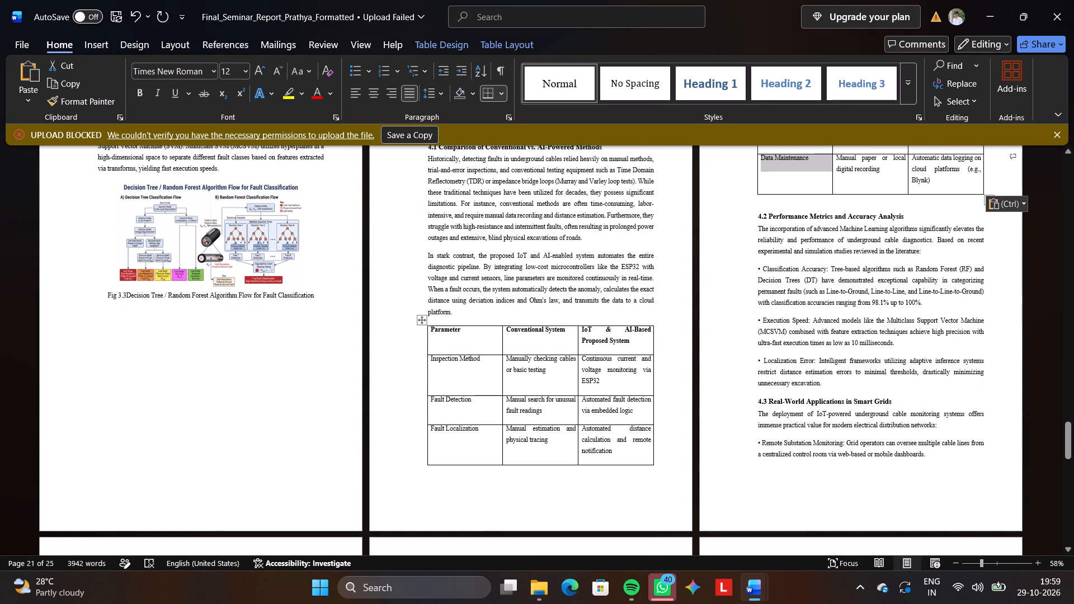
pyautogui.click(422, 322)
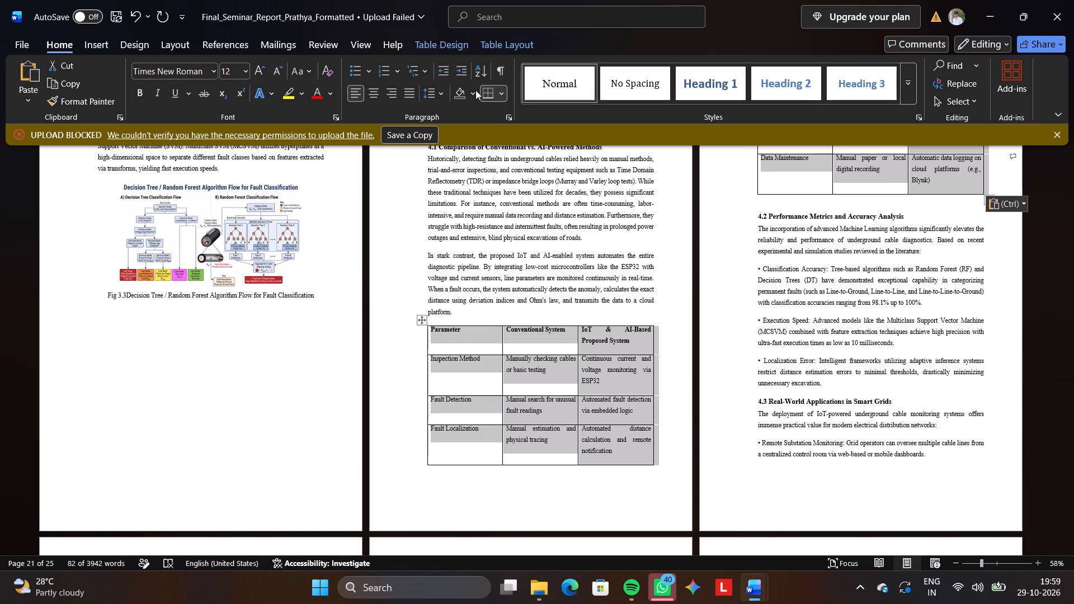
pyautogui.click(440, 94)
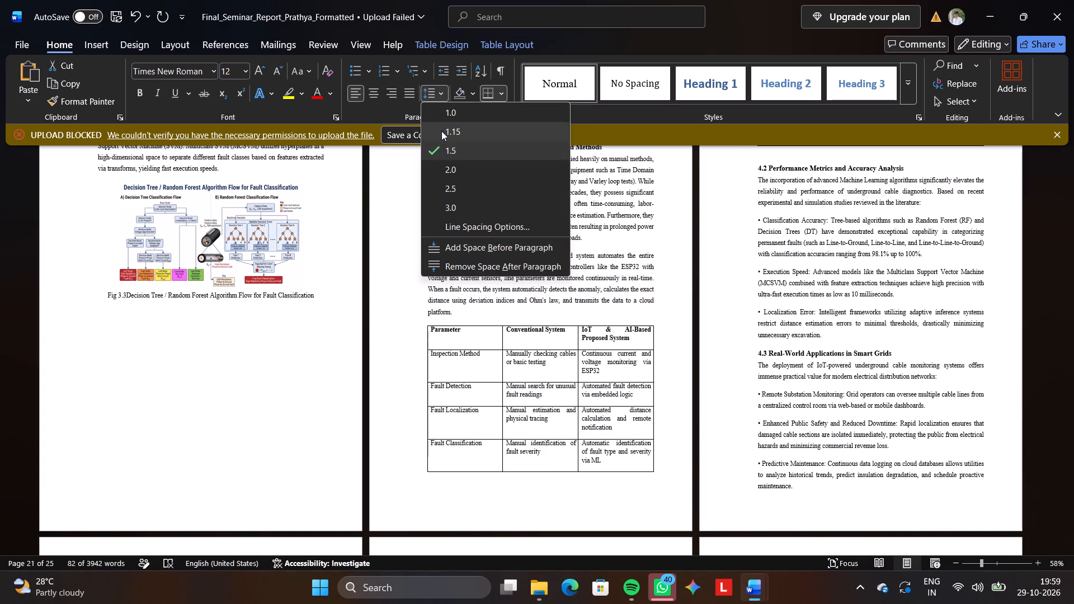
pyautogui.click(441, 131)
pyautogui.scroll(1, 613, 418)
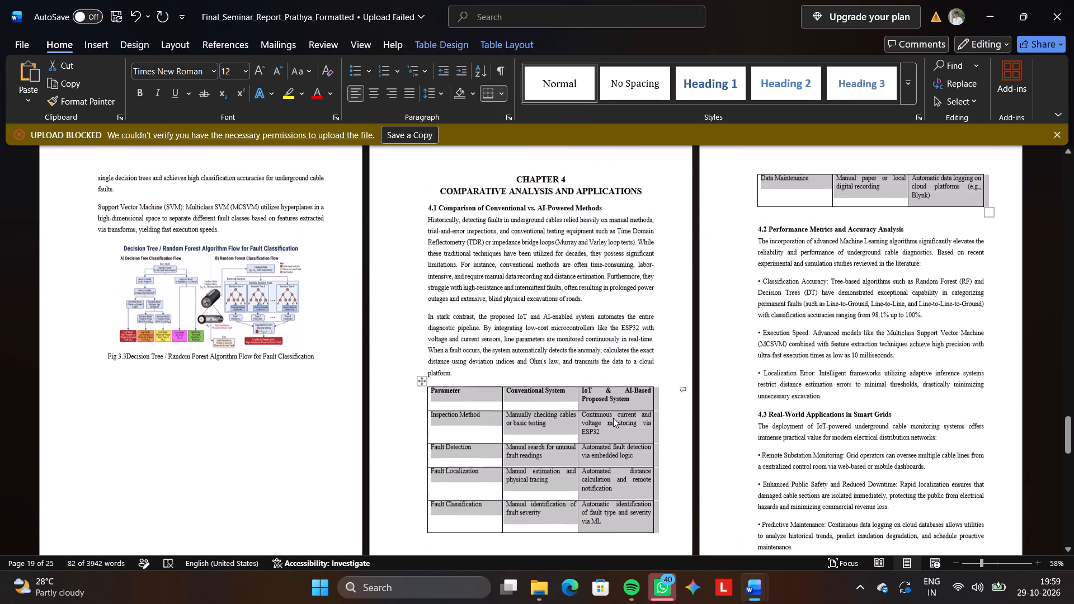
pyautogui.scroll(-1, 613, 418)
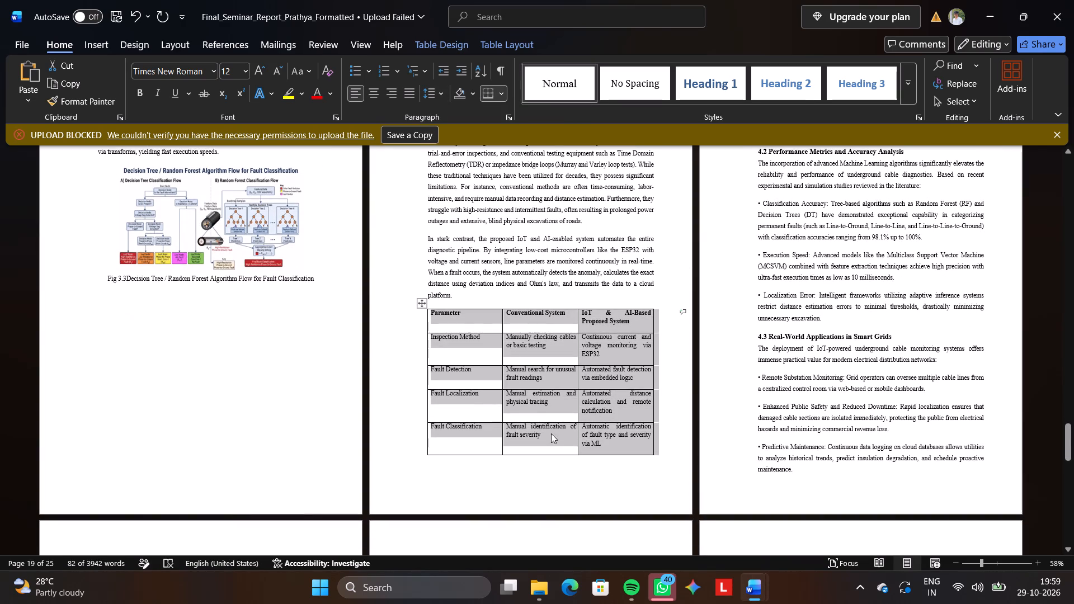
pyautogui.click(520, 483)
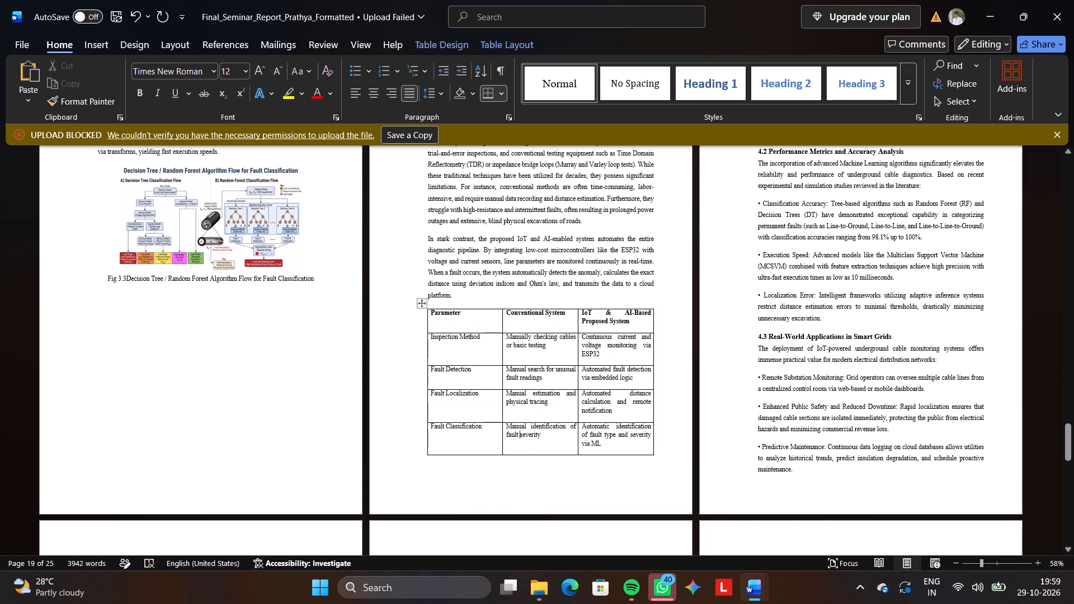
# Narrow the comparison table's Parameter column and widen the other two columns so that all six rows fit on one page.
pyautogui.moveTo(502, 383); pyautogui.dragTo(484, 379)
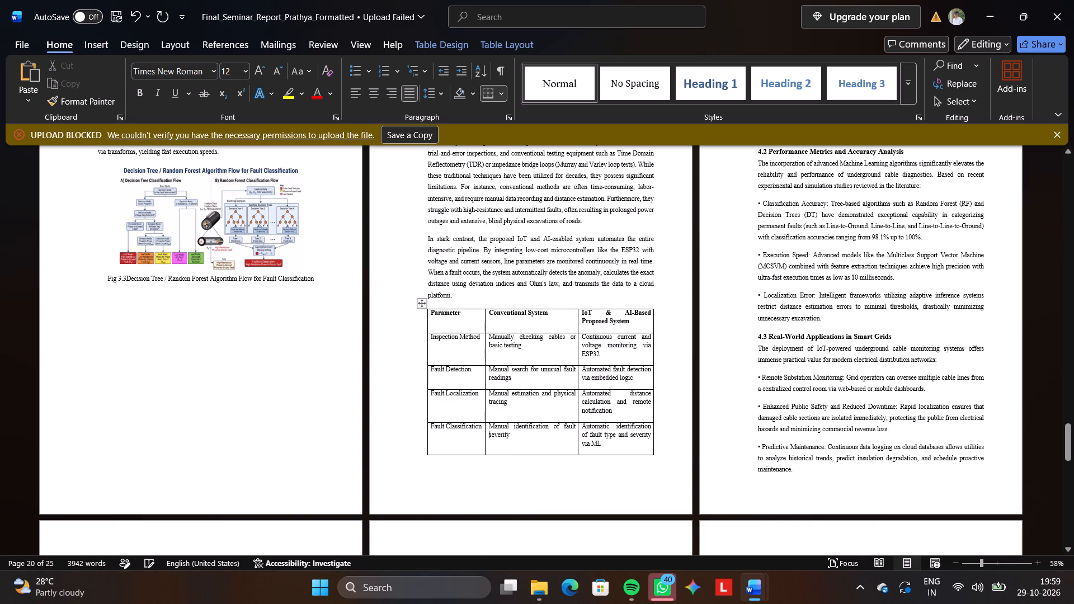
pyautogui.moveTo(577, 361); pyautogui.dragTo(564, 361)
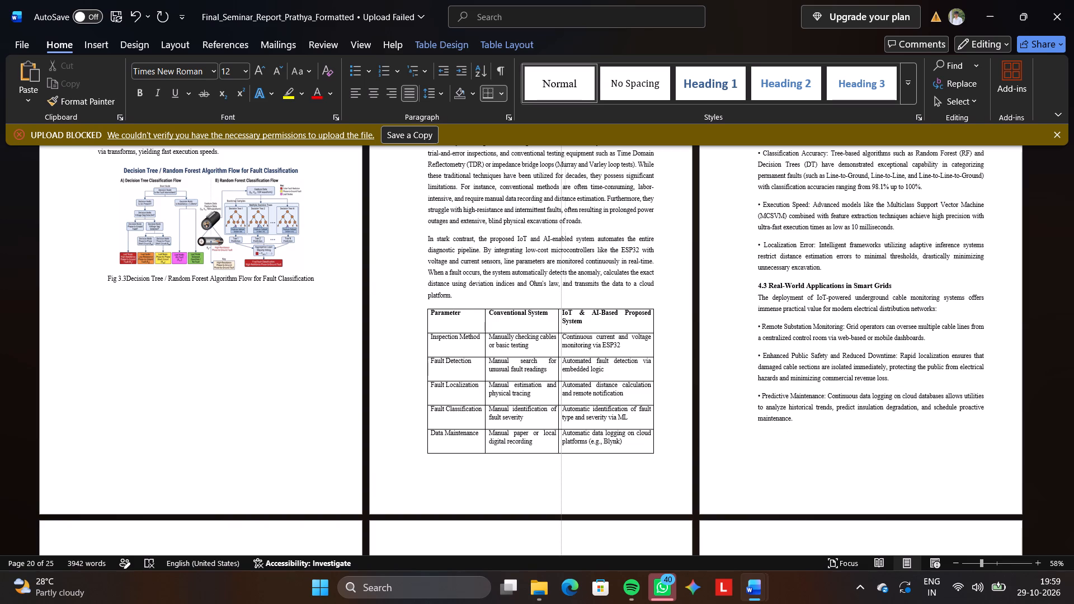
pyautogui.moveTo(564, 361); pyautogui.dragTo(566, 361)
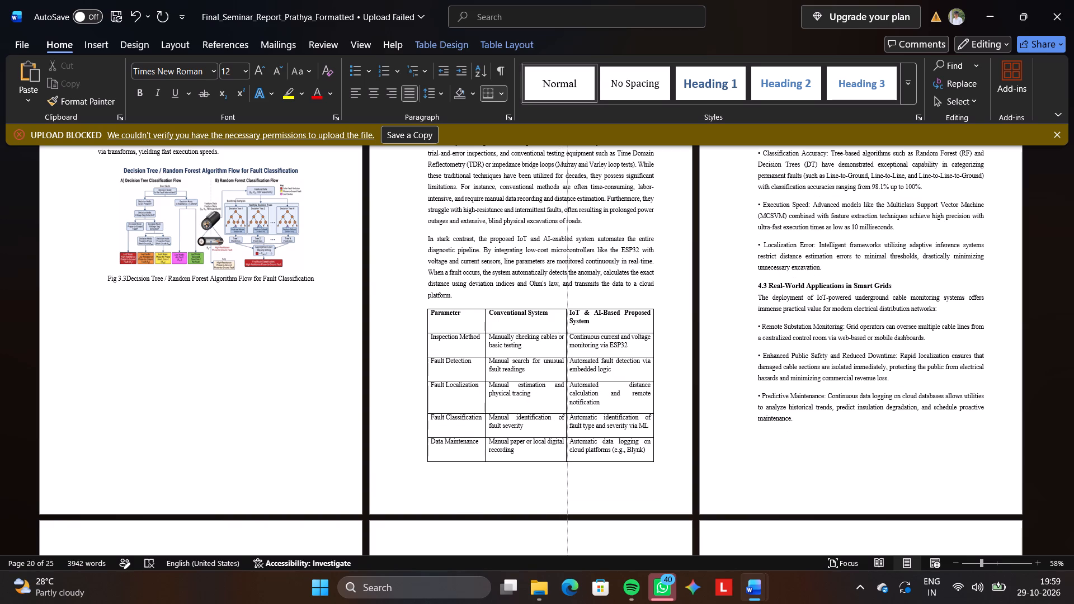
pyautogui.moveTo(566, 361); pyautogui.dragTo(566, 362)
pyautogui.click(599, 490)
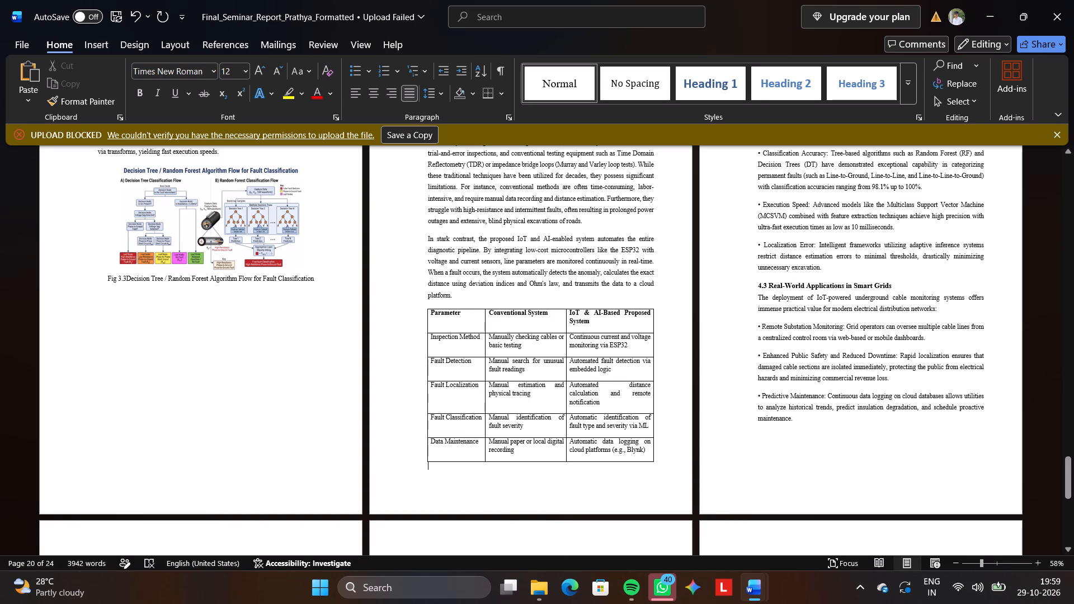
pyautogui.scroll(1, 755, 362)
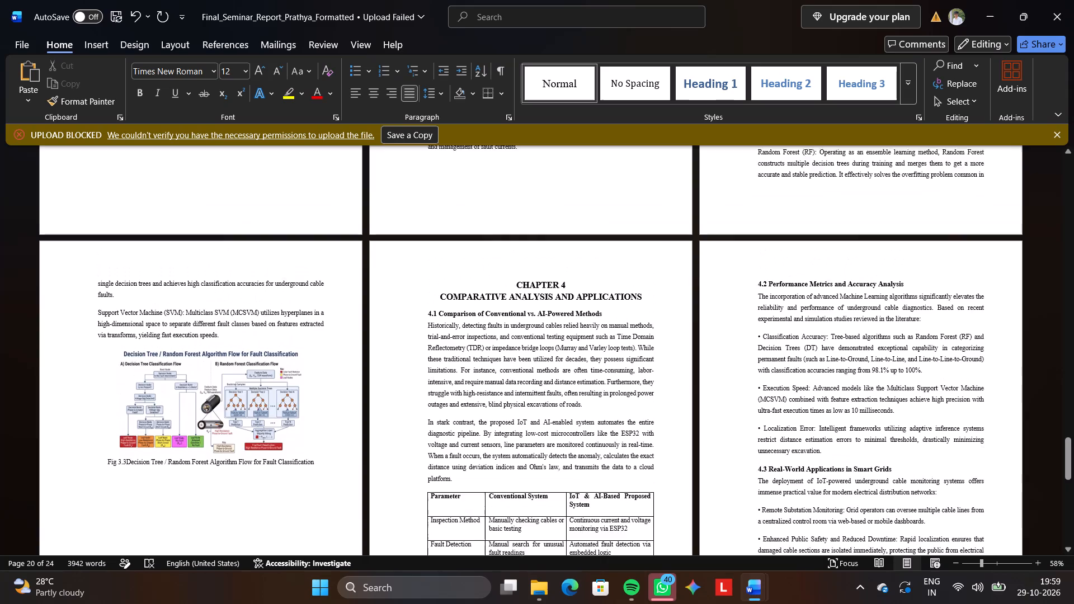
pyautogui.scroll(-1, 755, 362)
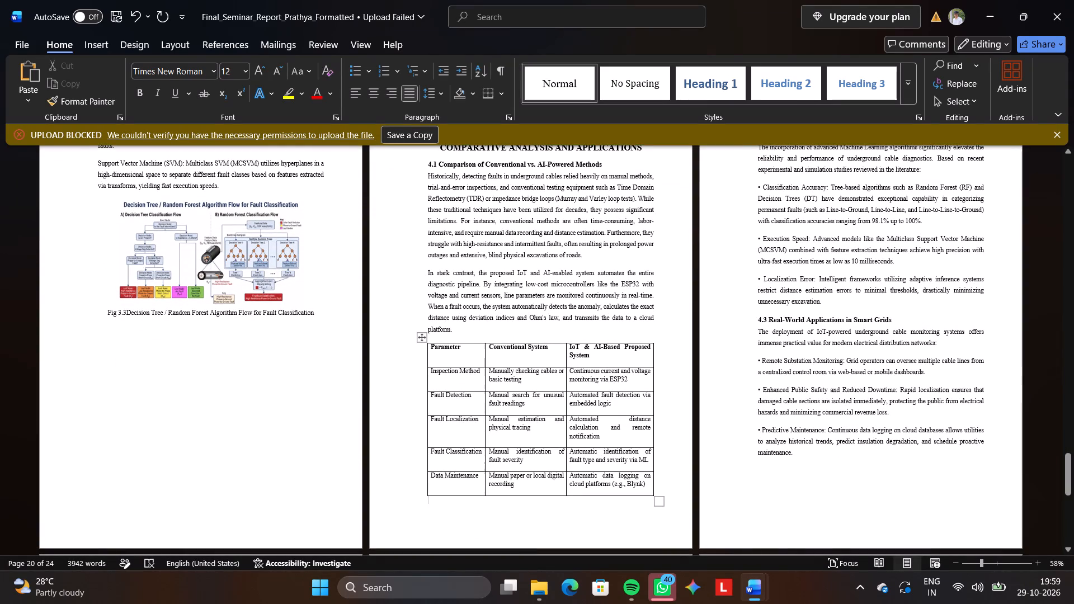
pyautogui.click(484, 383)
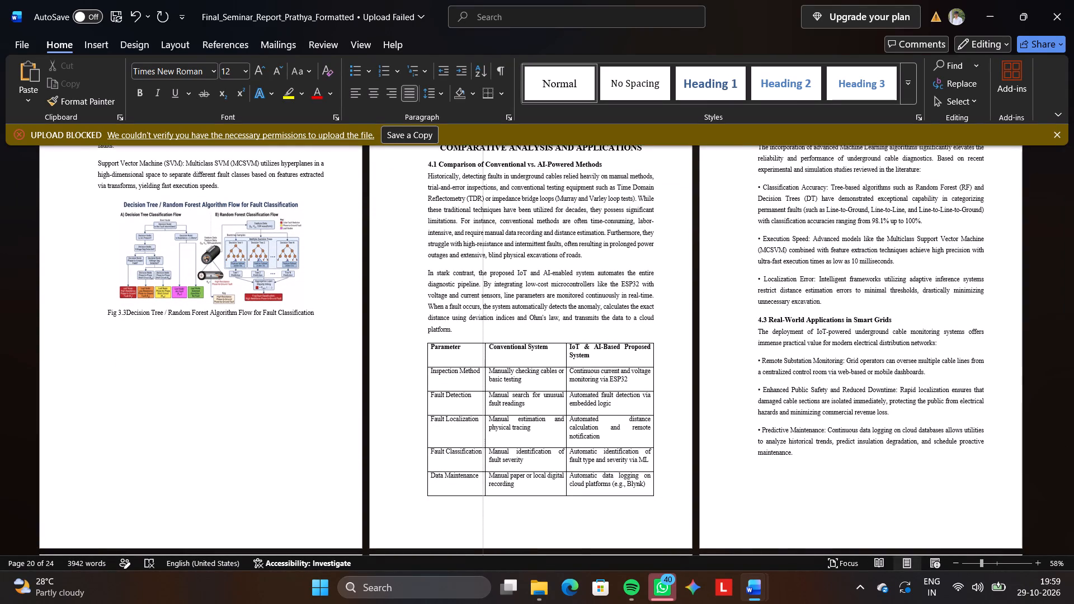
pyautogui.scroll(-1, 560, 540)
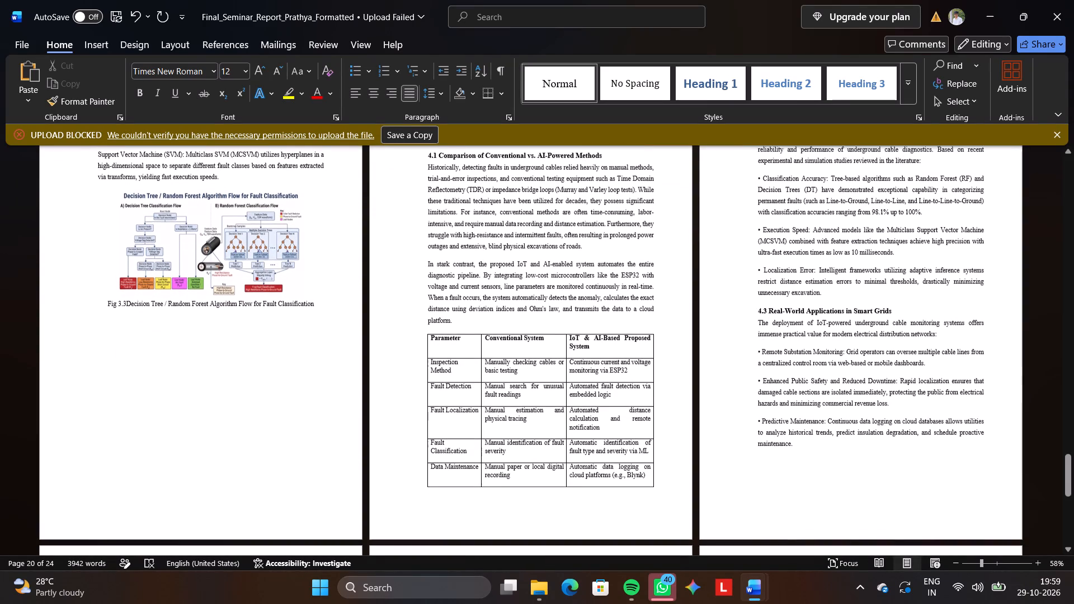
pyautogui.scroll(-2, 560, 540)
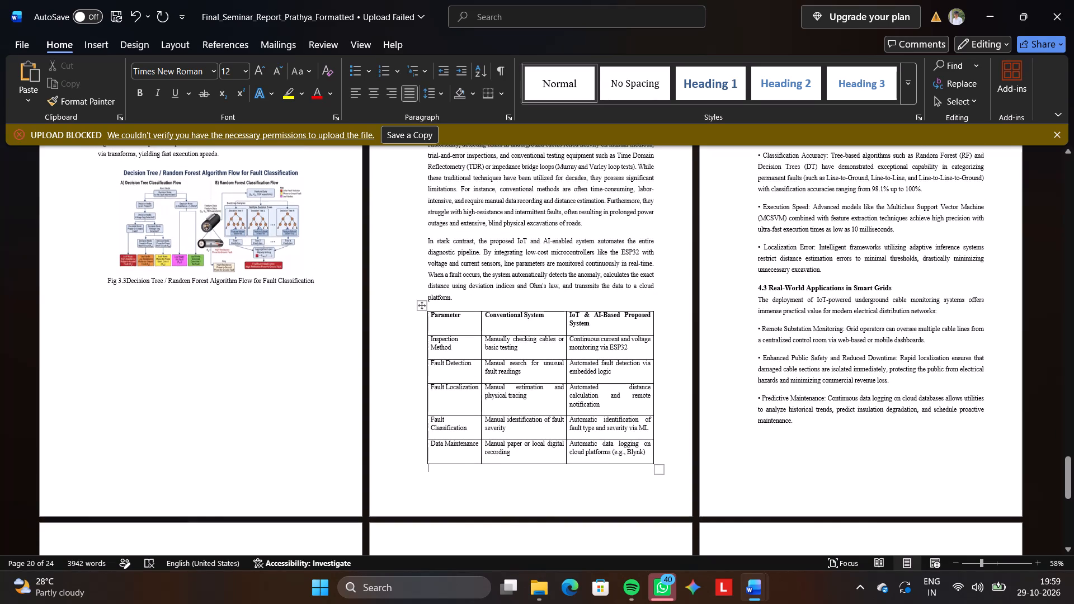
# Open the blocked-upload details, review the document's information page, and return to the report.
pyautogui.scroll(2, 560, 540)
pyautogui.scroll(-1, 560, 540)
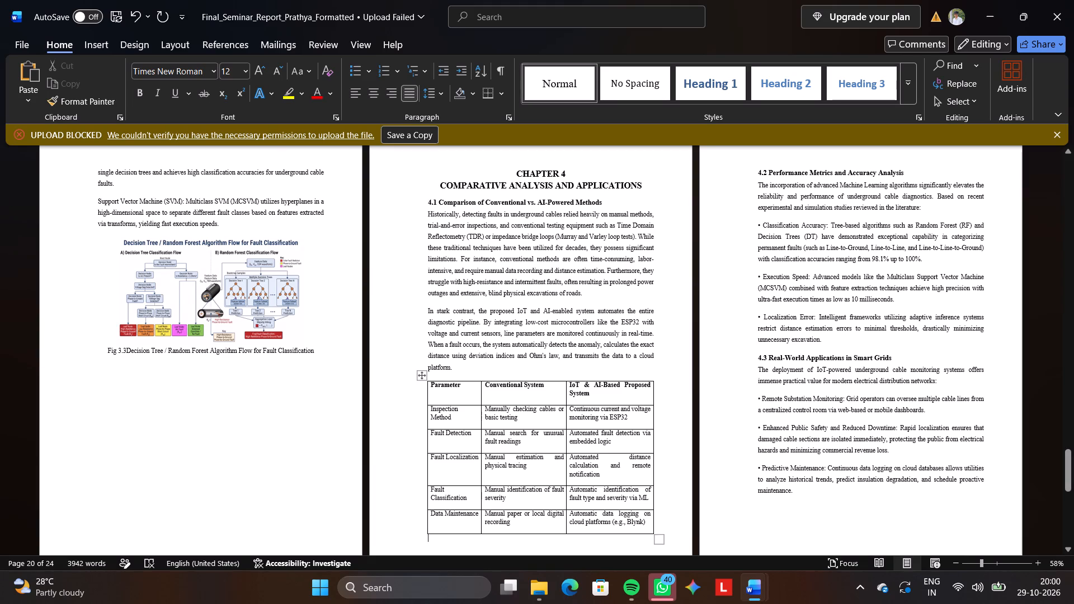
pyautogui.click(289, 139)
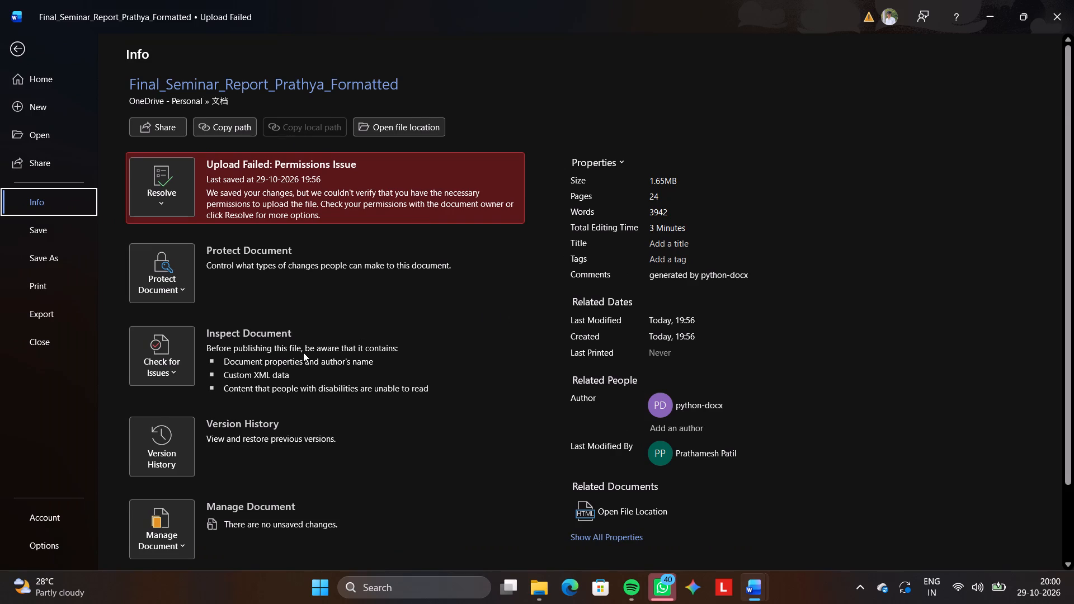
pyautogui.scroll(-4, 303, 352)
pyautogui.scroll(5, 303, 352)
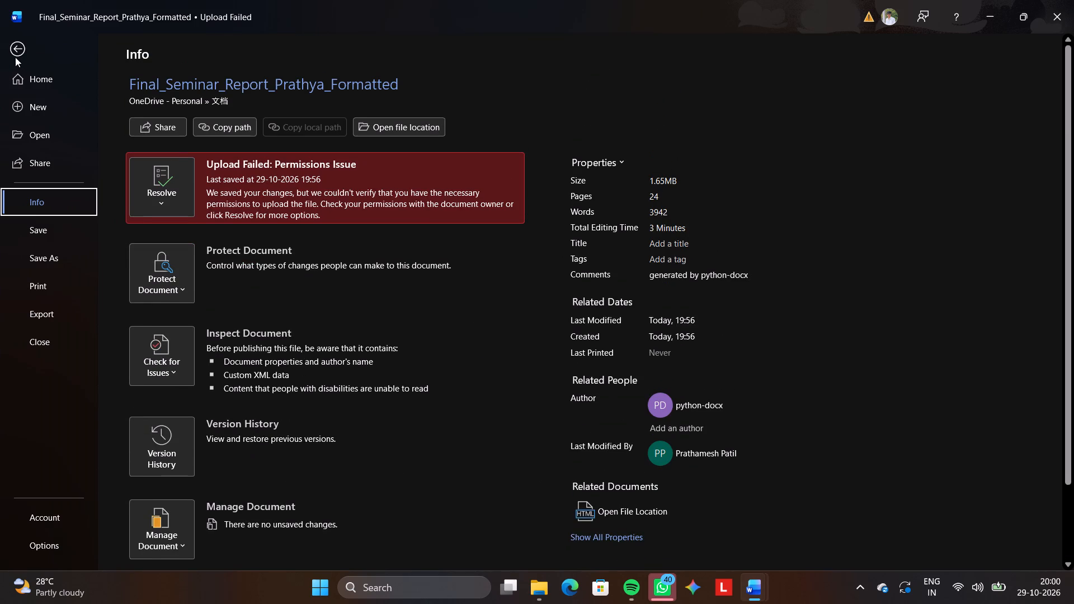
pyautogui.click(18, 55)
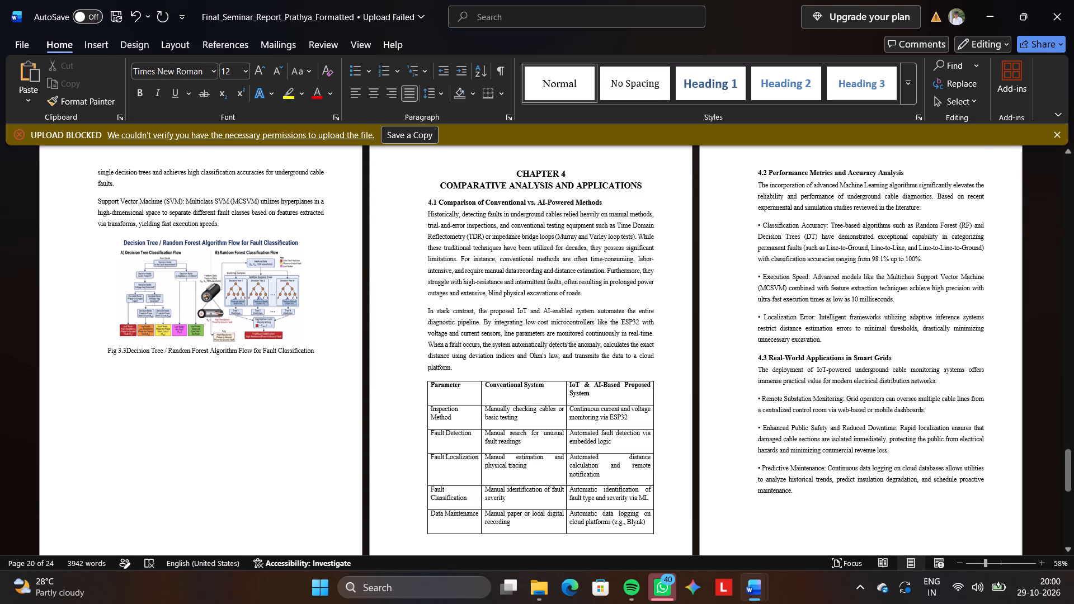
# Copy the caption "Table 4.1: Comparison of Conventional Fault Detection vs. IoT-Enabled System" from the original report onto a new line above the comparison table.
pyautogui.scroll(-1, 429, 290)
pyautogui.click(456, 279)
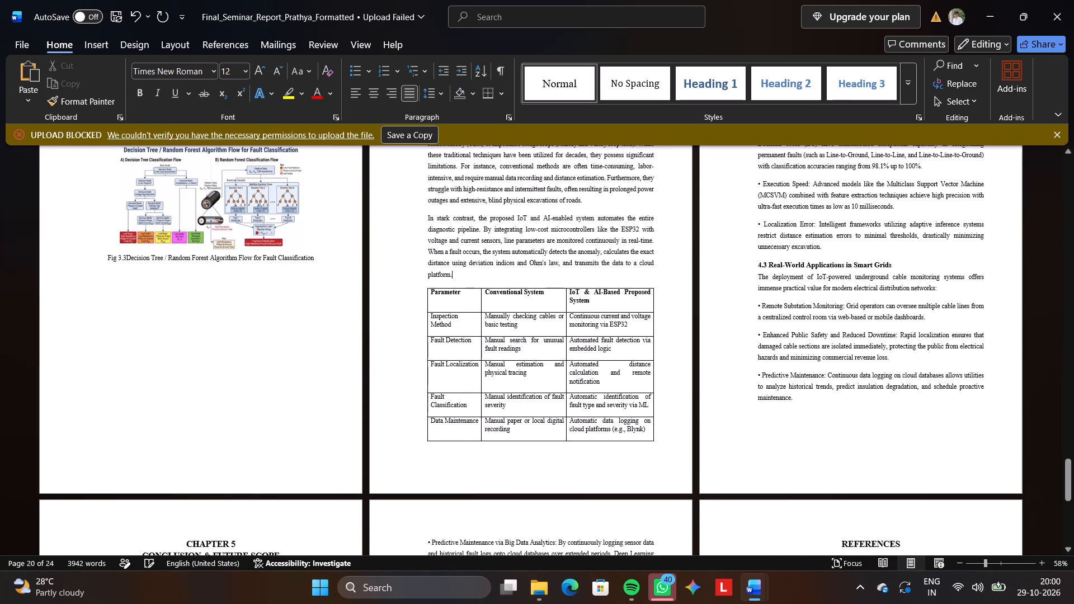
pyautogui.press('Return')
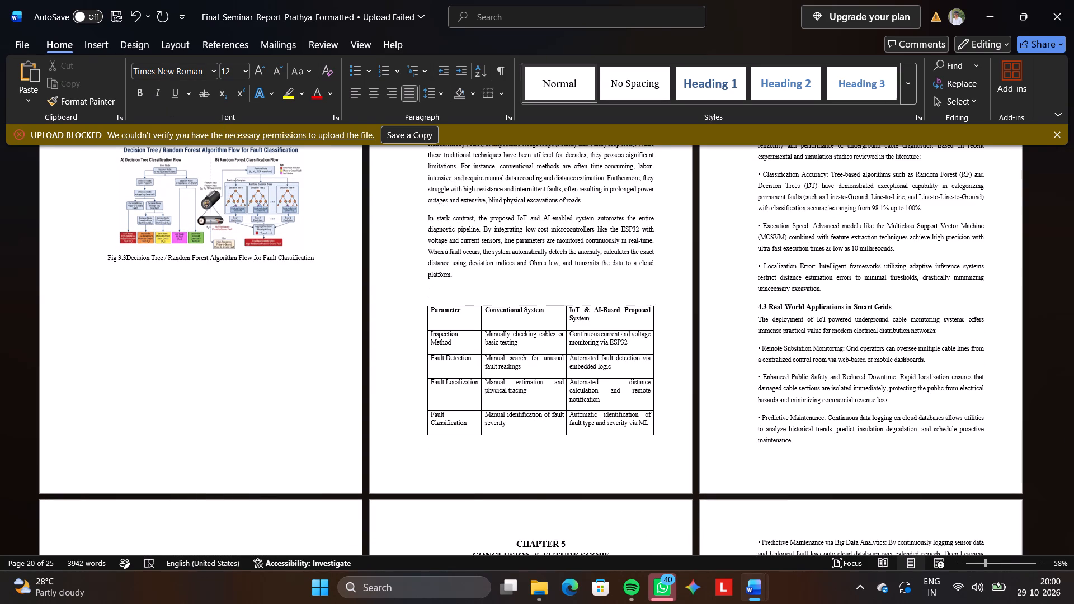
pyautogui.hotkey('alt', 'Tab')
pyautogui.tripleClick(687, 220)
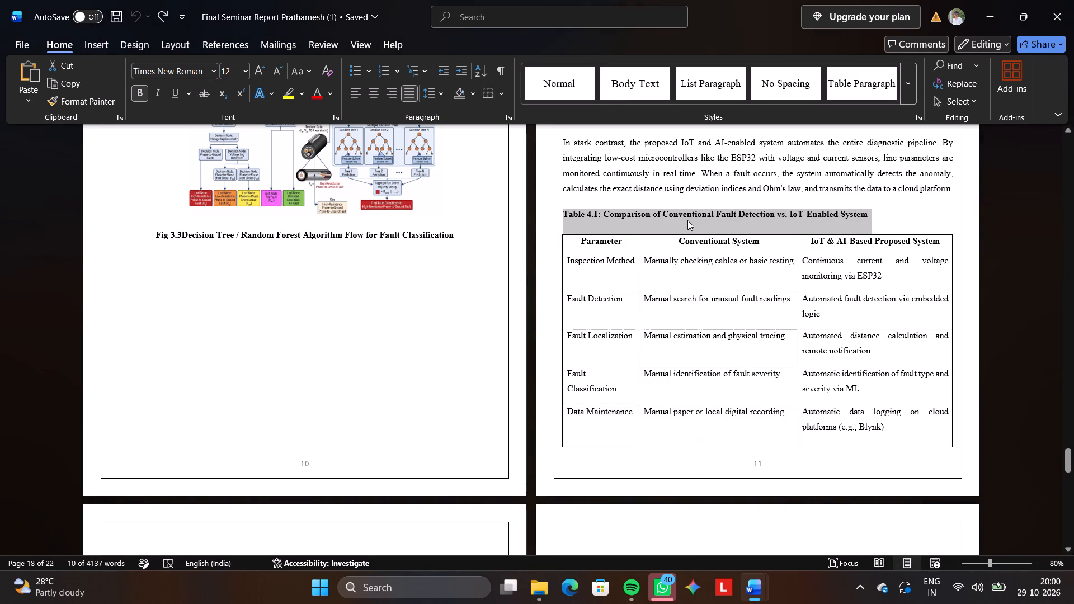
pyautogui.hotkey('ctrl', 'c')
pyautogui.hotkey('alt', 'Tab')
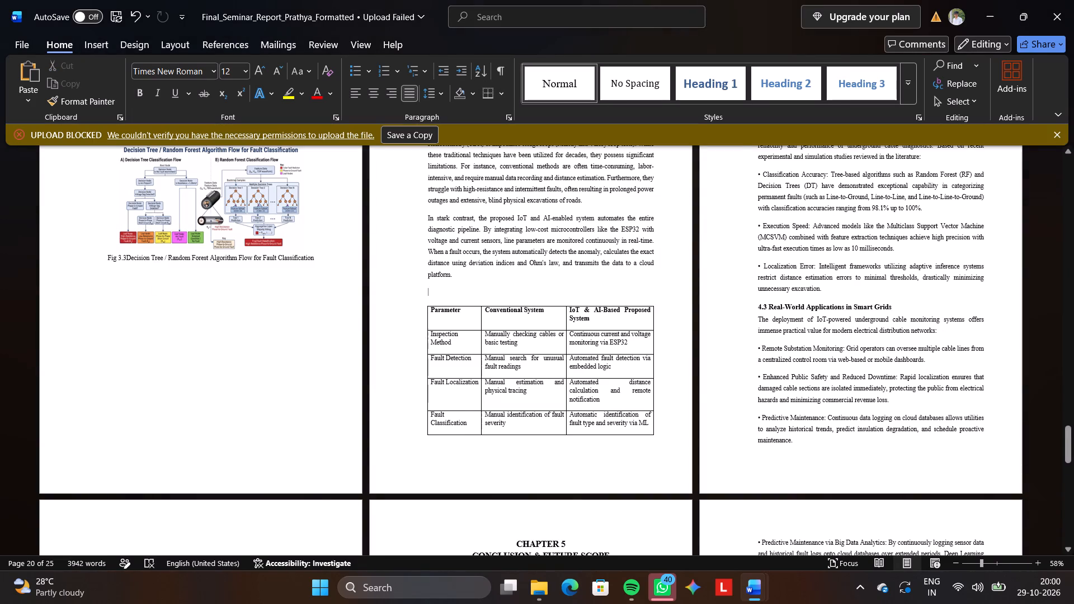
pyautogui.hotkey('ctrl', 'v')
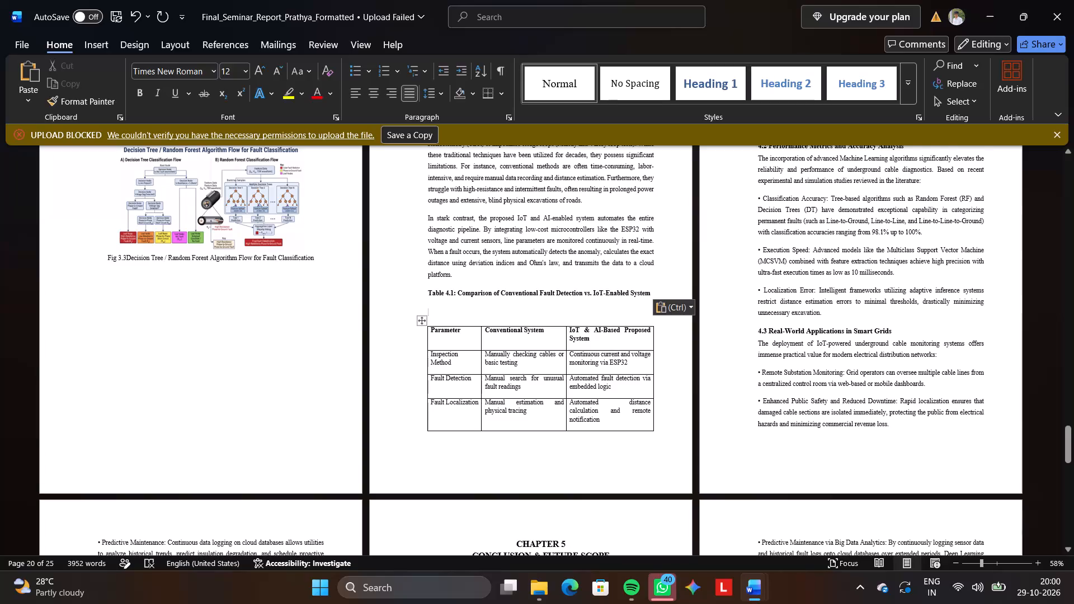
pyautogui.press('BackSpace')
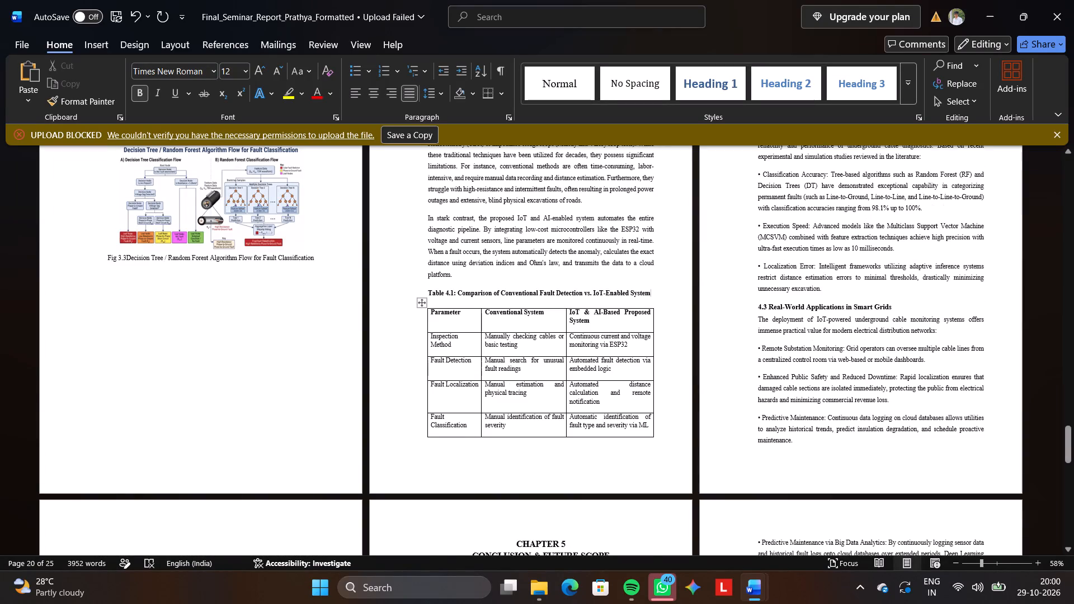
# Delete the blank page before Chapter 5.
pyautogui.scroll(-1, 581, 424)
pyautogui.scroll(1, 581, 424)
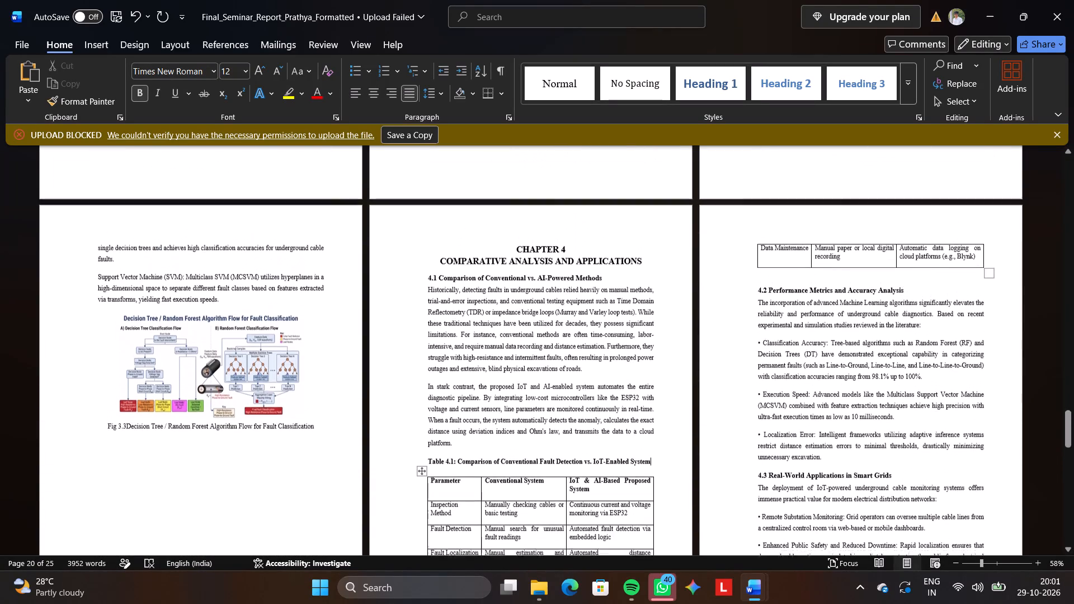
pyautogui.scroll(1, 581, 424)
pyautogui.scroll(-3, 581, 424)
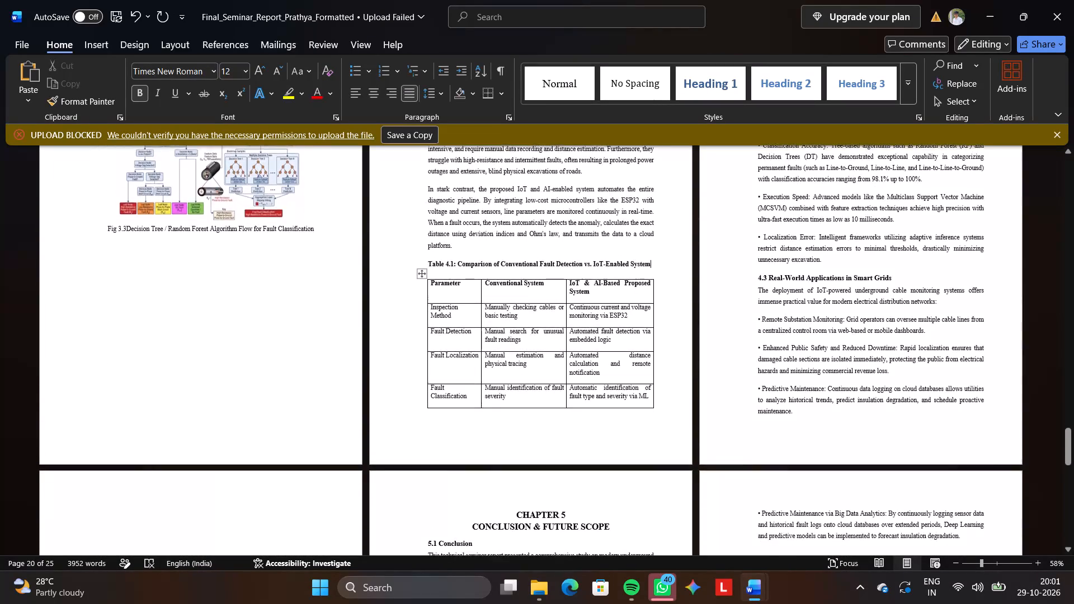
pyautogui.scroll(-2, 581, 424)
pyautogui.scroll(1, 581, 424)
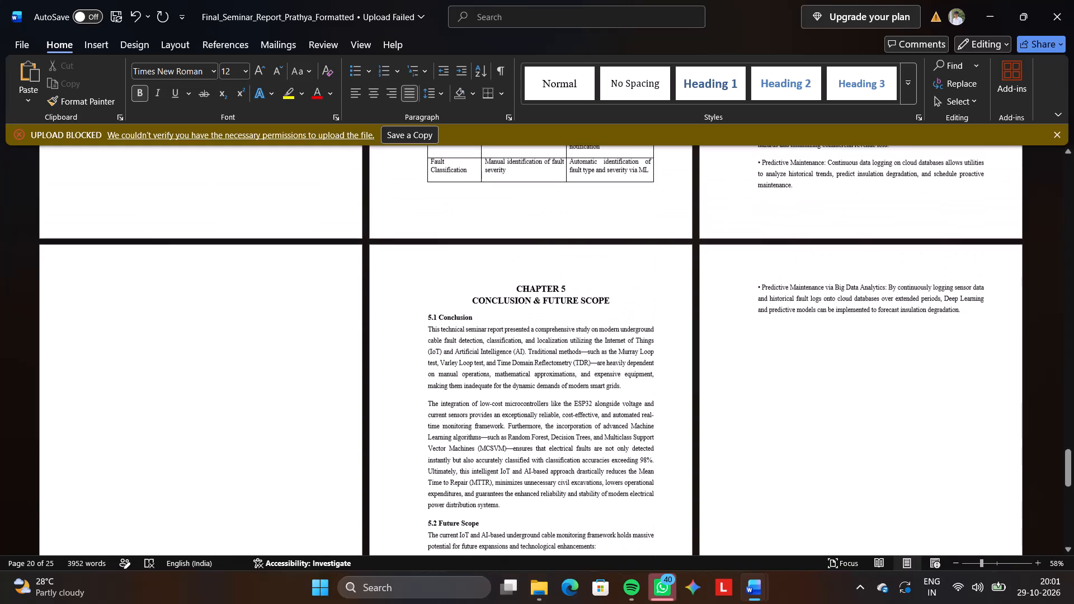
pyautogui.click(131, 528)
pyautogui.press('BackSpace')
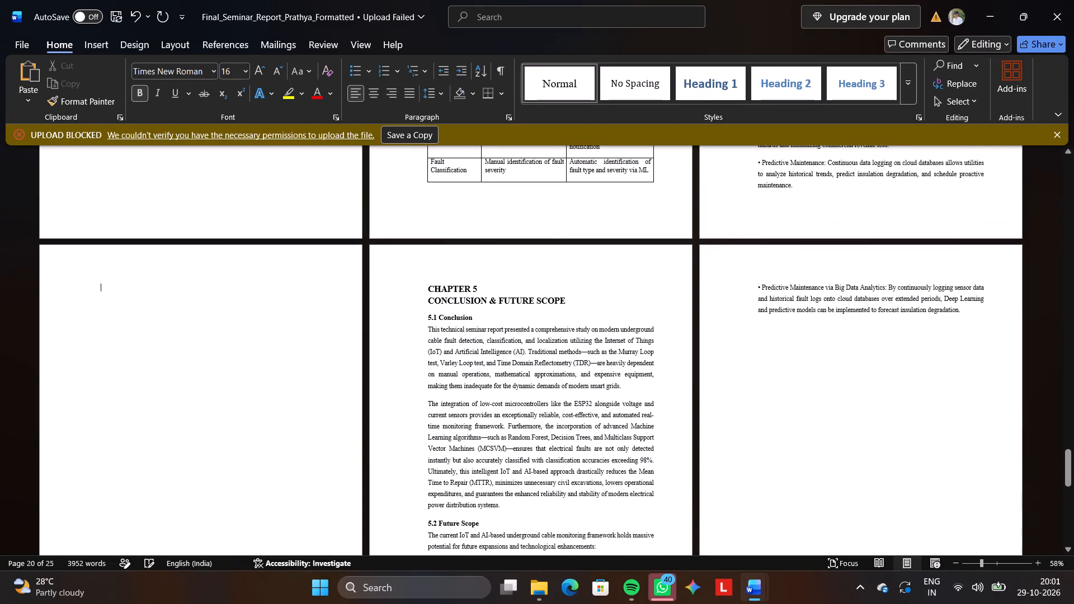
pyautogui.press('BackSpace')
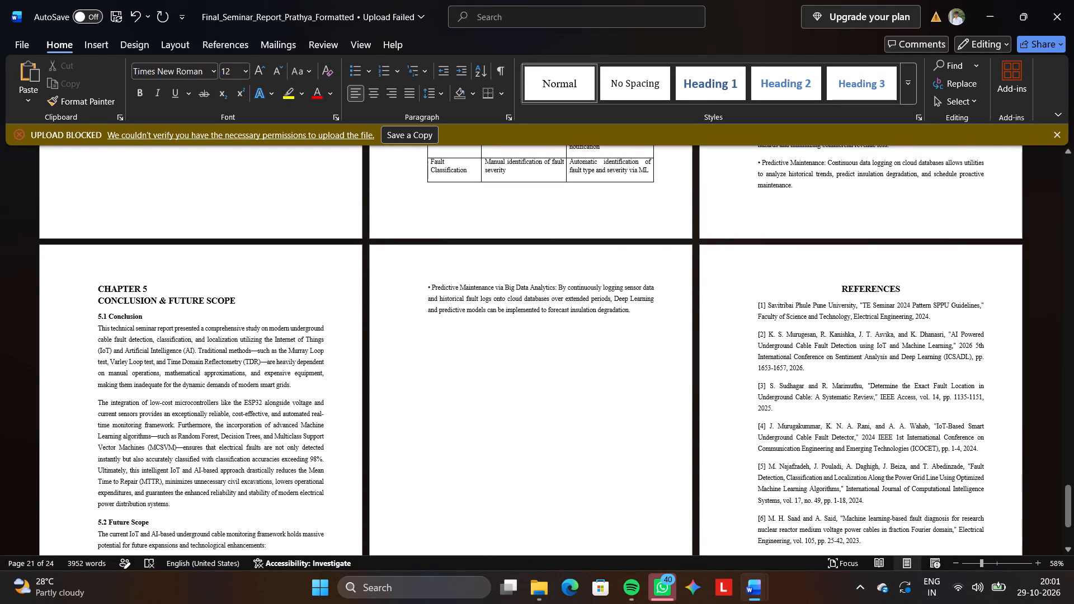
# Centre the two-line heading "CHAPTER 5 CONCLUSION & FUTURE SCOPE".
pyautogui.click(109, 292)
pyautogui.moveTo(109, 292); pyautogui.dragTo(196, 310)
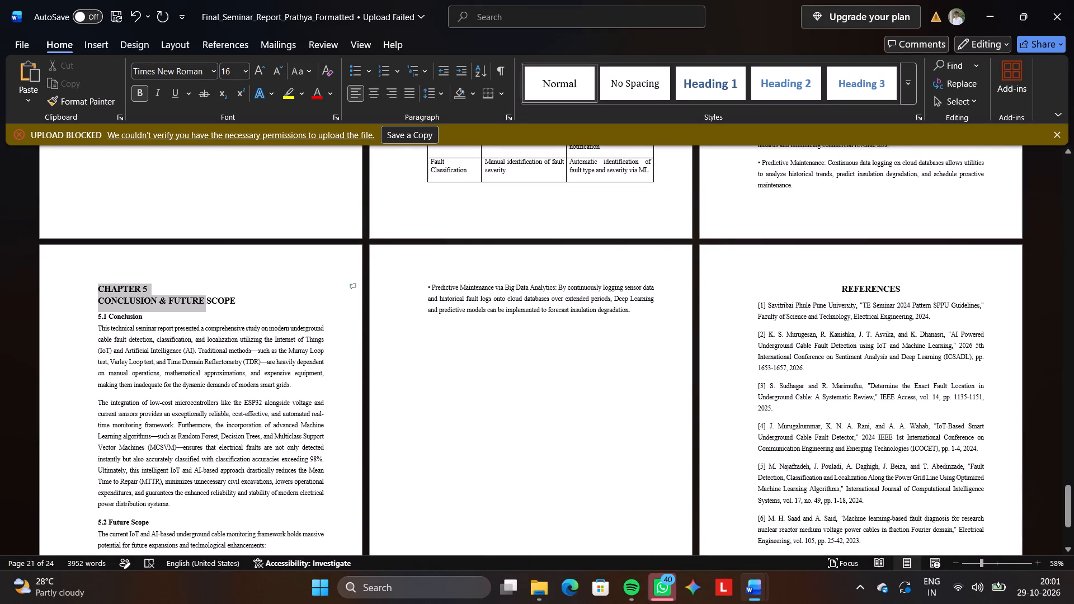
pyautogui.moveTo(196, 310); pyautogui.dragTo(234, 304)
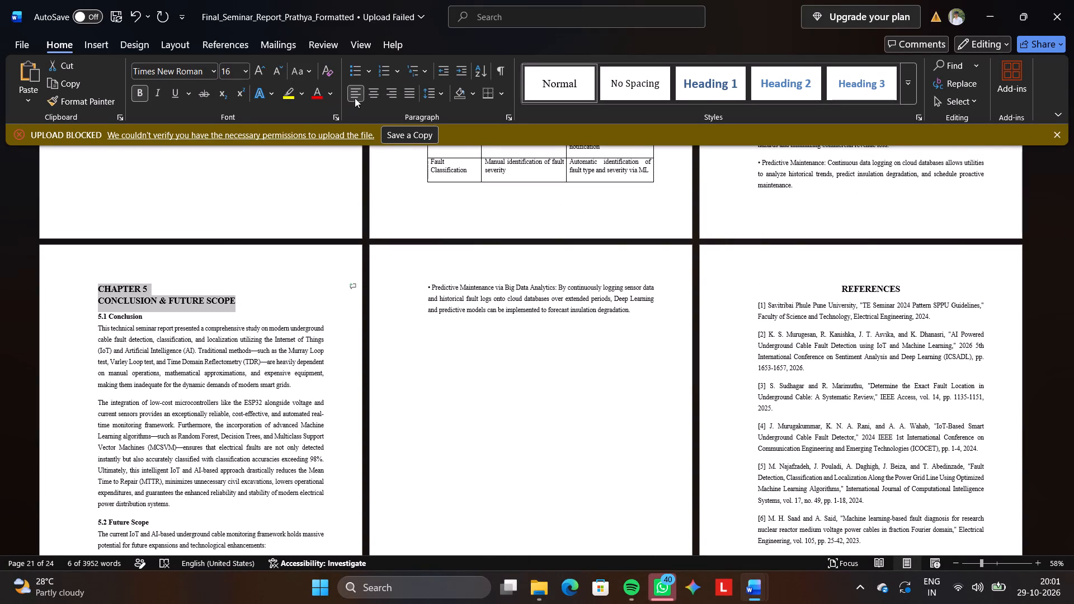
pyautogui.click(381, 92)
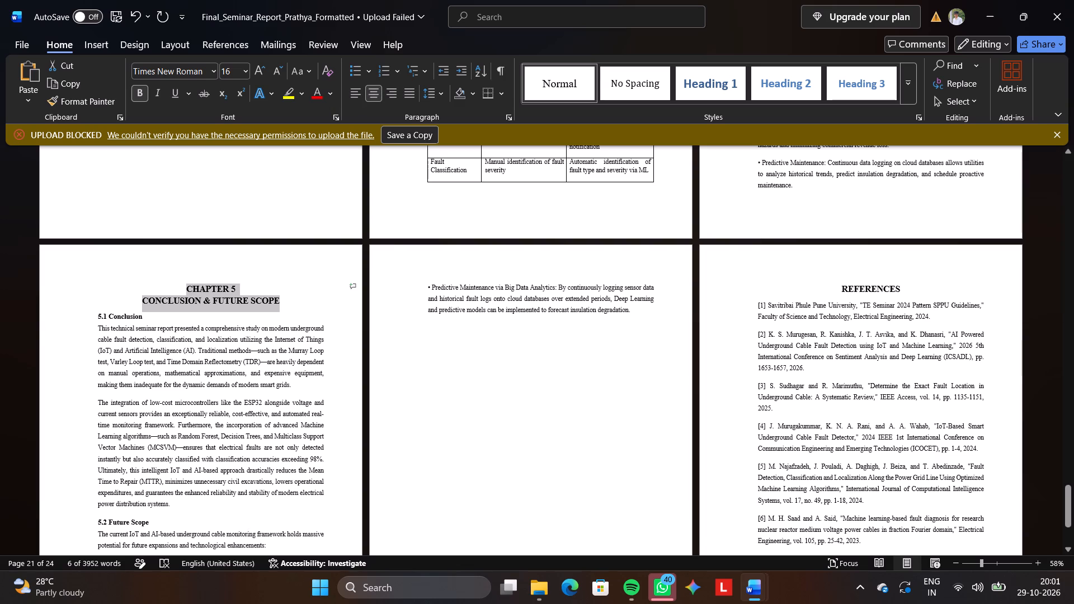
pyautogui.click(439, 422)
# Review the layout of the whole formatted report, from the title and certificate pages through to the references.
pyautogui.scroll(1, 439, 422)
pyautogui.hscroll(1, 439, 422)
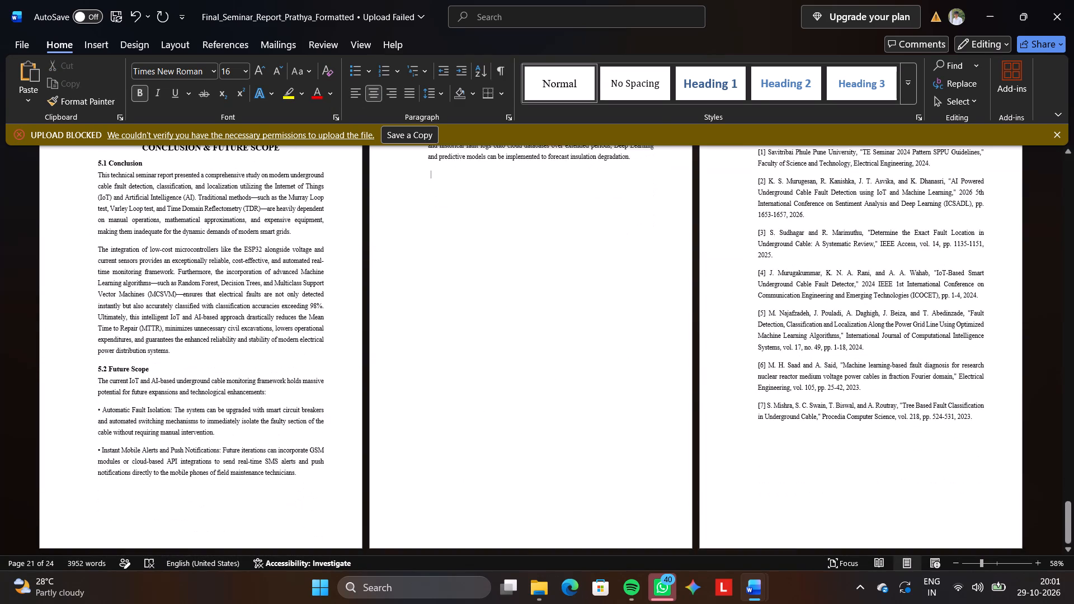
pyautogui.scroll(8, 439, 422)
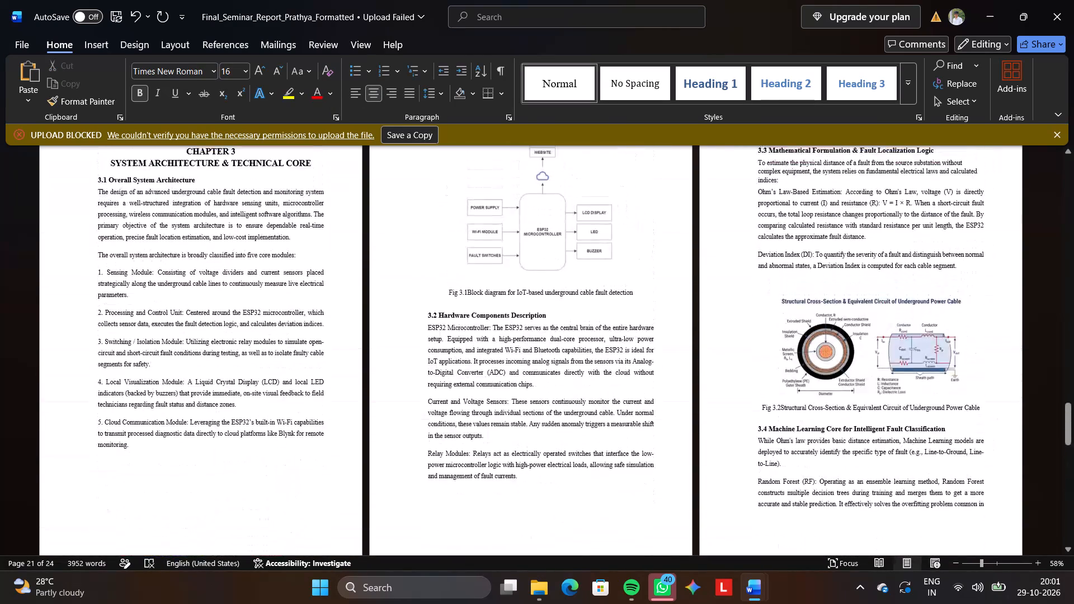
pyautogui.scroll(9, 439, 422)
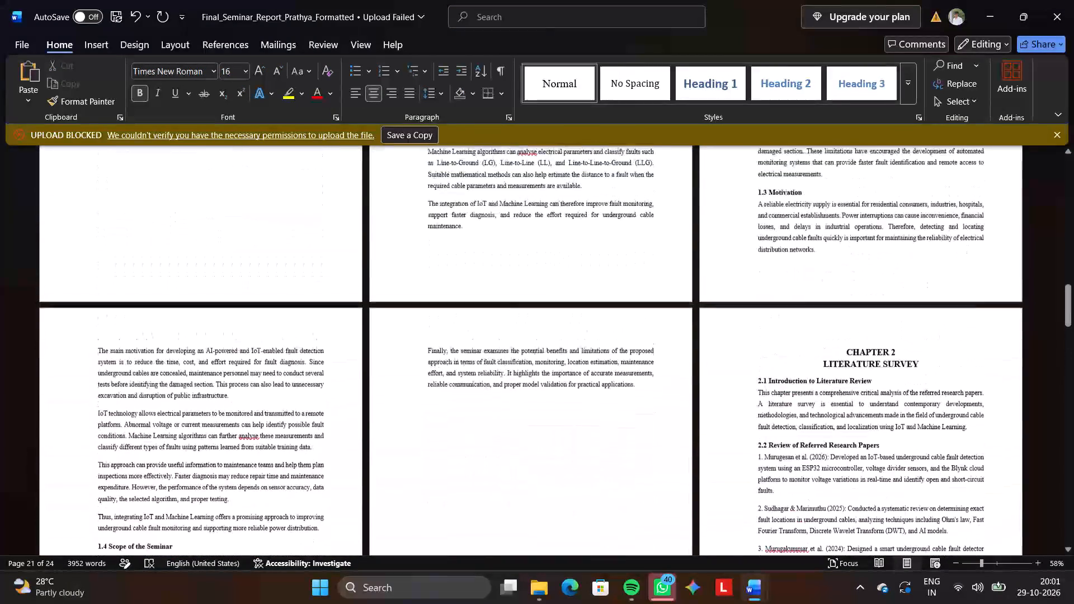
pyautogui.scroll(9, 439, 422)
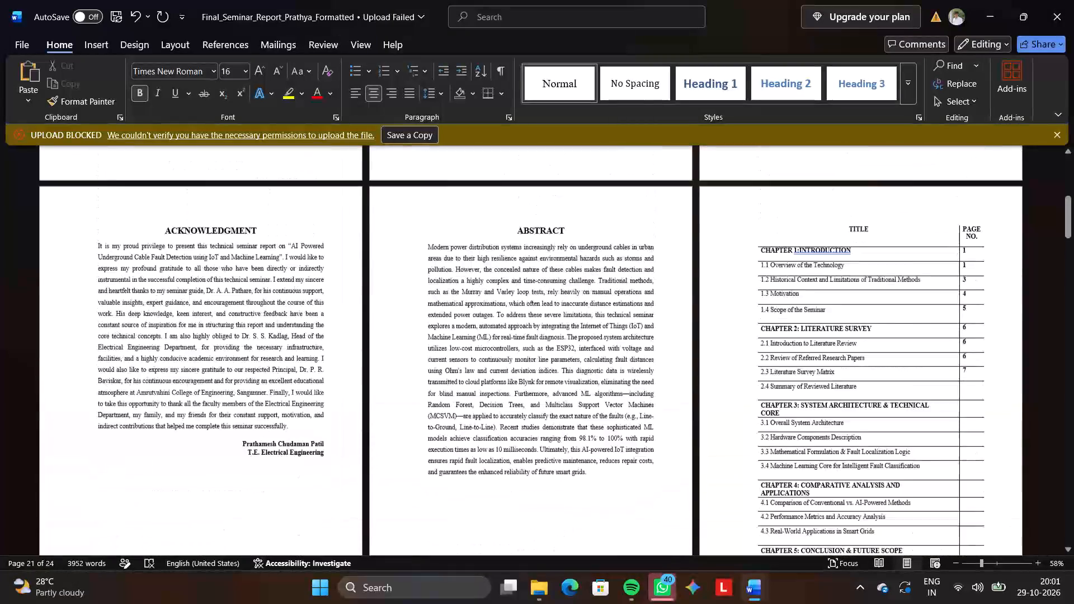
pyautogui.scroll(6, 439, 422)
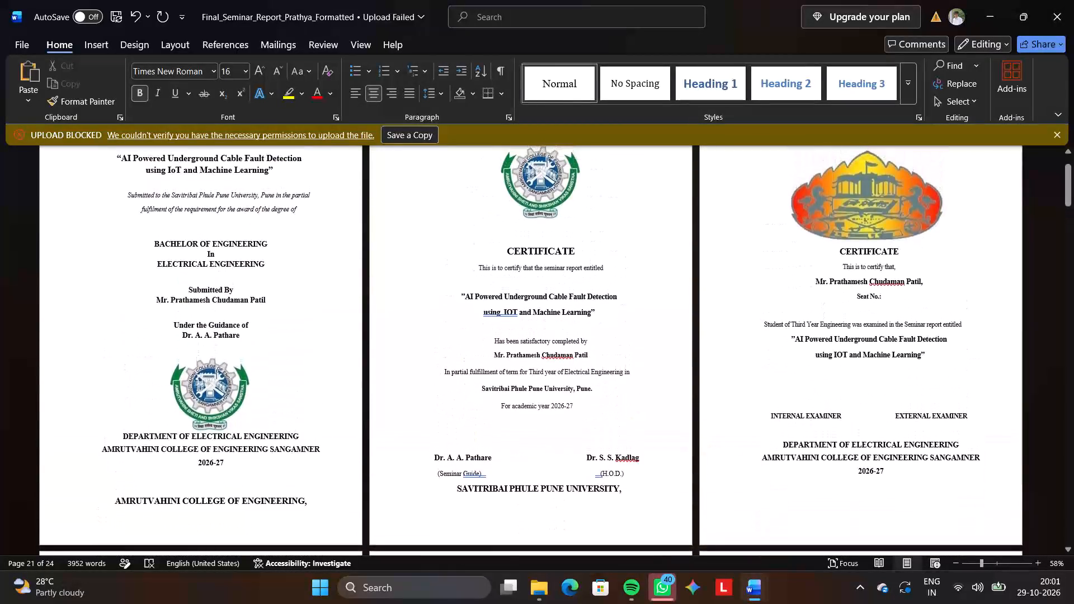
pyautogui.scroll(-6, 439, 422)
pyautogui.scroll(-20, 439, 422)
pyautogui.scroll(-1, 439, 422)
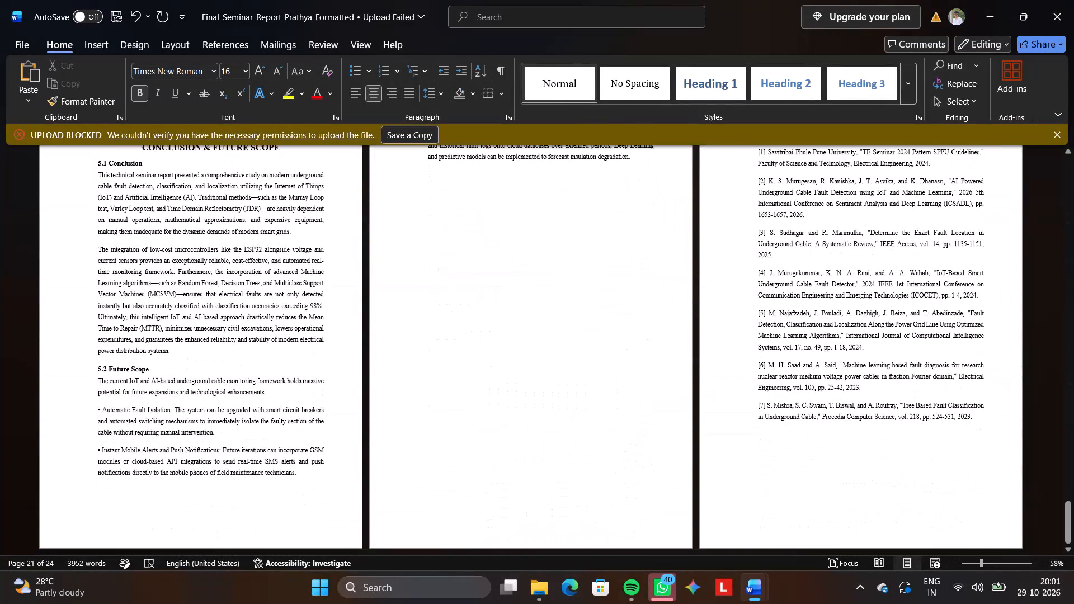
pyautogui.scroll(1, 439, 422)
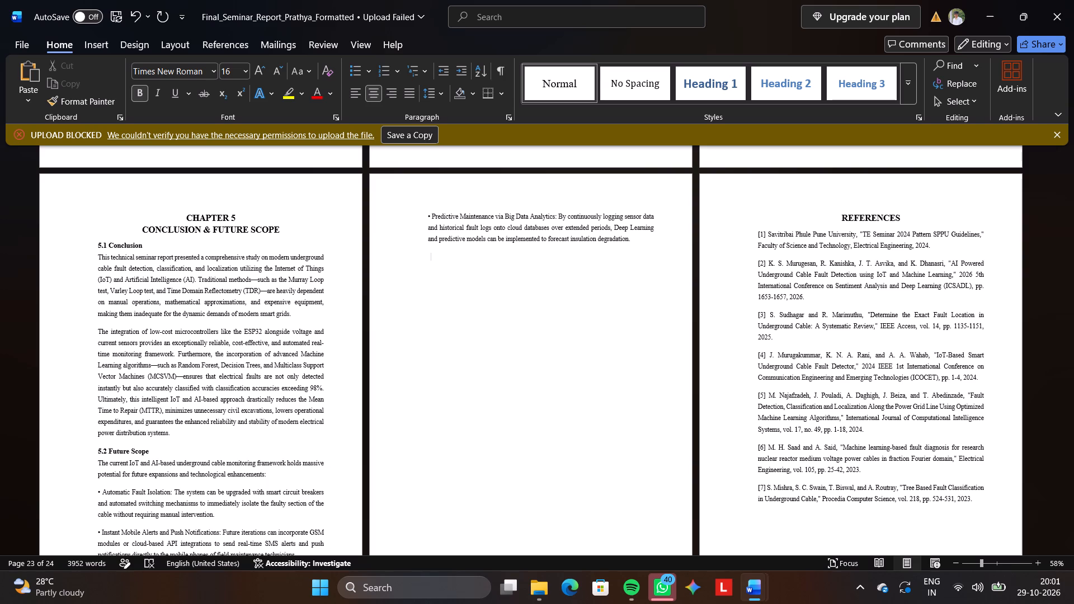
pyautogui.scroll(2, 439, 422)
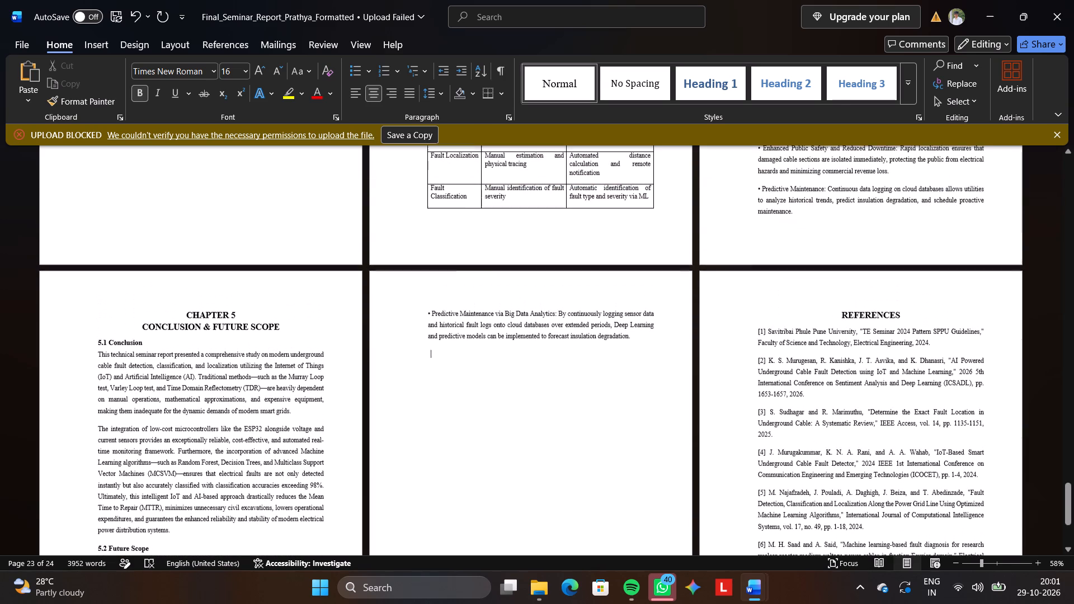
pyautogui.scroll(-4, 439, 422)
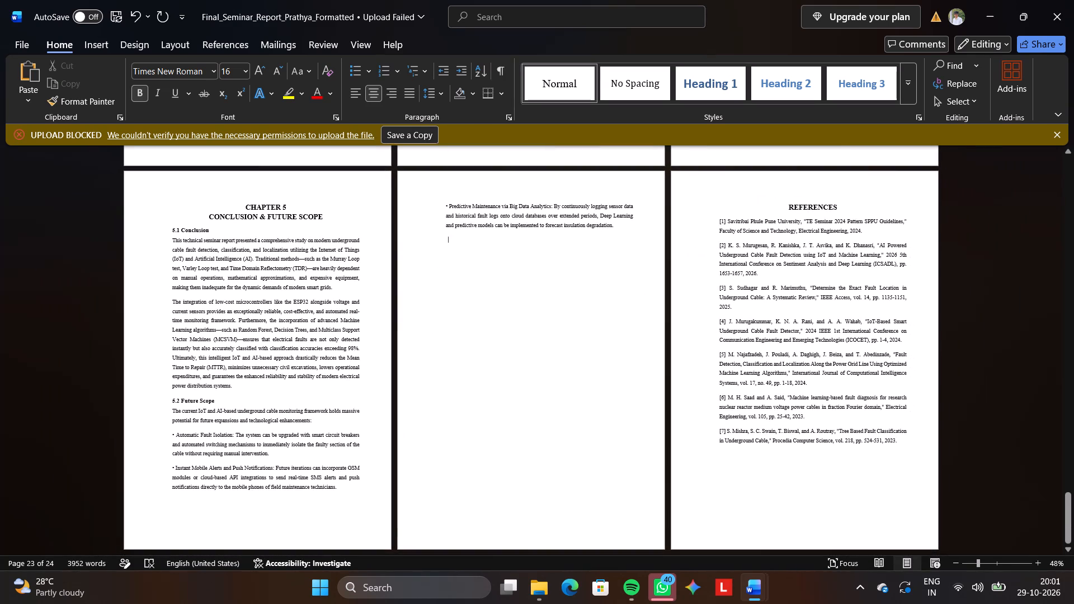
pyautogui.click(1000, 567)
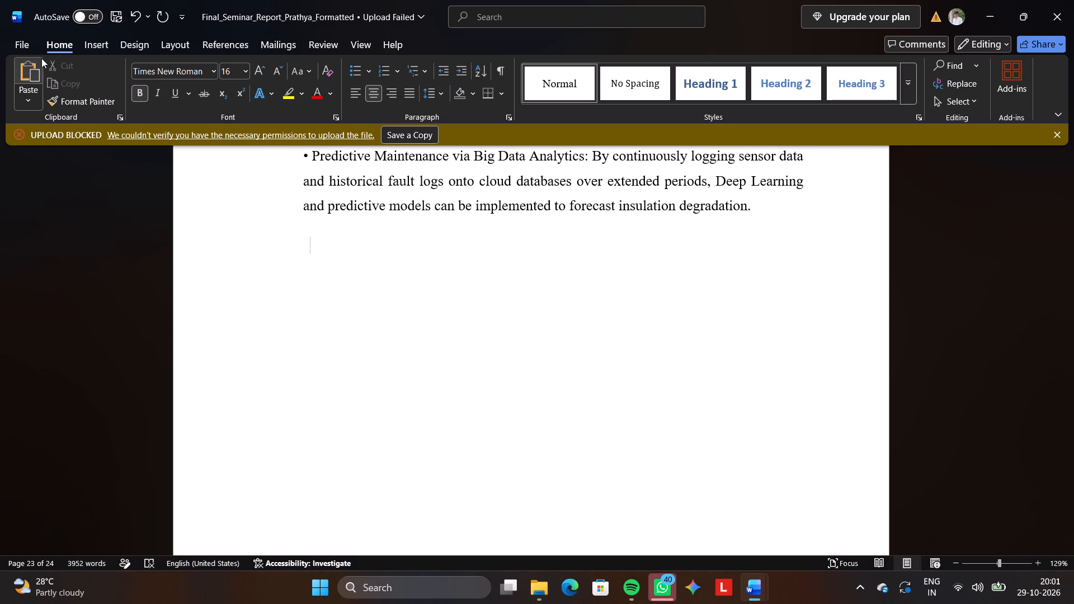
# Save the formatted seminar report.
pyautogui.click(22, 38)
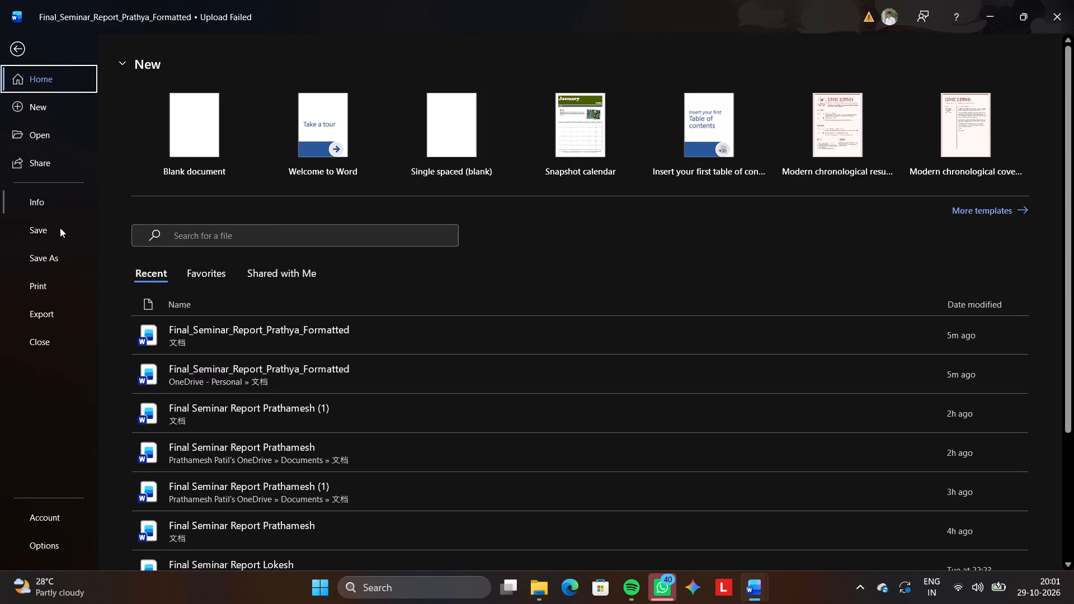
pyautogui.click(59, 233)
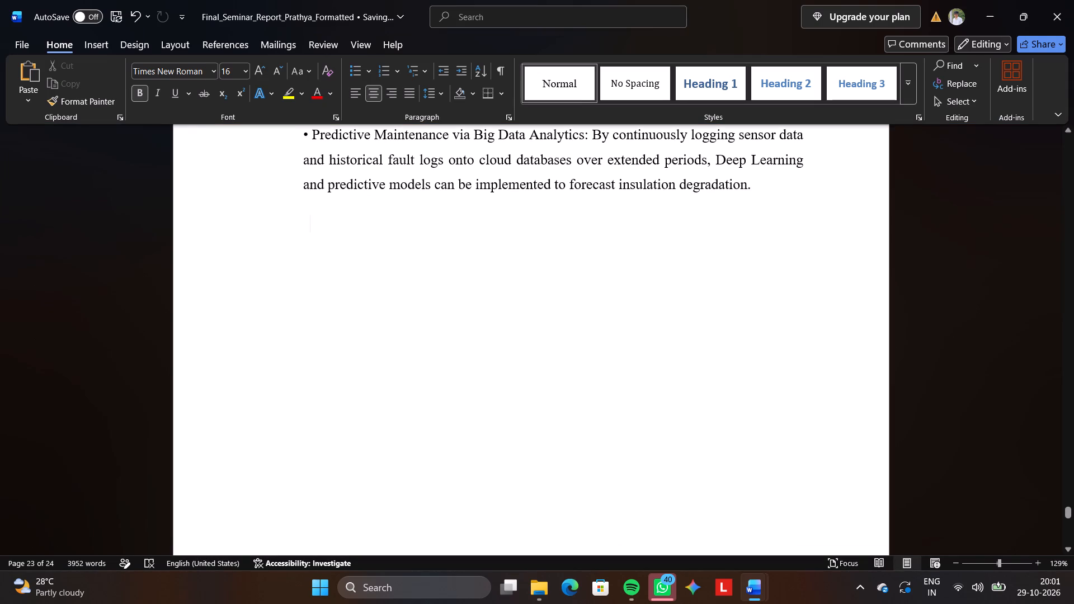
# Switch to File Explorer, check the formatted report's entry in the Documents folder, and return to the report in Word.
pyautogui.scroll(4, 360, 235)
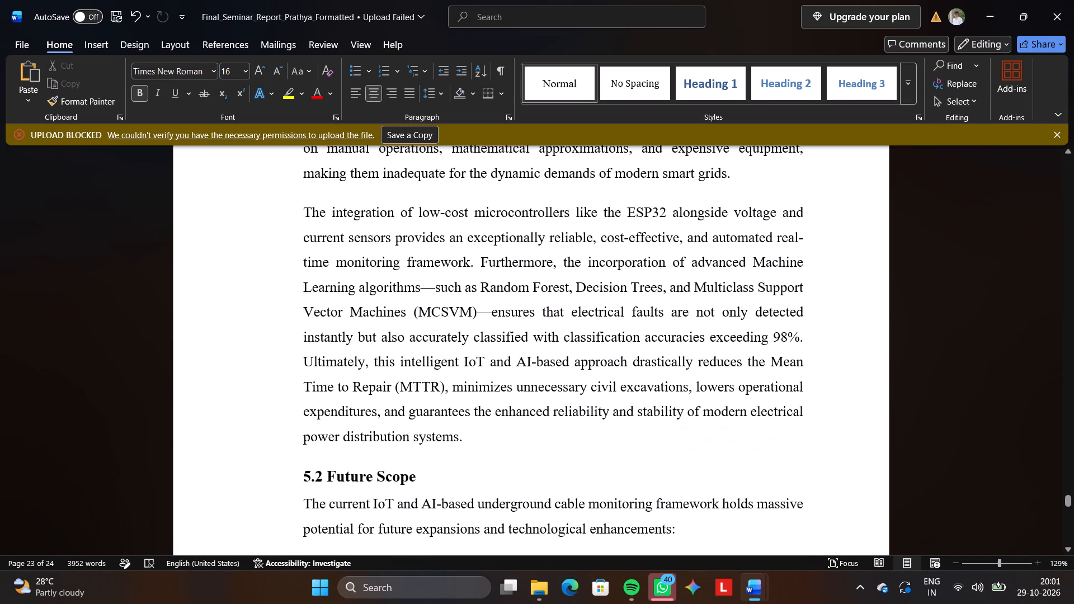
pyautogui.scroll(5, 360, 235)
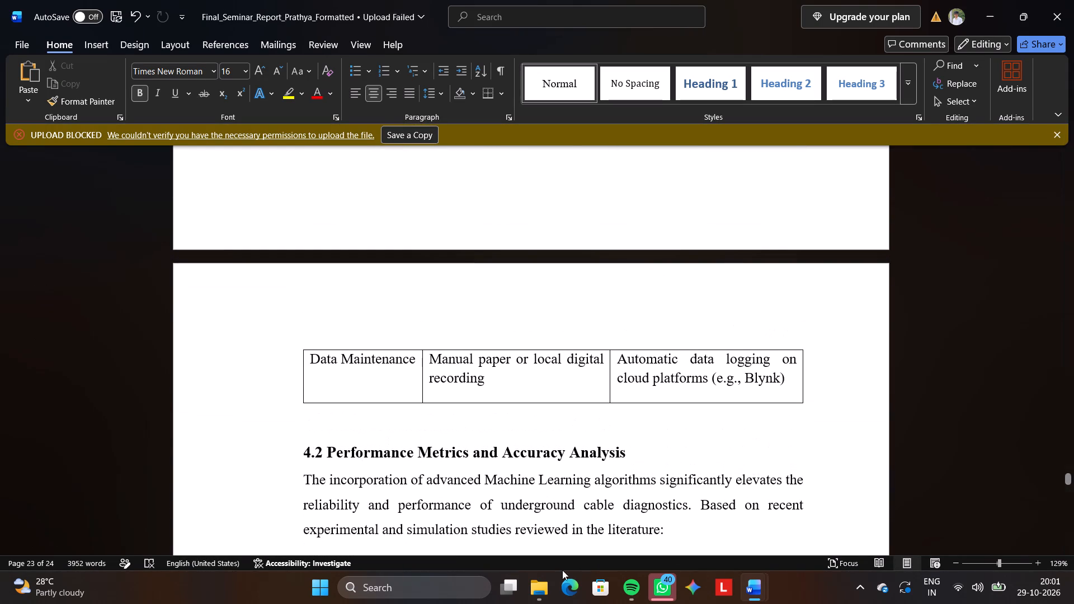
pyautogui.click(545, 591)
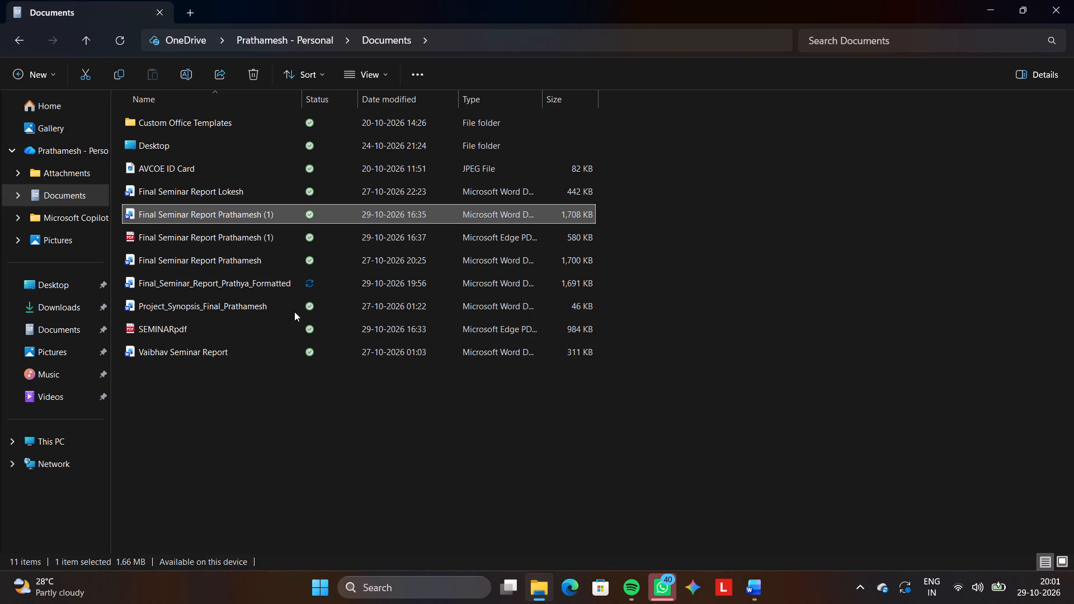
pyautogui.scroll(1, 302, 280)
pyautogui.click(714, 547)
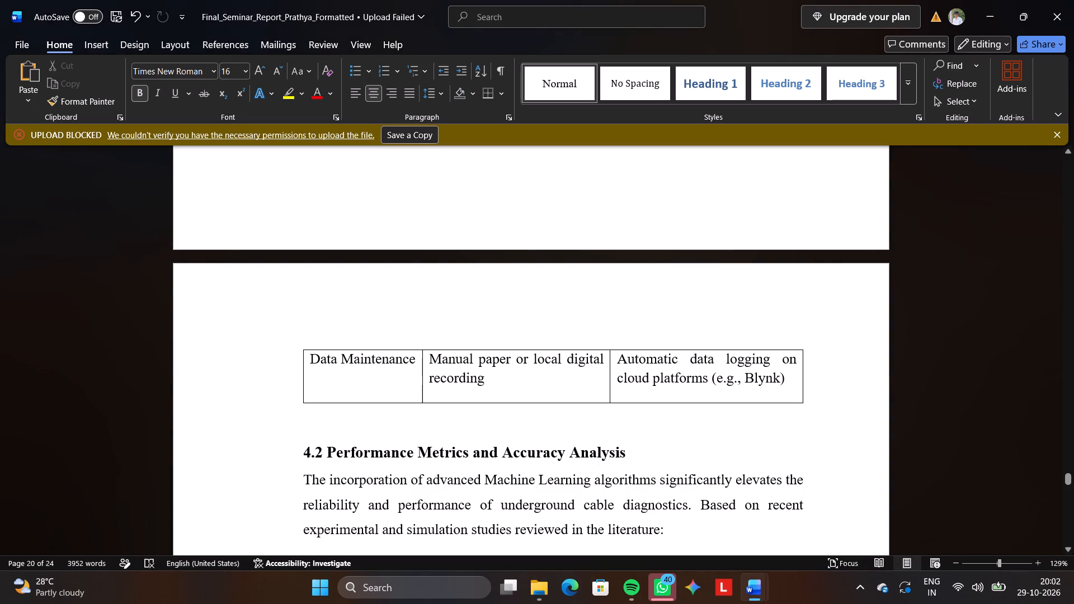
# Save a copy of the report in the Documents folder under the name "FINAL SEMINAR REPORT FORMATED".
pyautogui.hotkey('ctrl', 's')
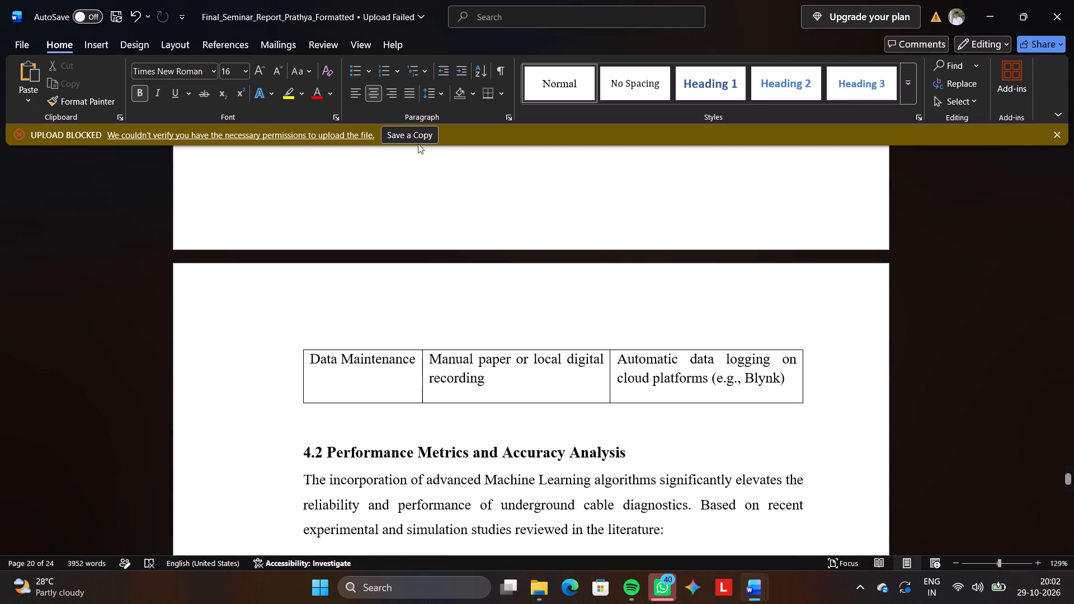
pyautogui.click(416, 143)
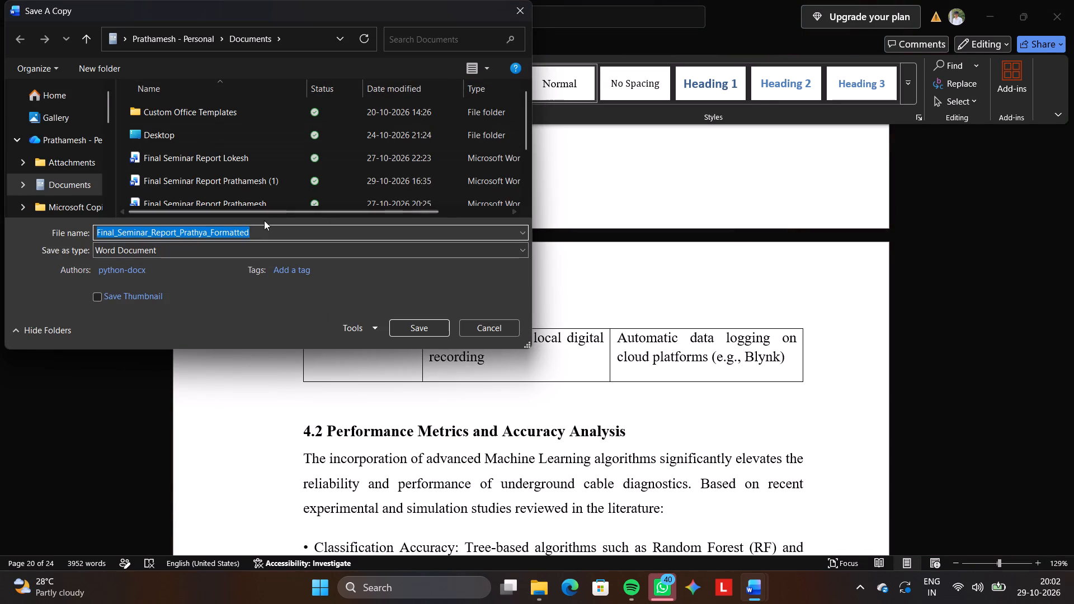
pyautogui.click(258, 232)
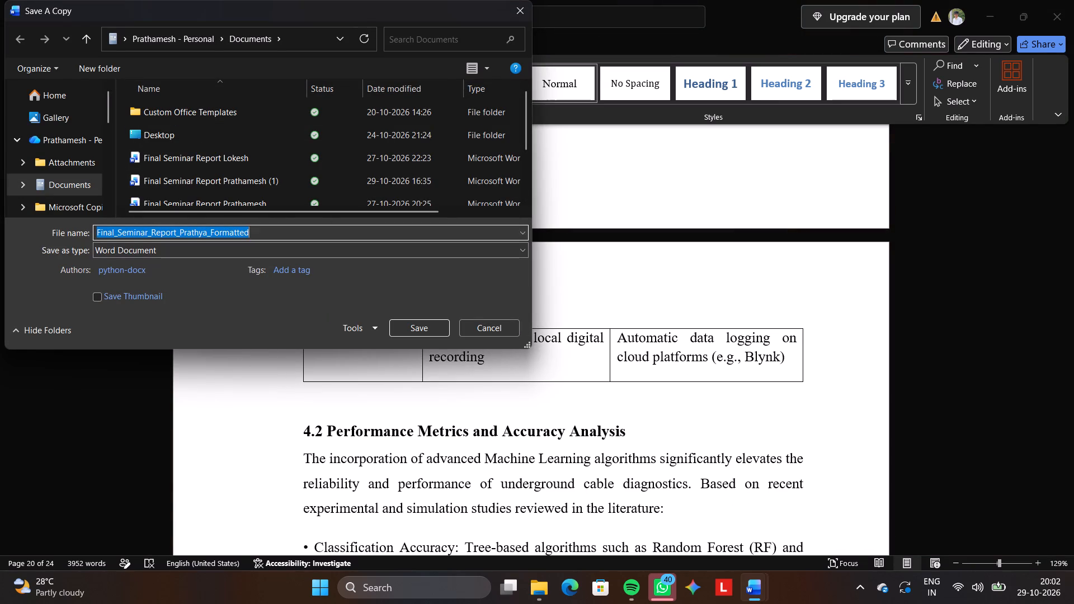
pyautogui.press('space')
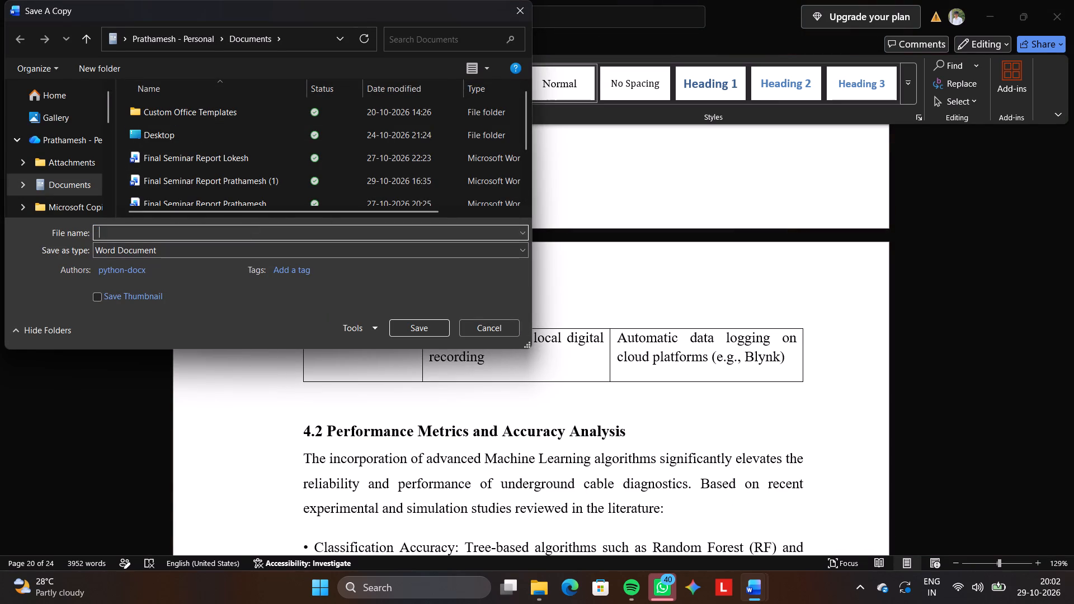
pyautogui.press('f')
pyautogui.press('i')
pyautogui.write('NAL')
pyautogui.press('space')
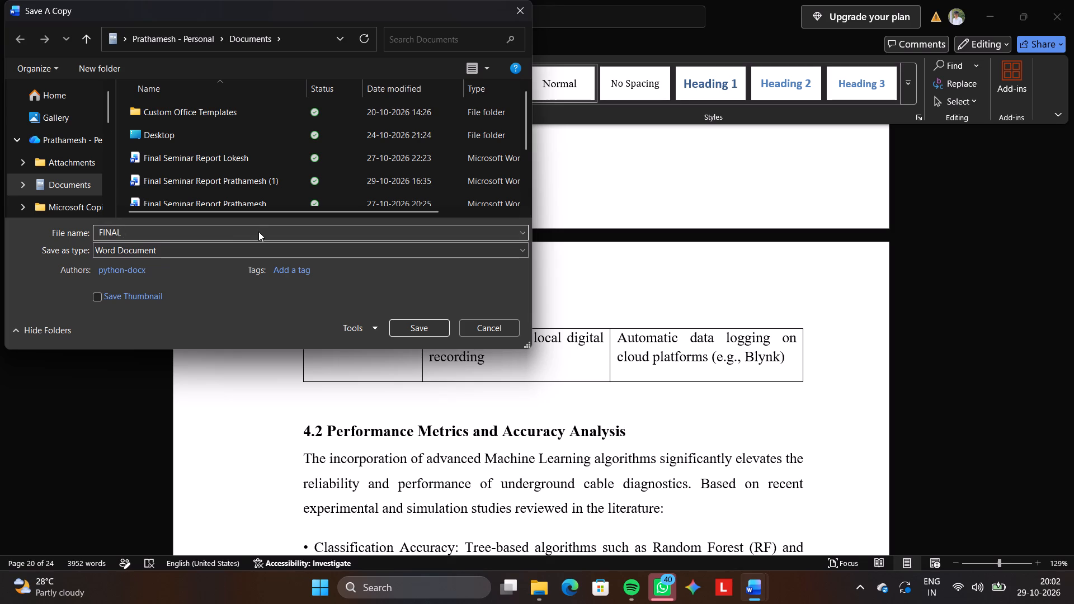
pyautogui.write('SEMINAR REPORT')
pyautogui.press('space')
pyautogui.press('f')
pyautogui.write('ORMATED')
pyautogui.press('Return')
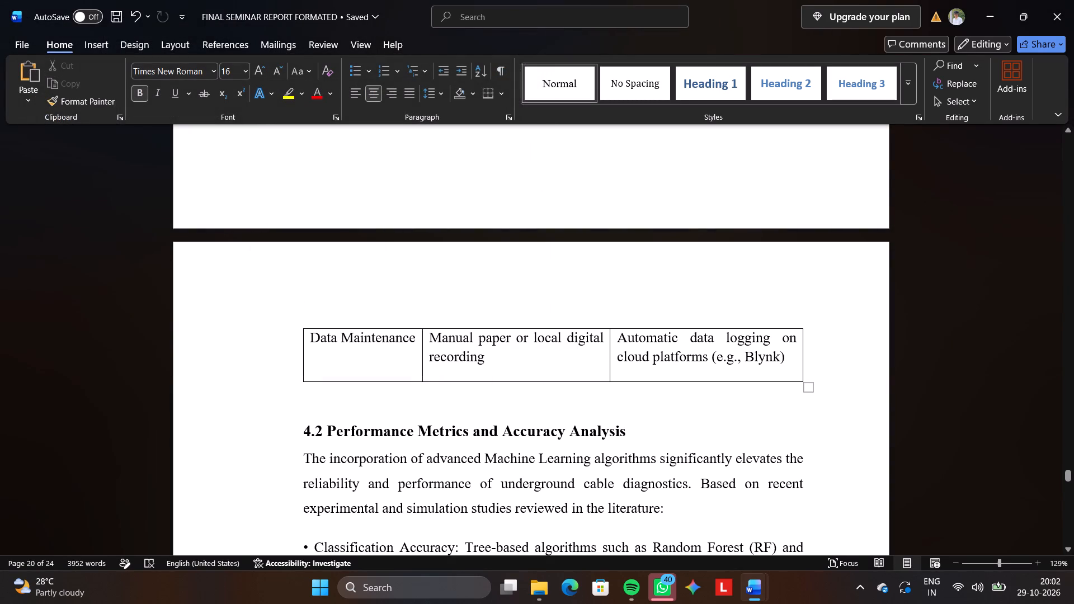
# Switch to File Explorer to check the new copy in the Documents folder, and return to it in Word.
pyautogui.click(535, 601)
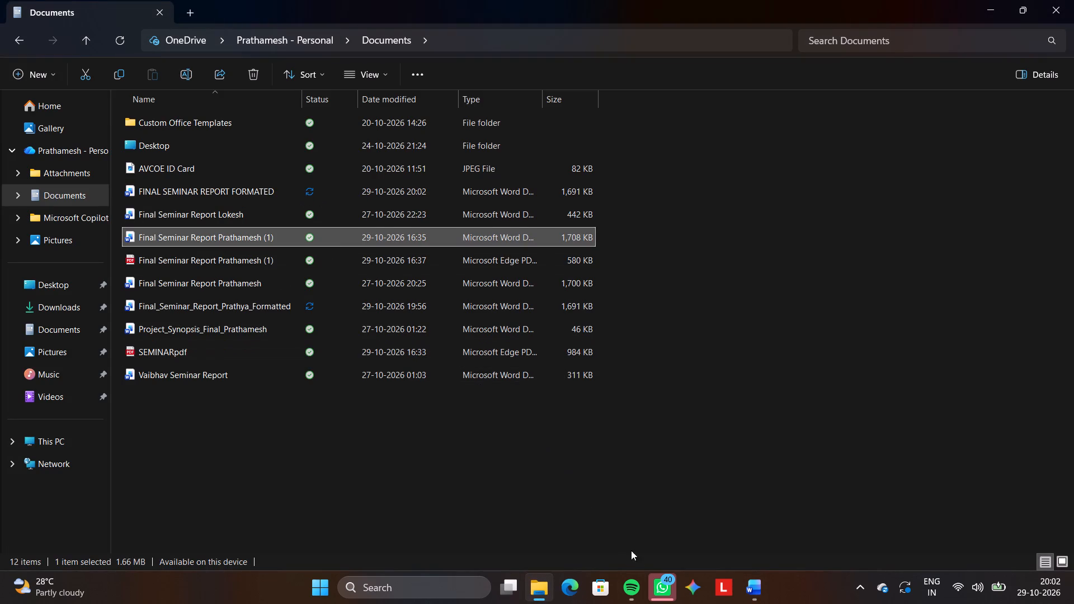
pyautogui.click(742, 590)
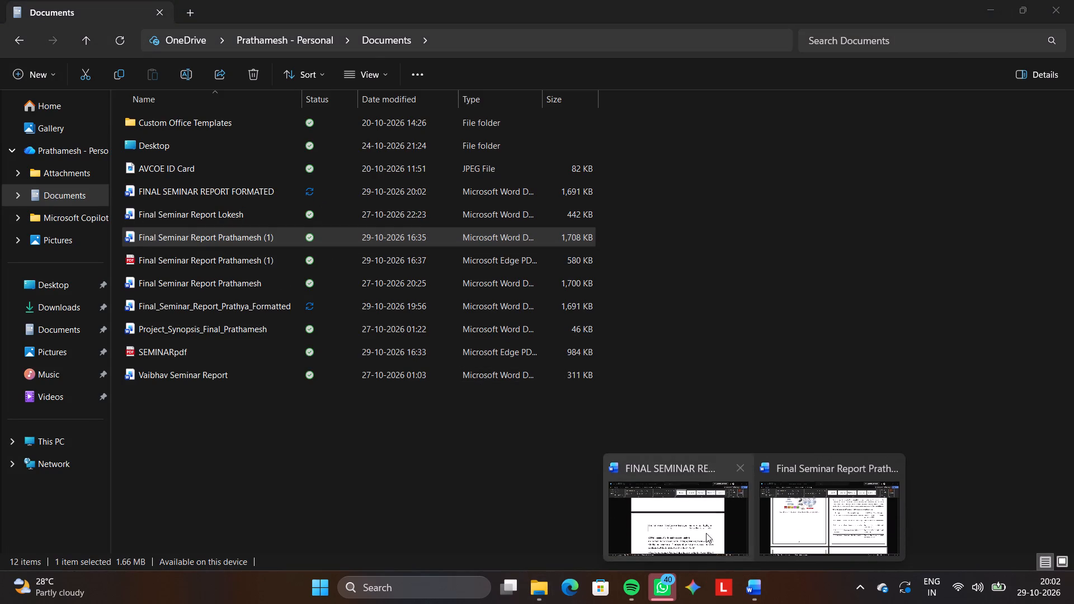
pyautogui.click(686, 520)
# Review the page layout of the whole saved copy in a multi-page overview, from the title page through to the references.
pyautogui.scroll(-4, 686, 520)
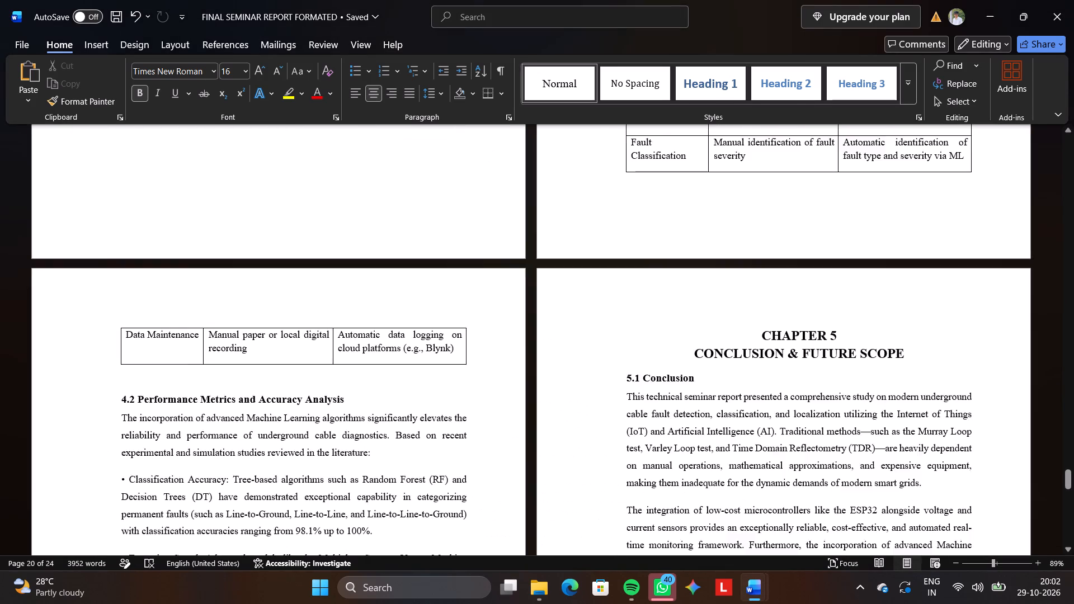
pyautogui.keyDown('ctrl'); pyautogui.scroll(-7, 686, 520); pyautogui.keyUp('ctrl')
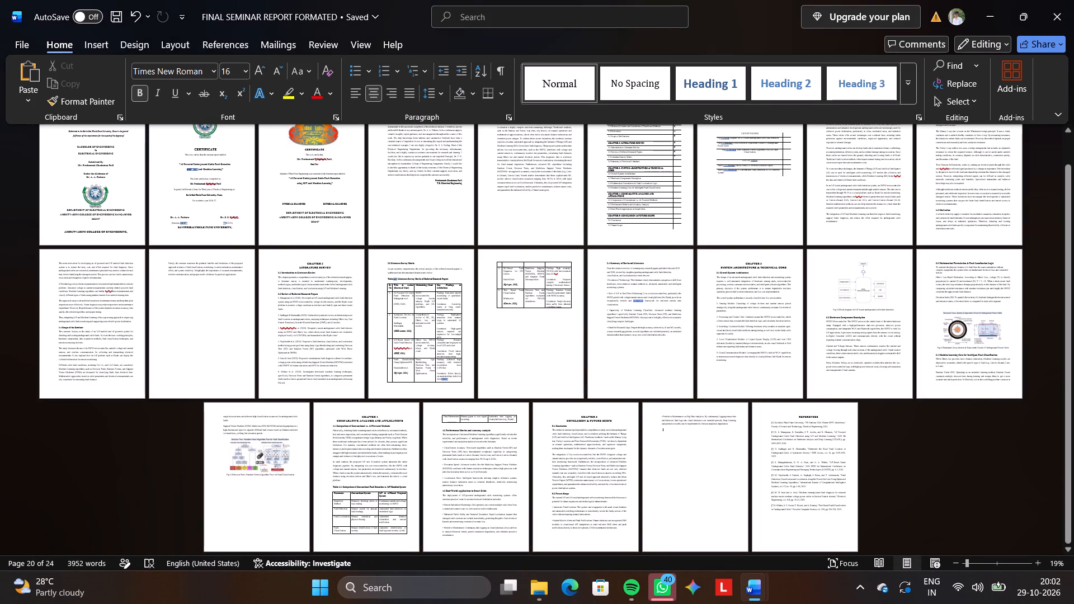
pyautogui.keyDown('ctrl'); pyautogui.scroll(-2, 686, 520); pyautogui.keyUp('ctrl')
pyautogui.keyDown('ctrl'); pyautogui.scroll(3, 686, 520); pyautogui.keyUp('ctrl')
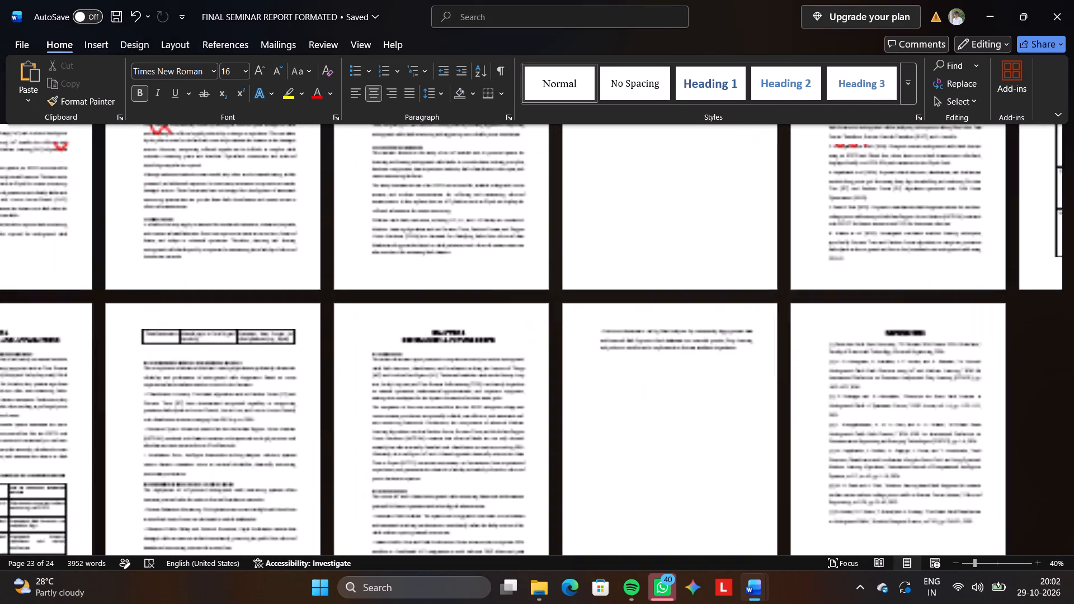
pyautogui.keyDown('ctrl'); pyautogui.scroll(-1, 686, 520); pyautogui.keyUp('ctrl')
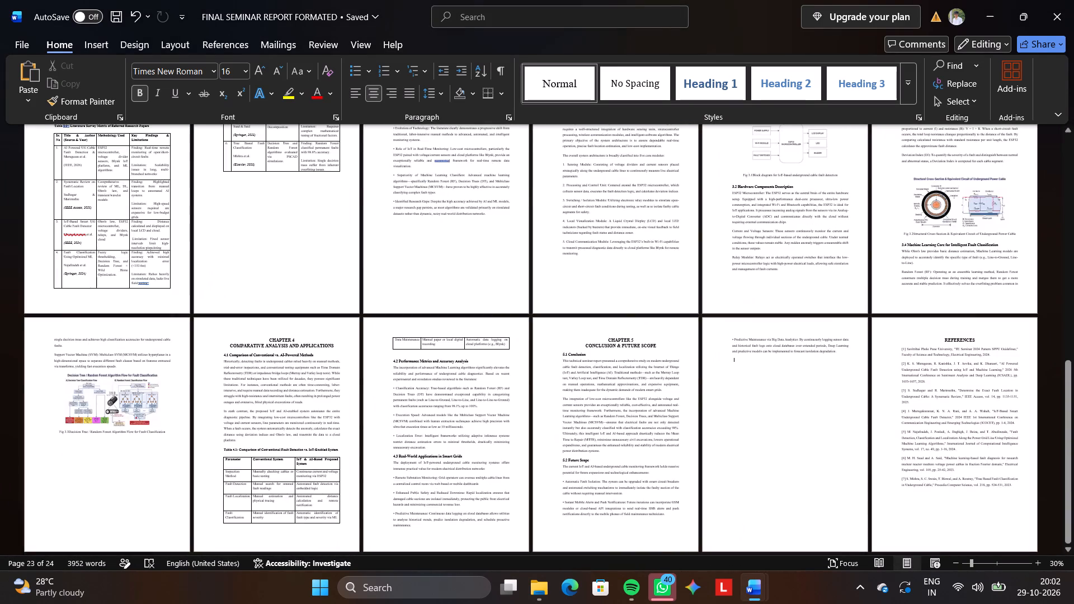
pyautogui.scroll(14, 686, 520)
pyautogui.scroll(-1, 686, 520)
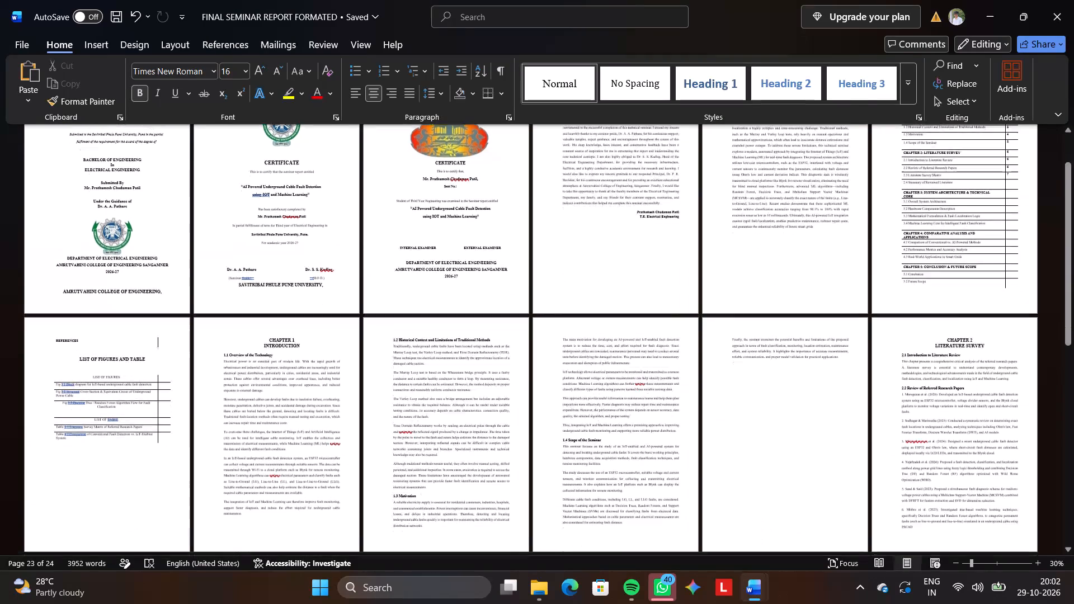
pyautogui.scroll(-10, 686, 520)
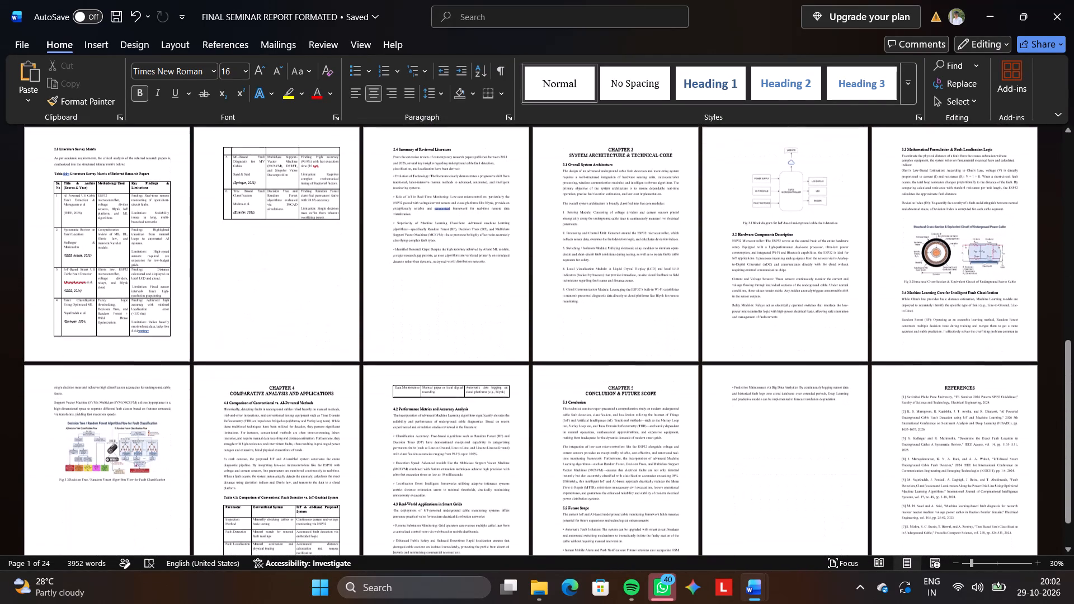
pyautogui.scroll(-4, 686, 520)
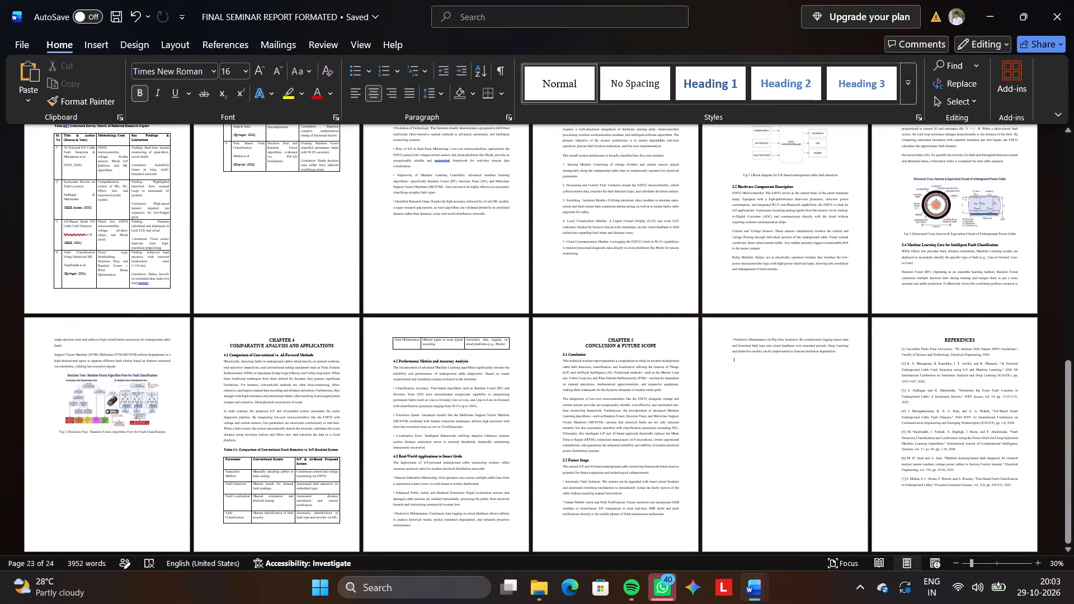
pyautogui.scroll(1, 686, 520)
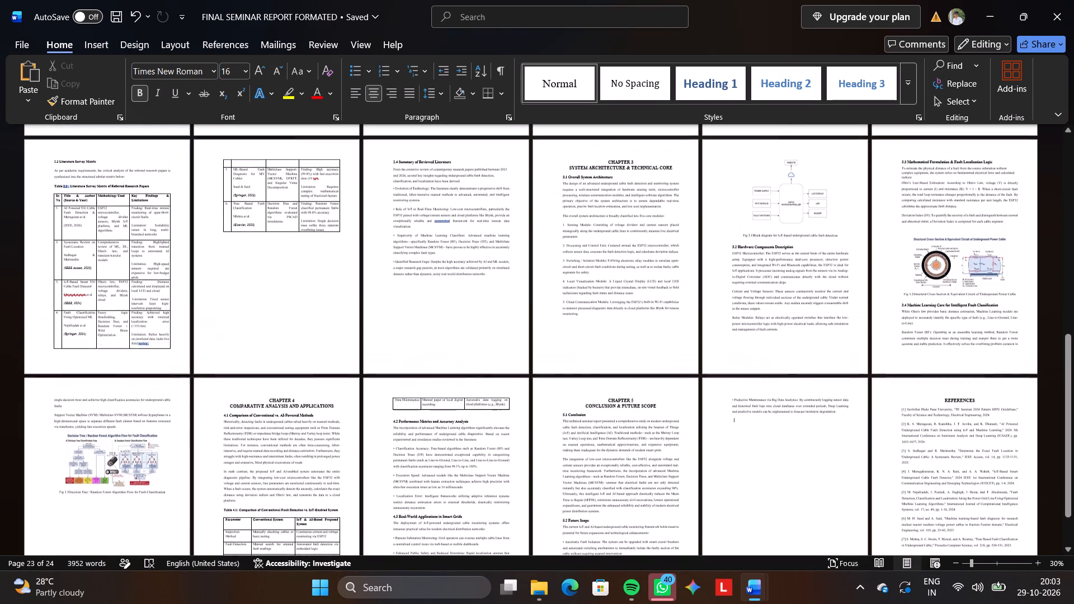
pyautogui.scroll(2, 686, 520)
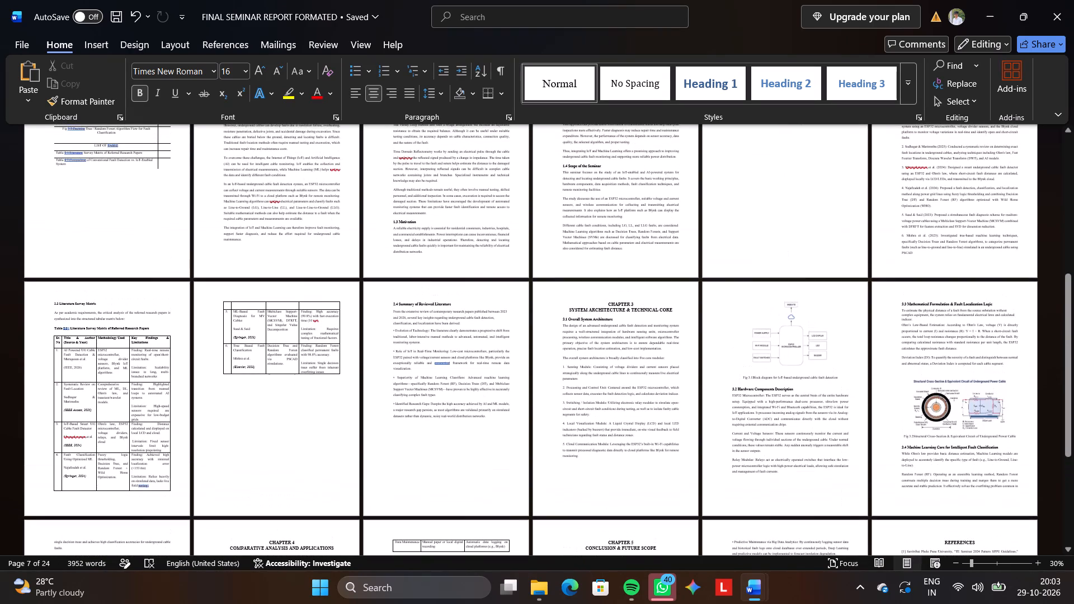
pyautogui.scroll(5, 686, 520)
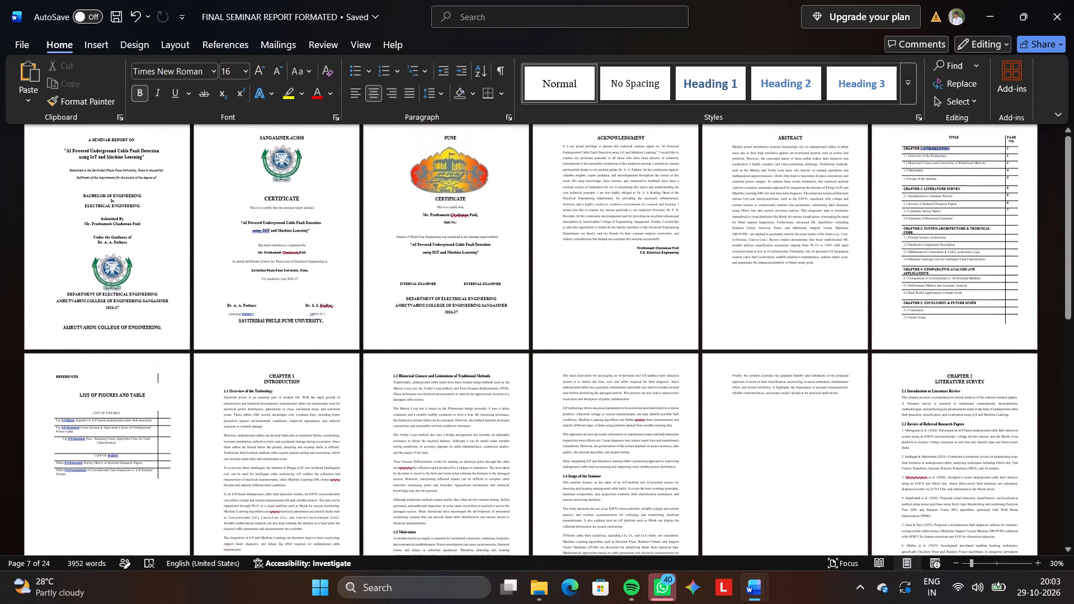
pyautogui.scroll(4, 686, 520)
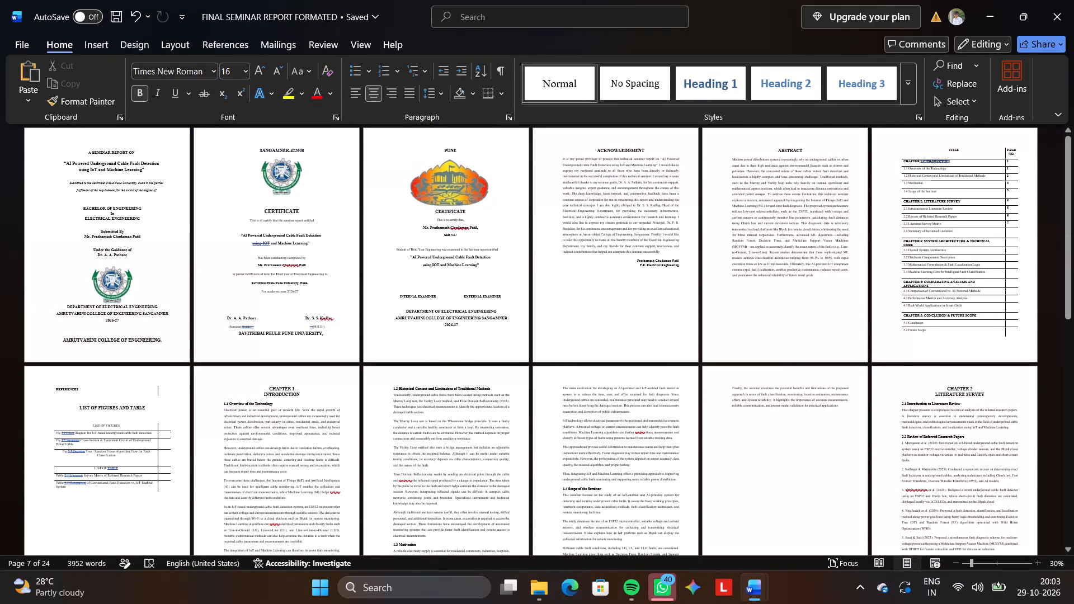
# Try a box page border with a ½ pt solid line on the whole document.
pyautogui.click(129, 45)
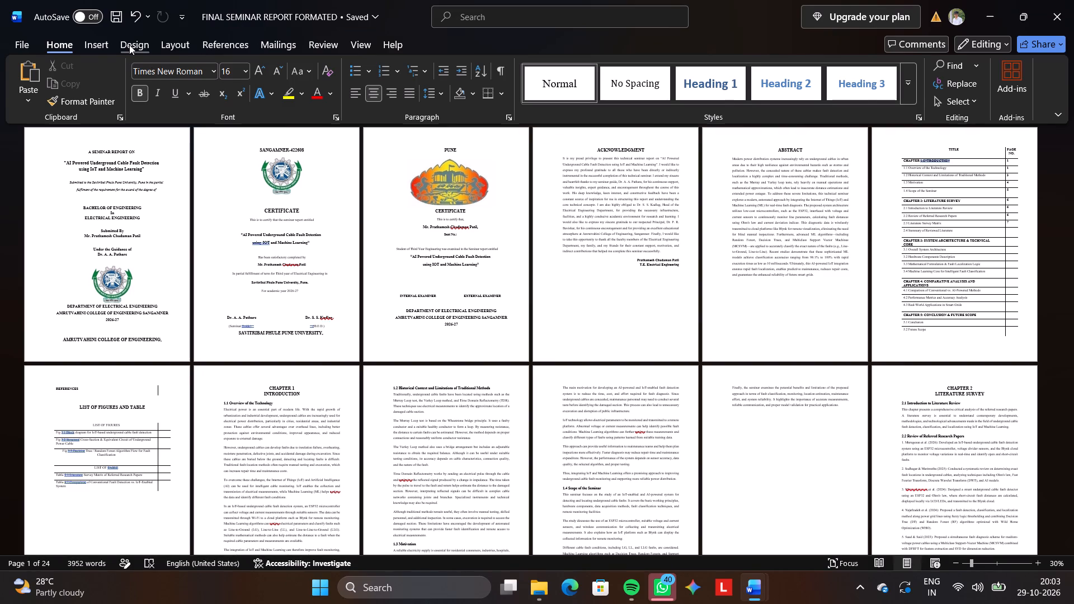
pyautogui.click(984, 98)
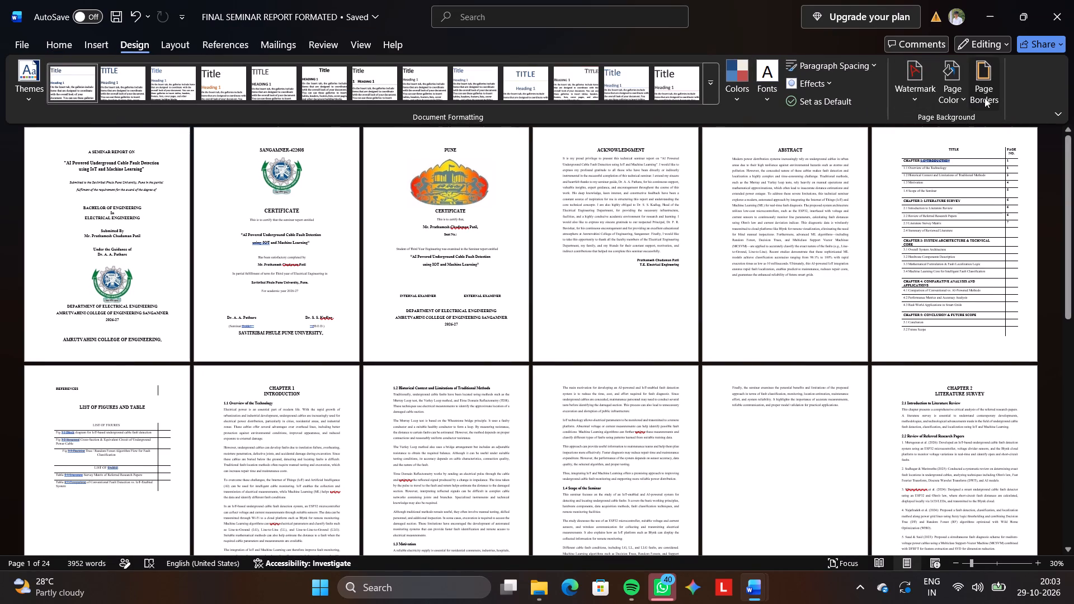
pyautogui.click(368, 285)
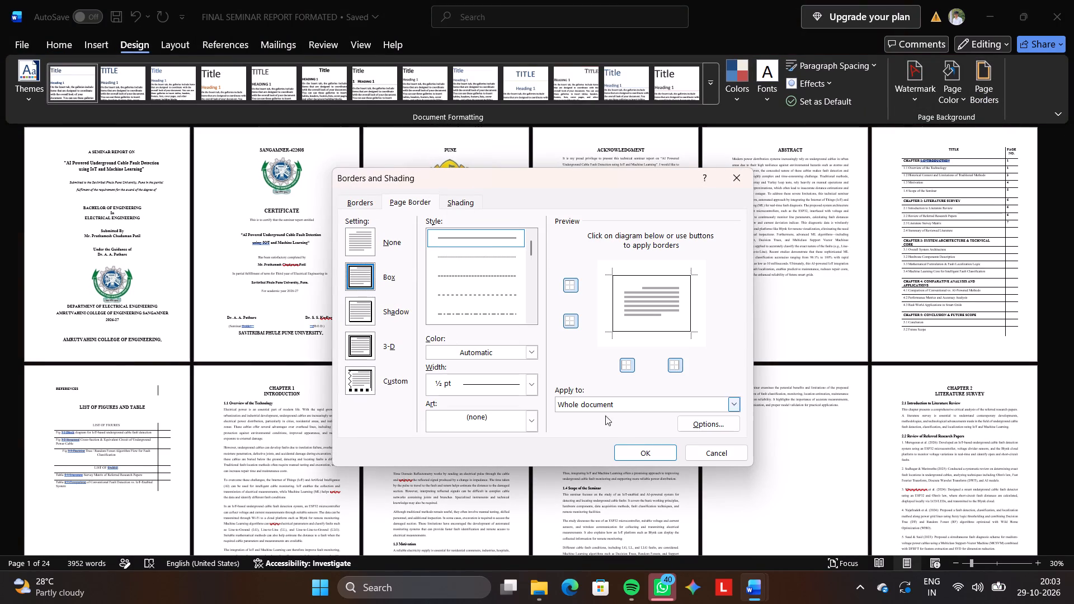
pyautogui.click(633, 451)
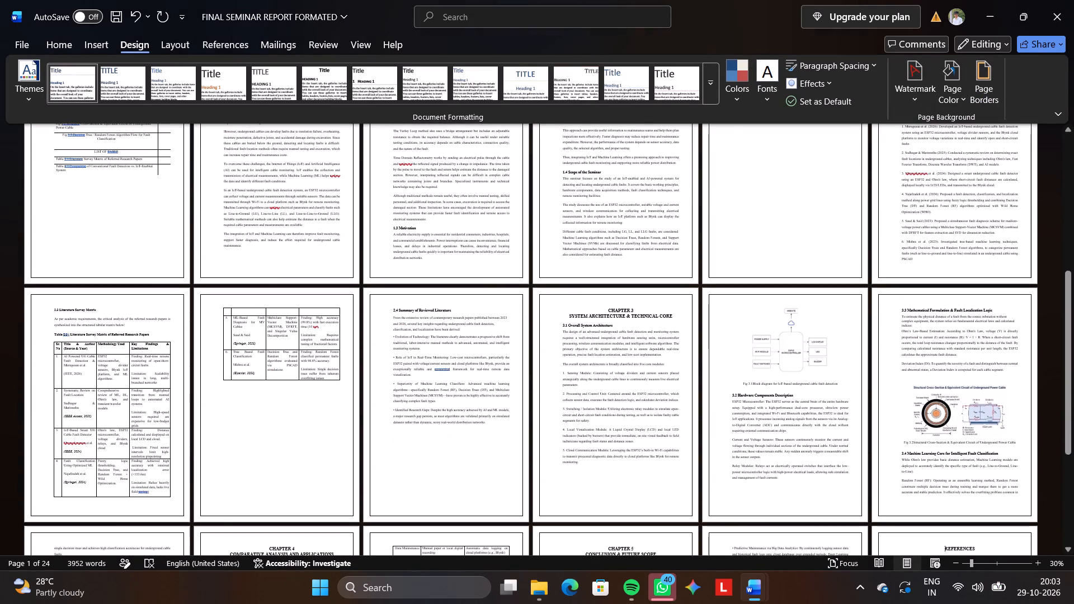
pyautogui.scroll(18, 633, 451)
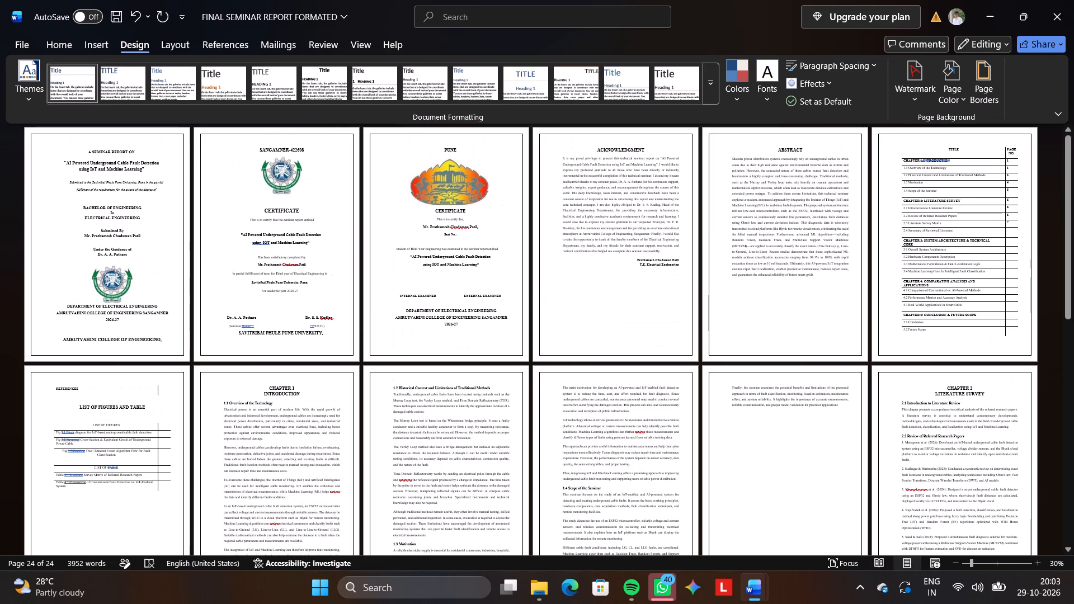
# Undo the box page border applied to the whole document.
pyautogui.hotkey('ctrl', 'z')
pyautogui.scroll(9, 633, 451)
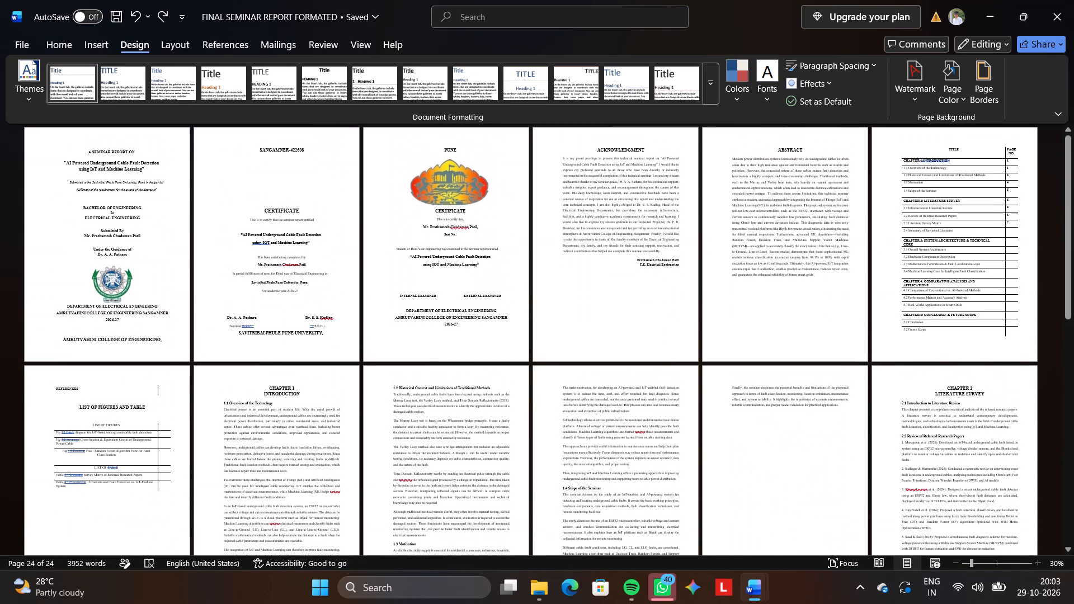
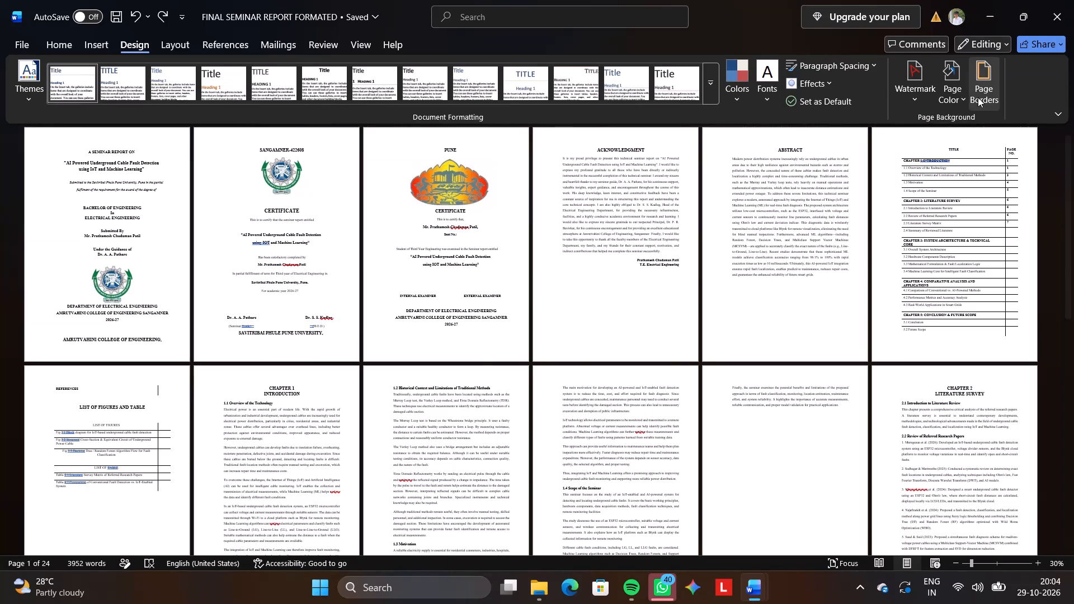
# Set the page border line width to 1 pt.
pyautogui.click(978, 97)
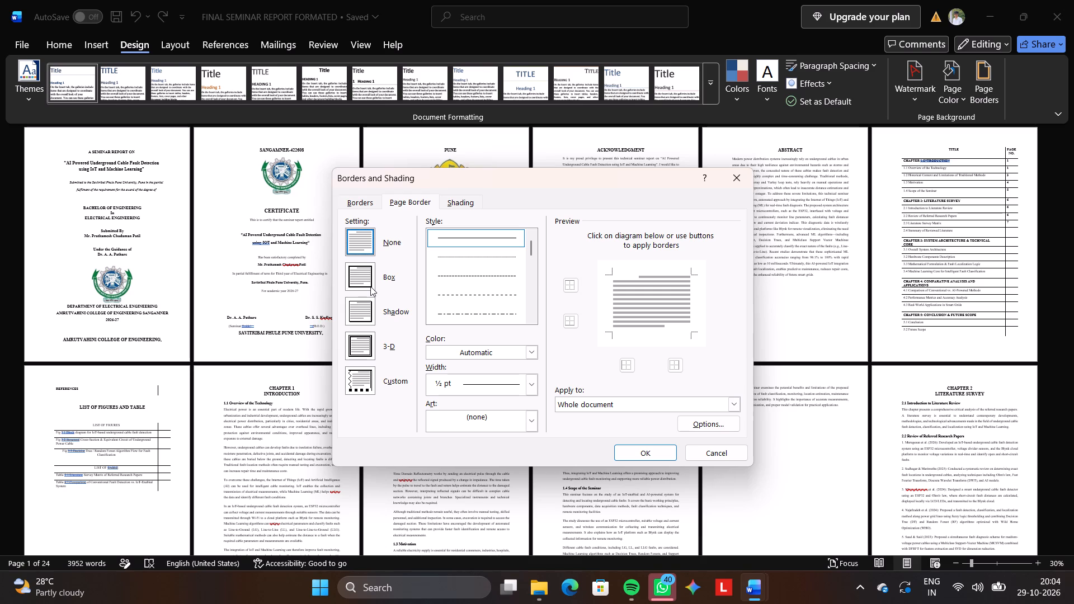
pyautogui.click(533, 387)
pyautogui.click(478, 461)
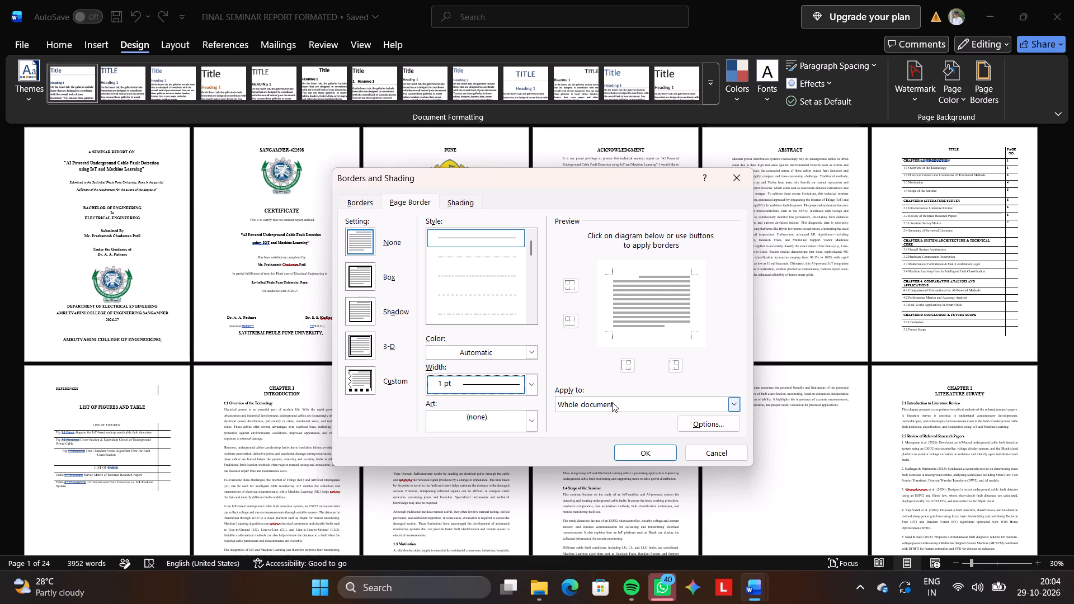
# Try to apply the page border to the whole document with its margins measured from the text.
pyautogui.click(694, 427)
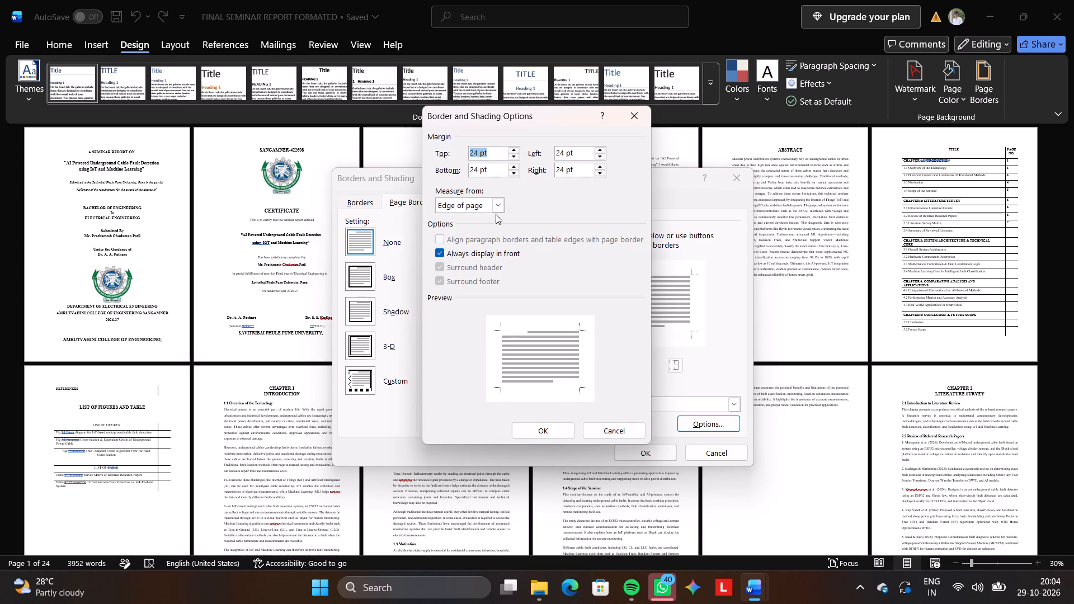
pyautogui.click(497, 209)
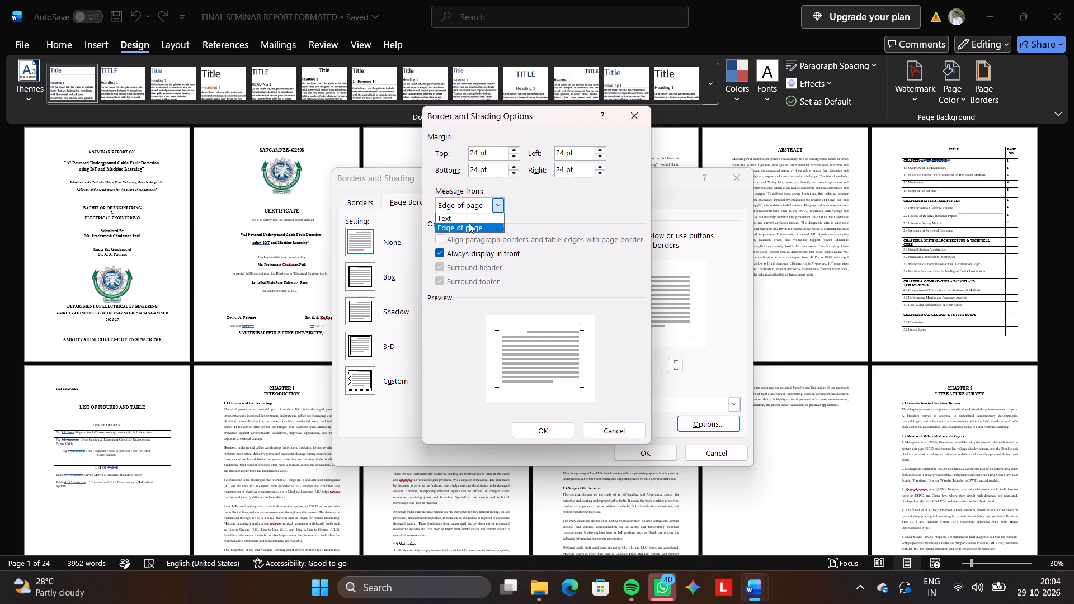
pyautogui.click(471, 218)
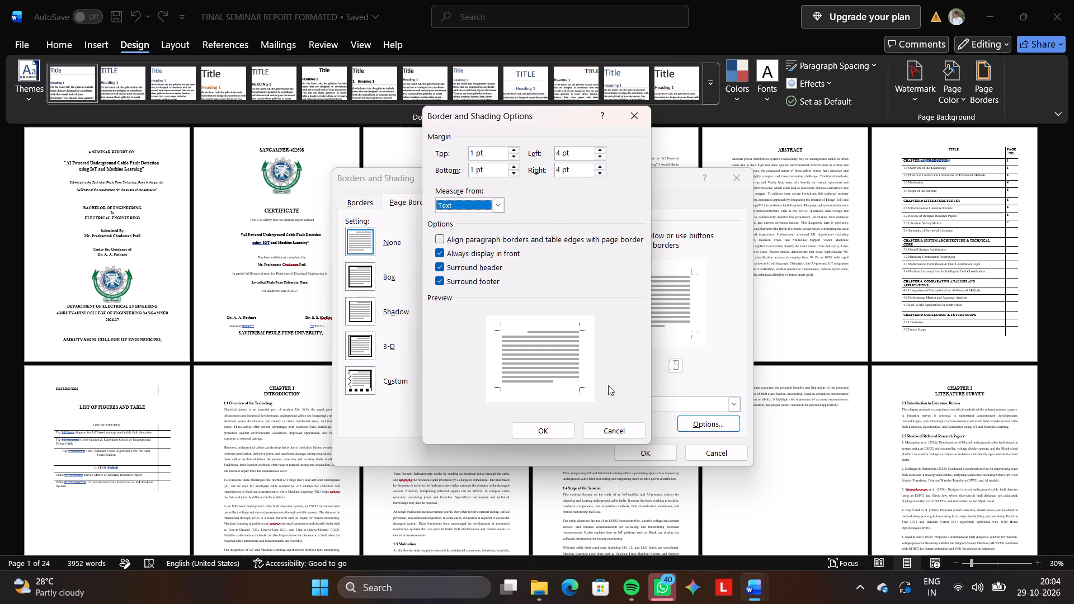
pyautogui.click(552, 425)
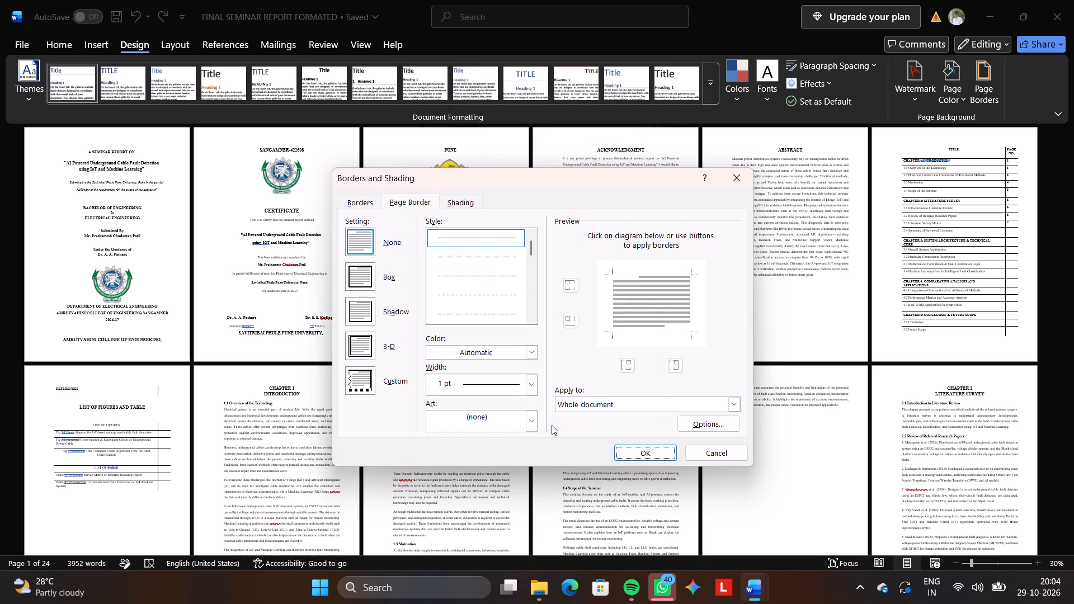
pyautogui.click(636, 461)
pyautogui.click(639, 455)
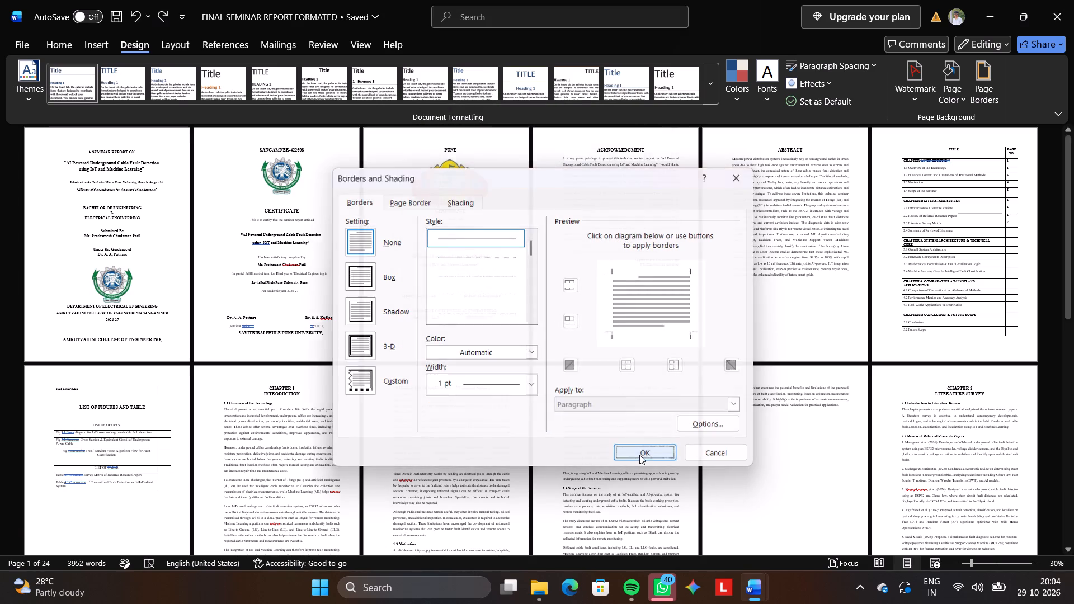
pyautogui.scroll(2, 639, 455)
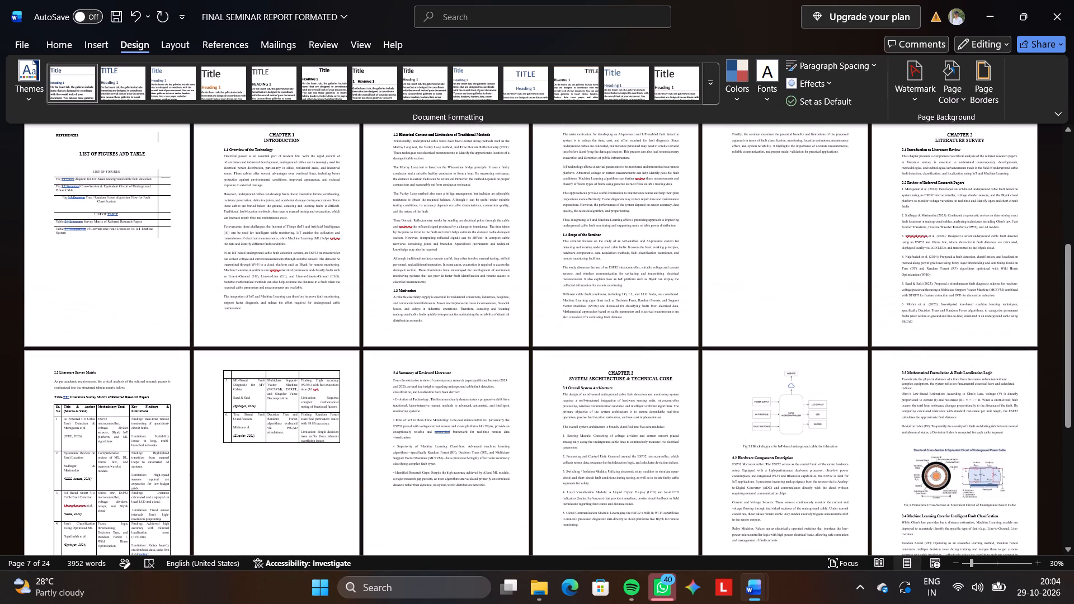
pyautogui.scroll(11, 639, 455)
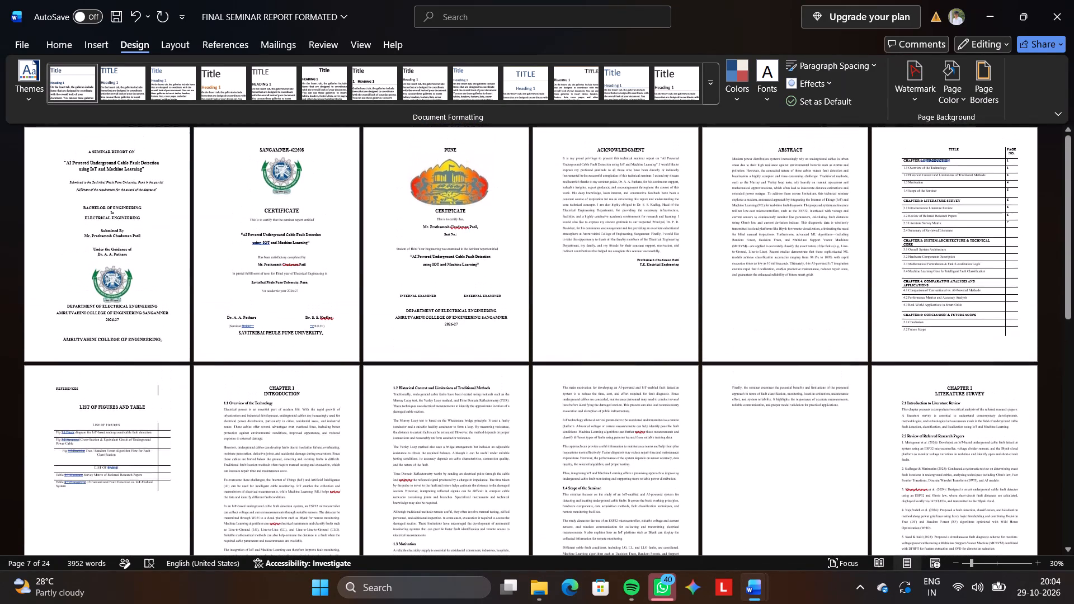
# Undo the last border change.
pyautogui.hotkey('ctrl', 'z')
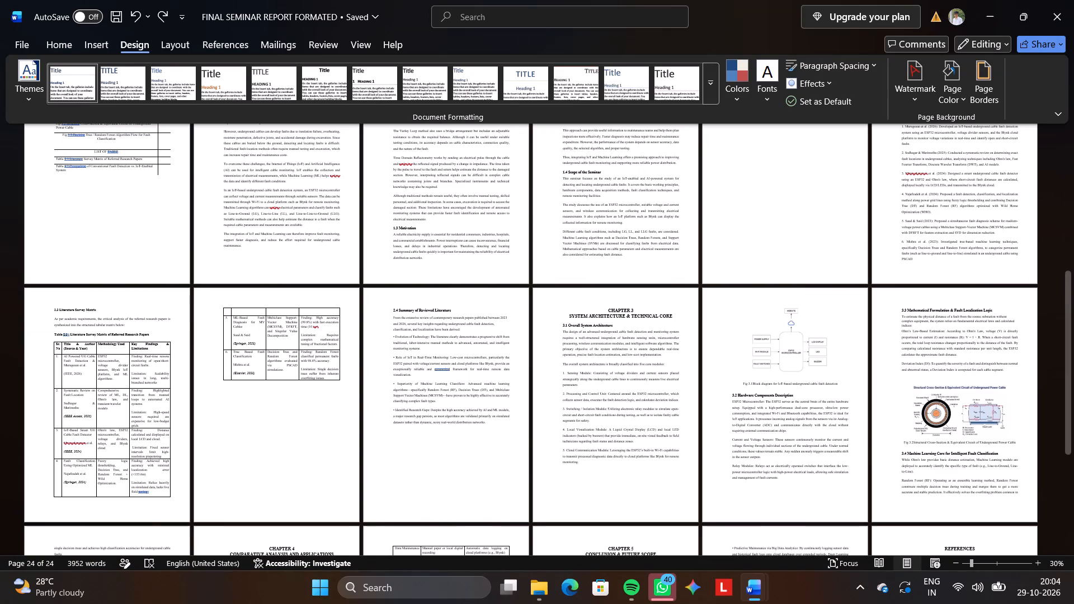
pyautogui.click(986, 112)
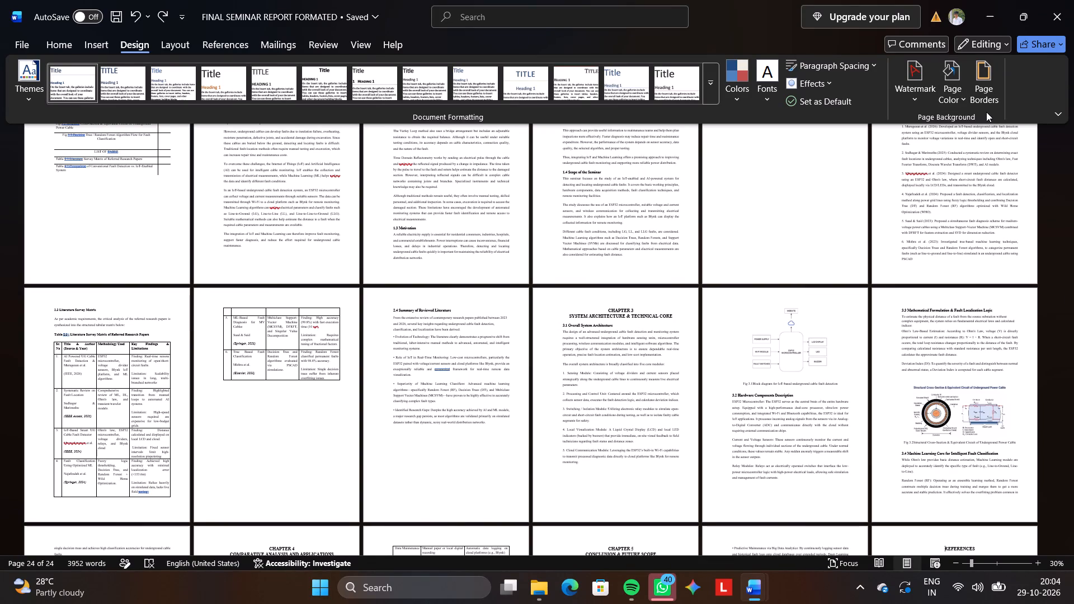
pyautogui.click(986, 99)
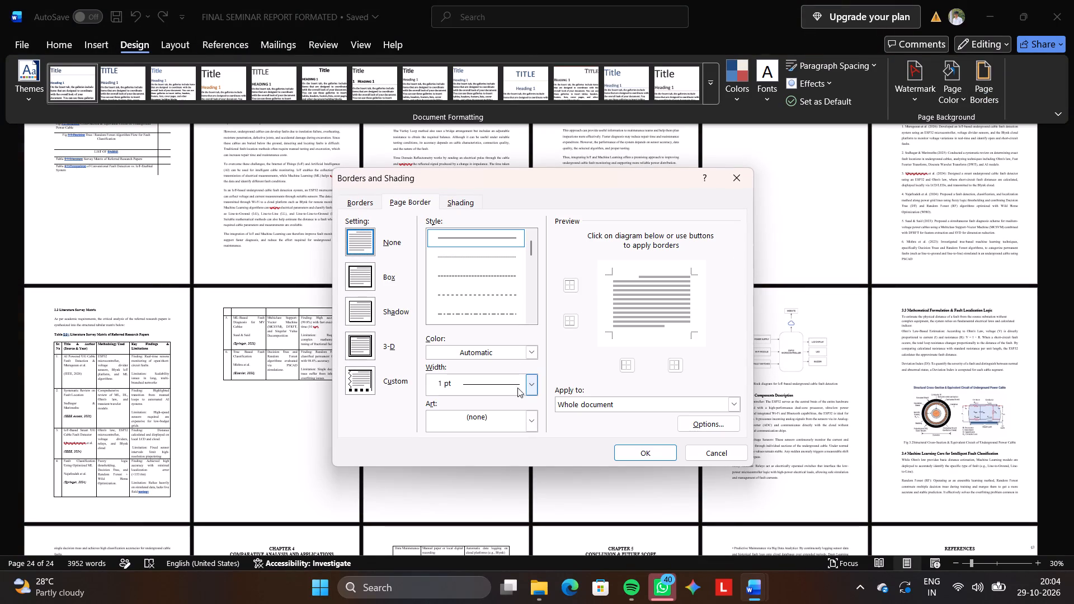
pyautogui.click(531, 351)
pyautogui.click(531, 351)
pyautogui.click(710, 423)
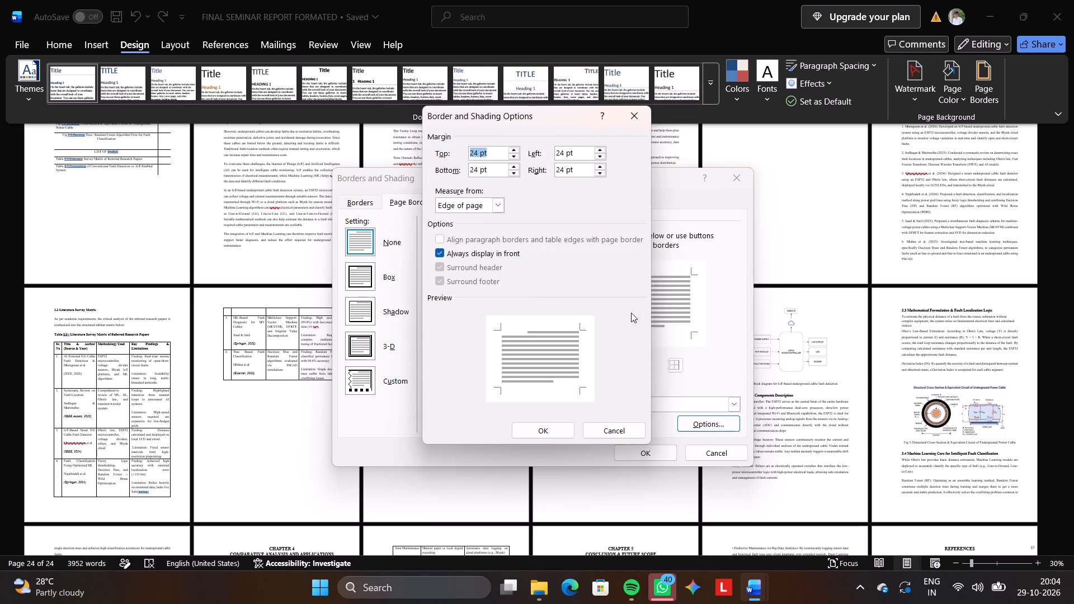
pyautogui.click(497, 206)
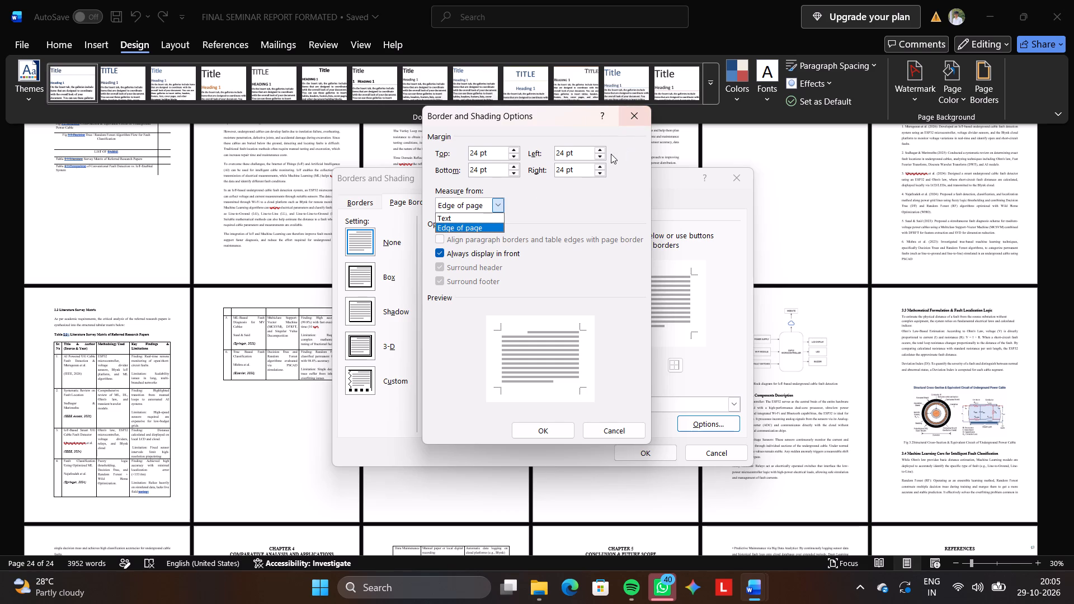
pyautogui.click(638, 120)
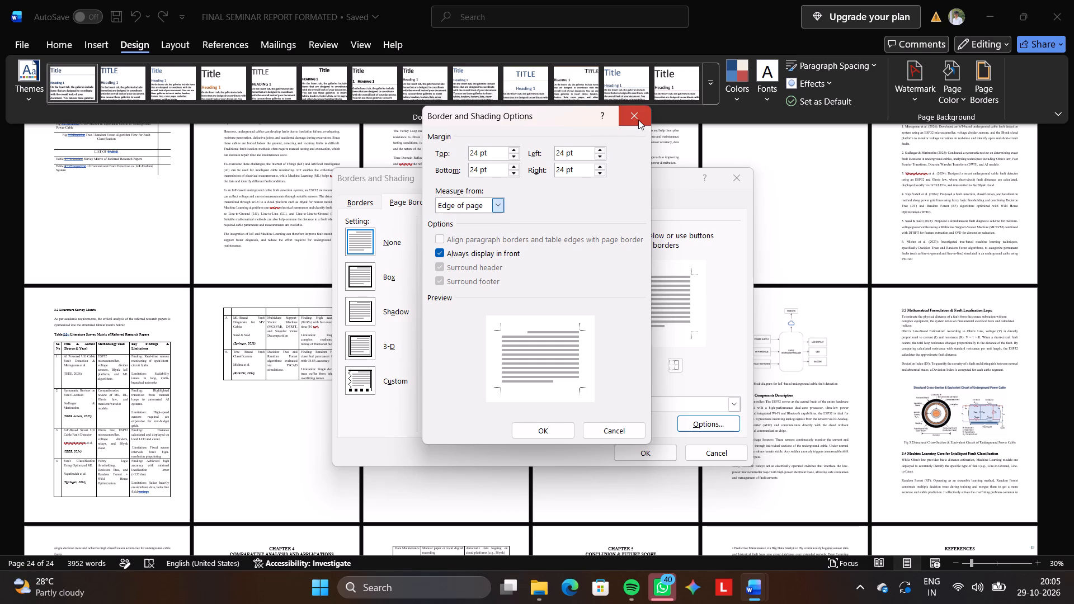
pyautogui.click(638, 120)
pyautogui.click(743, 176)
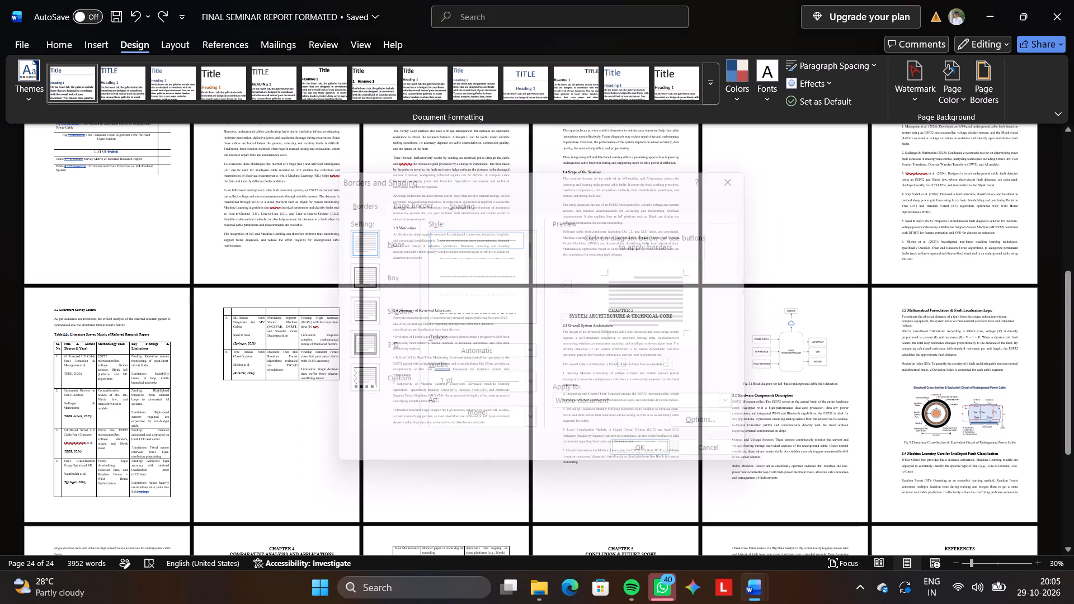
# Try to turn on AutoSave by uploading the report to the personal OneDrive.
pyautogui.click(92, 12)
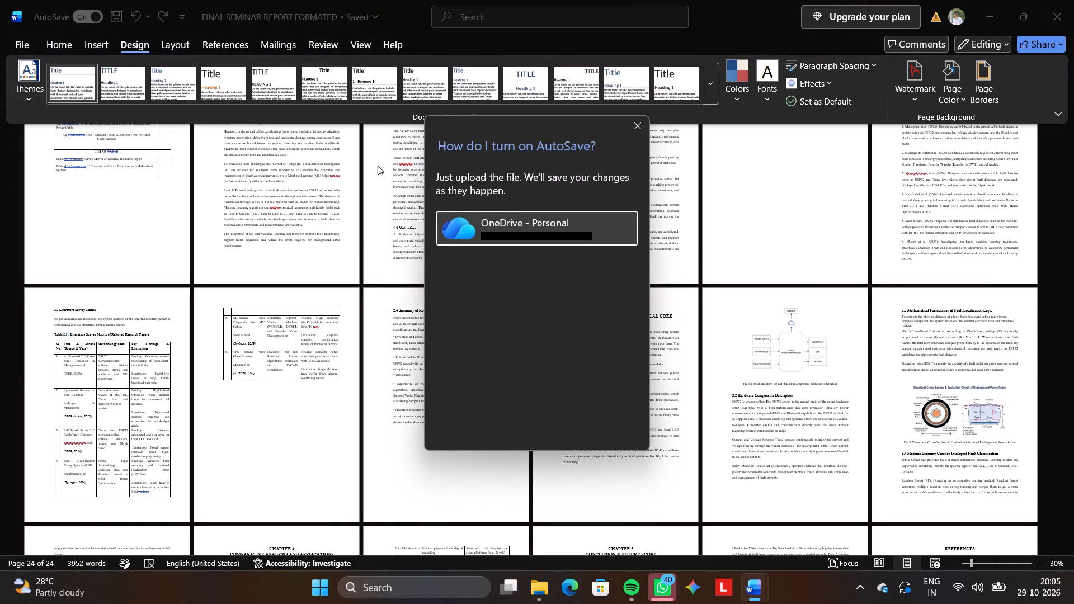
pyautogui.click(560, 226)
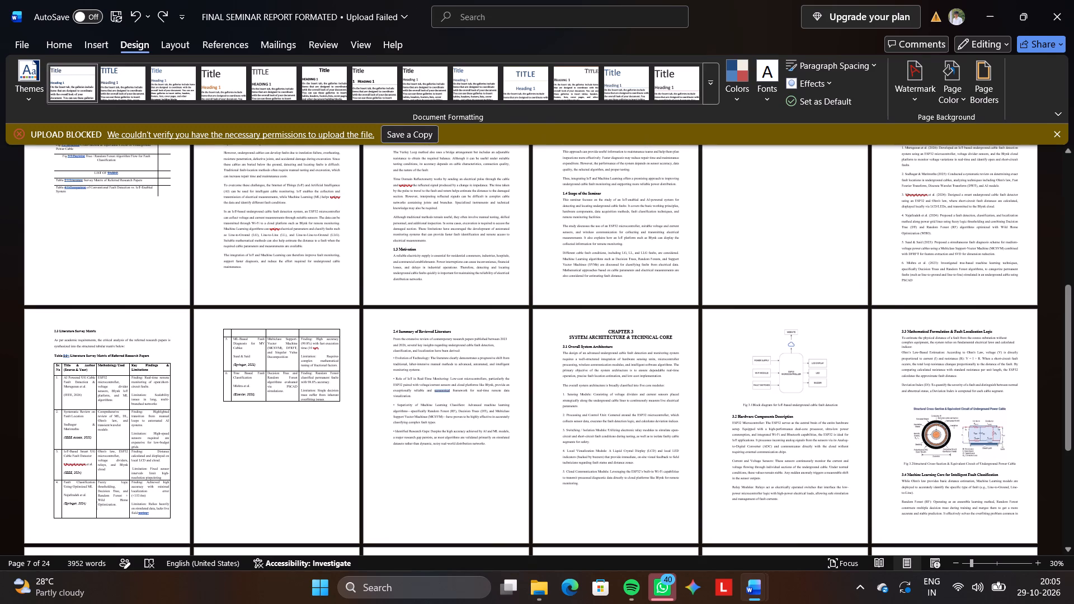
# Measure the page border from the text and set its top, bottom, left and right margins to 10 pt each.
pyautogui.click(995, 88)
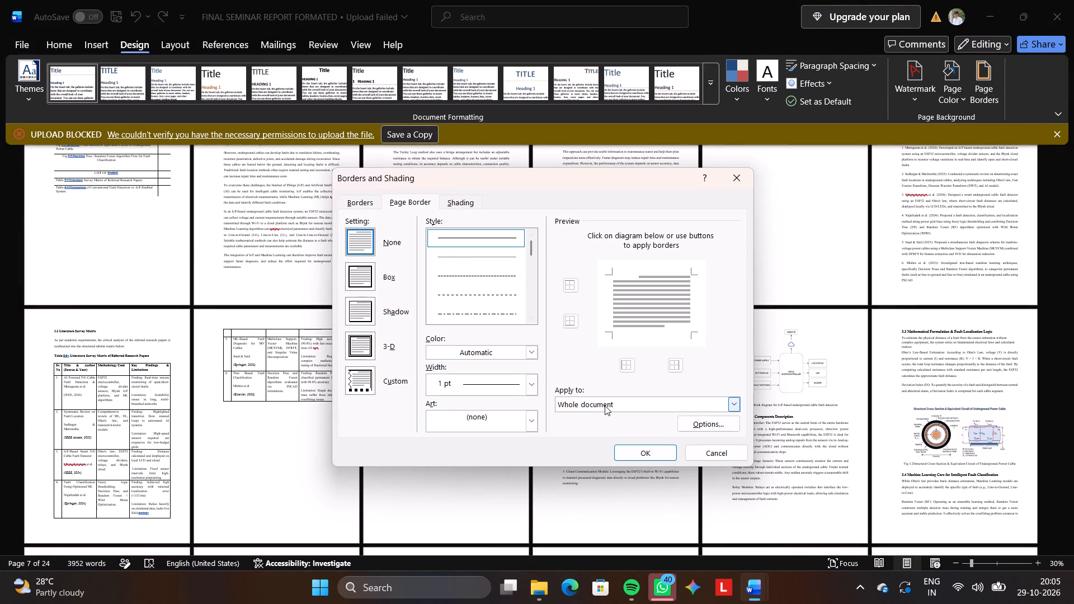
pyautogui.click(701, 427)
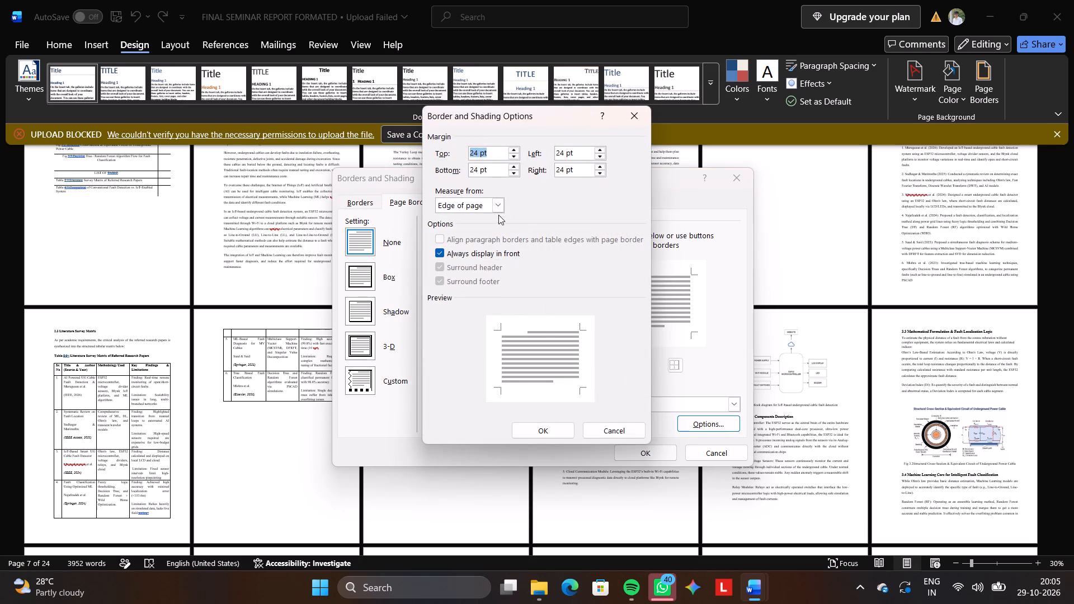
pyautogui.moveTo(497, 205); pyautogui.dragTo(479, 220)
pyautogui.click(479, 220)
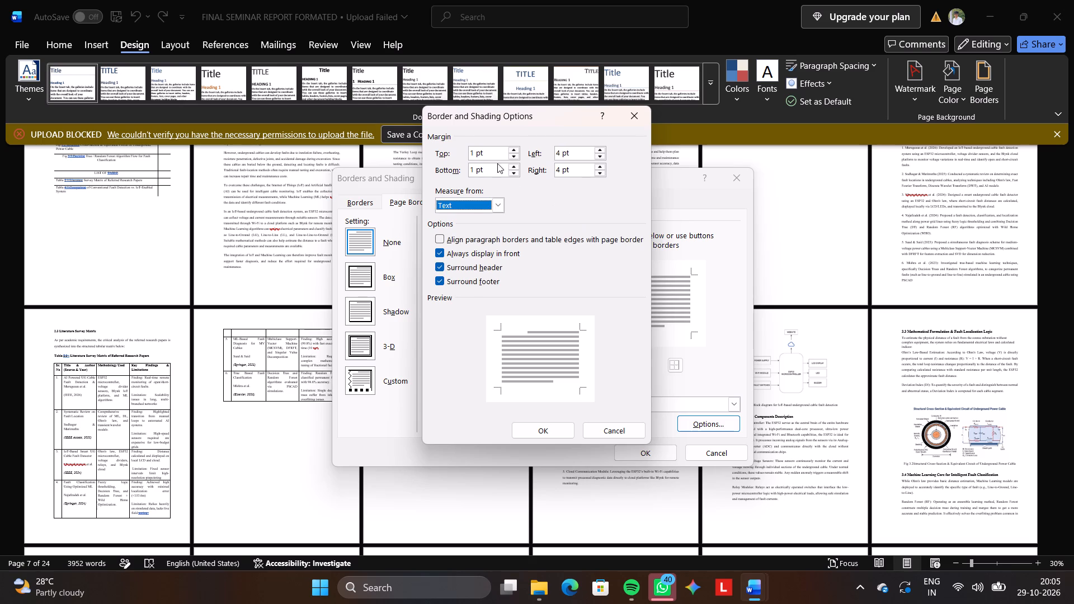
pyautogui.tripleClick(513, 153)
pyautogui.tripleClick(513, 153)
pyautogui.tripleClick(513, 153)
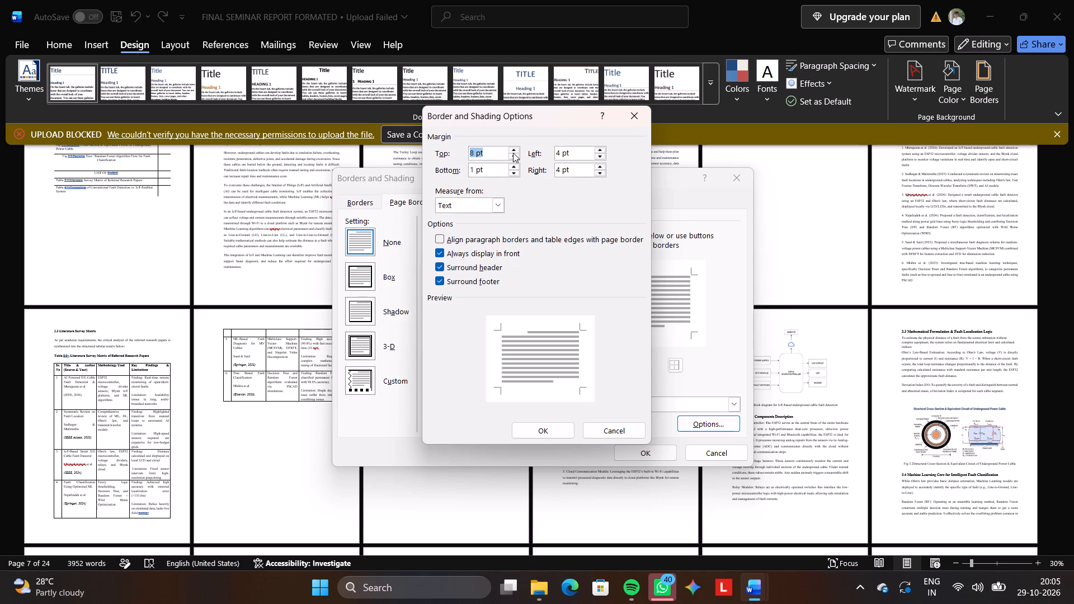
pyautogui.click(574, 157)
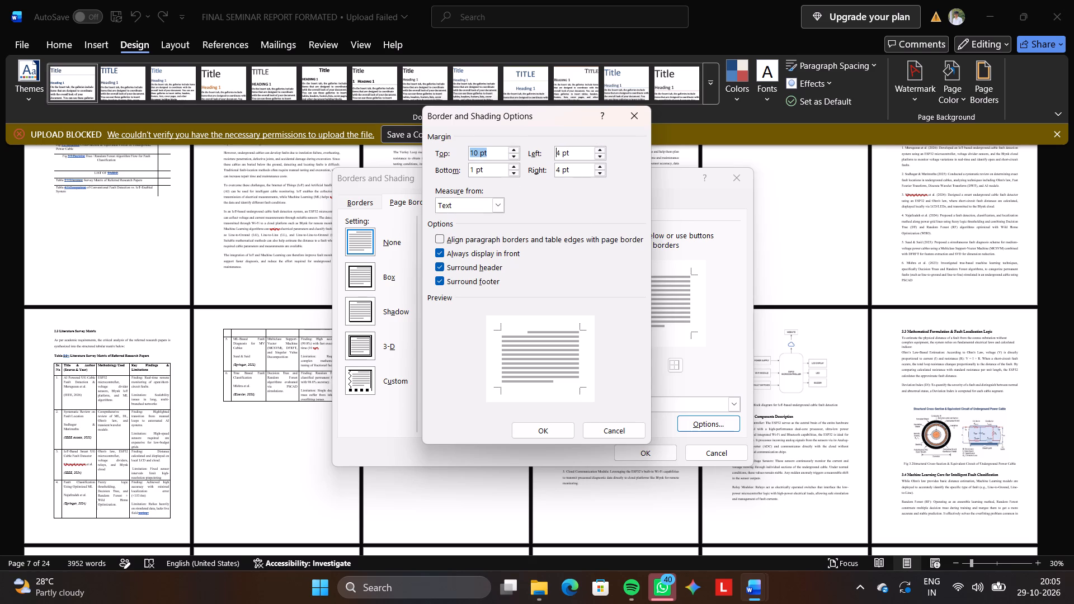
pyautogui.doubleClick(574, 157)
pyautogui.write('10')
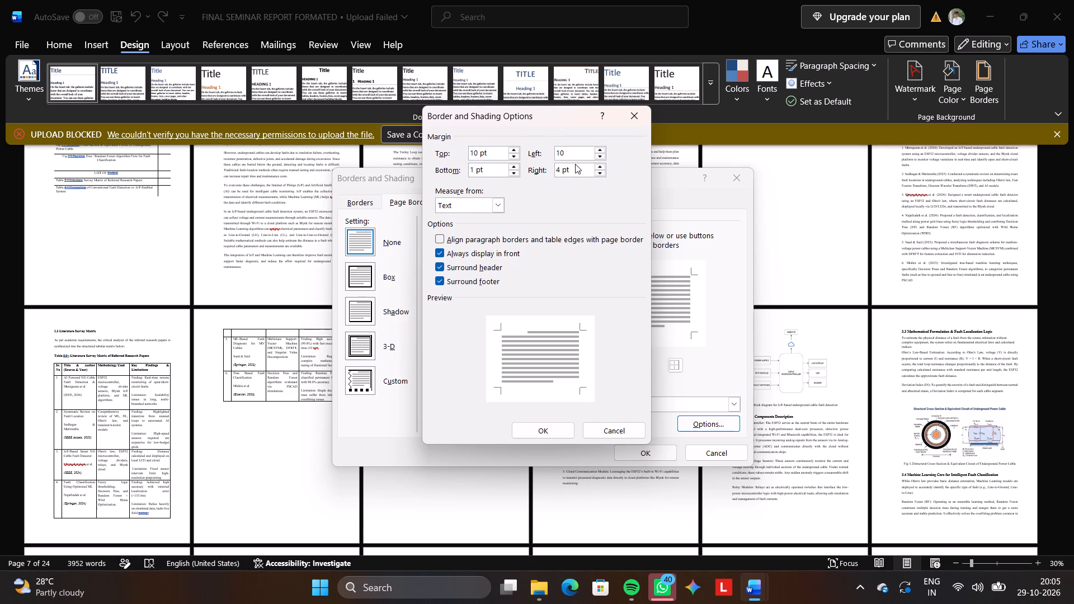
pyautogui.doubleClick(574, 166)
pyautogui.tripleClick(574, 166)
pyautogui.write('10')
pyautogui.tripleClick(492, 169)
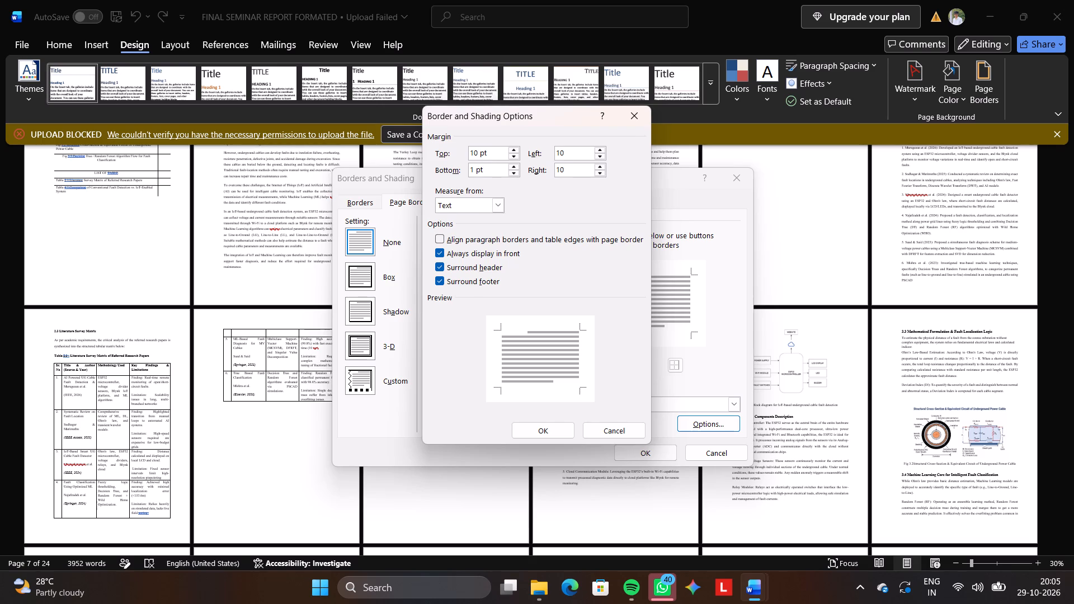
pyautogui.write('10')
pyautogui.click(546, 434)
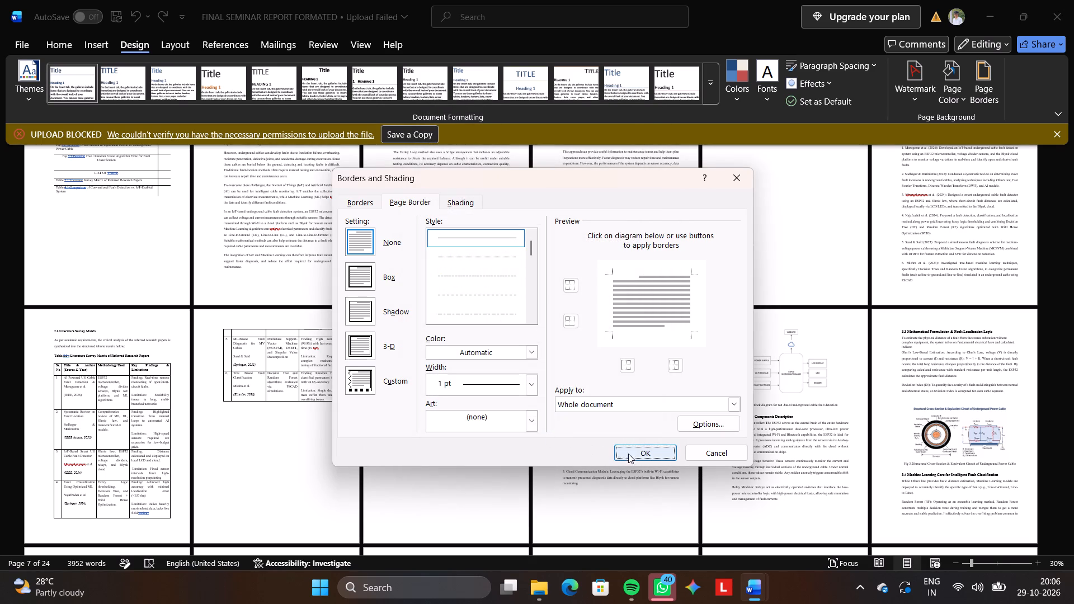
# Choose the Box setting for the page border, keep the margin options, and apply it to the whole document.
pyautogui.click(362, 277)
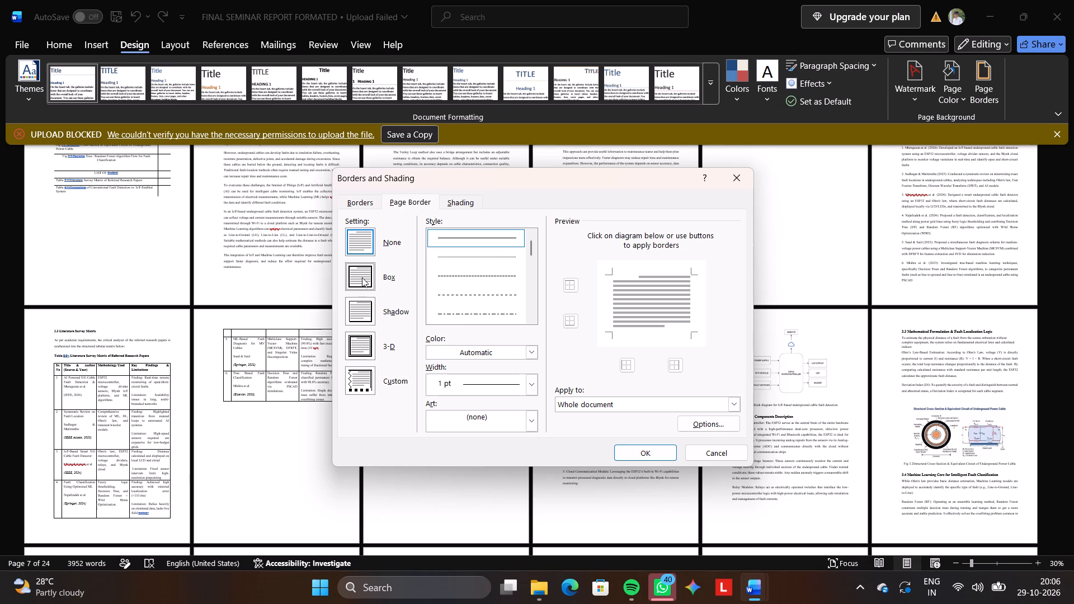
pyautogui.click(700, 423)
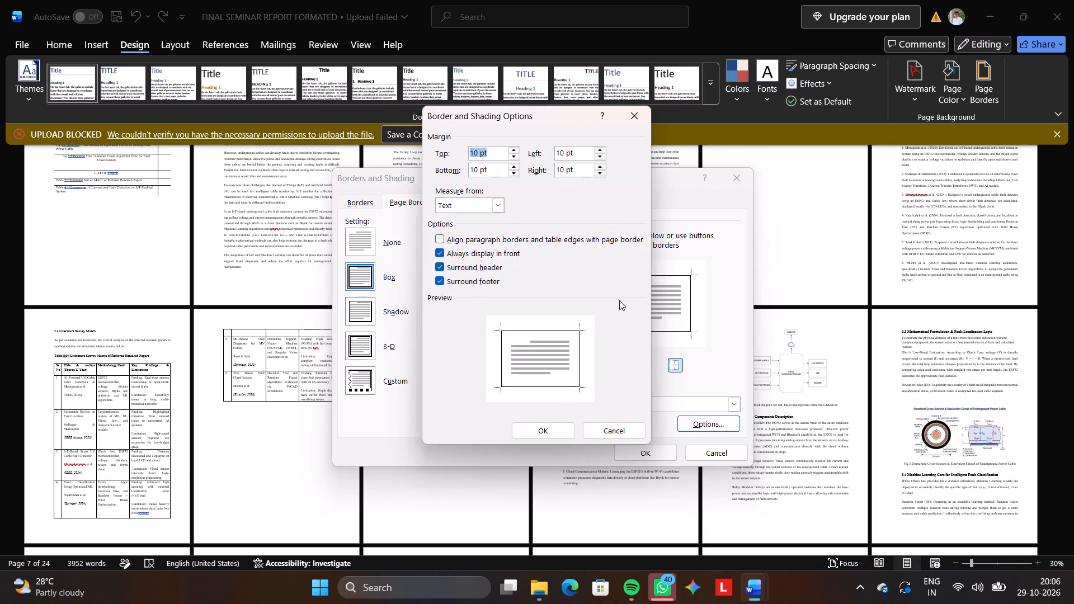
pyautogui.click(562, 430)
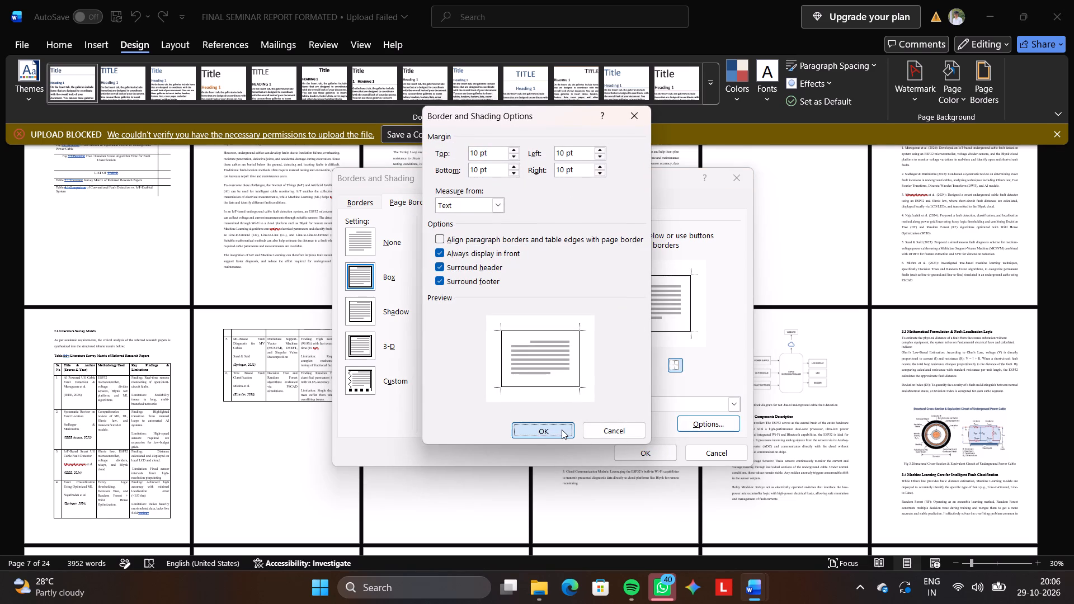
pyautogui.click(643, 453)
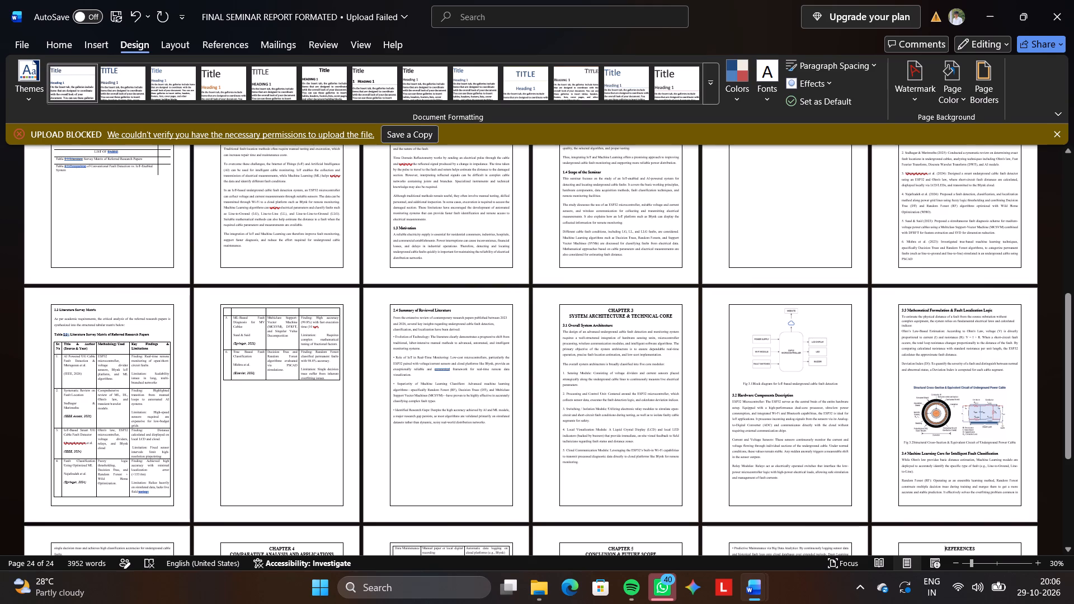
pyautogui.scroll(-5, 643, 453)
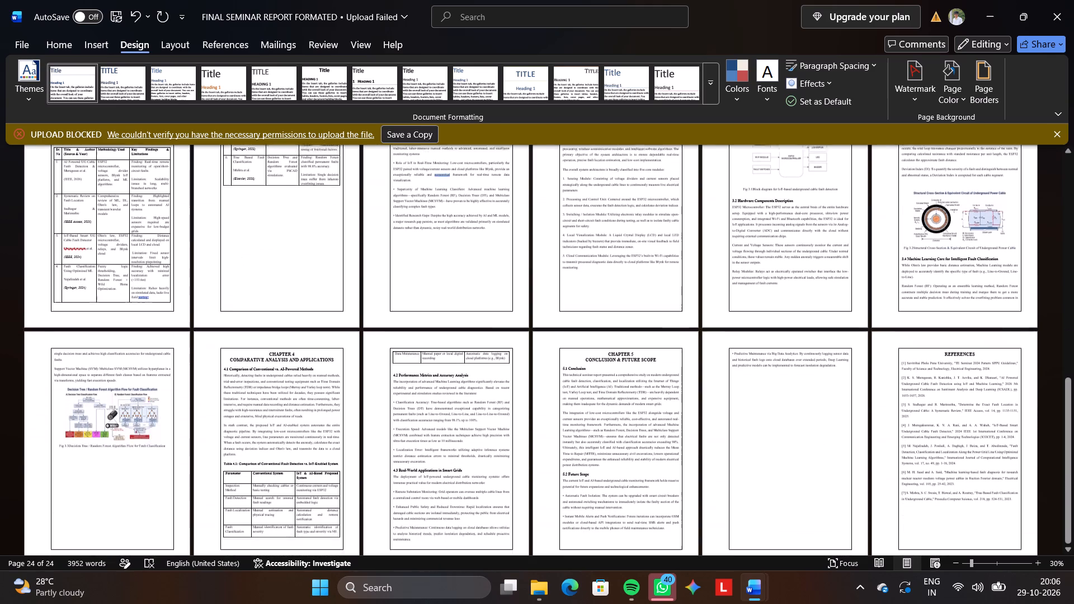
pyautogui.scroll(-2, 643, 453)
pyautogui.scroll(10, 643, 453)
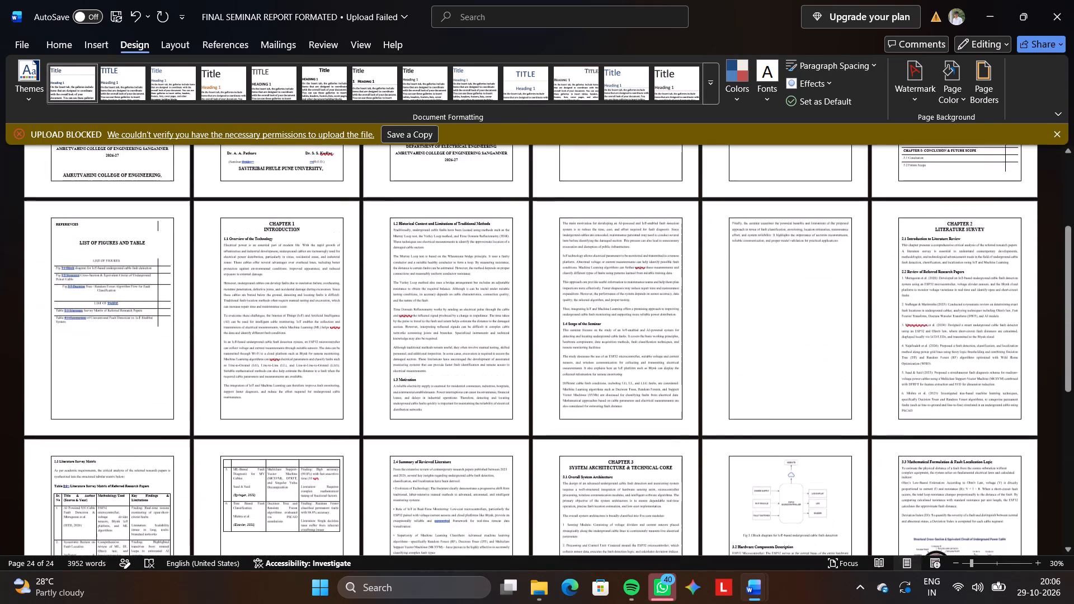
# Examine the page border across the report's pages, from the overview to the References and cover pages at 100% zoom.
pyautogui.scroll(5, 643, 453)
pyautogui.scroll(-19, 643, 453)
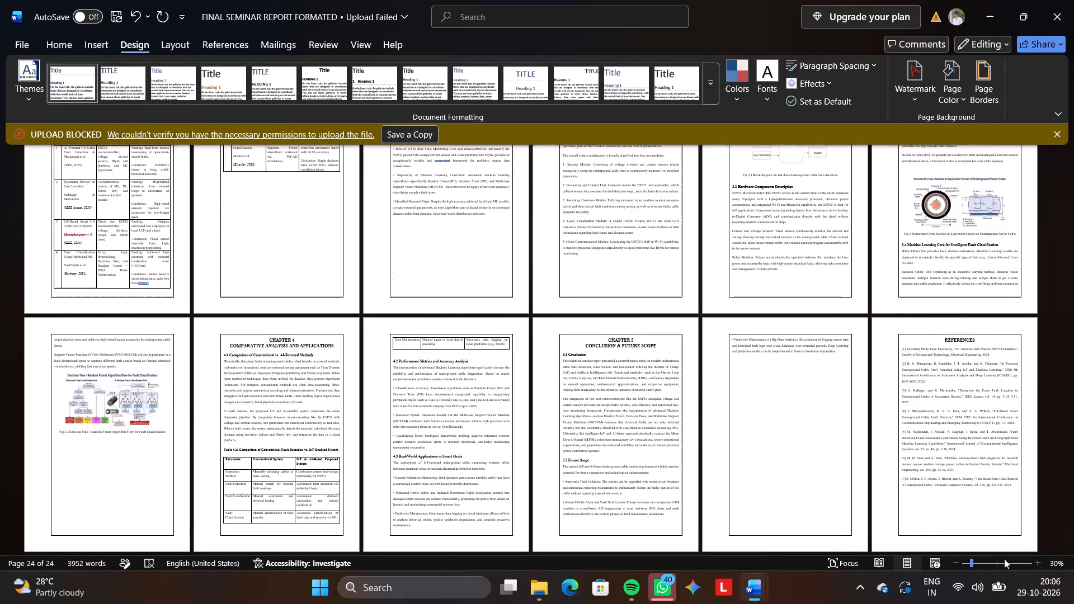
pyautogui.click(995, 562)
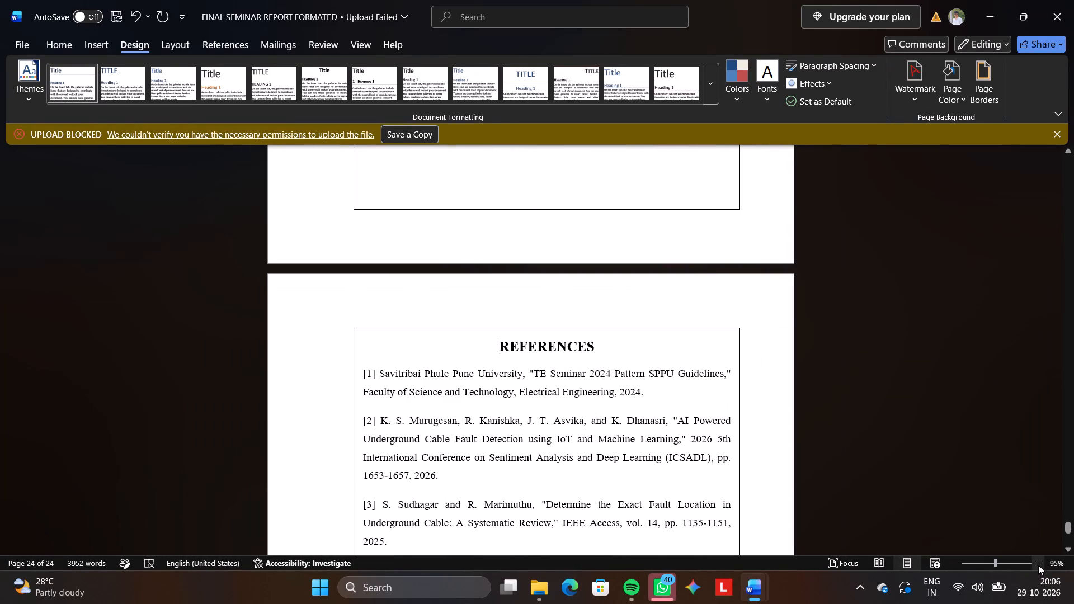
pyautogui.click(1038, 565)
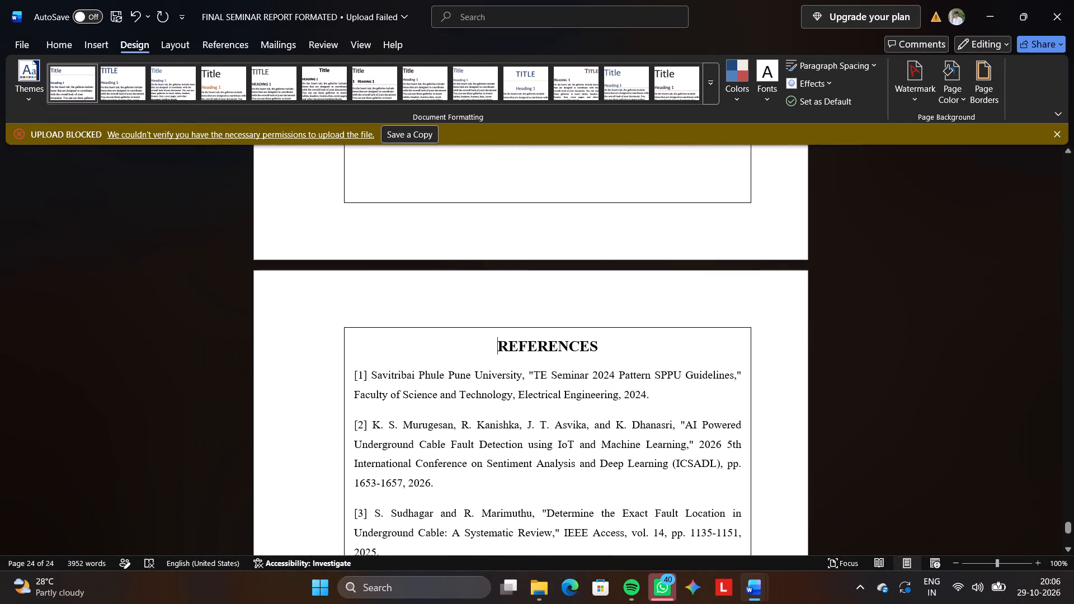
pyautogui.scroll(-2, 847, 422)
pyautogui.scroll(4, 847, 422)
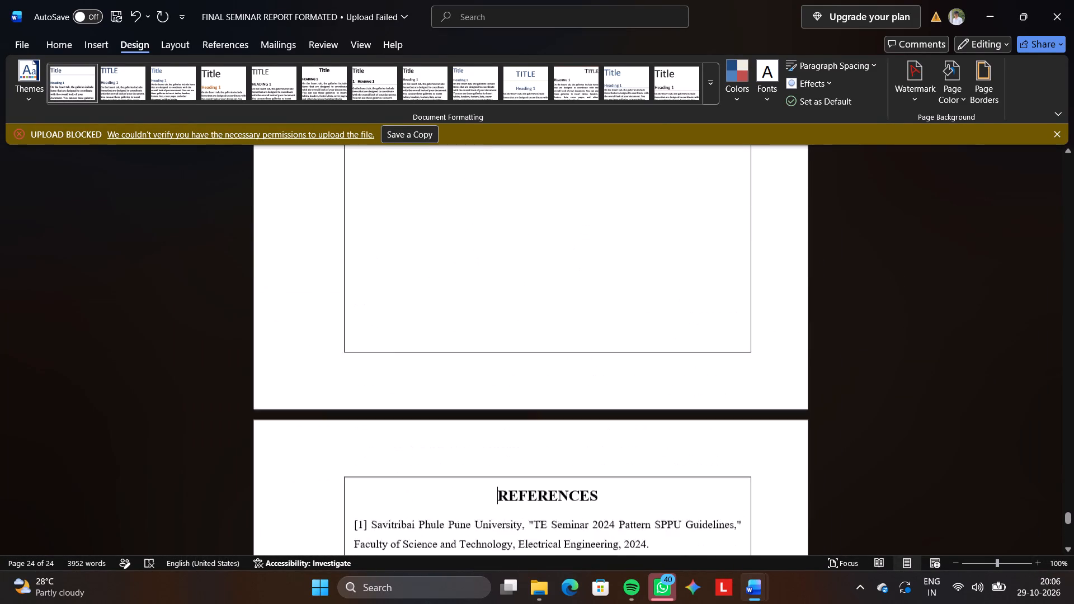
pyautogui.scroll(20, 847, 422)
pyautogui.scroll(12, 847, 422)
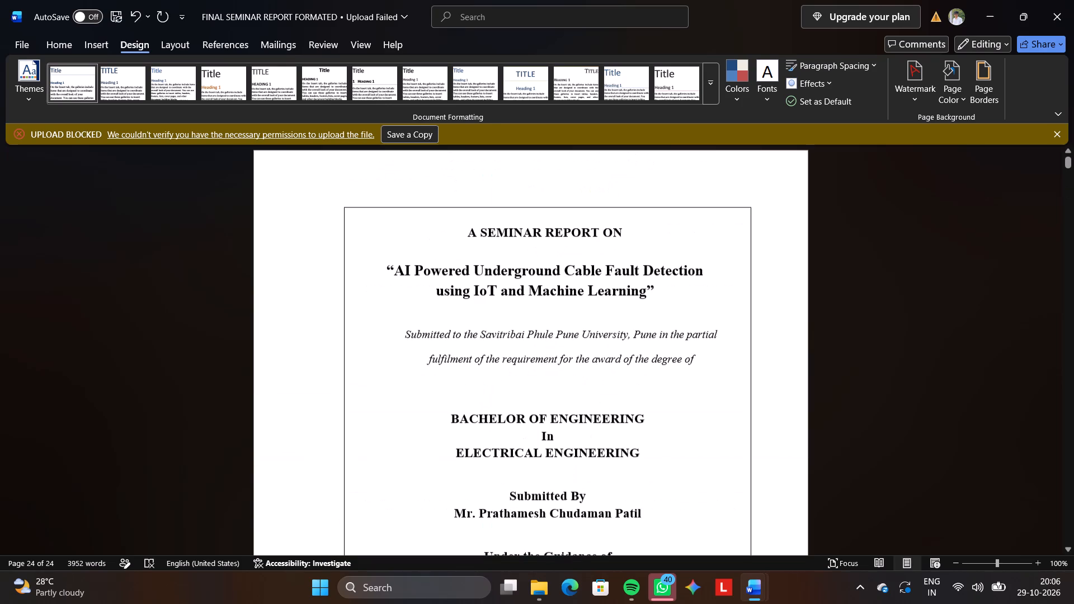
pyautogui.scroll(-2, 745, 278)
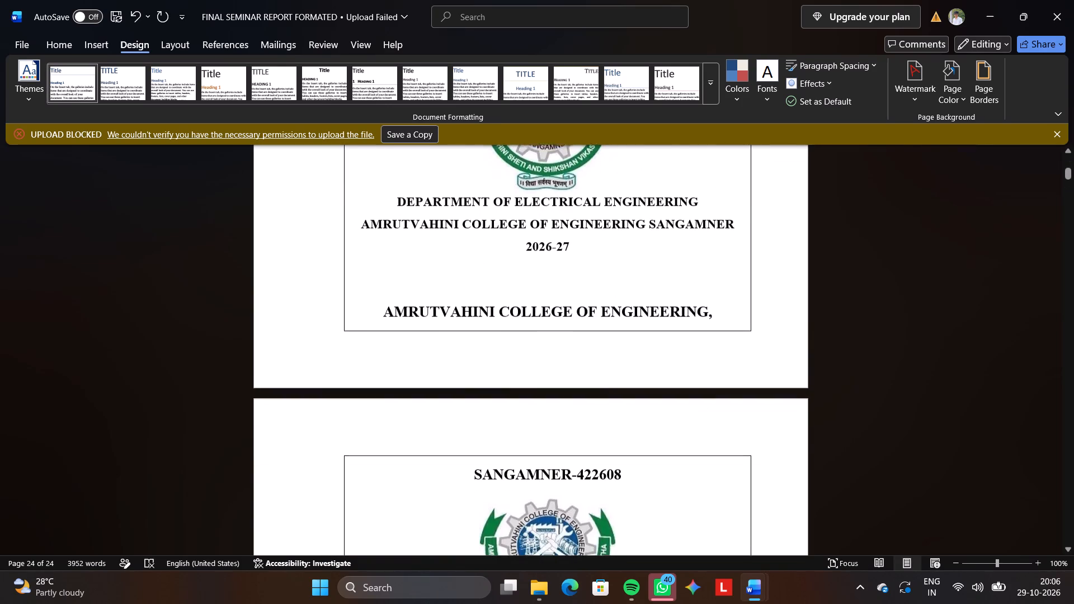
pyautogui.scroll(2, 745, 278)
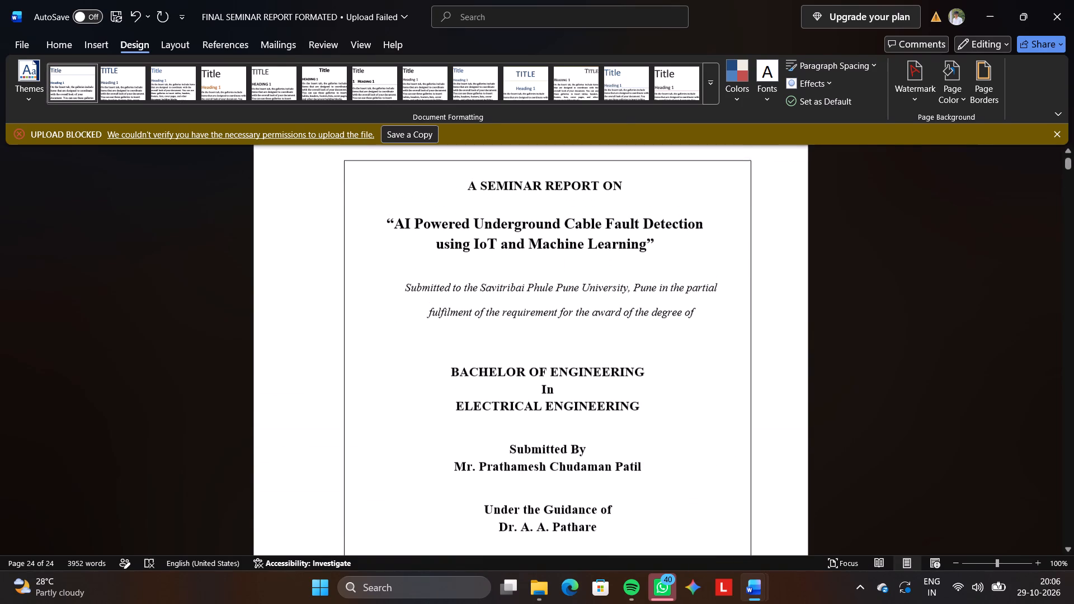
pyautogui.scroll(1, 745, 278)
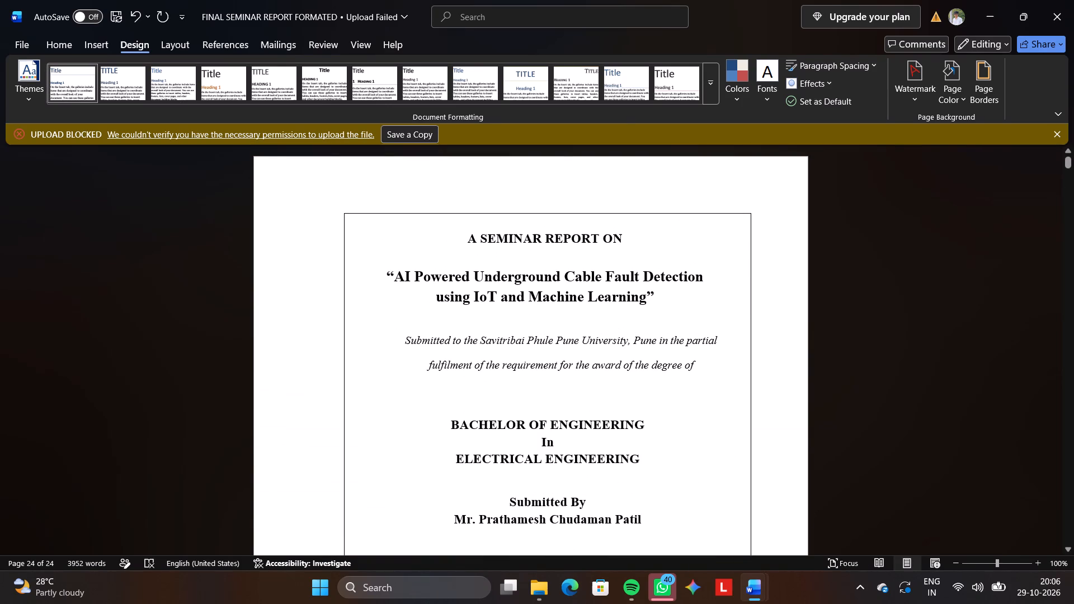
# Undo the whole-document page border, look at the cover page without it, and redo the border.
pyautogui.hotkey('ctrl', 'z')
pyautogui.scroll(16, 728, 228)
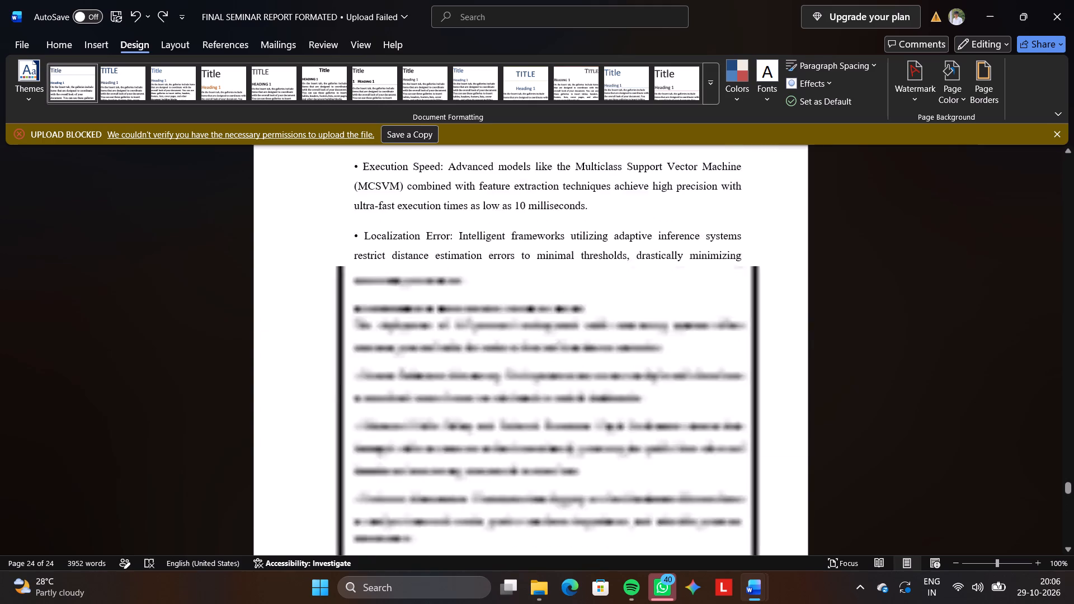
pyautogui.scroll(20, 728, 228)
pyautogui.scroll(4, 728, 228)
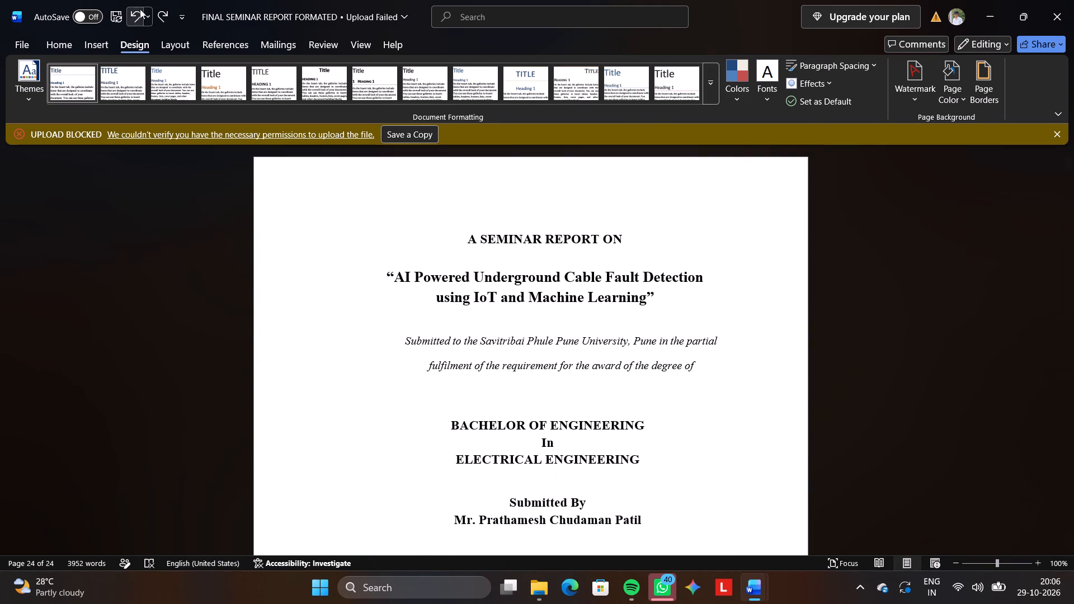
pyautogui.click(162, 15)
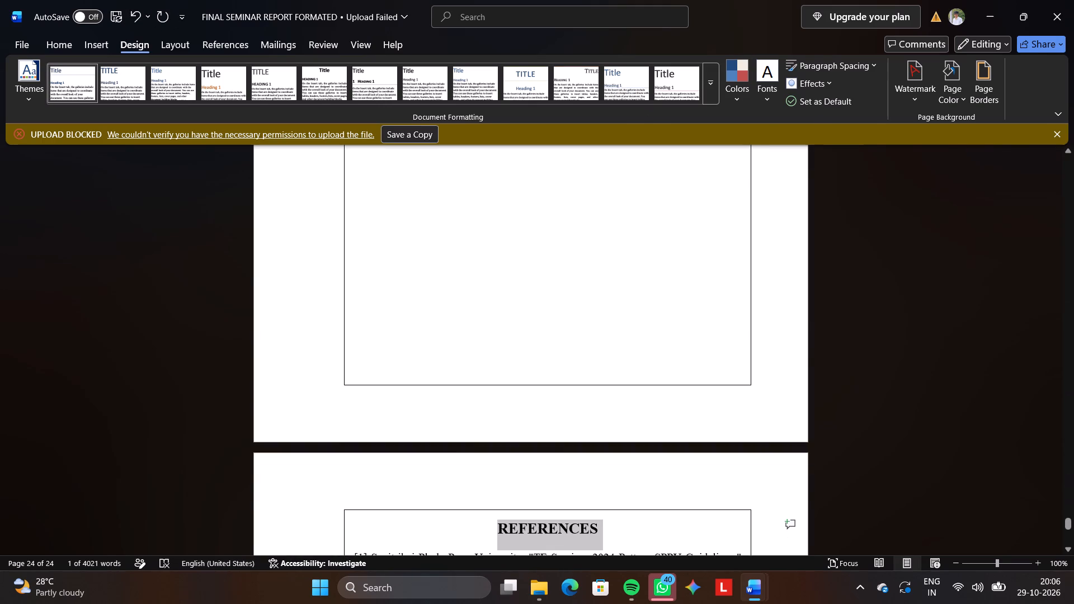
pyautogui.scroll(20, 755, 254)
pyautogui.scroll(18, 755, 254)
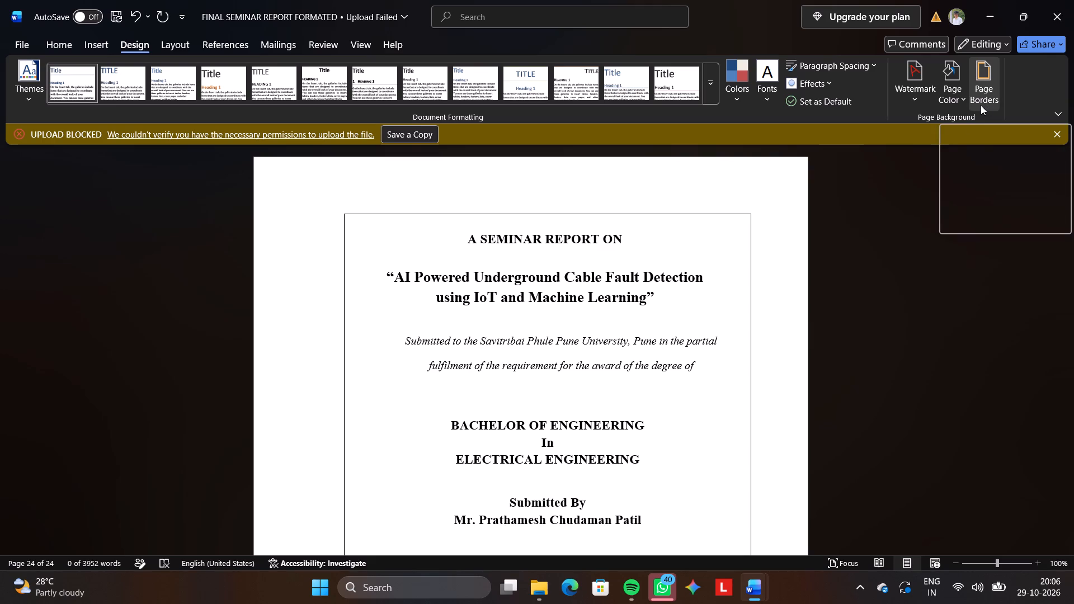
# Remove the page border from the whole document by choosing the None setting.
pyautogui.click(981, 105)
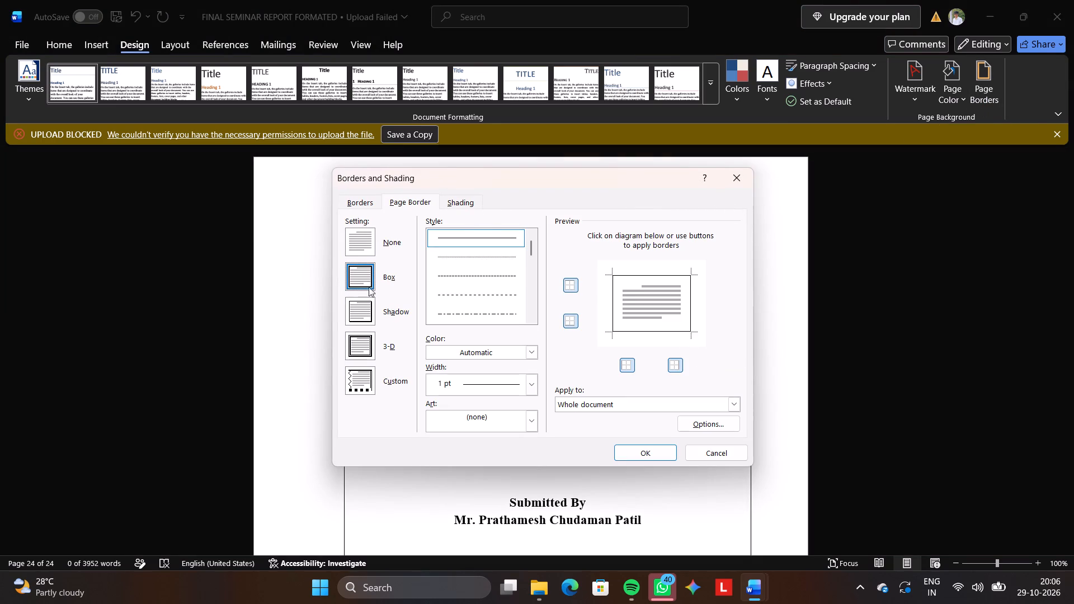
pyautogui.click(362, 237)
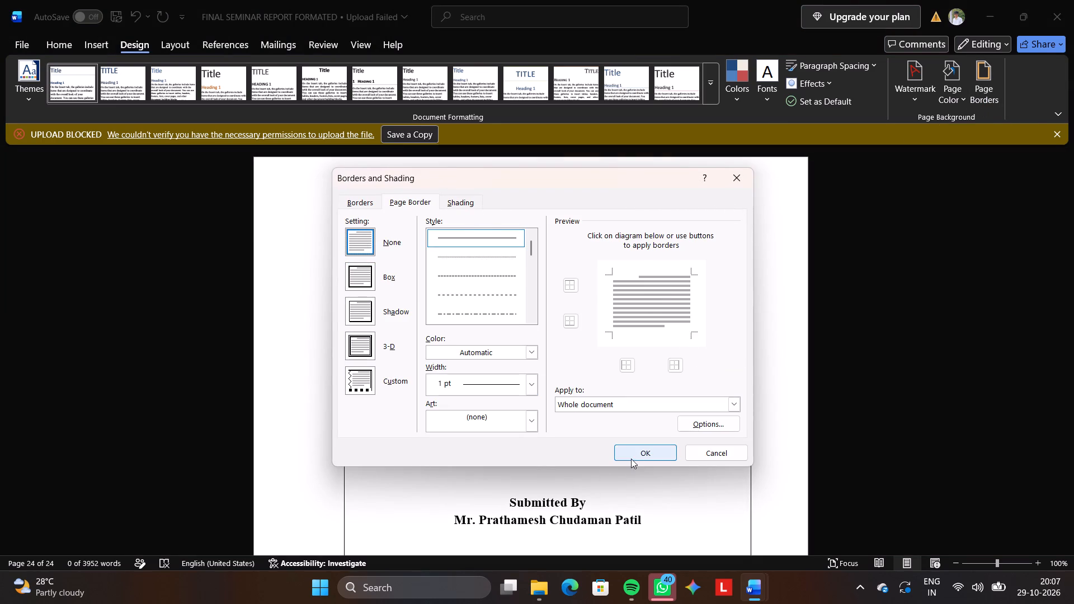
pyautogui.click(637, 454)
pyautogui.scroll(15, 670, 323)
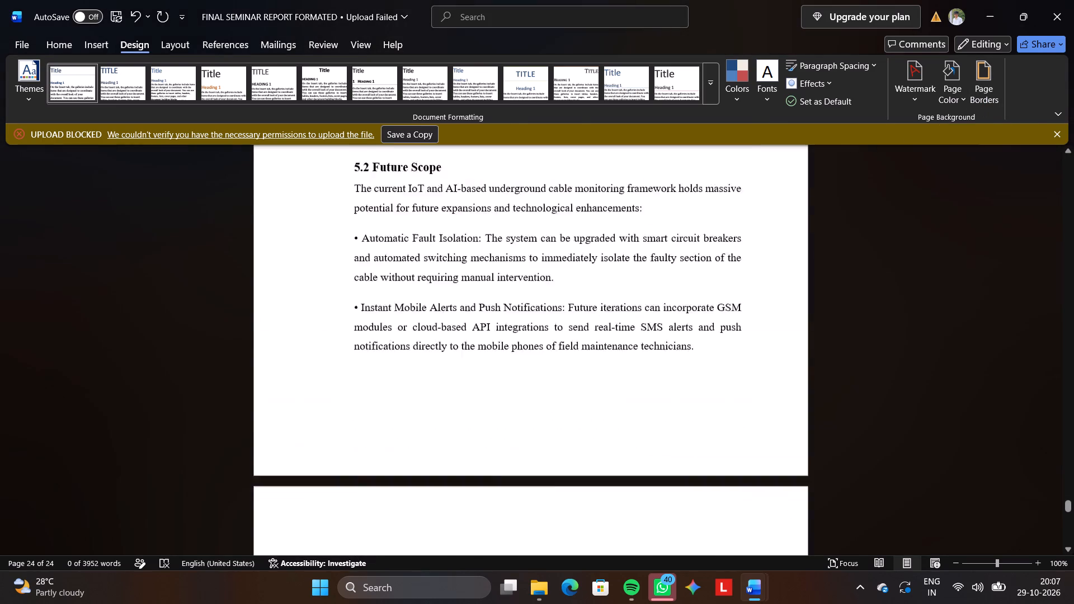
pyautogui.scroll(20, 670, 323)
pyautogui.scroll(20, 670, 323)
pyautogui.scroll(16, 670, 323)
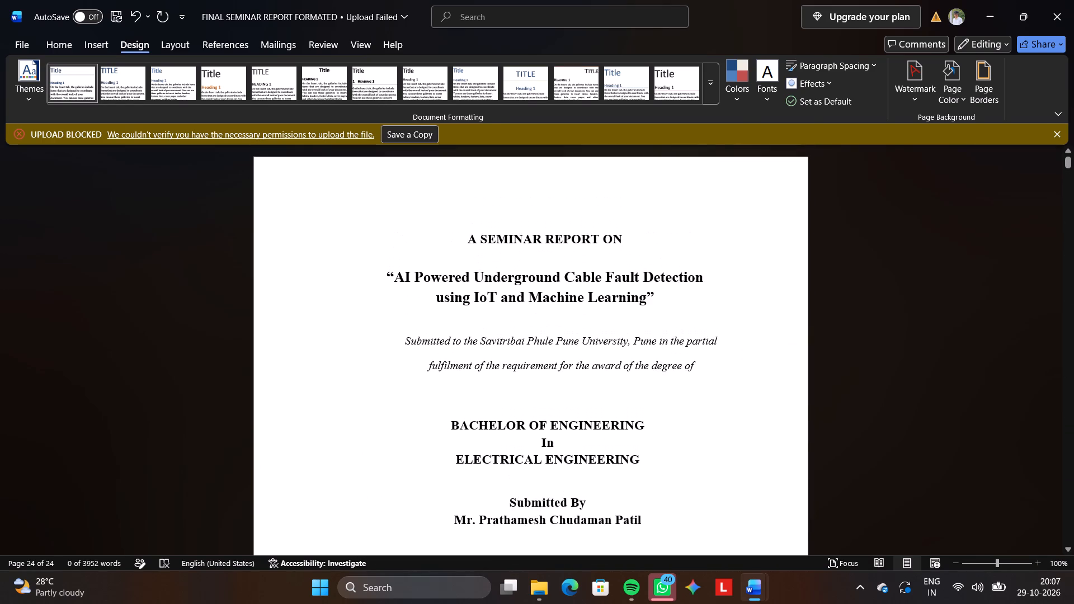
pyautogui.scroll(6, 670, 323)
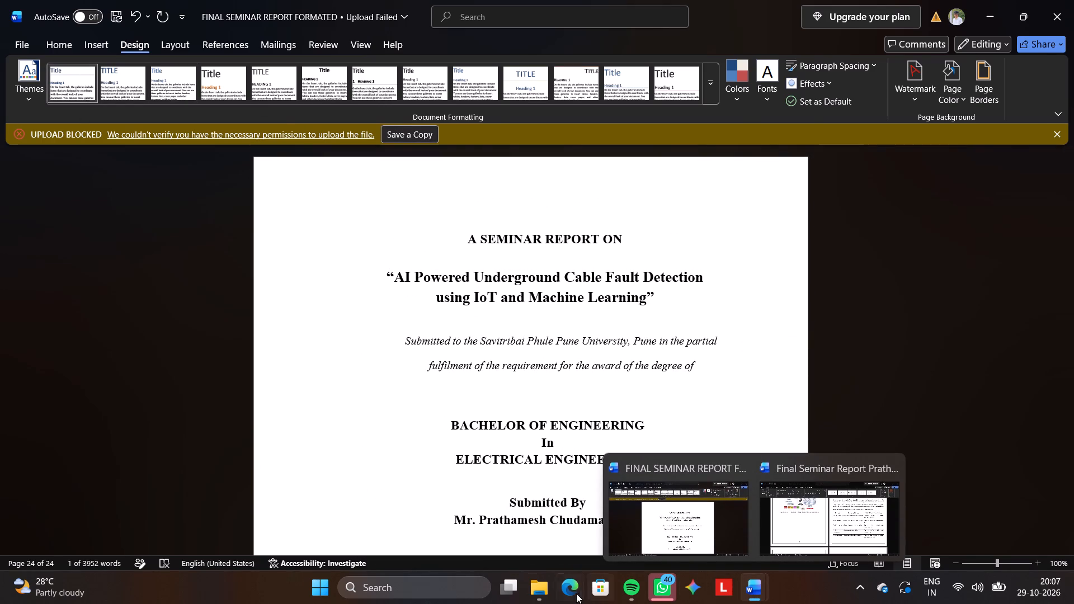
# Open Final Seminar Report Prathamesh (1) from the Documents folder and examine its cover, certificate and acknowledgment page layout.
pyautogui.click(538, 594)
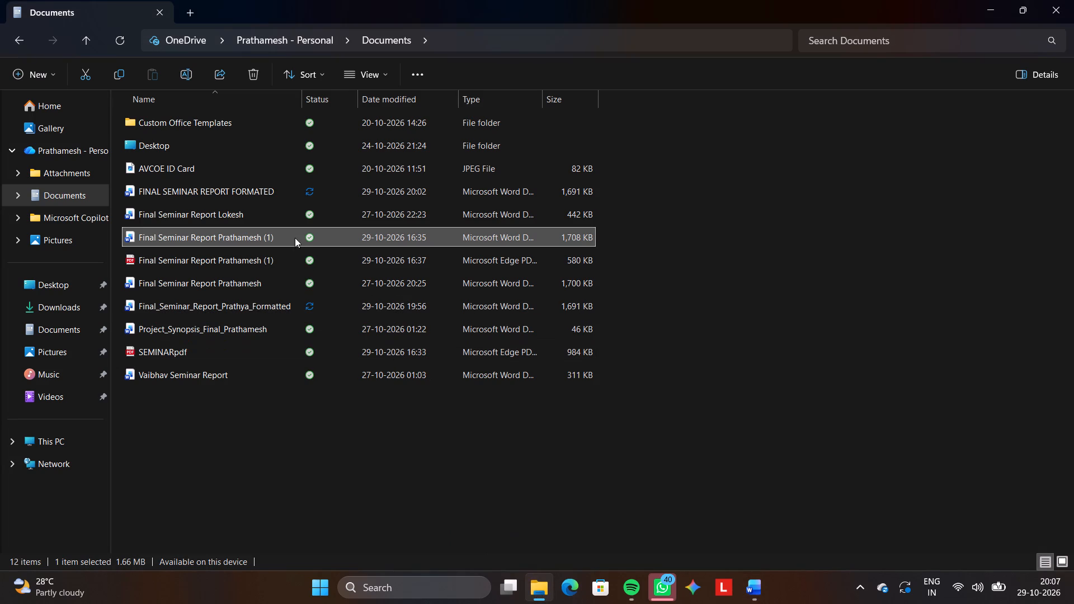
pyautogui.doubleClick(288, 232)
pyautogui.moveTo(288, 232); pyautogui.dragTo(450, 460)
pyautogui.scroll(1, 450, 460)
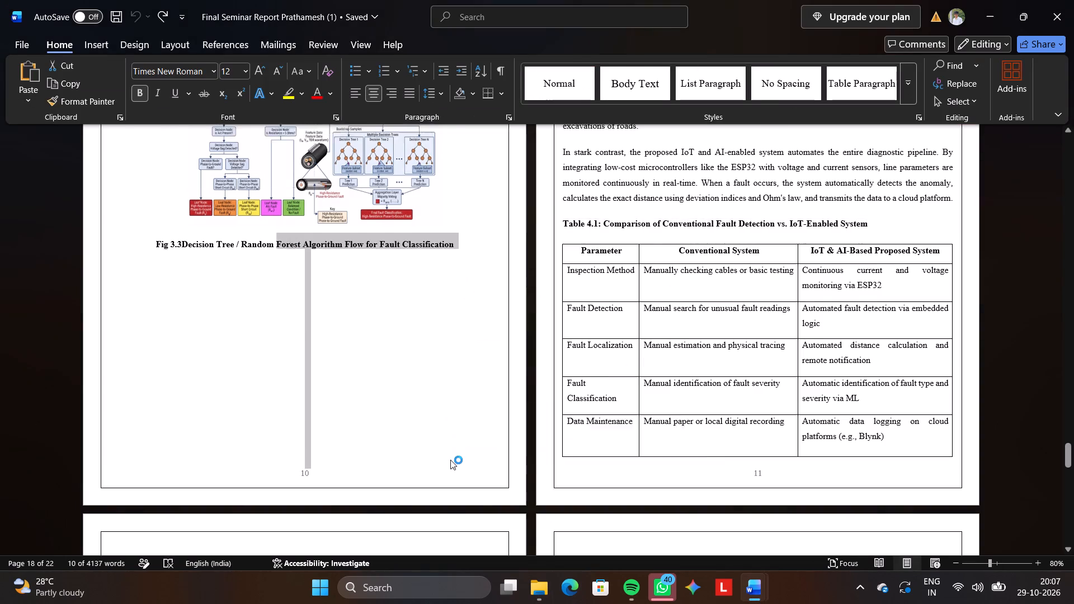
pyautogui.scroll(1, 450, 460)
pyautogui.scroll(20, 450, 460)
pyautogui.scroll(9, 450, 460)
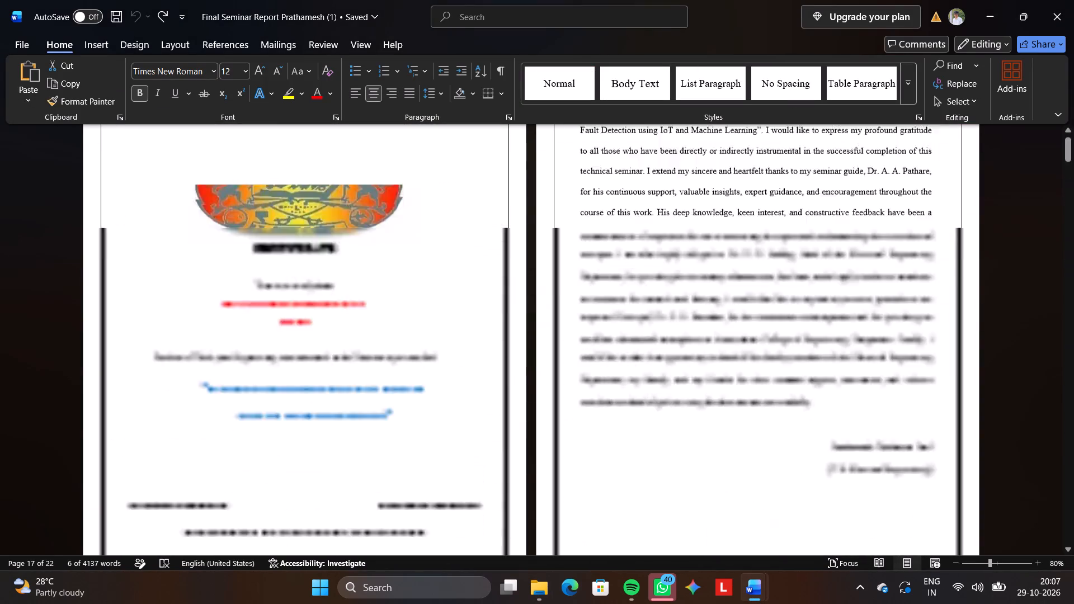
pyautogui.scroll(4, 450, 460)
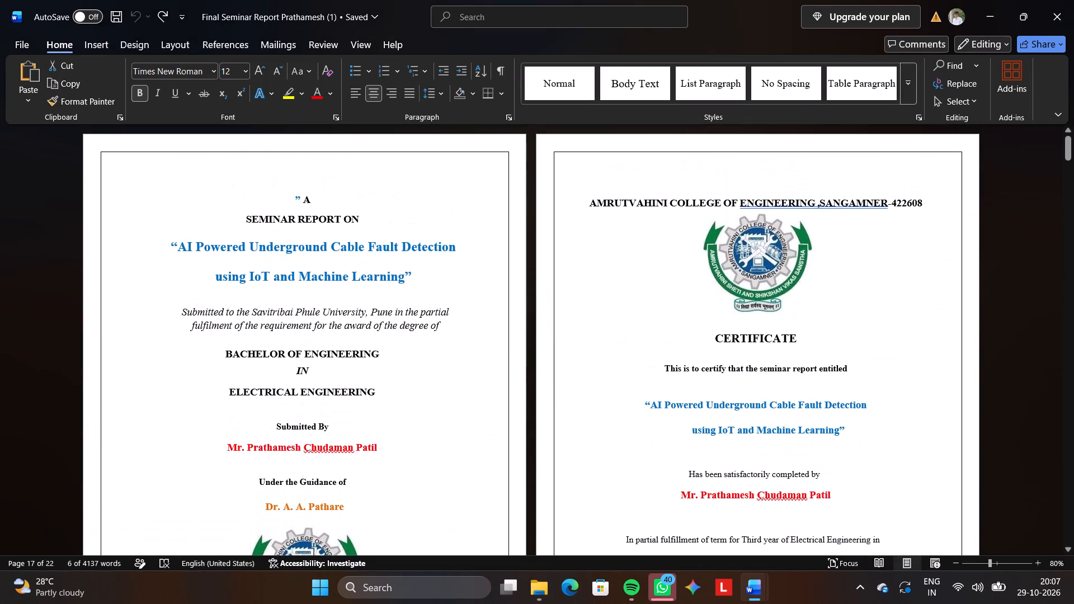
pyautogui.scroll(-3, 450, 460)
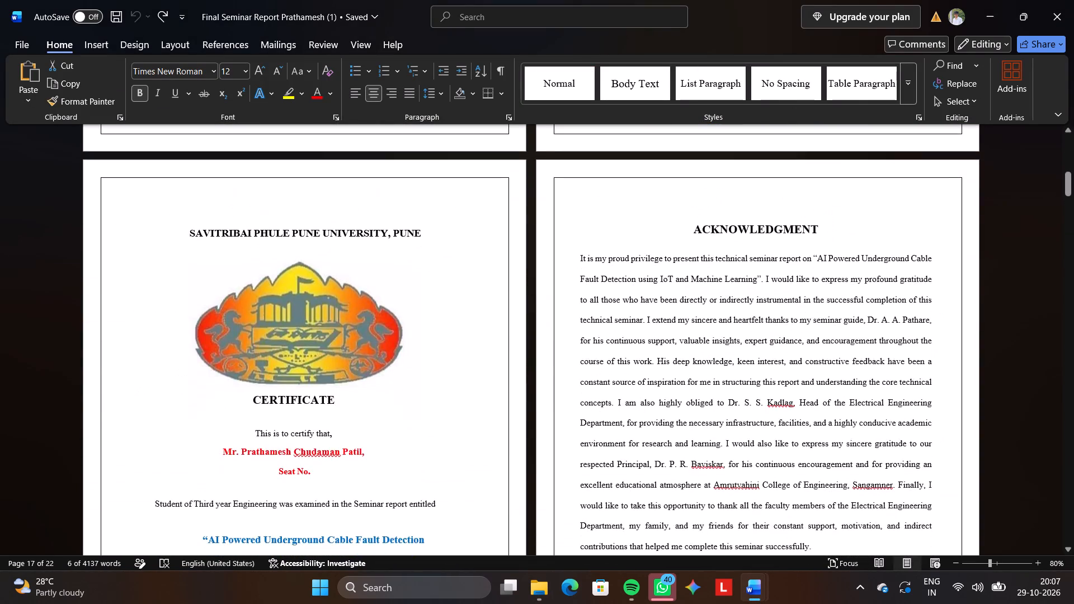
pyautogui.scroll(8, 450, 460)
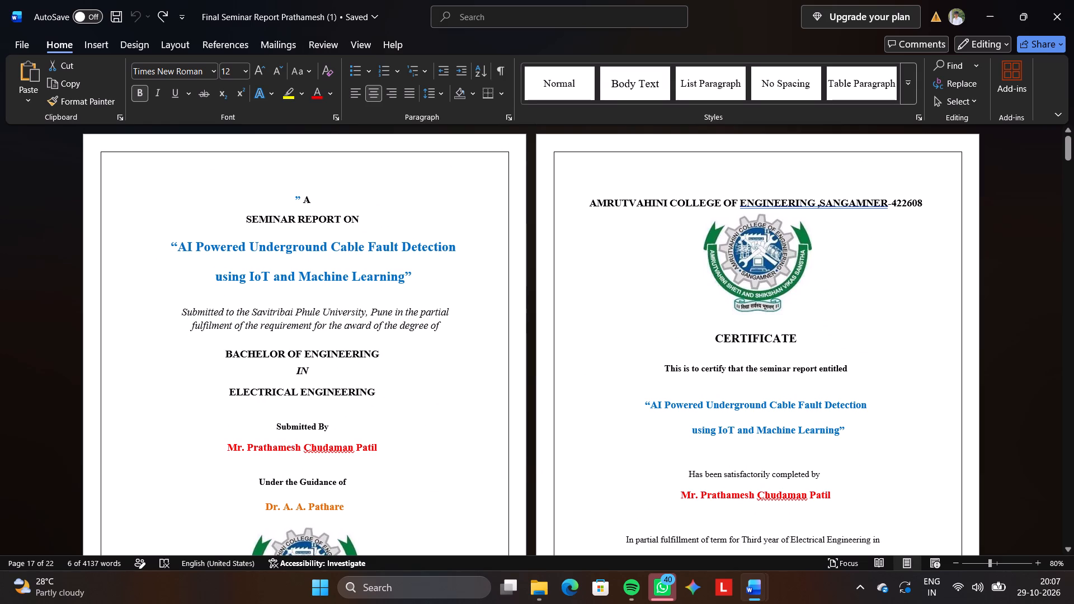
pyautogui.click(818, 202)
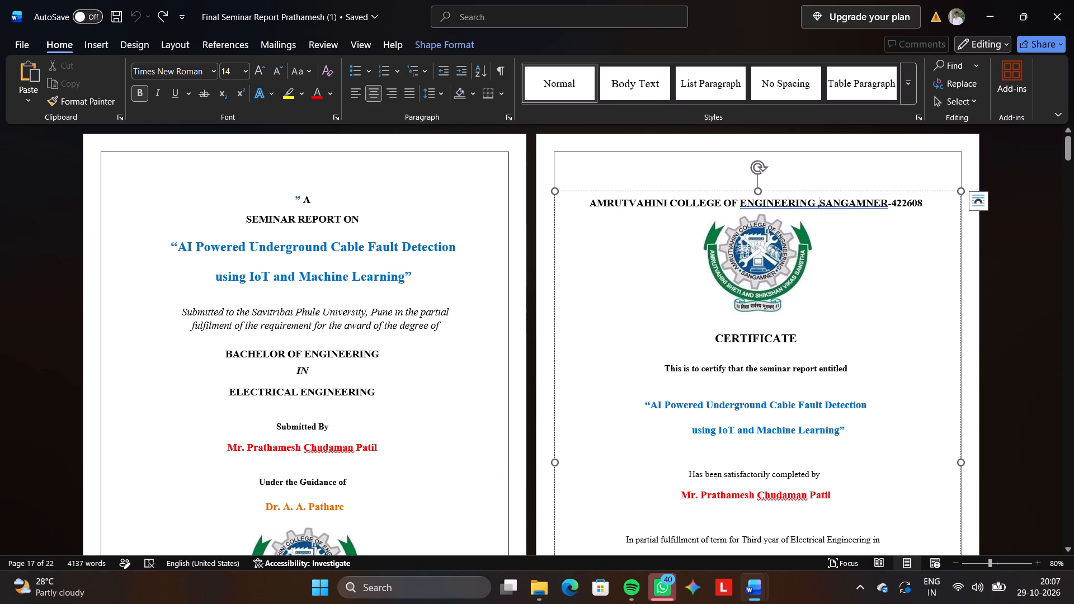
pyautogui.click(818, 202)
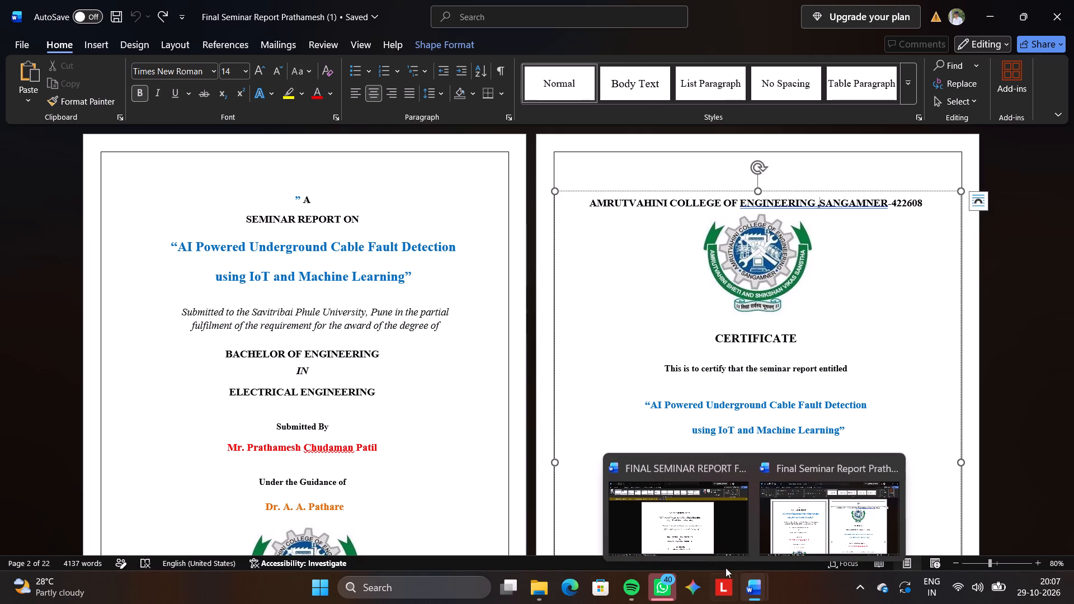
# Return to FINAL SEMINAR REPORT FORMATED and add a blank line above "AMRUTVAHINI COLLEGE OF ENGINEERING," to push it off the cover page.
pyautogui.click(709, 526)
pyautogui.scroll(10, 713, 470)
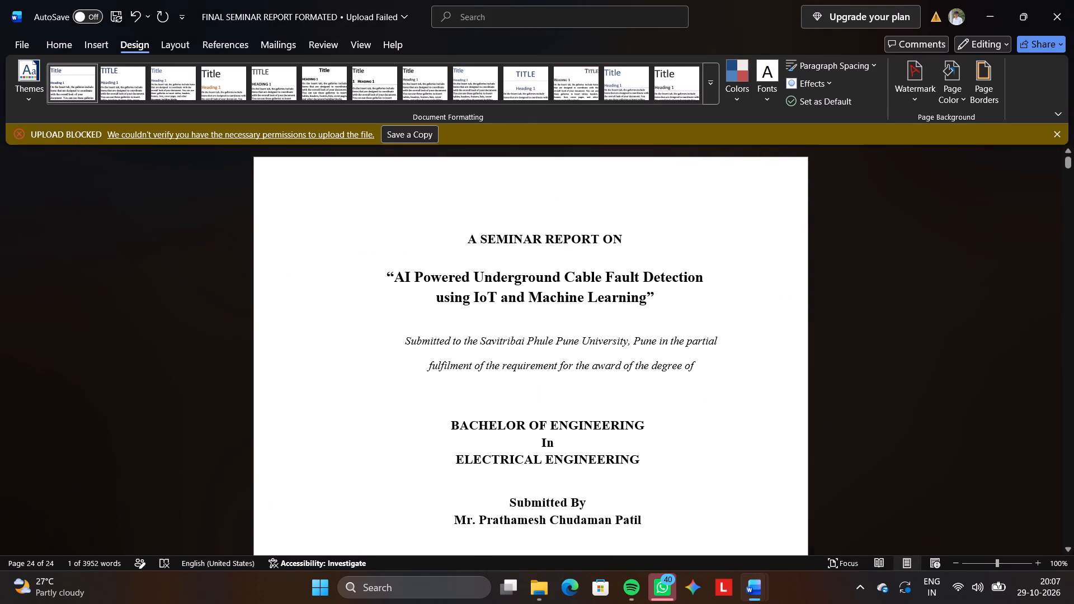
pyautogui.scroll(-4, 713, 470)
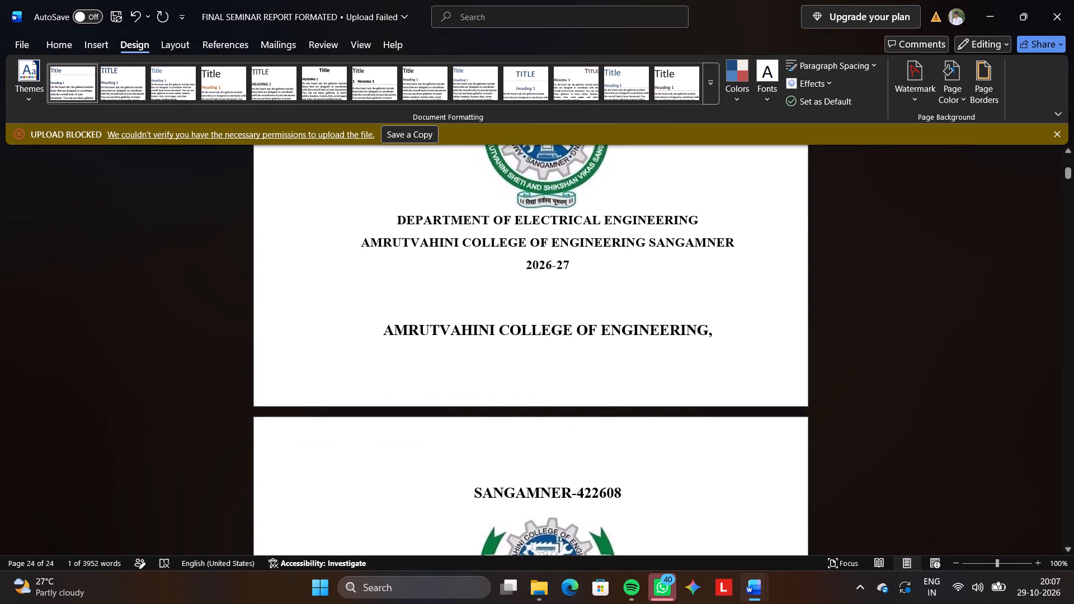
pyautogui.click(666, 295)
pyautogui.press('Return')
# Insert two blank lines on the cover page between the college logo and "DEPARTMENT OF ELECTRICAL ENGINEERING".
pyautogui.scroll(-3, 666, 295)
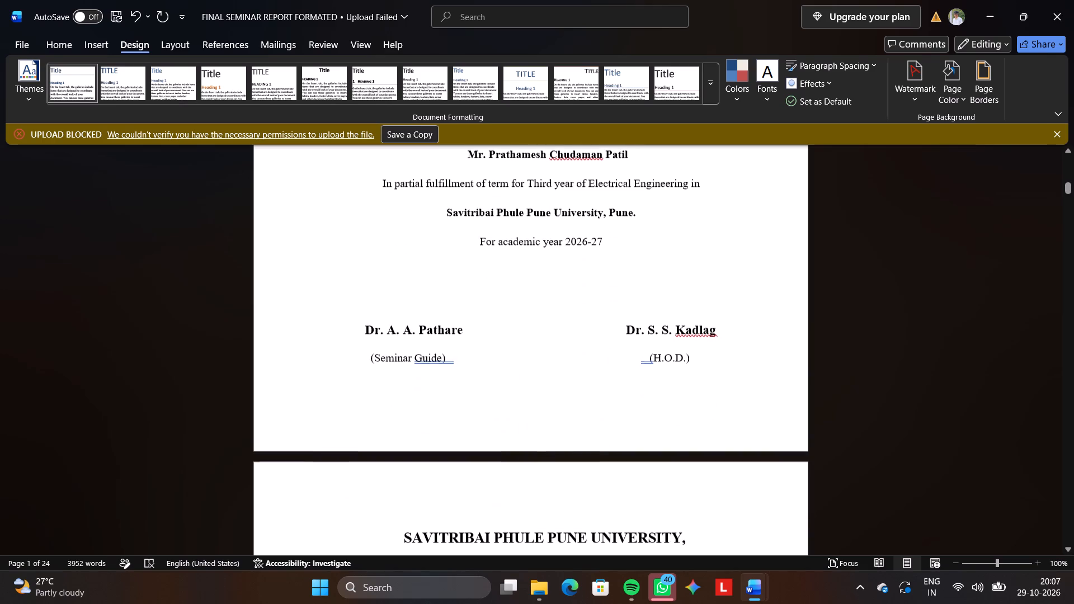
pyautogui.scroll(-3, 666, 295)
pyautogui.scroll(2, 666, 295)
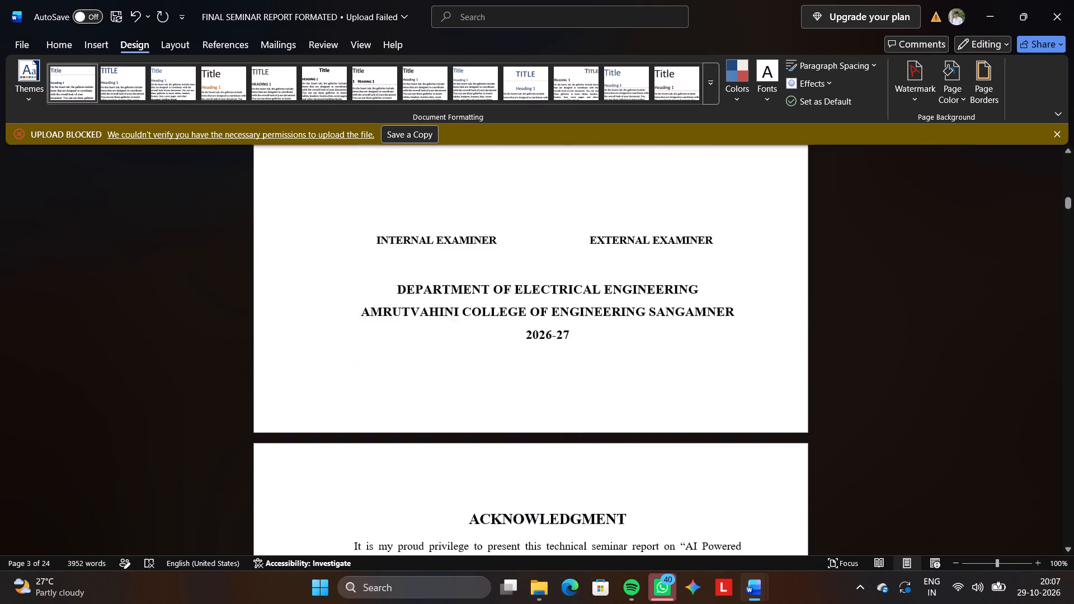
pyautogui.scroll(4, 666, 295)
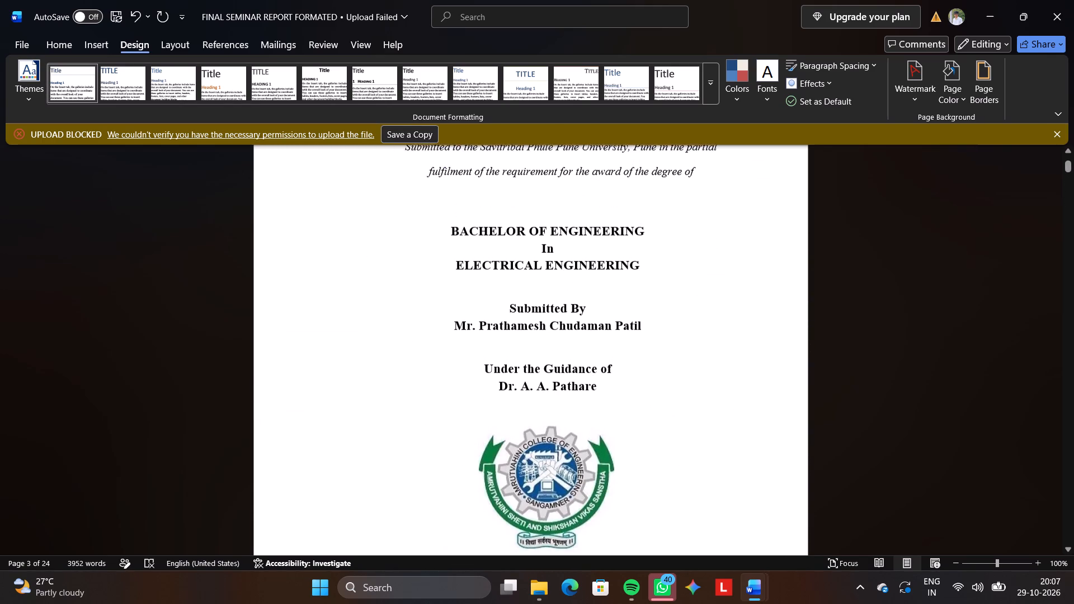
pyautogui.scroll(-1, 666, 295)
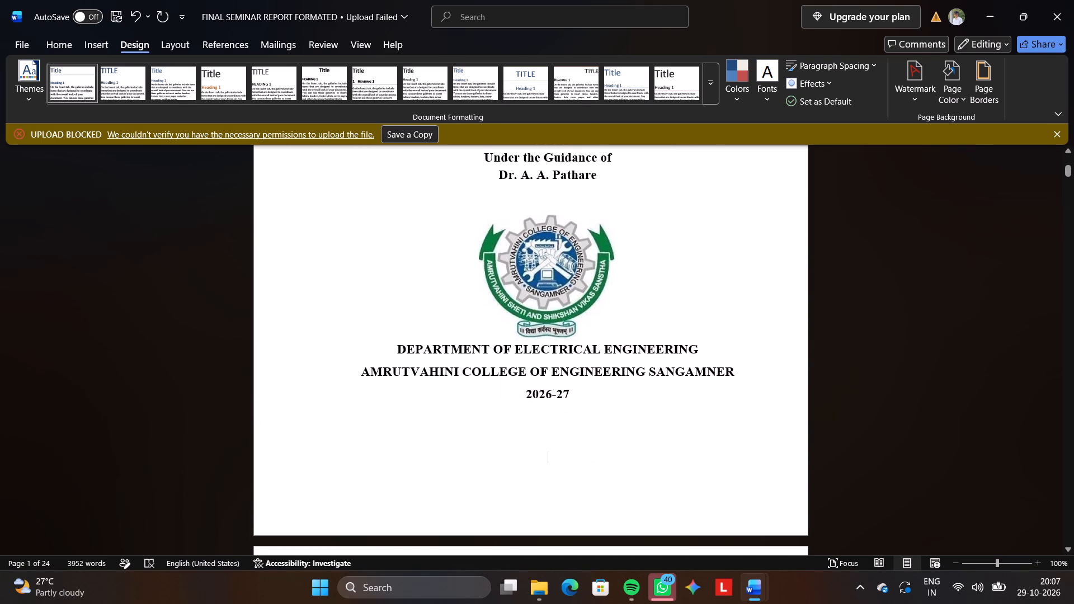
pyautogui.click(677, 308)
pyautogui.click(677, 308)
pyautogui.press('Return')
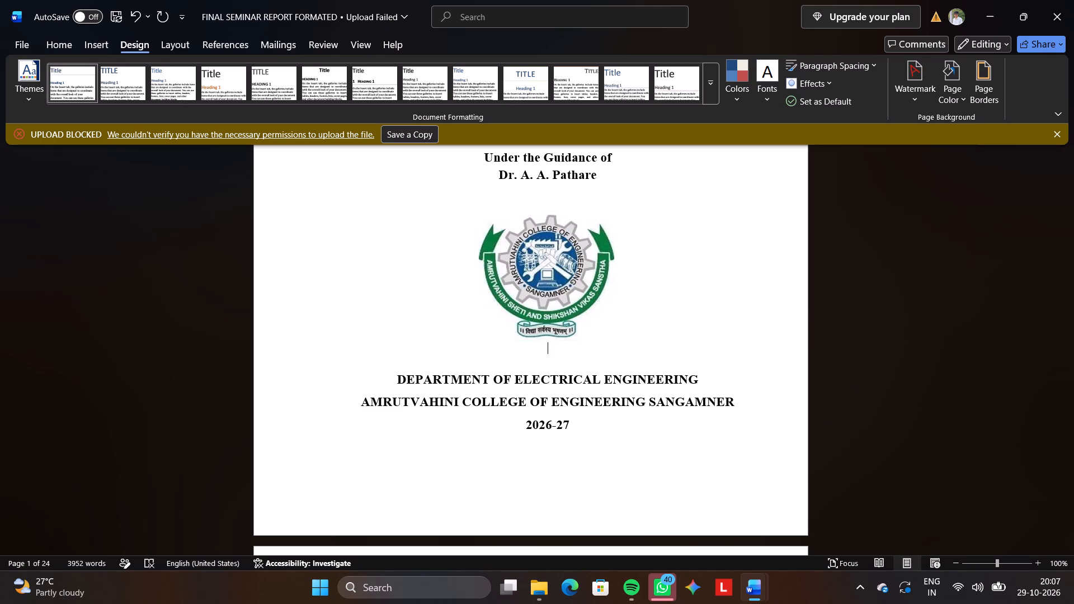
pyautogui.press('Return')
pyautogui.scroll(1, 677, 308)
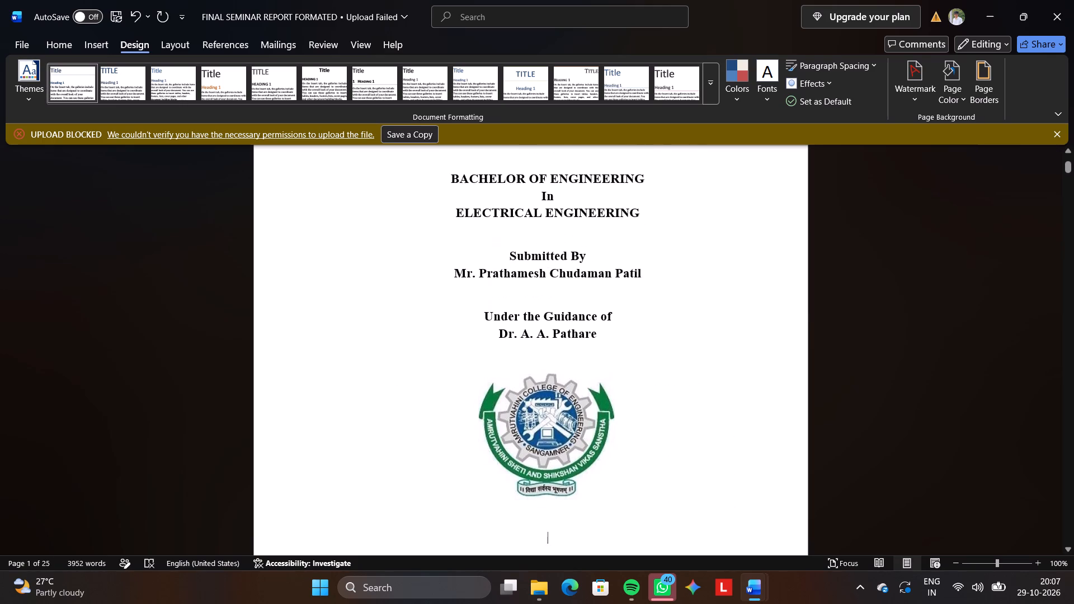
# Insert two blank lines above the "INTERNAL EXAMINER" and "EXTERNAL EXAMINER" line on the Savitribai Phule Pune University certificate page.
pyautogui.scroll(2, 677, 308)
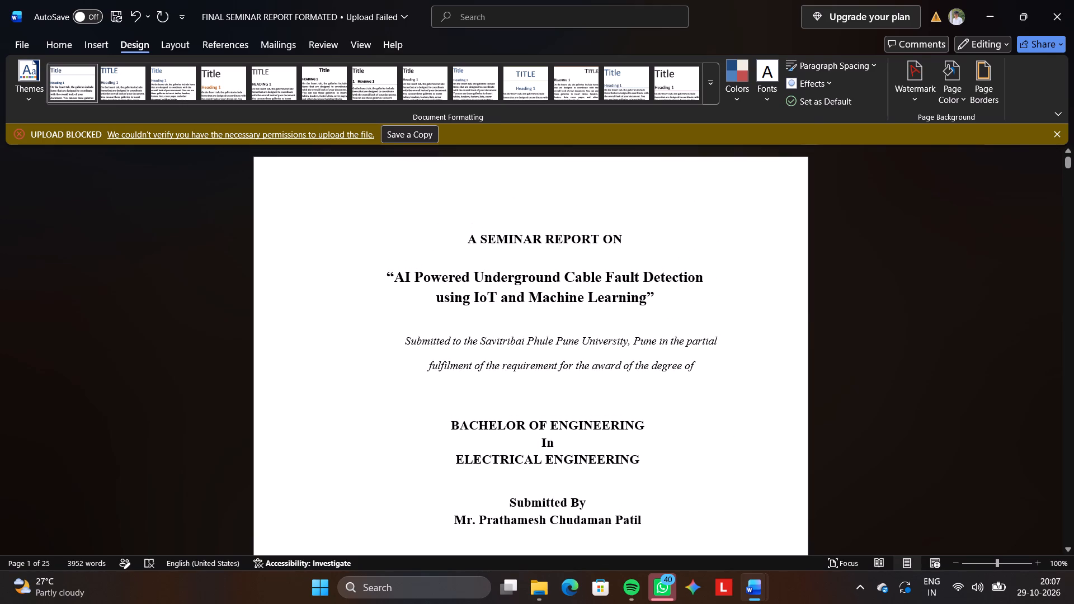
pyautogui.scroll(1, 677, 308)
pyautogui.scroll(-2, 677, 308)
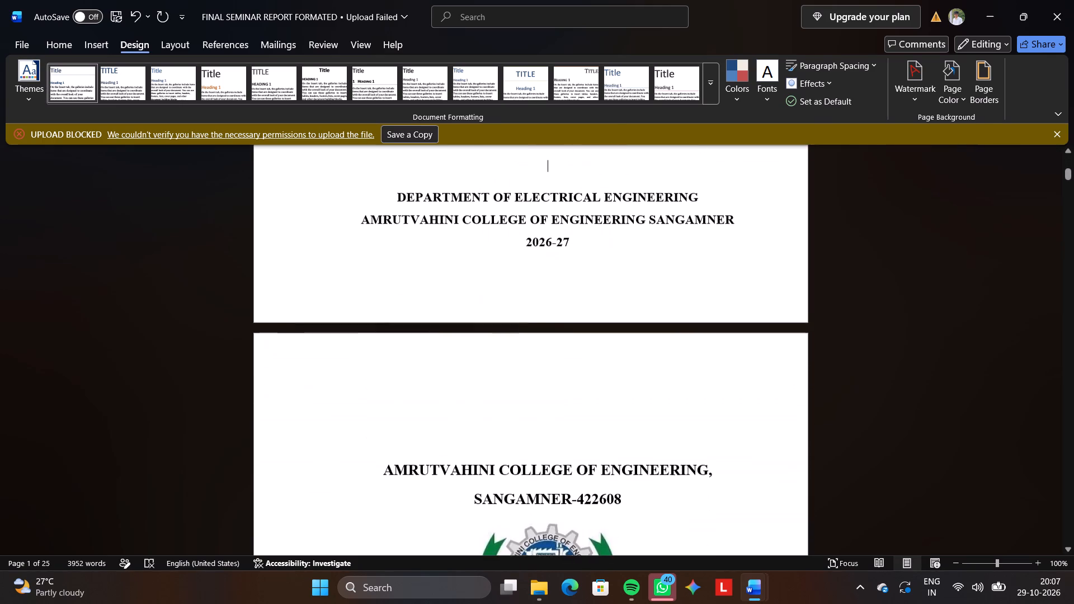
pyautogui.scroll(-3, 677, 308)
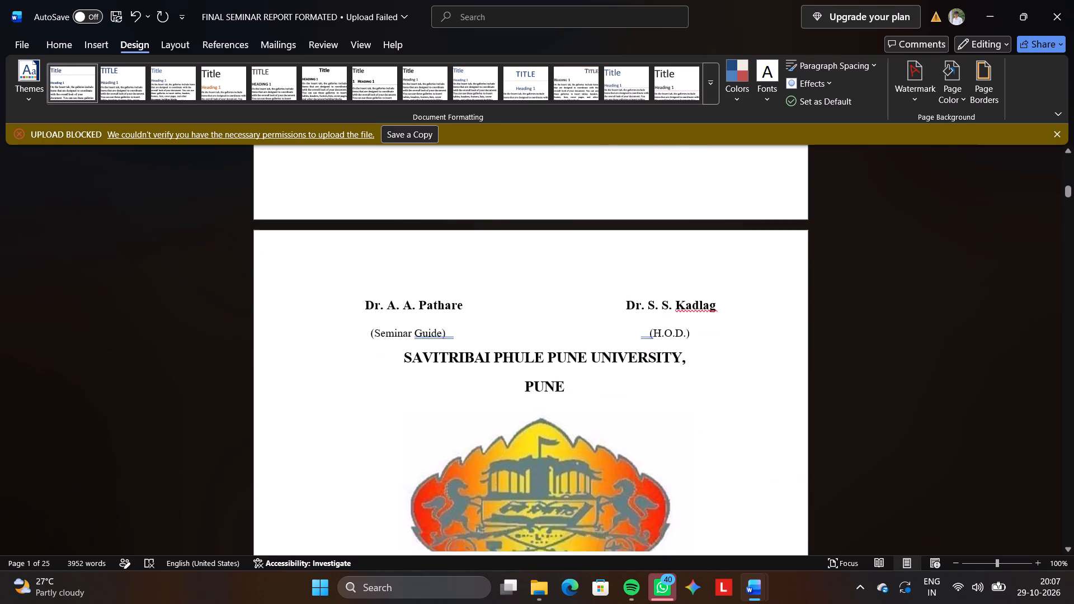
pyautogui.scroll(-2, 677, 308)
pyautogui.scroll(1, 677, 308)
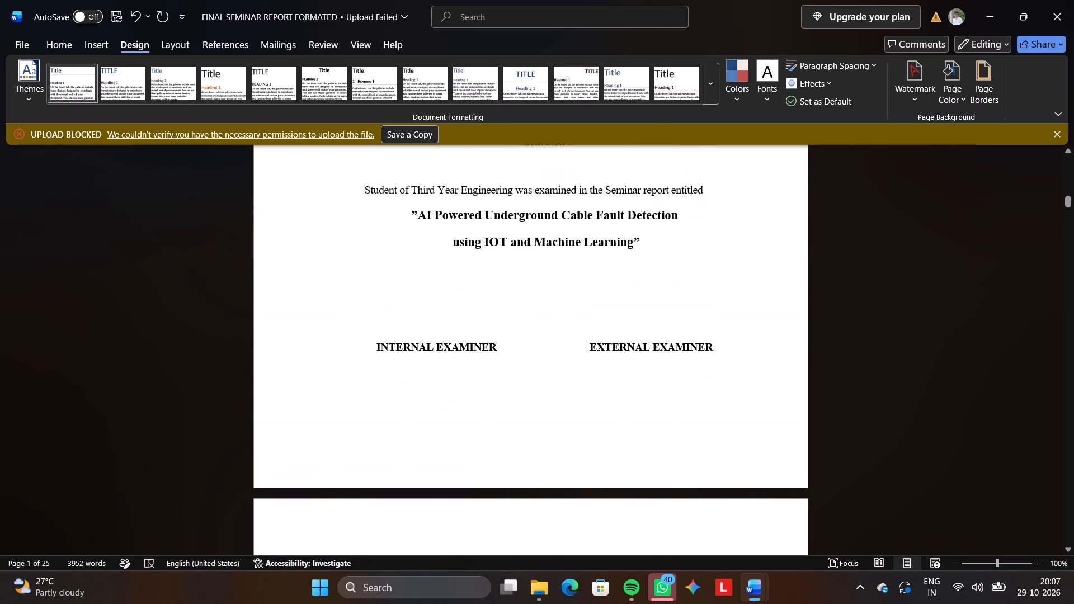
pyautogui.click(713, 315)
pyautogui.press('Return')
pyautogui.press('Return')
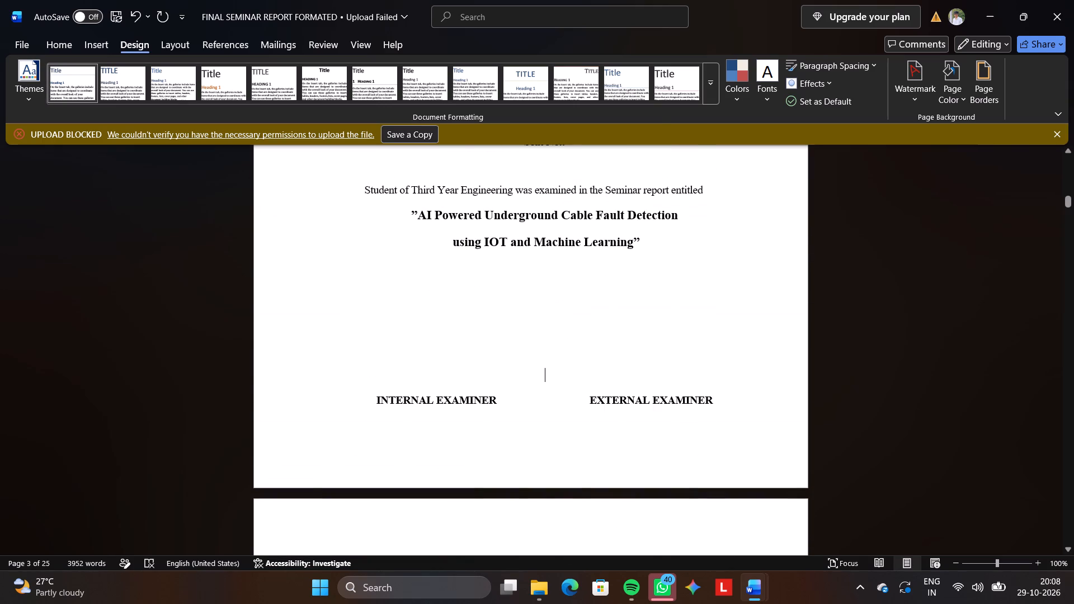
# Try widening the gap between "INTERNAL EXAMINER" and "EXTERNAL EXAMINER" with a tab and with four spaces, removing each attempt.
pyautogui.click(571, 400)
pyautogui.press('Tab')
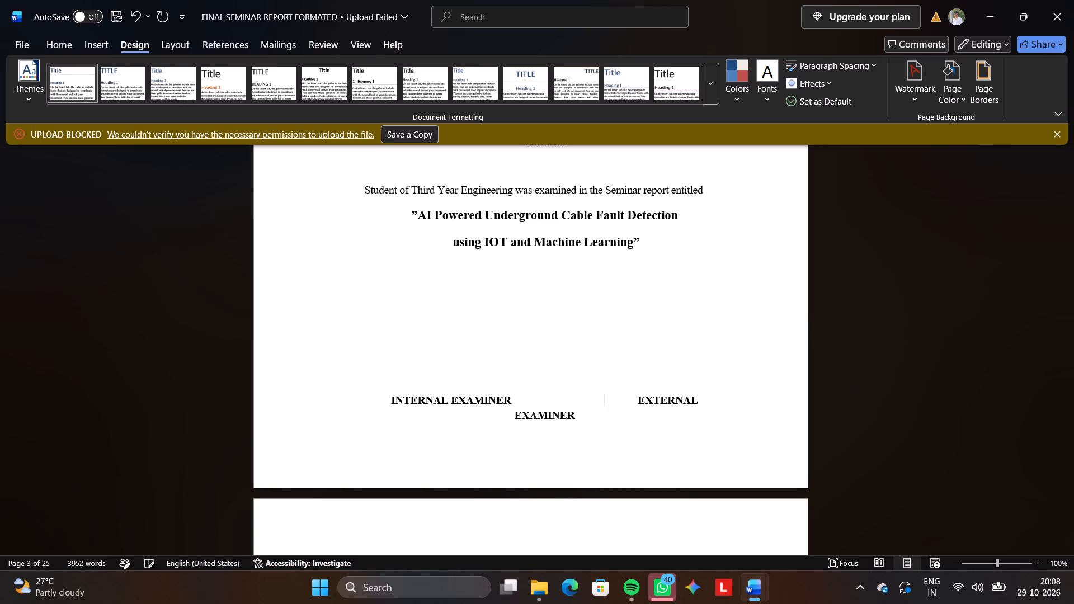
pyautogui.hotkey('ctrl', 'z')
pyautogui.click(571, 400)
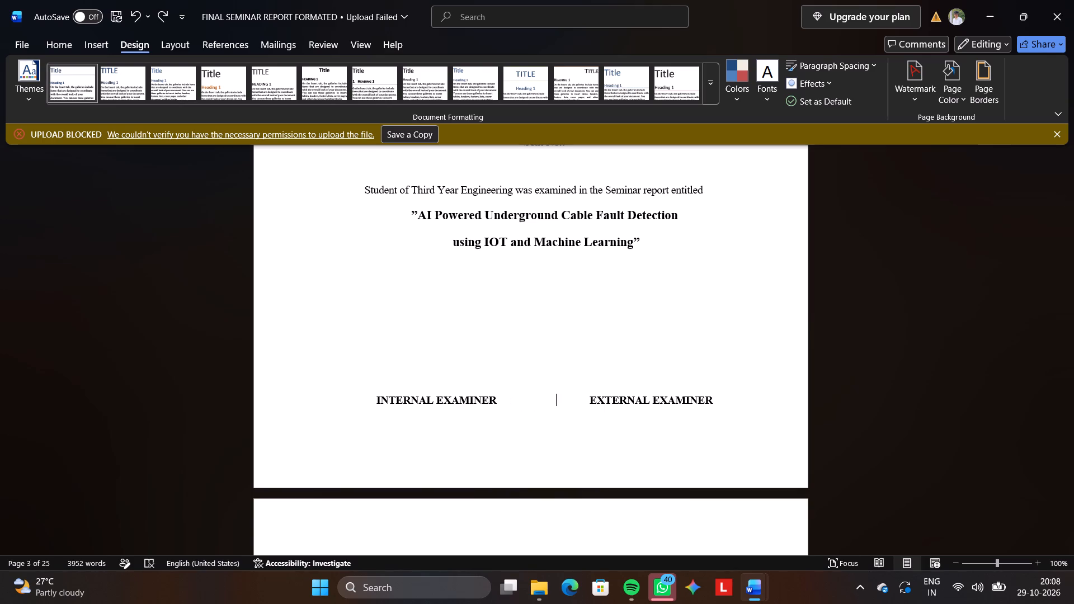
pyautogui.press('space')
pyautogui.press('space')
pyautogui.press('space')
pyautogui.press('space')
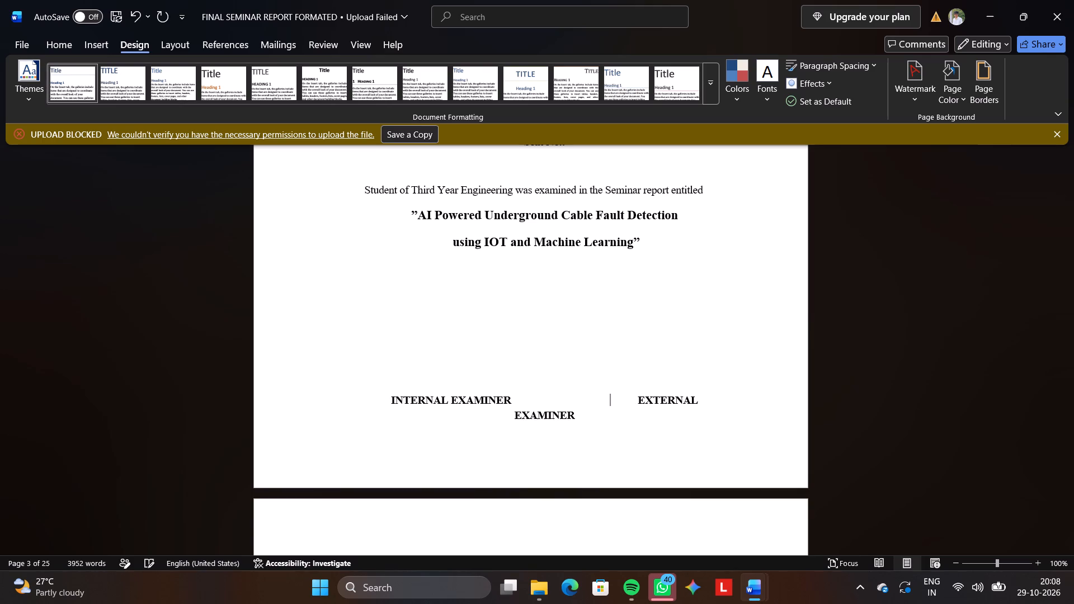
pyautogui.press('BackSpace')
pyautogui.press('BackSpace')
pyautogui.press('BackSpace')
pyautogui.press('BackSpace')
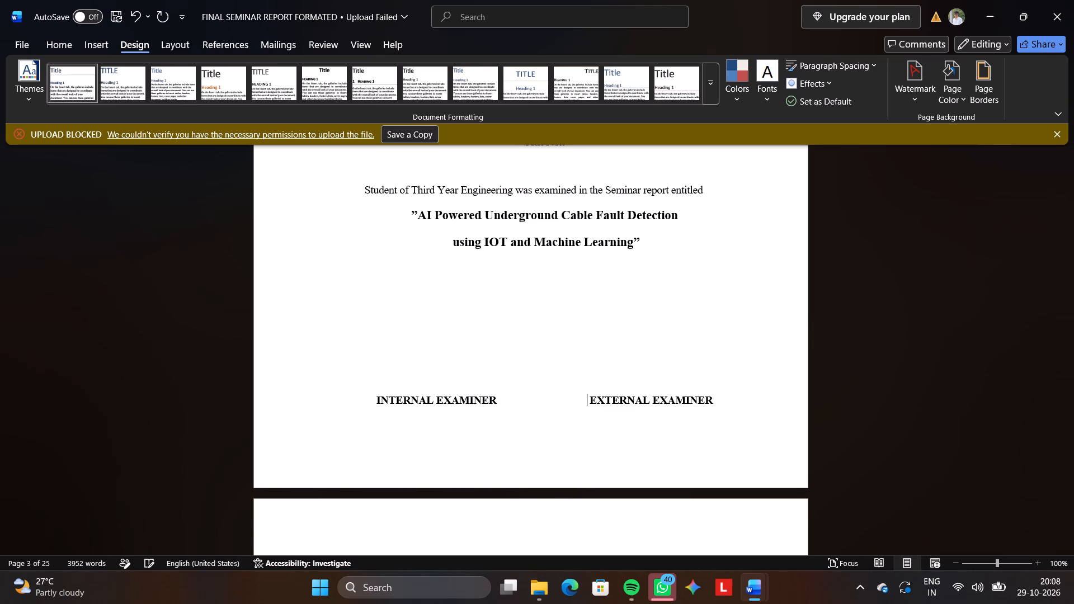
# Delete one blank line between the seminar title and the examiner signature line on the university certificate page.
pyautogui.click(553, 332)
pyautogui.press('BackSpace')
pyautogui.press('BackSpace')
pyautogui.press('BackSpace')
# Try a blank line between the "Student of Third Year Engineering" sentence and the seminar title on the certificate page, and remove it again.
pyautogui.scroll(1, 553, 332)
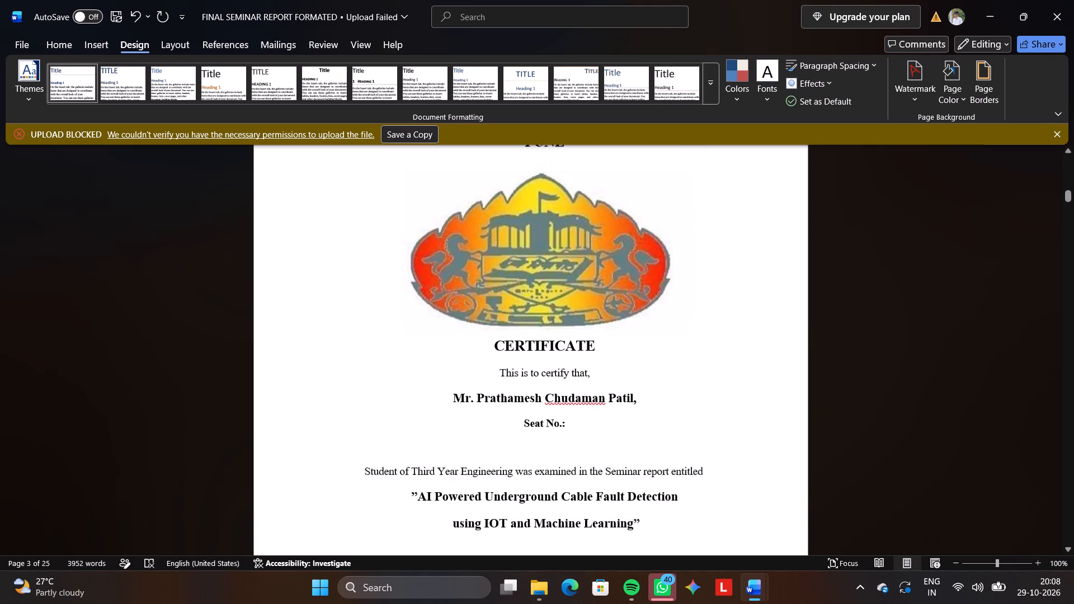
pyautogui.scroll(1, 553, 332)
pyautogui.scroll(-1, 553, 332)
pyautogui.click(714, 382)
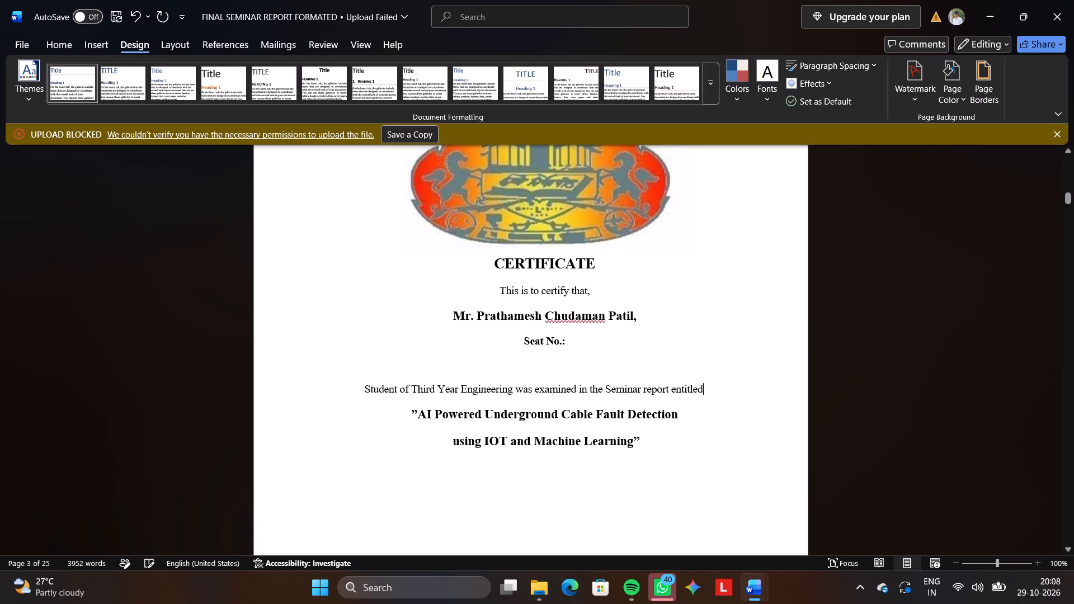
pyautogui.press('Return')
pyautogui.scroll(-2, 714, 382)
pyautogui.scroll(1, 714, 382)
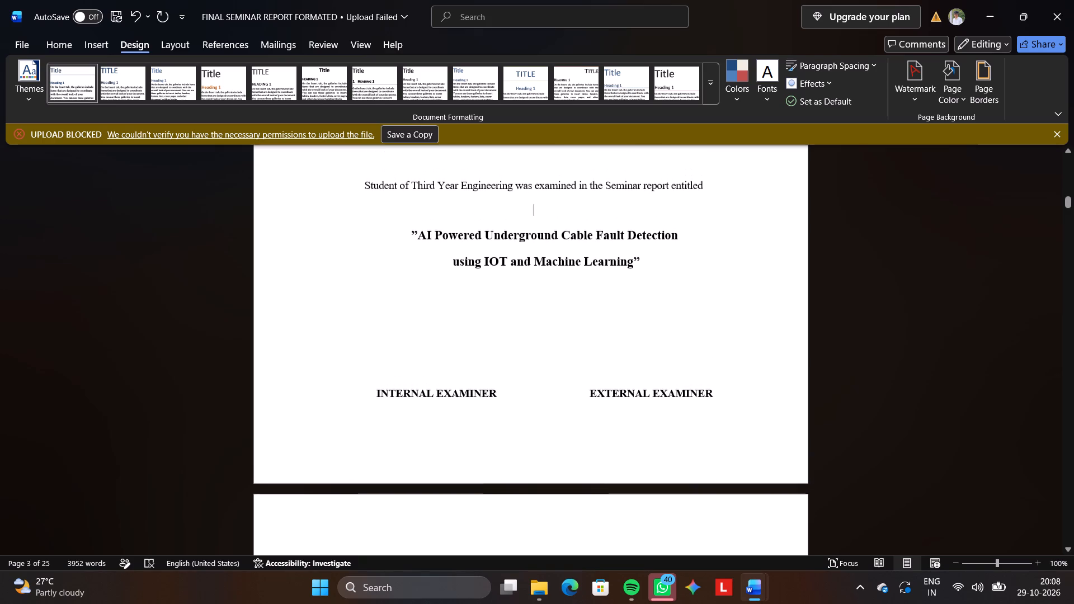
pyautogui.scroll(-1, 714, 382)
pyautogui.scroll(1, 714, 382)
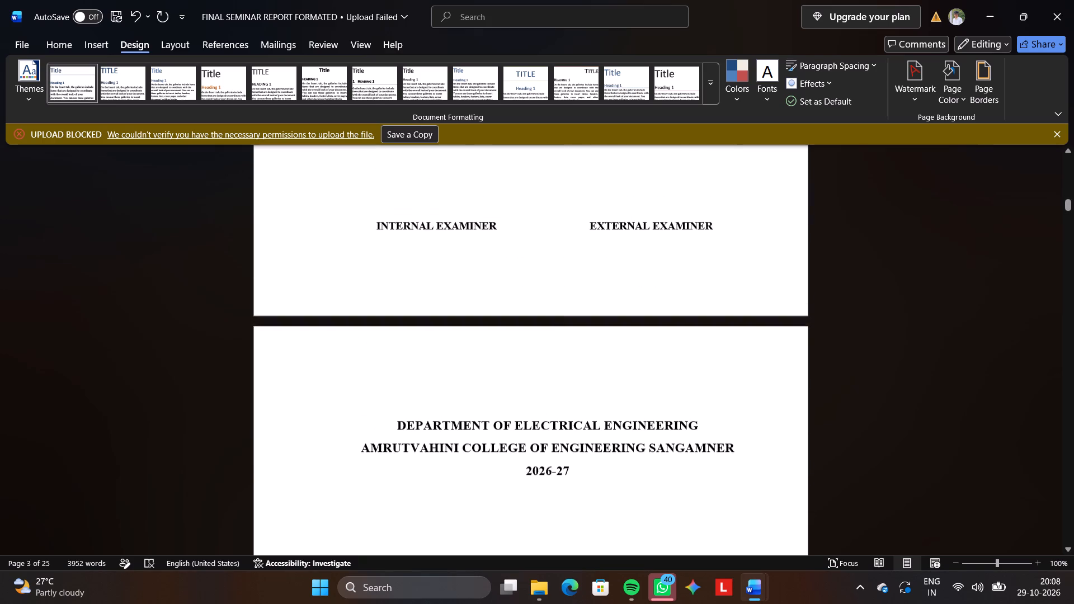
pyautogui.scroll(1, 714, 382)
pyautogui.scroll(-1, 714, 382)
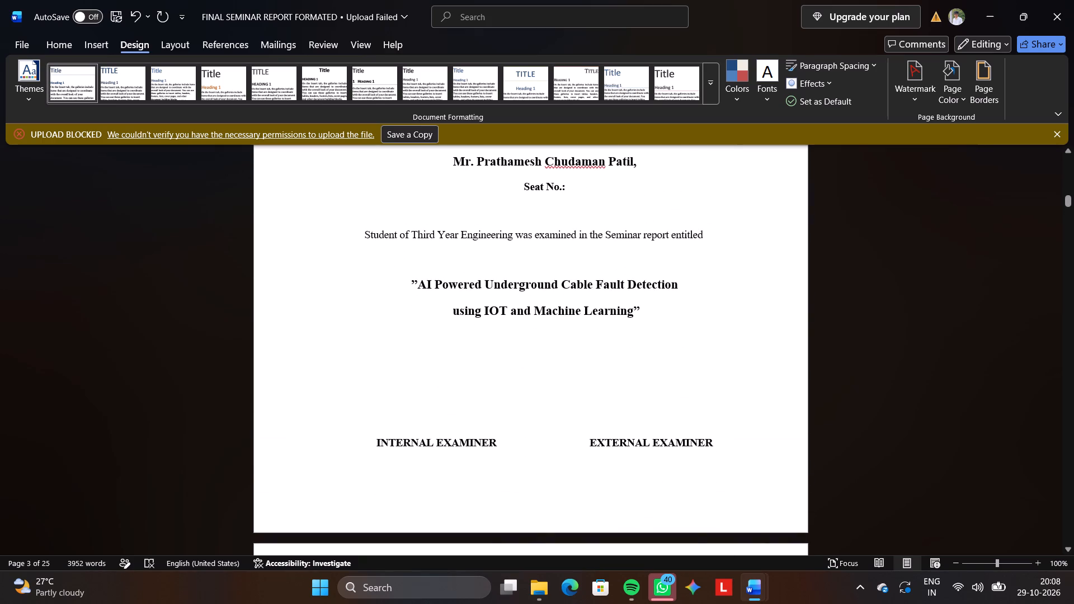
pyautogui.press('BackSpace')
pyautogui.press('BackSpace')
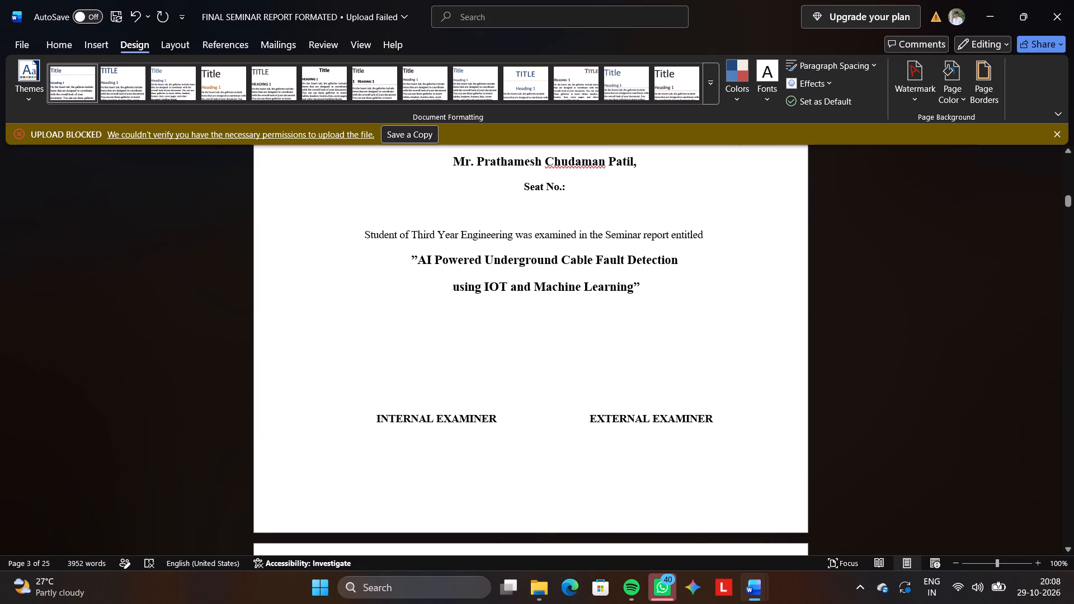
# Delete three blank lines between the seminar title and the examiner signature line to pull the department block onto the certificate page.
pyautogui.click(549, 381)
pyautogui.press('BackSpace')
pyautogui.press('BackSpace')
pyautogui.press('BackSpace')
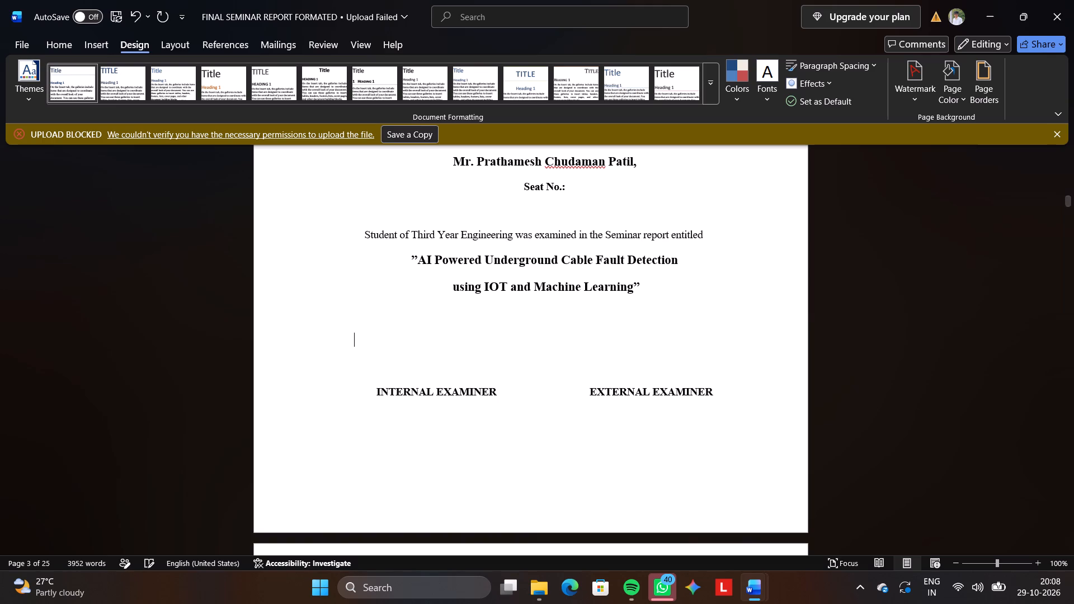
pyautogui.press('BackSpace')
pyautogui.press('BackSpace')
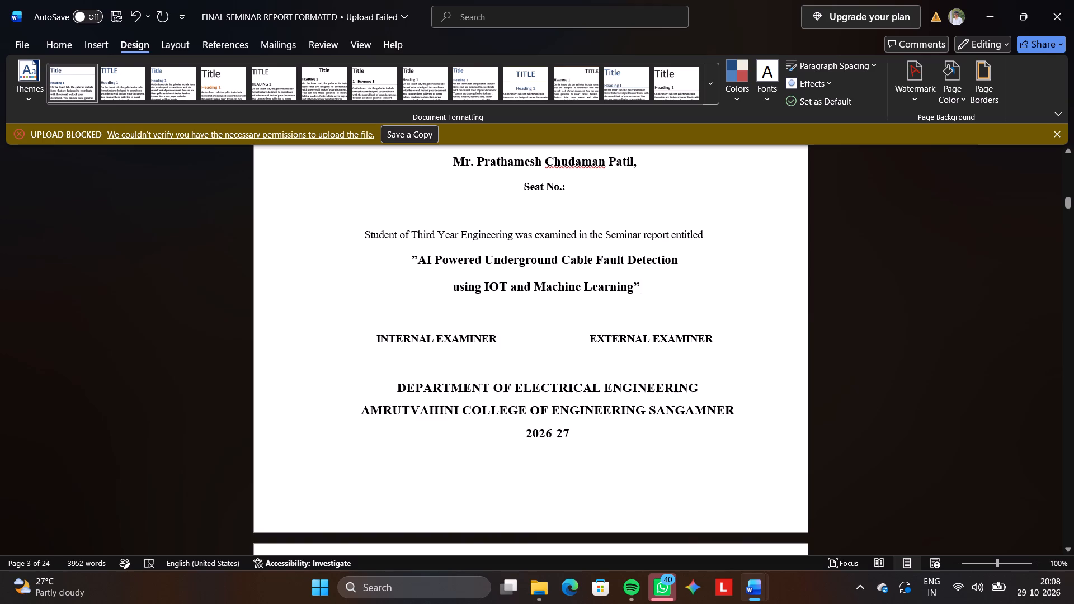
# Delete the blank line between the examiner signature line and "DEPARTMENT OF ELECTRICAL ENGINEERING" on the certificate page.
pyautogui.click(510, 371)
pyautogui.press('BackSpace')
pyautogui.press('BackSpace')
pyautogui.press('BackSpace')
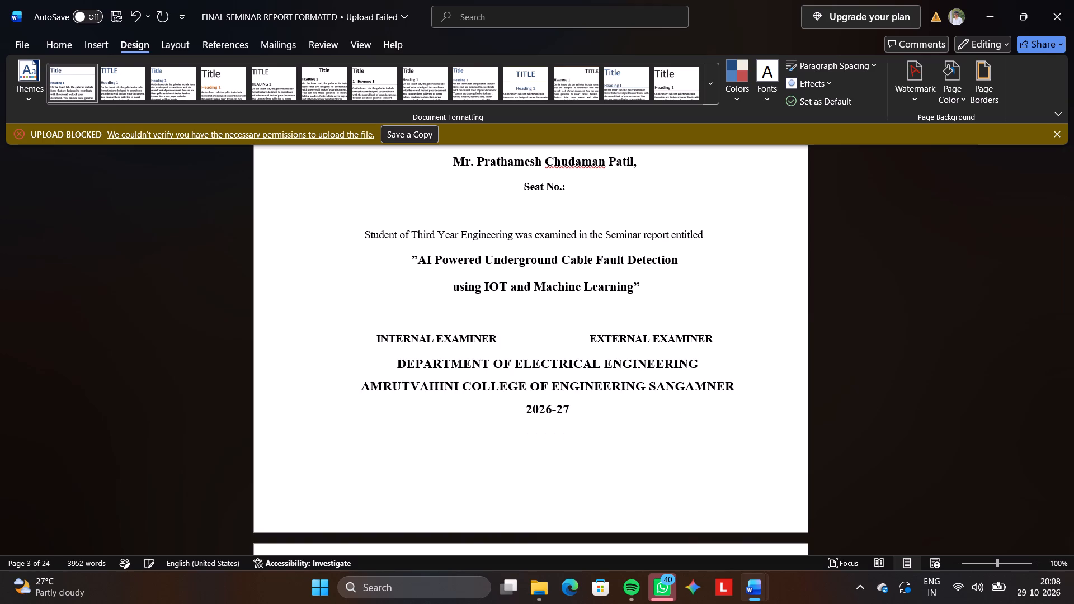
# Add one blank line above the "INTERNAL EXAMINER" and "EXTERNAL EXAMINER" line on the certificate page.
pyautogui.click(654, 314)
pyautogui.press('Return')
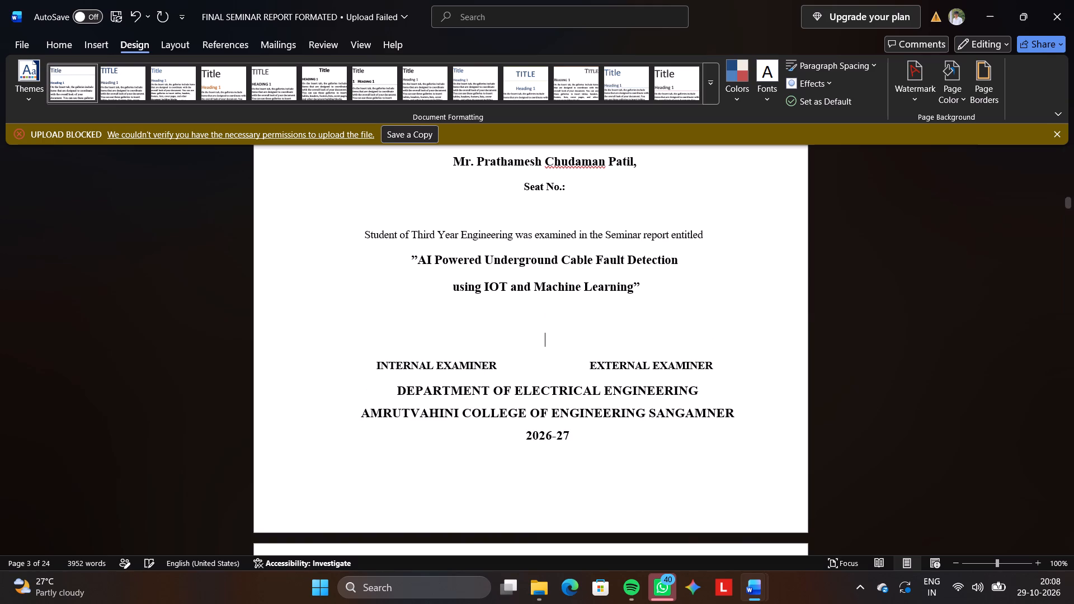
pyautogui.press('Return')
pyautogui.press('BackSpace')
# Examine the page layout of the rest of the report, from the abstract and contents through the chapters to the references.
pyautogui.scroll(-5, 654, 314)
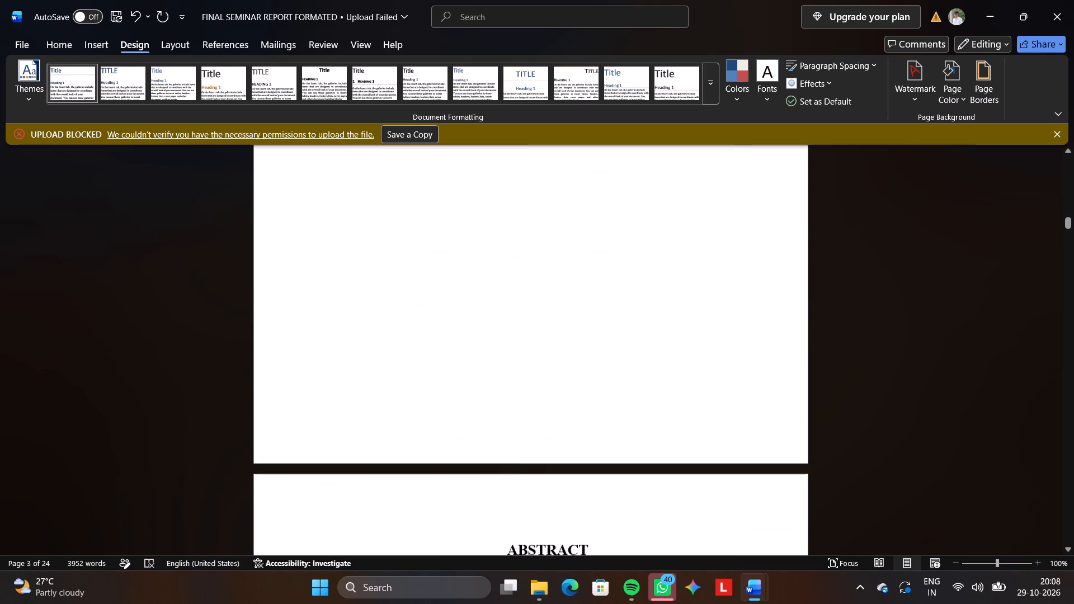
pyautogui.scroll(-10, 654, 314)
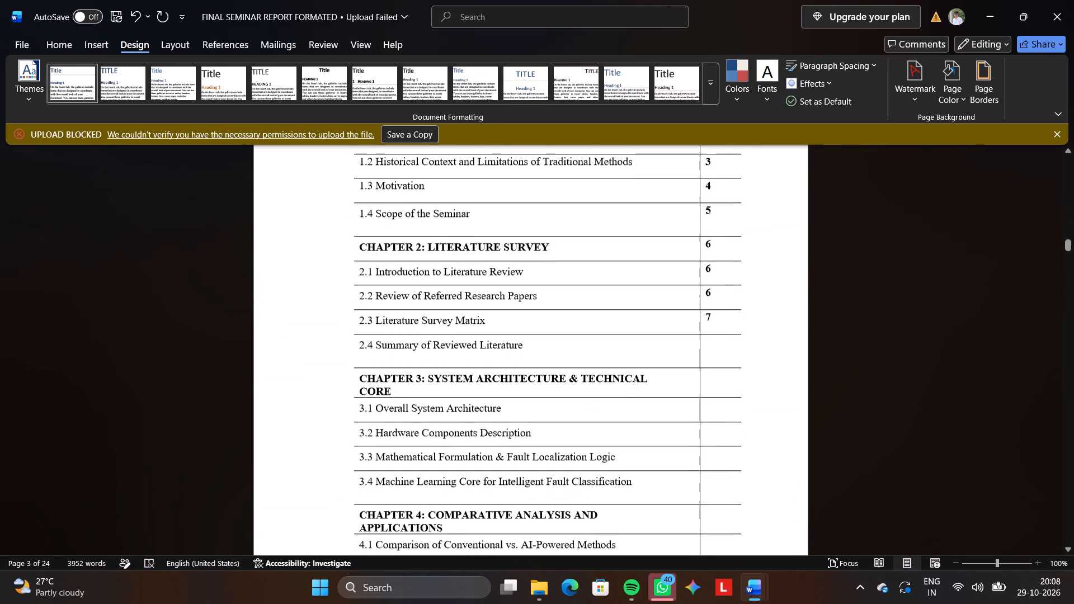
pyautogui.scroll(-9, 654, 314)
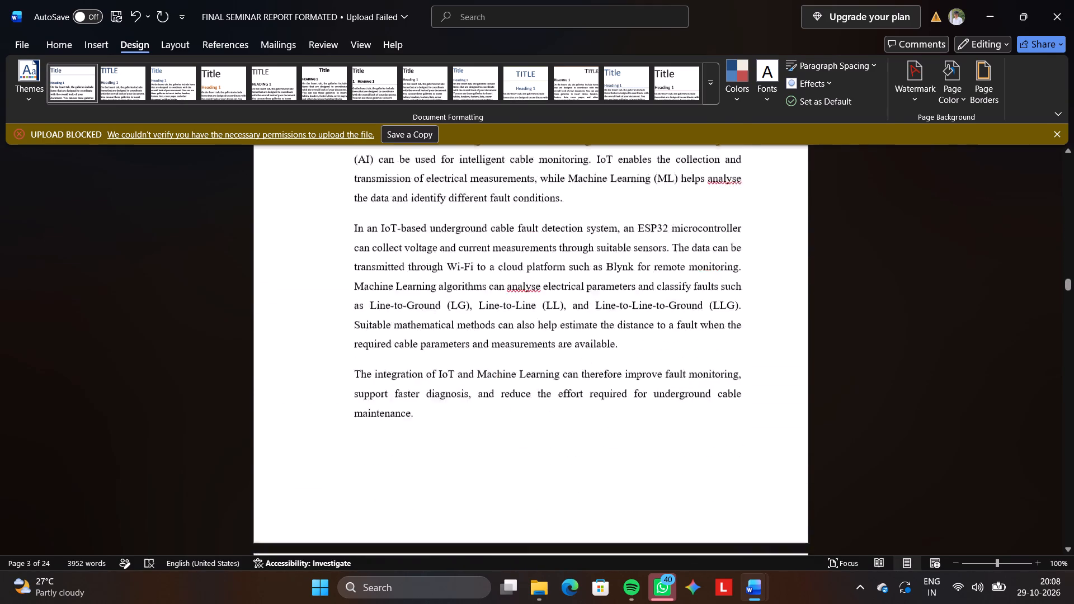
pyautogui.scroll(-9, 654, 314)
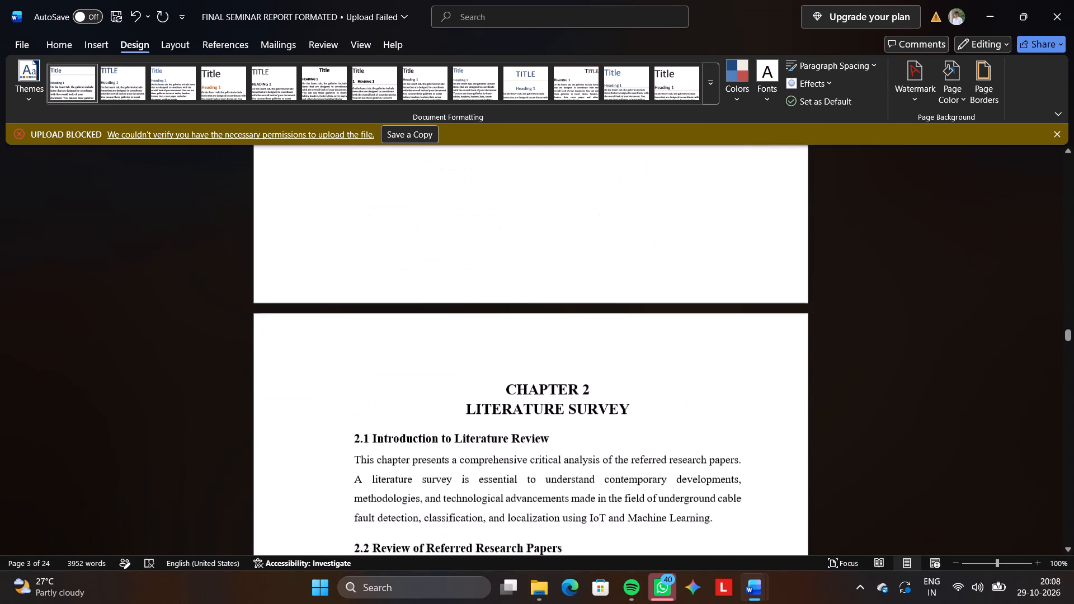
pyautogui.scroll(-9, 654, 314)
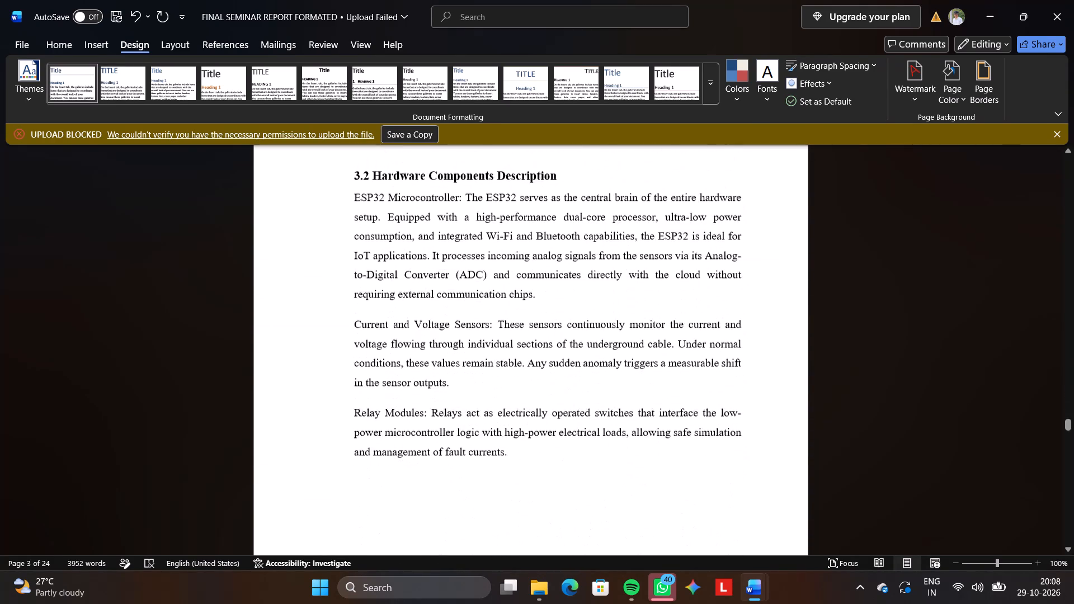
pyautogui.scroll(-9, 654, 314)
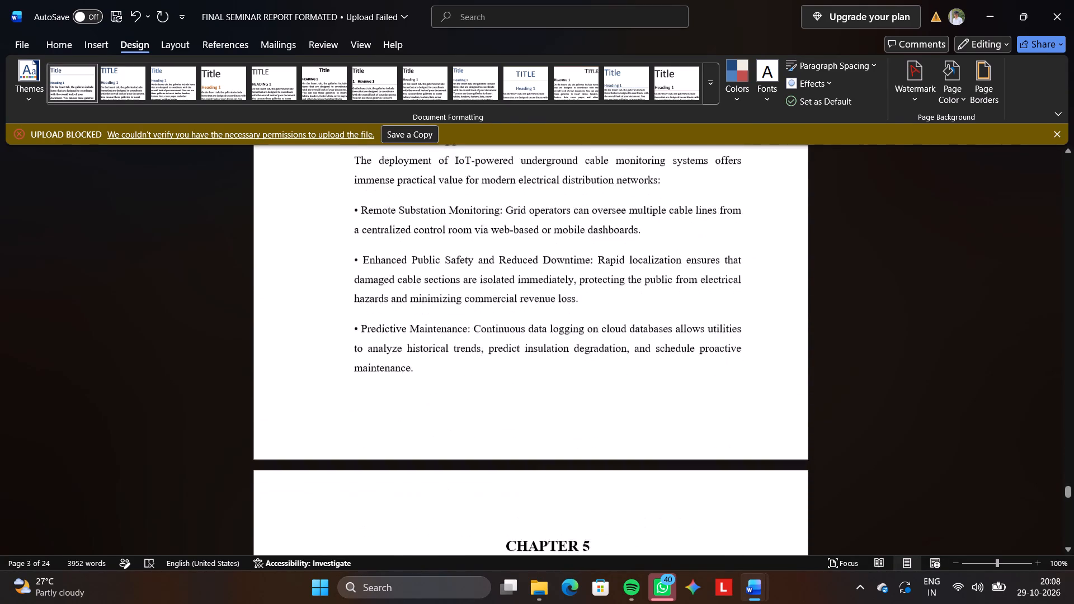
pyautogui.scroll(-9, 654, 314)
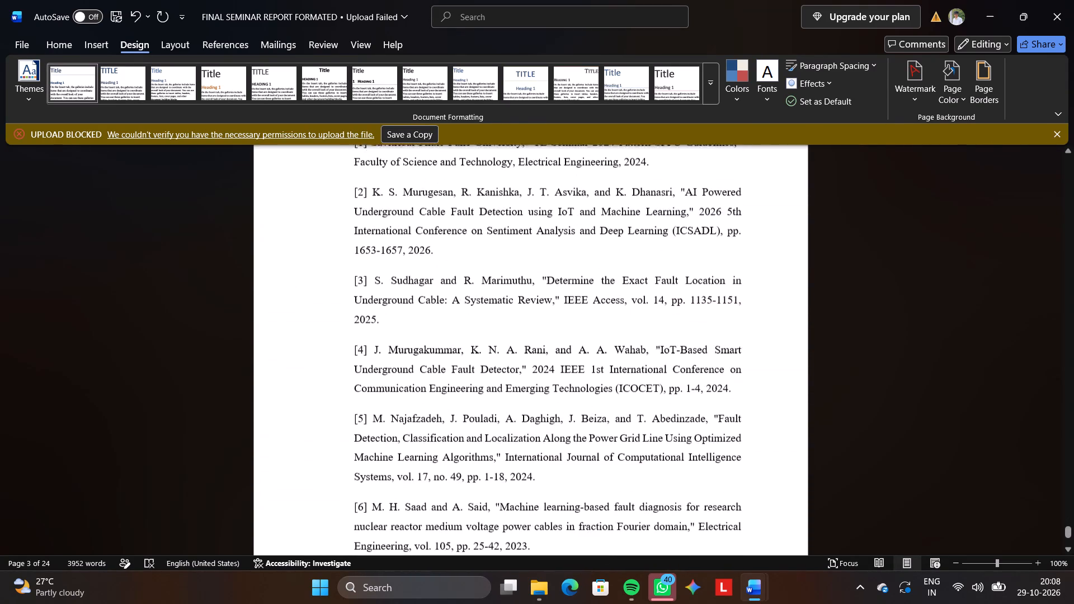
pyautogui.scroll(-4, 654, 314)
pyautogui.scroll(6, 654, 314)
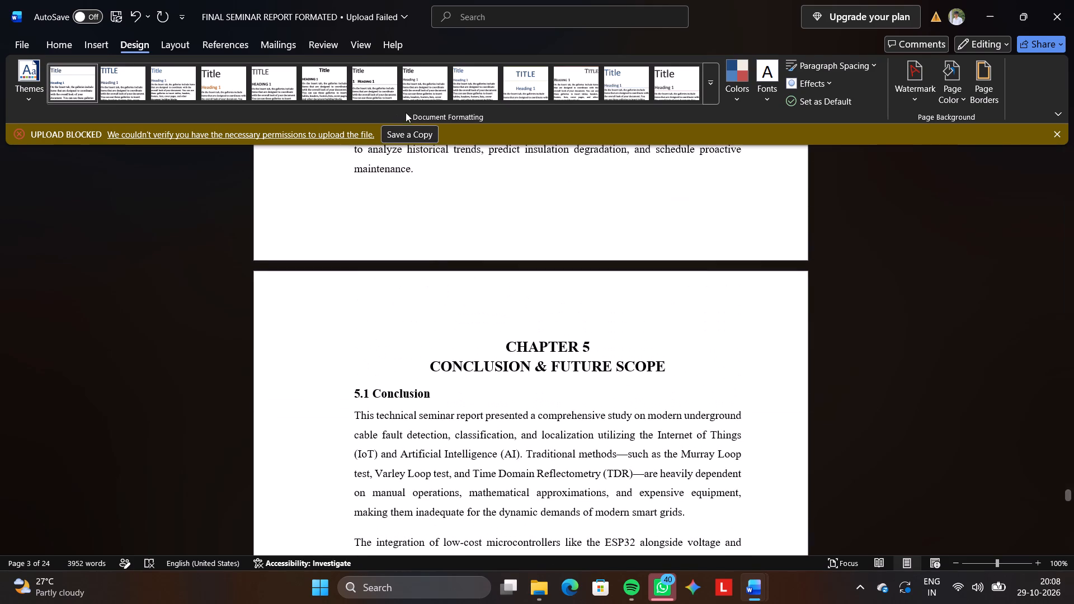
# Save a copy of the report in the Documents folder as the Word document FINAL SEMINAR REPORT FORMATED.
pyautogui.click(418, 136)
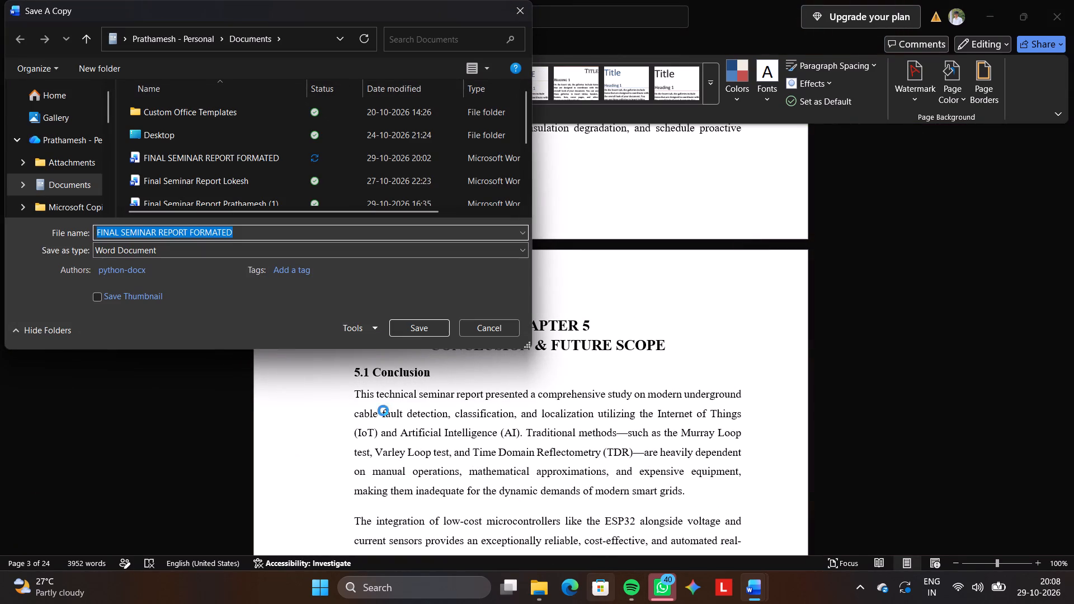
pyautogui.click(421, 325)
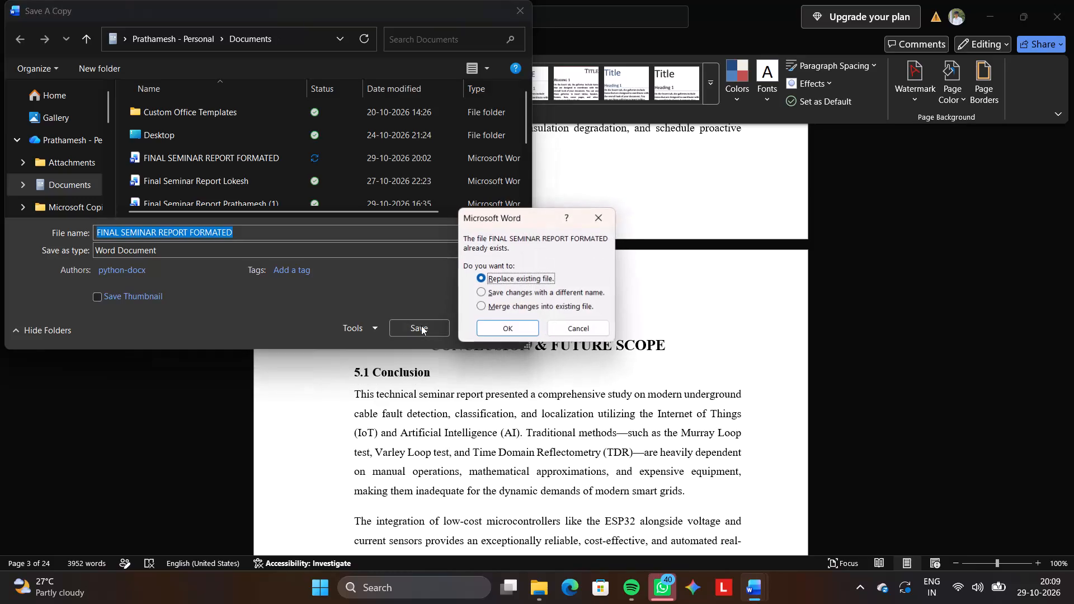
# Replace the existing FINAL SEMINAR REPORT FORMATED file in the Documents folder with the current report.
pyautogui.click(502, 334)
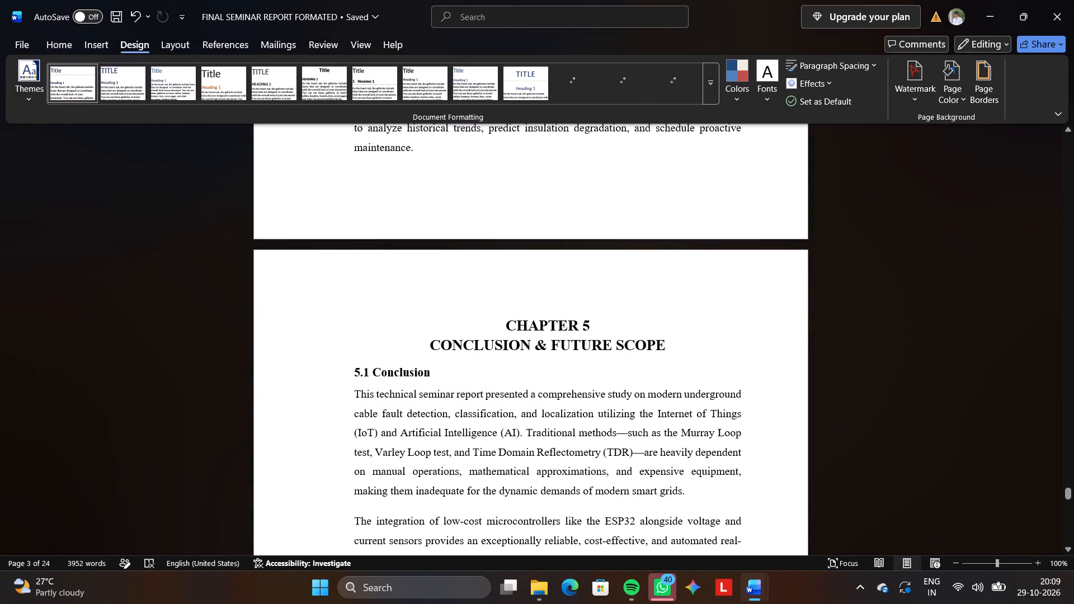
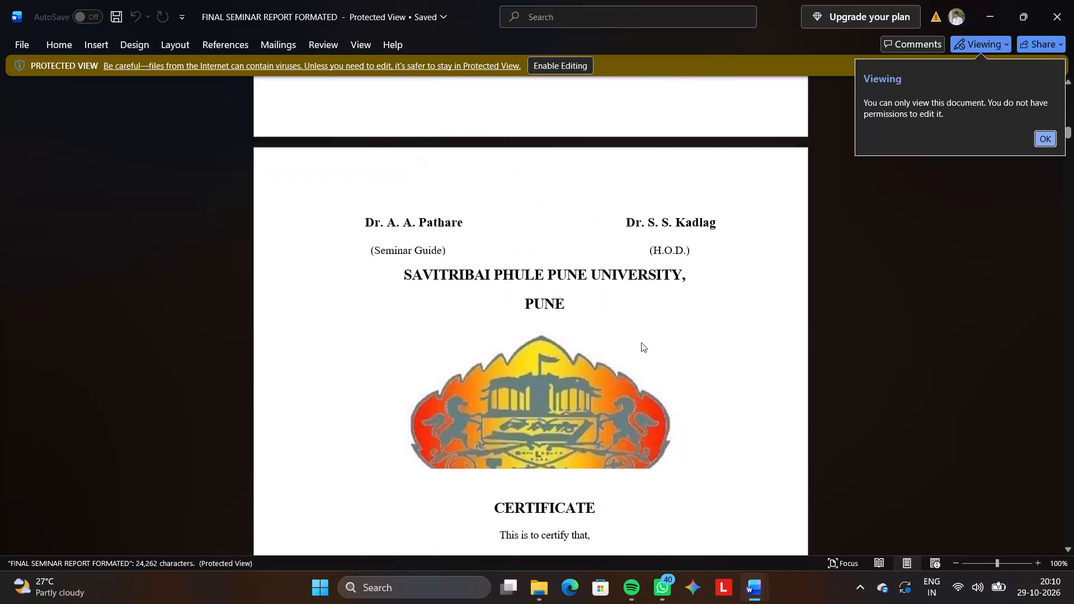
# Examine the layout of the cover and certificate pages in the opened FINAL SEMINAR REPORT FORMATED document.
pyautogui.scroll(3, 641, 342)
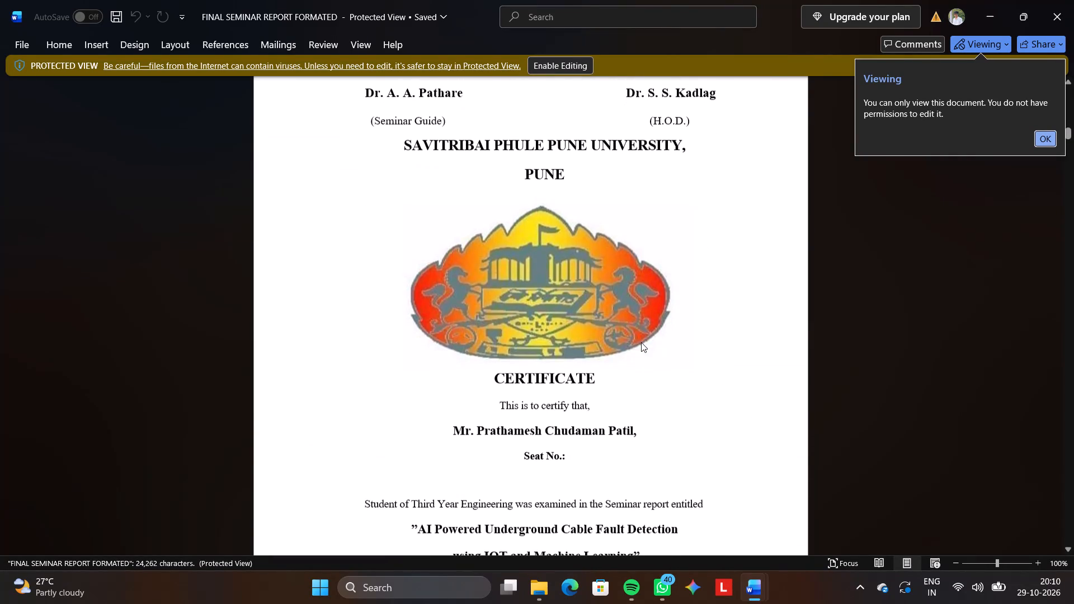
pyautogui.scroll(1, 641, 342)
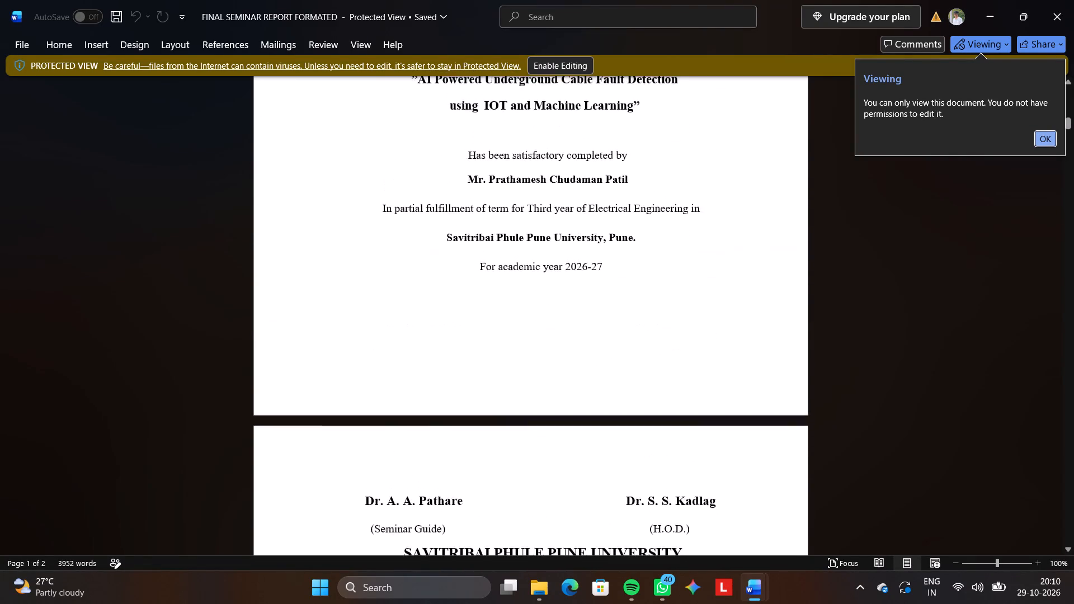
pyautogui.scroll(4, 641, 342)
pyautogui.scroll(-1, 641, 342)
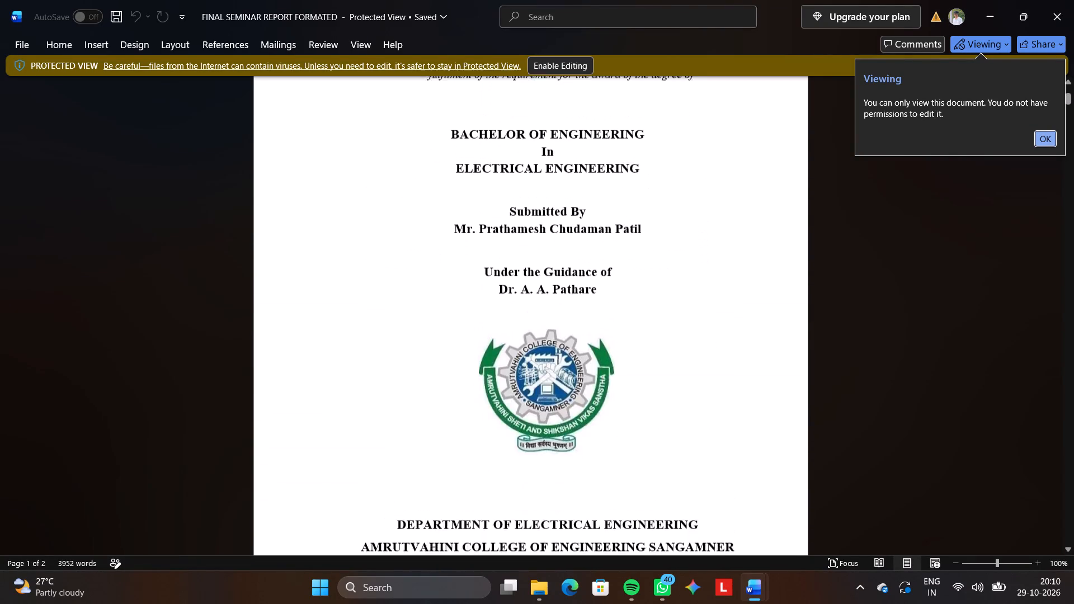
pyautogui.scroll(-4, 641, 342)
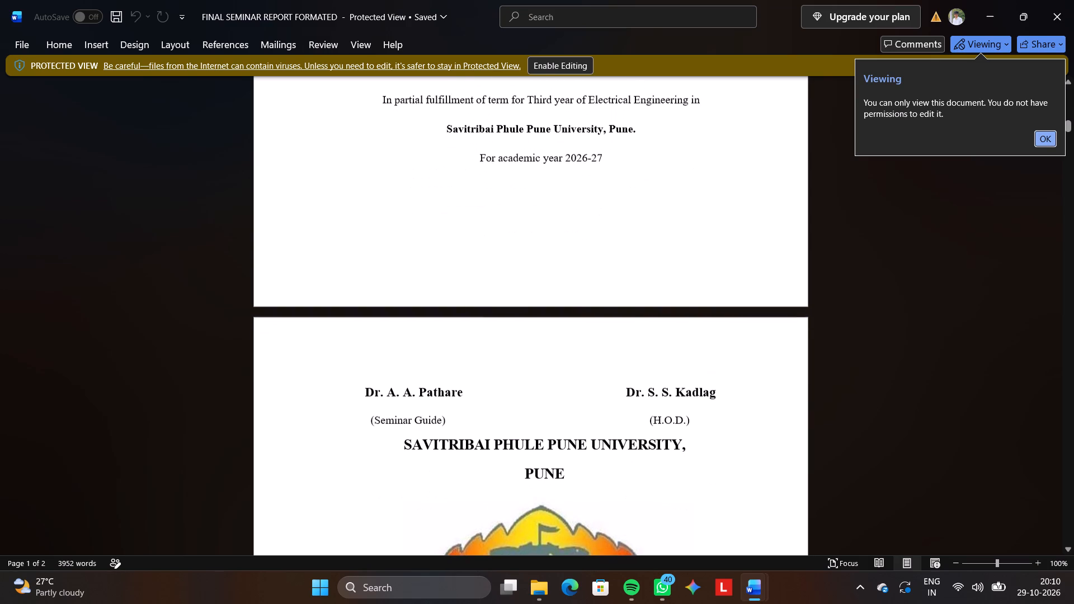
pyautogui.hscroll(-1, 641, 342)
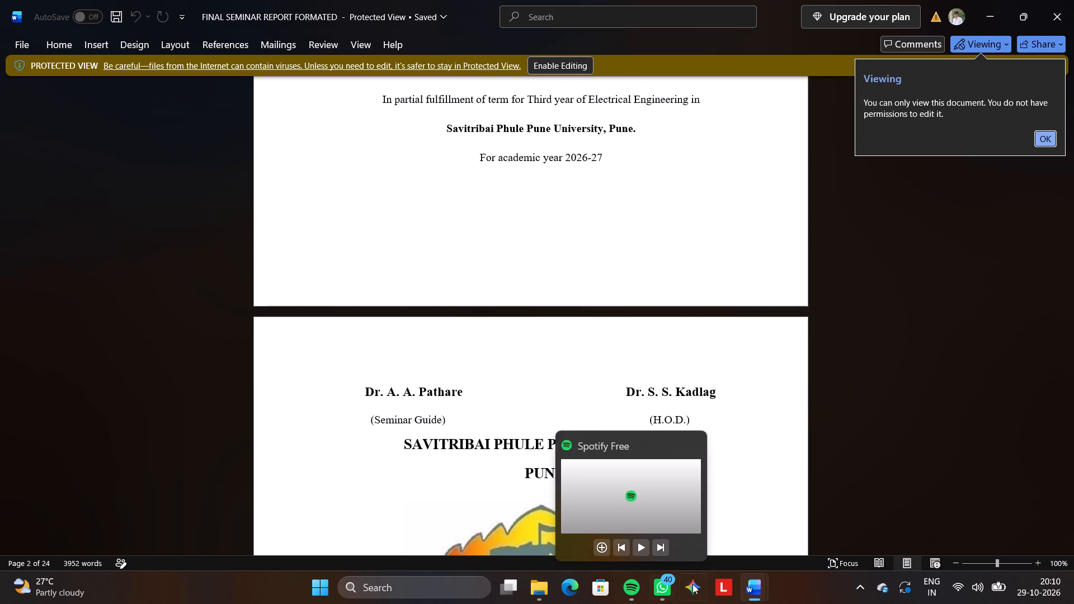
# Switch to File Explorer at the Documents folder that holds the saved seminar report files.
pyautogui.click(544, 596)
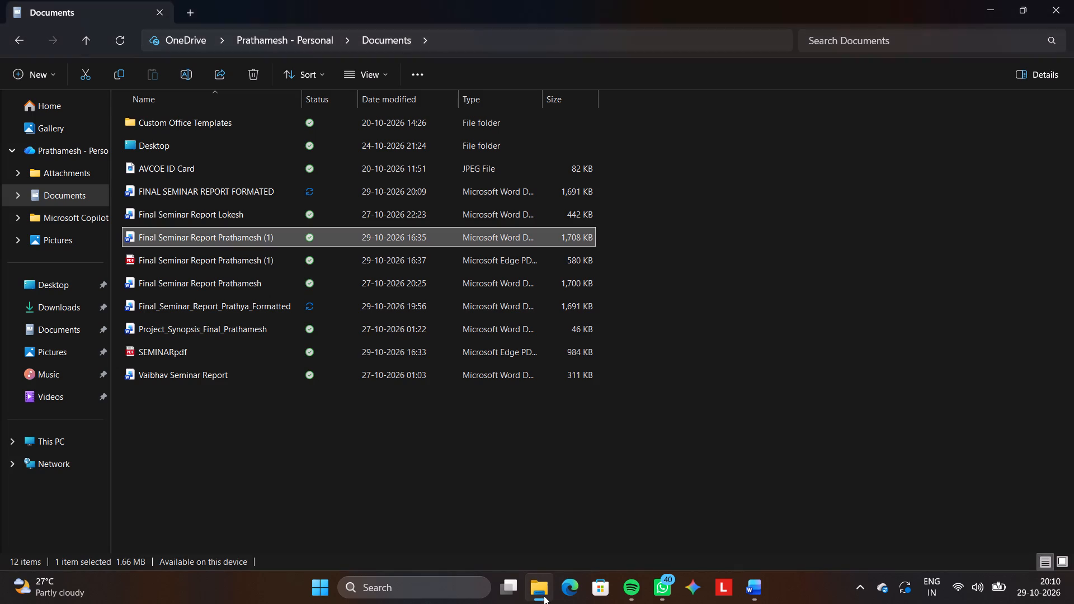
# Open the Word document FINAL SEMINAR REPORT FORMATED from the Documents folder.
pyautogui.doubleClick(254, 197)
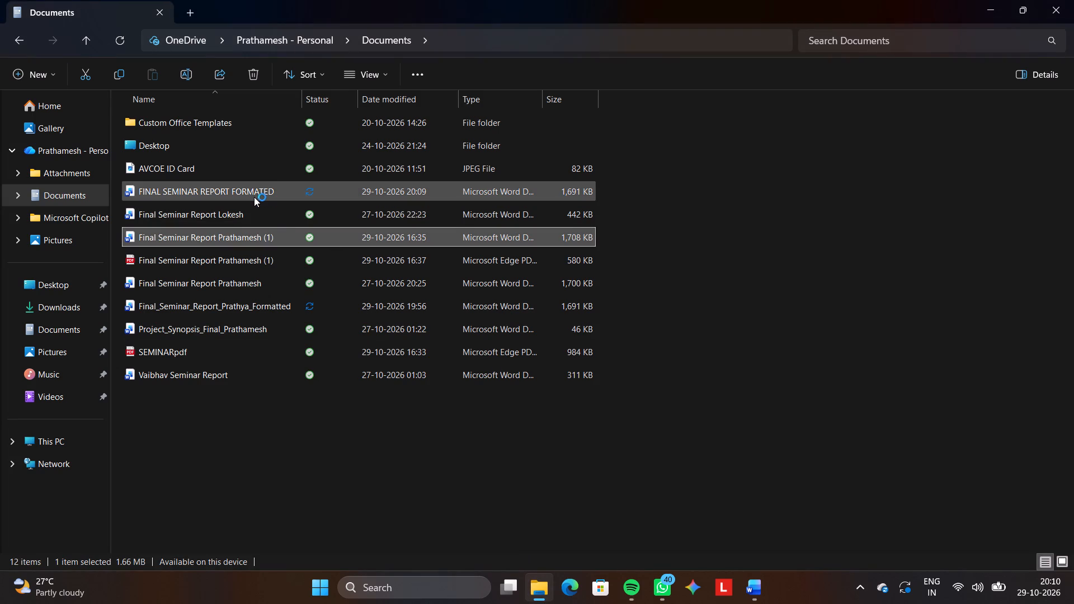
pyautogui.scroll(20, 572, 364)
pyautogui.scroll(11, 572, 364)
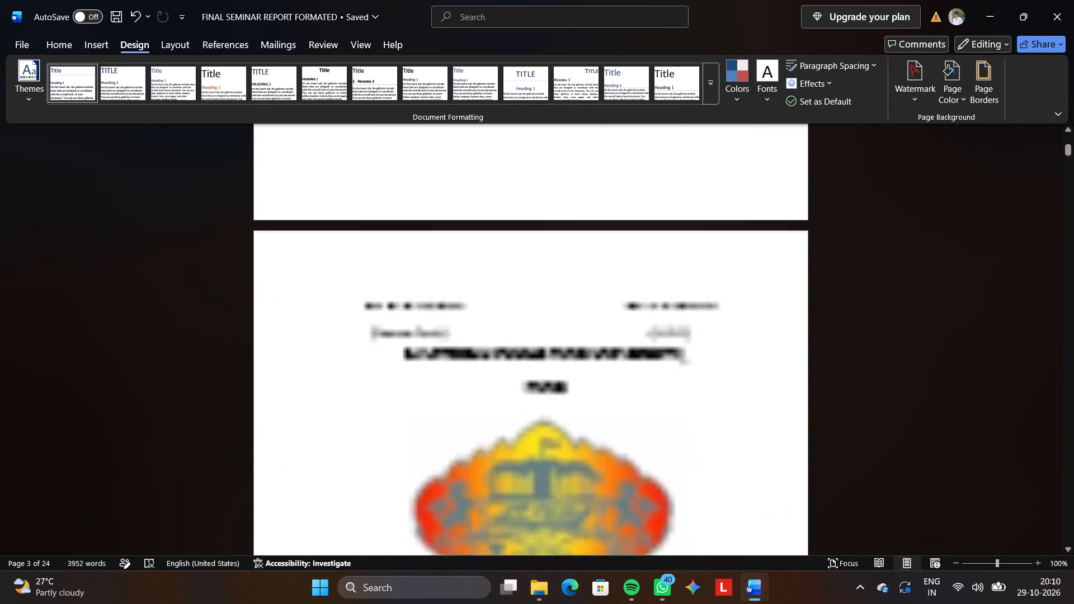
pyautogui.scroll(1, 572, 364)
pyautogui.scroll(-6, 572, 364)
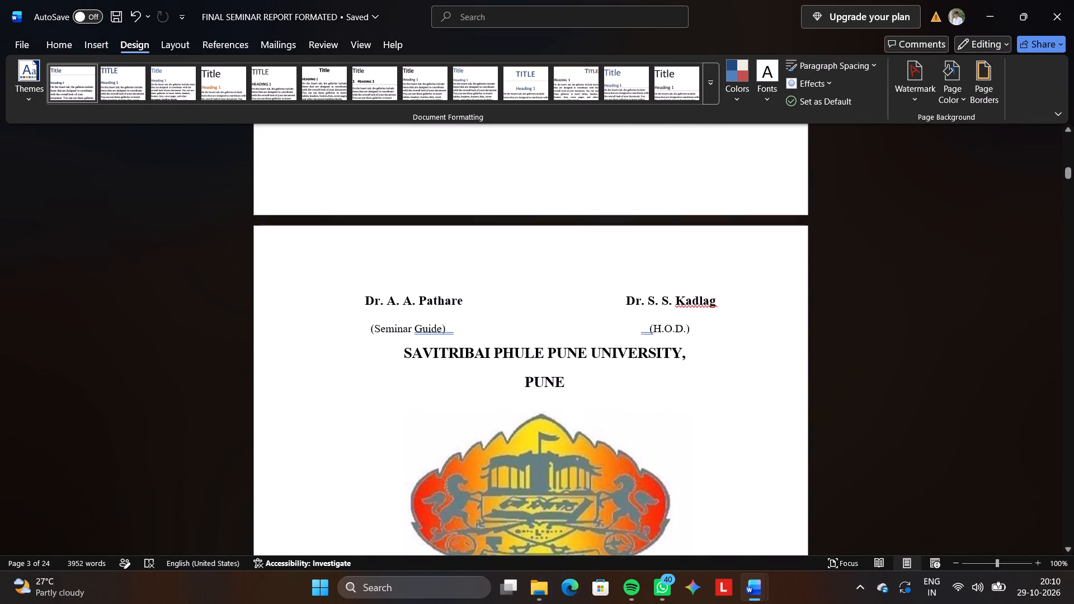
pyautogui.scroll(-1, 572, 364)
pyautogui.scroll(1, 572, 364)
pyautogui.click(585, 362)
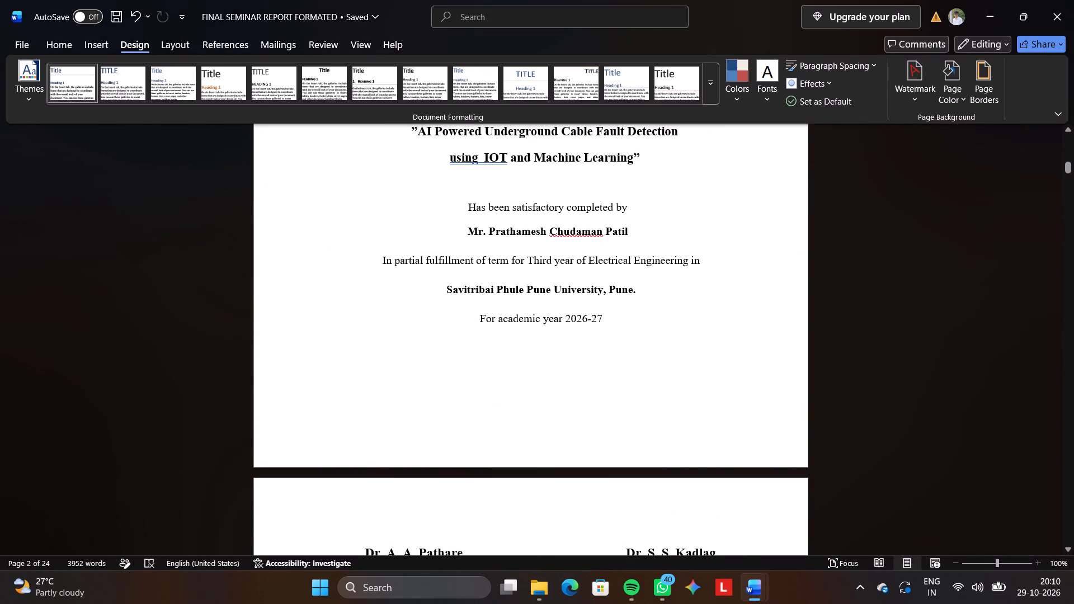
pyautogui.click(453, 526)
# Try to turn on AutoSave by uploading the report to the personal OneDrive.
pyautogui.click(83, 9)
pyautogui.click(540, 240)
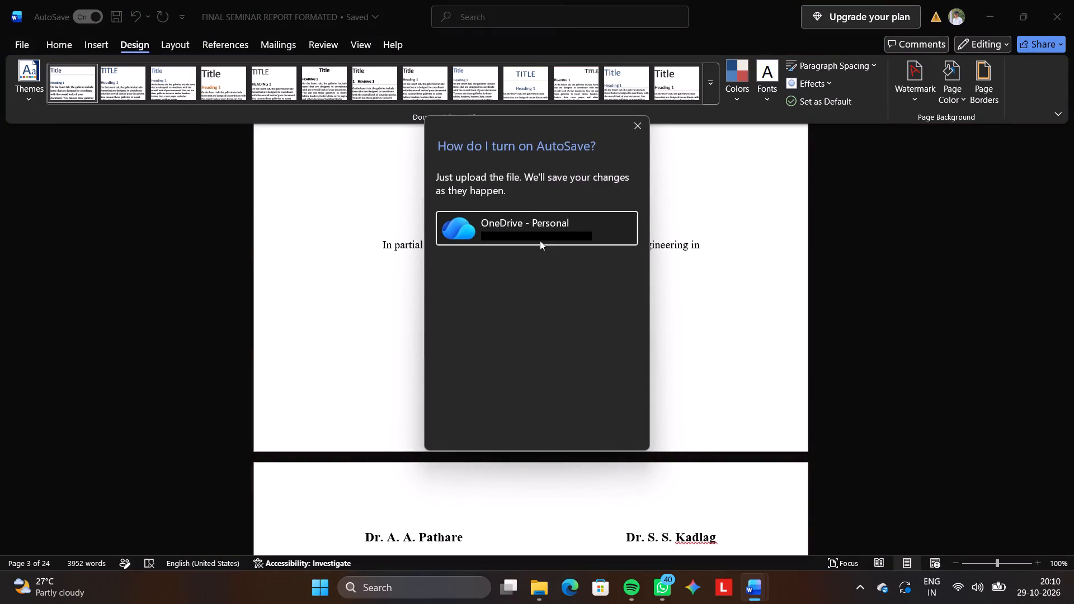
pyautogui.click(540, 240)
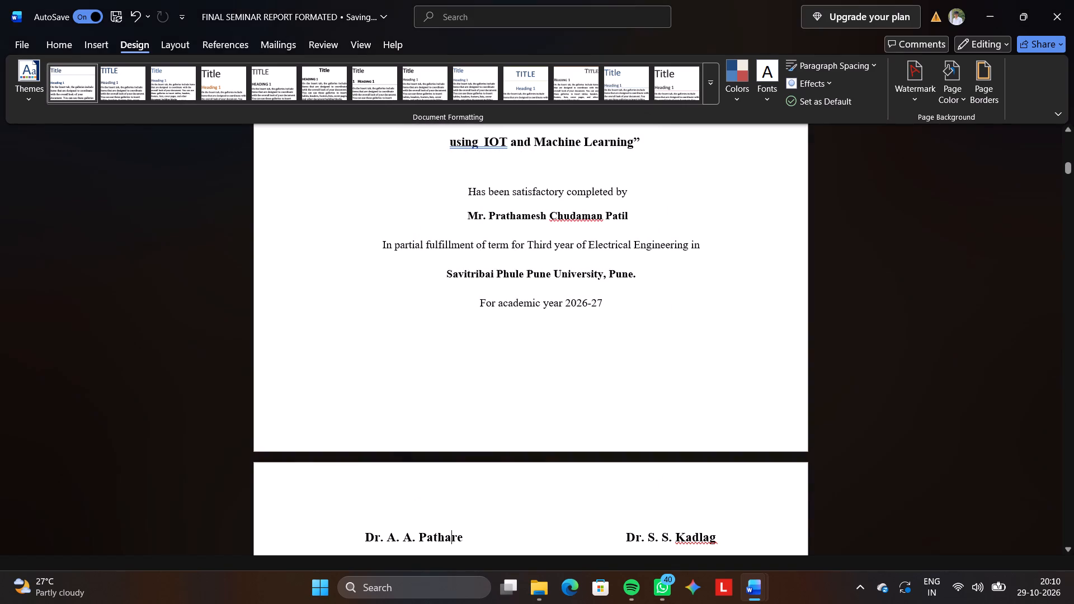
# Delete the blank lines between "For academic year 2026-27" and the Seminar Guide and H.O.D. names of the college certificate.
pyautogui.scroll(-1, 481, 378)
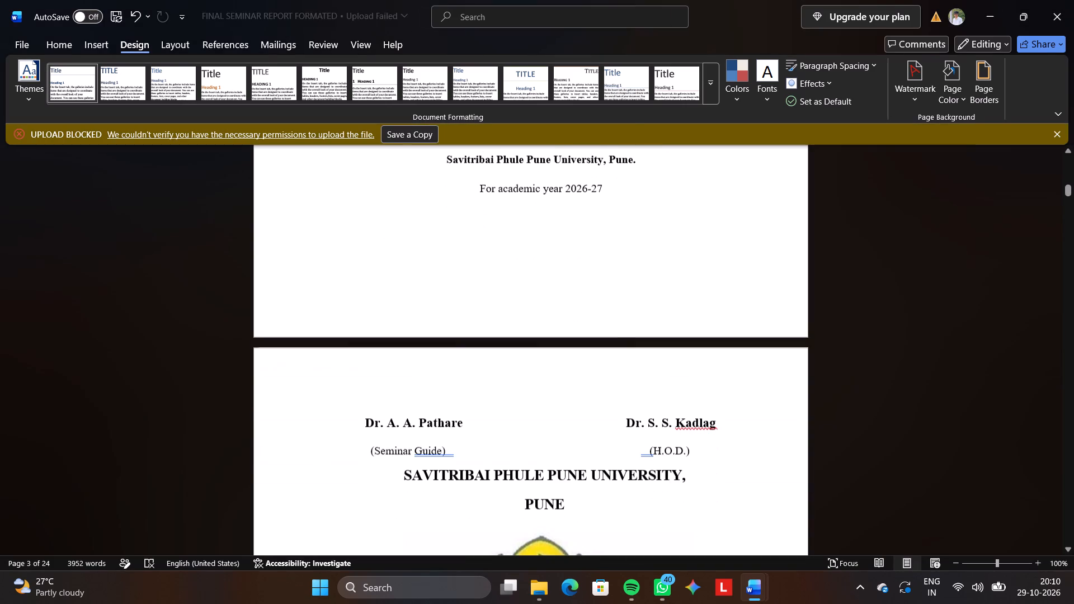
pyautogui.click(402, 386)
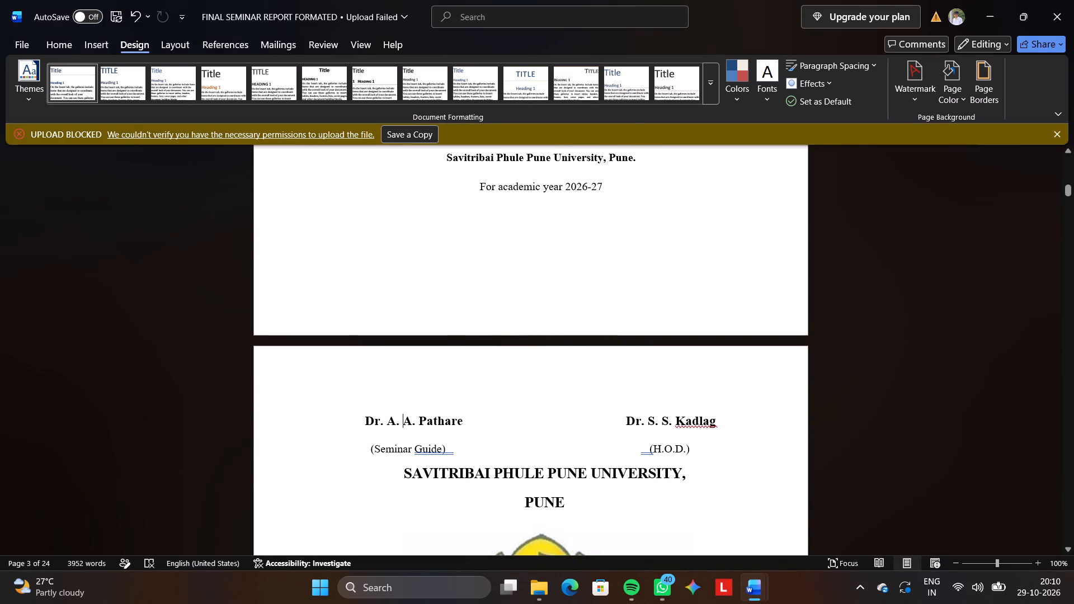
pyautogui.click(402, 386)
pyautogui.press('Up')
pyautogui.press('BackSpace')
pyautogui.press('BackSpace')
pyautogui.press('BackSpace')
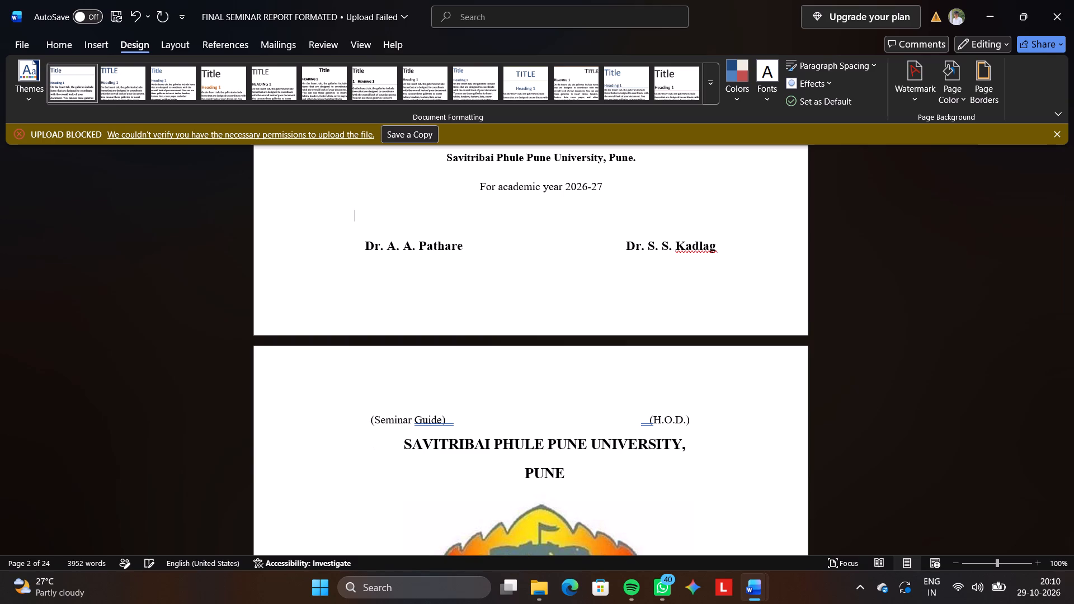
pyautogui.press('BackSpace')
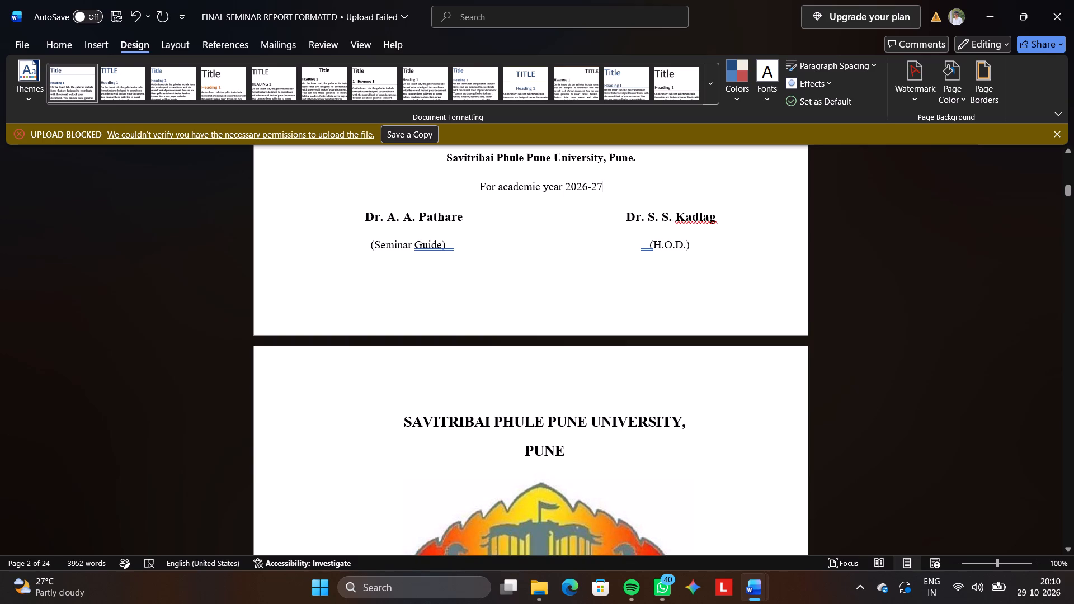
# Delete the blank lines between the college logo and the "CERTIFICATE" heading on the college certificate page.
pyautogui.click(481, 404)
pyautogui.press('Up')
pyautogui.scroll(1, 481, 404)
pyautogui.scroll(-1, 481, 404)
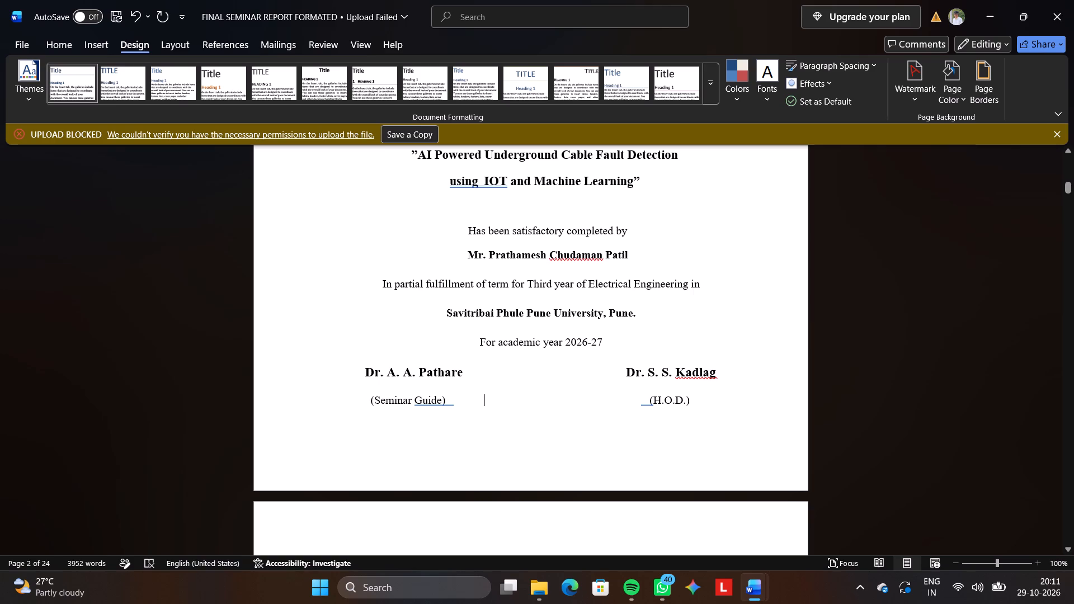
pyautogui.scroll(1, 481, 404)
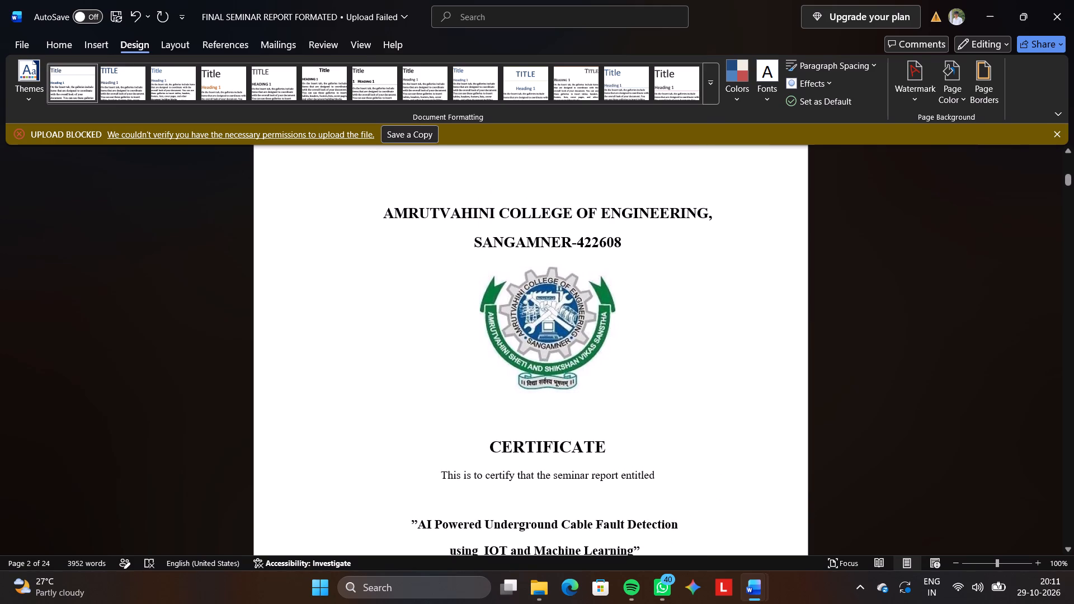
pyautogui.click(502, 412)
pyautogui.press('BackSpace')
pyautogui.press('BackSpace')
# Add one blank line below "For academic year 2026-27" on the college certificate page.
pyautogui.scroll(-1, 502, 412)
pyautogui.scroll(1, 502, 412)
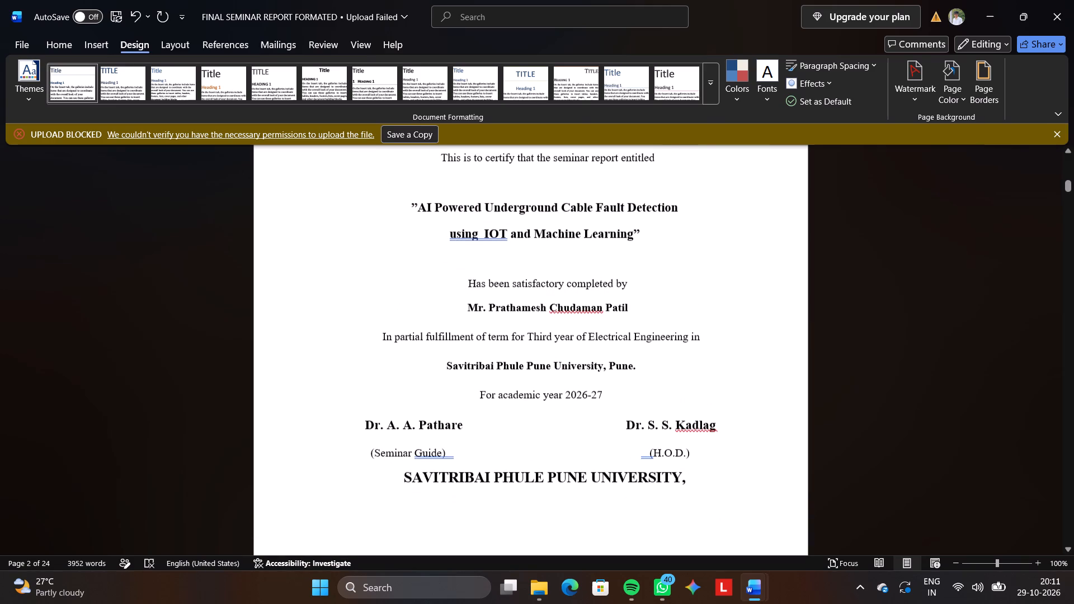
pyautogui.scroll(1, 502, 412)
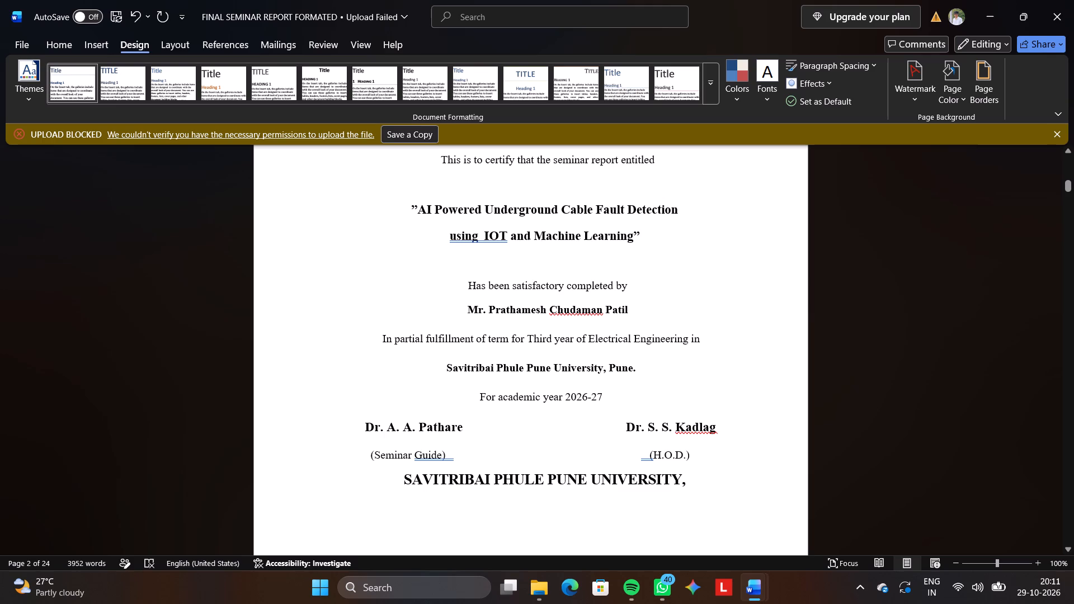
pyautogui.click(632, 394)
pyautogui.press('Return')
pyautogui.scroll(-3, 632, 394)
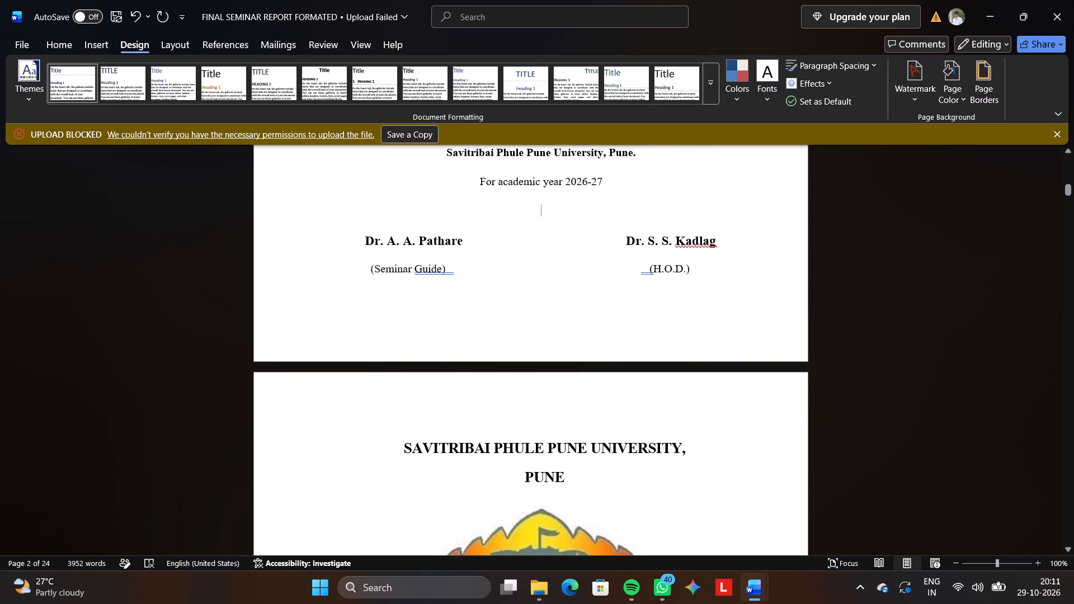
# Delete the blank lines above "AMRUTVAHINI COLLEGE OF ENGINEERING, SANGAMNER-422608" at the start of the college certificate page.
pyautogui.scroll(3, 632, 394)
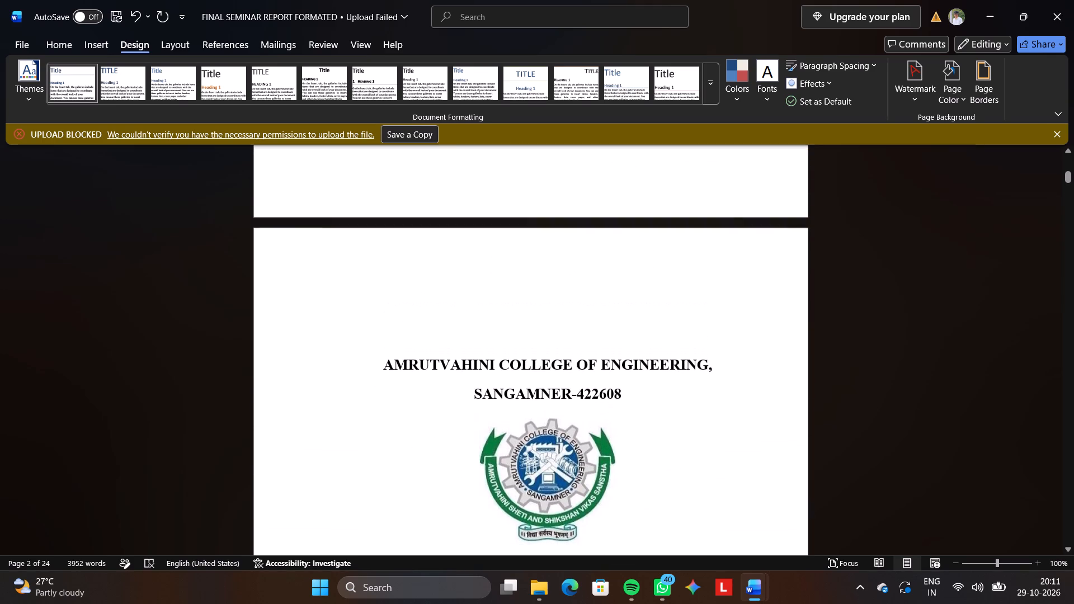
pyautogui.scroll(1, 632, 394)
pyautogui.click(555, 339)
pyautogui.scroll(1, 555, 339)
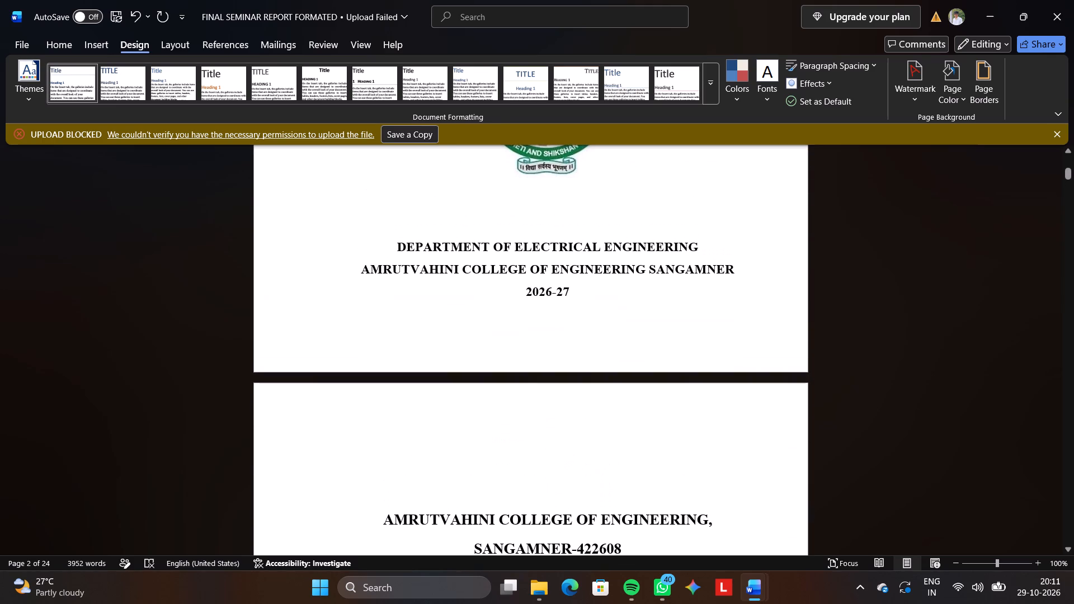
pyautogui.press('BackSpace')
pyautogui.press('BackSpace')
pyautogui.press('BackSpace')
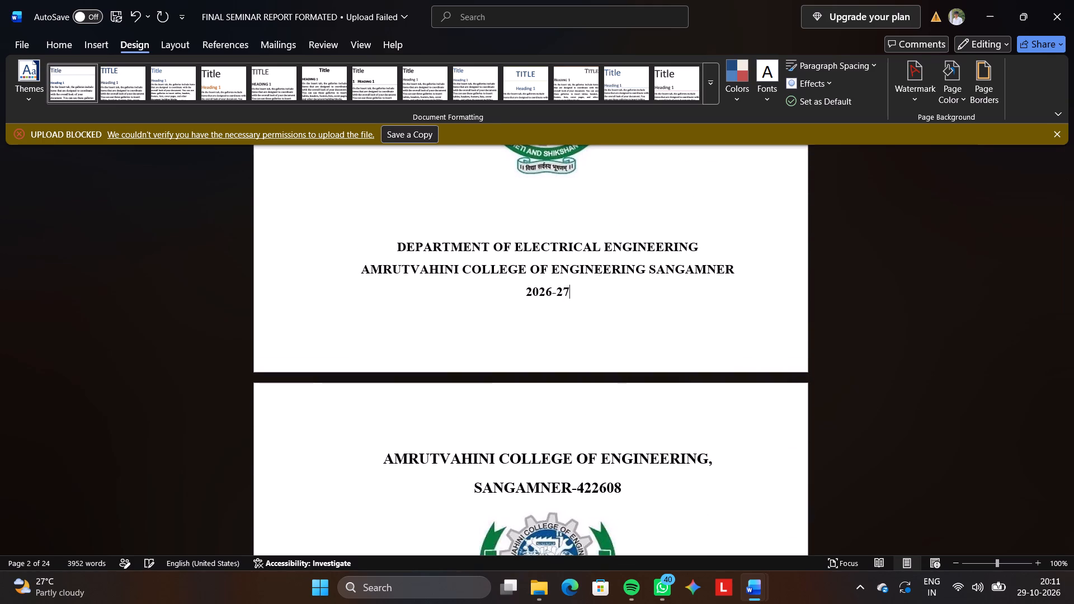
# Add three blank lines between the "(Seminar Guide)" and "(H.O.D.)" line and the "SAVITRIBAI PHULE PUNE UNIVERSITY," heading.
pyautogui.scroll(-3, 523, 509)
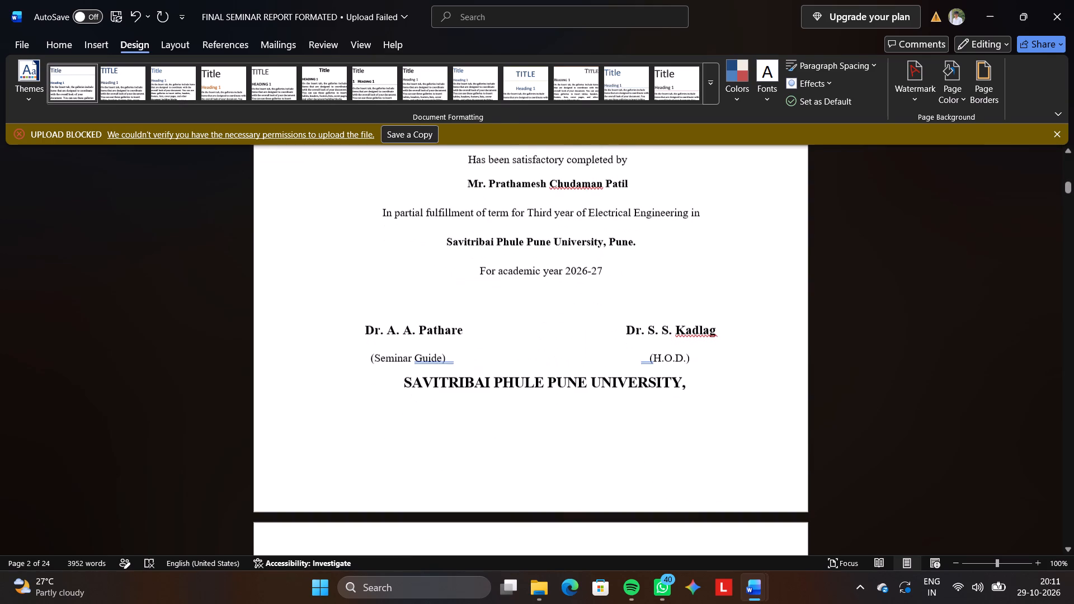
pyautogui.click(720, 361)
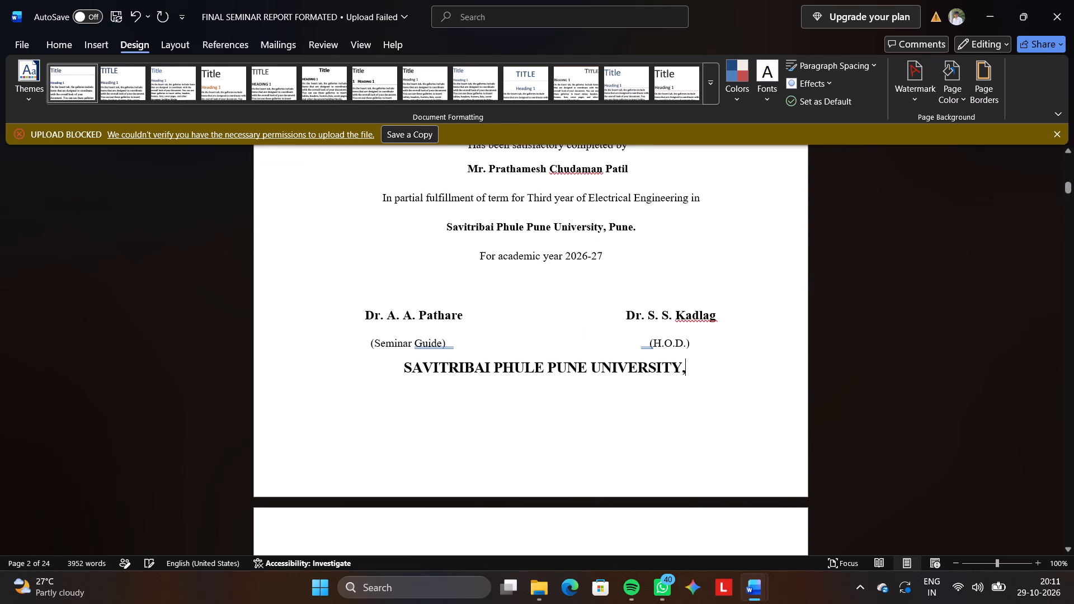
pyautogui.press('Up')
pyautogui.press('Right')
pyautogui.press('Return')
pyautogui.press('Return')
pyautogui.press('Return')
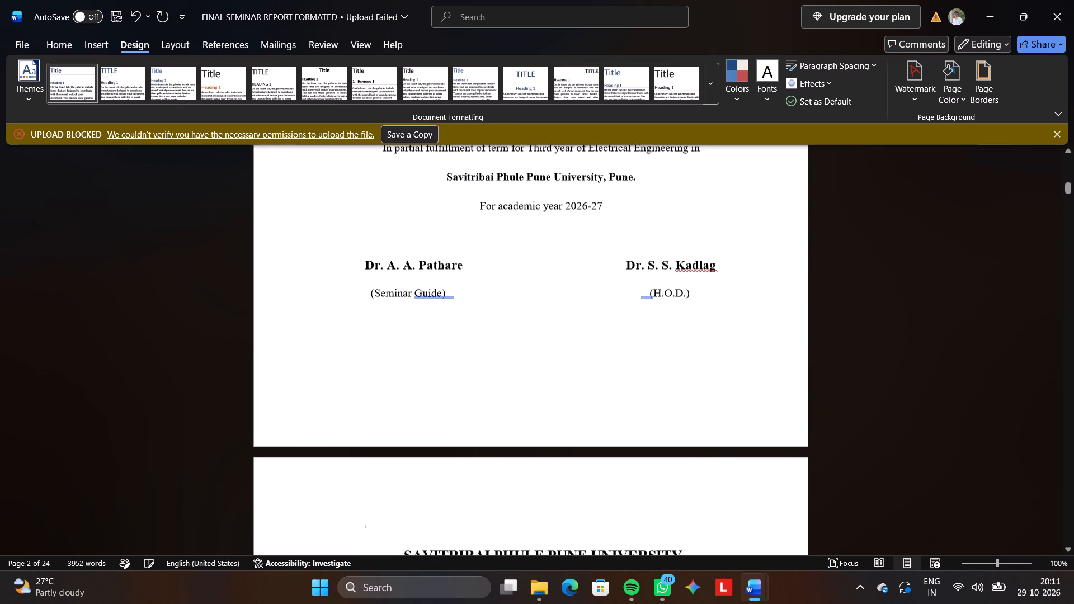
# Add two more blank lines below "For academic year 2026-27" on the college certificate page.
pyautogui.click(666, 197)
pyautogui.press('Return')
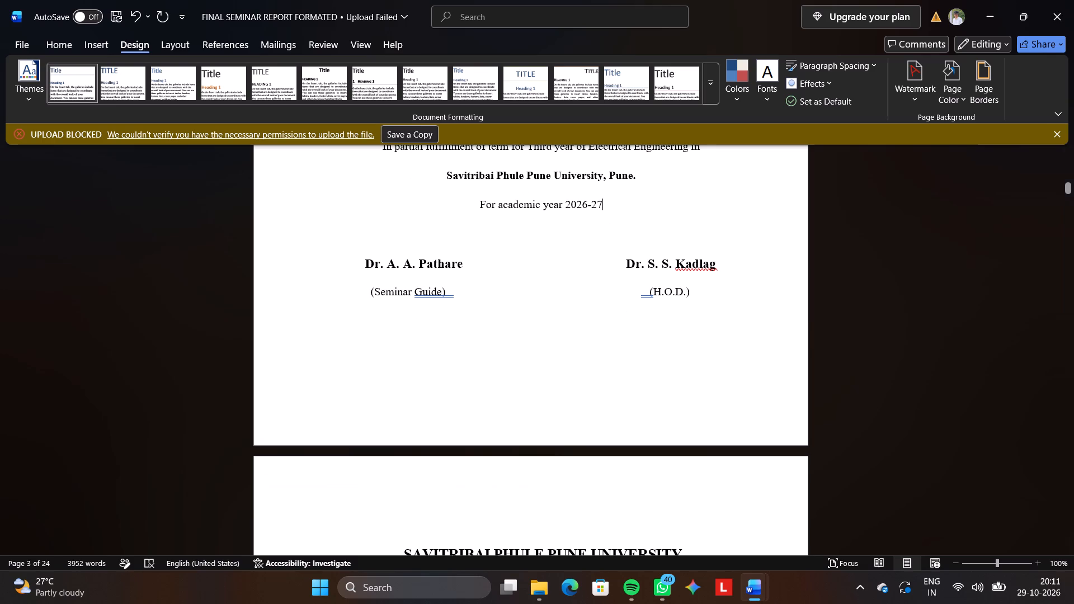
pyautogui.press('Return')
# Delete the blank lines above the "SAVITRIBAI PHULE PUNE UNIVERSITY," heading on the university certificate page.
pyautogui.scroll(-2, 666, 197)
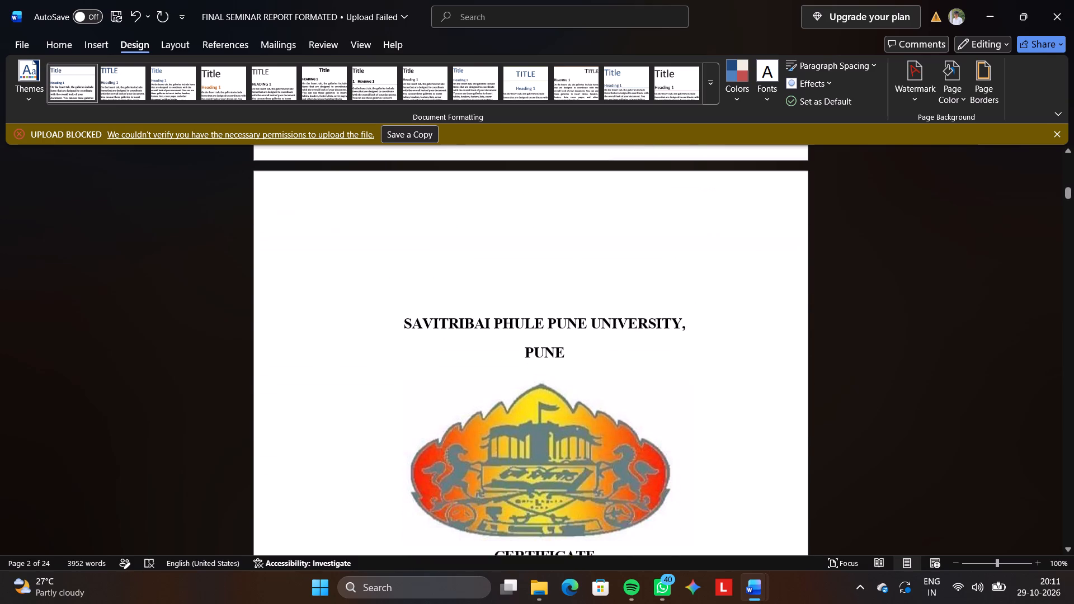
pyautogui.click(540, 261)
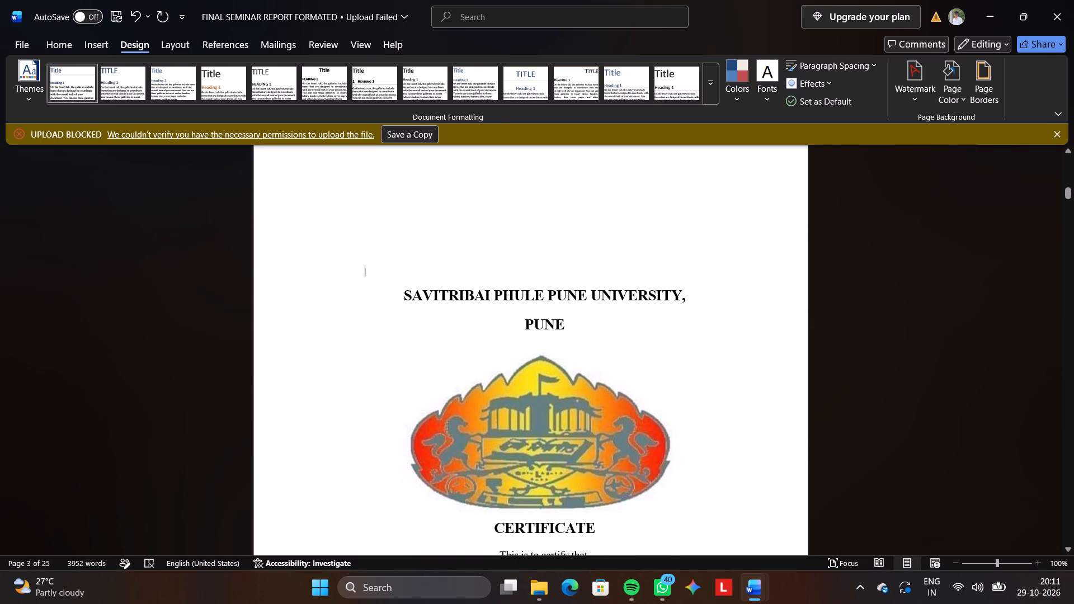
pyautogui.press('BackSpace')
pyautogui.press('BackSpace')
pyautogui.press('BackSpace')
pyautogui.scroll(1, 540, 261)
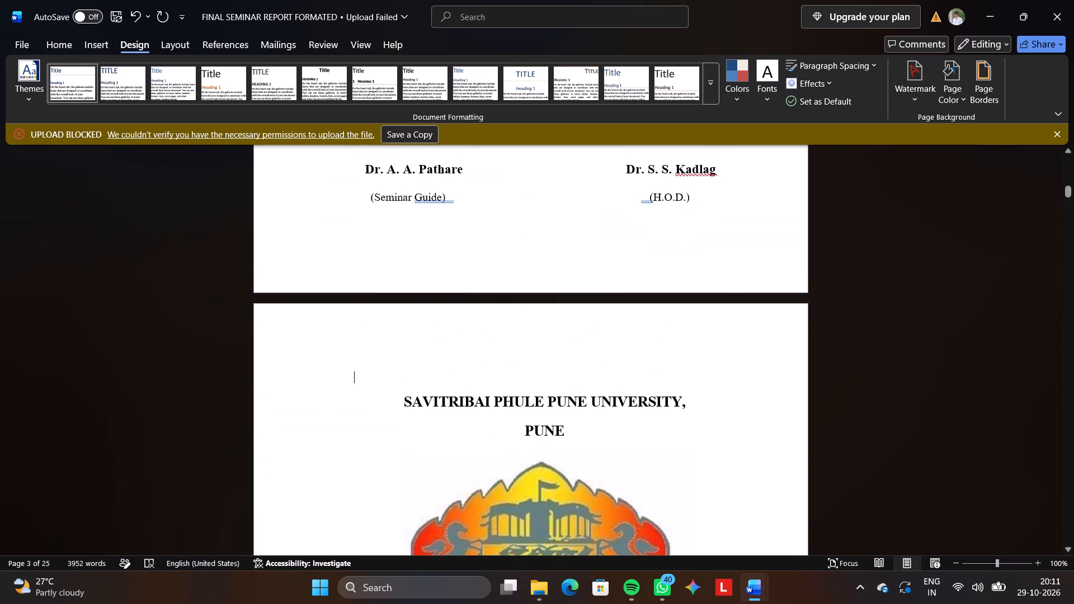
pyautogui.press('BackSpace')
# Add two blank lines between the seminar title and the "INTERNAL EXAMINER" and "EXTERNAL EXAMINER" line on the university certificate page.
pyautogui.scroll(-1, 540, 261)
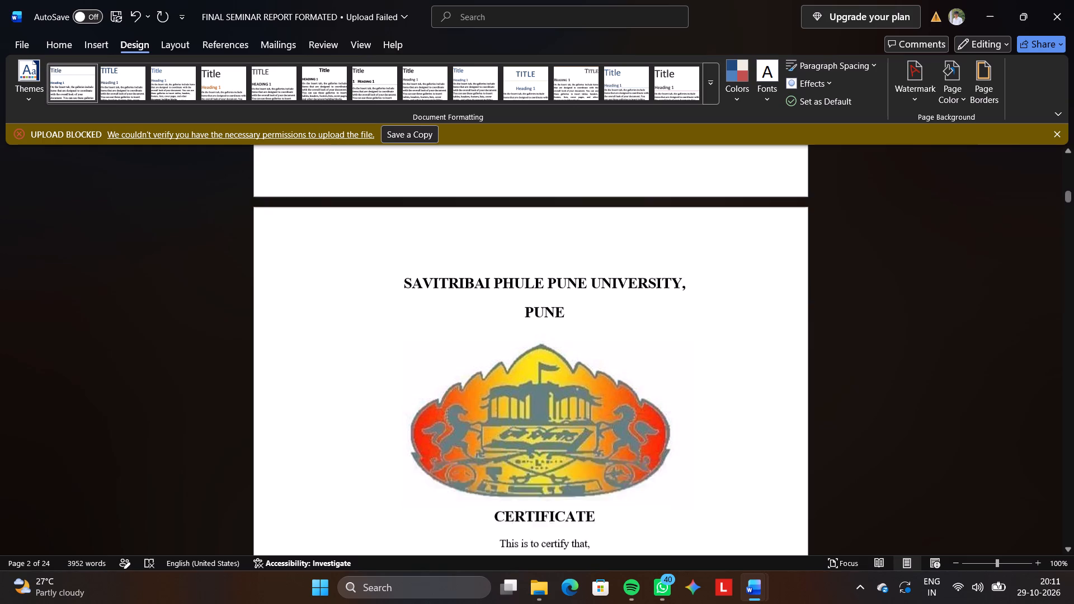
pyautogui.scroll(-3, 540, 261)
pyautogui.scroll(1, 540, 261)
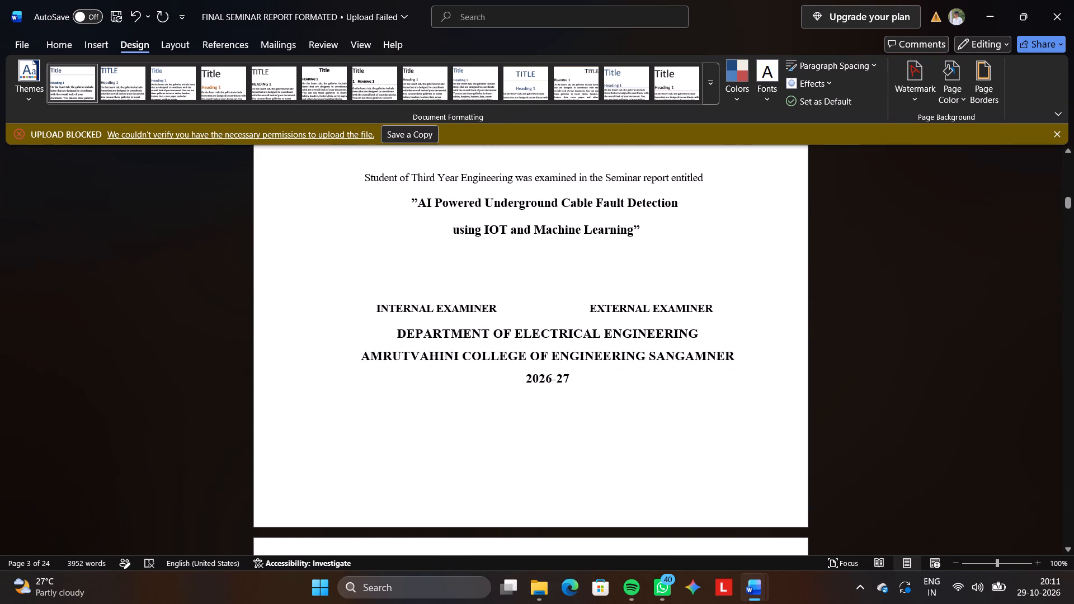
pyautogui.click(691, 254)
pyautogui.press('Return')
pyautogui.press('Return')
pyautogui.press('Return')
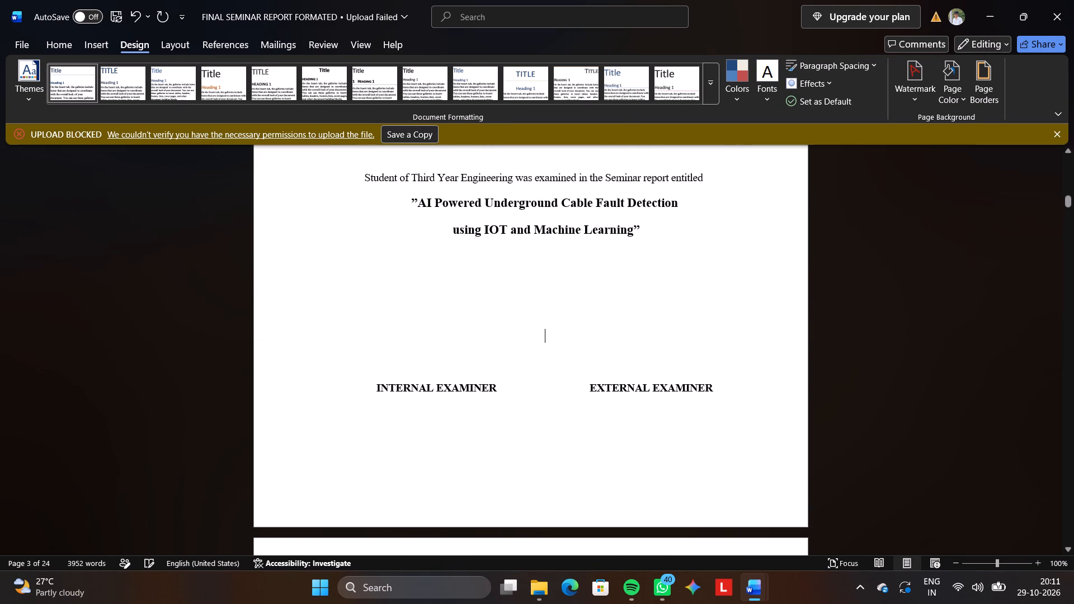
pyautogui.press('BackSpace')
pyautogui.scroll(-4, 691, 254)
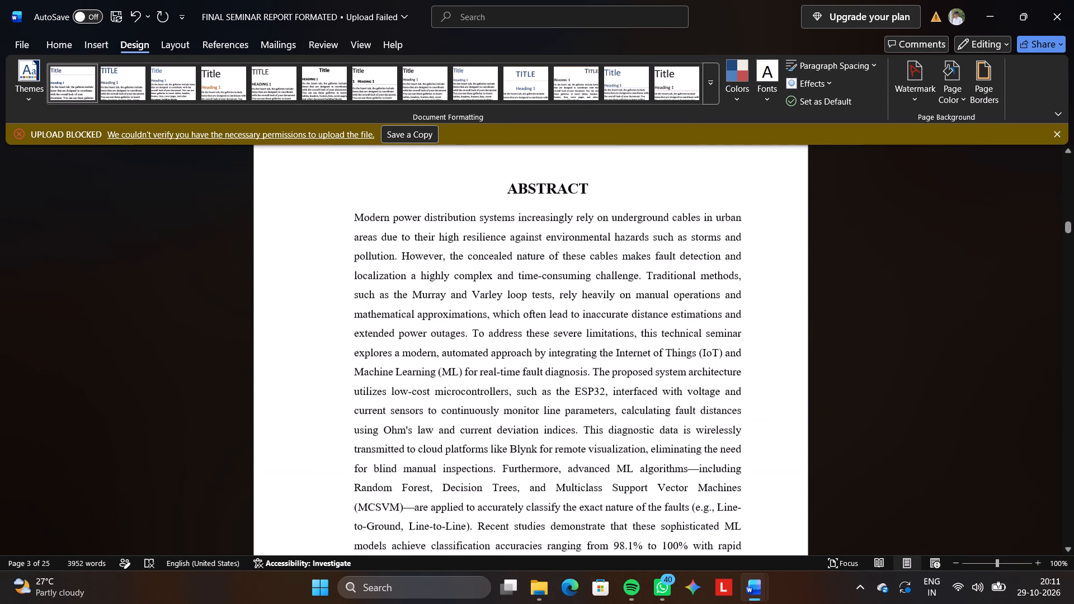
pyautogui.scroll(-10, 691, 254)
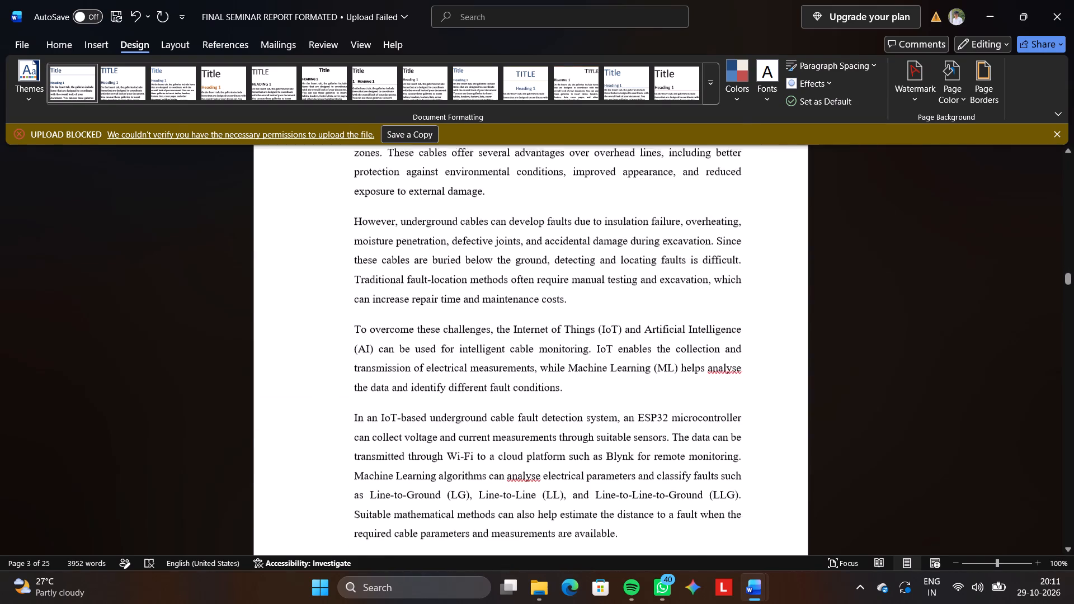
# Review the page layout of the remaining chapters, from the introduction through the literature survey and later chapters to the reference list.
pyautogui.scroll(-11, 691, 254)
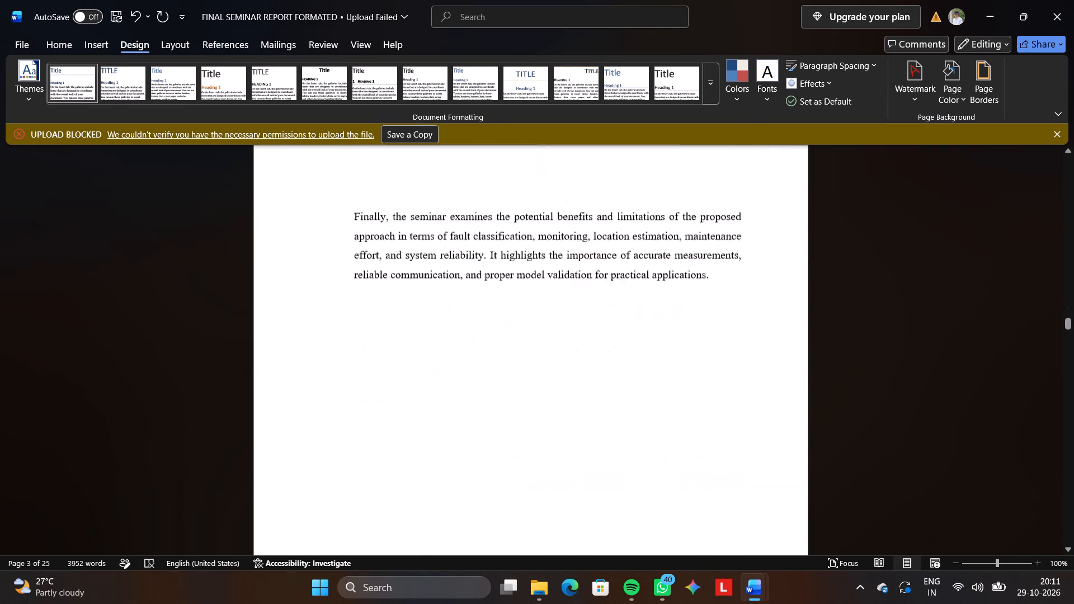
pyautogui.scroll(-6, 691, 254)
pyautogui.scroll(1, 691, 254)
pyautogui.scroll(-1, 691, 254)
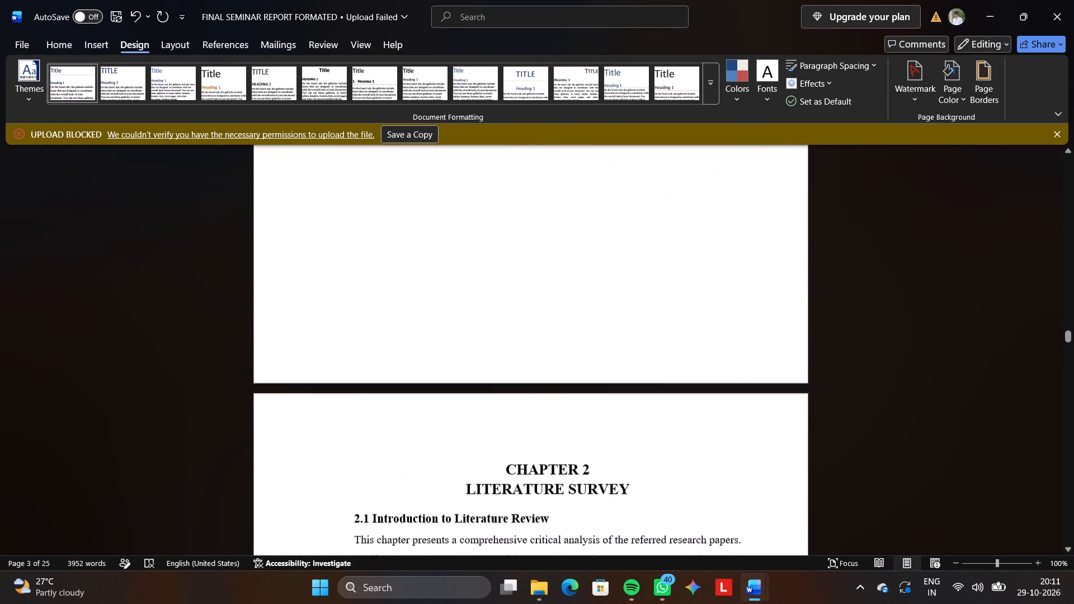
pyautogui.scroll(-4, 691, 254)
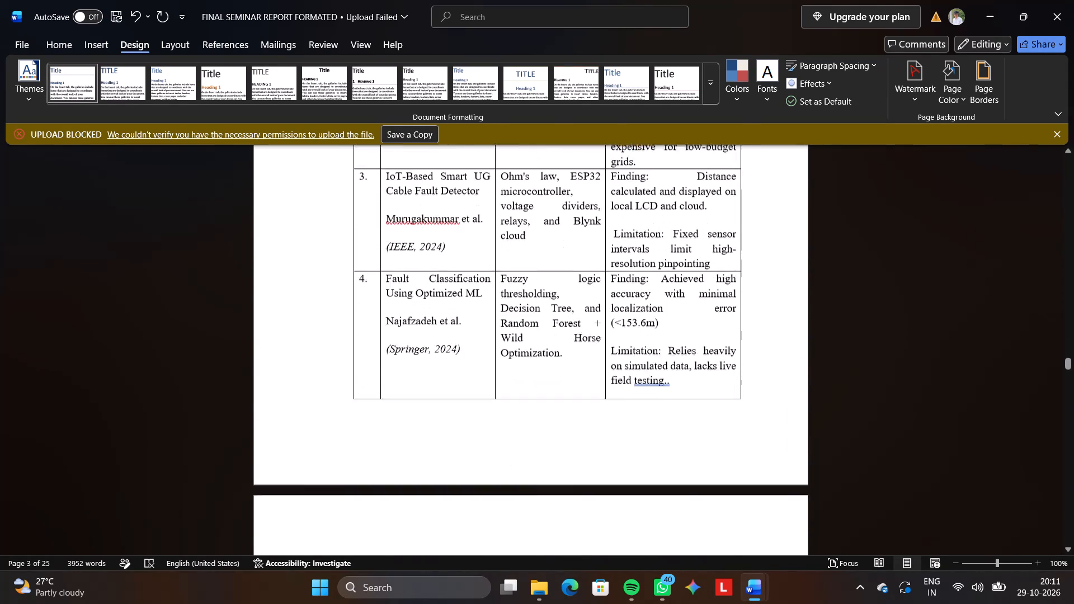
pyautogui.scroll(-4, 691, 254)
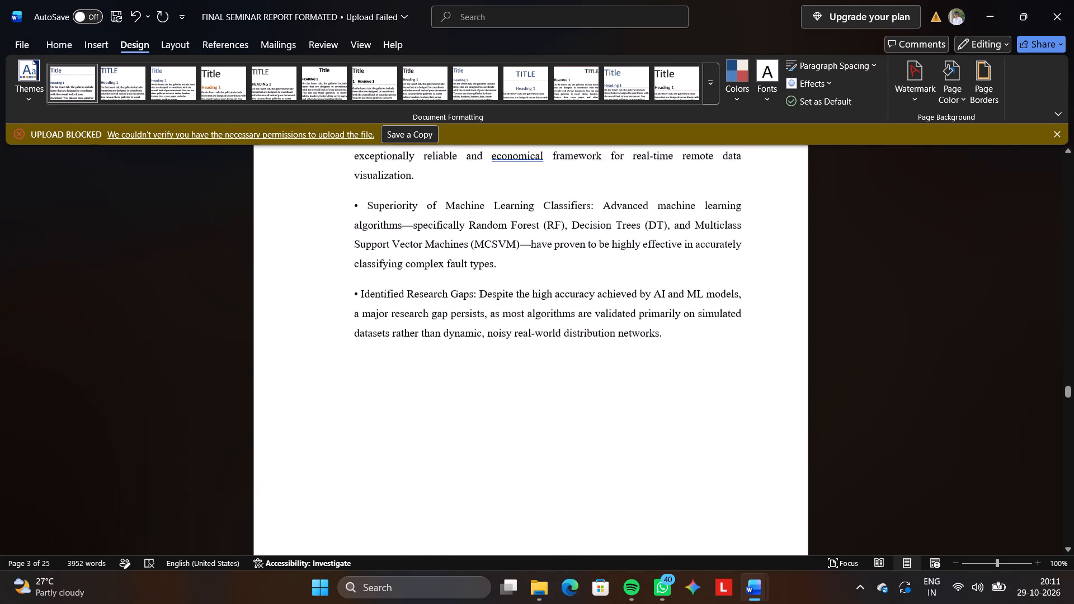
pyautogui.scroll(-4, 691, 254)
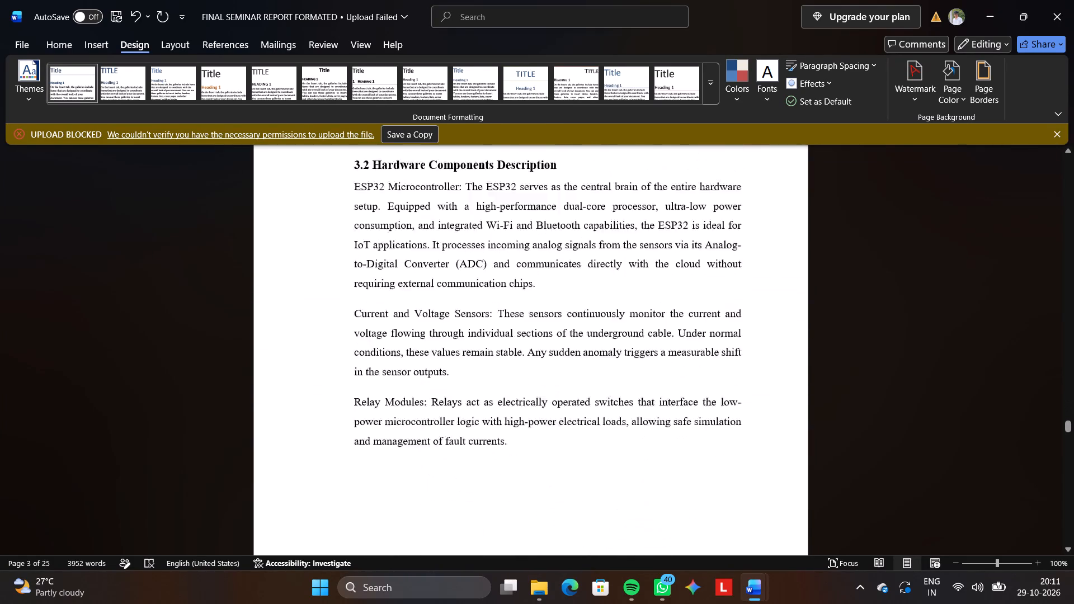
pyautogui.scroll(-4, 691, 254)
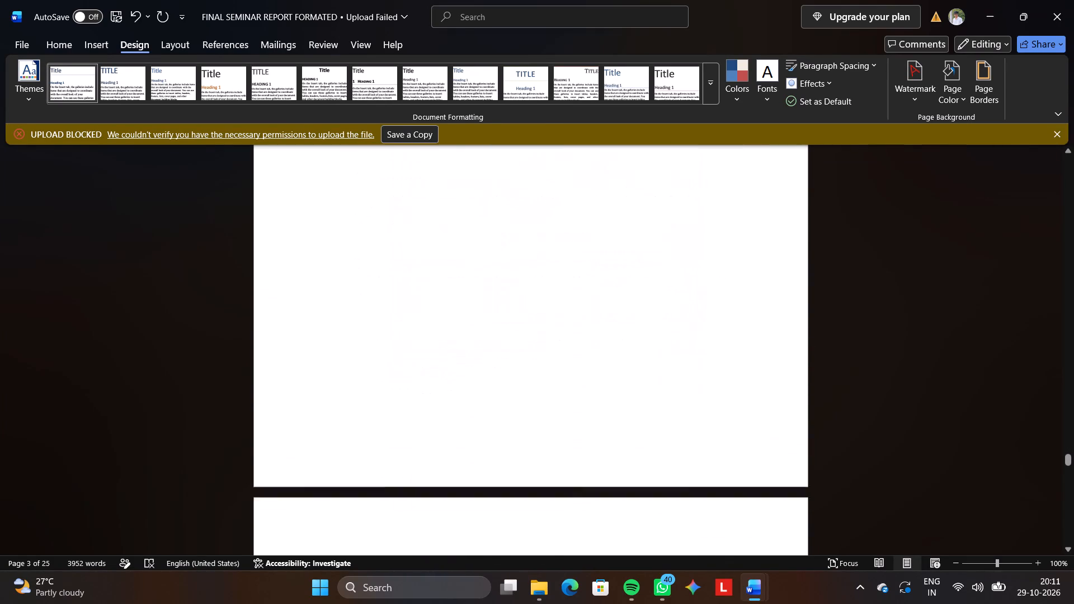
pyautogui.scroll(-1, 691, 254)
pyautogui.scroll(3, 691, 254)
pyautogui.scroll(-2, 691, 254)
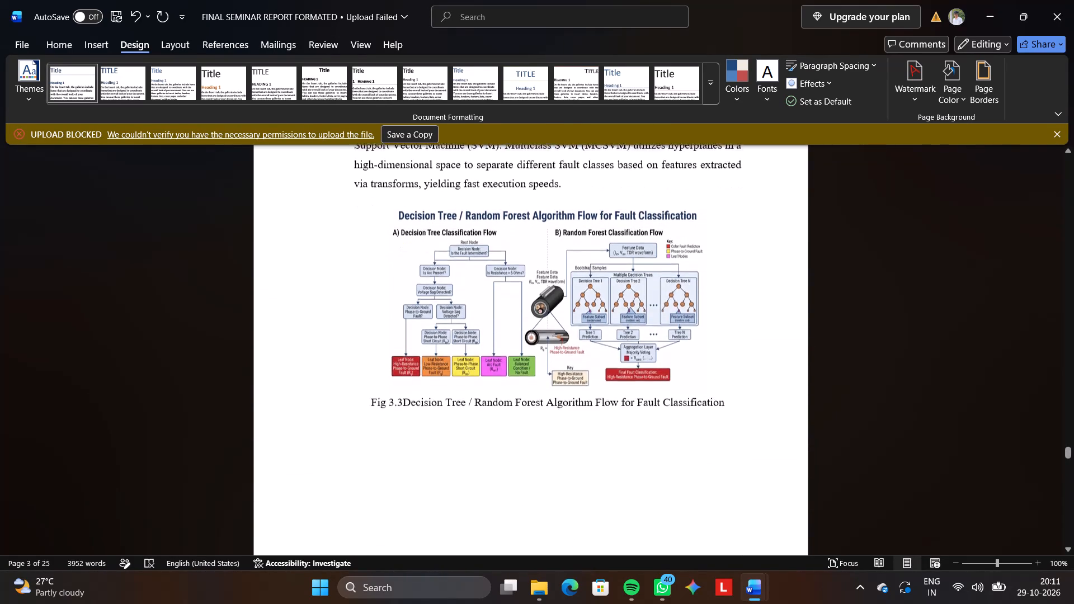
pyautogui.scroll(-7, 691, 254)
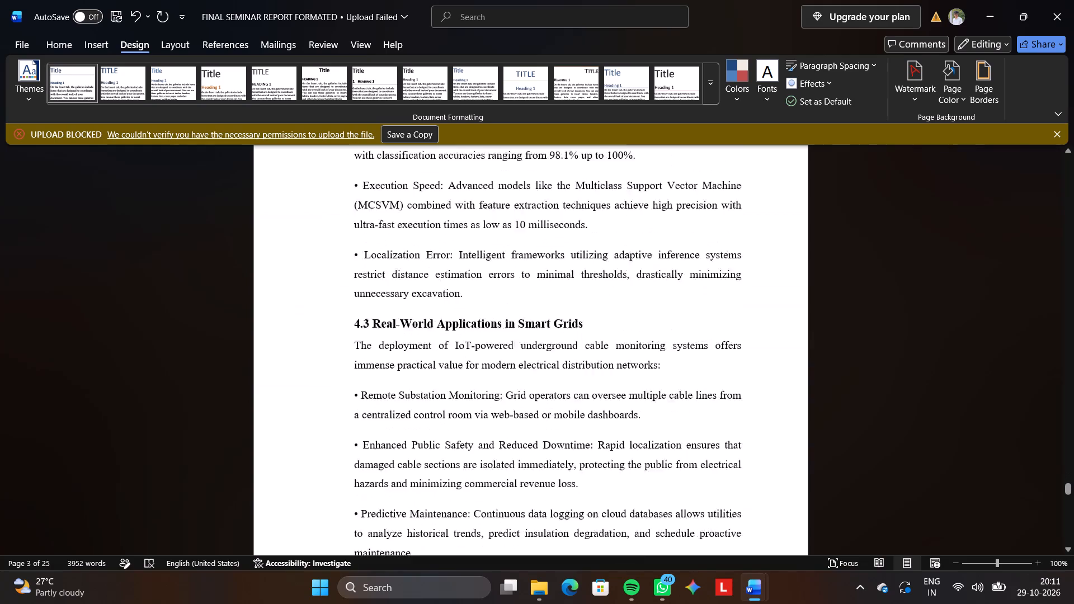
pyautogui.scroll(-6, 691, 254)
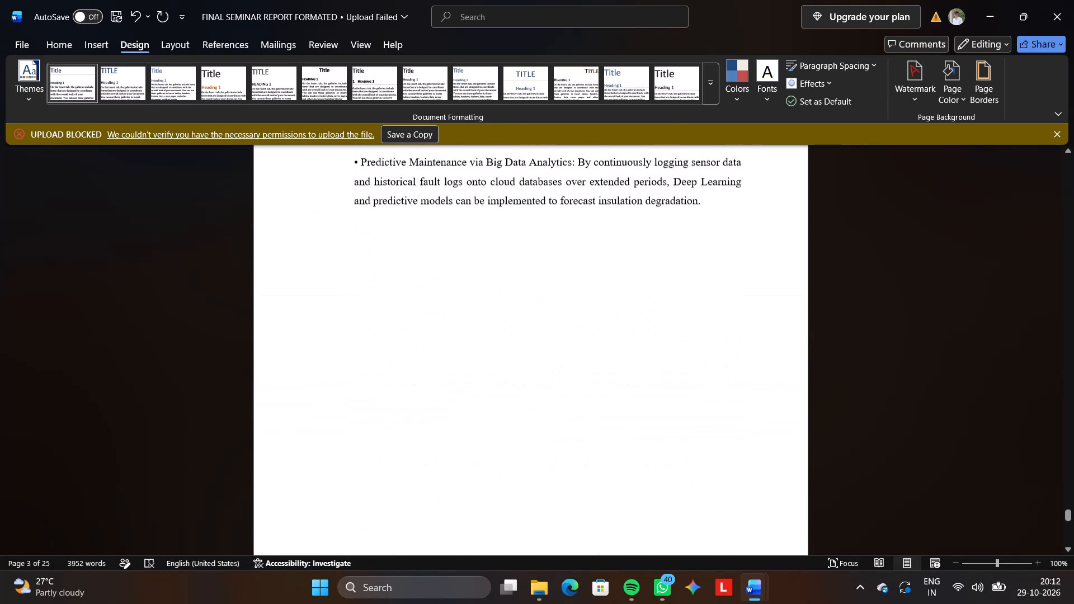
pyautogui.scroll(-6, 691, 254)
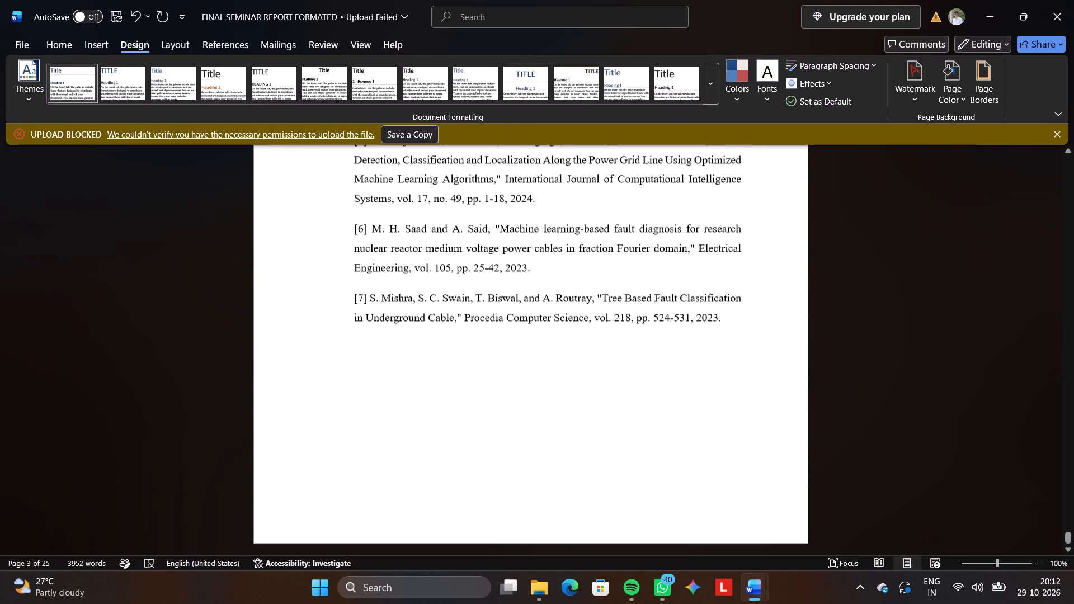
# Save a copy of the report as FINAL SEMINAR REPORT FORMATED in the Documents folder, replacing the existing file.
pyautogui.click(416, 136)
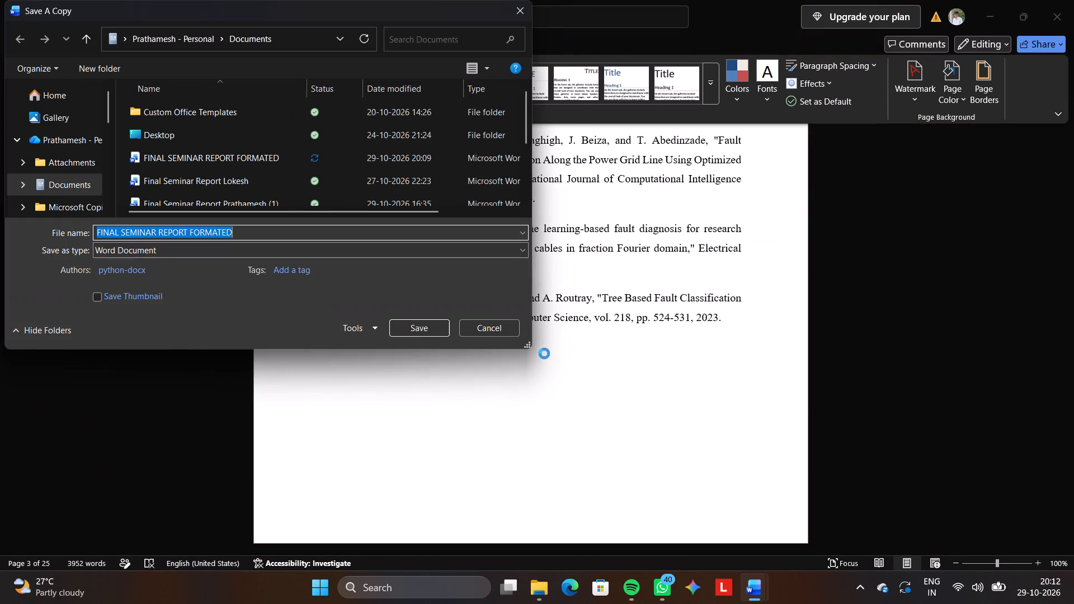
pyautogui.click(423, 327)
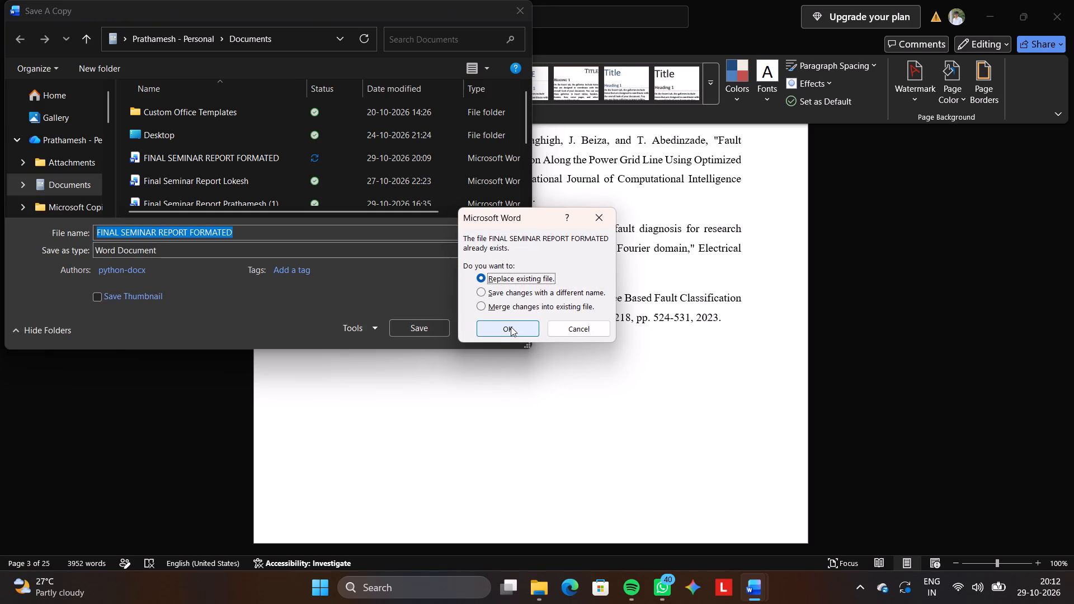
pyautogui.click(511, 327)
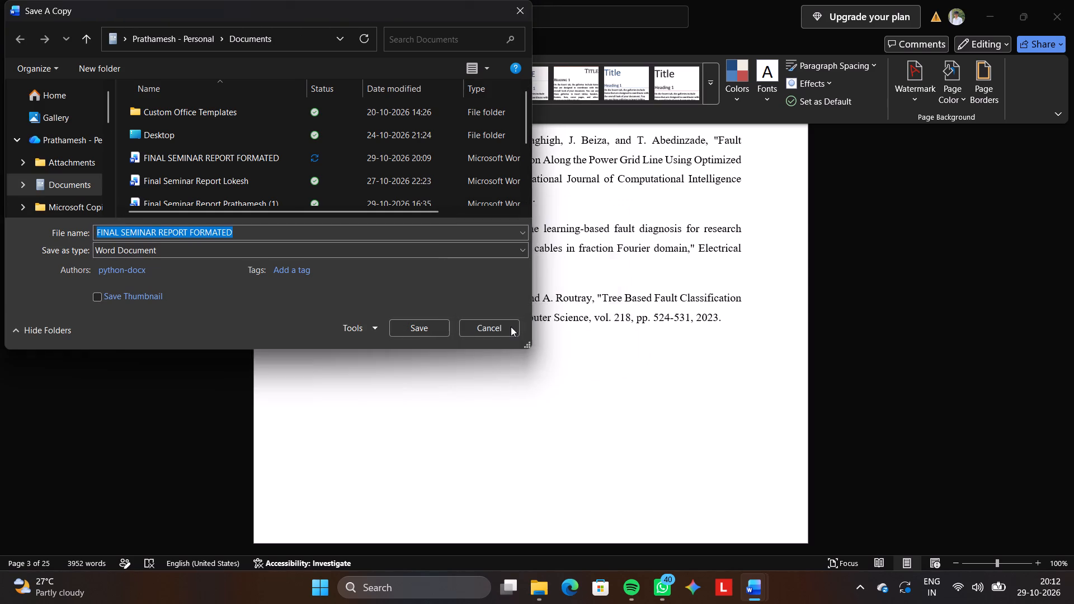
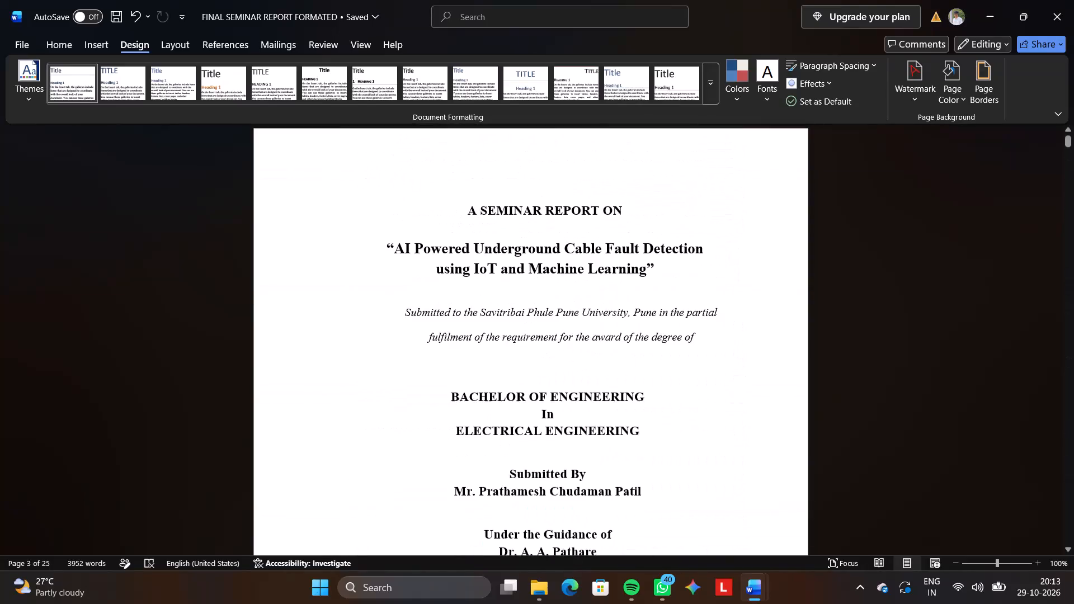
# Save a copy of the report as a Word document named FINAL SEMINAR REPORT FORMATED in the Desktop folder.
pyautogui.scroll(-8, 572, 366)
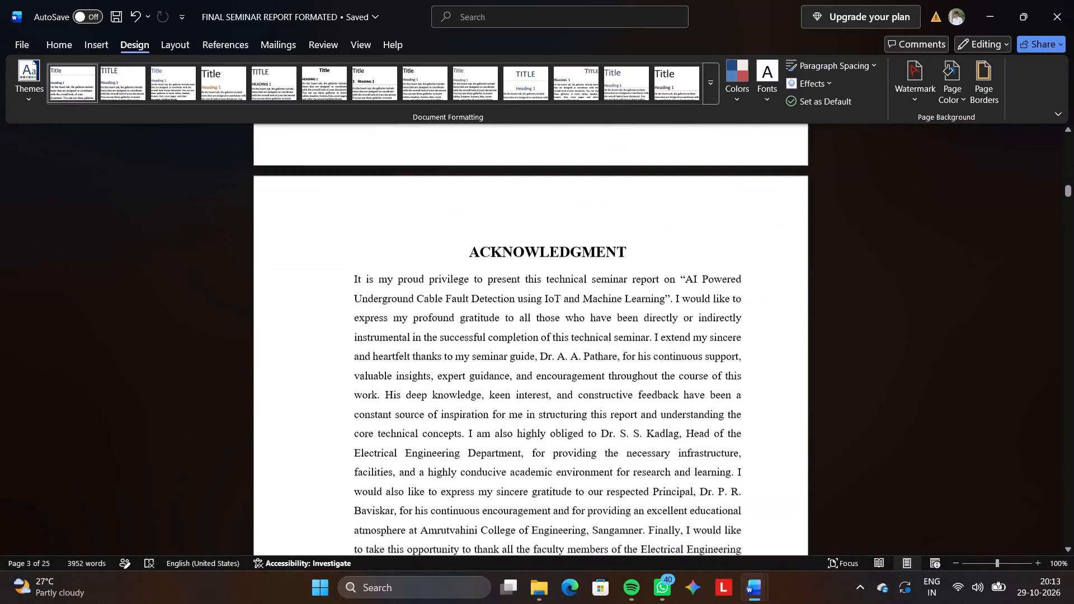
pyautogui.scroll(-1, 572, 366)
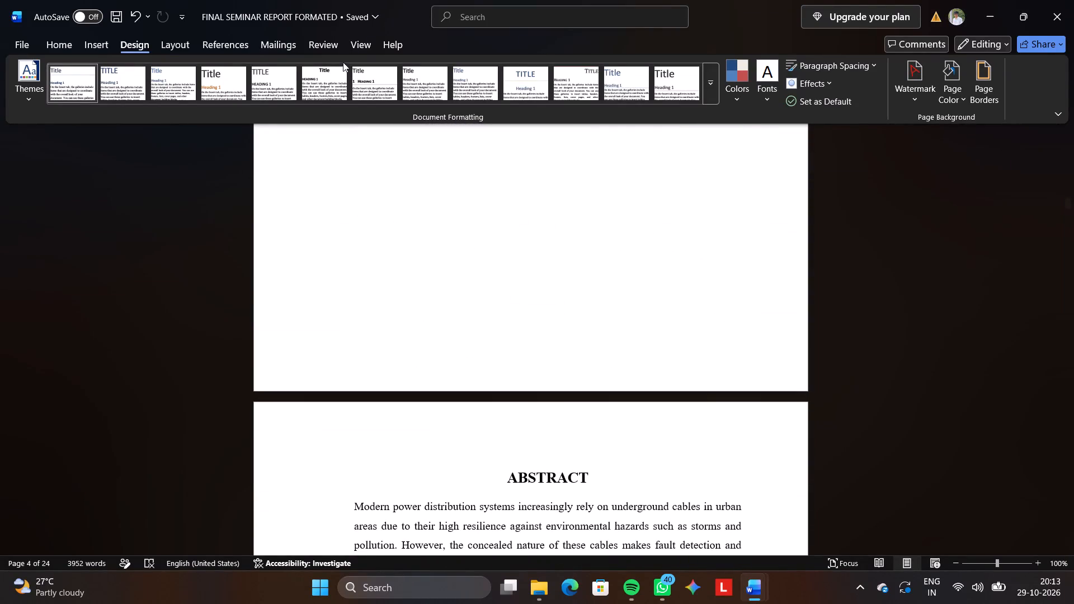
pyautogui.click(28, 49)
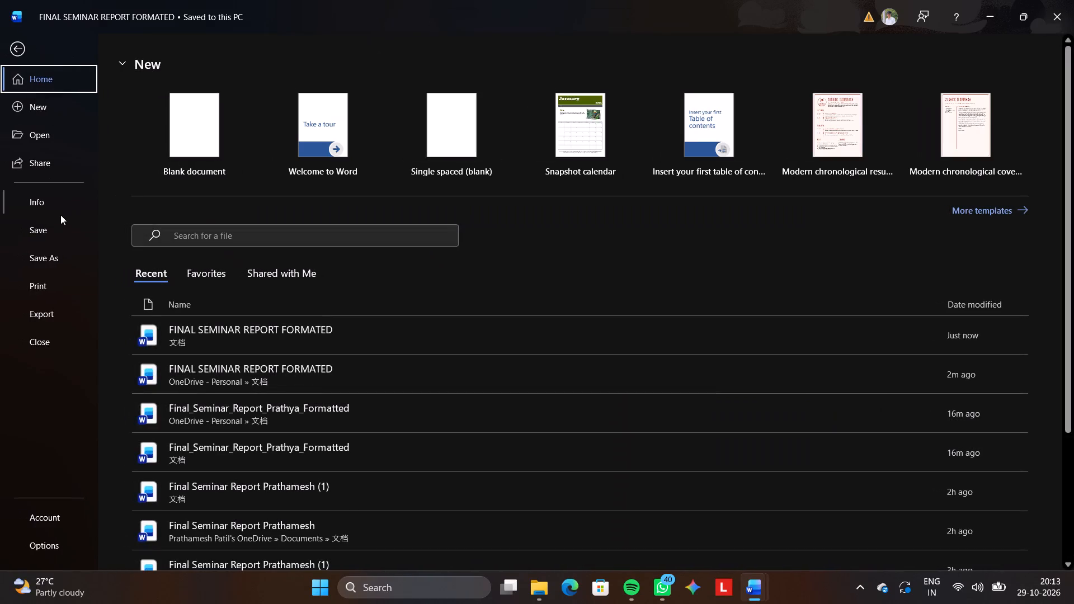
pyautogui.click(61, 248)
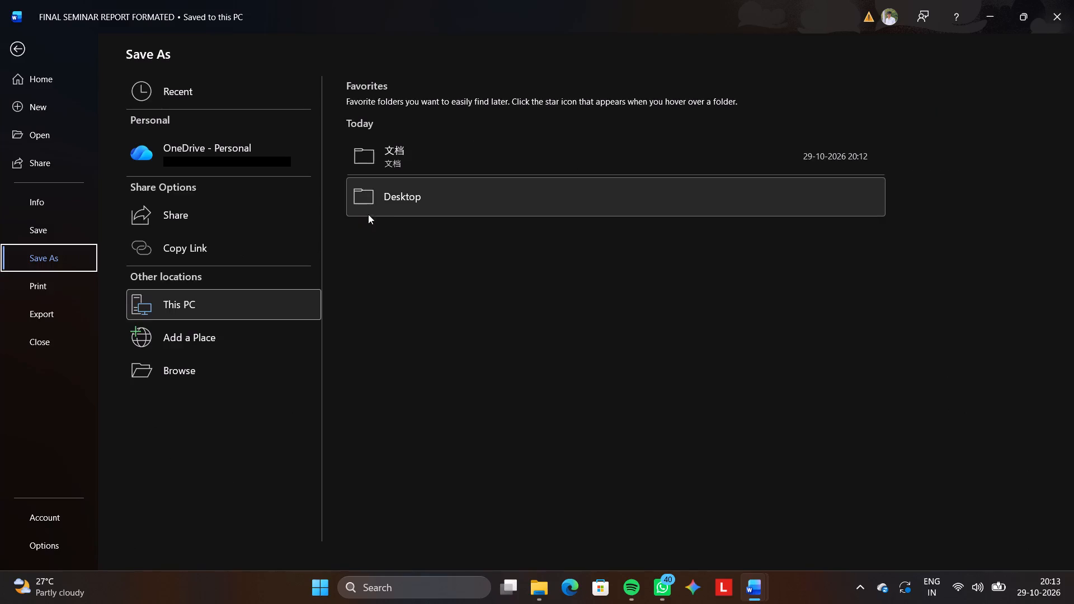
pyautogui.click(379, 211)
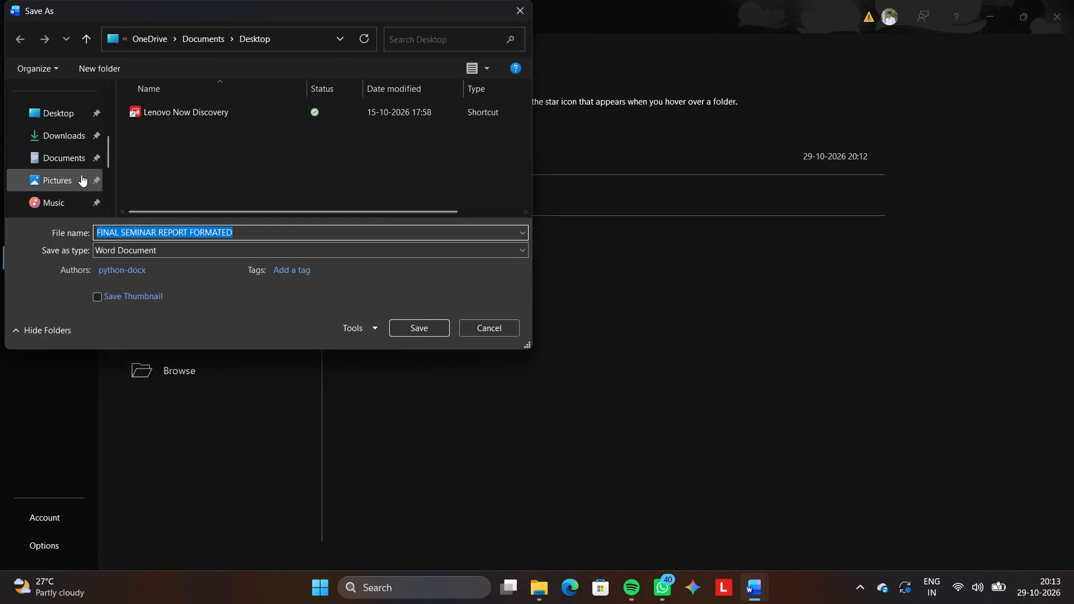
pyautogui.scroll(-1, 81, 174)
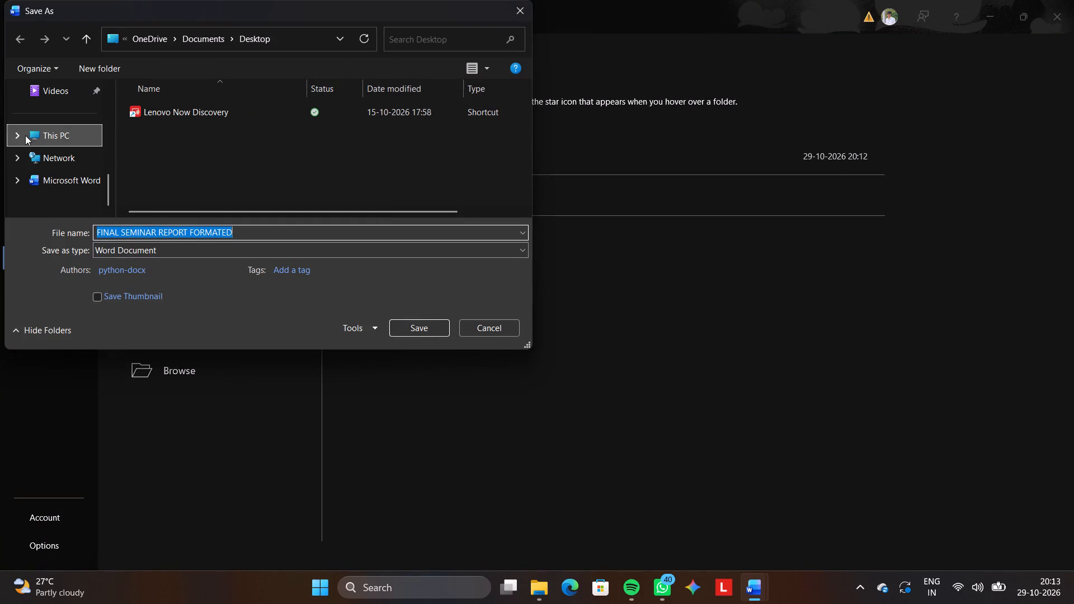
pyautogui.click(11, 137)
pyautogui.scroll(-1, 60, 187)
pyautogui.scroll(1, 60, 187)
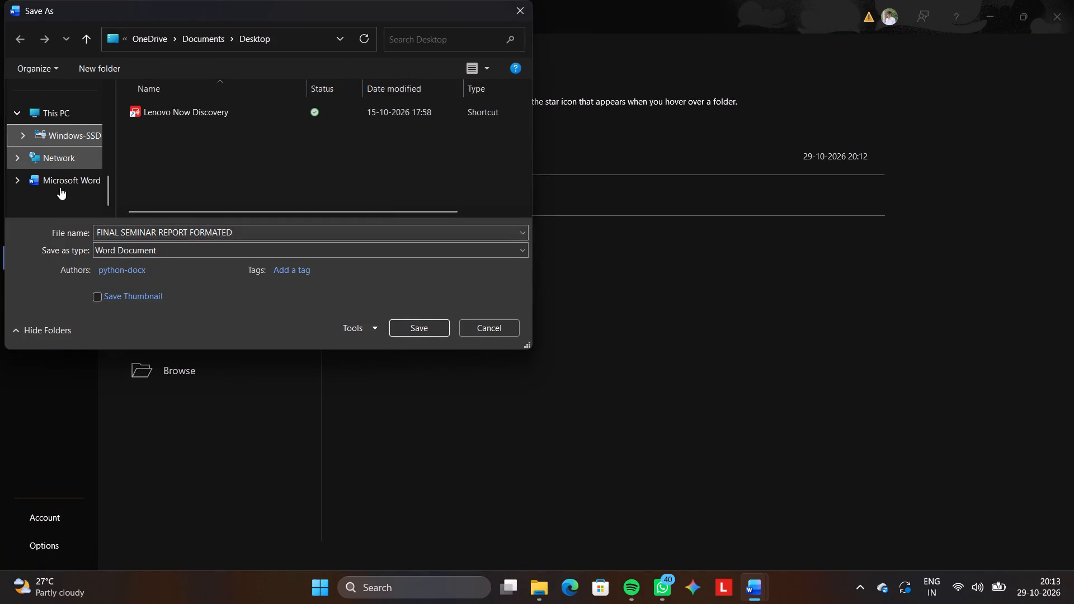
pyautogui.scroll(1, 60, 187)
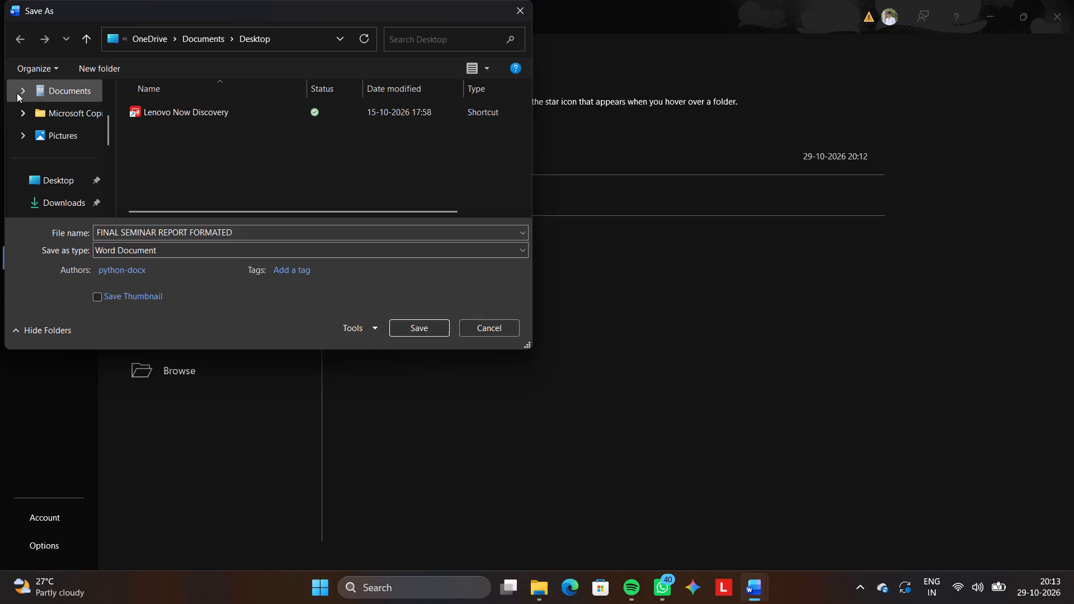
pyautogui.click(17, 93)
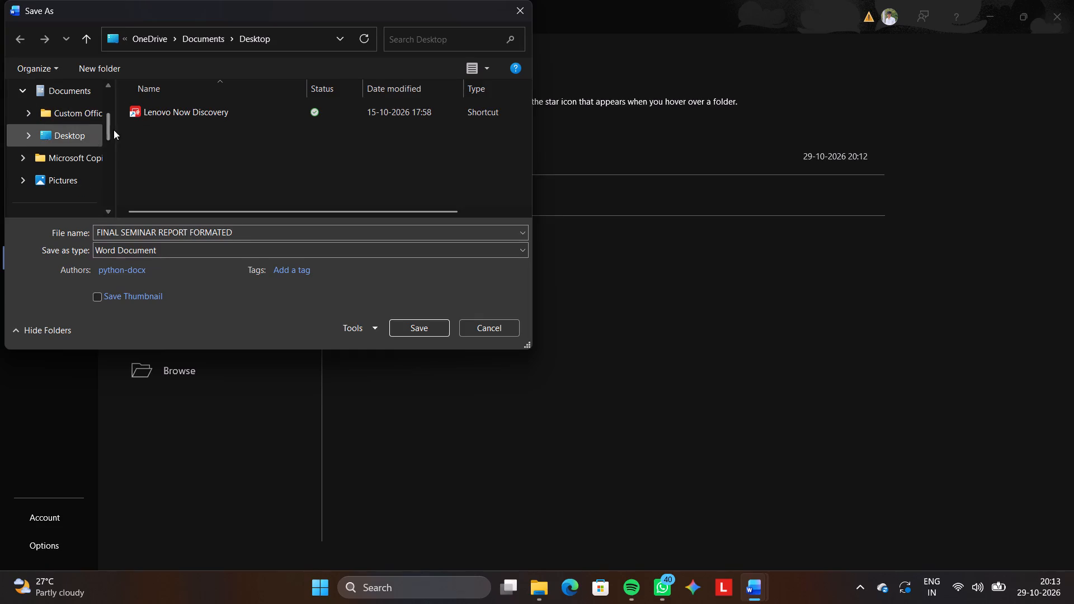
pyautogui.click(417, 331)
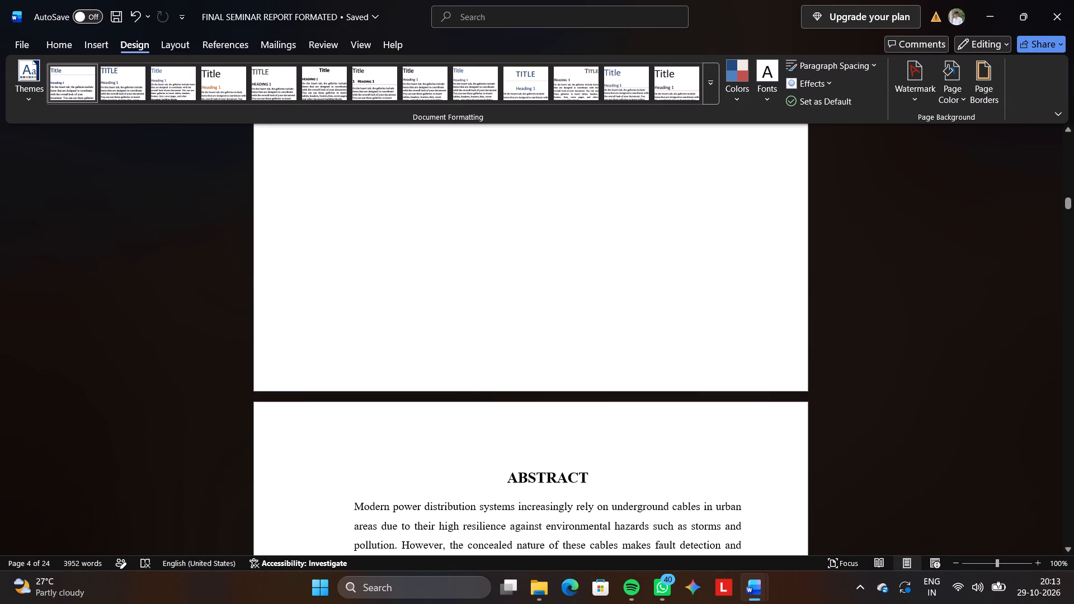
# Switch to File Explorer and look through the Documents folder for the saved FINAL SEMINAR REPORT FORMATED file.
pyautogui.click(534, 589)
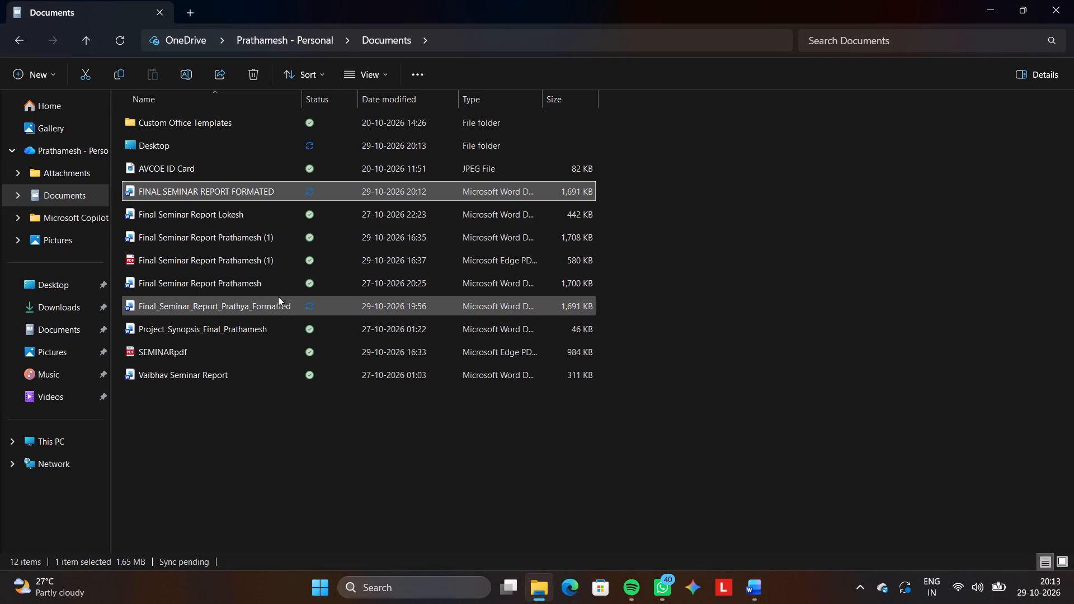
pyautogui.click(74, 329)
pyautogui.click(74, 329)
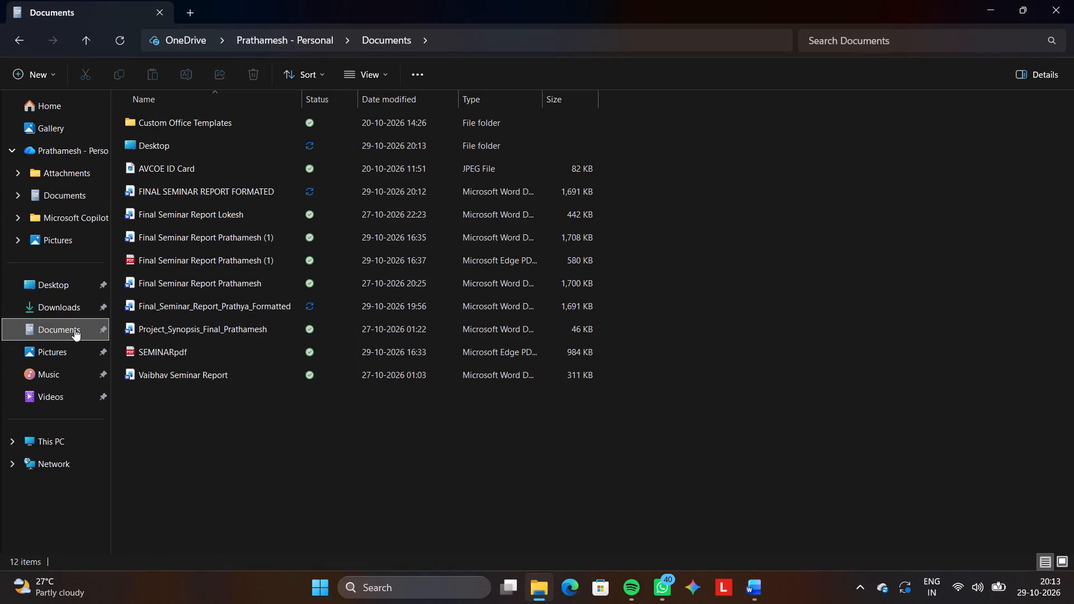
pyautogui.doubleClick(74, 329)
pyautogui.tripleClick(56, 331)
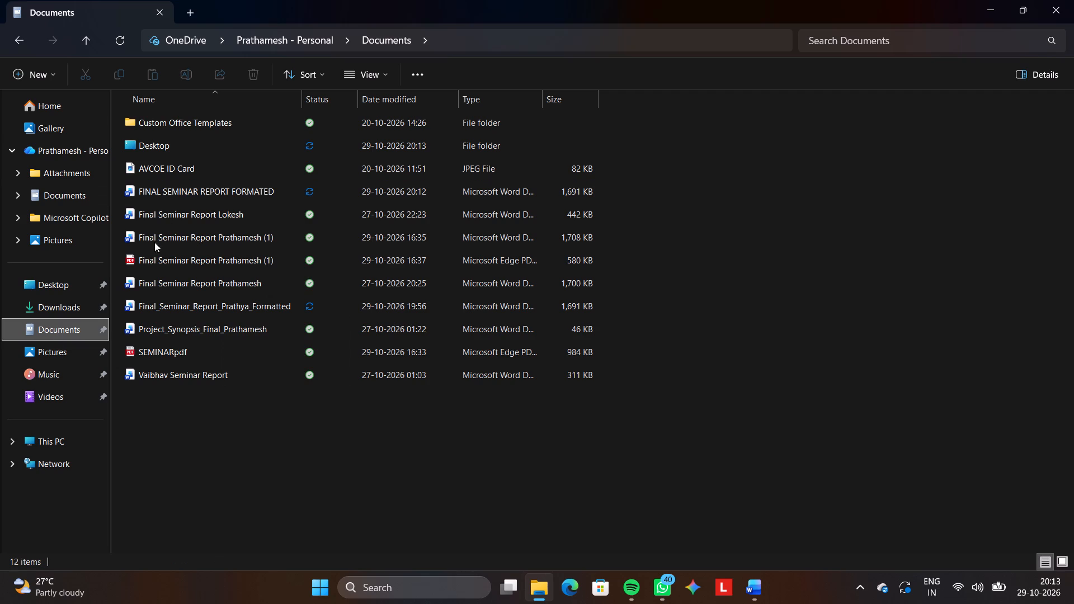
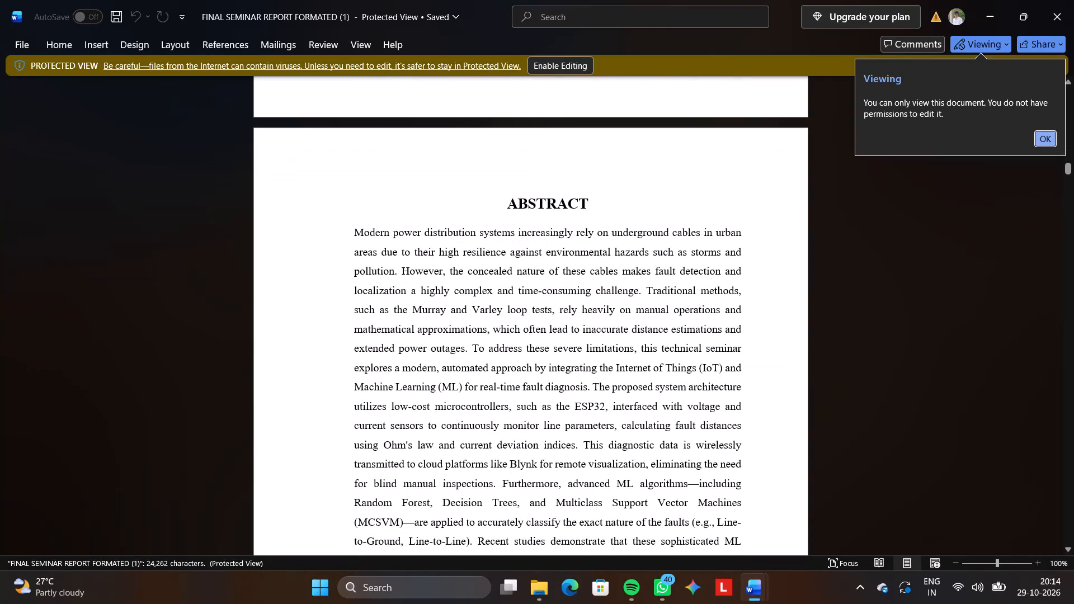
# Enable editing for the FINAL SEMINAR REPORT FORMATED (1) document opened in Protected View.
pyautogui.click(162, 44)
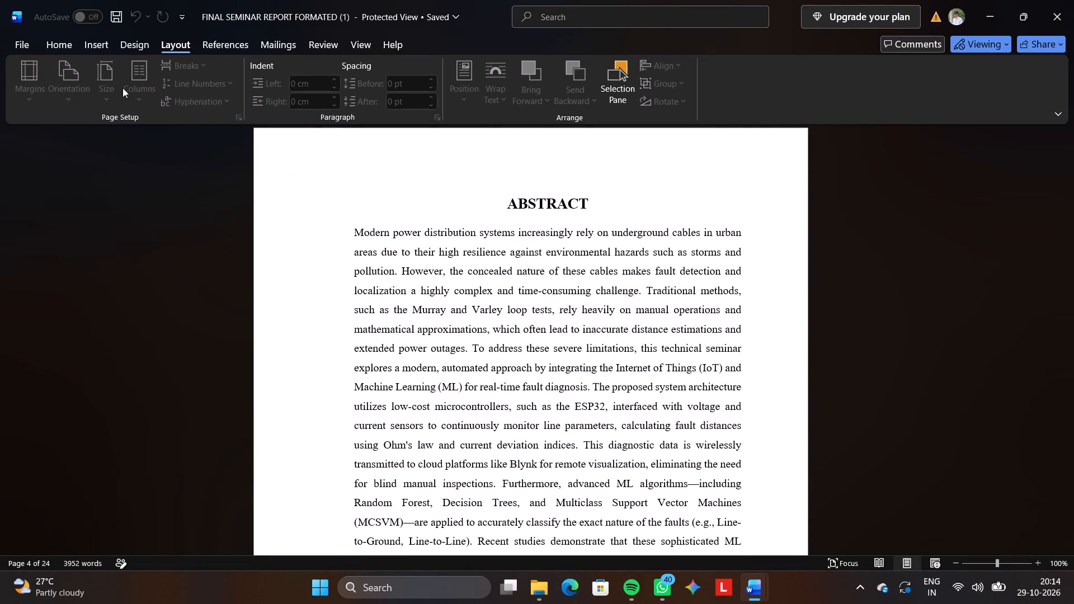
pyautogui.click(373, 310)
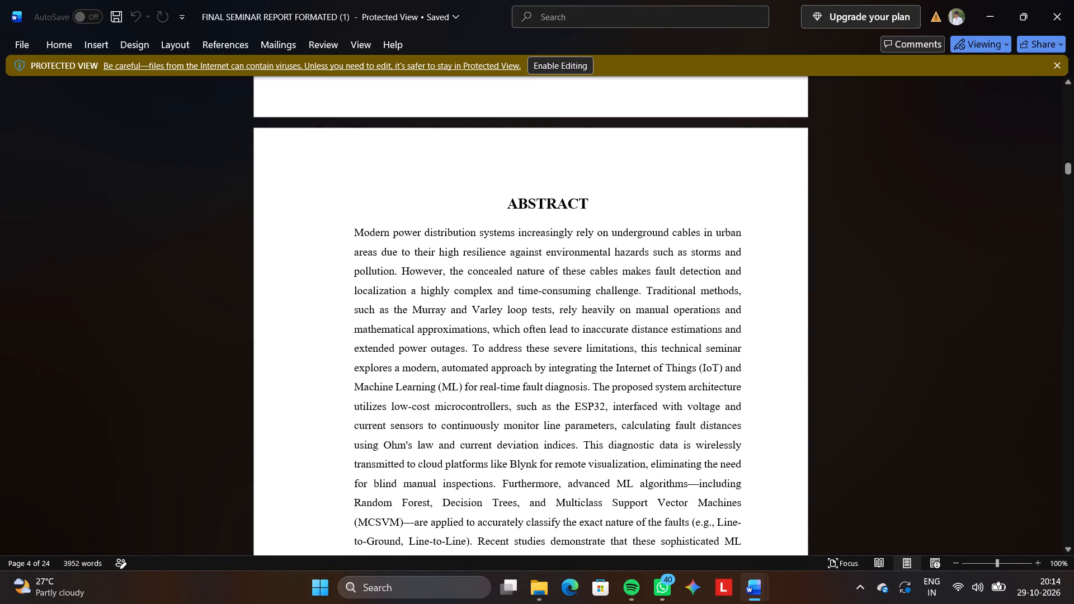
pyautogui.click(549, 64)
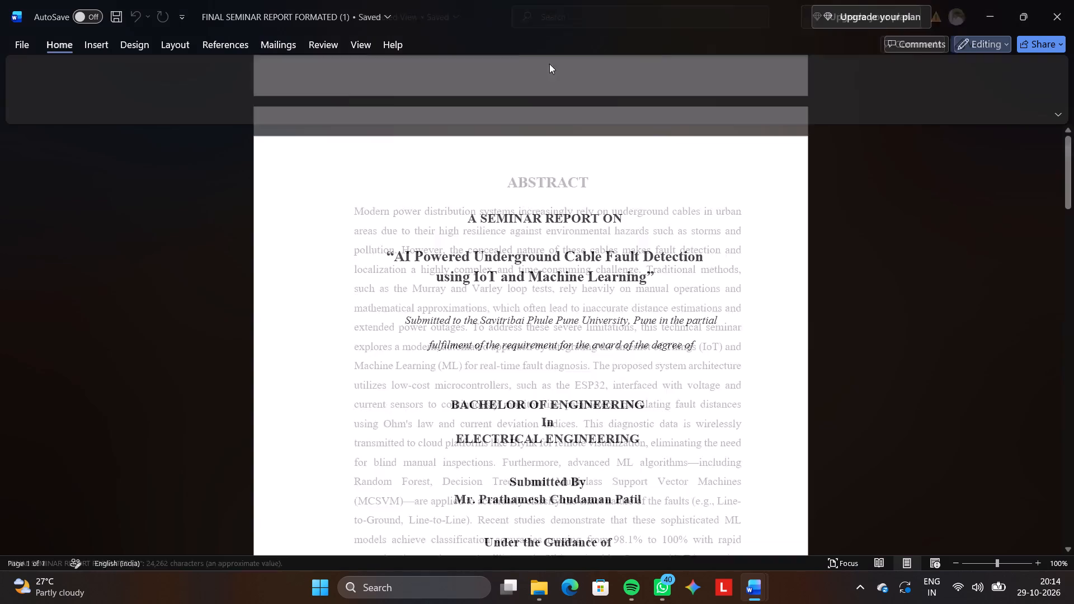
# Check the paper size set for the report and look over its Acknowledgment and Abstract pages.
pyautogui.click(176, 40)
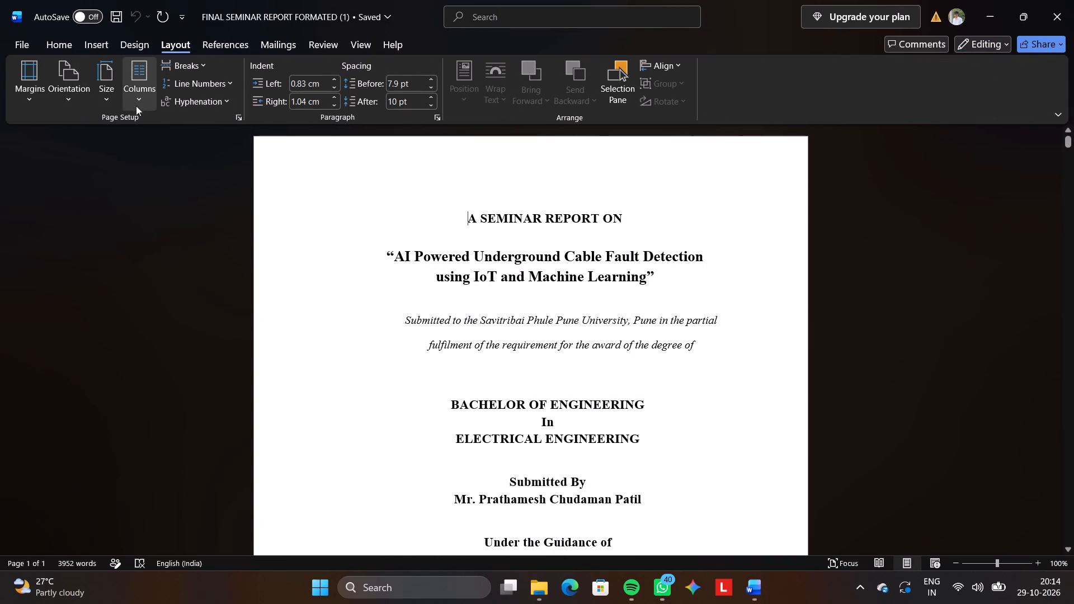
pyautogui.click(110, 102)
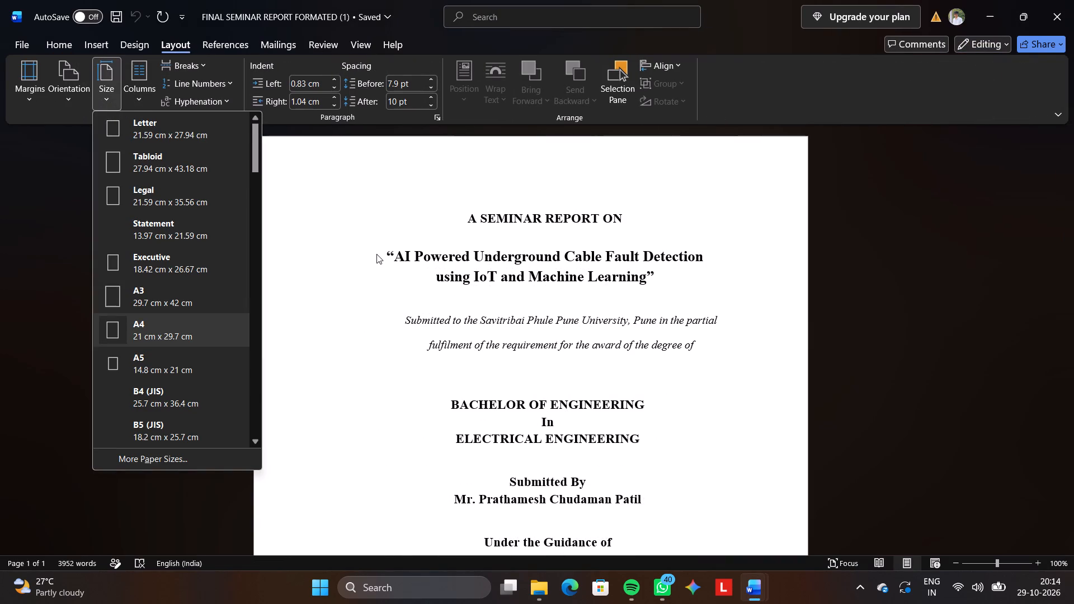
pyautogui.click(376, 254)
pyautogui.scroll(-7, 376, 254)
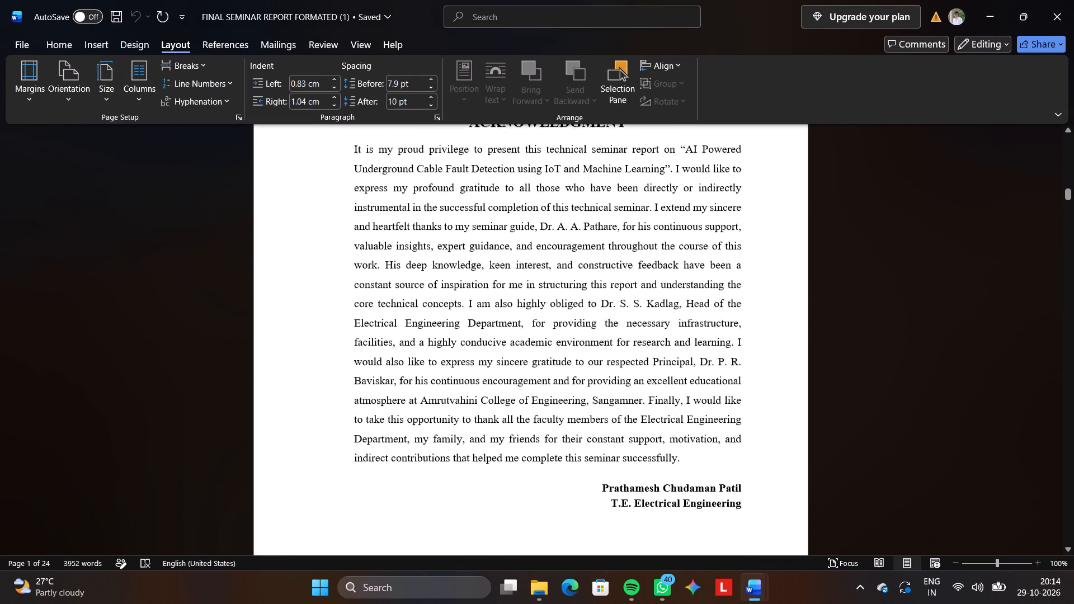
pyautogui.scroll(-3, 376, 254)
pyautogui.scroll(1, 376, 254)
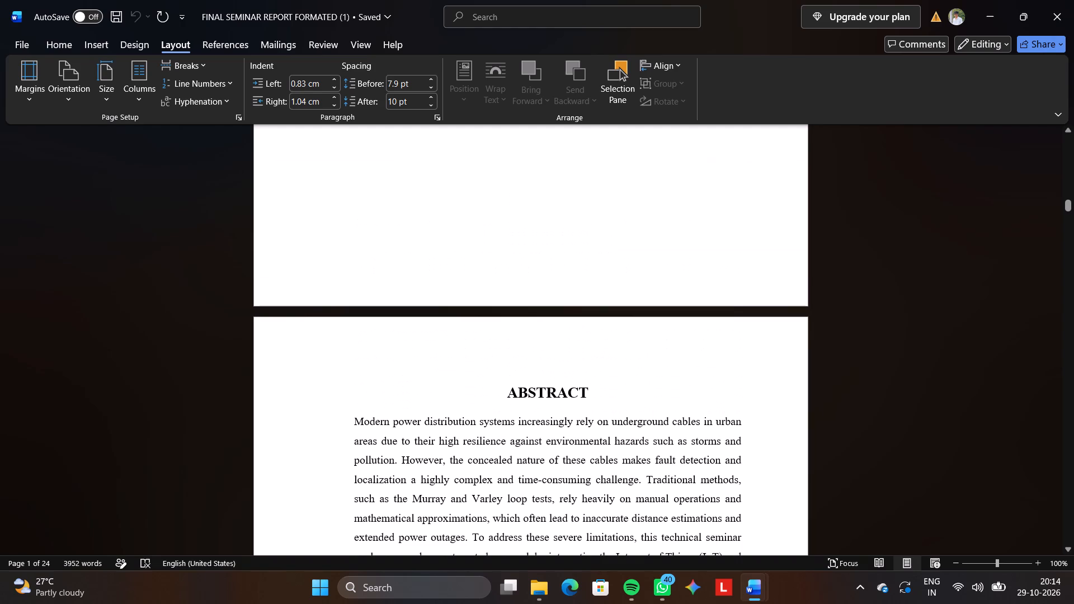
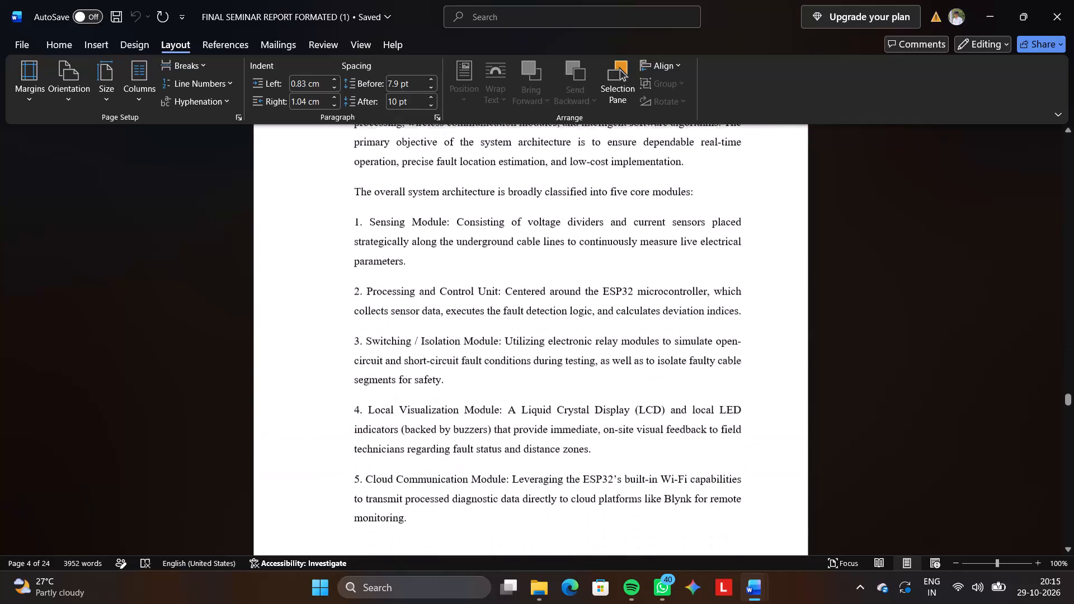
# Preview the report's pages as they would print and view the available pages-per-sheet options.
pyautogui.hotkey('ctrl', 'p')
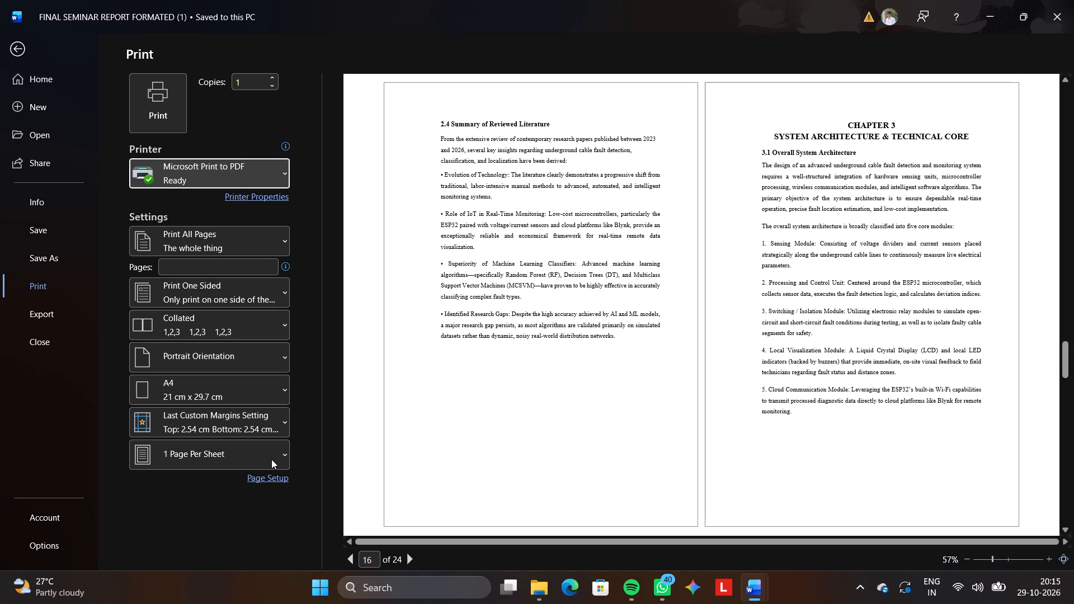
pyautogui.moveTo(271, 459); pyautogui.dragTo(1073, 0)
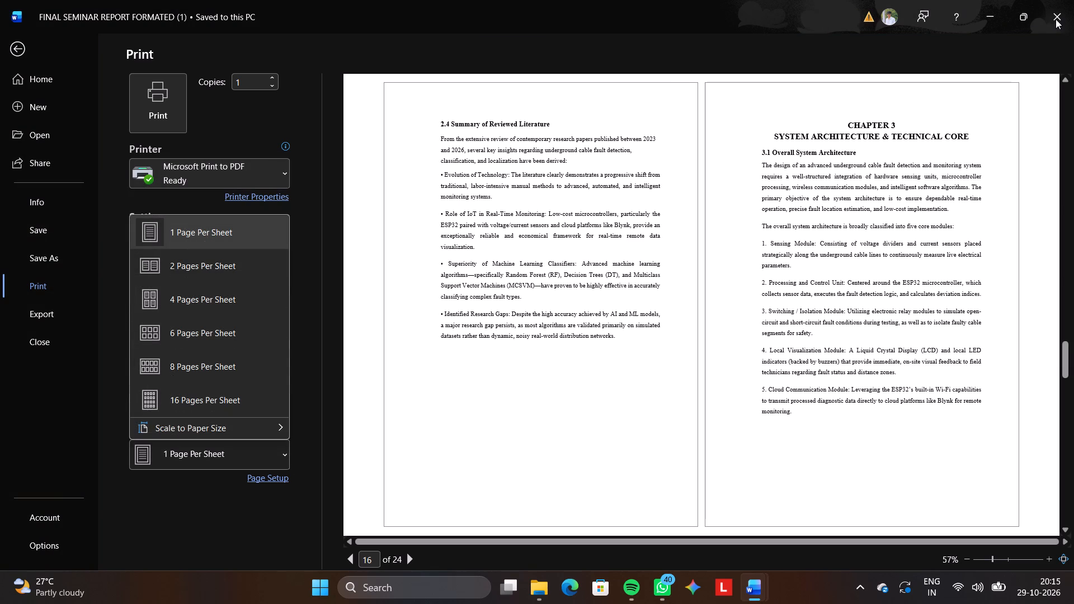
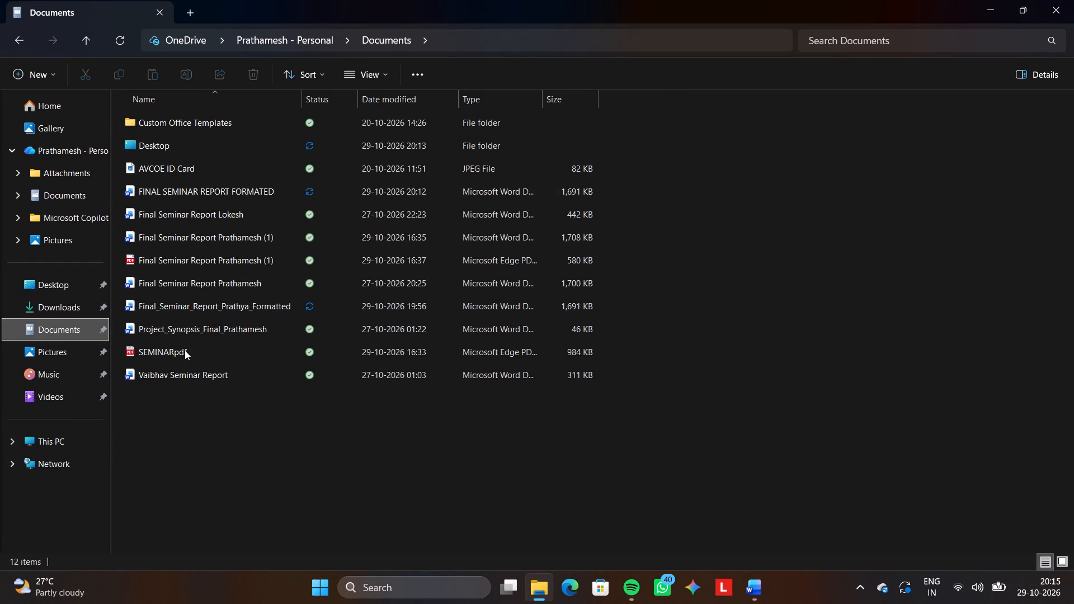
# Close the Documents folder window and the FINAL SEMINAR REPORT FORMATED document open in Protected View.
pyautogui.click(1073, 0)
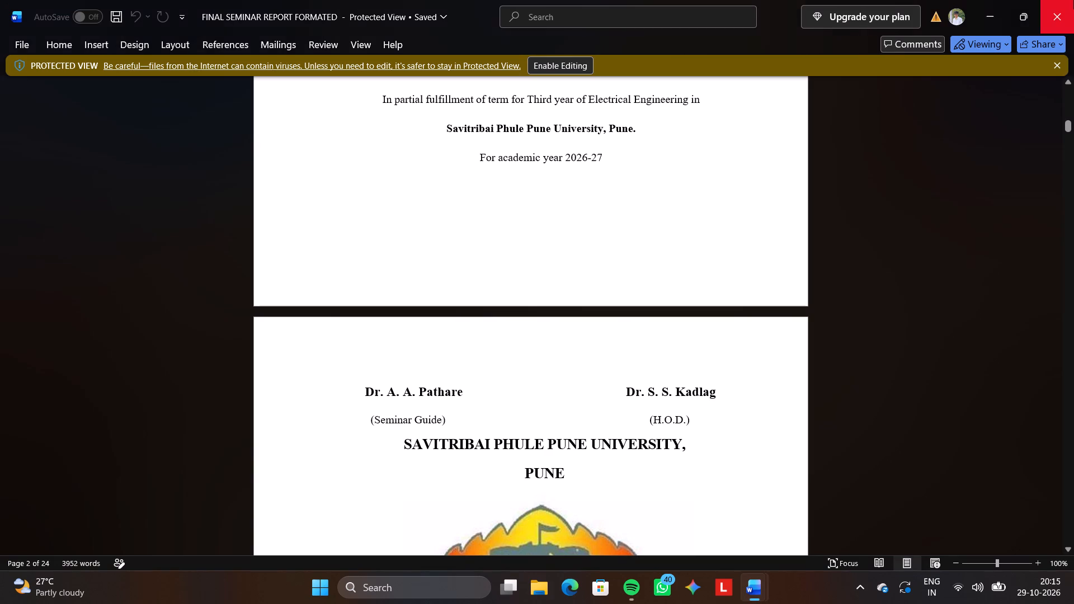
pyautogui.click(1072, 0)
pyautogui.click(1067, 1)
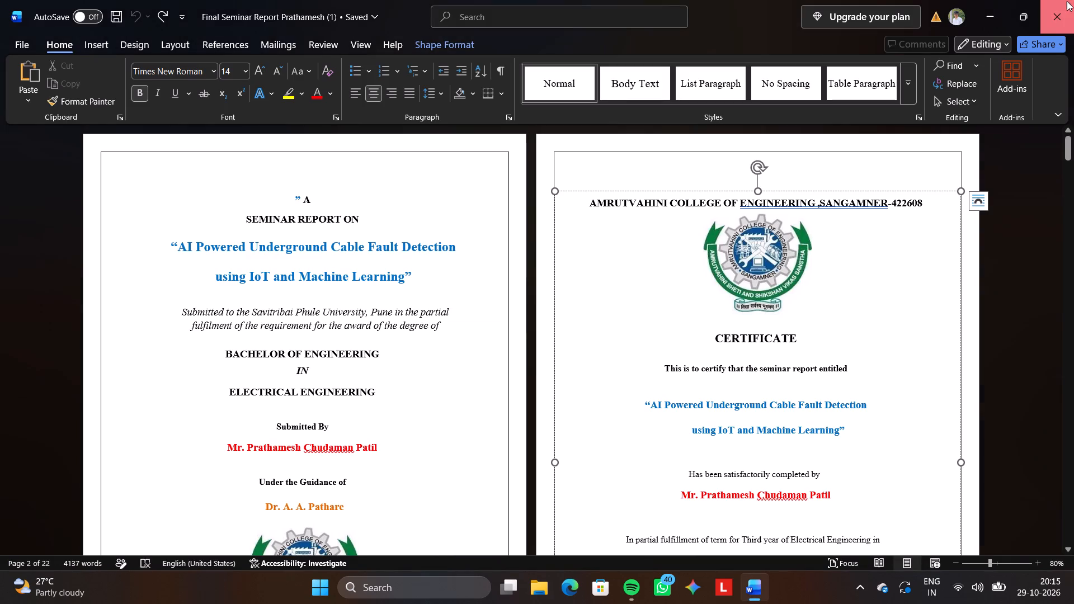
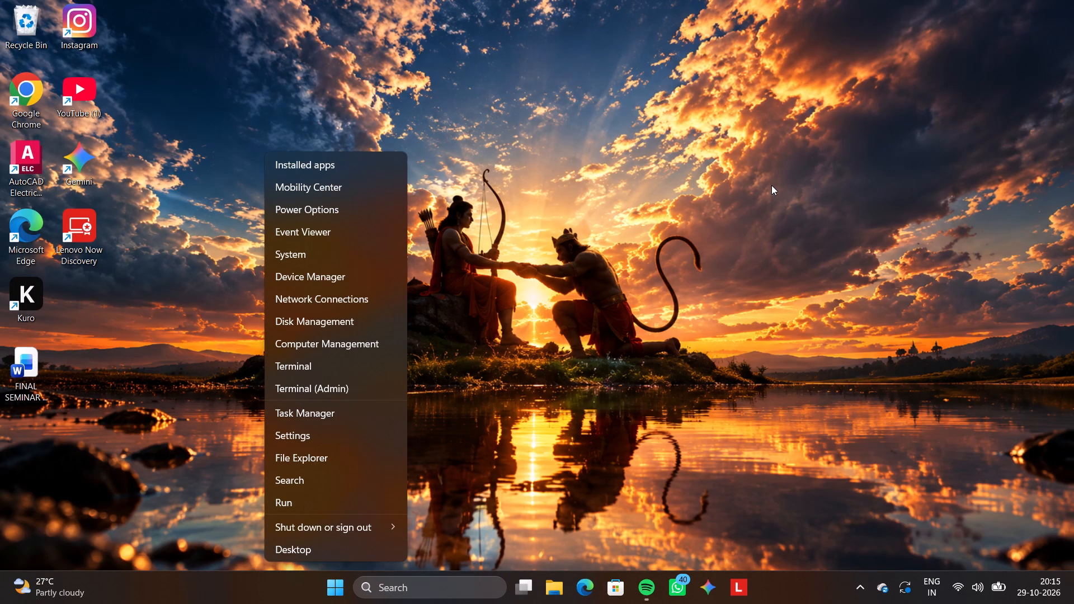
# Shut down the computer now that the report windows are closed.
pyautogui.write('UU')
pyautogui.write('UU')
pyautogui.click(863, 188)
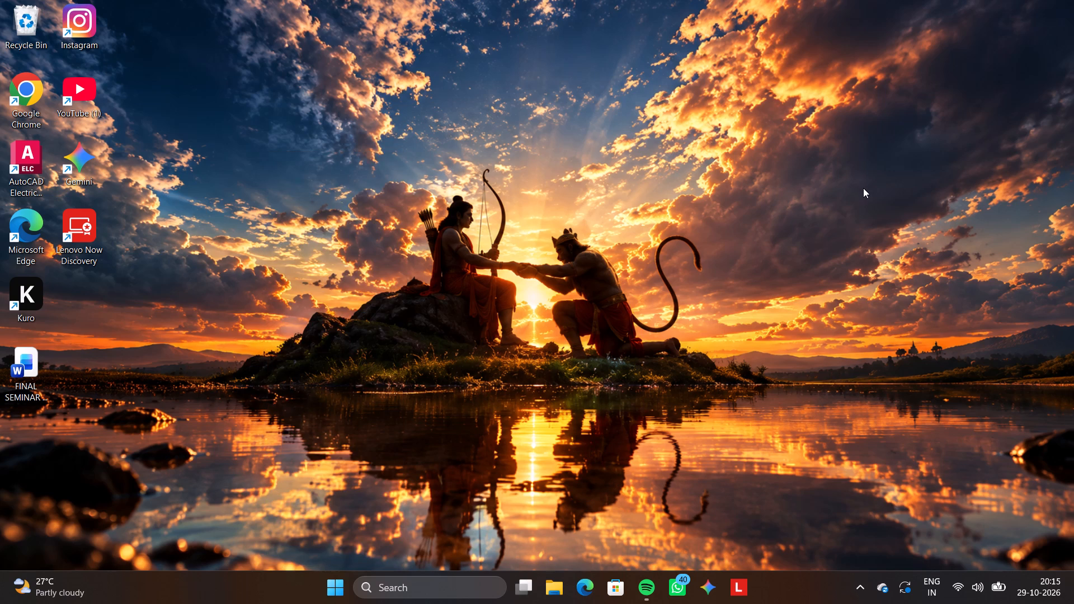
pyautogui.click(629, 528)
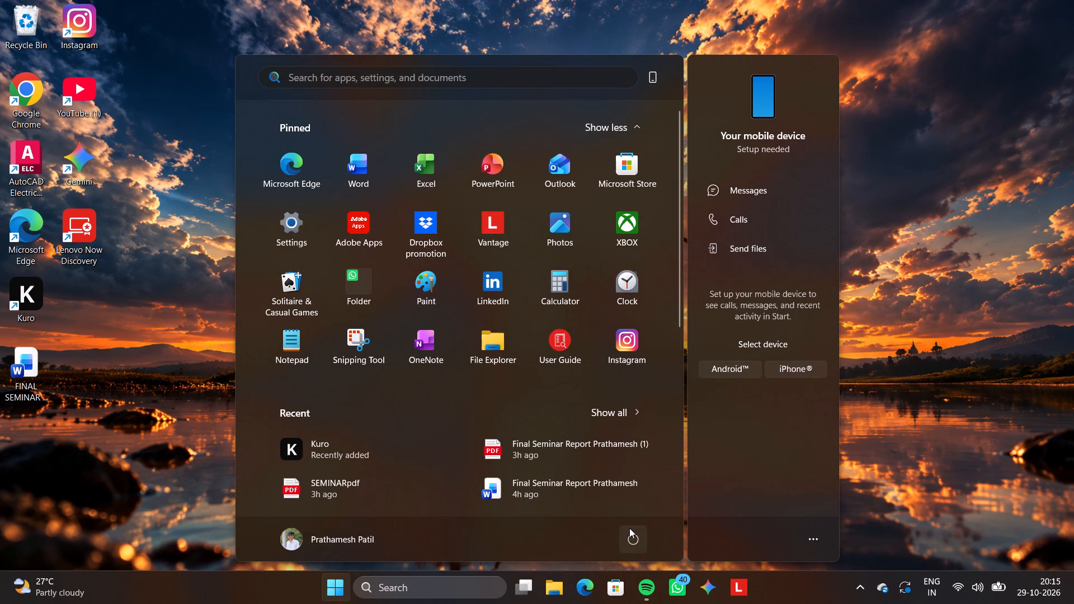
pyautogui.click(640, 492)
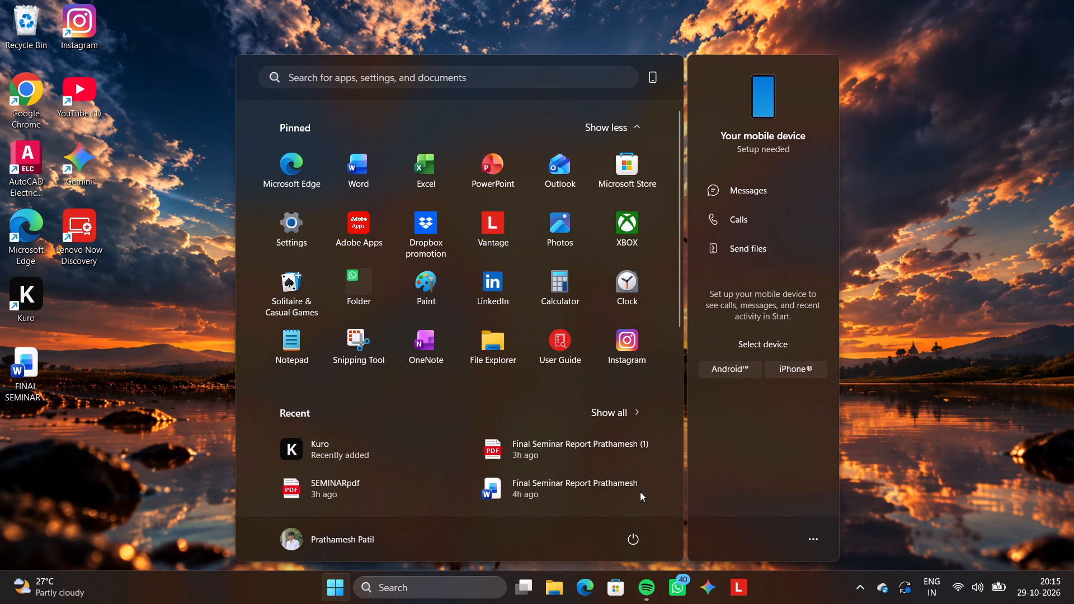